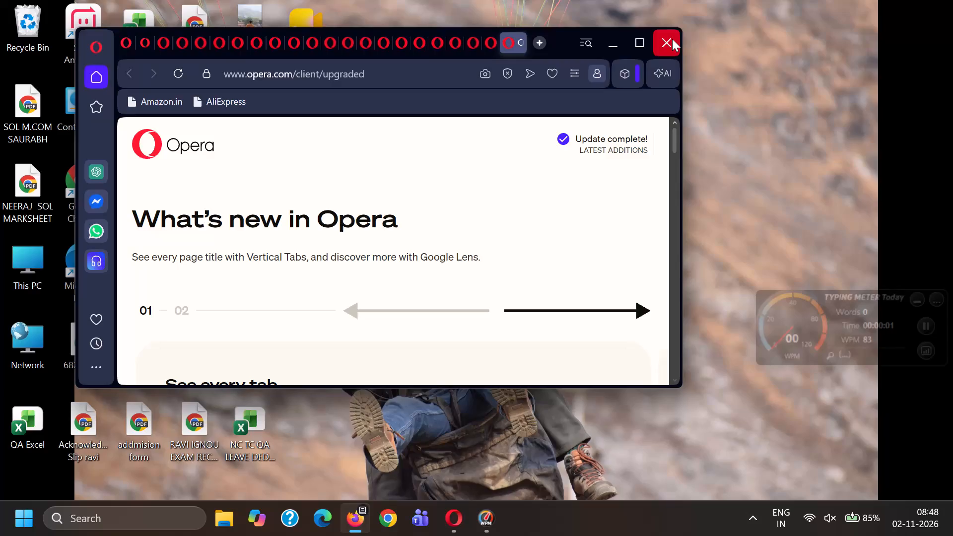
# Close the Opera browser window showing the What's new in Opera page.
pyautogui.click(672, 39)
# Close the Typing Meter widget on the desktop.
pyautogui.click(934, 302)
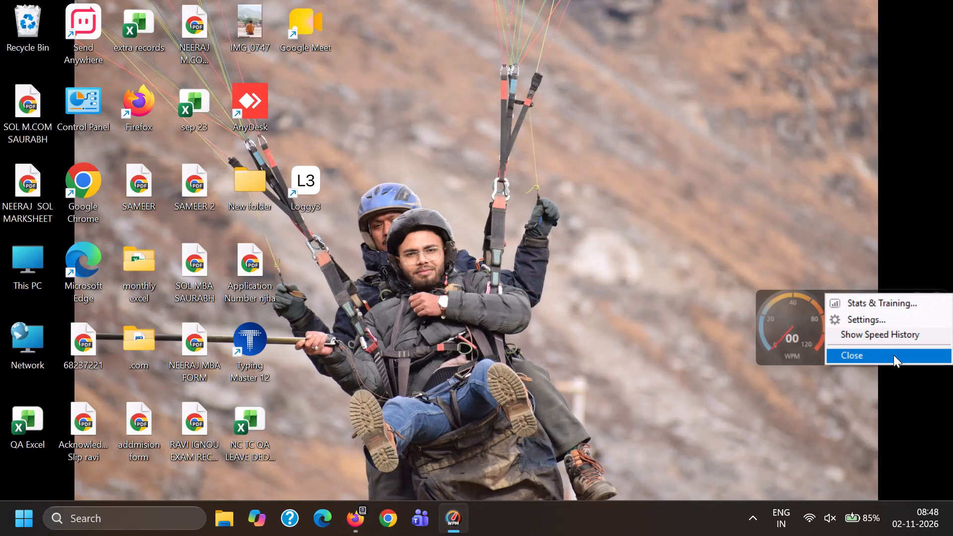
pyautogui.click(889, 360)
pyautogui.rightClick(583, 196)
pyautogui.click(457, 298)
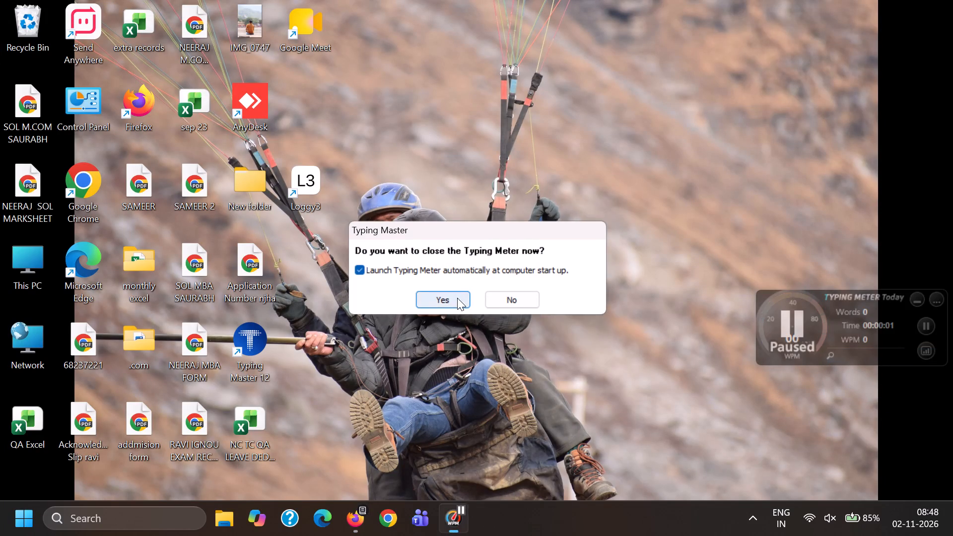
# Refresh the Windows desktop.
pyautogui.rightClick(467, 159)
pyautogui.rightClick(458, 166)
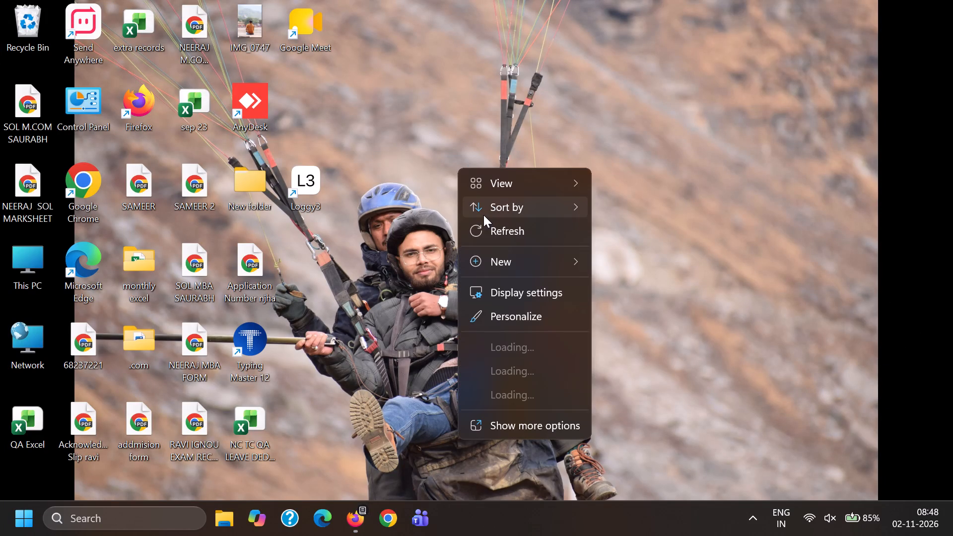
pyautogui.click(511, 239)
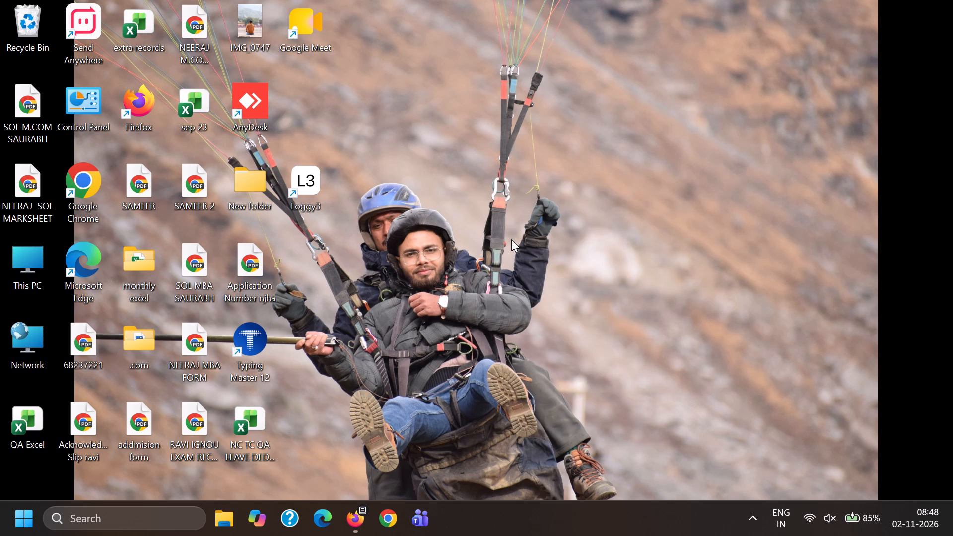
# Launch Google Chrome and Microsoft Teams.
pyautogui.doubleClick(393, 523)
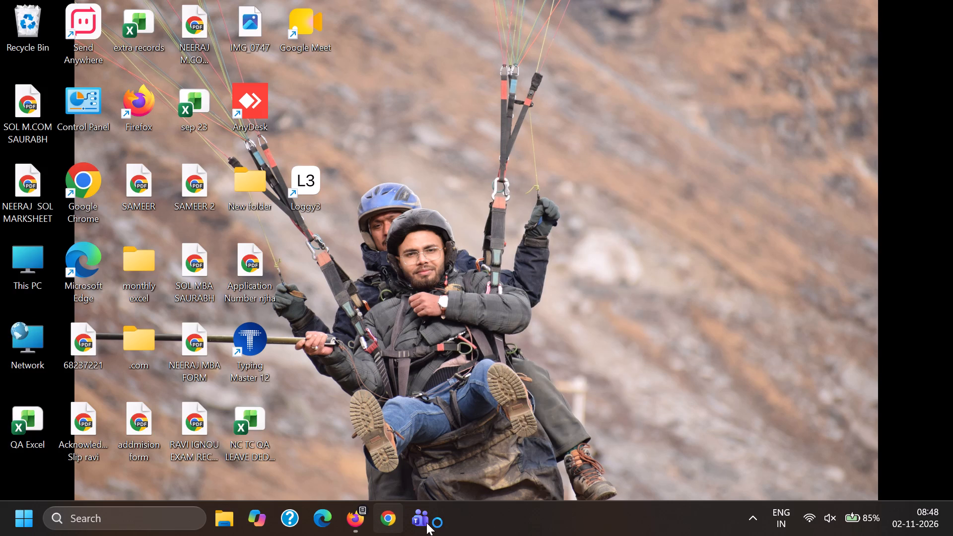
pyautogui.doubleClick(423, 529)
# Switch to the first of the open Google Chrome new-tab windows.
pyautogui.click(385, 523)
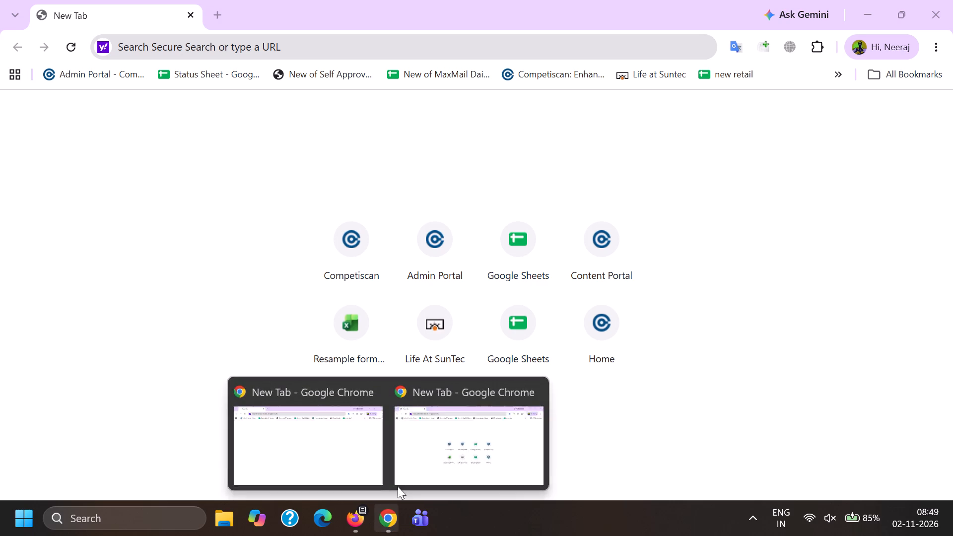
pyautogui.click(379, 528)
pyautogui.click(331, 455)
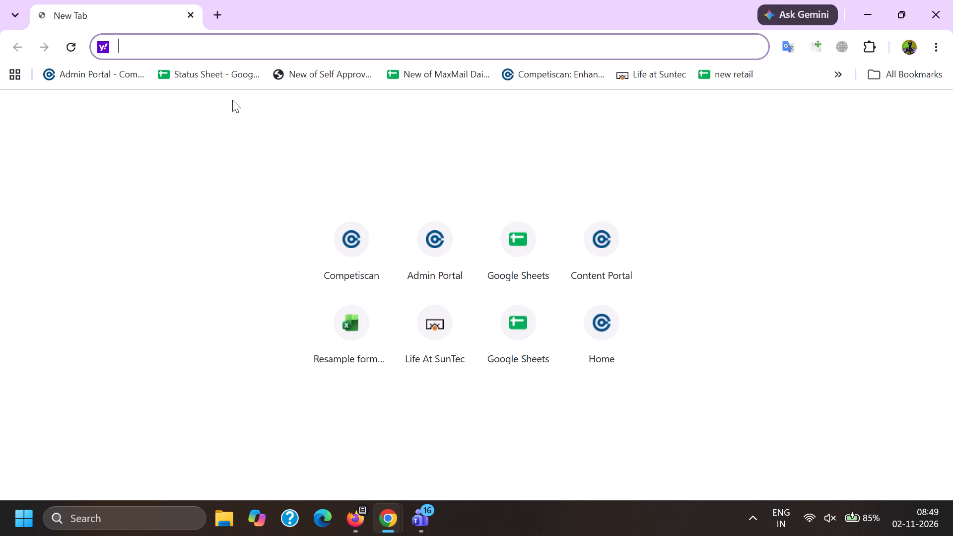
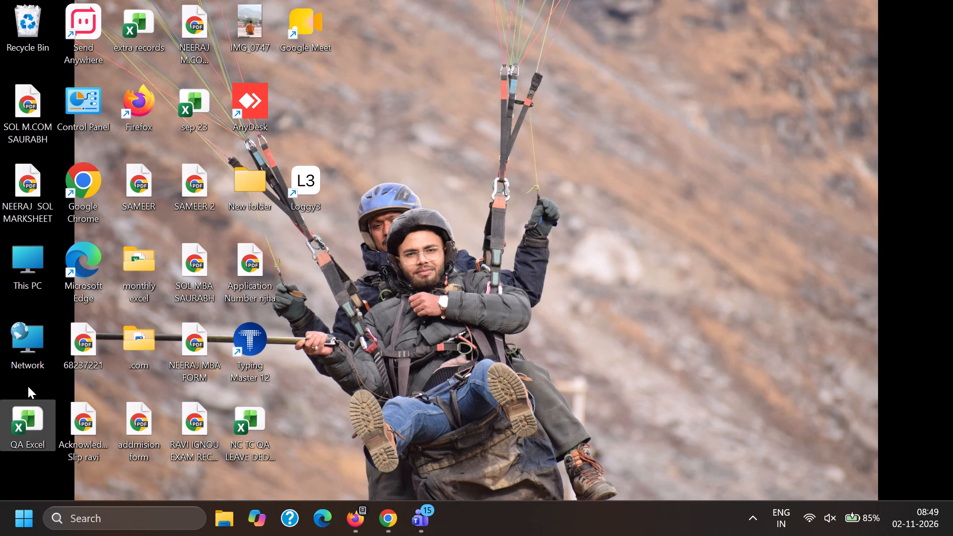
# Open the QA Excel workbook from the desktop.
pyautogui.doubleClick(7, 428)
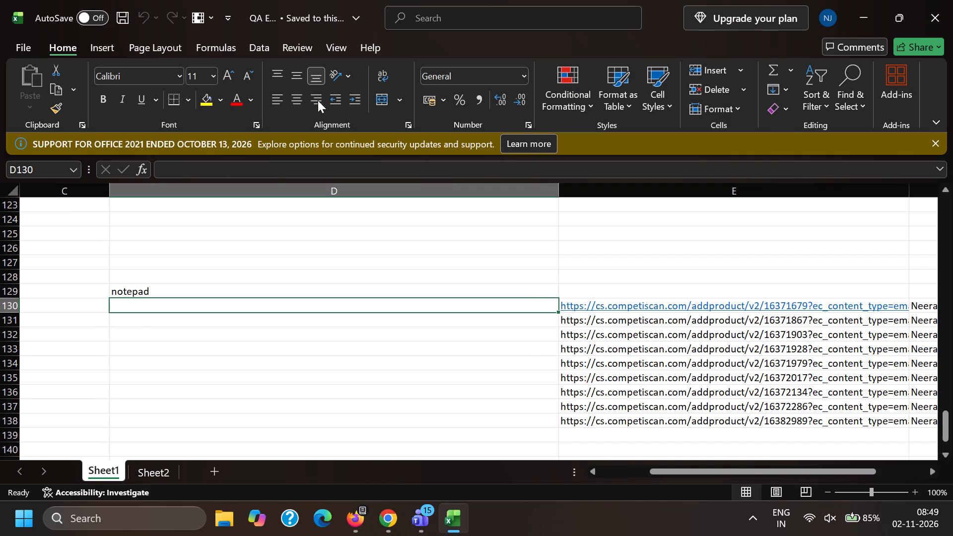
# Open the recent workbook strings (2) from the OneDrive Documents folder.
pyautogui.click(24, 44)
pyautogui.scroll(-3, 338, 275)
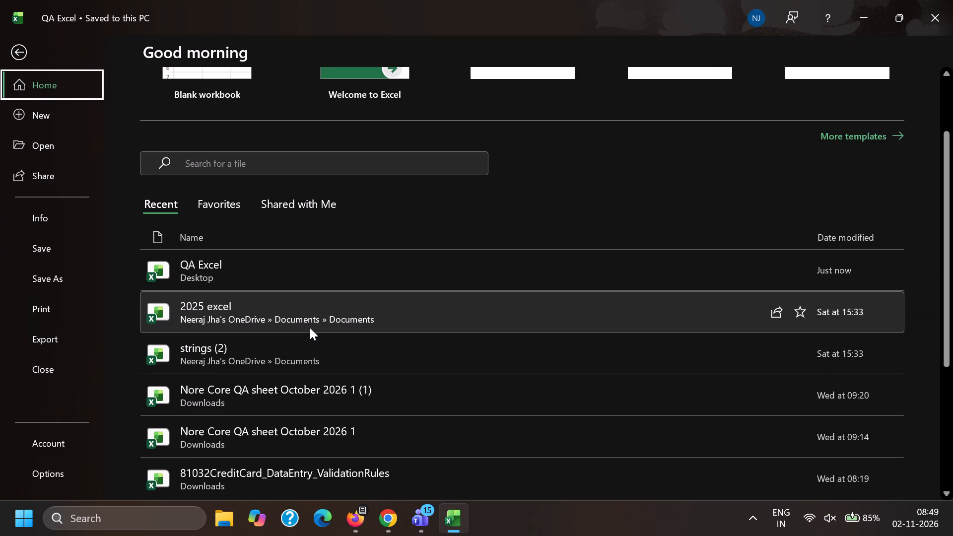
pyautogui.click(237, 356)
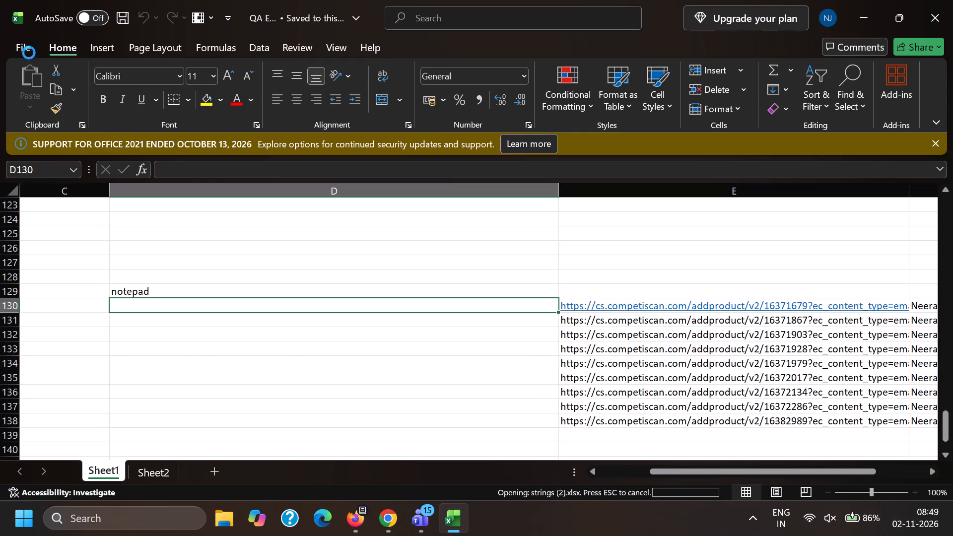
# Bring up the list of recent workbooks to choose another file.
pyautogui.click(26, 46)
pyautogui.scroll(-2, 233, 309)
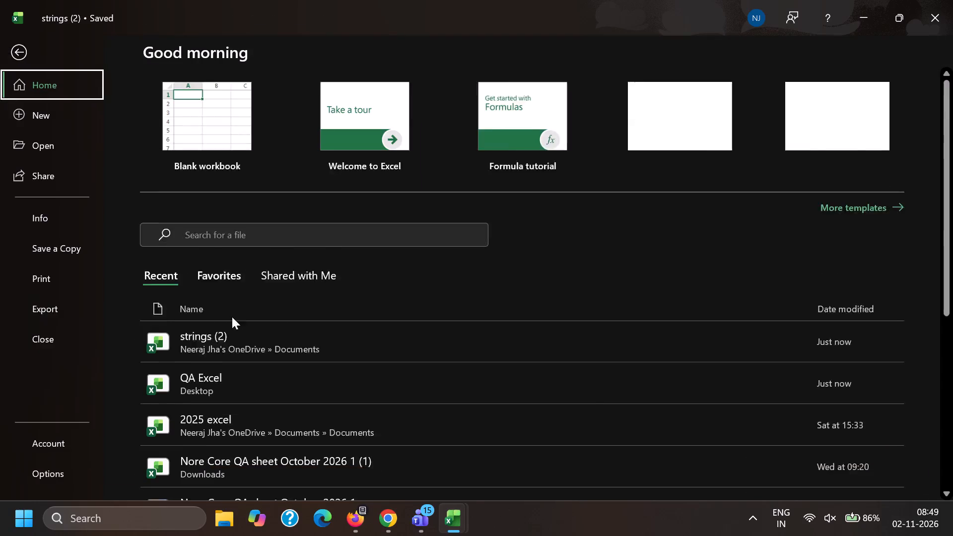
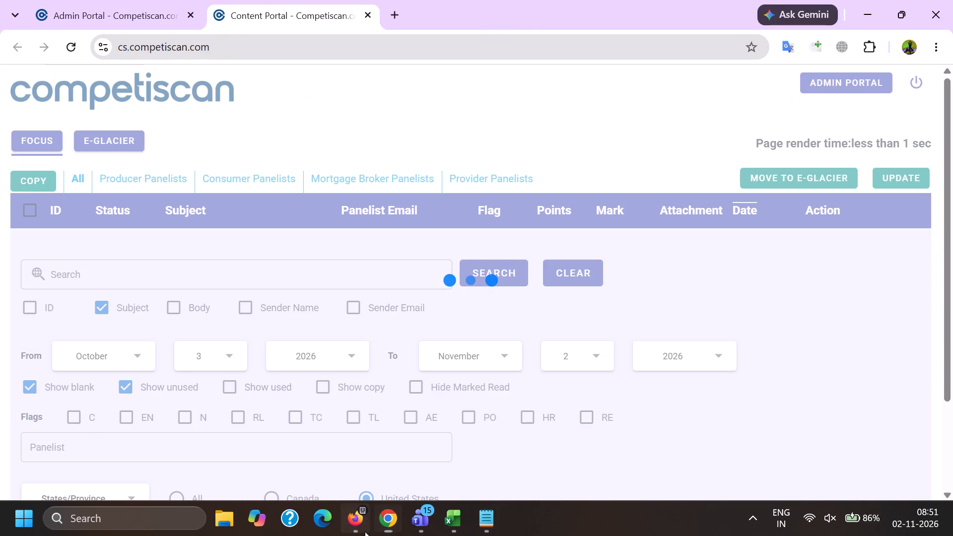
# In the Firefox Content Portal, include Body in the search fields and set the States/Province filter to All.
pyautogui.scroll(-4, 170, 409)
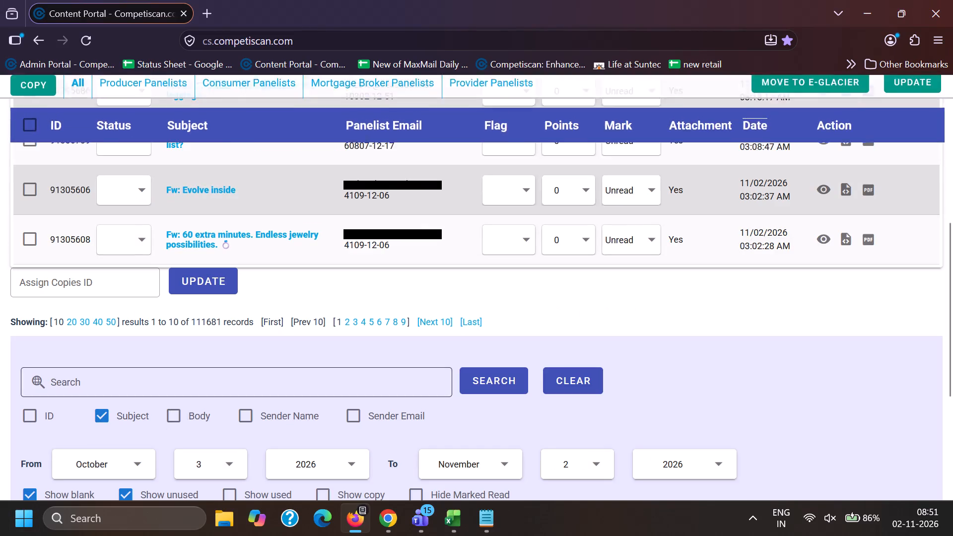
pyautogui.click(167, 415)
pyautogui.scroll(-4, 167, 413)
pyautogui.click(183, 403)
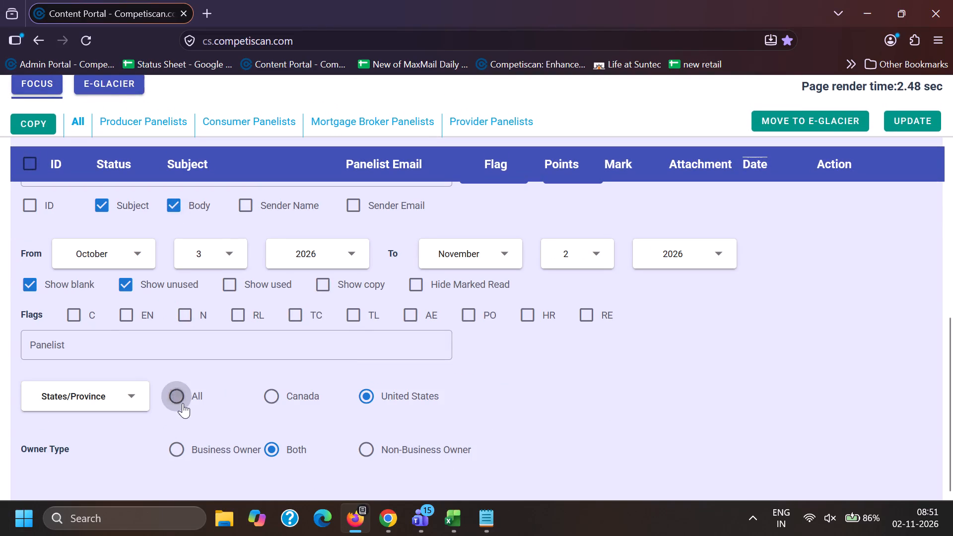
pyautogui.scroll(4, 190, 419)
# Search the panelist emails for the exact phrase "Capital one".
pyautogui.click(169, 464)
pyautogui.click(168, 483)
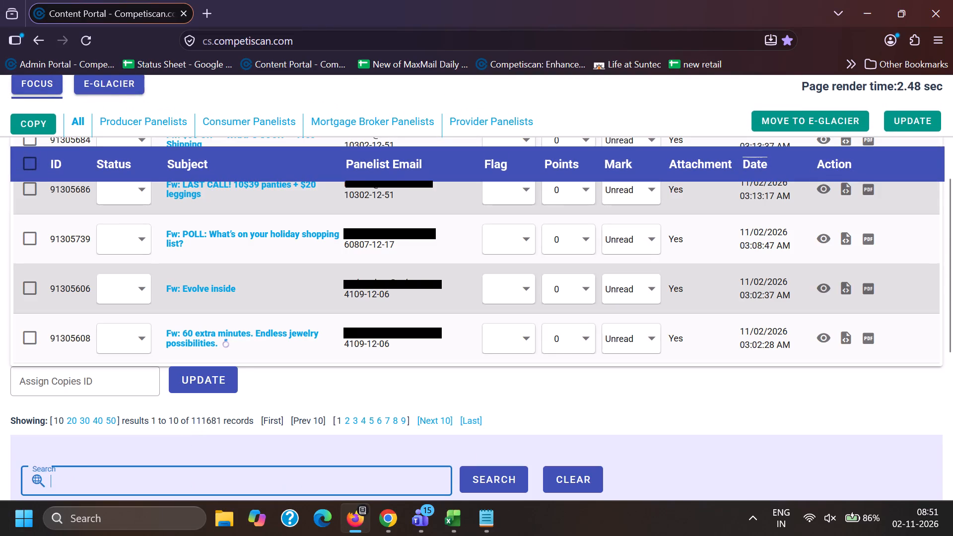
pyautogui.hotkey('shift', '"')
pyautogui.write('pi')
pyautogui.press('t')
pyautogui.press('a')
pyautogui.press('l')
pyautogui.press('space')
pyautogui.write('on')
pyautogui.press('e')
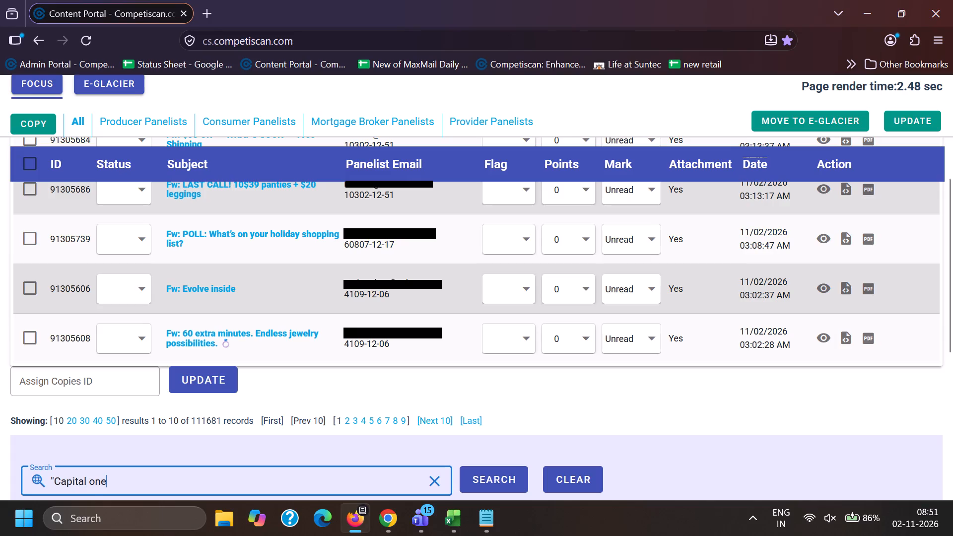
pyautogui.hotkey('shift', '"')
pyautogui.press('Return')
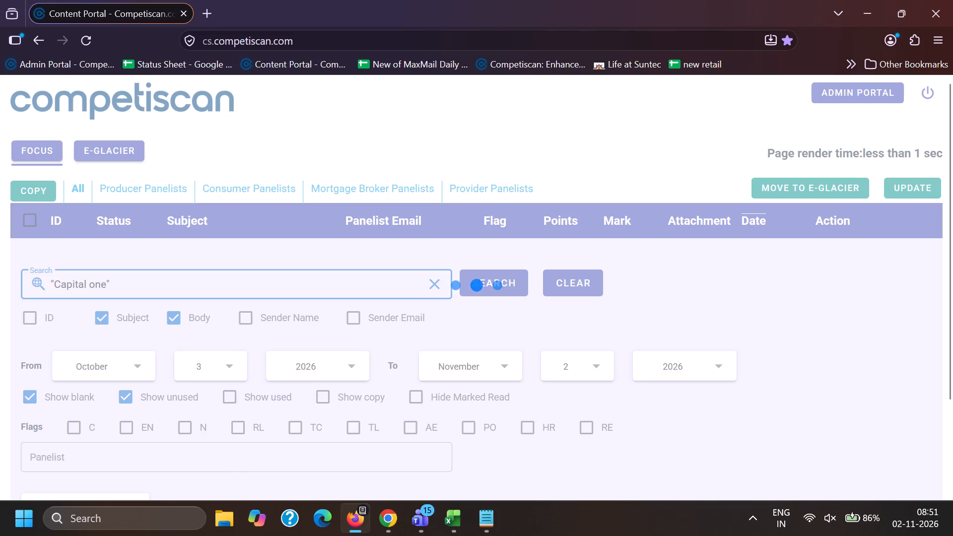
# Load the bookmarked Content Portal in three additional browser tabs and return to the first of them.
pyautogui.click(205, 1)
pyautogui.click(265, 54)
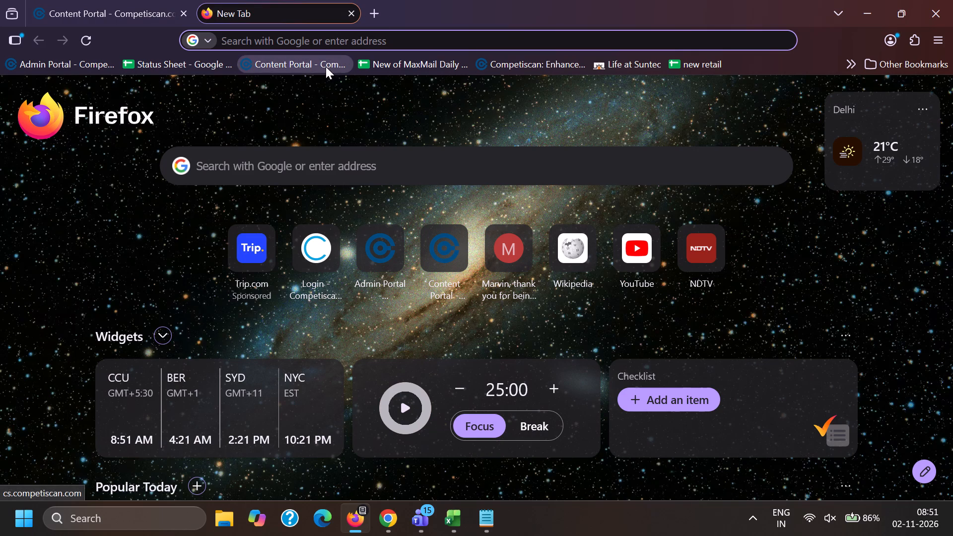
pyautogui.click(326, 66)
pyautogui.click(380, 5)
pyautogui.click(312, 63)
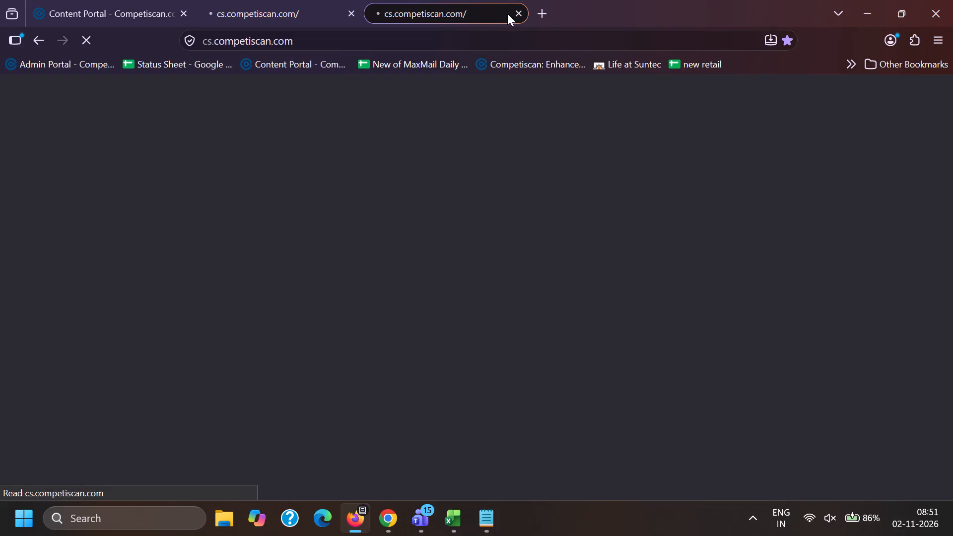
pyautogui.click(539, 7)
pyautogui.click(303, 63)
pyautogui.click(267, 0)
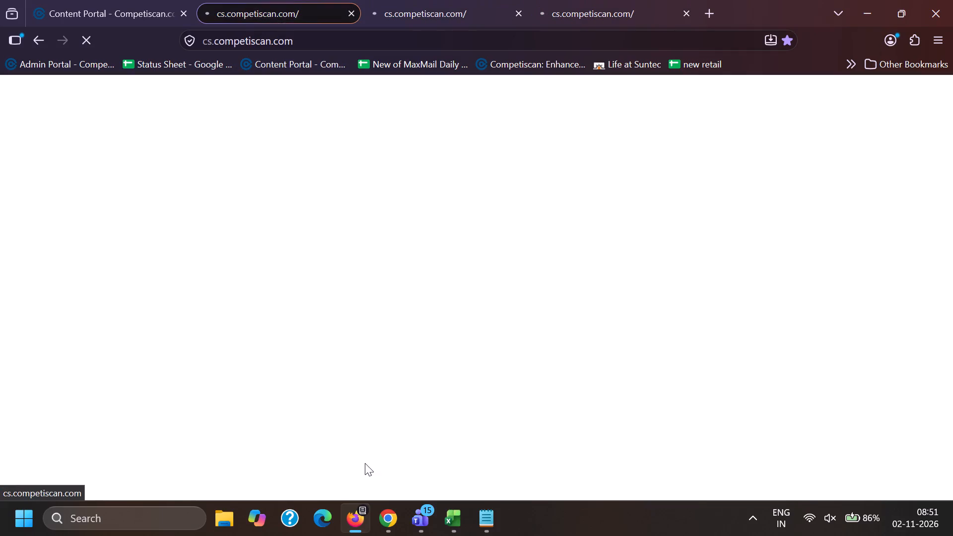
# Switch to Google Chrome and look over its page.
pyautogui.click(388, 528)
pyautogui.scroll(-3, 192, 264)
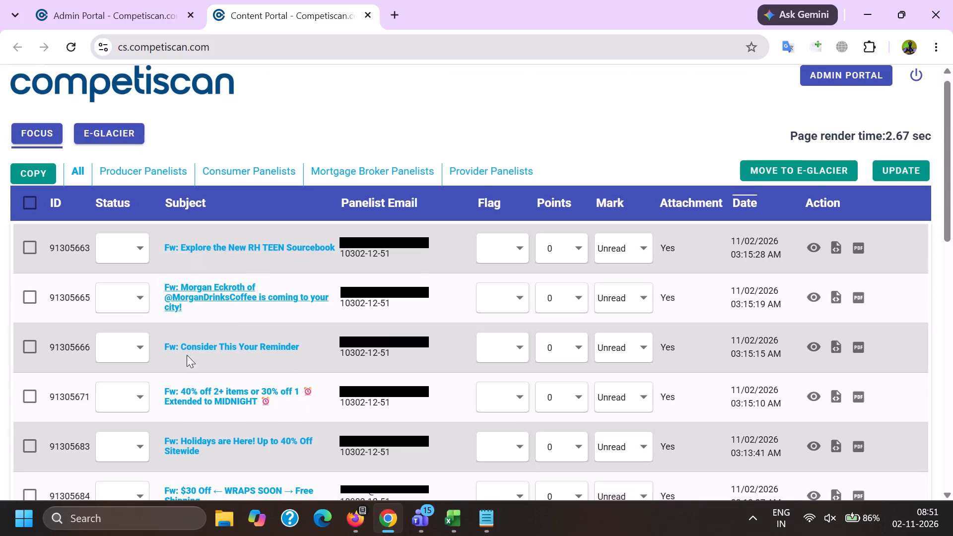
# Clear the month, day and year of both the From and To date filters in the Content Portal search form.
pyautogui.scroll(-7, 187, 355)
pyautogui.click(96, 251)
pyautogui.click(95, 251)
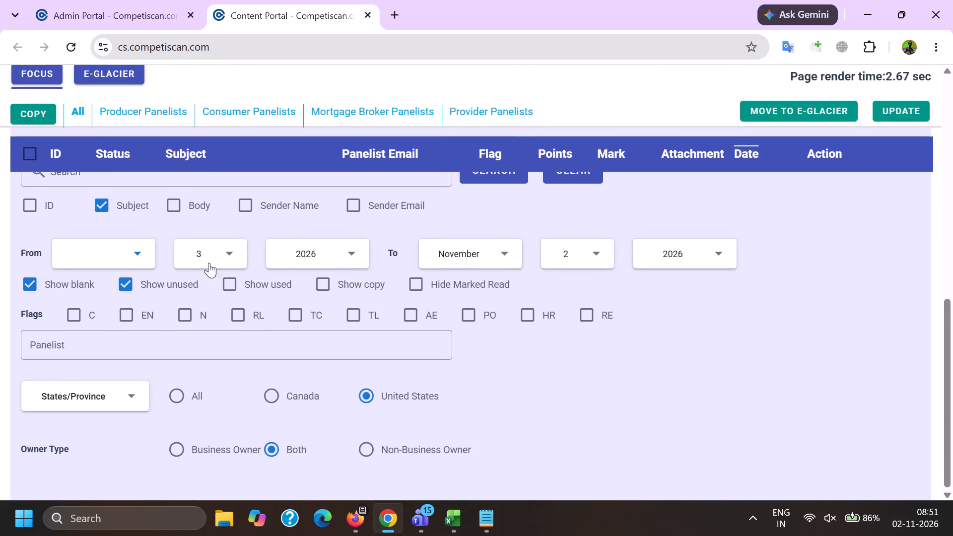
pyautogui.doubleClick(207, 257)
pyautogui.doubleClick(311, 258)
pyautogui.doubleClick(478, 253)
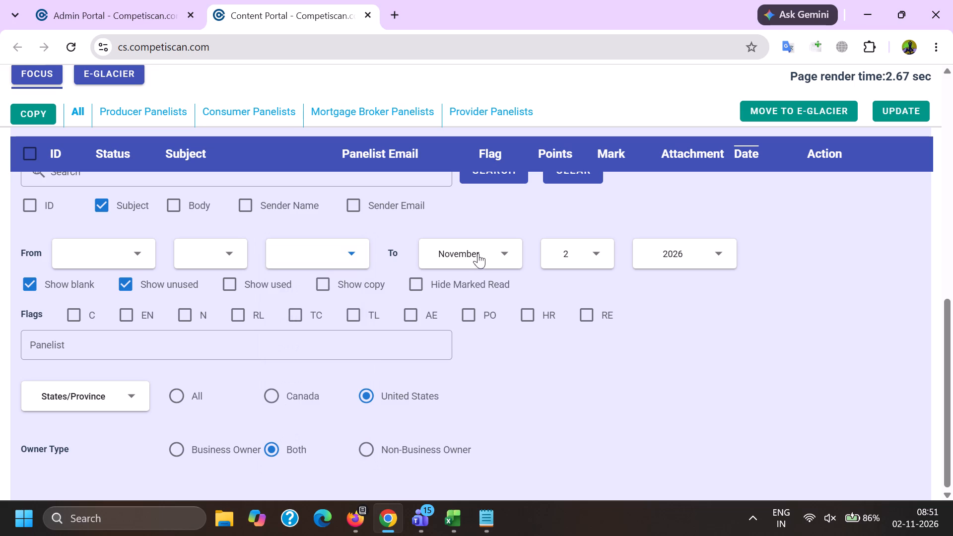
pyautogui.doubleClick(568, 257)
pyautogui.doubleClick(676, 257)
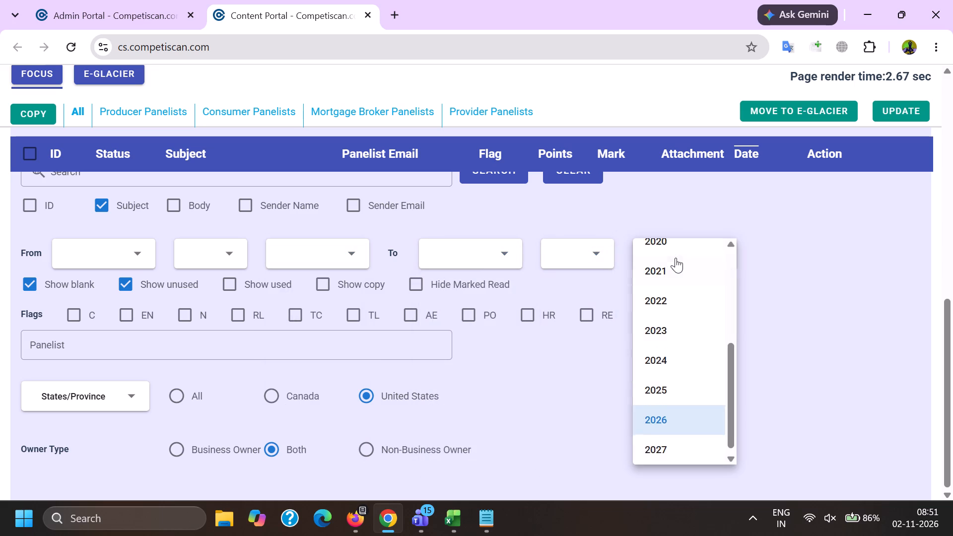
pyautogui.scroll(5, 675, 256)
pyautogui.click(675, 253)
# Set the States/Province filter to All and include used emails with Show used.
pyautogui.click(196, 393)
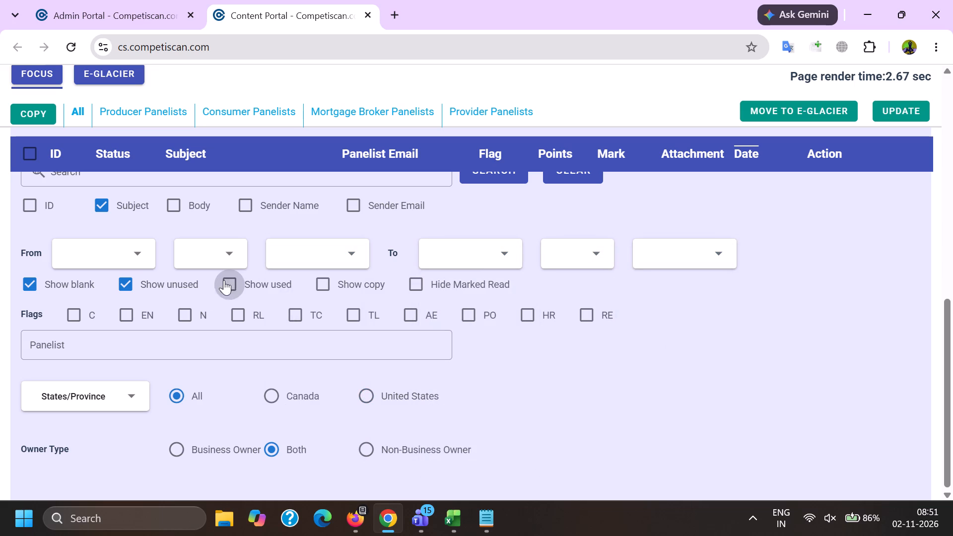
pyautogui.click(227, 283)
# In the Notepad notes, copy the line ", your credit score has improved *3".
pyautogui.click(391, 521)
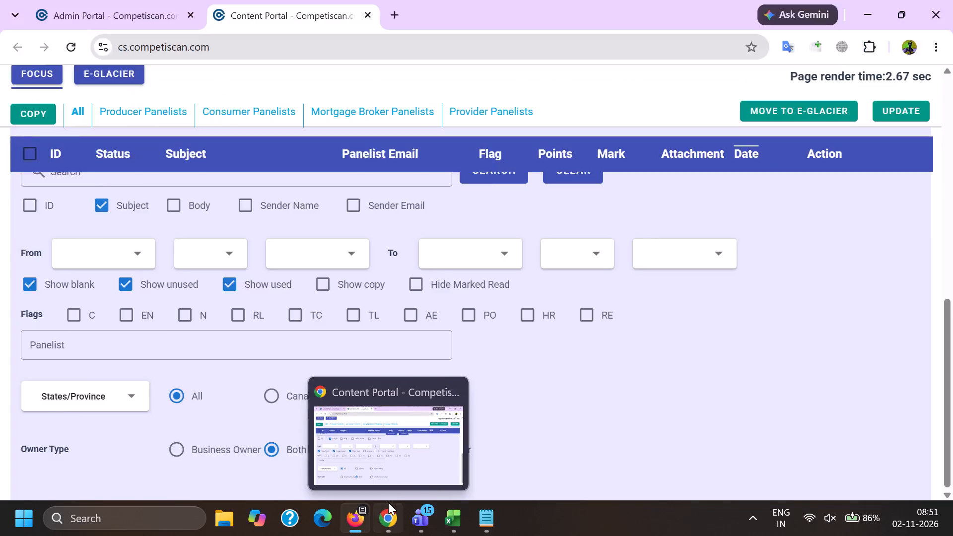
pyautogui.click(376, 470)
pyautogui.click(480, 516)
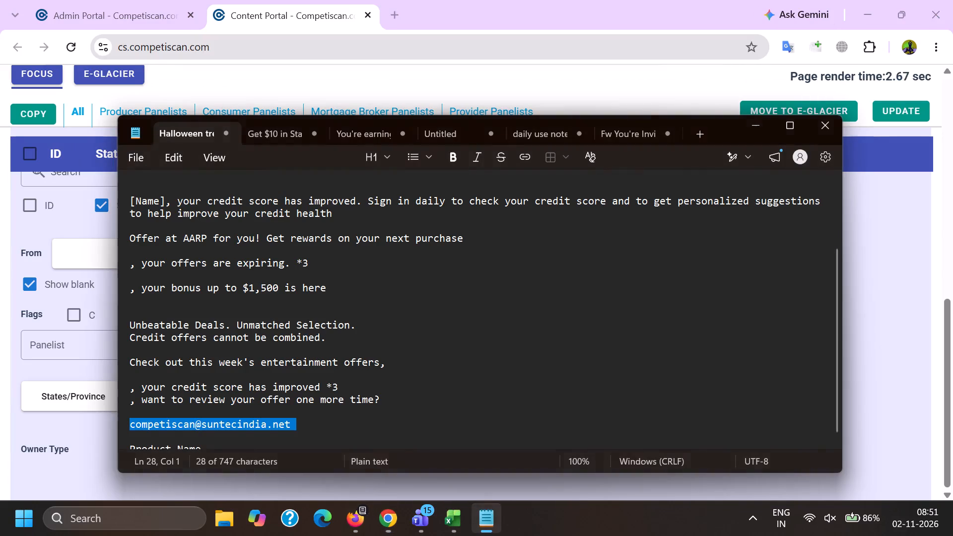
pyautogui.scroll(-3, 242, 385)
pyautogui.moveTo(131, 378); pyautogui.dragTo(136, 380)
pyautogui.click(236, 380)
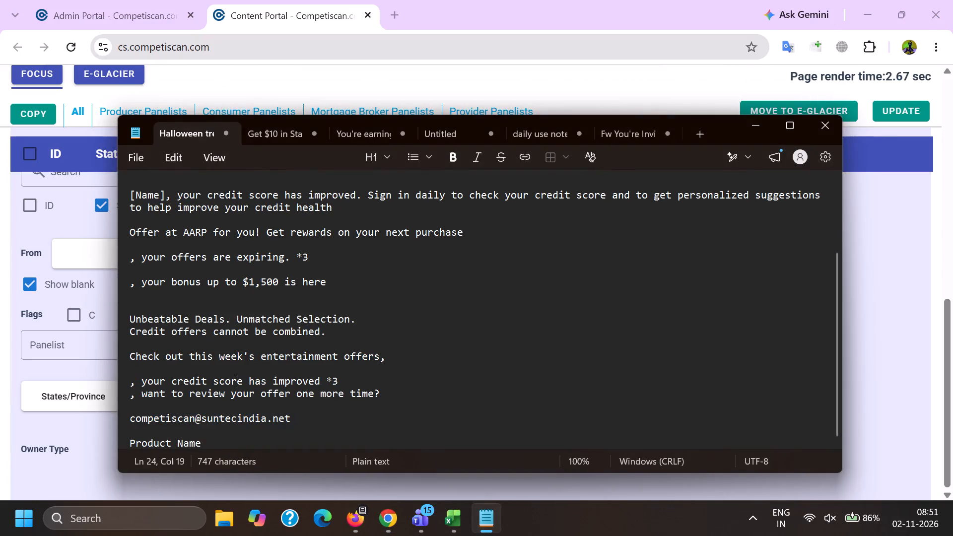
pyautogui.tripleClick(132, 380)
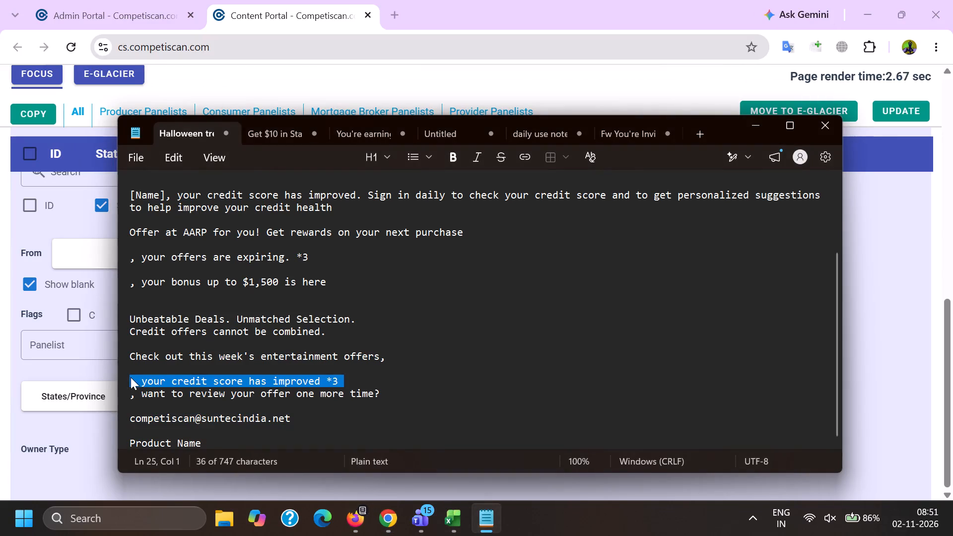
pyautogui.hotkey('ctrl', 'c')
# Back in Chrome's Content Portal, search email subjects for the copied line ", your credit score has improved *3" enclosed in quotation marks.
pyautogui.click(377, 522)
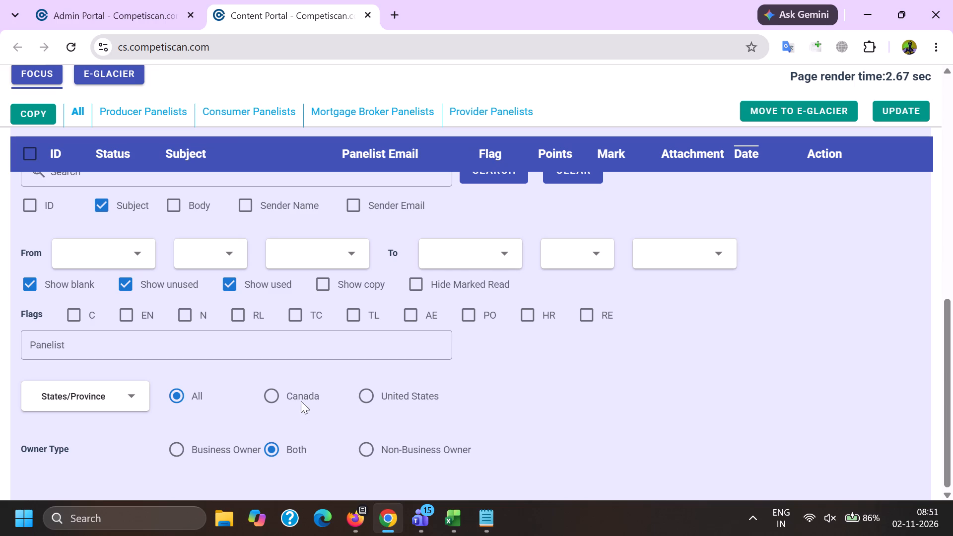
pyautogui.scroll(1, 216, 369)
pyautogui.click(161, 237)
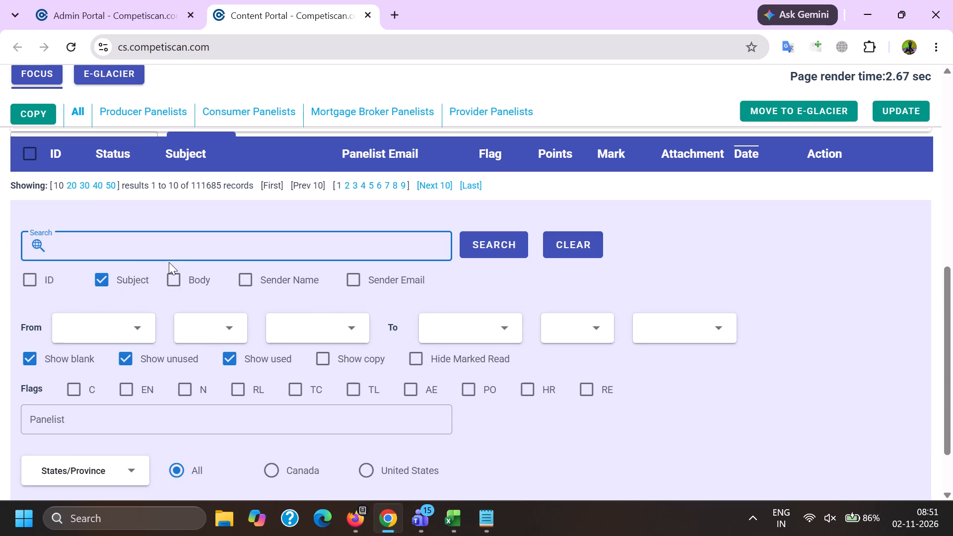
pyautogui.hotkey('shift', '"')
pyautogui.hotkey('shift', '|')
pyautogui.hotkey('ctrl', 'v')
pyautogui.hotkey('shift', '"')
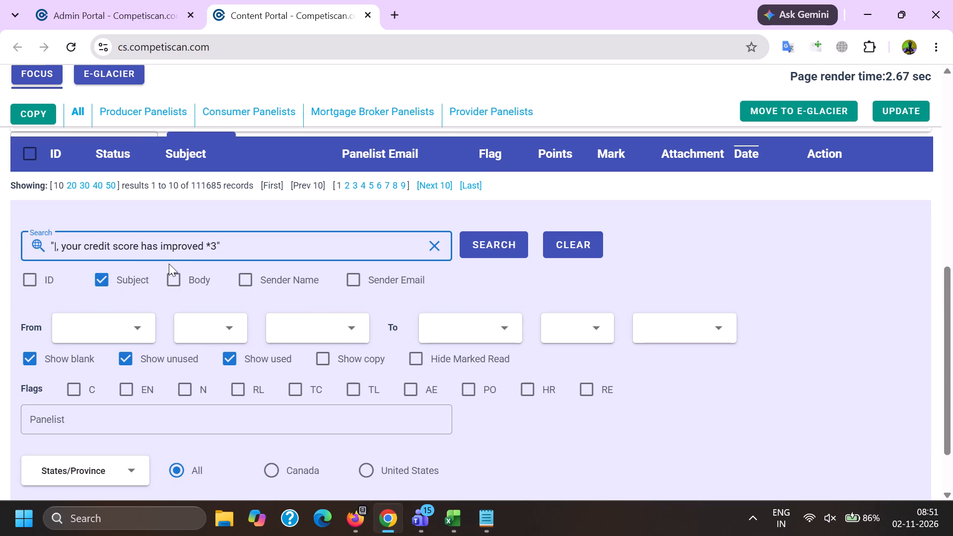
pyautogui.hotkey('ctrl', 'a')
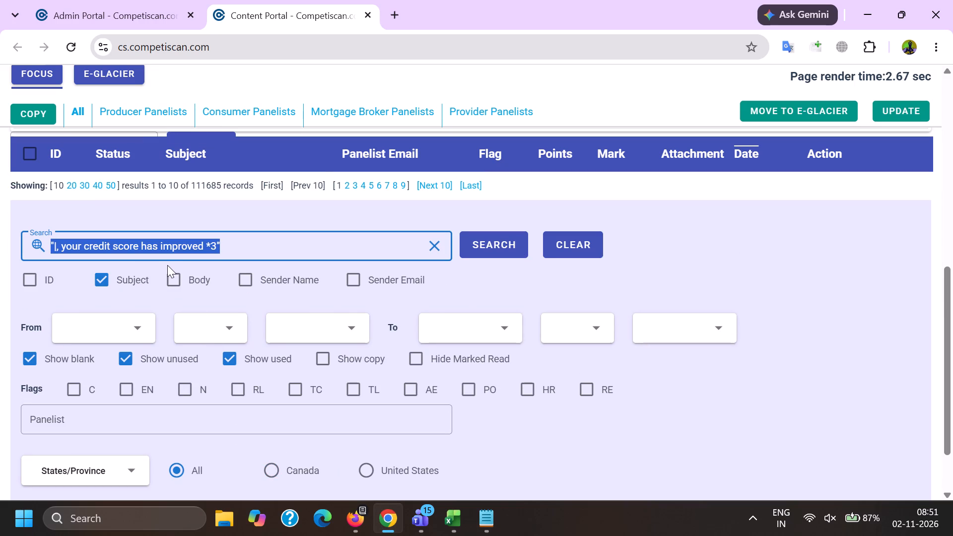
pyautogui.press('BackSpace')
pyautogui.hotkey('shift', '"')
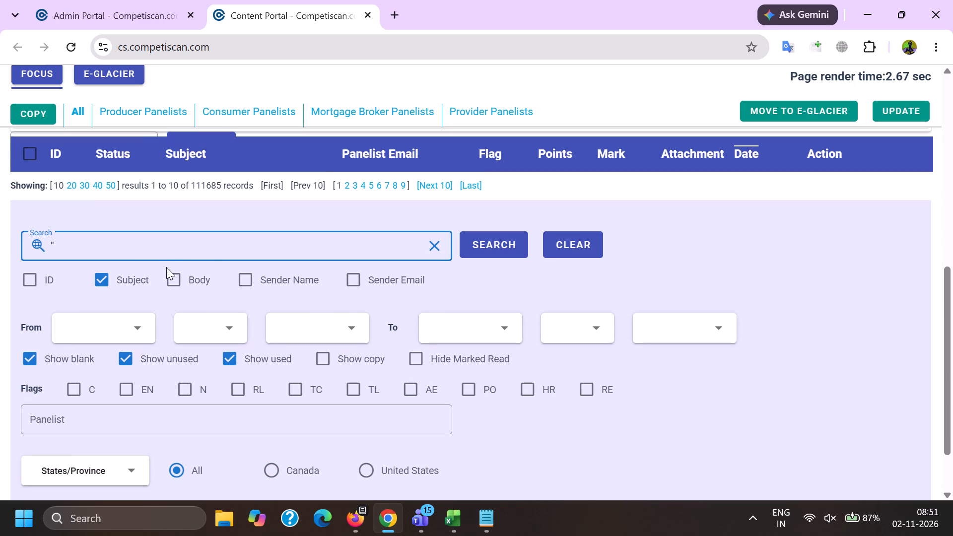
pyautogui.hotkey('ctrl', 'v')
pyautogui.hotkey('shift', '"')
pyautogui.press('Return')
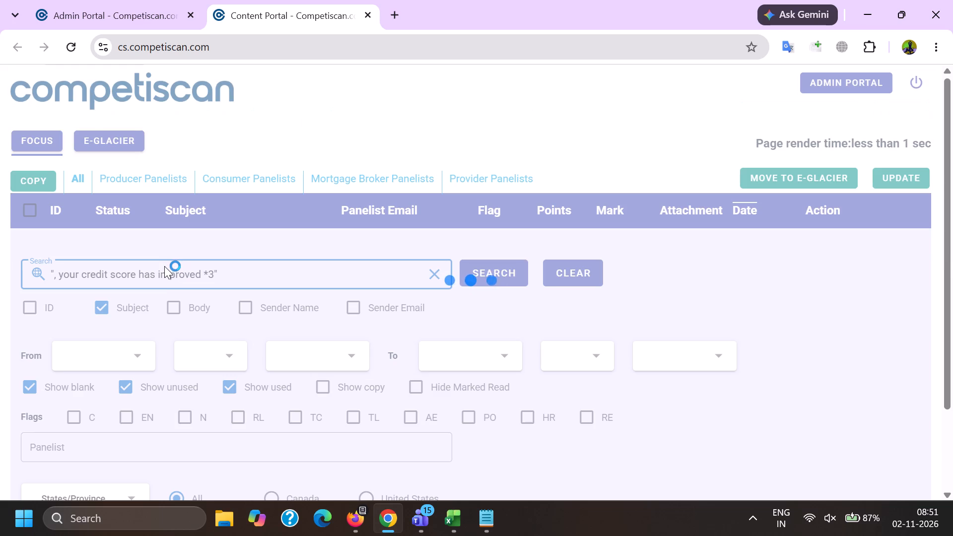
# Remove "*3" from the quoted phrase and search the subjects for ", your credit score has improved ".
pyautogui.press('BackSpace')
pyautogui.press('BackSpace')
pyautogui.press('BackSpace')
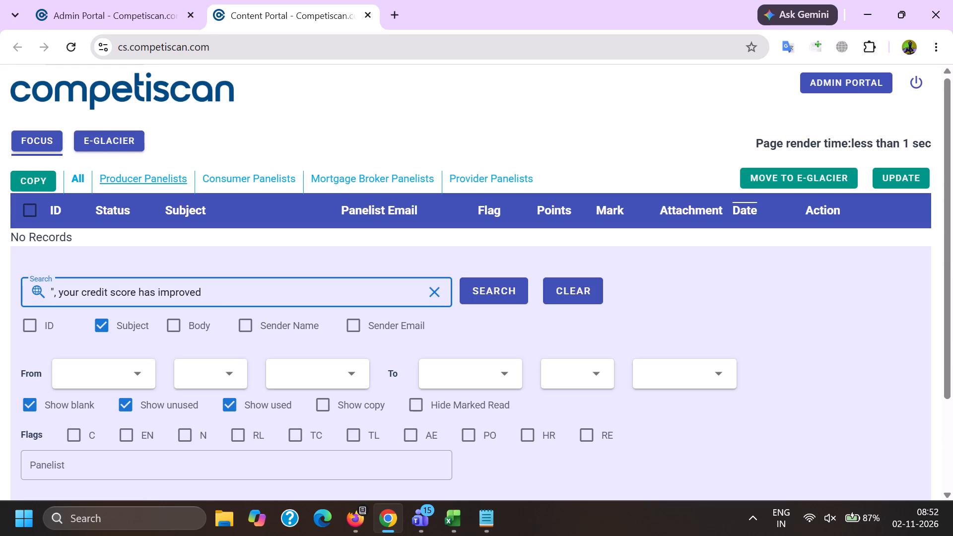
pyautogui.hotkey('shift', '"')
pyautogui.press('Return')
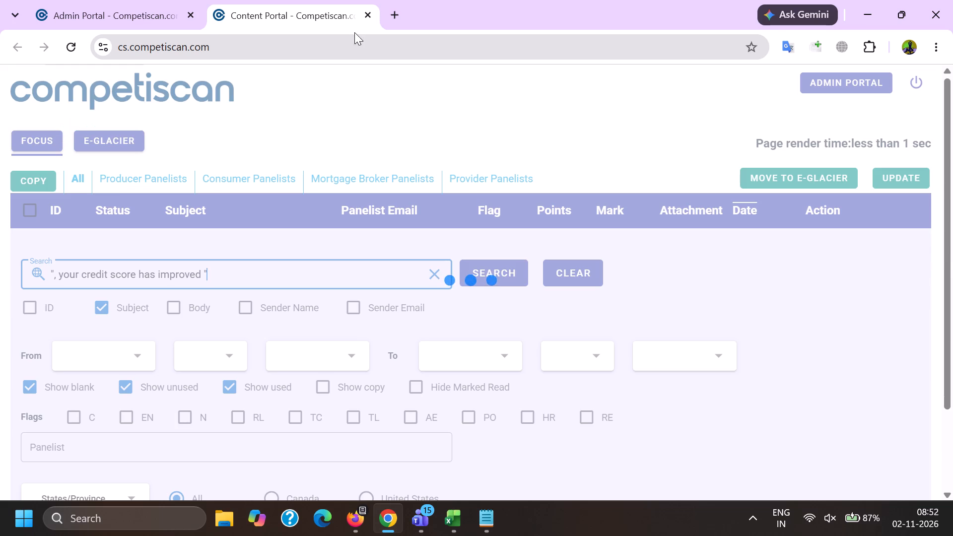
# Load the bookmarked "Competiscan: Enhance" page in a new browser tab and return to the Content Portal tab.
pyautogui.click(390, 3)
pyautogui.click(526, 70)
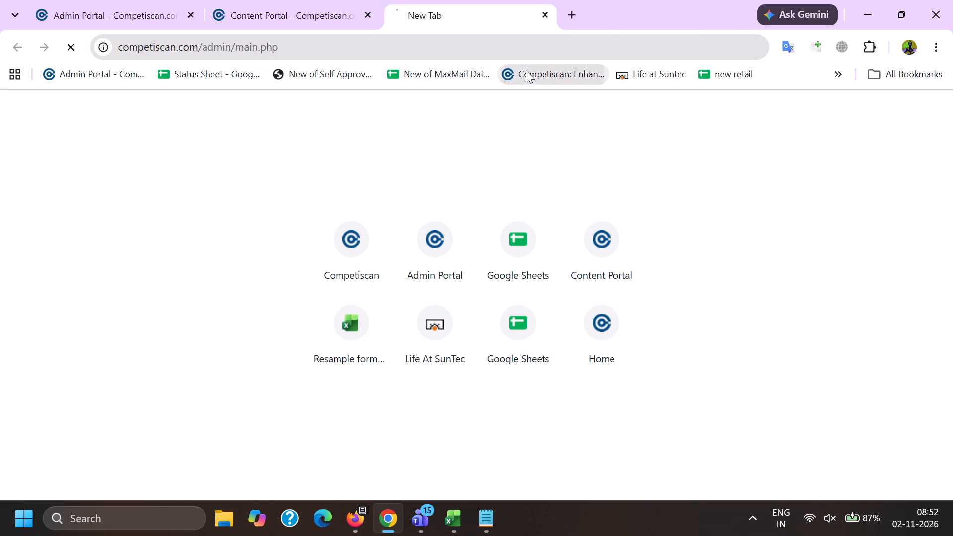
pyautogui.click(325, 0)
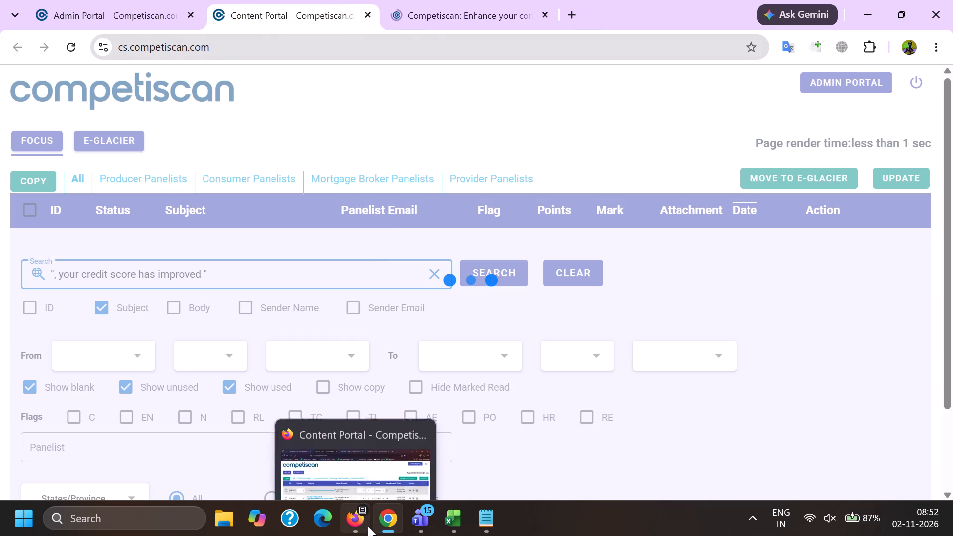
# Switch to Firefox and bring up its first Content Portal tab.
pyautogui.click(364, 529)
pyautogui.click(187, 0)
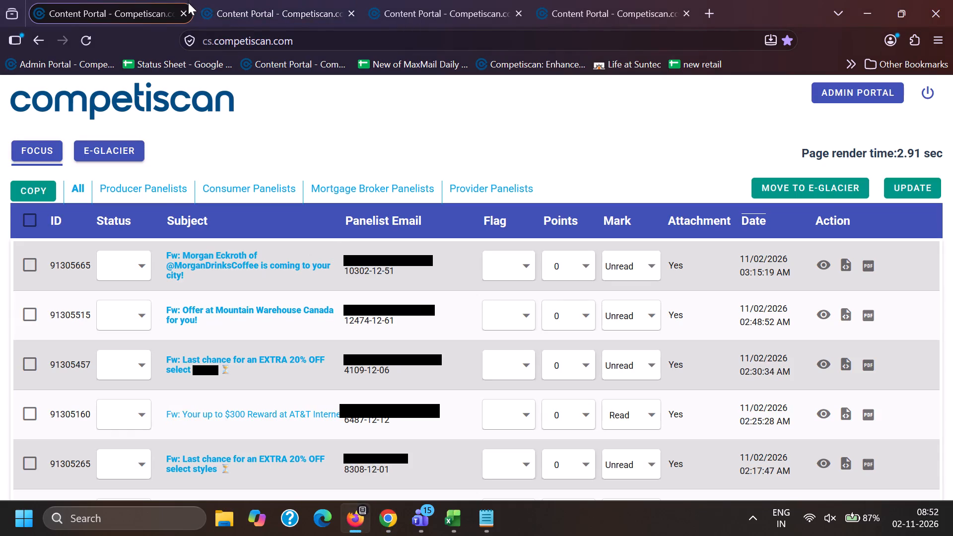
# In Firefox, examine the email subjects on the first page of the "Capital one" search results.
pyautogui.scroll(-3, 302, 350)
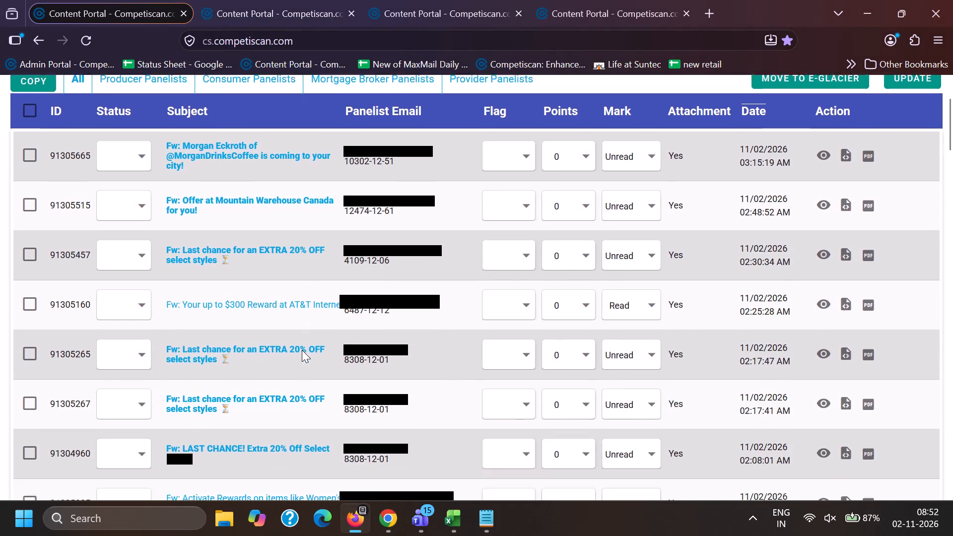
pyautogui.scroll(-5, 302, 351)
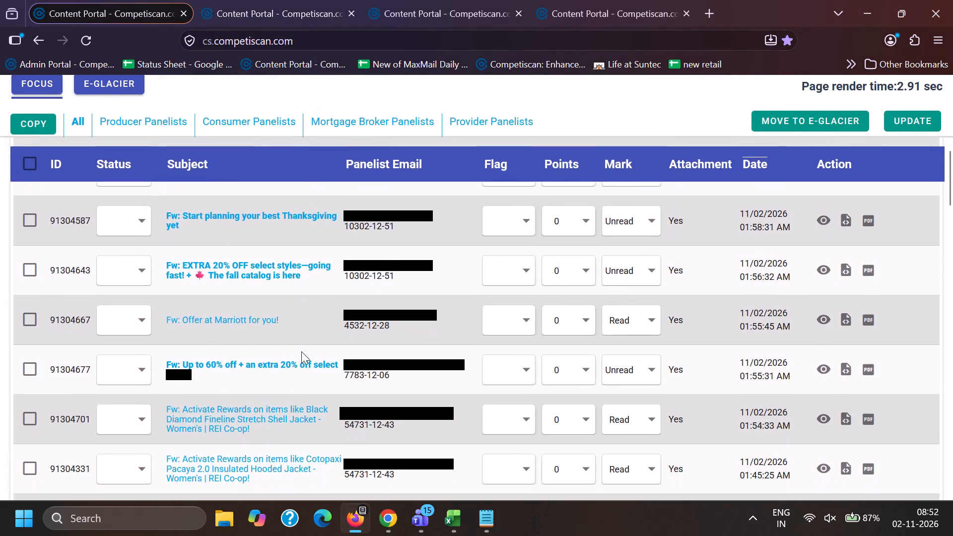
pyautogui.scroll(-6, 301, 351)
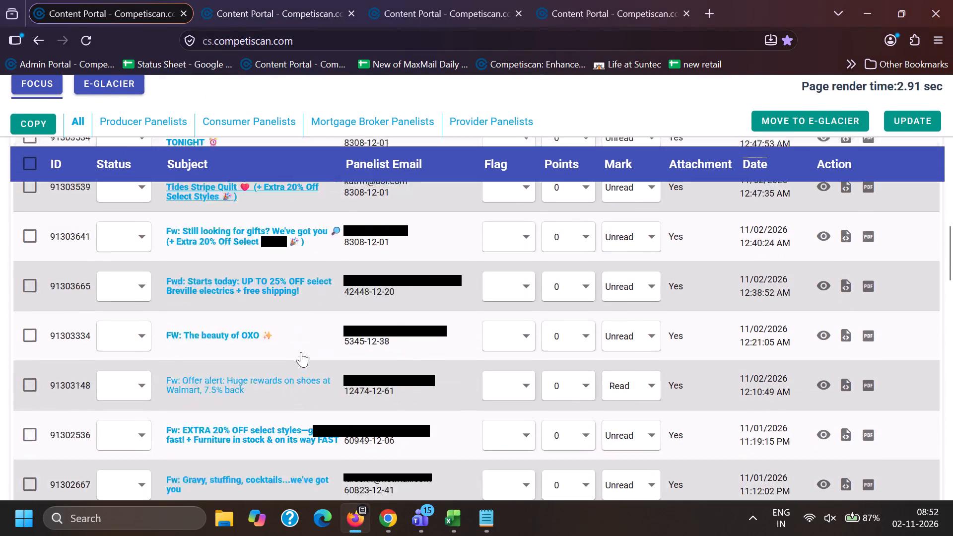
pyautogui.scroll(-5, 301, 352)
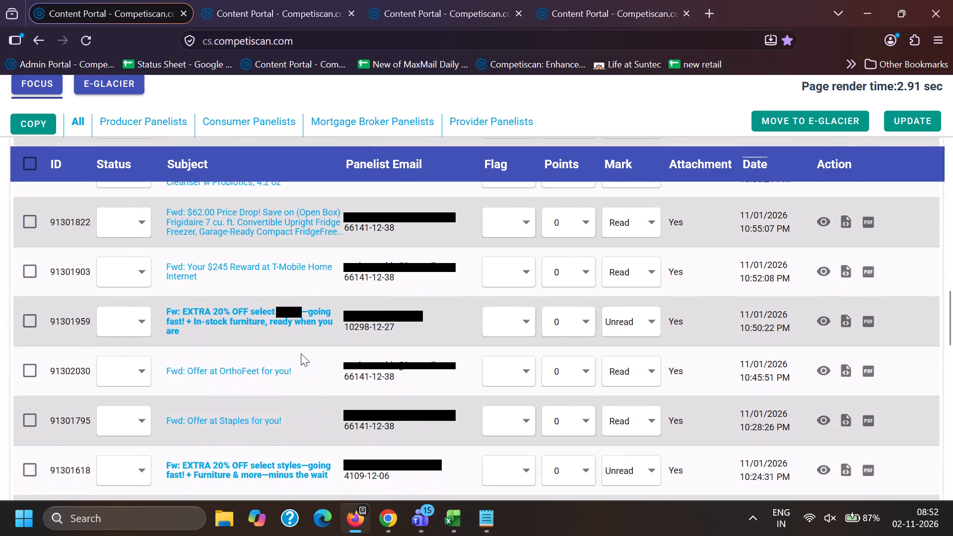
pyautogui.scroll(-4, 301, 353)
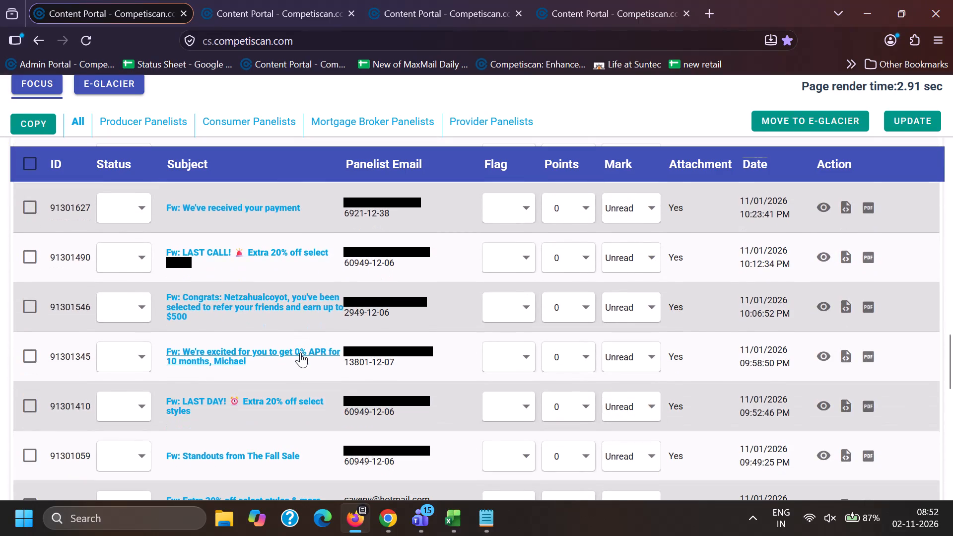
pyautogui.scroll(-5, 300, 352)
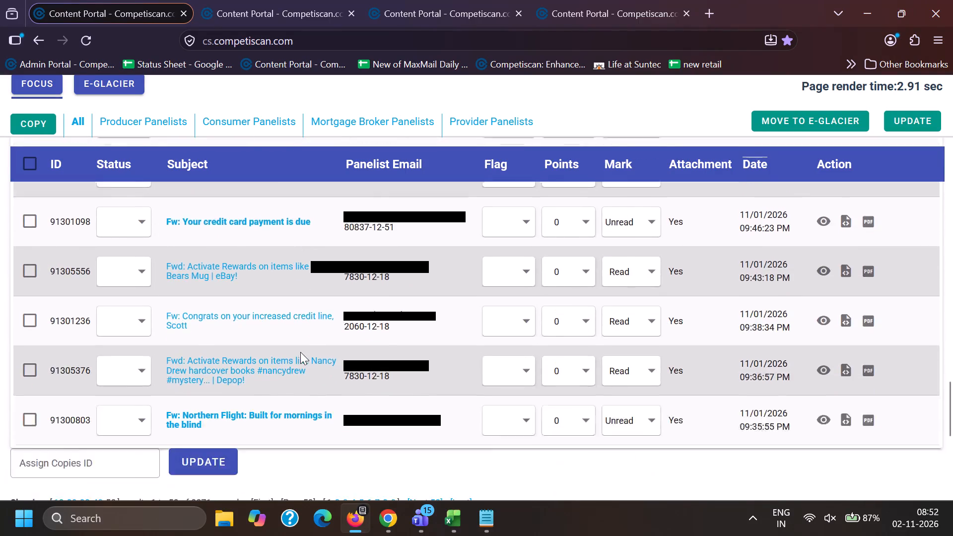
pyautogui.scroll(-1, 300, 352)
# Open page 2 of the "Capital one" search results.
pyautogui.click(338, 371)
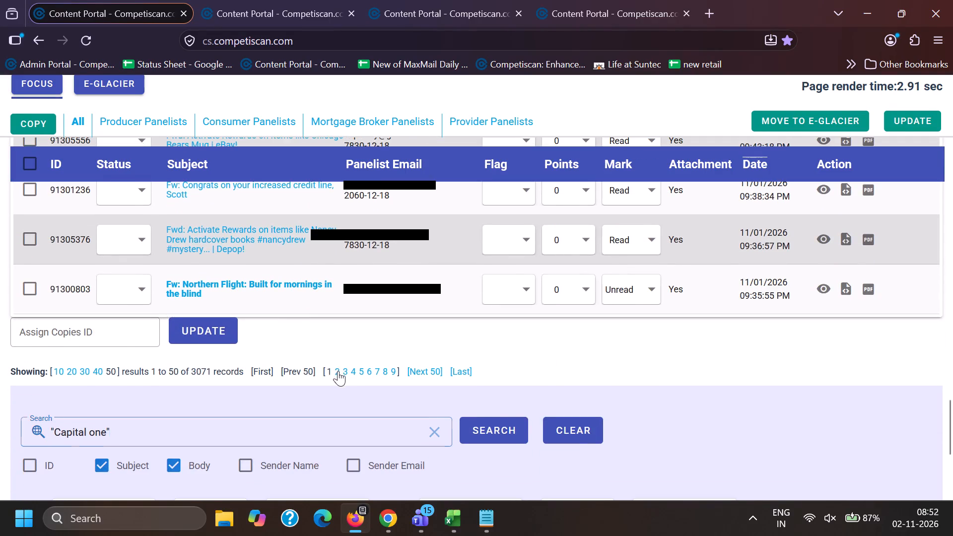
# Switch to an open Excel window.
pyautogui.click(448, 509)
pyautogui.click(440, 453)
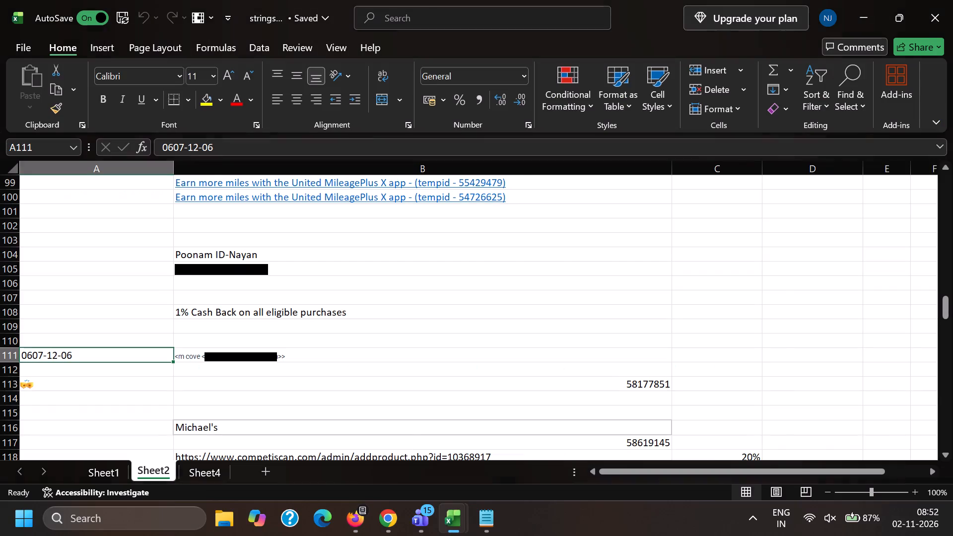
# Copy the yellow-highlighted Chase sender address in cell B213 of Sheet1.
pyautogui.click(107, 473)
pyautogui.scroll(4, 379, 339)
pyautogui.scroll(-4, 376, 338)
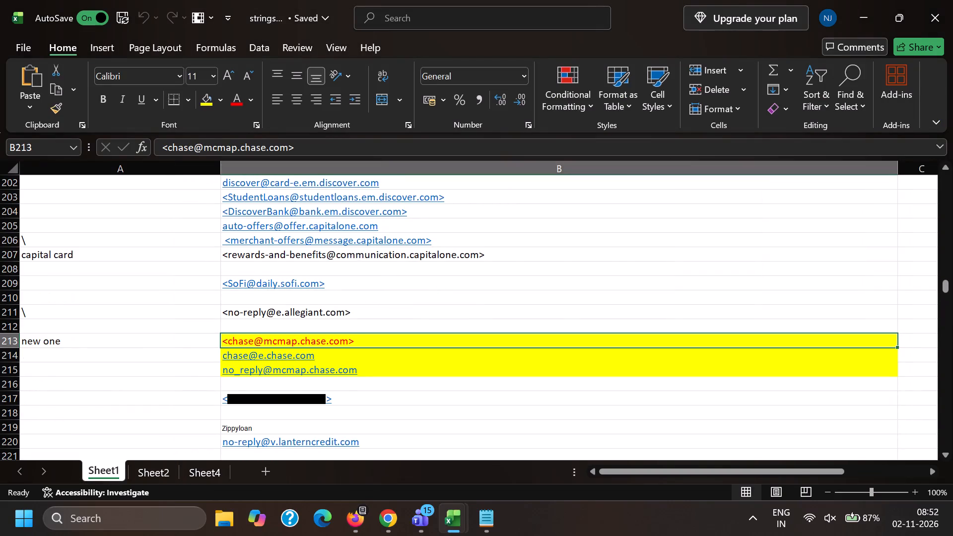
pyautogui.hotkey('ctrl', 'c')
# In Firefox's fourth Content Portal page, search Subject and Body, with region All, for the copied Chase address in double quotes.
pyautogui.hotkey('alt', 'Tab')
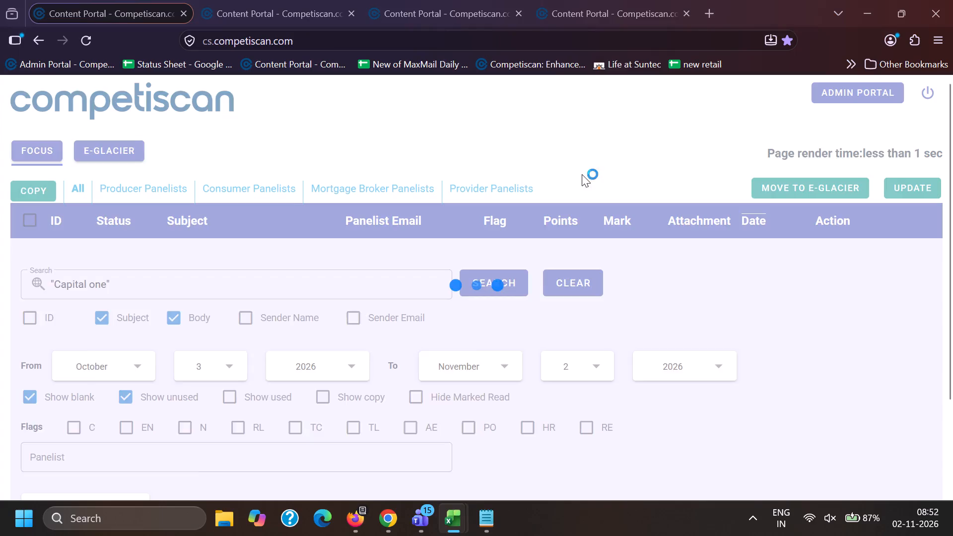
pyautogui.click(653, 0)
pyautogui.scroll(-5, 287, 274)
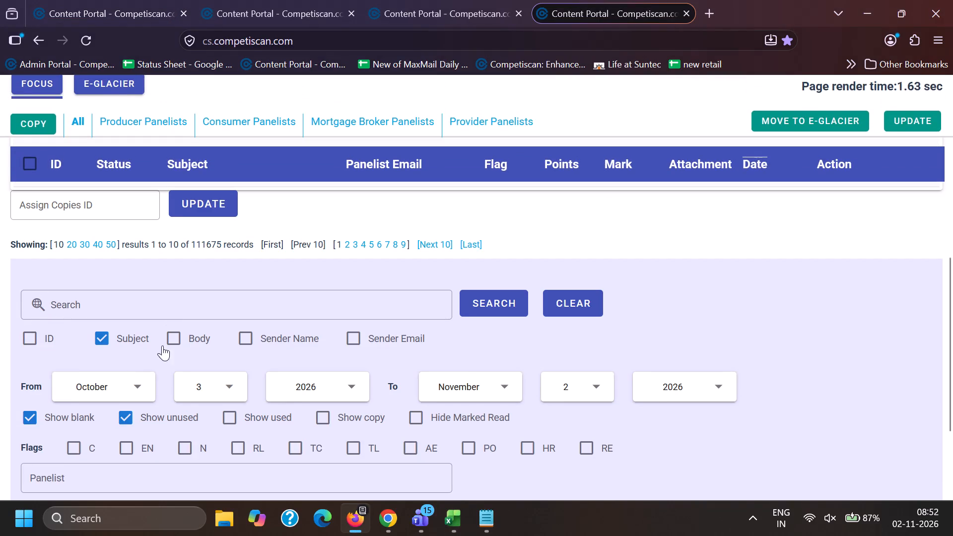
pyautogui.click(169, 338)
pyautogui.scroll(-2, 172, 439)
pyautogui.click(172, 402)
pyautogui.scroll(2, 172, 402)
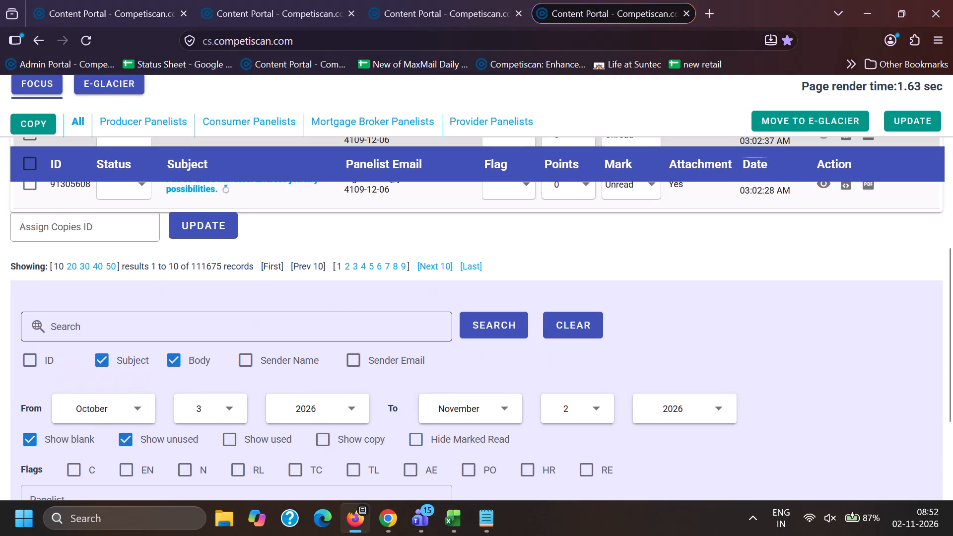
pyautogui.click(169, 336)
pyautogui.hotkey('shift', '"')
pyautogui.hotkey('ctrl', 'v')
pyautogui.hotkey('shift', '"')
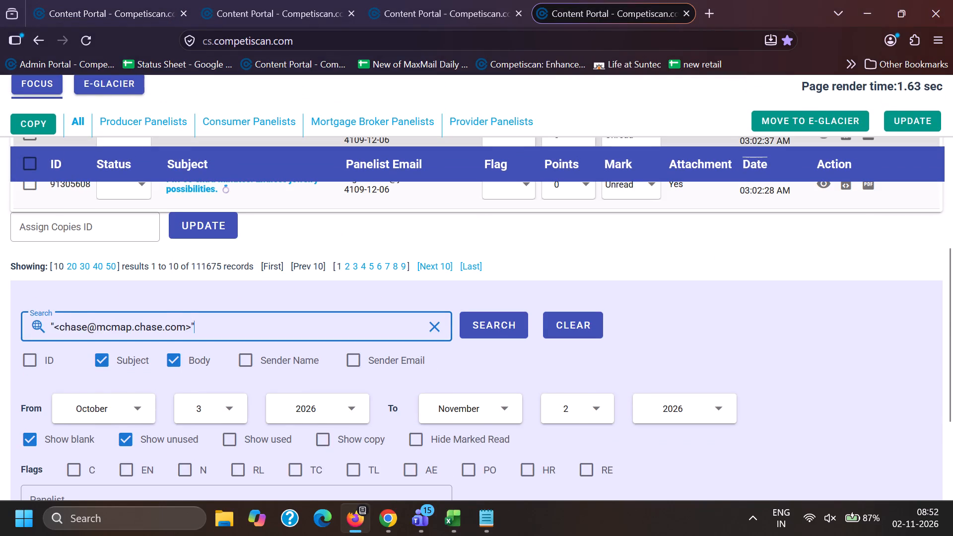
pyautogui.press('Return')
# Switch to the Excel workbook and copy the Capital One Shopping sender address in cell B200 of Sheet1.
pyautogui.hotkey('alt', 'Tab')
pyautogui.scroll(3, 382, 276)
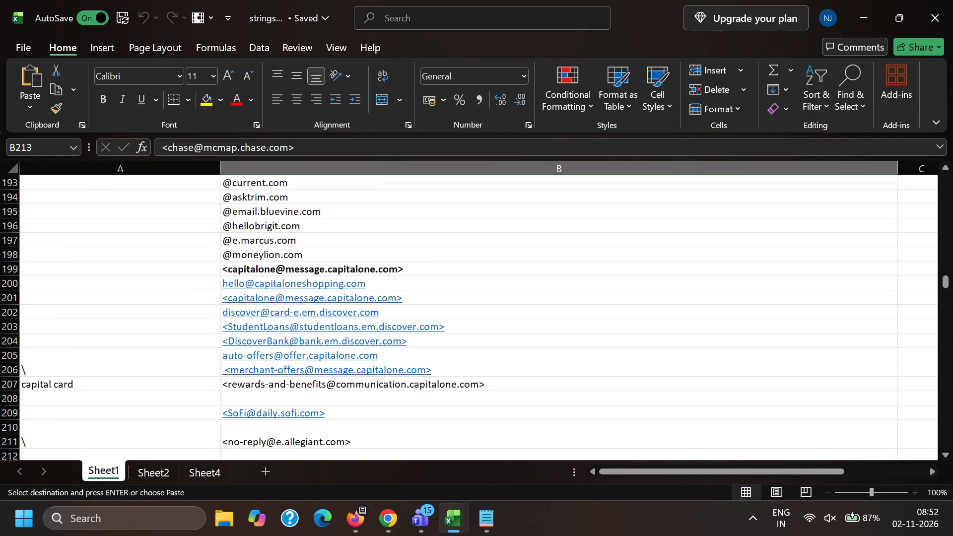
pyautogui.click(377, 287)
pyautogui.hotkey('ctrl', 'c')
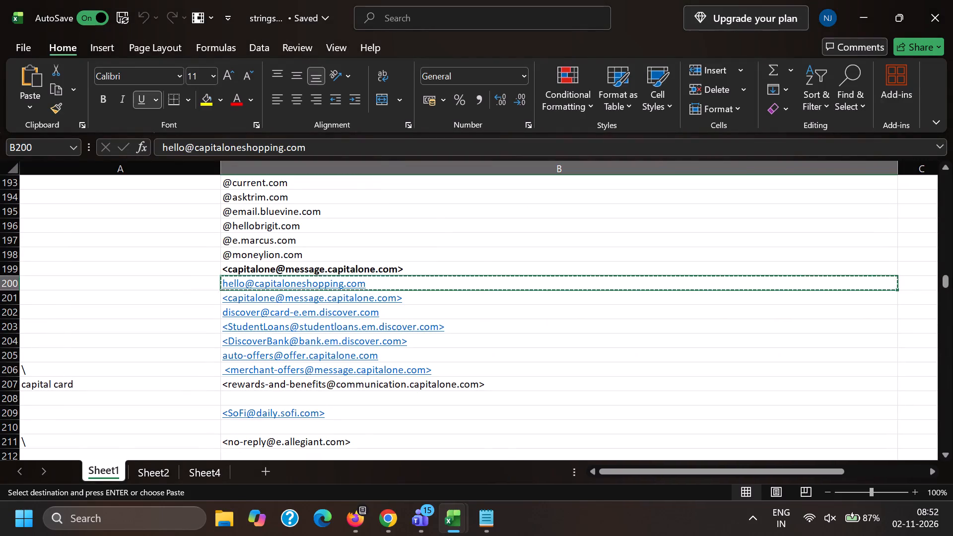
# In Firefox's second Content Portal page, search Subject and Body, with region All, for the quoted Capital One Shopping address.
pyautogui.hotkey('alt', 'Tab')
pyautogui.click(271, 0)
pyautogui.scroll(-5, 275, 232)
pyautogui.click(171, 336)
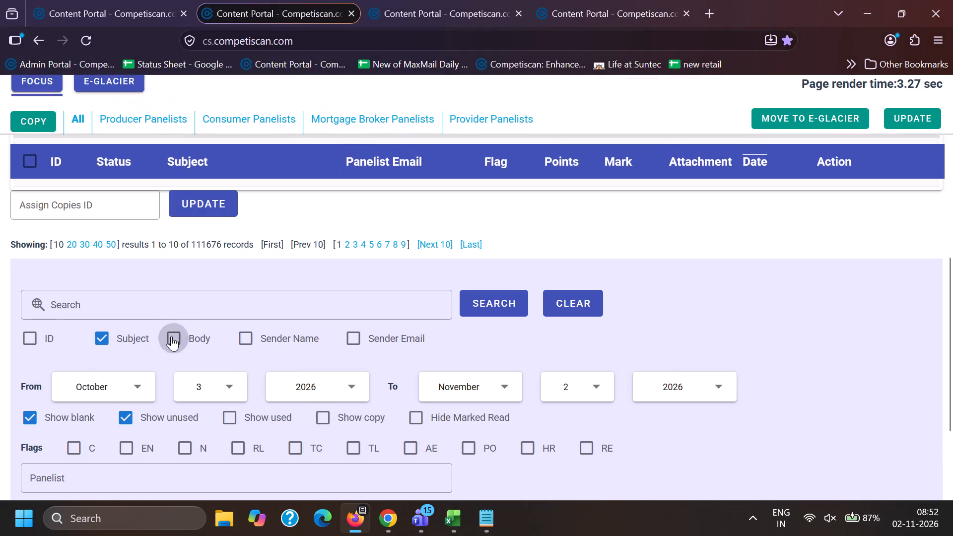
pyautogui.scroll(-4, 170, 335)
pyautogui.click(174, 395)
pyautogui.scroll(2, 173, 396)
pyautogui.click(170, 335)
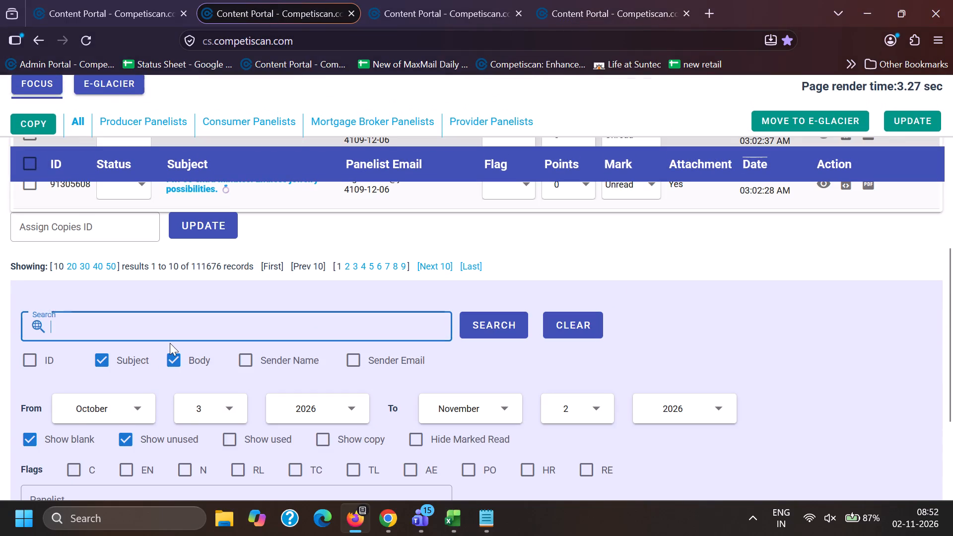
pyautogui.hotkey('shift', '"')
pyautogui.hotkey('ctrl', 'v')
pyautogui.hotkey('shift', '"')
pyautogui.press('Return')
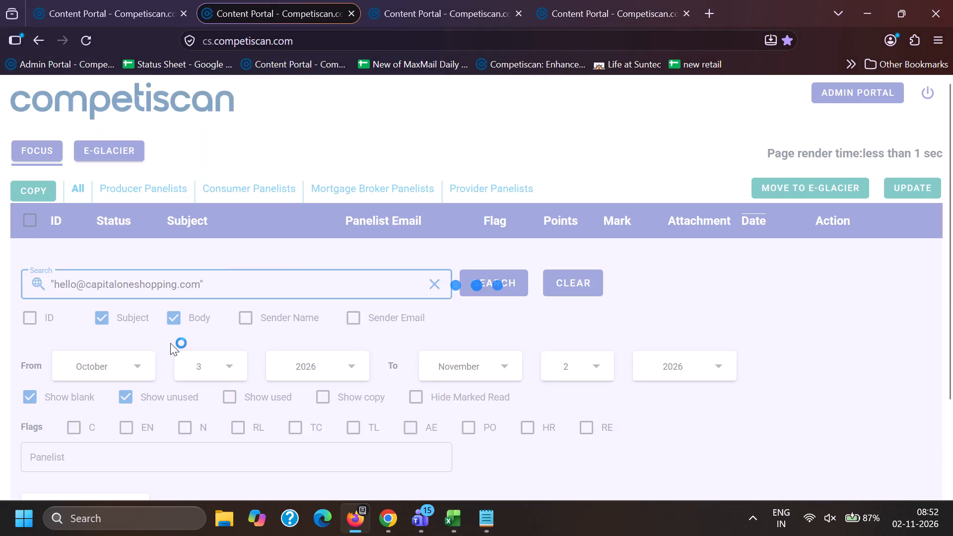
# Switch to the Excel workbook and copy the Discover card sender address in cell B202 of Sheet1.
pyautogui.hotkey('alt', 'Tab')
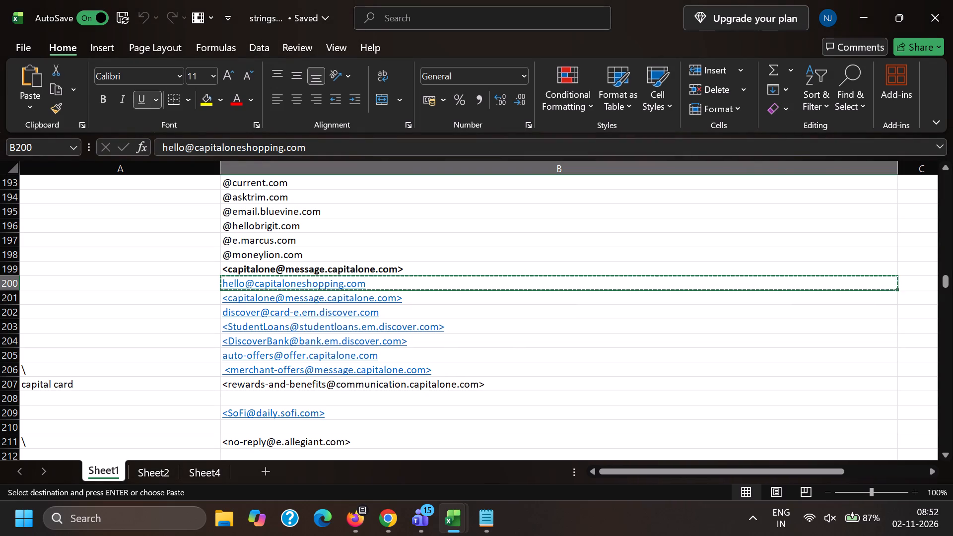
pyautogui.click(404, 313)
pyautogui.hotkey('ctrl', 'c')
# In Firefox's third Content Portal page, search Subject and Body, with region All, for the copied Discover card address in double quotes.
pyautogui.hotkey('alt', 'Tab')
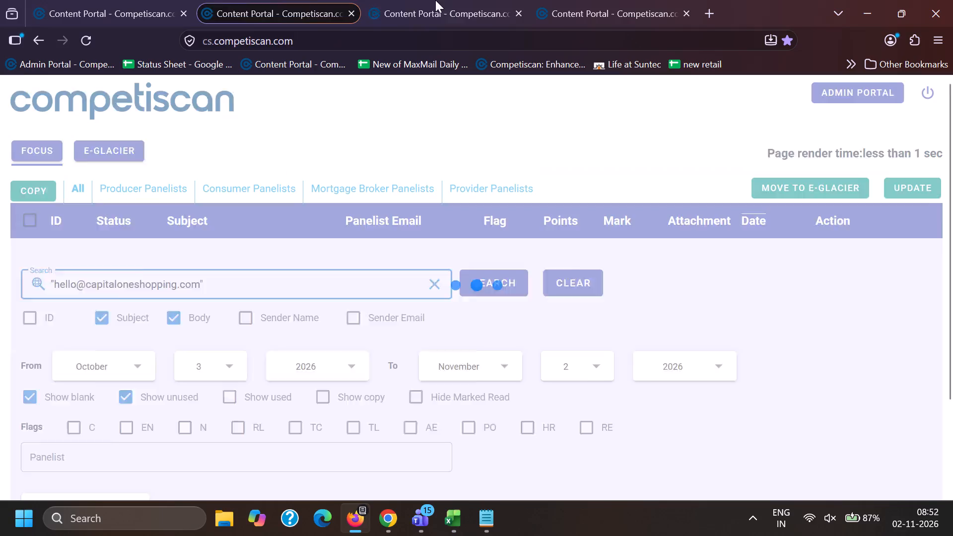
pyautogui.click(432, 0)
pyautogui.scroll(-5, 160, 245)
pyautogui.click(177, 338)
pyautogui.scroll(-4, 177, 339)
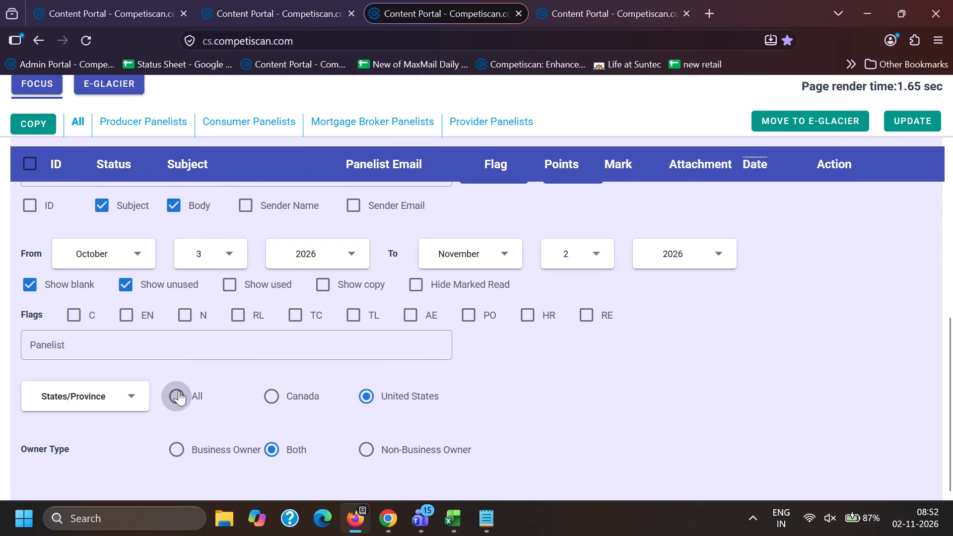
pyautogui.click(179, 391)
pyautogui.scroll(2, 179, 391)
pyautogui.click(192, 332)
pyautogui.hotkey('shift', '"')
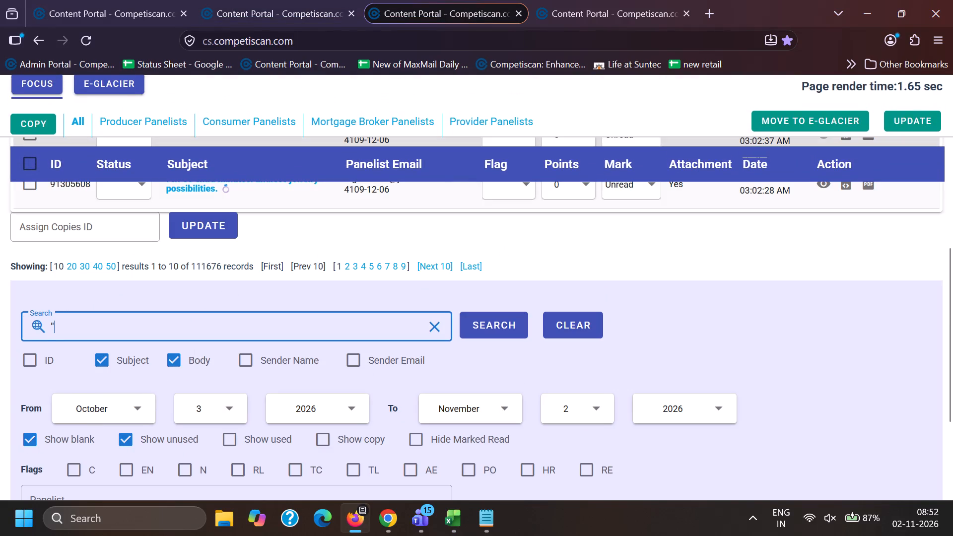
pyautogui.hotkey('ctrl', 'v')
pyautogui.hotkey('shift', '"')
pyautogui.press('Return')
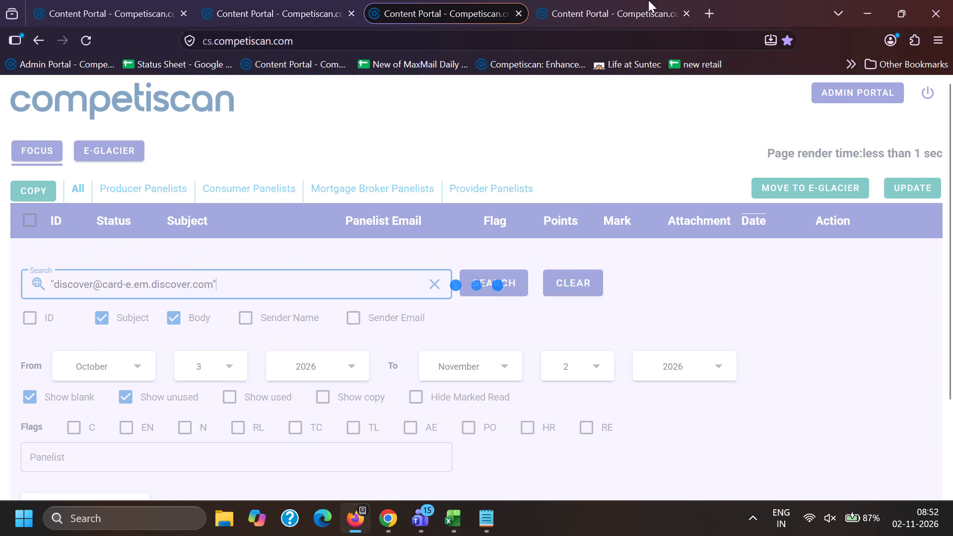
# Open a new blank browser page alongside the Content Portal searches.
pyautogui.click(711, 5)
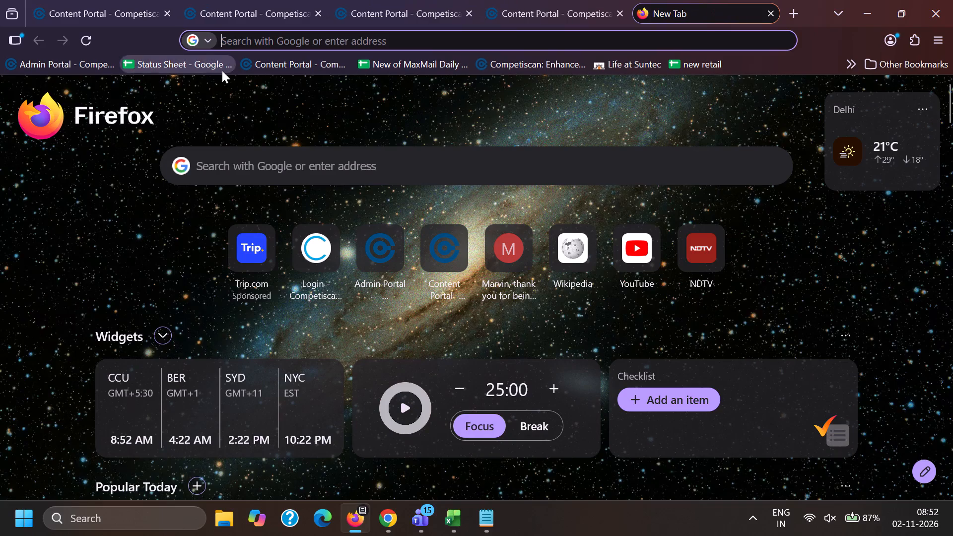
# Load the bookmarked Content Portal in the new Firefox tab.
pyautogui.click(247, 61)
# Examine the emails found for the Capital One Shopping sender address in the second Content Portal tab.
pyautogui.click(249, 0)
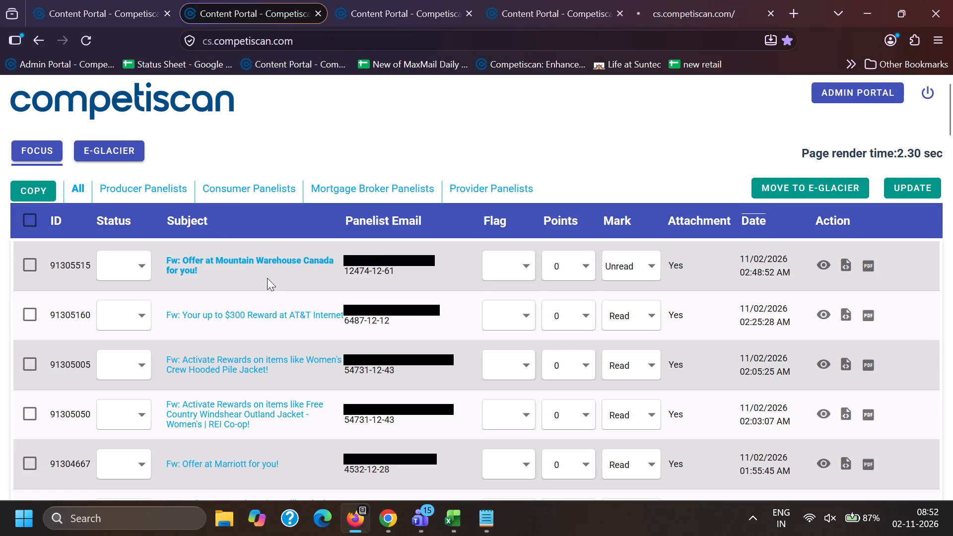
pyautogui.scroll(-3, 262, 284)
pyautogui.scroll(-20, 262, 287)
pyautogui.scroll(-4, 262, 287)
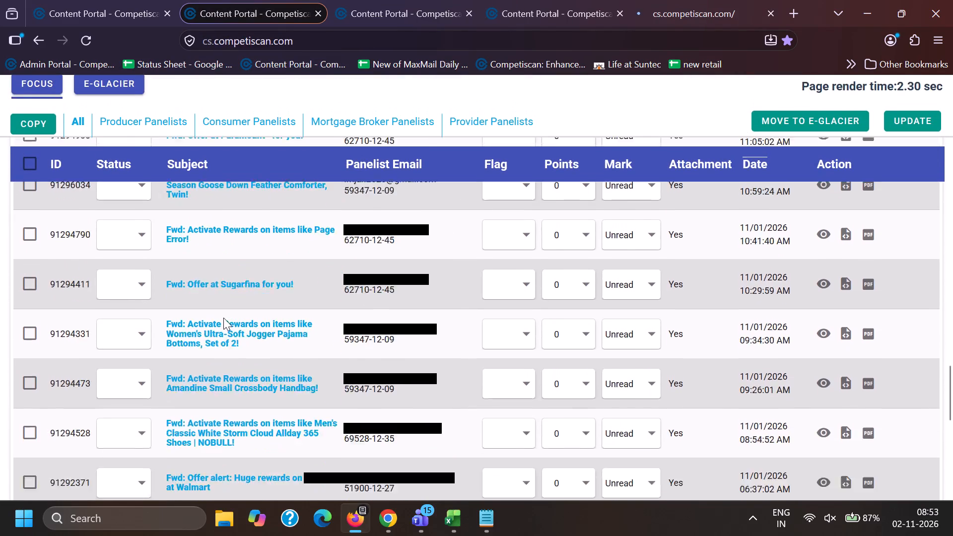
pyautogui.scroll(-3, 223, 318)
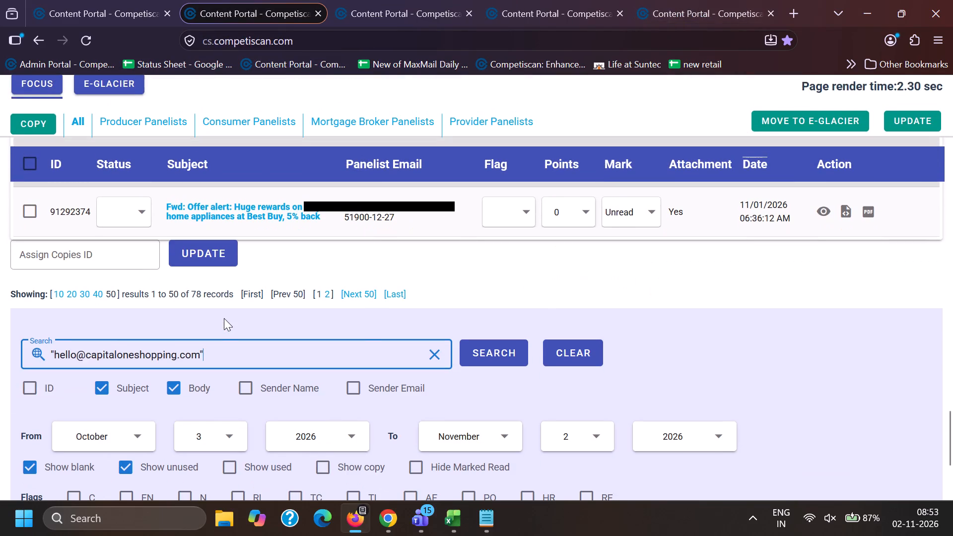
# Return to the "Capital one" search tab and examine the email subjects on page 2 of its results.
pyautogui.click(124, 0)
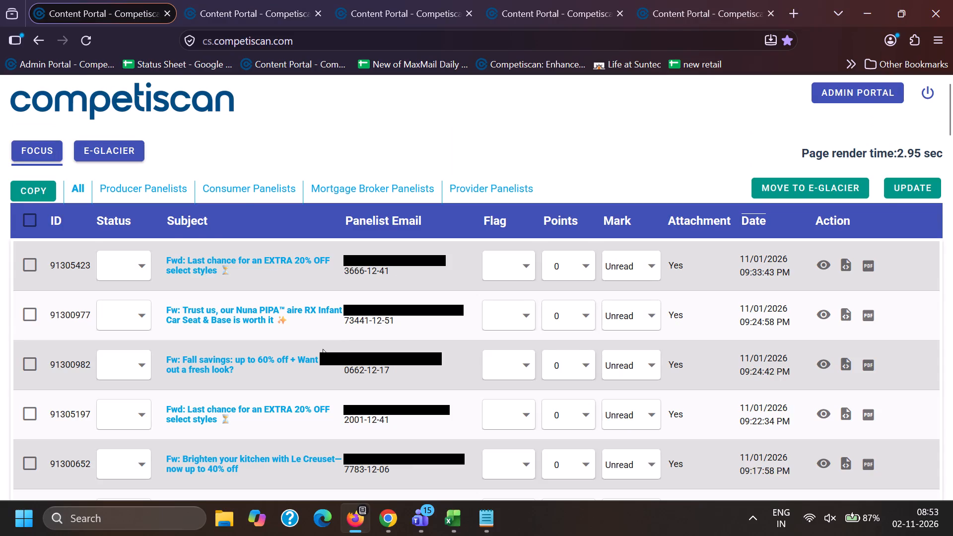
pyautogui.scroll(-3, 323, 348)
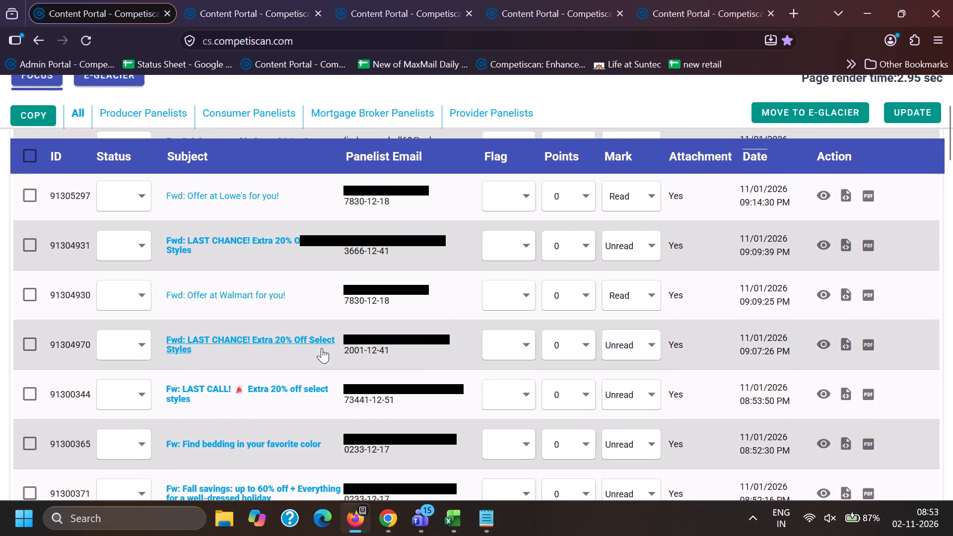
pyautogui.scroll(-5, 322, 348)
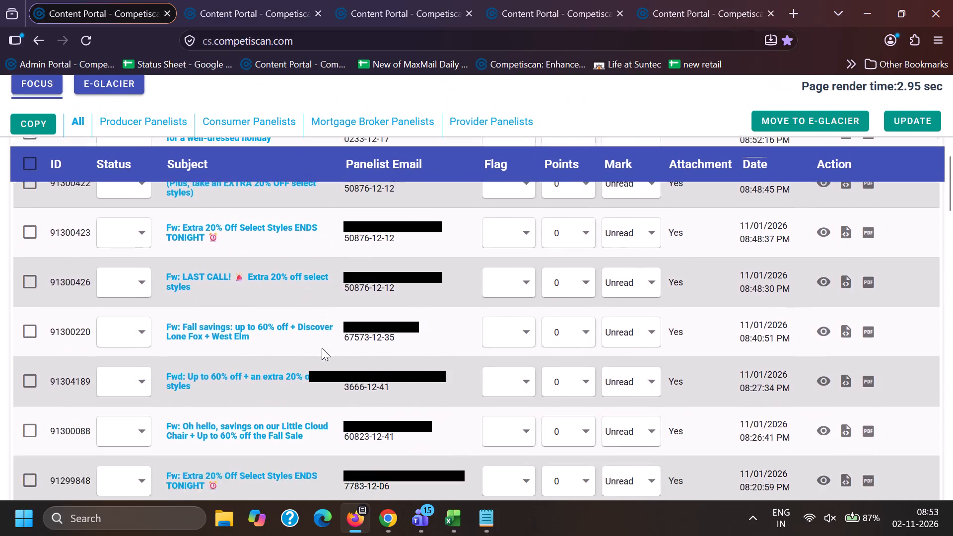
pyautogui.scroll(-5, 322, 348)
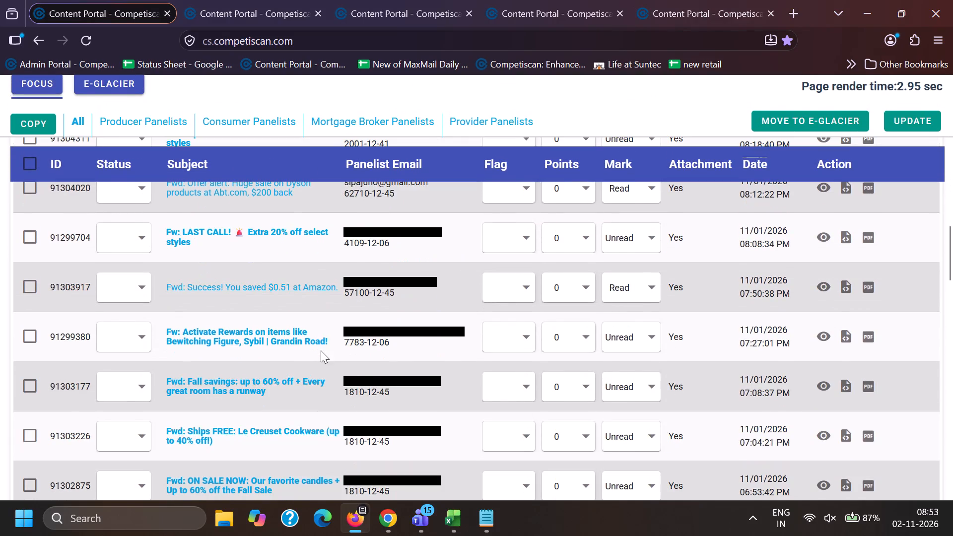
pyautogui.scroll(-6, 321, 350)
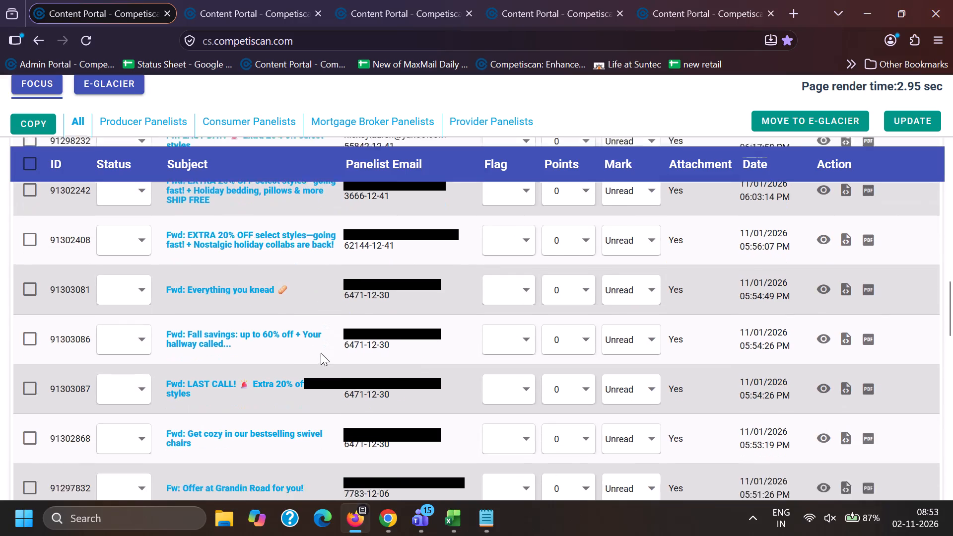
pyautogui.scroll(-4, 321, 353)
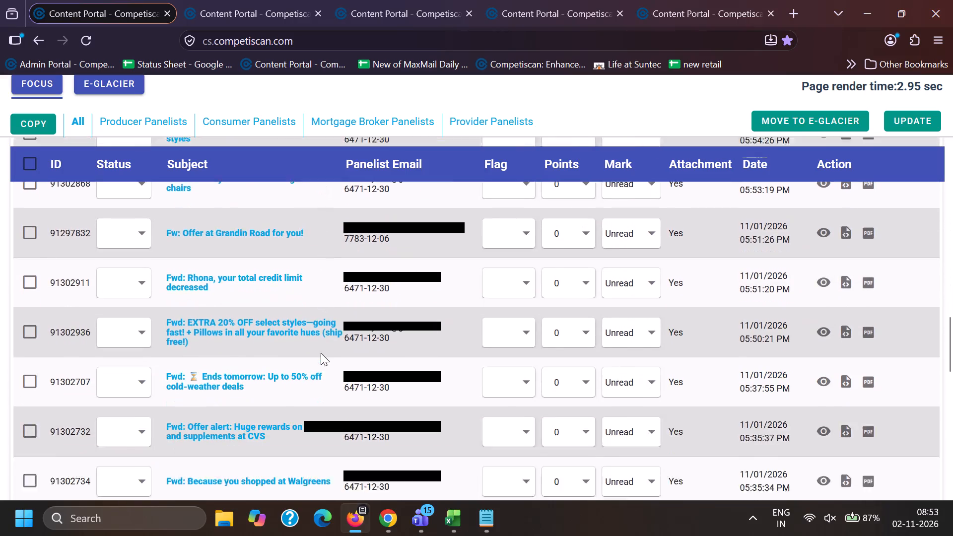
pyautogui.scroll(-1, 321, 353)
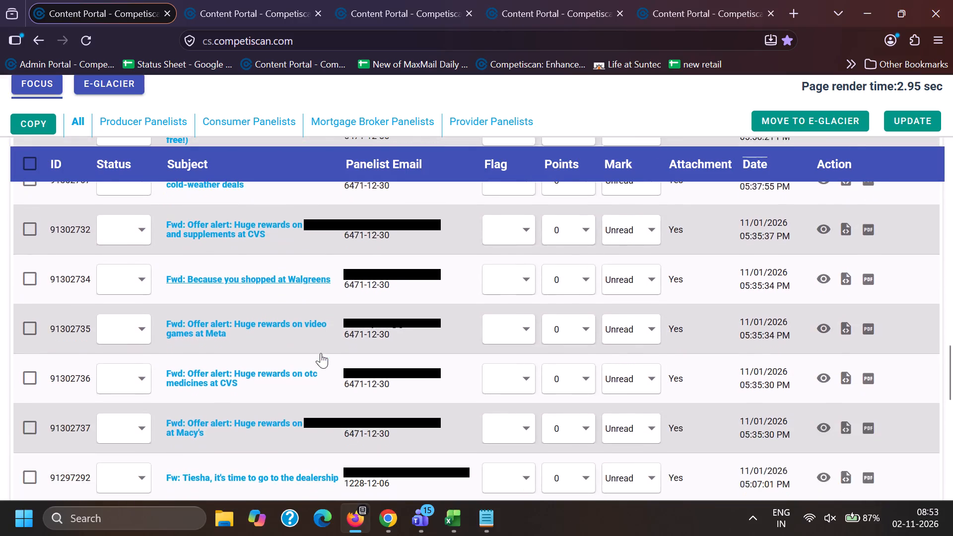
pyautogui.scroll(-4, 321, 353)
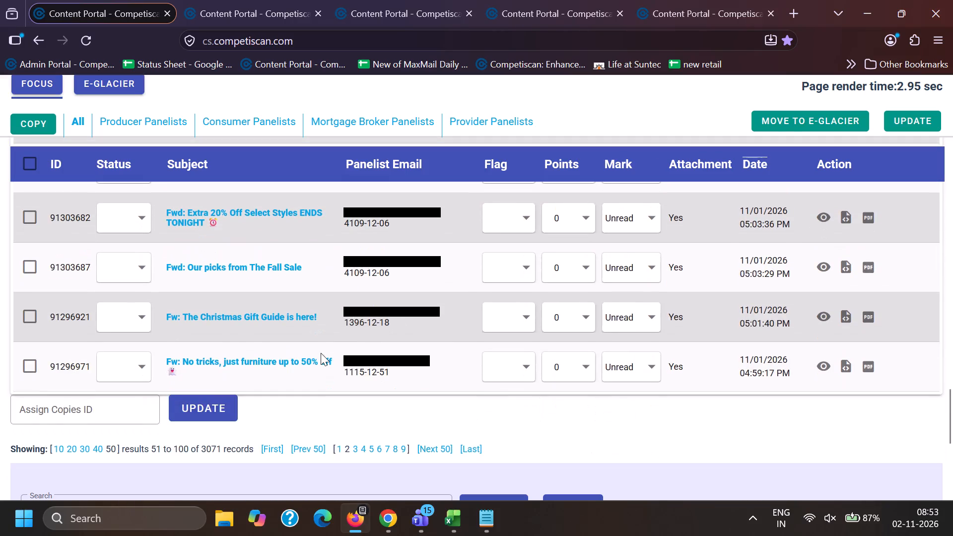
pyautogui.scroll(-1, 321, 353)
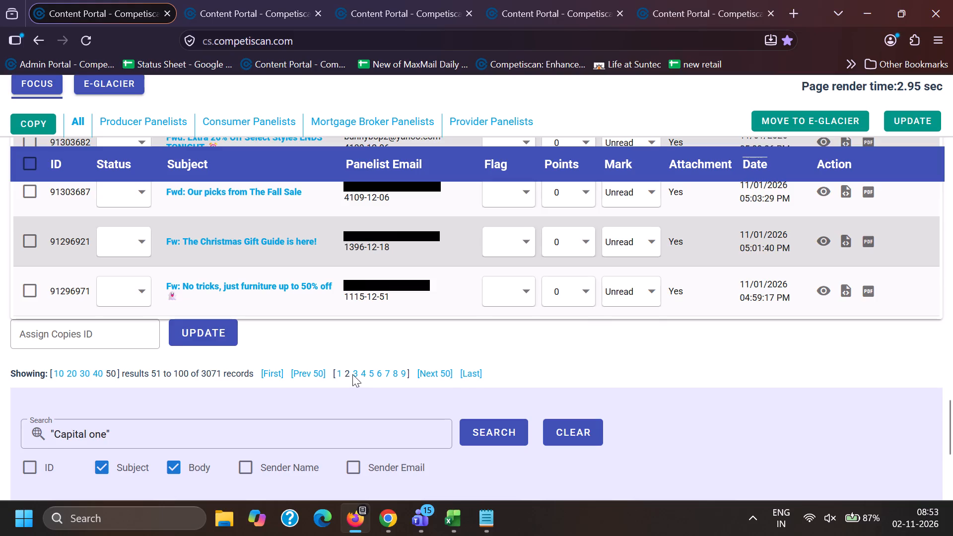
# Open page 3 of the "Capital one" search results.
pyautogui.click(352, 374)
pyautogui.click(357, 373)
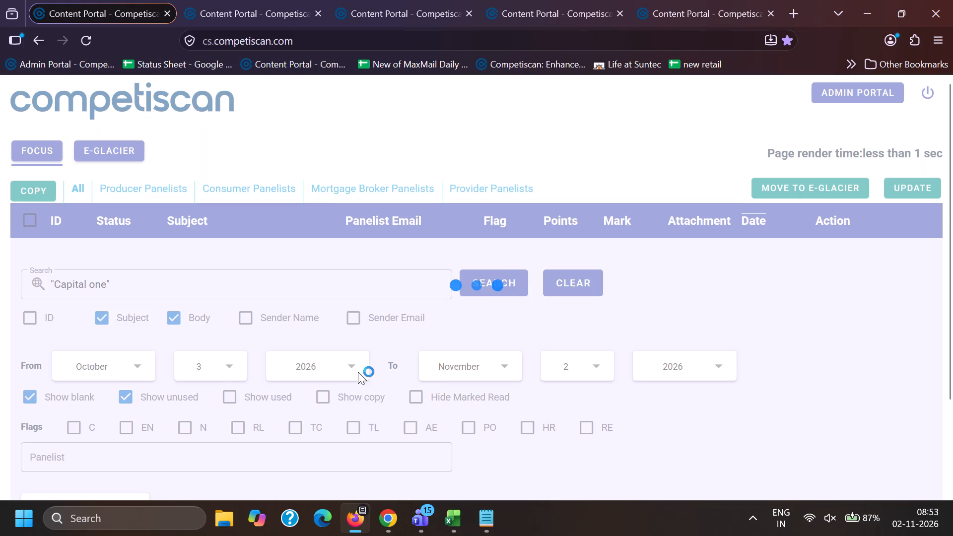
# Check the Content Portal email list in Google Chrome and return to Firefox.
pyautogui.click(386, 535)
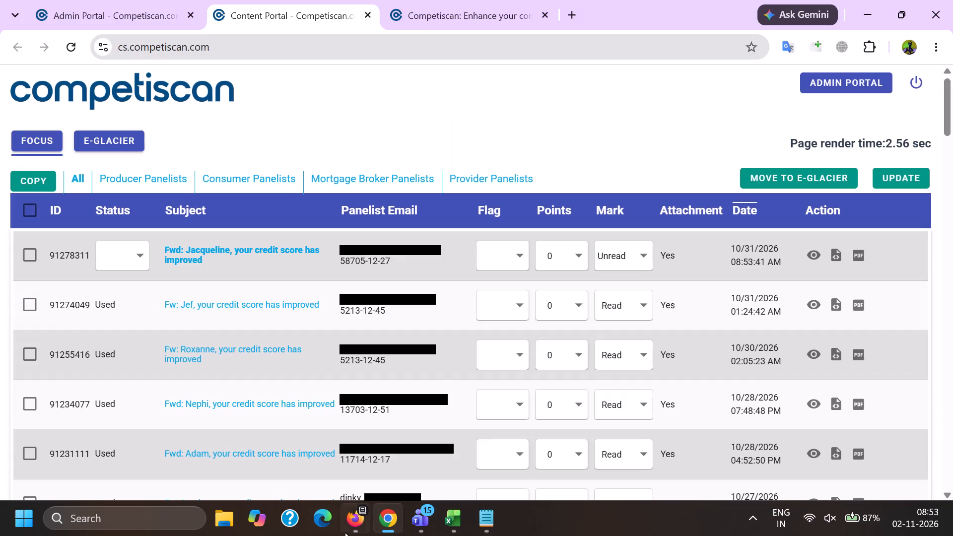
pyautogui.click(351, 530)
# Examine the subjects and flags of the Chase and J.P. Morgan emails in the fourth Content Portal tab.
pyautogui.click(663, 0)
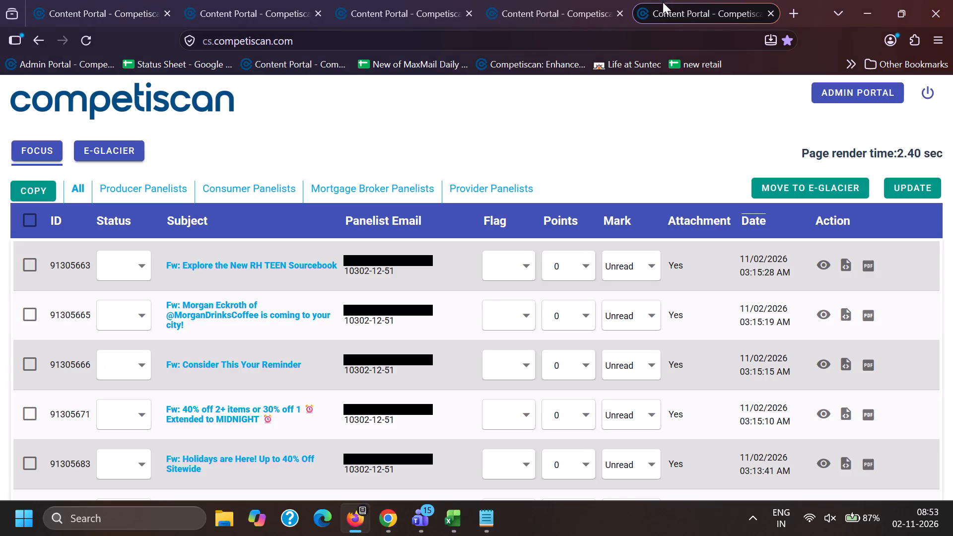
pyautogui.click(555, 0)
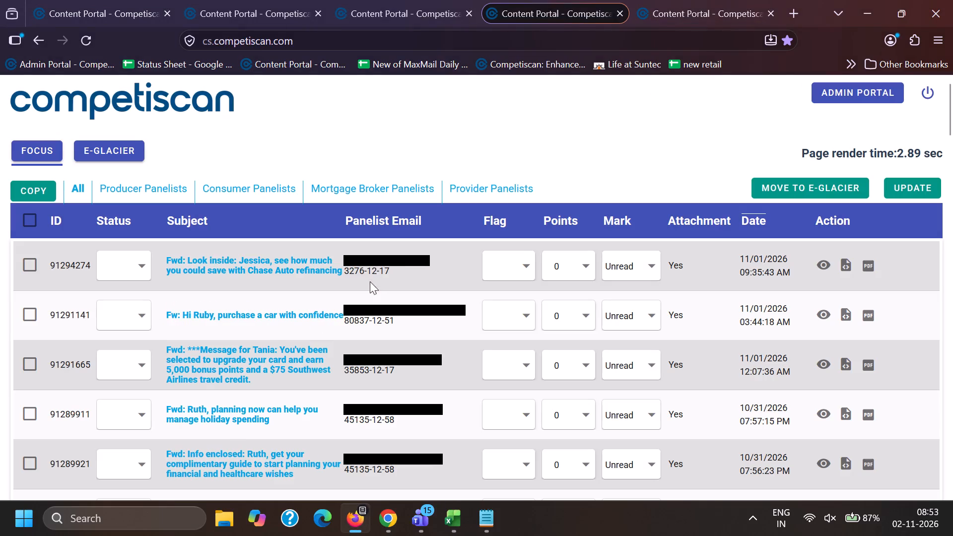
pyautogui.scroll(-1, 275, 344)
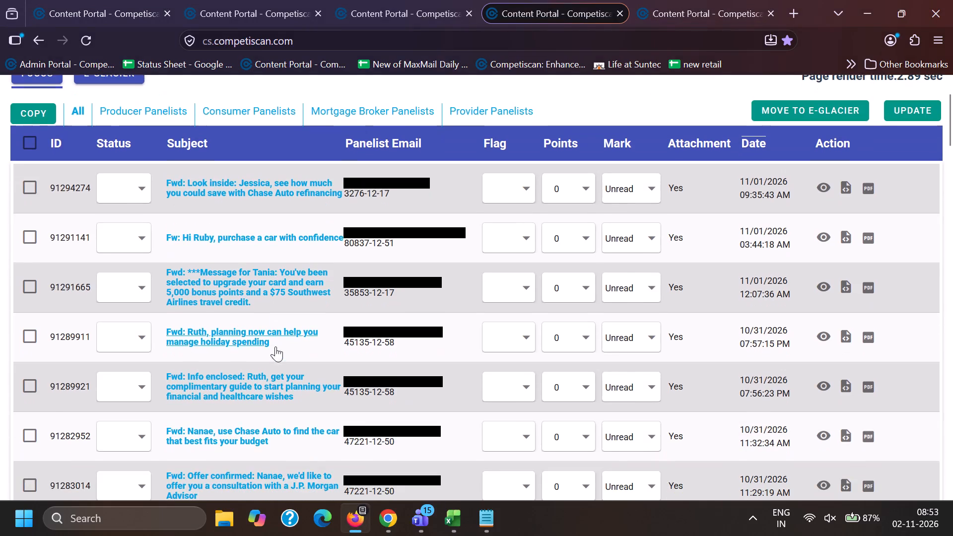
pyautogui.scroll(-2, 275, 347)
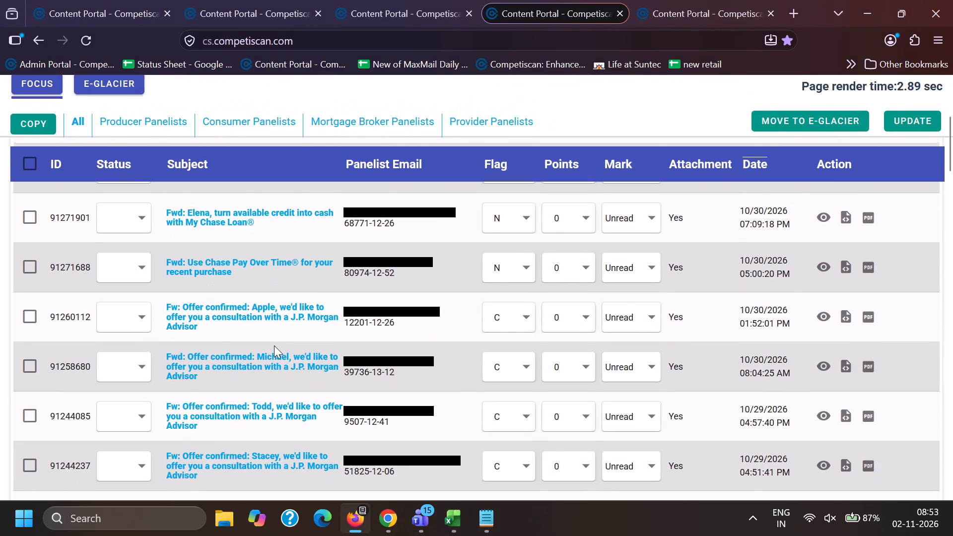
pyautogui.scroll(-6, 274, 345)
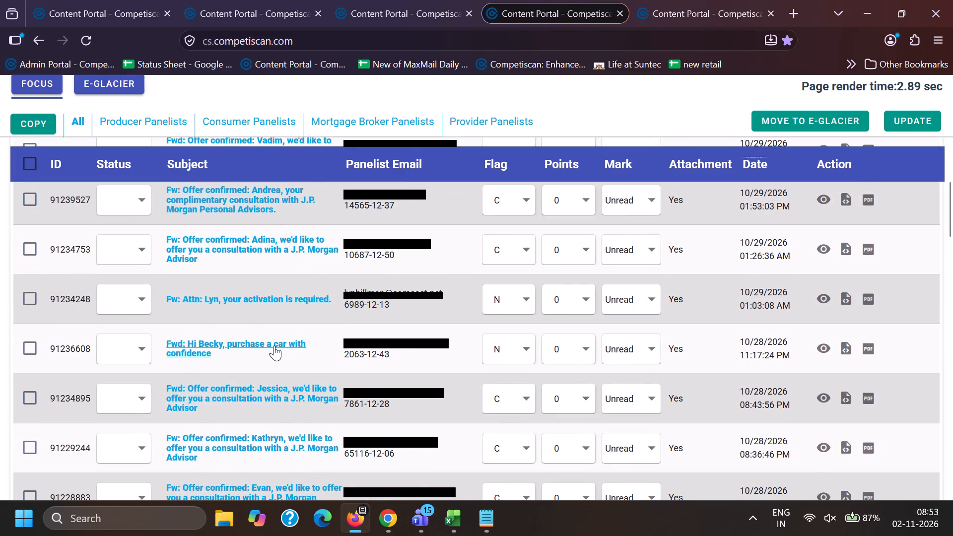
pyautogui.scroll(-5, 274, 345)
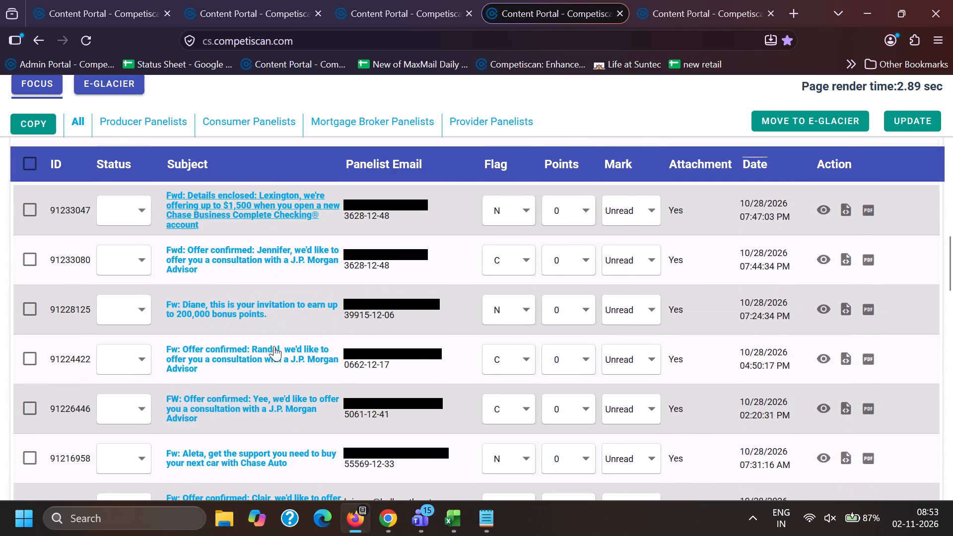
pyautogui.scroll(-6, 274, 345)
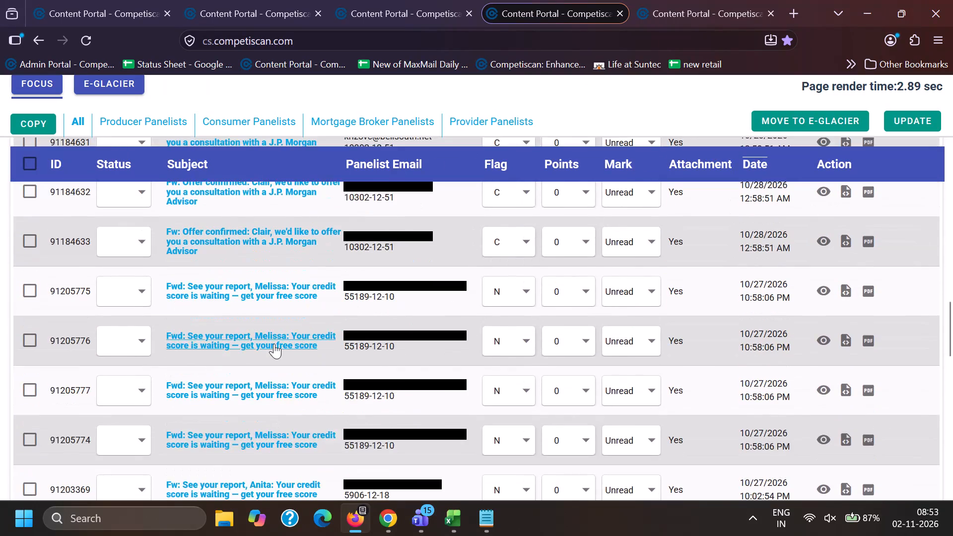
pyautogui.scroll(-4, 273, 342)
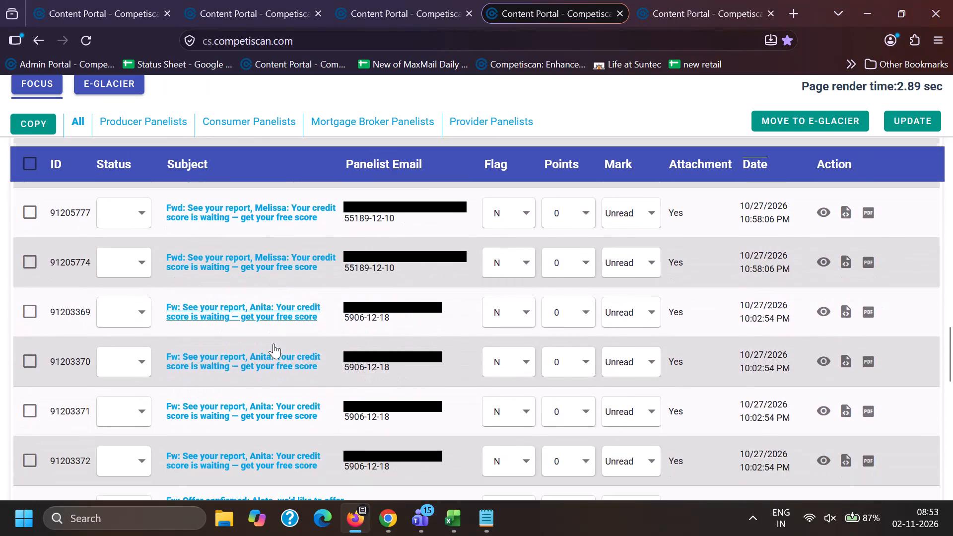
# Preview emails 91277643 and 91289865, both "Important updates to your Discover card account", in the third Content Portal tab and read the latter.
pyautogui.click(437, 0)
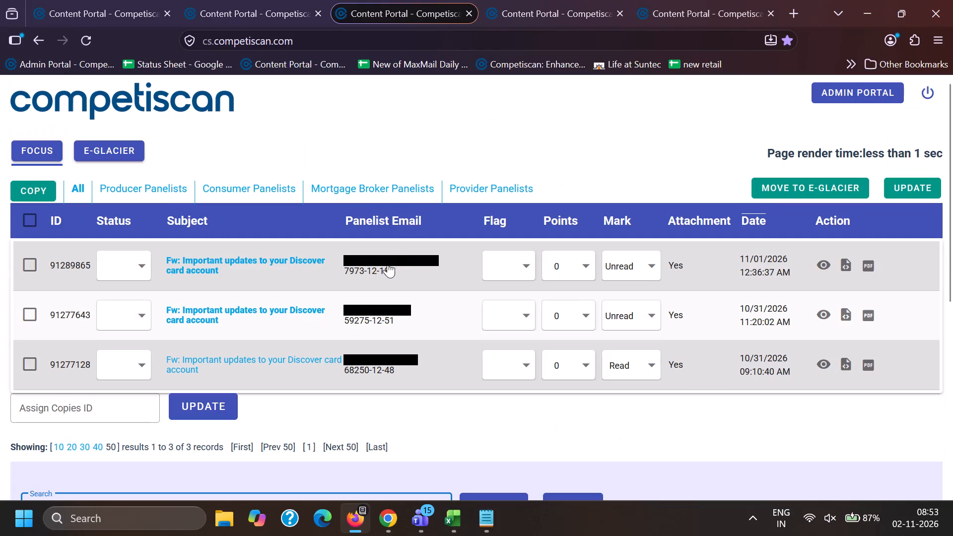
pyautogui.click(822, 317)
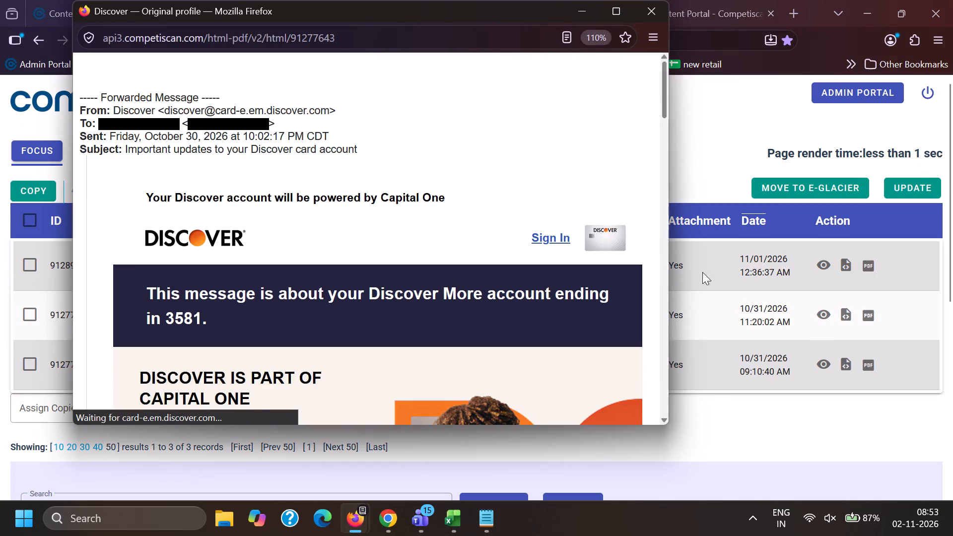
pyautogui.click(826, 268)
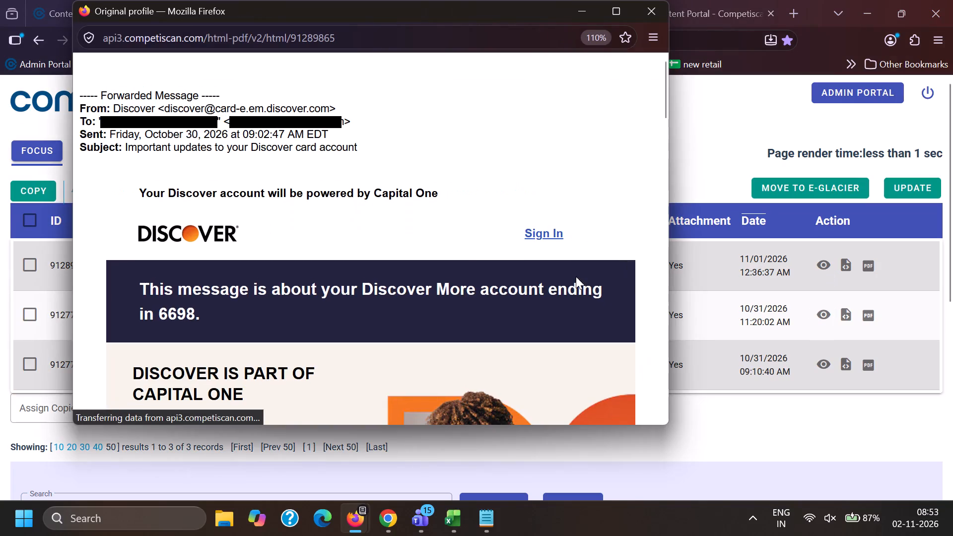
pyautogui.scroll(-3, 467, 266)
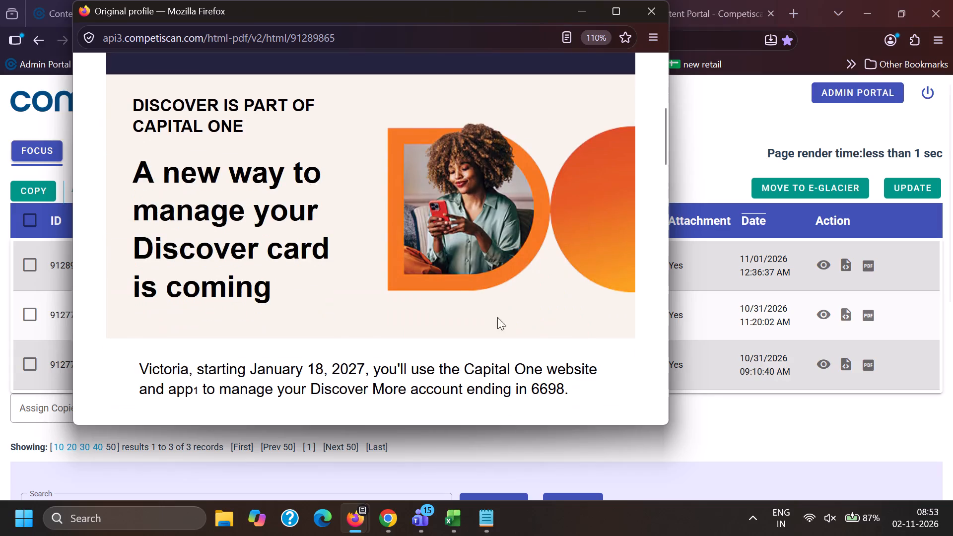
pyautogui.scroll(-2, 516, 353)
pyautogui.click(749, 418)
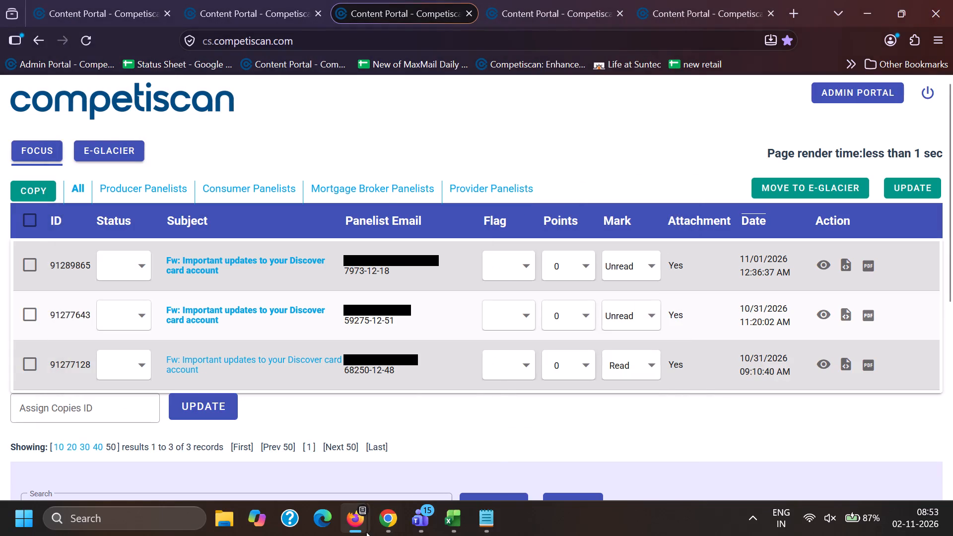
# Return to the first Content Portal tab and examine the subjects of its emails dated 11/01/2026.
pyautogui.click(273, 460)
pyautogui.click(142, 0)
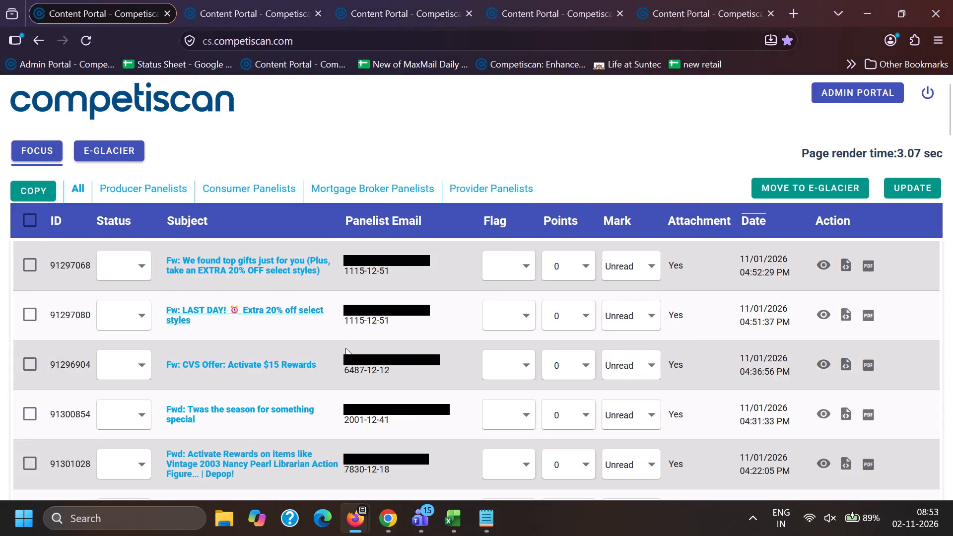
pyautogui.scroll(-2, 343, 351)
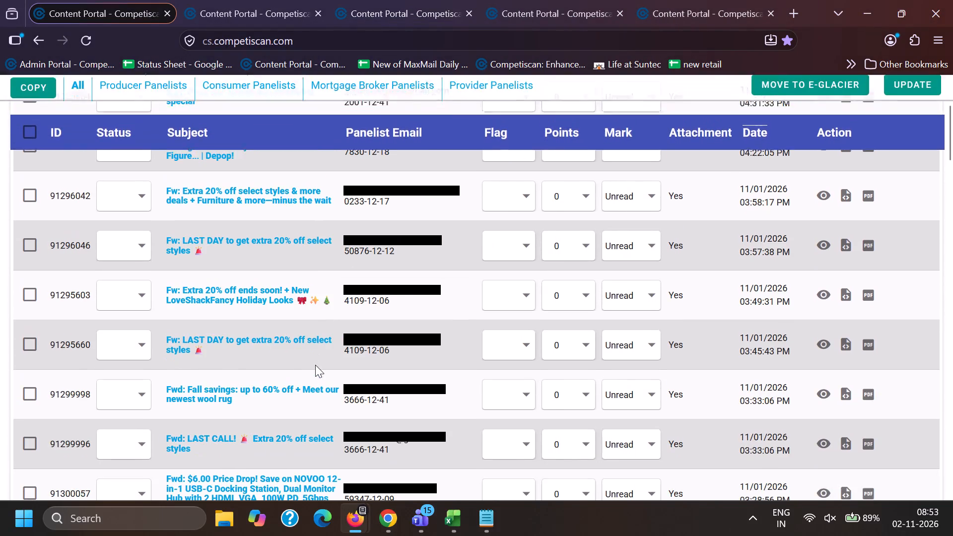
pyautogui.scroll(-4, 315, 364)
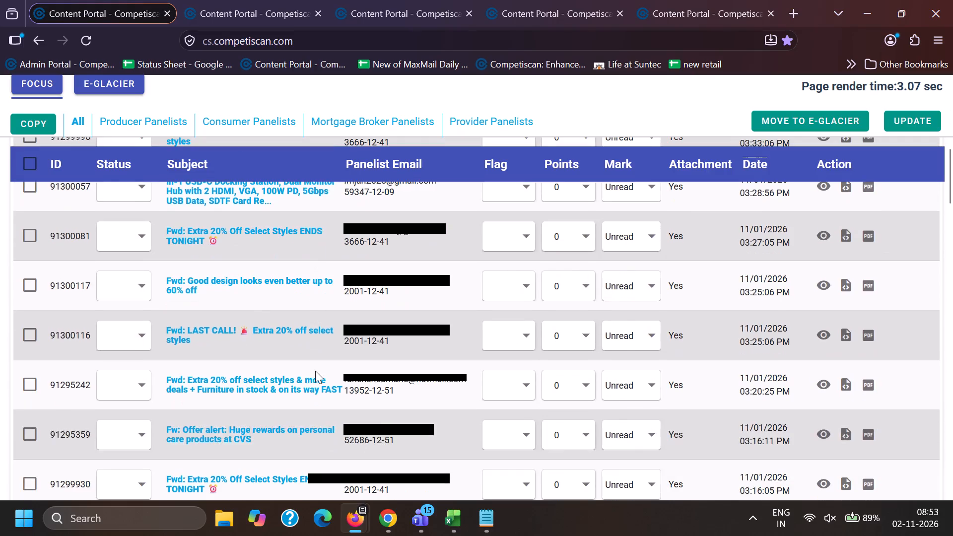
pyautogui.scroll(-3, 315, 371)
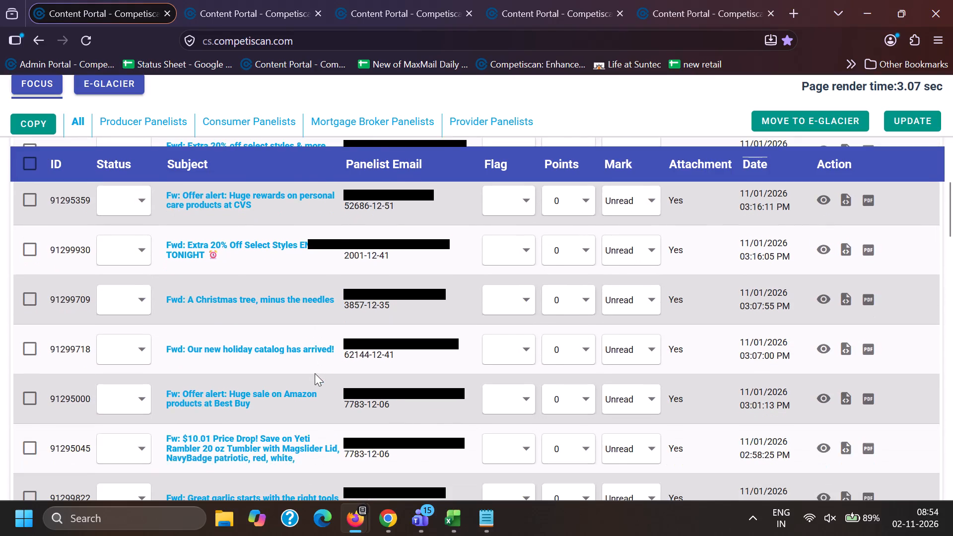
pyautogui.scroll(-5, 315, 373)
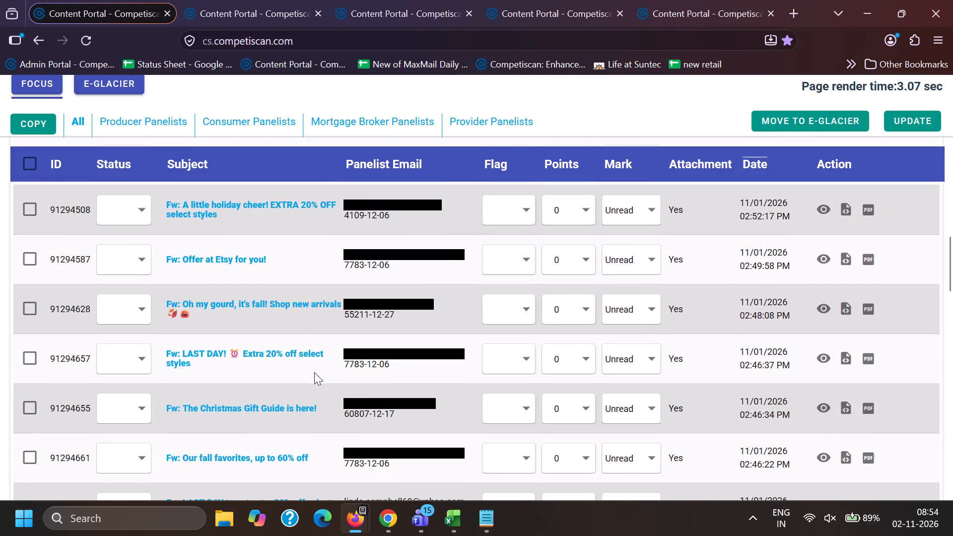
pyautogui.scroll(-5, 314, 372)
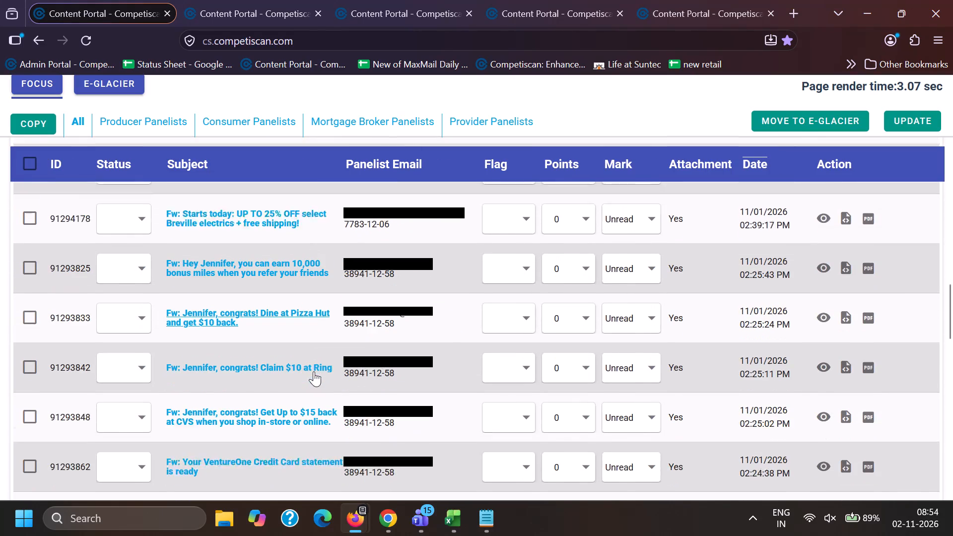
# Examine the subjects of the remaining emails on this results page of the "Capital one" search and open page 4.
pyautogui.scroll(-1, 314, 371)
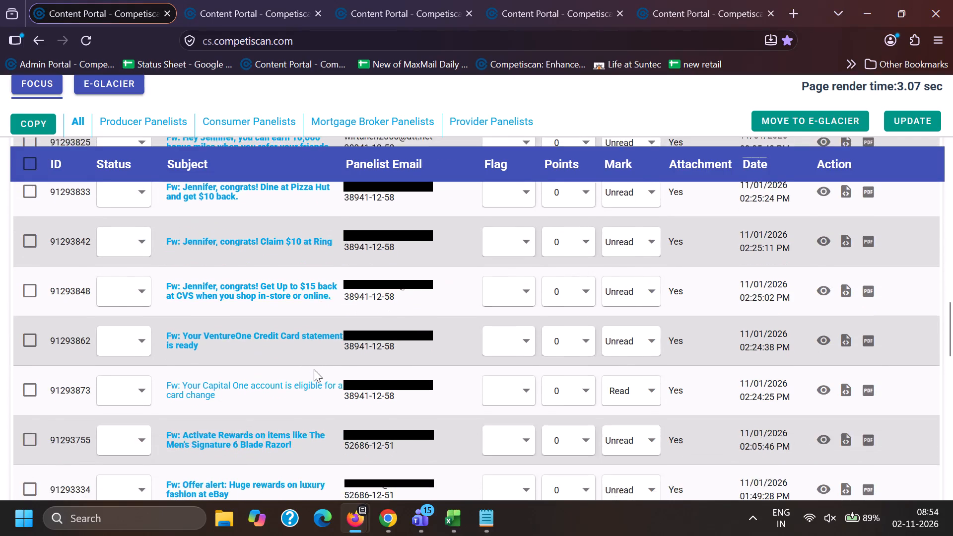
pyautogui.scroll(-4, 314, 369)
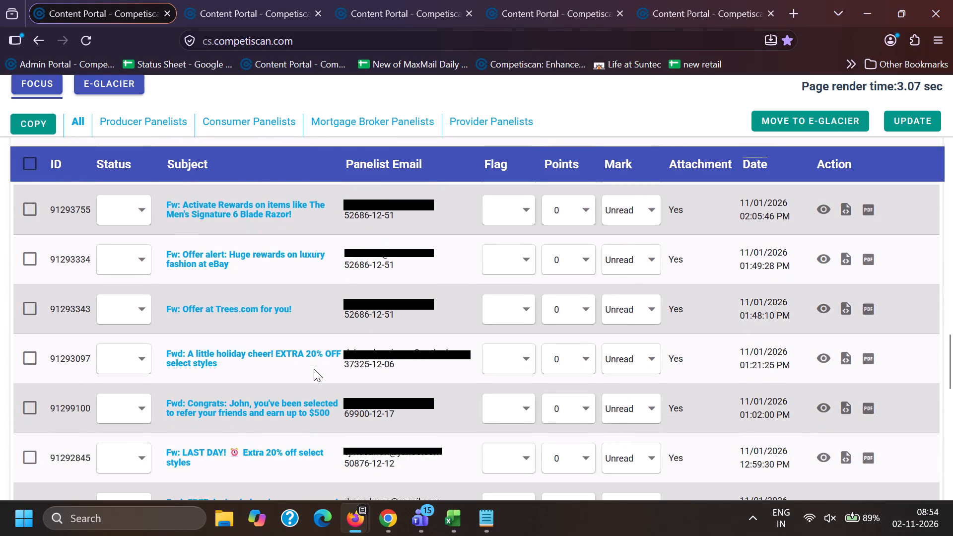
pyautogui.scroll(-4, 314, 369)
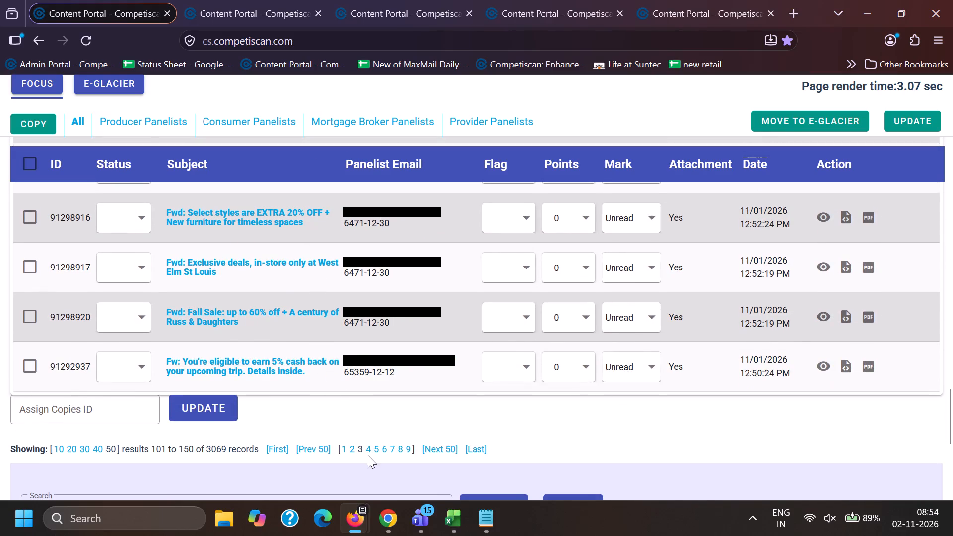
pyautogui.click(369, 452)
# Copy the Capital One auto-offers sender address from cell B205 of the strings (2) workbook and search it in quotes across All regions in the fifth Content Portal tab.
pyautogui.click(453, 530)
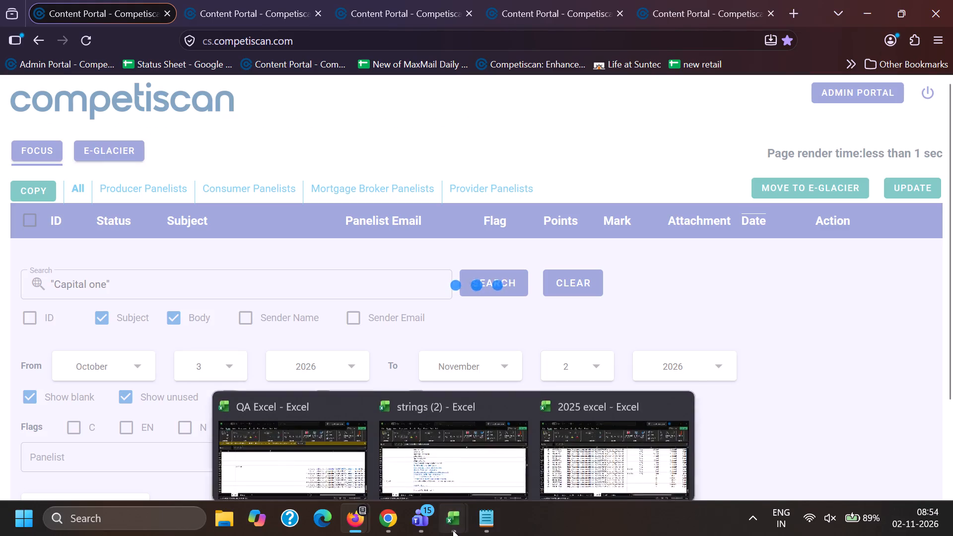
pyautogui.click(464, 465)
pyautogui.click(421, 357)
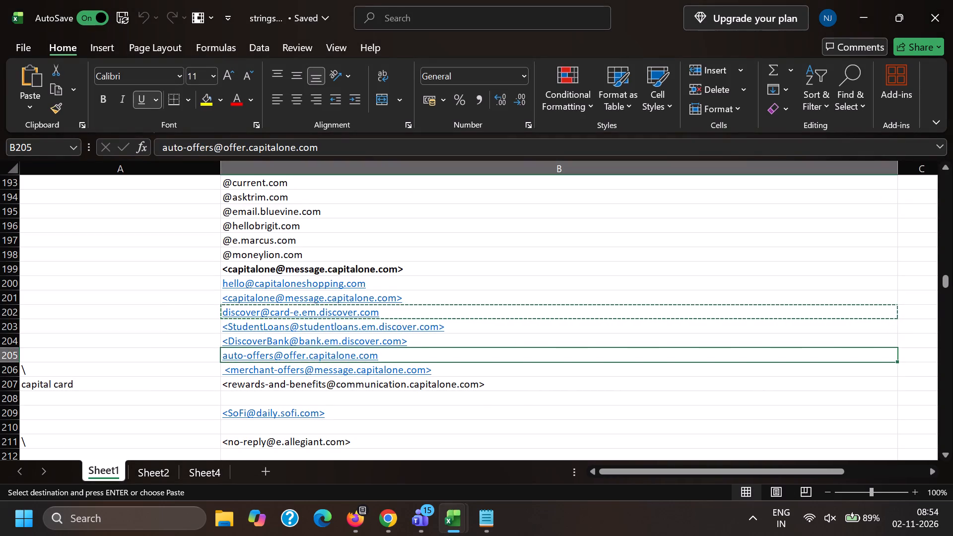
pyautogui.hotkey('ctrl', 'c')
pyautogui.hotkey('alt', 'Tab')
pyautogui.click(733, 0)
pyautogui.scroll(-4, 339, 295)
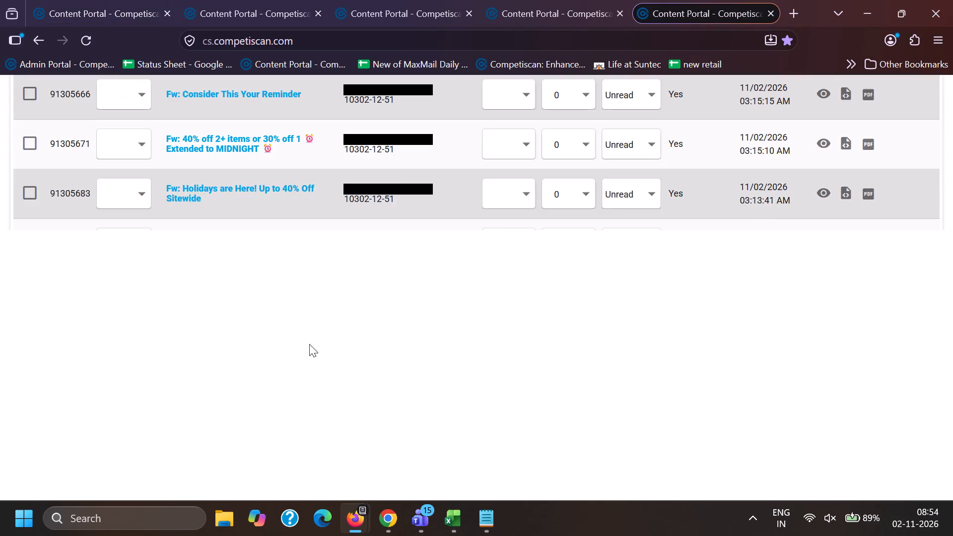
pyautogui.scroll(-2, 224, 338)
pyautogui.click(182, 268)
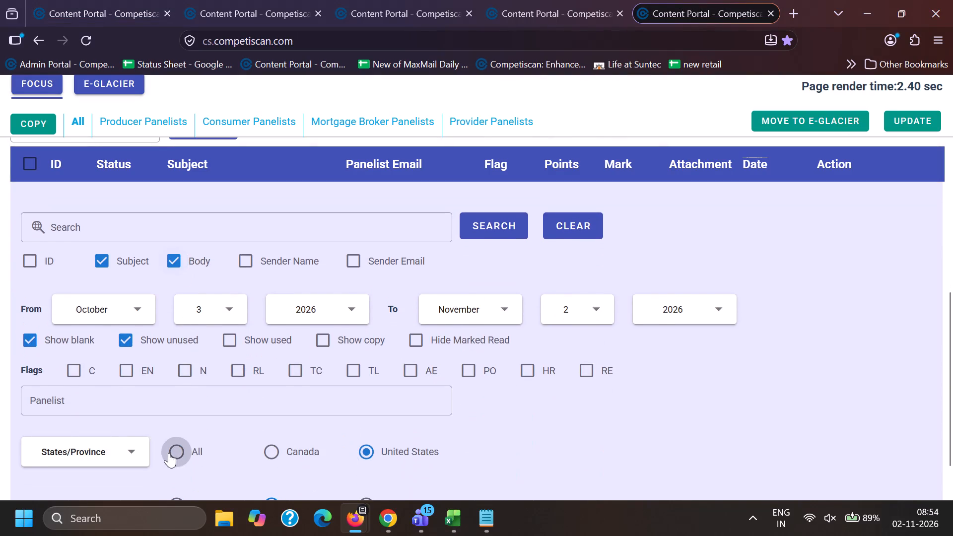
pyautogui.click(168, 450)
pyautogui.click(185, 232)
pyautogui.hotkey('shift', '"')
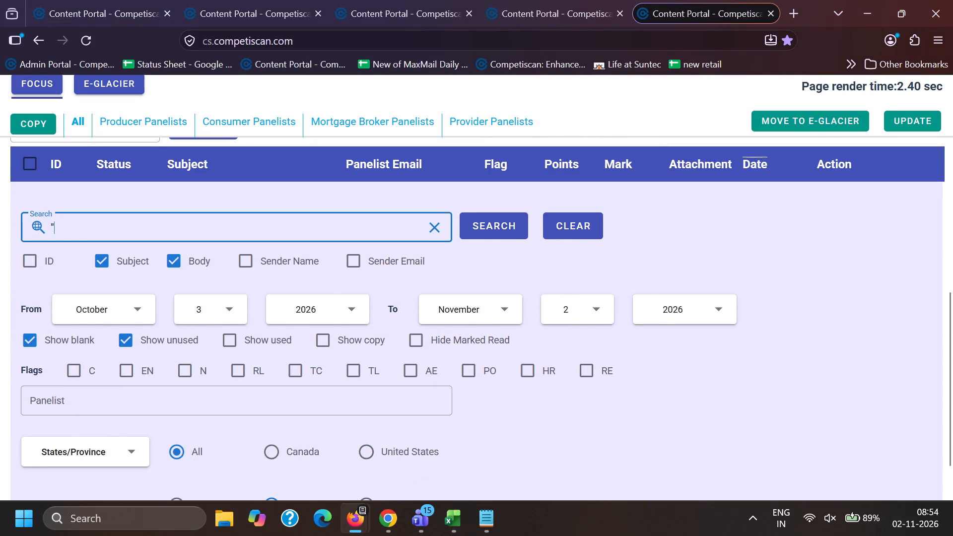
pyautogui.hotkey('ctrl', 'v')
pyautogui.hotkey('shift', '"')
pyautogui.press('Return')
# Copy the Capital One merchant-offers sender address from cell B206 and search it in quotes in the fourth Content Portal tab, replacing the Chase address.
pyautogui.hotkey('alt', 'Tab')
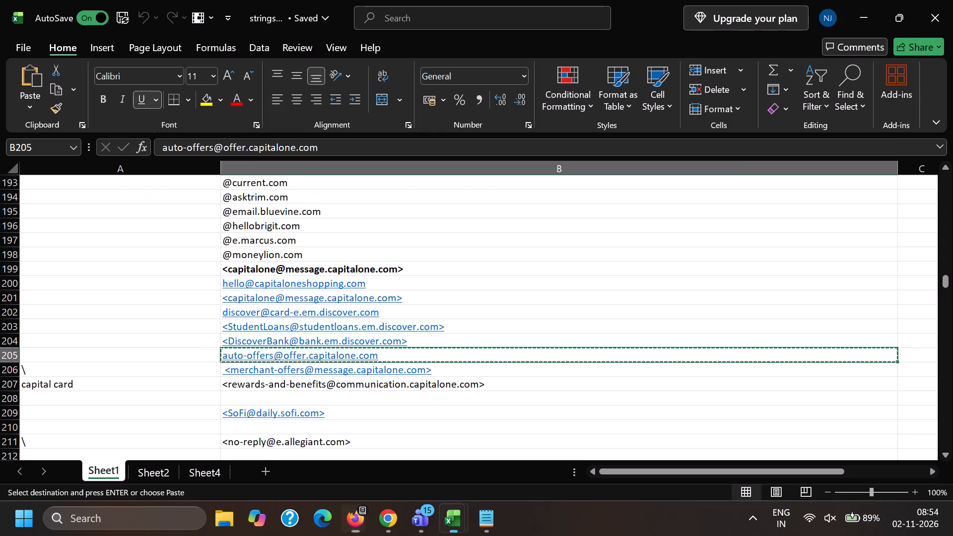
pyautogui.click(438, 366)
pyautogui.hotkey('ctrl', 'c')
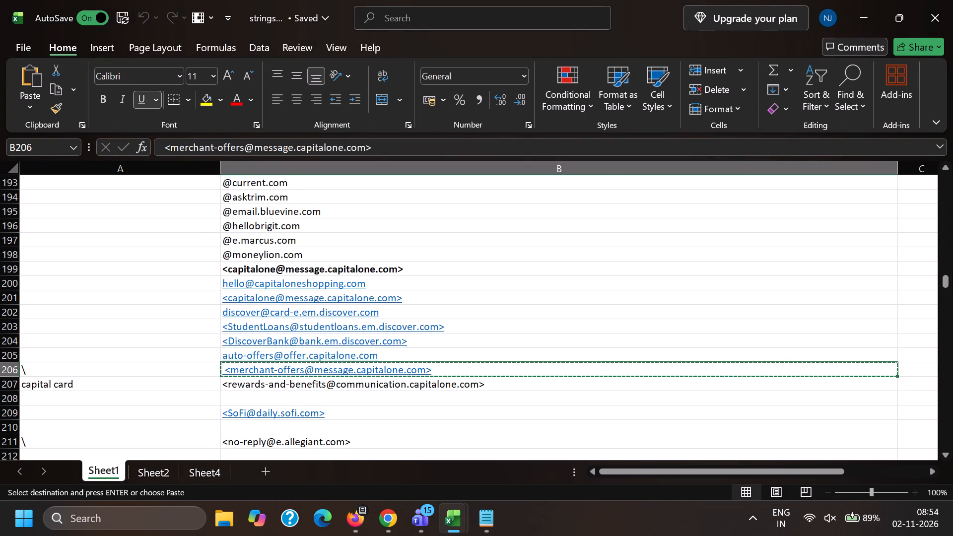
pyautogui.press('Tab')
pyautogui.hotkey('alt', 'Tab')
pyautogui.click(495, 0)
pyautogui.scroll(-5, 222, 295)
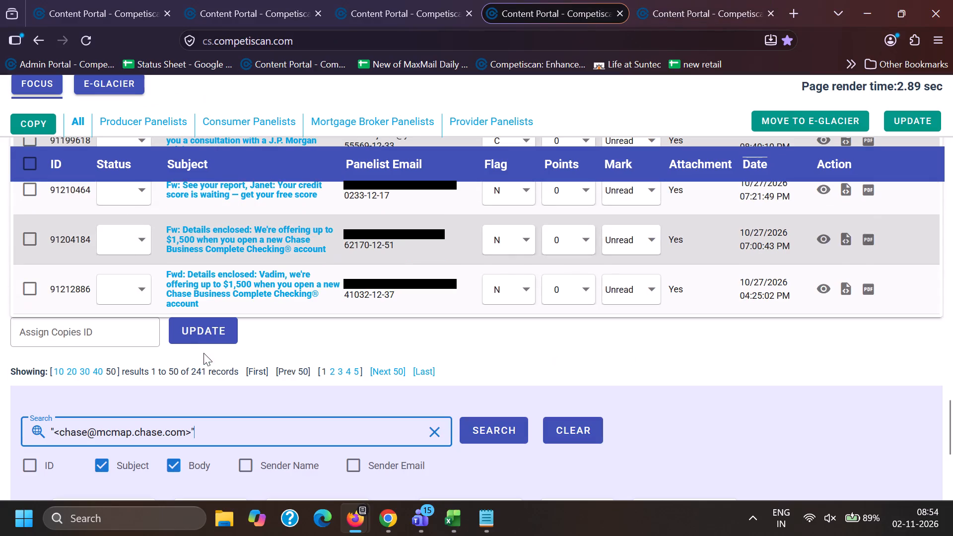
pyautogui.moveTo(219, 433); pyautogui.dragTo(3, 393)
pyautogui.press('BackSpace')
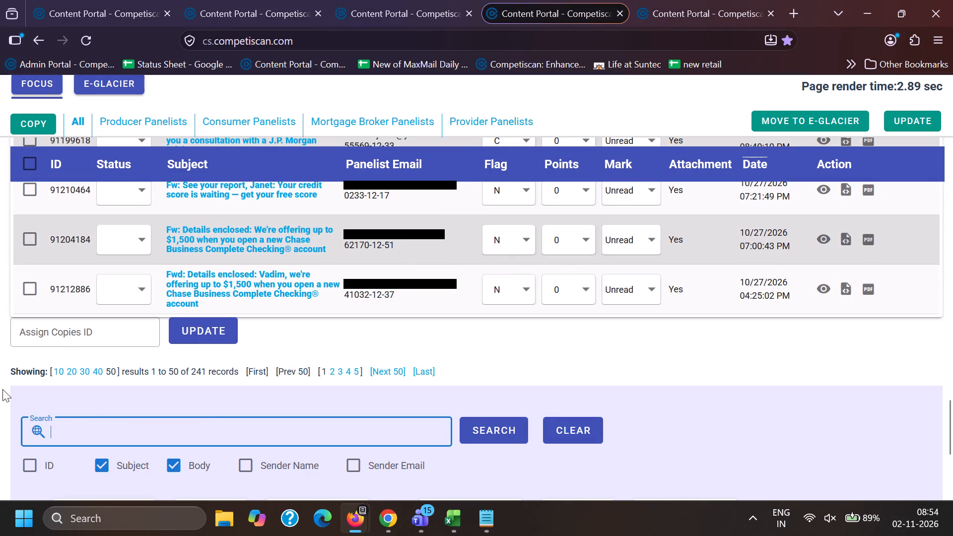
pyautogui.hotkey('shift', '"')
pyautogui.hotkey('ctrl', 'v')
pyautogui.hotkey('shift', '"')
pyautogui.press('Return')
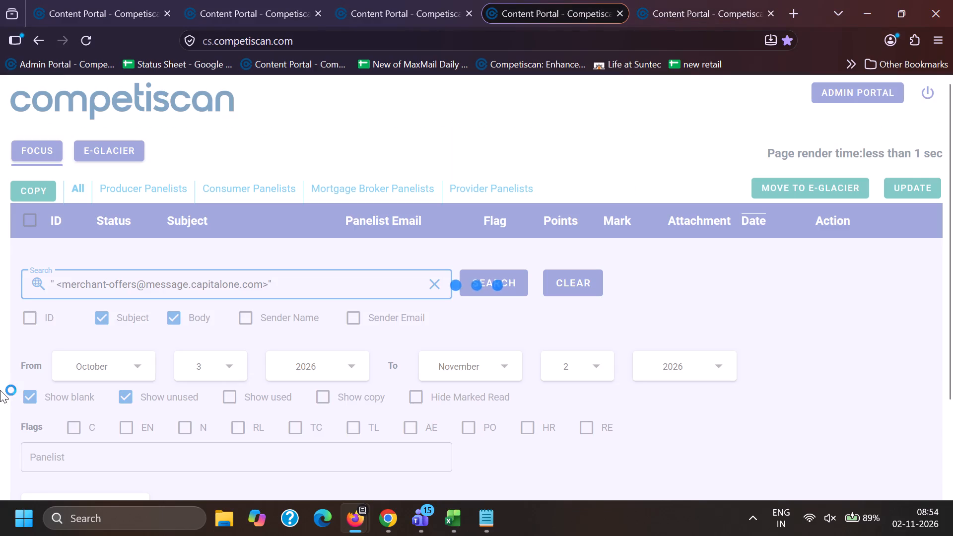
# Return to the fifth Content Portal tab to examine the emails from the Capital One auto-offers sender.
pyautogui.click(658, 0)
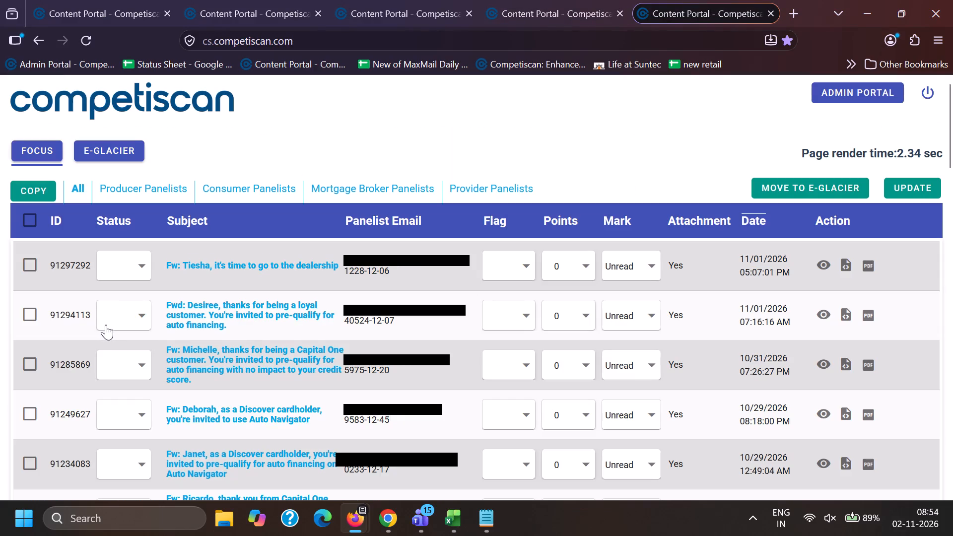
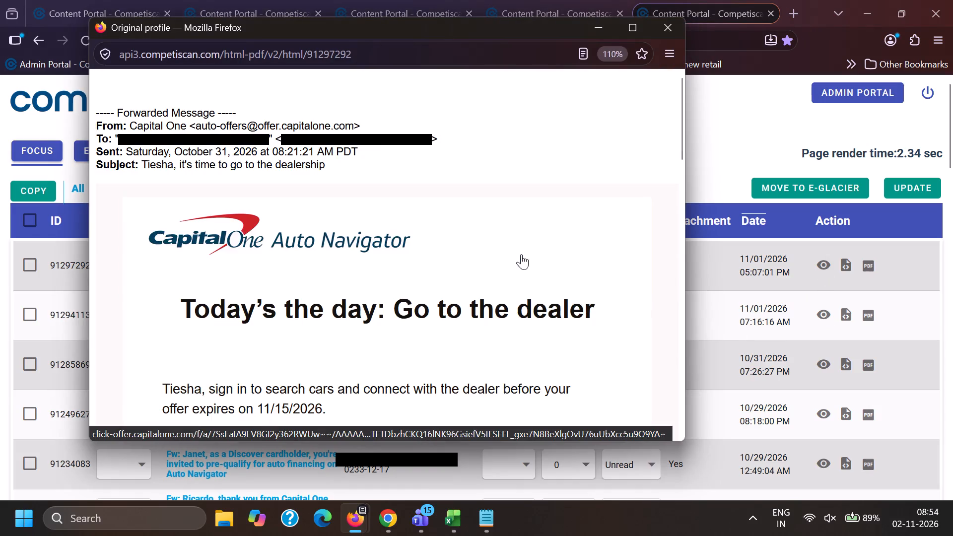
# Read the open Capital One Auto Navigator email 91297292 and return to the Content Portal email list.
pyautogui.scroll(-7, 520, 256)
pyautogui.scroll(4, 518, 270)
pyautogui.click(720, 171)
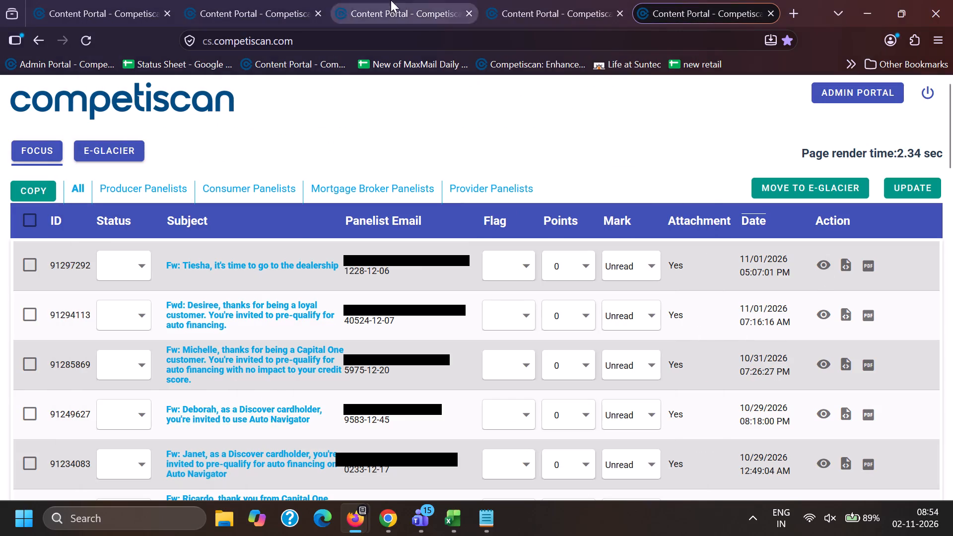
# Switch through the fourth Content Portal tab to the second and examine the subjects of its reward and offer emails dated 11/01/2026.
pyautogui.click(537, 0)
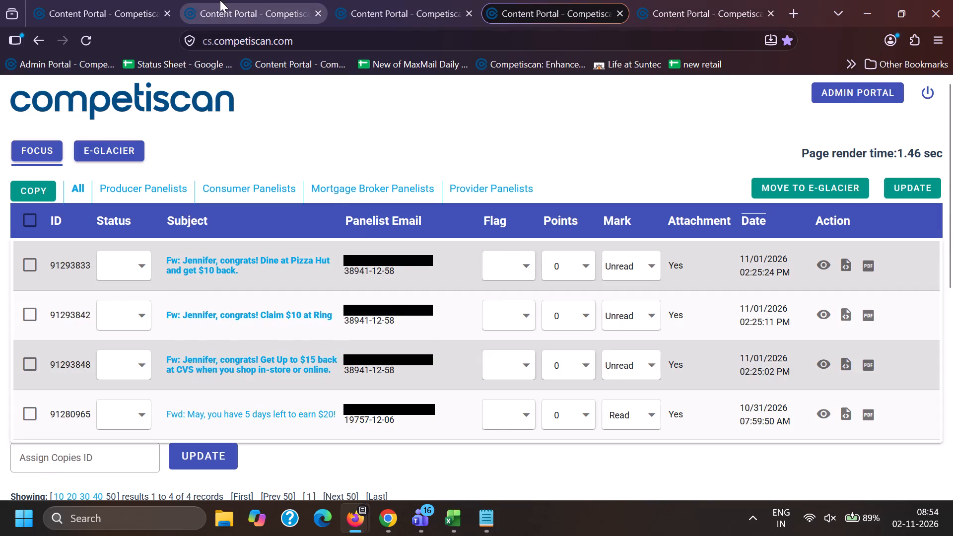
pyautogui.click(220, 0)
pyautogui.click(480, 356)
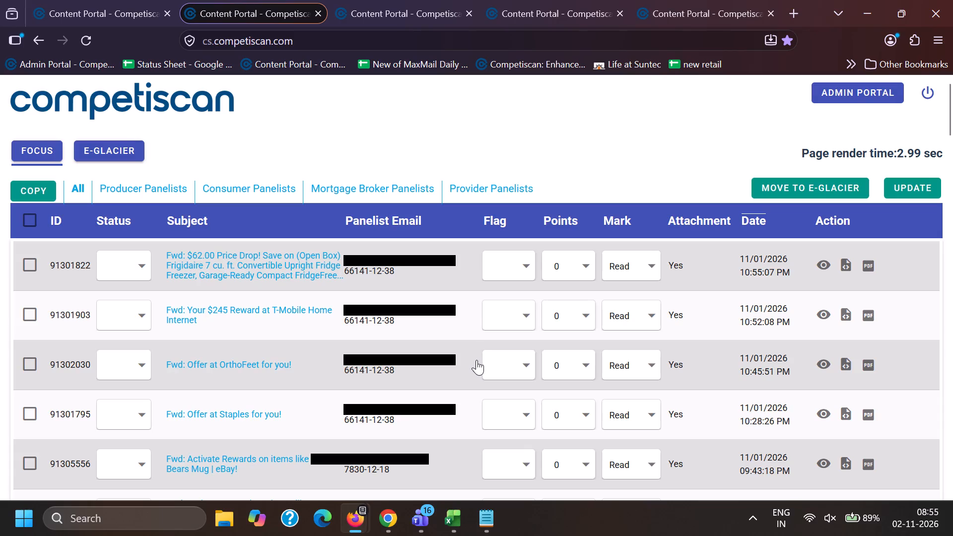
pyautogui.scroll(-3, 75, 342)
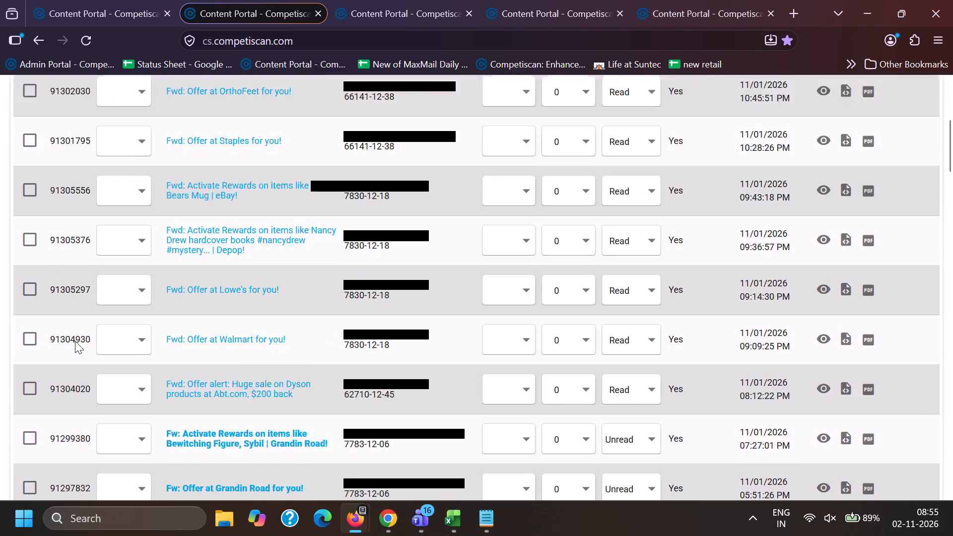
pyautogui.scroll(-10, 75, 341)
pyautogui.scroll(-9, 121, 351)
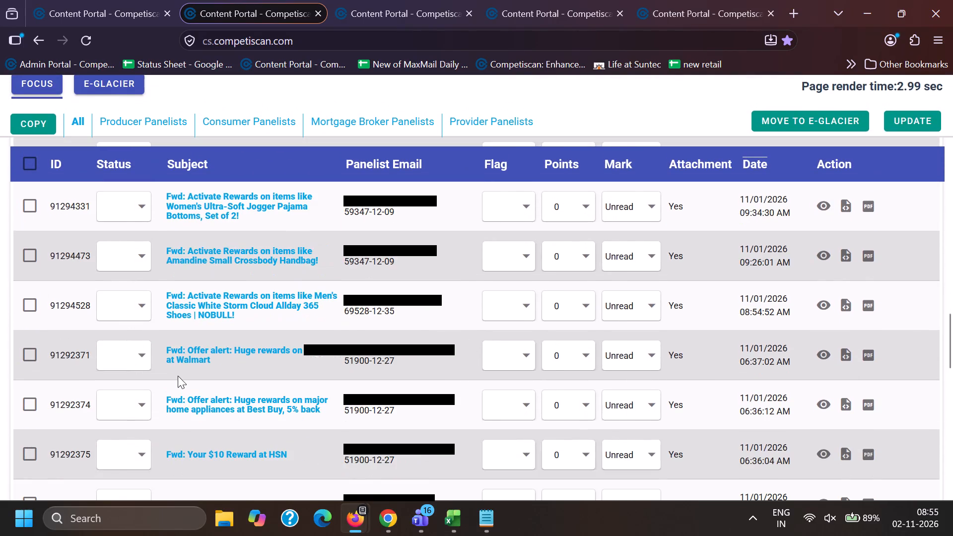
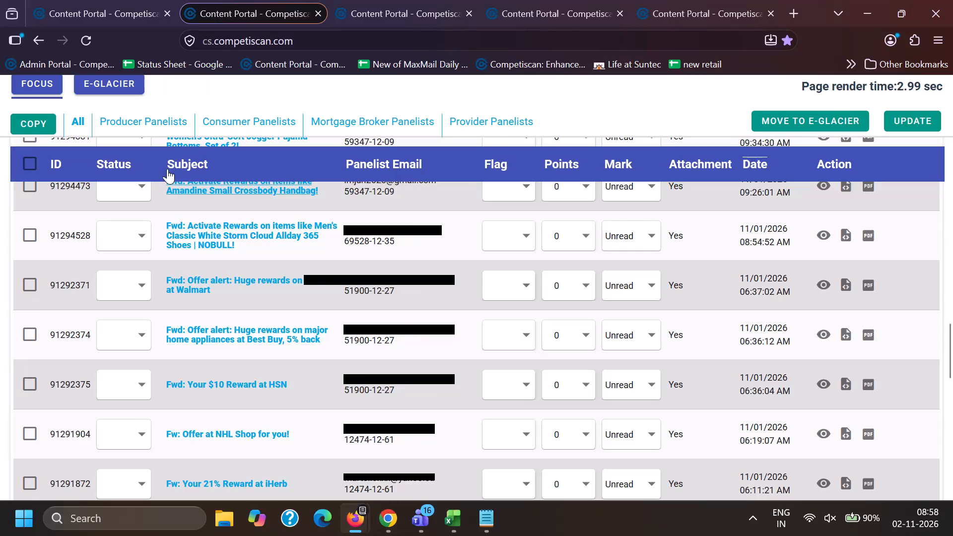
# Refresh the Focus email list for the Capital One Shopping search in the second Content Portal tab.
pyautogui.click(51, 92)
# Copy the subject text ", your score went up" from email 91298262 in the first Content Portal tab's list.
pyautogui.click(123, 0)
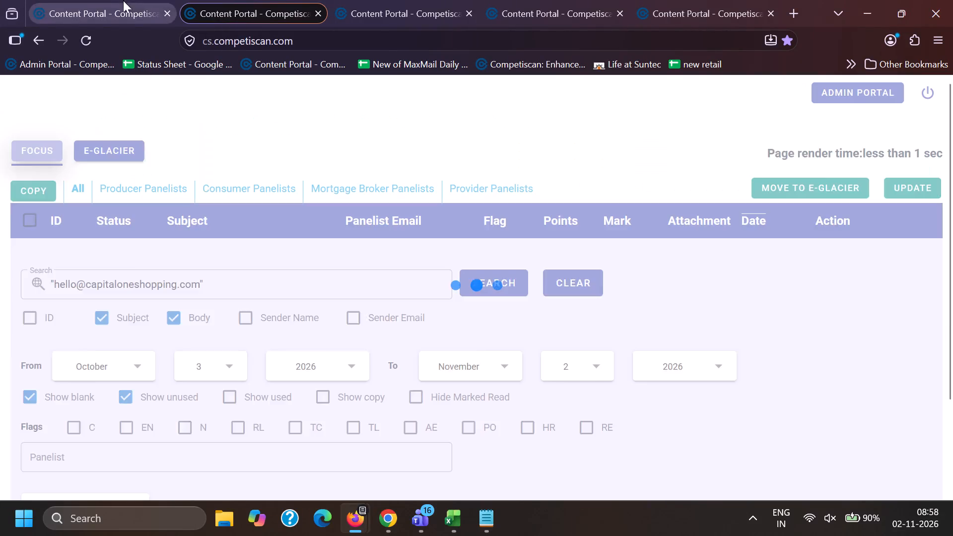
pyautogui.scroll(-3, 259, 369)
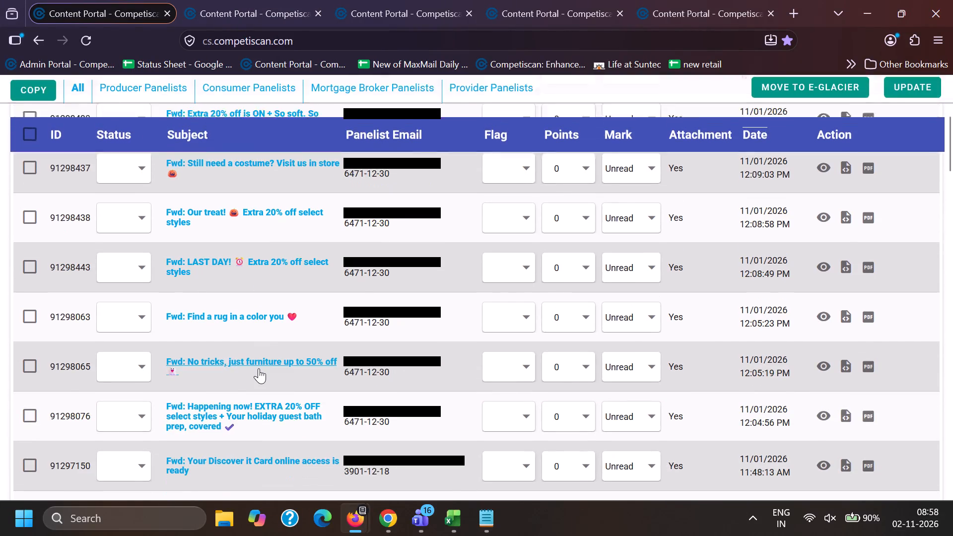
pyautogui.scroll(-5, 258, 368)
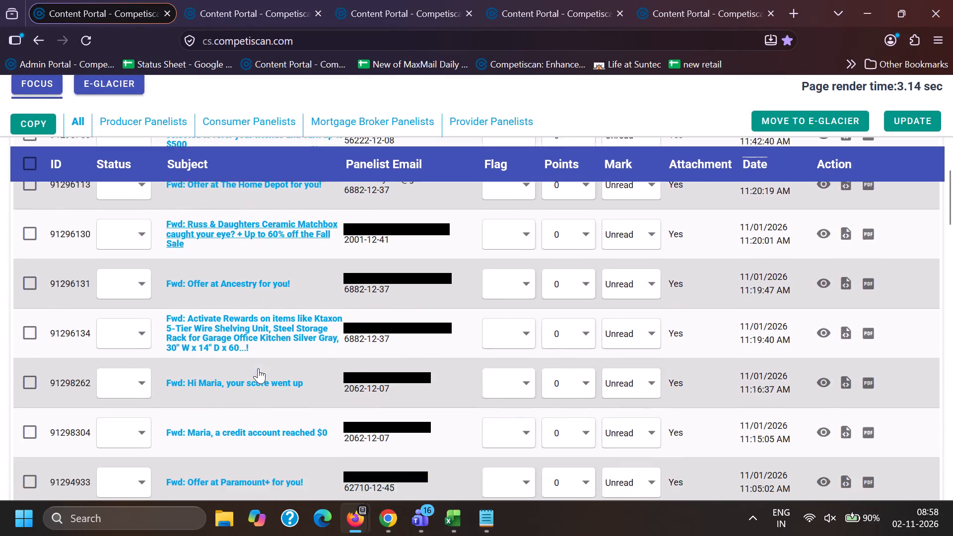
pyautogui.scroll(-2, 258, 368)
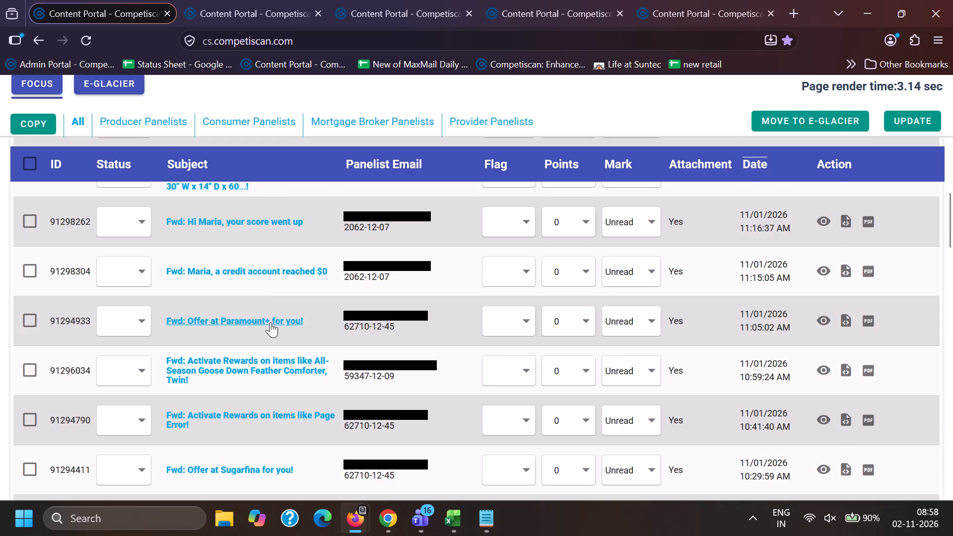
pyautogui.moveTo(220, 219); pyautogui.dragTo(313, 223)
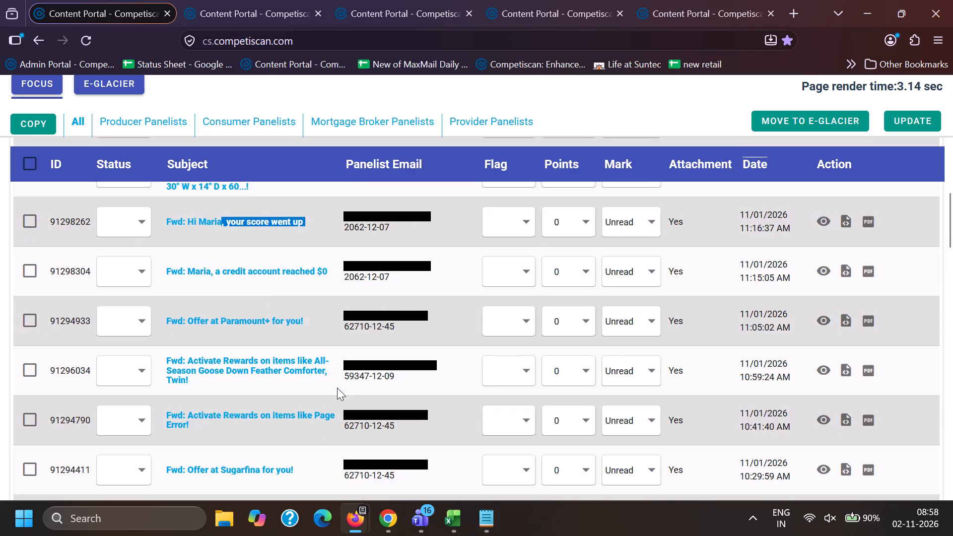
pyautogui.hotkey('ctrl', 'c')
pyautogui.hotkey('ctrl', 'c')
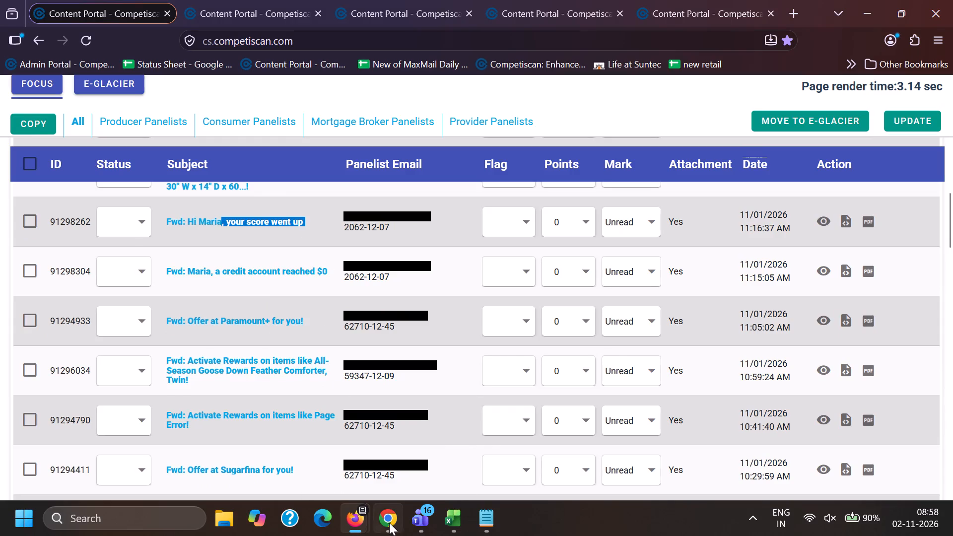
# Switch to Chrome's Content Portal and search email subjects for the copied phrase ", your score went up " in quotation marks.
pyautogui.click(388, 525)
pyautogui.scroll(-20, 235, 299)
pyautogui.scroll(-8, 235, 299)
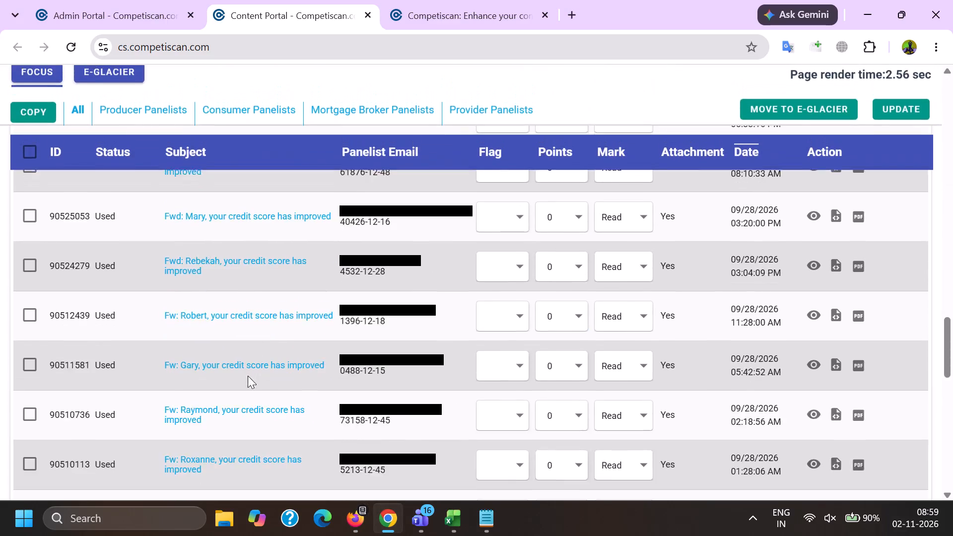
pyautogui.scroll(-1, 248, 376)
pyautogui.scroll(-3, 259, 421)
pyautogui.moveTo(286, 281); pyautogui.dragTo(1, 196)
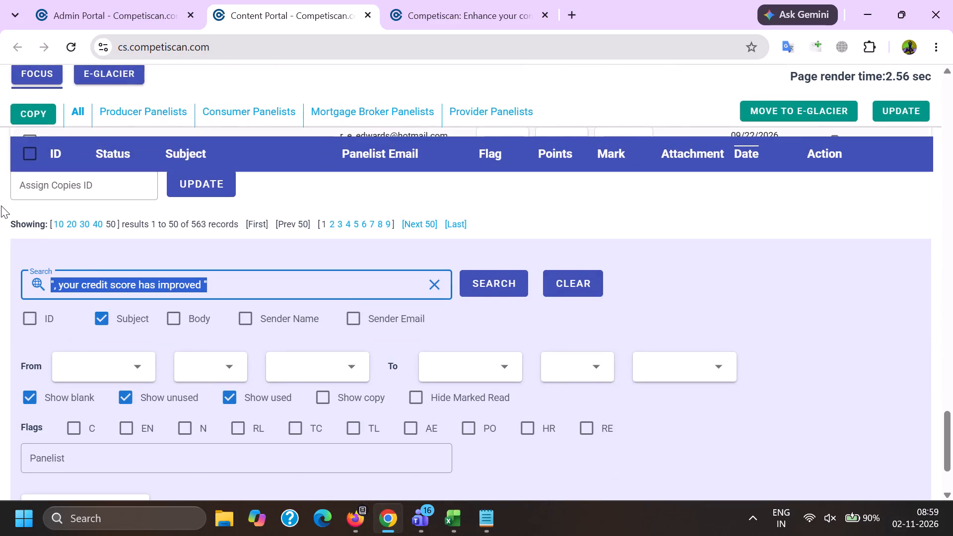
pyautogui.press('BackSpace')
pyautogui.hotkey('shift', '"')
pyautogui.hotkey('ctrl', 'v')
pyautogui.write('"\\')
pyautogui.press('Return')
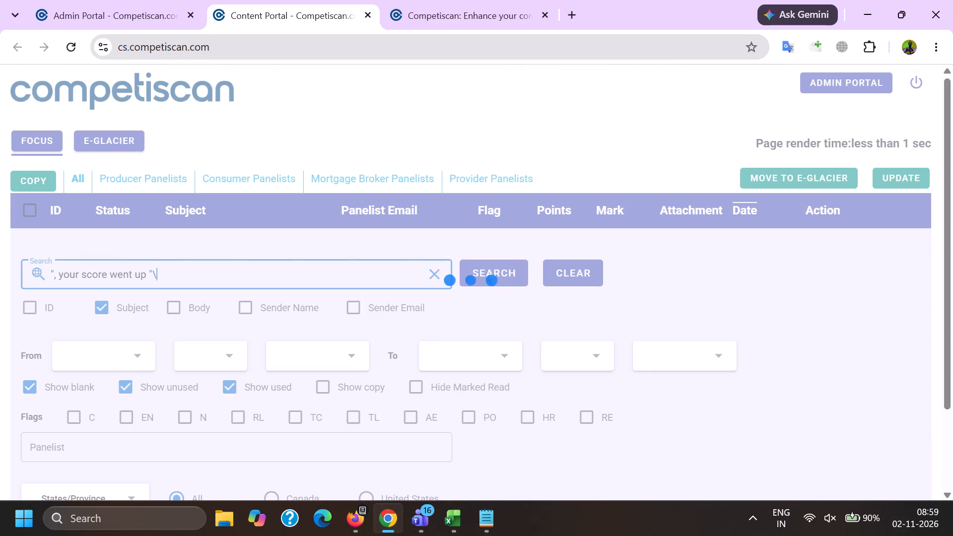
pyautogui.press('BackSpace')
pyautogui.press('Return')
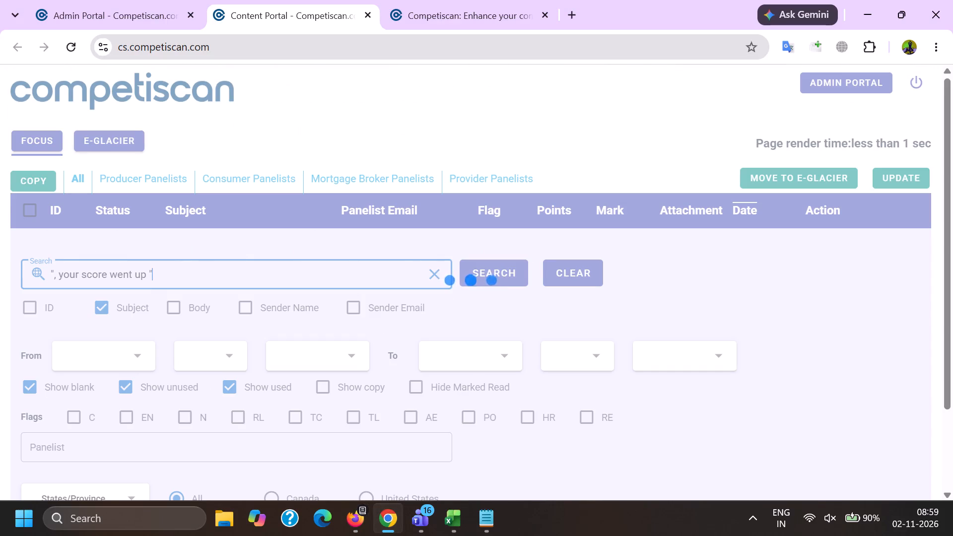
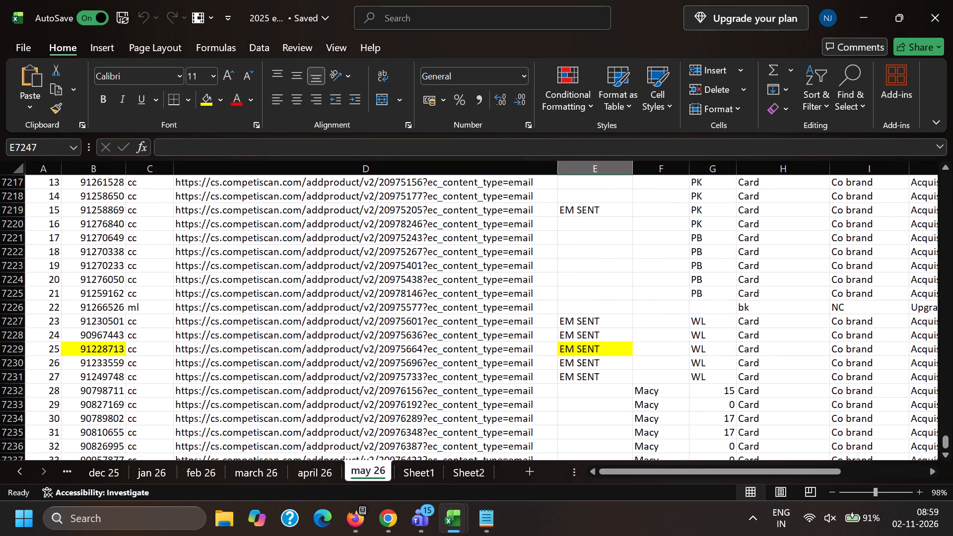
# Copy the 31-11-2026 header block on the may 26 sheet, columns A to J including the row above and column headings, to cell A7253.
pyautogui.scroll(10, 166, 352)
pyautogui.scroll(-4, 196, 331)
pyautogui.click(44, 259)
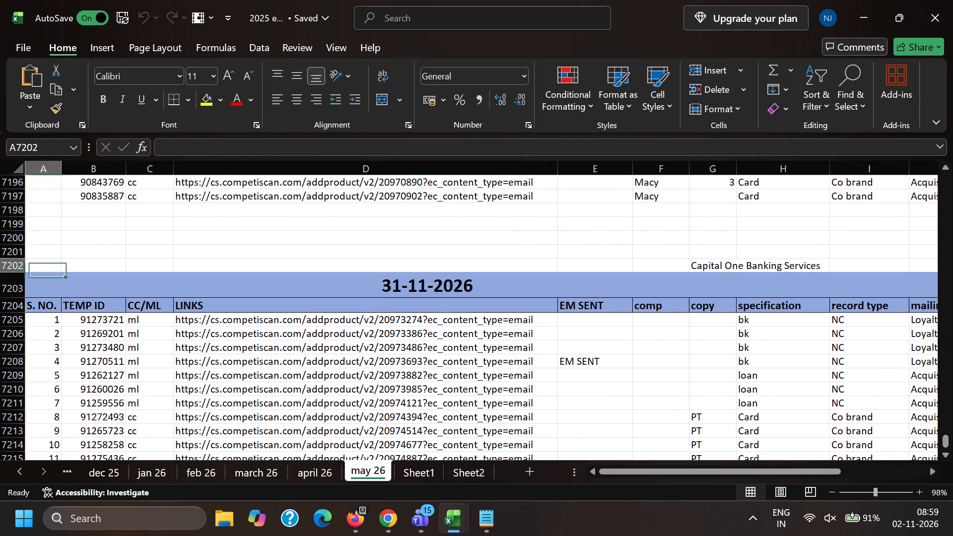
pyautogui.hotkey('ctrl', 'shift', 'Down')
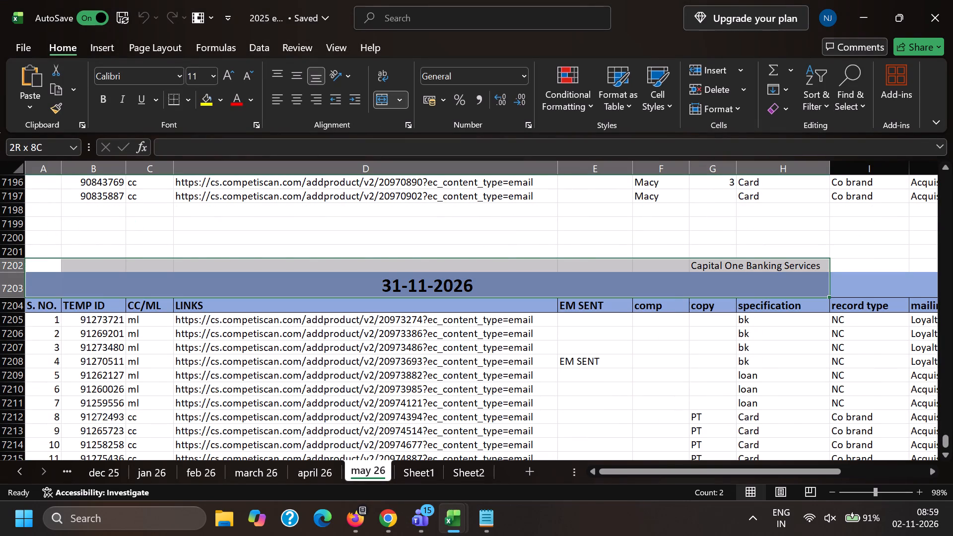
pyautogui.hotkey('ctrl', 'shift', 'Down')
pyautogui.hotkey('ctrl', 'shift', 'Up')
pyautogui.hotkey('shift', 'Down')
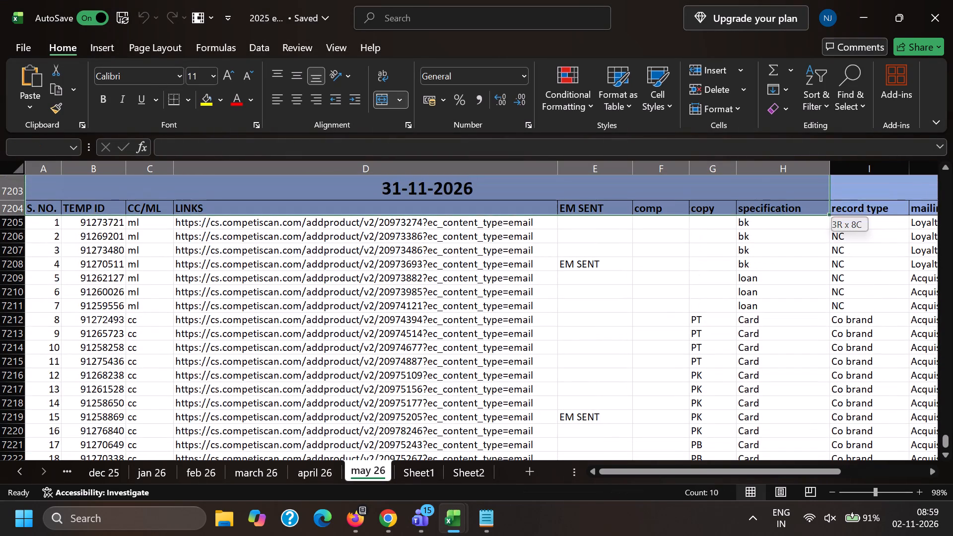
pyautogui.hotkey('shift', 'Right')
pyautogui.hotkey('shift', 'Right')
pyautogui.hotkey('ctrl', 'c')
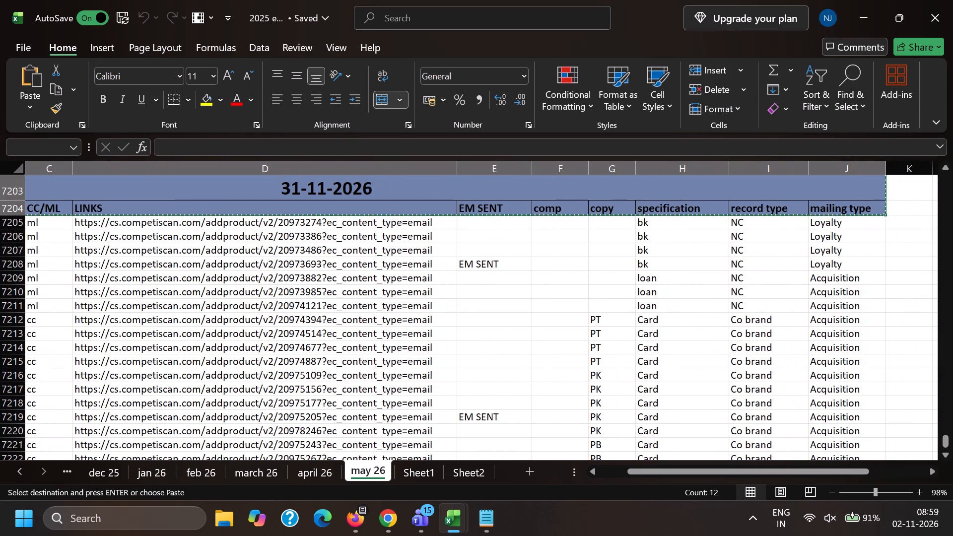
pyautogui.scroll(-8, 203, 235)
pyautogui.scroll(-4, 40, 359)
pyautogui.click(42, 381)
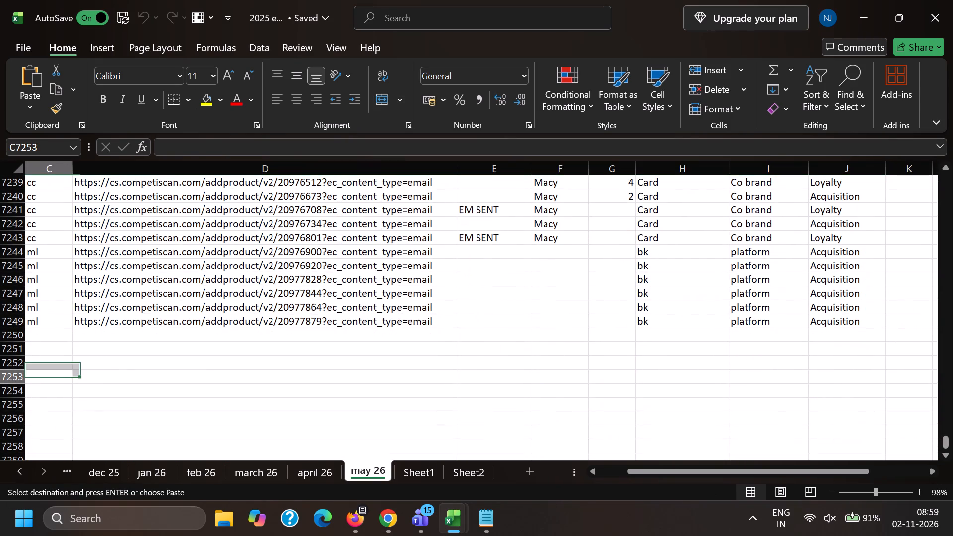
pyautogui.press('Left')
pyautogui.press('Left')
pyautogui.press('Left')
pyautogui.press('Left')
pyautogui.hotkey('ctrl', 'v')
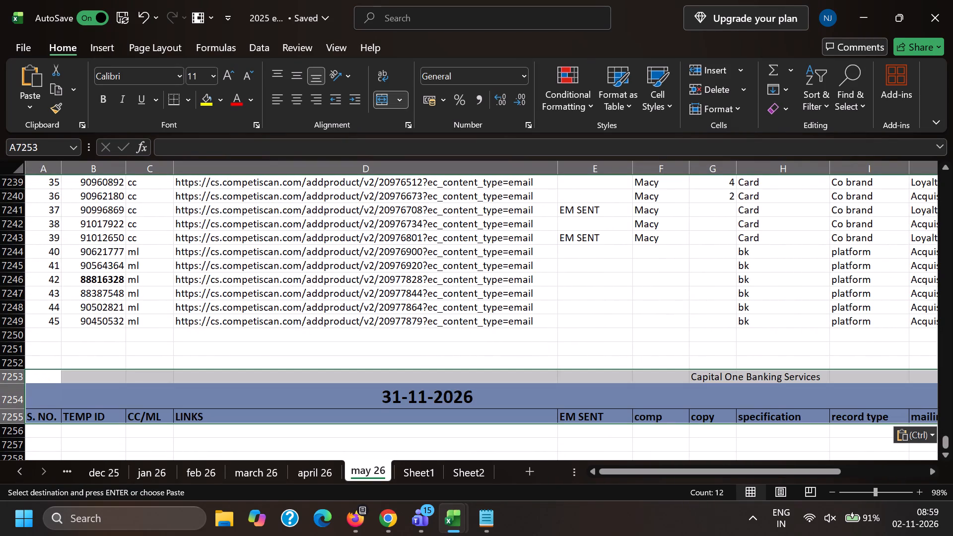
# Set the date in the copied header block's banner, cell A7254, to 1-11-2026.
pyautogui.doubleClick(398, 394)
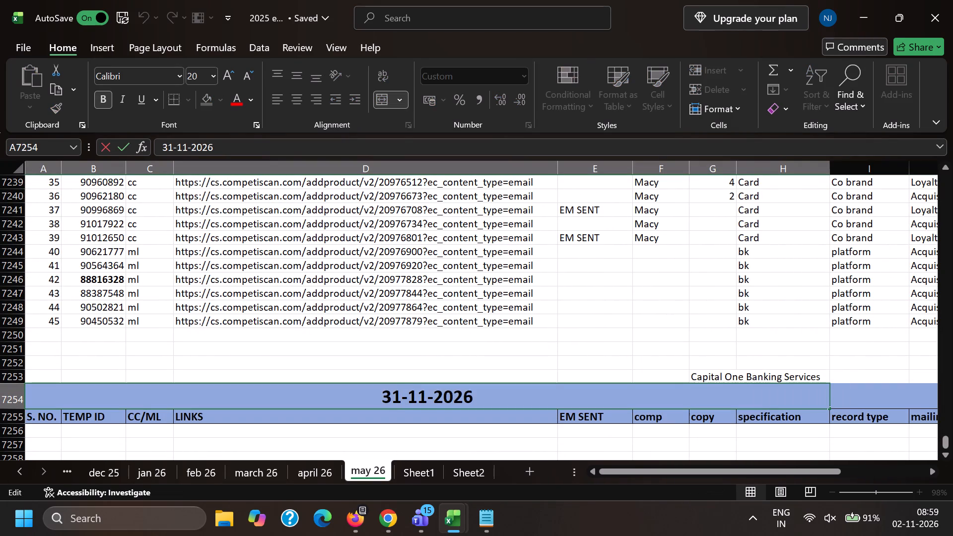
pyautogui.press('BackSpace')
pyautogui.press('BackSpace')
pyautogui.press('1')
pyautogui.press('Right')
pyautogui.press('Right')
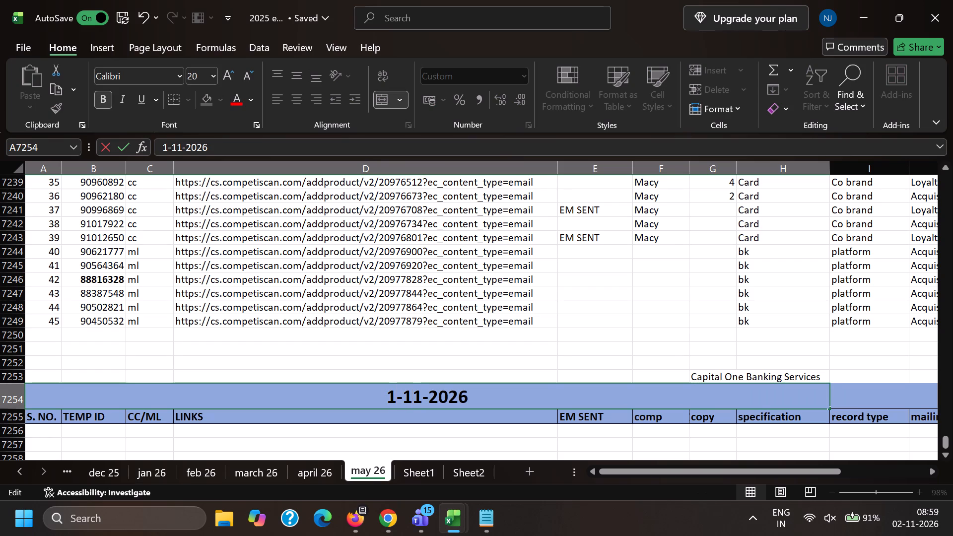
pyautogui.press('Right')
pyautogui.press('Return')
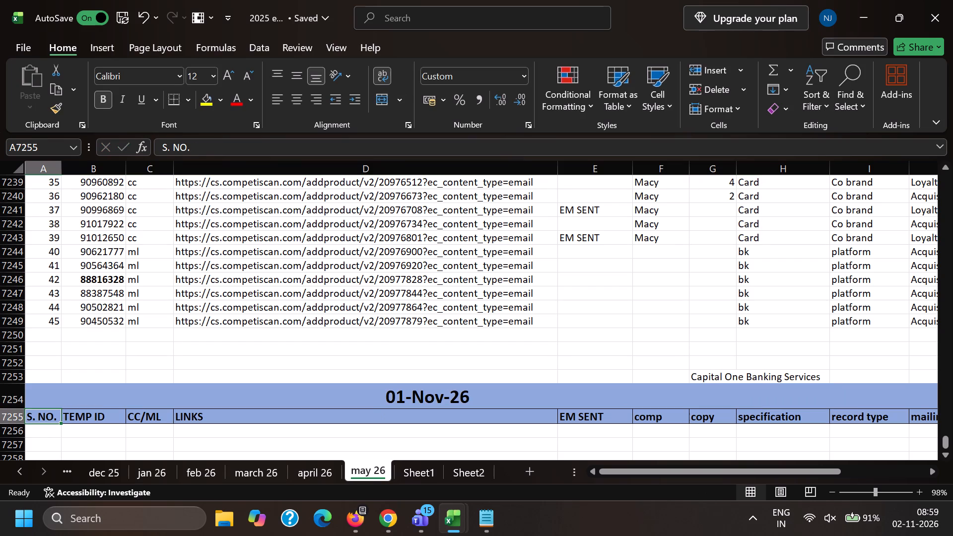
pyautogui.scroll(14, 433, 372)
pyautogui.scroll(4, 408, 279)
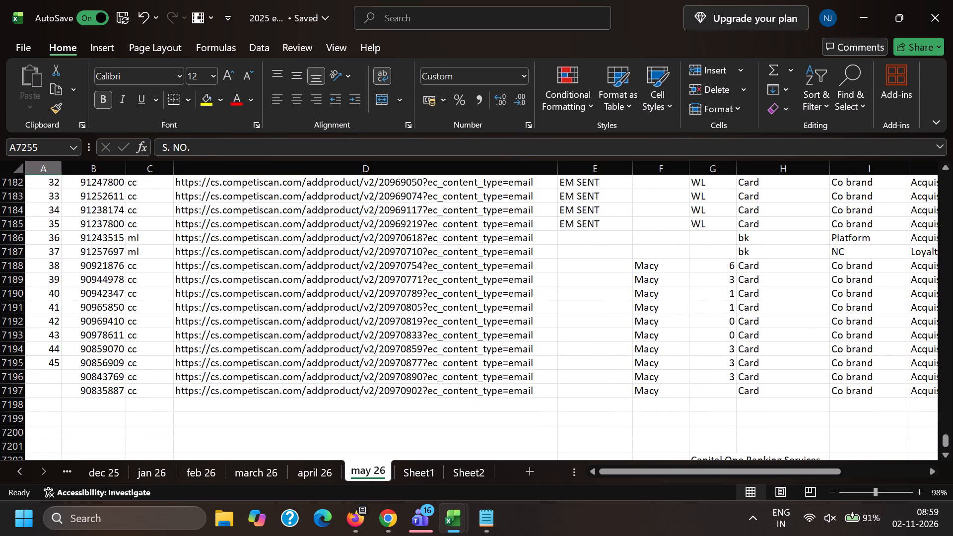
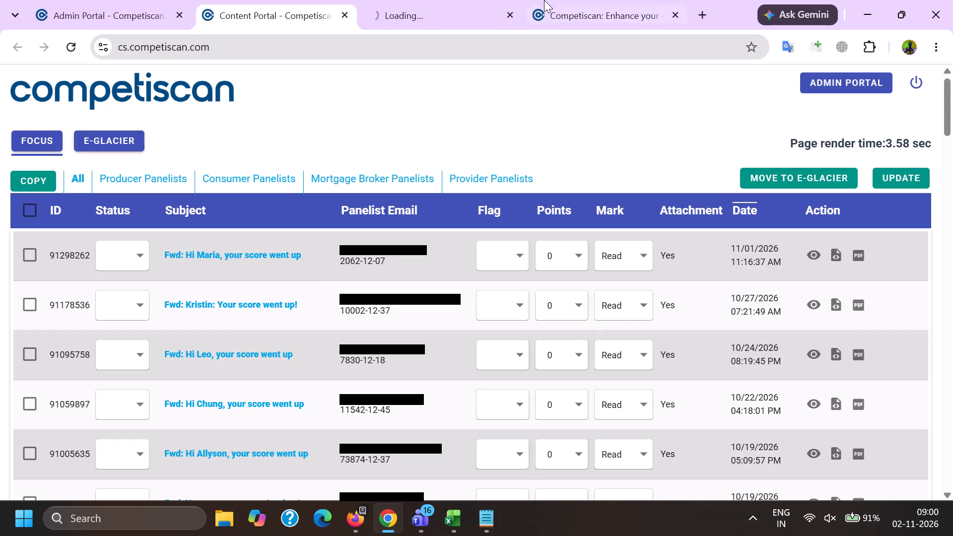
# Log in to the Competiscan admin site with the prefilled credentials.
pyautogui.click(633, 0)
pyautogui.click(425, 303)
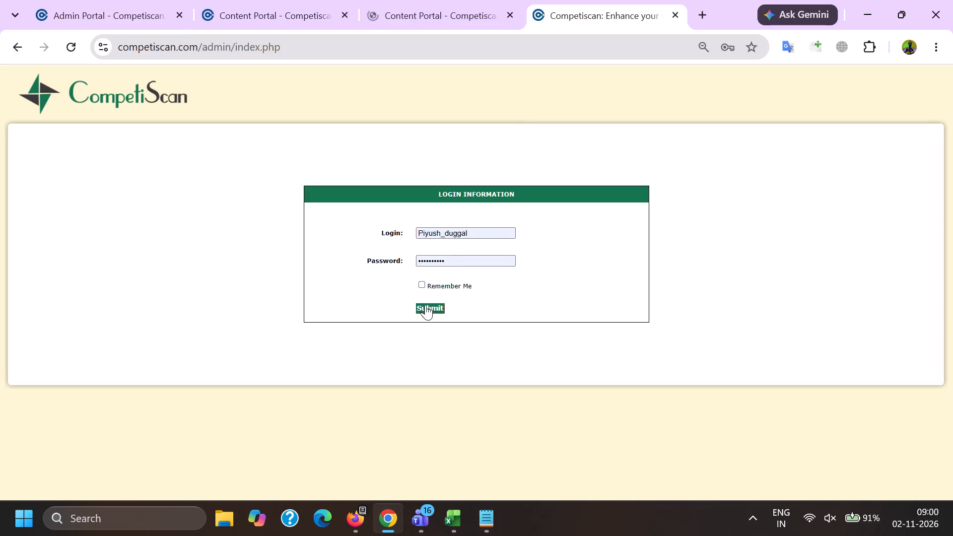
# Copy ID 91298262 from the open email editor's web address into TEMP ID cell B7256 of the Excel log's 01-Nov-26 section.
pyautogui.click(407, 0)
pyautogui.doubleClick(295, 52)
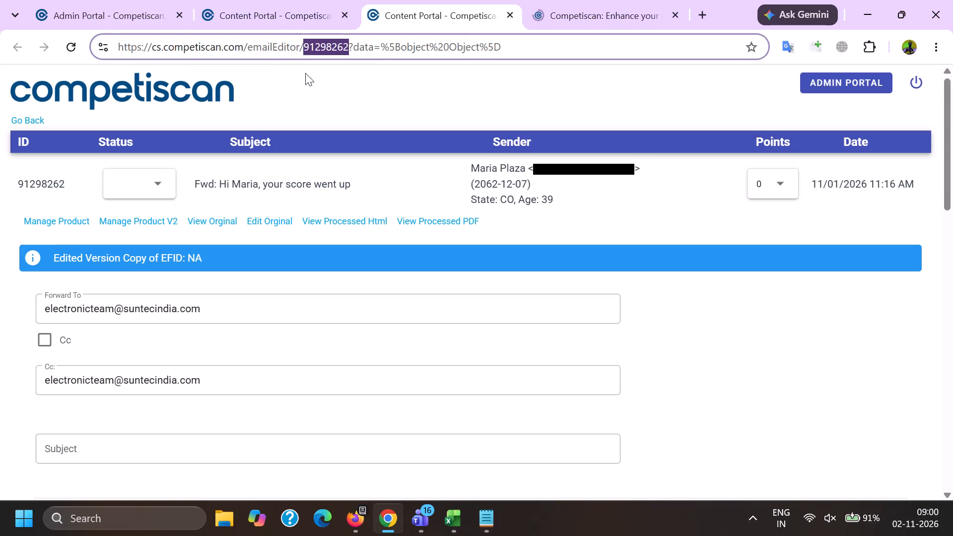
pyautogui.hotkey('ctrl', 'c')
pyautogui.hotkey('ctrl', 'c')
pyautogui.click(444, 519)
pyautogui.click(608, 446)
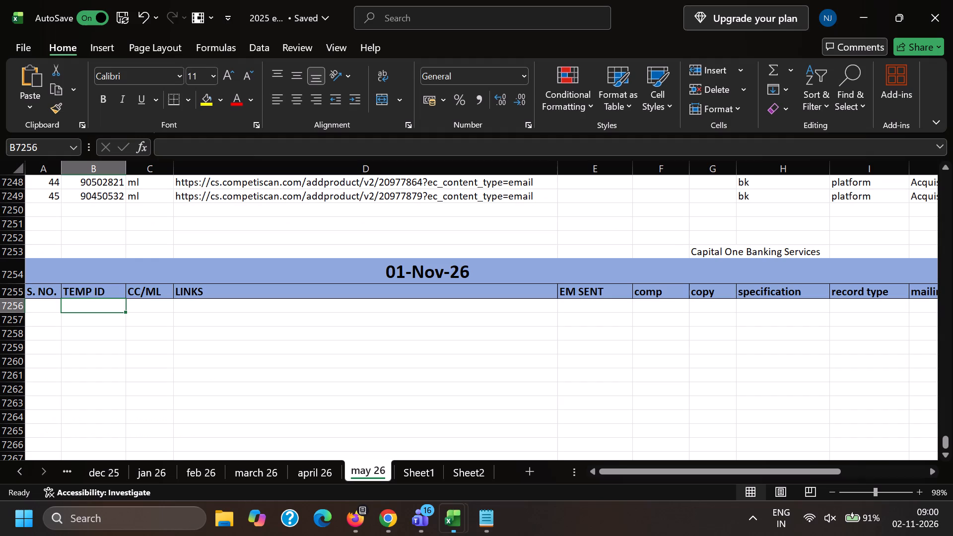
pyautogui.hotkey('ctrl', 'c')
pyautogui.hotkey('ctrl', 'v')
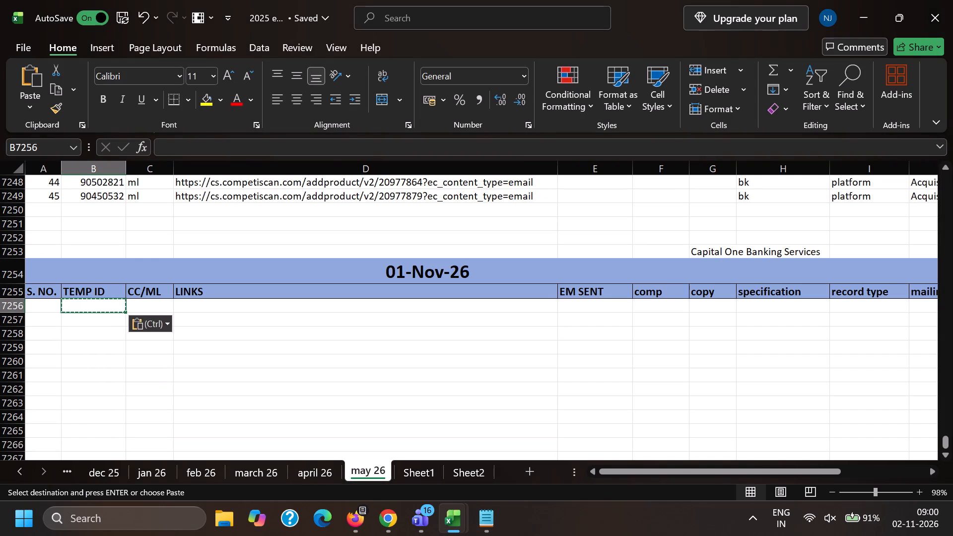
pyautogui.press('1')
pyautogui.press('Tab')
pyautogui.hotkey('alt', '`')
pyautogui.hotkey('alt', '1')
pyautogui.press('Tab')
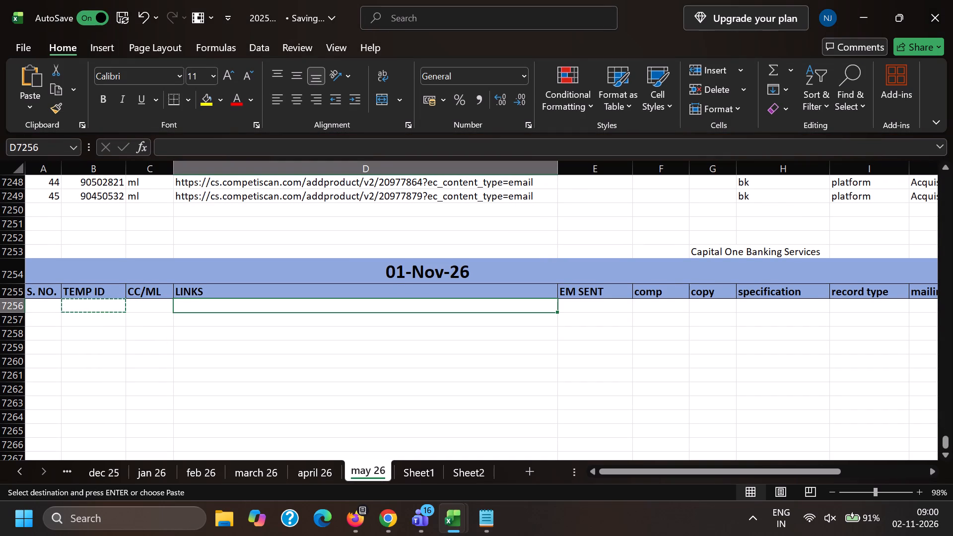
pyautogui.click(109, 330)
pyautogui.click(113, 306)
pyautogui.hotkey('alt', 'Tab')
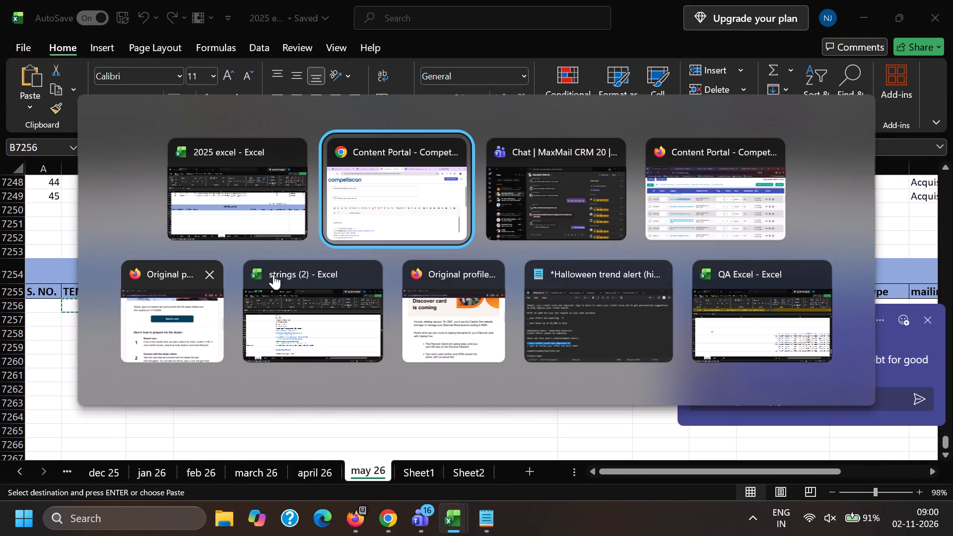
pyautogui.hotkey('ctrl', 'c')
pyautogui.hotkey('alt', 'Tab')
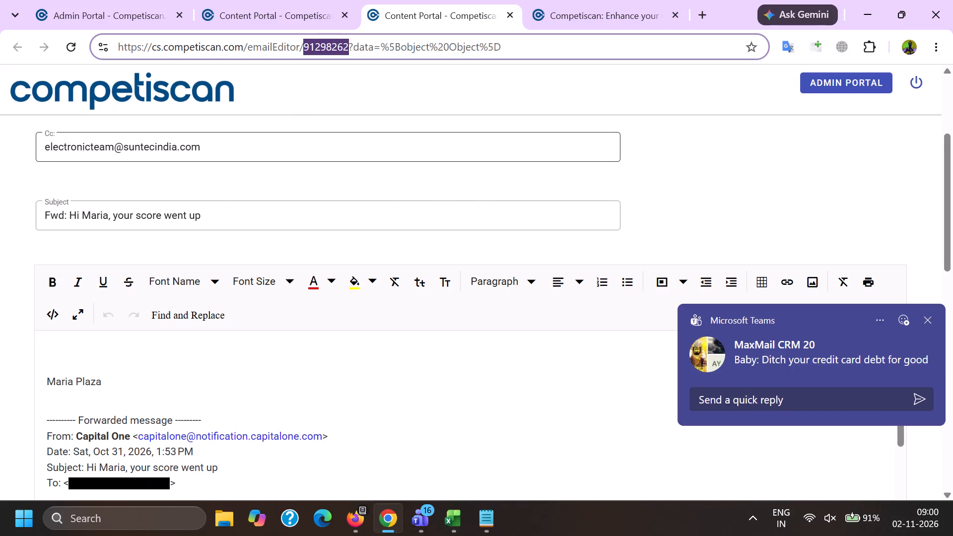
pyautogui.hotkey('ctrl', 'v')
# Fill row 7256 with ml under CC/ML, bk under specification and NC under record type.
pyautogui.click(164, 307)
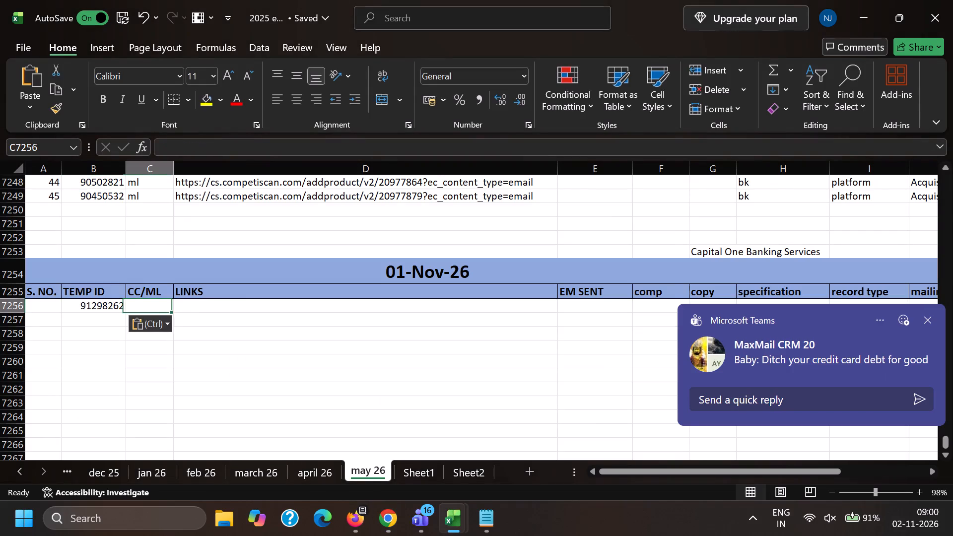
pyautogui.press('m')
pyautogui.press('l')
pyautogui.press('Right')
pyautogui.press('Right')
pyautogui.press('Right')
pyautogui.press('Right')
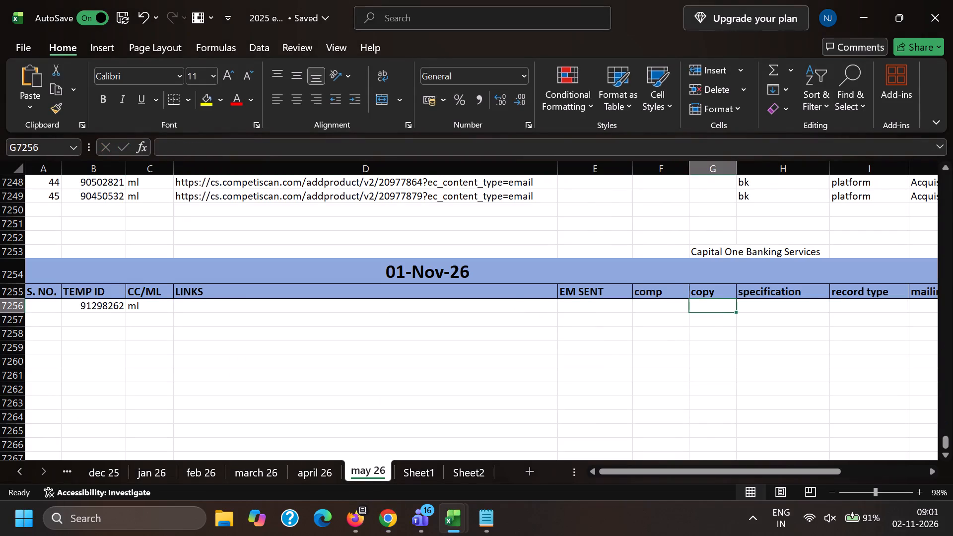
pyautogui.press('Right')
pyautogui.press('b')
pyautogui.press('k')
pyautogui.press('Right')
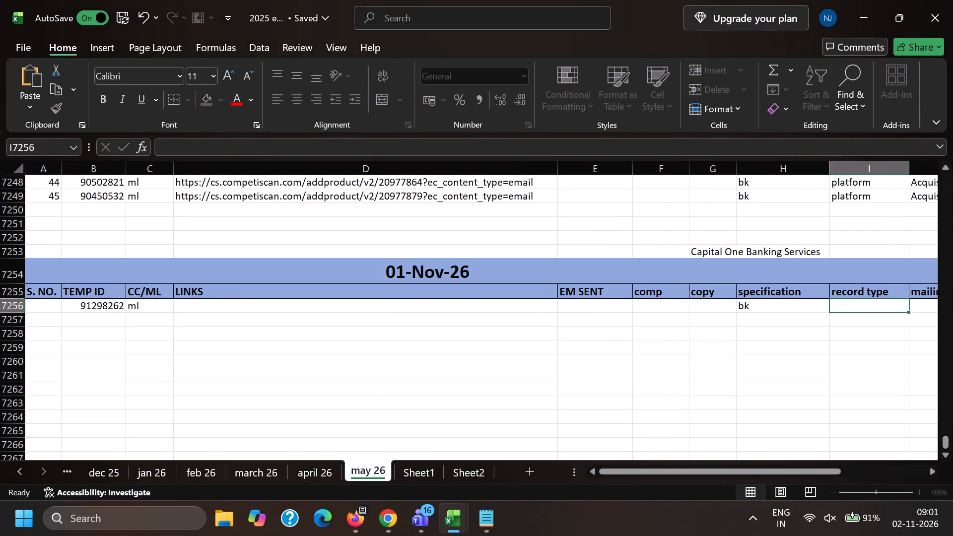
pyautogui.press('n')
pyautogui.press('c')
pyautogui.press('Right')
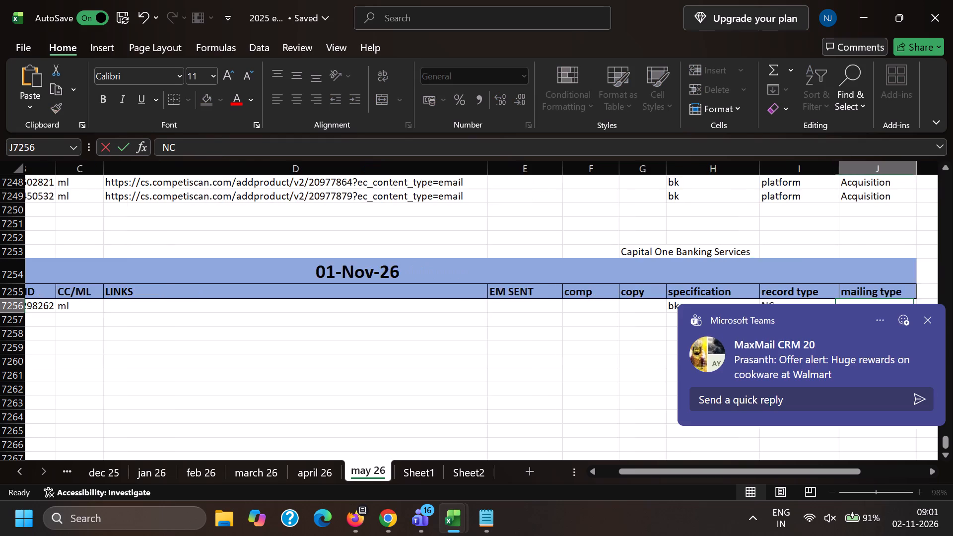
# Copy the Loyalty entry from cell J7239 into the mailing type cell of row 7256.
pyautogui.scroll(3, 620, 246)
pyautogui.scroll(2, 789, 239)
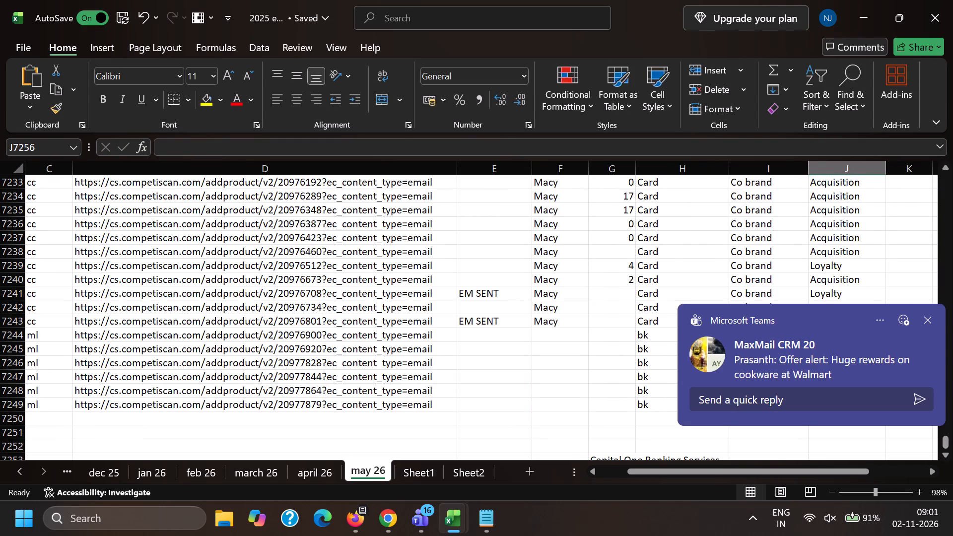
pyautogui.click(838, 269)
pyautogui.hotkey('ctrl', 'c')
pyautogui.scroll(-7, 824, 246)
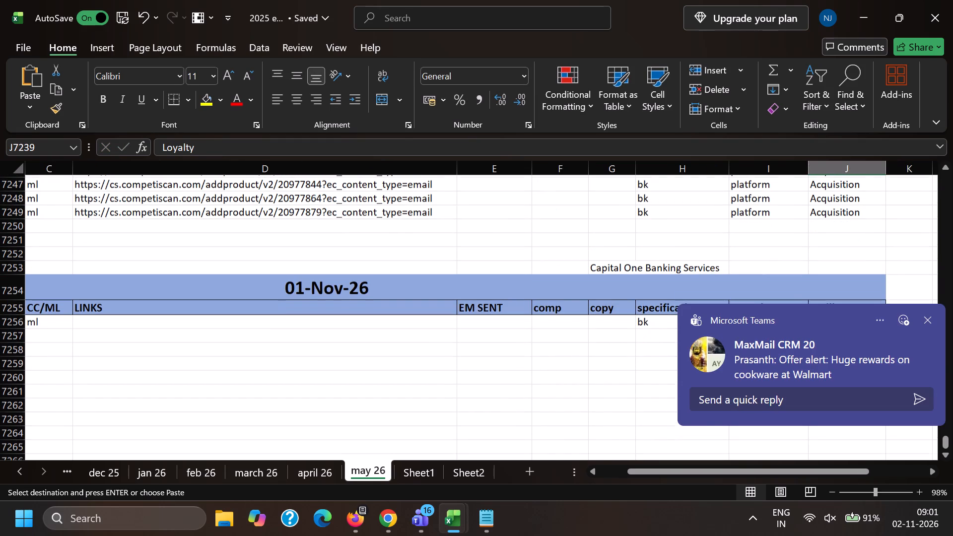
pyautogui.click(823, 231)
pyautogui.click(819, 221)
pyautogui.hotkey('ctrl', 'v')
pyautogui.click(624, 348)
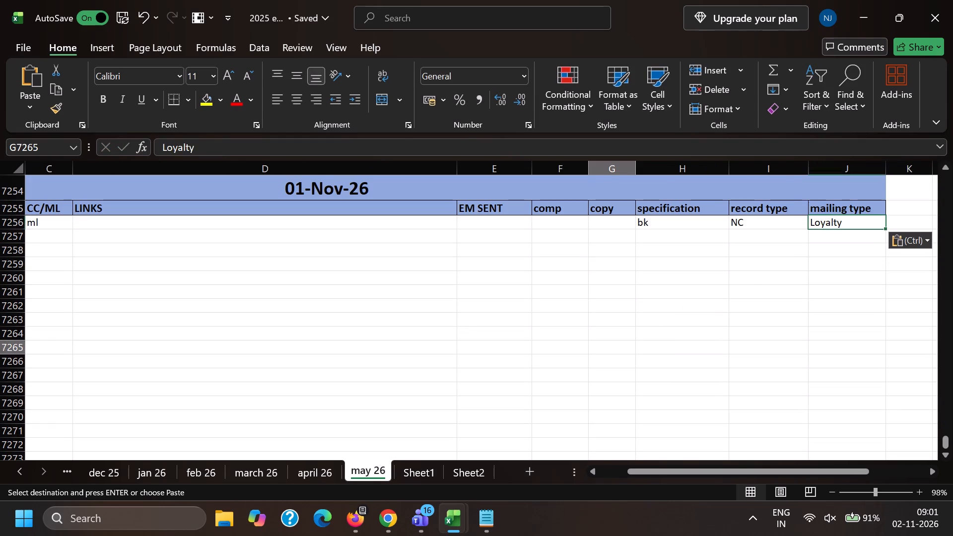
pyautogui.hotkey('alt', 'Tab')
pyautogui.scroll(-3, 187, 225)
pyautogui.moveTo(227, 199); pyautogui.dragTo(0, 101)
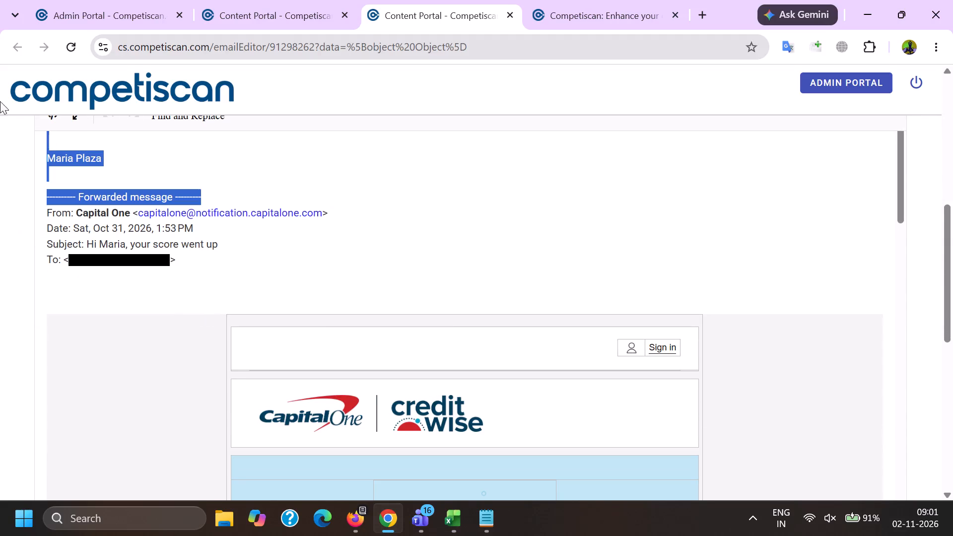
pyautogui.moveTo(0, 101); pyautogui.dragTo(2, 104)
pyautogui.press('BackSpace')
pyautogui.scroll(2, 137, 390)
pyautogui.moveTo(133, 294); pyautogui.dragTo(134, 295)
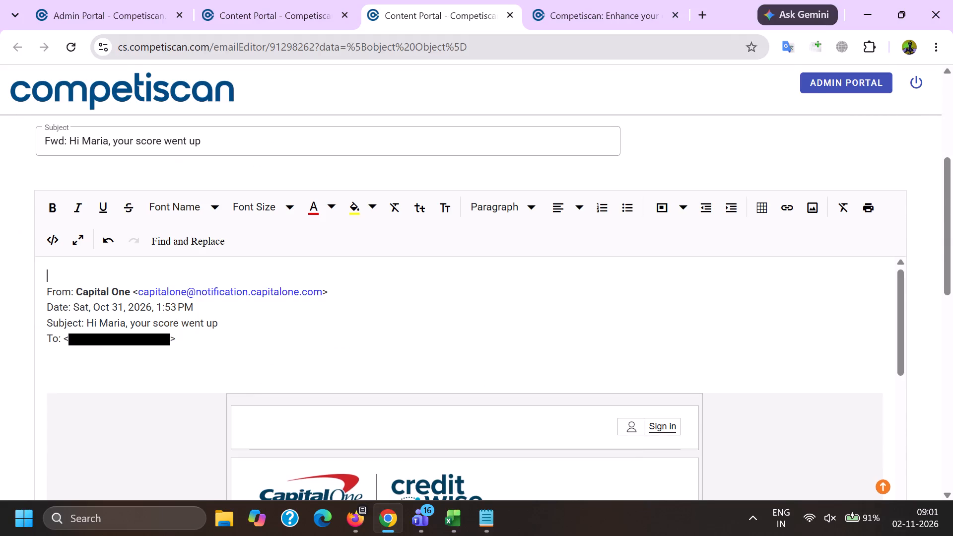
pyautogui.moveTo(134, 295); pyautogui.dragTo(343, 286)
pyautogui.press('BackSpace')
pyautogui.moveTo(282, 339); pyautogui.dragTo(0, 345)
pyautogui.press('BackSpace')
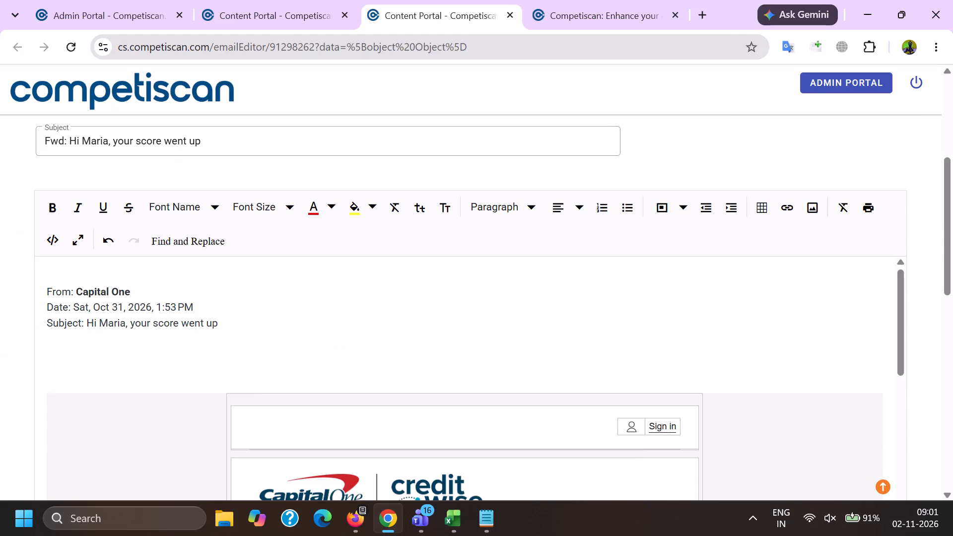
# Remove the recipient's first name from the email body's Subject line, search the page for it and delete its remaining occurrence in the body.
pyautogui.doubleClick(117, 329)
pyautogui.hotkey('ctrl', 'c')
pyautogui.press('BackSpace')
pyautogui.hotkey('ctrl', 'f')
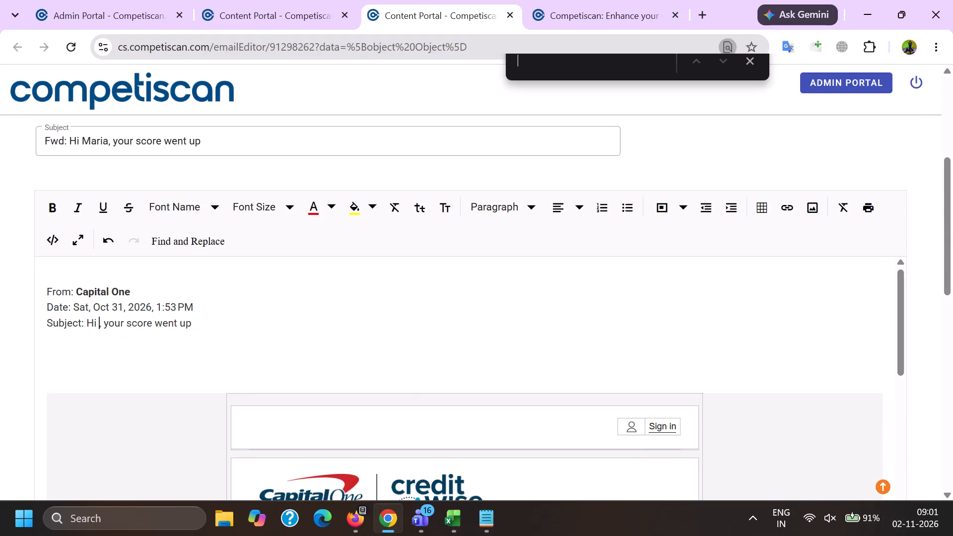
pyautogui.hotkey('ctrl', 'v')
pyautogui.press('Return')
pyautogui.press('Return')
pyautogui.press('Return')
pyautogui.press('Return')
pyautogui.press('Return')
pyautogui.press('Return')
pyautogui.press('Return')
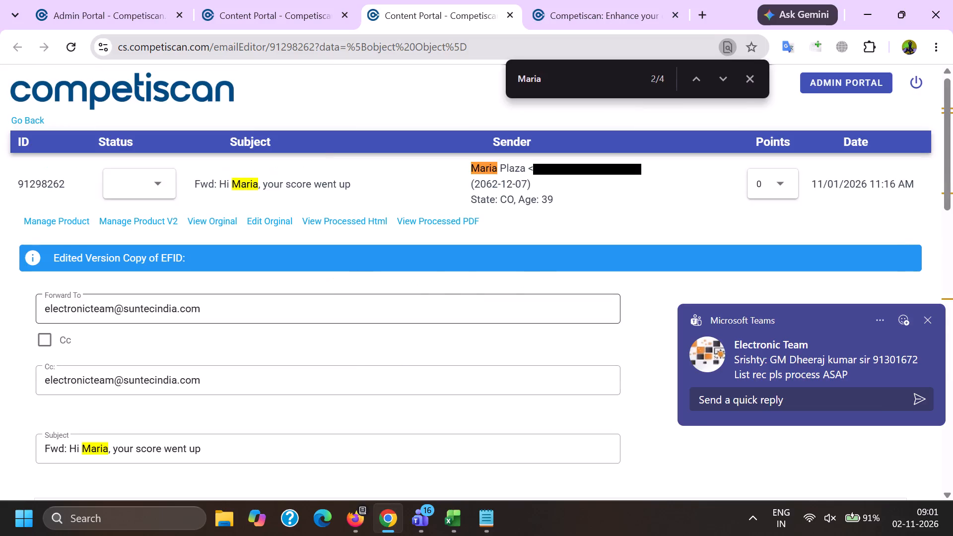
pyautogui.press('Return')
pyautogui.doubleClick(329, 229)
pyautogui.press('BackSpace')
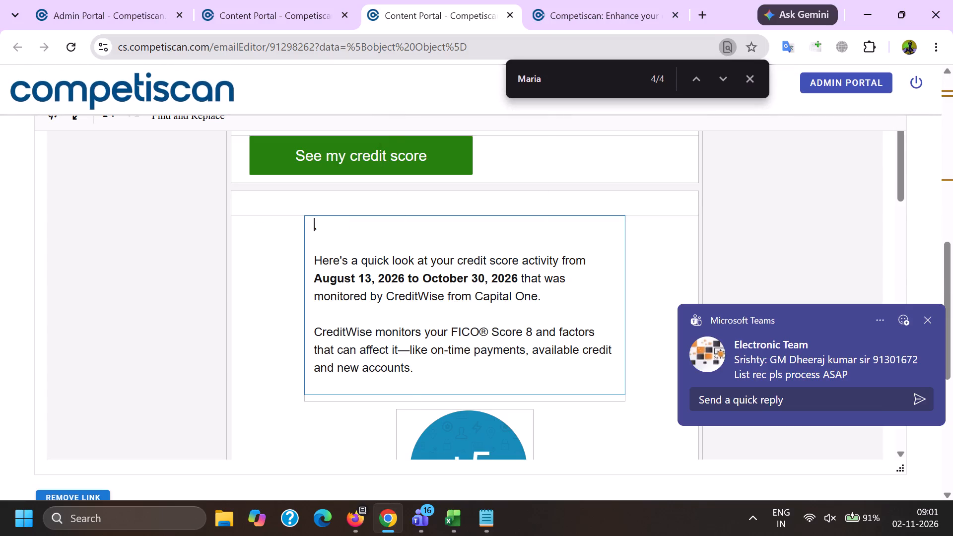
# Copy the footer's Privacy link address, remove all links from the email body, and reinsert the copied link on Privacy.
pyautogui.scroll(-10, 414, 378)
pyautogui.rightClick(299, 349)
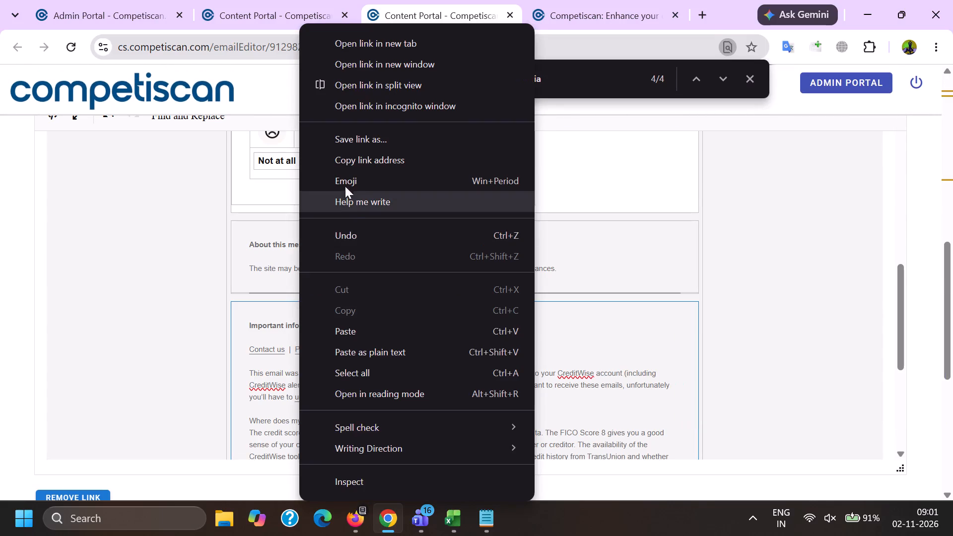
pyautogui.click(339, 164)
pyautogui.scroll(-4, 2, 269)
pyautogui.click(86, 200)
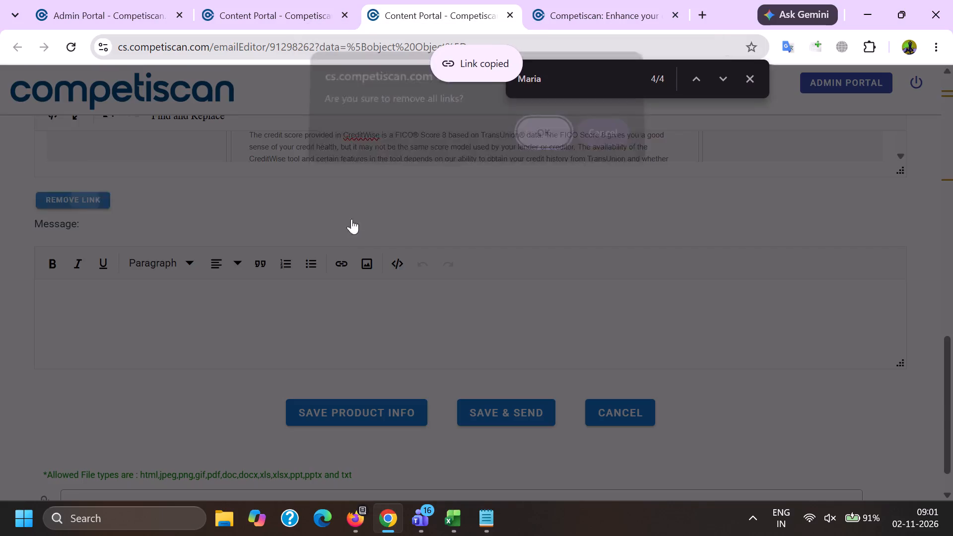
pyautogui.click(541, 152)
pyautogui.scroll(4, 400, 379)
pyautogui.click(309, 342)
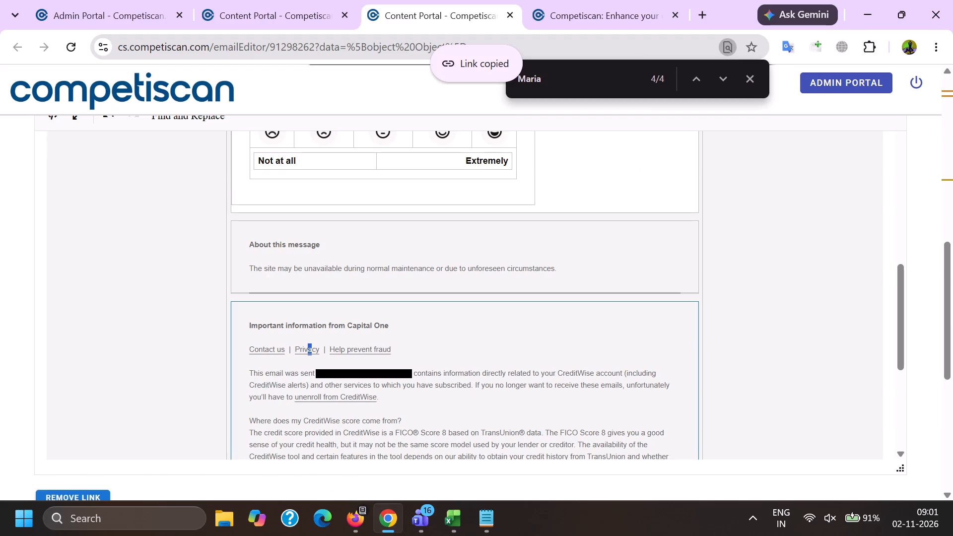
pyautogui.press('Left')
pyautogui.hotkey('ctrl', 'k')
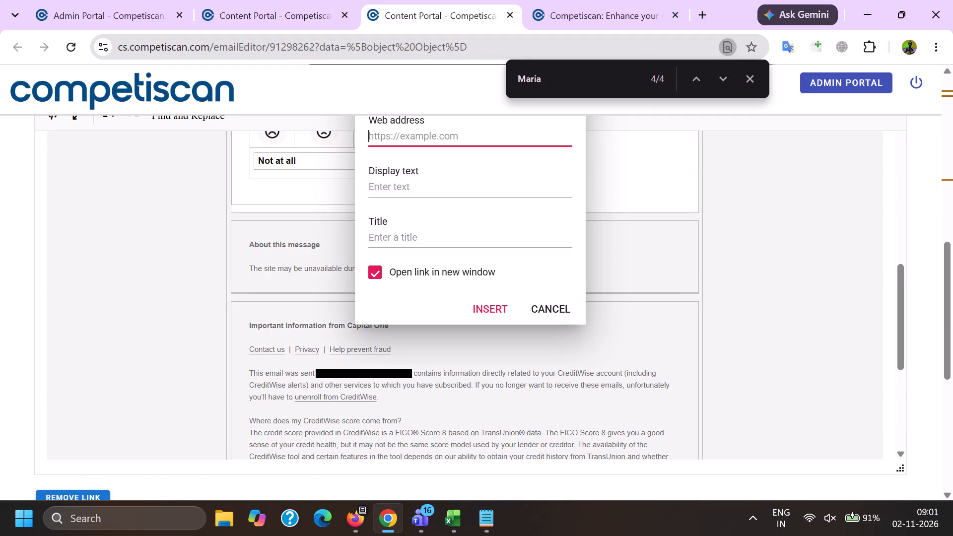
pyautogui.hotkey('ctrl', 'v')
pyautogui.click(501, 303)
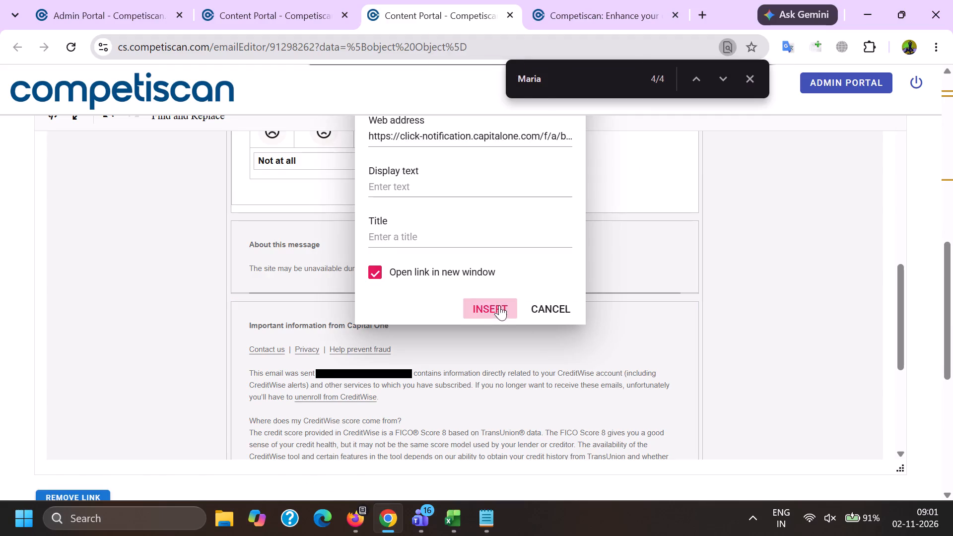
# Replace the recipient's email address in the footer's "This email was sent to" sentence with a space.
pyautogui.scroll(-18, 293, 389)
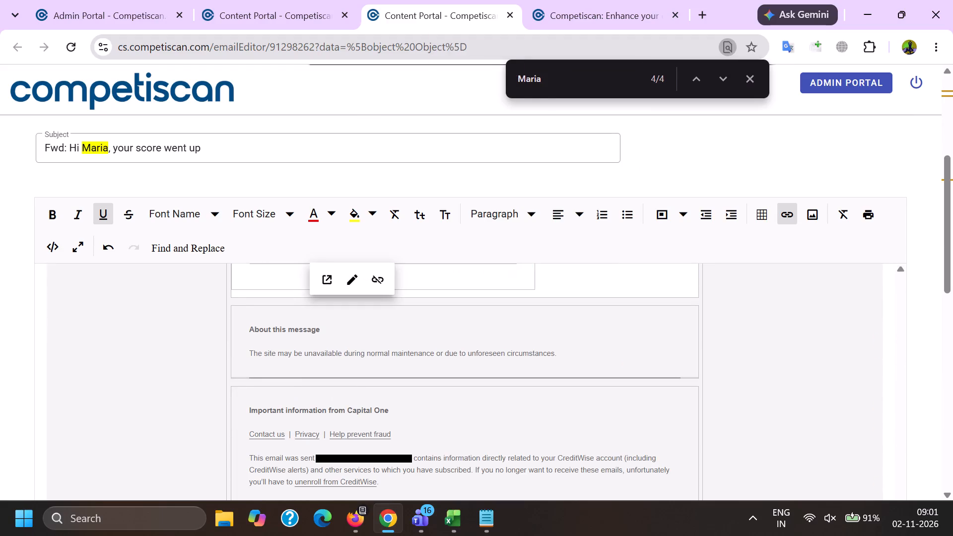
pyautogui.moveTo(322, 456); pyautogui.dragTo(393, 462)
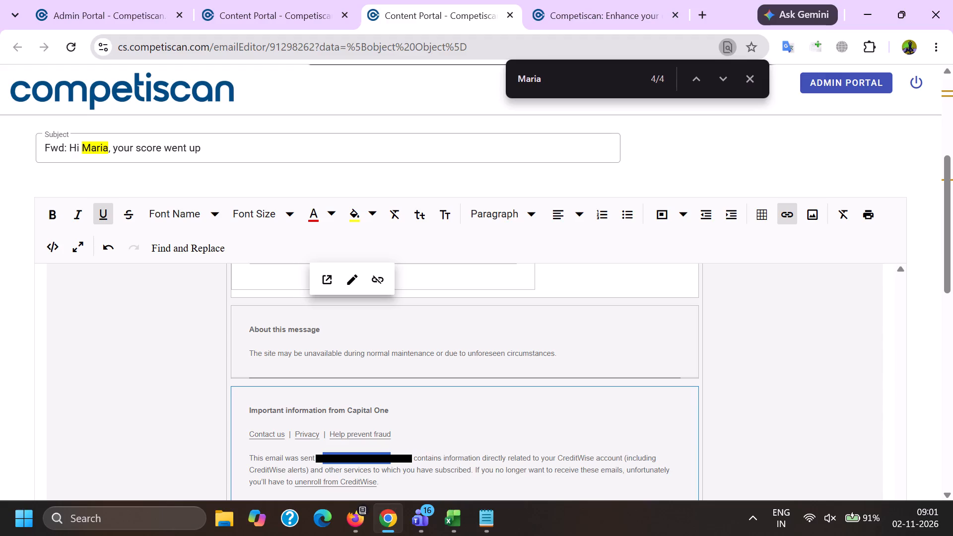
pyautogui.moveTo(393, 462); pyautogui.dragTo(399, 461)
pyautogui.press('BackSpace')
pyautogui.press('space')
# Delete the three code lines, from SE3794 through TP1001, at the end of the email body.
pyautogui.scroll(-7, 389, 452)
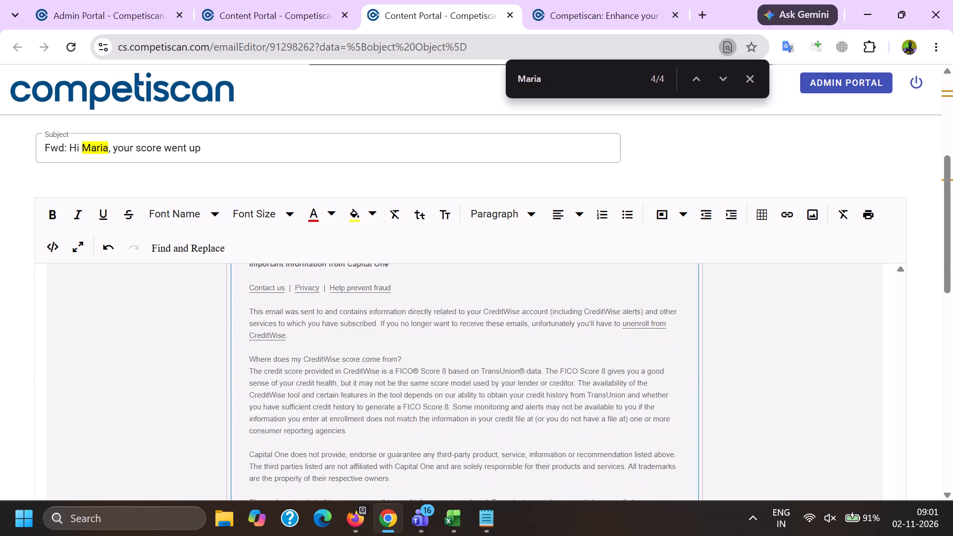
pyautogui.scroll(-4, 321, 424)
pyautogui.scroll(1, 258, 412)
pyautogui.moveTo(248, 241); pyautogui.dragTo(257, 254)
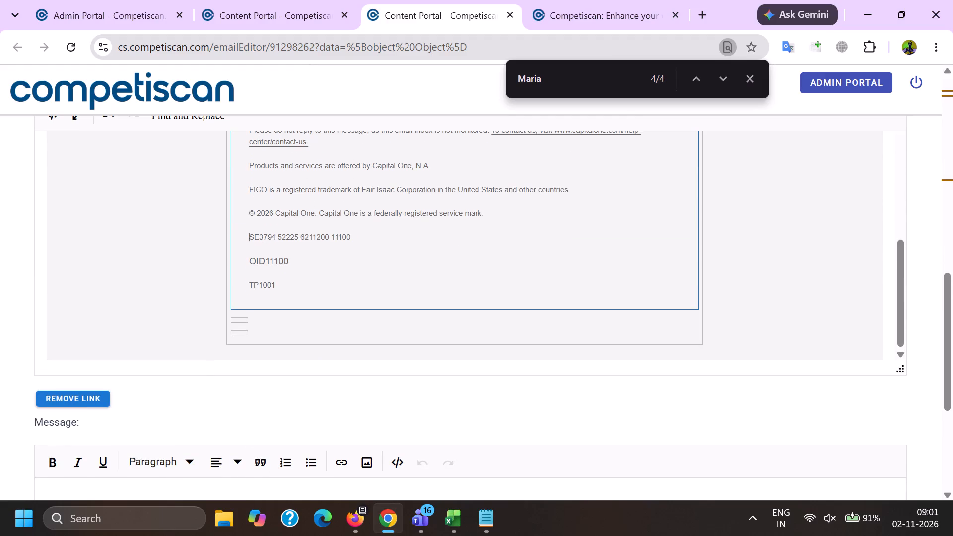
pyautogui.moveTo(257, 254); pyautogui.dragTo(297, 286)
pyautogui.press('BackSpace')
# Save the product info of the edited email.
pyautogui.scroll(-8, 241, 420)
pyautogui.click(356, 360)
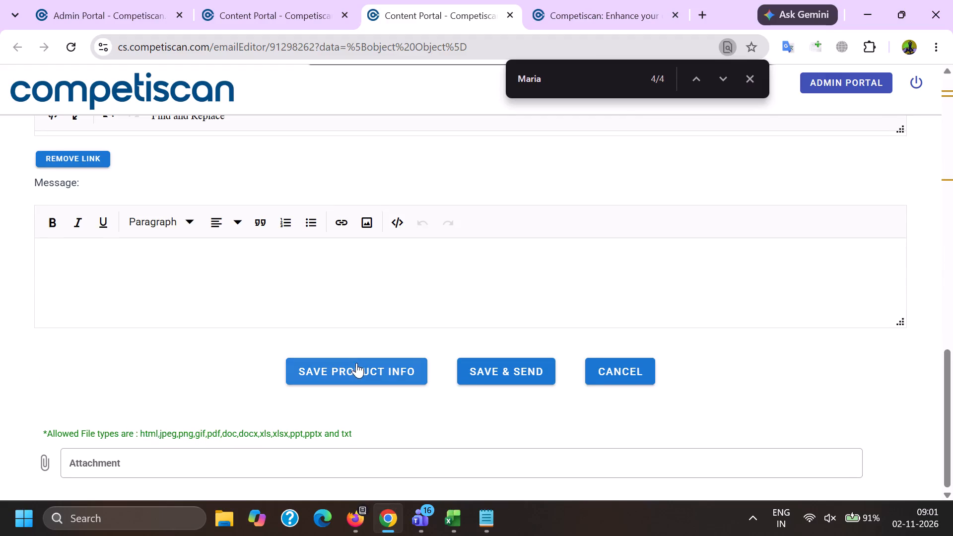
pyautogui.click(485, 315)
# Open the Manage Product window for email 91298262 from its editor page.
pyautogui.click(288, 0)
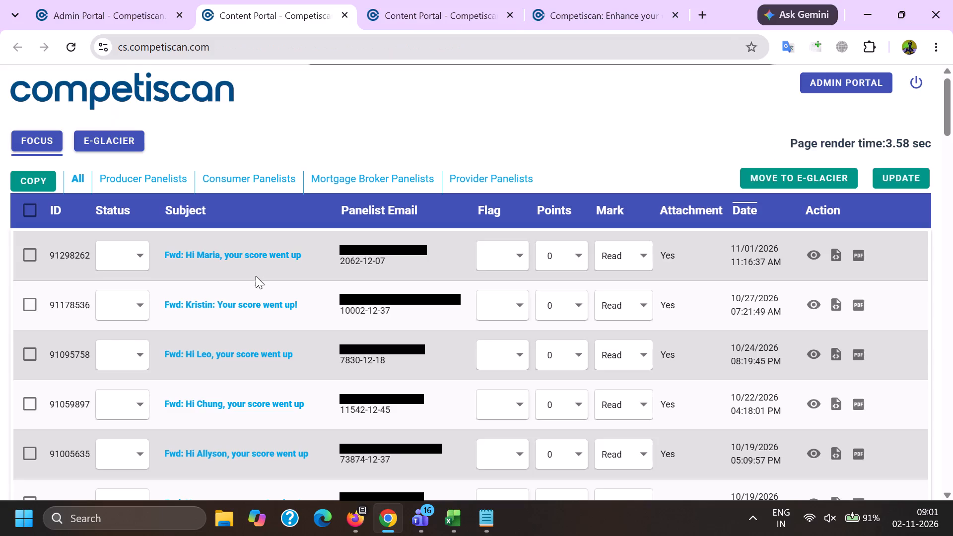
pyautogui.click(438, 0)
pyautogui.click(0, 271)
pyautogui.click(63, 105)
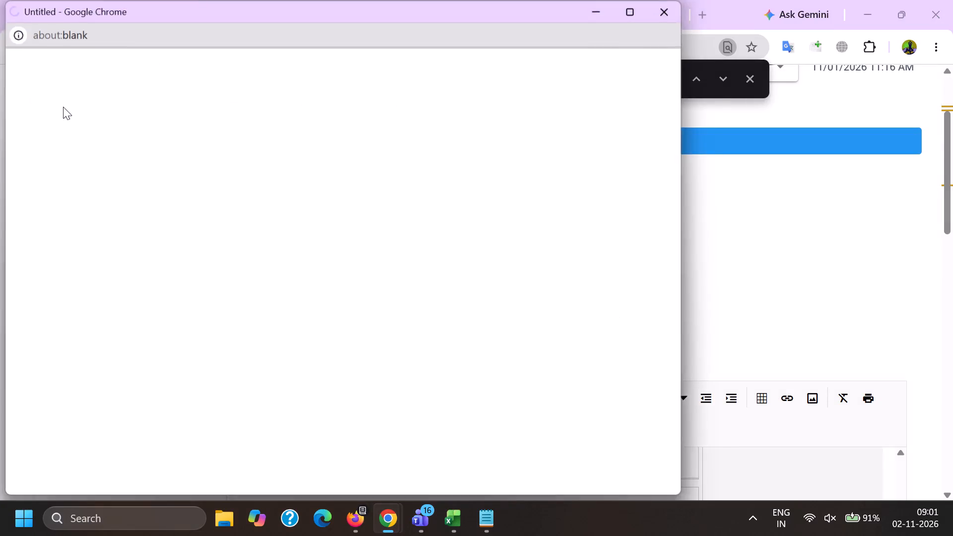
# Return to the Content Portal results list and copy ID 90122601 of the "your score went up" email dated 09/09/2026.
pyautogui.hotkey('alt', 'Tab')
pyautogui.click(477, 519)
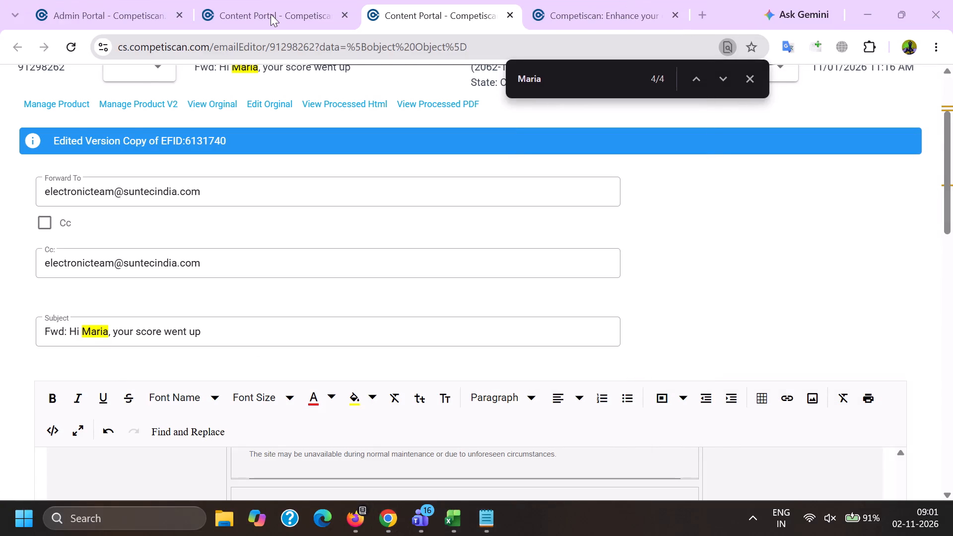
pyautogui.click(262, 0)
pyautogui.scroll(-2, 202, 325)
pyautogui.scroll(-1, 115, 414)
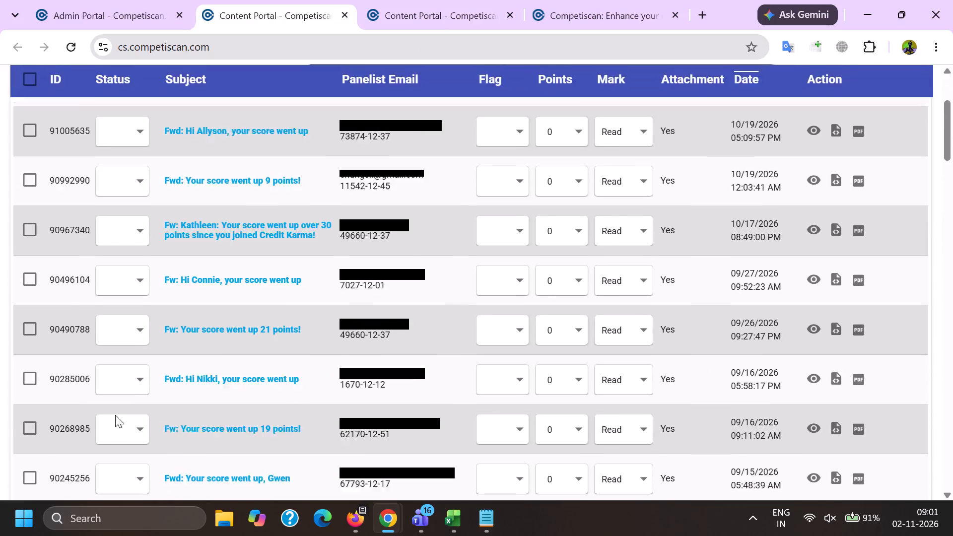
pyautogui.scroll(-5, 130, 423)
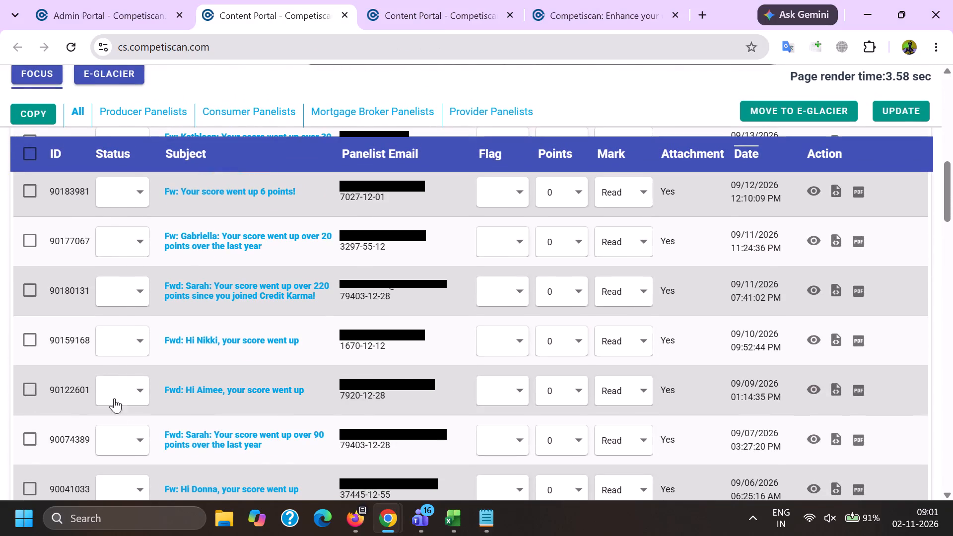
pyautogui.doubleClick(64, 398)
pyautogui.hotkey('ctrl', 'c')
pyautogui.hotkey('ctrl', 'c')
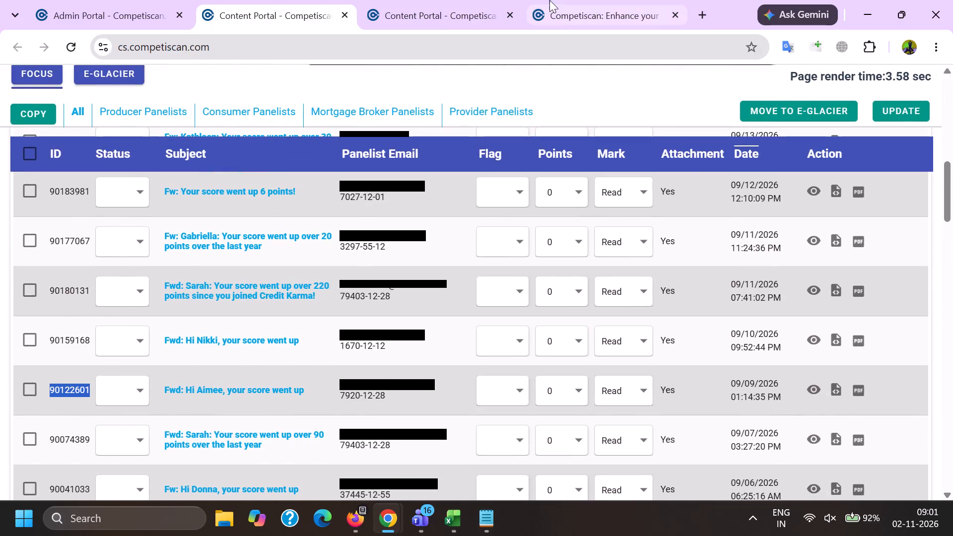
# Open the Temp Products page under Electronic Content in the Competiscan admin site.
pyautogui.click(551, 0)
pyautogui.scroll(-9, 83, 278)
pyautogui.click(55, 172)
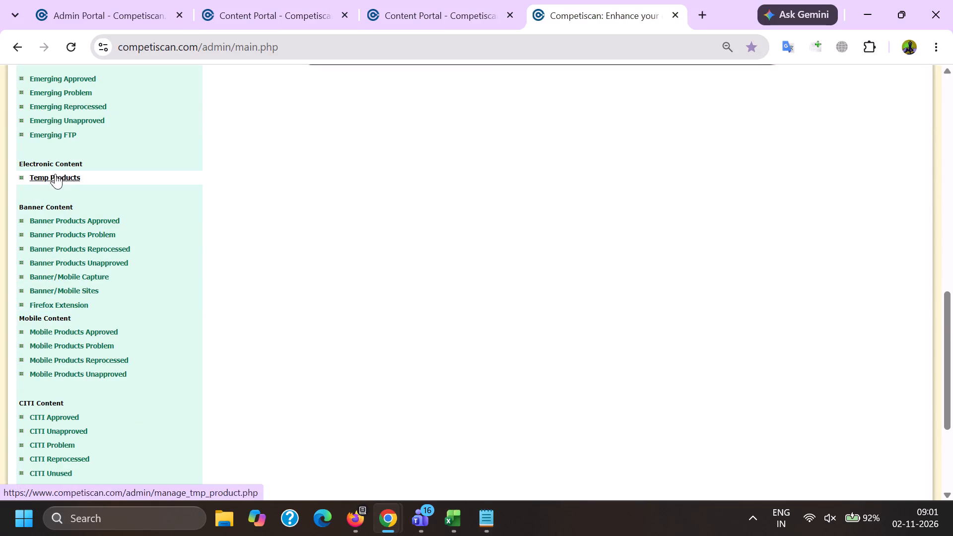
# Open Temp Products in the Competiscan admin site and search for temp ID 90122601.
pyautogui.click(71, 179)
pyautogui.scroll(14, 425, 262)
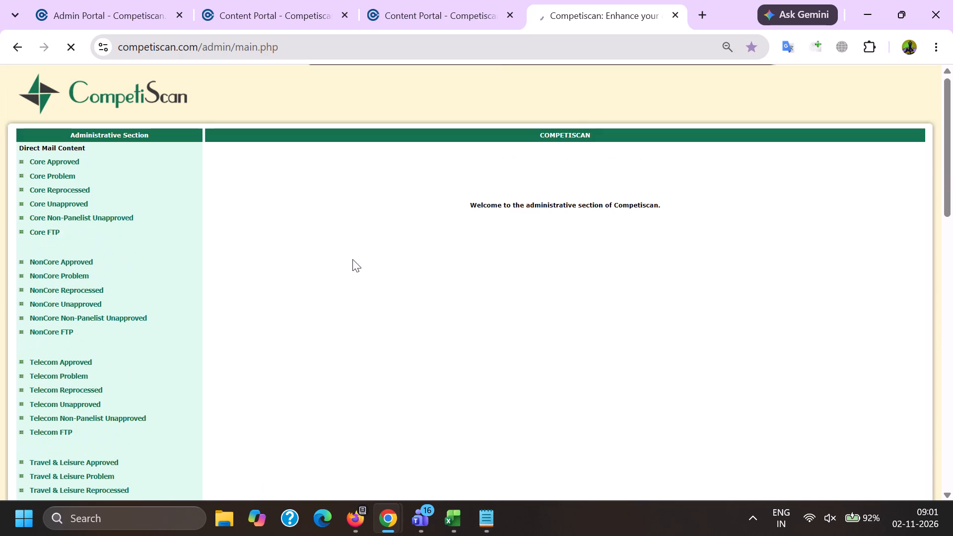
pyautogui.scroll(6, 352, 259)
pyautogui.click(312, 150)
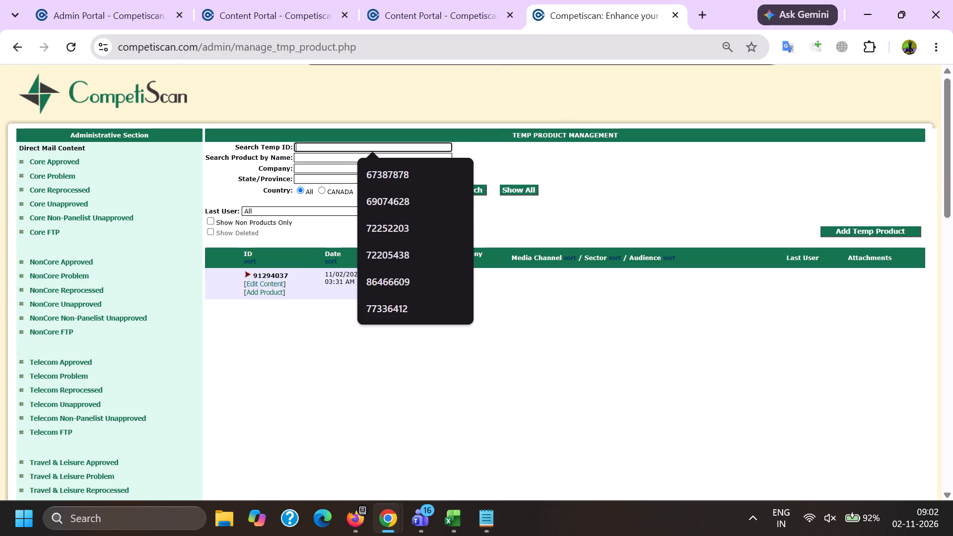
pyautogui.hotkey('ctrl', 'v')
pyautogui.press('Return')
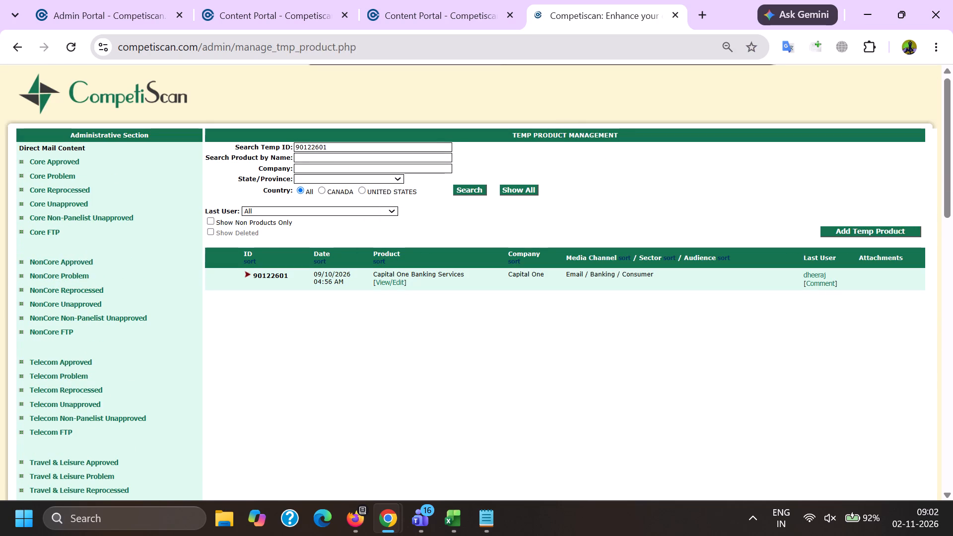
# Back in email 91298262, append a period and the "Sign in daily to check your credit score…" sentence from the blue box to the Subject line.
pyautogui.click(233, 0)
pyautogui.click(383, 0)
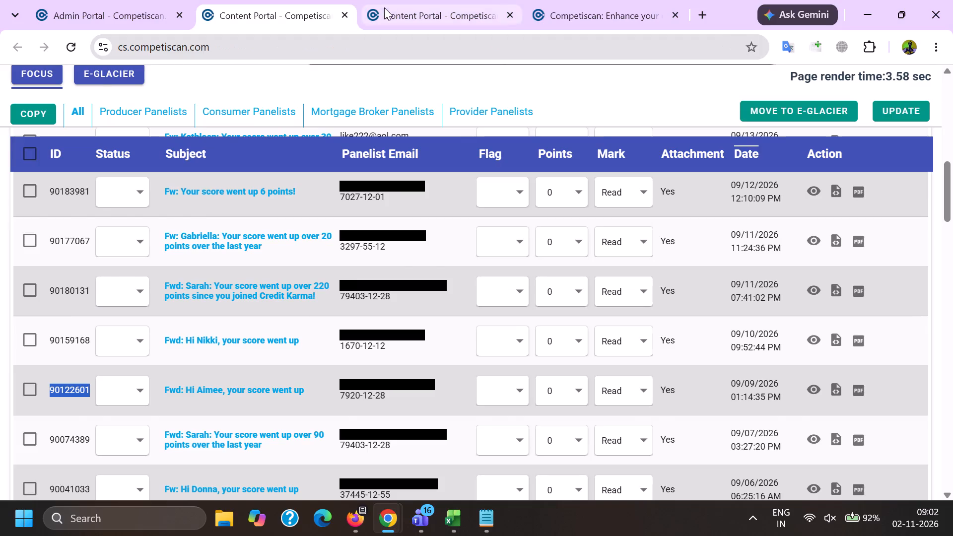
pyautogui.scroll(9, 222, 376)
pyautogui.scroll(-5, 254, 251)
pyautogui.scroll(6, 271, 360)
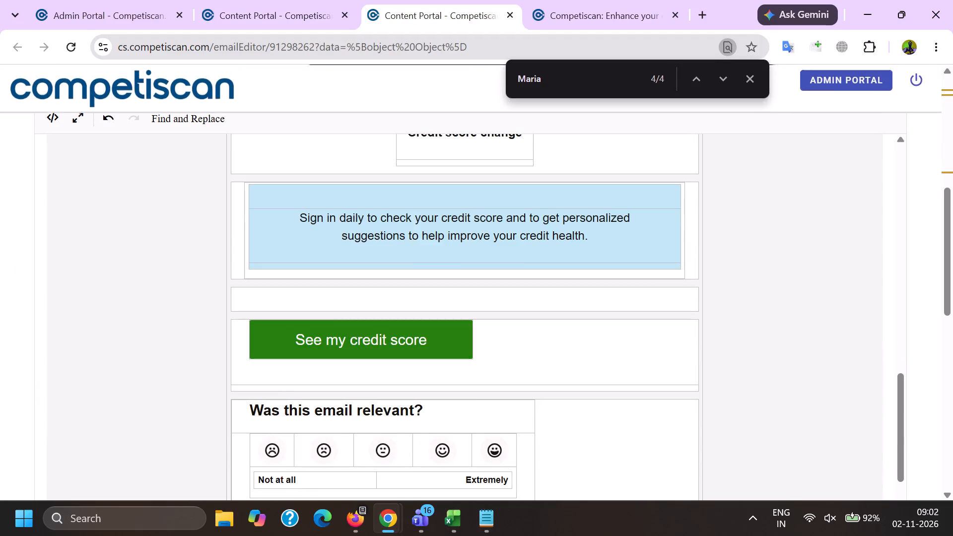
pyautogui.moveTo(294, 216); pyautogui.dragTo(598, 244)
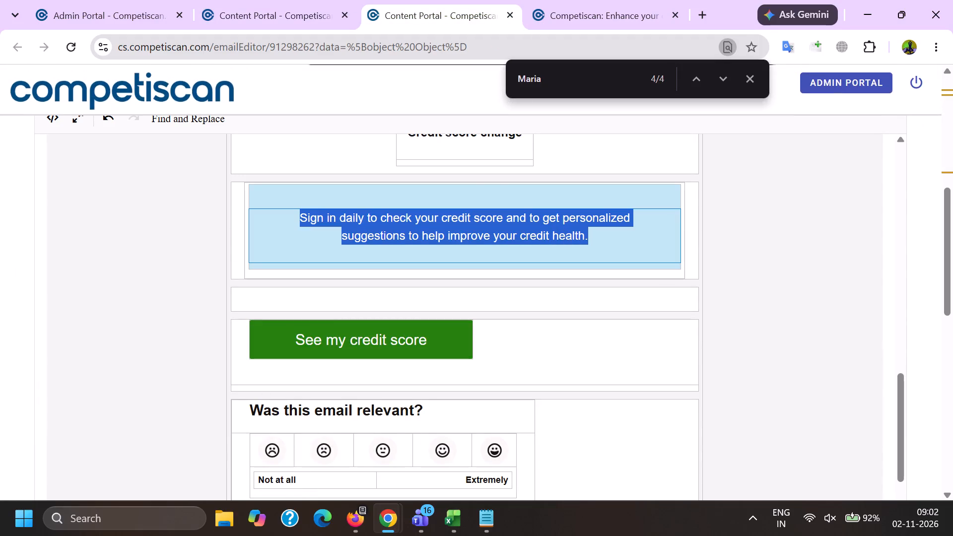
pyautogui.hotkey('ctrl', 'c')
pyautogui.hotkey('ctrl', 'c')
pyautogui.scroll(9, 396, 334)
pyautogui.scroll(10, 349, 361)
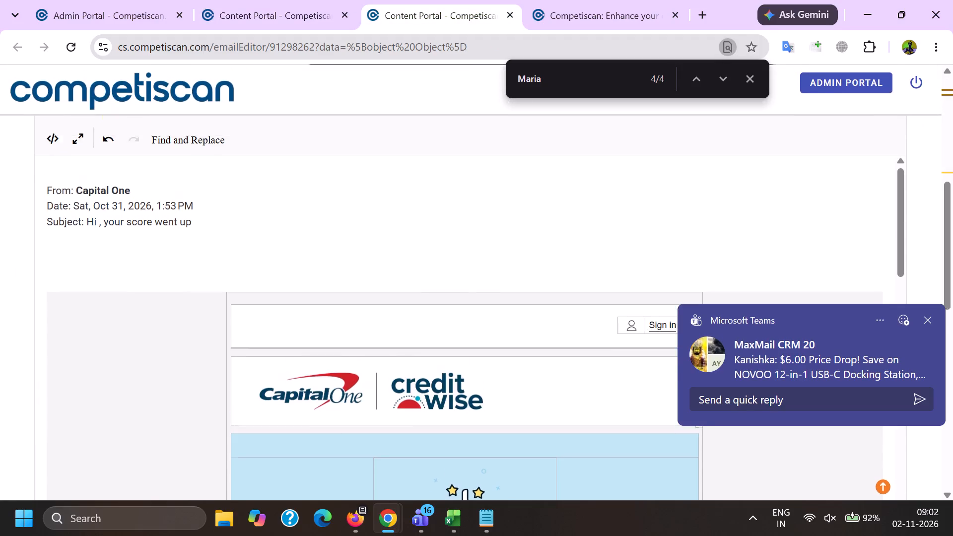
pyautogui.click(336, 378)
pyautogui.press('Left')
pyautogui.press('Left')
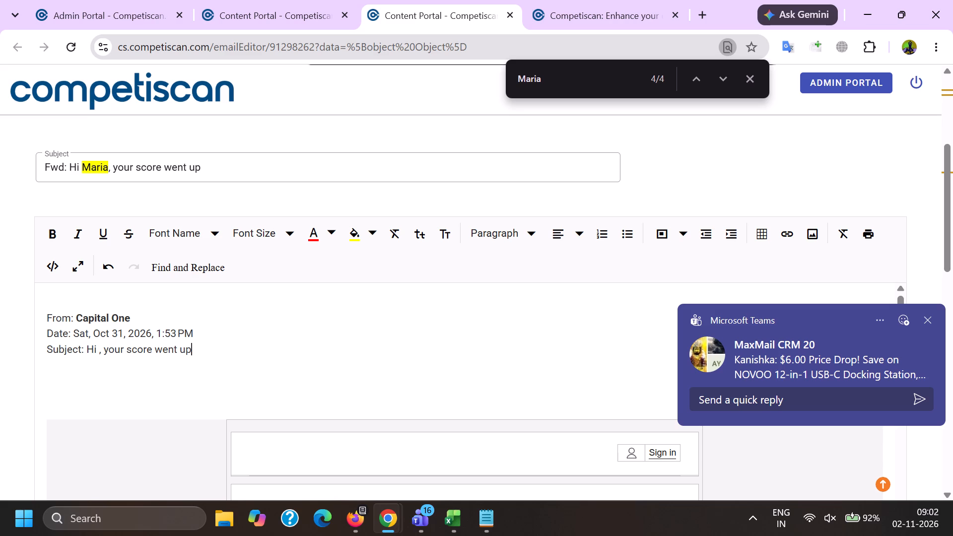
pyautogui.press('.')
pyautogui.press('space')
pyautogui.hotkey('ctrl', 'v')
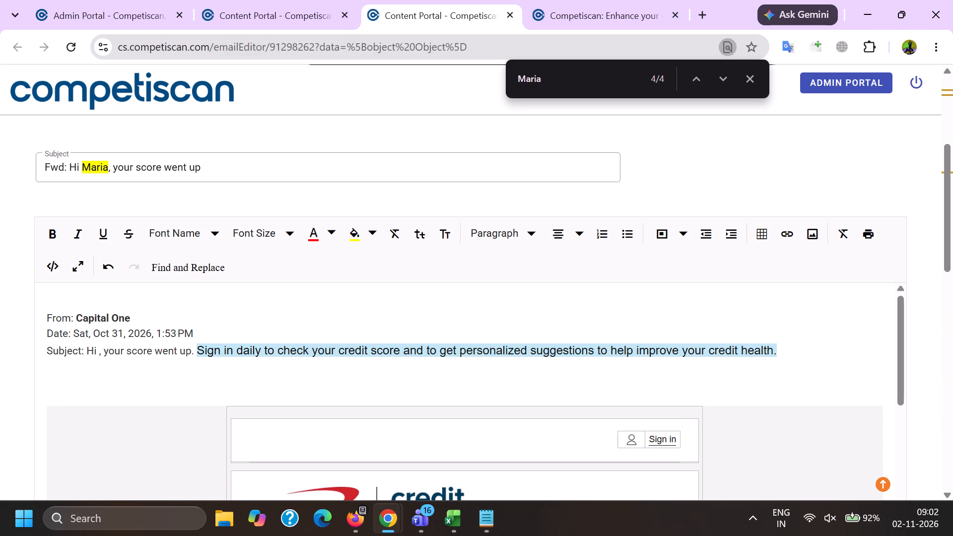
# Copy the combined headline text after "Subject:" in the email body, and undo the pasted sentence.
pyautogui.moveTo(87, 347); pyautogui.dragTo(764, 336)
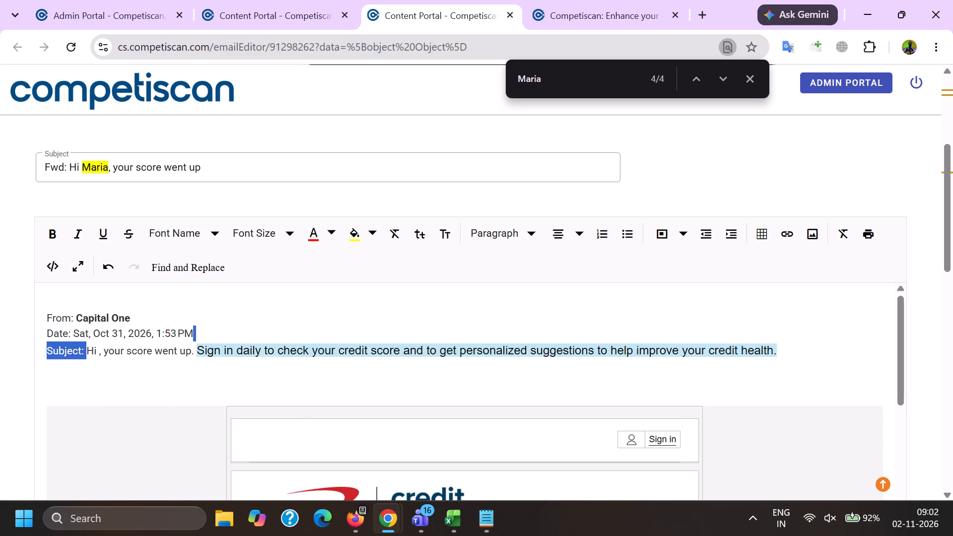
pyautogui.moveTo(764, 336); pyautogui.dragTo(780, 351)
pyautogui.hotkey('ctrl', 'c')
pyautogui.hotkey('ctrl', 'z')
# Set the sector to Banking in the product form for 91298262.
pyautogui.hotkey('alt', 'Tab')
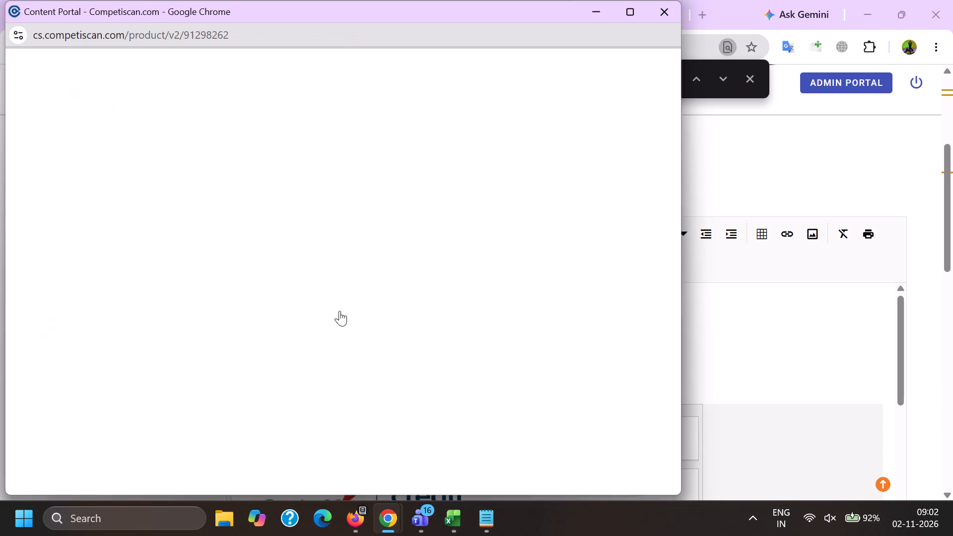
pyautogui.scroll(-6, 315, 201)
pyautogui.click(303, 186)
pyautogui.scroll(-6, 303, 185)
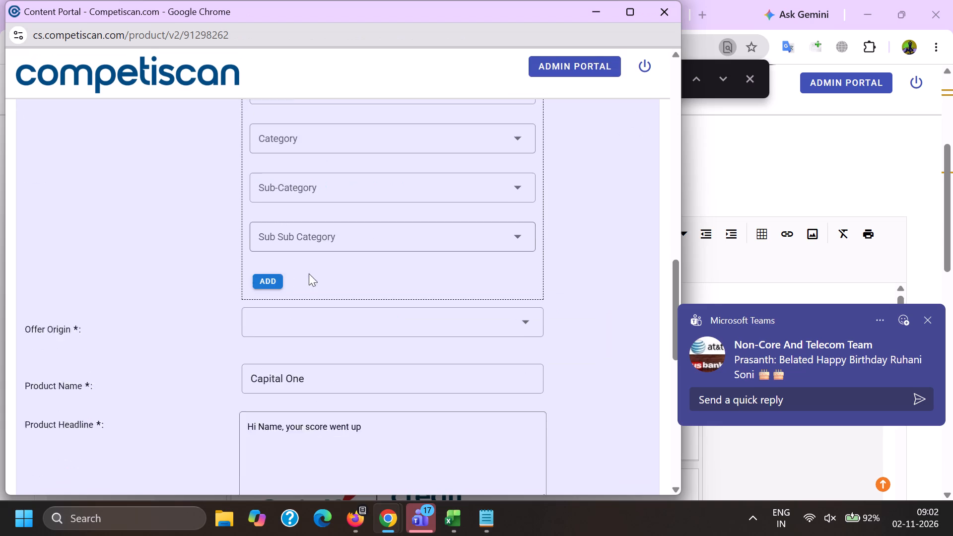
pyautogui.scroll(2, 287, 303)
pyautogui.click(303, 227)
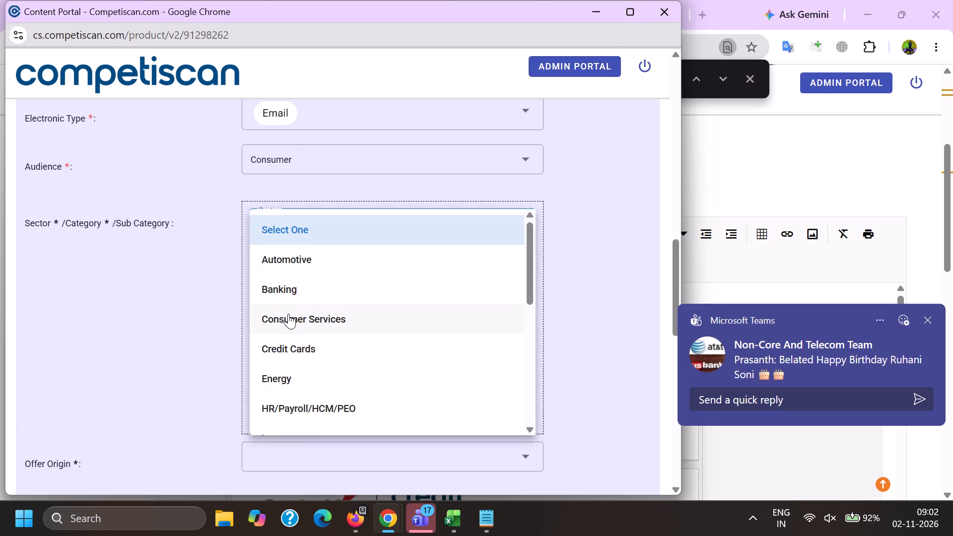
pyautogui.scroll(-3, 288, 313)
pyautogui.scroll(2, 276, 364)
pyautogui.scroll(-1, 270, 358)
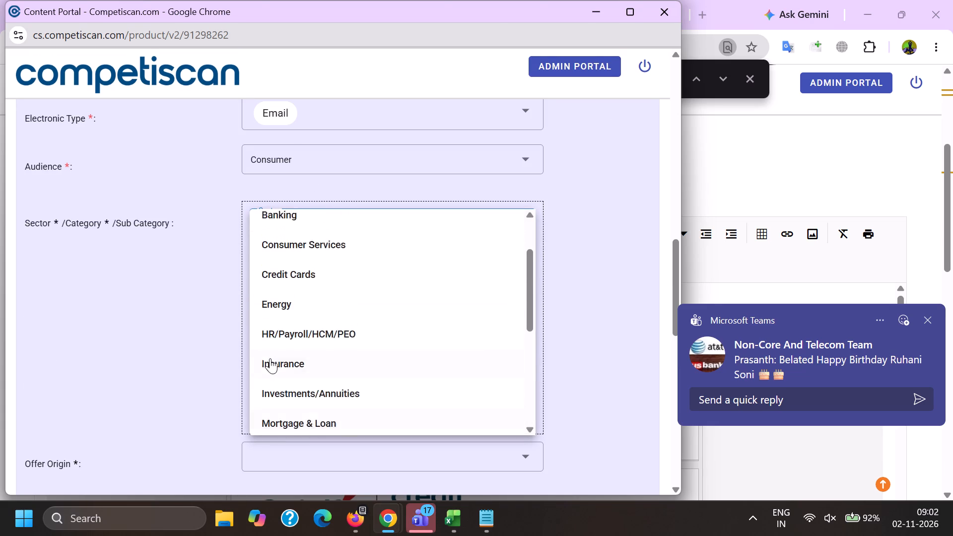
pyautogui.scroll(2, 273, 352)
pyautogui.click(286, 292)
pyautogui.click(221, 300)
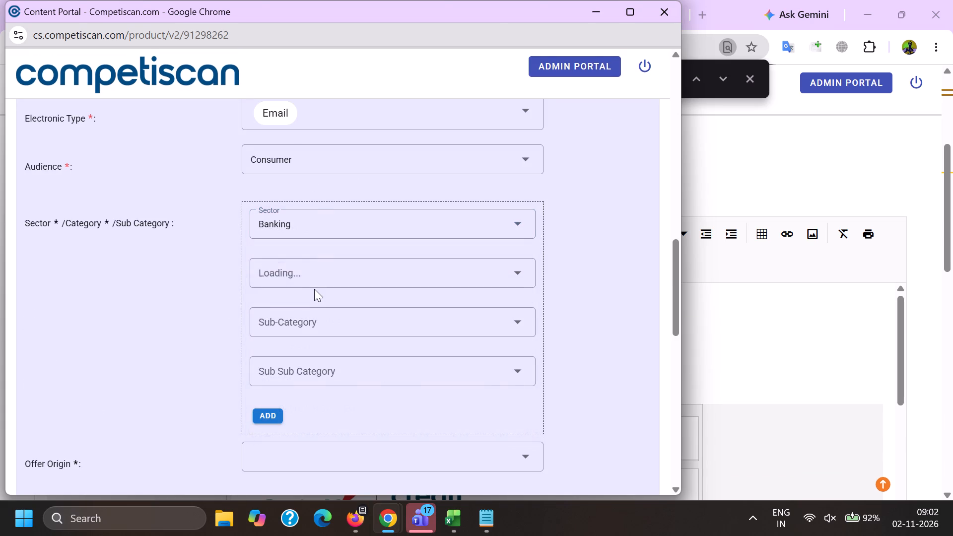
# Set the category to Banking Services under the Banking sector and add this sector/category entry.
pyautogui.click(314, 289)
pyautogui.click(310, 267)
pyautogui.scroll(-1, 322, 203)
pyautogui.click(338, 232)
pyautogui.click(174, 266)
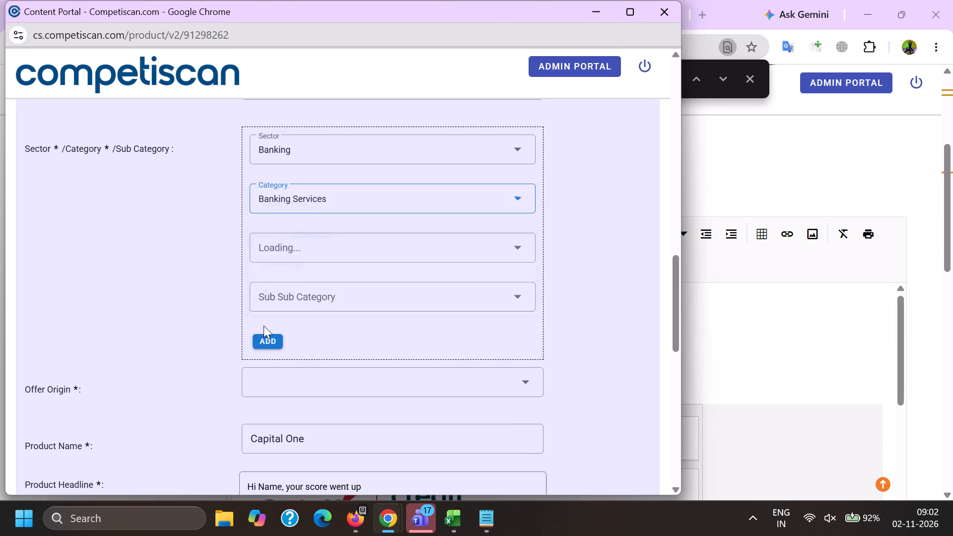
pyautogui.click(261, 343)
pyautogui.scroll(-2, 296, 266)
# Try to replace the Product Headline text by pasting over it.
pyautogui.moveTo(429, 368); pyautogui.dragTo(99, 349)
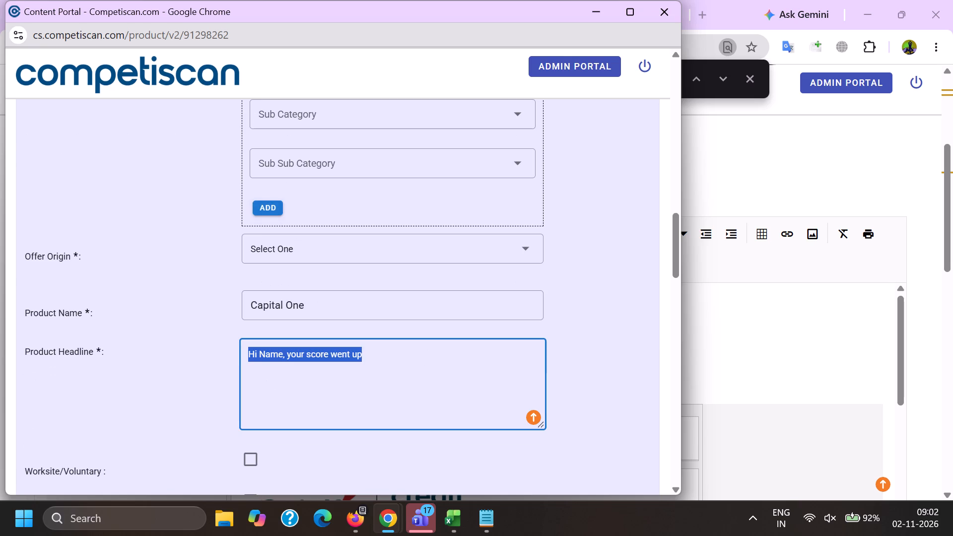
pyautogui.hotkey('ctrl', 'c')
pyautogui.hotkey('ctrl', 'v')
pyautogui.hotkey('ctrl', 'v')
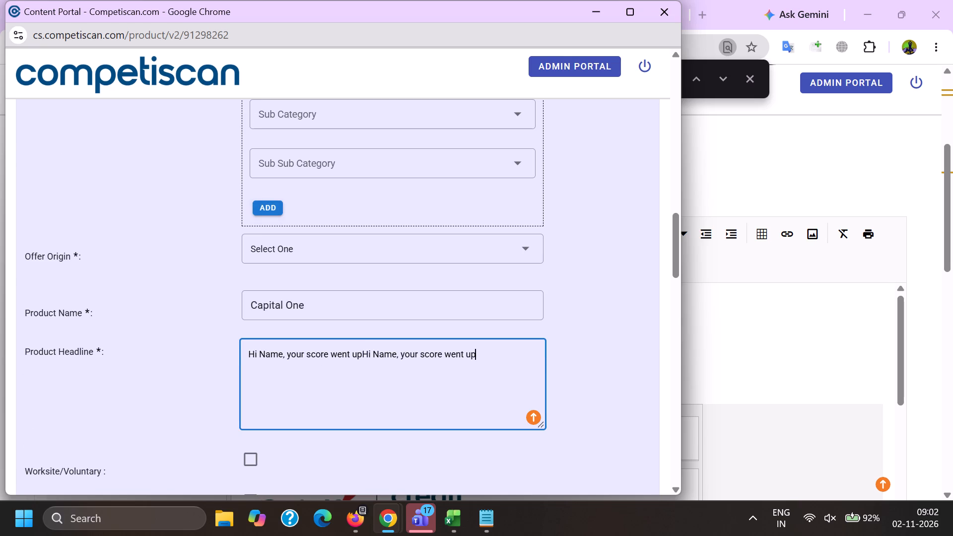
# Copy "Hi , your score went up." from the email body's subject line and replace the Product Headline with it.
pyautogui.hotkey('alt', 'Tab')
pyautogui.click(308, 143)
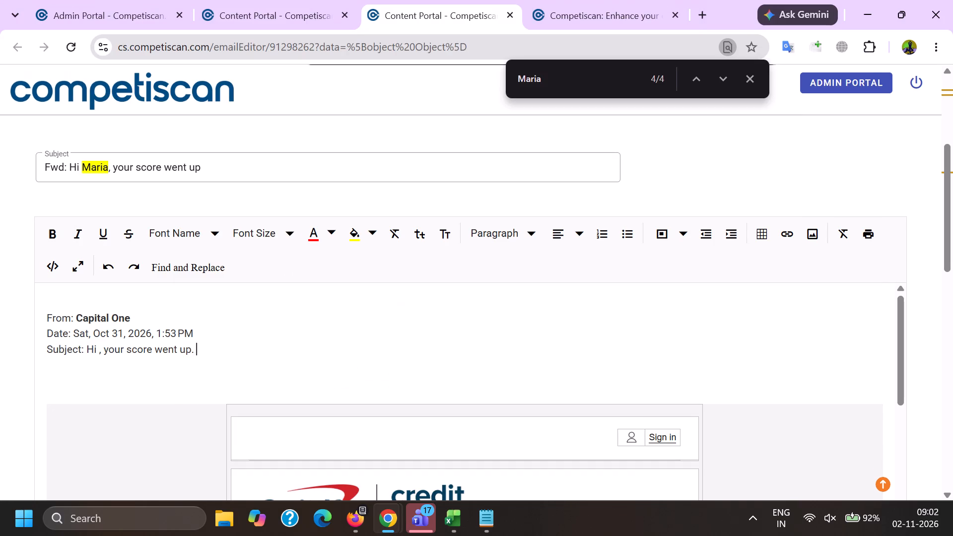
pyautogui.moveTo(86, 348); pyautogui.dragTo(287, 340)
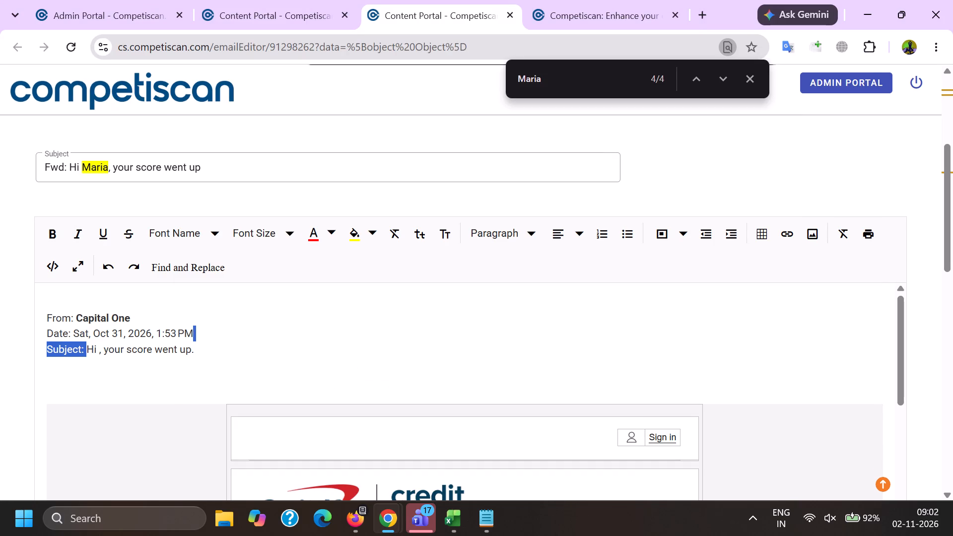
pyautogui.keyDown('shift'); pyautogui.click(256, 366); pyautogui.keyUp('shift')
pyautogui.hotkey('ctrl', 'c')
pyautogui.hotkey('alt', 'Tab')
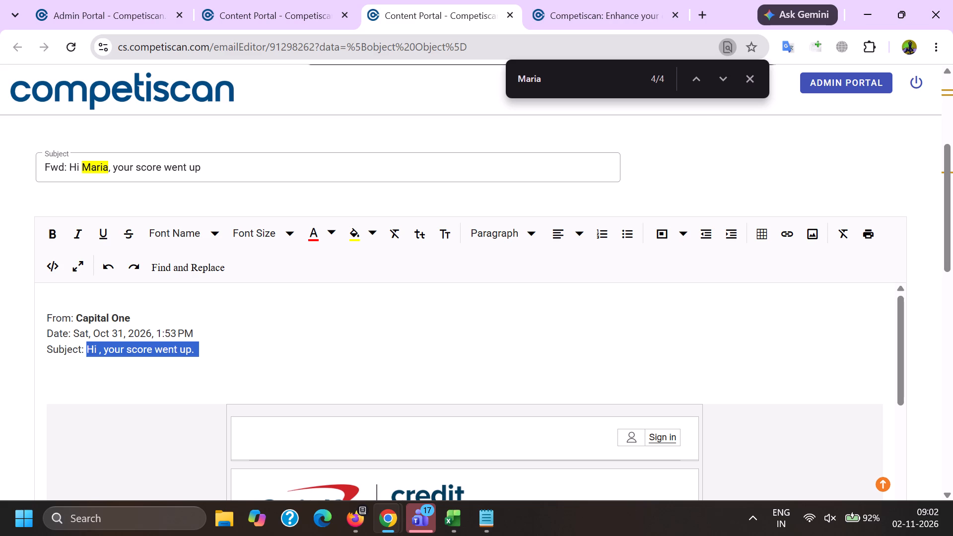
pyautogui.moveTo(506, 367); pyautogui.dragTo(171, 349)
pyautogui.hotkey('ctrl', 'v')
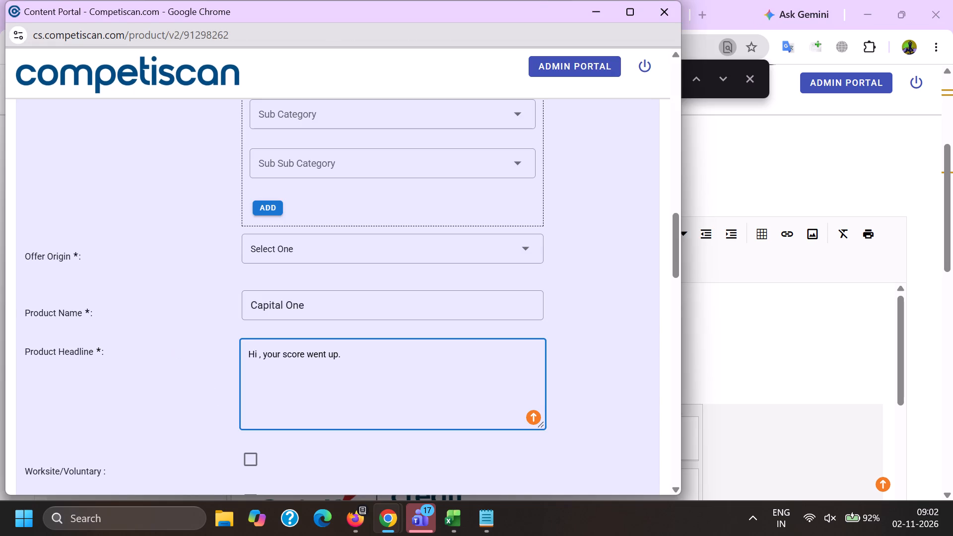
# Insert the placeholder "[Name]" after "Hi" in the Product Headline.
pyautogui.click(259, 358)
pyautogui.press('[')
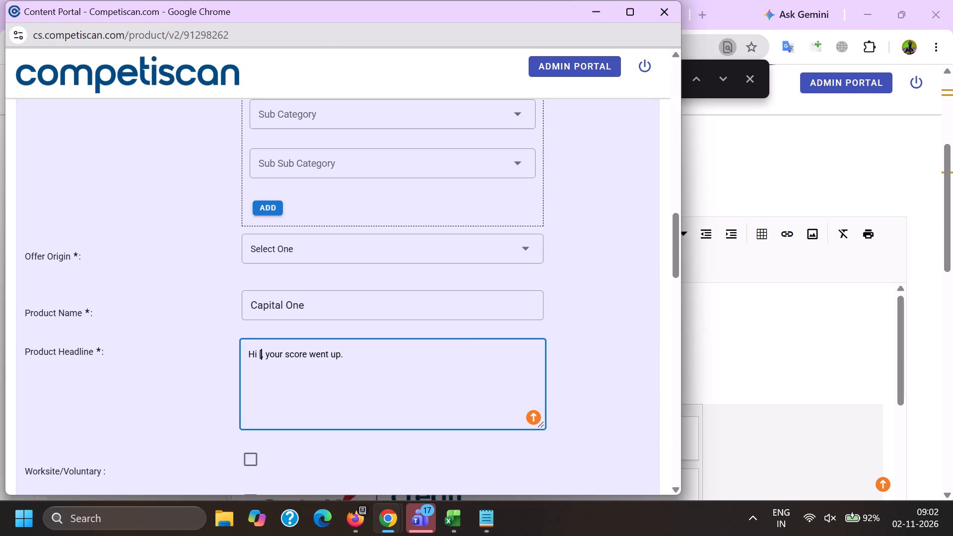
pyautogui.press('m')
pyautogui.press('e')
pyautogui.press(']')
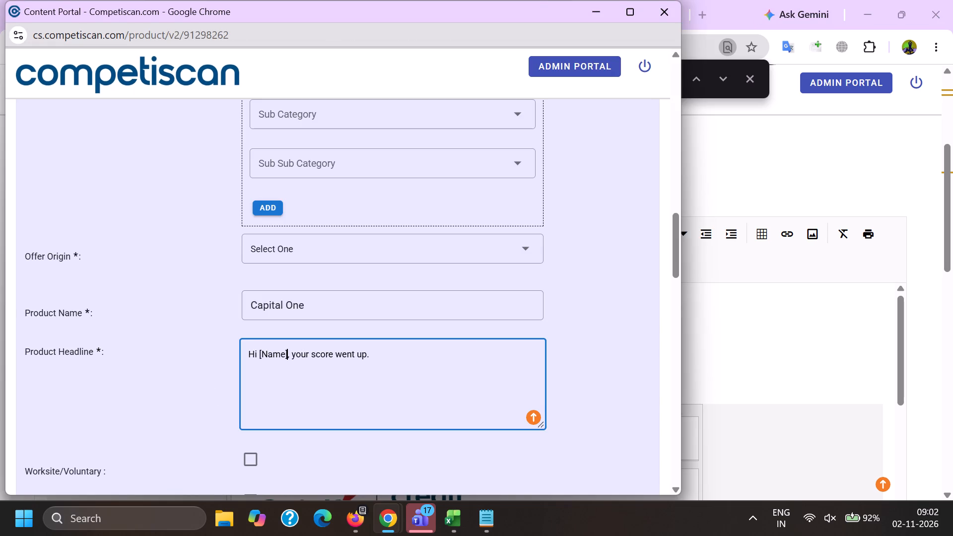
pyautogui.press('Down')
pyautogui.press('Up')
pyautogui.press('Down')
pyautogui.press('BackSpace')
# Append the email's blue-box sentence "Sign in daily to check your credit score…" to the Product Headline, and delete its last character.
pyautogui.hotkey('alt', 'Tab')
pyautogui.scroll(-5, 359, 290)
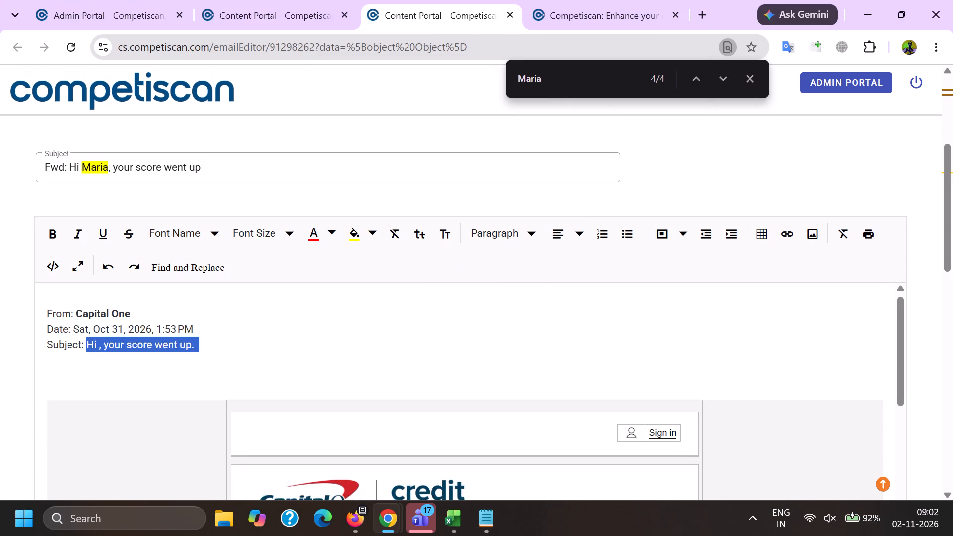
pyautogui.scroll(-9, 359, 301)
pyautogui.scroll(1, 301, 384)
pyautogui.moveTo(294, 360); pyautogui.dragTo(294, 361)
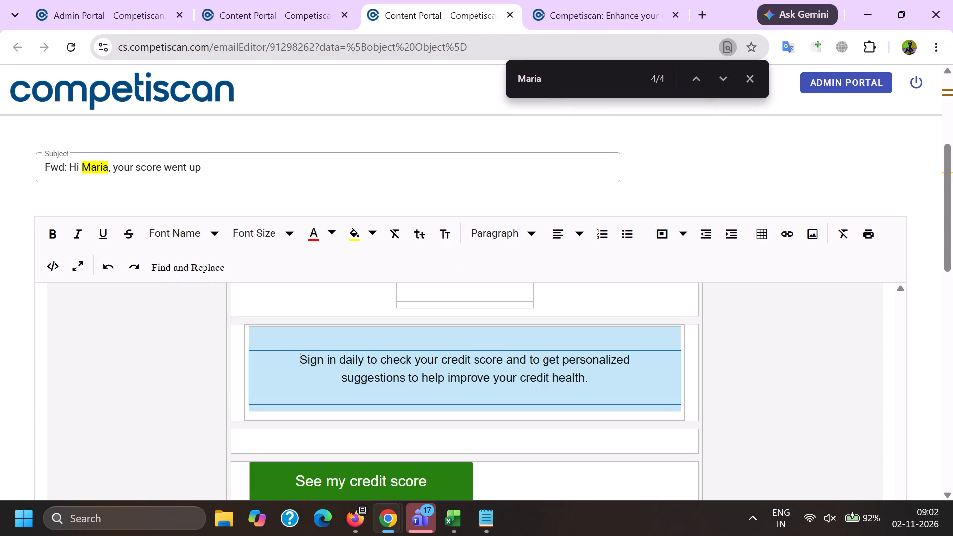
pyautogui.moveTo(294, 361); pyautogui.dragTo(585, 381)
pyautogui.hotkey('ctrl', 'c')
pyautogui.hotkey('alt', 'Tab')
pyautogui.hotkey('ctrl', 'v')
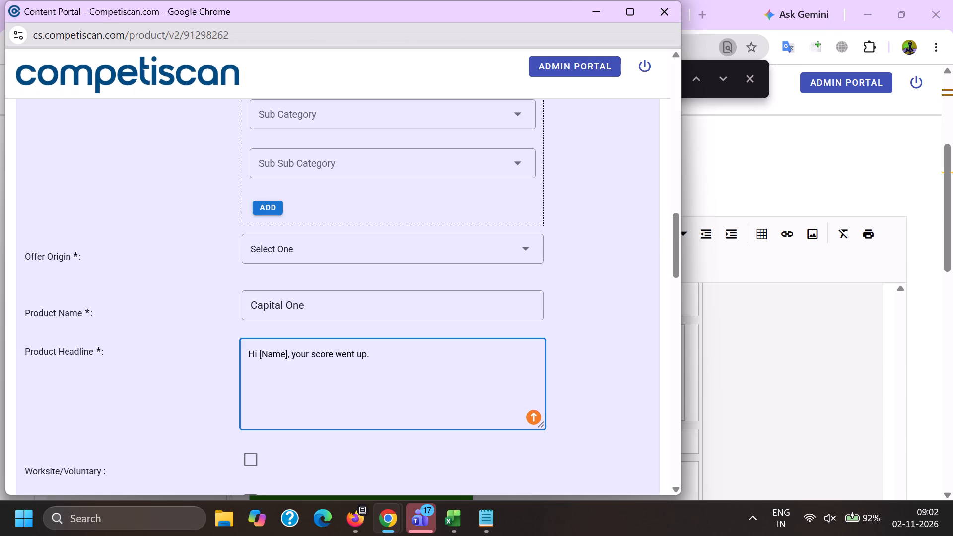
pyautogui.press('BackSpace')
# Copy "Capital One Banking Services" from cell G7253 in Excel and replace the Product Name with it.
pyautogui.click(461, 520)
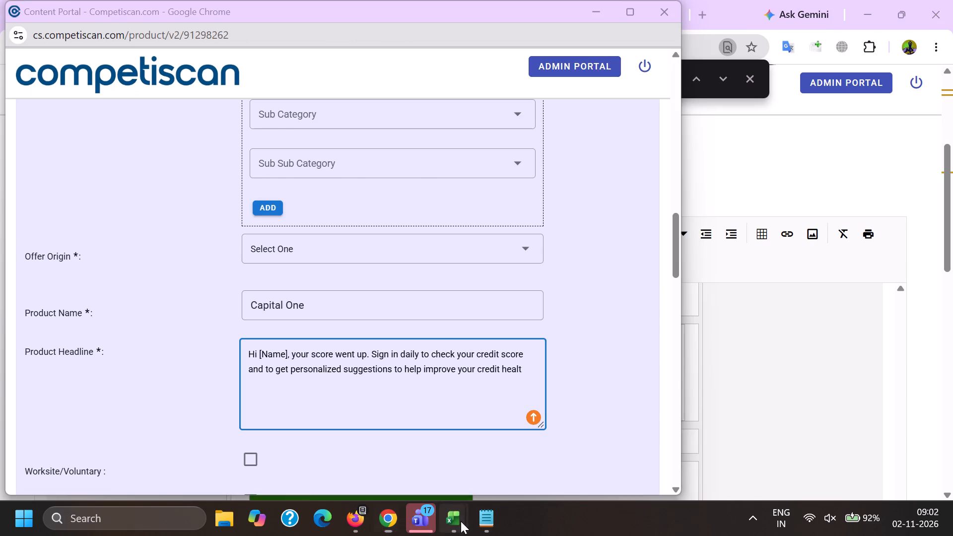
pyautogui.click(600, 446)
pyautogui.scroll(4, 592, 432)
pyautogui.click(618, 334)
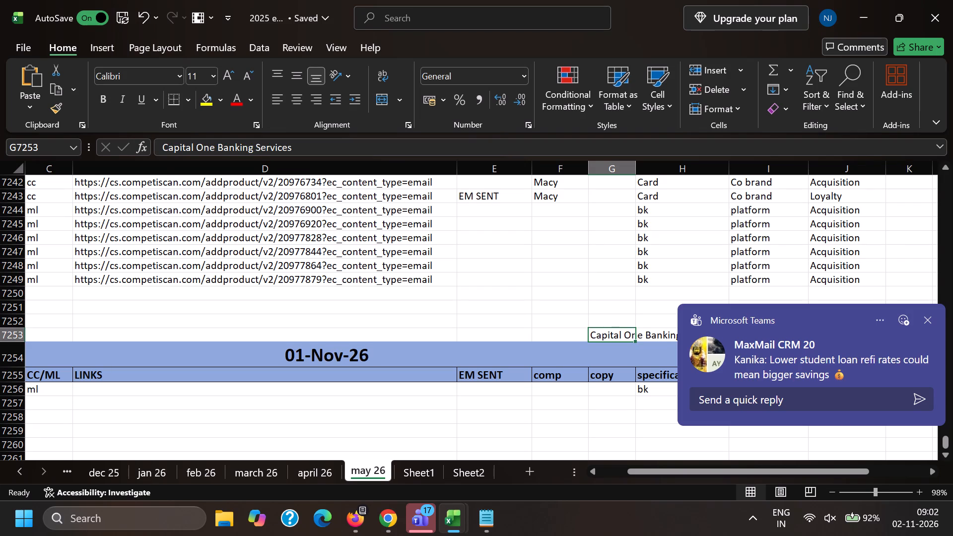
pyautogui.hotkey('ctrl', 'c')
pyautogui.hotkey('alt', 'Tab')
pyautogui.moveTo(353, 297); pyautogui.dragTo(181, 306)
pyautogui.hotkey('ctrl', 'v')
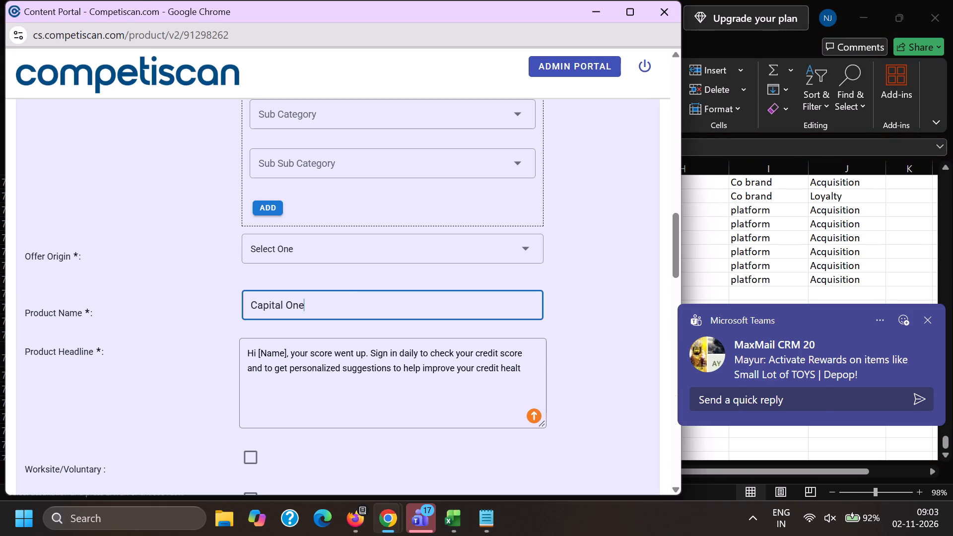
# Choose an offer origin and set Ancillary Products to ID Theft/Credit Monitoring.
pyautogui.click(307, 241)
pyautogui.click(309, 317)
pyautogui.scroll(-4, 288, 265)
pyautogui.click(283, 341)
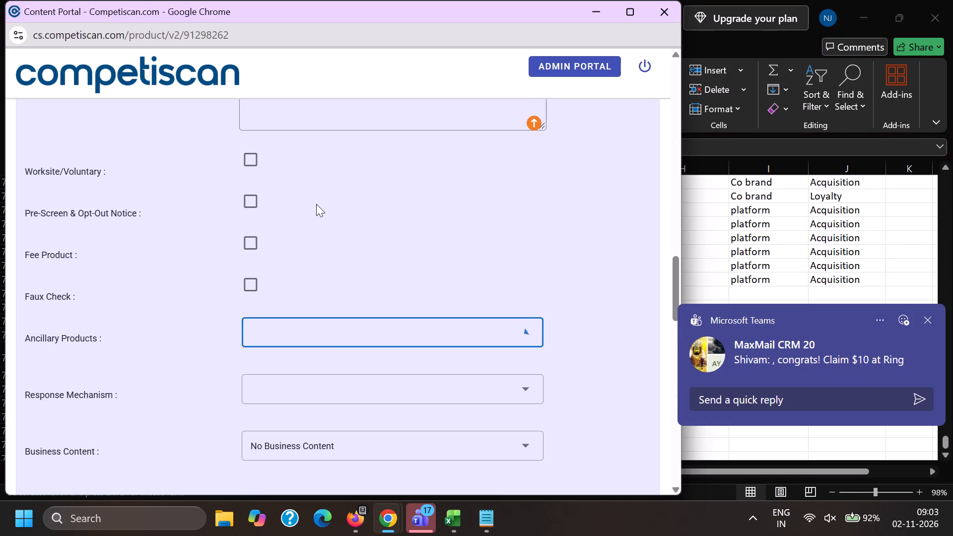
pyautogui.scroll(-1, 316, 204)
pyautogui.click(324, 337)
pyautogui.click(140, 335)
# Set the Response Mechanism to URL/Website.
pyautogui.click(277, 309)
pyautogui.scroll(-7, 323, 227)
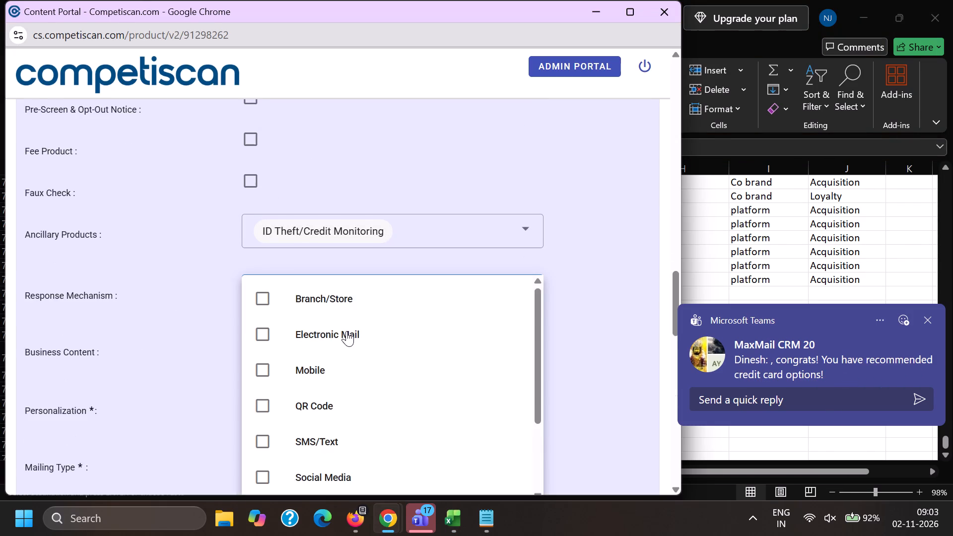
pyautogui.click(312, 406)
pyautogui.click(307, 439)
pyautogui.click(321, 393)
pyautogui.click(93, 387)
# Mark the product as Personalized and set its Mailing Type to Loyalty/Retention.
pyautogui.scroll(-1, 194, 266)
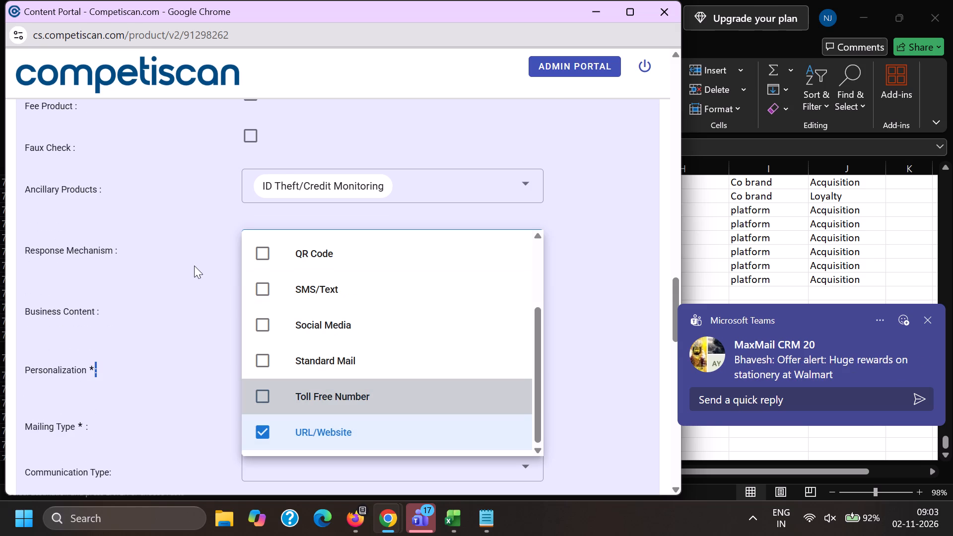
pyautogui.click(258, 310)
pyautogui.click(265, 295)
pyautogui.click(290, 331)
pyautogui.moveTo(298, 375); pyautogui.dragTo(297, 380)
pyautogui.moveTo(182, 372); pyautogui.dragTo(199, 377)
pyautogui.click(308, 370)
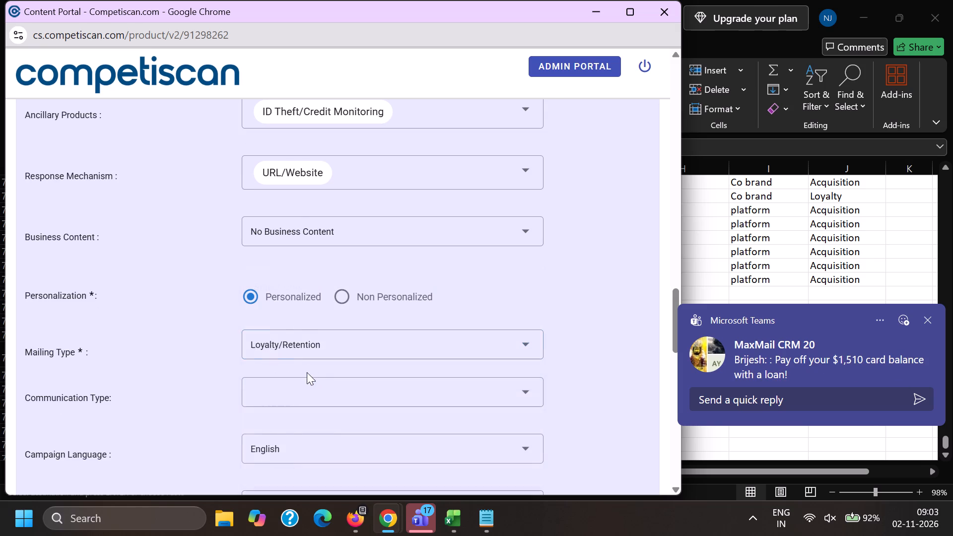
# Set the Communication Type to Online Web Tools/Software.
pyautogui.click(301, 393)
pyautogui.scroll(-13, 308, 269)
pyautogui.scroll(-2, 318, 362)
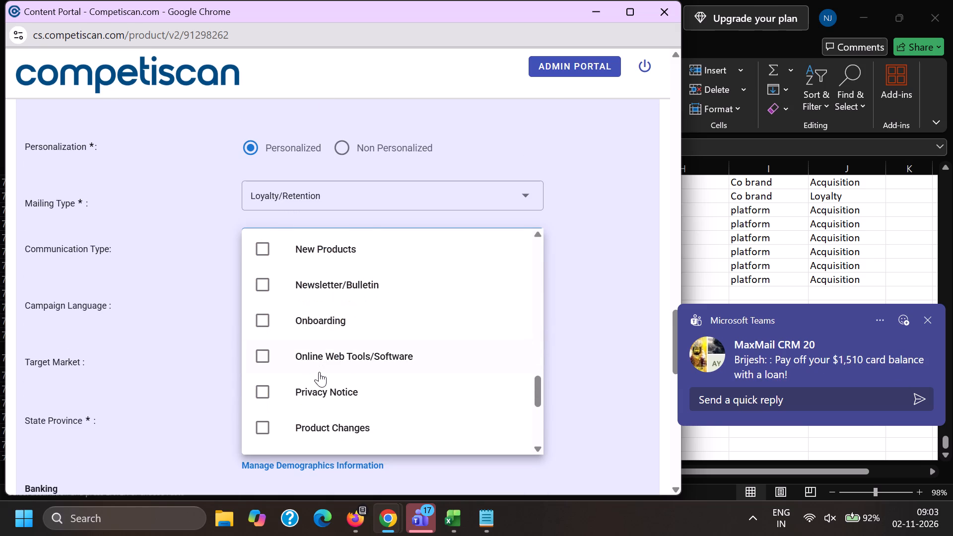
pyautogui.click(329, 350)
pyautogui.doubleClick(145, 353)
# Submit the completed product form for 91298262.
pyautogui.press('End')
pyautogui.scroll(-5, 328, 400)
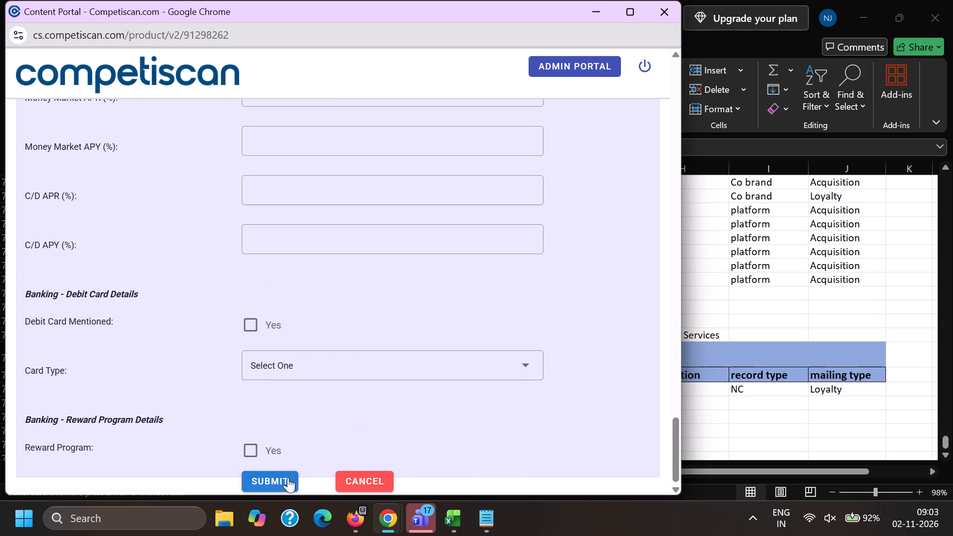
pyautogui.click(283, 478)
# Switch to the panelist email list in Firefox and rerun the existing search for the Capital One Shopping sender.
pyautogui.click(352, 533)
pyautogui.click(257, 451)
pyautogui.click(247, 0)
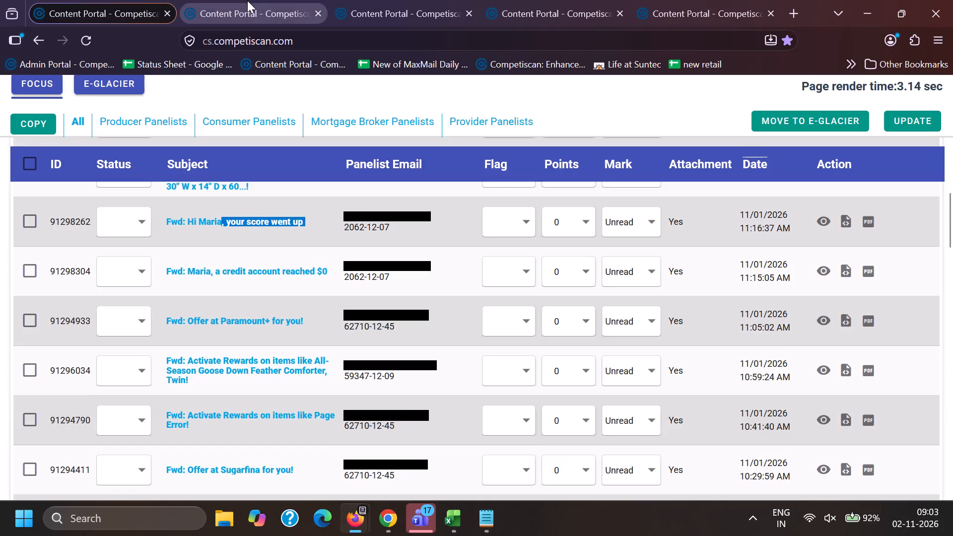
pyautogui.click(369, 0)
pyautogui.scroll(-1, 297, 254)
pyautogui.click(239, 1)
pyautogui.scroll(-2, 366, 317)
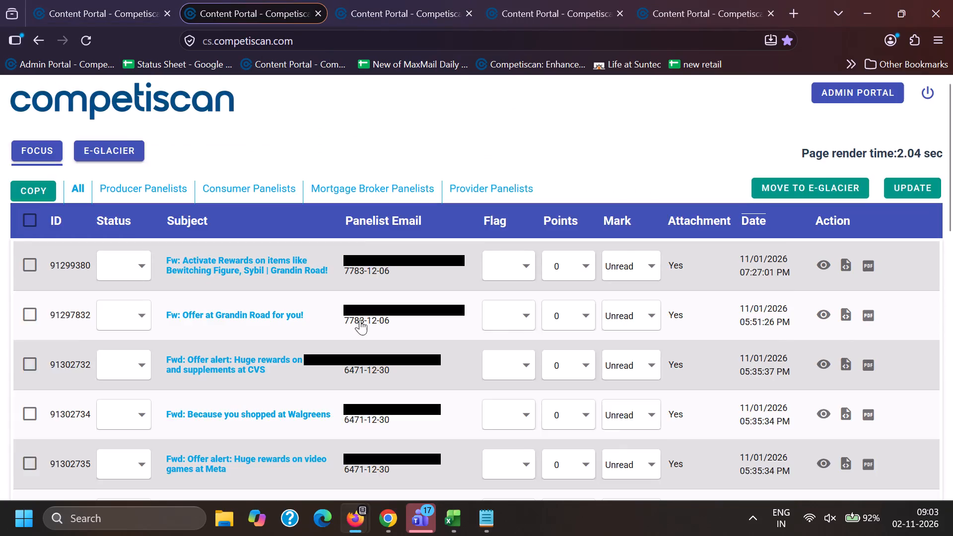
pyautogui.scroll(-3, 358, 356)
pyautogui.click(489, 300)
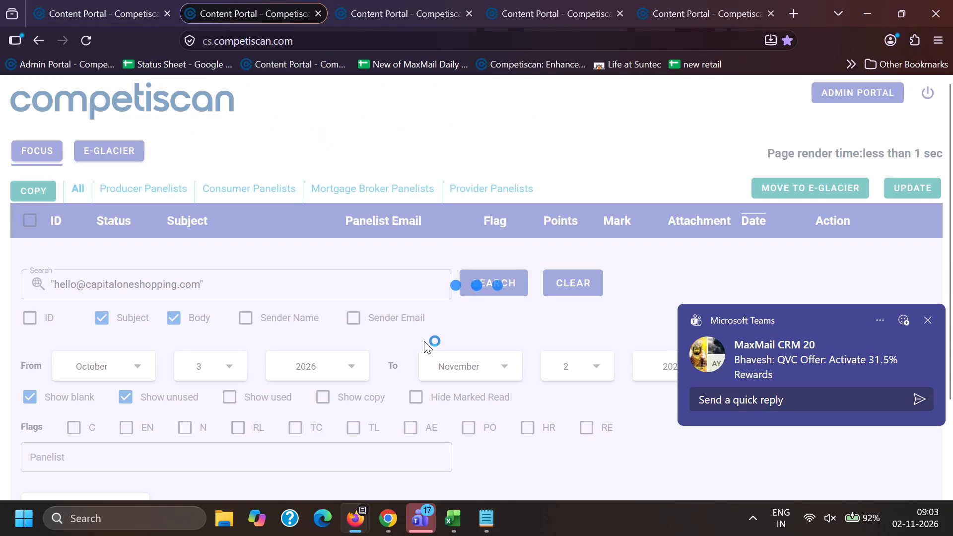
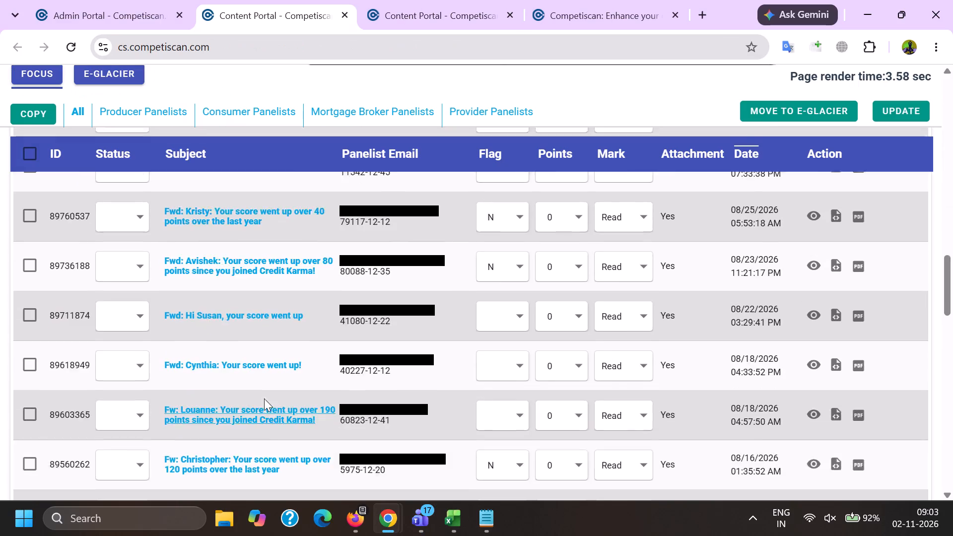
# Search panelist email subjects for the exact phrase "Offer alert: Huge rewards on vitamins and supplements at CVS".
pyautogui.scroll(-15, 264, 399)
pyautogui.scroll(2, 264, 407)
pyautogui.moveTo(266, 315); pyautogui.dragTo(1, 326)
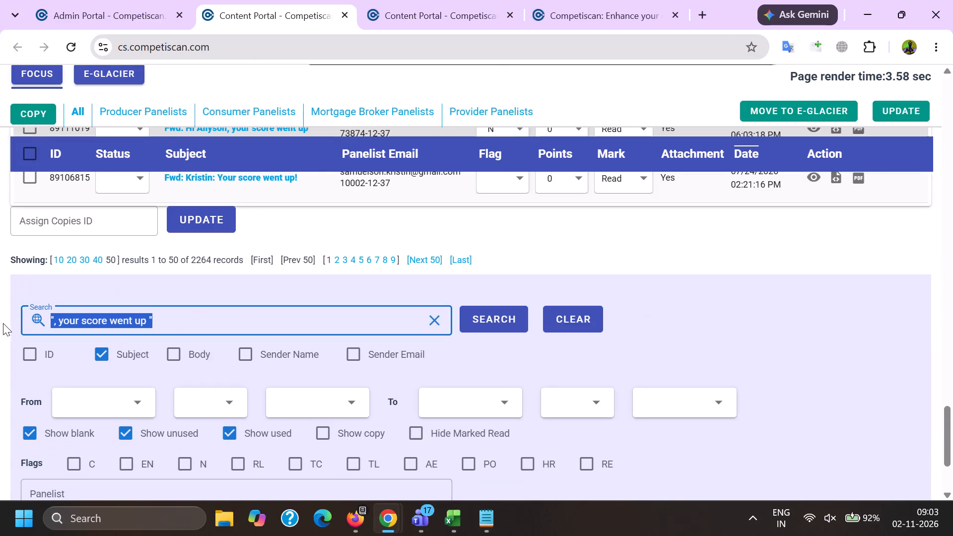
pyautogui.press('BackSpace')
pyautogui.hotkey('shift', '"')
pyautogui.hotkey('ctrl', 'v')
pyautogui.hotkey('shift', '"')
pyautogui.press('Return')
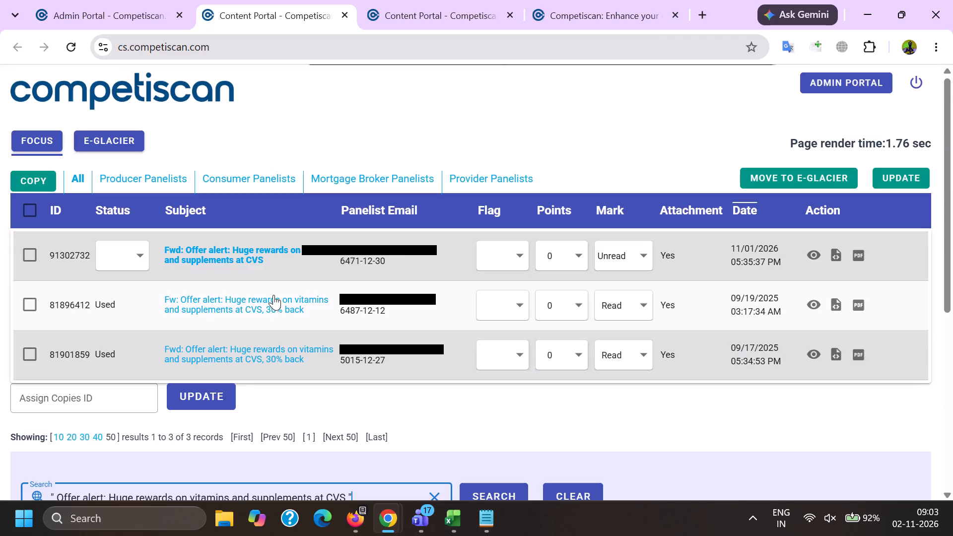
pyautogui.keyDown('ctrl'); pyautogui.click(222, 249); pyautogui.keyUp('ctrl')
pyautogui.click(307, 0)
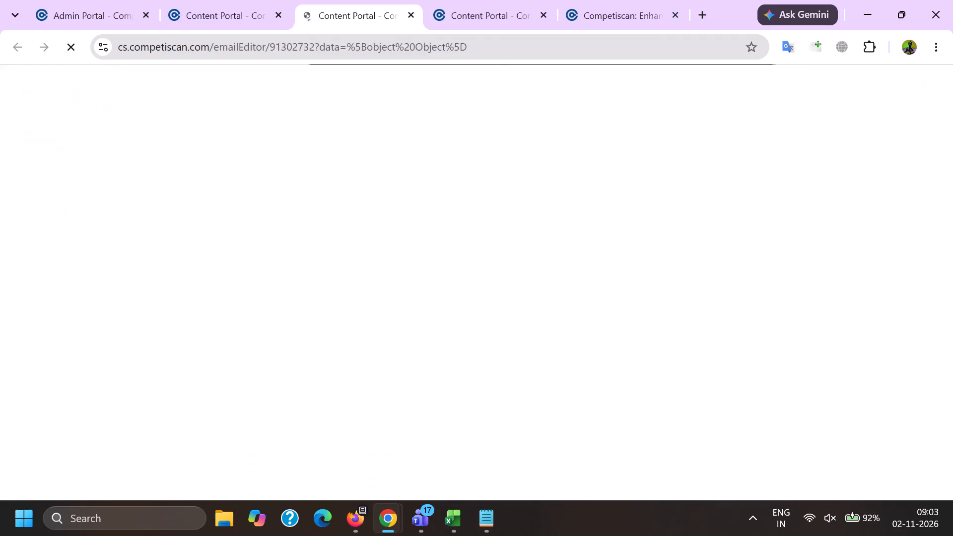
pyautogui.doubleClick(293, 49)
pyautogui.hotkey('ctrl', 'c')
pyautogui.click(472, 530)
pyautogui.click(465, 520)
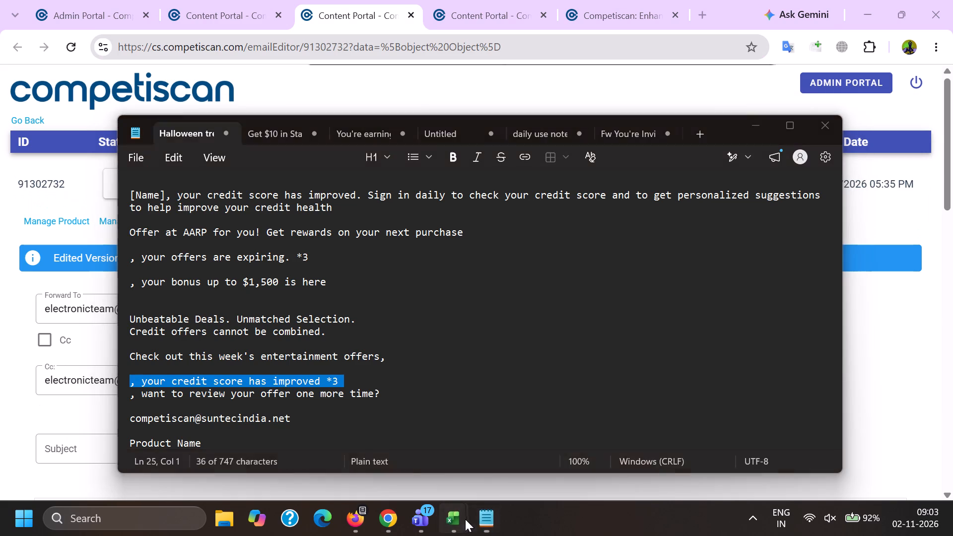
pyautogui.click(586, 446)
pyautogui.scroll(-2, 158, 362)
pyautogui.click(32, 317)
pyautogui.press('Left')
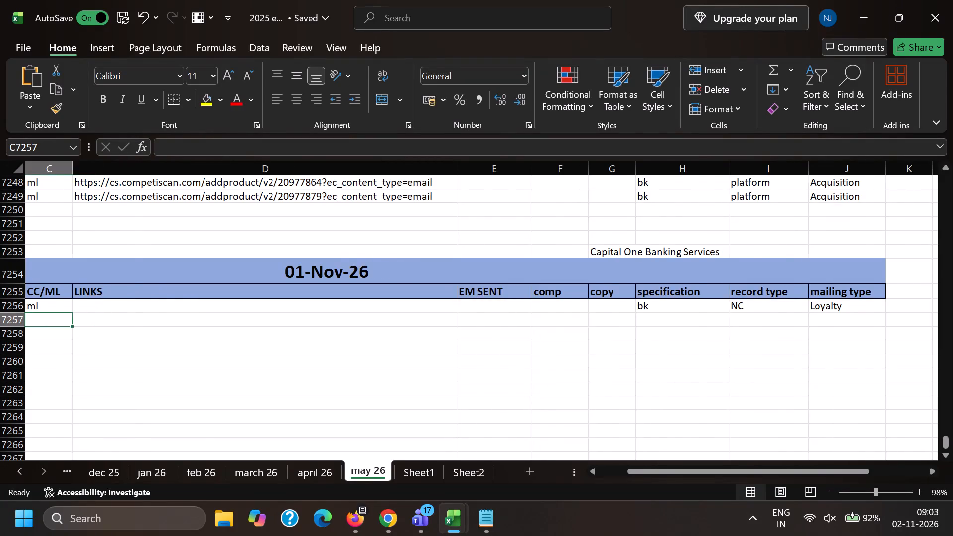
pyautogui.hotkey('ctrl', 'v')
pyautogui.press('Right')
pyautogui.press('m')
pyautogui.press('l')
pyautogui.press('Right')
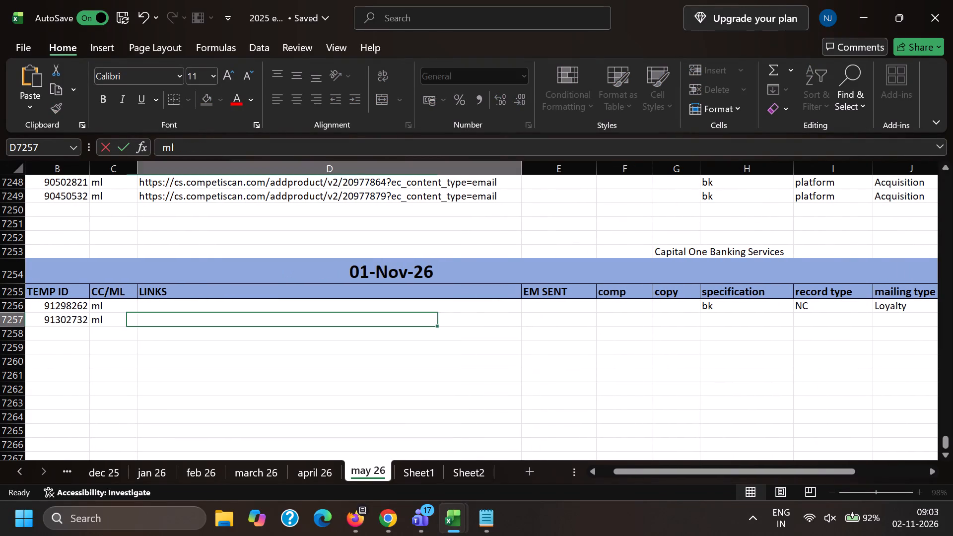
pyautogui.press('Right')
pyautogui.press('Right')
pyautogui.press('Right')
pyautogui.press('Right')
pyautogui.press('b')
pyautogui.press('Right')
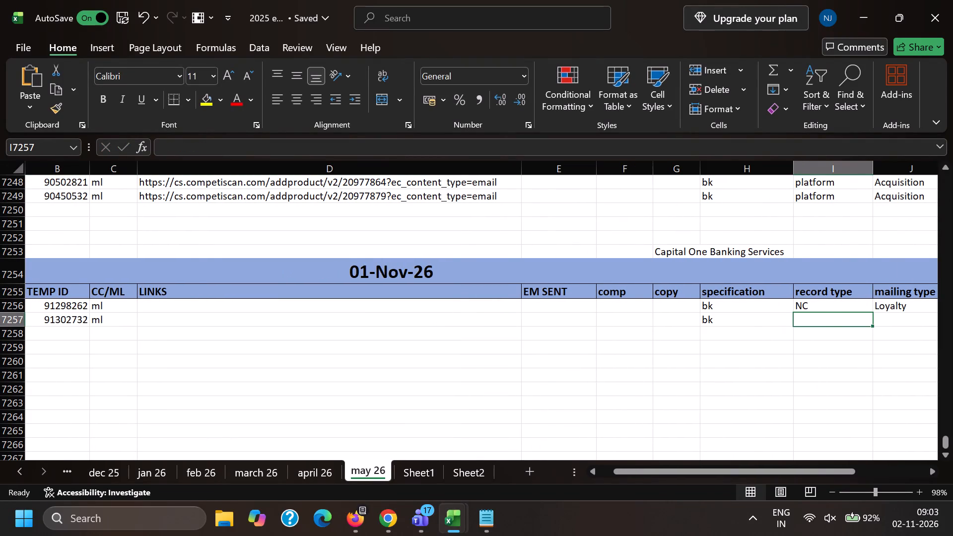
pyautogui.press('n')
pyautogui.press('Right')
pyautogui.press('l')
pyautogui.press('Return')
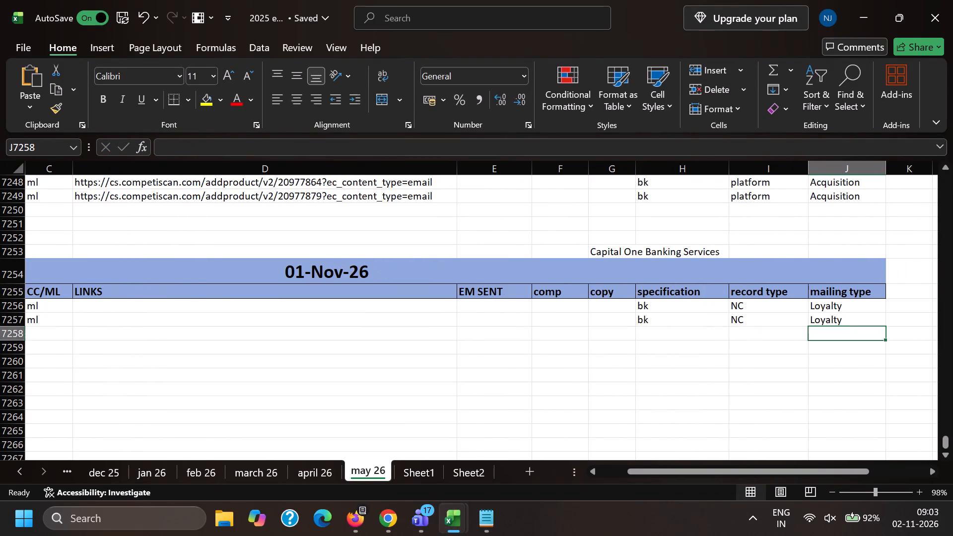
# Return to email 91302732 in Chrome and delete the text above its From line, the sender address and the To line.
pyautogui.hotkey('alt', 'Tab')
pyautogui.hotkey('alt', 'Tab')
pyautogui.hotkey('alt', 'Tab')
pyautogui.scroll(-1, 336, 198)
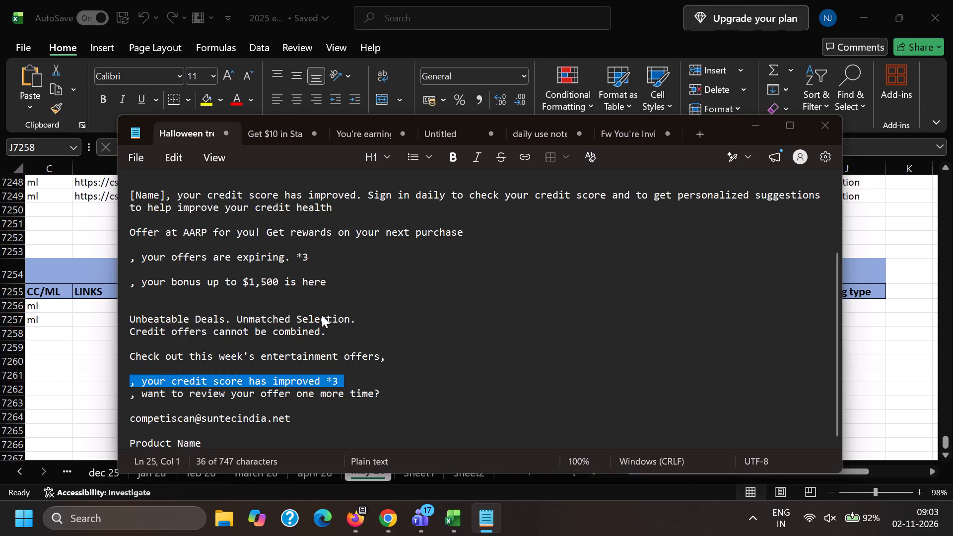
pyautogui.scroll(-1, 322, 315)
pyautogui.scroll(-1, 191, 350)
pyautogui.scroll(2, 198, 409)
pyautogui.moveTo(223, 386); pyautogui.dragTo(0, 368)
pyautogui.press('BackSpace')
pyautogui.moveTo(182, 384); pyautogui.dragTo(363, 368)
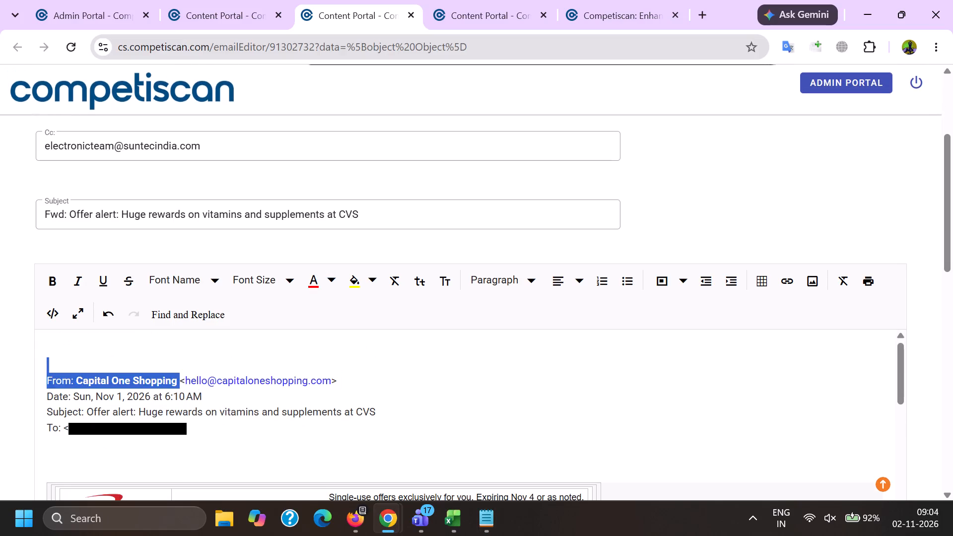
pyautogui.moveTo(363, 368); pyautogui.dragTo(374, 374)
pyautogui.press('BackSpace')
pyautogui.moveTo(304, 429); pyautogui.dragTo(2, 432)
pyautogui.press('BackSpace')
# Look over the email body and open the product record for 91302732.
pyautogui.scroll(-17, 254, 246)
pyautogui.scroll(1, 286, 356)
pyautogui.scroll(-2, 287, 356)
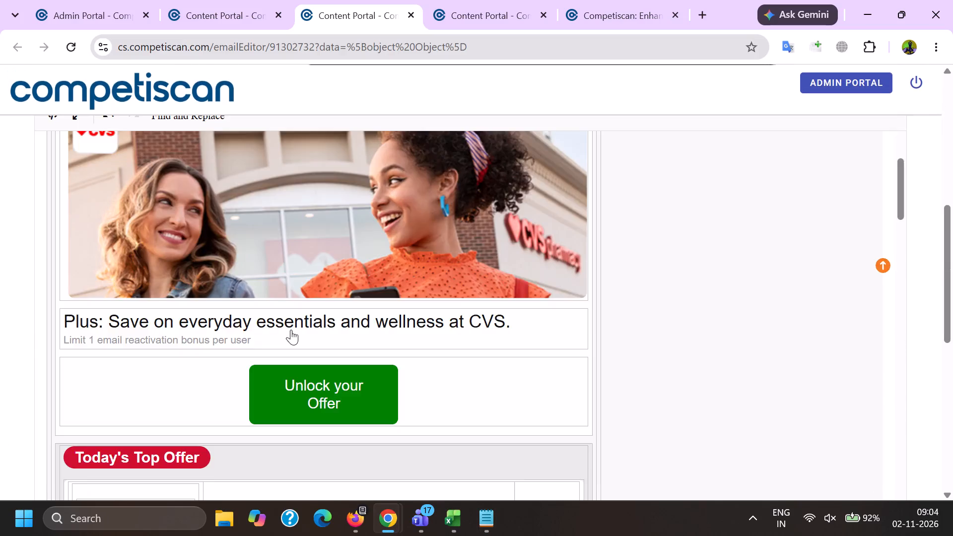
pyautogui.scroll(-20, 291, 330)
pyautogui.scroll(-1, 291, 330)
pyautogui.scroll(2, 288, 331)
pyautogui.scroll(-7, 290, 331)
pyautogui.scroll(12, 0, 281)
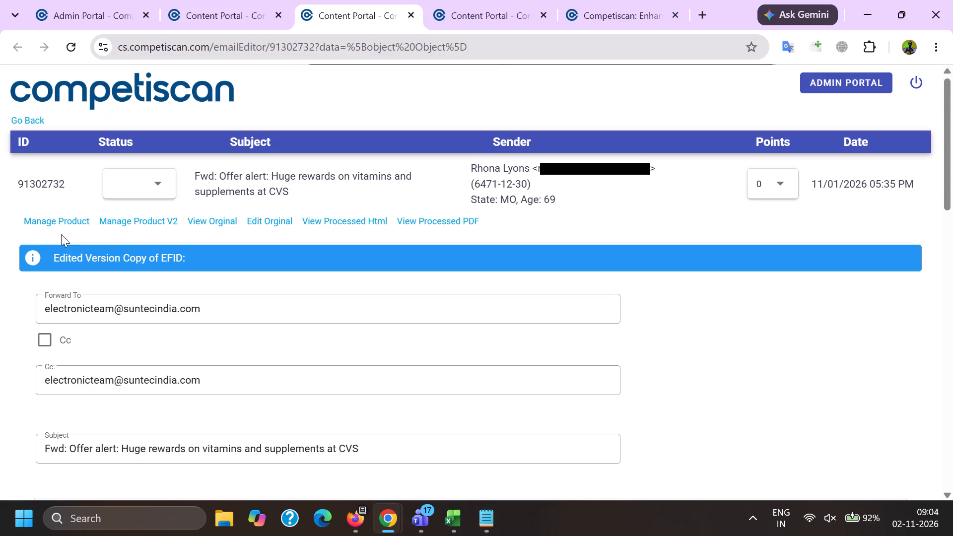
pyautogui.click(61, 215)
# Return to the email editor and delete the unwanted text near the end of the email body.
pyautogui.hotkey('alt', 'Tab')
pyautogui.scroll(-17, 240, 284)
pyautogui.scroll(4, 222, 375)
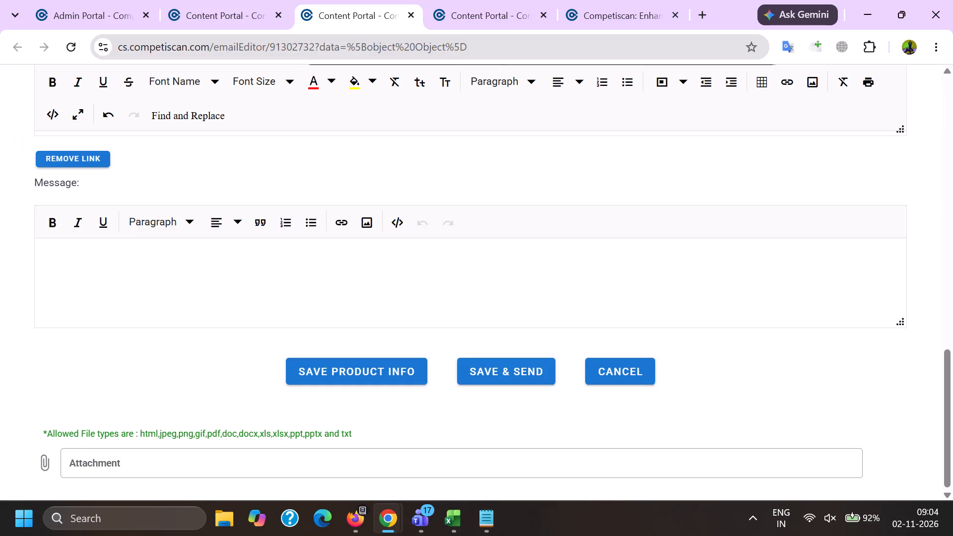
pyautogui.moveTo(64, 379); pyautogui.dragTo(192, 403)
pyautogui.press('BackSpace')
pyautogui.scroll(3, 204, 469)
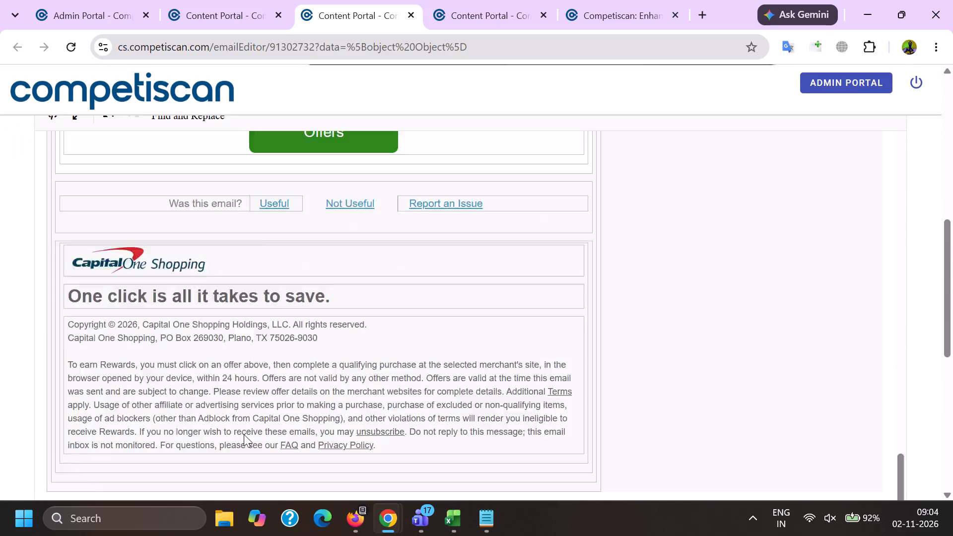
# Copy the footer's Privacy Policy link address and remove the links from the email.
pyautogui.scroll(-4, 264, 393)
pyautogui.scroll(-3, 323, 444)
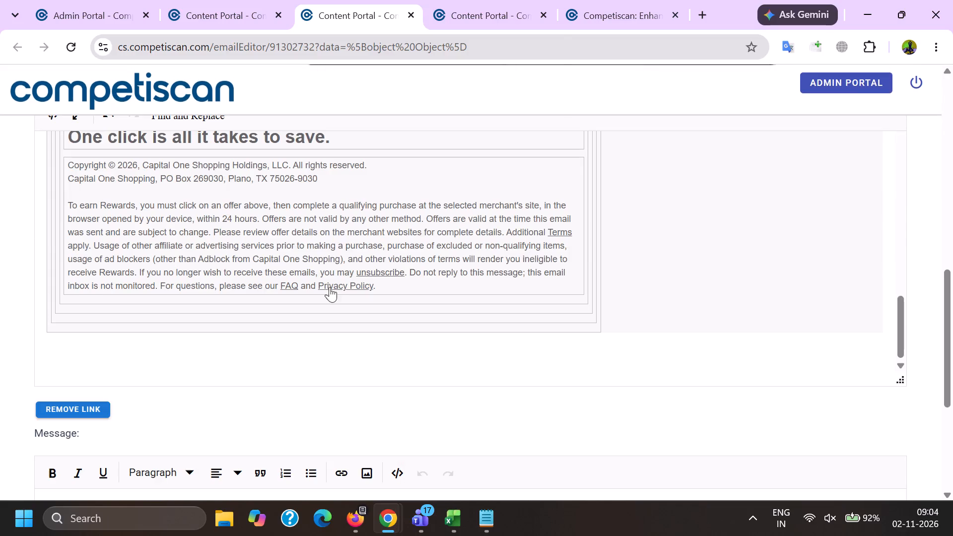
pyautogui.rightClick(328, 287)
pyautogui.click(378, 161)
pyautogui.scroll(-3, 0, 201)
pyautogui.click(90, 186)
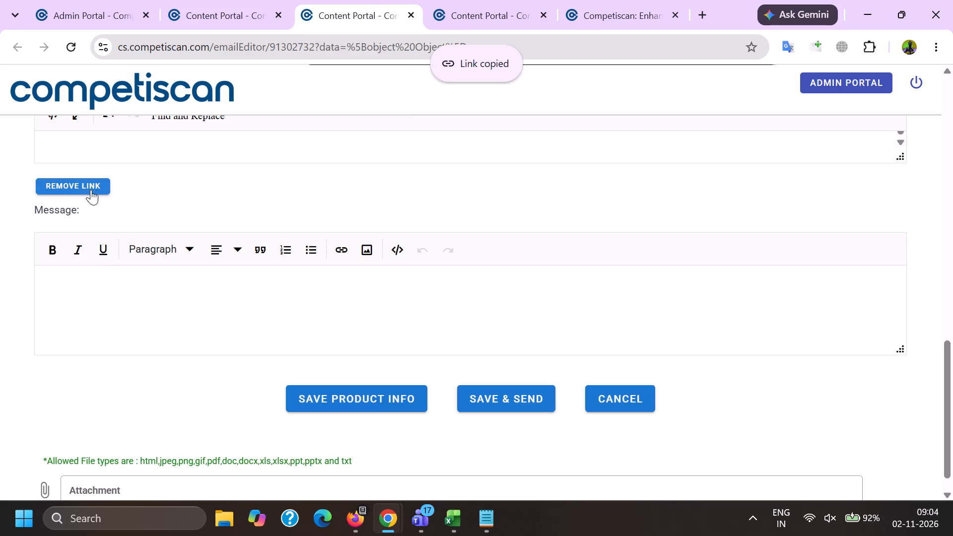
pyautogui.click(552, 143)
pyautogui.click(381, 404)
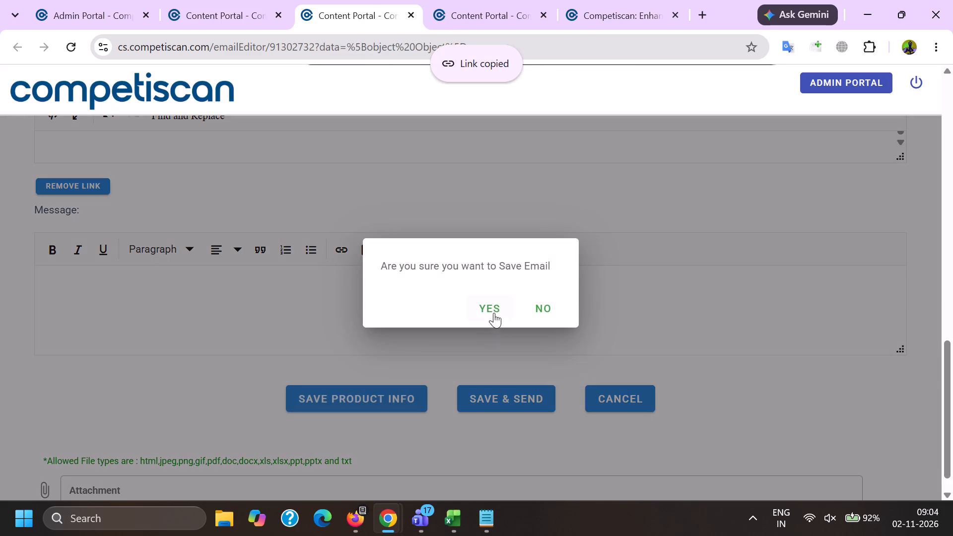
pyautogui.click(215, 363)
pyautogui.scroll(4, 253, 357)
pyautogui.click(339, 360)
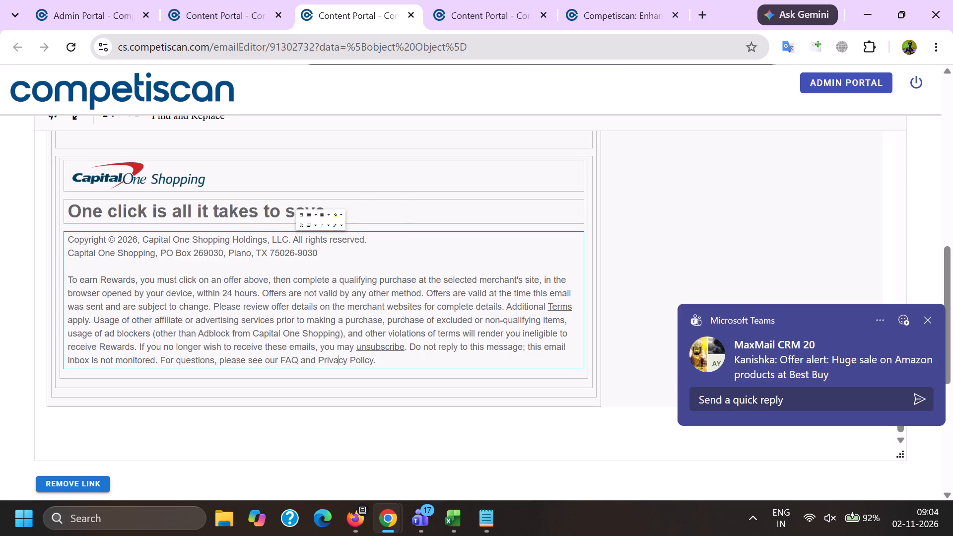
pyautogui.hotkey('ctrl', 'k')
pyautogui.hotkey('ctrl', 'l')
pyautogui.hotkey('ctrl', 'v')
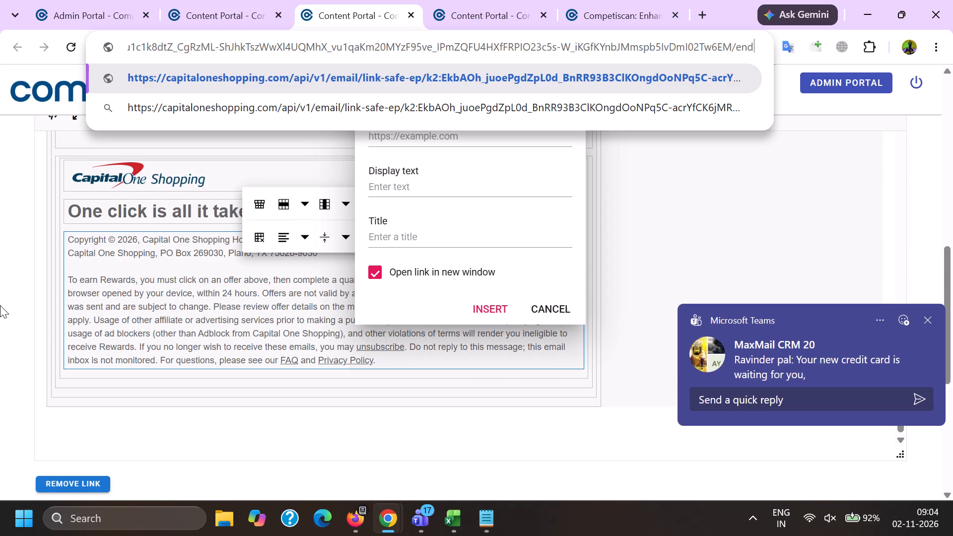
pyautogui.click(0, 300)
# Insert the copied Privacy Policy address as a link at the Privacy Policy text in the footer.
pyautogui.click(340, 364)
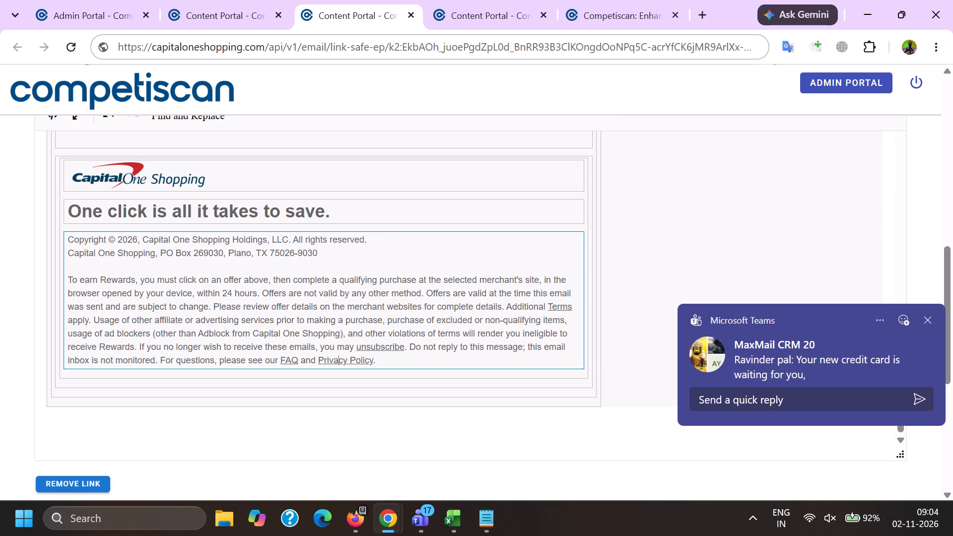
pyautogui.hotkey('ctrl', 'k')
pyautogui.hotkey('ctrl', 'v')
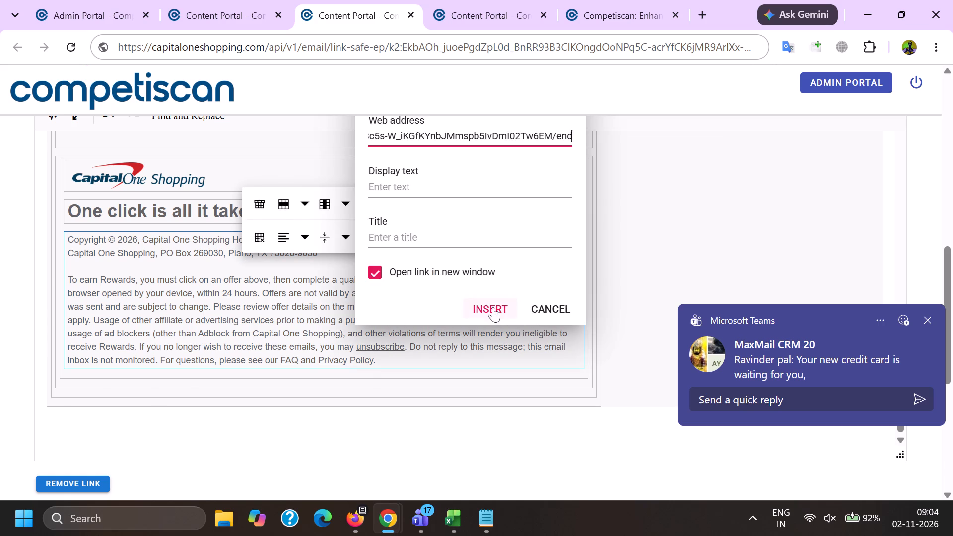
pyautogui.click(493, 307)
# Save the product info for the edited email and confirm saving.
pyautogui.scroll(-5, 0, 337)
pyautogui.scroll(1, 0, 346)
pyautogui.scroll(-14, 1, 349)
pyautogui.click(351, 368)
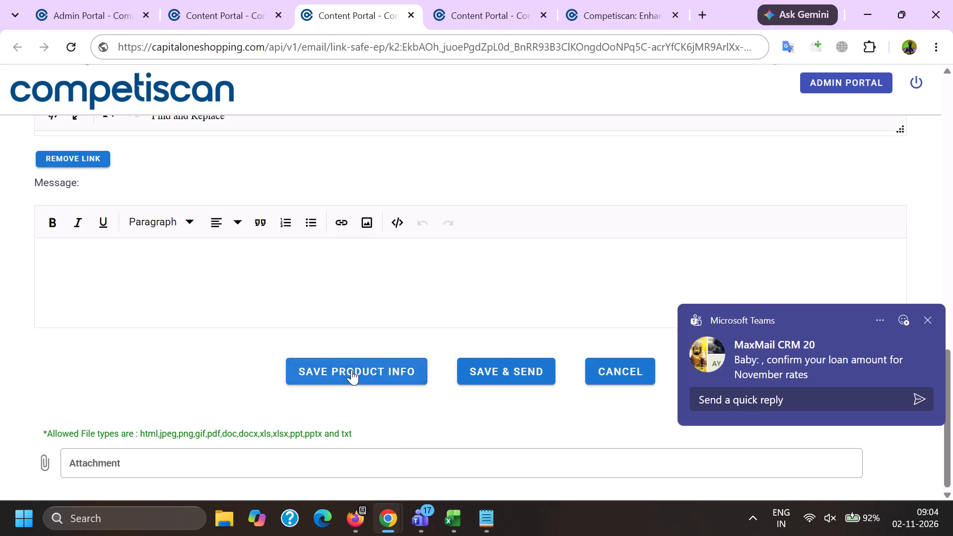
pyautogui.click(488, 304)
# In the 91302732 product form, remove the company apc-na and add Capital One instead.
pyautogui.hotkey('alt', 'Tab')
pyautogui.scroll(-5, 294, 191)
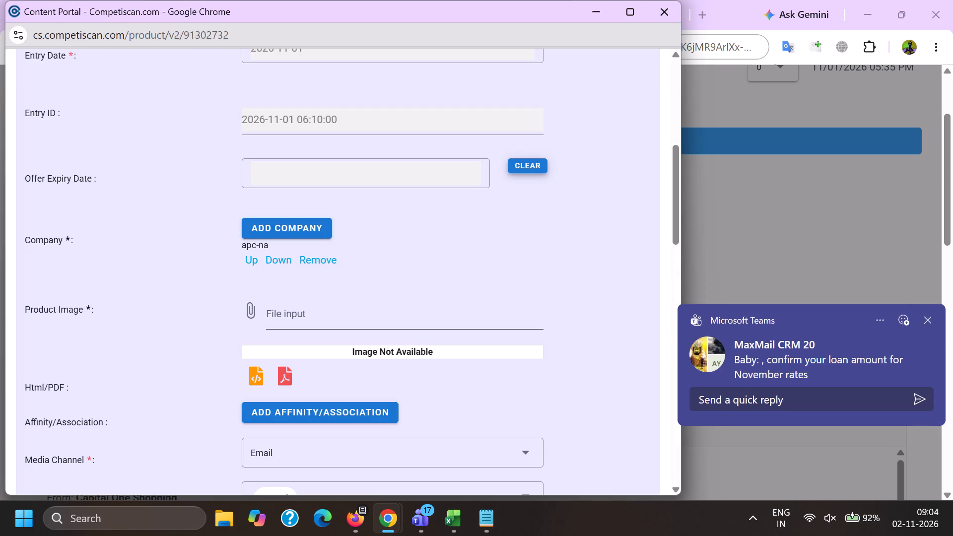
pyautogui.click(306, 262)
pyautogui.click(302, 215)
pyautogui.click(302, 222)
pyautogui.press('c')
pyautogui.press('a')
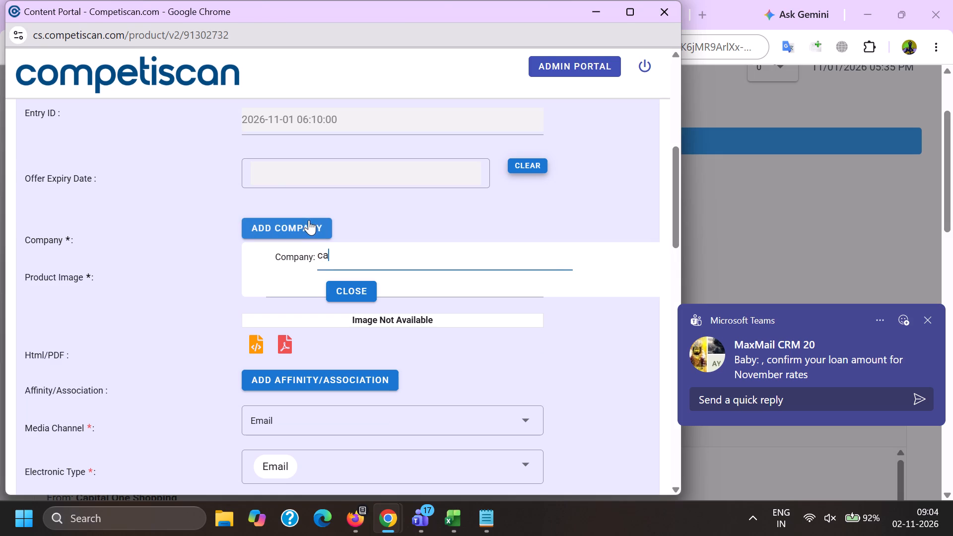
pyautogui.press('p')
pyautogui.press('i')
pyautogui.press('y')
pyautogui.press('BackSpace')
pyautogui.press('t')
pyautogui.press('a')
pyautogui.press('l')
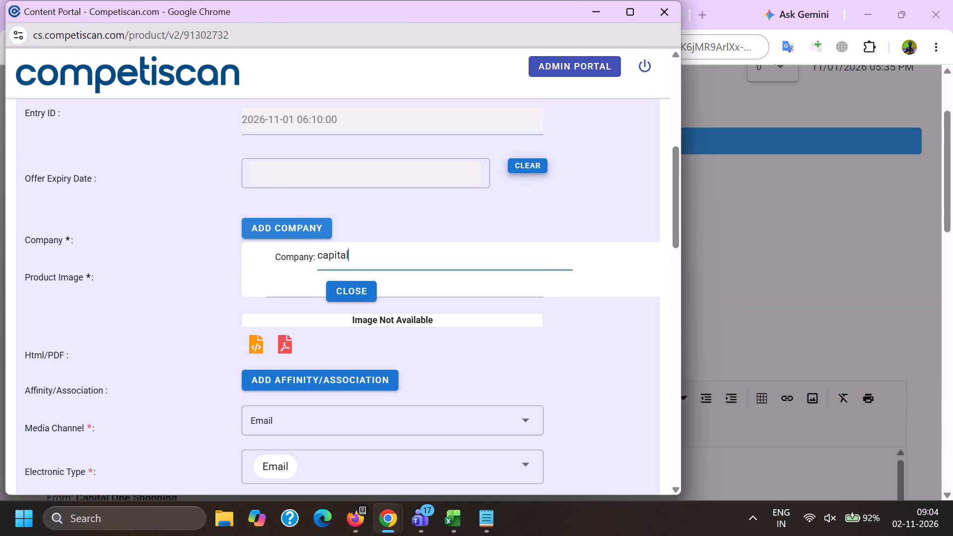
pyautogui.press('space')
pyautogui.write('on')
pyautogui.press('e')
pyautogui.scroll(-1, 308, 220)
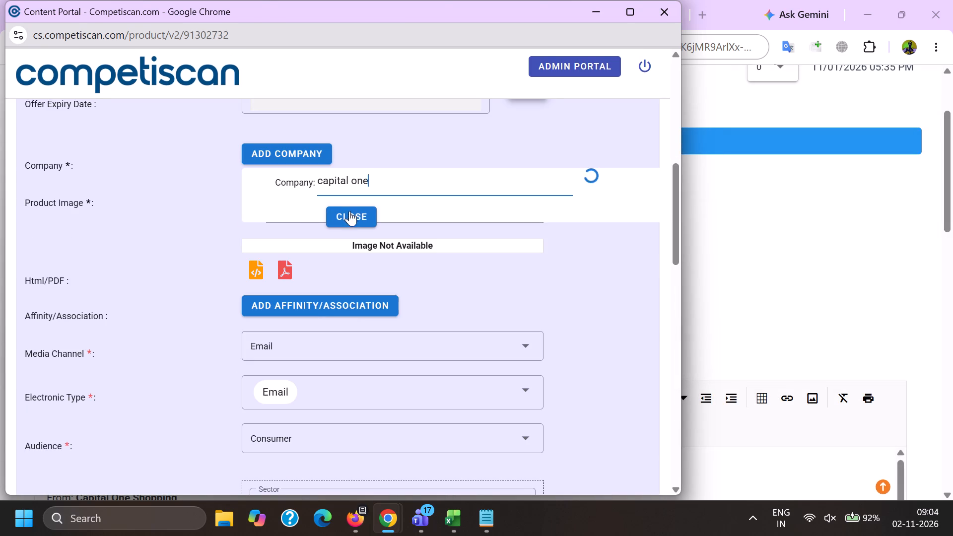
pyautogui.click(350, 210)
pyautogui.click(350, 212)
pyautogui.click(289, 185)
# Add the sector Banking with the category Banking Services to the product.
pyautogui.scroll(-5, 288, 183)
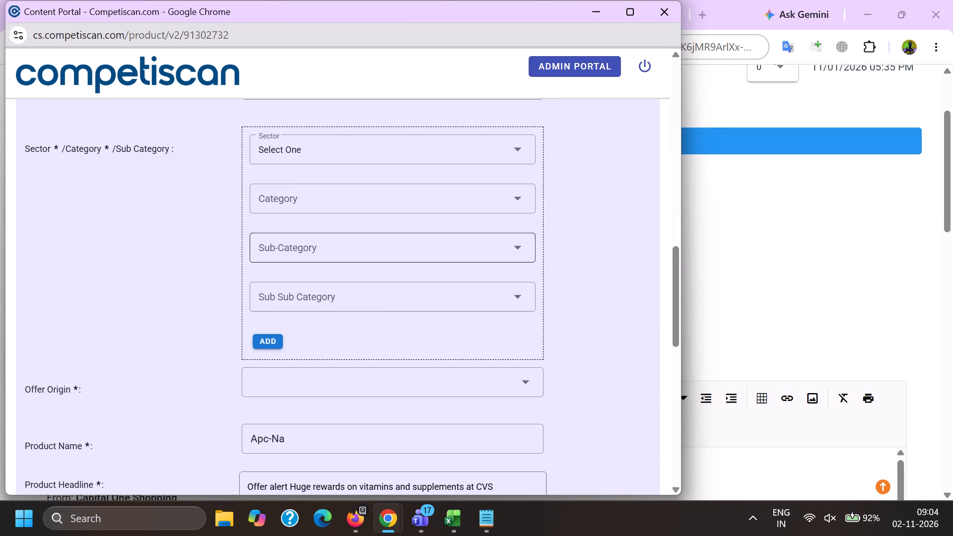
pyautogui.click(281, 142)
pyautogui.click(298, 214)
pyautogui.click(248, 192)
pyautogui.click(273, 198)
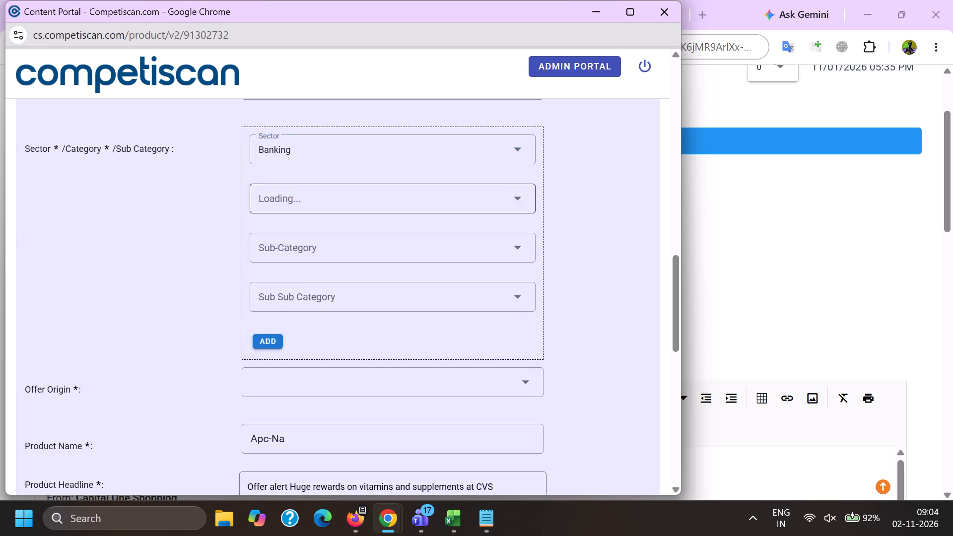
pyautogui.click(300, 236)
pyautogui.moveTo(189, 254); pyautogui.dragTo(193, 260)
pyautogui.click(277, 339)
# Set the Product Name to Capital One Banking Services, copied from Excel, and the Offer Origin to Provider/Bank.
pyautogui.scroll(-2, 299, 234)
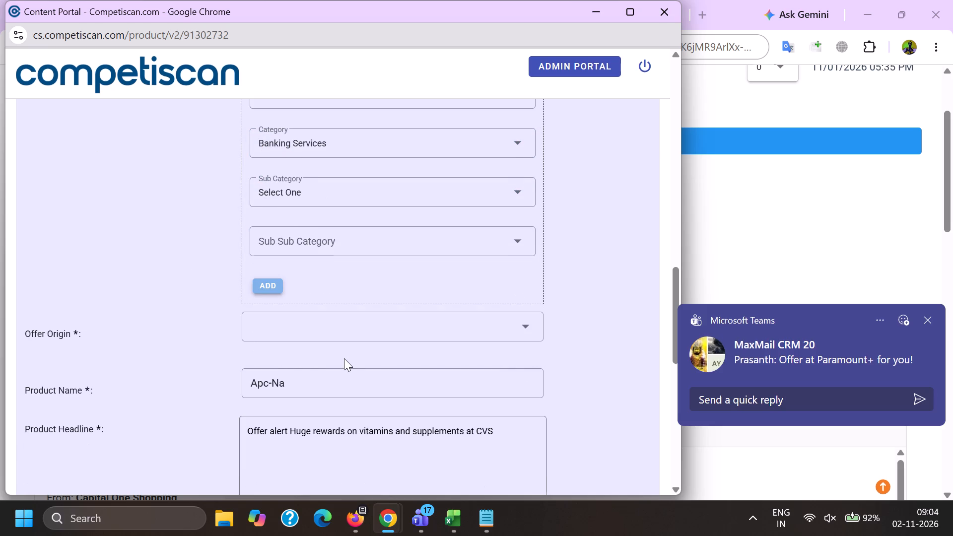
pyautogui.click(454, 529)
pyautogui.click(608, 471)
pyautogui.click(598, 248)
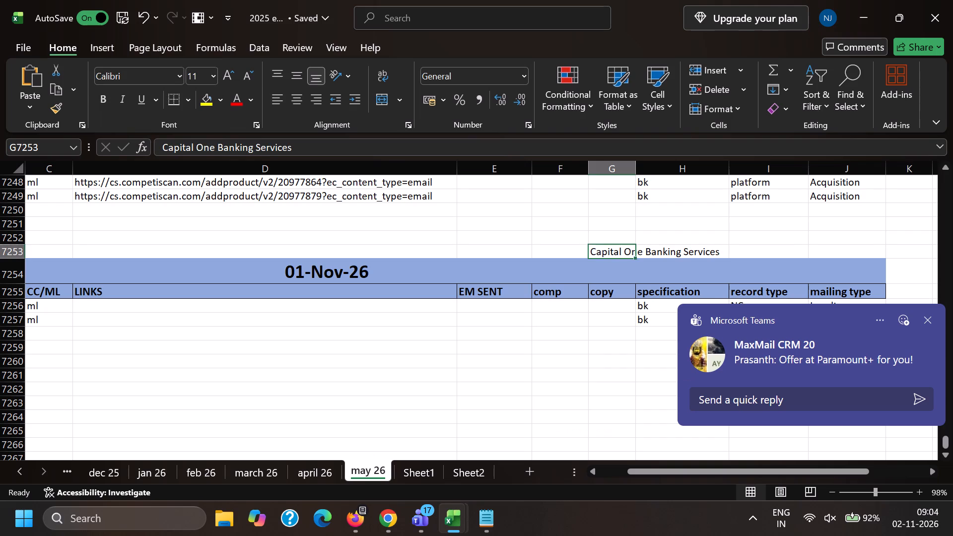
pyautogui.hotkey('ctrl', 'c')
pyautogui.hotkey('alt', 'Tab')
pyautogui.moveTo(370, 293); pyautogui.dragTo(138, 261)
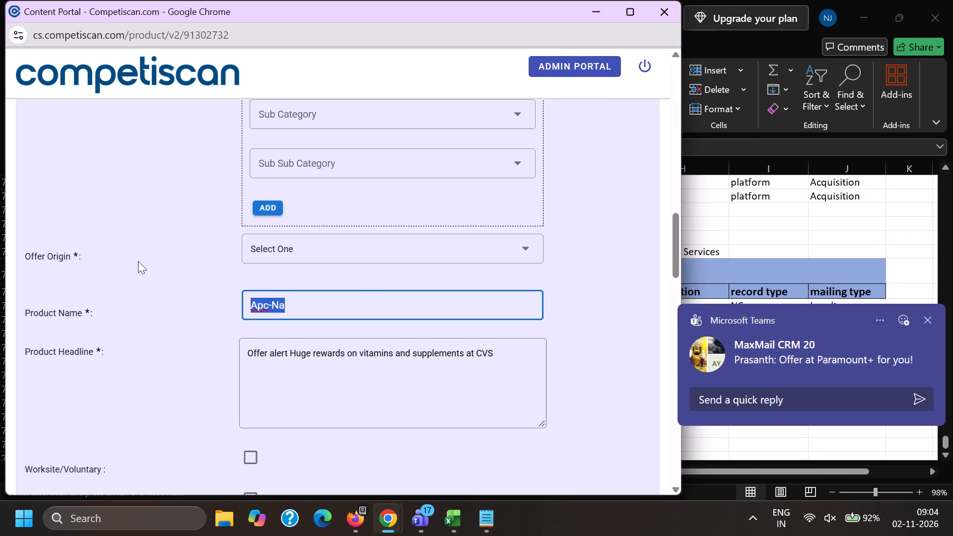
pyautogui.moveTo(138, 261); pyautogui.dragTo(143, 268)
pyautogui.hotkey('ctrl', 'v')
pyautogui.click(285, 244)
pyautogui.click(281, 307)
# In the Capital One Shopping email editor, add a period after the subject line and paste the copied text "35% back at GNC" beneath it.
pyautogui.hotkey('alt', 'Tab')
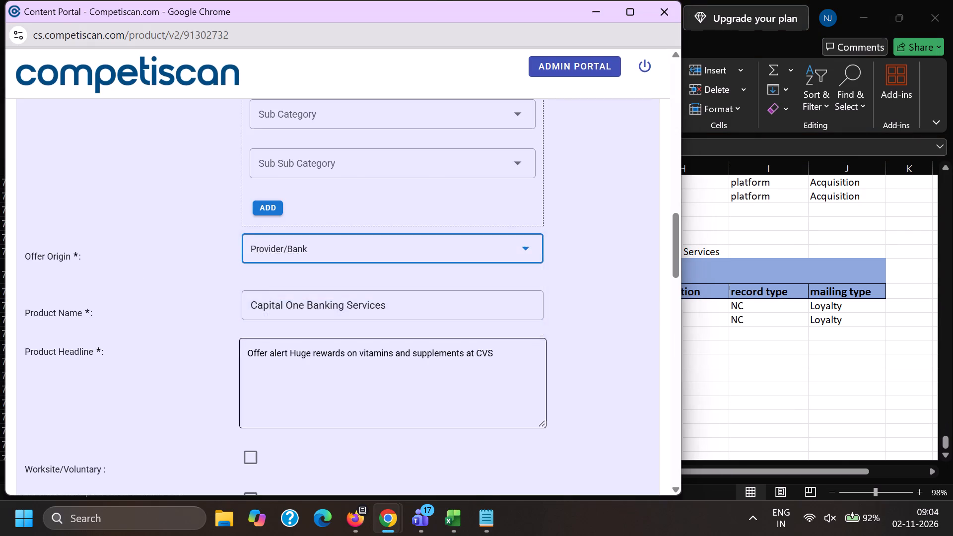
pyautogui.hotkey('alt', 'Tab')
pyautogui.hotkey('alt', 'Tab')
pyautogui.scroll(-5, 297, 271)
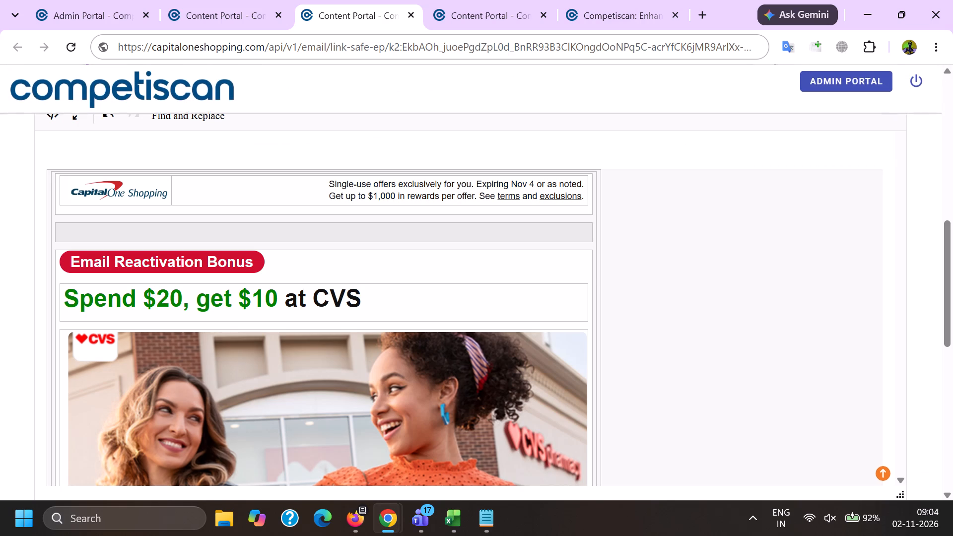
pyautogui.scroll(-5, 154, 318)
pyautogui.moveTo(213, 363); pyautogui.dragTo(374, 380)
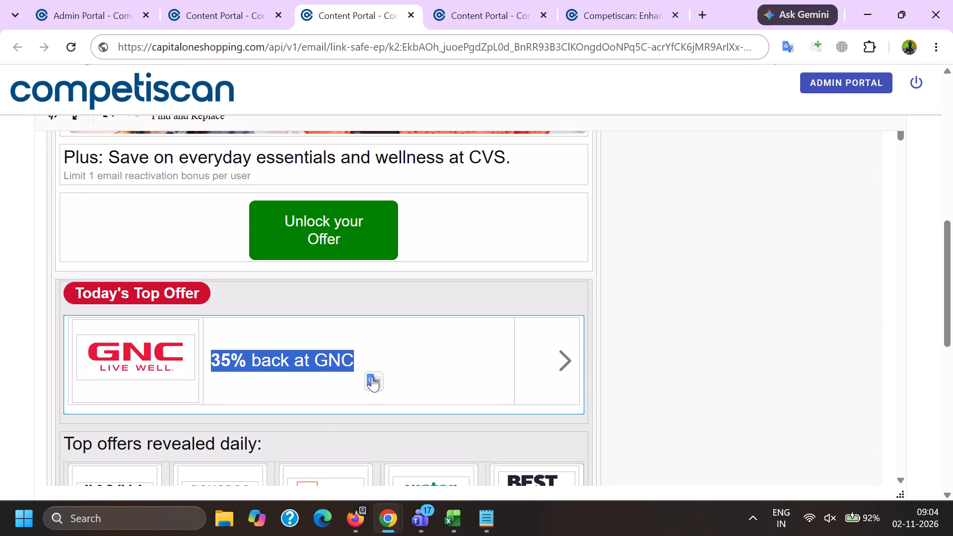
pyautogui.hotkey('ctrl', 'c')
pyautogui.hotkey('ctrl', 'c')
pyautogui.scroll(8, 294, 361)
pyautogui.click(389, 270)
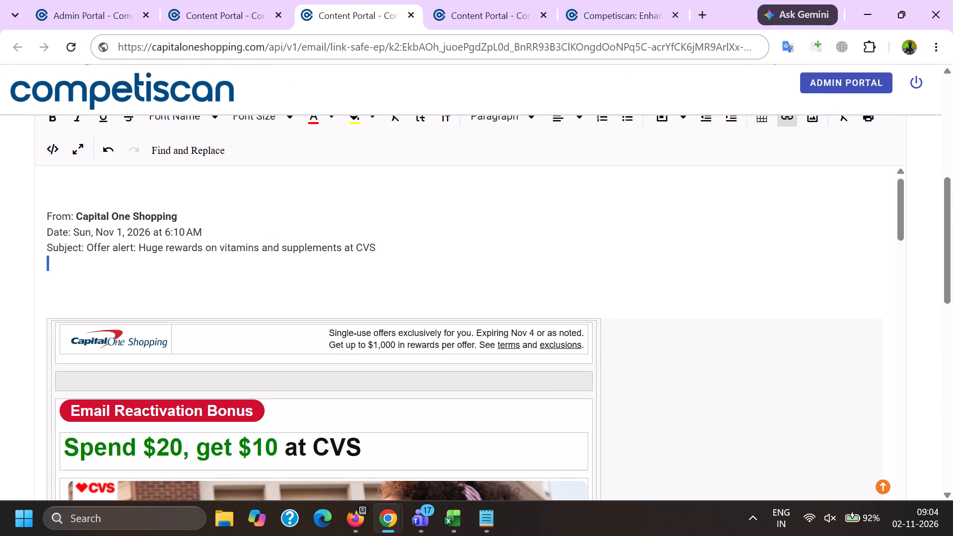
pyautogui.press('Left')
pyautogui.press('Left')
pyautogui.press('/')
pyautogui.press('space')
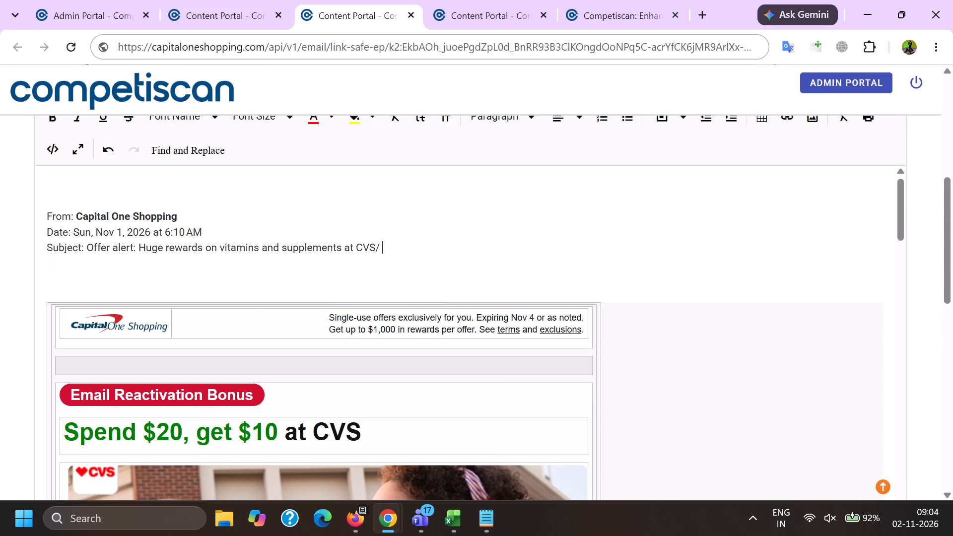
pyautogui.press('BackSpace')
pyautogui.press('BackSpace')
pyautogui.press('.')
pyautogui.press('space')
pyautogui.hotkey('ctrl', 'v')
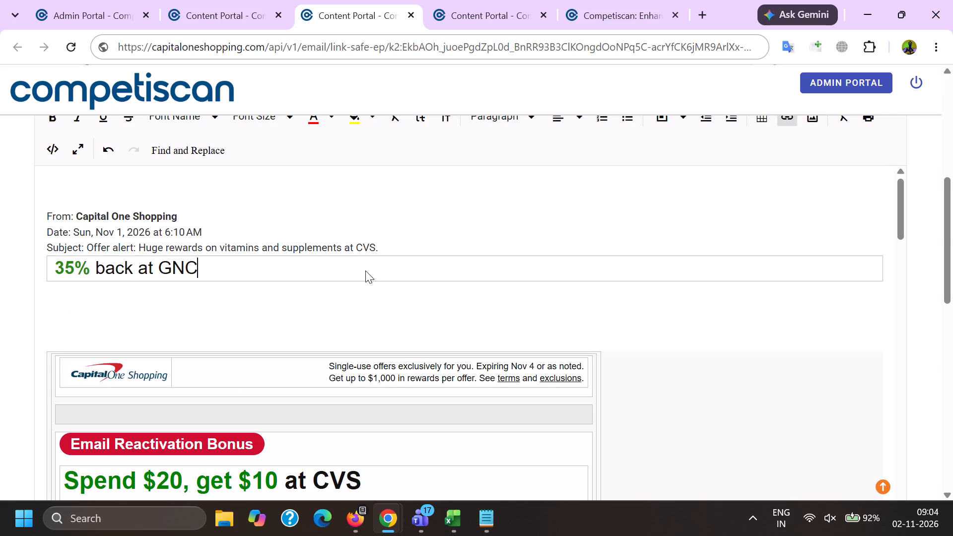
# Copy the subject text together with the GNC offer, and undo the offer's paste in the email.
pyautogui.click(84, 247)
pyautogui.moveTo(84, 245); pyautogui.dragTo(208, 271)
pyautogui.hotkey('ctrl', 'c')
pyautogui.hotkey('ctrl', 'z')
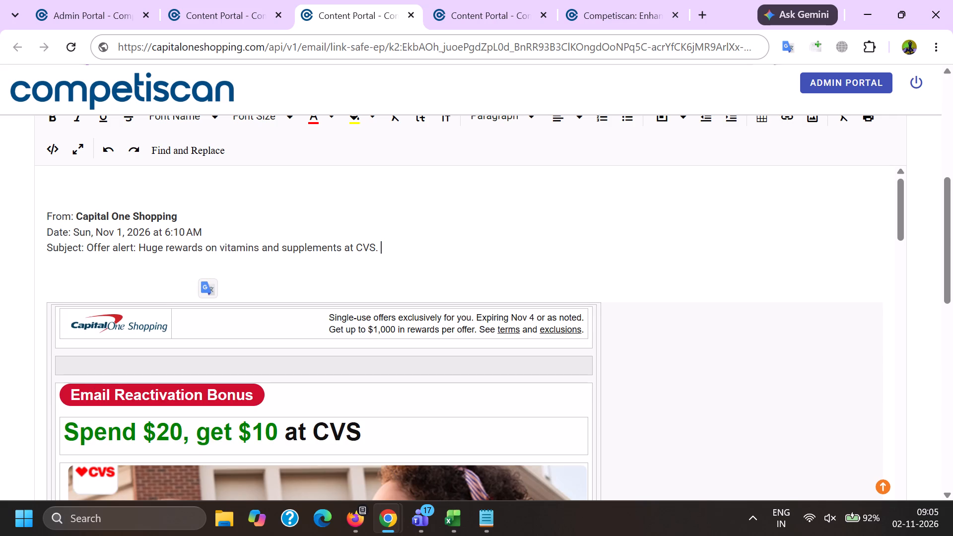
# In the 91302732 product form, replace the Product Headline with "Offer alert: Huge rewards on vitamins and supplements at CVS. 35% back at GNC".
pyautogui.hotkey('alt', 'Tab')
pyautogui.hotkey('alt', 'Tab')
pyautogui.hotkey('alt', 'Tab')
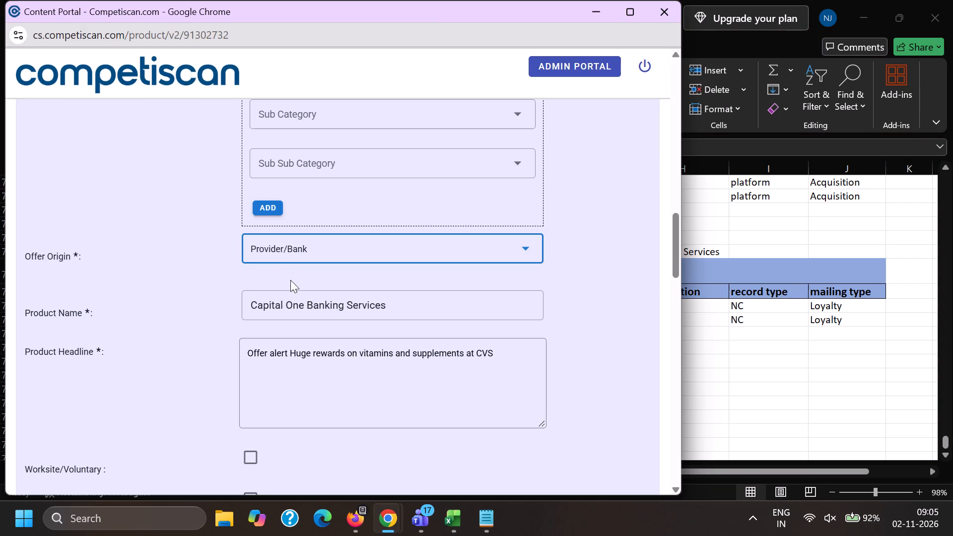
pyautogui.moveTo(502, 374); pyautogui.dragTo(16, 312)
pyautogui.hotkey('ctrl', 'v')
pyautogui.click(512, 350)
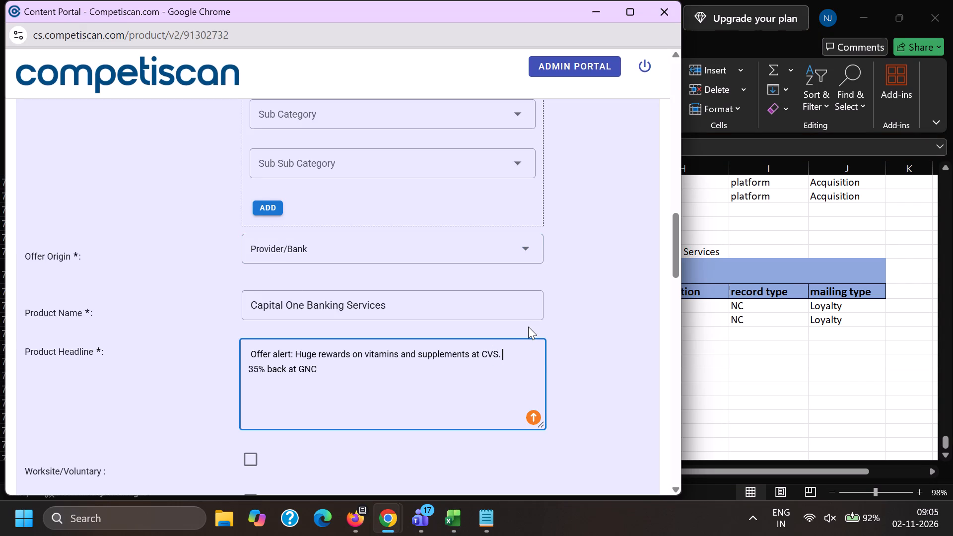
pyautogui.press('Right')
pyautogui.press('BackSpace')
pyautogui.click(469, 392)
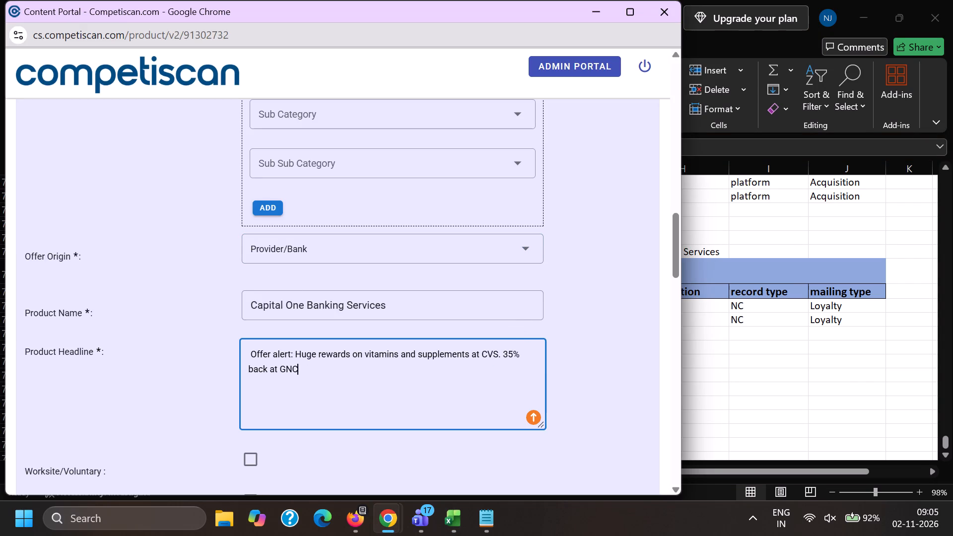
pyautogui.click(380, 411)
pyautogui.click(247, 361)
pyautogui.press('Right')
pyautogui.press('BackSpace')
# Set Ancillary Products to Savings/Discount Member Programs and Response Mechanism to URL/Website.
pyautogui.scroll(-4, 241, 358)
pyautogui.click(278, 342)
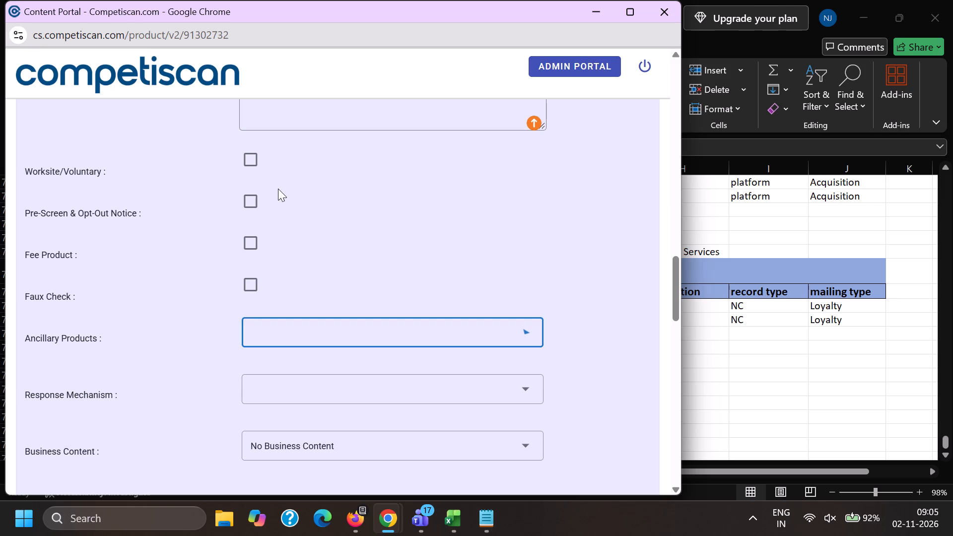
pyautogui.scroll(-8, 278, 189)
pyautogui.click(328, 301)
pyautogui.click(181, 278)
pyautogui.click(258, 249)
pyautogui.scroll(-6, 294, 421)
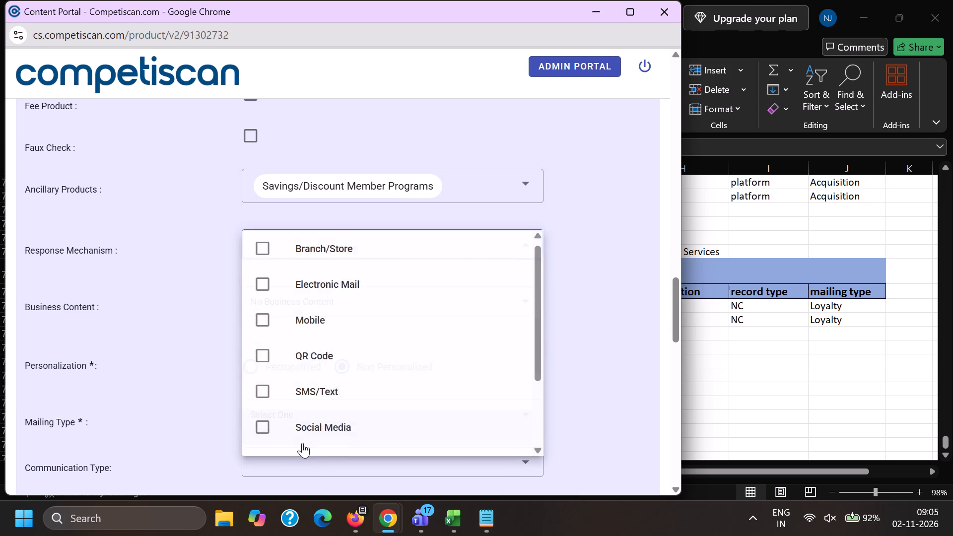
pyautogui.click(300, 439)
pyautogui.click(133, 394)
# Set the Mailing Type to Loyalty/Retention and the Communication Type to Online Web Tools/Software.
pyautogui.click(320, 396)
pyautogui.click(314, 414)
pyautogui.click(301, 377)
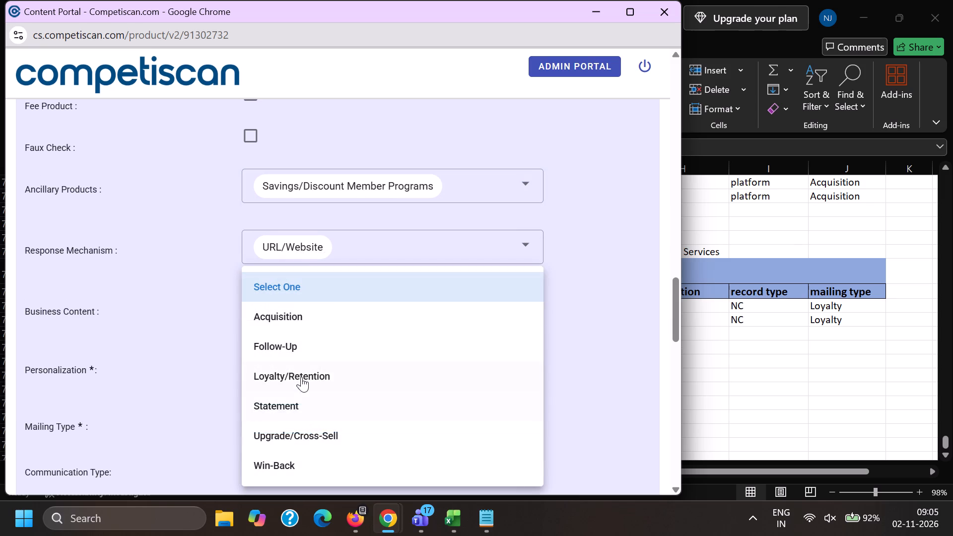
pyautogui.click(149, 409)
pyautogui.click(286, 478)
pyautogui.scroll(-9, 293, 251)
pyautogui.scroll(1, 333, 365)
pyautogui.scroll(-6, 333, 366)
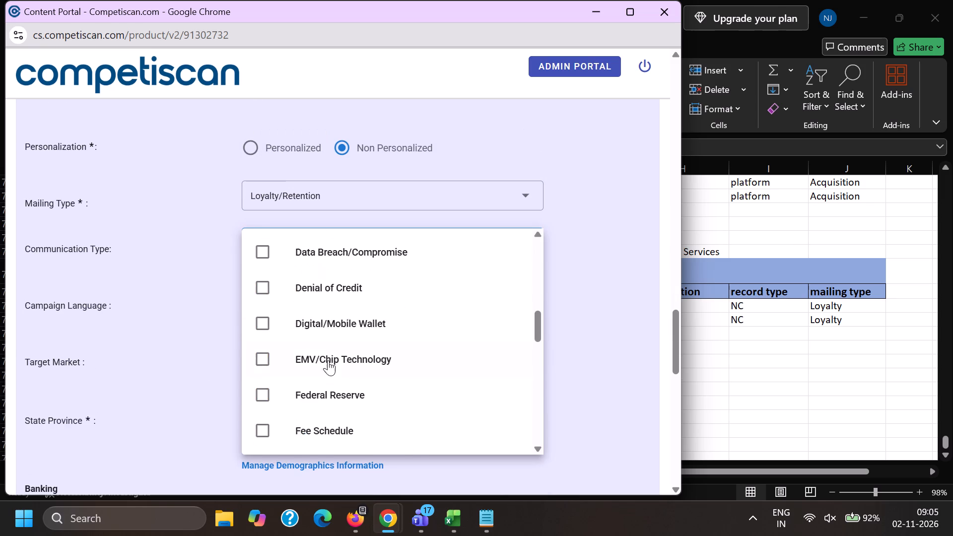
pyautogui.scroll(-1, 328, 360)
pyautogui.click(346, 435)
pyautogui.doubleClick(154, 425)
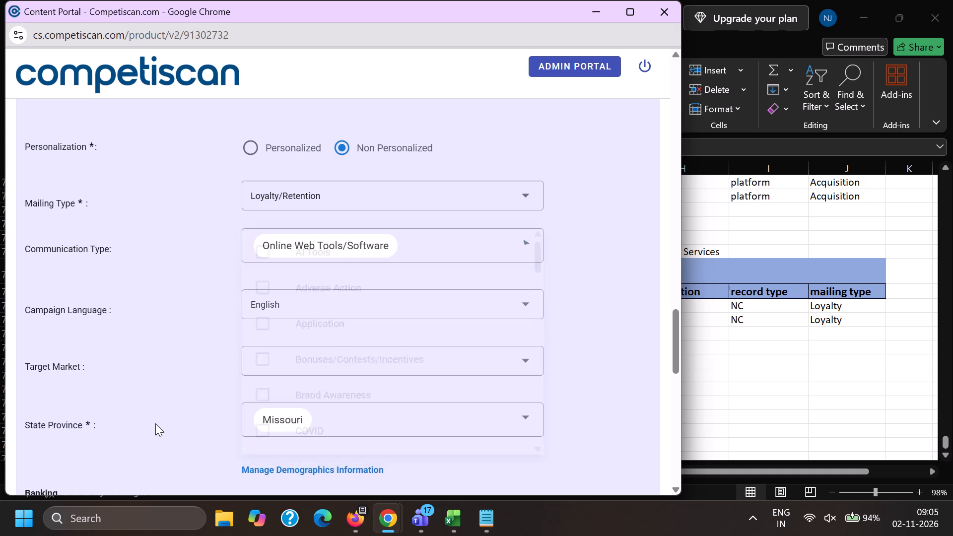
# Submit the completed product record 91302732.
pyautogui.press('End')
pyautogui.scroll(-6, 265, 456)
pyautogui.click(280, 479)
# Switch to Firefox and look through the first Content Portal list of panelist emails to its end, continuing with the second list.
pyautogui.click(351, 521)
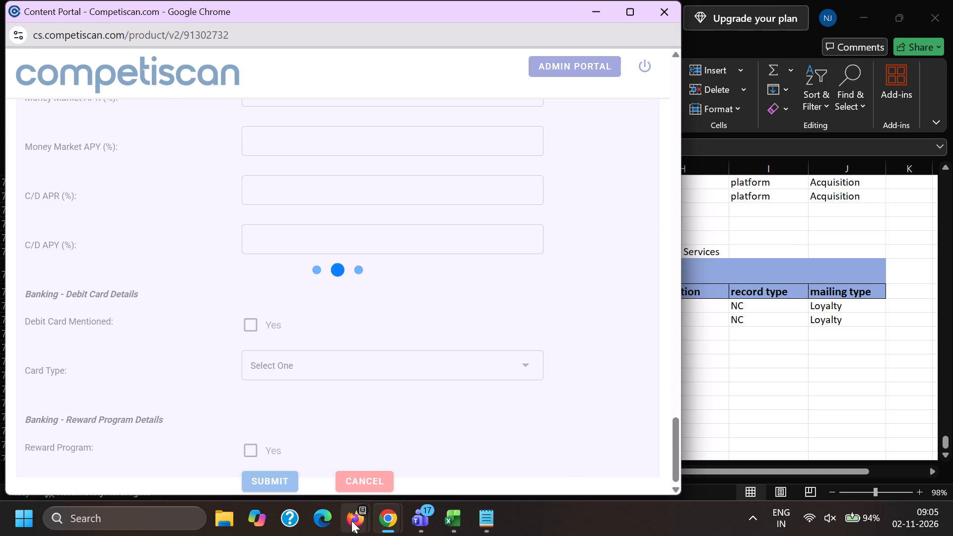
pyautogui.click(194, 408)
pyautogui.click(45, 148)
pyautogui.click(96, 0)
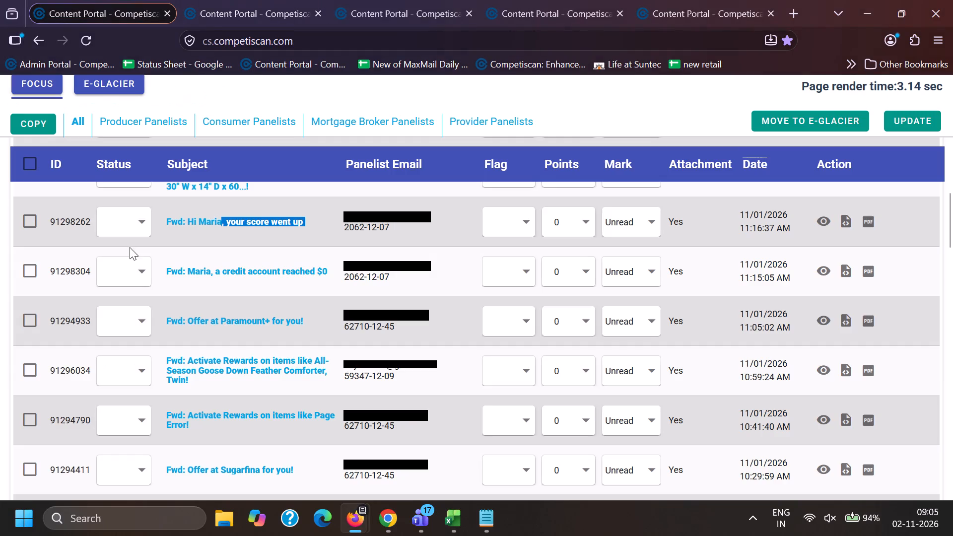
pyautogui.scroll(-3, 150, 281)
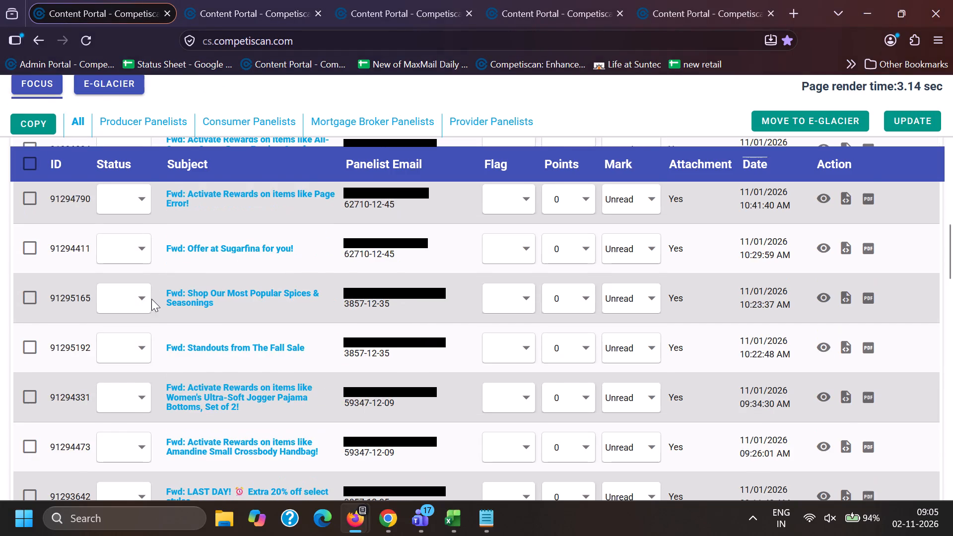
pyautogui.scroll(-8, 152, 306)
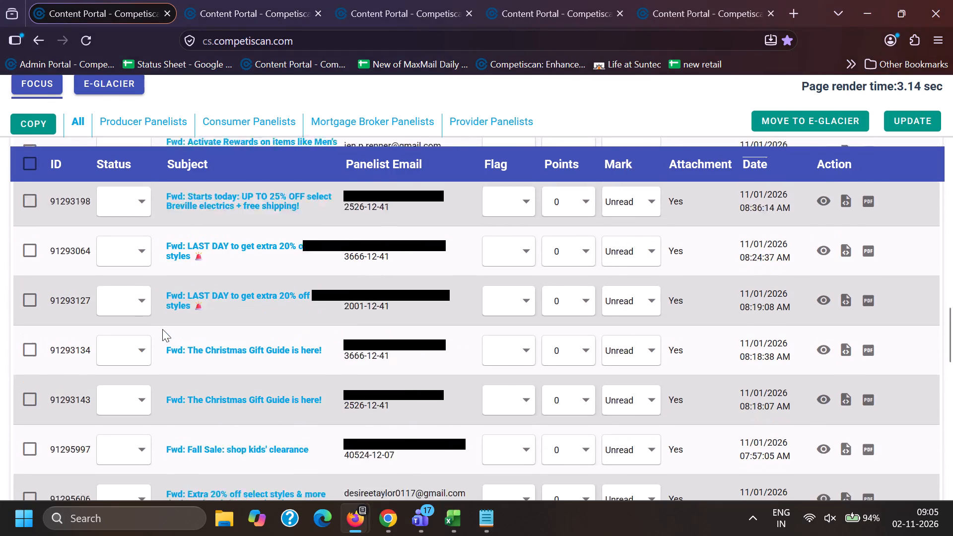
pyautogui.scroll(-6, 166, 339)
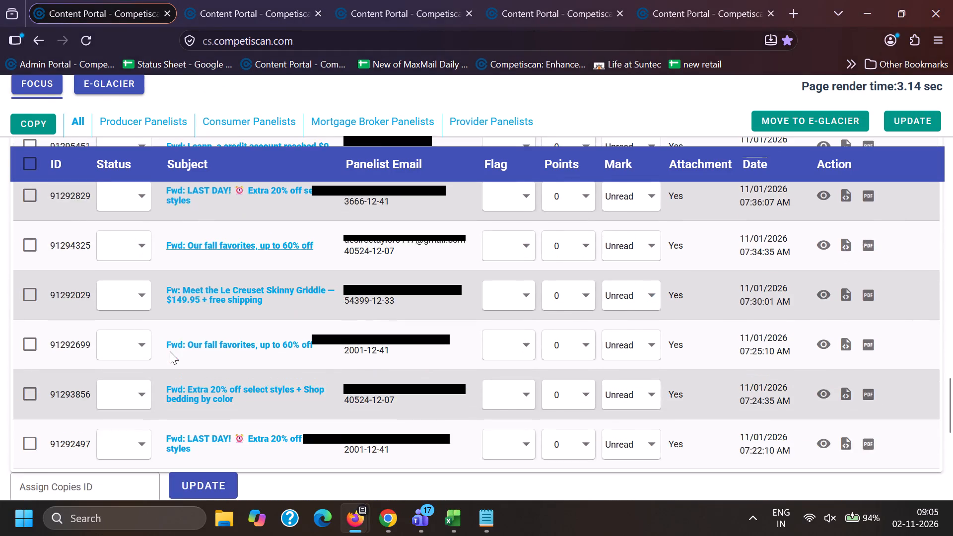
pyautogui.scroll(-1, 170, 351)
pyautogui.click(287, 0)
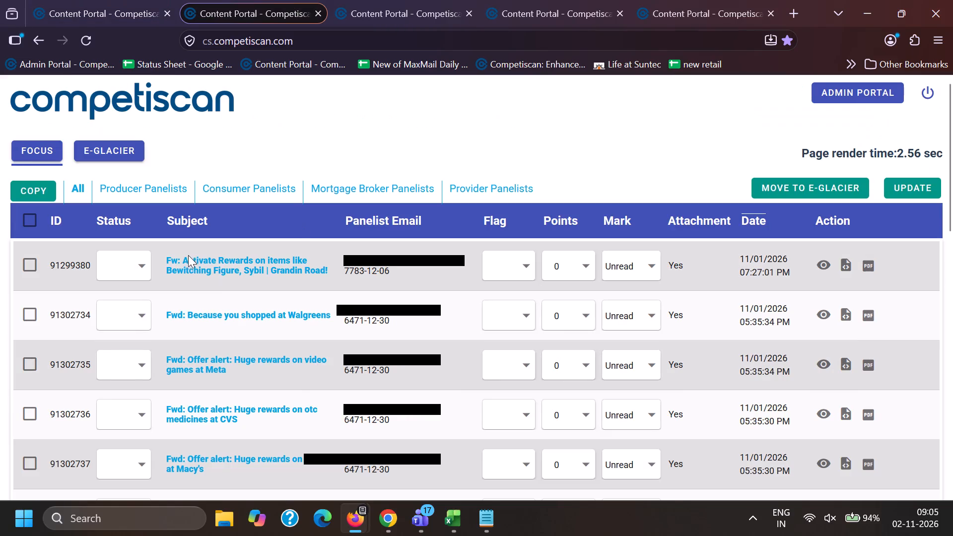
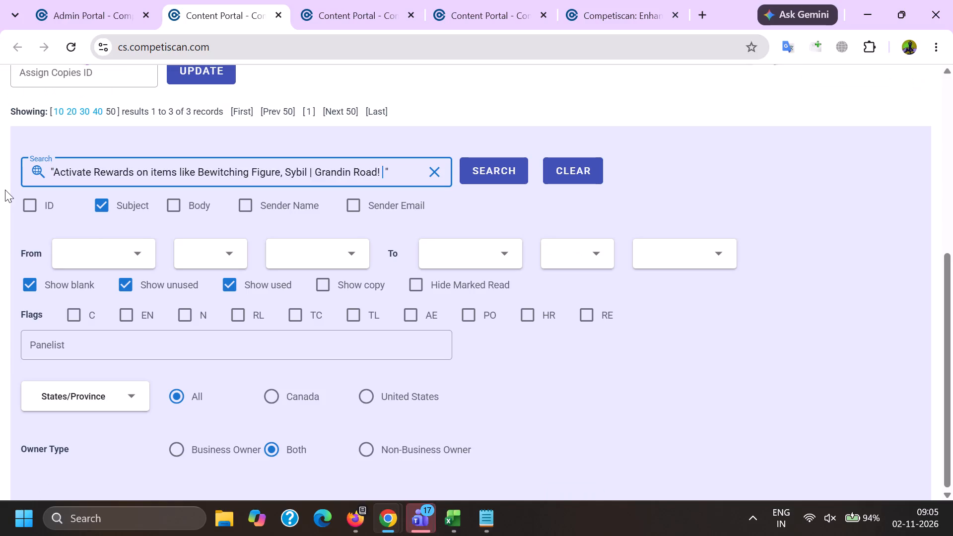
# Search email subjects for "Activate Rewards on items like Bewitching Figure, Sybil | Grandin Road!" and open email 91299380, closing the older adjacent email tab.
pyautogui.hotkey('shift', '"')
pyautogui.press('Return')
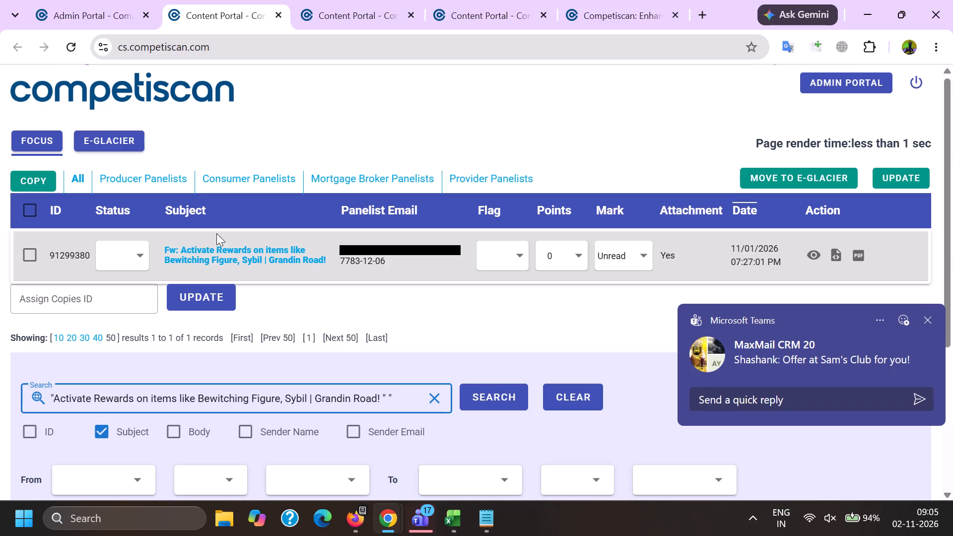
pyautogui.keyDown('ctrl'); pyautogui.click(227, 252); pyautogui.keyUp('ctrl')
pyautogui.click(278, 0)
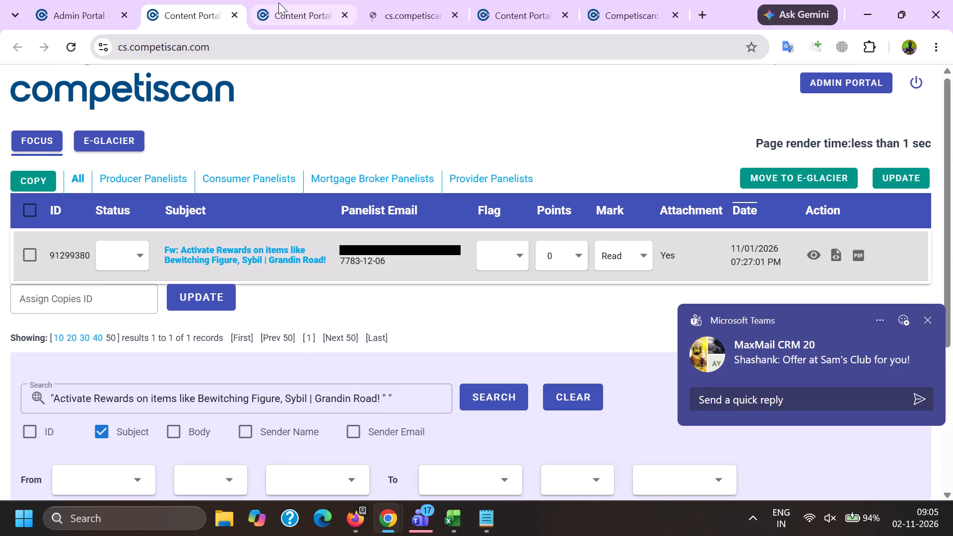
pyautogui.click(346, 19)
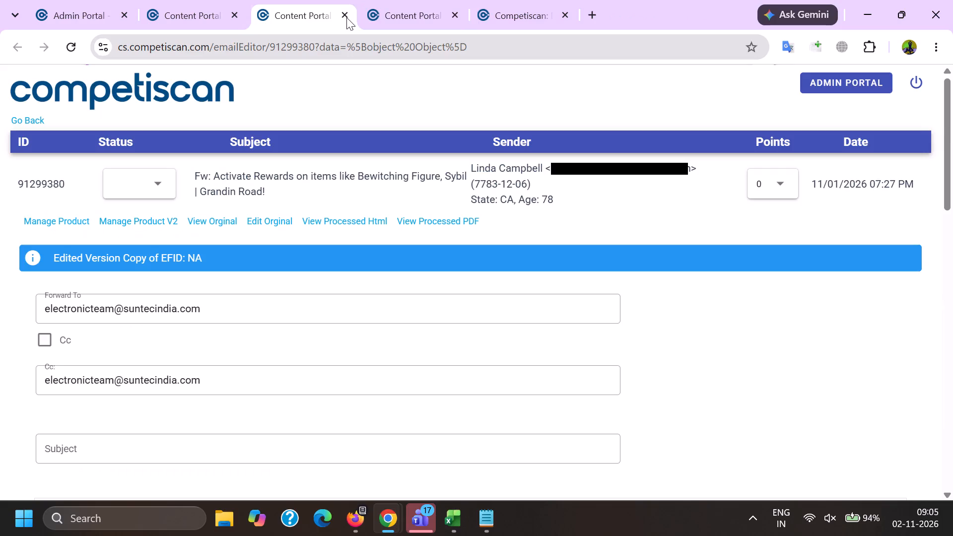
# From the email 91298262 tab, switch to Notepad, copy the e-mail address line above "Product Name" in the notes, and return to Chrome.
pyautogui.click(377, 0)
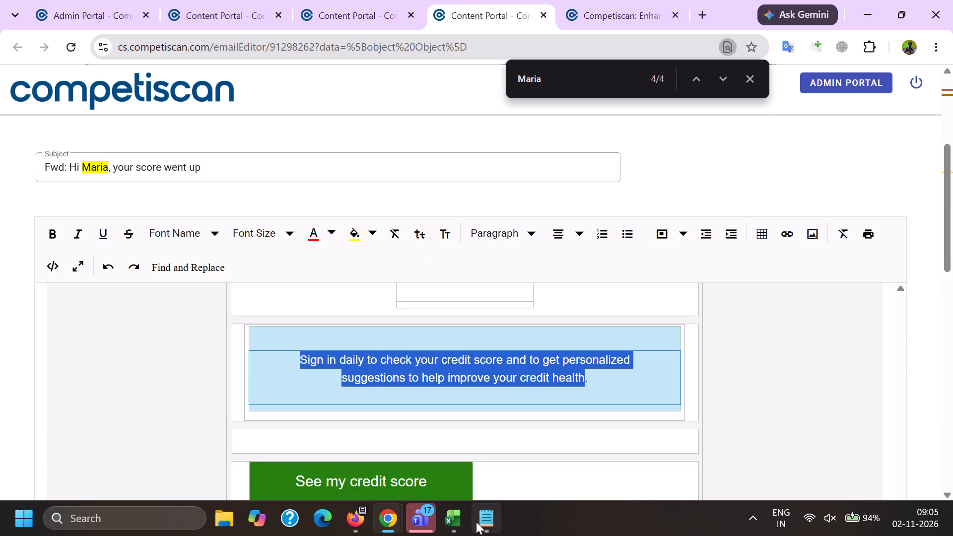
pyautogui.click(478, 522)
pyautogui.hotkey('ctrl', 'c')
pyautogui.tripleClick(221, 411)
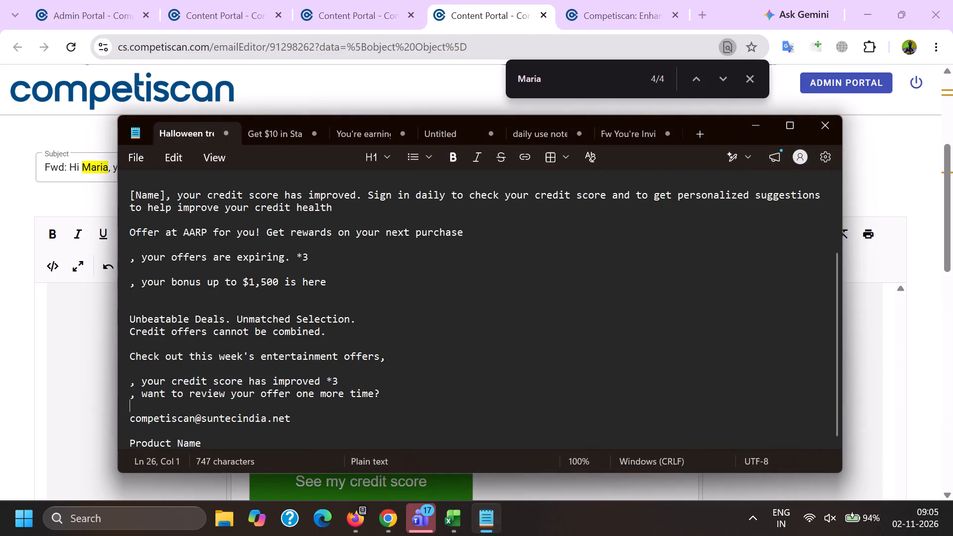
pyautogui.tripleClick(224, 423)
pyautogui.tripleClick(224, 420)
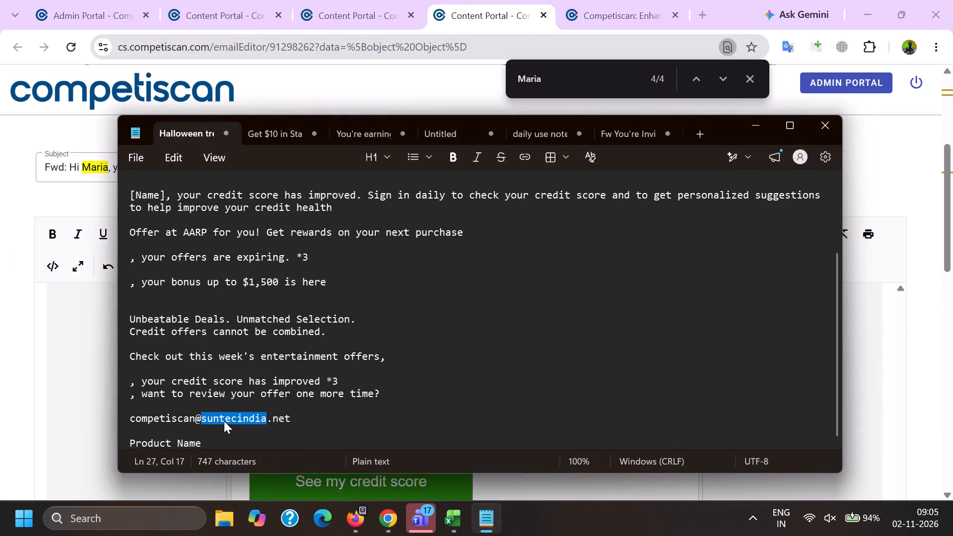
pyautogui.hotkey('ctrl', 'c')
pyautogui.hotkey('alt', 'Tab')
pyautogui.hotkey('alt', 'Tab')
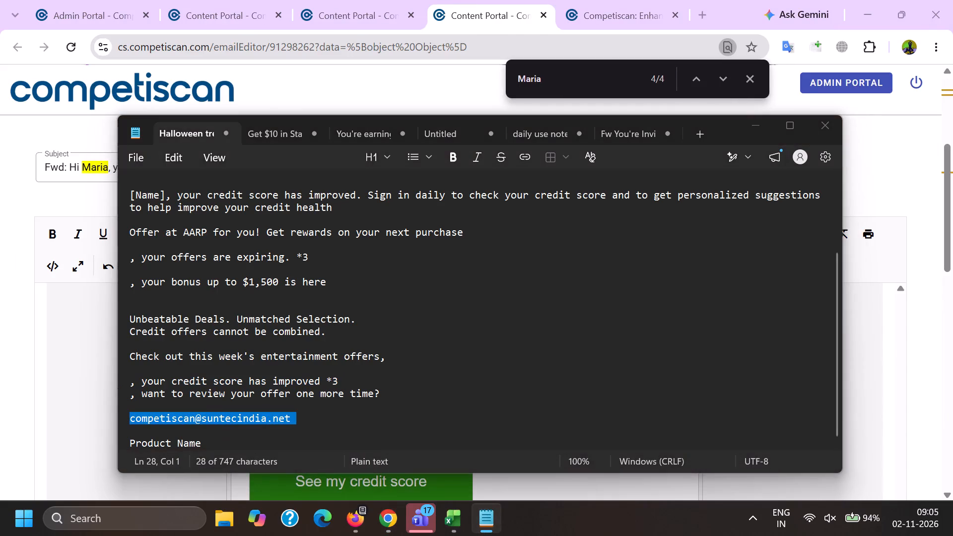
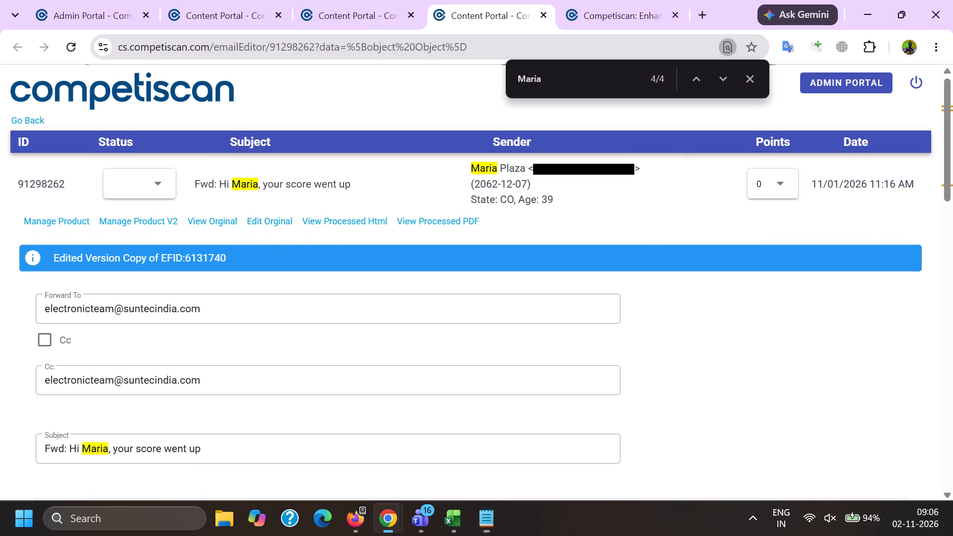
# Replace the Forward To and Cc addresses of email 91298262 with the copied Competiscan team address and enable Cc.
pyautogui.moveTo(235, 306); pyautogui.dragTo(28, 275)
pyautogui.hotkey('ctrl', 'v')
pyautogui.click(48, 336)
pyautogui.moveTo(222, 386); pyautogui.dragTo(222, 386)
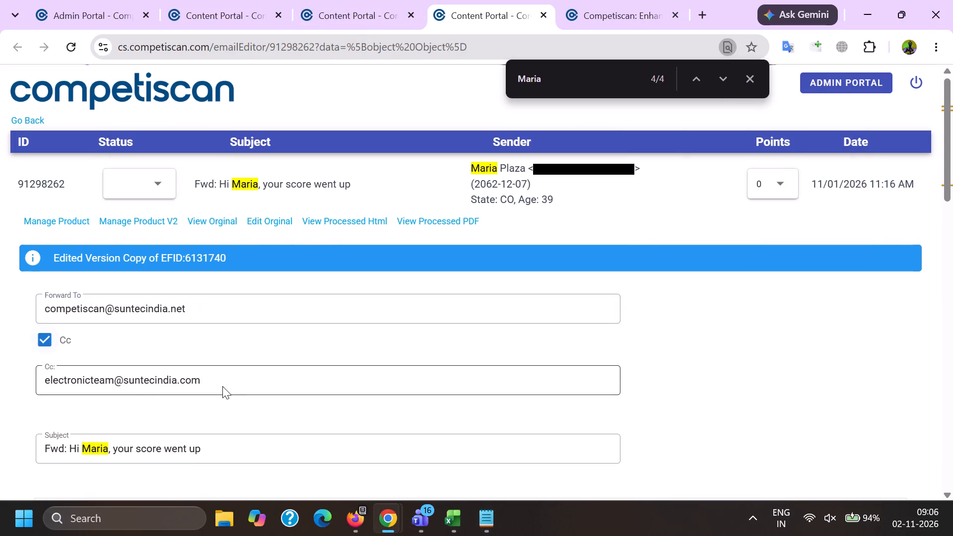
pyautogui.moveTo(222, 386); pyautogui.dragTo(1, 351)
pyautogui.hotkey('ctrl', 'v')
# Append "++HP" to the end of the subject line of email 91298262.
pyautogui.click(242, 447)
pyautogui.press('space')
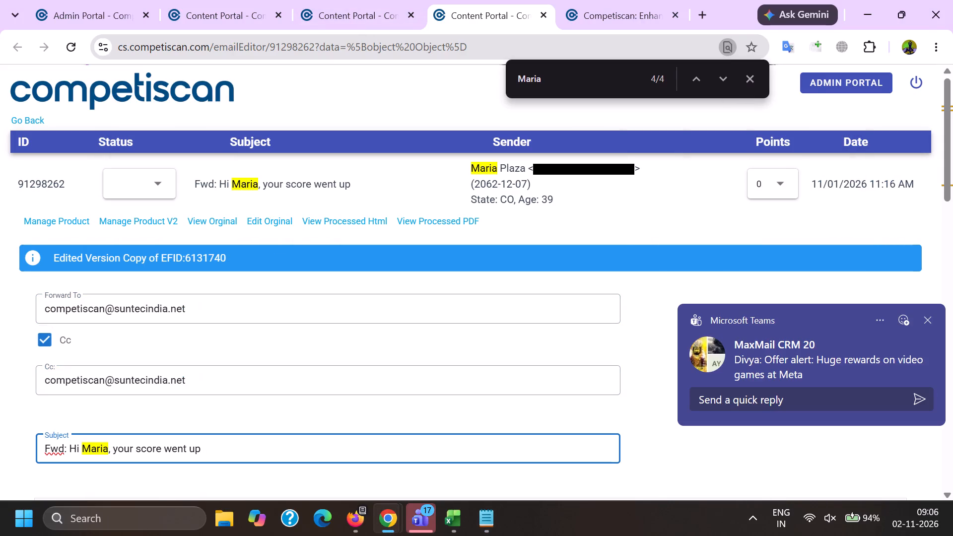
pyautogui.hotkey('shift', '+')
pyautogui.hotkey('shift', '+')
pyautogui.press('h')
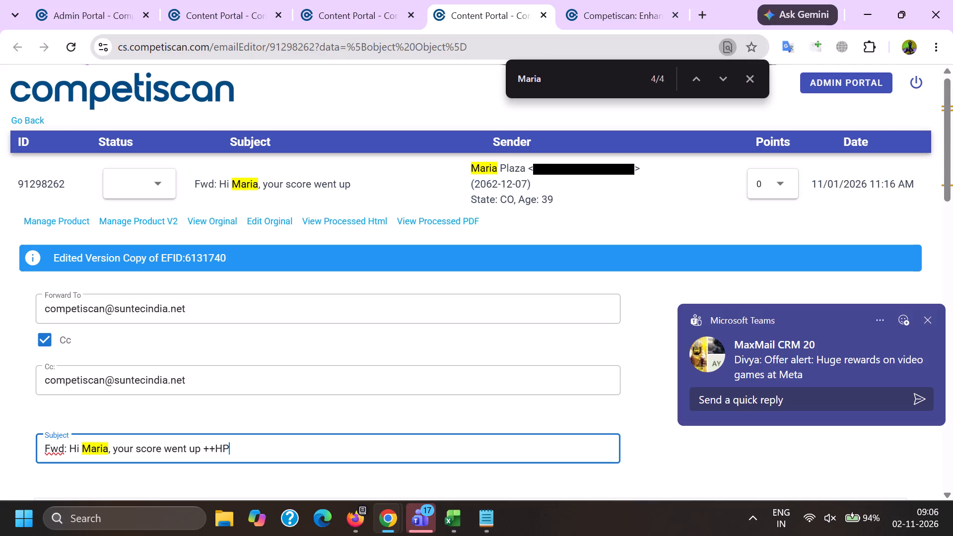
# Enter the message "fix the subject line !" for email 91298262.
pyautogui.scroll(-8, 251, 439)
pyautogui.scroll(-3, 3, 330)
pyautogui.click(62, 329)
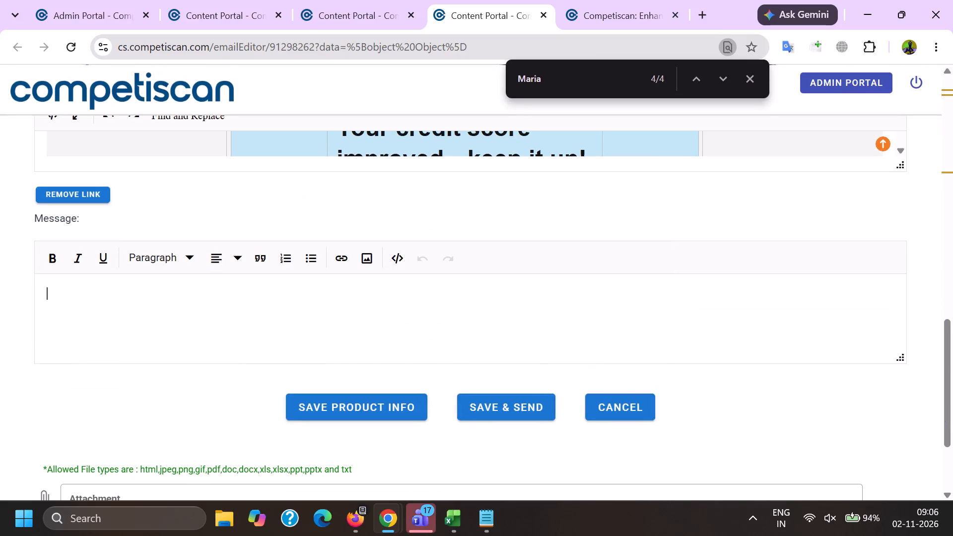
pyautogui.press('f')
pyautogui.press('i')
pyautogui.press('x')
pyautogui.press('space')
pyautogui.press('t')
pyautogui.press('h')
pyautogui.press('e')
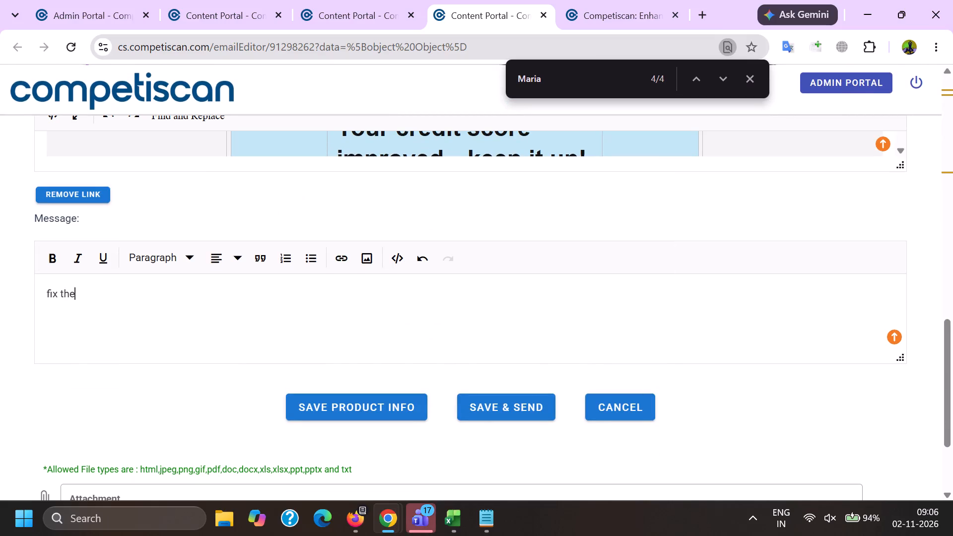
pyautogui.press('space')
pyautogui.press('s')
pyautogui.press('BackSpace')
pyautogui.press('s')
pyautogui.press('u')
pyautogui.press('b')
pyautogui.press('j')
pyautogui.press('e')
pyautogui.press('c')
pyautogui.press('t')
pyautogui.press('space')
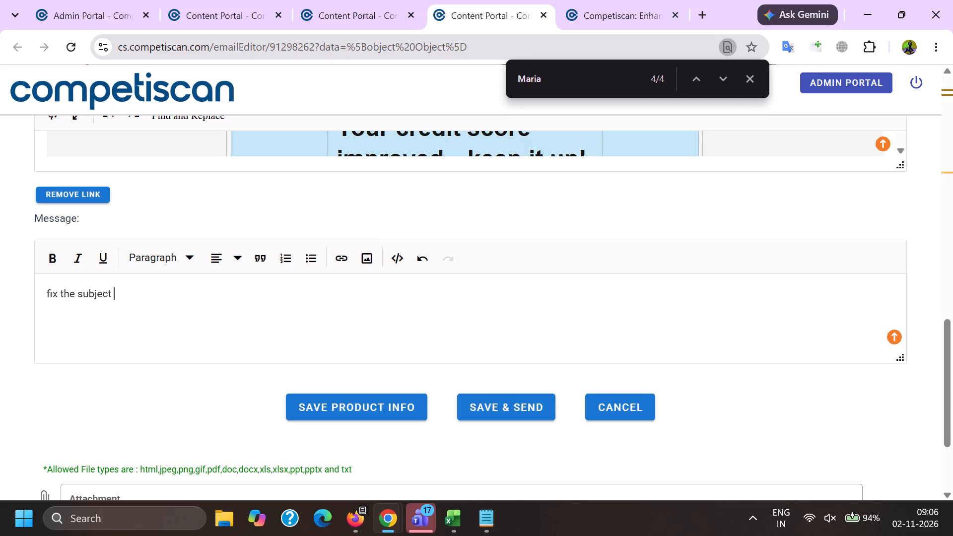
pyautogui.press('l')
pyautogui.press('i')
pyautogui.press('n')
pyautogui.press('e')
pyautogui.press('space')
pyautogui.hotkey('shift', '!')
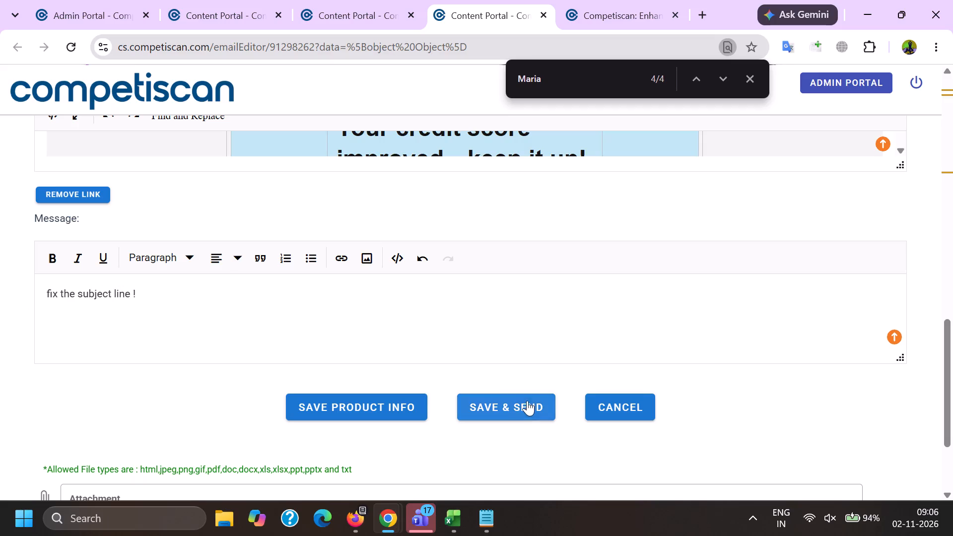
# Save and send the edited email 91298262.
pyautogui.click(523, 402)
pyautogui.click(481, 300)
# Return to email 91302732 and reopen its product record.
pyautogui.click(345, 0)
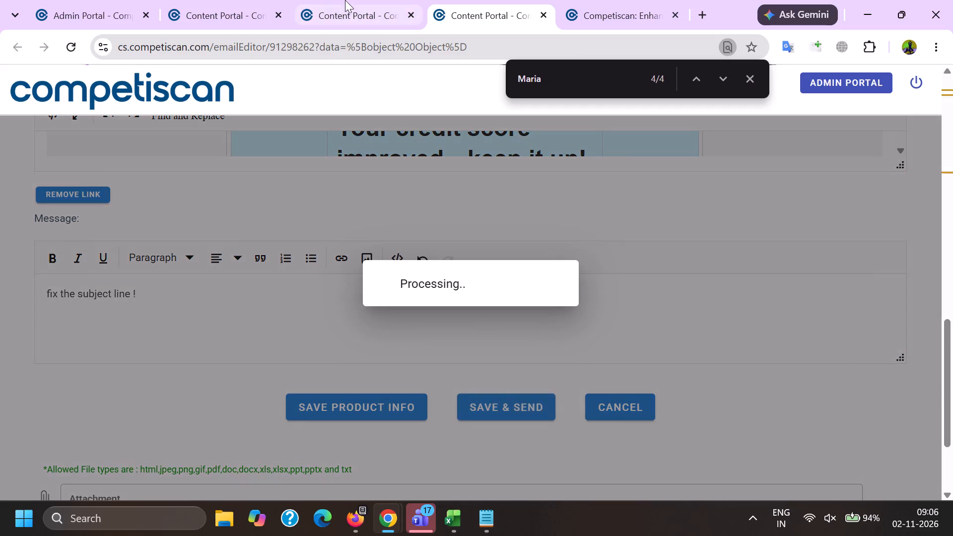
pyautogui.scroll(6, 70, 258)
pyautogui.click(51, 204)
pyautogui.click(56, 219)
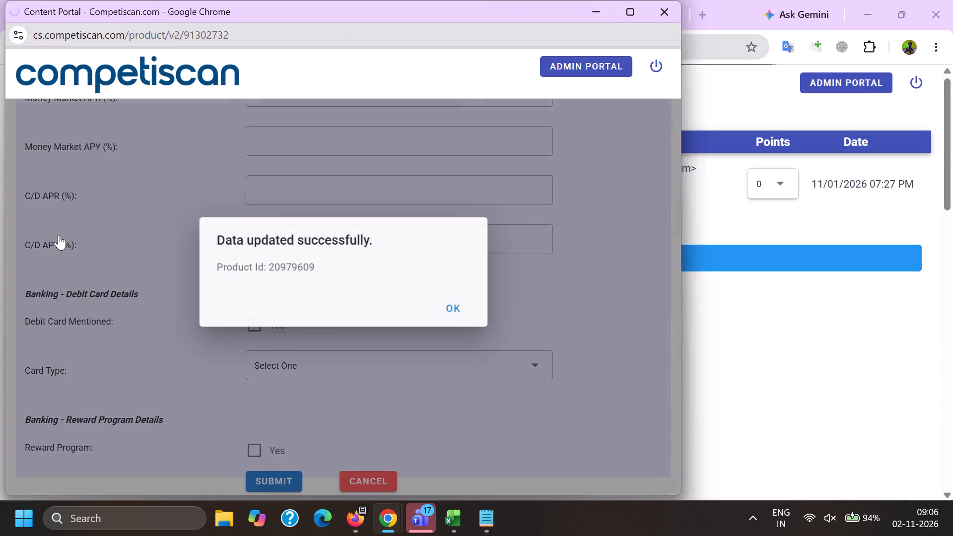
# Look through the forwarded Capital One Shopping email of record 91299380 in the Chrome email editor.
pyautogui.hotkey('alt', 'Tab')
pyautogui.scroll(-6, 156, 263)
pyautogui.scroll(-14, 227, 355)
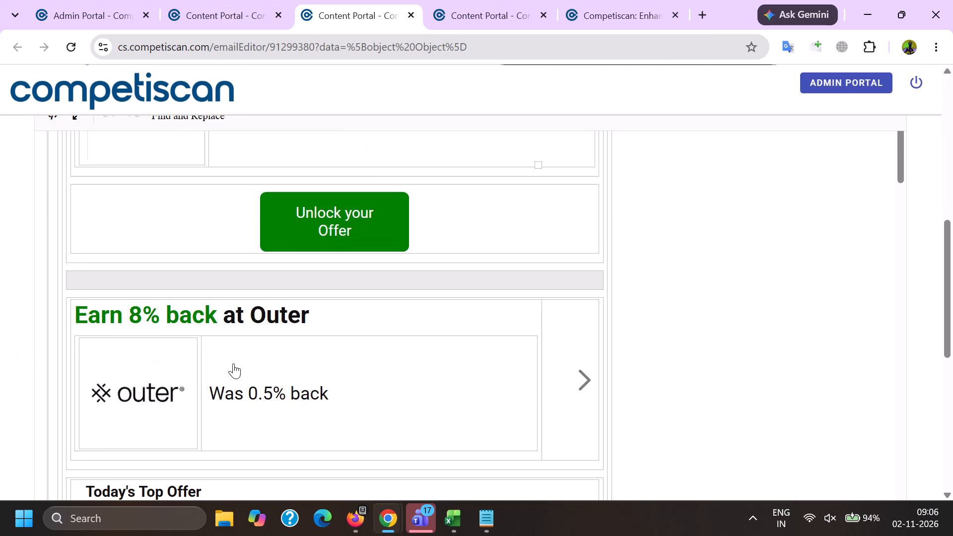
pyautogui.scroll(-7, 233, 363)
pyautogui.scroll(17, 261, 352)
pyautogui.scroll(6, 259, 337)
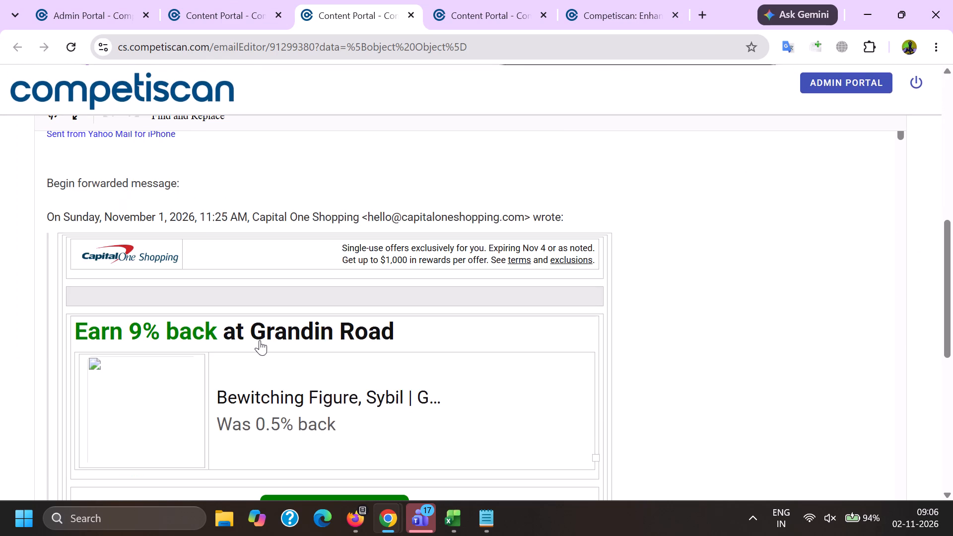
pyautogui.scroll(6, 260, 338)
# Switch to the Firefox window with the Content Portal list of panelist emails.
pyautogui.click(352, 524)
pyautogui.click(234, 434)
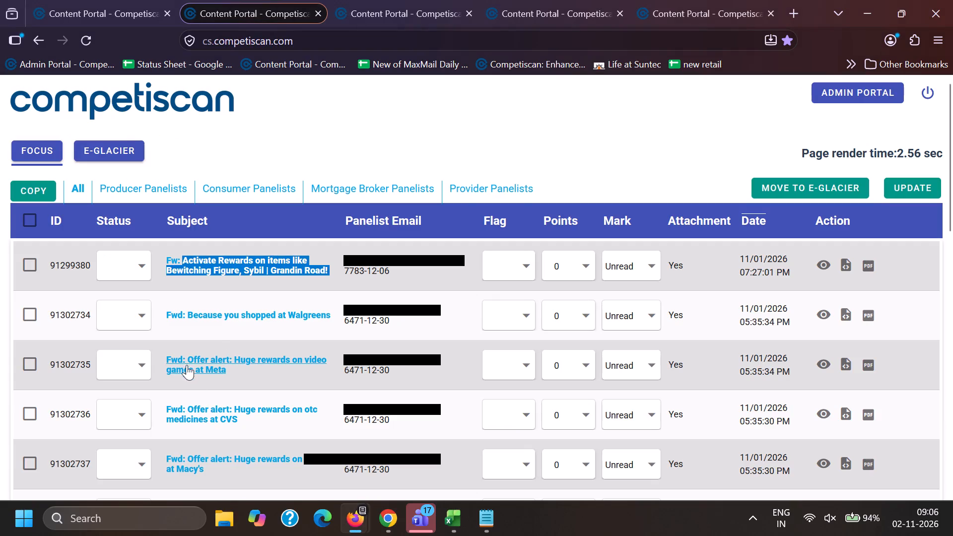
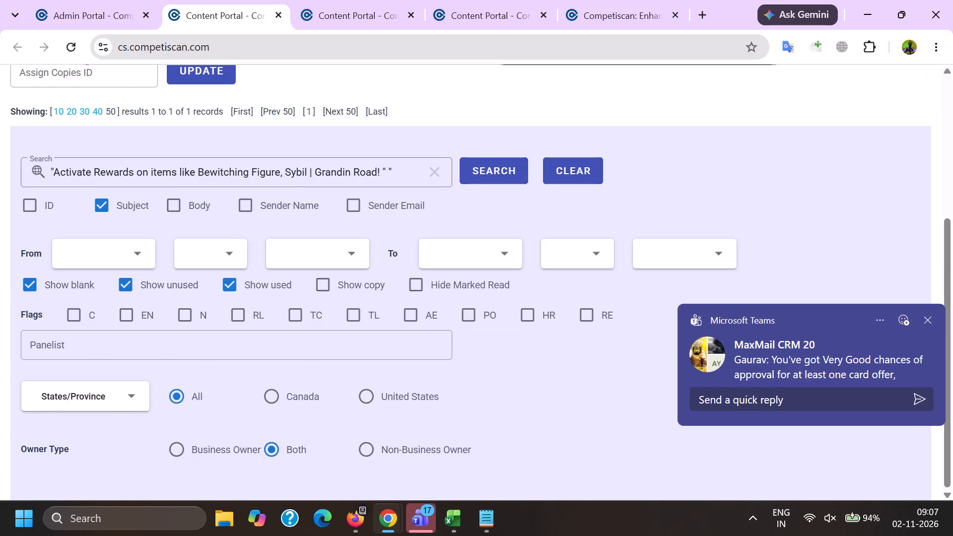
# Search the panelist emails by subject for "Offer alert: Huge rewards on skincare at Macy's".
pyautogui.tripleClick(270, 170)
pyautogui.click(269, 169)
pyautogui.press('BackSpace')
pyautogui.hotkey('shift', '"')
pyautogui.hotkey('ctrl', 'shift', 'v')
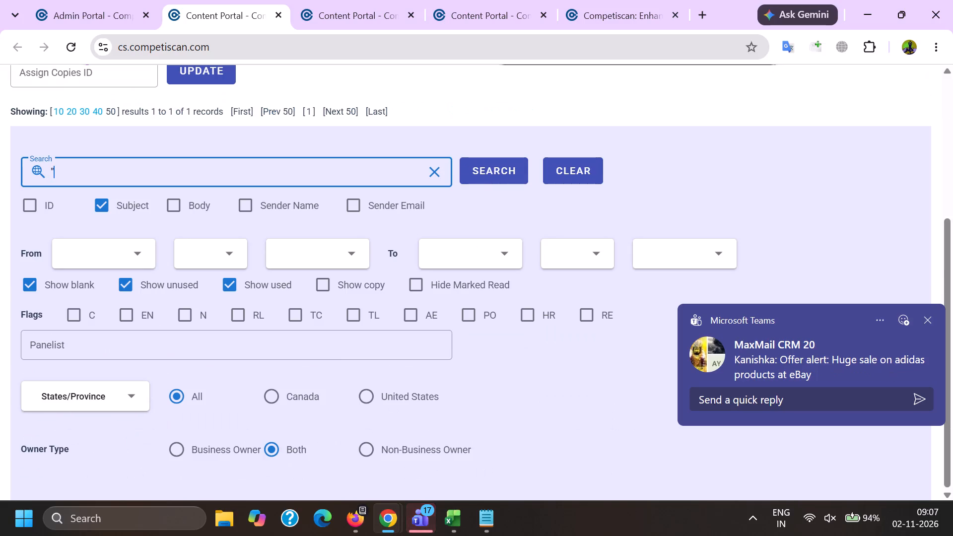
pyautogui.hotkey('shift', '"')
pyautogui.press('Return')
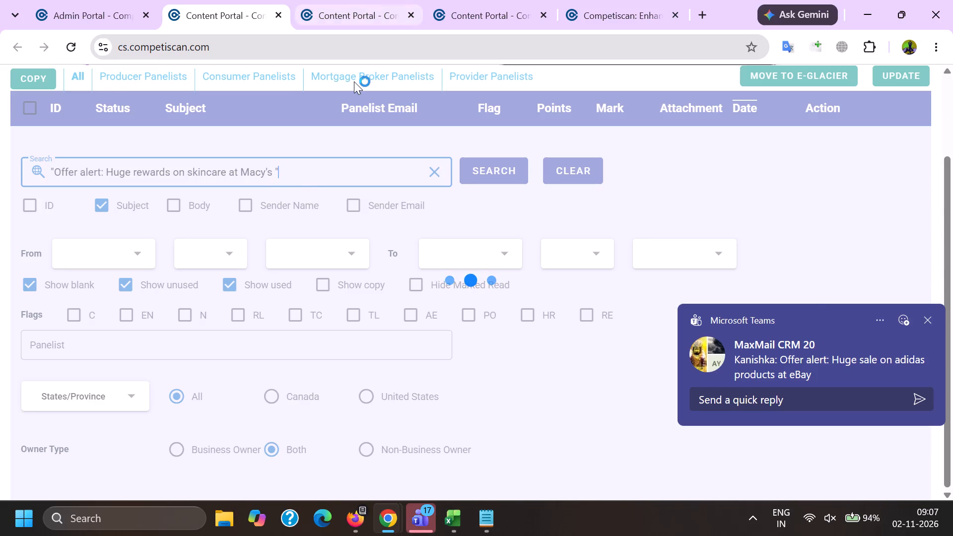
pyautogui.keyDown('ctrl'); pyautogui.click(182, 255); pyautogui.keyUp('ctrl')
pyautogui.click(306, 0)
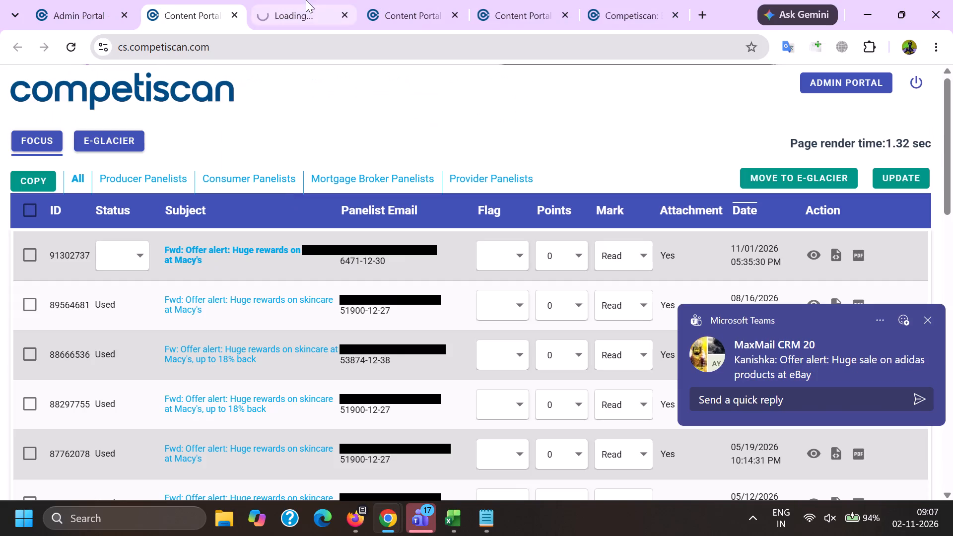
pyautogui.doubleClick(291, 57)
pyautogui.hotkey('ctrl', 'c')
pyautogui.click(457, 518)
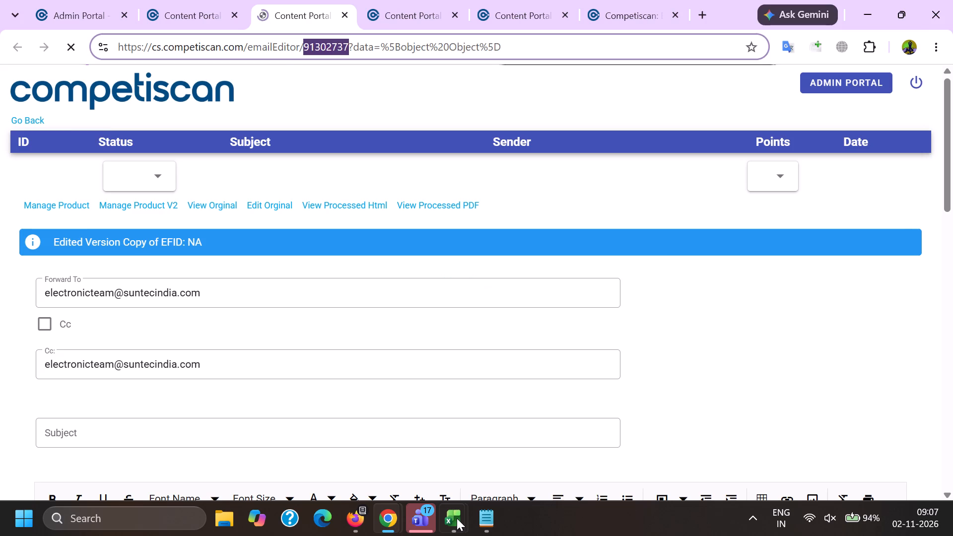
pyautogui.click(593, 473)
pyautogui.click(51, 331)
pyautogui.press('Left')
pyautogui.hotkey('ctrl', 'v')
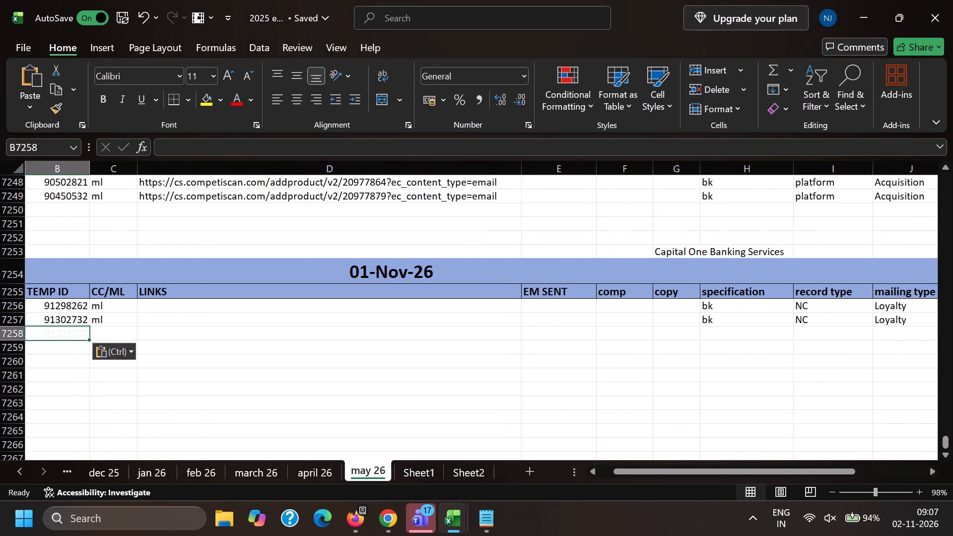
pyautogui.press('Right')
pyautogui.press('m')
pyautogui.press('l')
pyautogui.press('Right')
pyautogui.press('Right')
pyautogui.press('Right')
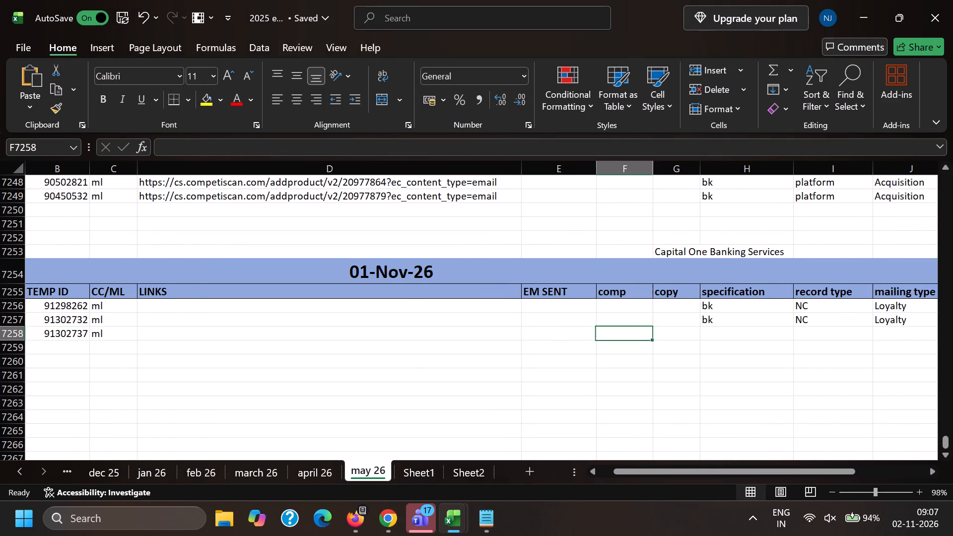
pyautogui.press('Right')
pyautogui.press('Right')
pyautogui.press('Up')
pyautogui.hotkey('shift', 'Right')
pyautogui.hotkey('shift', 'Right')
pyautogui.hotkey('ctrl', 'c')
pyautogui.press('Down')
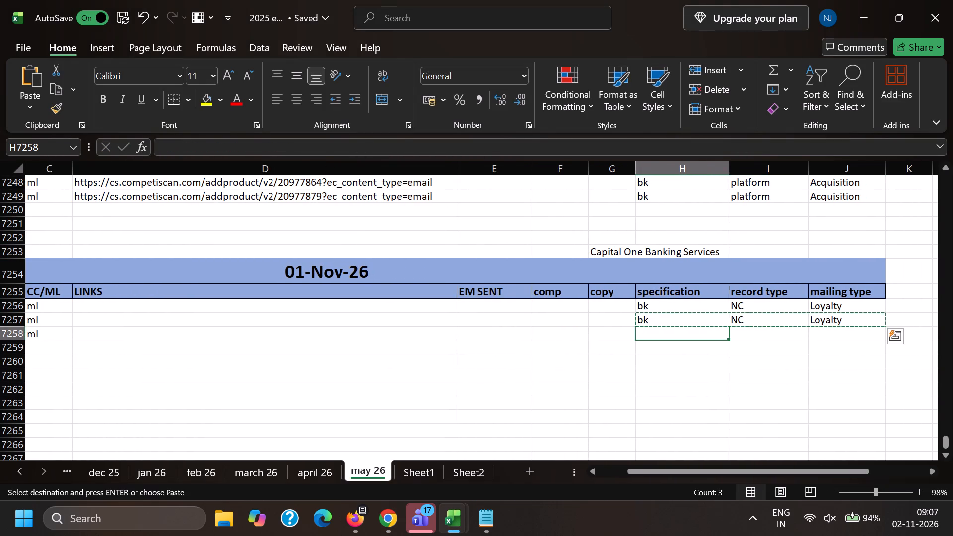
pyautogui.hotkey('ctrl', 'v')
pyautogui.press('Left')
pyautogui.press('Left')
pyautogui.press('Left')
pyautogui.press('Down')
pyautogui.press('Left')
pyautogui.press('Left')
pyautogui.press('Left')
pyautogui.press('Left')
pyautogui.hotkey('alt', 'Tab')
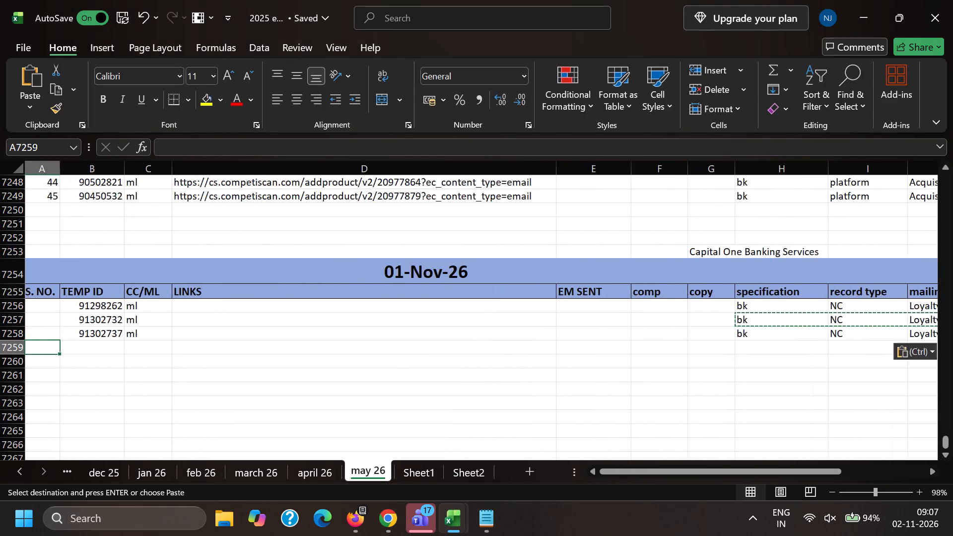
# Open the Manage Product form of record 91302737 from the Chrome email editor and return to the email.
pyautogui.scroll(5, 173, 329)
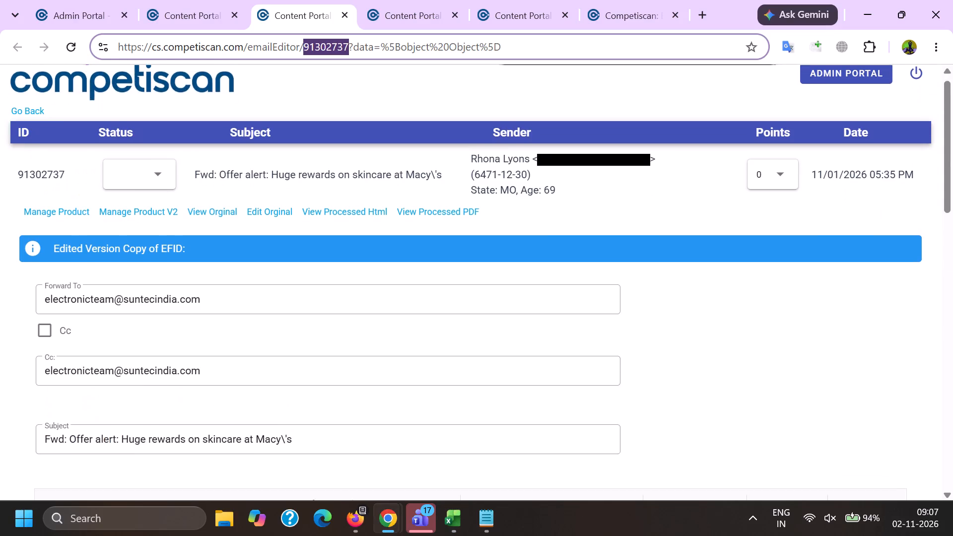
pyautogui.click(68, 221)
pyautogui.hotkey('alt', 'Tab')
# Copy the Today's Top Offer text "35% back at GNC" from the email body.
pyautogui.scroll(-5, 82, 231)
pyautogui.scroll(-3, 265, 408)
pyautogui.scroll(2, 192, 386)
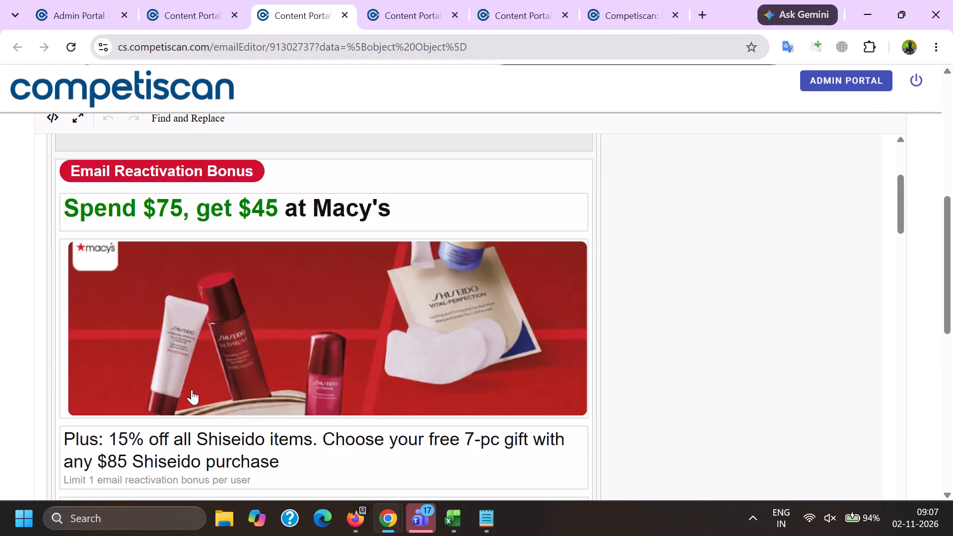
pyautogui.scroll(1, 192, 390)
pyautogui.tripleClick(148, 428)
pyautogui.click(148, 428)
pyautogui.scroll(-8, 300, 260)
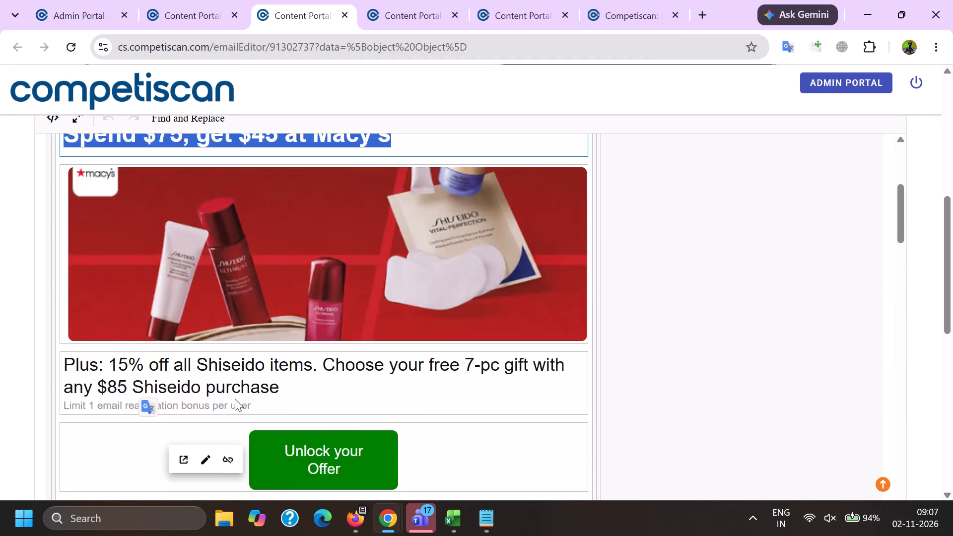
pyautogui.moveTo(210, 288); pyautogui.dragTo(497, 298)
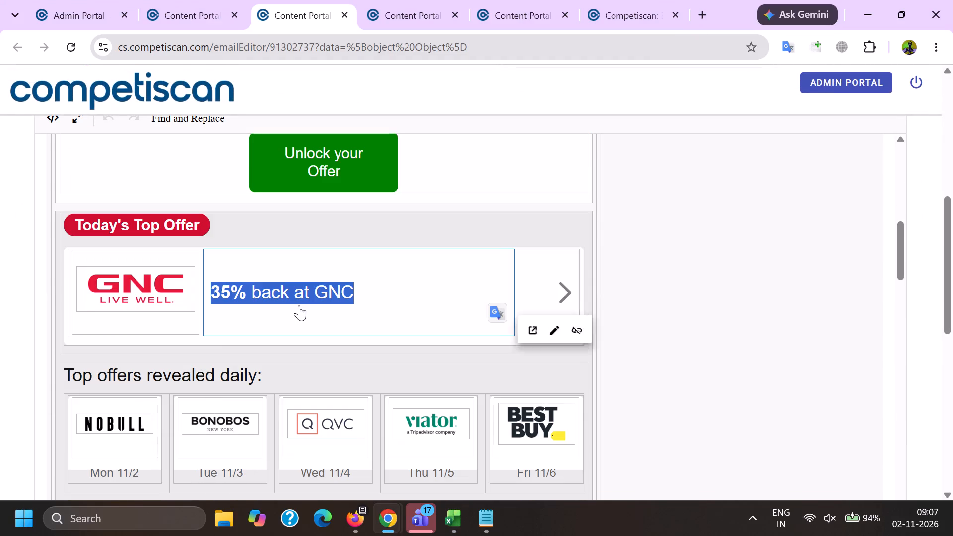
pyautogui.hotkey('ctrl', 'c')
pyautogui.hotkey('ctrl', 'c')
# Append a period and the copied GNC offer to the forwarded subject line, copy the combined text, and undo the paste.
pyautogui.scroll(10, 323, 327)
pyautogui.click(384, 221)
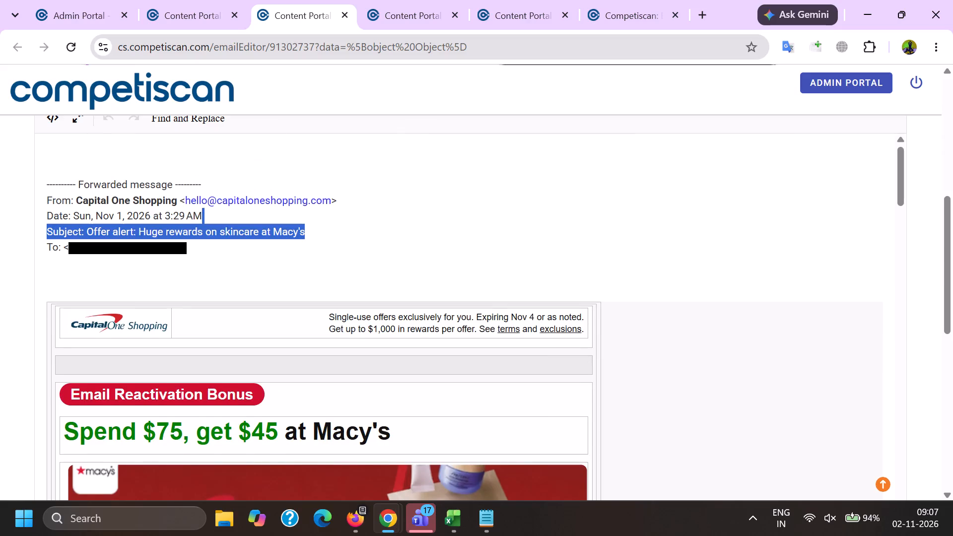
pyautogui.moveTo(386, 225); pyautogui.dragTo(387, 234)
pyautogui.click(362, 267)
pyautogui.click(363, 227)
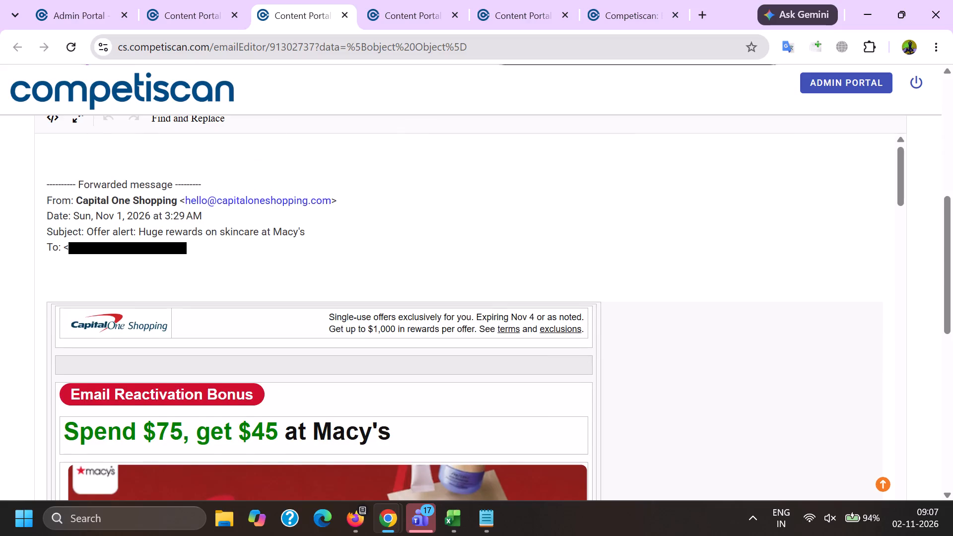
pyautogui.press('.')
pyautogui.press('space')
pyautogui.hotkey('ctrl', 'v')
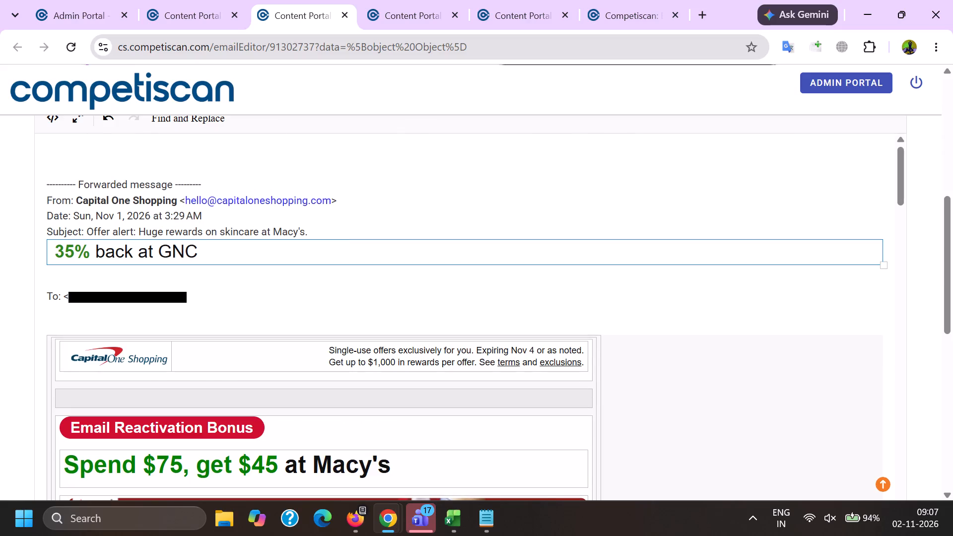
pyautogui.moveTo(88, 231); pyautogui.dragTo(215, 256)
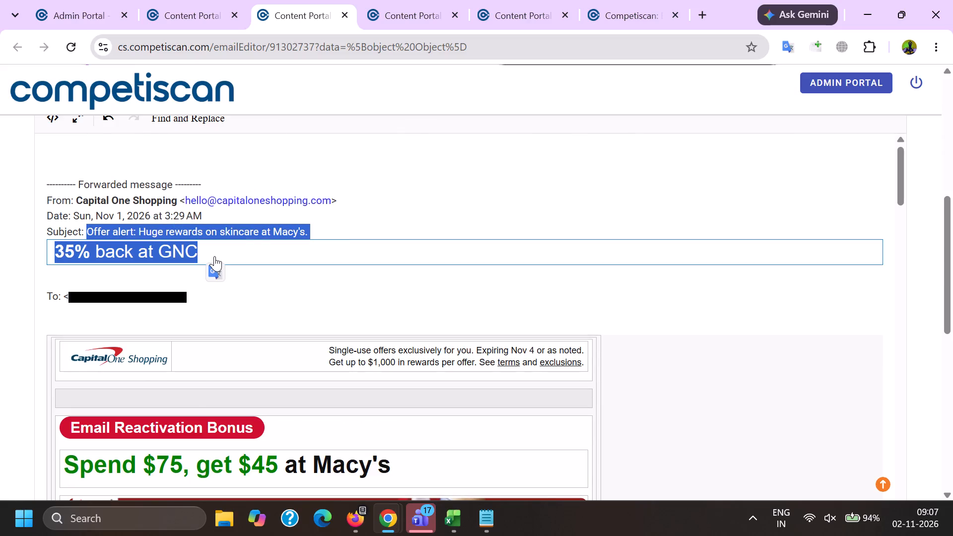
pyautogui.hotkey('ctrl', 'c')
pyautogui.hotkey('ctrl', 'z')
# Remove company apc-na from the product form of record 91302737 and enter "capital one" as the company to add.
pyautogui.hotkey('alt', 'Tab')
pyautogui.scroll(-6, 299, 178)
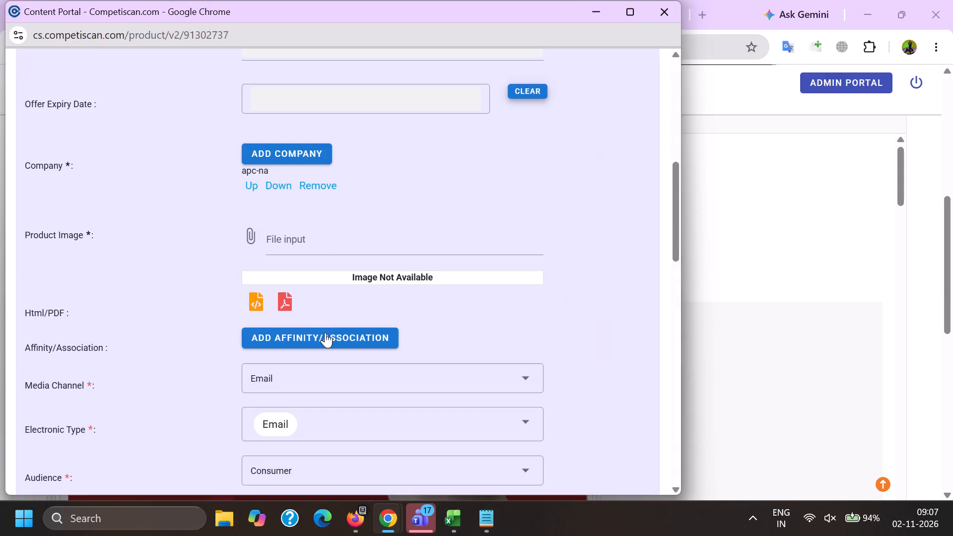
pyautogui.click(311, 188)
pyautogui.click(315, 158)
pyautogui.press('c')
pyautogui.press('a')
pyautogui.write('pital one')
# Set the Product Headline to "Offer alert: Huge rewards on skincare at Macy's. 35% back at GNC" on a single line.
pyautogui.scroll(-3, 316, 162)
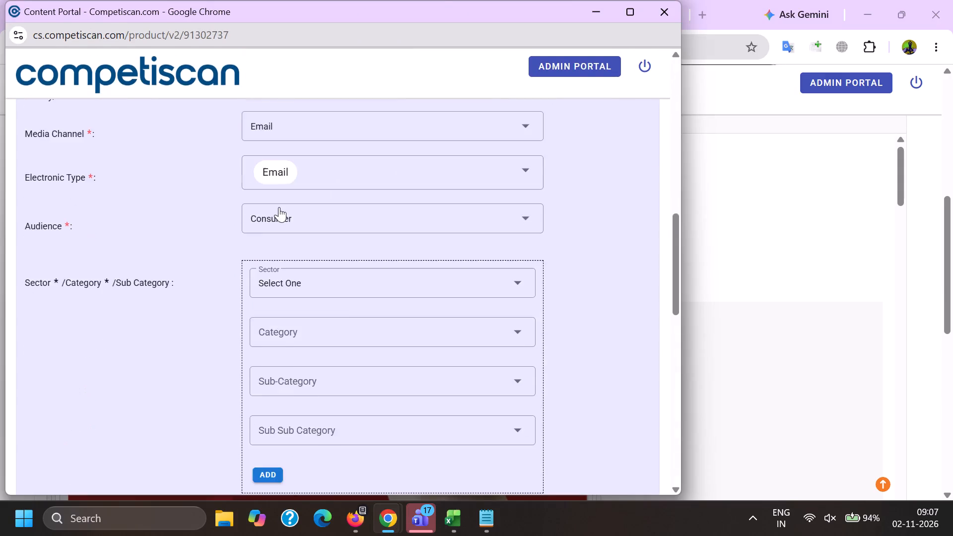
pyautogui.scroll(-3, 346, 312)
pyautogui.moveTo(472, 408); pyautogui.dragTo(61, 315)
pyautogui.hotkey('ctrl', 'v')
pyautogui.click(494, 399)
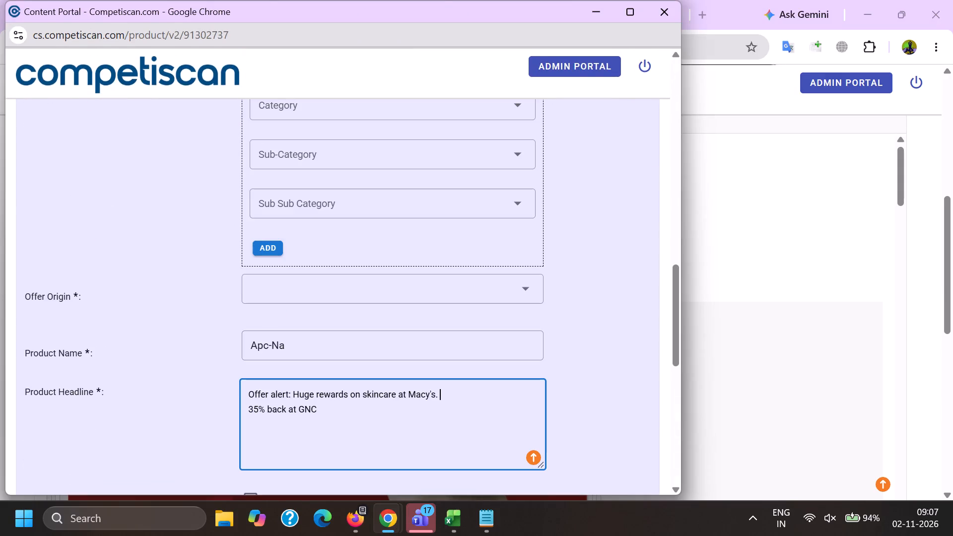
pyautogui.press('Right')
pyautogui.press('BackSpace')
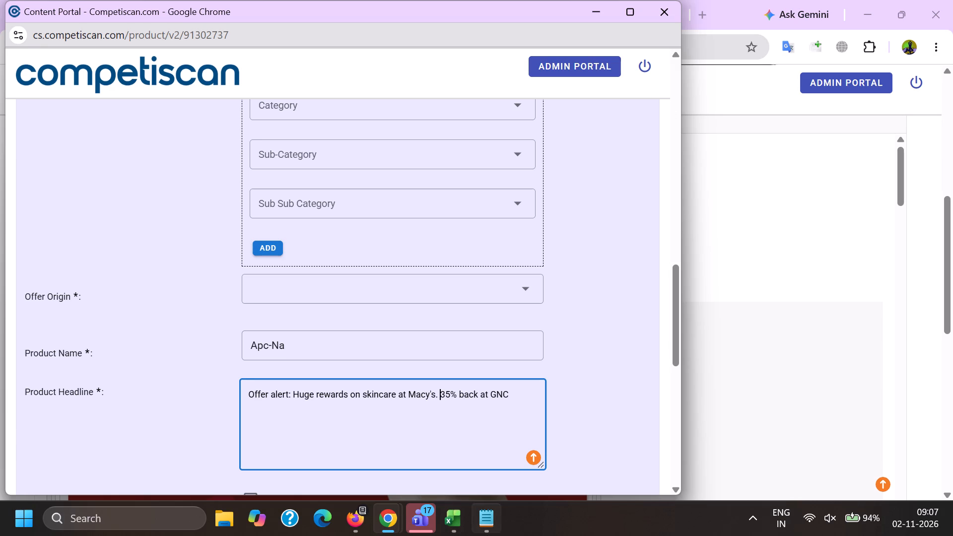
# Copy "Capital One Banking Services" from the cell above Excel's 01-Nov-26 heading and use it to replace the Product Name Apc-Na.
pyautogui.click(446, 523)
pyautogui.click(590, 473)
pyautogui.scroll(2, 614, 385)
pyautogui.click(716, 334)
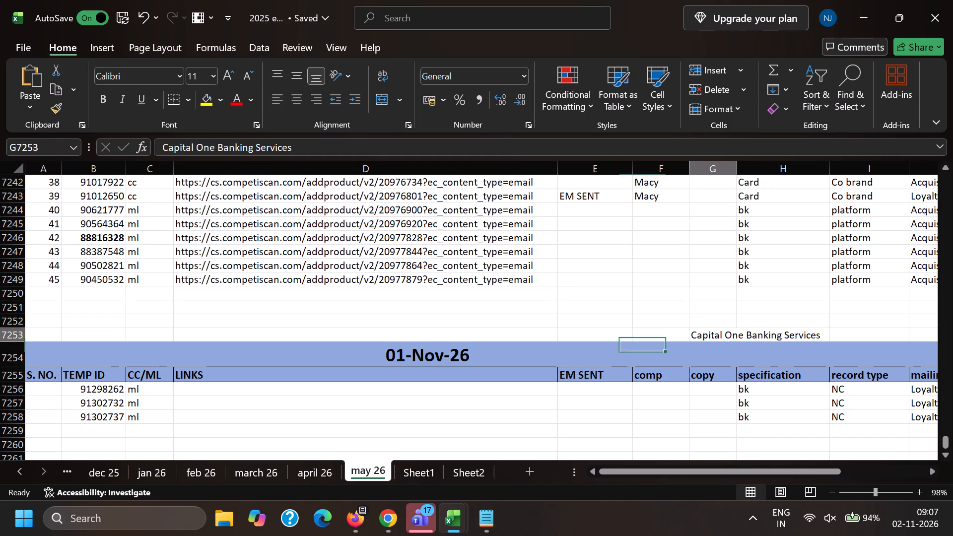
pyautogui.hotkey('ctrl', 'c')
pyautogui.hotkey('alt', 'Tab')
pyautogui.moveTo(380, 346); pyautogui.dragTo(190, 339)
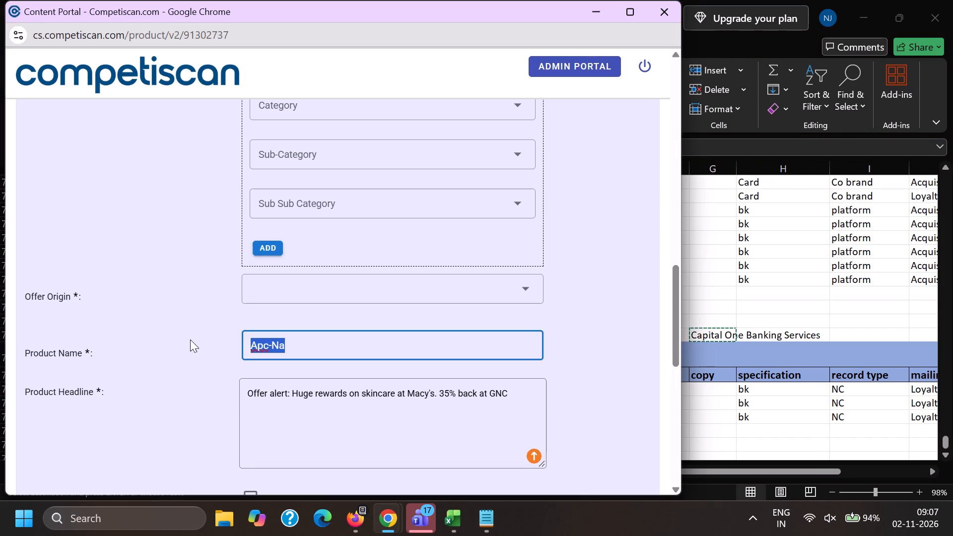
pyautogui.moveTo(190, 339); pyautogui.dragTo(191, 340)
pyautogui.hotkey('ctrl', 'v')
# Select Capital One as the company and apply its logo as the product image.
pyautogui.scroll(8, 253, 356)
pyautogui.click(351, 366)
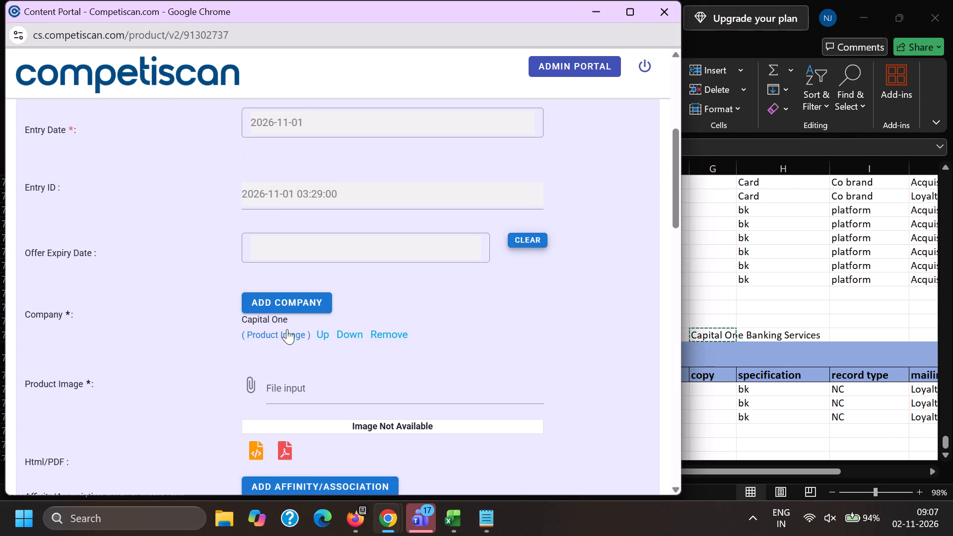
pyautogui.click(287, 329)
# Set the product's sector to Banking and its category to Banking Services.
pyautogui.scroll(-4, 286, 333)
pyautogui.click(288, 365)
pyautogui.click(272, 441)
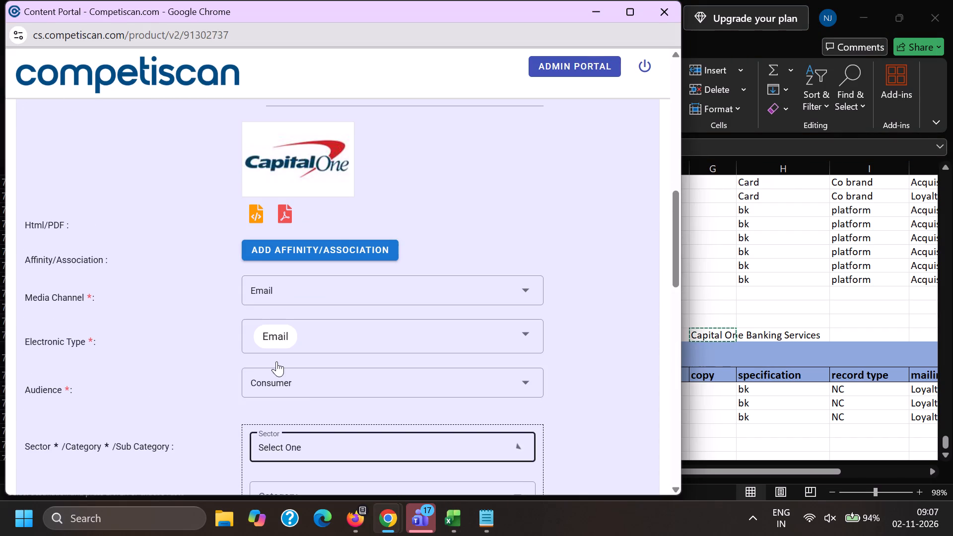
pyautogui.click(277, 343)
pyautogui.moveTo(147, 353); pyautogui.dragTo(159, 352)
pyautogui.scroll(-3, 206, 251)
pyautogui.click(269, 258)
pyautogui.click(289, 304)
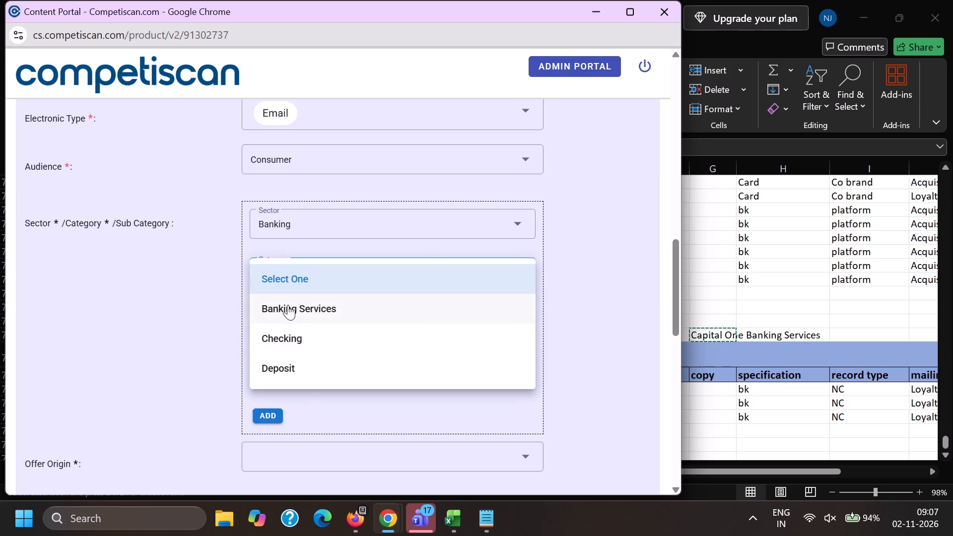
# Add the Banking and Banking Services classification to the product and choose its offer origin.
pyautogui.moveTo(192, 311); pyautogui.dragTo(204, 318)
pyautogui.click(265, 420)
pyautogui.scroll(-4, 264, 264)
pyautogui.click(255, 179)
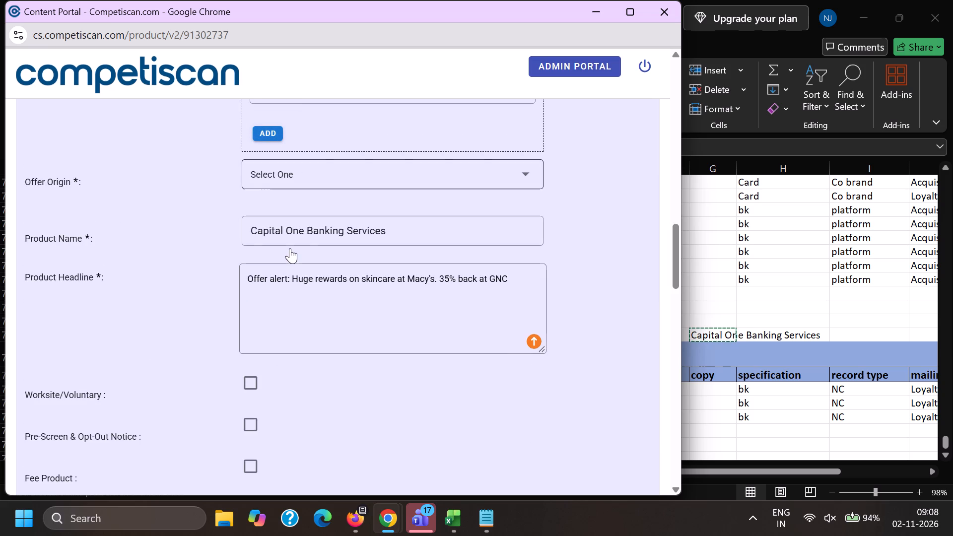
pyautogui.click(290, 244)
# Set the product's response mechanism to URL/Website and choose an option for its ancillary products.
pyautogui.scroll(-5, 286, 210)
pyautogui.click(269, 256)
pyautogui.click(298, 253)
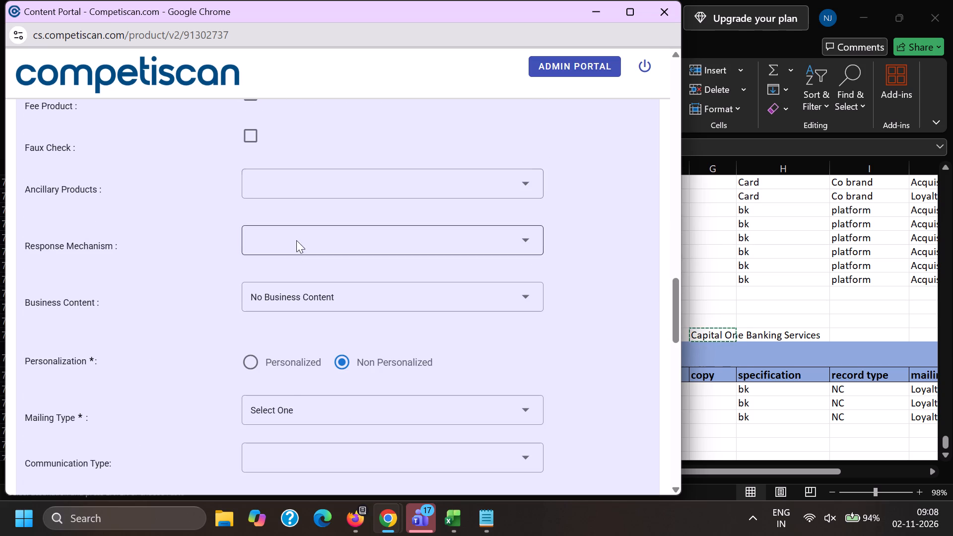
pyautogui.scroll(-7, 300, 166)
pyautogui.click(316, 360)
pyautogui.moveTo(153, 335); pyautogui.dragTo(160, 336)
pyautogui.scroll(3, 241, 328)
pyautogui.click(279, 334)
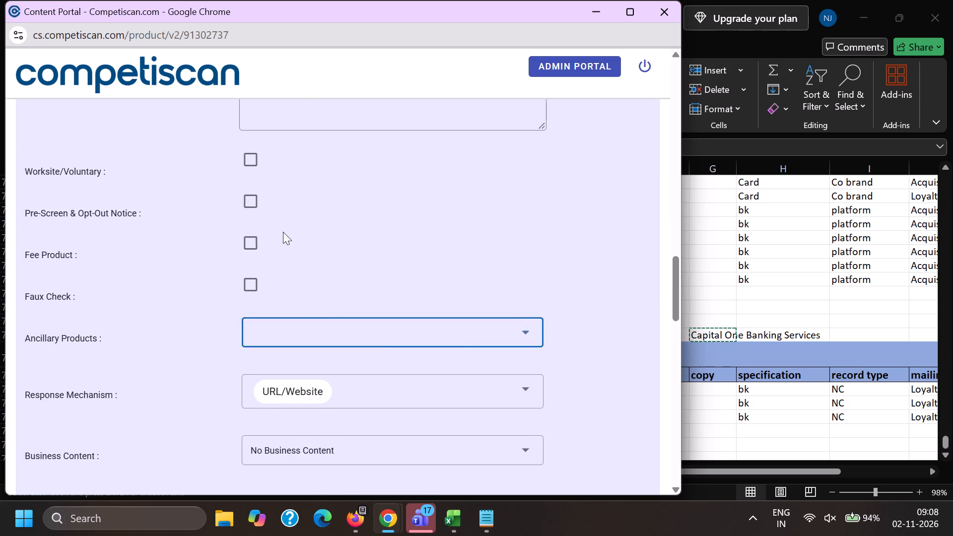
pyautogui.scroll(-7, 283, 235)
pyautogui.click(326, 377)
pyautogui.click(132, 361)
# Set the product's mailing type to Loyalty/Retention and its communication type to Online Web Tools/Software.
pyautogui.scroll(-4, 194, 250)
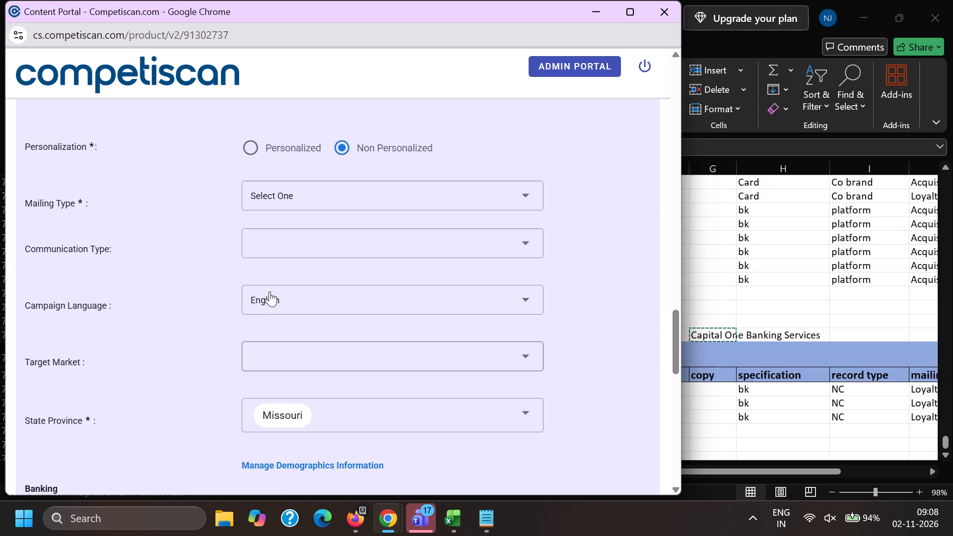
pyautogui.click(267, 192)
pyautogui.click(313, 291)
pyautogui.moveTo(156, 300); pyautogui.dragTo(163, 303)
pyautogui.click(288, 254)
pyautogui.scroll(-6, 301, 363)
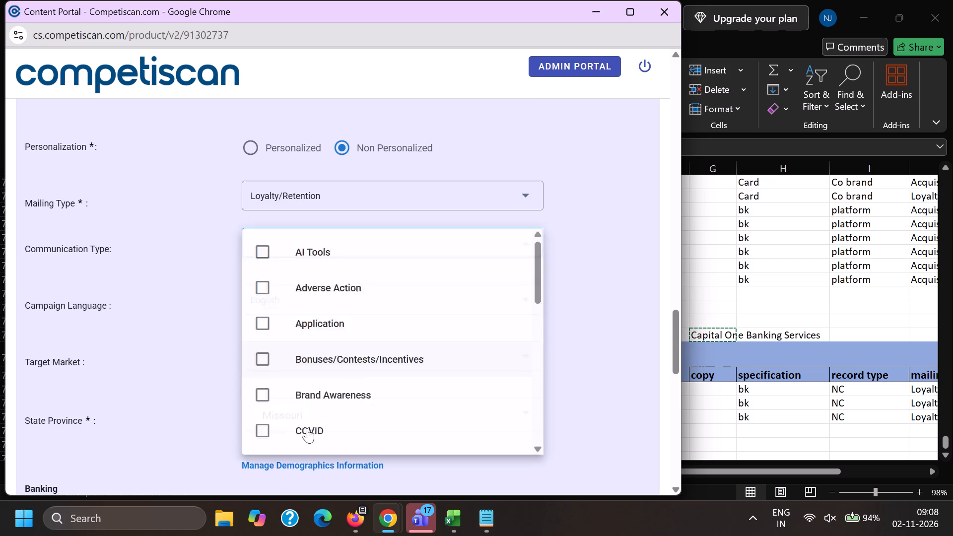
pyautogui.scroll(-7, 330, 399)
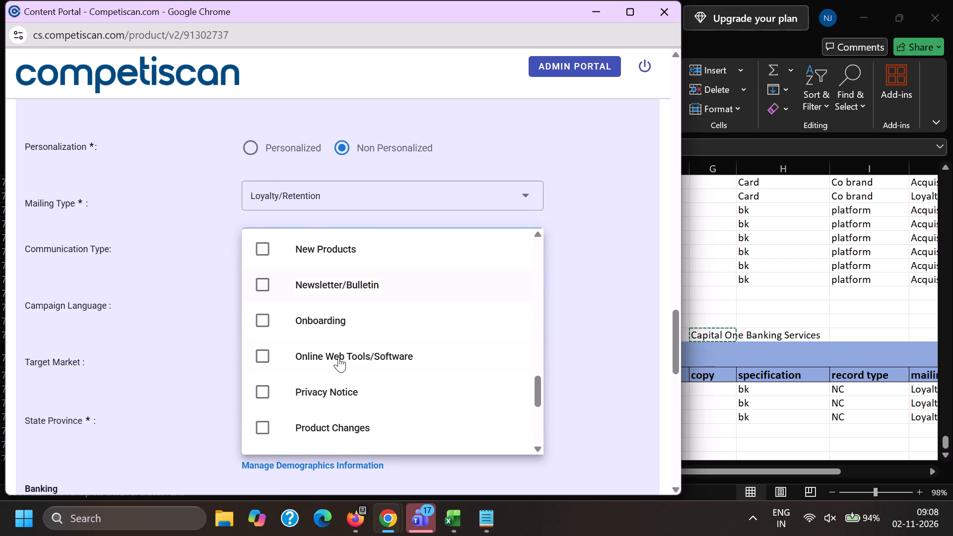
pyautogui.click(339, 351)
pyautogui.doubleClick(154, 355)
# Submit the completed Capital One Banking Services product record.
pyautogui.press('End')
pyautogui.scroll(-5, 332, 407)
pyautogui.click(267, 493)
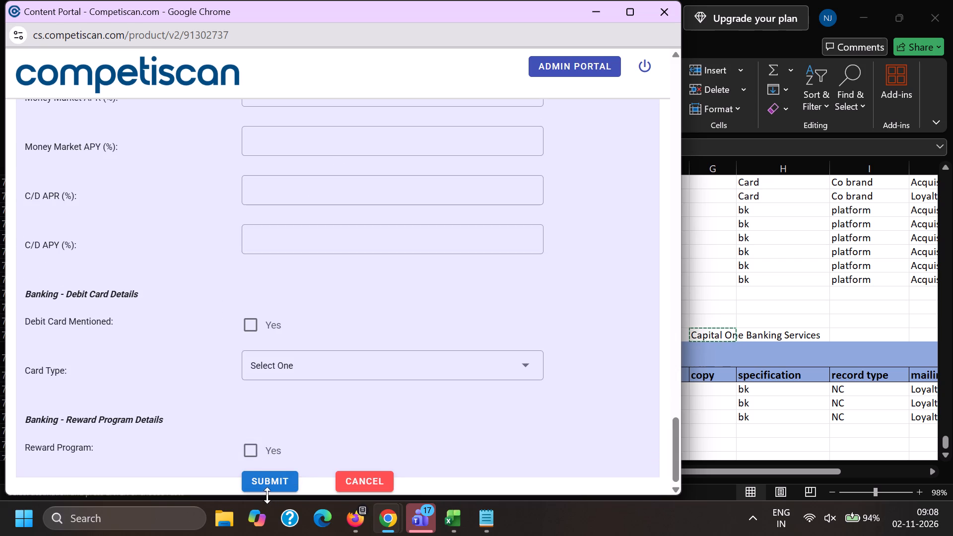
pyautogui.click(271, 480)
# Switch to the Content Portal email list in Firefox and select the subject text "CVS Offer: Activate $15 Rewards" of email 91296904.
pyautogui.click(362, 531)
pyautogui.click(355, 529)
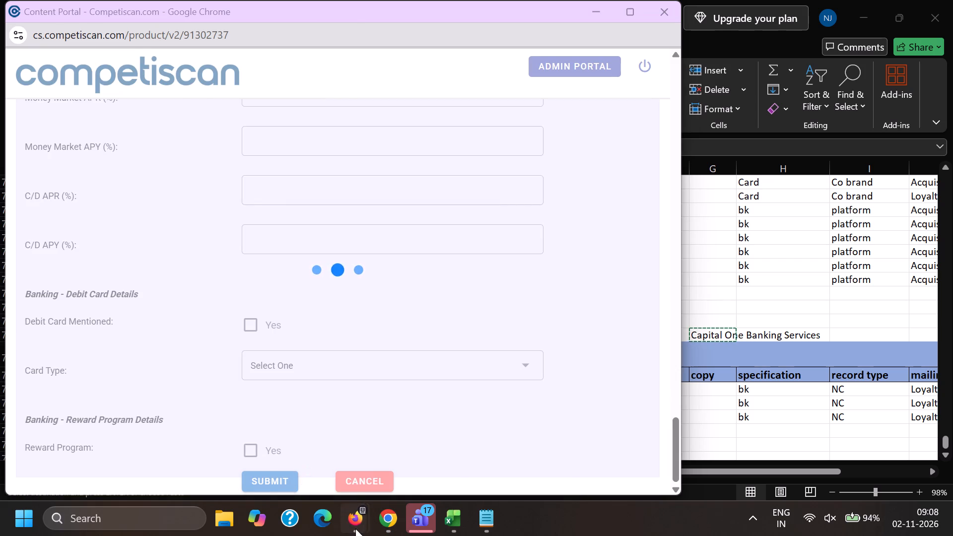
pyautogui.click(230, 437)
pyautogui.click(54, 148)
pyautogui.click(79, 0)
pyautogui.click(250, 0)
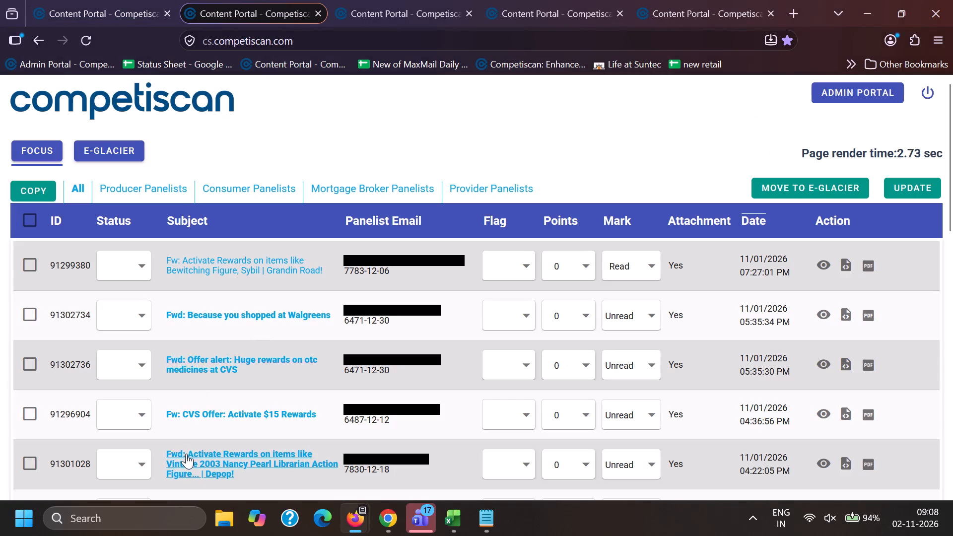
pyautogui.moveTo(186, 453); pyautogui.dragTo(260, 472)
pyautogui.moveTo(183, 402); pyautogui.dragTo(307, 415)
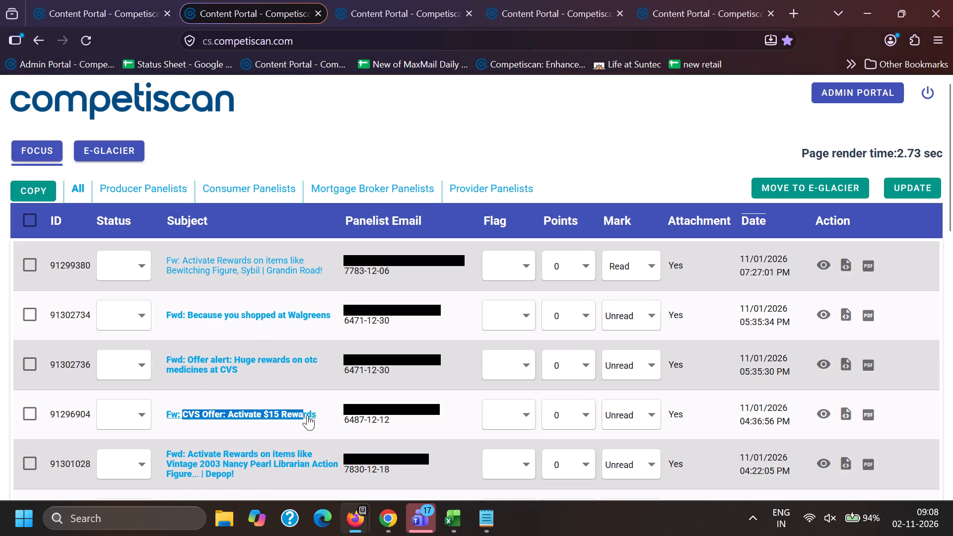
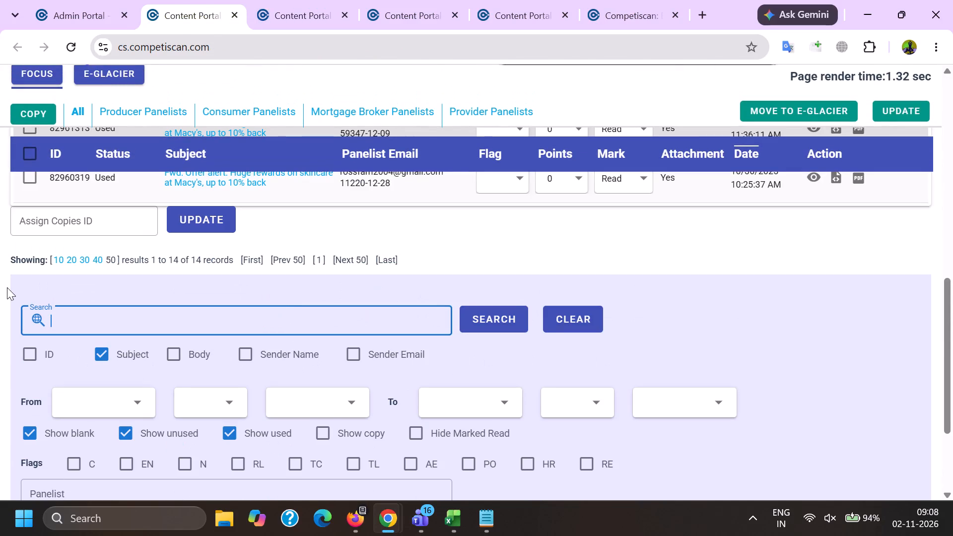
# Search the email subjects for the exact phrase "CVS Offer: Activate $15 Rewards " and open the matching 11/01/2026 email in a new tab.
pyautogui.hotkey('shift', '"')
pyautogui.hotkey('ctrl', 'v')
pyautogui.hotkey('shift', '"')
pyautogui.press('Return')
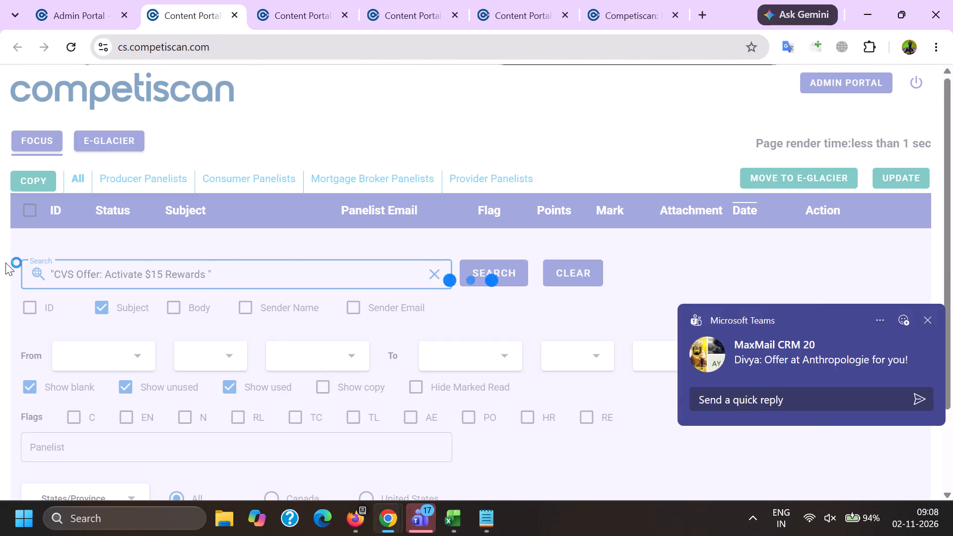
pyautogui.keyDown('ctrl'); pyautogui.click(243, 258); pyautogui.keyUp('ctrl')
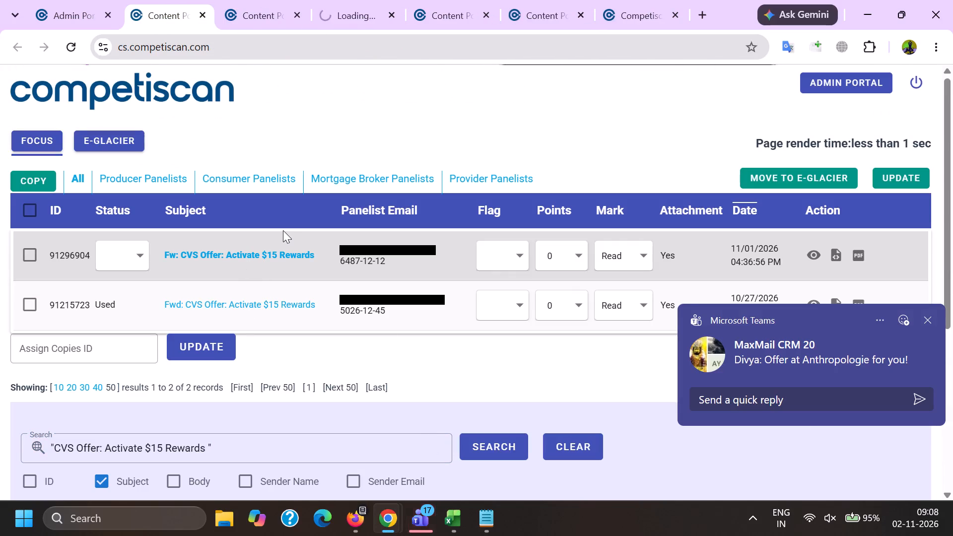
pyautogui.click(290, 1)
pyautogui.click(334, 0)
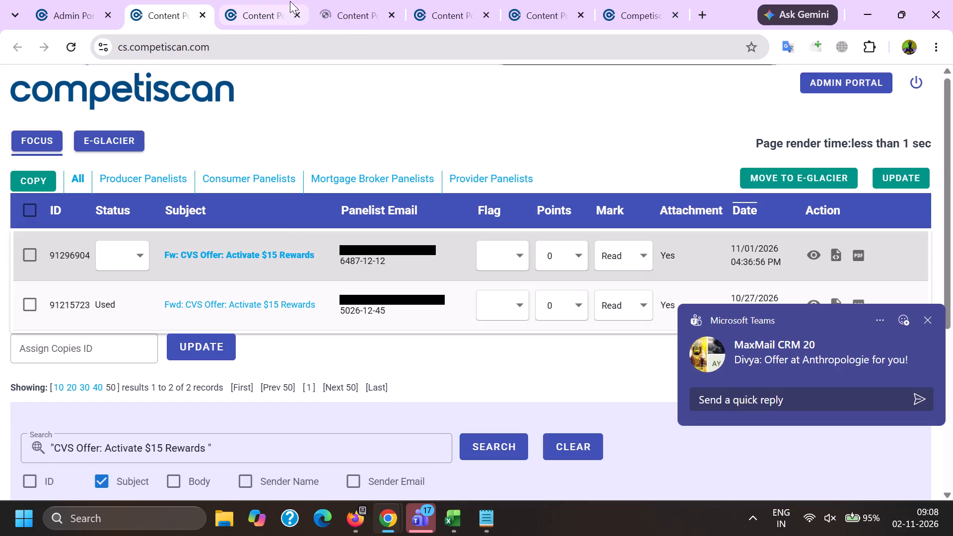
pyautogui.click(265, 16)
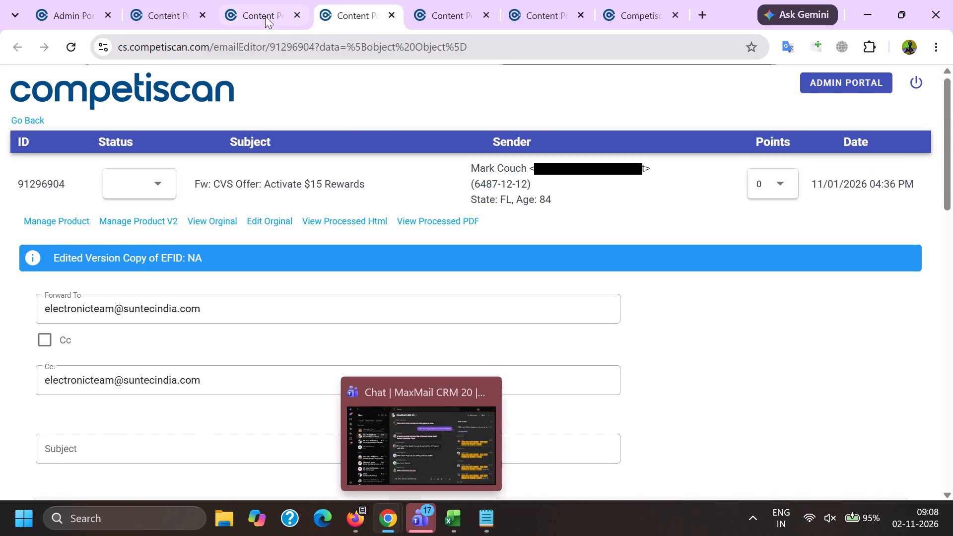
pyautogui.scroll(2, 227, 440)
pyautogui.moveTo(216, 373); pyautogui.dragTo(39, 344)
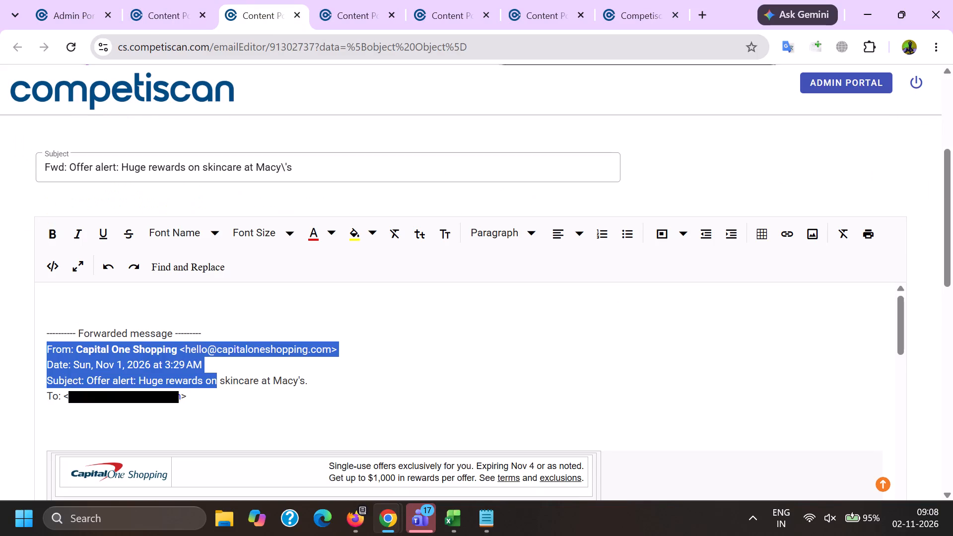
pyautogui.moveTo(44, 317); pyautogui.dragTo(237, 329)
pyautogui.press('BackSpace')
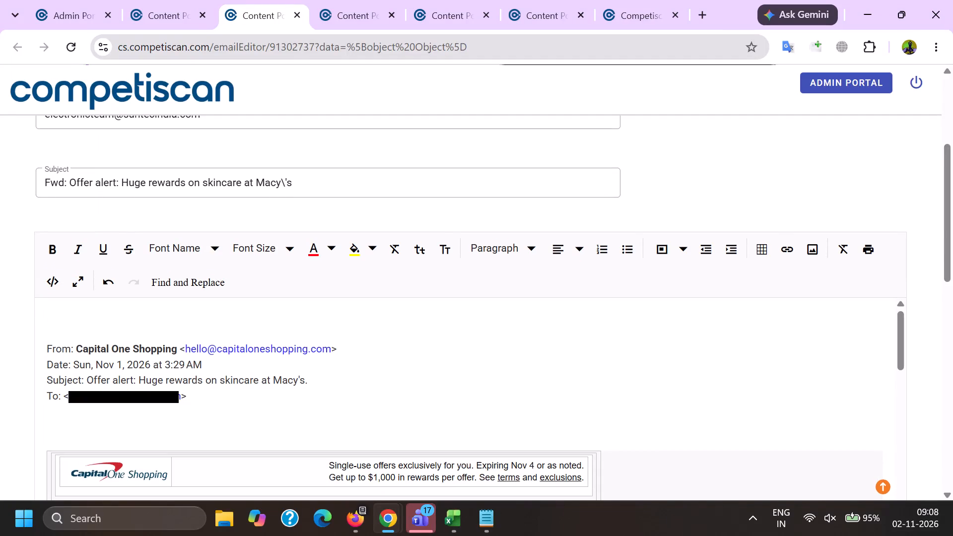
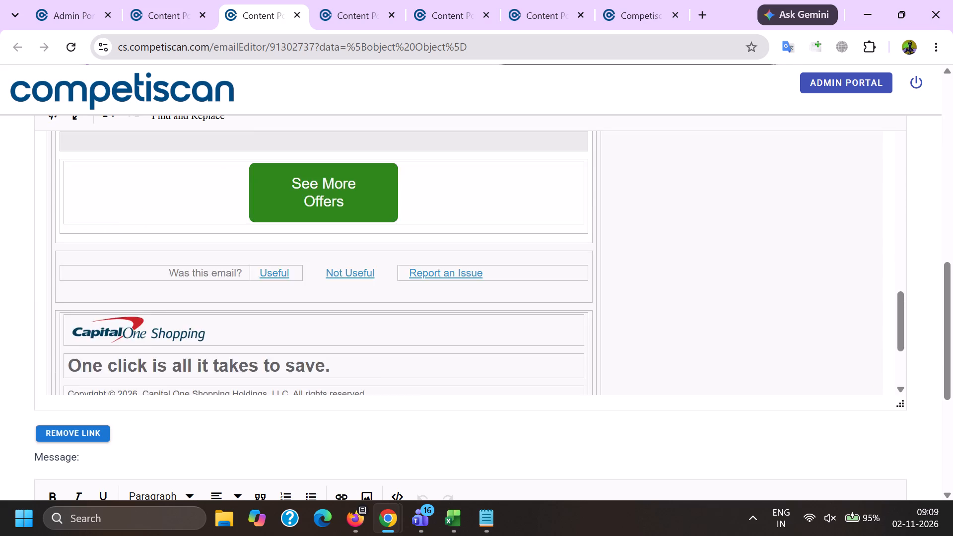
# Remove all links from the Macy's skincare offer email, restoring only the Privacy Policy link with its original copied address.
pyautogui.scroll(-4, 345, 328)
pyautogui.rightClick(332, 277)
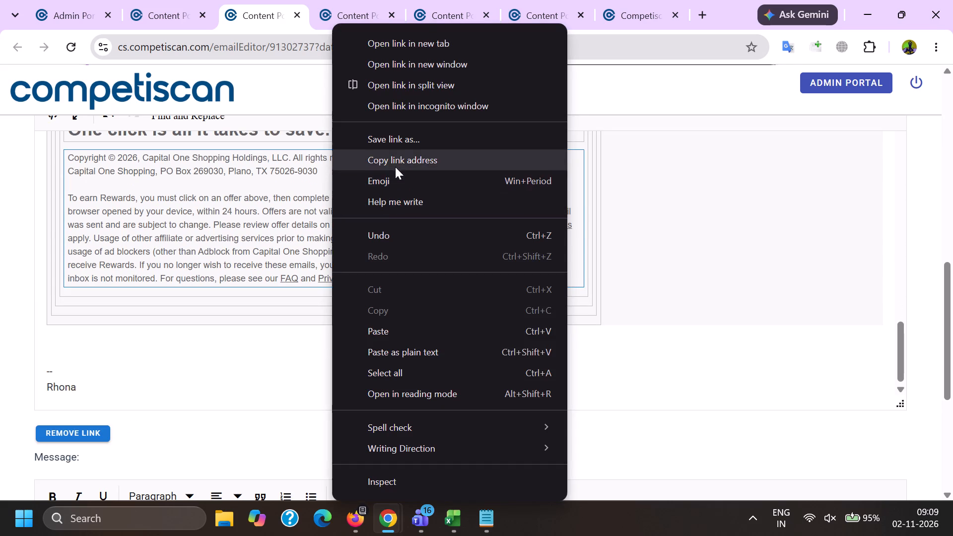
pyautogui.click(395, 163)
pyautogui.click(84, 439)
pyautogui.click(552, 136)
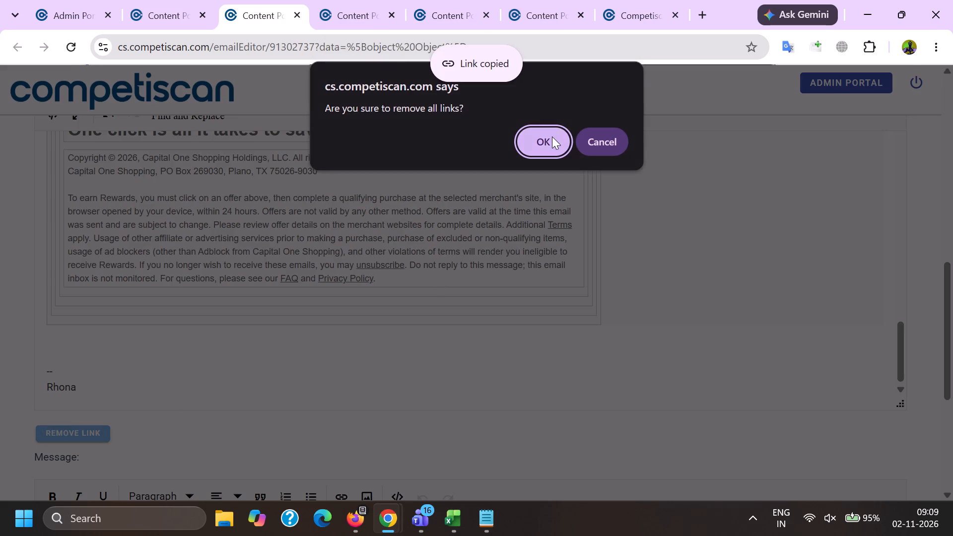
pyautogui.click(325, 275)
pyautogui.hotkey('ctrl', 'k')
pyautogui.hotkey('ctrl', 'v')
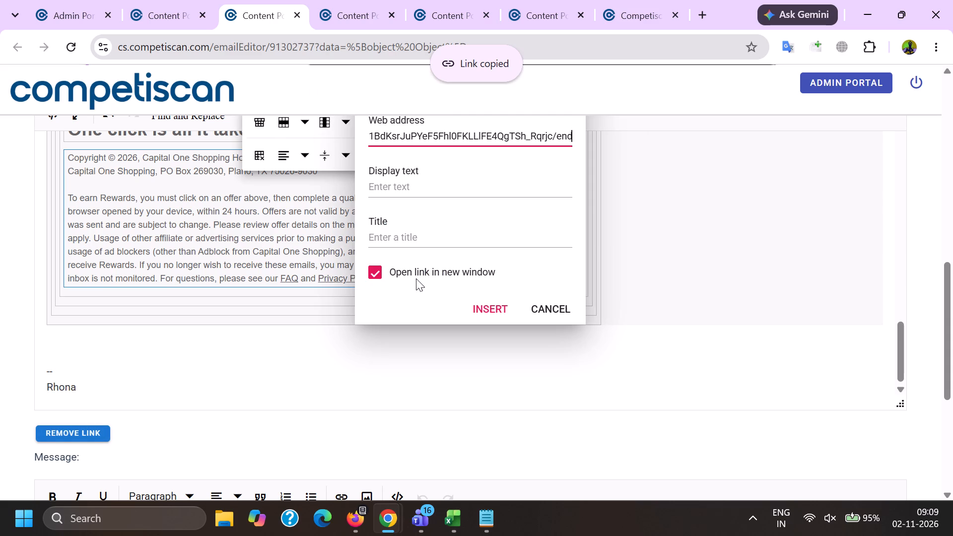
pyautogui.click(493, 306)
pyautogui.scroll(-10, 487, 301)
pyautogui.scroll(1, 407, 369)
pyautogui.scroll(-1, 407, 370)
pyautogui.scroll(1, 407, 372)
pyautogui.scroll(-10, 408, 373)
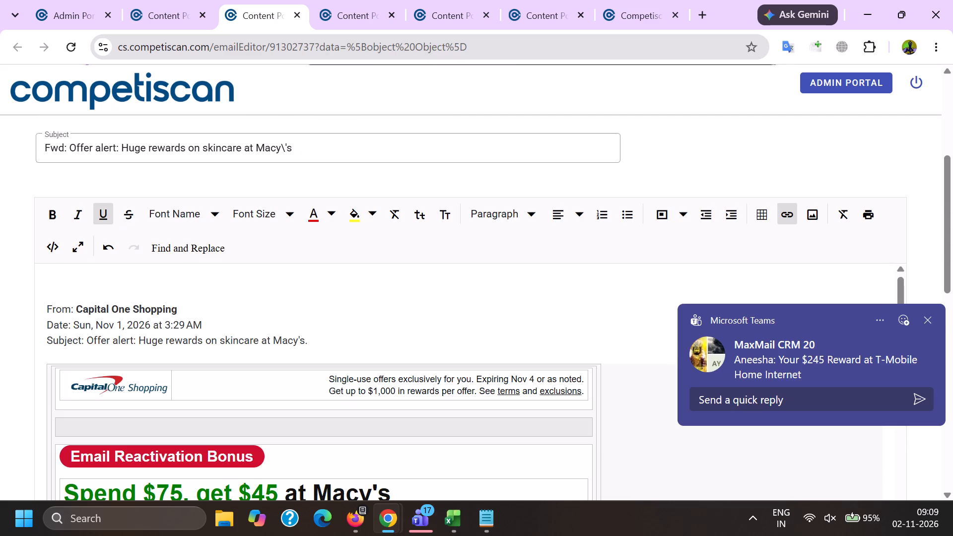
pyautogui.scroll(-20, 408, 416)
pyautogui.scroll(-10, 408, 416)
pyautogui.scroll(3, 193, 447)
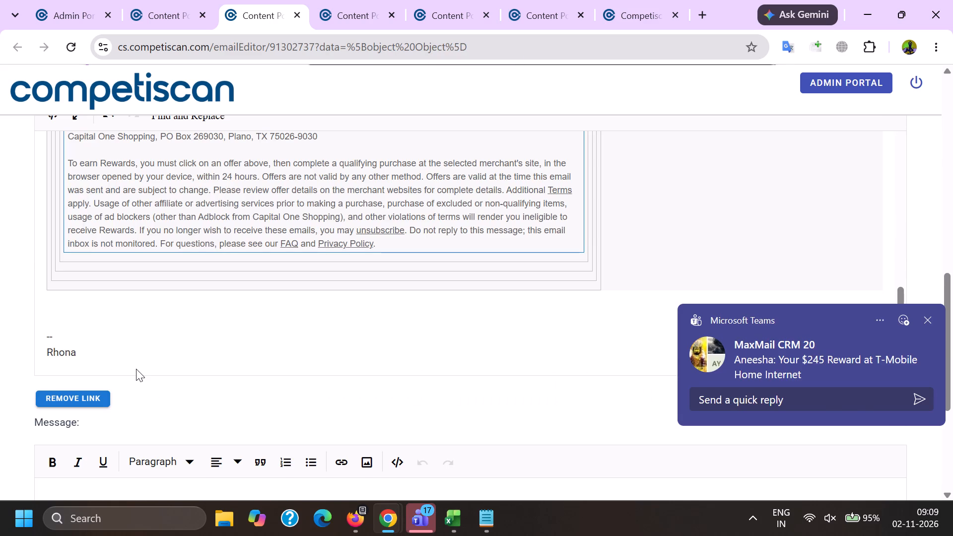
pyautogui.moveTo(136, 366); pyautogui.dragTo(71, 327)
pyautogui.moveTo(125, 356); pyautogui.dragTo(0, 333)
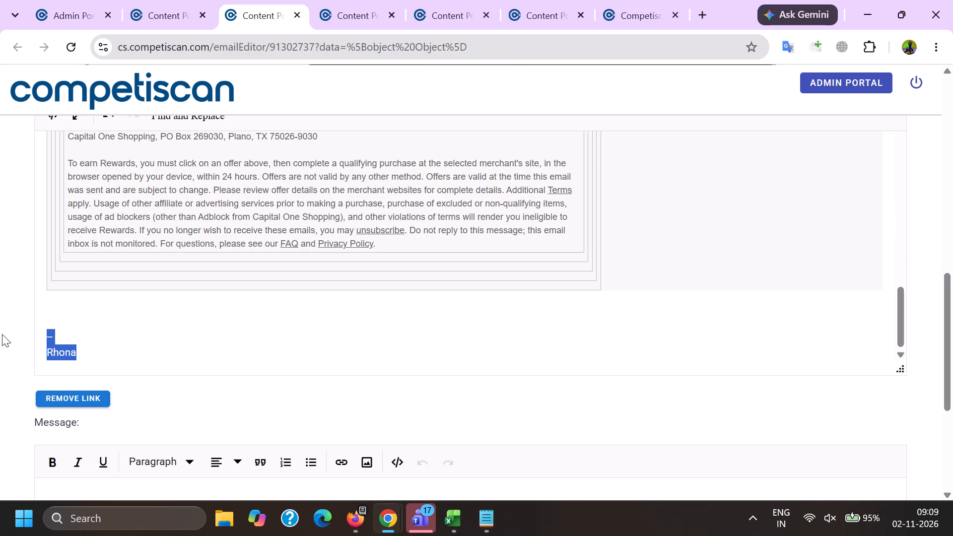
pyautogui.press('BackSpace')
pyautogui.scroll(-13, 71, 341)
pyautogui.click(351, 376)
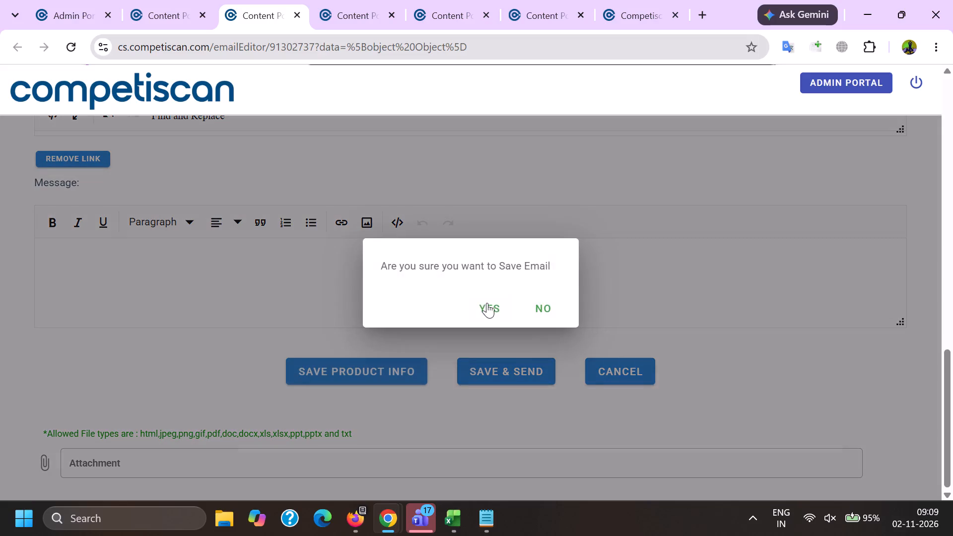
pyautogui.click(486, 301)
# Log the CVS $15 Rewards email's ID 91296904 in Excel's next empty TEMP ID row under 01-Nov-26, with CC/ML set to ml.
pyautogui.click(339, 0)
pyautogui.doubleClick(291, 42)
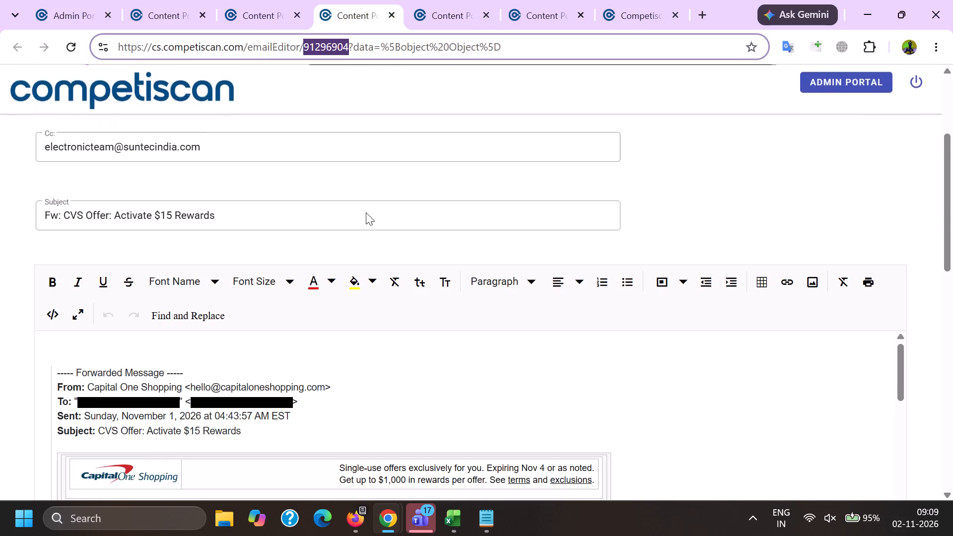
pyautogui.hotkey('ctrl', 'c')
pyautogui.click(456, 535)
pyautogui.click(638, 463)
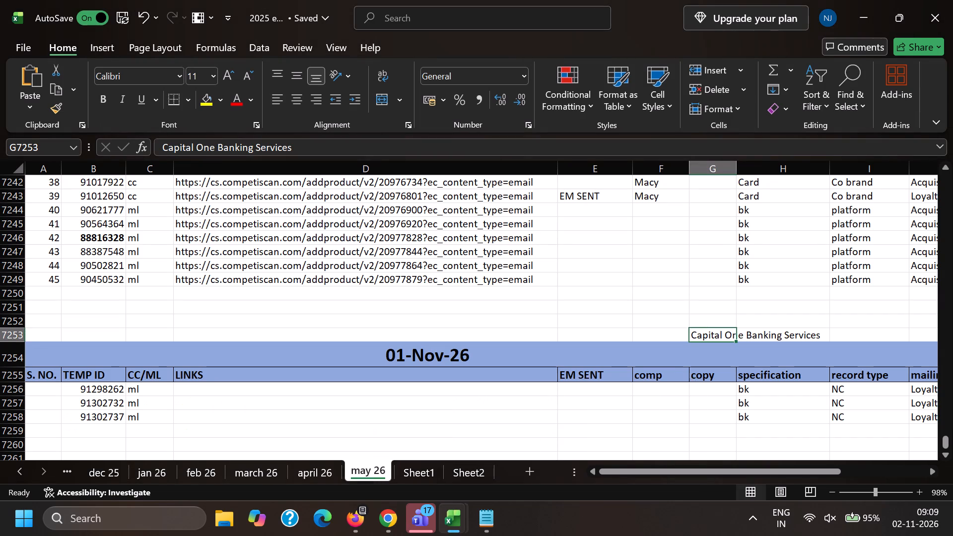
pyautogui.click(98, 427)
pyautogui.hotkey('ctrl', 'v')
pyautogui.click(149, 434)
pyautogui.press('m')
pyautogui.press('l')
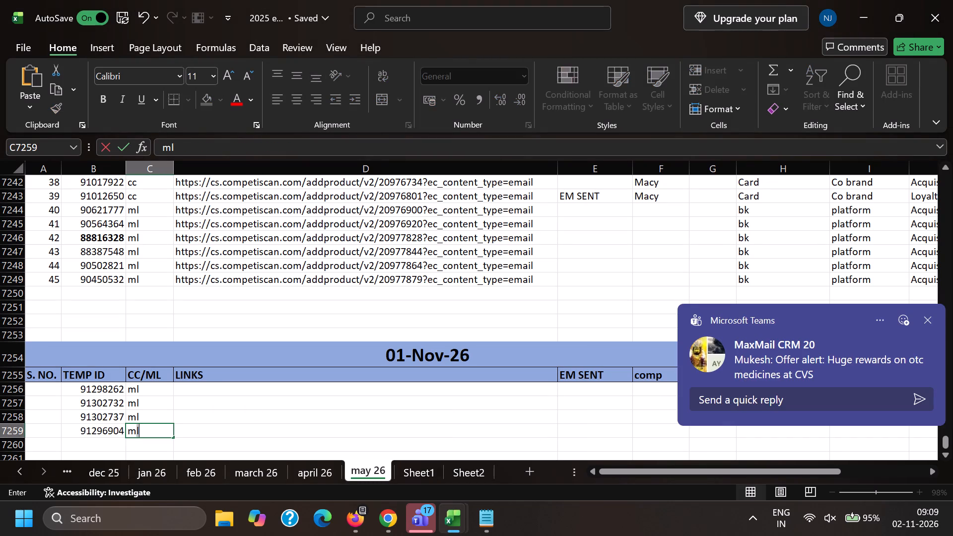
pyautogui.press('Right')
# Copy the bk, NC and Loyalty entries from row 7258 into the new row 7259.
pyautogui.press('Right')
pyautogui.press('Right')
pyautogui.press('Right')
pyautogui.press('Right')
pyautogui.press('Right')
pyautogui.press('Up')
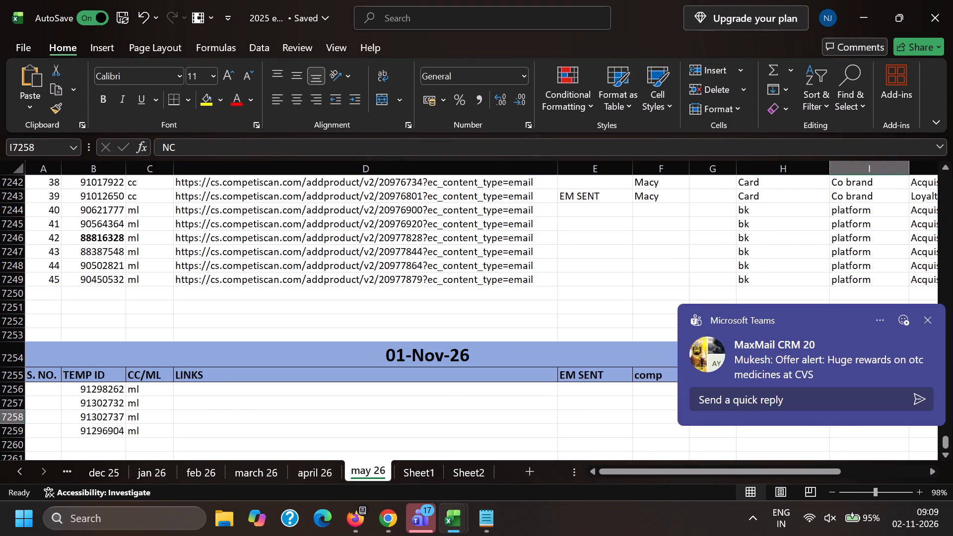
pyautogui.press('Left')
pyautogui.hotkey('shift', 'Right')
pyautogui.hotkey('shift', 'Right')
pyautogui.hotkey('shift', 'Right')
pyautogui.hotkey('shift', 'Left')
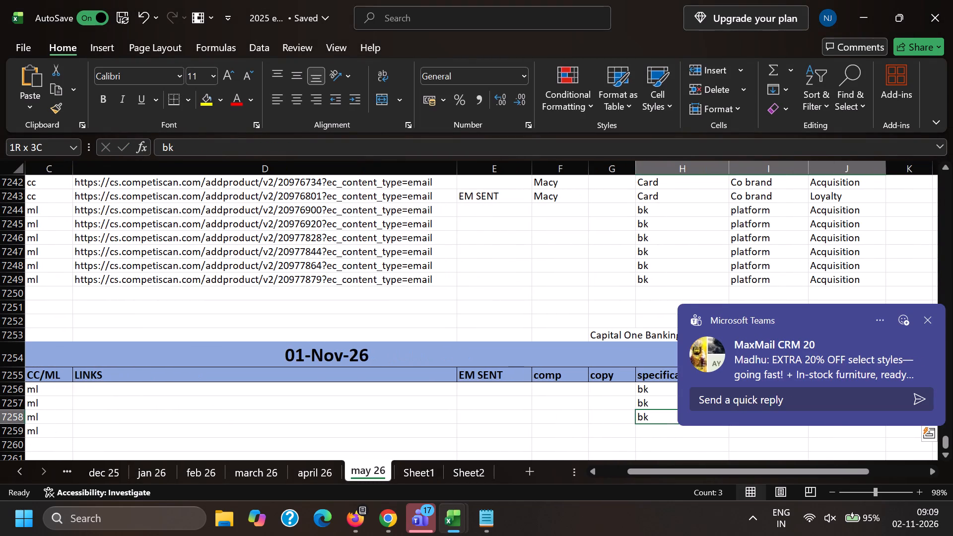
pyautogui.hotkey('ctrl', 'c')
pyautogui.press('Down')
pyautogui.hotkey('ctrl', 'v')
pyautogui.press('Left')
pyautogui.press('Left')
pyautogui.press('Left')
pyautogui.press('Left')
pyautogui.press('Left')
pyautogui.press('Left')
pyautogui.press('Left')
pyautogui.press('Left')
pyautogui.press('Left')
pyautogui.press('Left')
pyautogui.press('Left')
pyautogui.press('Left')
pyautogui.press('Left')
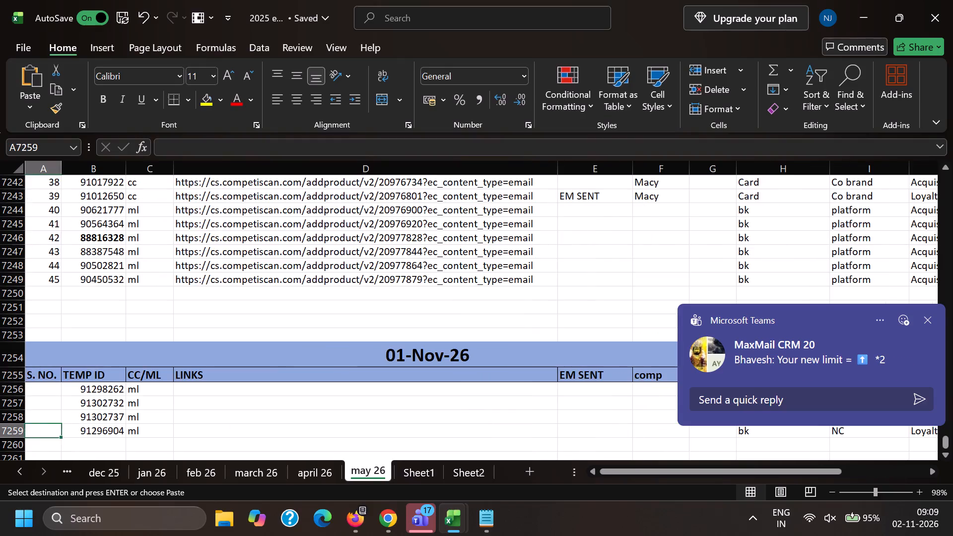
# Back in the CVS email, delete the Forwarded Message line and the leftover space and indent before the From line.
pyautogui.hotkey('alt', 'Tab')
pyautogui.moveTo(224, 374); pyautogui.dragTo(48, 372)
pyautogui.press('BackSpace')
pyautogui.click(51, 385)
pyautogui.press('BackSpace')
pyautogui.press('BackSpace')
# Remove the To line containing the panelist's name and email address from the CVS email's header.
pyautogui.moveTo(48, 381); pyautogui.dragTo(117, 377)
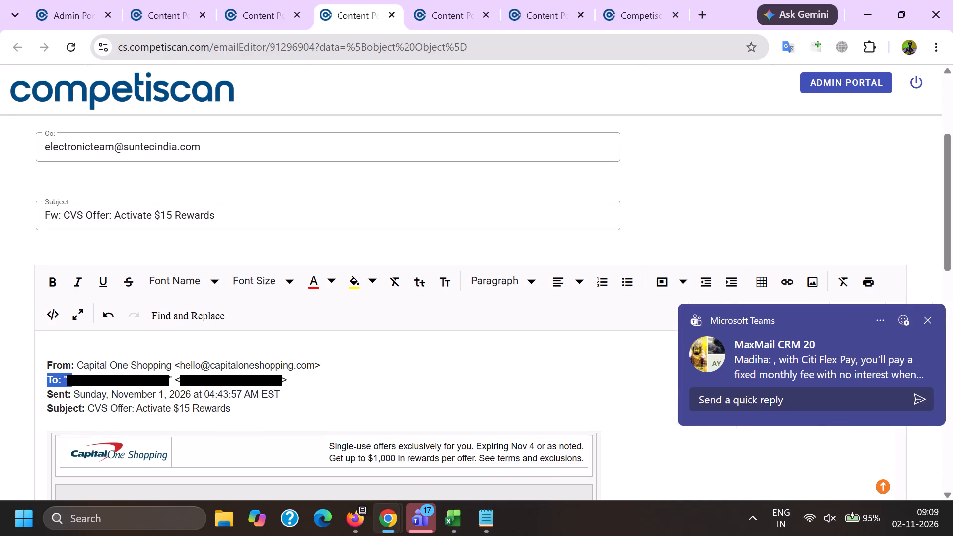
# Delete the recipient line and the sender's e-mail address from the header of the CVS Offer email body.
pyautogui.moveTo(117, 377); pyautogui.dragTo(313, 383)
pyautogui.press('BackSpace')
pyautogui.press('BackSpace')
pyautogui.moveTo(178, 362); pyautogui.dragTo(365, 370)
pyautogui.press('BackSpace')
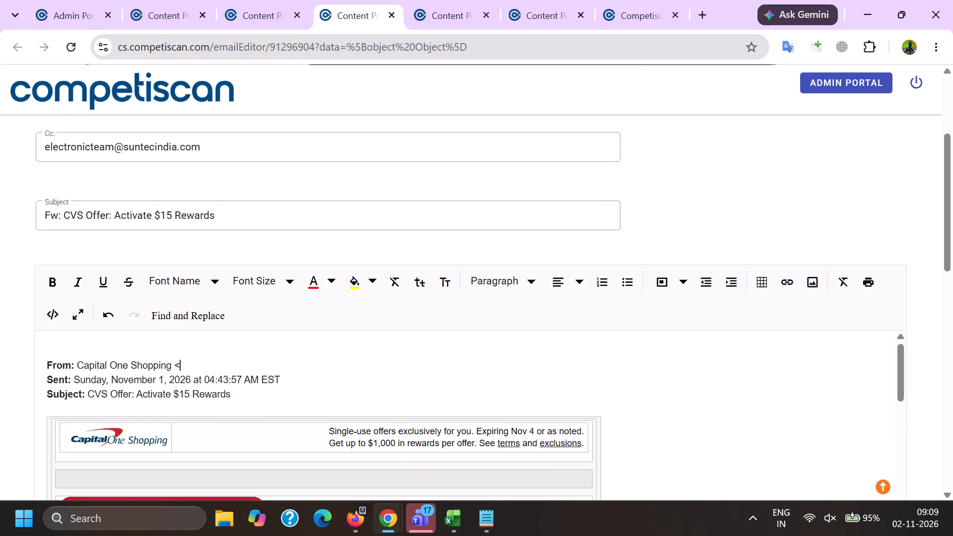
pyautogui.press('BackSpace')
# Copy the Privacy Policy link address from the email footer and remove all links from the email body.
pyautogui.scroll(-20, 307, 134)
pyautogui.scroll(-20, 307, 134)
pyautogui.scroll(-1, 307, 134)
pyautogui.scroll(-6, 279, 354)
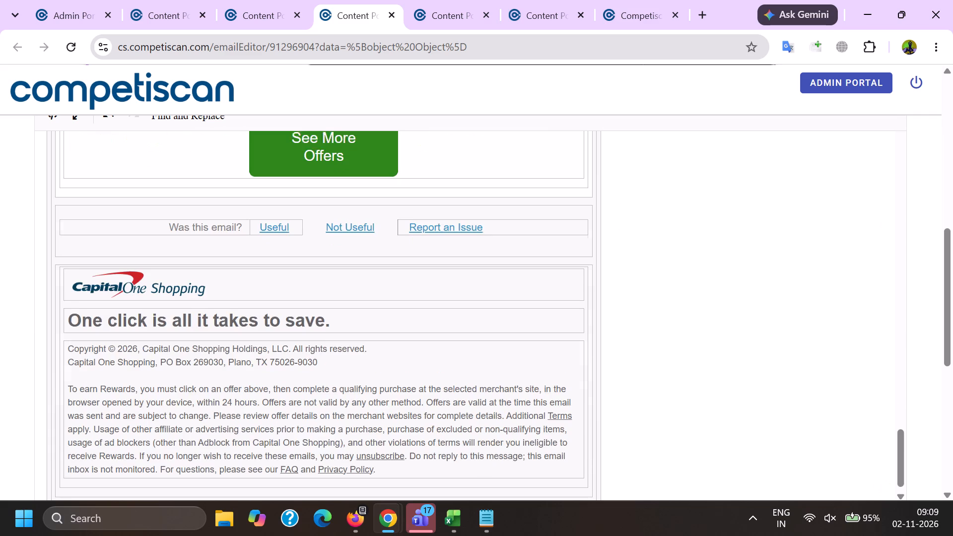
pyautogui.scroll(-4, 267, 342)
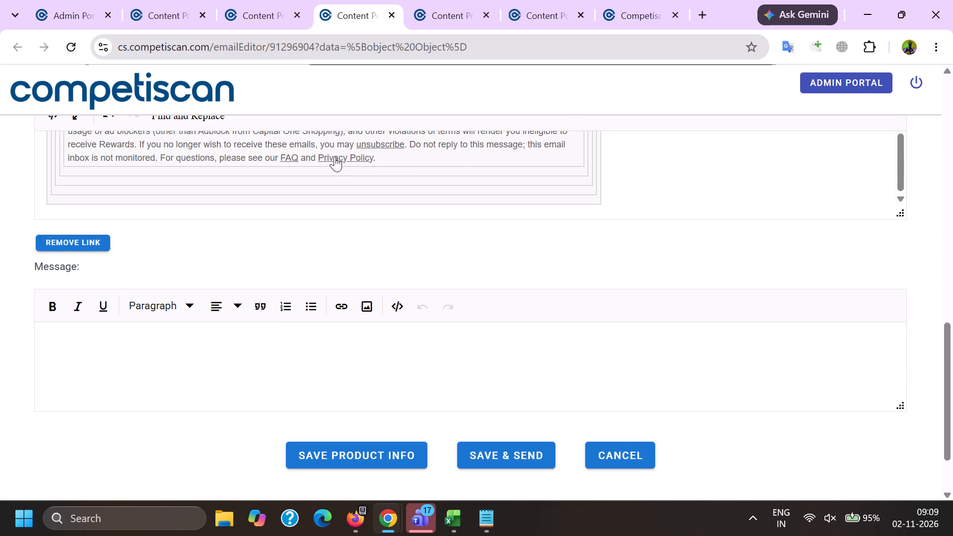
pyautogui.rightClick(334, 156)
pyautogui.click(372, 161)
pyautogui.click(104, 241)
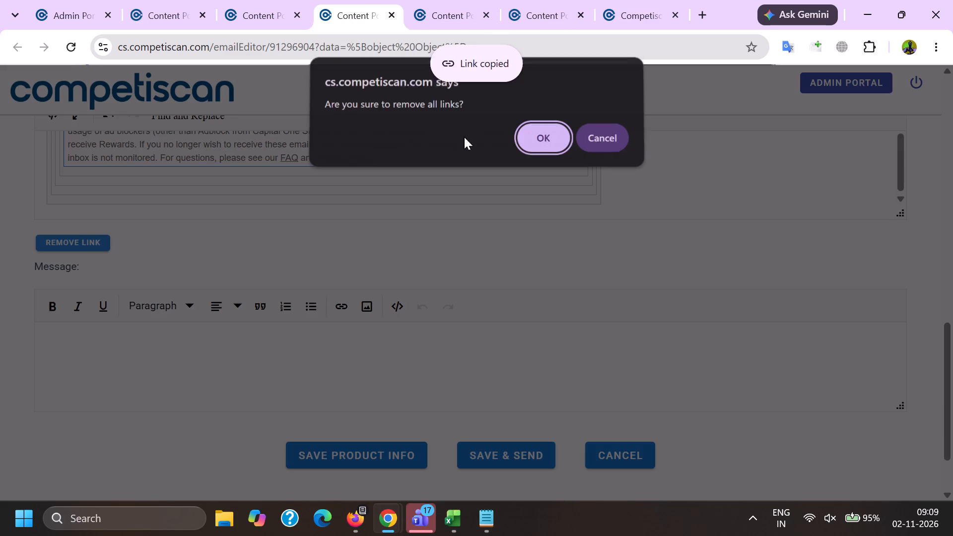
pyautogui.click(544, 147)
# Insert the copied web address as a link at the footer's Privacy Policy text, set to open in a new window.
pyautogui.scroll(2, 402, 390)
pyautogui.click(327, 329)
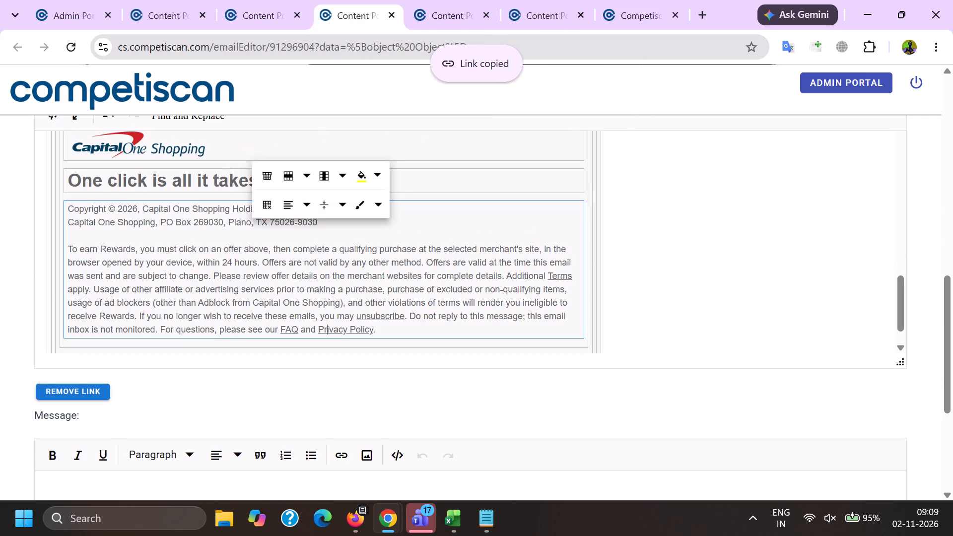
pyautogui.hotkey('ctrl', 'k')
pyautogui.hotkey('ctrl', 'v')
pyautogui.click(495, 303)
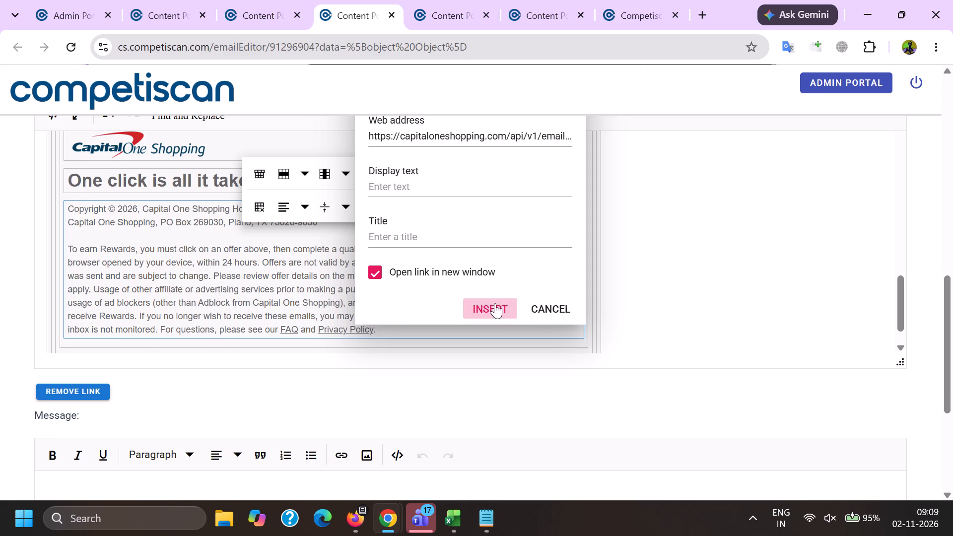
# Save the product info for the edited CVS Offer email.
pyautogui.scroll(-11, 0, 323)
pyautogui.scroll(1, 2, 305)
pyautogui.scroll(-9, 3, 307)
pyautogui.click(342, 372)
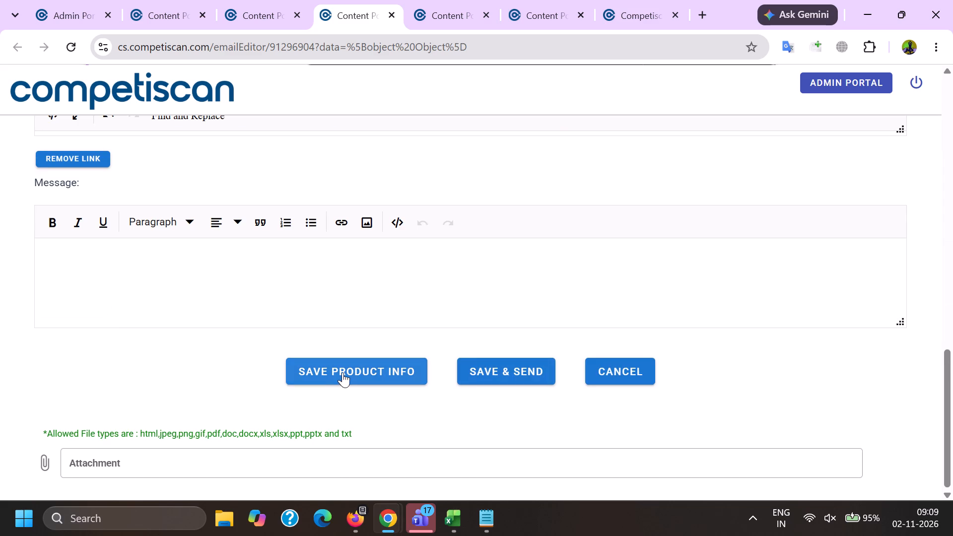
pyautogui.click(492, 314)
pyautogui.click(285, 0)
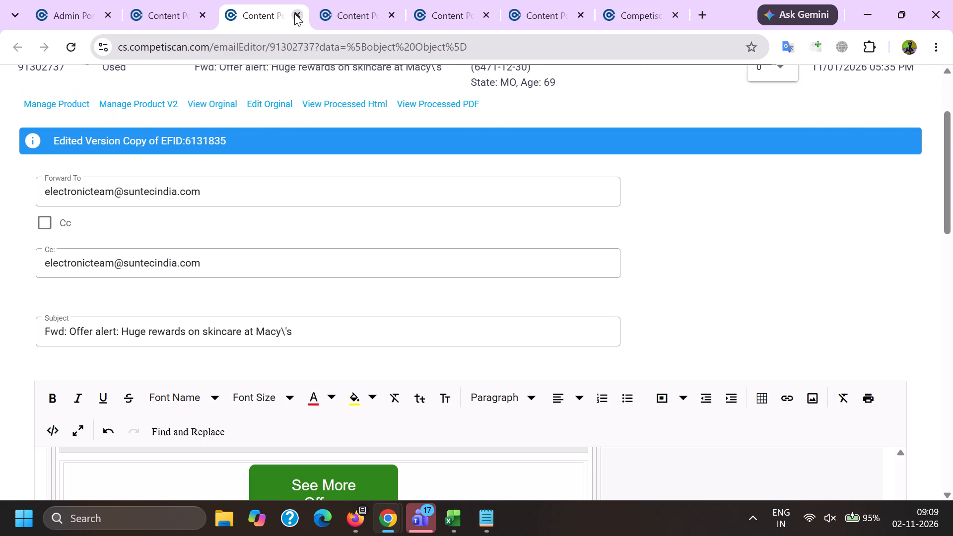
pyautogui.click(294, 13)
pyautogui.doubleClick(64, 109)
# Append a period and the copied body headline "Earn 3.5% back at Best Buy" after the Subject line in the CVS Offer email body.
pyautogui.hotkey('alt', 'Tab')
pyautogui.scroll(-6, 197, 197)
pyautogui.scroll(-5, 179, 343)
pyautogui.tripleClick(138, 192)
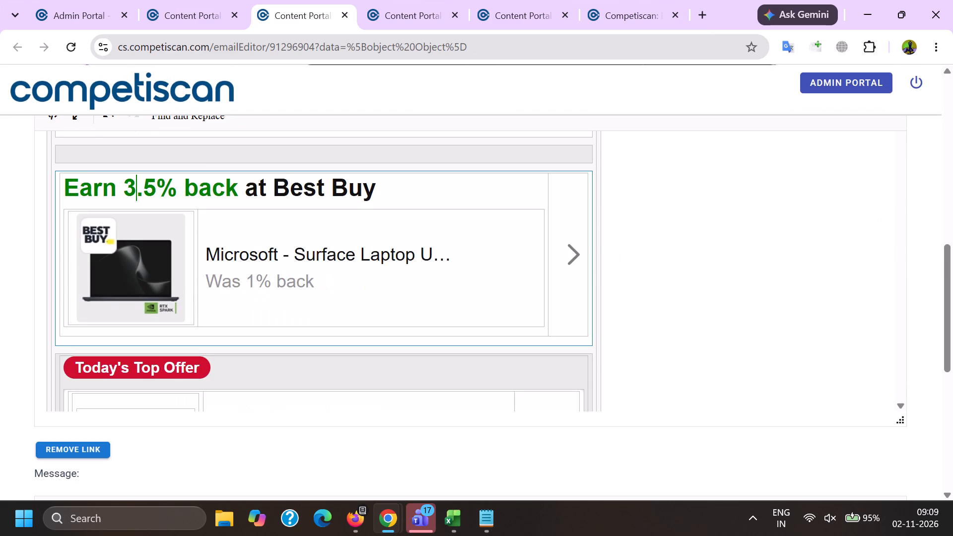
pyautogui.hotkey('ctrl', 'c')
pyautogui.scroll(11, 184, 279)
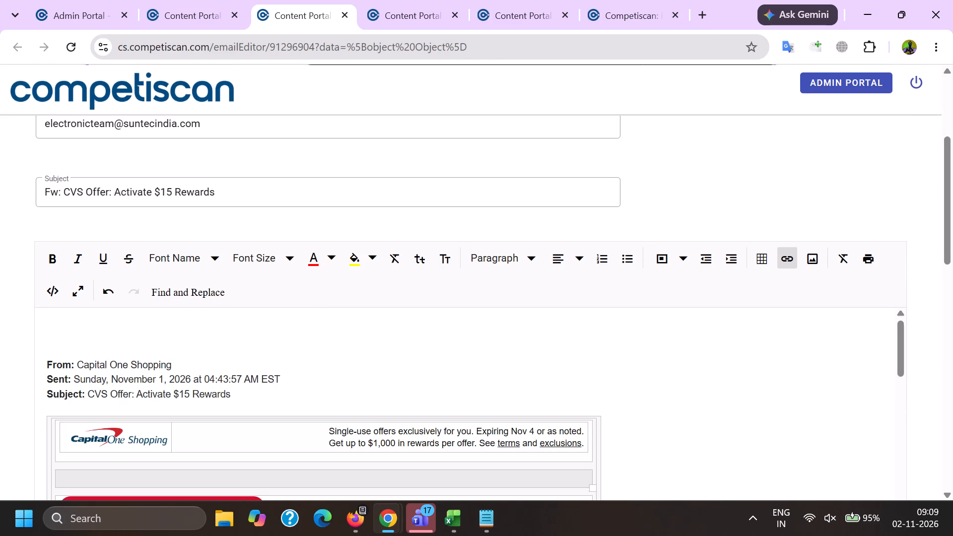
pyautogui.click(344, 406)
pyautogui.press('.')
pyautogui.press('space')
pyautogui.hotkey('ctrl', 'v')
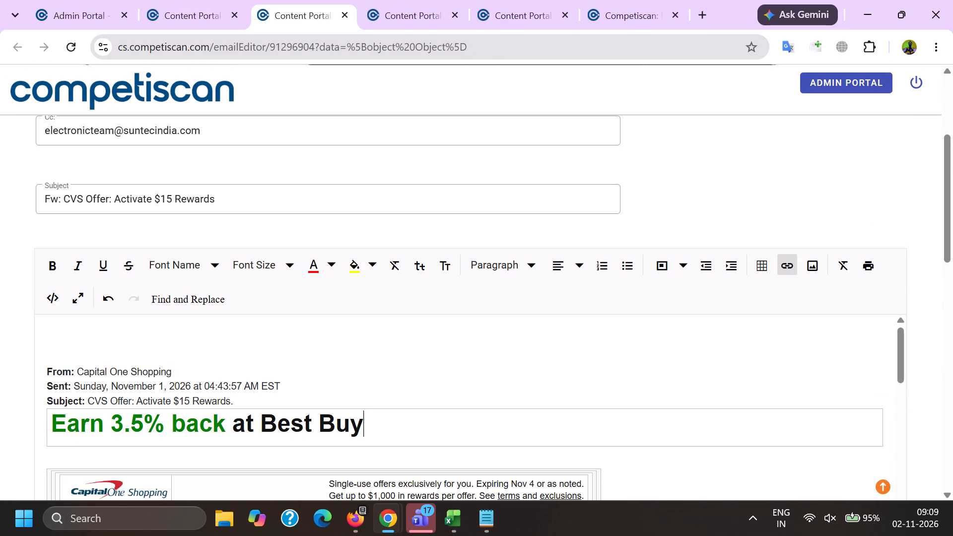
# Copy the combined subject and Best Buy headline text, and undo the last edit in the email body.
pyautogui.scroll(-2, 120, 85)
pyautogui.moveTo(89, 252); pyautogui.dragTo(449, 278)
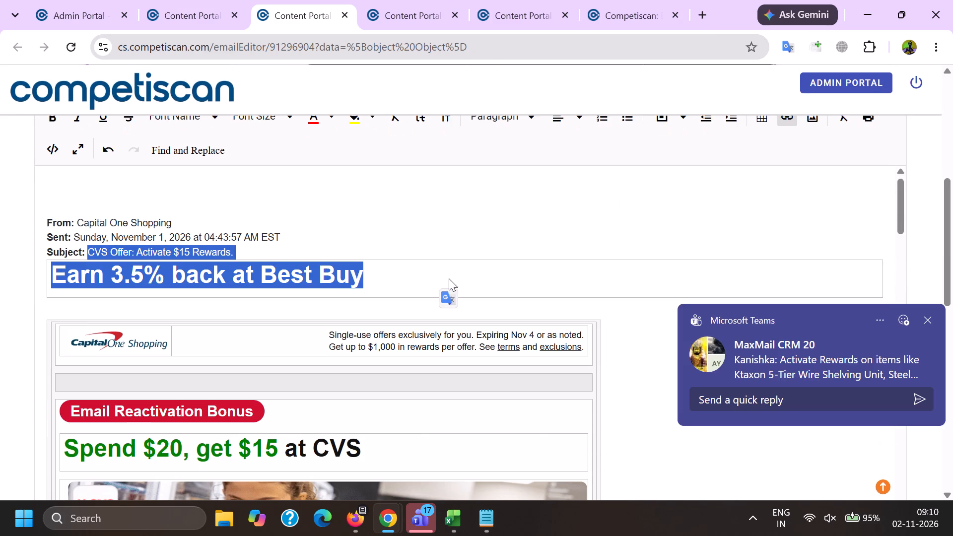
pyautogui.hotkey('ctrl', 'c')
pyautogui.hotkey('ctrl', 'z')
# Add Capital One as the company in the CVS Offer email's product form.
pyautogui.hotkey('alt', 'Tab')
pyautogui.click(418, 141)
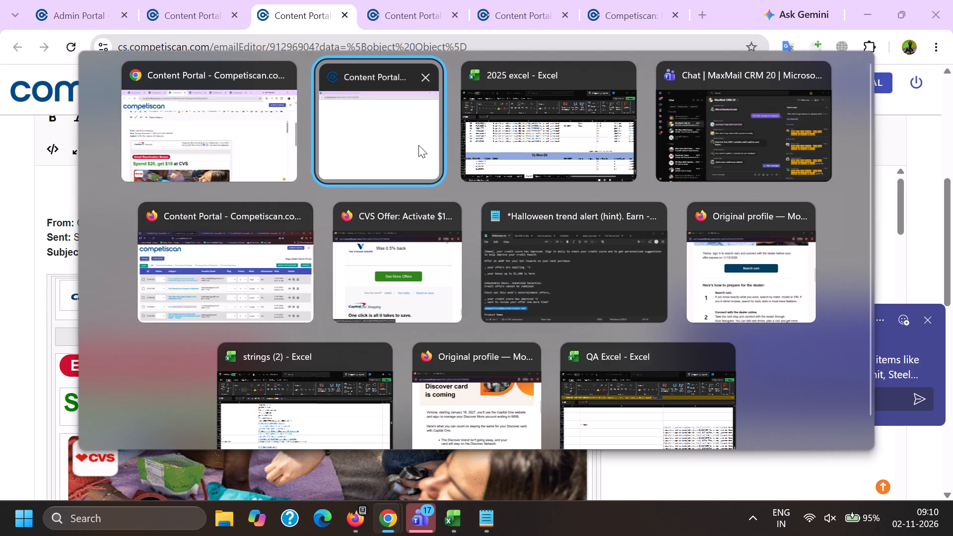
pyautogui.scroll(-5, 282, 185)
pyautogui.click(313, 270)
pyautogui.click(310, 259)
pyautogui.click(299, 224)
pyautogui.press('c')
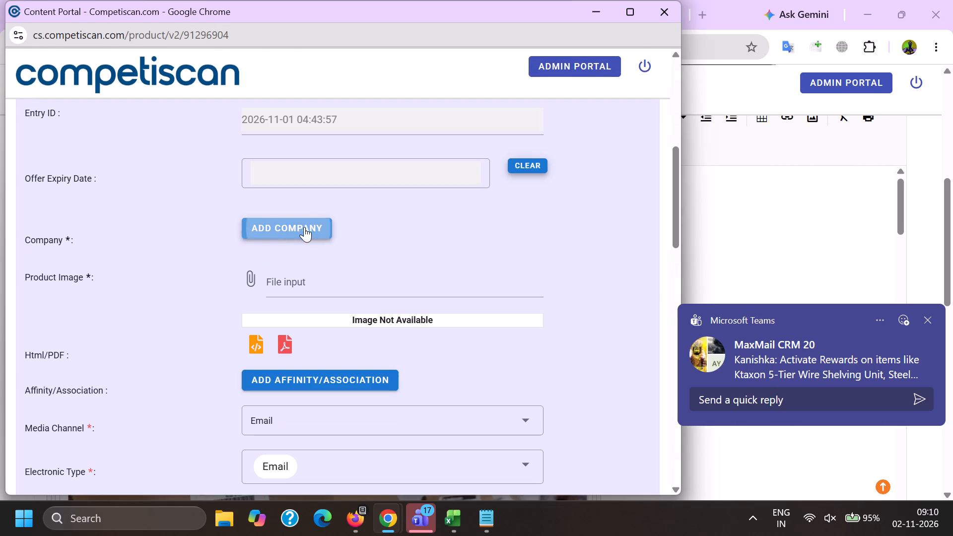
pyautogui.press('a')
pyautogui.press('p')
pyautogui.press('i')
pyautogui.press('t')
pyautogui.press('a')
pyautogui.press('l')
pyautogui.press('space')
pyautogui.press('o')
pyautogui.press('n')
pyautogui.press('e')
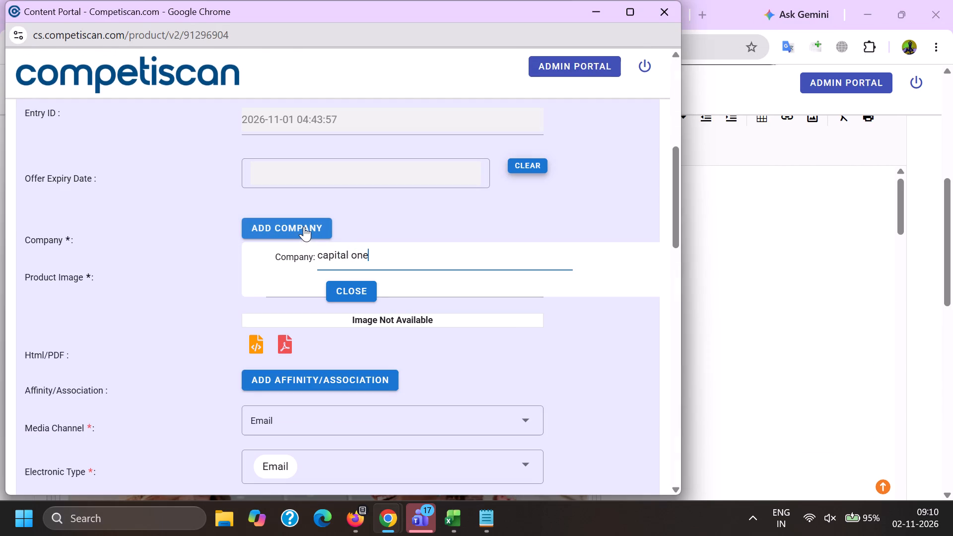
pyautogui.scroll(-2, 302, 231)
pyautogui.scroll(2, 334, 259)
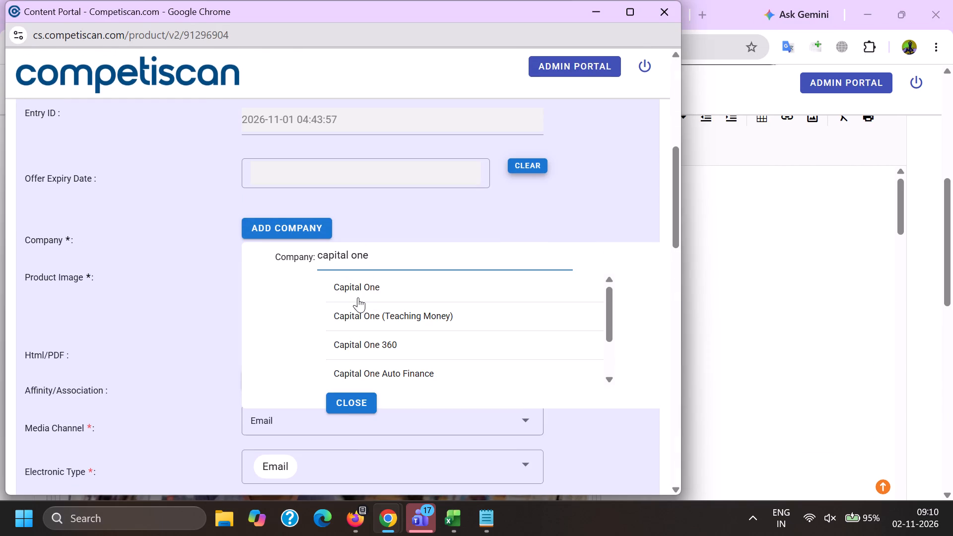
pyautogui.click(358, 297)
pyautogui.click(295, 257)
# Add the sector Banking with the category Banking Services to the product record.
pyautogui.scroll(-4, 290, 207)
pyautogui.click(310, 310)
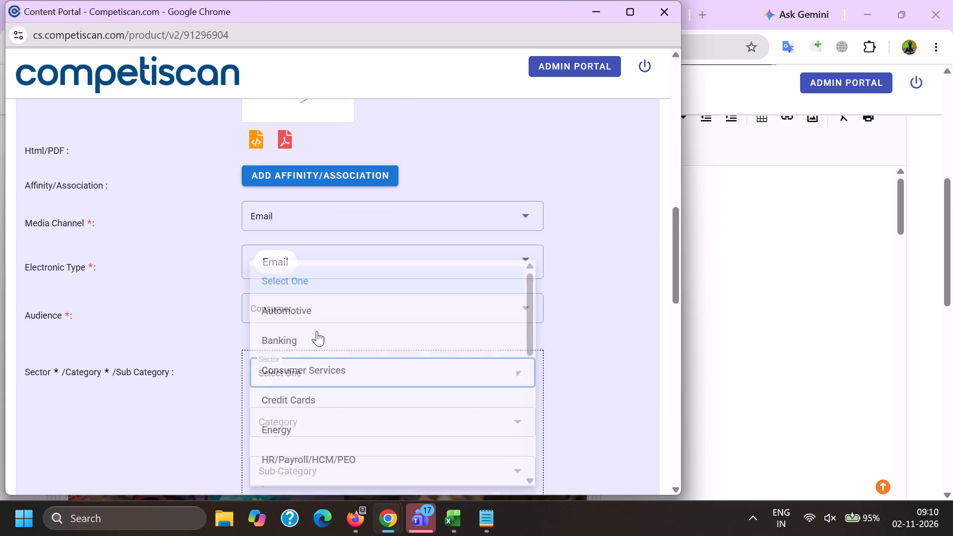
pyautogui.click(308, 332)
pyautogui.click(138, 348)
pyautogui.scroll(-3, 251, 237)
pyautogui.click(288, 187)
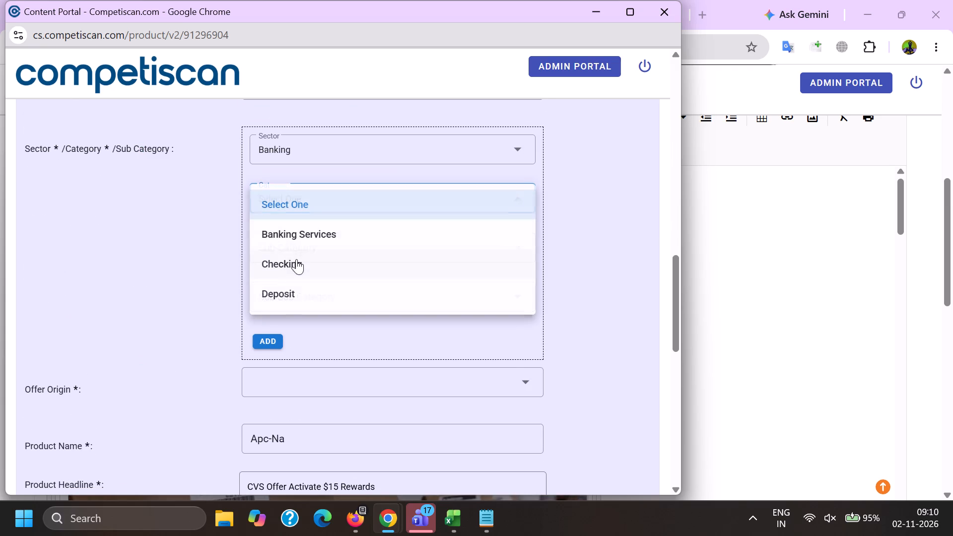
pyautogui.click(306, 231)
pyautogui.moveTo(221, 249); pyautogui.dragTo(228, 262)
pyautogui.click(268, 336)
# Replace the product headline with "CVS Offer: Activate $15 Rewards. Earn 3.5% back at Best Buy" on a single line.
pyautogui.scroll(-3, 299, 223)
pyautogui.moveTo(427, 302); pyautogui.dragTo(13, 235)
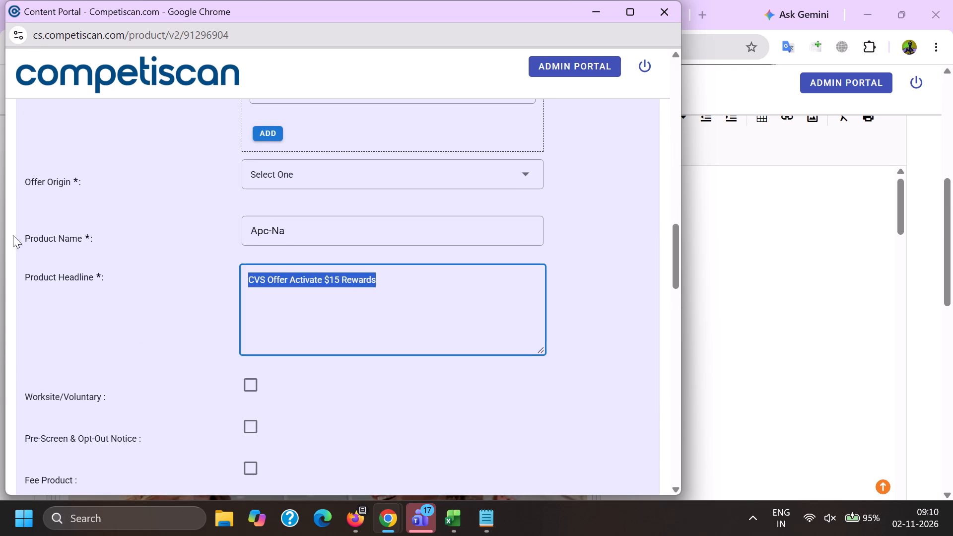
pyautogui.moveTo(13, 235); pyautogui.dragTo(20, 245)
pyautogui.hotkey('ctrl', 'v')
pyautogui.click(421, 275)
pyautogui.press('Right')
pyautogui.press('BackSpace')
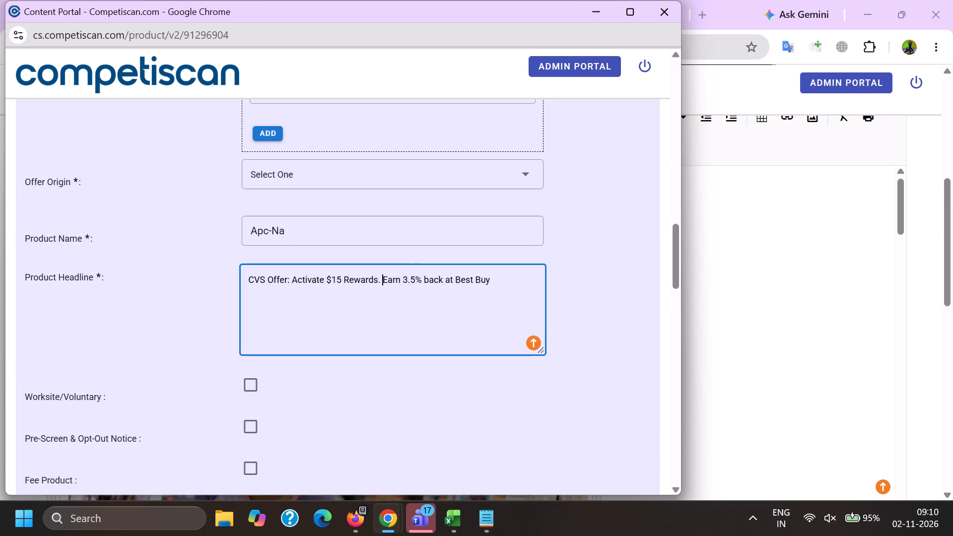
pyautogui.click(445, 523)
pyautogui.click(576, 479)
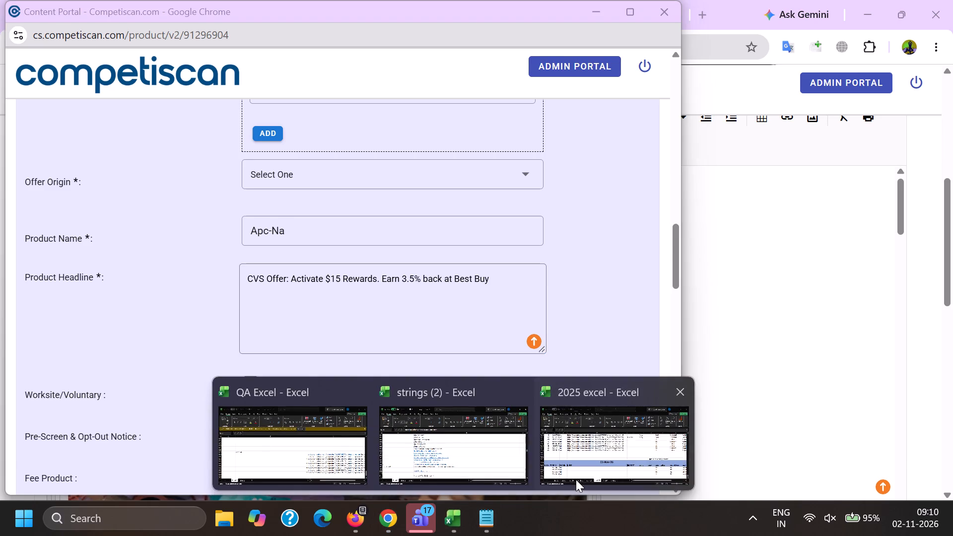
# Copy "Capital One Banking Services" from the 2025 Excel workbook into the Product Name field, and choose the offer origin.
pyautogui.click(697, 336)
pyautogui.hotkey('ctrl', 'c')
pyautogui.hotkey('ctrl', 'v')
pyautogui.hotkey('alt', 'Tab')
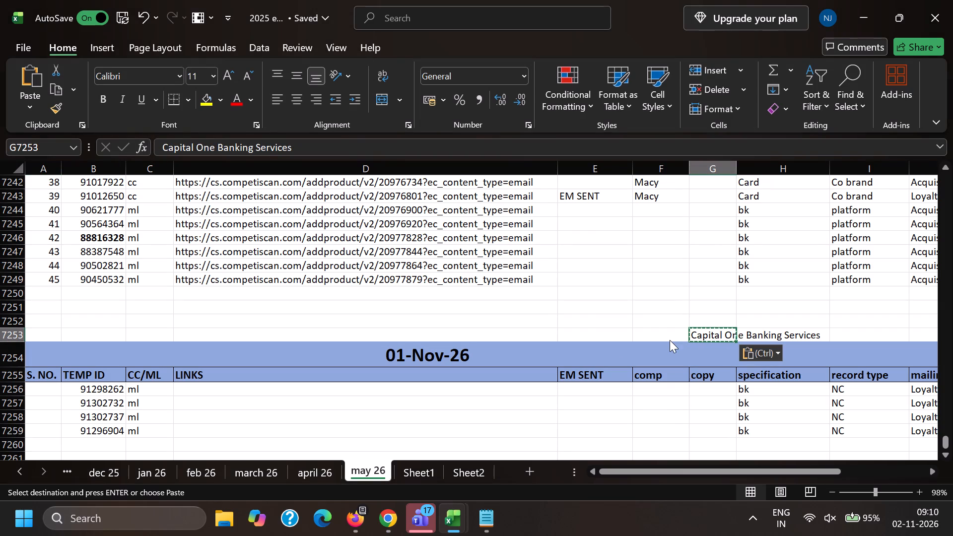
pyautogui.moveTo(400, 225); pyautogui.dragTo(130, 213)
pyautogui.hotkey('ctrl', 'v')
pyautogui.click(312, 177)
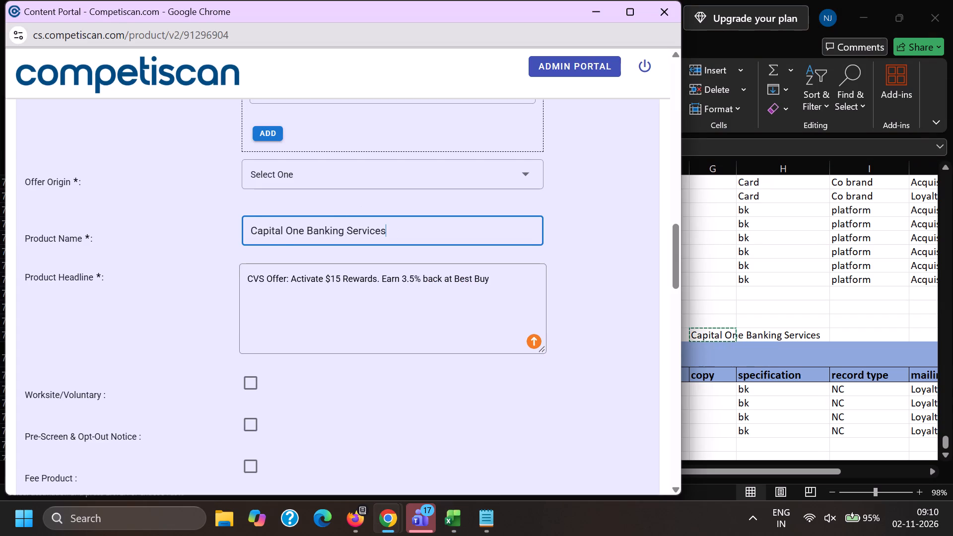
pyautogui.click(289, 233)
# Set the Response Mechanism to URL/Website and the Ancillary Products to Savings/Discount Member Programs.
pyautogui.scroll(-3, 311, 155)
pyautogui.click(285, 391)
pyautogui.scroll(-8, 292, 218)
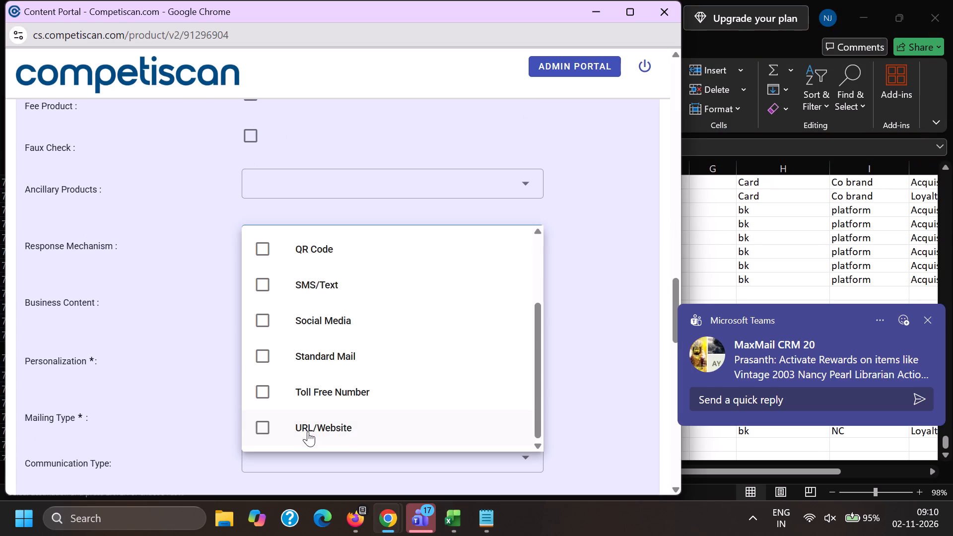
pyautogui.moveTo(307, 431); pyautogui.dragTo(300, 428)
pyautogui.moveTo(100, 390); pyautogui.dragTo(113, 371)
pyautogui.moveTo(288, 182); pyautogui.dragTo(288, 186)
pyautogui.scroll(-6, 282, 255)
pyautogui.click(311, 299)
pyautogui.moveTo(129, 310); pyautogui.dragTo(133, 308)
# Set the Mailing Type to Loyalty/Retention and choose a Communication Type for the product.
pyautogui.scroll(-1, 200, 224)
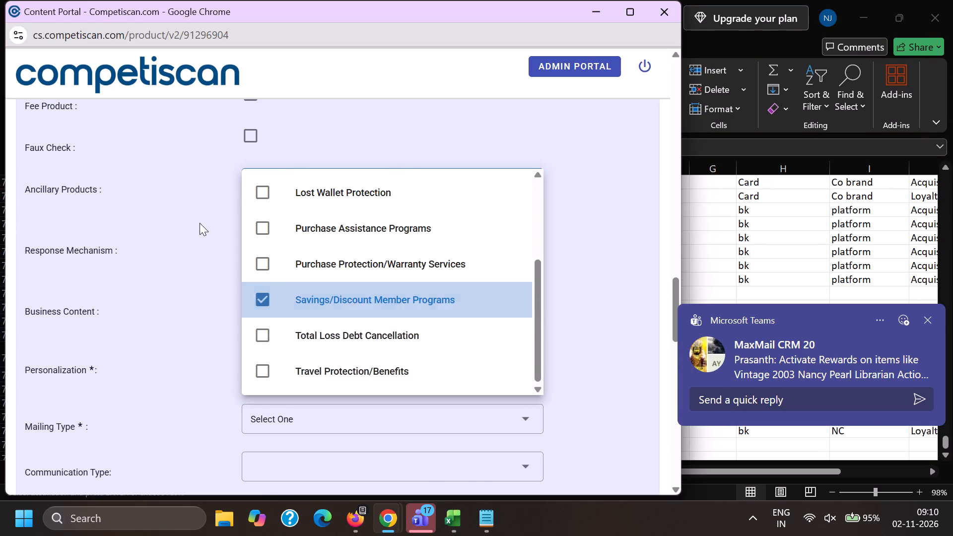
pyautogui.scroll(-1, 200, 223)
pyautogui.click(278, 279)
pyautogui.click(305, 370)
pyautogui.moveTo(156, 353); pyautogui.dragTo(160, 353)
pyautogui.click(264, 335)
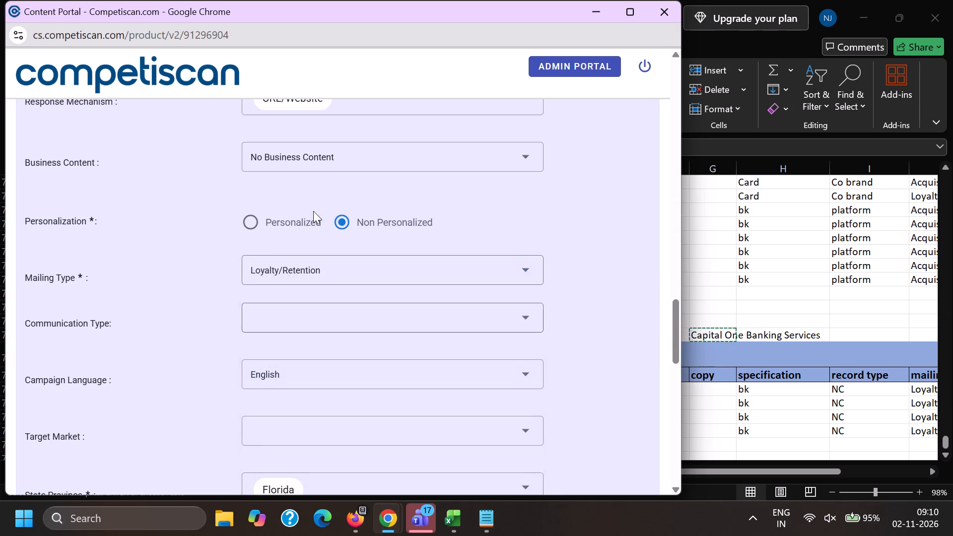
pyautogui.scroll(-1, 313, 213)
pyautogui.click(284, 238)
pyautogui.scroll(-14, 304, 360)
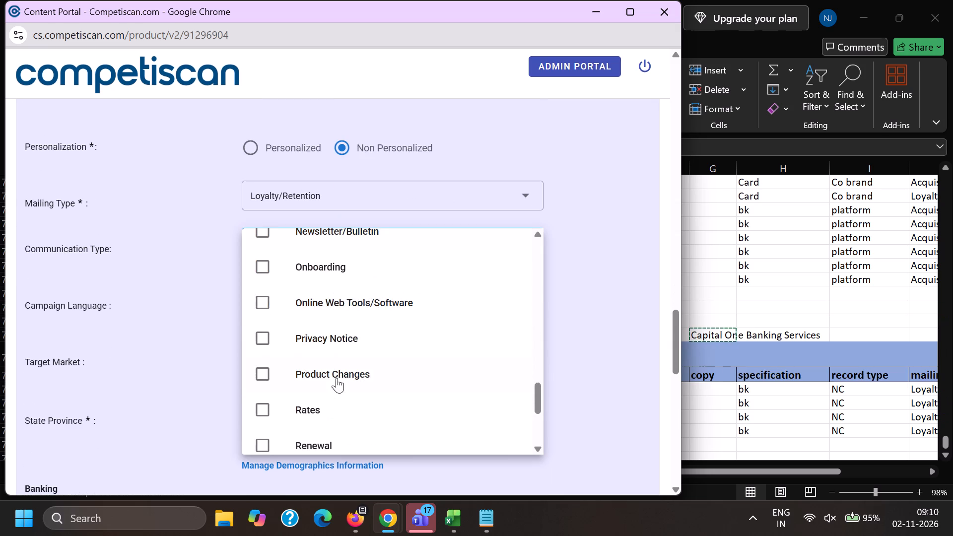
pyautogui.moveTo(336, 296); pyautogui.dragTo(334, 300)
pyautogui.doubleClick(176, 314)
# Submit the completed Capital One Banking Services product record.
pyautogui.press('End')
pyautogui.scroll(-6, 238, 333)
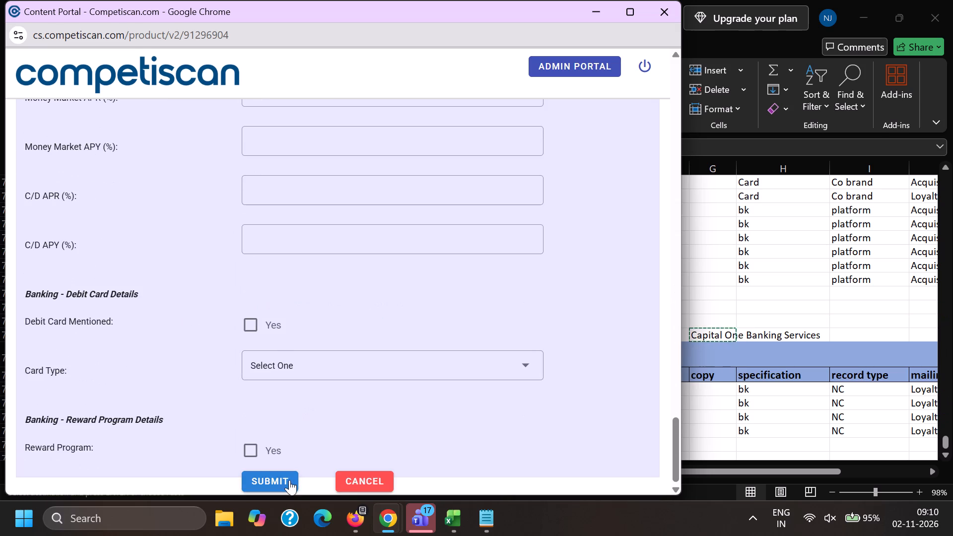
pyautogui.click(290, 480)
# Switch to Firefox, show 50 results per page for the Capital One Shopping sender search, and look through the emails.
pyautogui.click(350, 509)
pyautogui.click(190, 467)
pyautogui.scroll(-4, 207, 344)
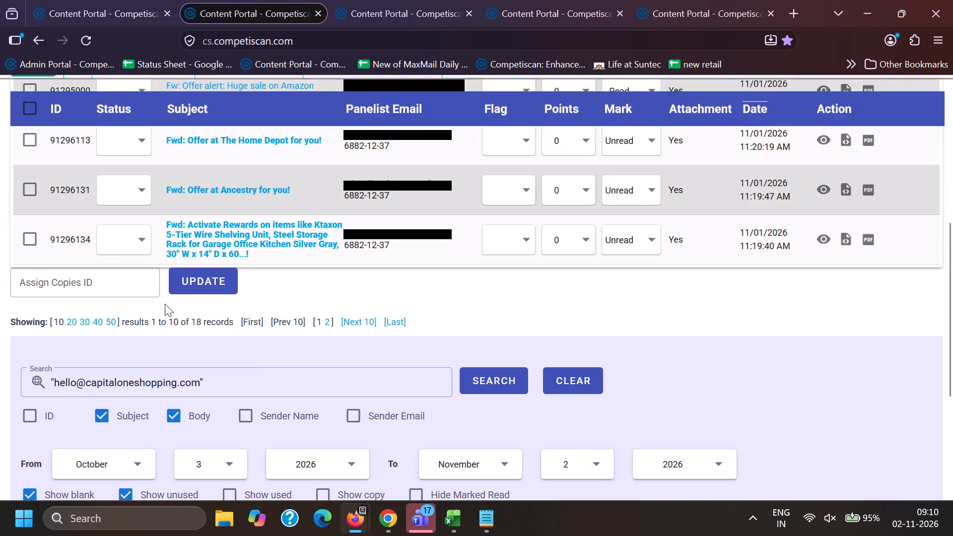
pyautogui.click(114, 322)
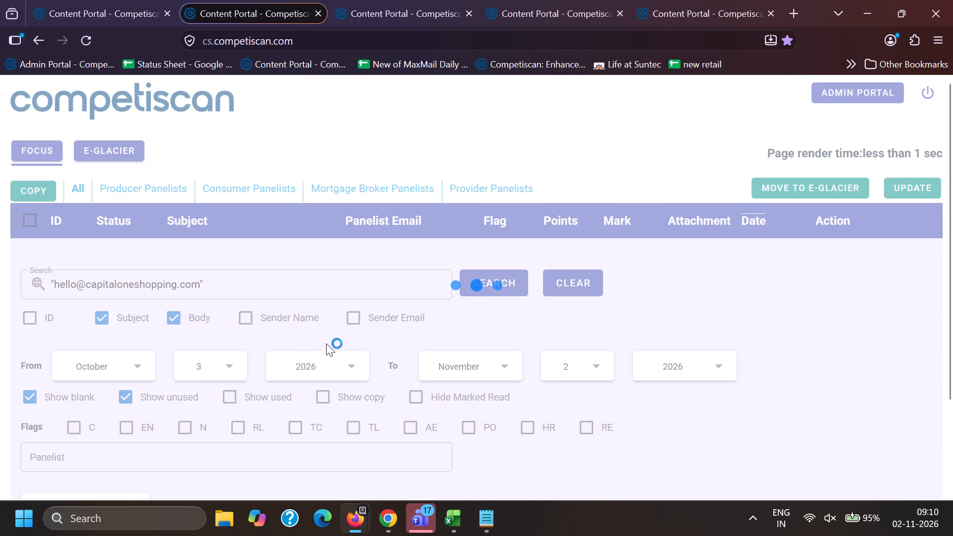
pyautogui.scroll(-5, 187, 351)
pyautogui.scroll(3, 210, 361)
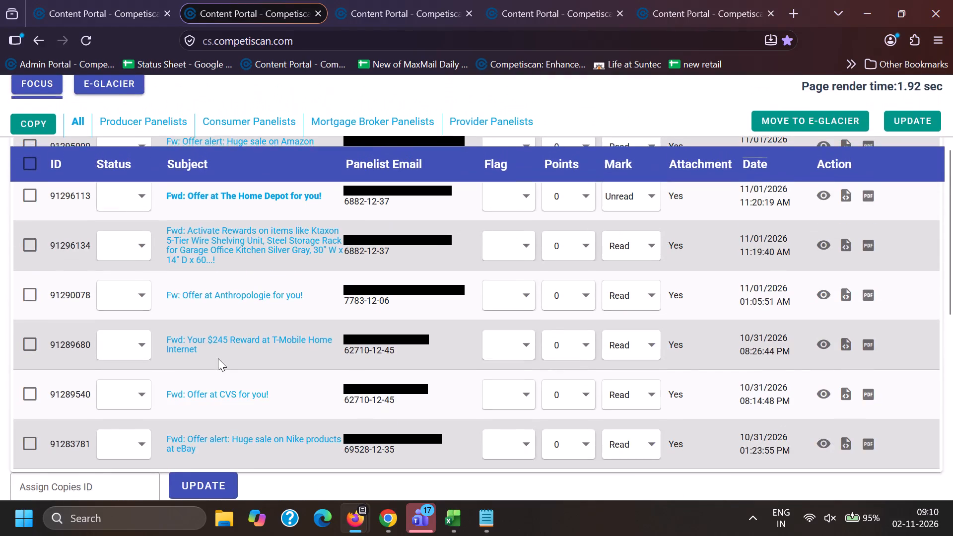
pyautogui.scroll(1, 217, 358)
# Check the Discover card email results and reload the Capital One merchant-offers search results.
pyautogui.click(358, 0)
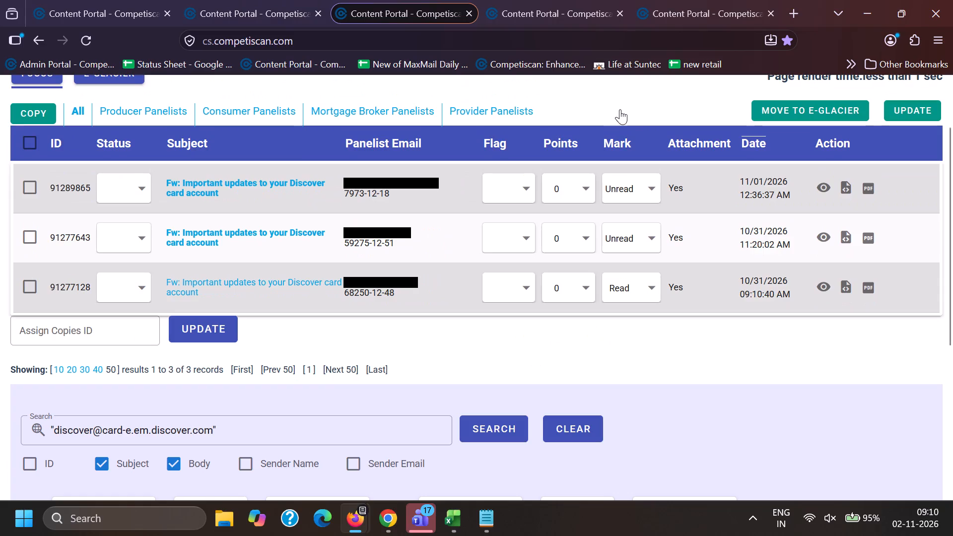
pyautogui.click(617, 0)
pyautogui.click(53, 155)
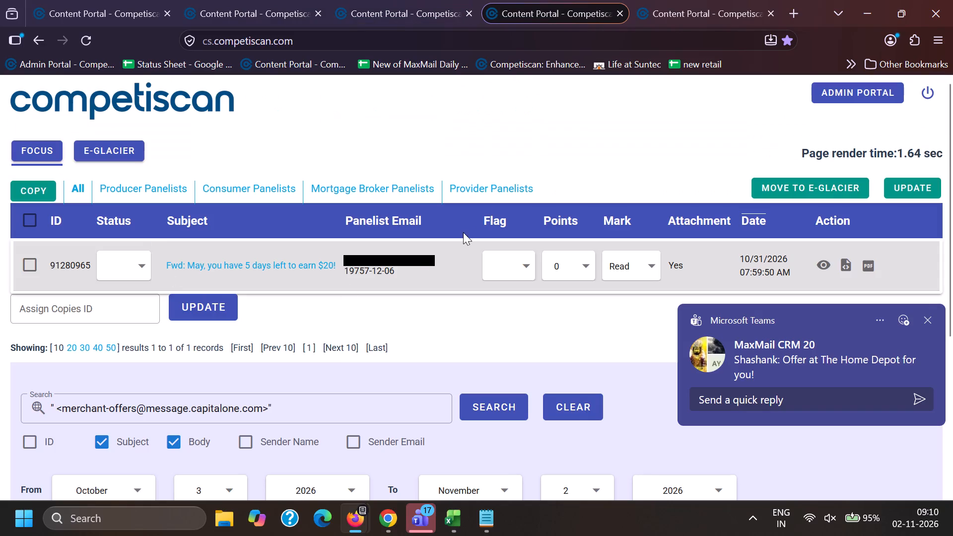
pyautogui.scroll(-1, 219, 350)
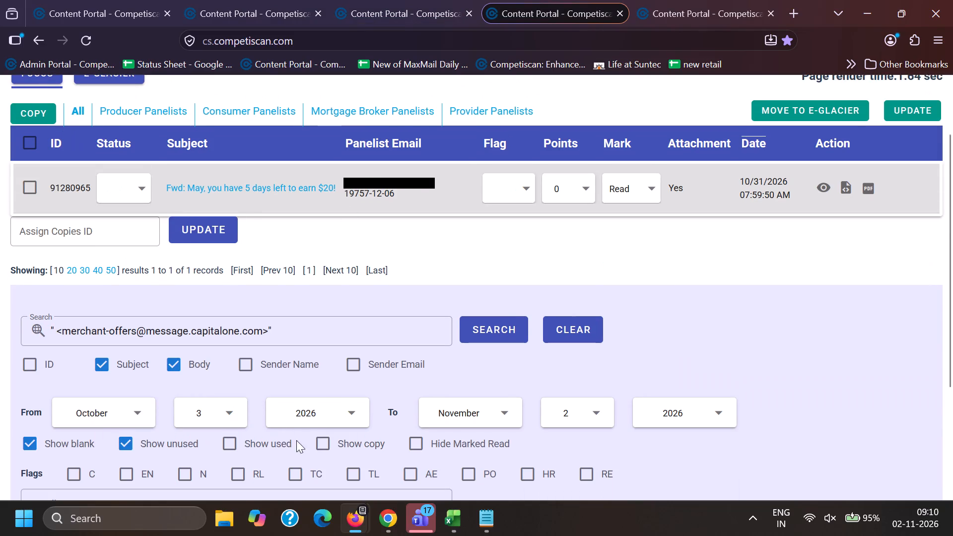
# Reload the auto financing email results and recheck the Capital One Shopping list meanwhile.
pyautogui.click(658, 0)
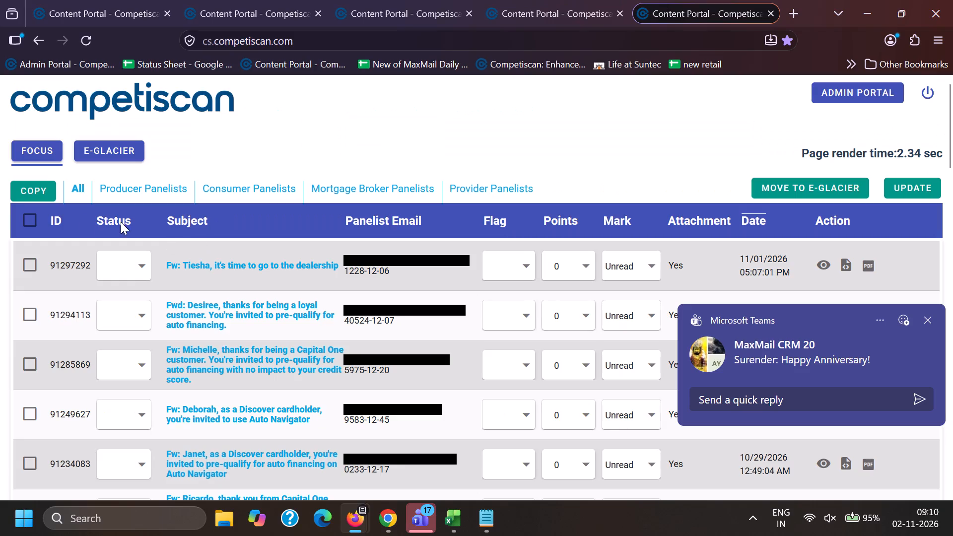
pyautogui.click(39, 140)
pyautogui.click(242, 0)
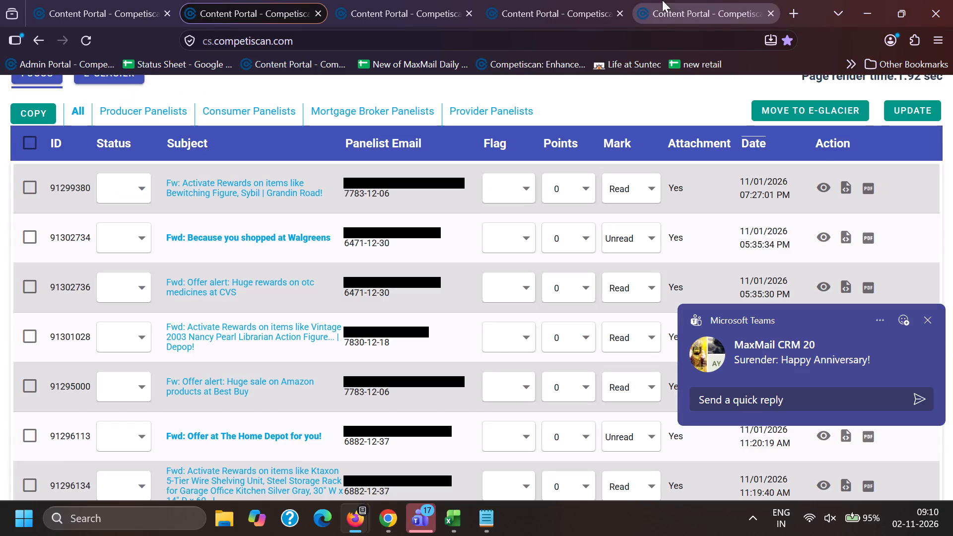
pyautogui.click(679, 0)
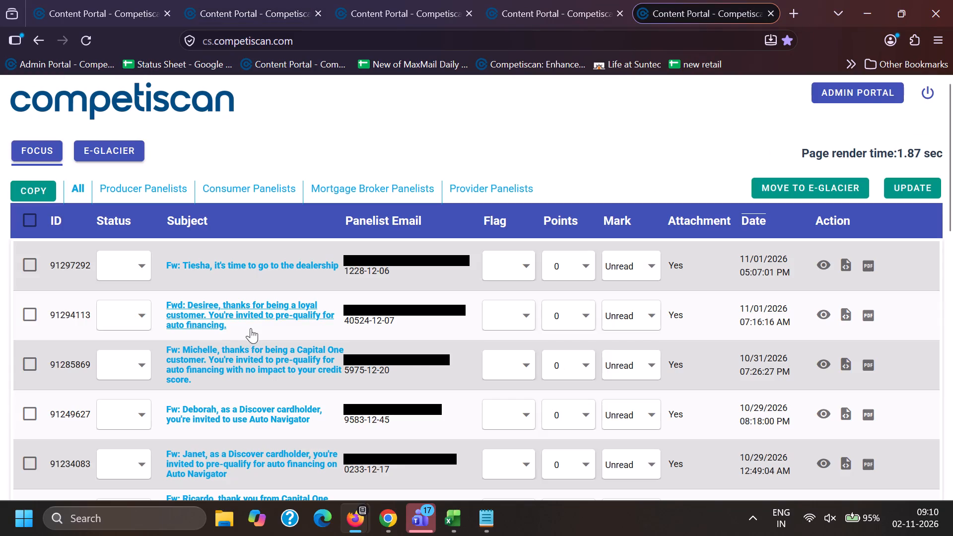
# Open the original profile of email 91294113, the loyal customer invitation to pre-qualify for auto financing.
pyautogui.click(821, 318)
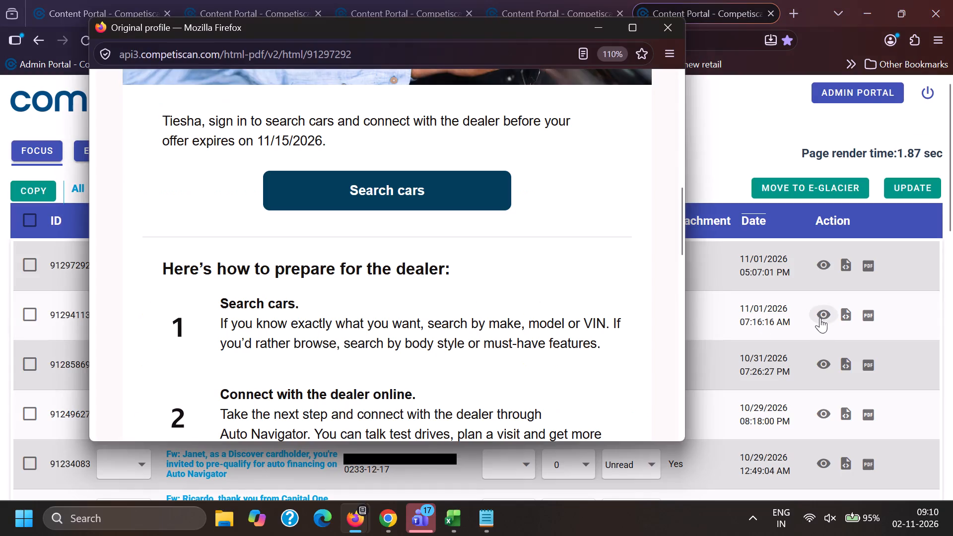
# Look through the preview of the 11/01/2026 loyal-customer auto financing pre-qualification email in Firefox and return to the email list.
pyautogui.scroll(-5, 221, 254)
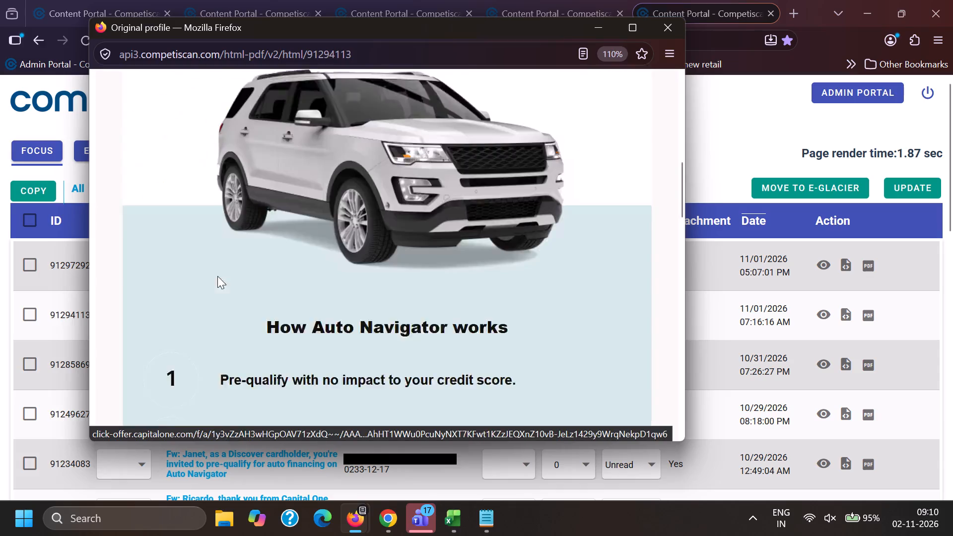
pyautogui.scroll(-10, 217, 276)
pyautogui.hotkey('alt', 'Tab')
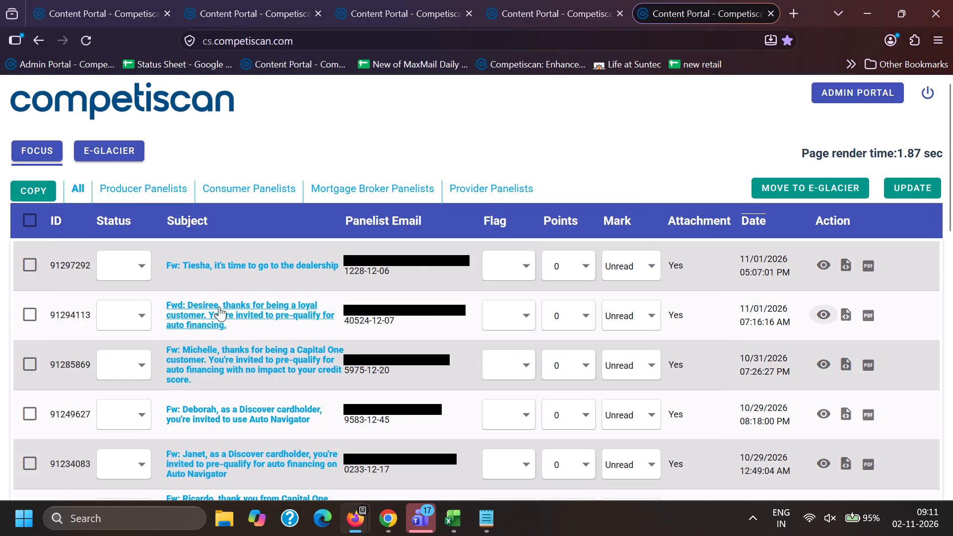
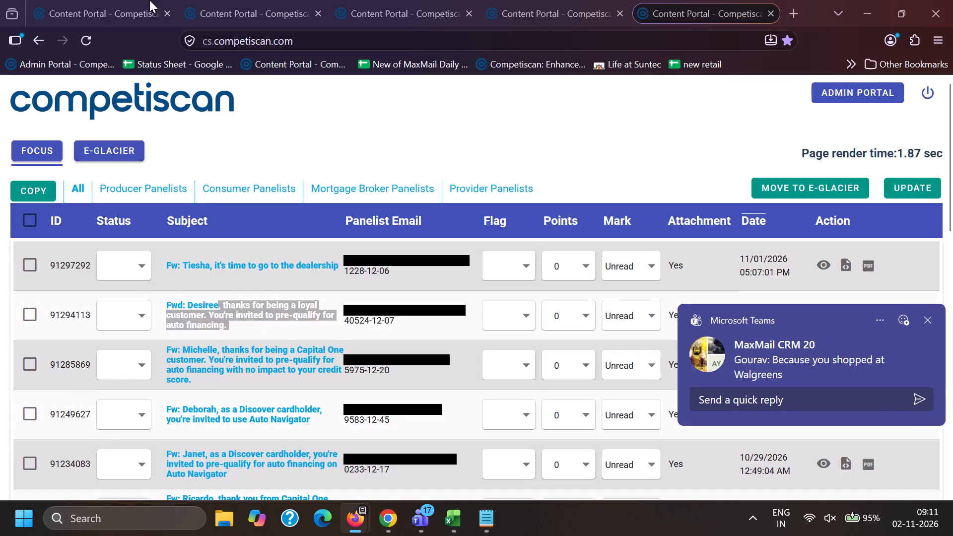
# Refresh the email lists of the "Capital one" and Capital One Shopping sender searches and look through the Capital One Shopping emails.
pyautogui.click(143, 0)
pyautogui.click(47, 88)
pyautogui.click(254, 0)
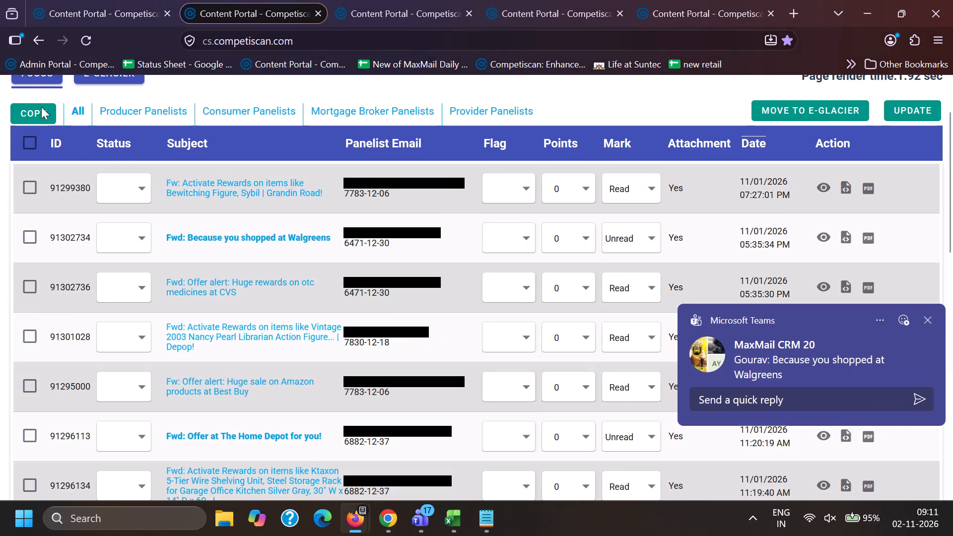
pyautogui.click(28, 80)
pyautogui.click(151, 14)
pyautogui.click(217, 0)
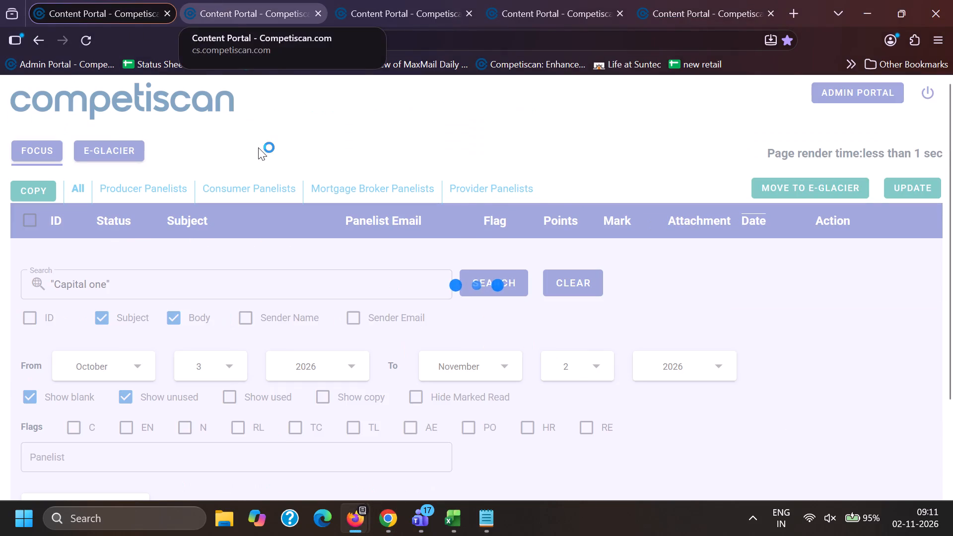
pyautogui.scroll(-3, 255, 293)
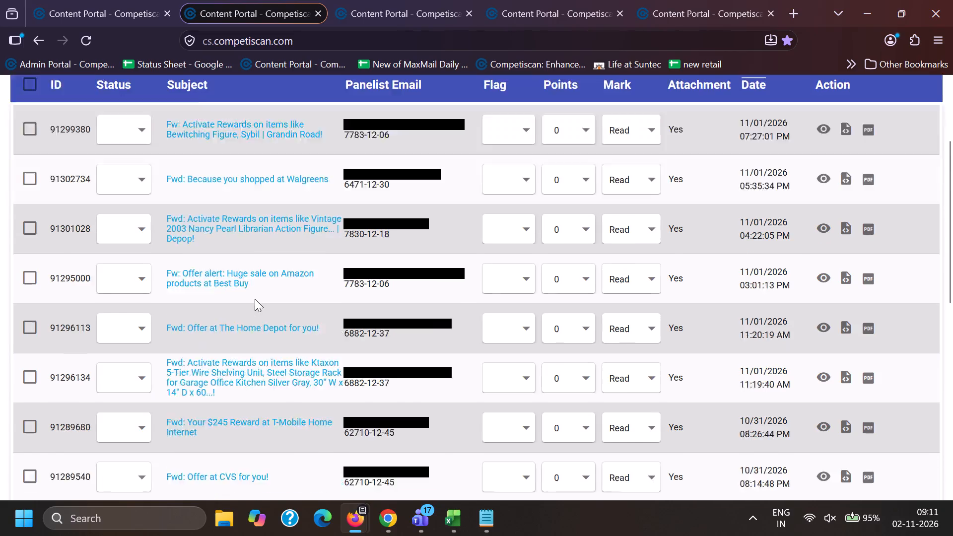
pyautogui.scroll(1, 255, 309)
# Look through the refreshed "Capital one" email list and set it to show 50 results per page.
pyautogui.click(114, 0)
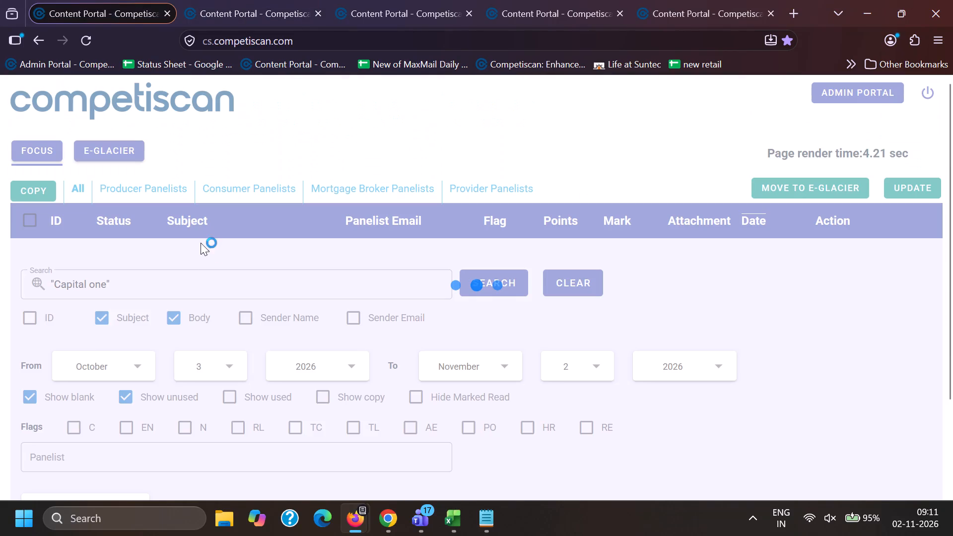
pyautogui.scroll(-2, 217, 328)
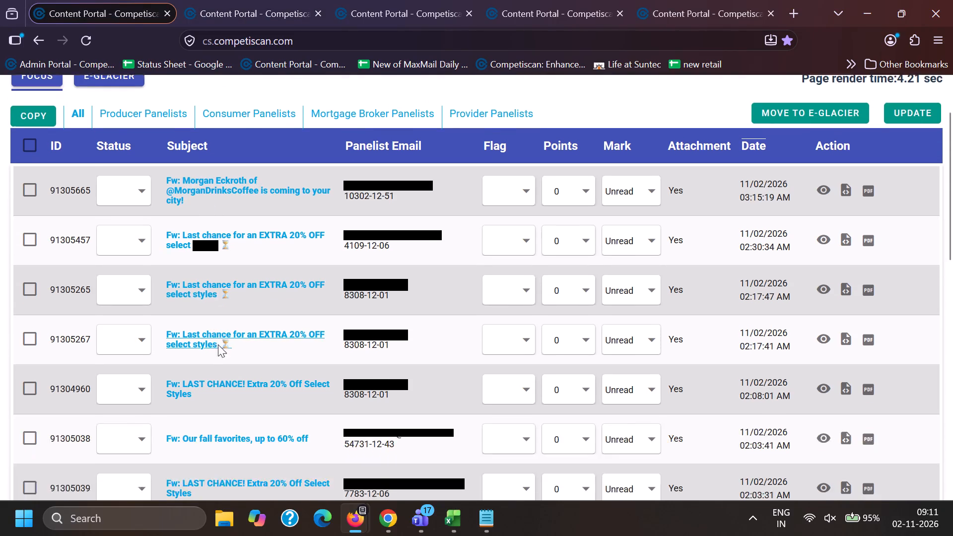
pyautogui.scroll(-2, 218, 350)
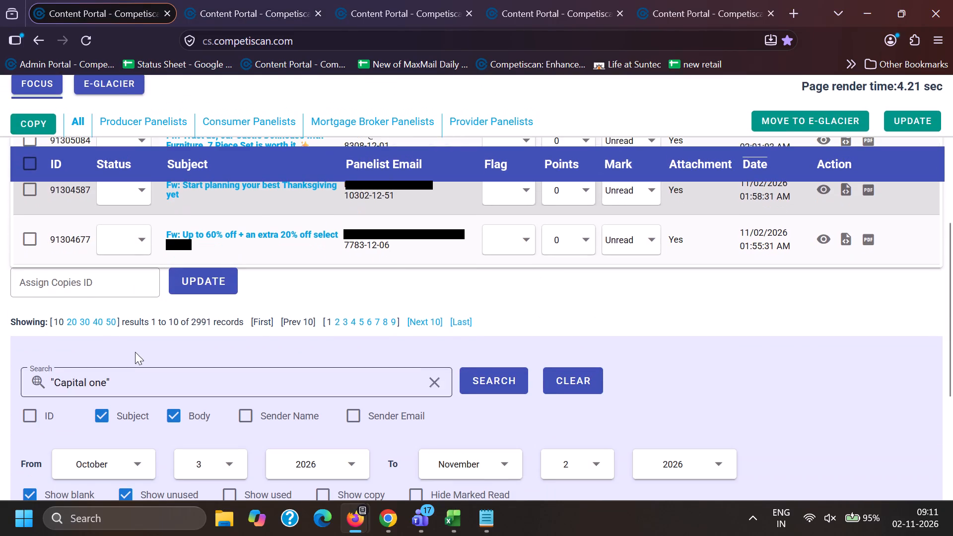
pyautogui.click(106, 320)
# Rerun the search for the Capital One merchant-offers sender and return to the list of auto financing emails.
pyautogui.click(284, 0)
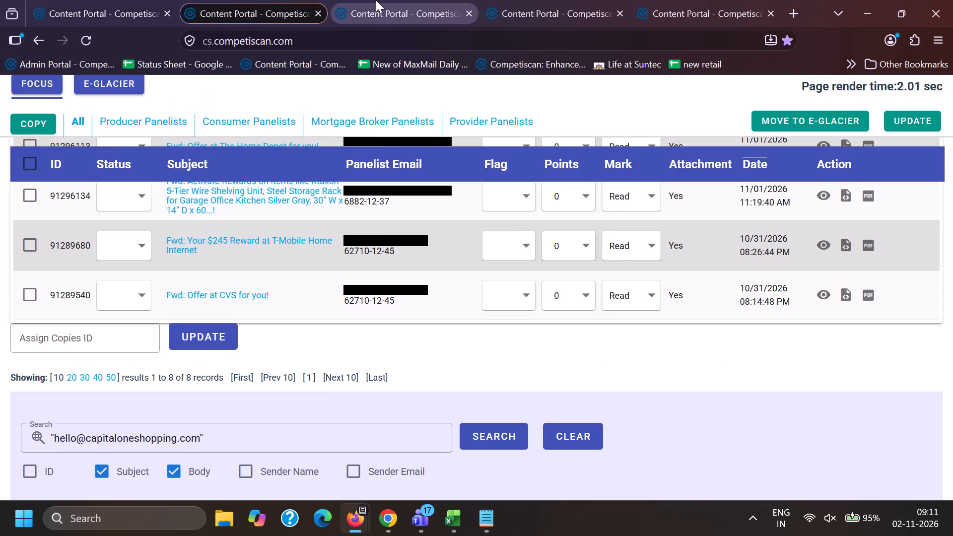
pyautogui.click(376, 0)
pyautogui.click(549, 0)
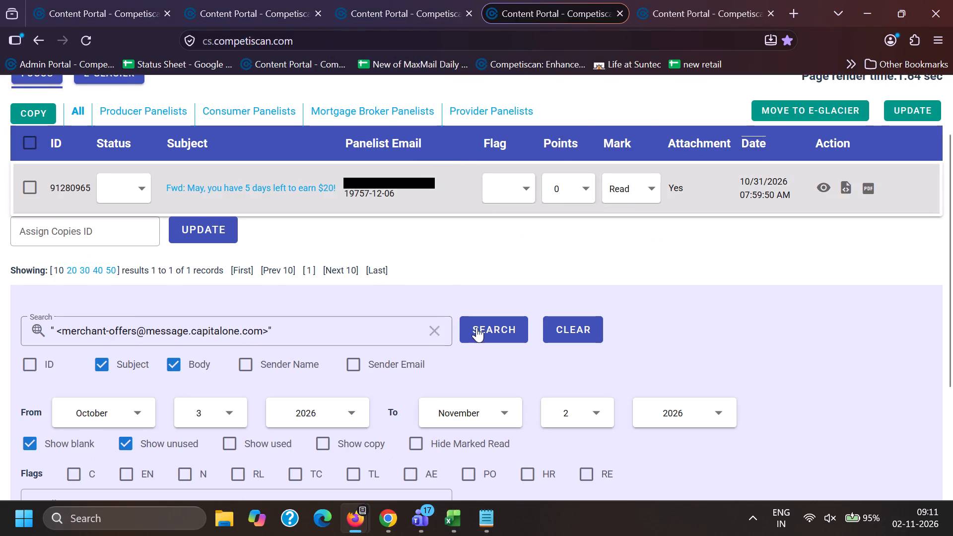
pyautogui.click(481, 327)
pyautogui.click(654, 16)
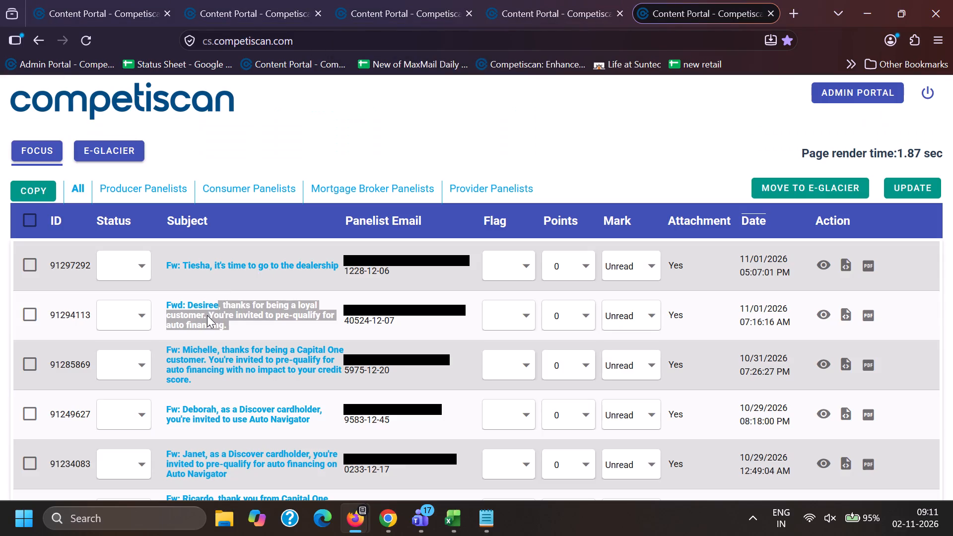
# In the "Capital one" search results, find the 11/01/2026 email about referring friends to earn up to $500 and examine its preview.
pyautogui.click(127, 2)
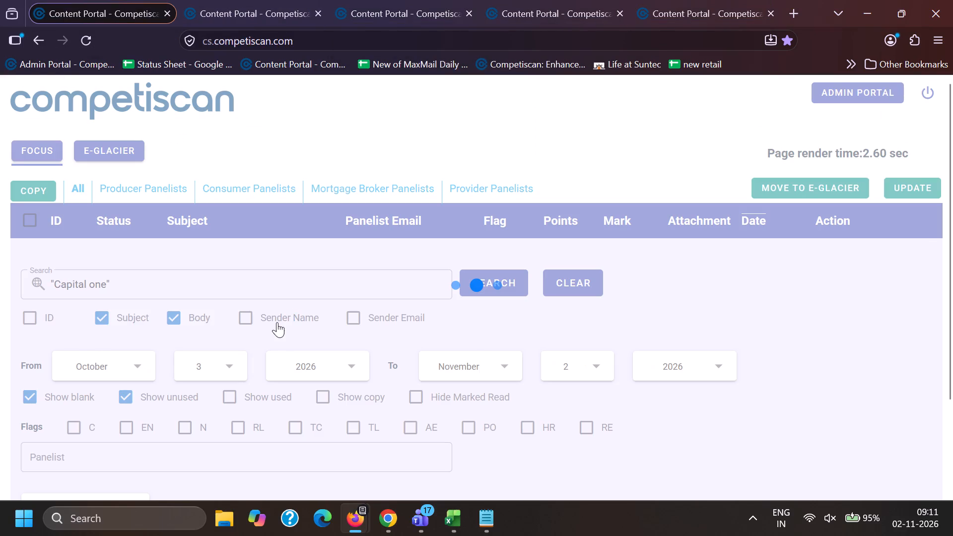
pyautogui.scroll(-3, 272, 341)
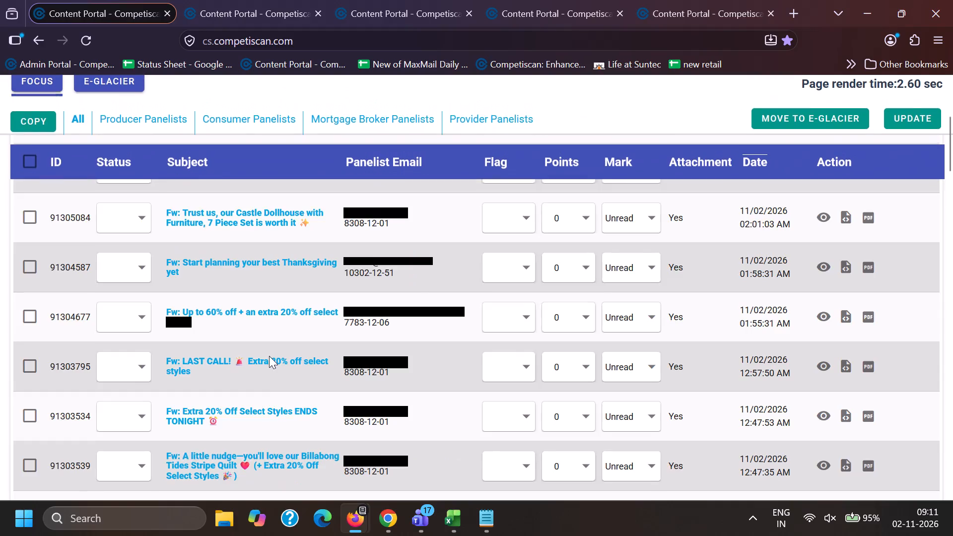
pyautogui.scroll(-7, 269, 356)
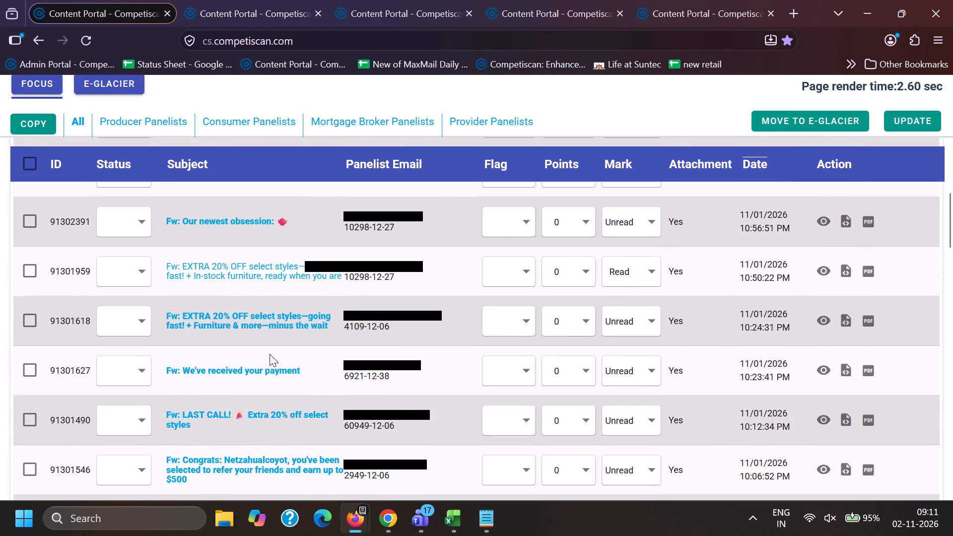
pyautogui.scroll(-5, 270, 354)
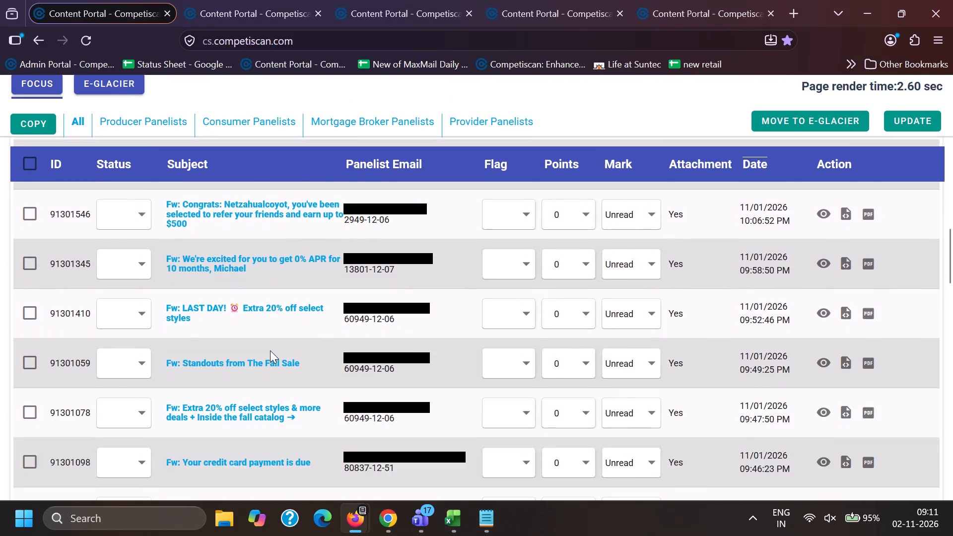
pyautogui.scroll(3, 270, 350)
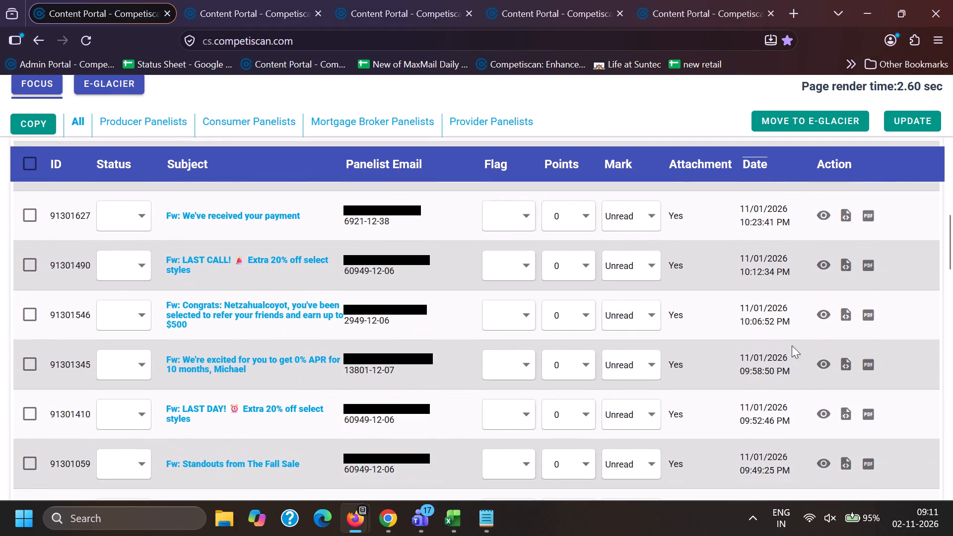
pyautogui.click(825, 315)
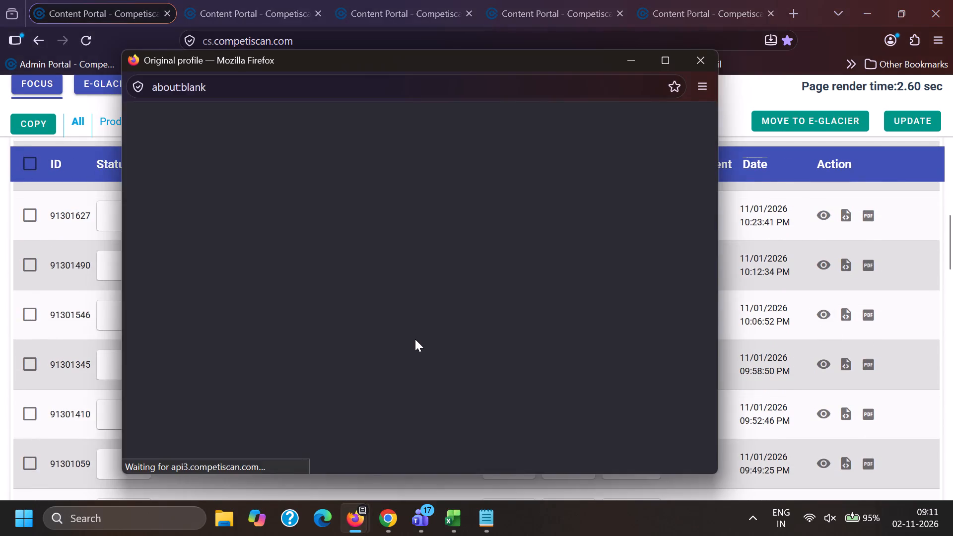
pyautogui.scroll(-4, 415, 339)
pyautogui.scroll(6, 414, 340)
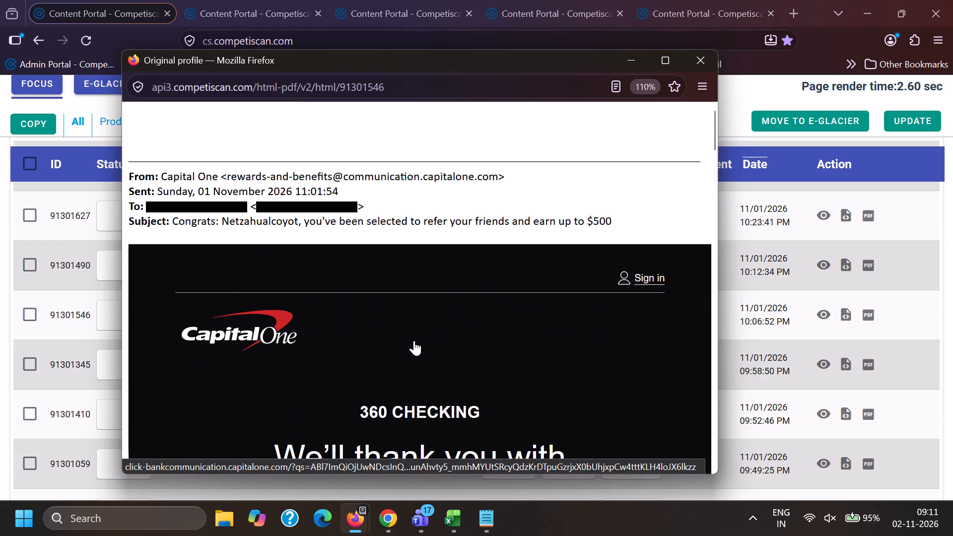
pyautogui.scroll(-15, 414, 334)
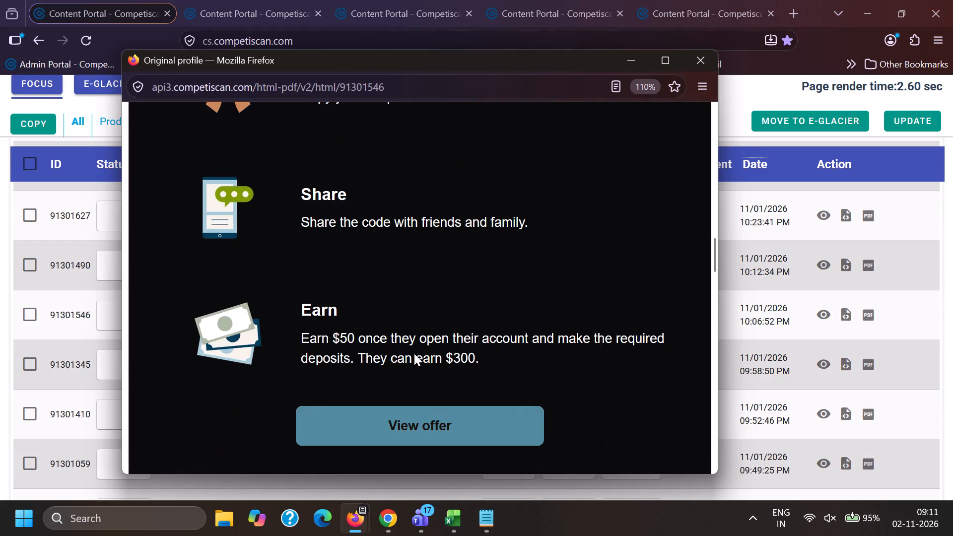
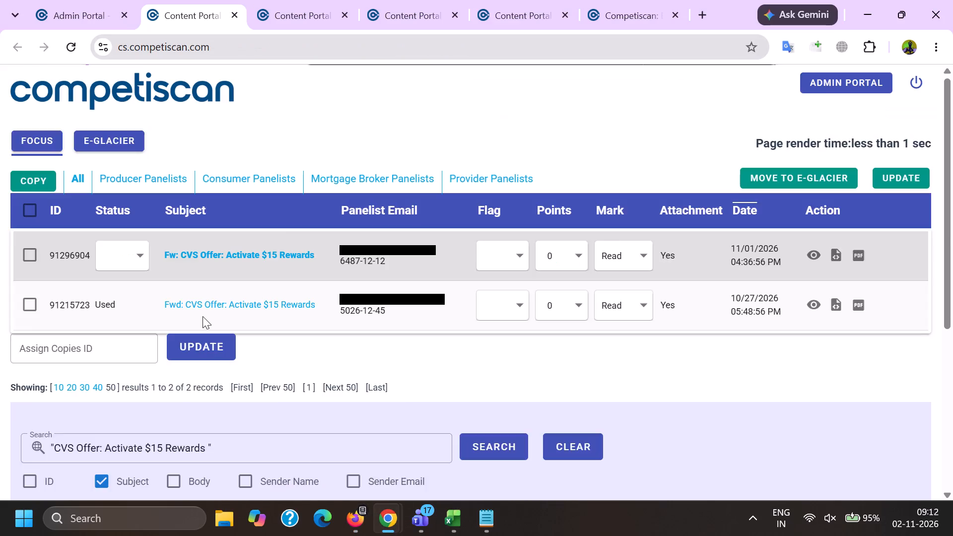
# Search the email subjects for the exact quoted phrase "Thanks for being a loyal customer. You're invited to pre-qualify for auto financing.".
pyautogui.moveTo(294, 161); pyautogui.dragTo(2, 167)
pyautogui.press('BackSpace')
pyautogui.hotkey('shift', '"')
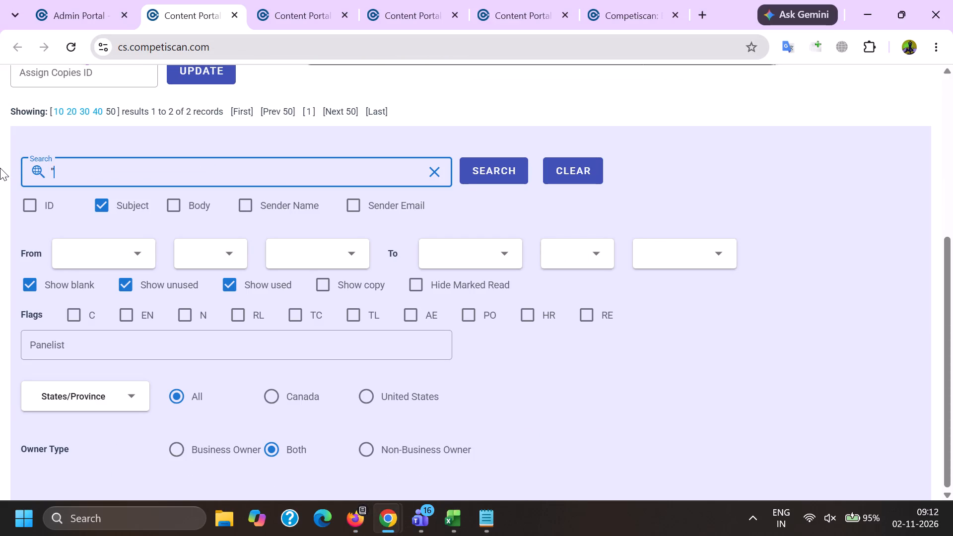
pyautogui.hotkey('ctrl', 'v')
pyautogui.hotkey('shift', '"')
pyautogui.press('Return')
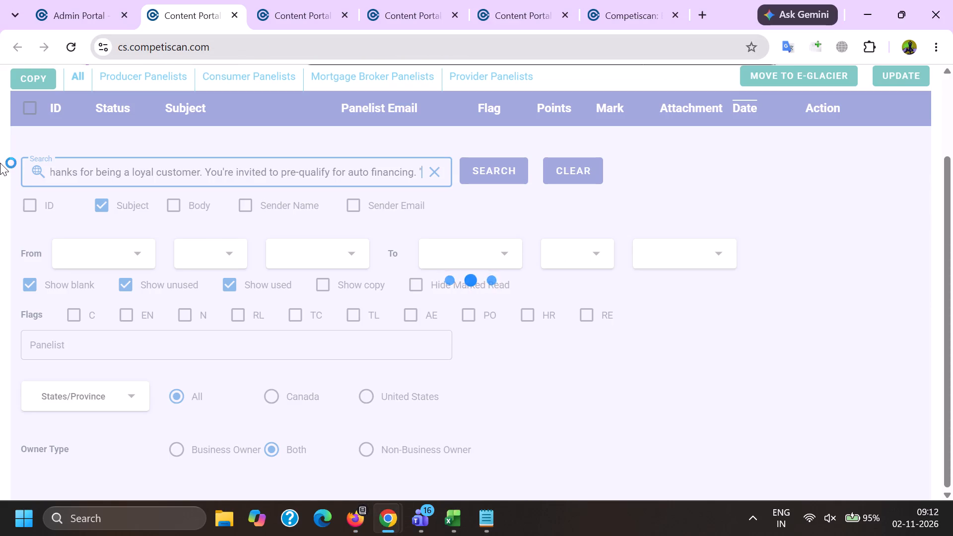
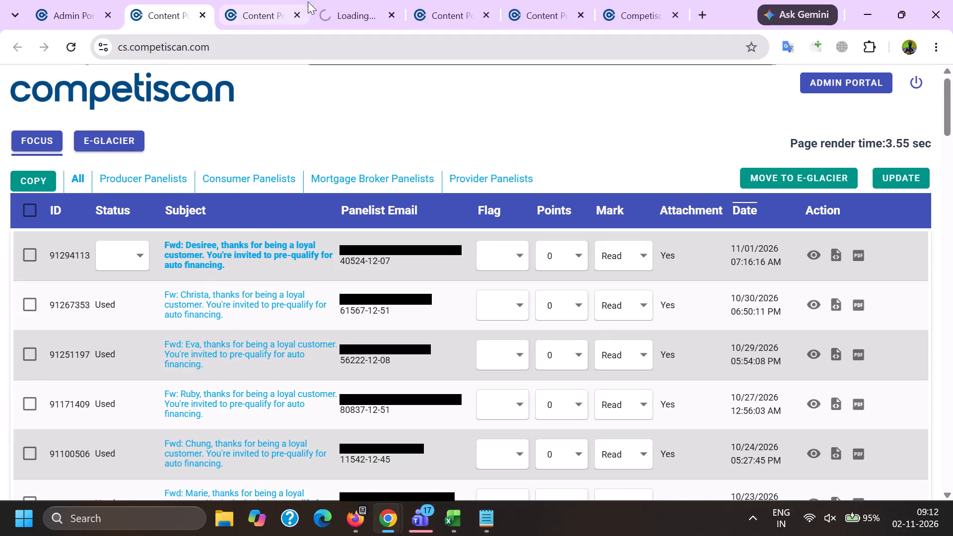
# Copy the auto financing email's ID 91294113 from its Chrome editor page into Excel's next 01-Nov-26 row, with CC/ML value ml.
pyautogui.click(337, 0)
pyautogui.doubleClick(290, 42)
pyautogui.hotkey('ctrl', 'c')
pyautogui.hotkey('ctrl', 'c')
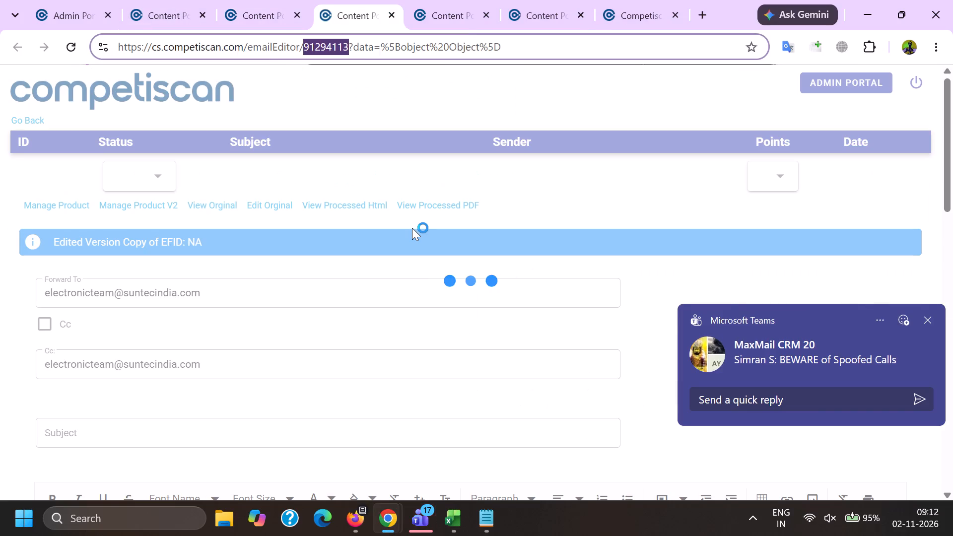
pyautogui.click(460, 527)
pyautogui.click(612, 453)
pyautogui.scroll(-3, 94, 343)
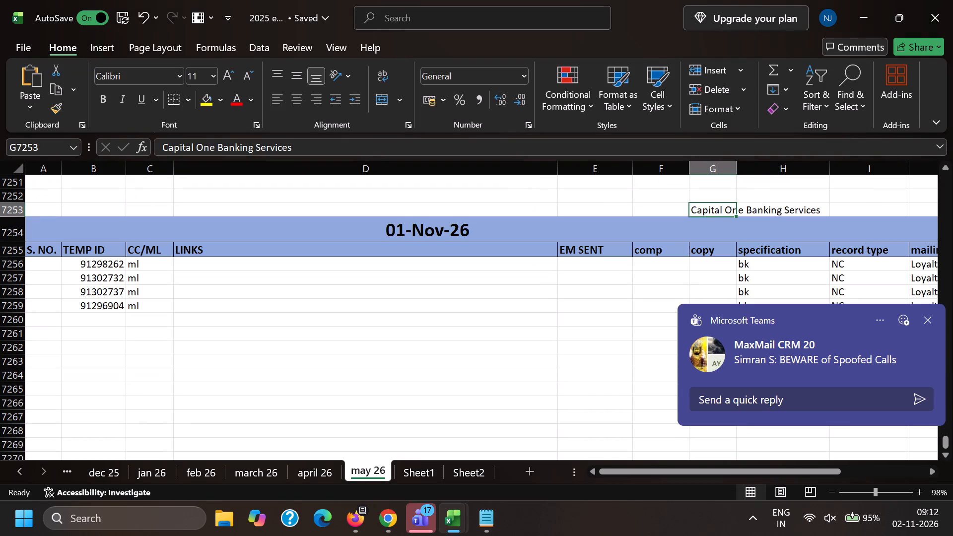
pyautogui.click(101, 315)
pyautogui.hotkey('ctrl', 'v')
pyautogui.click(144, 319)
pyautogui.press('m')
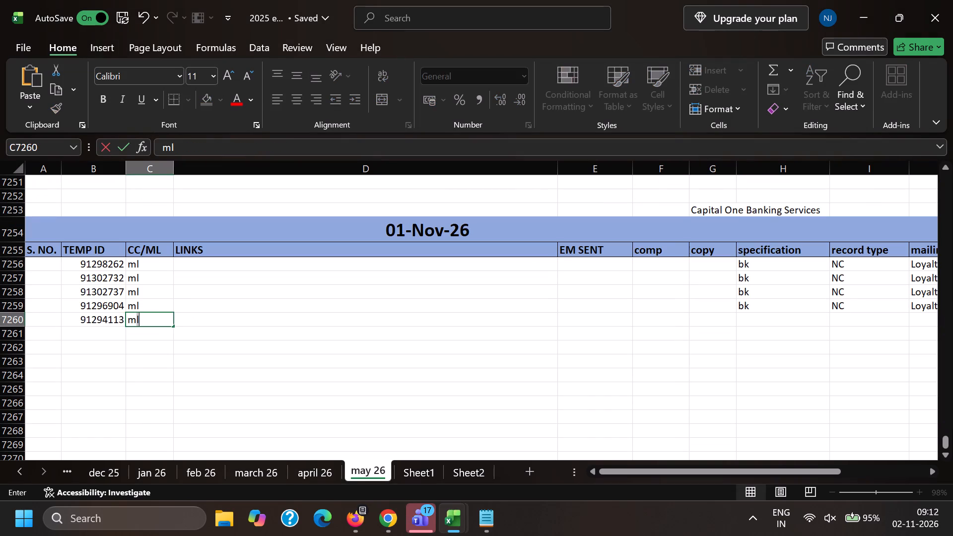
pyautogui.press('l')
# Complete that row with specification loan, record type NC and mailing type Loyalty, and return to the email editor in Chrome.
pyautogui.press('Right')
pyautogui.press('Right')
pyautogui.press('Right')
pyautogui.press('Right')
pyautogui.press('Right')
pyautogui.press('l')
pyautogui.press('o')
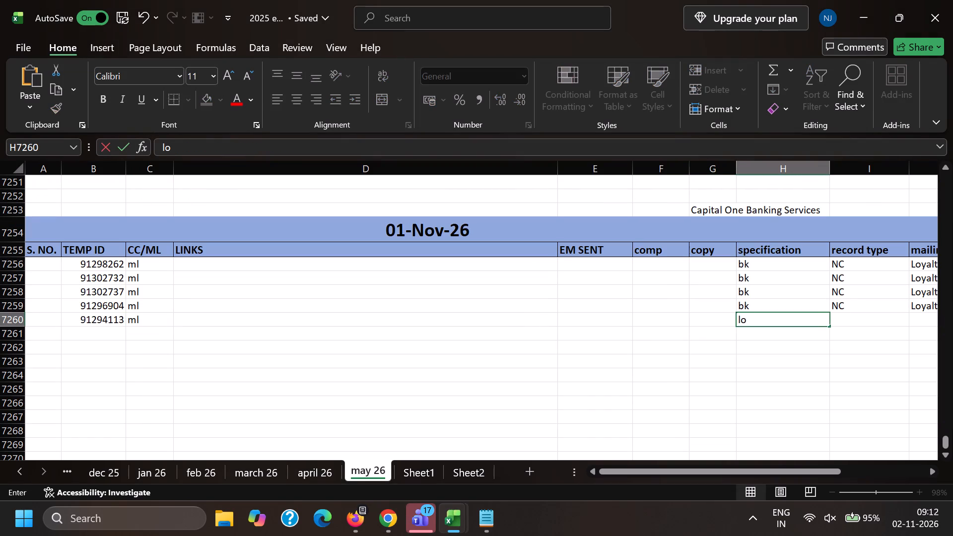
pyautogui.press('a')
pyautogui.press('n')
pyautogui.press('Right')
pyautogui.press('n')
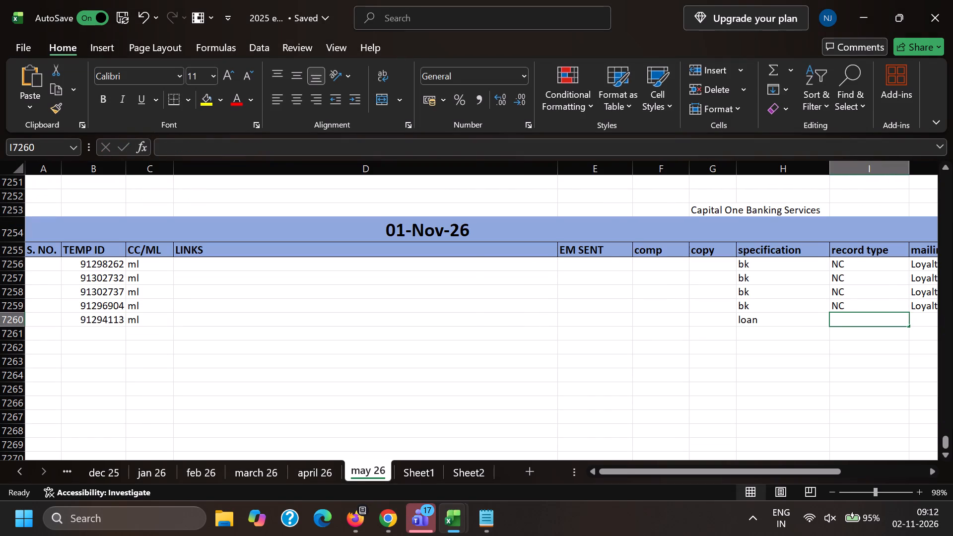
pyautogui.press('Right')
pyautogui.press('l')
pyautogui.press('Down')
pyautogui.press('Left')
pyautogui.press('Left')
pyautogui.press('Left')
pyautogui.press('Left')
pyautogui.press('Left')
pyautogui.press('Left')
pyautogui.press('Left')
pyautogui.press('Left')
pyautogui.press('Left')
pyautogui.press('Left')
pyautogui.press('Left')
pyautogui.press('Left')
pyautogui.press('Left')
pyautogui.press('Left')
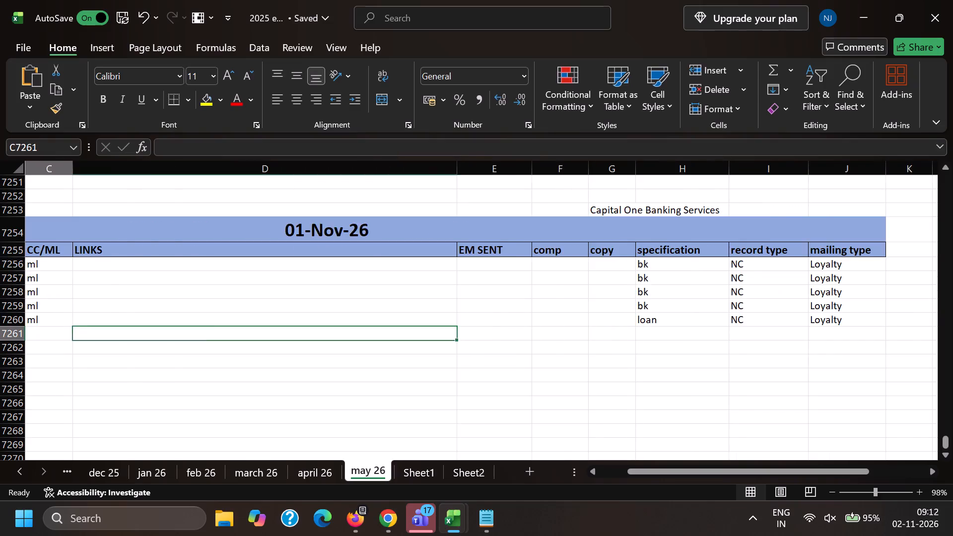
pyautogui.hotkey('alt', 'Tab')
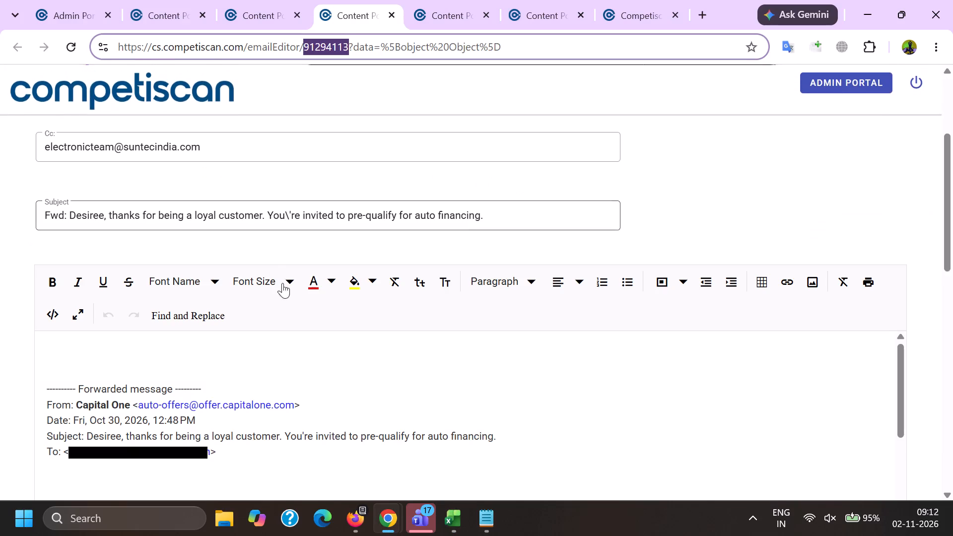
# Delete the forwarded-message line, sender address, recipient line and the panelist's first name from the header text in the email body.
pyautogui.moveTo(239, 390); pyautogui.dragTo(0, 327)
pyautogui.press('BackSpace')
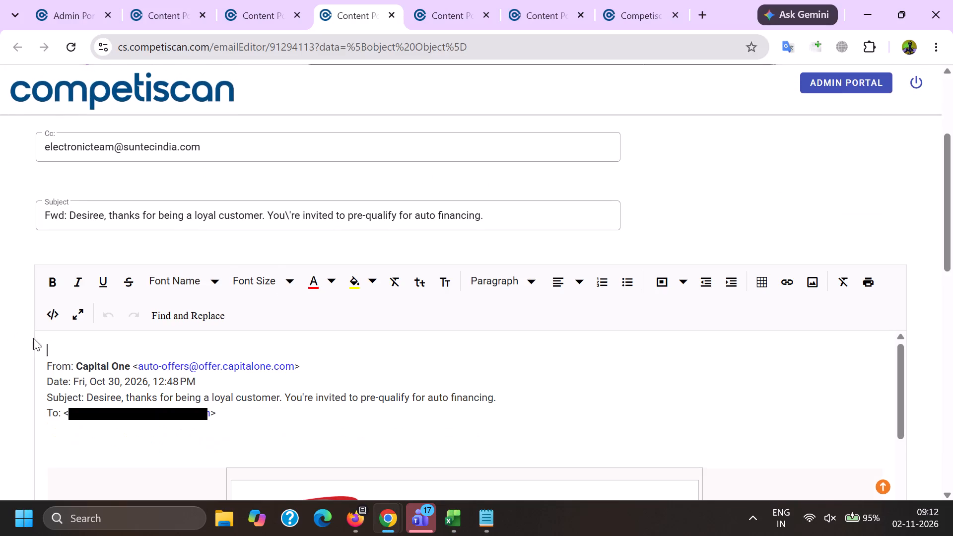
pyautogui.moveTo(130, 368); pyautogui.dragTo(356, 374)
pyautogui.press('BackSpace')
pyautogui.click(275, 421)
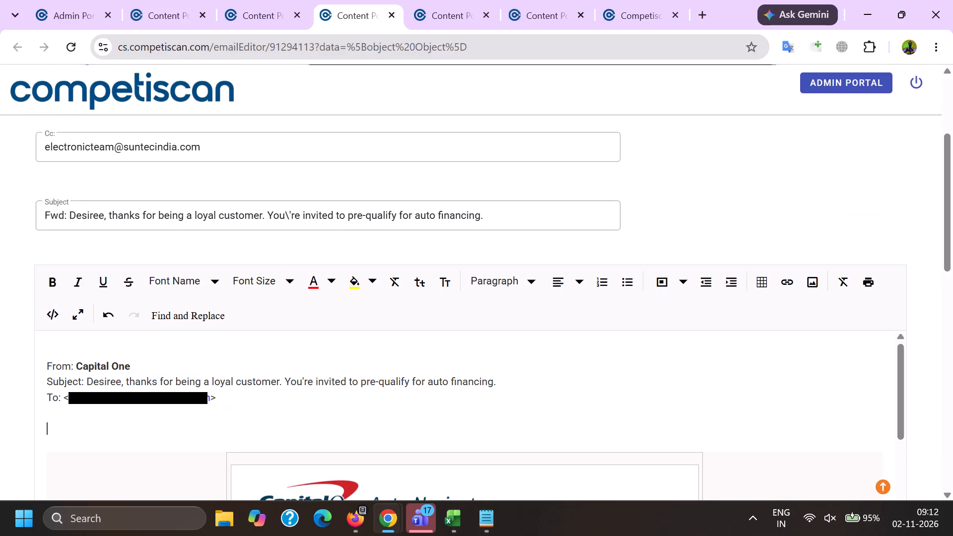
pyautogui.hotkey('ctrl', 'z')
pyautogui.moveTo(133, 365); pyautogui.dragTo(326, 358)
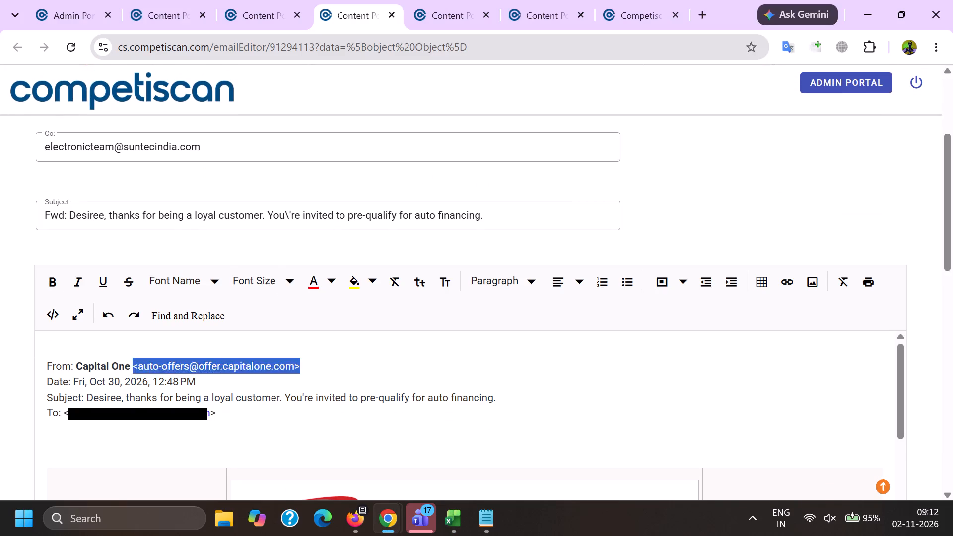
pyautogui.moveTo(326, 358); pyautogui.dragTo(326, 359)
pyautogui.press('BackSpace')
pyautogui.moveTo(303, 429); pyautogui.dragTo(0, 417)
pyautogui.press('BackSpace')
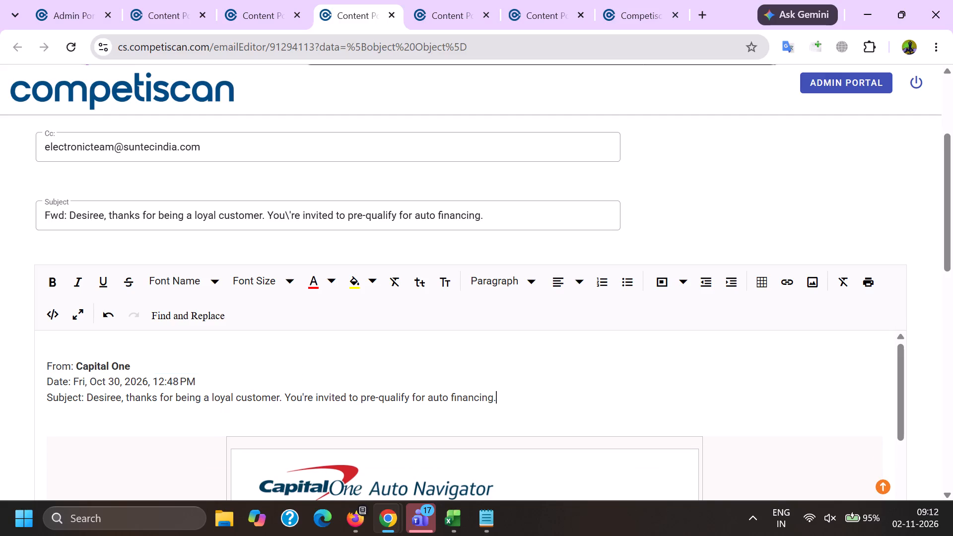
pyautogui.click(91, 387)
pyautogui.doubleClick(94, 399)
pyautogui.hotkey('ctrl', 'c')
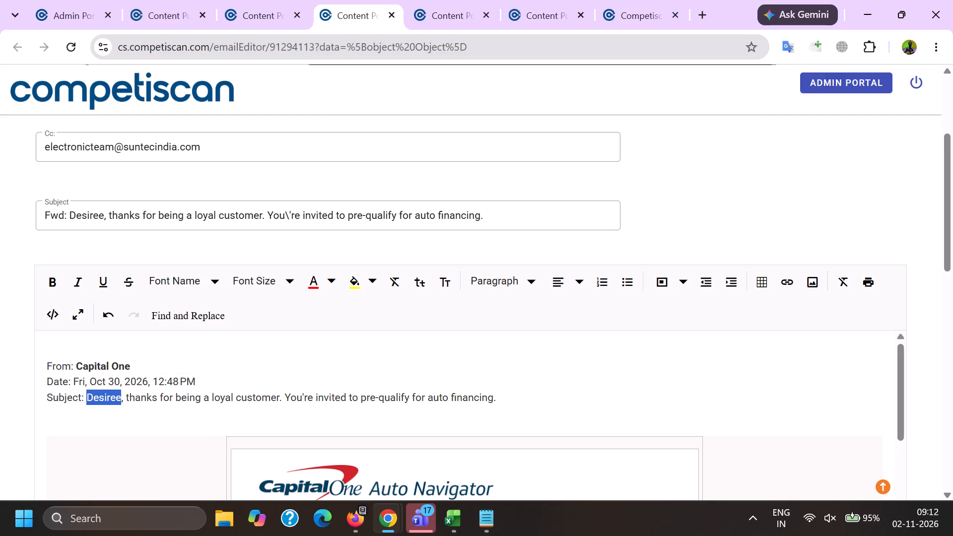
pyautogui.press('BackSpace')
# Search the page for the panelist's first name and delete the recipient's email address from the Capital One footer.
pyautogui.hotkey('ctrl', 'f')
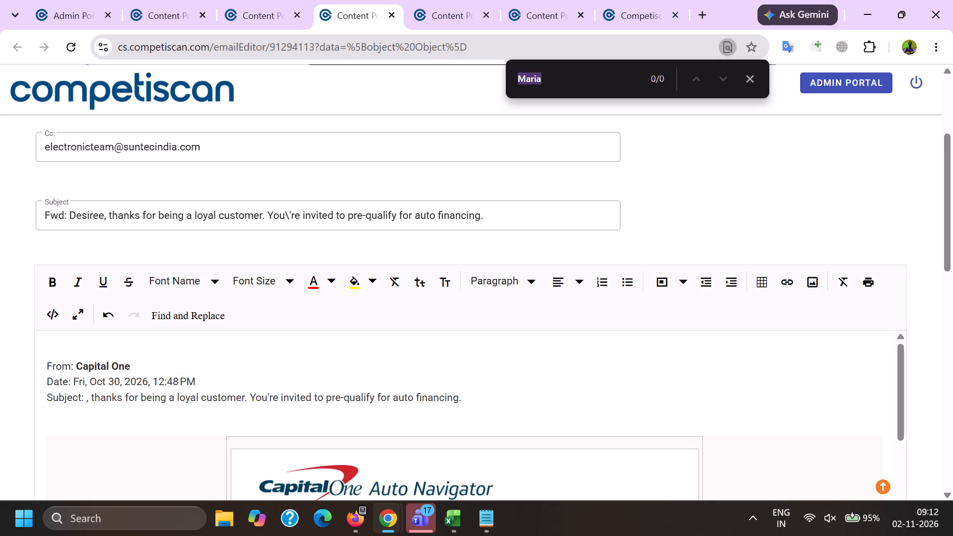
pyautogui.hotkey('ctrl', 'v')
pyautogui.press('Return')
pyautogui.press('Return')
pyautogui.press('Return')
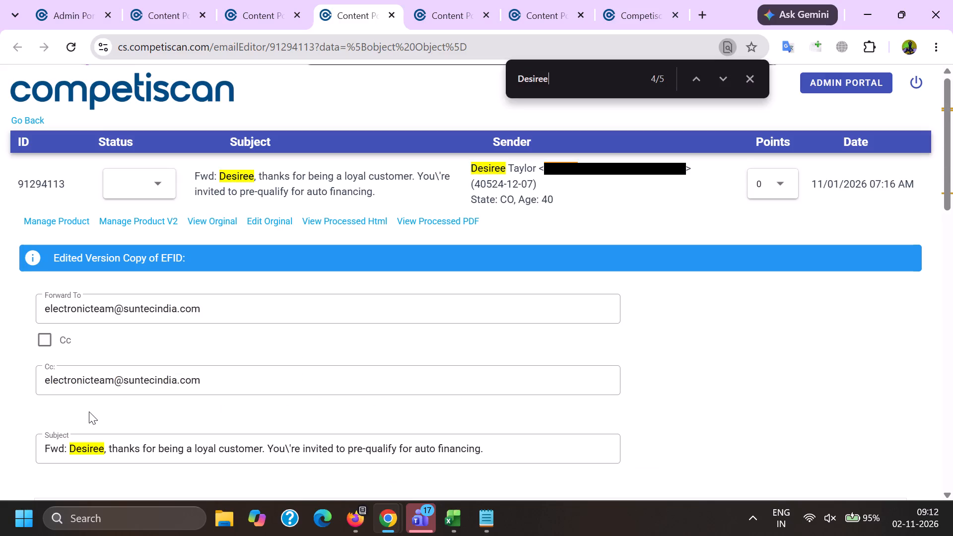
pyautogui.press('Return')
pyautogui.moveTo(372, 221); pyautogui.dragTo(471, 225)
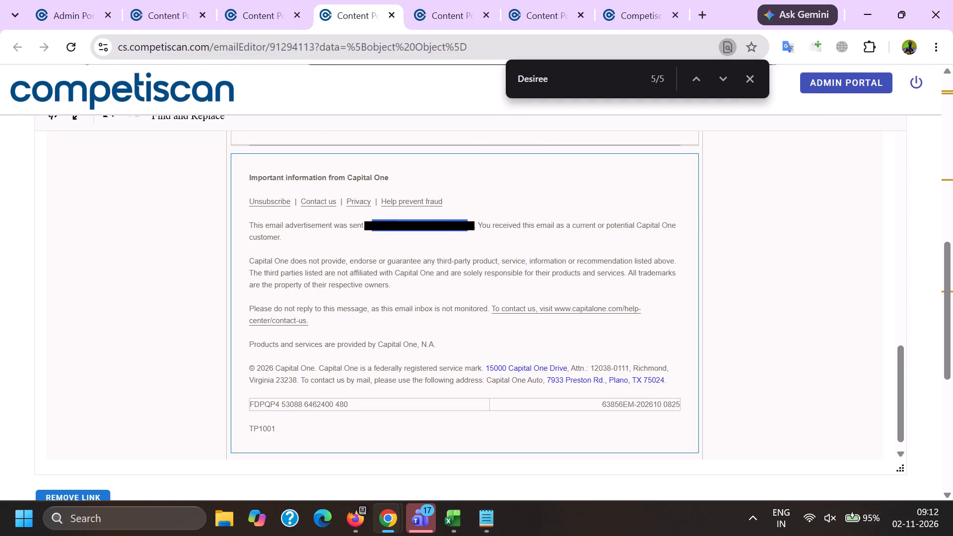
pyautogui.moveTo(471, 225); pyautogui.dragTo(472, 226)
pyautogui.press('BackSpace')
# Strip the links from the email body and relink "Privacy" in the footer to its original web address.
pyautogui.rightClick(364, 204)
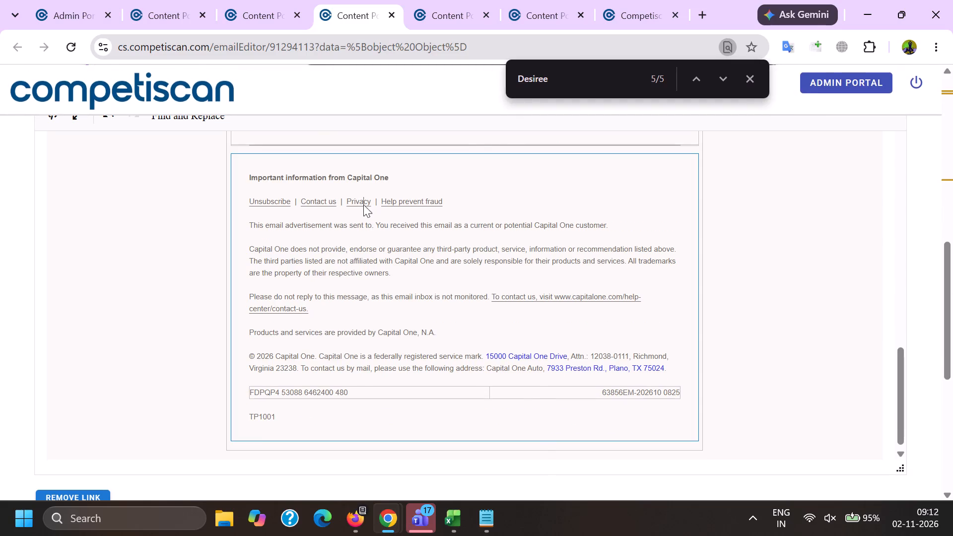
pyautogui.rightClick(356, 203)
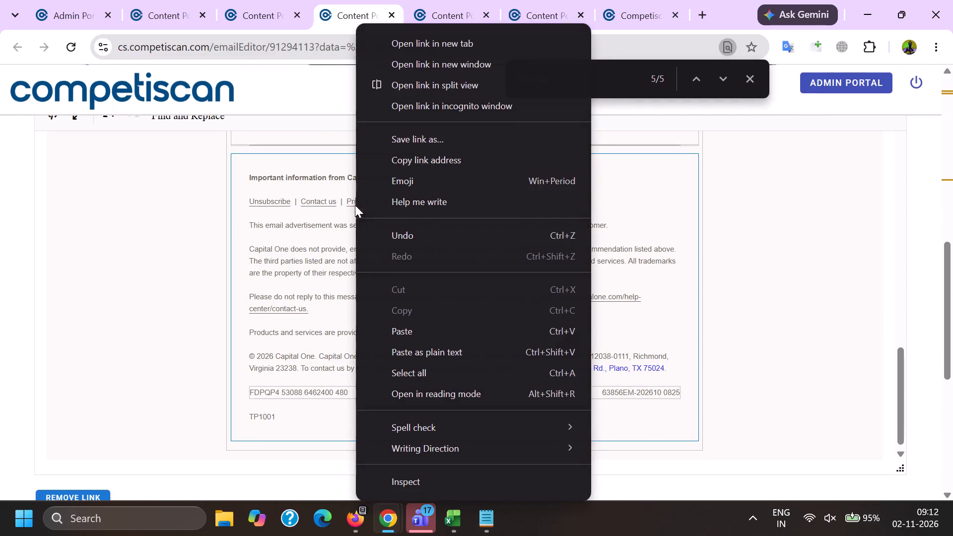
pyautogui.click(393, 164)
pyautogui.scroll(-3, 0, 420)
pyautogui.click(105, 274)
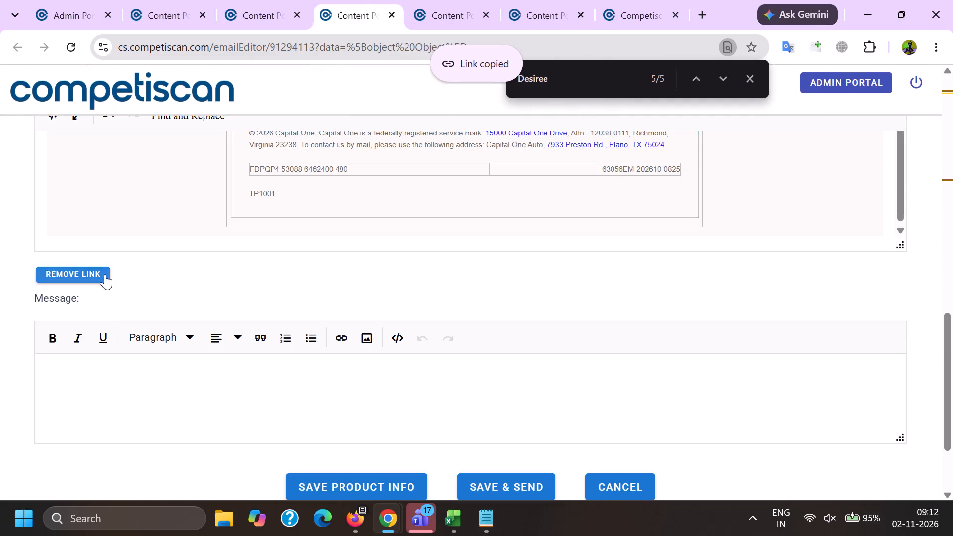
pyautogui.click(539, 139)
pyautogui.scroll(3, 409, 368)
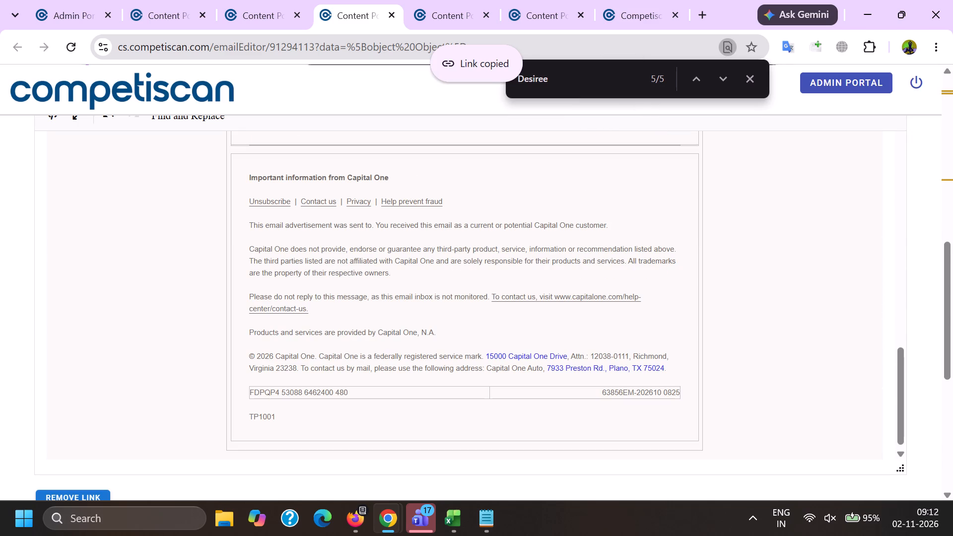
pyautogui.click(358, 201)
pyautogui.hotkey('ctrl', 'k')
pyautogui.hotkey('ctrl', 'v')
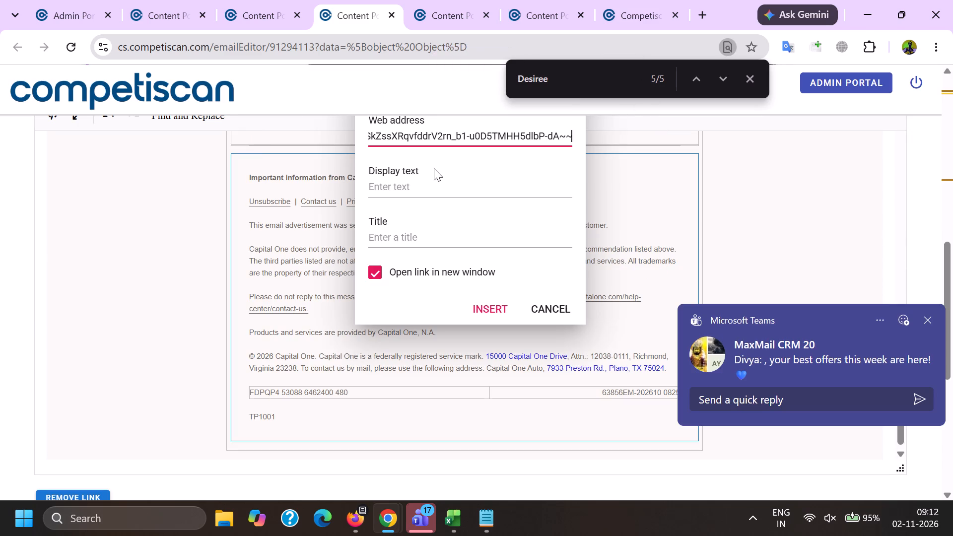
pyautogui.click(506, 303)
# Delete the reference codes below the address paragraph at the end of the email footer.
pyautogui.scroll(-3, 386, 104)
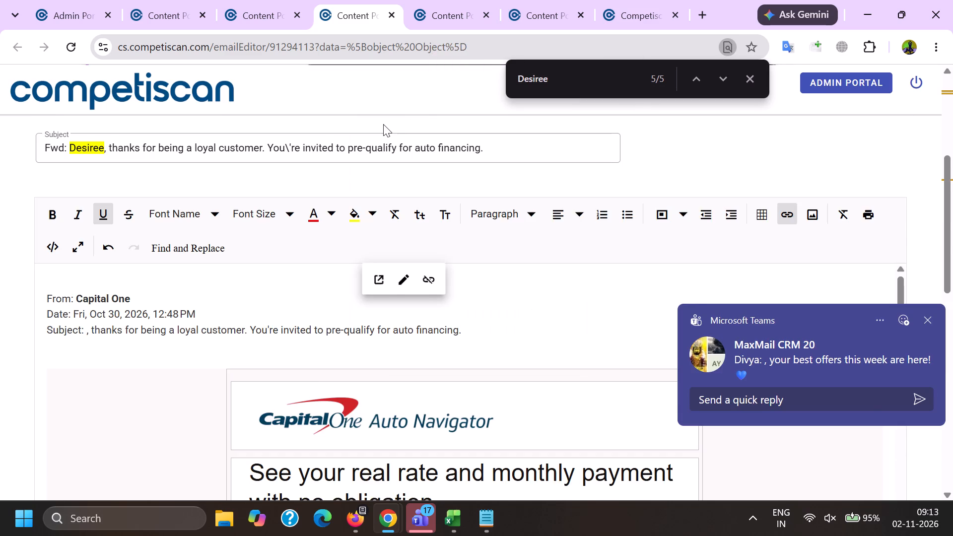
pyautogui.scroll(-20, 383, 124)
pyautogui.scroll(-7, 383, 124)
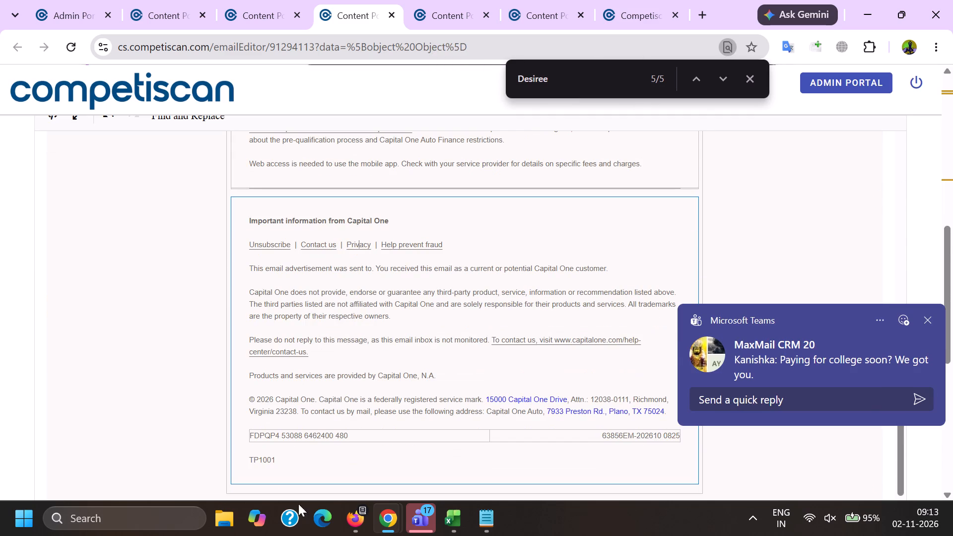
pyautogui.moveTo(230, 438); pyautogui.dragTo(340, 459)
pyautogui.click(297, 461)
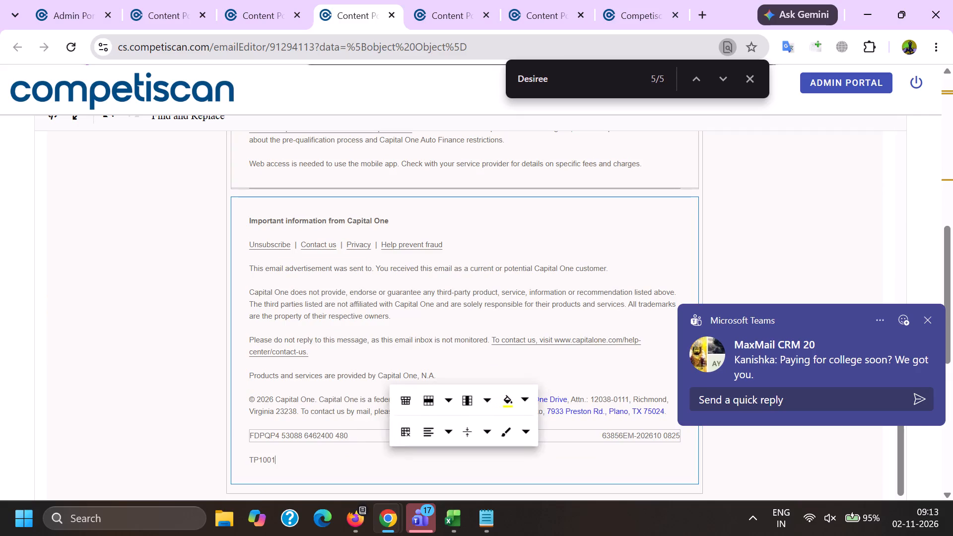
pyautogui.moveTo(248, 436); pyautogui.dragTo(320, 452)
pyautogui.press('BackSpace')
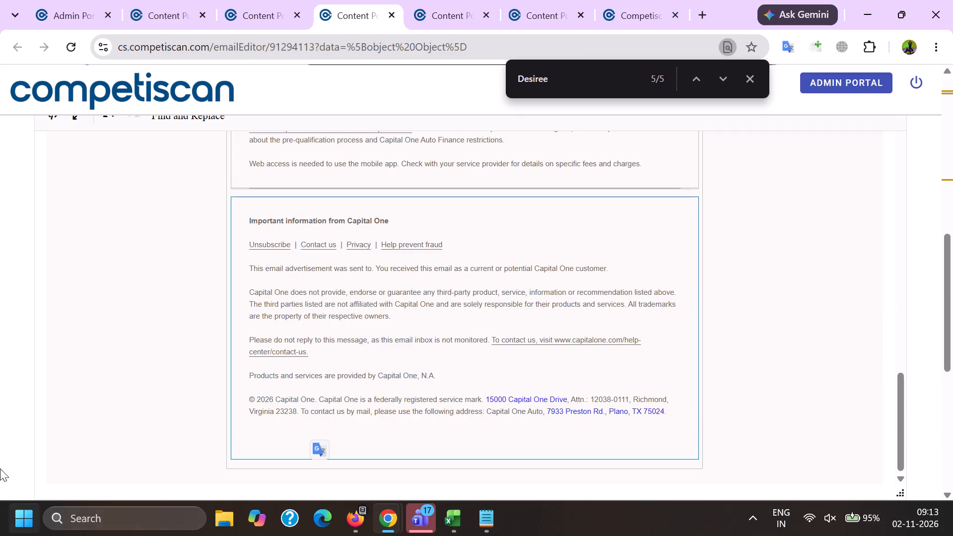
# Open the original version and the product form of email 91294113.
pyautogui.scroll(12, 0, 385)
pyautogui.keyDown('ctrl'); pyautogui.click(214, 226); pyautogui.keyUp('ctrl')
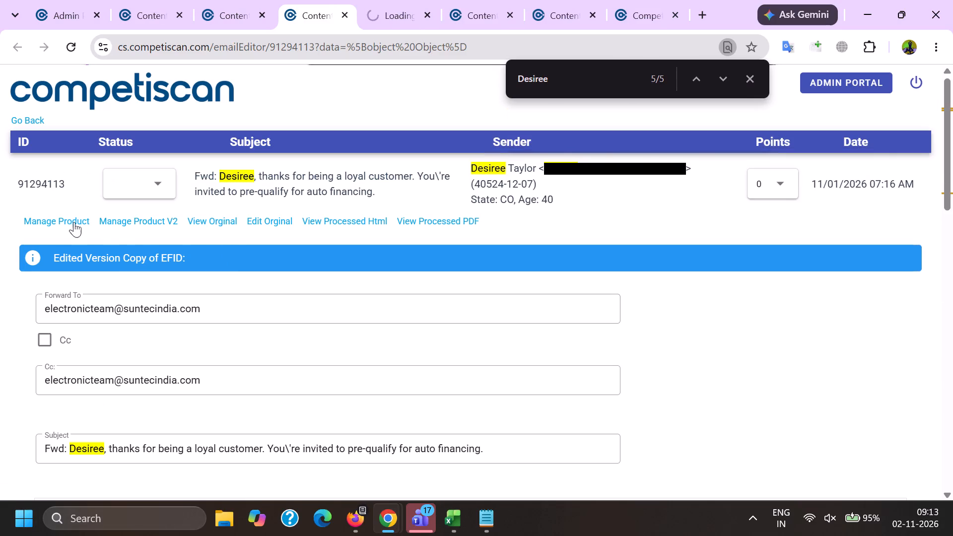
pyautogui.click(72, 219)
pyautogui.hotkey('alt', 'Tab')
# Look up ID 91267353, the 10/30/2026 email with the same auto-financing offer, in Temp Product Management.
pyautogui.click(188, 0)
pyautogui.click(219, 0)
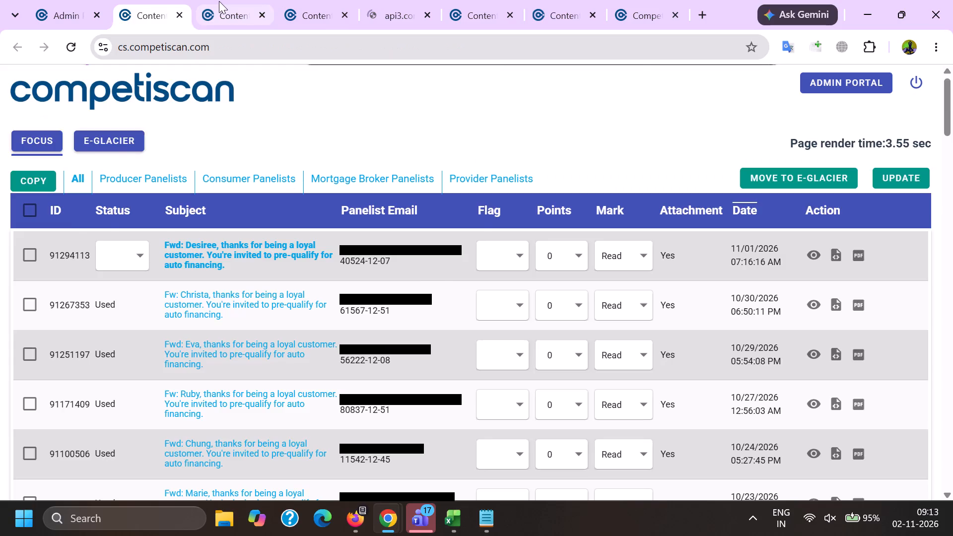
pyautogui.click(266, 12)
pyautogui.click(149, 0)
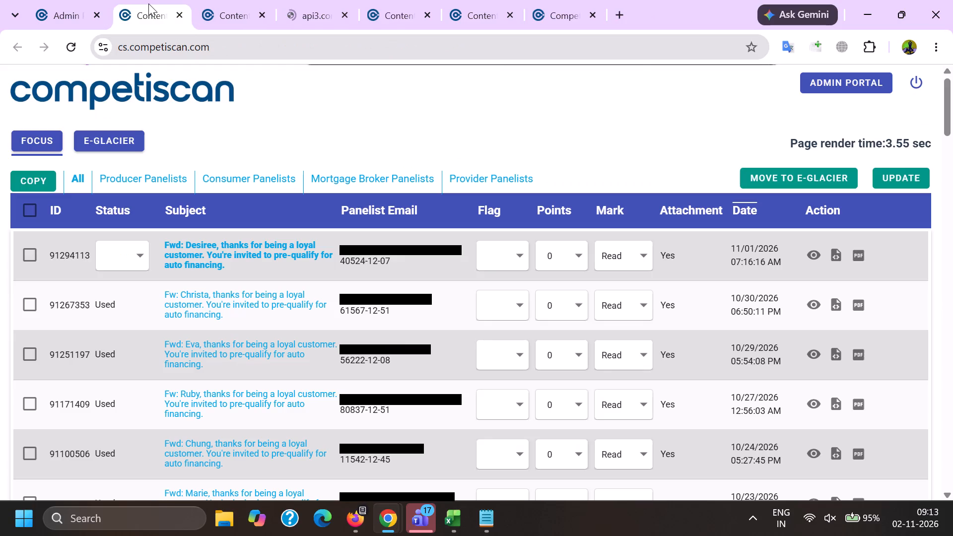
pyautogui.click(575, 0)
pyautogui.click(637, 0)
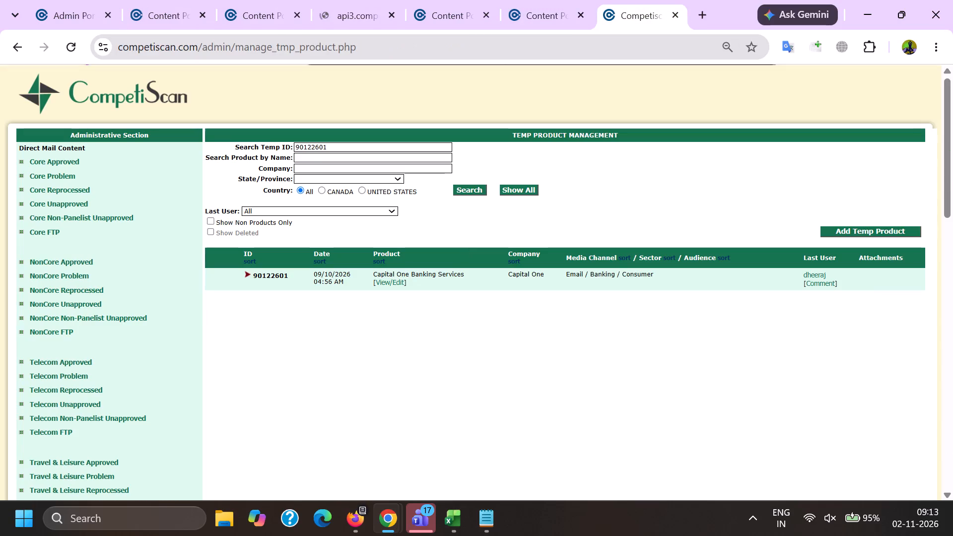
pyautogui.click(116, 0)
pyautogui.click(152, 0)
pyautogui.tripleClick(67, 308)
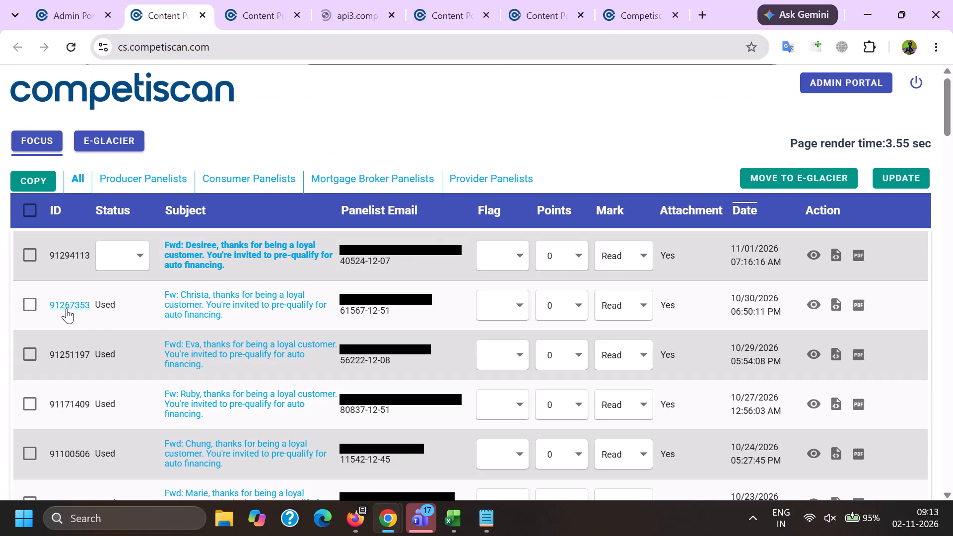
pyautogui.hotkey('ctrl', 'c')
pyautogui.hotkey('ctrl', 'c')
pyautogui.click(629, 0)
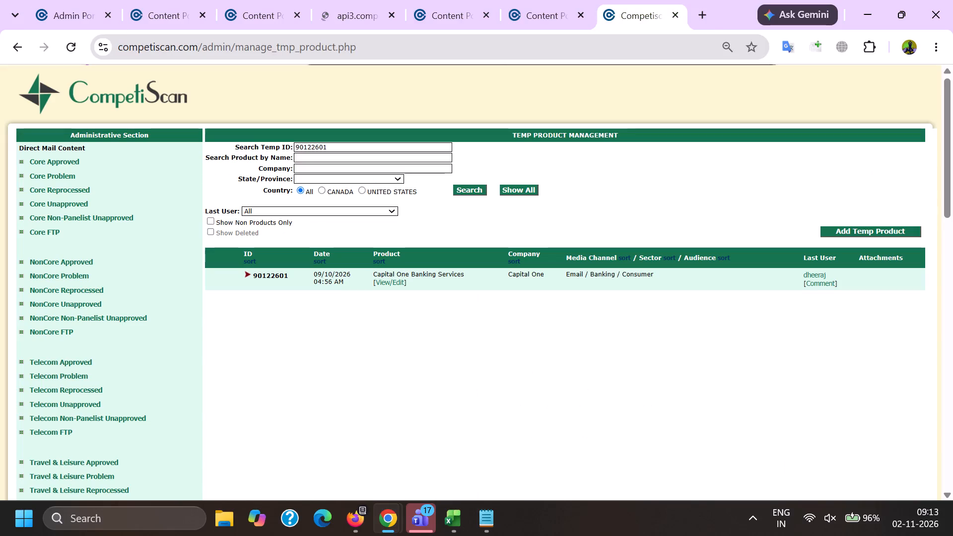
pyautogui.moveTo(296, 149); pyautogui.dragTo(299, 158)
pyautogui.click(304, 153)
pyautogui.doubleClick(304, 151)
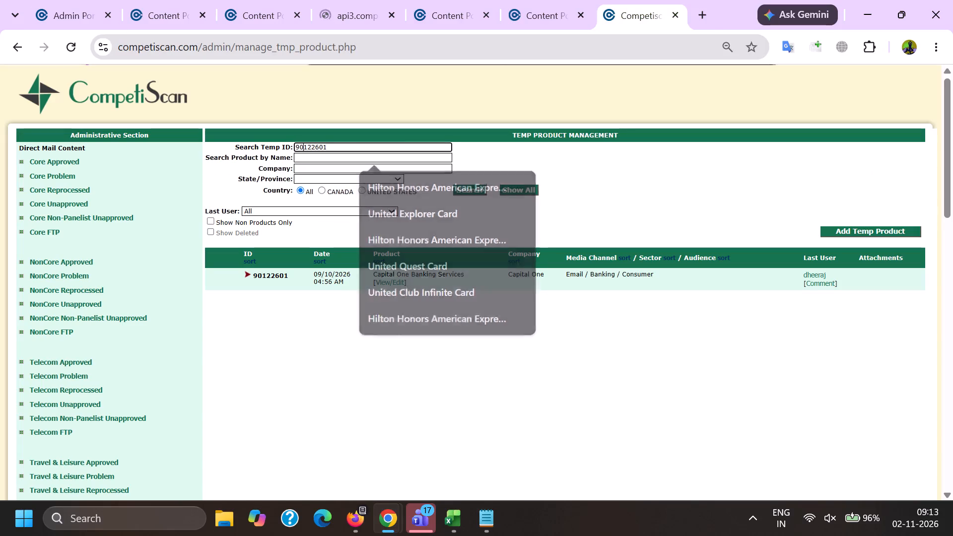
pyautogui.hotkey('ctrl', 'v')
pyautogui.press('Return')
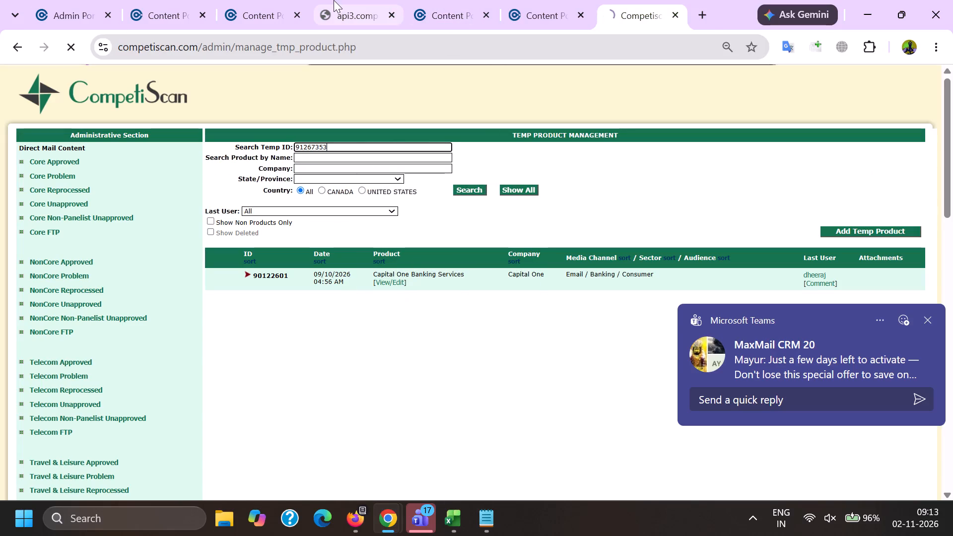
# Close the two leftover email editor tabs from earlier emails.
pyautogui.click(333, 0)
pyautogui.click(449, 0)
pyautogui.click(484, 20)
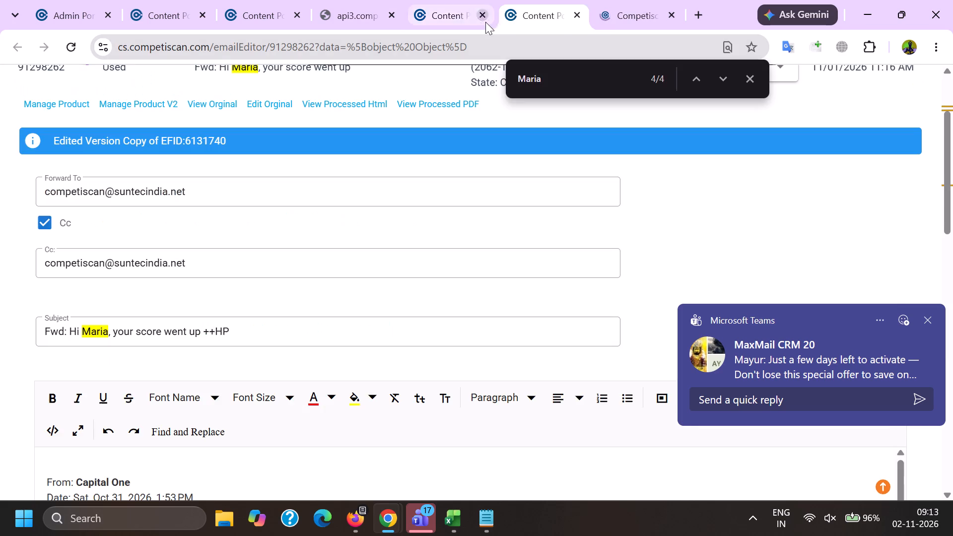
pyautogui.click(486, 20)
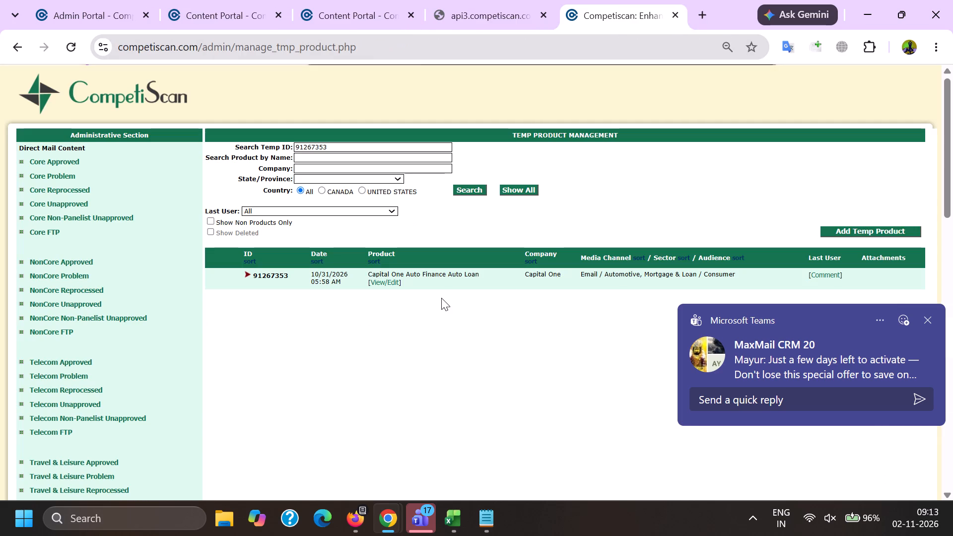
# Open the record of product 91267353 and copy its product name, Capital One Auto Finance Auto Loan.
pyautogui.keyDown('ctrl'); pyautogui.click(384, 282); pyautogui.keyUp('ctrl')
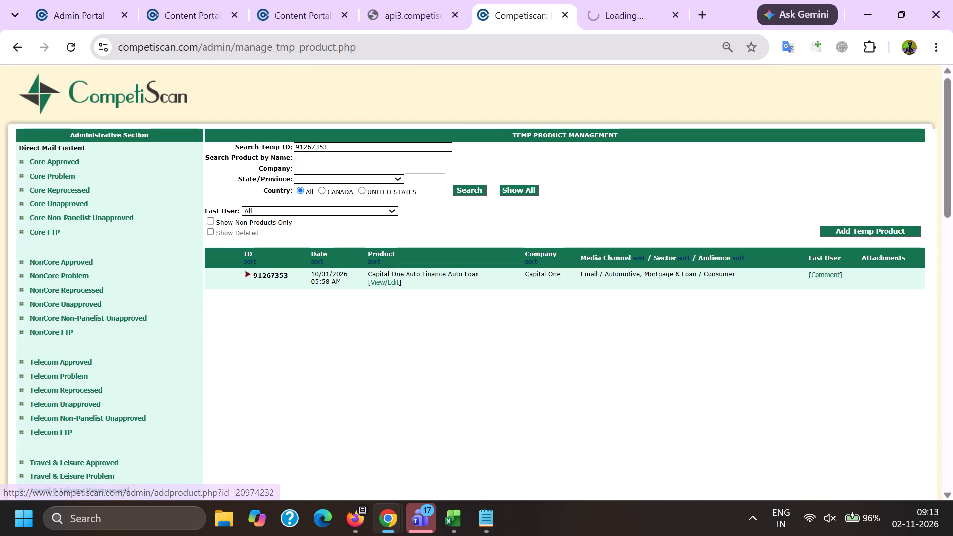
pyautogui.tripleClick(391, 271)
pyautogui.hotkey('ctrl', 'c')
pyautogui.hotkey('ctrl', 'c')
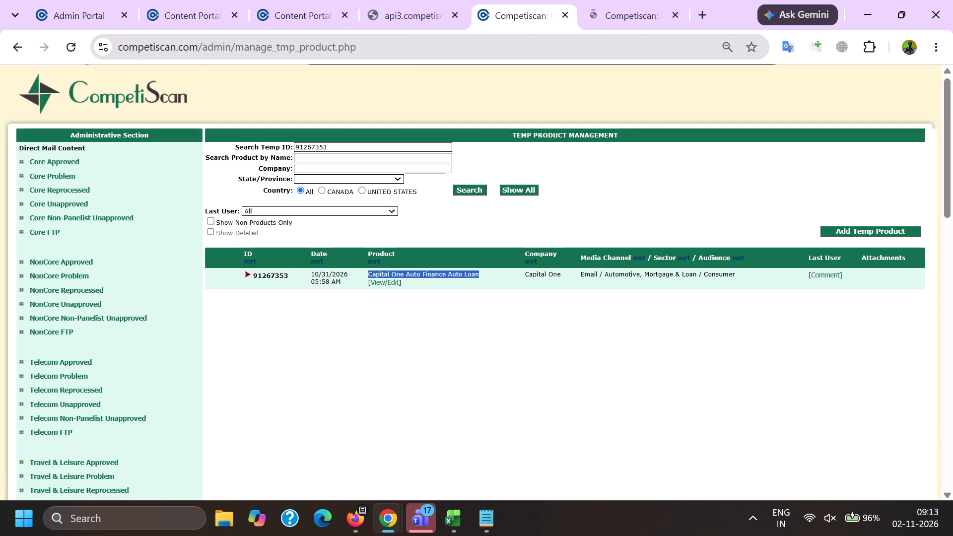
# In the product form for 91294113, use Capital One's product image and add Capital One Auto Finance as a second company.
pyautogui.hotkey('alt', 'Tab')
pyautogui.scroll(-5, 262, 217)
pyautogui.click(300, 264)
pyautogui.click(299, 276)
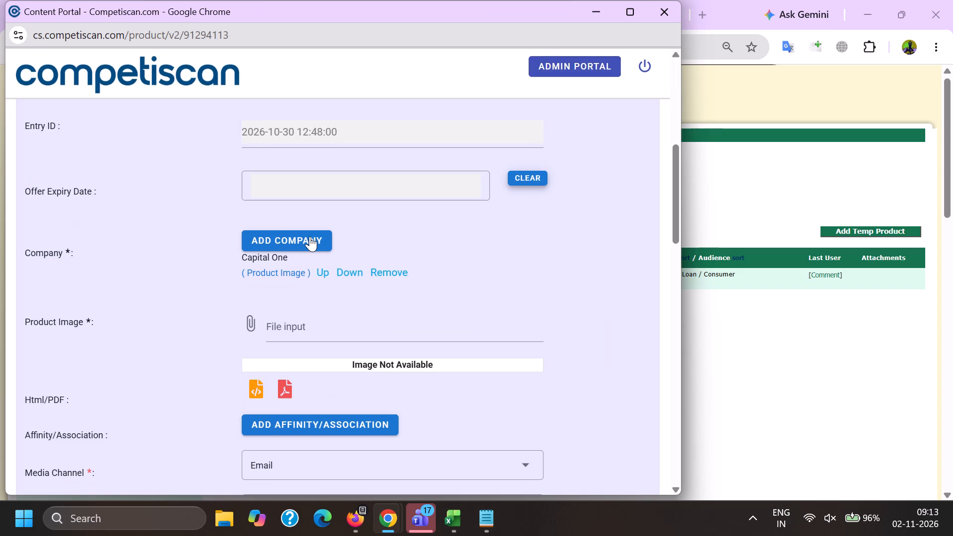
pyautogui.click(310, 236)
pyautogui.hotkey('ctrl', 'v')
pyautogui.moveTo(394, 266); pyautogui.dragTo(626, 272)
pyautogui.press('BackSpace')
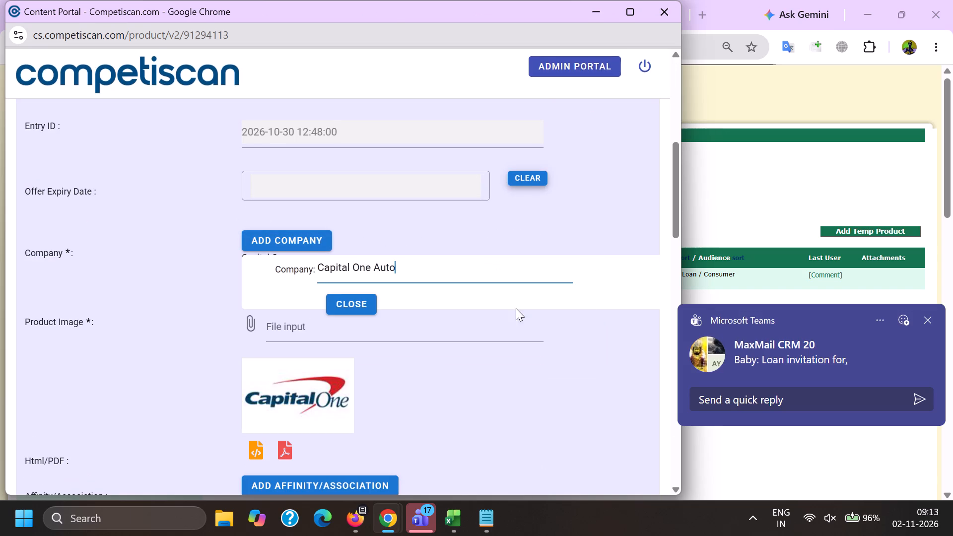
pyautogui.scroll(-1, 277, 154)
pyautogui.click(366, 233)
# Set the sector to Mortgage & Loan, the category to Secured and the sub category to Vehicle Financing.
pyautogui.scroll(-3, 315, 154)
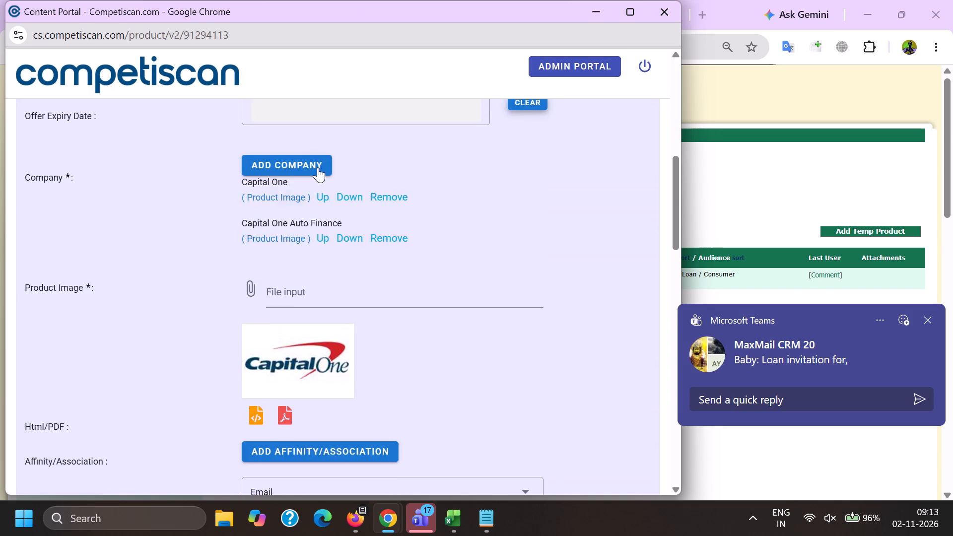
pyautogui.scroll(-3, 312, 281)
pyautogui.click(296, 193)
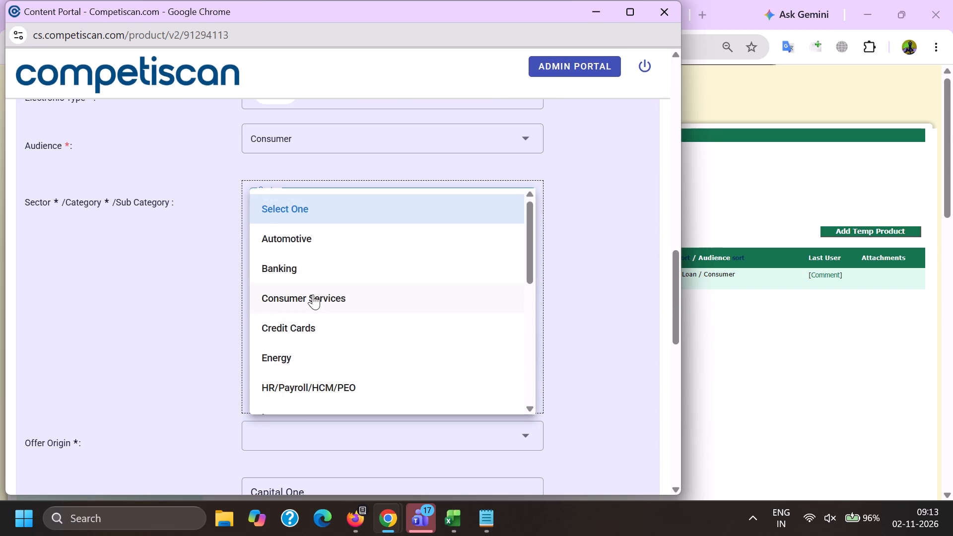
pyautogui.scroll(-2, 311, 294)
pyautogui.click(311, 330)
pyautogui.click(187, 300)
pyautogui.click(298, 256)
pyautogui.click(312, 292)
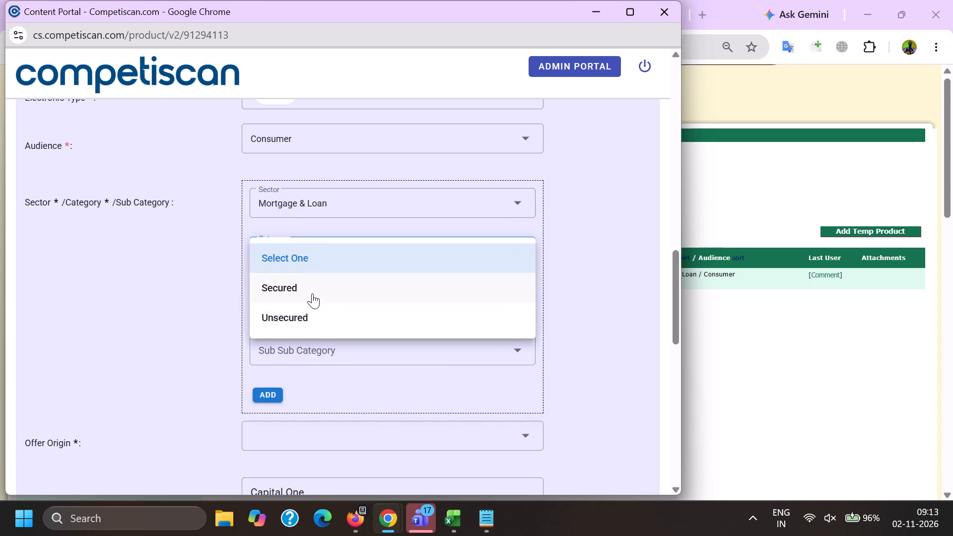
pyautogui.moveTo(179, 293); pyautogui.dragTo(188, 294)
pyautogui.click(327, 300)
pyautogui.scroll(-1, 318, 205)
pyautogui.scroll(-6, 305, 302)
pyautogui.click(316, 417)
pyautogui.moveTo(121, 370); pyautogui.dragTo(155, 361)
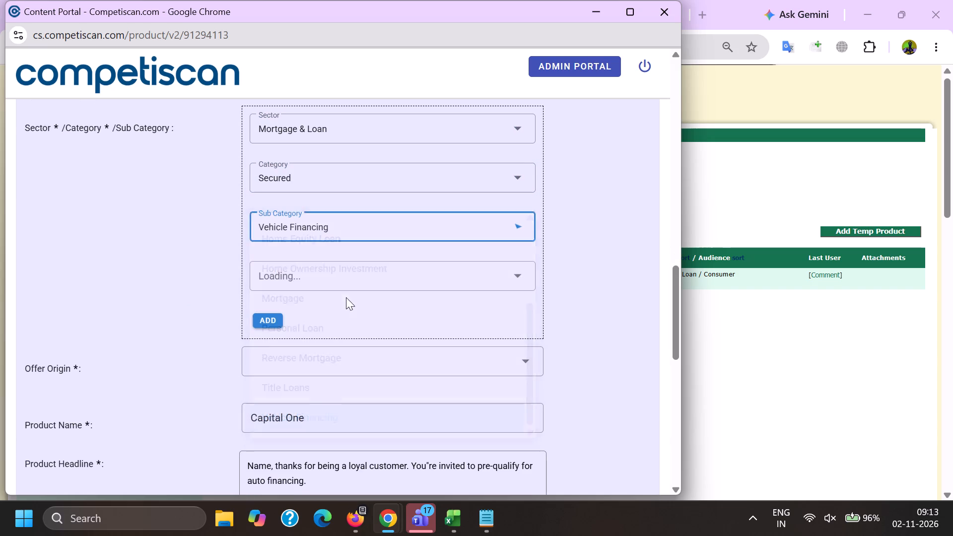
# Set the sub sub category to Purchase and add the Mortgage & Loan classification to the product.
pyautogui.click(298, 282)
pyautogui.scroll(-1, 292, 160)
pyautogui.click(319, 269)
pyautogui.moveTo(157, 255); pyautogui.dragTo(169, 258)
pyautogui.click(264, 252)
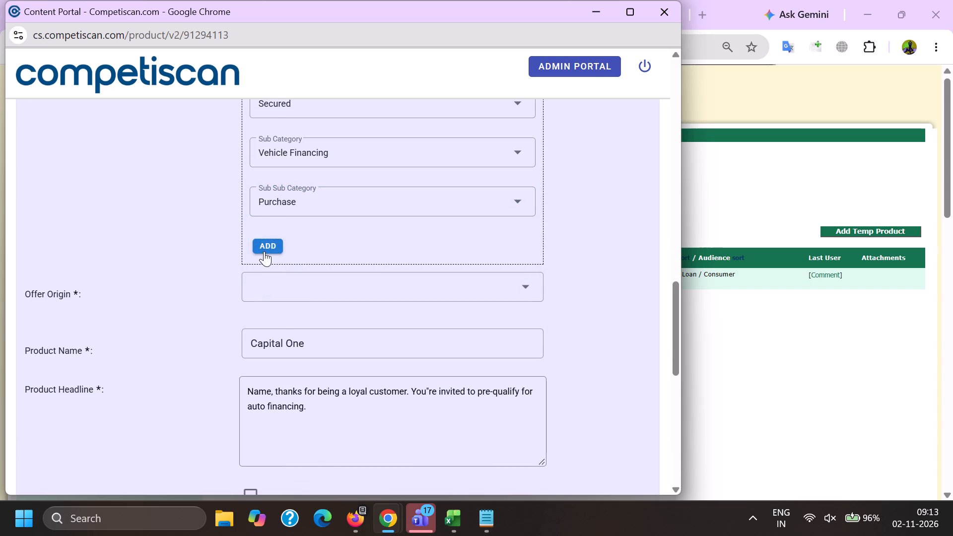
# Add a second classification of Automotive, Automotive Sales, Dealer/Retailer to the product.
pyautogui.scroll(2, 278, 325)
pyautogui.click(285, 243)
pyautogui.scroll(6, 310, 333)
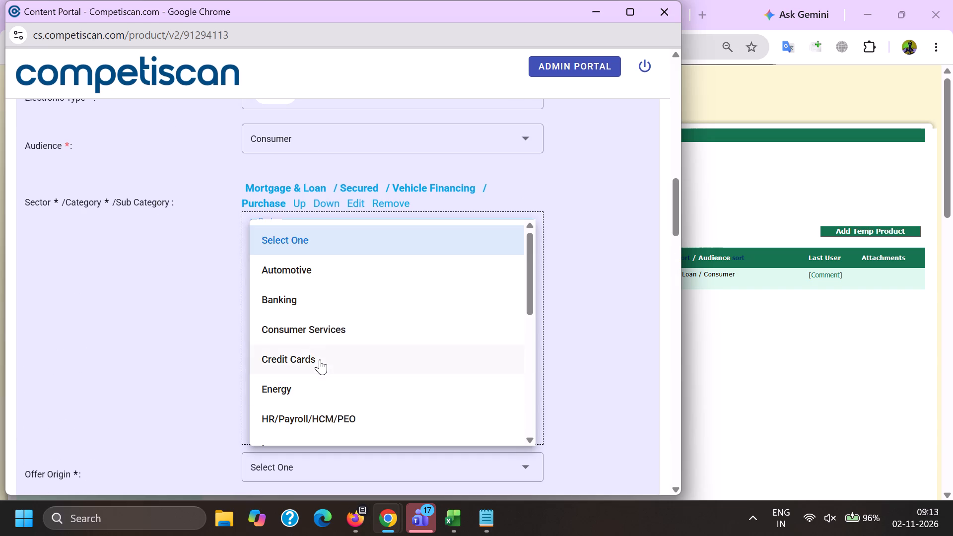
pyautogui.scroll(-3, 305, 335)
pyautogui.scroll(5, 297, 369)
pyautogui.click(312, 274)
pyautogui.click(218, 276)
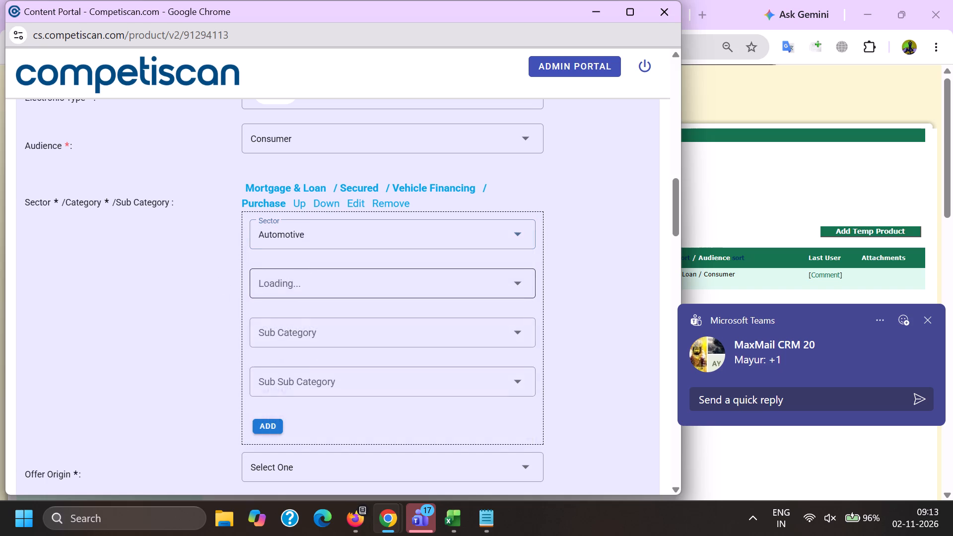
pyautogui.click(298, 288)
pyautogui.click(335, 324)
pyautogui.moveTo(165, 327); pyautogui.dragTo(177, 329)
pyautogui.click(290, 326)
pyautogui.scroll(-1, 296, 207)
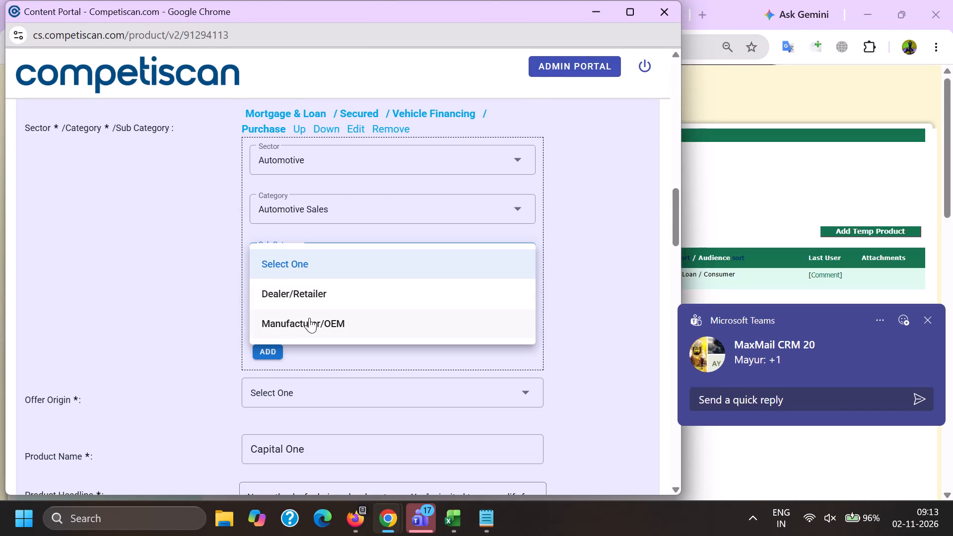
pyautogui.click(310, 290)
pyautogui.moveTo(205, 299); pyautogui.dragTo(208, 304)
pyautogui.click(259, 346)
# Set the offer origin to Provider/Bank and replace the product name with Capital One Auto Finance Auto Loan.
pyautogui.scroll(-2, 301, 254)
pyautogui.click(294, 293)
pyautogui.click(291, 280)
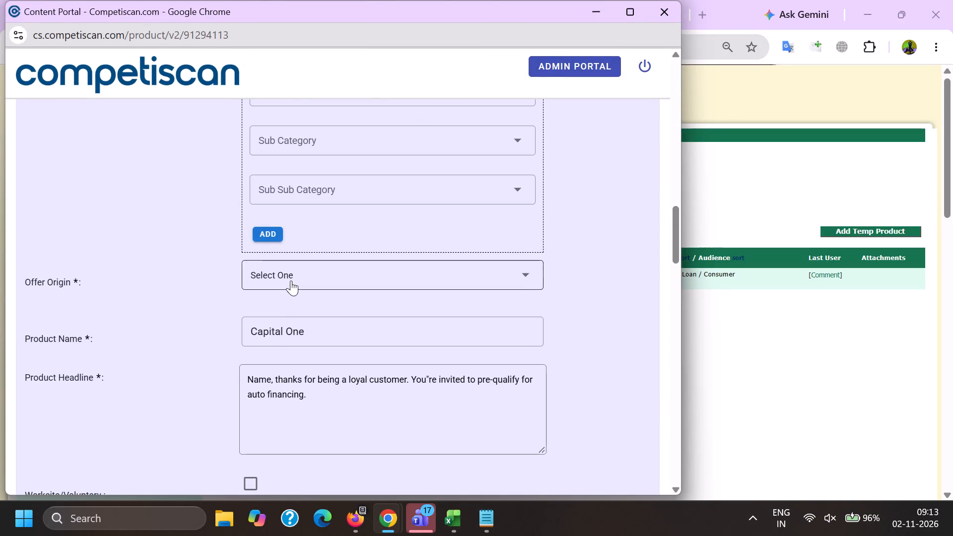
pyautogui.click(298, 339)
pyautogui.moveTo(337, 338); pyautogui.dragTo(240, 323)
pyautogui.hotkey('ctrl', 'v')
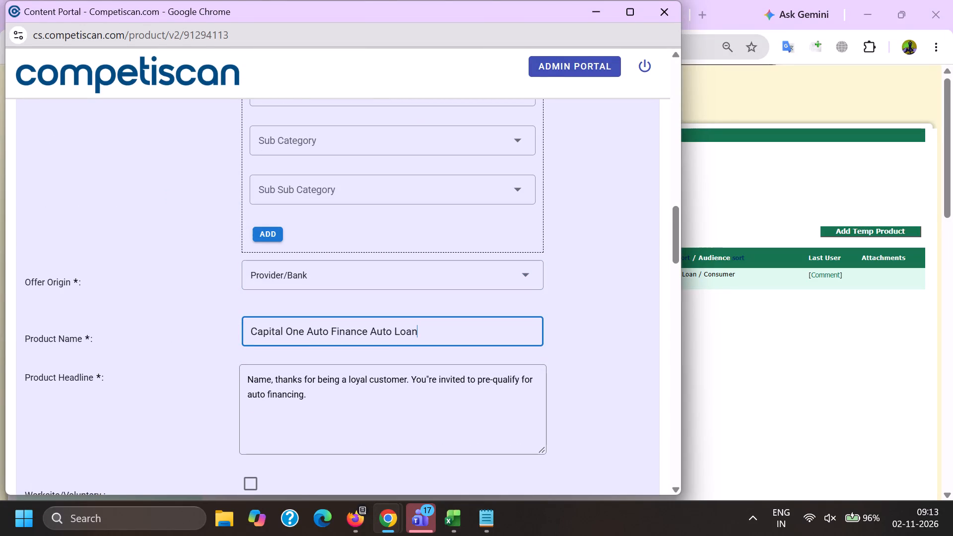
# Copy the product headline from the reference record and use it to replace the headline of product 91294113.
pyautogui.hotkey('alt', 'Tab')
pyautogui.click(653, 0)
pyautogui.scroll(-10, 554, 306)
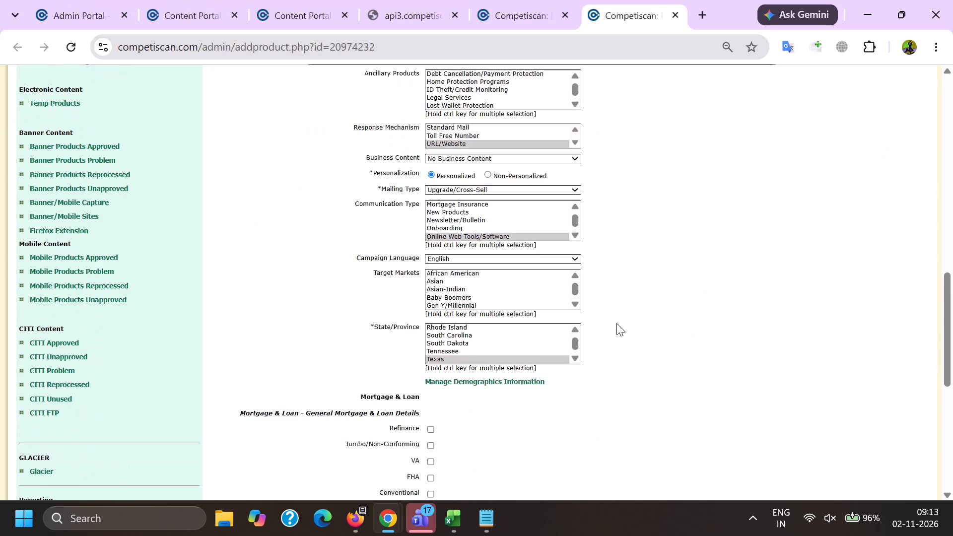
pyautogui.scroll(3, 614, 327)
pyautogui.moveTo(610, 206); pyautogui.dragTo(307, 178)
pyautogui.hotkey('ctrl', 'c')
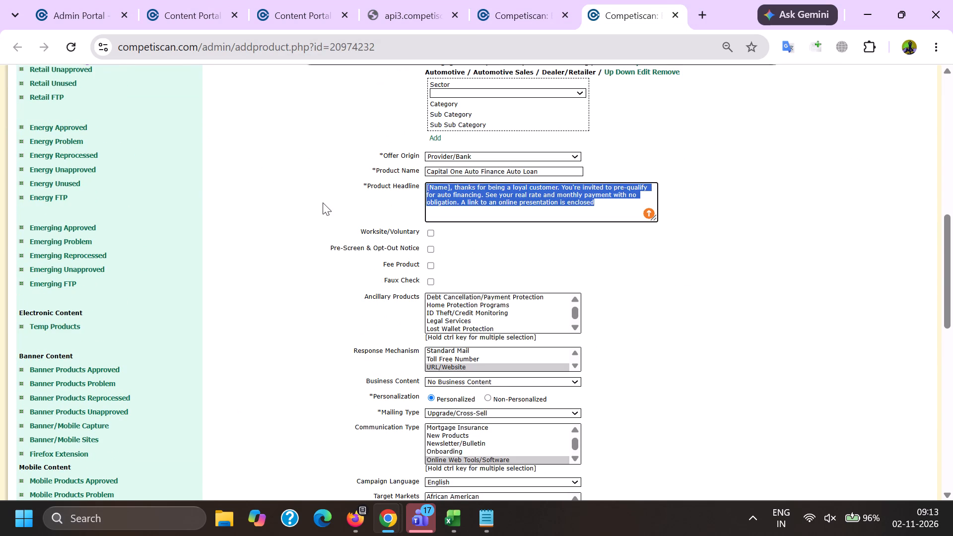
pyautogui.hotkey('alt', 'Tab')
pyautogui.moveTo(403, 434); pyautogui.dragTo(133, 349)
pyautogui.hotkey('ctrl', 'v')
# Set the response mechanism to URL/Website, mark the product as Personalized and set the mailing type to Upgrade/Cross-Sell.
pyautogui.scroll(-4, 282, 242)
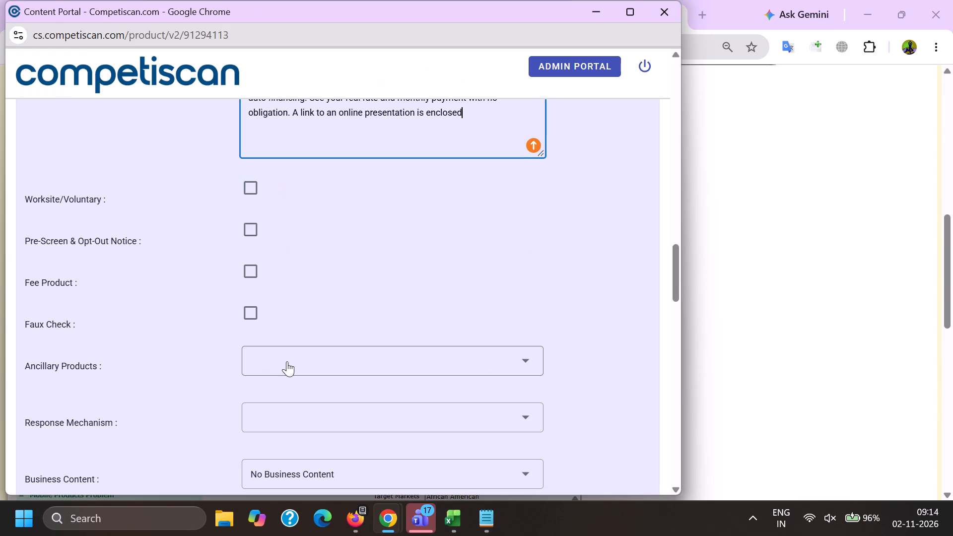
pyautogui.click(280, 411)
pyautogui.scroll(-8, 327, 204)
pyautogui.click(309, 449)
pyautogui.click(182, 428)
pyautogui.scroll(-2, 203, 330)
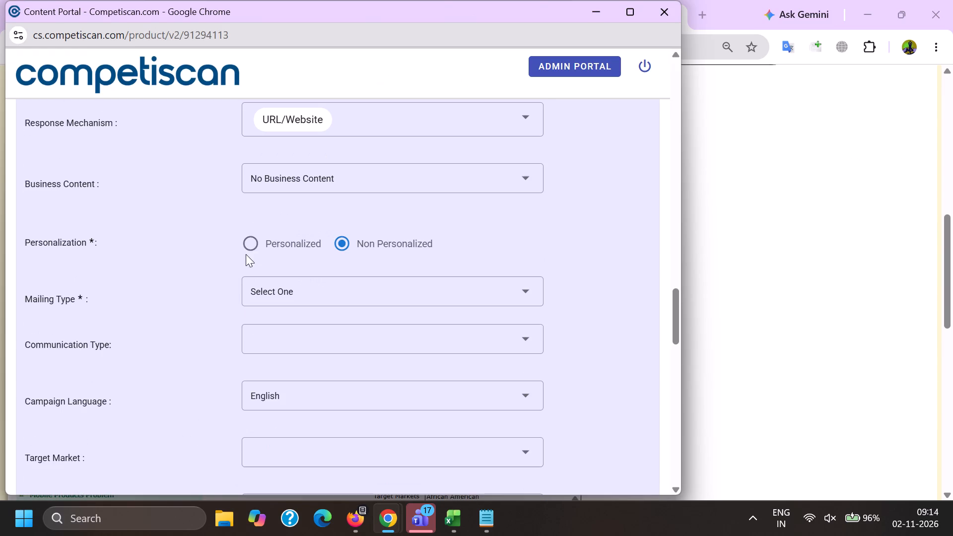
pyautogui.click(244, 244)
pyautogui.click(272, 288)
pyautogui.click(292, 438)
pyautogui.moveTo(197, 414); pyautogui.dragTo(202, 409)
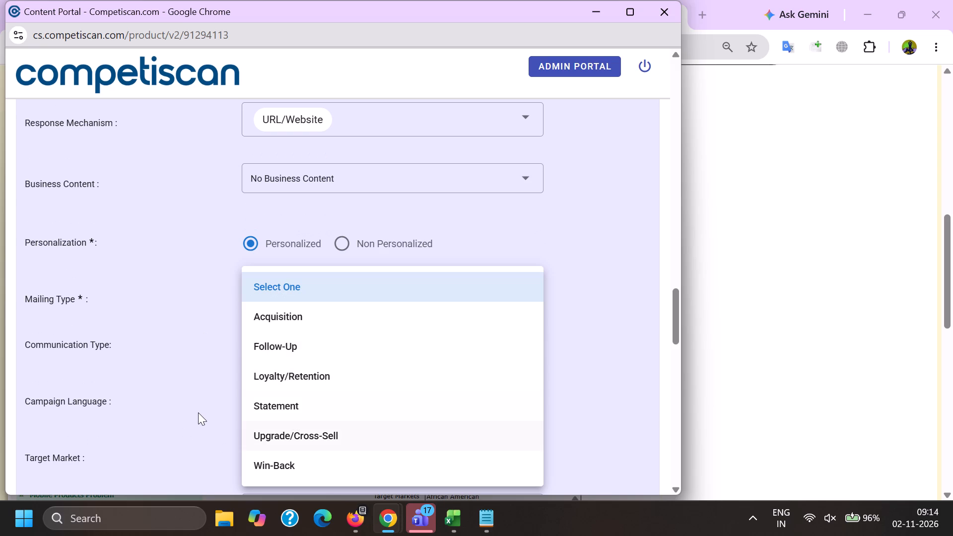
# Set the communication type to Online Web Tools/Software, as in the reference record.
pyautogui.click(286, 346)
pyautogui.scroll(-1, 328, 214)
pyautogui.scroll(-11, 340, 375)
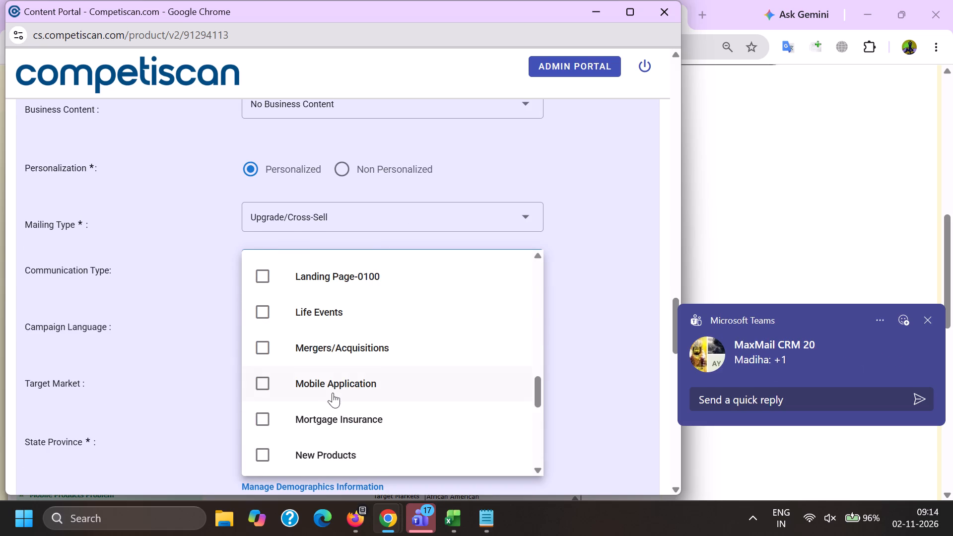
pyautogui.scroll(-2, 331, 390)
pyautogui.click(343, 403)
pyautogui.click(143, 379)
# Set the application type to Invitation to Apply and check the remaining loan details against the reference record.
pyautogui.scroll(-5, 208, 301)
pyautogui.scroll(-3, 250, 327)
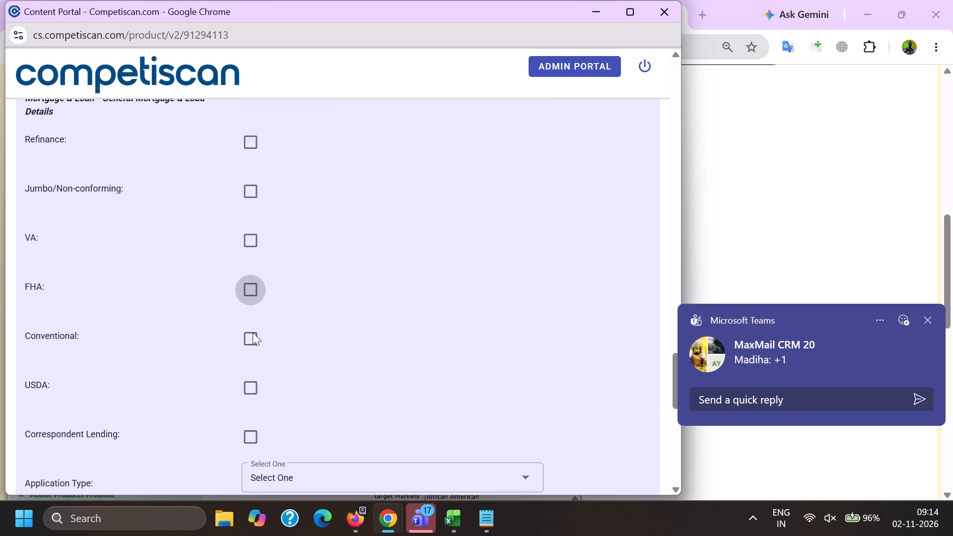
pyautogui.click(296, 334)
pyautogui.scroll(-1, 340, 192)
pyautogui.click(343, 311)
pyautogui.click(152, 309)
pyautogui.hotkey('alt', 'Tab')
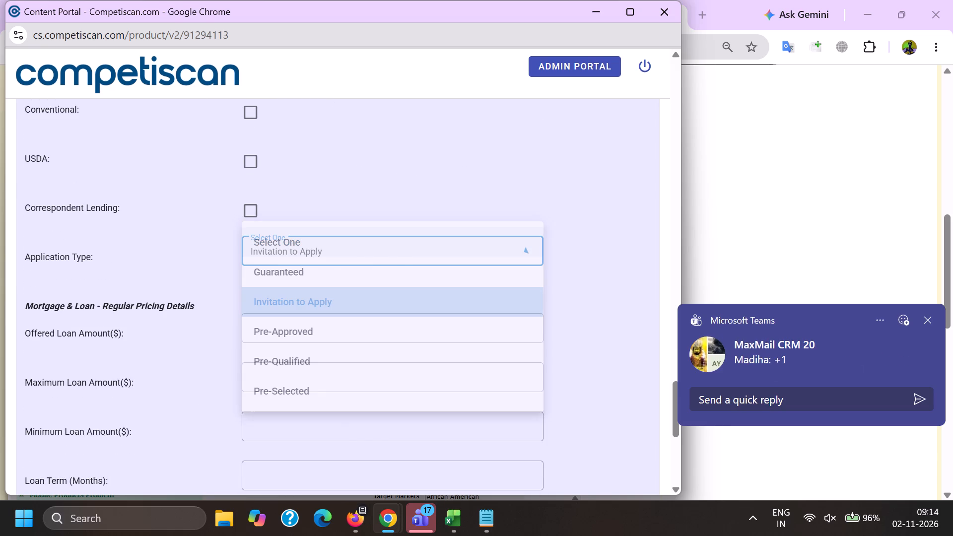
pyautogui.scroll(-14, 336, 328)
pyautogui.hotkey('alt', 'Tab')
pyautogui.click(218, 390)
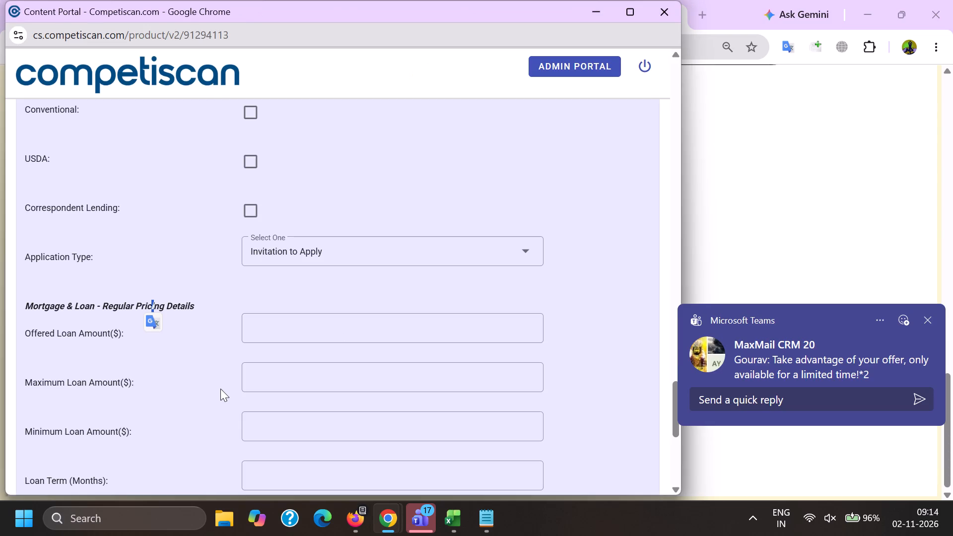
# Submit the completed product form for 91294113.
pyautogui.press('End')
pyautogui.scroll(-5, 227, 381)
pyautogui.moveTo(285, 470); pyautogui.dragTo(285, 474)
pyautogui.click(286, 479)
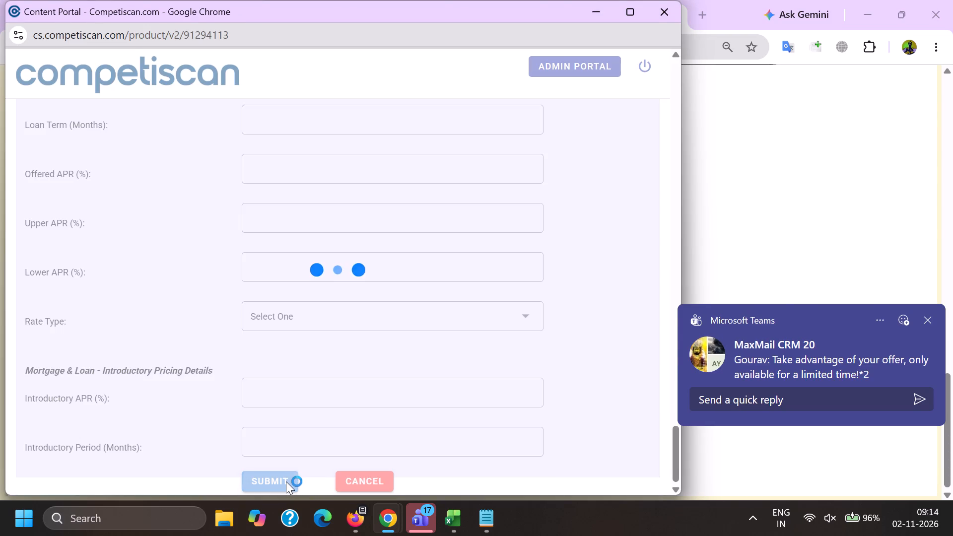
# Copy the link address of the View inventory button from the HTML preview of email 91294113.
pyautogui.hotkey('alt', 'Tab')
pyautogui.click(375, 154)
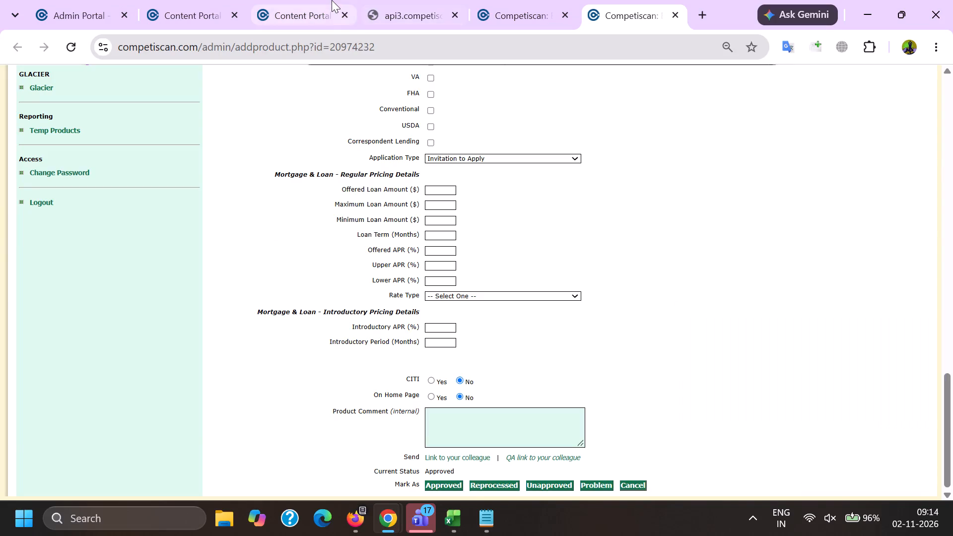
pyautogui.click(332, 0)
pyautogui.click(401, 0)
pyautogui.scroll(-13, 489, 259)
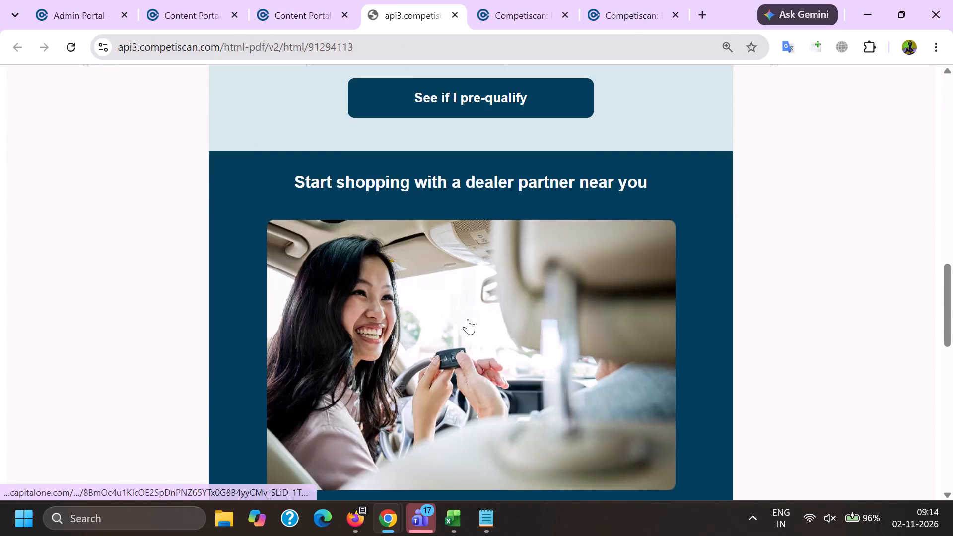
pyautogui.scroll(-3, 462, 330)
pyautogui.rightClick(458, 342)
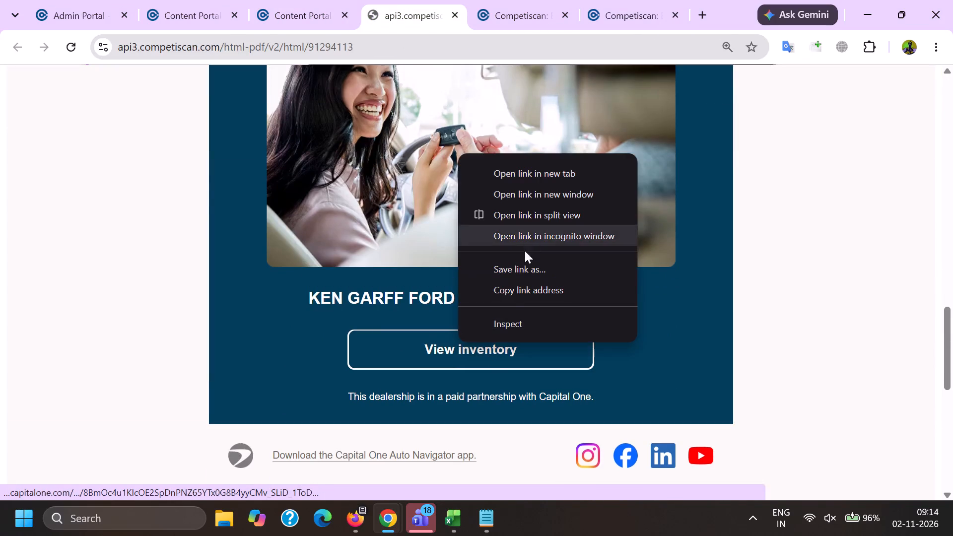
pyautogui.click(508, 294)
# Insert the copied web address as the link on View inventory in the email editor for 91294113.
pyautogui.click(302, 0)
pyautogui.scroll(-11, 422, 314)
pyautogui.scroll(2, 399, 339)
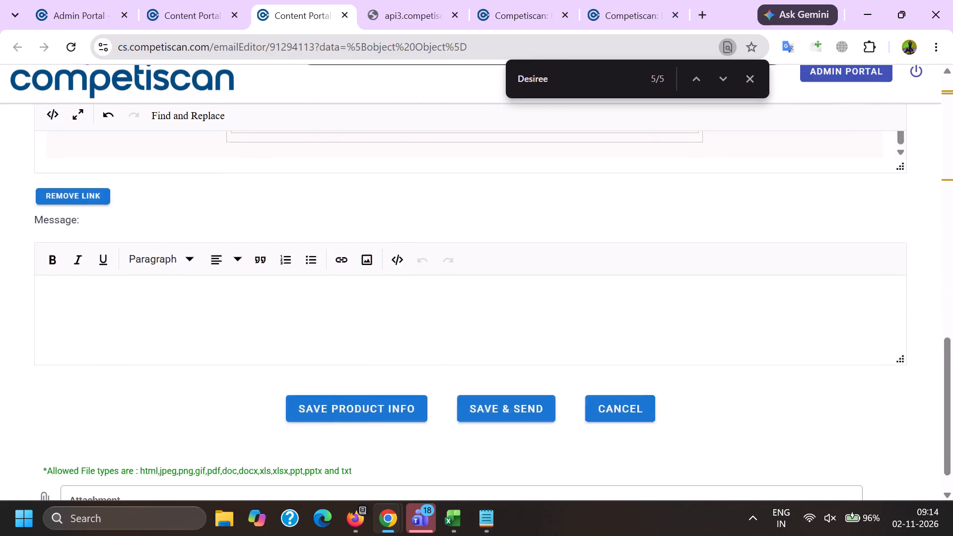
pyautogui.scroll(11, 400, 338)
pyautogui.click(378, 419)
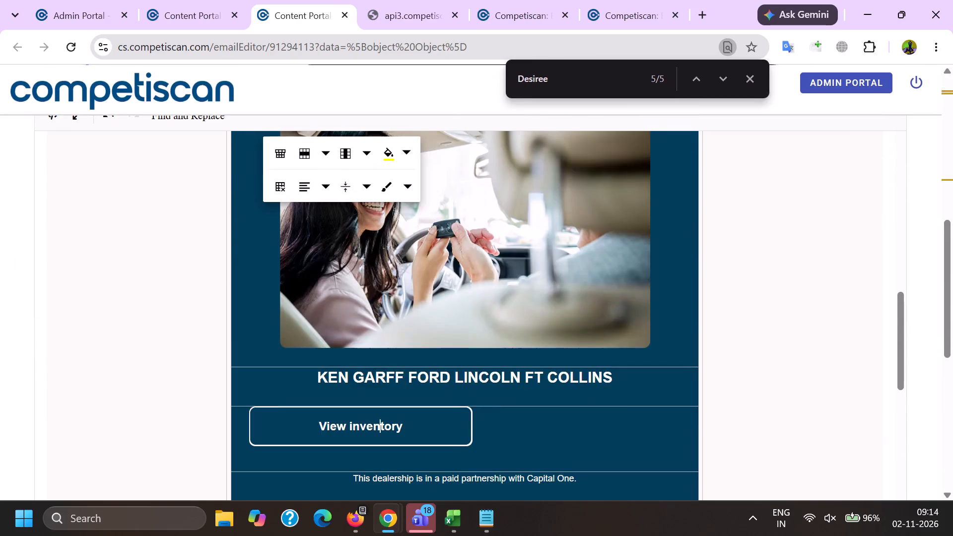
pyautogui.hotkey('ctrl', 'k')
pyautogui.hotkey('ctrl', 'v')
pyautogui.click(492, 315)
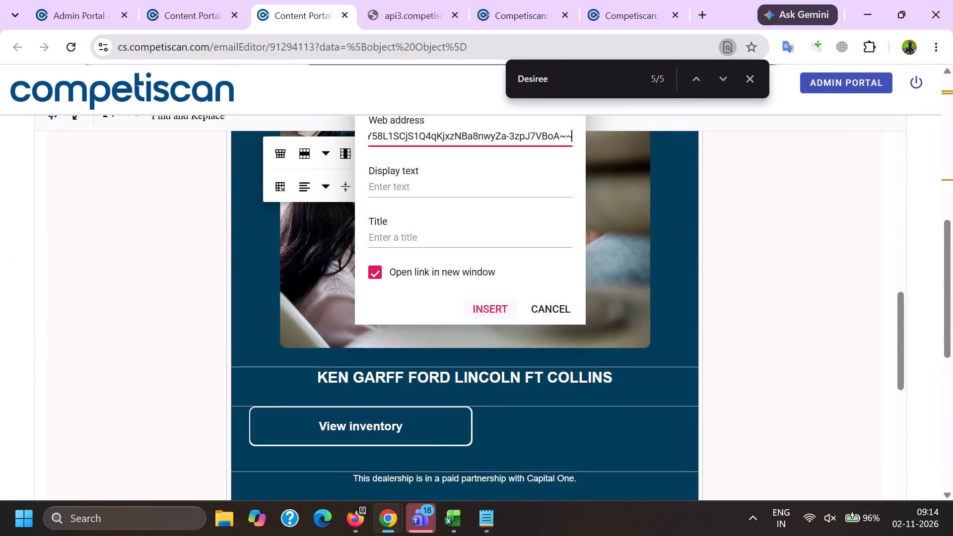
# Save the product info of email 91294113 and confirm saving the email.
pyautogui.scroll(-17, 0, 264)
pyautogui.click(367, 366)
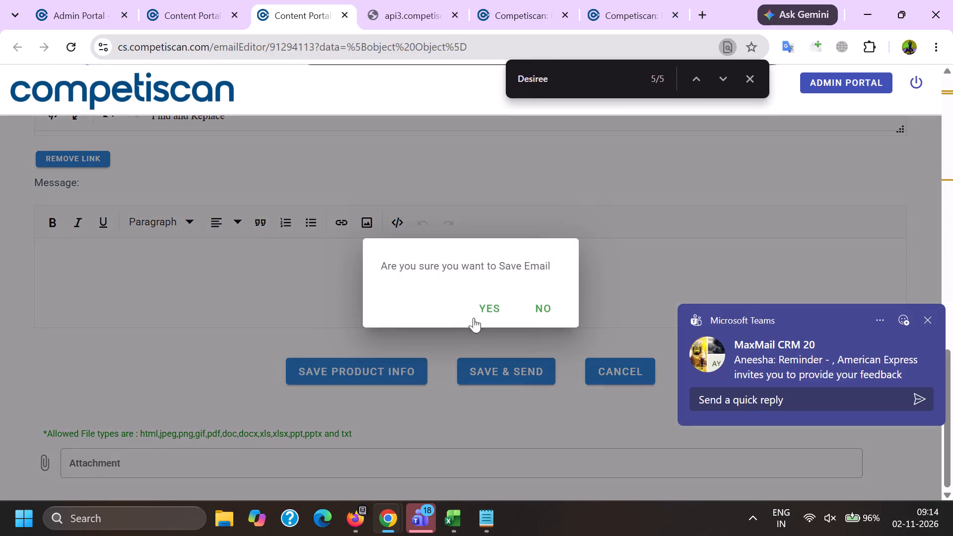
pyautogui.click(494, 301)
# Switch to the panelist email list in Firefox.
pyautogui.click(357, 535)
pyautogui.click(138, 440)
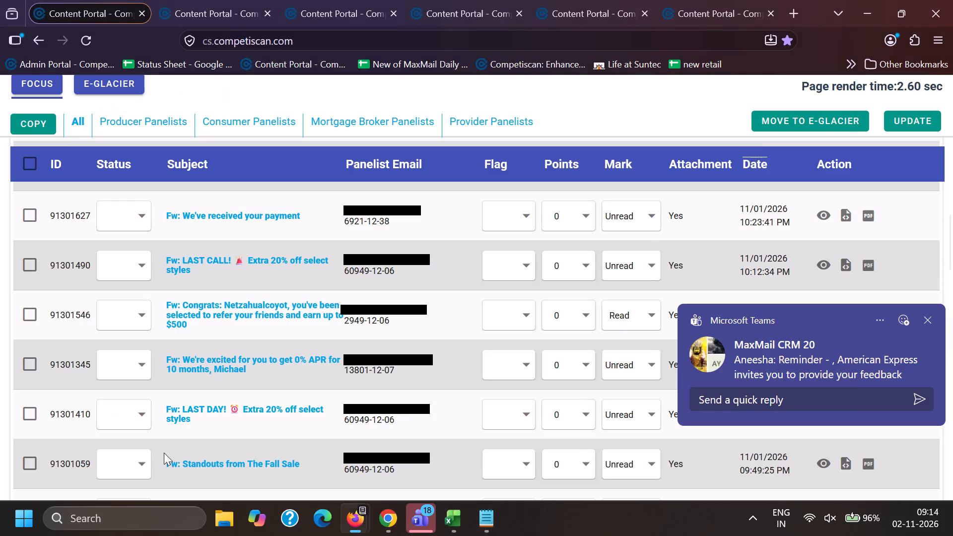
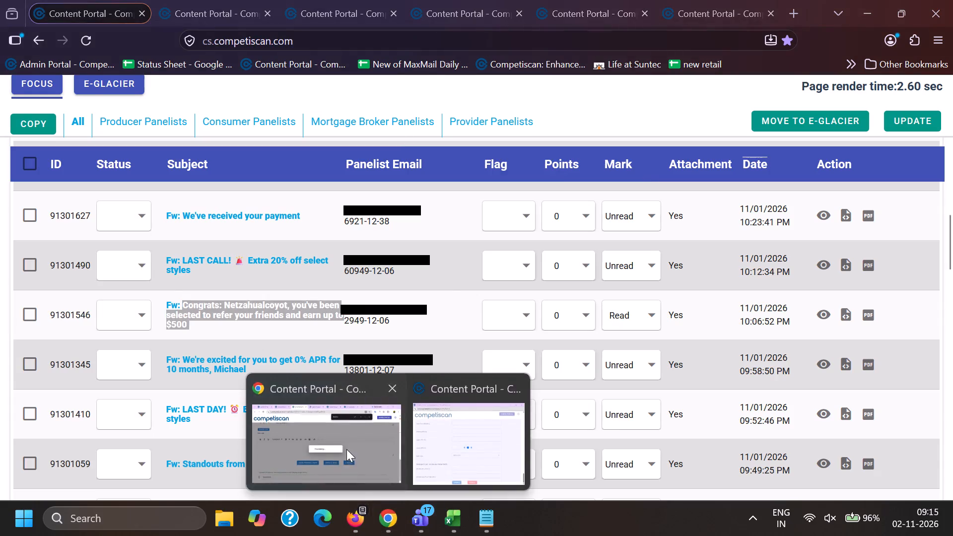
# Search the panelist email subjects for ", you've been selected to refer your friends and earn up to $500".
pyautogui.click(227, 0)
pyautogui.scroll(-20, 271, 190)
pyautogui.scroll(-2, 271, 190)
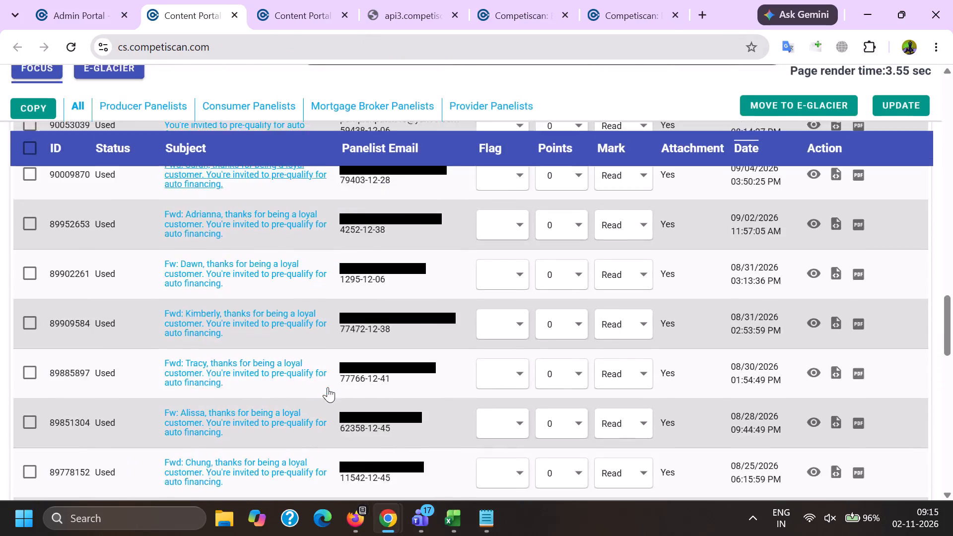
pyautogui.scroll(-10, 328, 387)
pyautogui.tripleClick(394, 277)
pyautogui.click(394, 277)
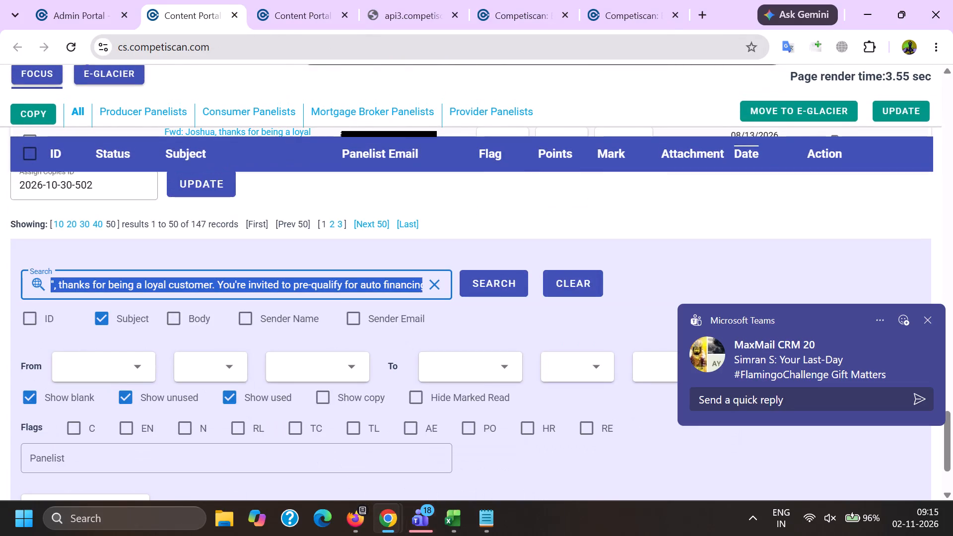
pyautogui.press('BackSpace')
pyautogui.hotkey('shift', '"')
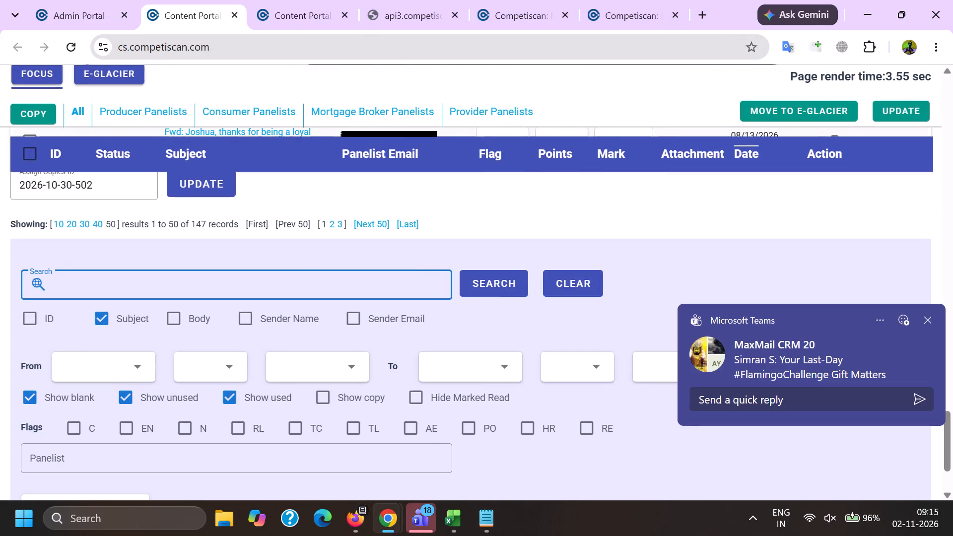
pyautogui.hotkey('ctrl', 'v')
pyautogui.write('|"')
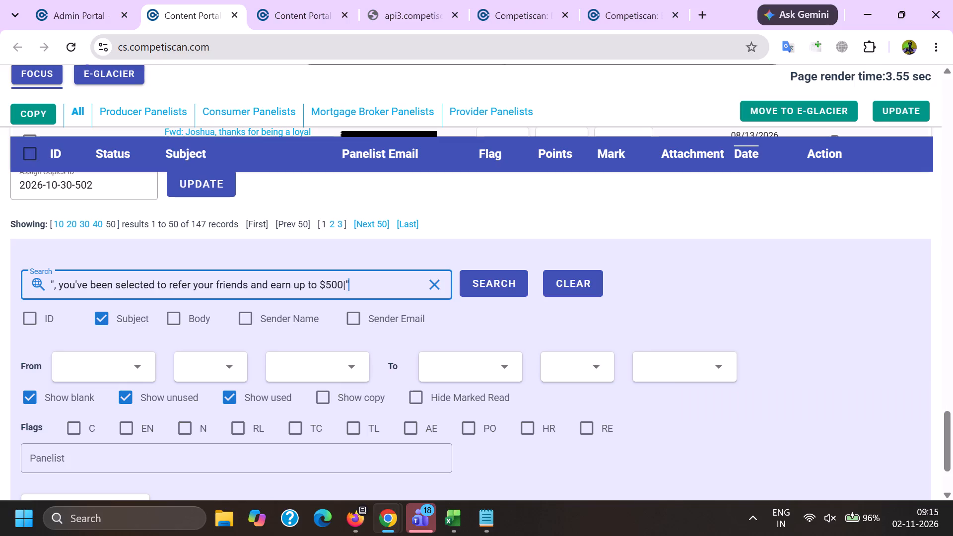
pyautogui.press('BackSpace')
pyautogui.press('BackSpace')
pyautogui.hotkey('shift', '"')
pyautogui.press('Return')
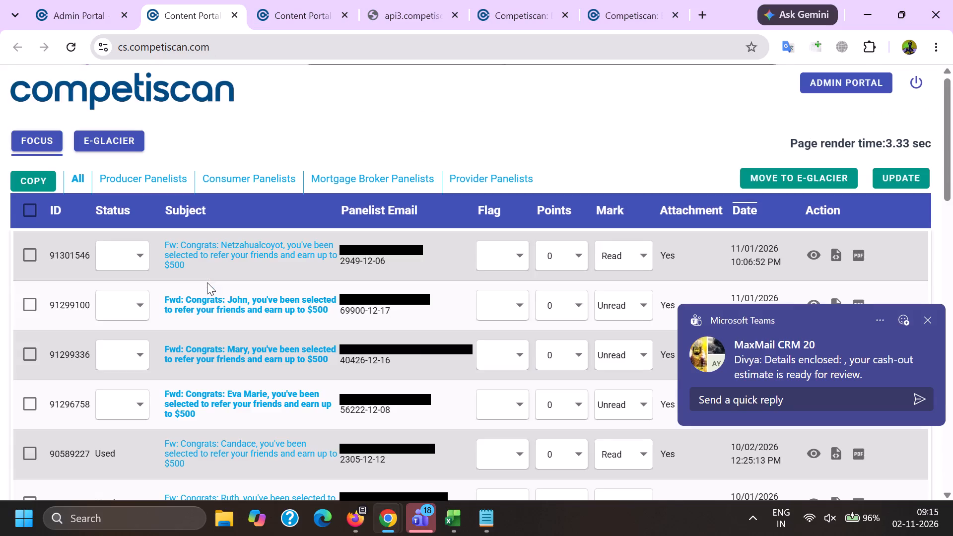
# Open email 91301546 in the email editor.
pyautogui.keyDown('ctrl'); pyautogui.click(227, 250); pyautogui.keyUp('ctrl')
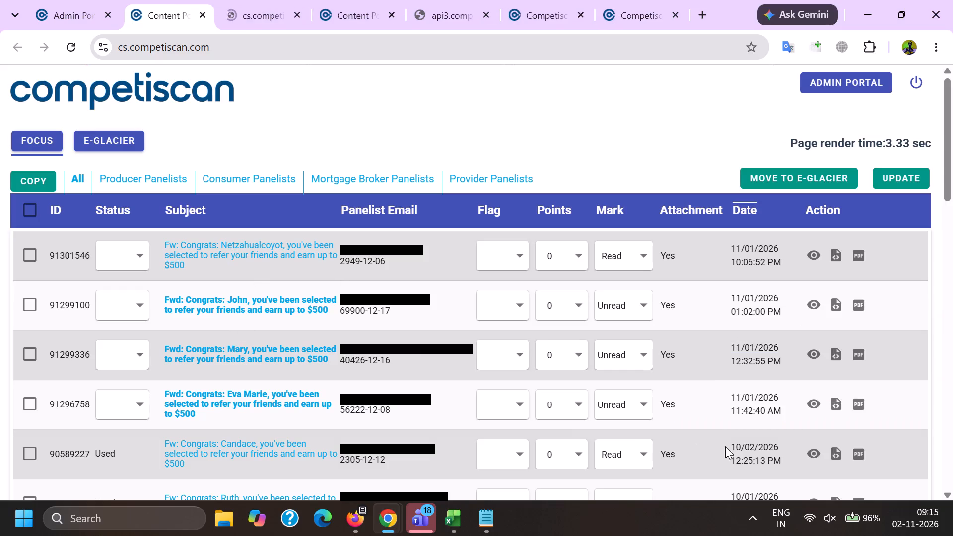
# Examine the HTML previews of emails 91296758, 91299100 and 91299336 to compare their referral offer content.
pyautogui.click(808, 408)
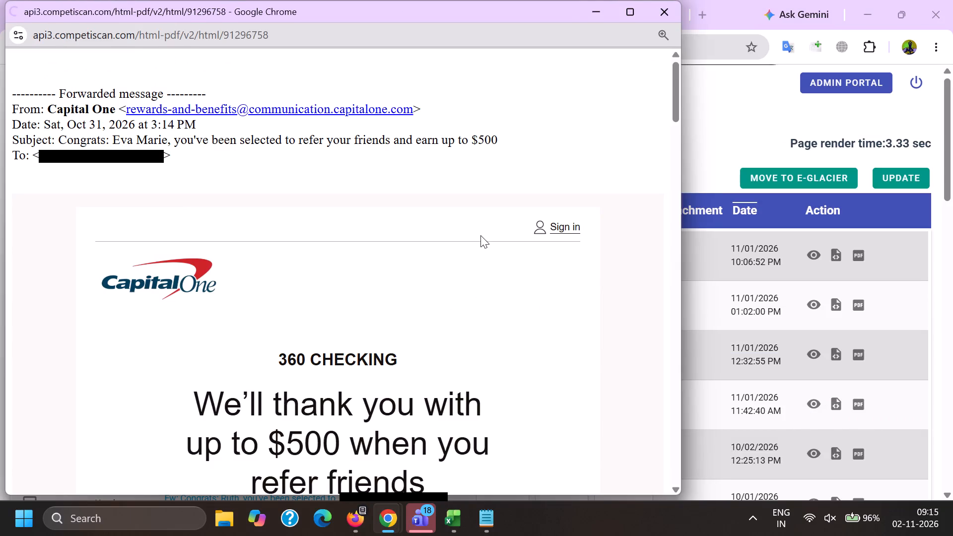
pyautogui.scroll(-9, 480, 234)
pyautogui.scroll(-4, 548, 305)
pyautogui.hotkey('alt', 'Tab')
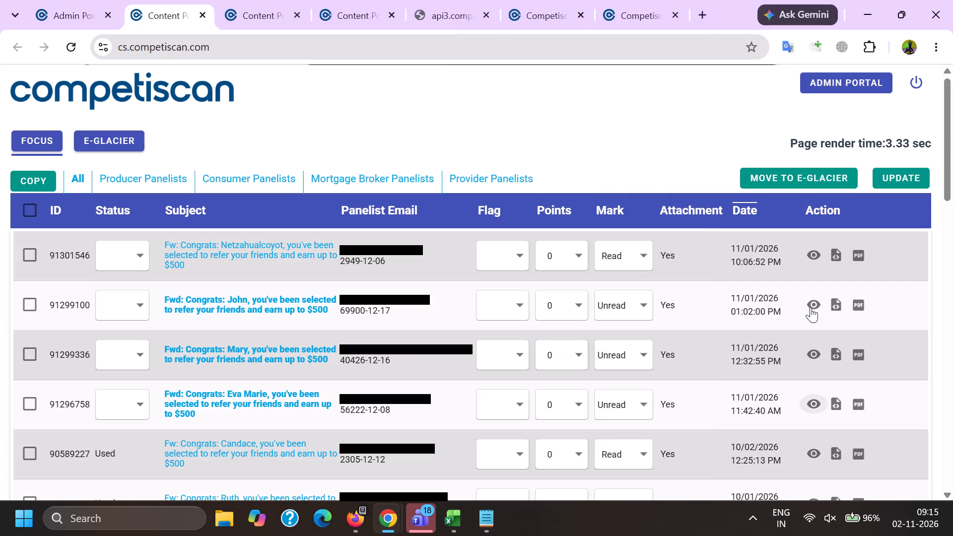
pyautogui.click(810, 311)
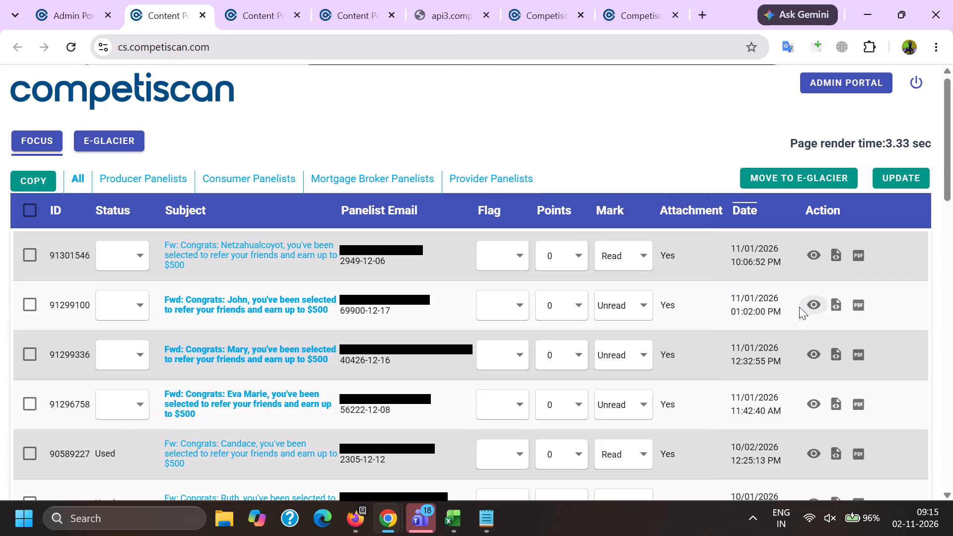
pyautogui.click(811, 309)
pyautogui.scroll(-2, 408, 225)
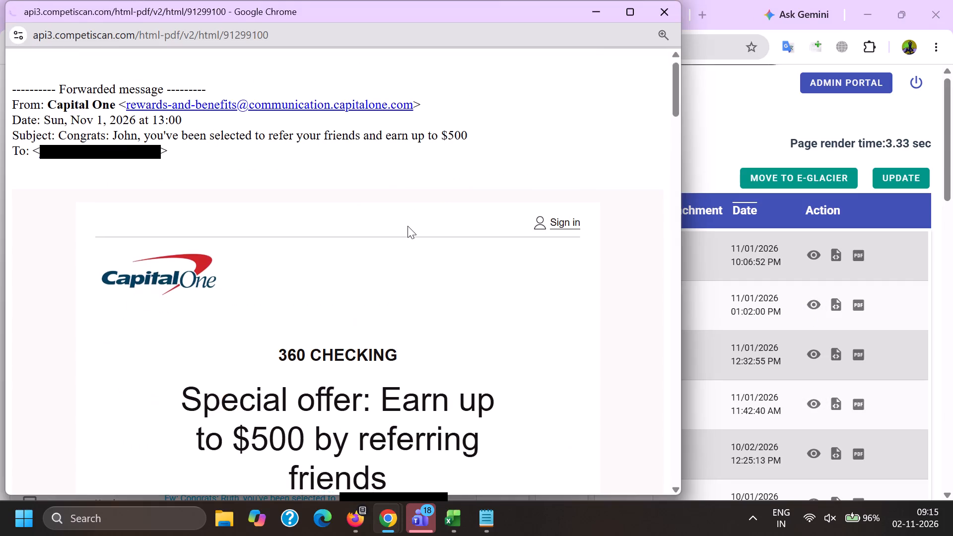
pyautogui.scroll(-15, 408, 226)
pyautogui.hotkey('alt', 'Tab')
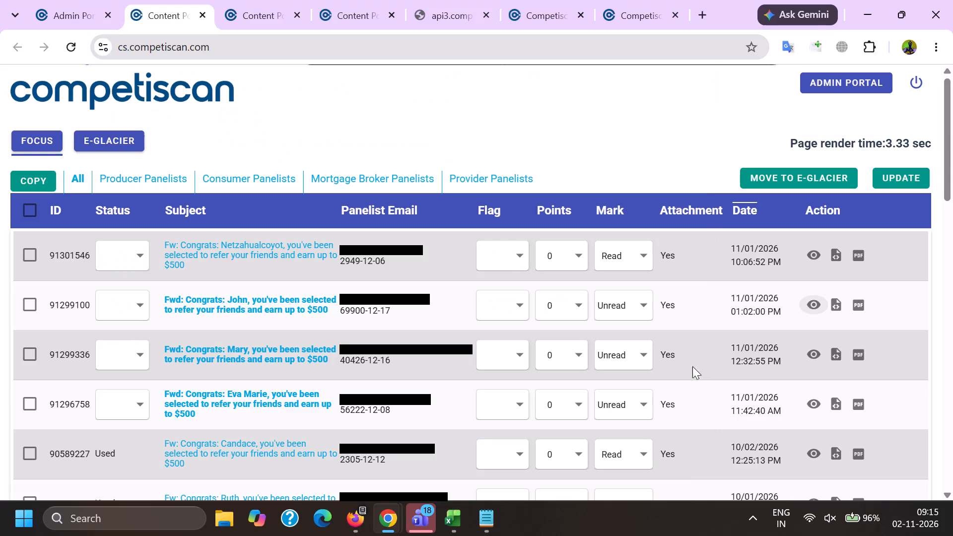
pyautogui.click(818, 345)
pyautogui.click(818, 352)
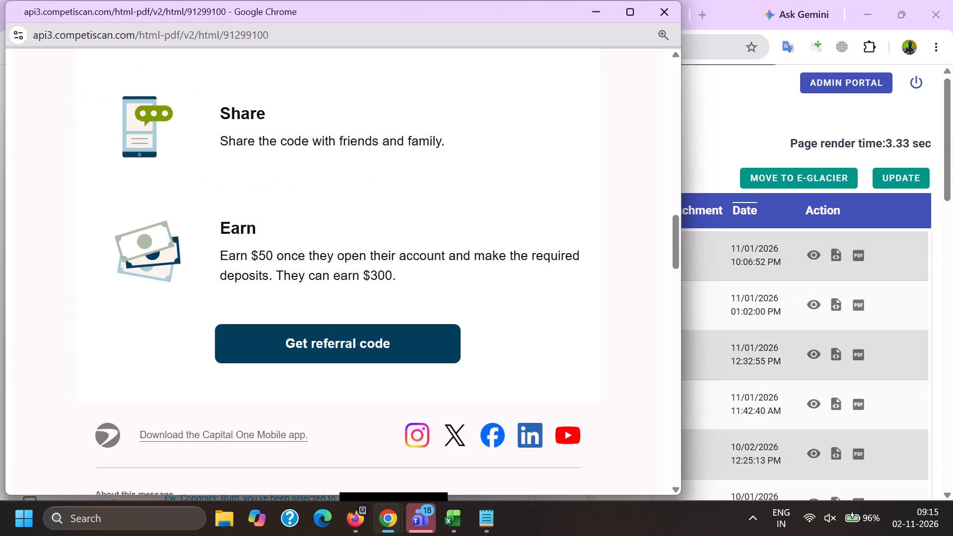
pyautogui.scroll(-4, 360, 248)
pyautogui.scroll(5, 364, 260)
pyautogui.scroll(-7, 364, 259)
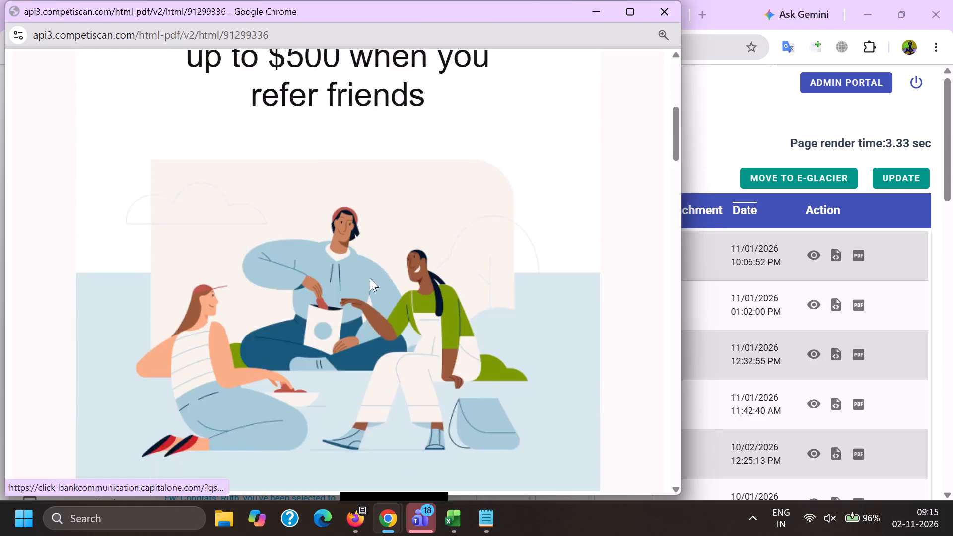
pyautogui.scroll(-8, 370, 278)
pyautogui.scroll(12, 372, 292)
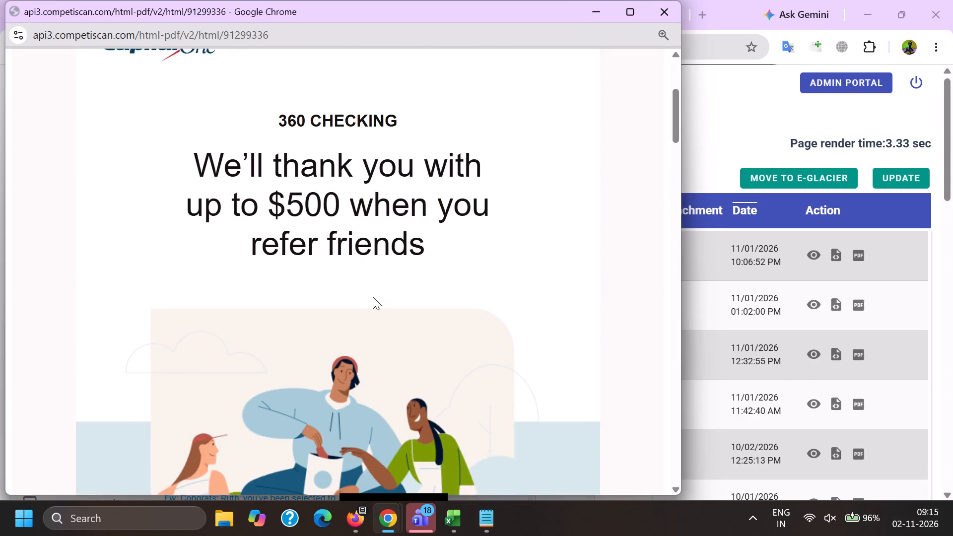
pyautogui.hotkey('alt', 'Tab')
pyautogui.click(232, 0)
pyautogui.click(300, 49)
pyautogui.click(300, 53)
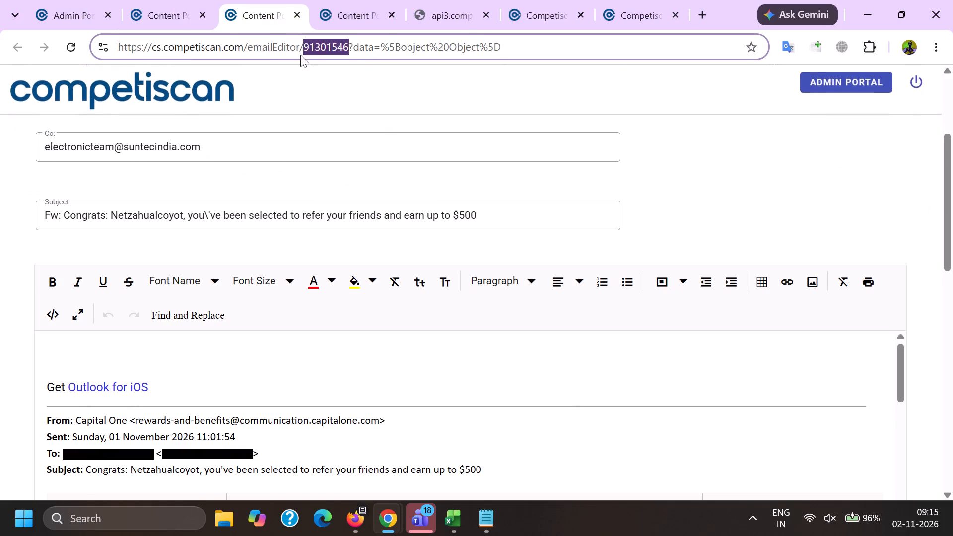
pyautogui.hotkey('ctrl', 'c')
pyautogui.hotkey('ctrl', 'c')
pyautogui.scroll(-6, 367, 296)
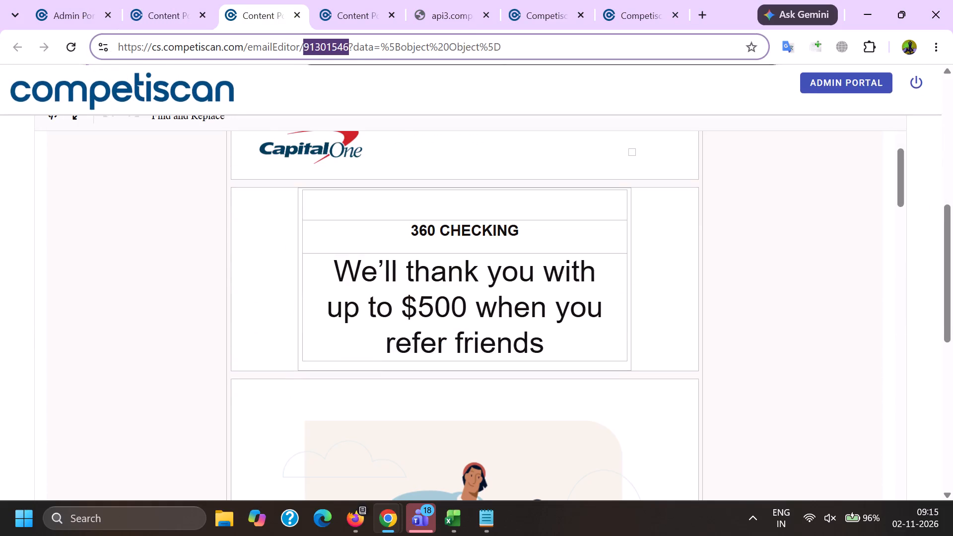
pyautogui.scroll(-4, 379, 365)
pyautogui.click(457, 523)
pyautogui.click(584, 446)
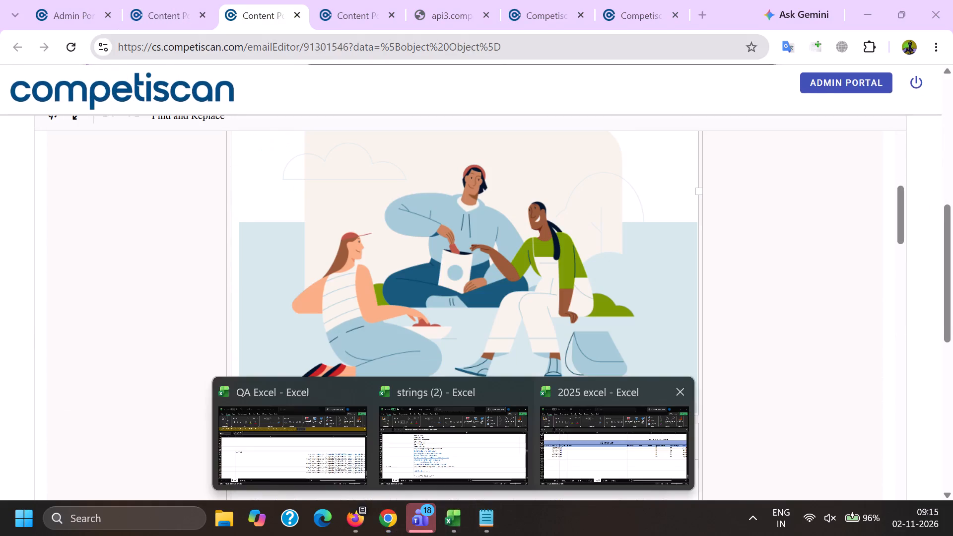
pyautogui.click(108, 335)
pyautogui.hotkey('ctrl', 'v')
pyautogui.click(146, 335)
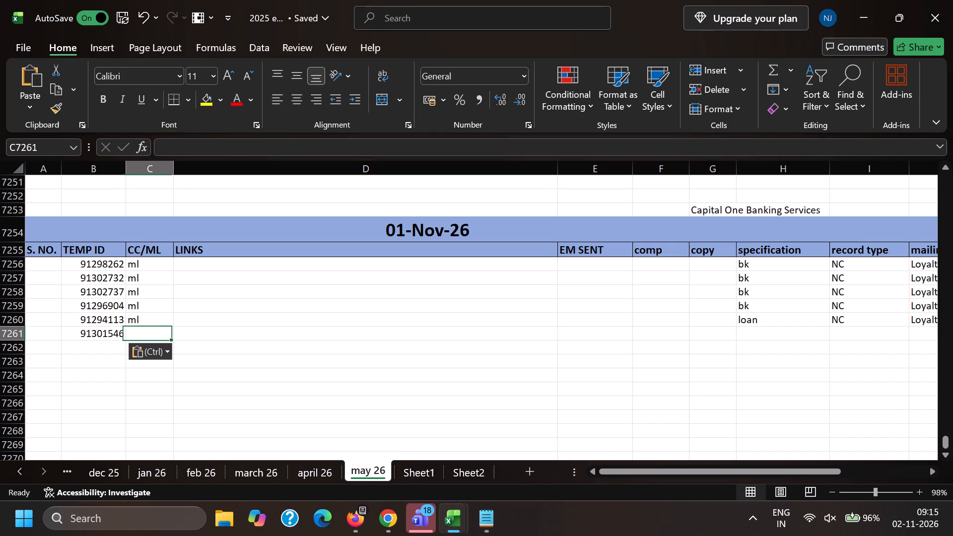
pyautogui.press('m')
pyautogui.press('l')
pyautogui.press('Right')
pyautogui.press('Right')
pyautogui.press('Right')
pyautogui.press('Right')
pyautogui.press('Right')
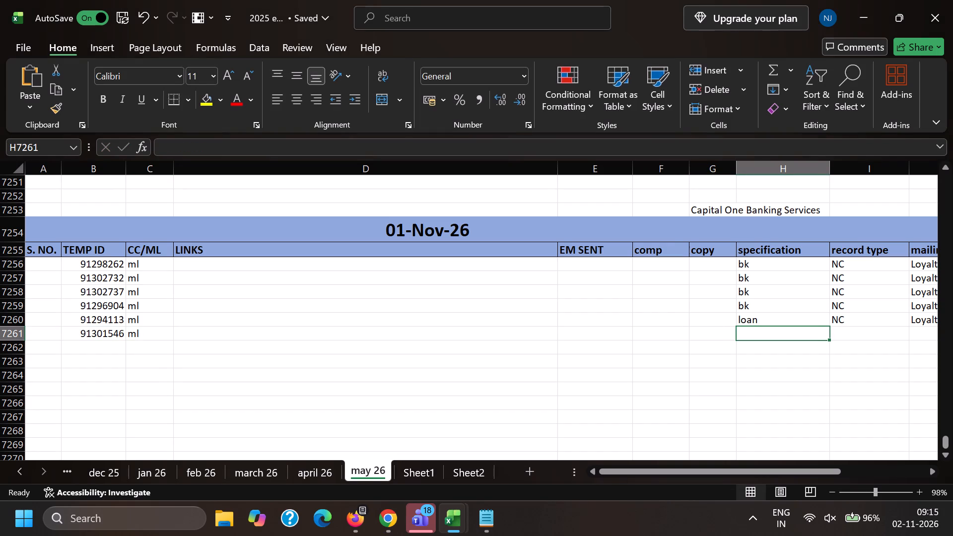
pyautogui.press('b')
pyautogui.press('Right')
pyautogui.press('n')
pyautogui.press('Right')
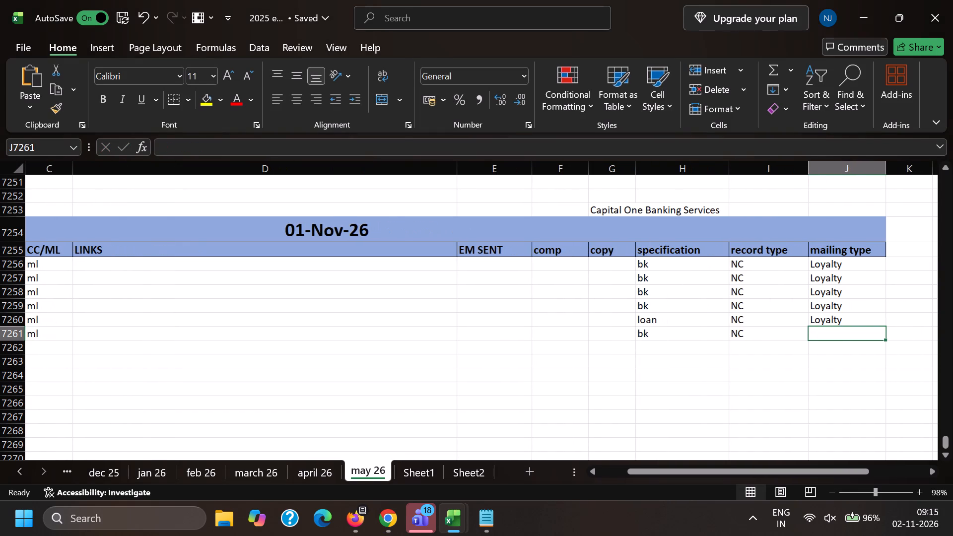
pyautogui.press('Up')
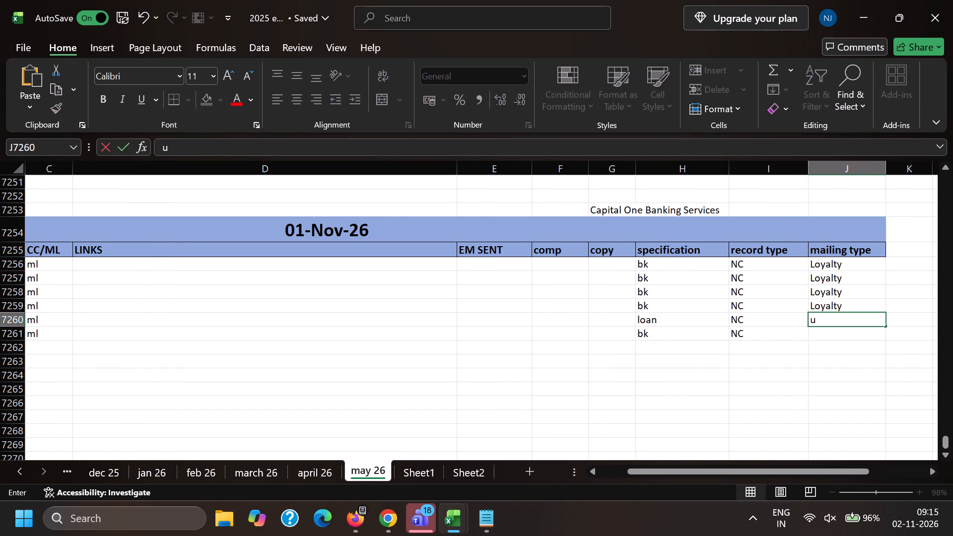
pyautogui.press('BackSpace')
pyautogui.press('p')
pyautogui.press('g')
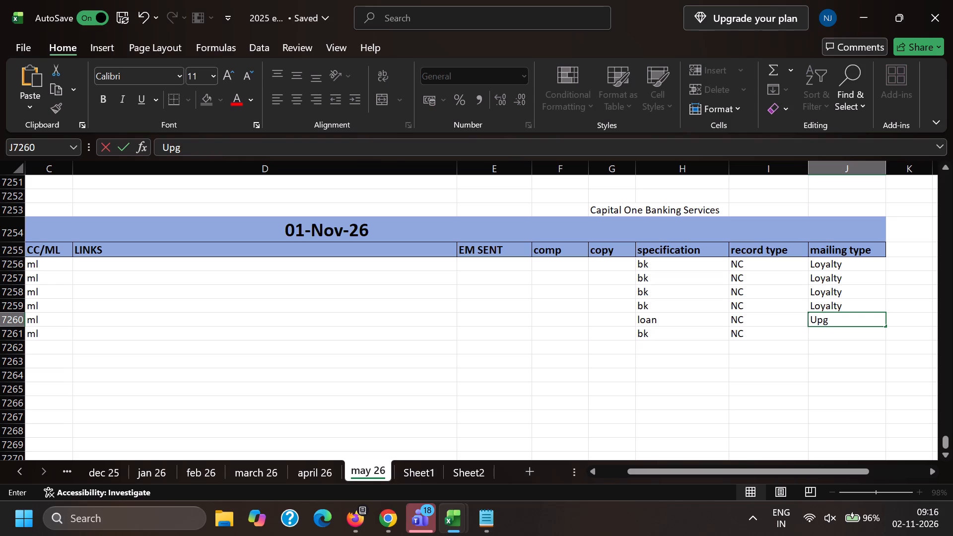
pyautogui.press('r')
pyautogui.write('sa')
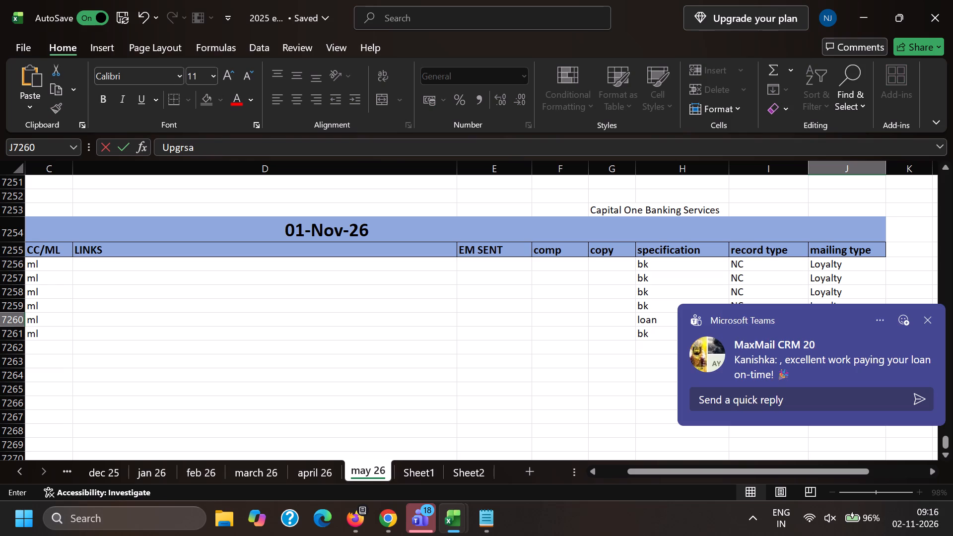
pyautogui.press('BackSpace')
pyautogui.press('a')
pyautogui.press('d')
pyautogui.press('e')
pyautogui.press('Return')
pyautogui.scroll(-1, 308, 267)
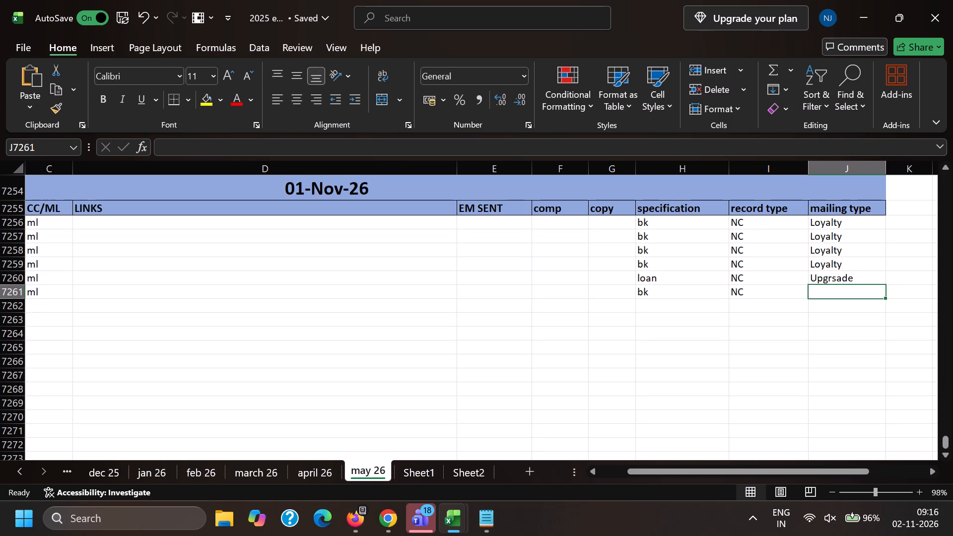
pyautogui.doubleClick(834, 280)
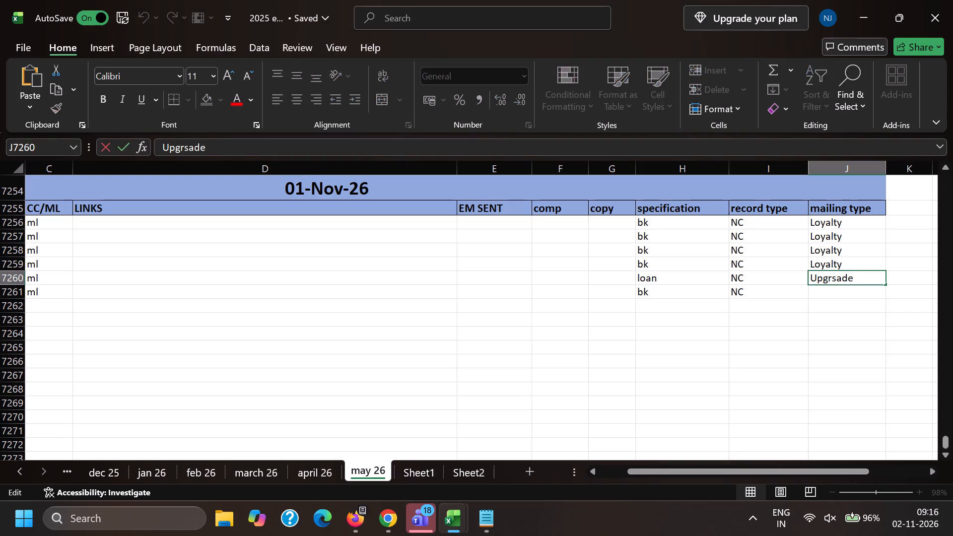
pyautogui.press('BackSpace')
pyautogui.press('Return')
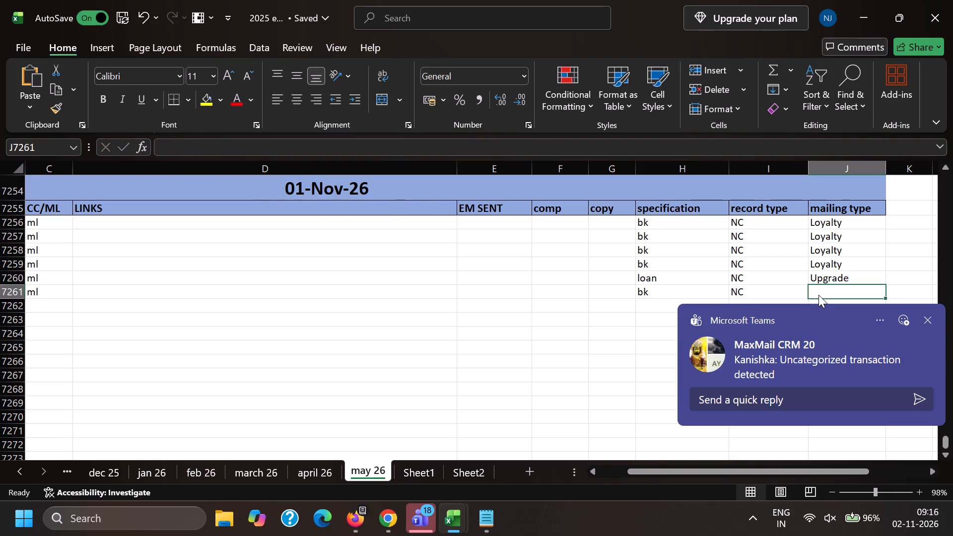
# Look up Temp ID 90589227 in Temp Product Management, open its product record for editing, and close the old product page.
pyautogui.hotkey('alt', 'Tab')
pyautogui.click(191, 0)
pyautogui.tripleClick(73, 456)
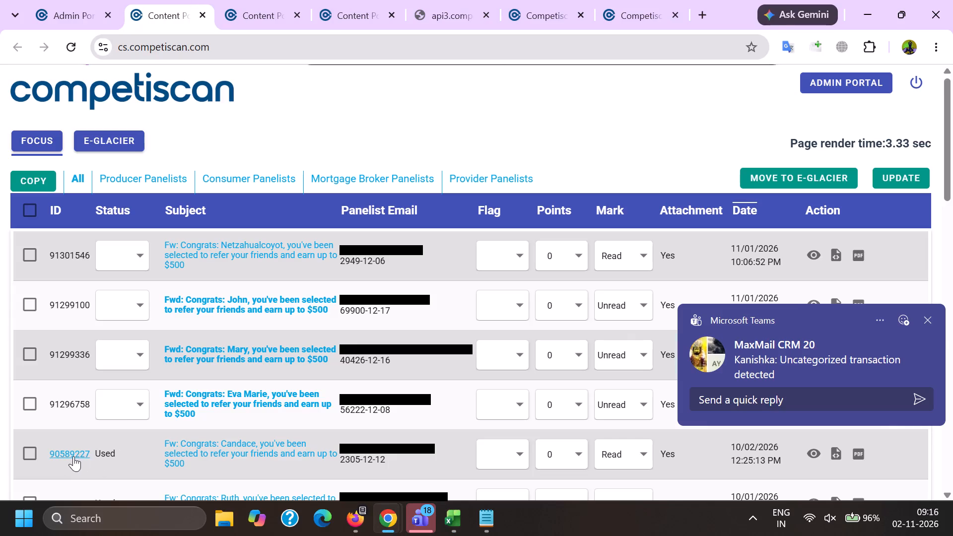
pyautogui.hotkey('ctrl', 'c')
pyautogui.hotkey('ctrl', 'c')
pyautogui.click(554, 0)
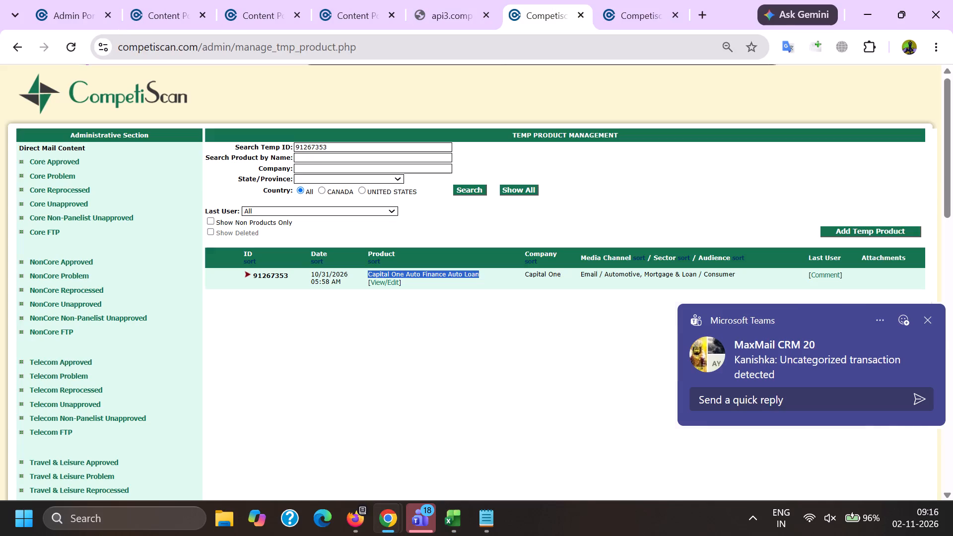
pyautogui.tripleClick(321, 144)
pyautogui.hotkey('ctrl', 'v')
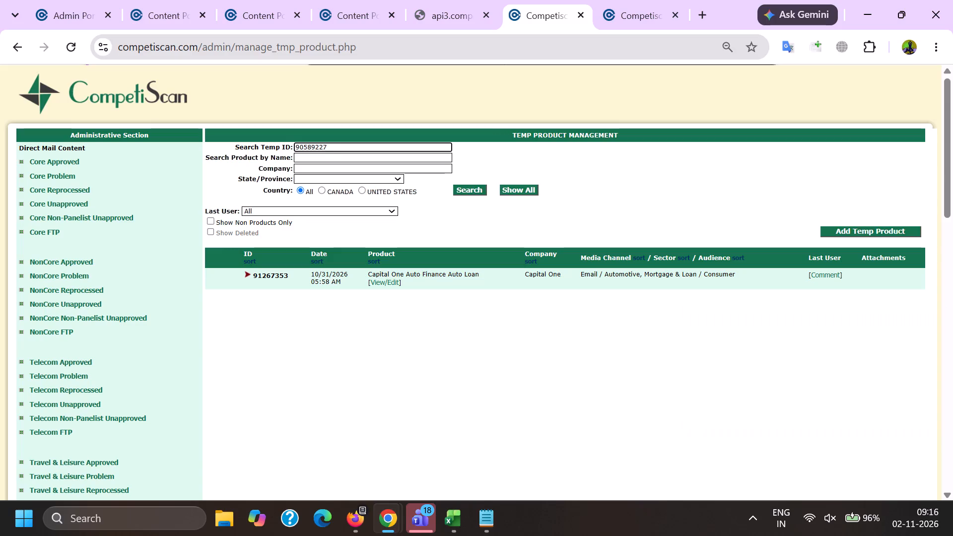
pyautogui.press('Return')
pyautogui.keyDown('ctrl'); pyautogui.click(386, 281); pyautogui.keyUp('ctrl')
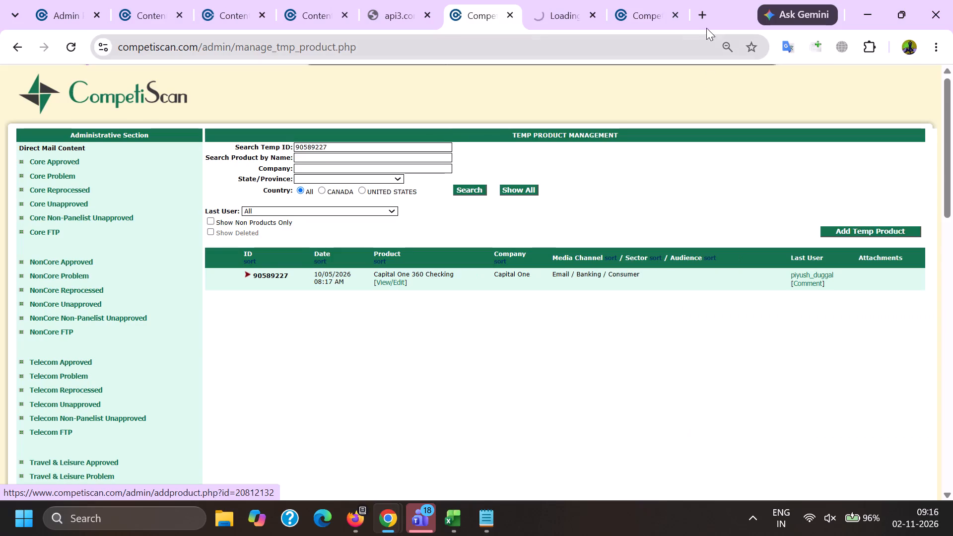
pyautogui.click(676, 16)
# Remove the "Get Outlook for iOS" line and the divider above the forwarded header in email 91301546.
pyautogui.click(252, 0)
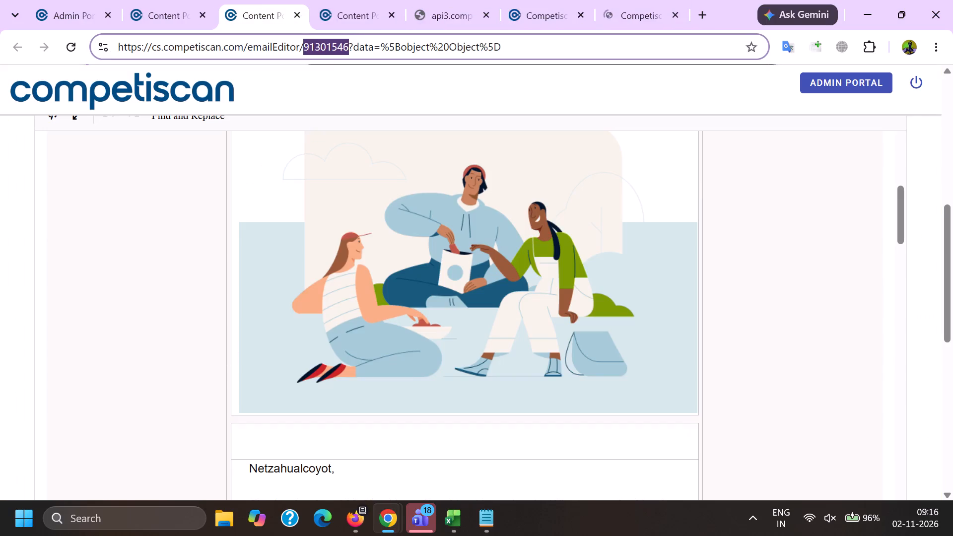
pyautogui.scroll(9, 190, 391)
pyautogui.click(39, 195)
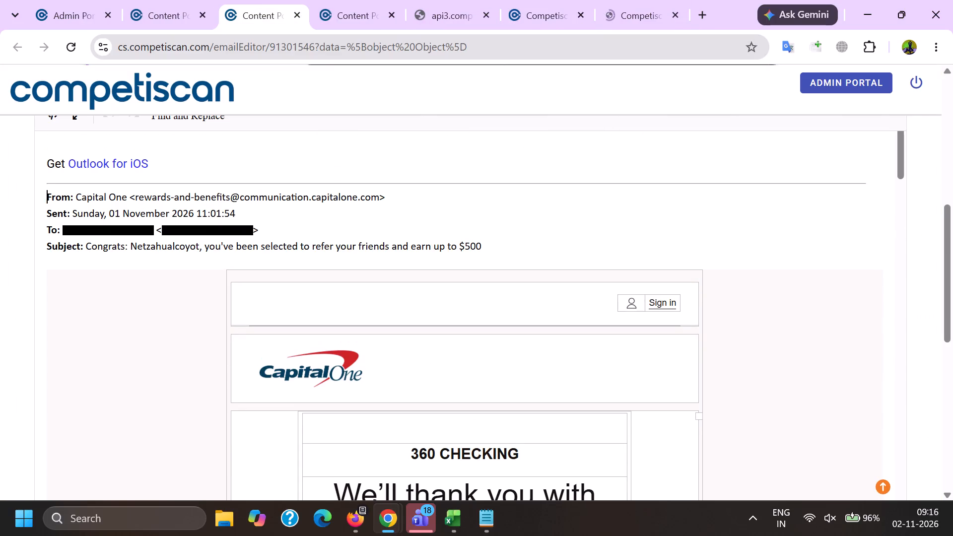
pyautogui.press('Return')
pyautogui.press('Return')
pyautogui.press('Return')
pyautogui.moveTo(143, 212); pyautogui.dragTo(0, 149)
pyautogui.press('BackSpace')
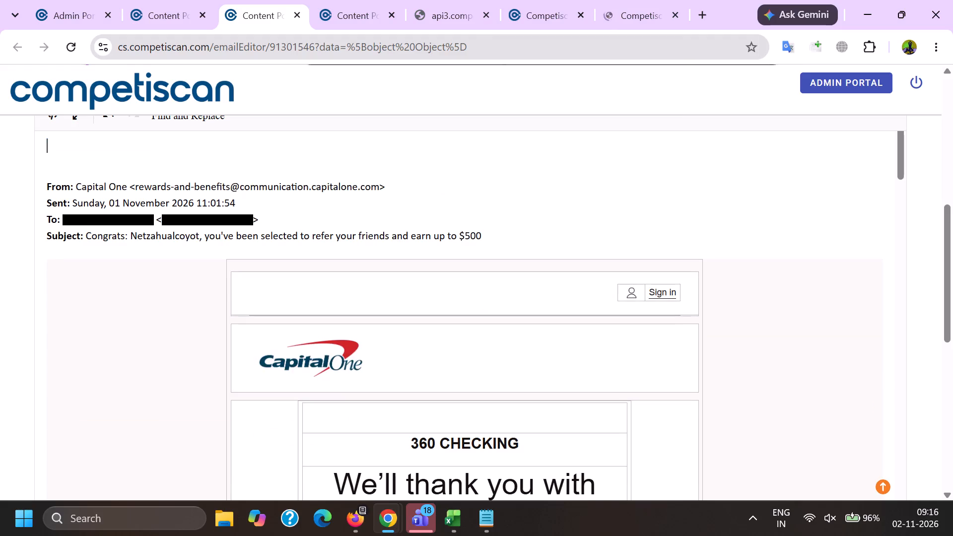
# Delete the To line with the recipient's details from the forwarded header of email 91301546.
pyautogui.moveTo(48, 217); pyautogui.dragTo(305, 222)
pyautogui.press('BackSpace')
pyautogui.press('BackSpace')
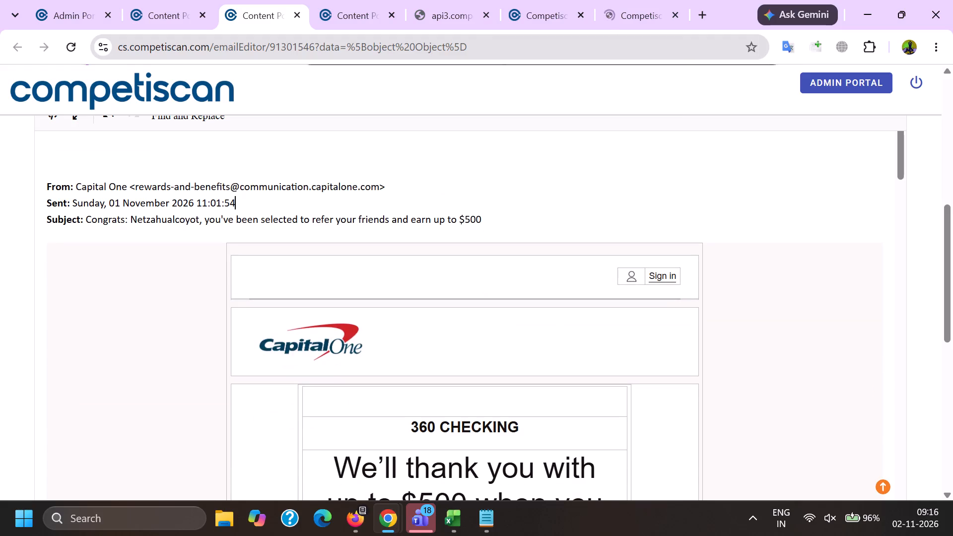
# Delete the sender's email address from the From line and the recipient's first name from the Subject line in the forwarded header.
pyautogui.moveTo(133, 181); pyautogui.dragTo(432, 179)
pyautogui.press('BackSpace')
pyautogui.press('BackSpace')
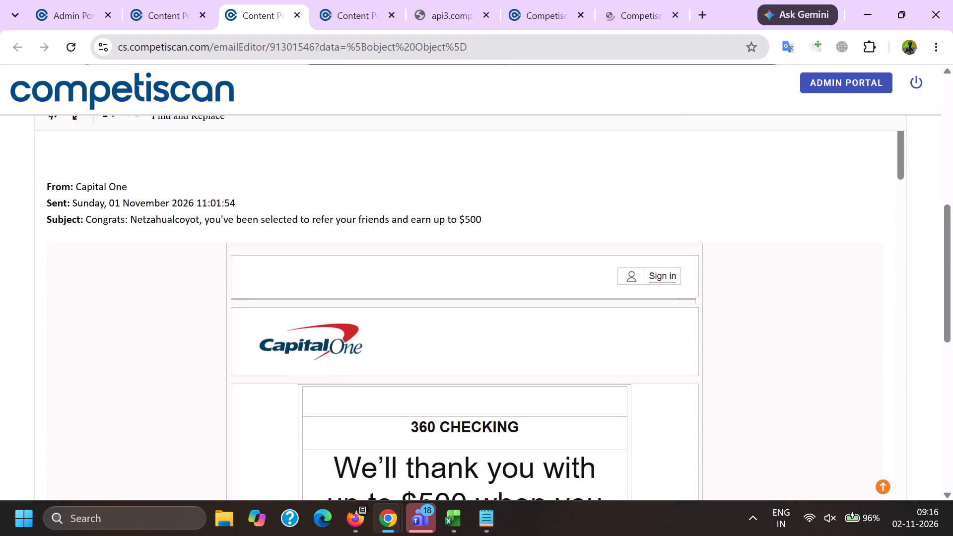
pyautogui.doubleClick(150, 215)
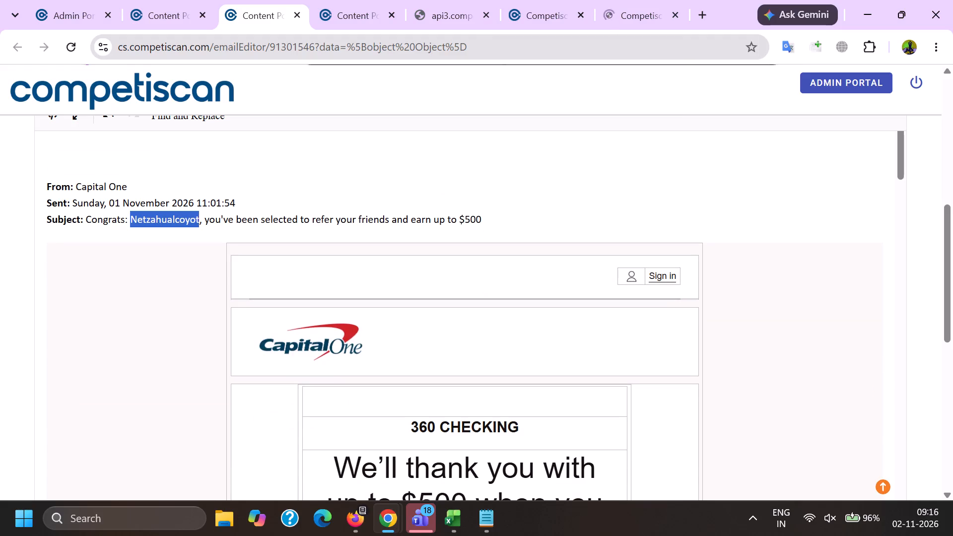
pyautogui.hotkey('ctrl', 'c')
pyautogui.press('BackSpace')
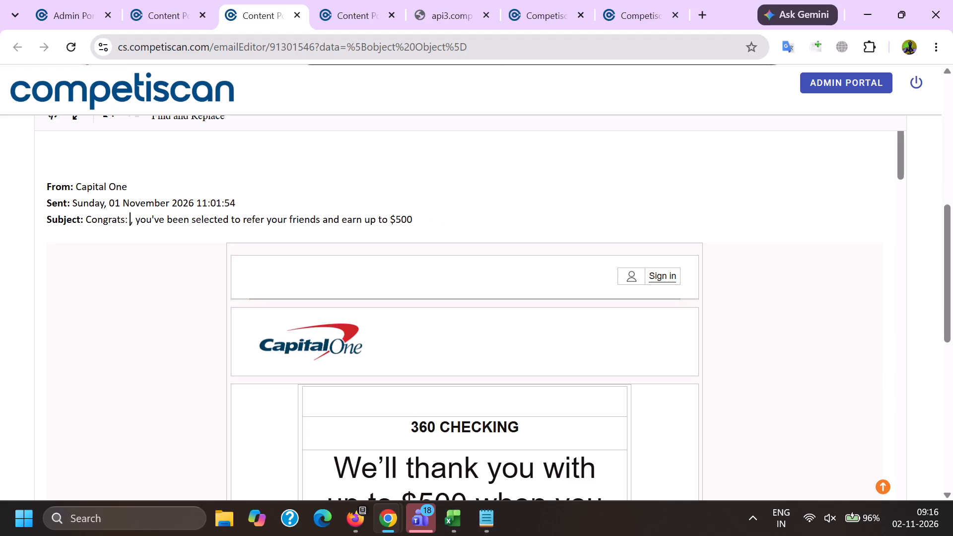
# Find the recipient's first name elsewhere in email 91301546 and delete it from the body greeting.
pyautogui.hotkey('ctrl', 'f')
pyautogui.hotkey('ctrl', 'v')
pyautogui.press('Return')
pyautogui.press('Return')
pyautogui.press('Return')
pyautogui.press('Return')
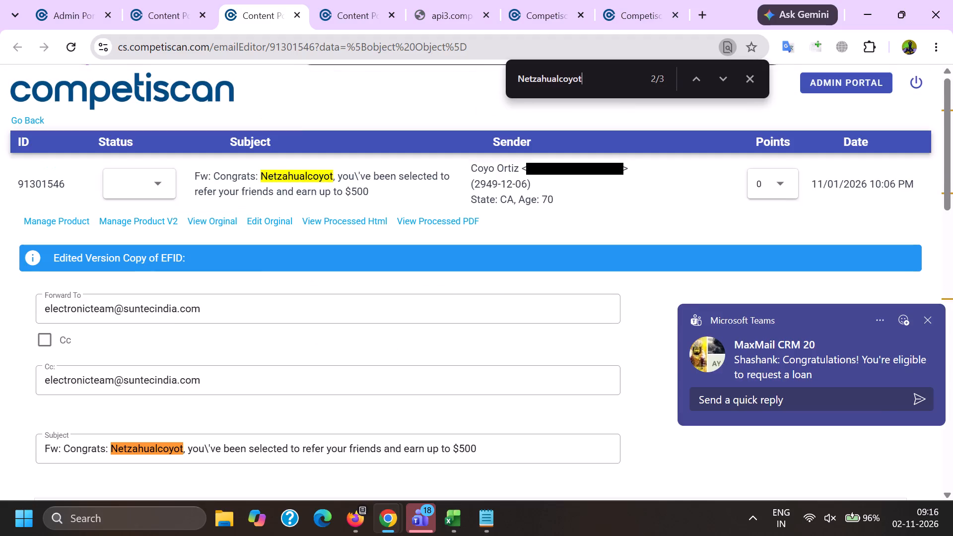
pyautogui.press('Return')
pyautogui.doubleClick(274, 229)
pyautogui.press('BackSpace')
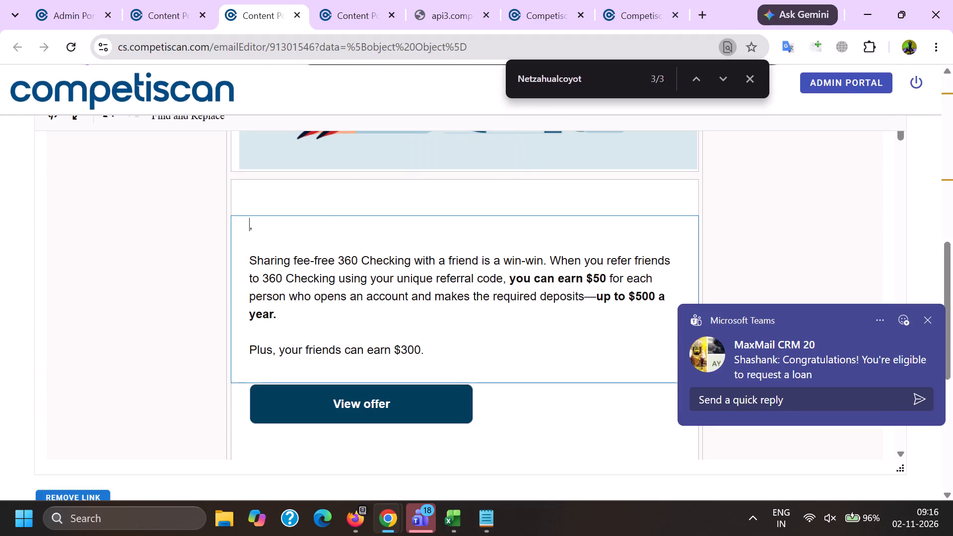
# Copy the address of the footer's Privacy link and remove all links from email 91301546.
pyautogui.scroll(-18, 331, 332)
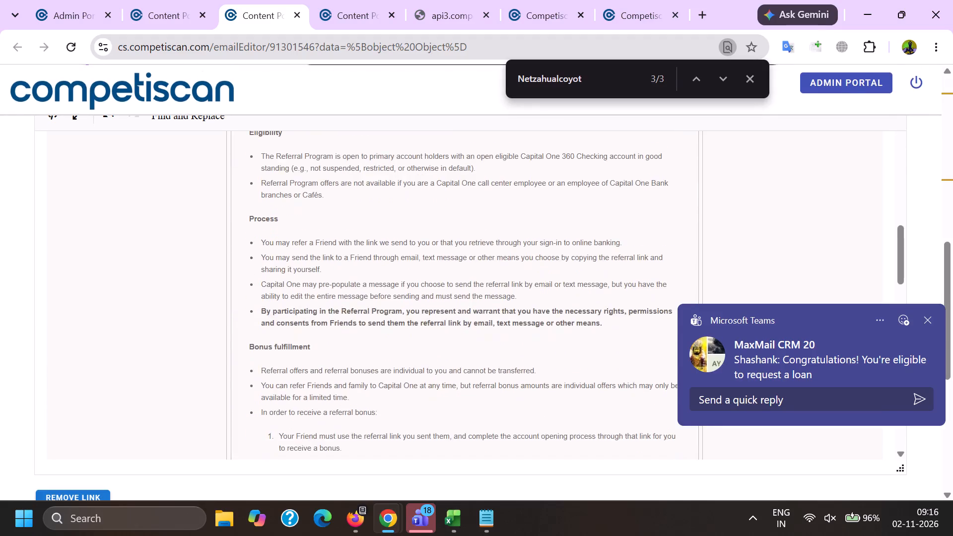
pyautogui.scroll(-9, 362, 402)
pyautogui.scroll(-3, 370, 358)
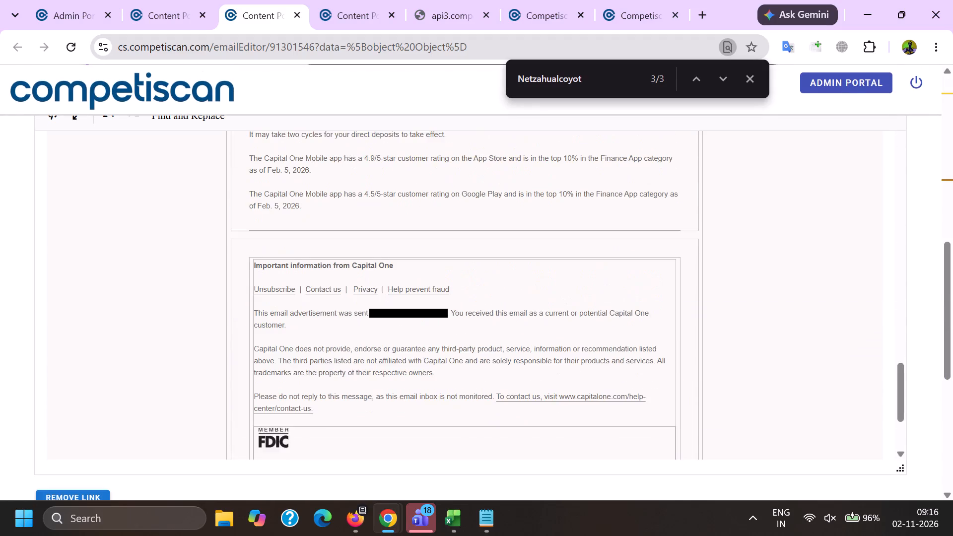
pyautogui.rightClick(367, 289)
pyautogui.rightClick(363, 285)
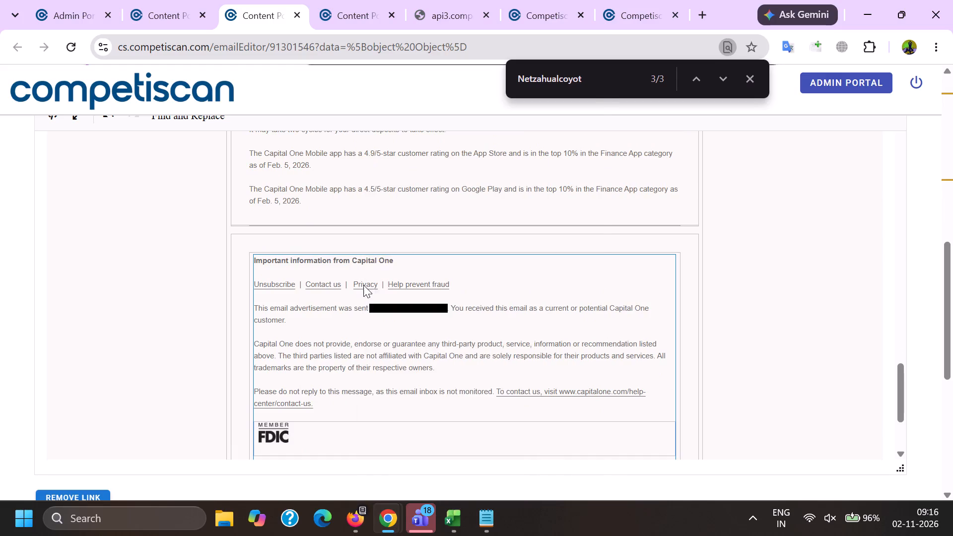
pyautogui.click(405, 155)
pyautogui.scroll(-3, 1, 177)
pyautogui.click(86, 269)
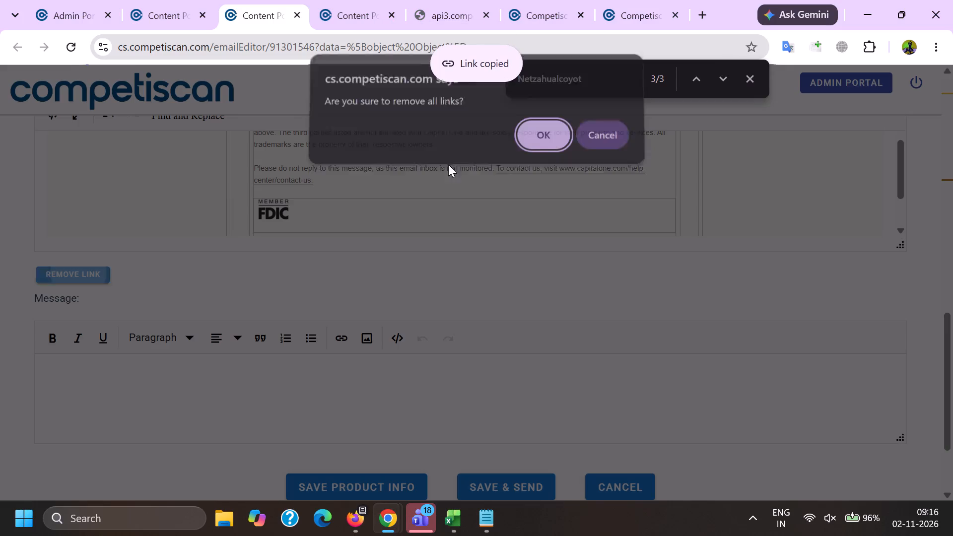
pyautogui.moveTo(544, 154); pyautogui.dragTo(544, 159)
pyautogui.scroll(1, 384, 312)
pyautogui.click(540, 146)
# Insert the copied address as a link at the footer's Privacy text.
pyautogui.scroll(3, 421, 315)
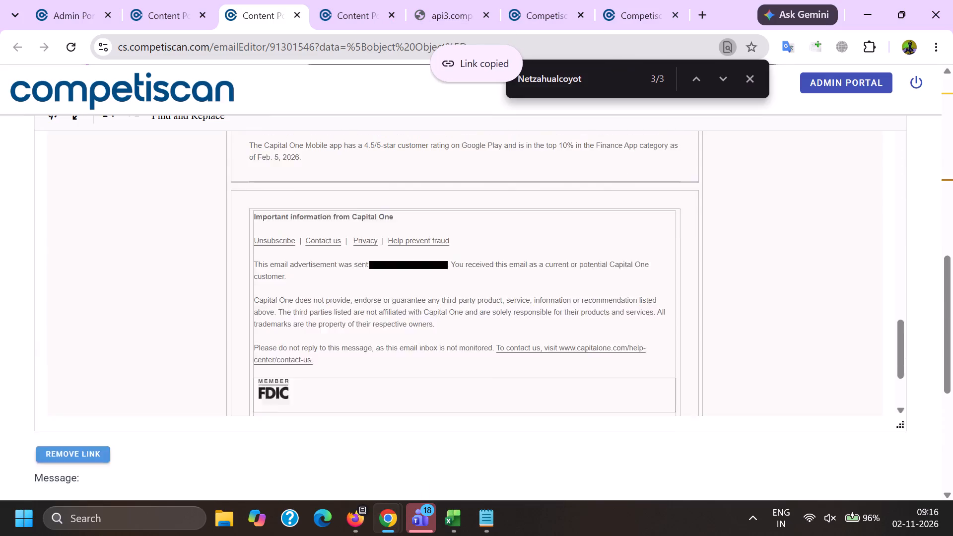
pyautogui.click(362, 280)
pyautogui.hotkey('ctrl', 'k')
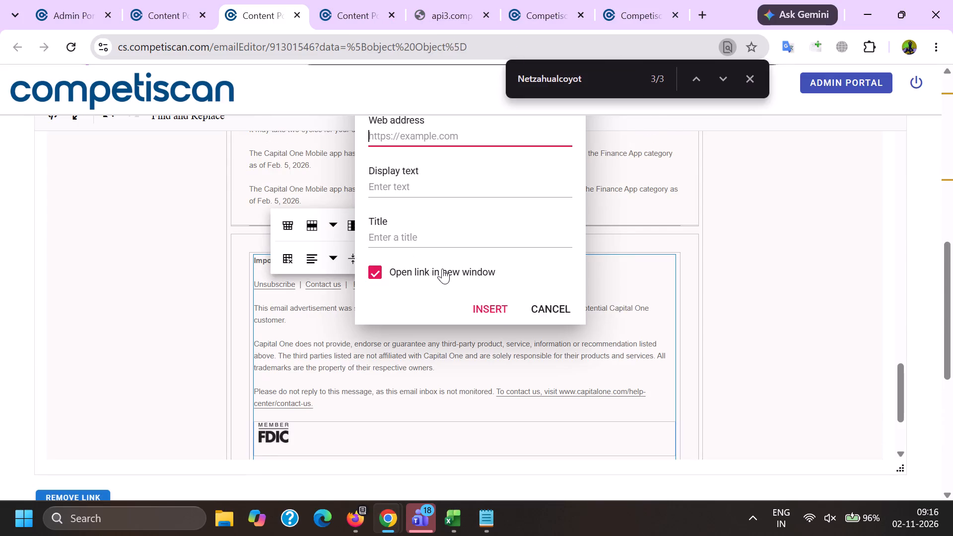
pyautogui.hotkey('ctrl', 'v')
pyautogui.click(507, 310)
# Delete the recipient's details from the footer line beginning "This email advertisement was sent to".
pyautogui.scroll(-7, 285, 143)
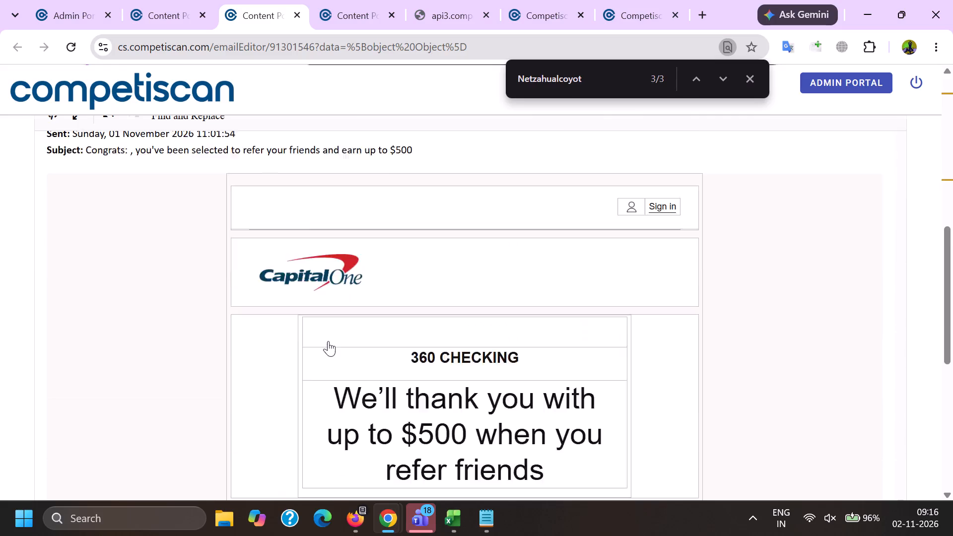
pyautogui.scroll(-20, 328, 341)
pyautogui.scroll(-2, 341, 377)
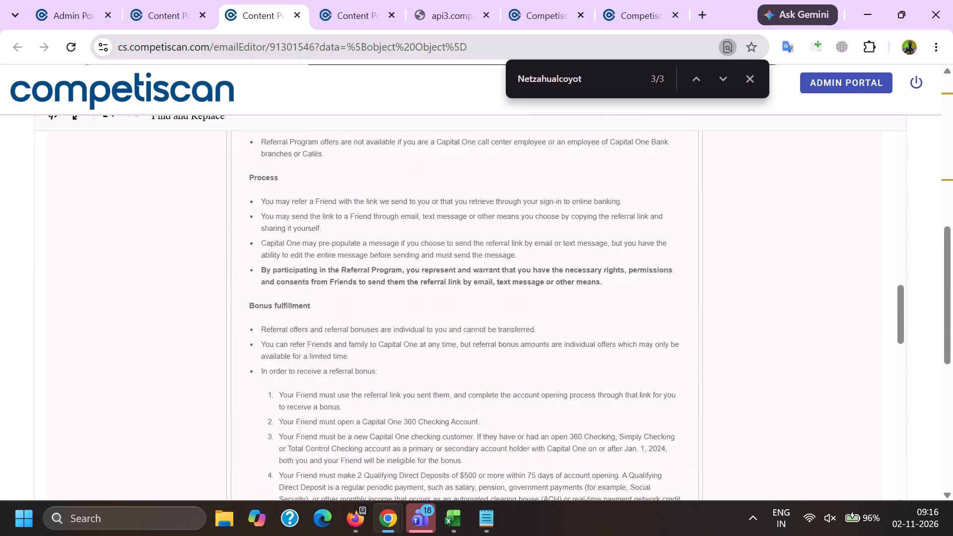
pyautogui.scroll(-15, 348, 381)
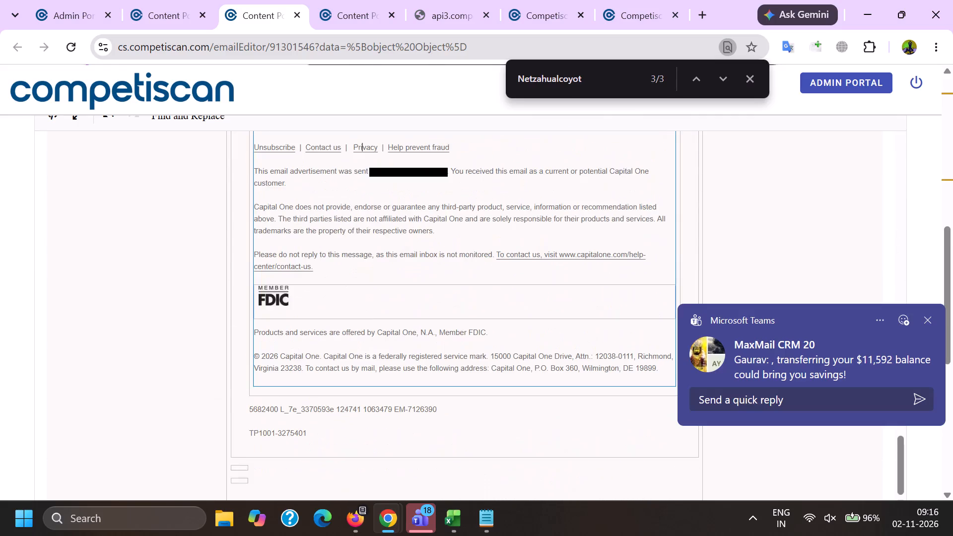
pyautogui.scroll(2, 365, 377)
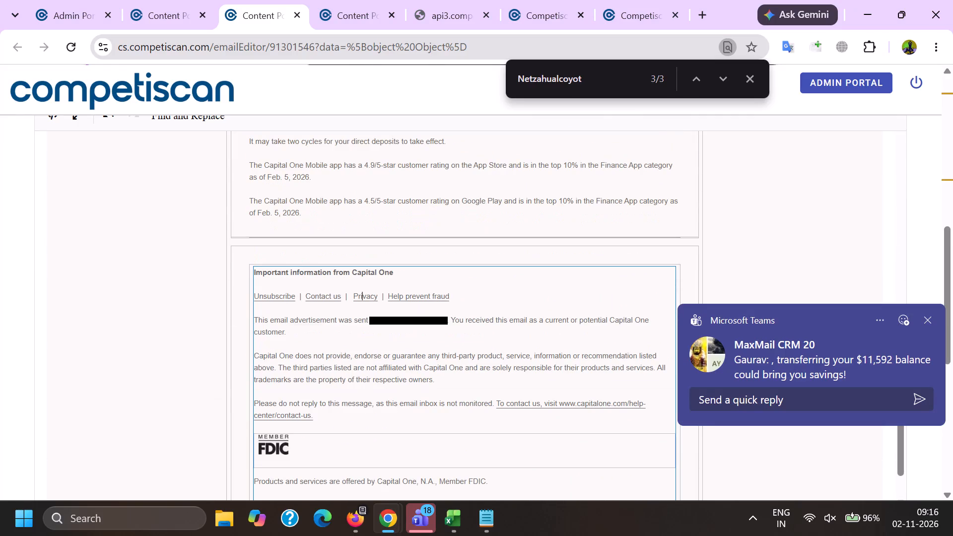
pyautogui.moveTo(380, 320); pyautogui.dragTo(446, 316)
pyautogui.press('BackSpace')
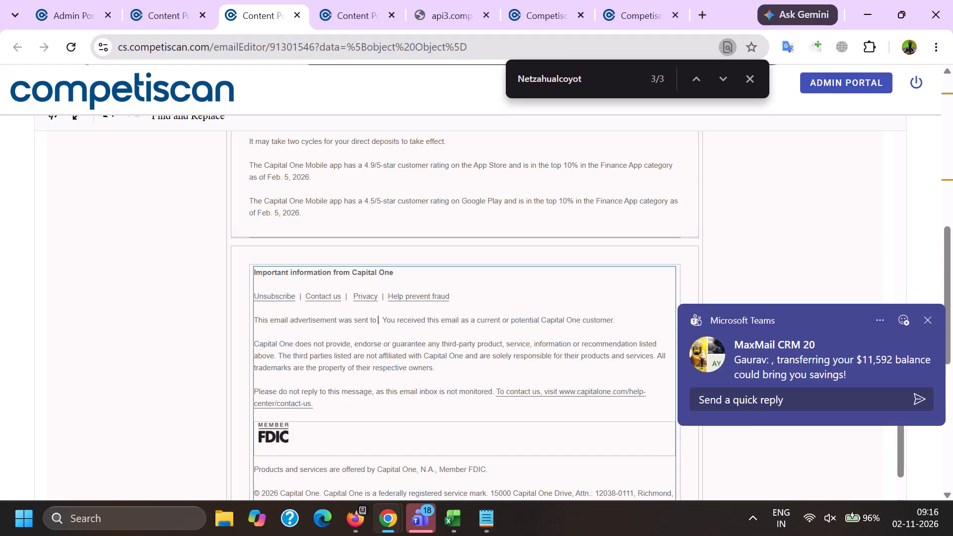
# Delete the tracking code text below the footer's copyright paragraph.
pyautogui.scroll(-15, 369, 373)
pyautogui.scroll(4, 307, 384)
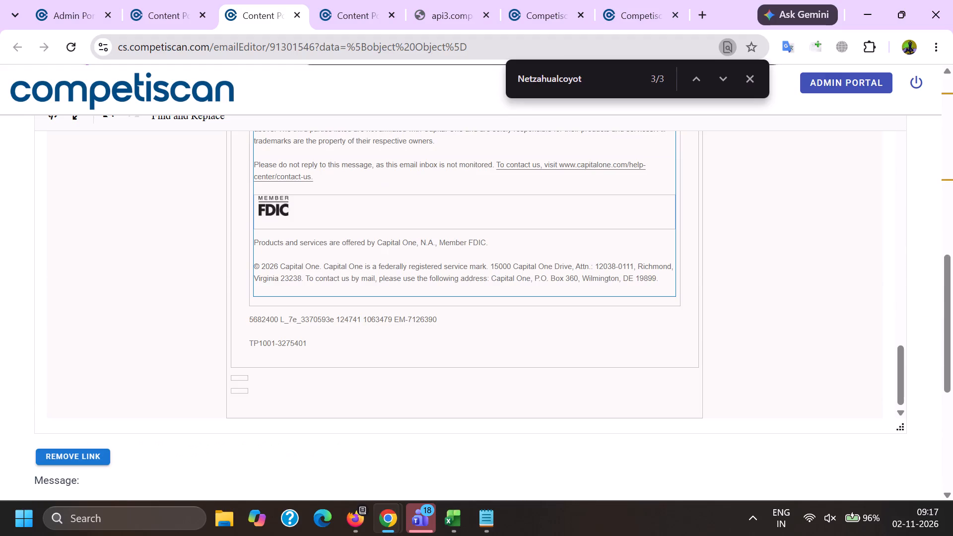
pyautogui.moveTo(252, 318); pyautogui.dragTo(354, 331)
pyautogui.press('BackSpace')
pyautogui.press('BackSpace')
# Save the product info for the edited email 91301546.
pyautogui.scroll(-11, 361, 384)
pyautogui.moveTo(341, 353); pyautogui.dragTo(340, 357)
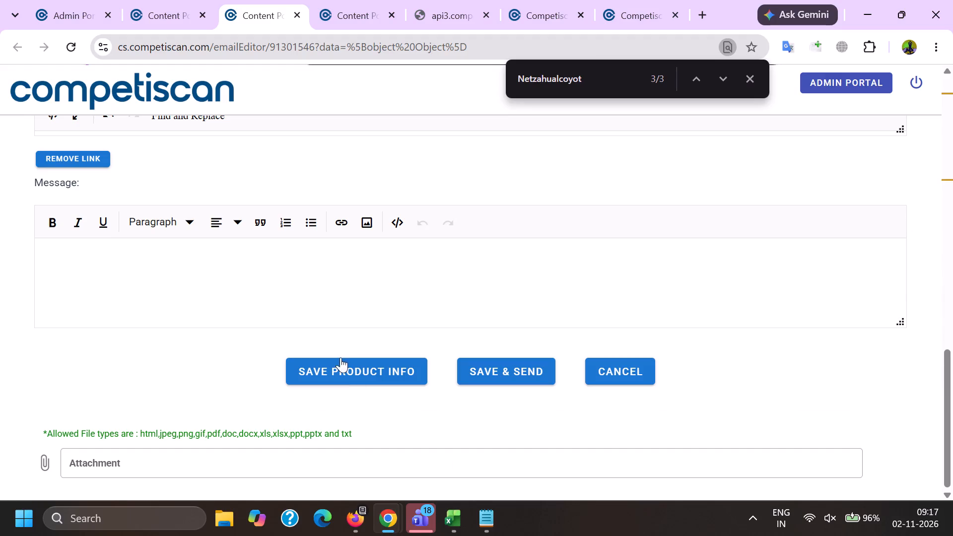
pyautogui.moveTo(340, 357); pyautogui.dragTo(340, 358)
pyautogui.click(349, 369)
pyautogui.click(495, 304)
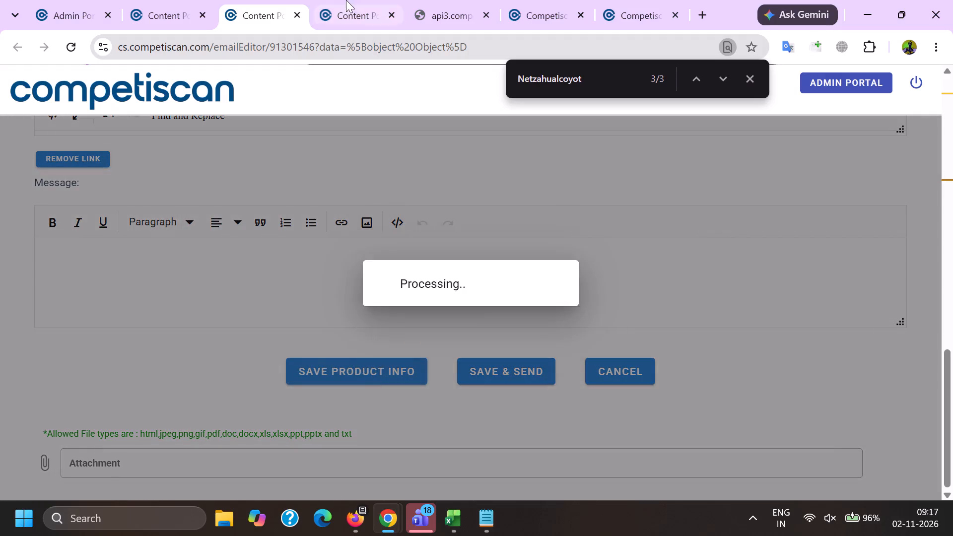
# Close the leftover Content Portal page and the 91294113 HTML preview.
pyautogui.click(345, 0)
pyautogui.click(438, 0)
pyautogui.click(370, 0)
pyautogui.doubleClick(388, 18)
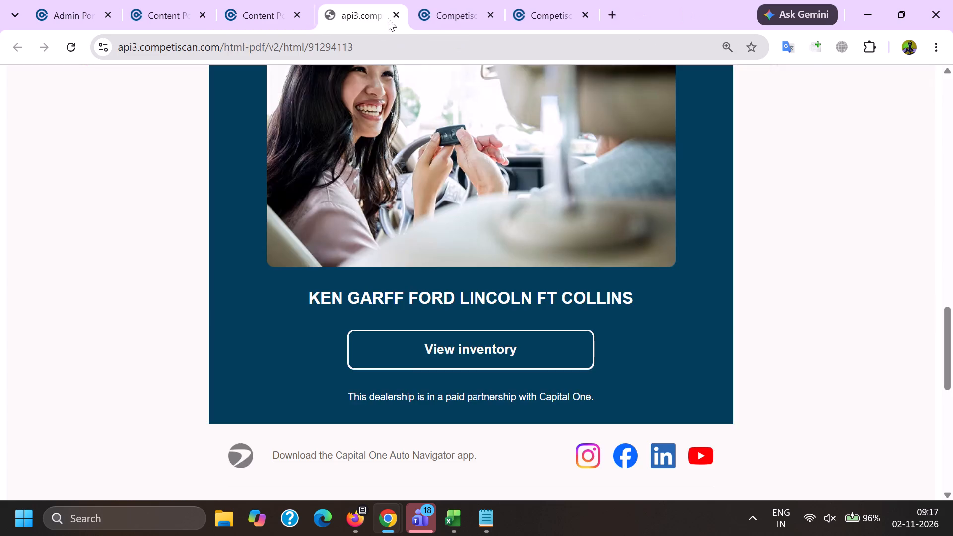
# Return to the editor for email 91301546 and open its product form.
pyautogui.click(278, 0)
pyautogui.click(0, 245)
pyautogui.click(49, 101)
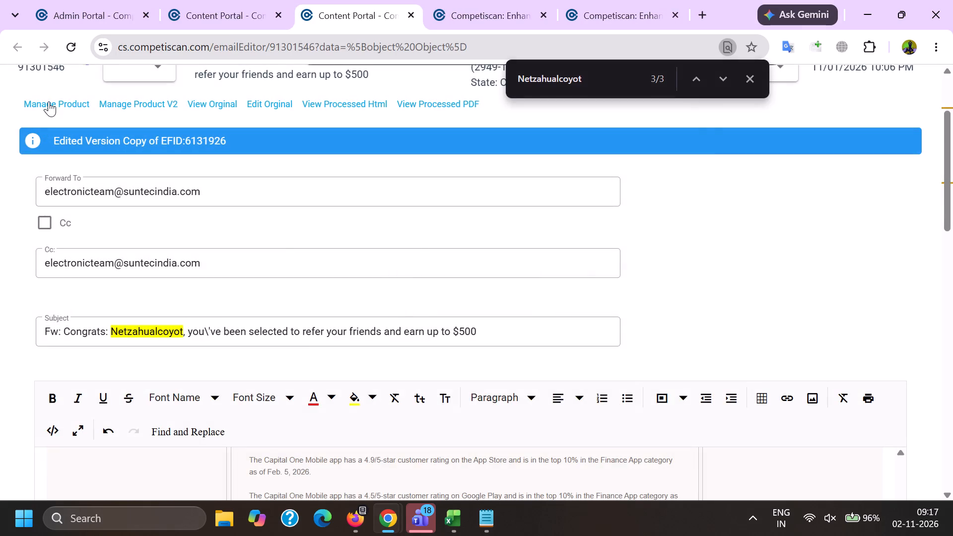
# Copy the full product headline from the existing Capital One 360 Checking product record.
pyautogui.hotkey('alt', 'Tab')
pyautogui.scroll(-5, 163, 193)
pyautogui.scroll(8, 195, 278)
pyautogui.scroll(5, 309, 303)
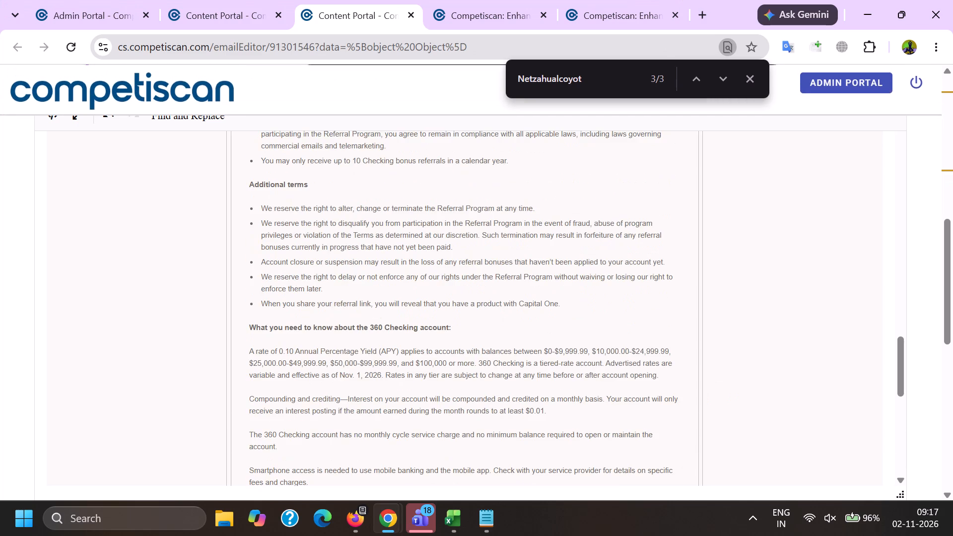
pyautogui.click(608, 0)
pyautogui.scroll(-4, 632, 297)
pyautogui.moveTo(590, 411); pyautogui.dragTo(229, 408)
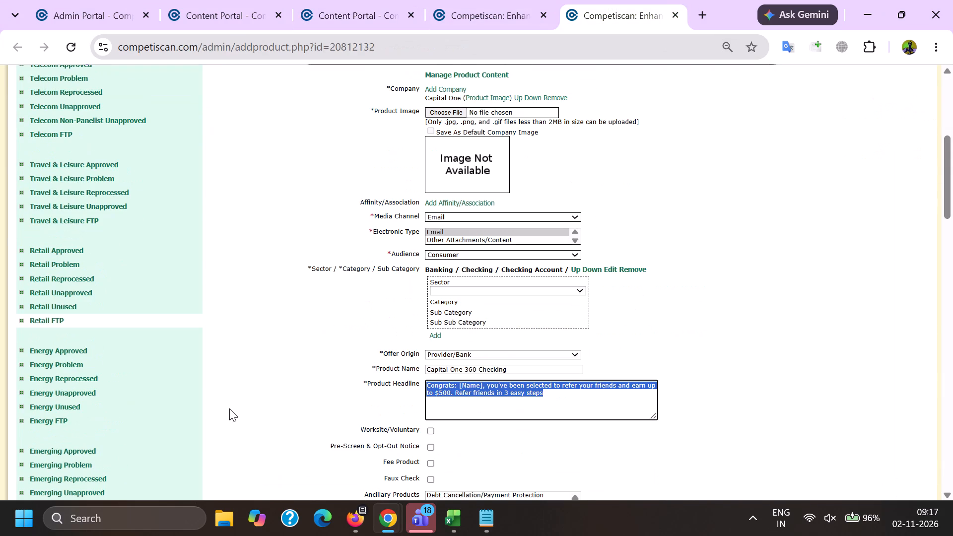
pyautogui.moveTo(229, 408); pyautogui.dragTo(94, 335)
pyautogui.hotkey('ctrl', 'c')
pyautogui.hotkey('ctrl', 'c')
# In the product form for 91301546, set the sector to Banking, category to Checking and sub-category to Checking Account.
pyautogui.hotkey('alt', 'Tab')
pyautogui.scroll(-6, 336, 220)
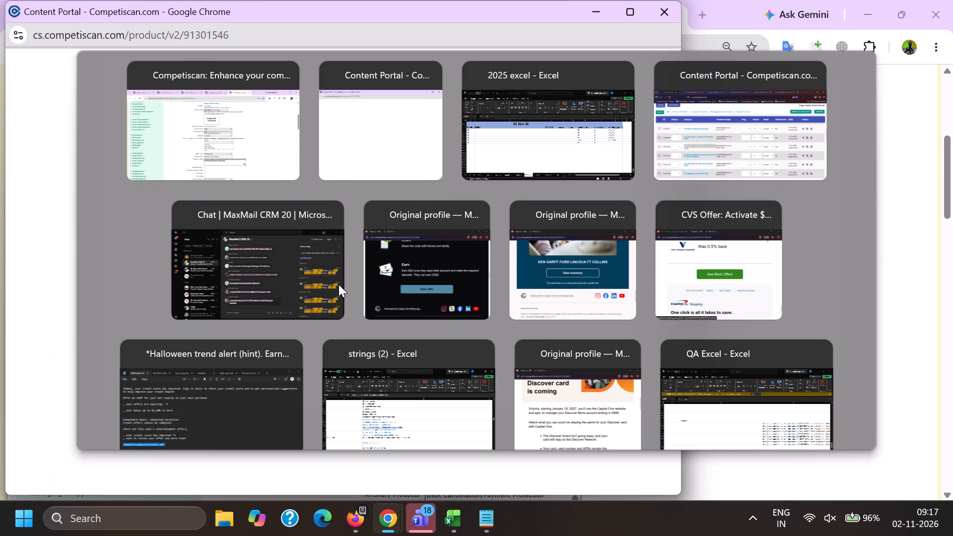
pyautogui.scroll(-5, 291, 243)
pyautogui.doubleClick(275, 237)
pyautogui.scroll(-4, 274, 236)
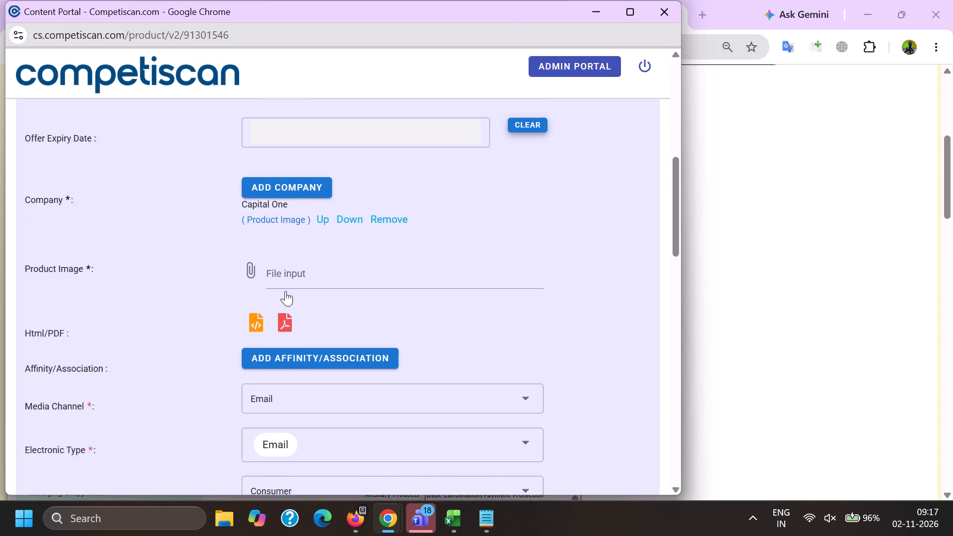
pyautogui.click(279, 274)
pyautogui.click(294, 331)
pyautogui.moveTo(178, 335); pyautogui.dragTo(192, 334)
pyautogui.click(280, 318)
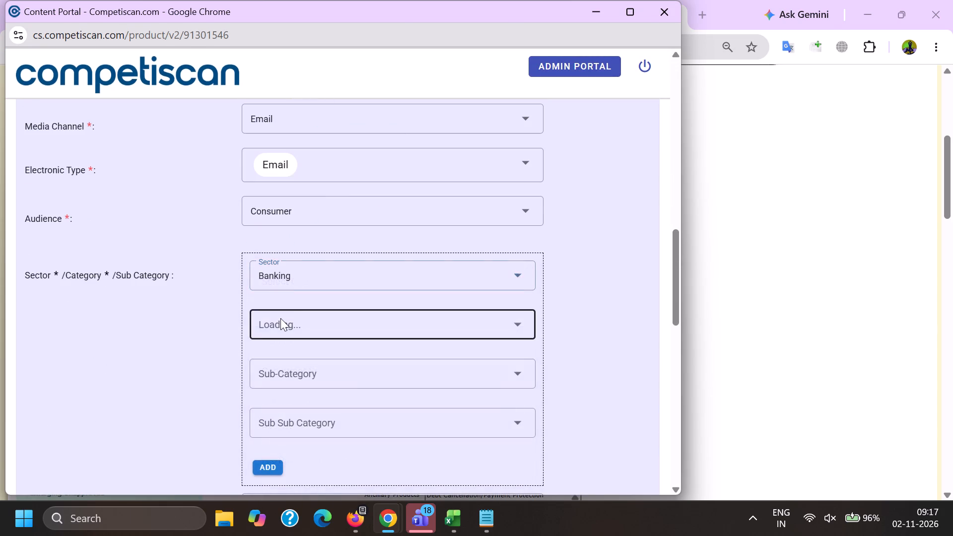
pyautogui.scroll(-1, 282, 244)
pyautogui.click(301, 315)
pyautogui.moveTo(192, 316); pyautogui.dragTo(204, 314)
pyautogui.click(275, 304)
pyautogui.scroll(-1, 282, 202)
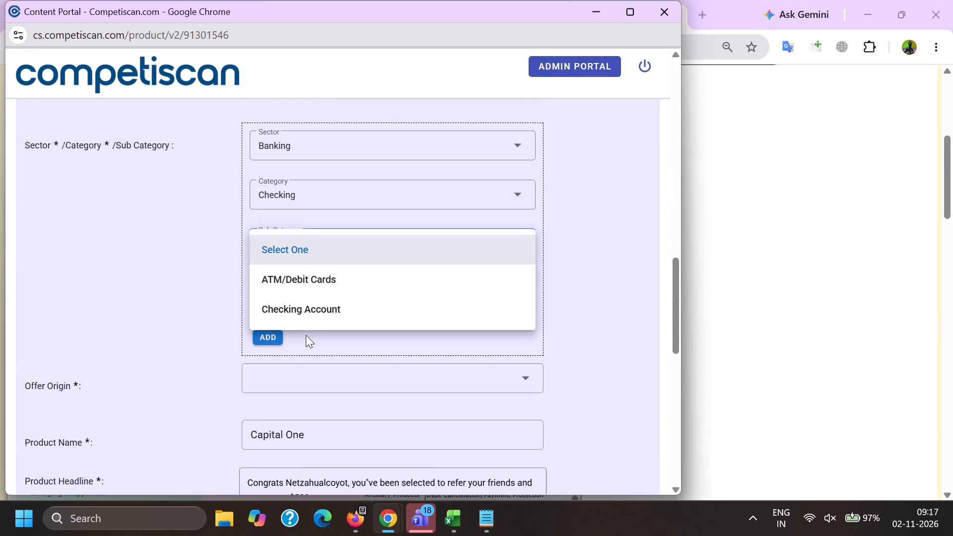
pyautogui.click(310, 288)
pyautogui.click(204, 291)
pyautogui.click(265, 314)
# Set the offer origin to Provider/Bank and replace the product headline with the copied "Congrats: [Name]" headline.
pyautogui.scroll(-3, 282, 228)
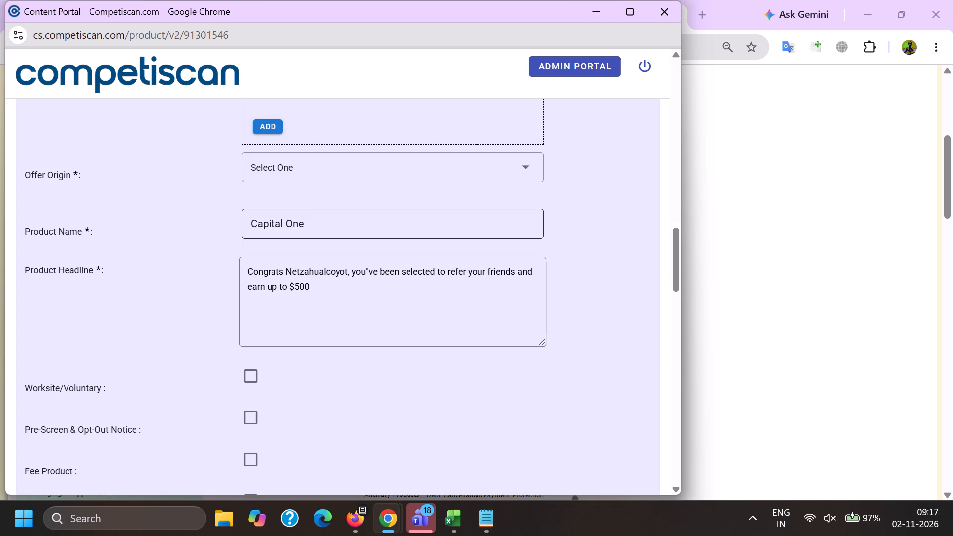
pyautogui.click(269, 171)
pyautogui.click(293, 237)
pyautogui.moveTo(360, 311); pyautogui.dragTo(169, 238)
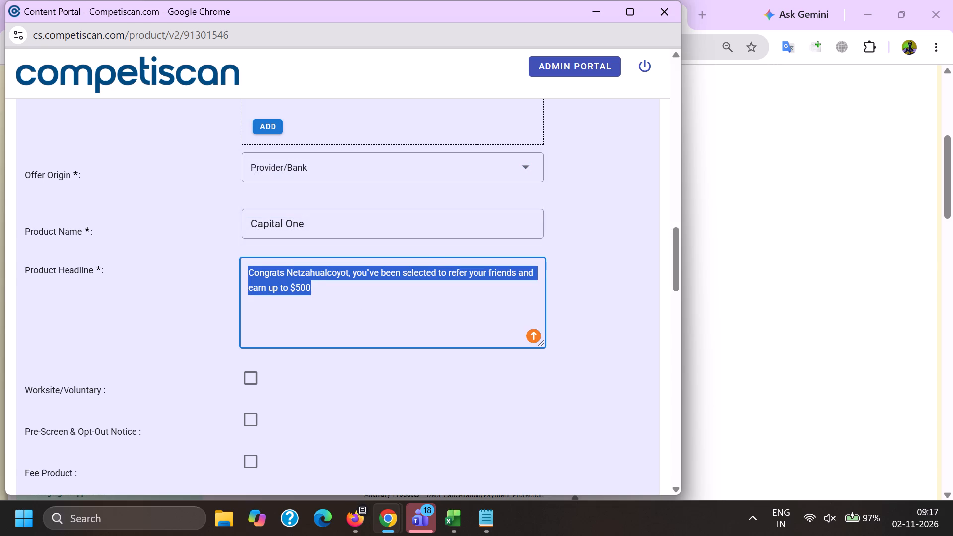
pyautogui.hotkey('ctrl', 'v')
# Replace the product name with Capital One 360 Checking, copied from the existing product record.
pyautogui.hotkey('alt', 'Tab')
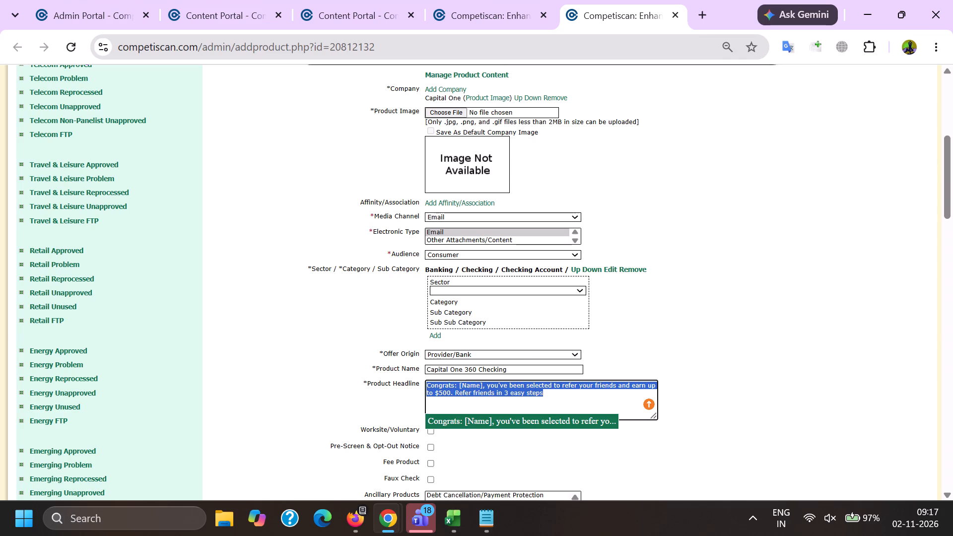
pyautogui.moveTo(525, 370); pyautogui.dragTo(149, 335)
pyautogui.hotkey('ctrl', 'c')
pyautogui.scroll(-5, 271, 320)
pyautogui.hotkey('alt', 'Tab')
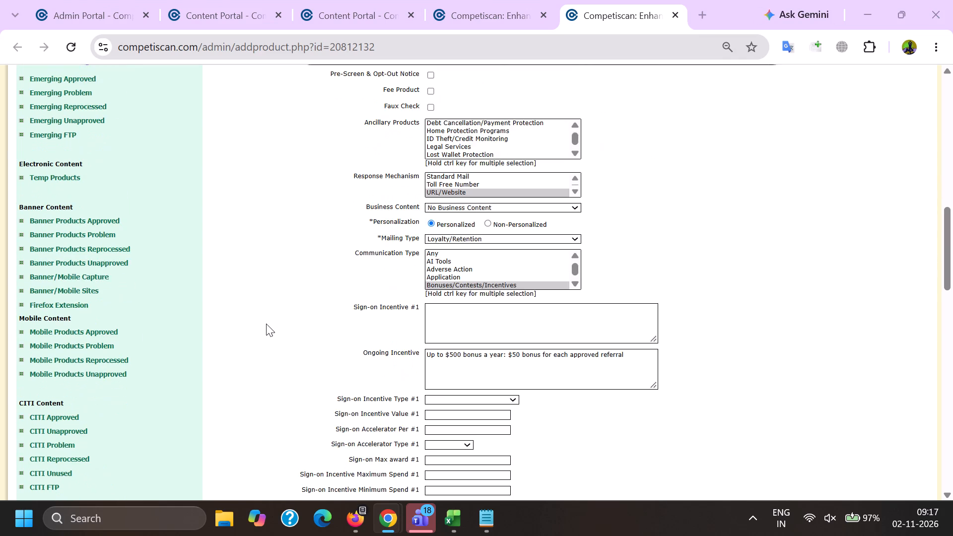
pyautogui.click(360, 138)
pyautogui.moveTo(316, 219); pyautogui.dragTo(105, 223)
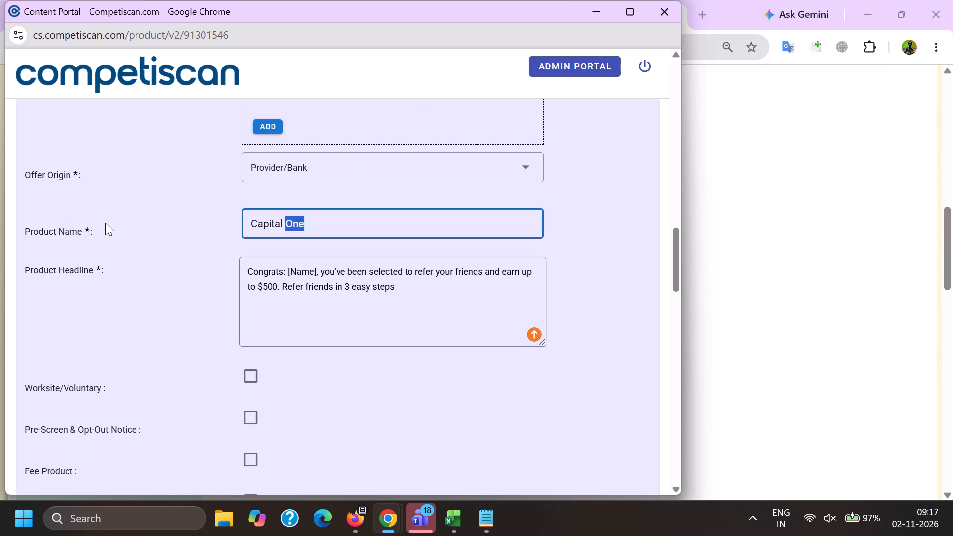
pyautogui.moveTo(105, 223); pyautogui.dragTo(115, 222)
pyautogui.hotkey('ctrl', 'v')
# Set the response mechanism to URL/Website and the personalization to Personalized.
pyautogui.scroll(-3, 270, 231)
pyautogui.click(277, 444)
pyautogui.scroll(-3, 296, 220)
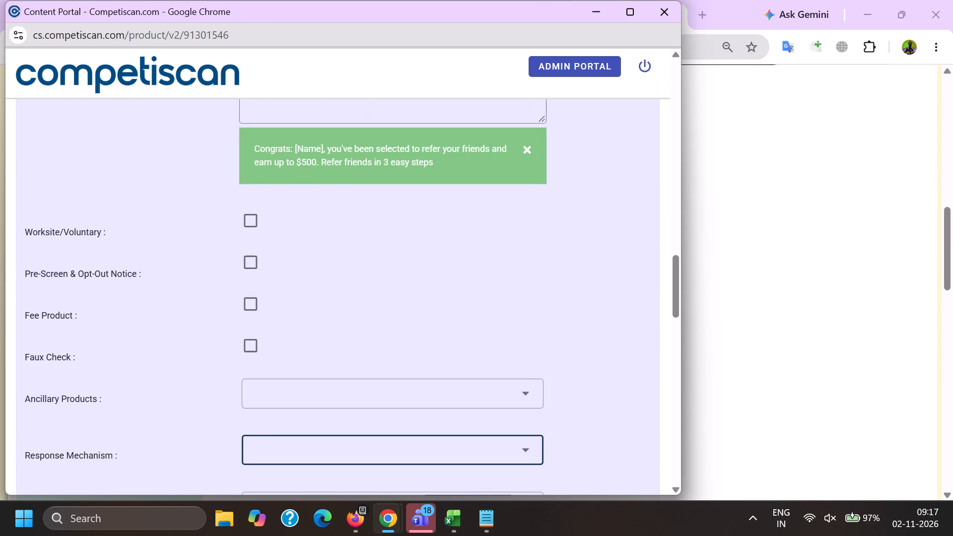
pyautogui.scroll(-7, 276, 447)
pyautogui.click(311, 325)
pyautogui.moveTo(148, 329); pyautogui.dragTo(169, 323)
pyautogui.click(244, 288)
# Set the mailing type to Loyalty/Retention and choose Bonuses/Contests/Incentives as the communication type.
pyautogui.click(296, 322)
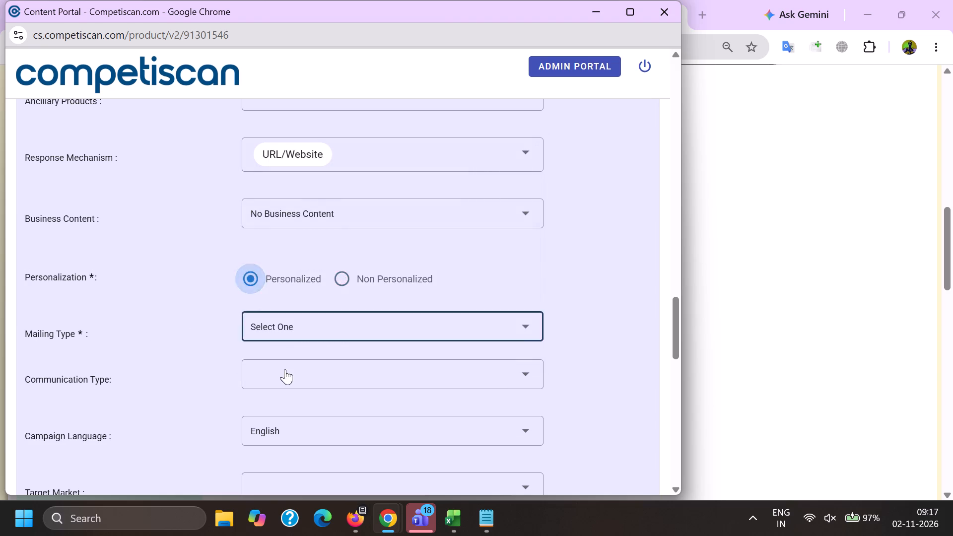
pyautogui.moveTo(297, 373); pyautogui.dragTo(292, 373)
pyautogui.moveTo(136, 386); pyautogui.dragTo(173, 382)
pyautogui.click(317, 371)
pyautogui.scroll(-2, 326, 200)
pyautogui.click(337, 346)
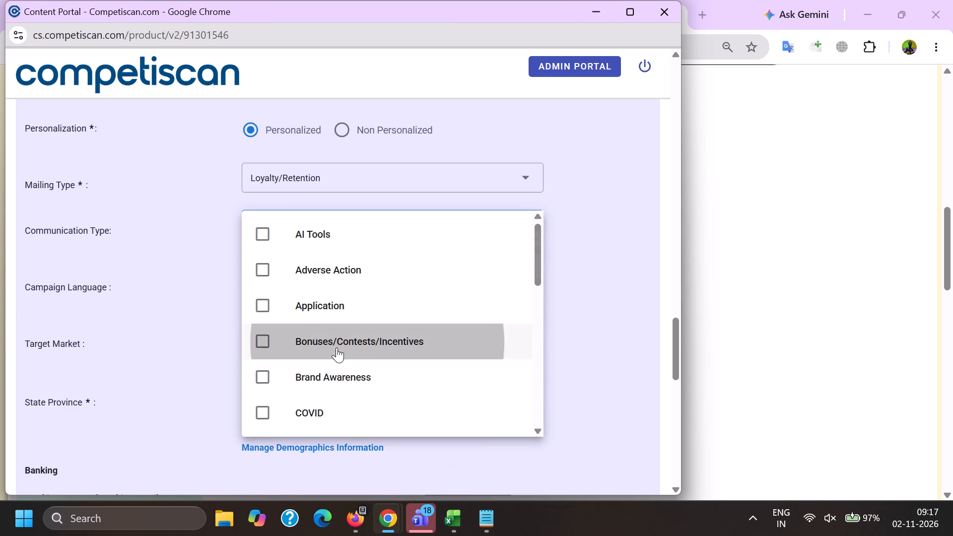
# Fill the ongoing incentive with "Up to $500 bonus a year: $50 bonus for each approved referral", copied from the existing product record.
pyautogui.hotkey('alt', 'Tab')
pyautogui.scroll(-9, 468, 265)
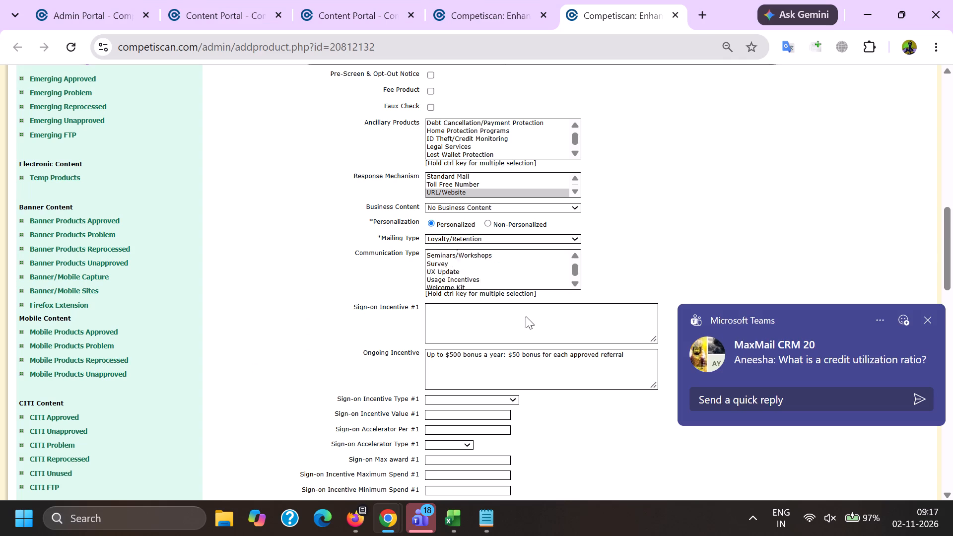
pyautogui.tripleClick(480, 219)
pyautogui.click(480, 219)
pyautogui.hotkey('ctrl', 'c')
pyautogui.hotkey('alt', 'Tab')
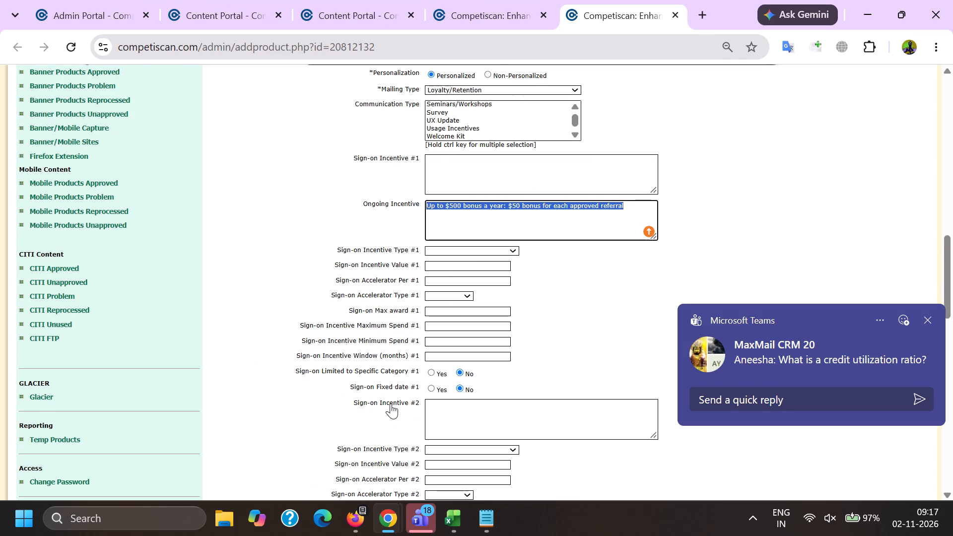
pyautogui.click(327, 459)
pyautogui.hotkey('ctrl', 'v')
# Check the remaining incentive and banking fields against the existing product record and submit the new product record.
pyautogui.scroll(-4, 270, 276)
pyautogui.hotkey('alt', 'Tab')
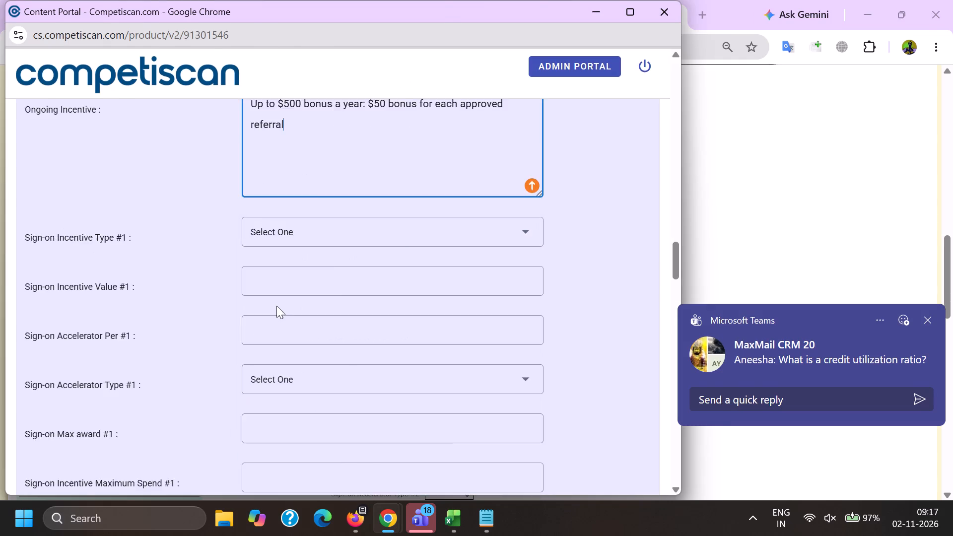
pyautogui.scroll(-12, 275, 294)
pyautogui.hotkey('alt', 'Tab')
pyautogui.scroll(-10, 286, 320)
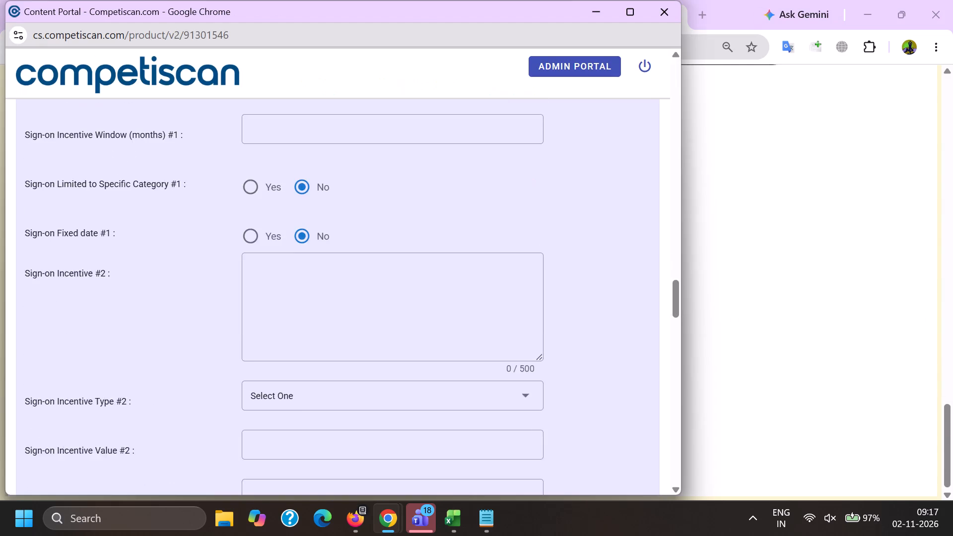
pyautogui.scroll(-20, 300, 377)
pyautogui.scroll(-1, 300, 377)
pyautogui.scroll(1, 270, 453)
pyautogui.scroll(-9, 271, 453)
pyautogui.click(270, 474)
pyautogui.hotkey('alt', 'Tab')
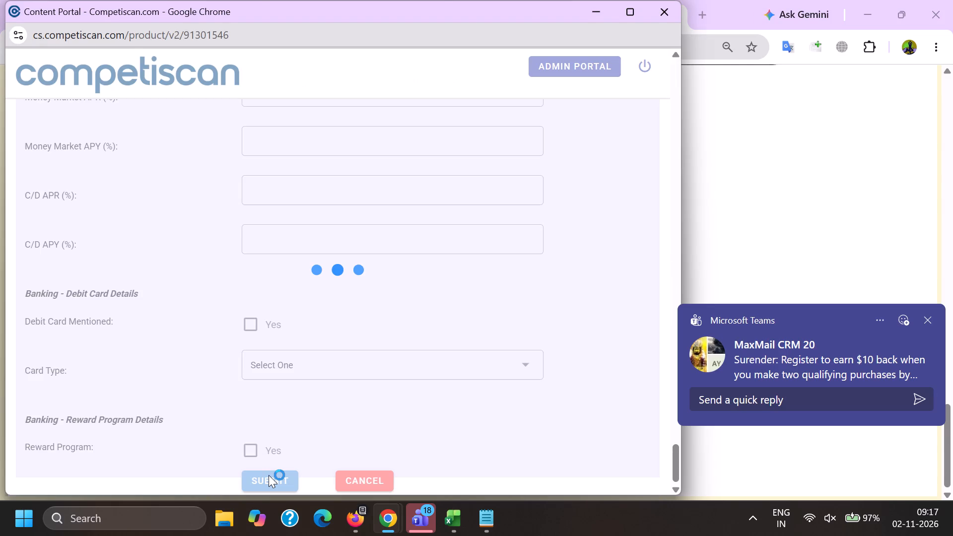
# Rerun the email subject search for ", you've been selected to refer your friends and earn up to $500" in the panelist email list.
pyautogui.click(244, 0)
pyautogui.scroll(-15, 312, 273)
pyautogui.scroll(3, 436, 407)
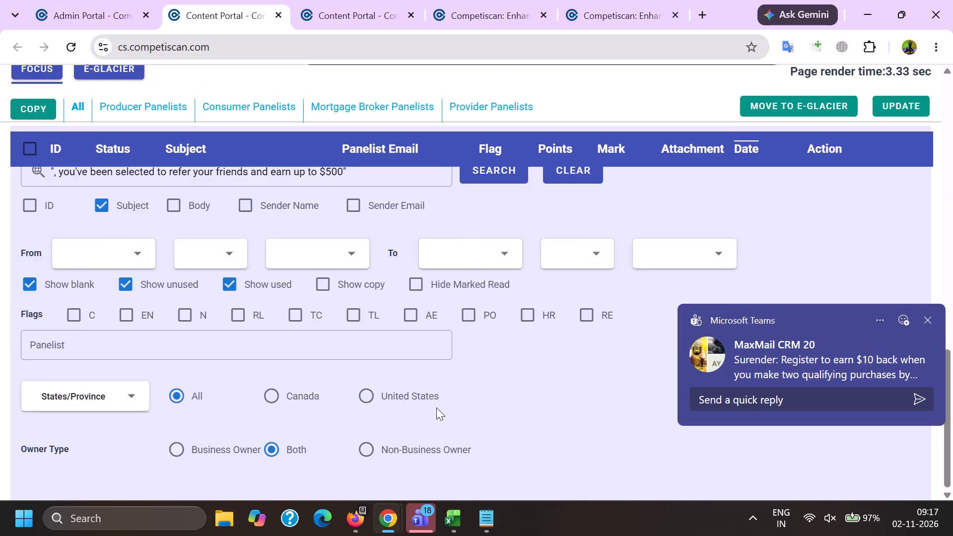
pyautogui.click(498, 395)
# Switch to the Content Portal email list open in Firefox.
pyautogui.click(353, 524)
pyautogui.click(121, 447)
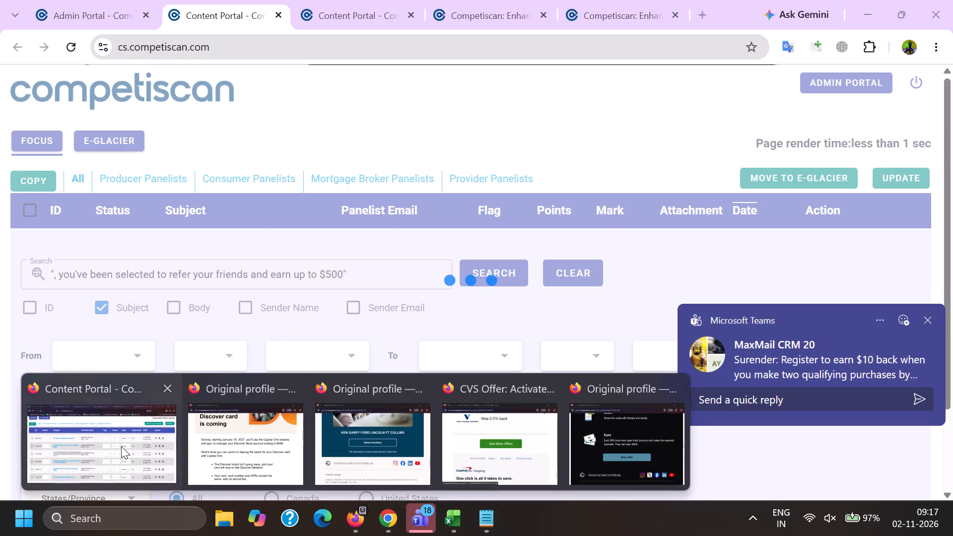
# Look through the current page of "Capital one" search results for Capital One emails that still need processing.
pyautogui.scroll(-1, 221, 416)
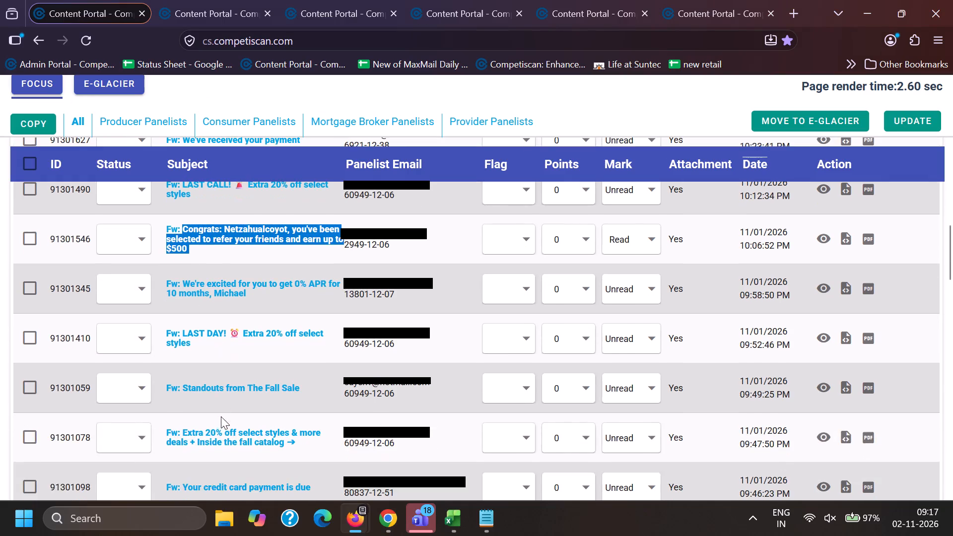
pyautogui.scroll(-5, 221, 417)
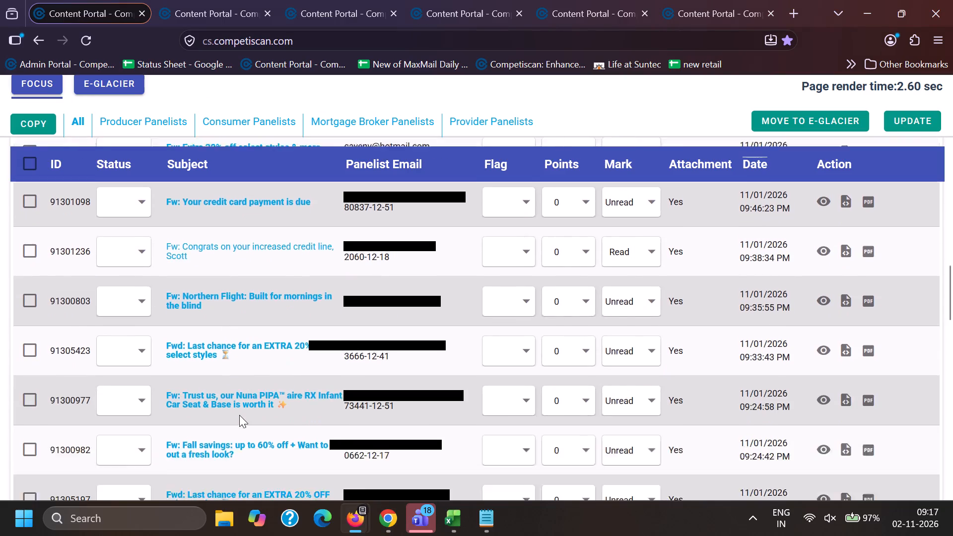
pyautogui.scroll(-4, 239, 413)
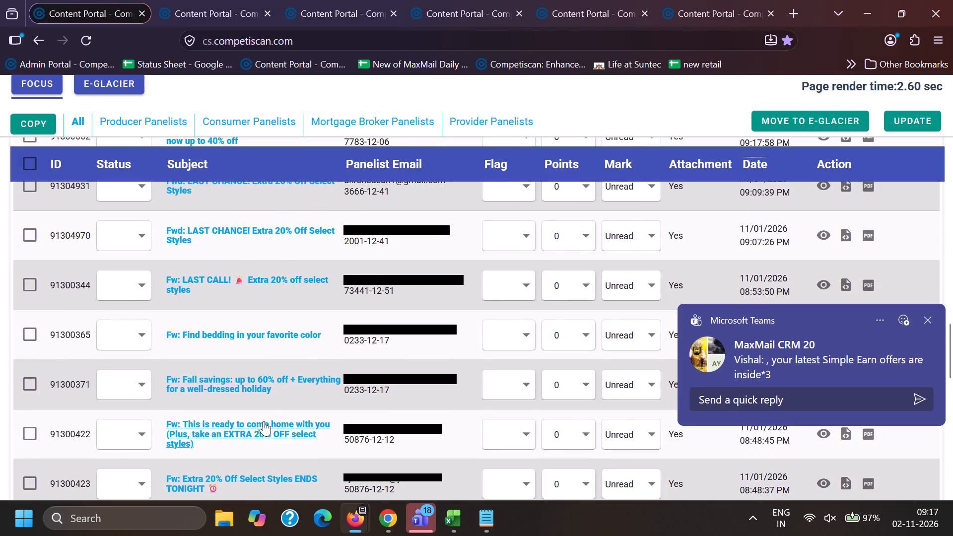
pyautogui.scroll(-7, 263, 421)
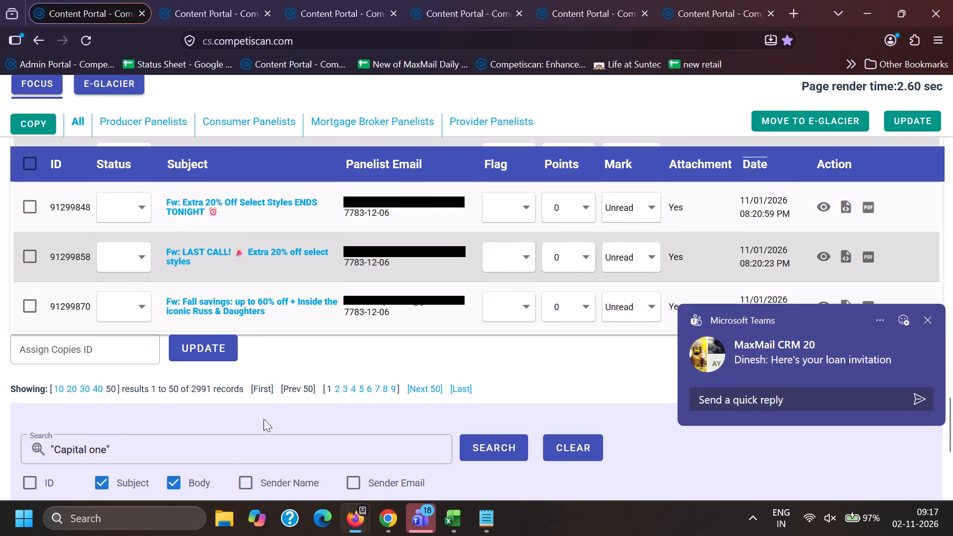
# Rerun the subject and body search for "Capital one" and close the neighbouring Content Portal tab.
pyautogui.click(474, 431)
pyautogui.click(230, 0)
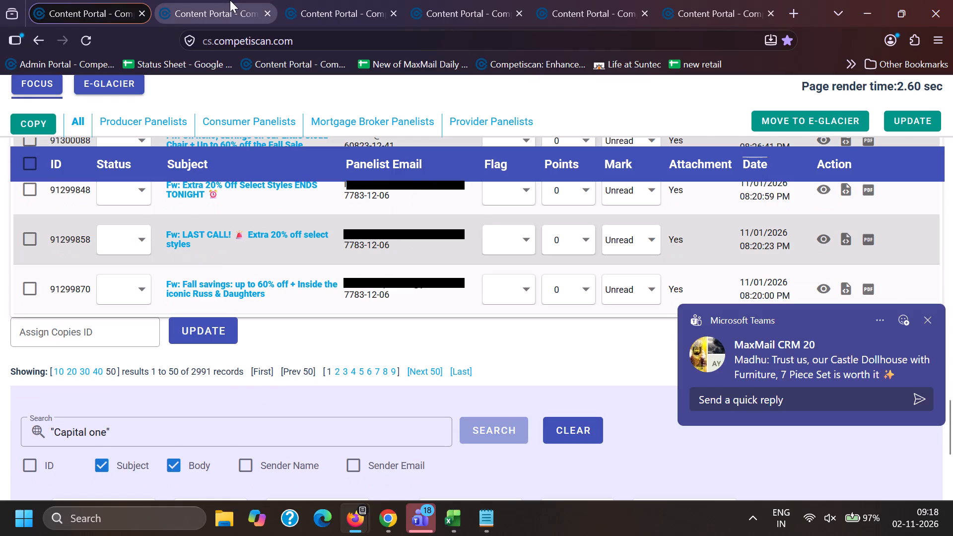
pyautogui.click(267, 15)
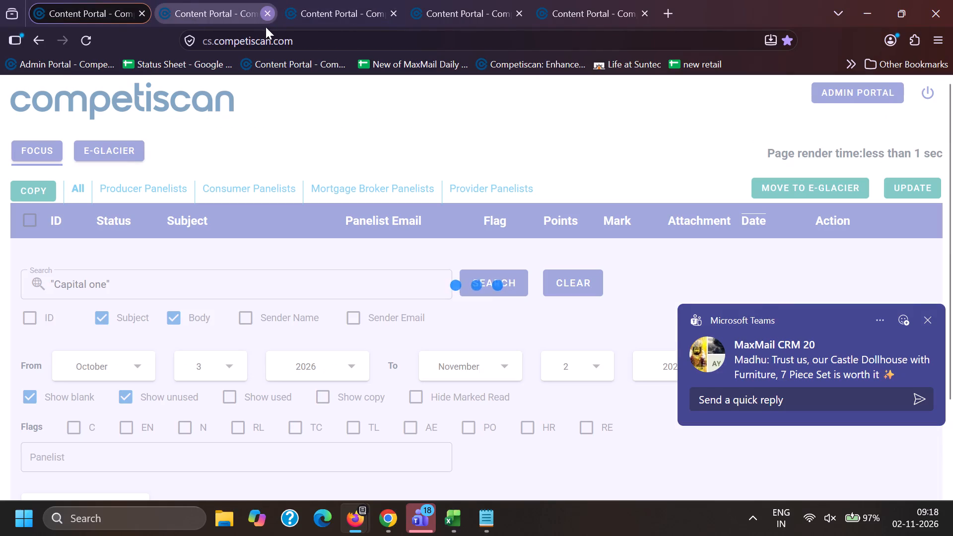
# Refresh the Capital One Shopping sender search in its own tab and go back to the "Capital one" results.
pyautogui.click(268, 0)
pyautogui.click(42, 86)
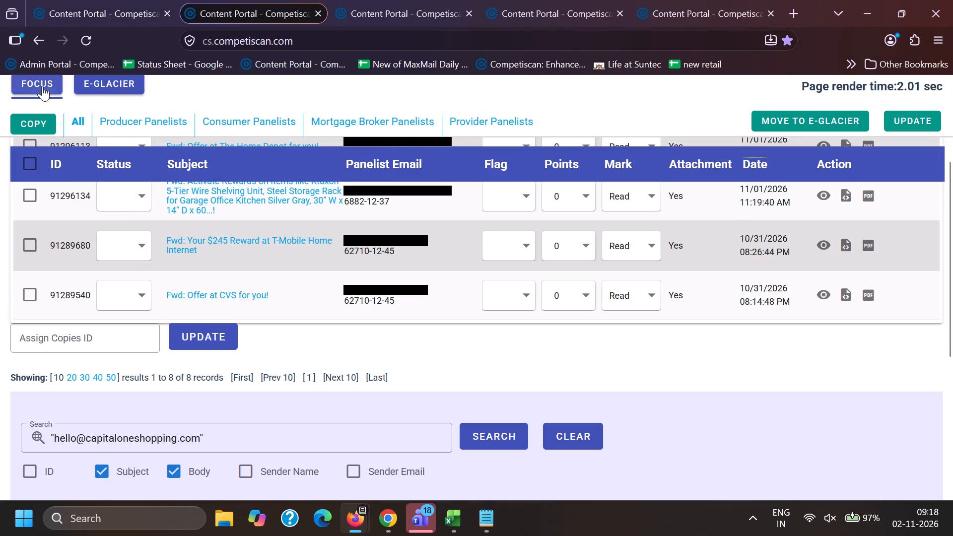
pyautogui.click(106, 2)
pyautogui.click(319, 0)
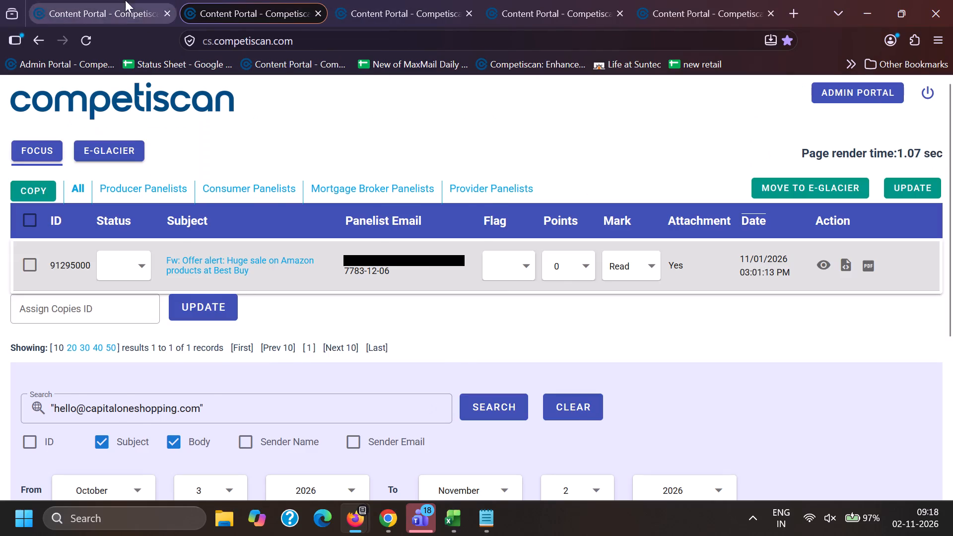
pyautogui.click(125, 0)
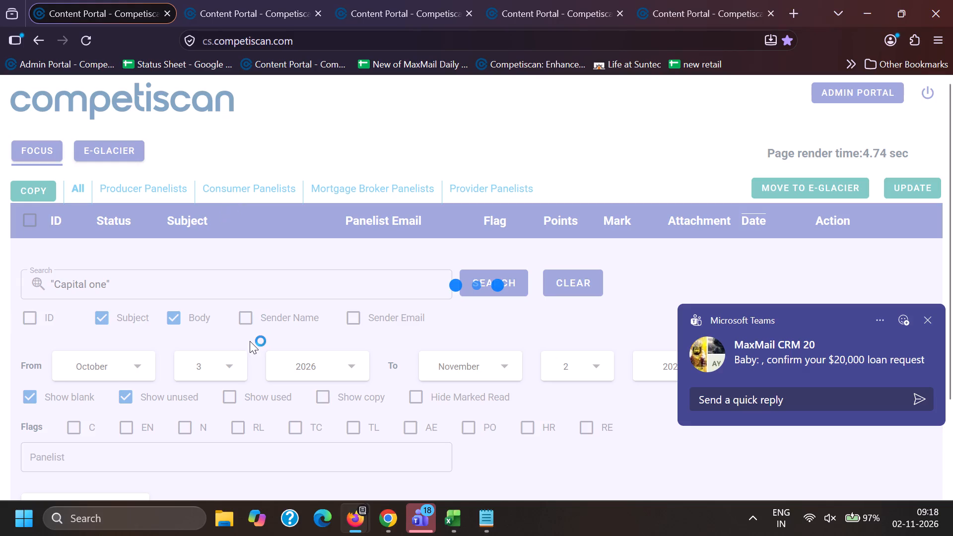
# Examine the refreshed first page of "Capital one" results for unprocessed Capital One emails and move on to page 3.
pyautogui.scroll(-1, 229, 356)
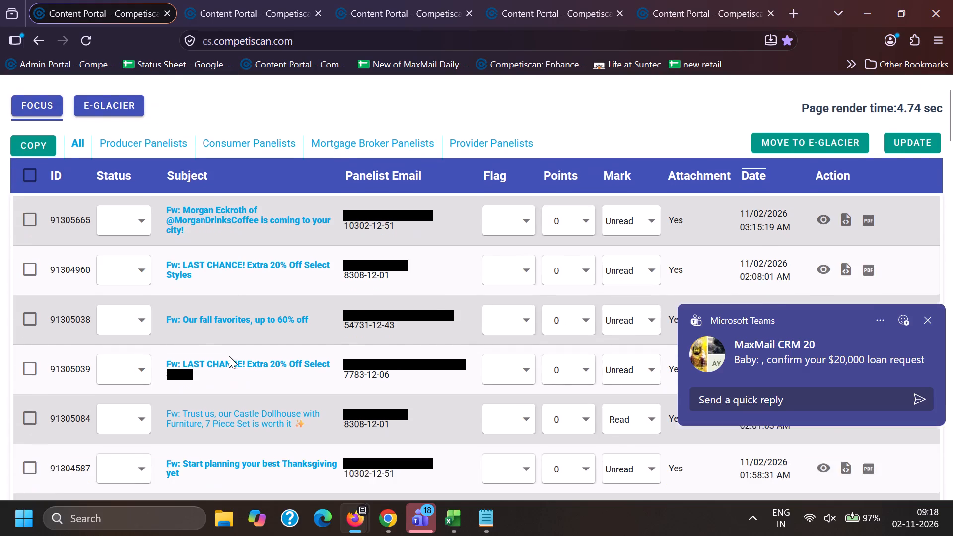
pyautogui.scroll(-6, 229, 356)
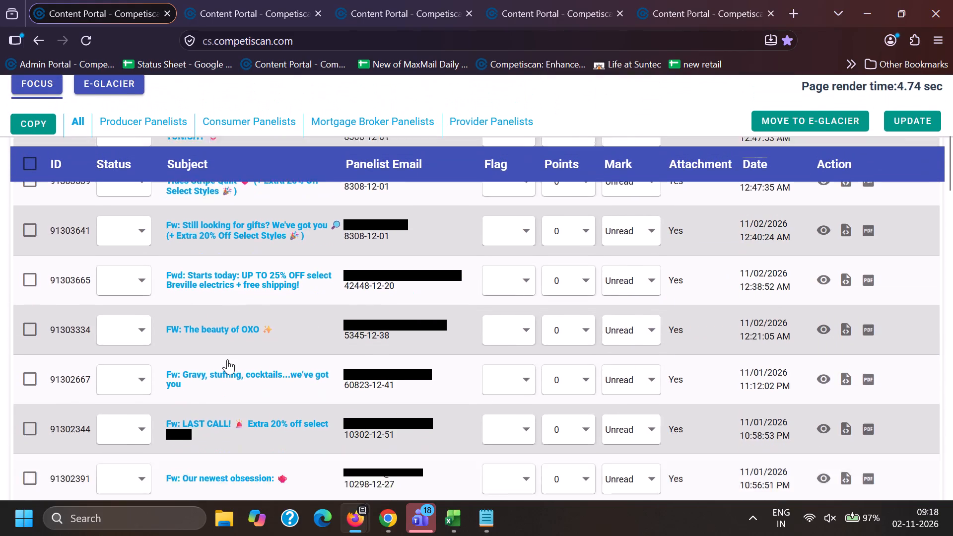
pyautogui.scroll(-5, 227, 359)
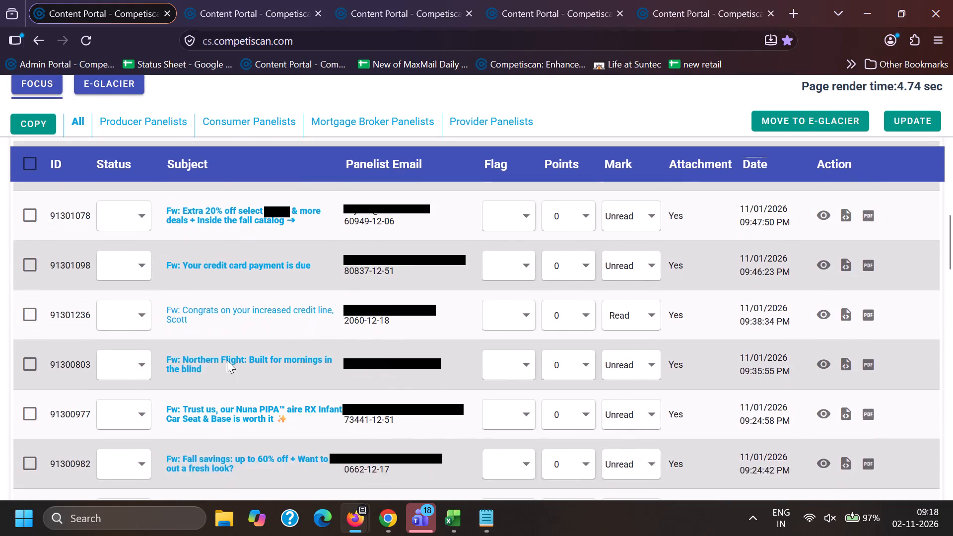
pyautogui.scroll(-3, 227, 361)
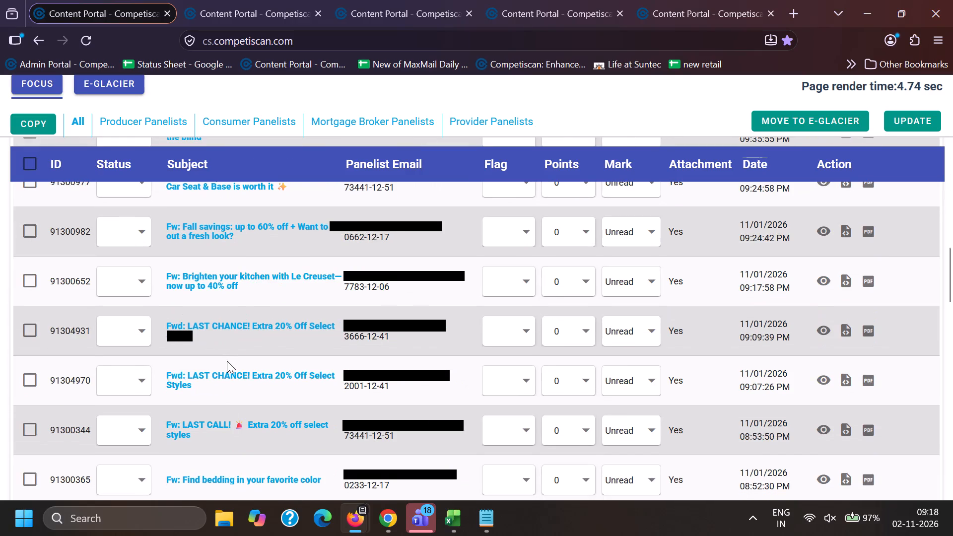
pyautogui.scroll(-6, 227, 361)
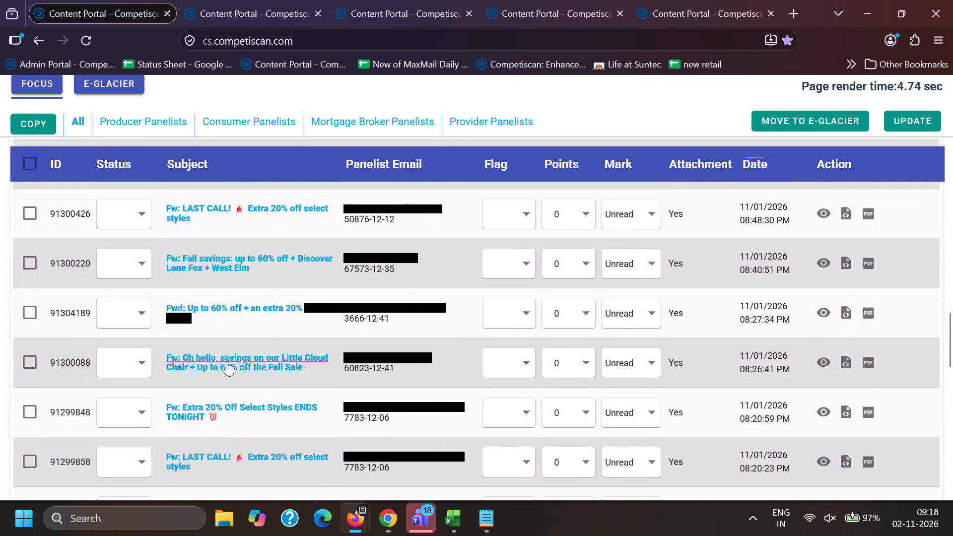
pyautogui.scroll(-7, 227, 361)
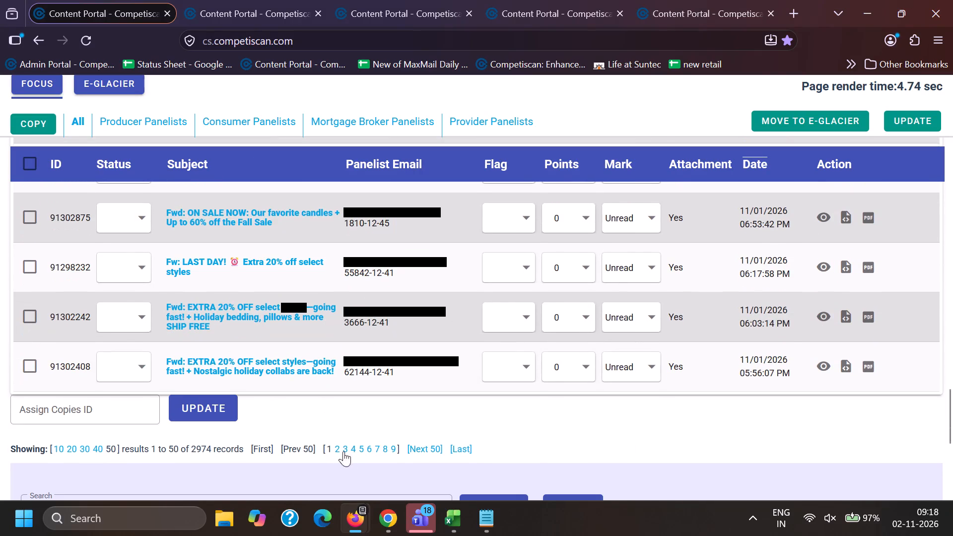
pyautogui.click(343, 449)
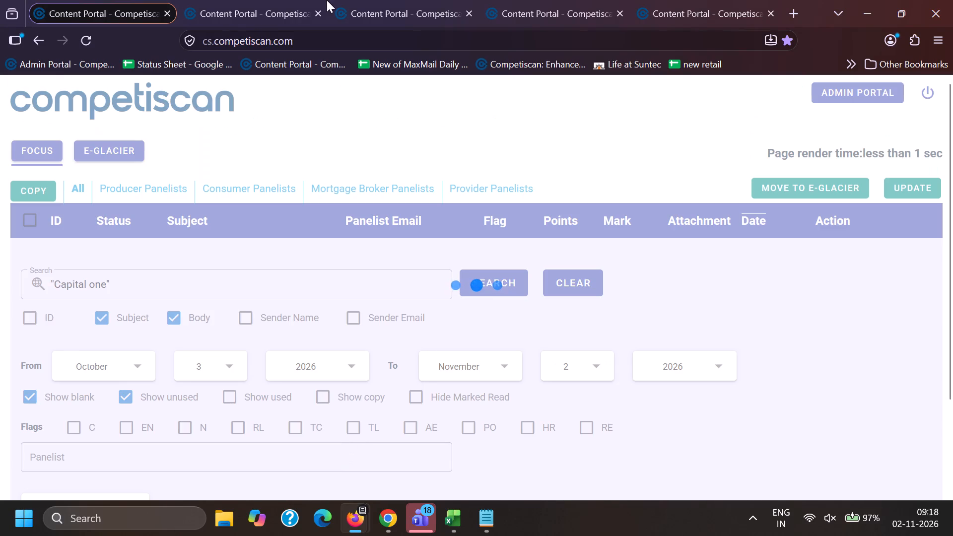
# Refresh the Discover card sender, Capital One merchant-offers sender and auto-financing email searches in their separate tabs.
pyautogui.click(371, 0)
pyautogui.click(498, 426)
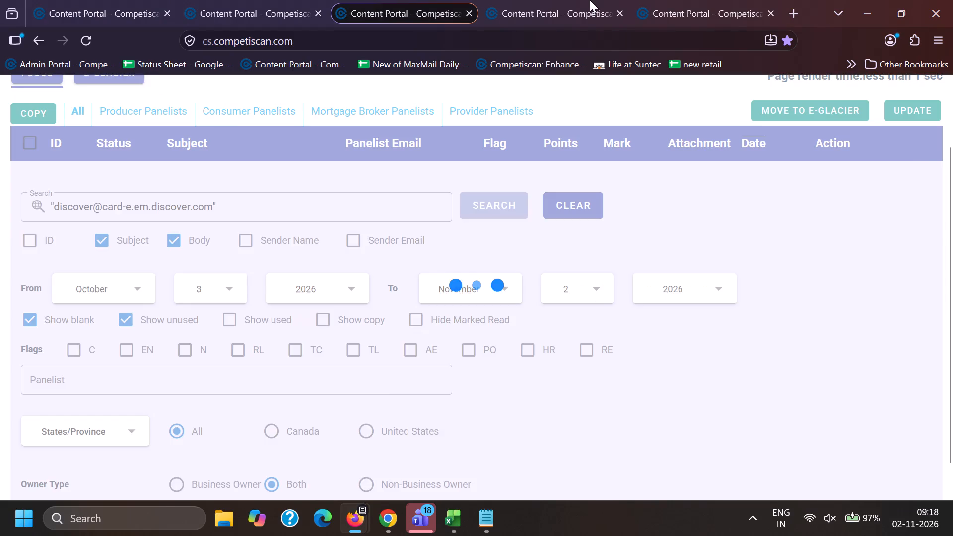
pyautogui.click(640, 0)
pyautogui.click(584, 0)
pyautogui.click(61, 154)
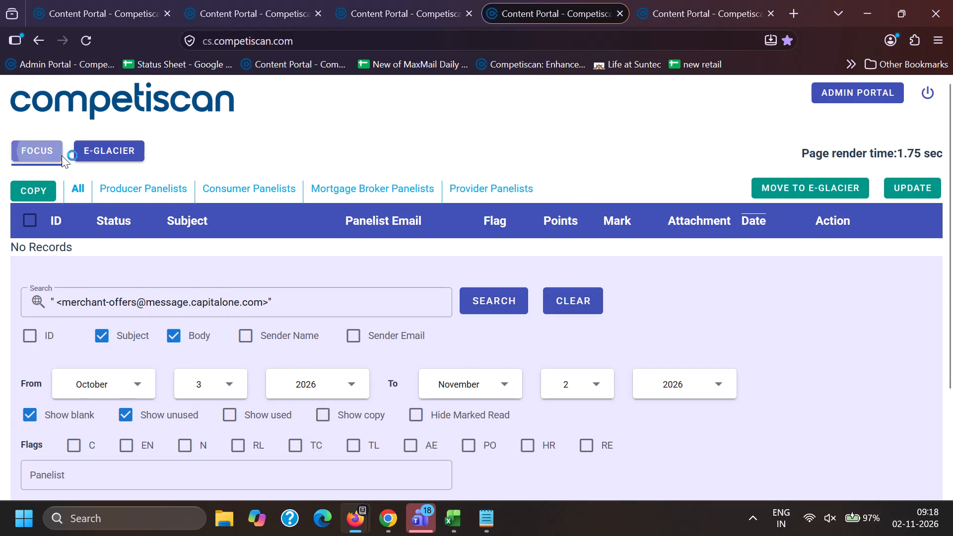
pyautogui.click(694, 2)
pyautogui.click(37, 154)
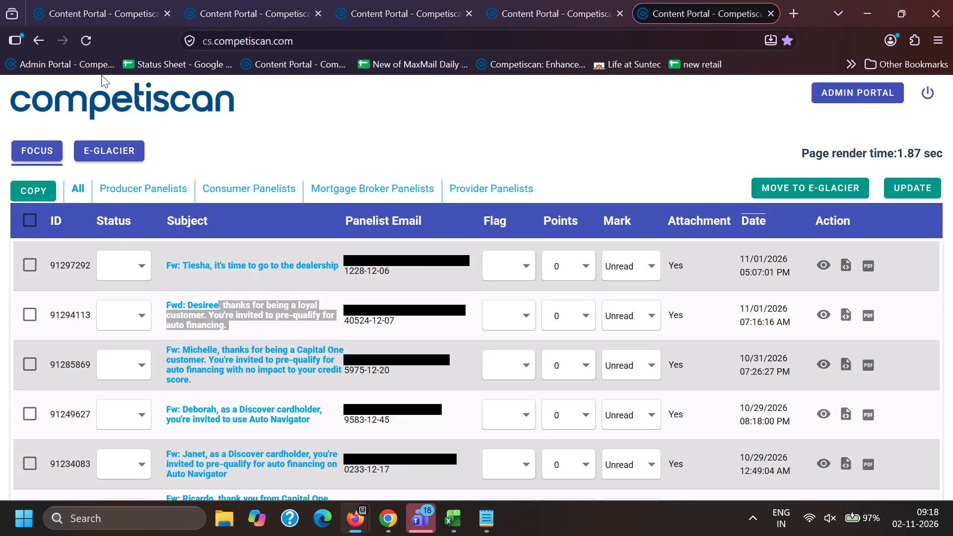
# In the "Capital one" results, open email 91299336 about referring friends to earn up to $500 and select its subject text.
pyautogui.click(111, 0)
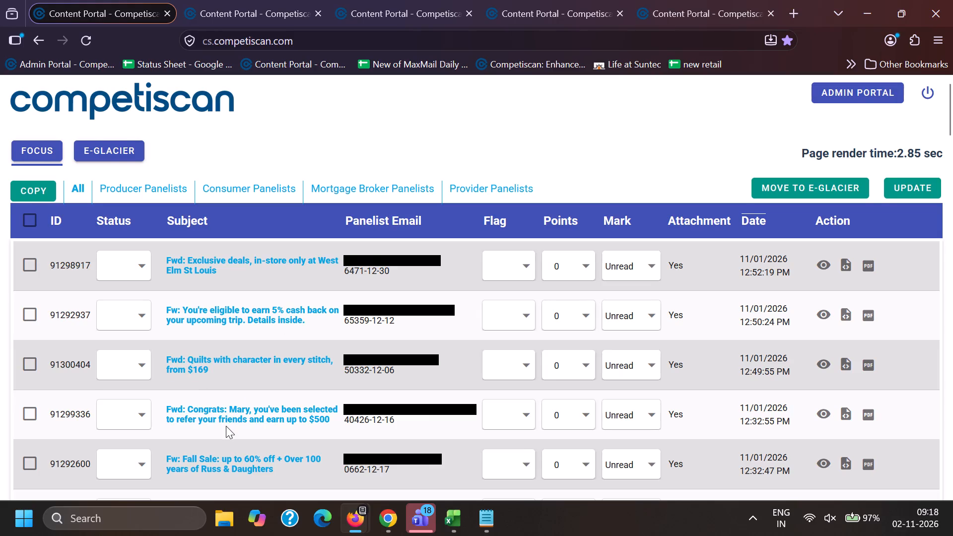
pyautogui.scroll(-1, 226, 425)
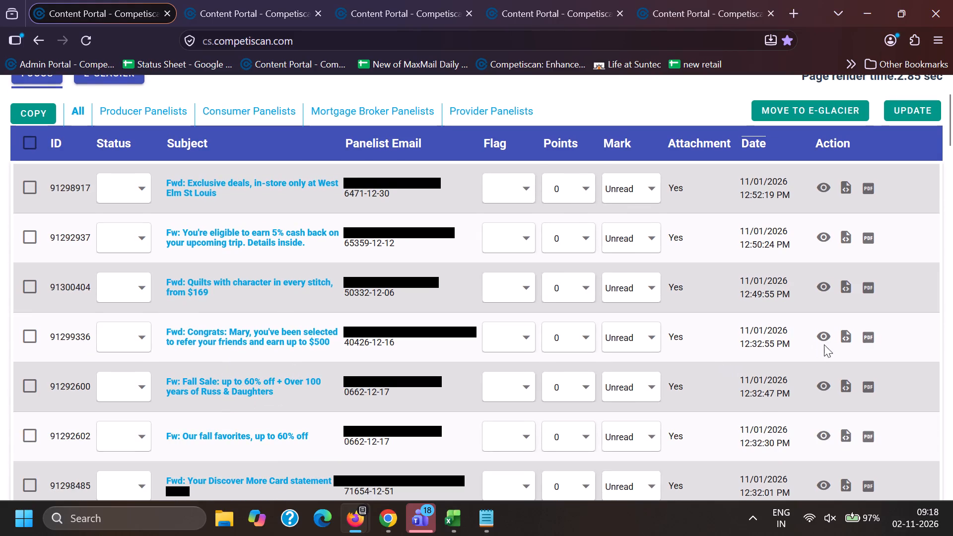
pyautogui.click(824, 340)
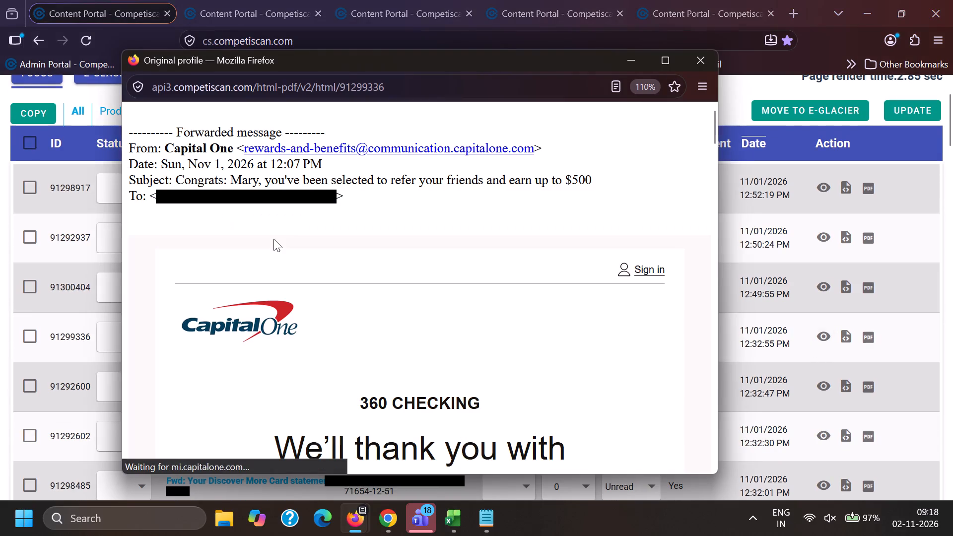
pyautogui.moveTo(177, 182); pyautogui.dragTo(587, 176)
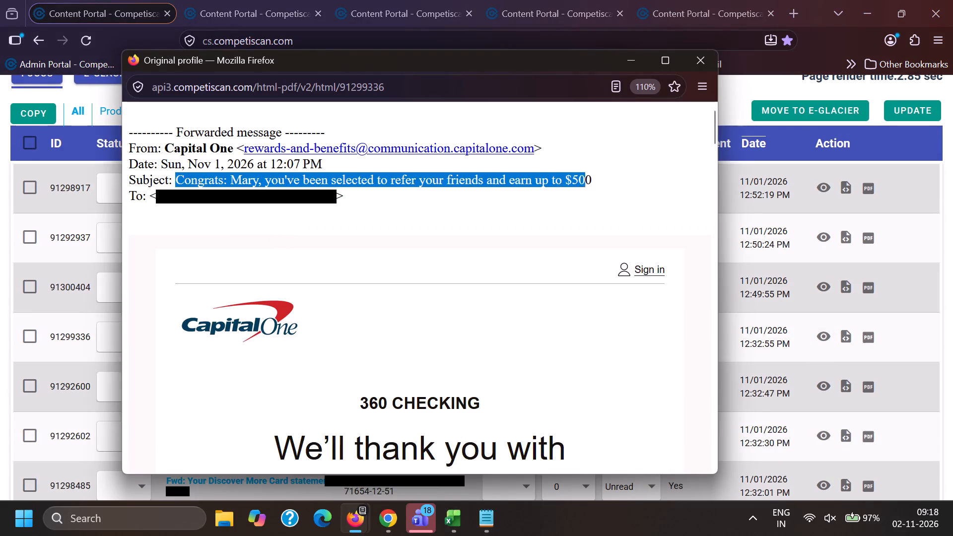
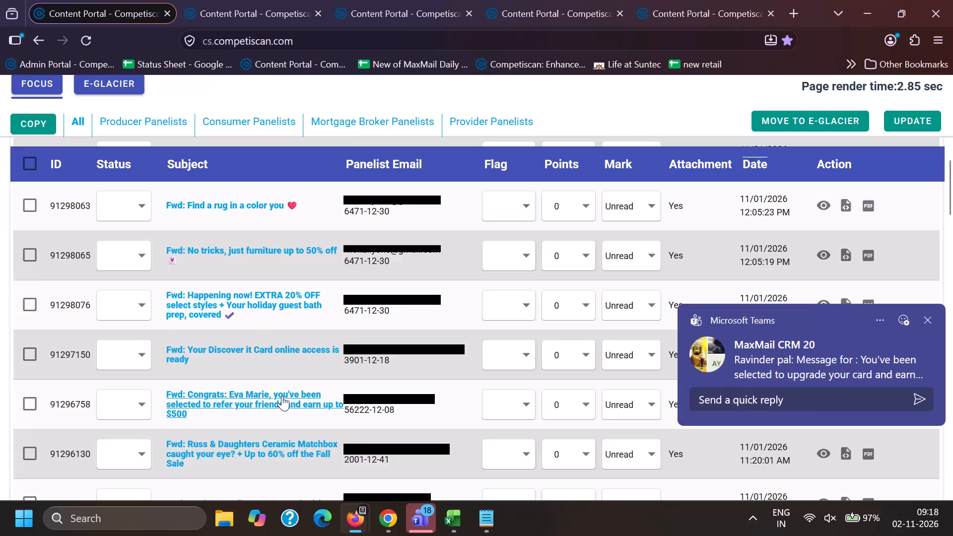
# Look through the third page of the "Capital one" email results and open the fourth page.
pyautogui.scroll(-3, 283, 393)
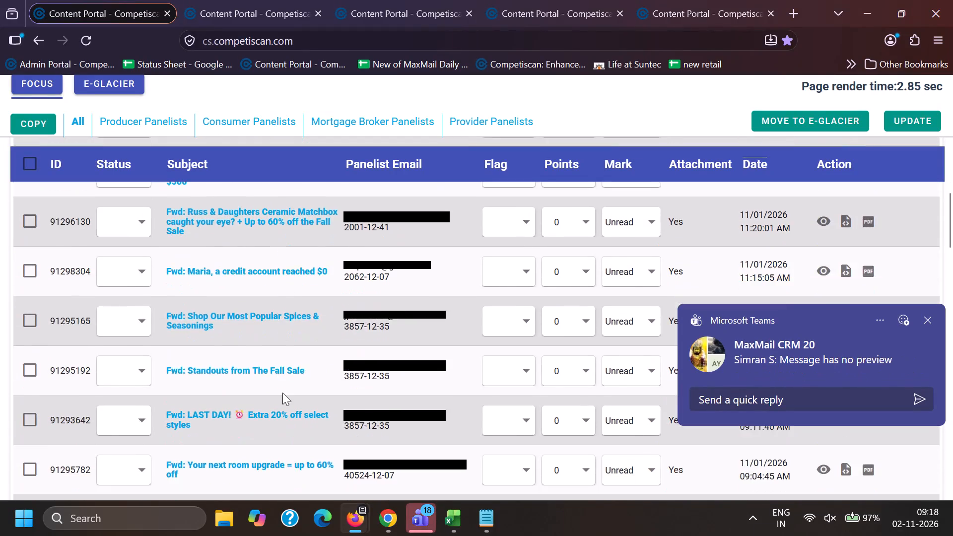
pyautogui.scroll(-4, 282, 393)
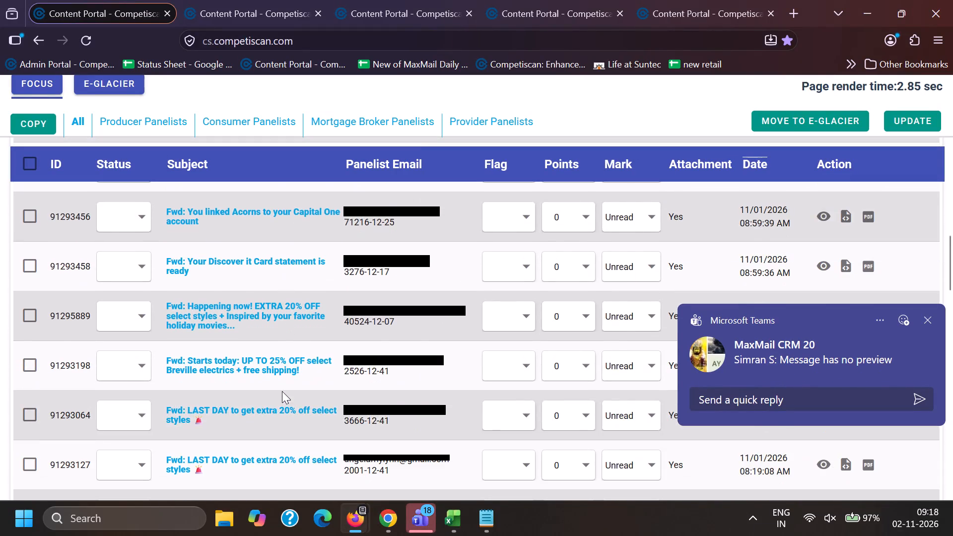
pyautogui.scroll(-5, 282, 391)
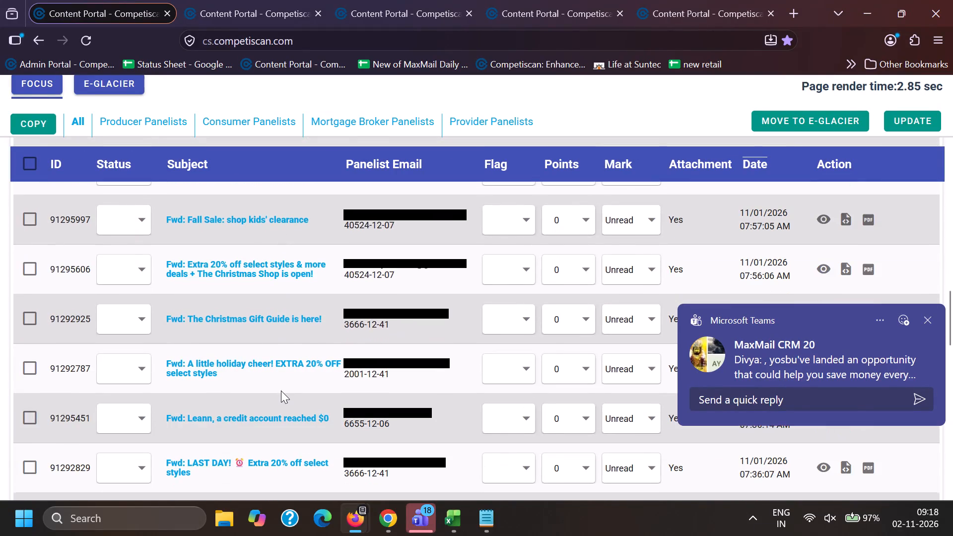
pyautogui.scroll(-6, 281, 391)
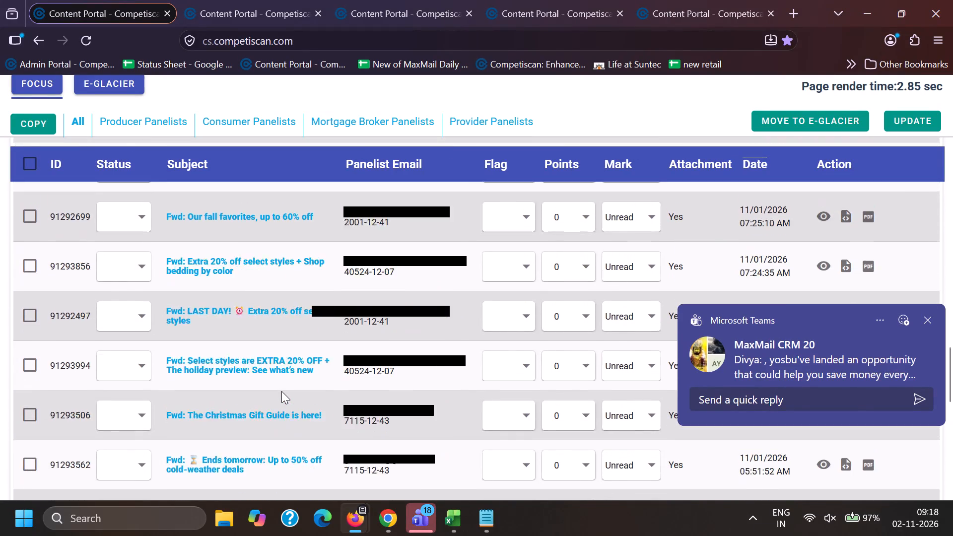
pyautogui.scroll(-4, 281, 389)
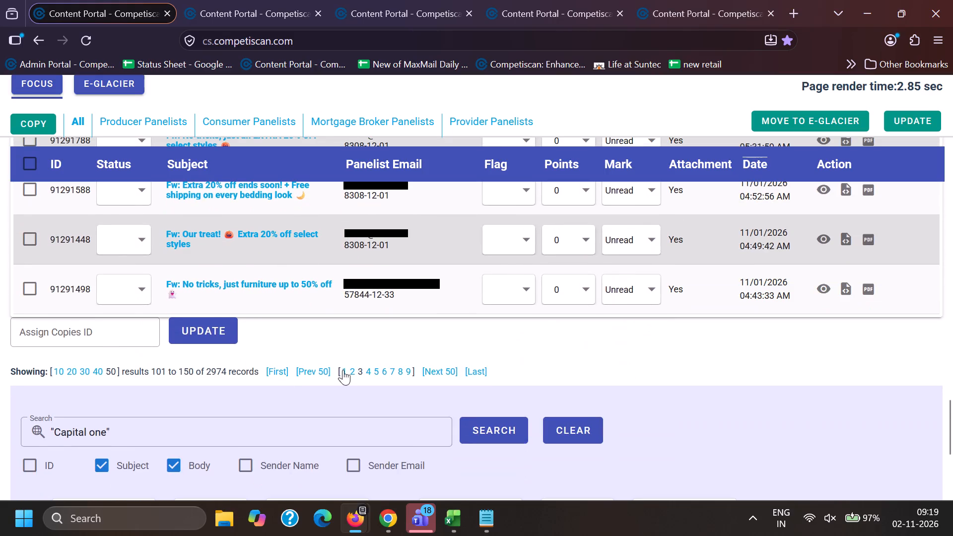
pyautogui.click(370, 366)
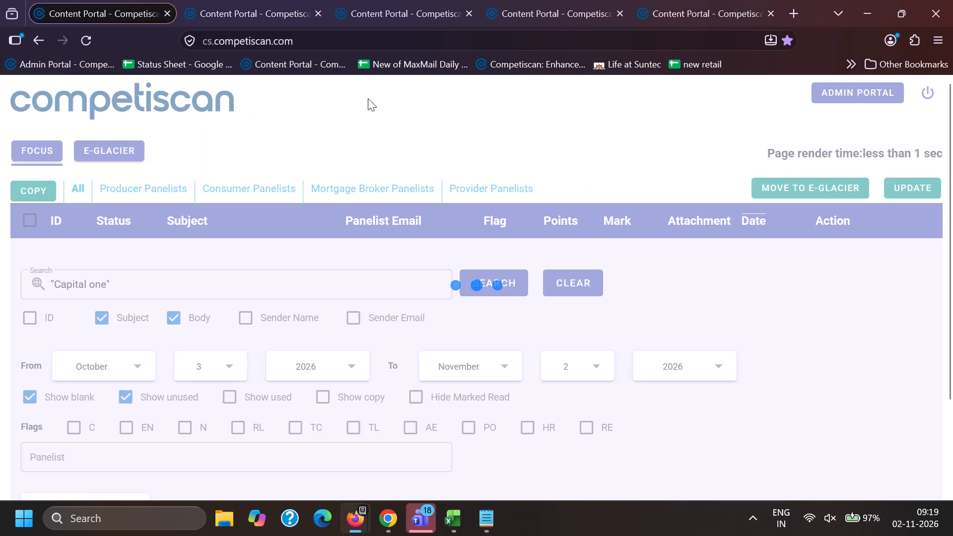
# Clear the Discover sender address from the search field of the Firefox email list filtered by it.
pyautogui.click(310, 0)
pyautogui.click(376, 0)
pyautogui.scroll(-4, 293, 275)
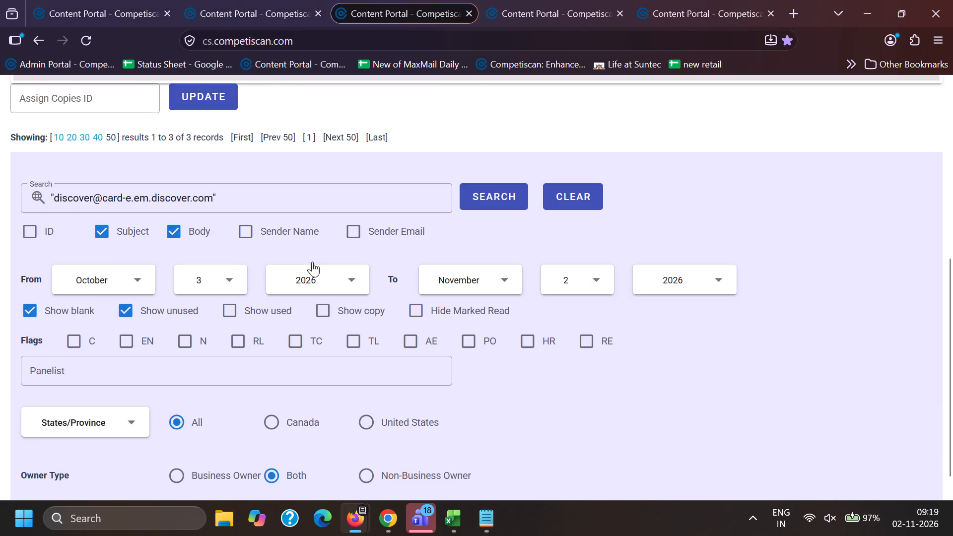
pyautogui.moveTo(321, 199); pyautogui.dragTo(1, 205)
pyautogui.press('BackSpace')
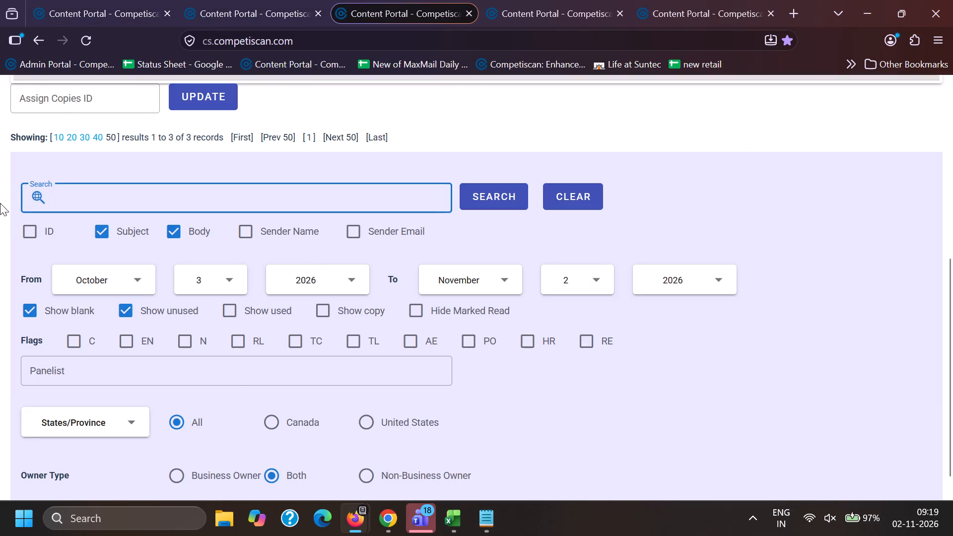
# Switch to the strings workbook in Excel, find "equifax" and copy the Equifax info sender address.
pyautogui.click(456, 520)
pyautogui.click(461, 453)
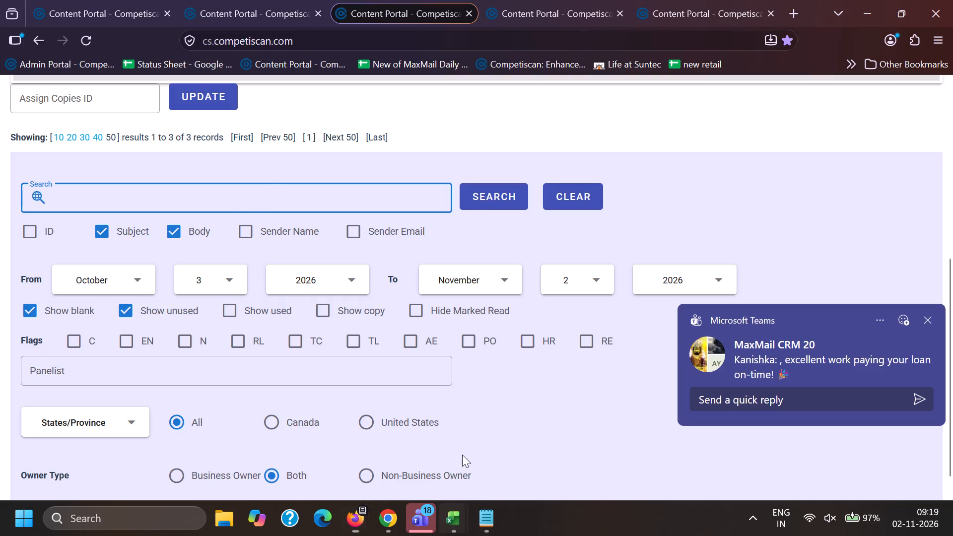
pyautogui.hotkey('ctrl', 'f')
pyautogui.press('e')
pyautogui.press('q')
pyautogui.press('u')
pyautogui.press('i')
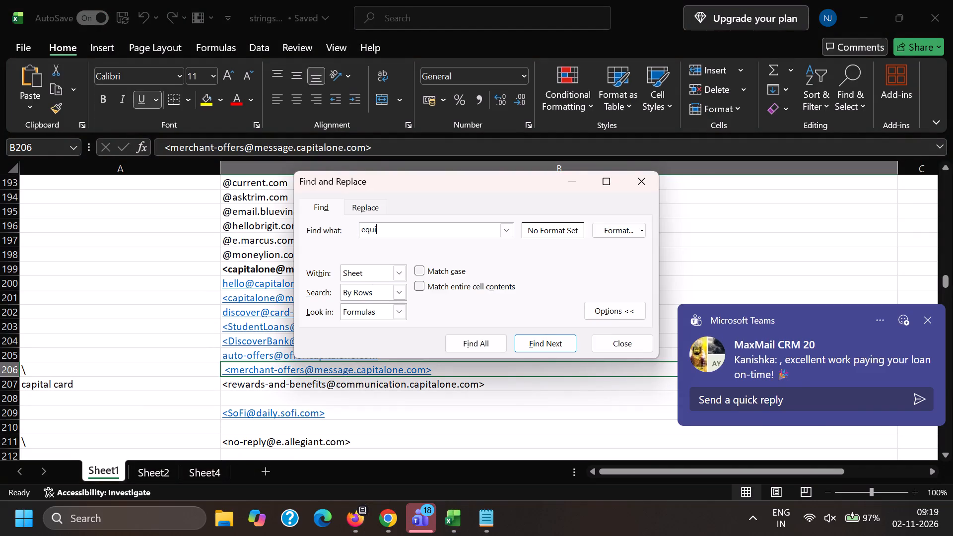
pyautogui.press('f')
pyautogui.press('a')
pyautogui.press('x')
pyautogui.press('Return')
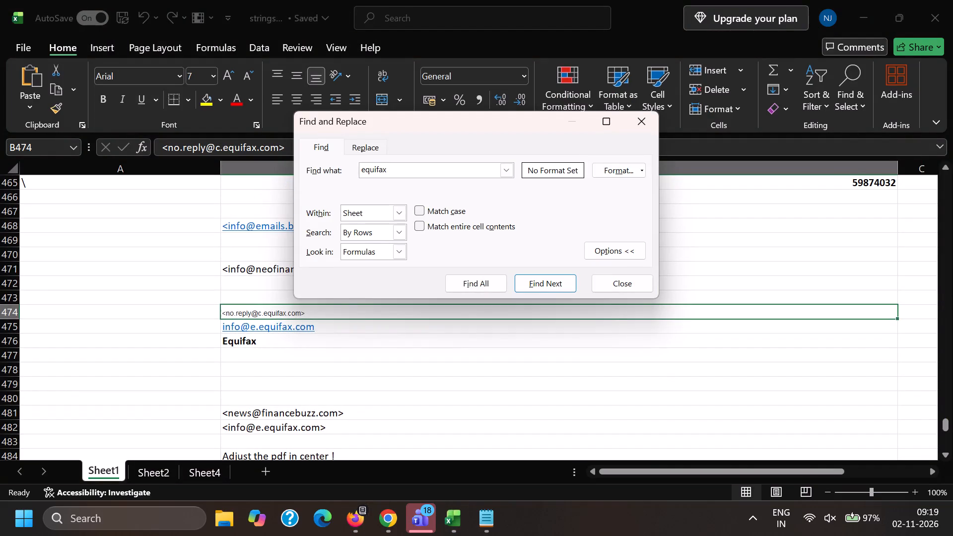
pyautogui.click(643, 286)
pyautogui.click(384, 322)
pyautogui.hotkey('ctrl', 'c')
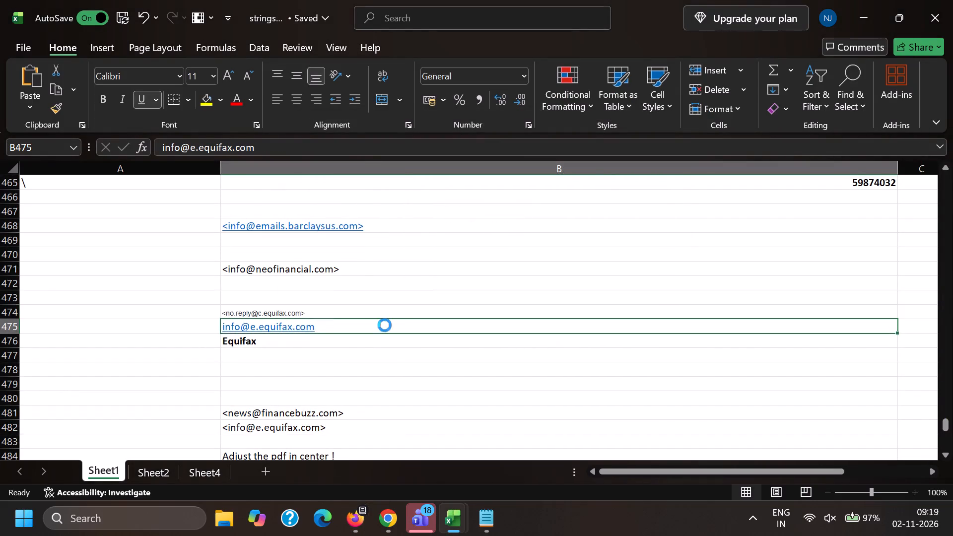
# Search the Firefox Content Portal email list for the copied Equifax sender address, enclosed in quotation marks.
pyautogui.hotkey('alt', 'Tab')
pyautogui.scroll(-1, 298, 331)
pyautogui.scroll(2, 222, 394)
pyautogui.click(202, 329)
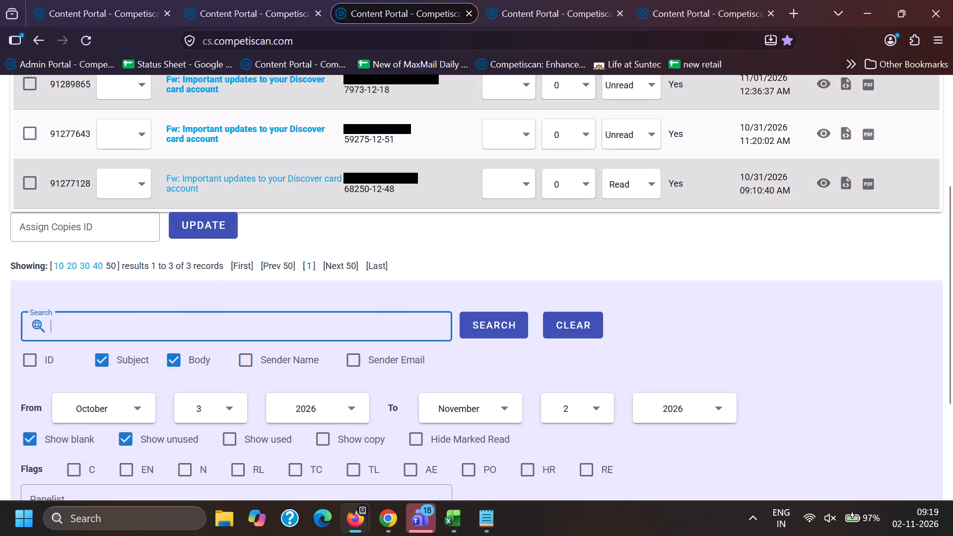
pyautogui.hotkey('shift', '"')
pyautogui.hotkey('ctrl', 'v')
pyautogui.hotkey('shift', '"')
pyautogui.press('Return')
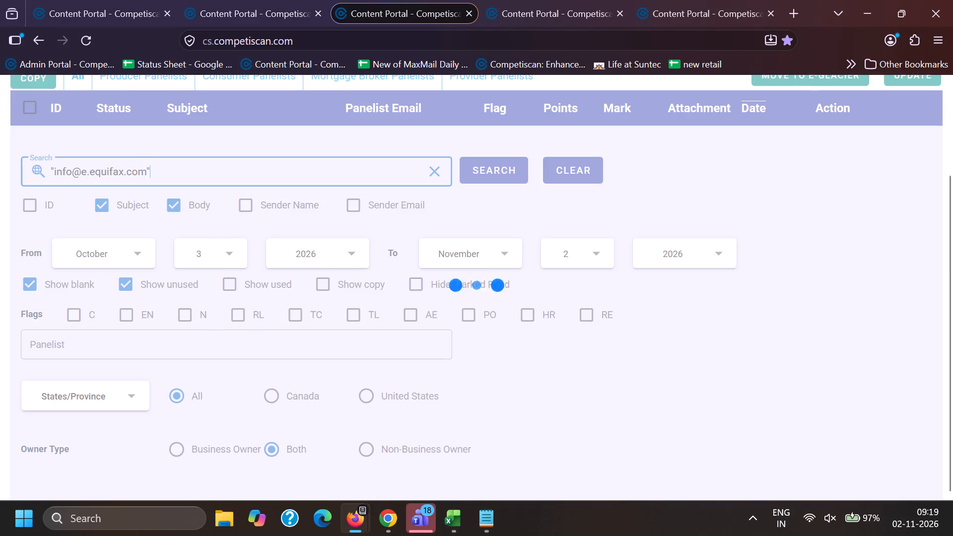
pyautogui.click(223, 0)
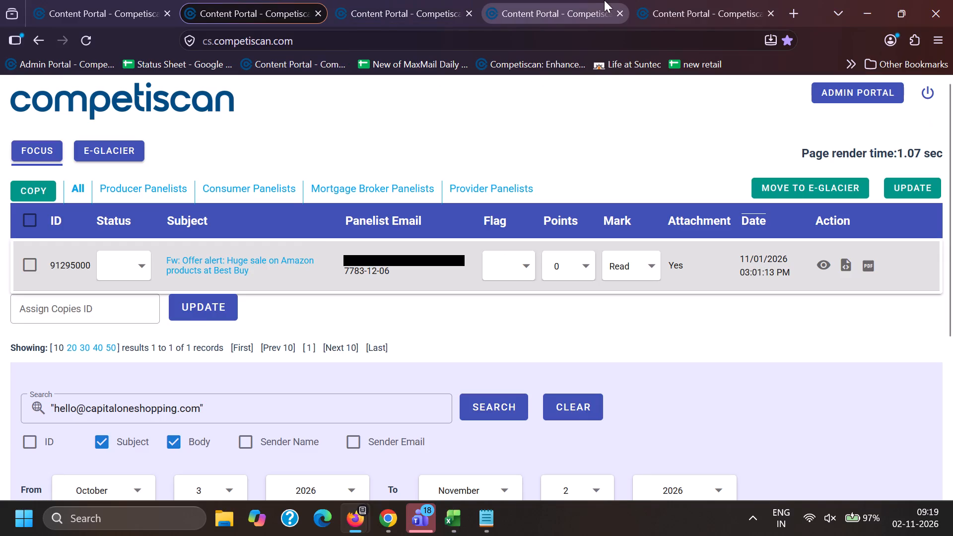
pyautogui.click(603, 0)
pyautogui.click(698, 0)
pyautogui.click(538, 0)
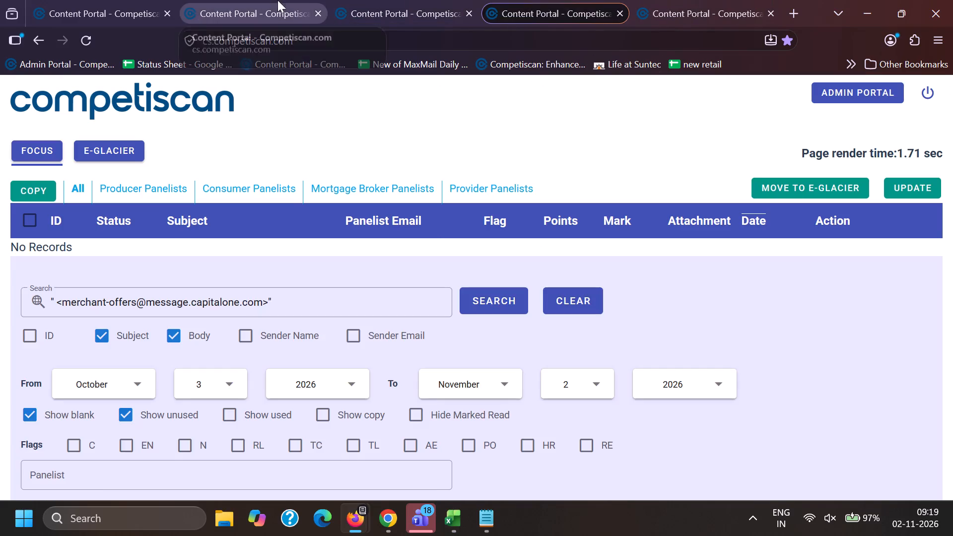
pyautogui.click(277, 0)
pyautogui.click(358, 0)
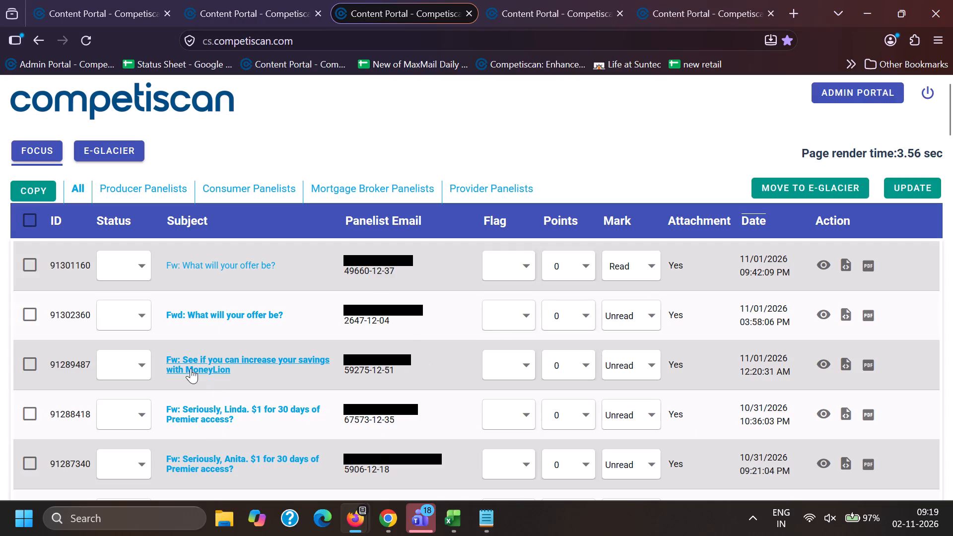
# Copy the subject text ". $1 for 30 days of Premier access?" from email 91288418 and open that email's preview.
pyautogui.moveTo(247, 399); pyautogui.dragTo(281, 429)
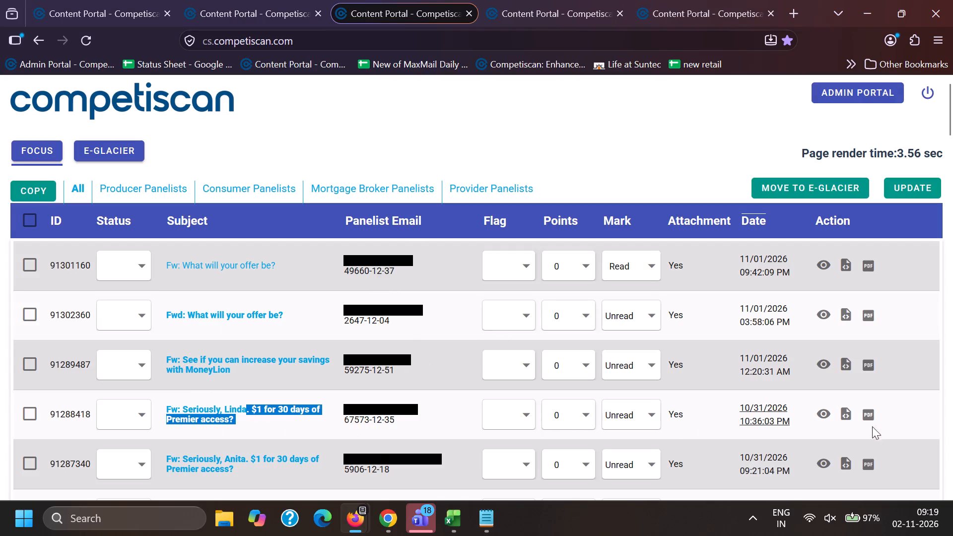
pyautogui.hotkey('ctrl', 'c')
pyautogui.click(823, 411)
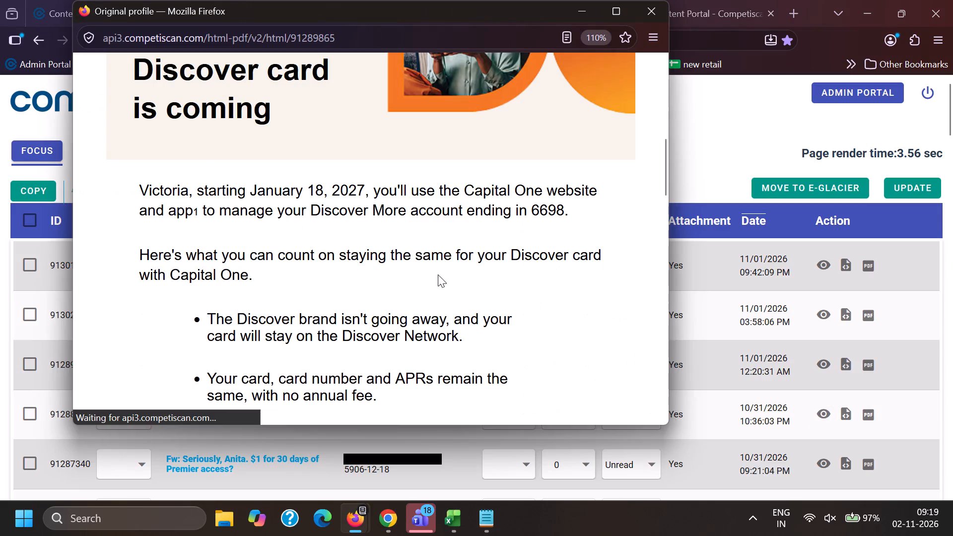
pyautogui.scroll(-1, 400, 273)
# Switch to Chrome and look over the refer-your-friends email results and the product form for record 91301546.
pyautogui.hotkey('alt', 'Tab')
pyautogui.click(376, 528)
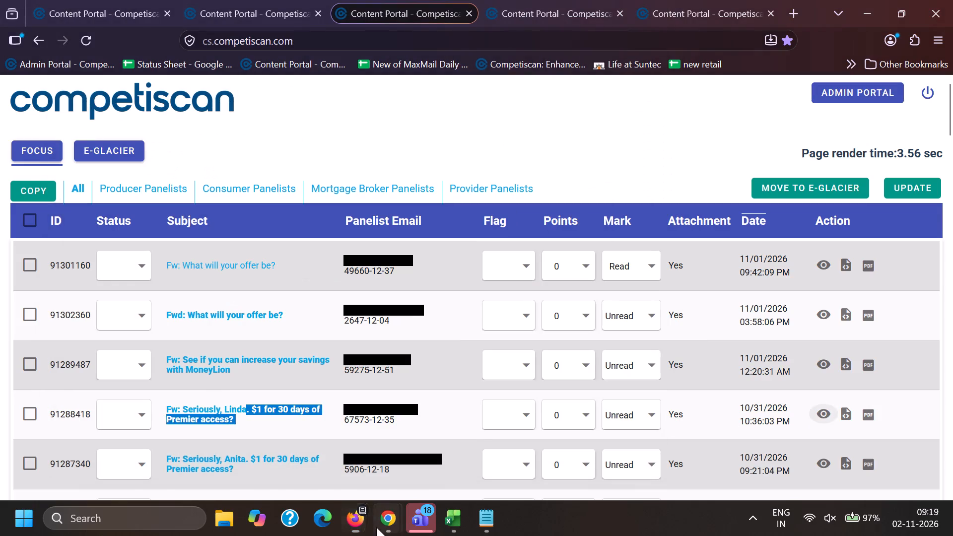
pyautogui.click(285, 459)
pyautogui.scroll(-12, 286, 353)
pyautogui.scroll(4, 286, 399)
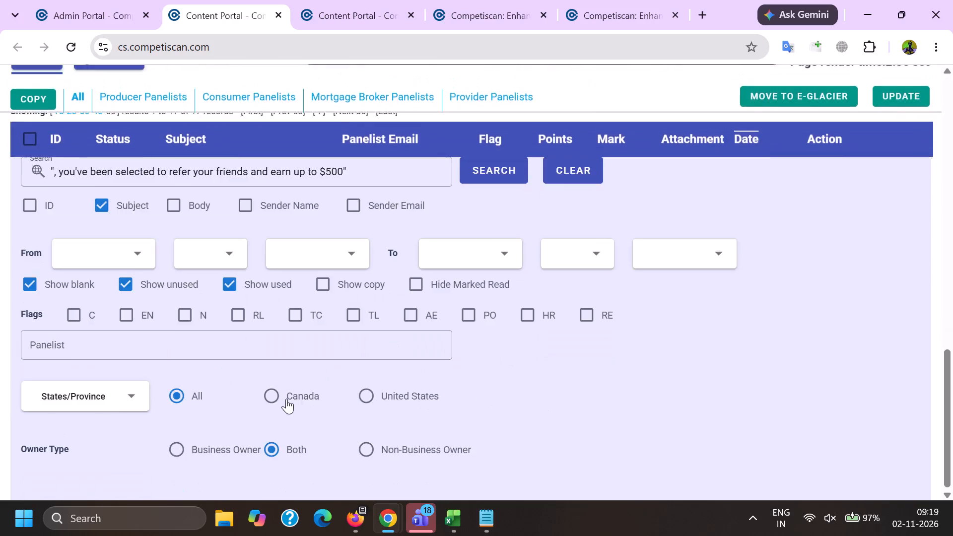
pyautogui.scroll(8, 286, 399)
pyautogui.scroll(-12, 157, 372)
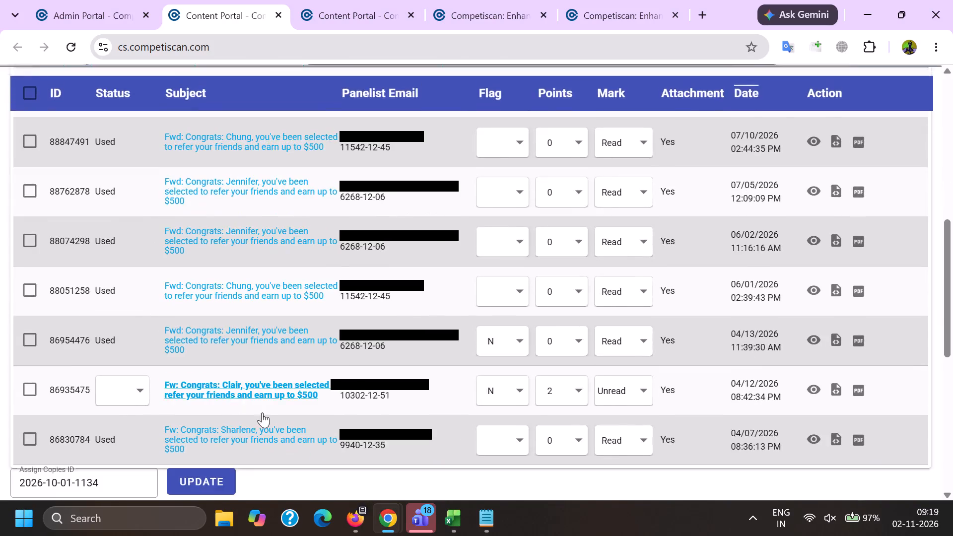
pyautogui.click(392, 525)
pyautogui.click(514, 451)
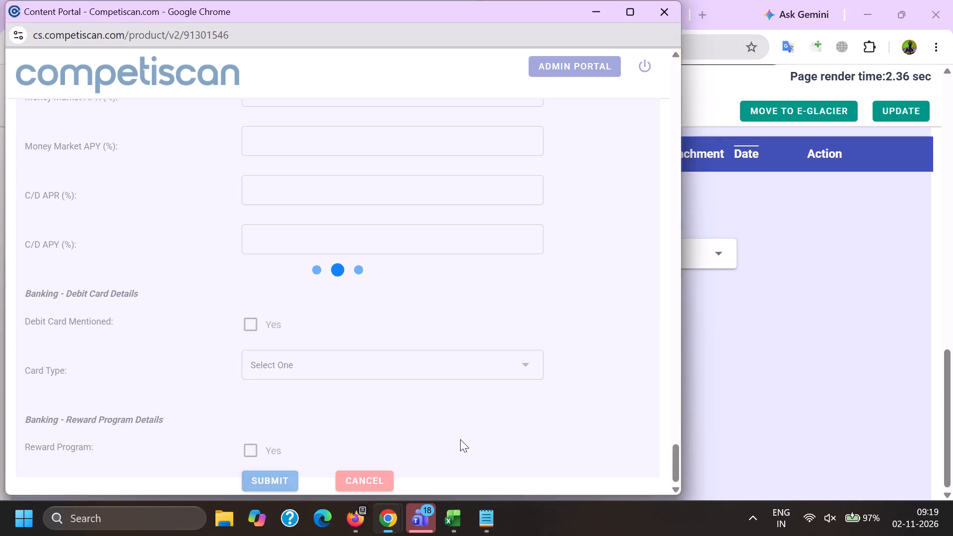
pyautogui.hotkey('alt', 'Tab')
# Rerun the email subject search for ", you've been selected to refer your friends and earn up to $500" in Chrome.
pyautogui.scroll(1, 277, 403)
pyautogui.click(479, 252)
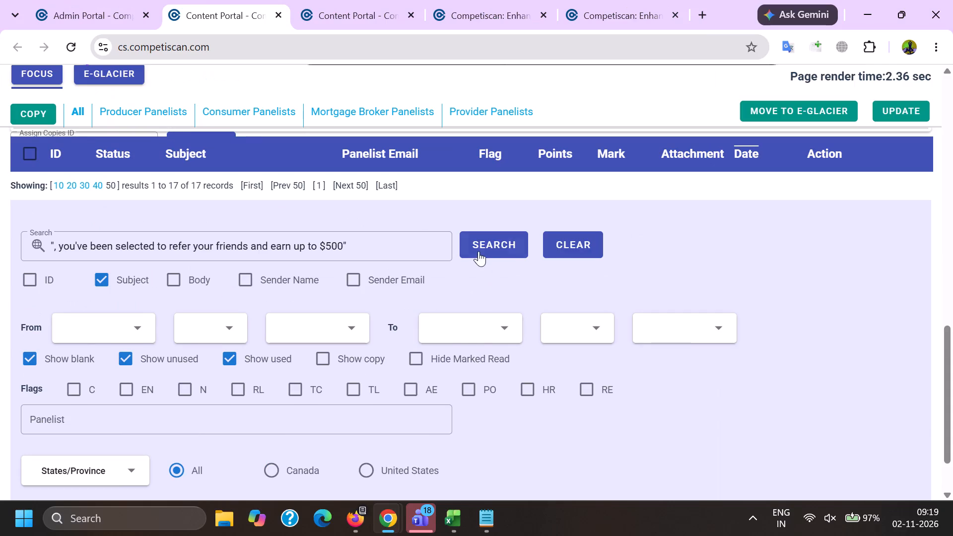
# Open an additional Content Portal email list from the Admin Portal.
pyautogui.click(105, 0)
pyautogui.keyDown('ctrl'); pyautogui.click(802, 95); pyautogui.keyUp('ctrl')
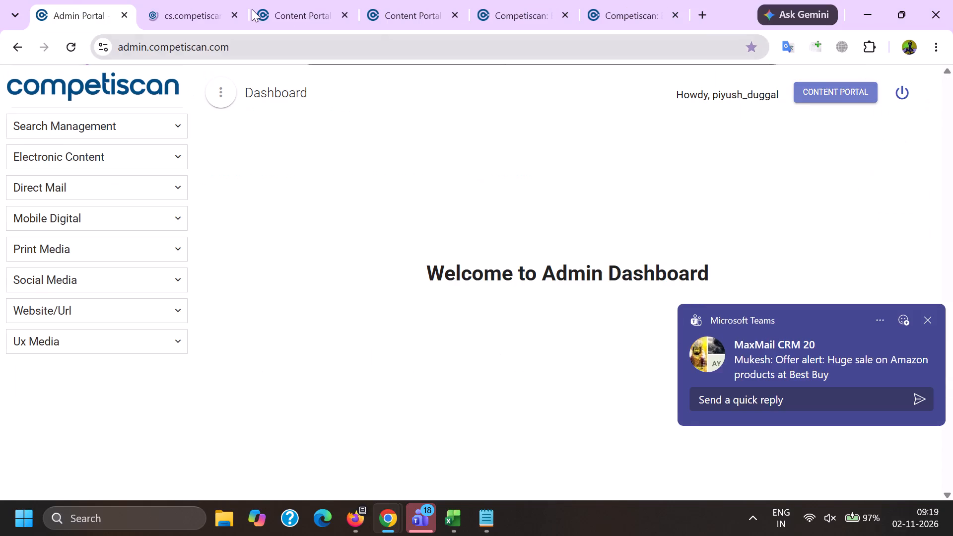
pyautogui.click(174, 1)
# Select the ID 91301546, give emails 91299100 and 91299336 the Copy status, and update the referral email list.
pyautogui.click(297, 0)
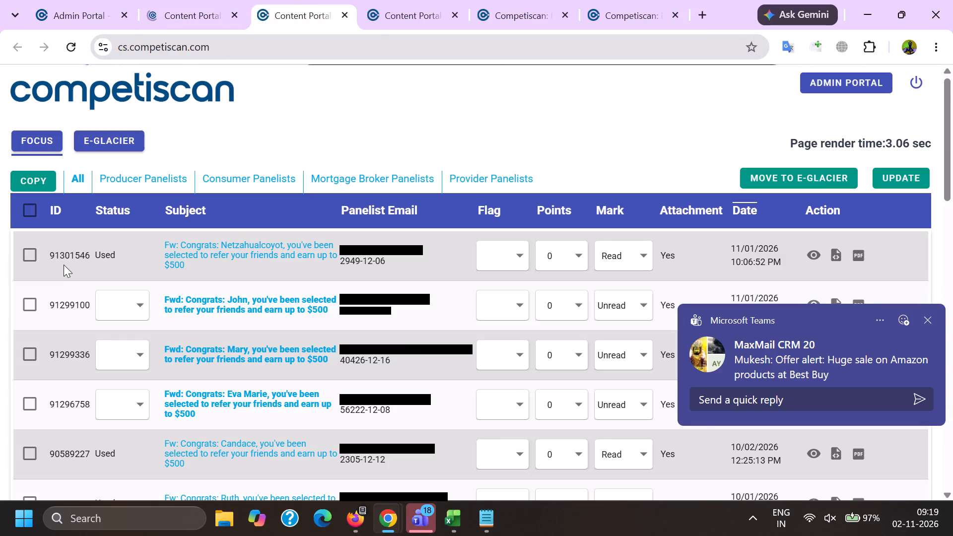
pyautogui.tripleClick(67, 245)
pyautogui.click(67, 245)
pyautogui.click(41, 303)
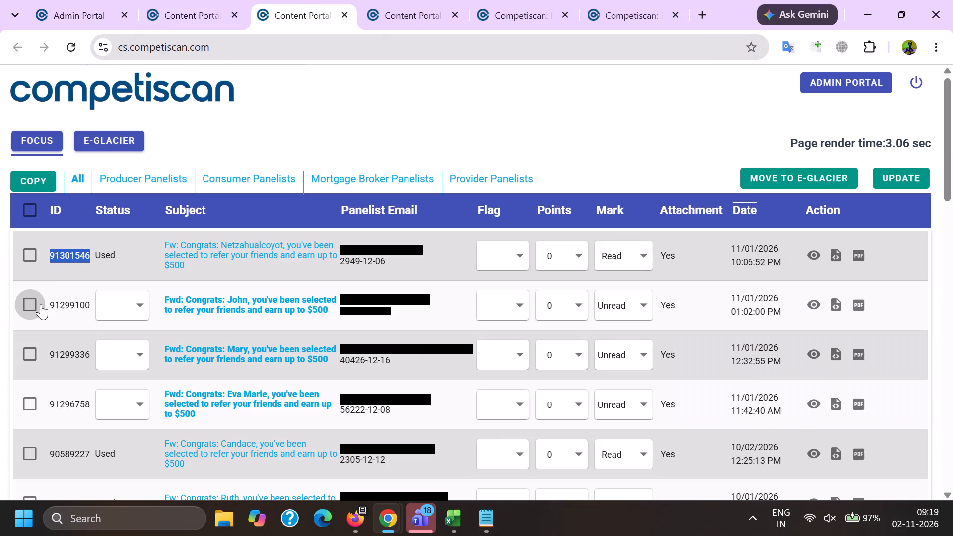
pyautogui.click(36, 342)
pyautogui.click(885, 180)
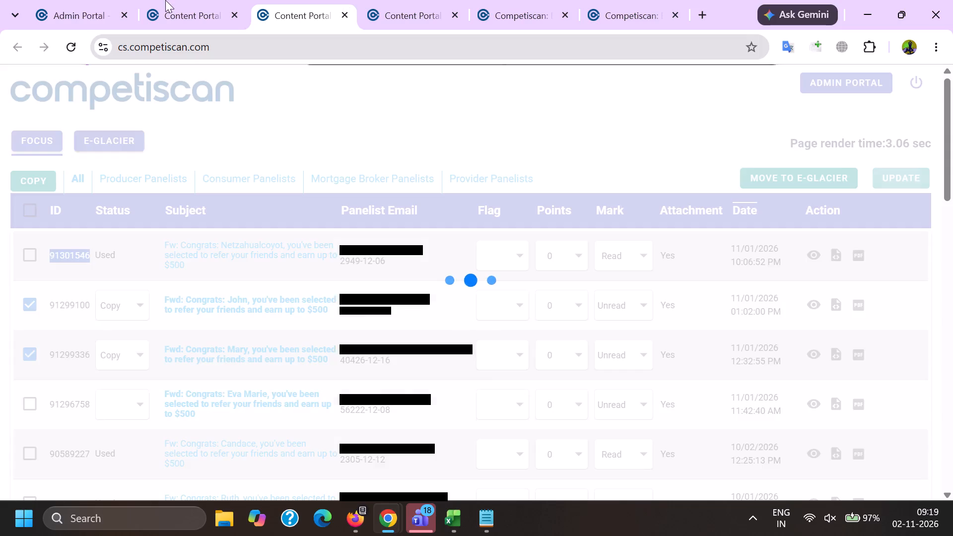
# Search the email subjects for ". $1 for 30 days of Premier access? ", continuing despite unsaved changes.
pyautogui.click(165, 0)
pyautogui.click(284, 0)
pyautogui.click(205, 0)
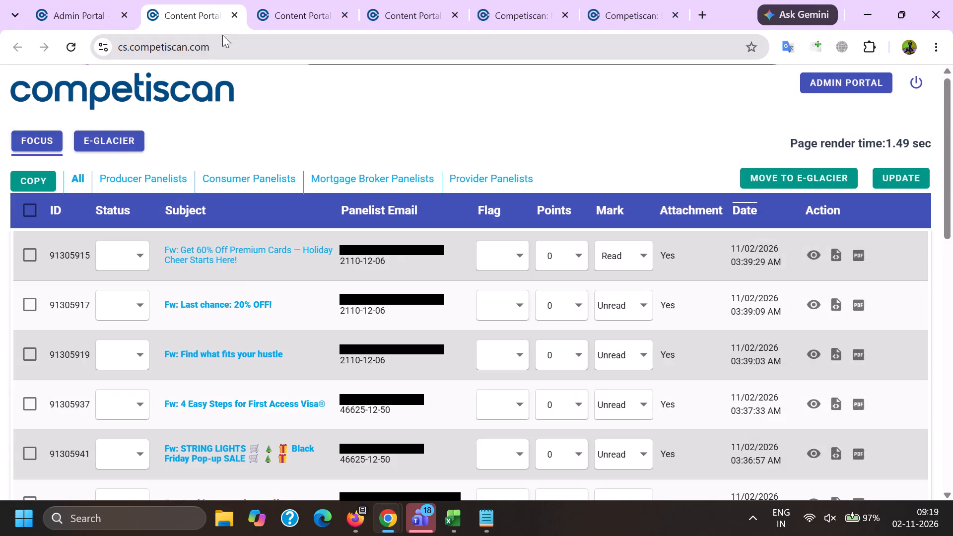
pyautogui.click(346, 5)
pyautogui.scroll(-1, 292, 314)
pyautogui.click(257, 431)
pyautogui.scroll(-9, 254, 417)
pyautogui.scroll(1, 244, 384)
pyautogui.scroll(-5, 244, 384)
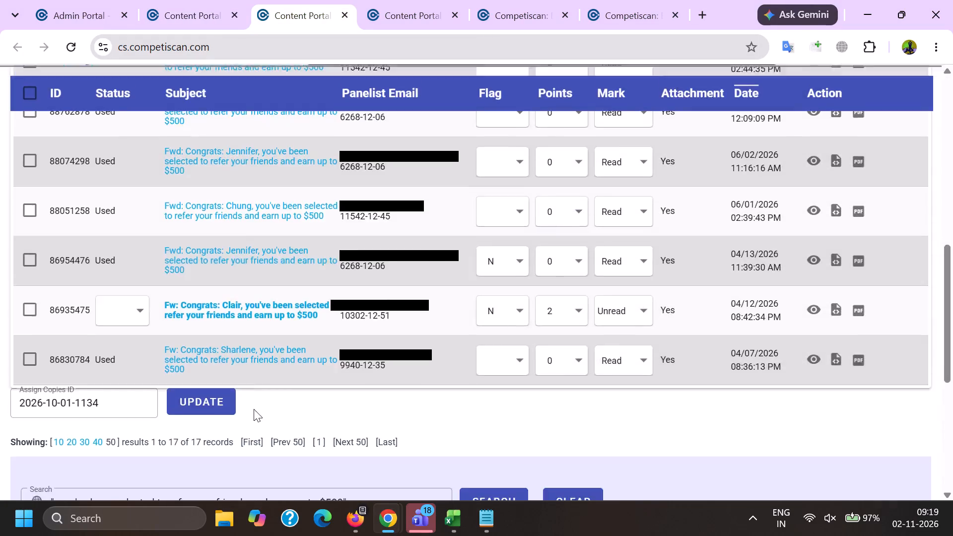
pyautogui.scroll(3, 255, 428)
pyautogui.moveTo(371, 393); pyautogui.dragTo(1, 349)
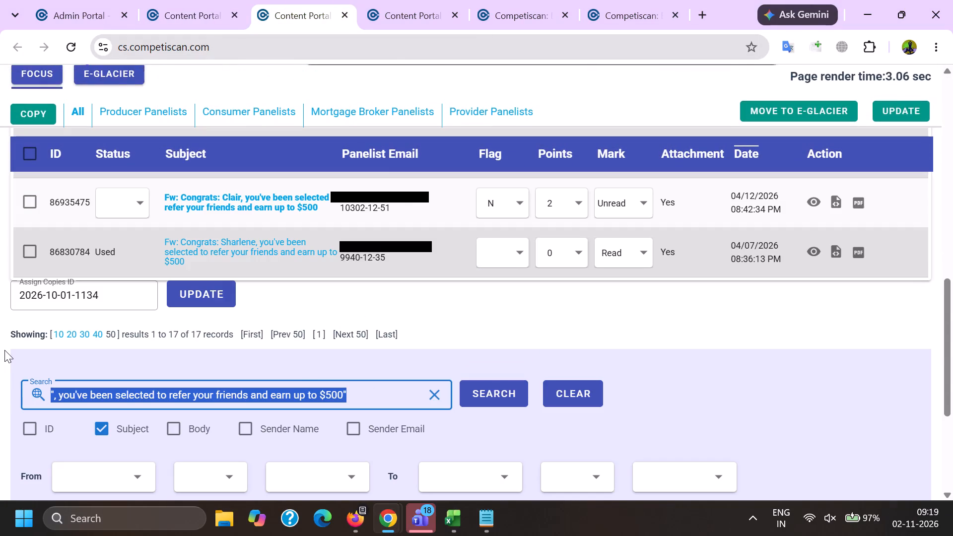
pyautogui.press('BackSpace')
pyautogui.hotkey('shift', '"')
pyautogui.hotkey('ctrl', 'v')
pyautogui.hotkey('shift', '"')
pyautogui.press('Return')
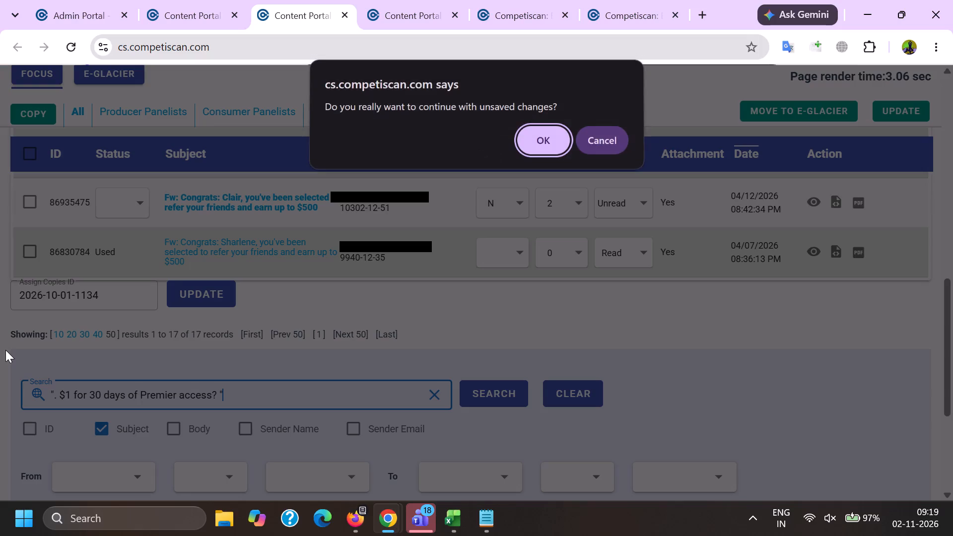
pyautogui.press('Return')
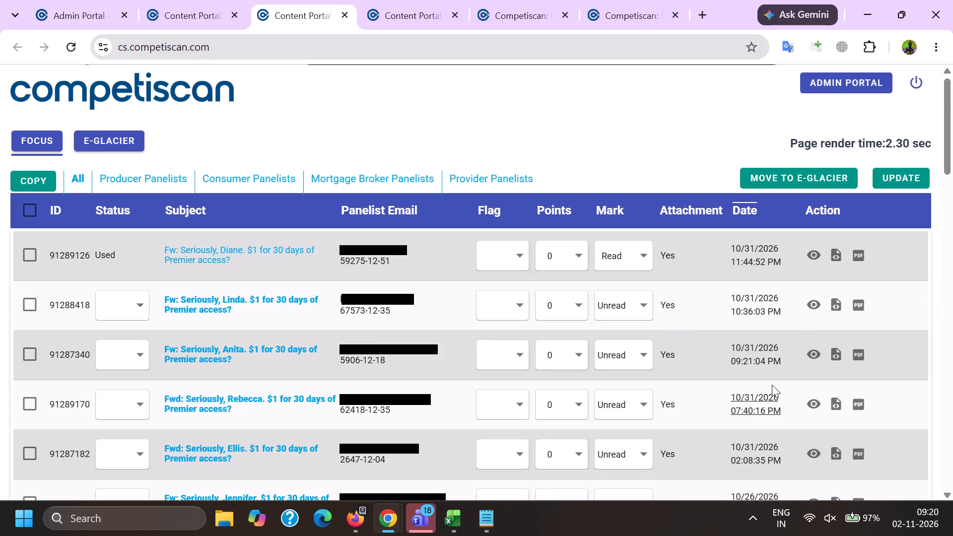
pyautogui.scroll(-4, 769, 395)
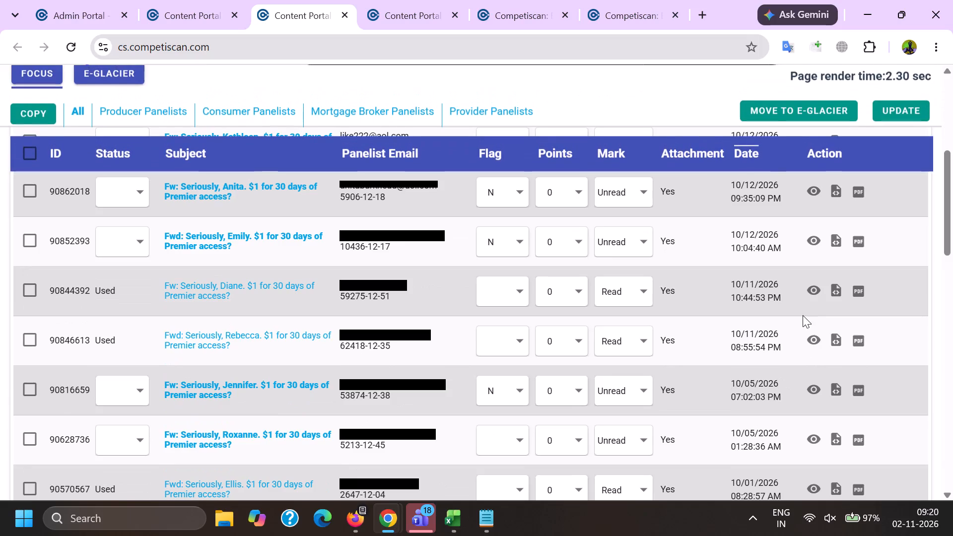
pyautogui.click(809, 291)
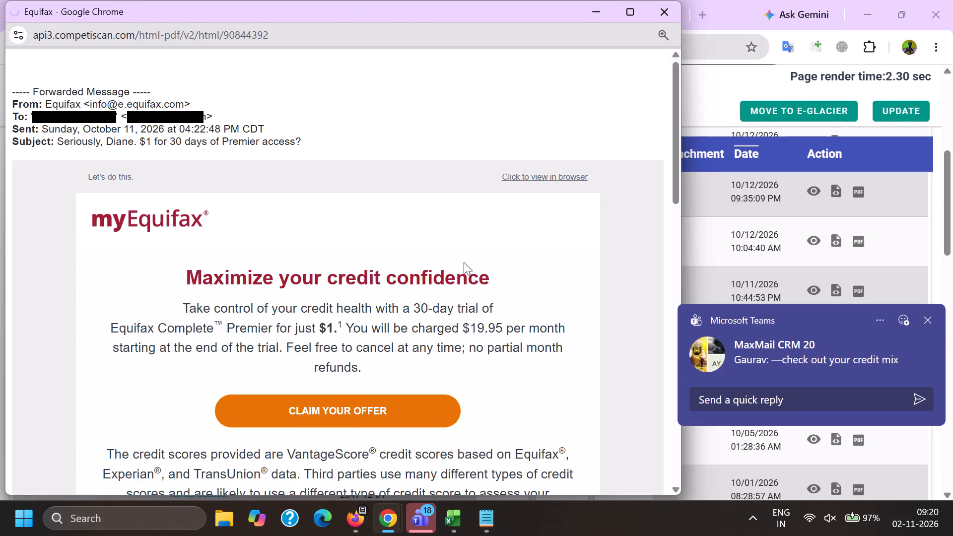
pyautogui.hotkey('alt', 'Tab')
pyautogui.scroll(5, 728, 301)
pyautogui.click(805, 259)
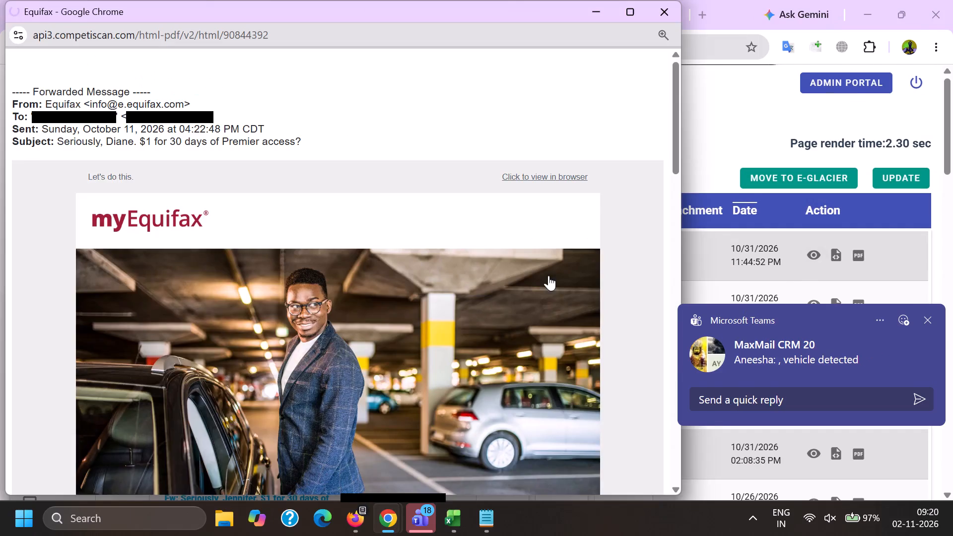
pyautogui.scroll(-4, 526, 272)
pyautogui.hotkey('alt', 'Tab')
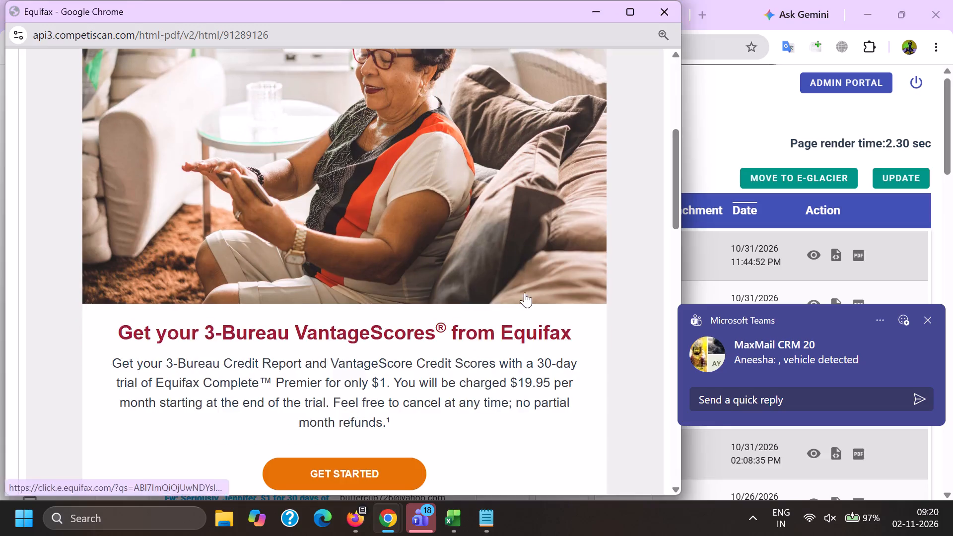
# Switch to the Firefox email list and copy the subject text ": Your Credit Report Awaits" from email 91274804.
pyautogui.click(359, 518)
pyautogui.click(118, 445)
pyautogui.scroll(-1, 183, 361)
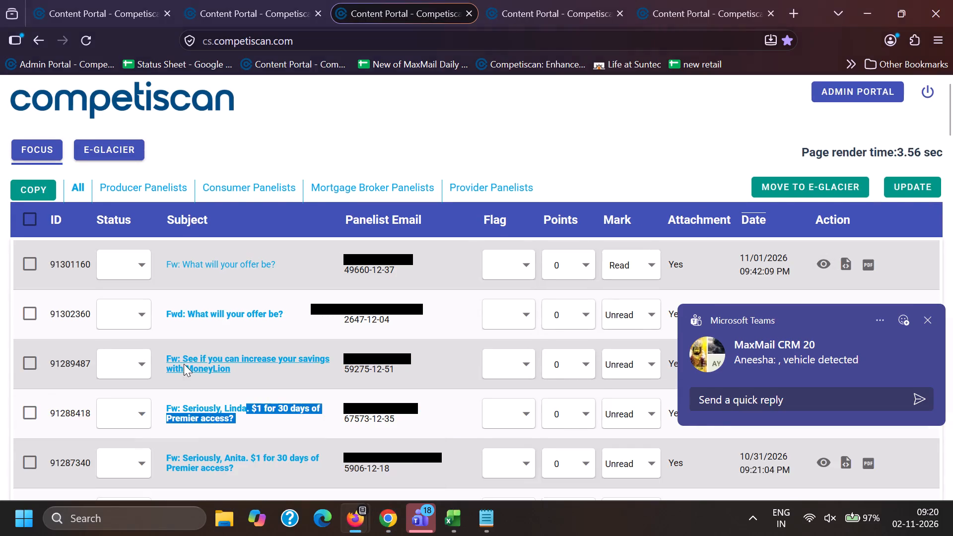
pyautogui.scroll(-1, 185, 392)
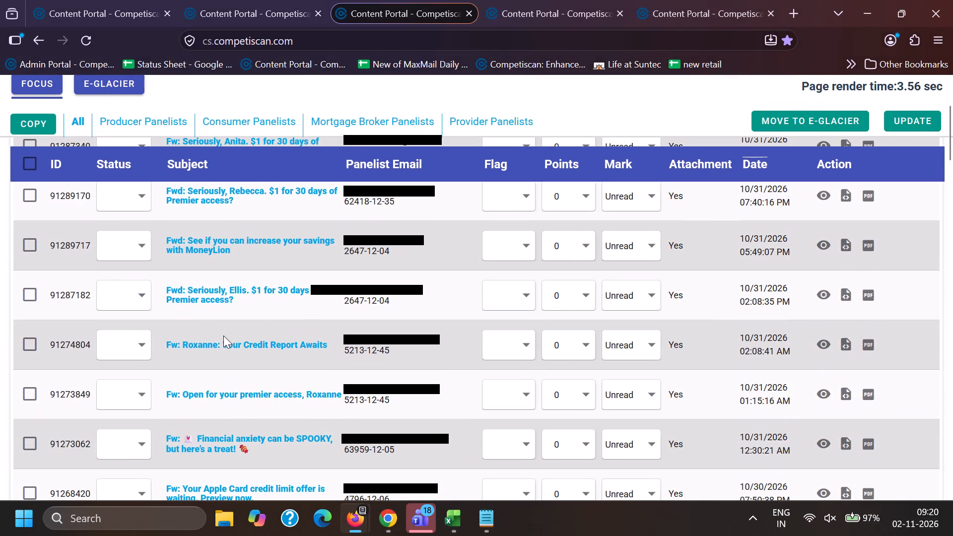
pyautogui.moveTo(218, 335); pyautogui.dragTo(343, 349)
pyautogui.hotkey('ctrl', 'c')
pyautogui.hotkey('ctrl', 'c')
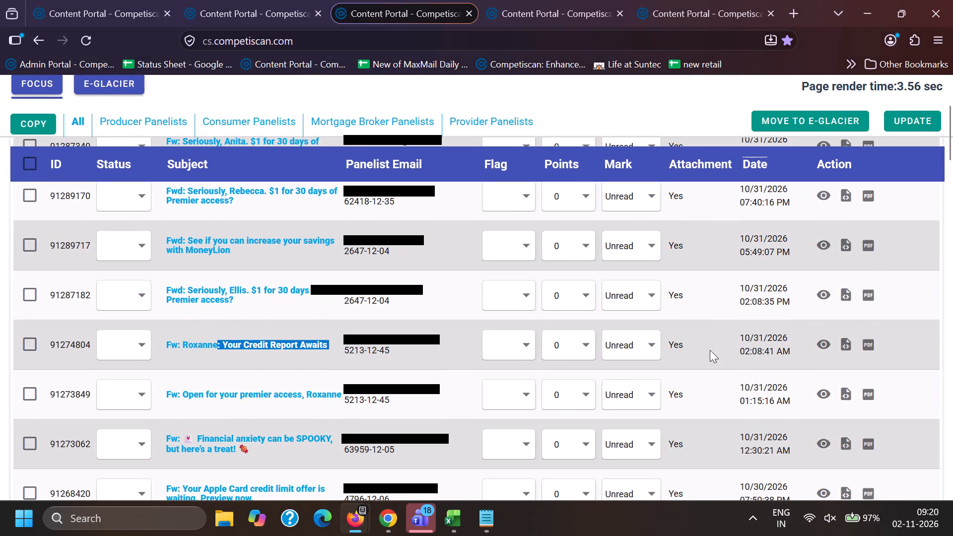
# Preview the contents of the listed emails from 91274804 down to 91255922.
pyautogui.click(829, 346)
pyautogui.click(397, 520)
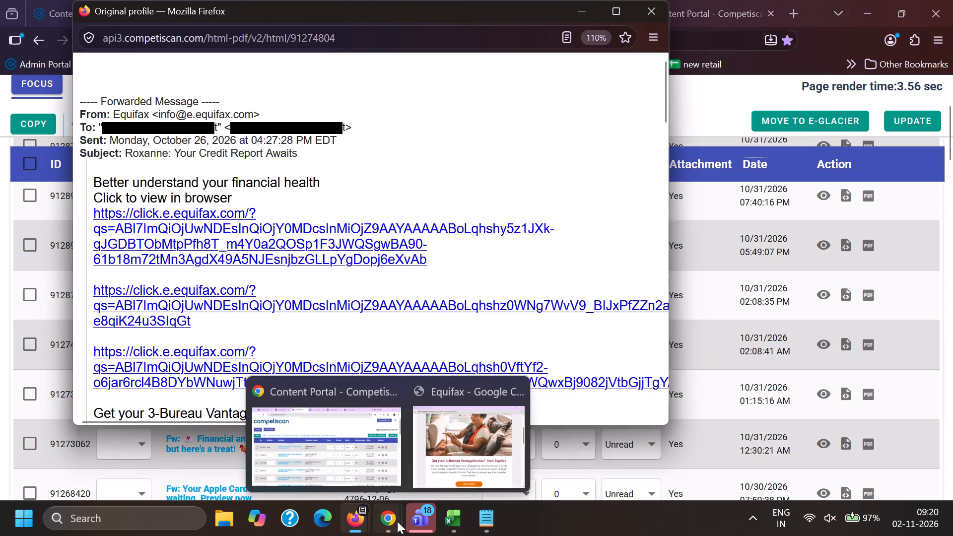
pyautogui.click(693, 459)
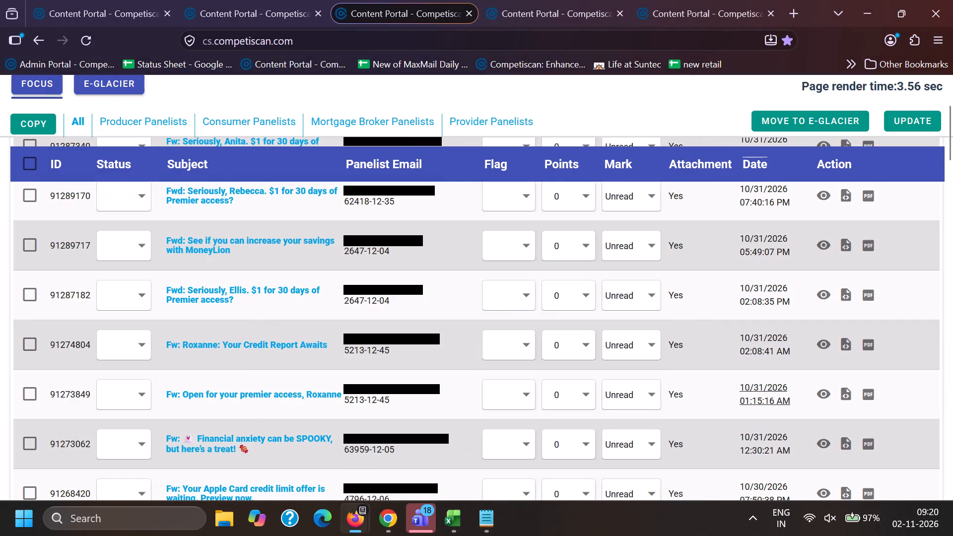
pyautogui.click(824, 394)
pyautogui.hotkey('alt', 'Tab')
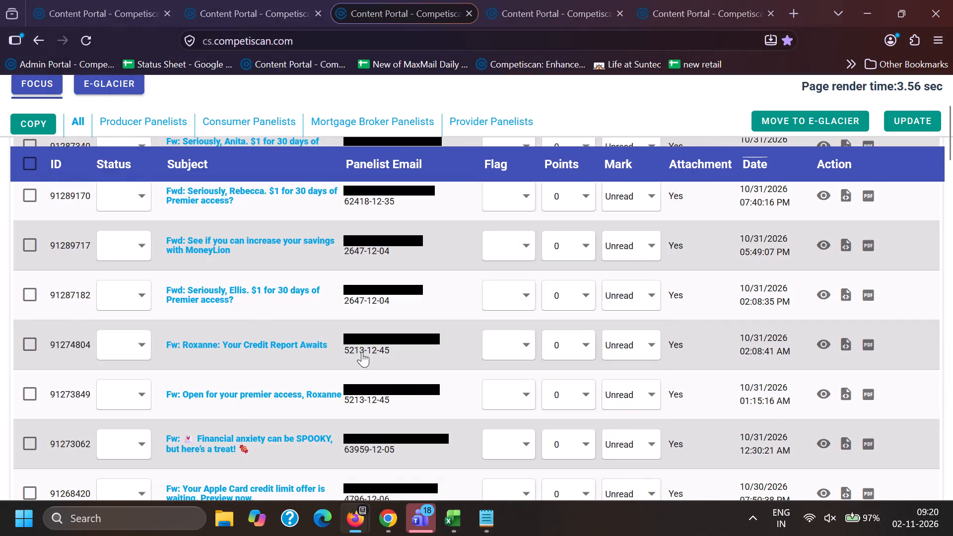
pyautogui.scroll(-2, 367, 363)
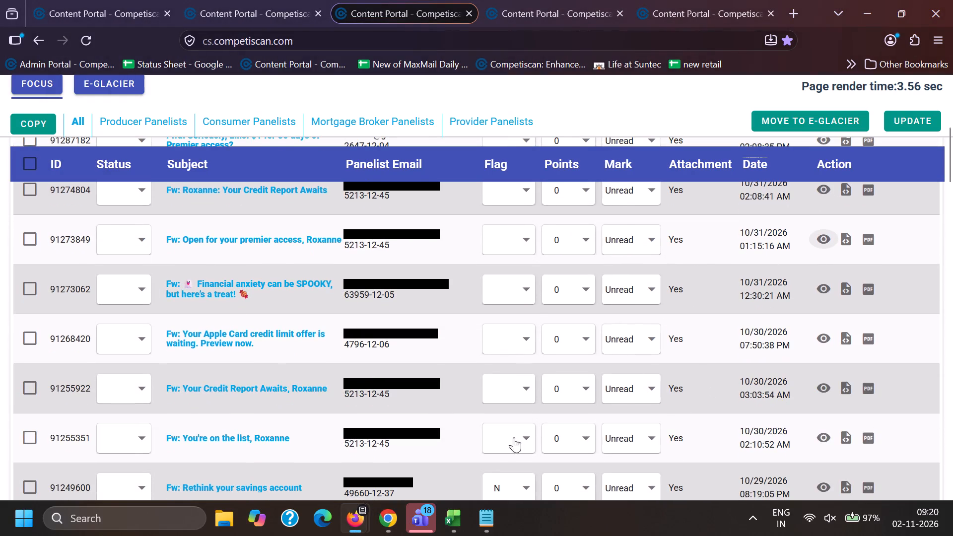
pyautogui.click(826, 290)
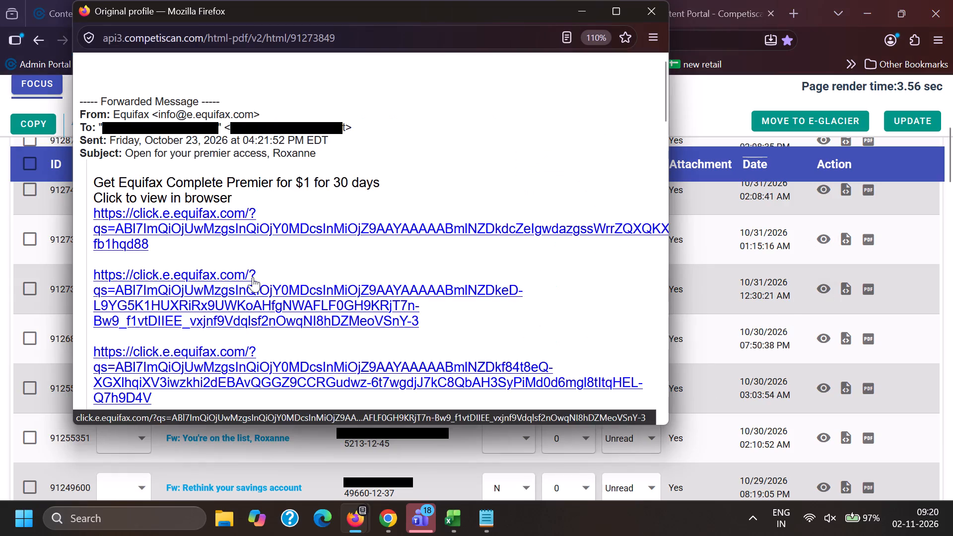
pyautogui.hotkey('alt', 'Tab')
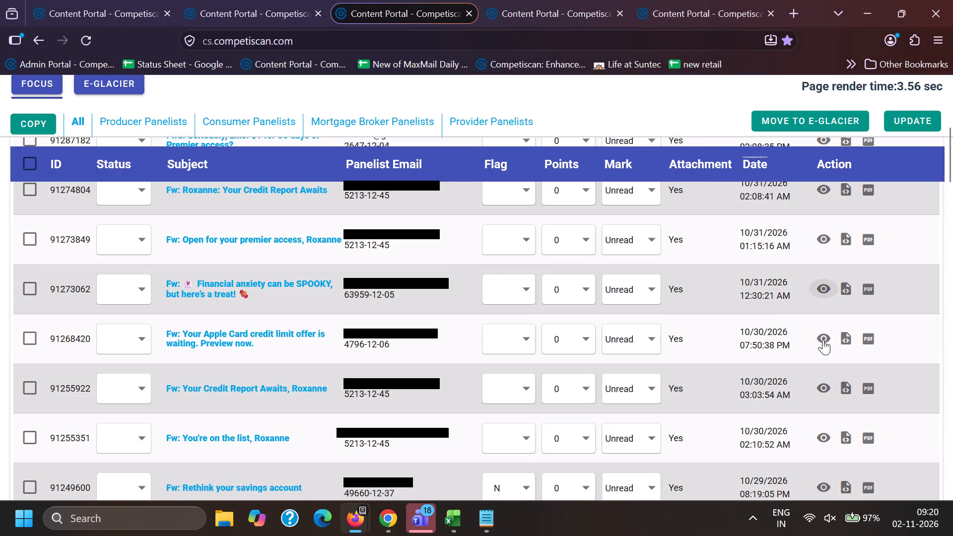
pyautogui.click(823, 339)
pyautogui.click(827, 388)
pyautogui.click(830, 390)
pyautogui.hotkey('alt', 'Tab')
pyautogui.scroll(8, 270, 328)
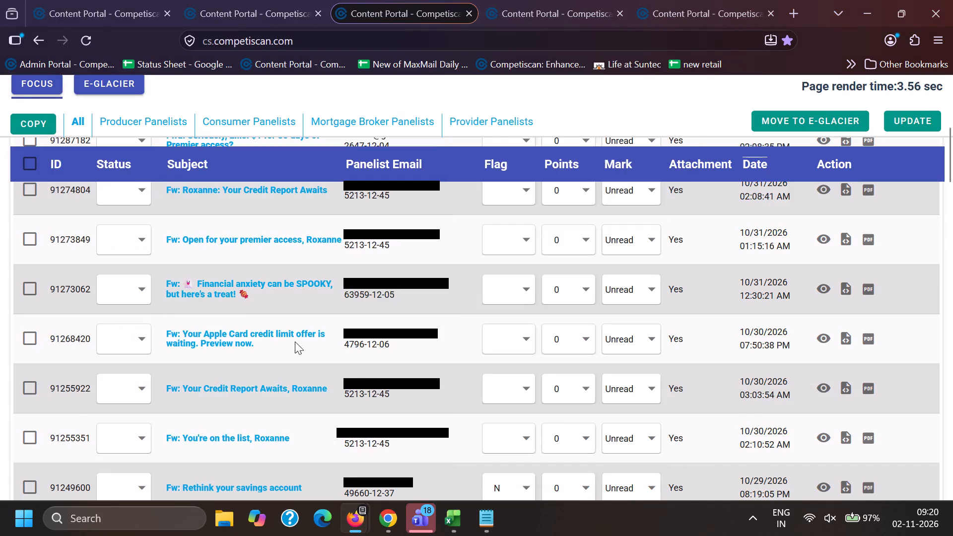
pyautogui.scroll(4, 295, 341)
pyautogui.scroll(-2, 221, 309)
pyautogui.scroll(5, 221, 315)
# Switch to the Capital One Shopping email list and rerun its existing sender-address search.
pyautogui.click(186, 7)
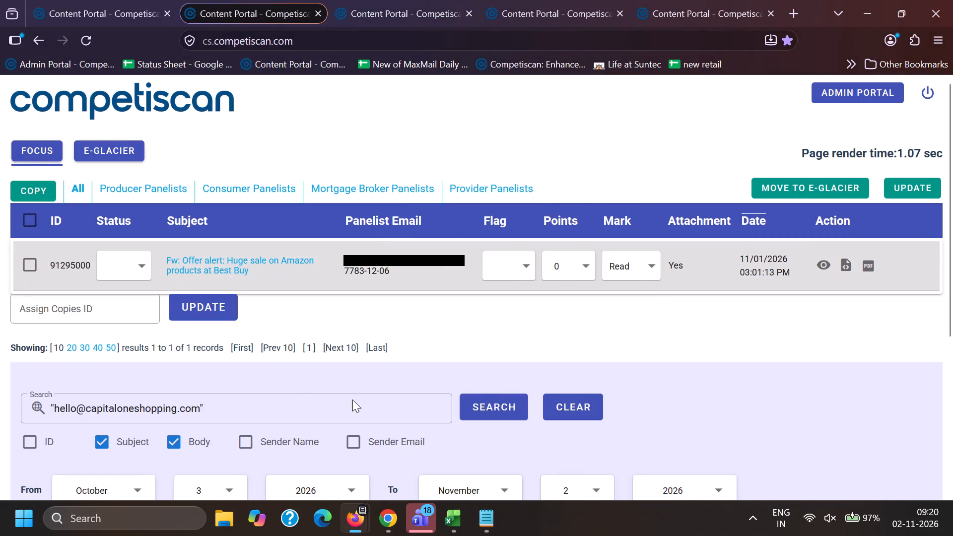
pyautogui.click(485, 401)
# Return to the Equifax email list and replace its search text with "Credit Karma" in quotes, running the search on subject and body.
pyautogui.click(366, 0)
pyautogui.scroll(-18, 263, 392)
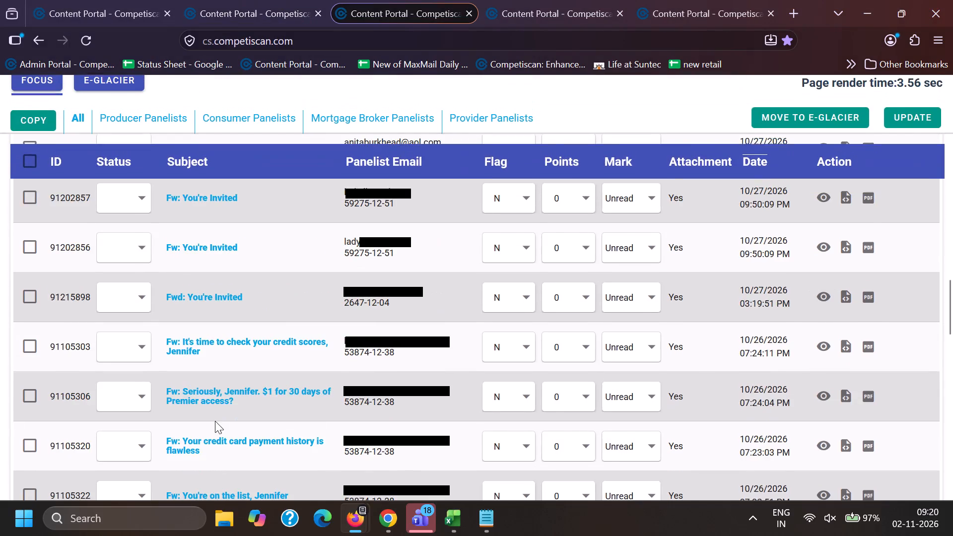
pyautogui.scroll(-14, 216, 431)
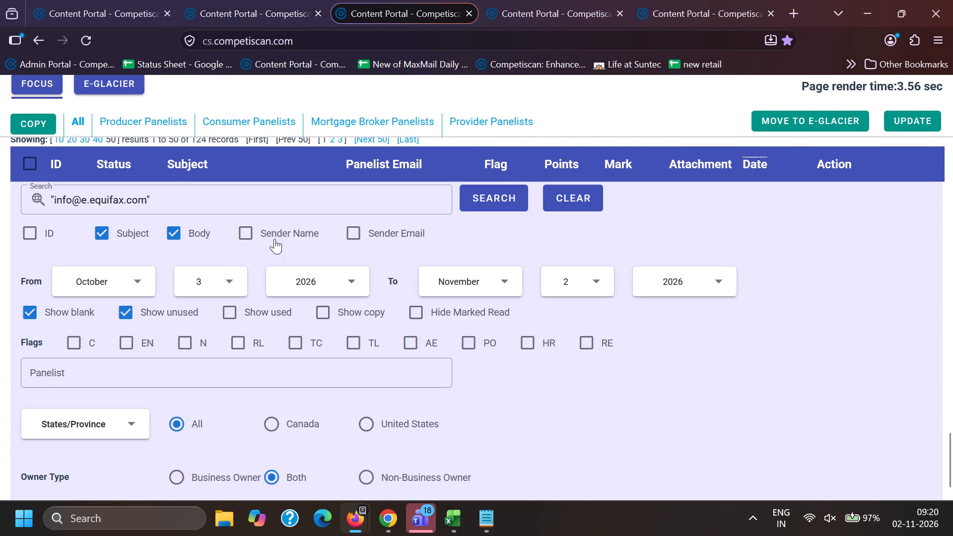
pyautogui.moveTo(275, 203); pyautogui.dragTo(2, 246)
pyautogui.press('BackSpace')
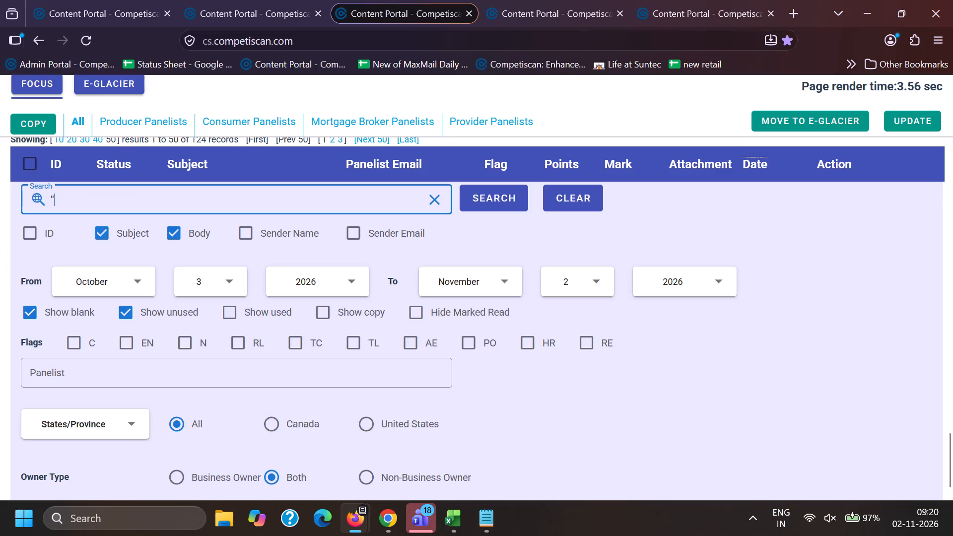
pyautogui.press('d')
pyautogui.press('i')
pyautogui.press('t')
pyautogui.press('r')
pyautogui.press('m')
pyautogui.press('a')
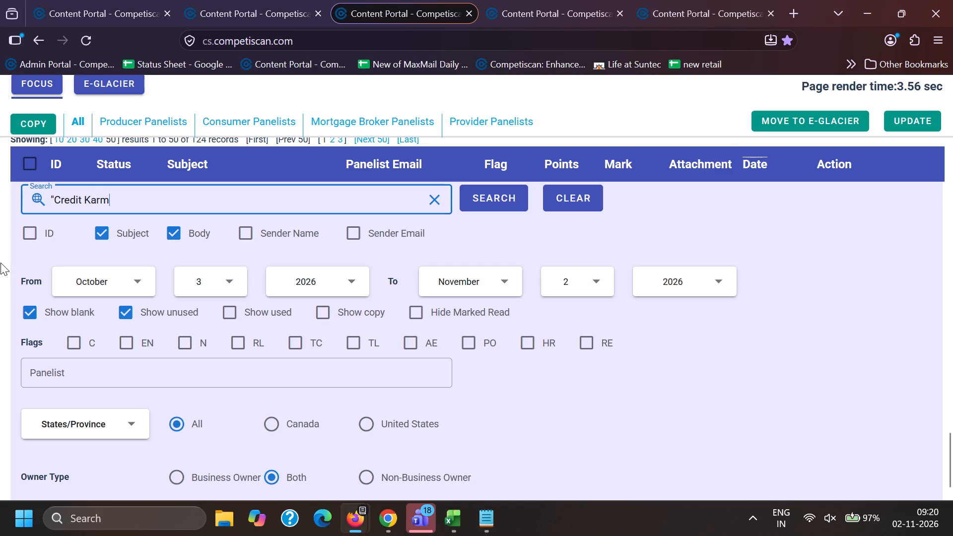
pyautogui.hotkey('shift', '"')
pyautogui.press('Return')
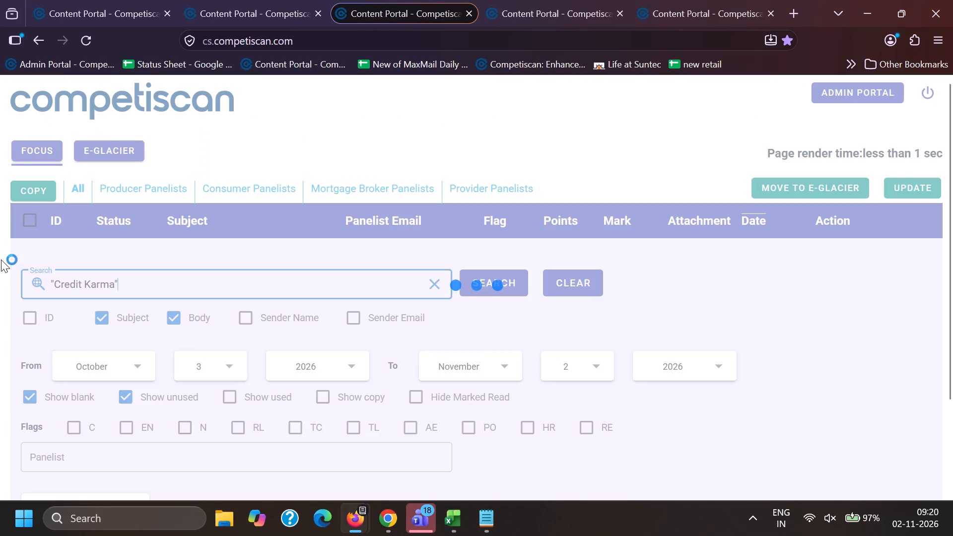
# Switch to the general email list with the furniture and retail offers and look through its unread emails.
pyautogui.click(45, 0)
pyautogui.scroll(-1, 220, 362)
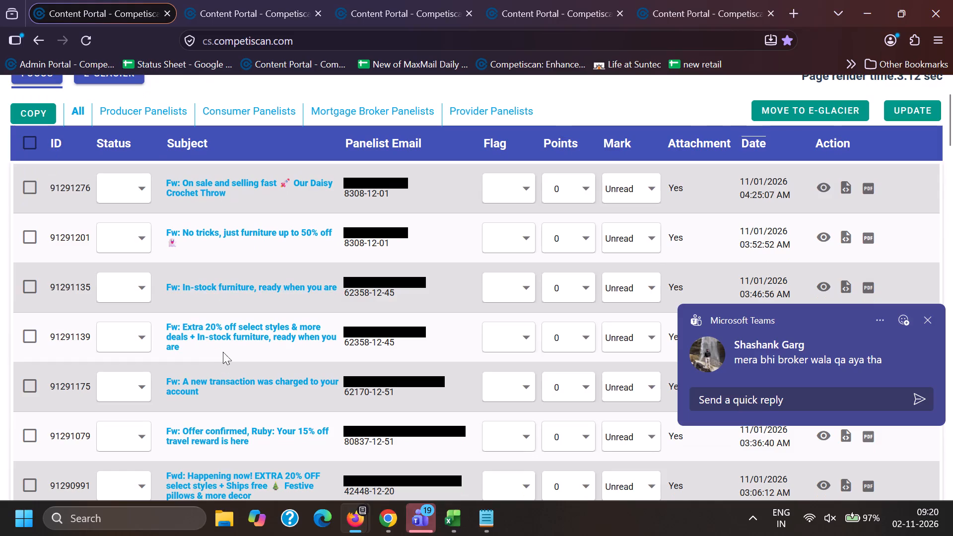
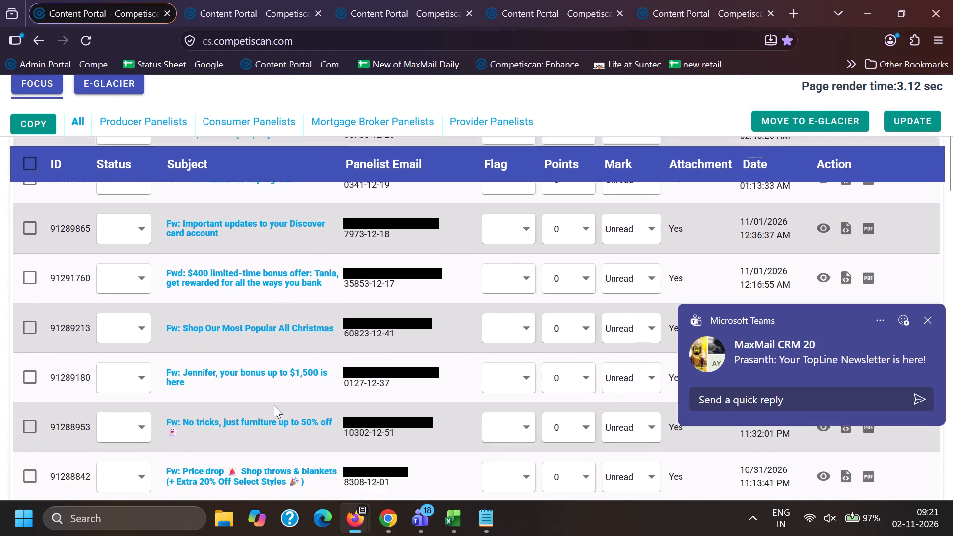
# Copy the end of email 91289180's subject, from the last letter of the recipient's name through "your bonus up to $1,500 is here".
pyautogui.scroll(-1, 274, 405)
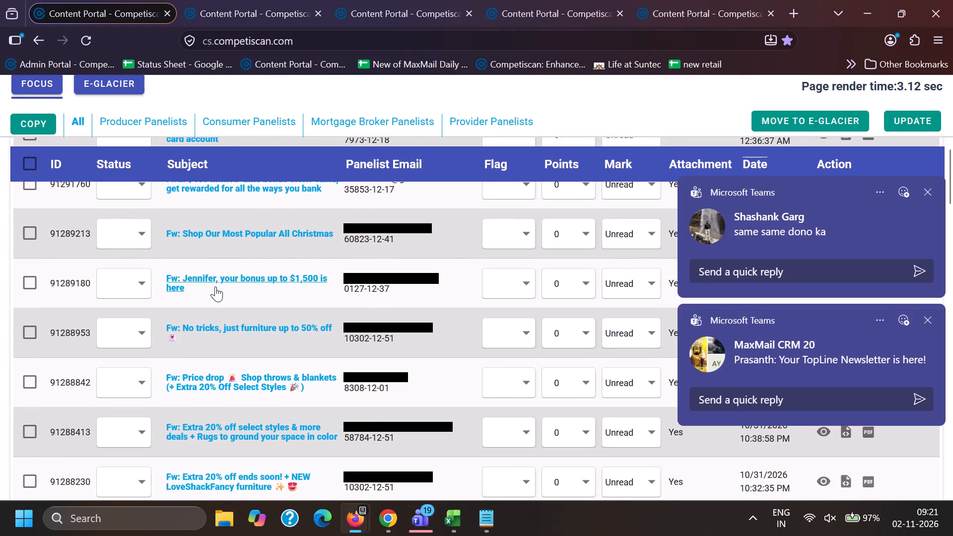
pyautogui.moveTo(214, 284); pyautogui.dragTo(226, 294)
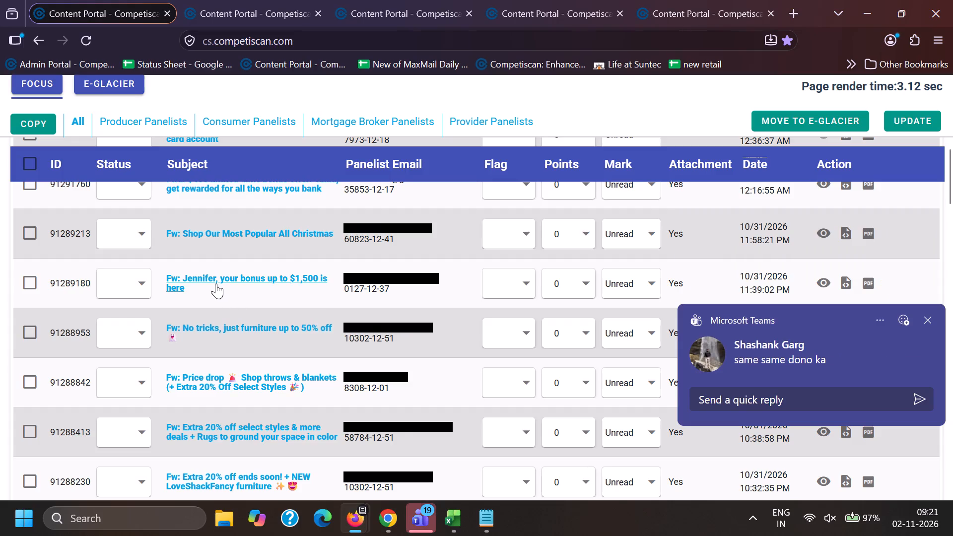
pyautogui.moveTo(213, 281); pyautogui.dragTo(280, 295)
pyautogui.hotkey('ctrl', 'c')
pyautogui.hotkey('ctrl', 'c')
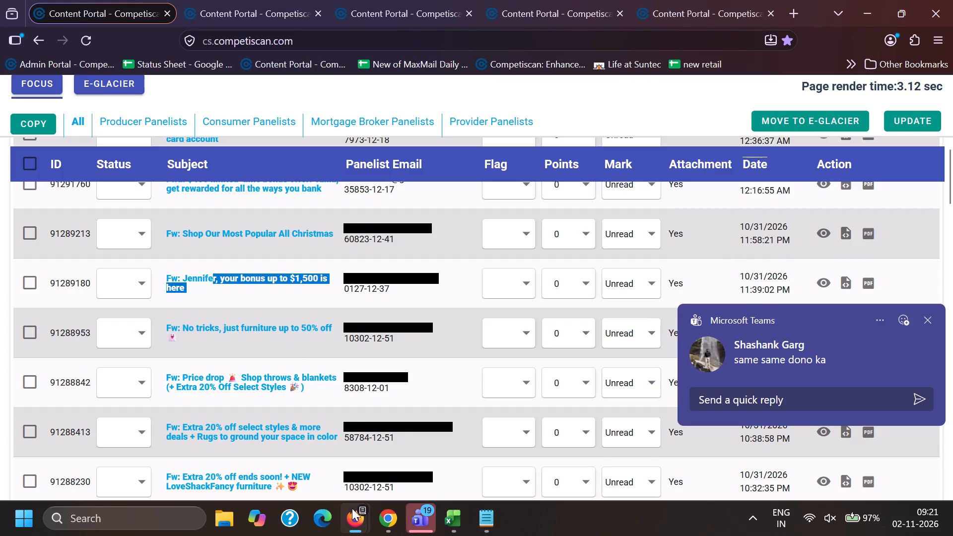
# In Chrome's Content Portal, replace the Premier access search text with the copied subject wording in quotes and run the subject search.
pyautogui.click(400, 518)
pyautogui.click(297, 434)
pyautogui.scroll(-19, 248, 309)
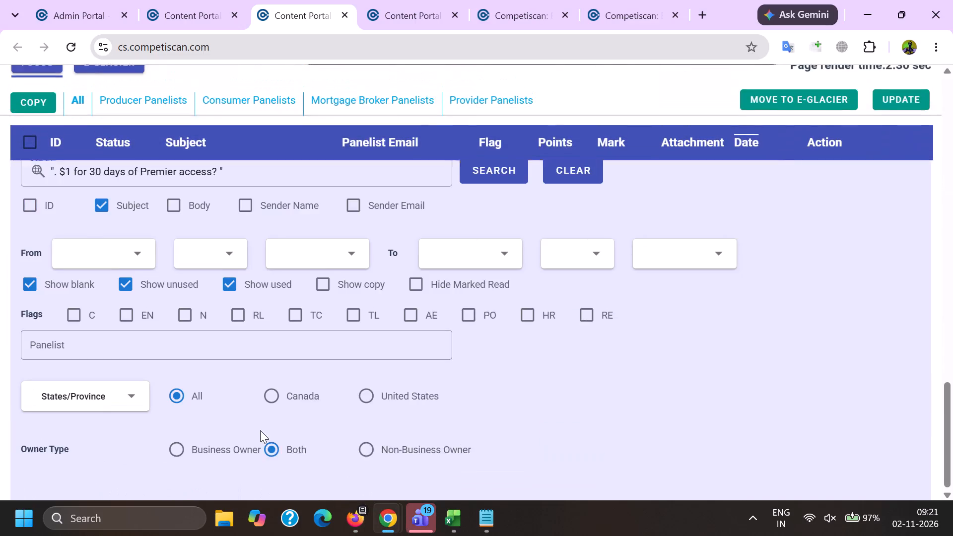
pyautogui.scroll(2, 260, 444)
pyautogui.moveTo(306, 331); pyautogui.dragTo(2, 270)
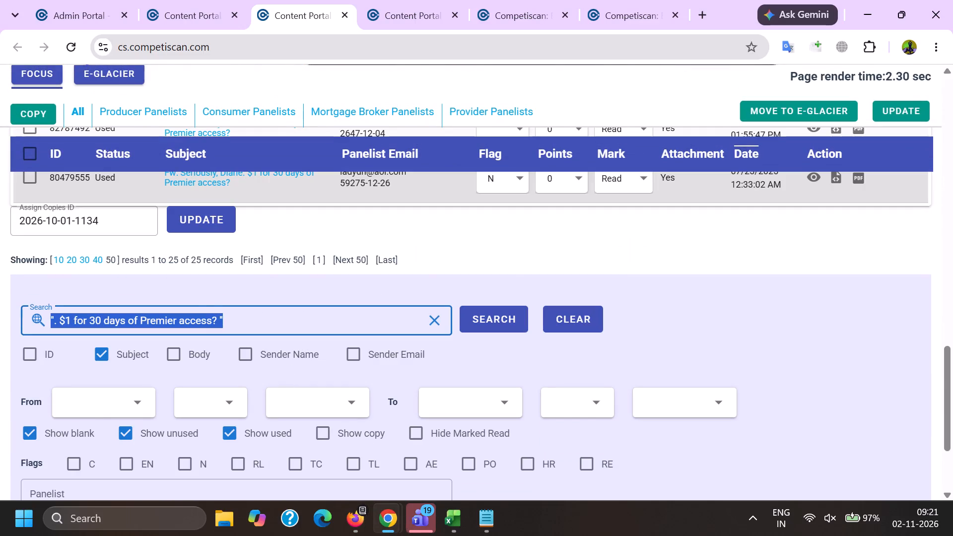
pyautogui.press('BackSpace')
pyautogui.hotkey('shift', '"')
pyautogui.hotkey('ctrl', 'v')
pyautogui.hotkey('shift', '"')
pyautogui.press('Return')
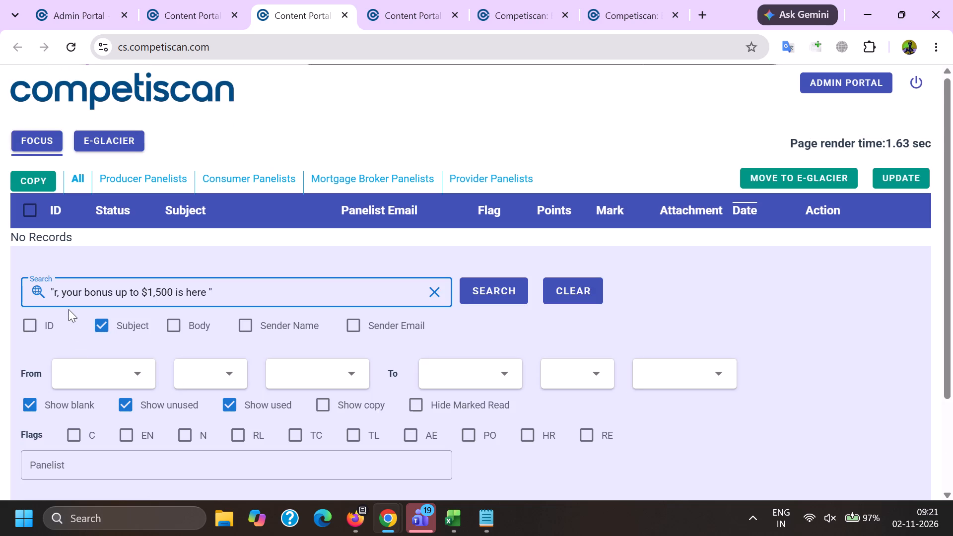
# Remove the stray "r," from the start of the quoted search text and rerun the subject search for "your bonus up to $1,500 is here".
pyautogui.moveTo(64, 297); pyautogui.dragTo(2, 252)
pyautogui.press('BackSpace')
pyautogui.hotkey('shift', '"')
pyautogui.press('Return')
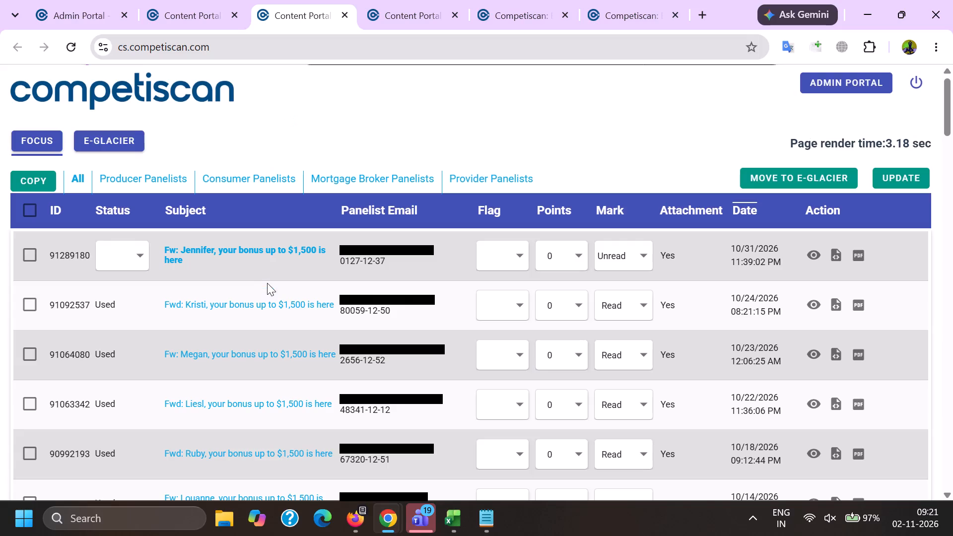
# Preview the contents of email 91289180 about the bonus up to $1,500.
pyautogui.click(810, 260)
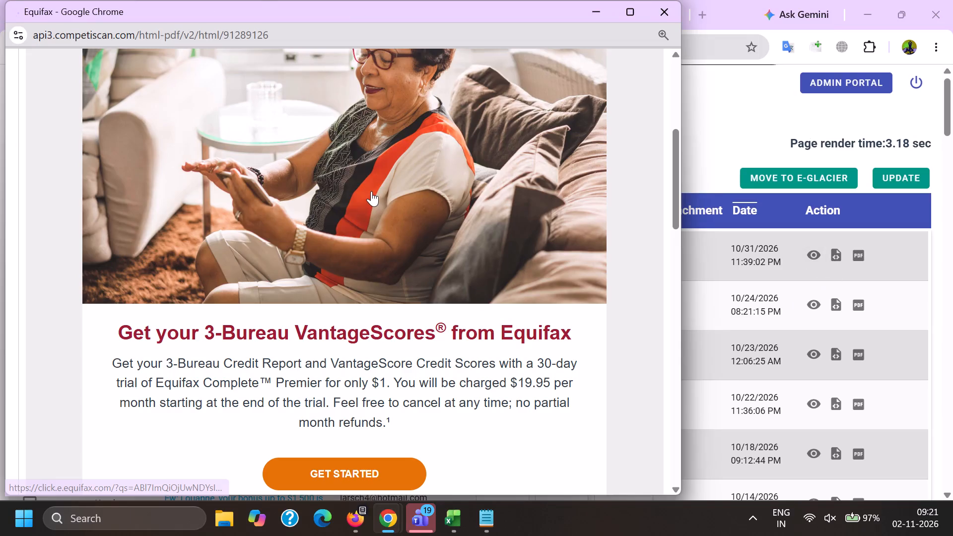
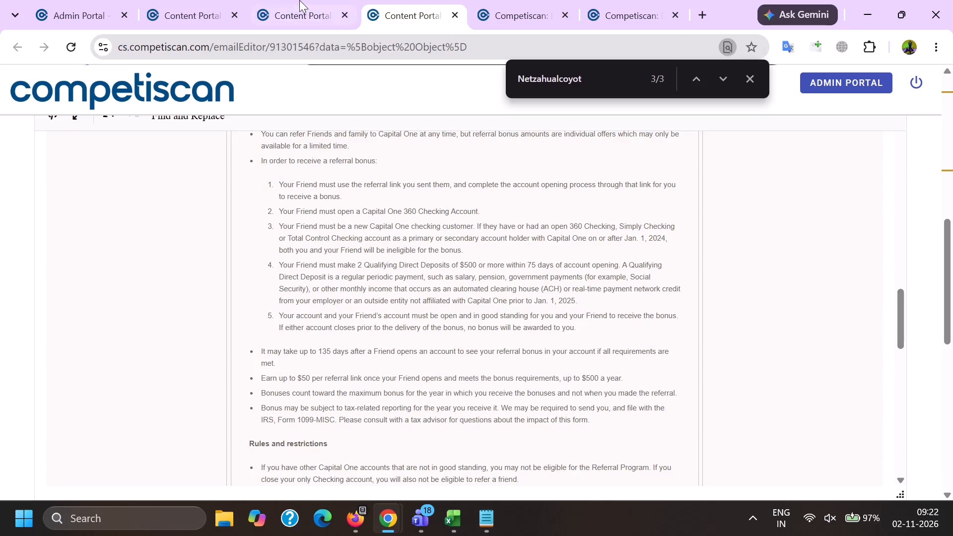
# Open email 91289180 from the search results in the email editor and copy its ID.
pyautogui.click(297, 0)
pyautogui.keyDown('ctrl'); pyautogui.click(202, 250); pyautogui.keyUp('ctrl')
pyautogui.click(359, 0)
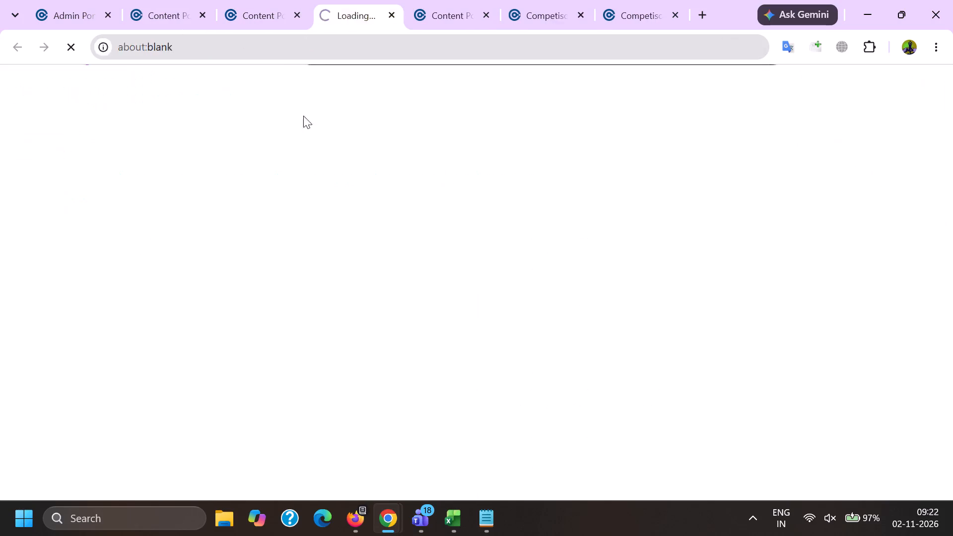
pyautogui.doubleClick(290, 44)
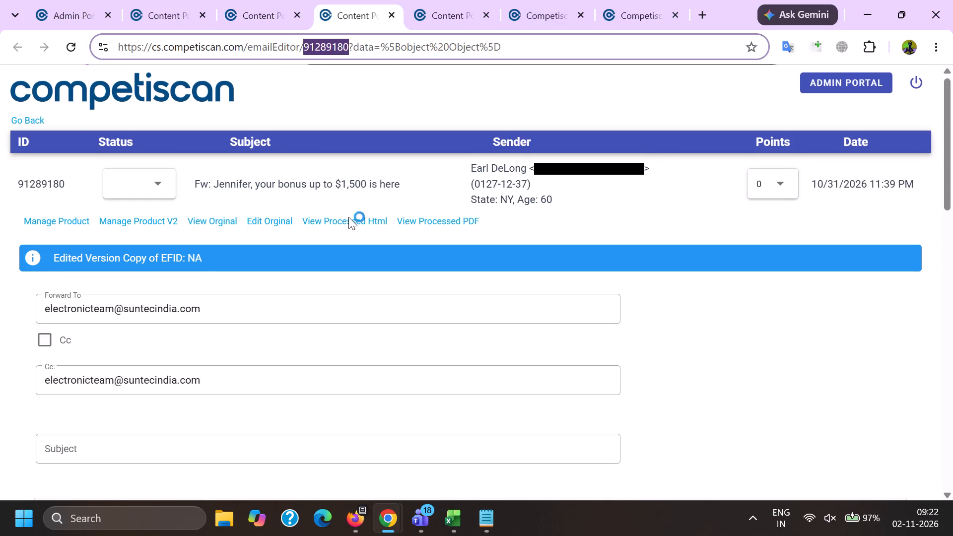
pyautogui.hotkey('ctrl', 'c')
# In the Excel tracker's may 26 sheet, add the copied email ID in row 7262 and enter ml under CC/ML.
pyautogui.click(450, 535)
pyautogui.click(610, 435)
pyautogui.click(69, 308)
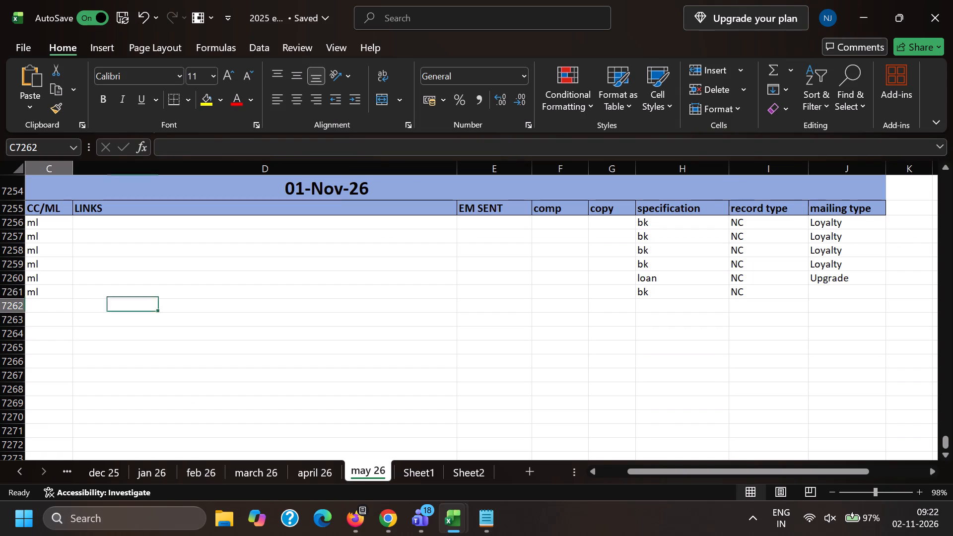
pyautogui.press('Left')
pyautogui.hotkey('ctrl', 'v')
pyautogui.press('Right')
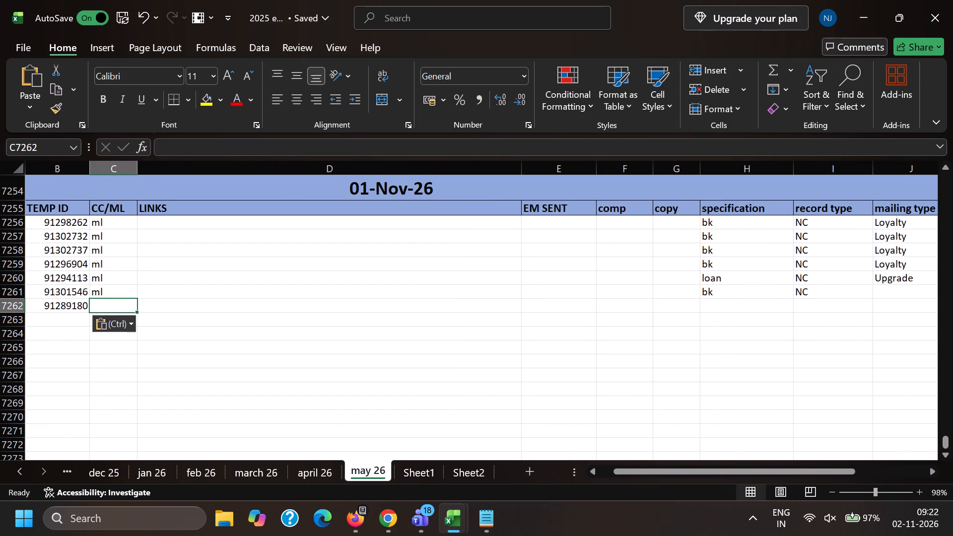
pyautogui.press('m')
pyautogui.press('l')
# Fill in row 7262 with specification bk, record type NC and mailing type Upgrade.
pyautogui.press('Right')
pyautogui.press('Right')
pyautogui.press('Right')
pyautogui.press('Right')
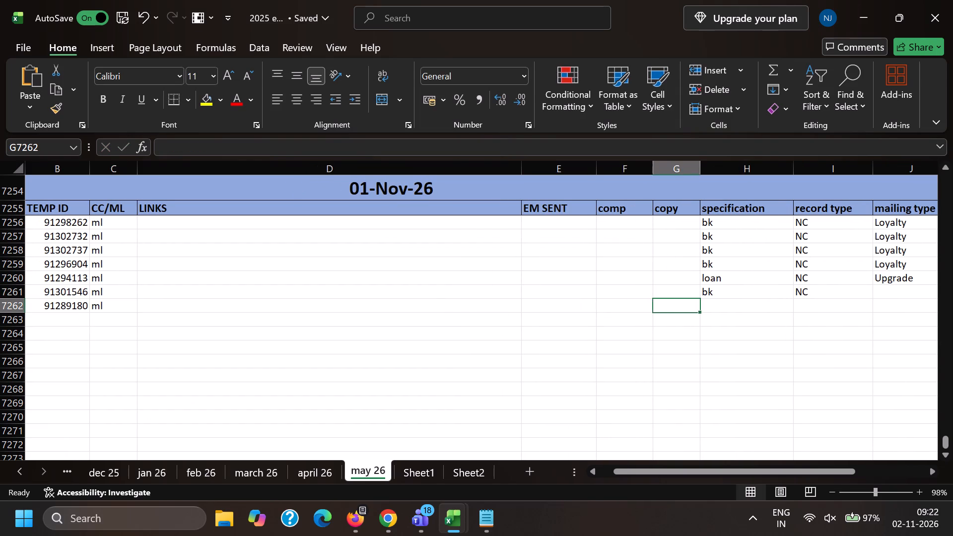
pyautogui.press('Right')
pyautogui.press('b')
pyautogui.press('Right')
pyautogui.press('n')
pyautogui.press('Right')
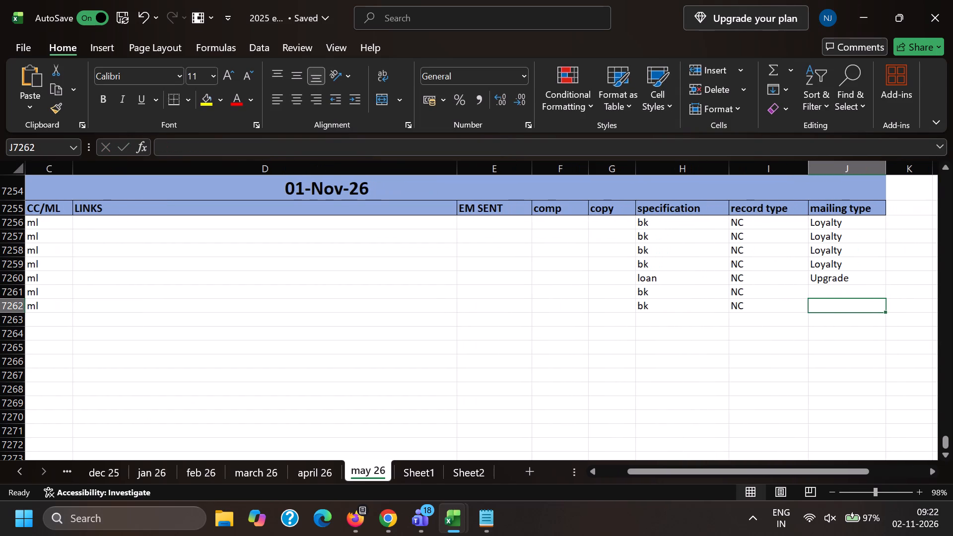
pyautogui.press('u')
pyautogui.press('Down')
# Set the mailing type of row 7261, email 91301546, to Loyalty.
pyautogui.press('Down')
pyautogui.press('Left')
pyautogui.press('Up')
pyautogui.press('Up')
pyautogui.press('Up')
pyautogui.press('Right')
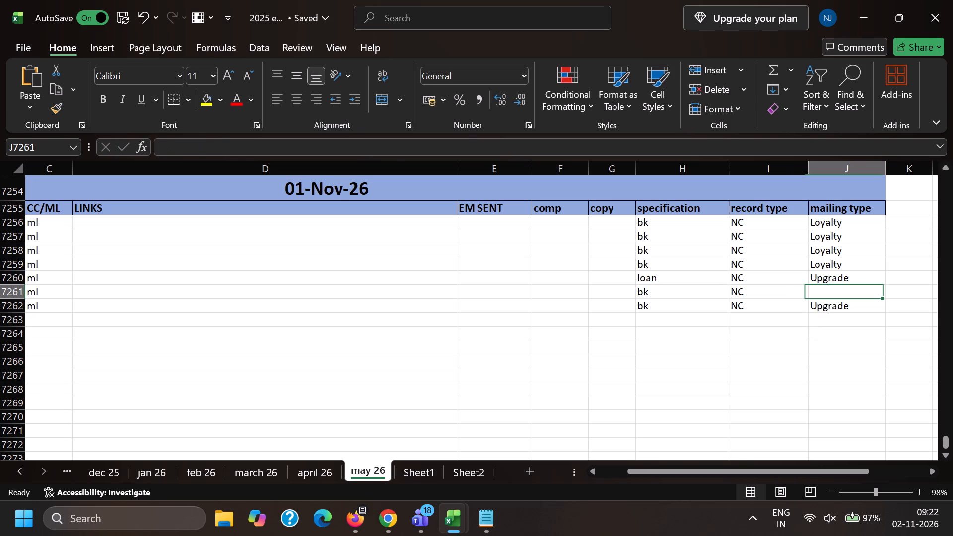
pyautogui.press('l')
pyautogui.press('Return')
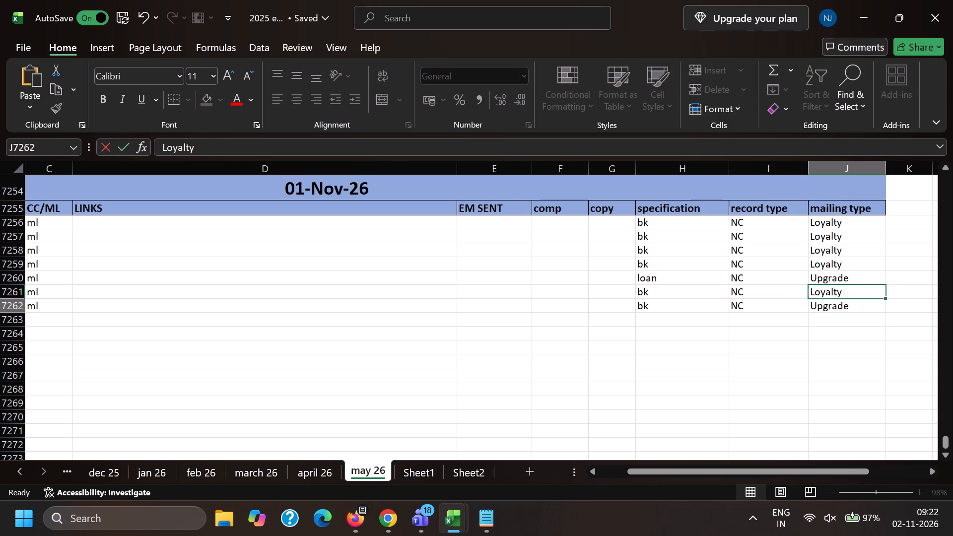
# Back in Chrome, delete the Forwarded Message line, the sender's address and the To line from email 91289180's header.
pyautogui.hotkey('alt', 'Tab')
pyautogui.moveTo(202, 396); pyautogui.dragTo(1, 390)
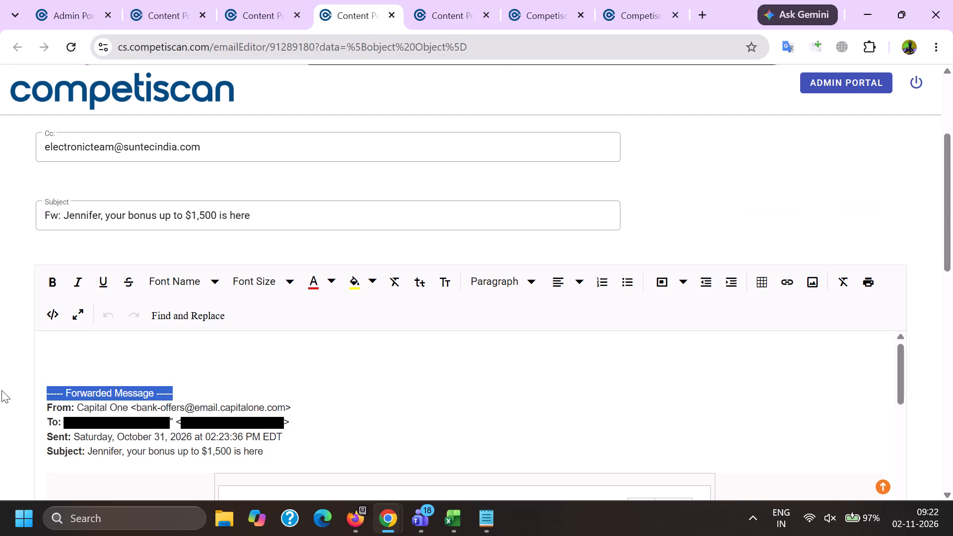
pyautogui.press('BackSpace')
pyautogui.moveTo(131, 408); pyautogui.dragTo(311, 413)
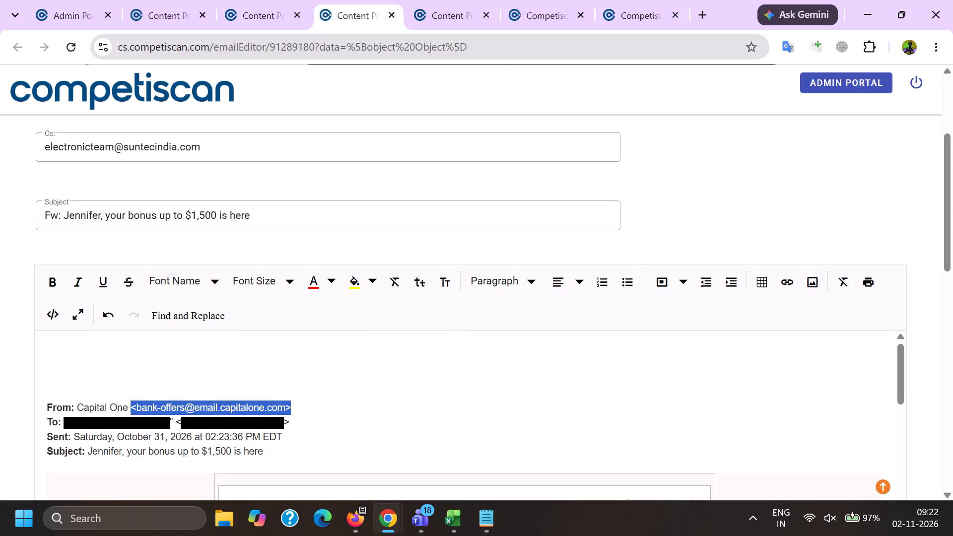
pyautogui.moveTo(311, 413); pyautogui.dragTo(317, 424)
pyautogui.press('BackSpace')
# Remove the recipient's first name from the header's Subject line and from the greeting in the email body.
pyautogui.scroll(-2, 317, 241)
pyautogui.doubleClick(104, 285)
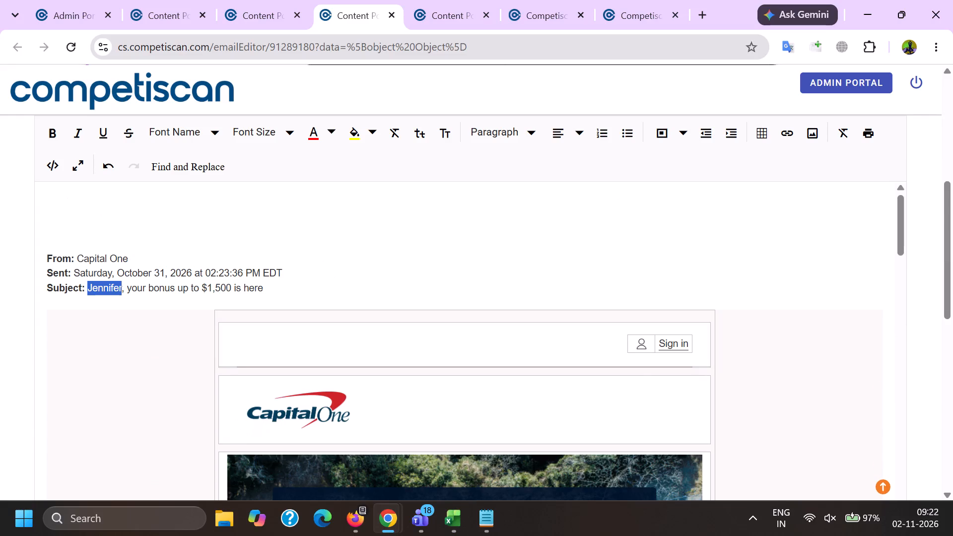
pyautogui.hotkey('ctrl', 'c')
pyautogui.press('BackSpace')
pyautogui.hotkey('ctrl', 'f')
pyautogui.hotkey('ctrl', 'v')
pyautogui.press('Return')
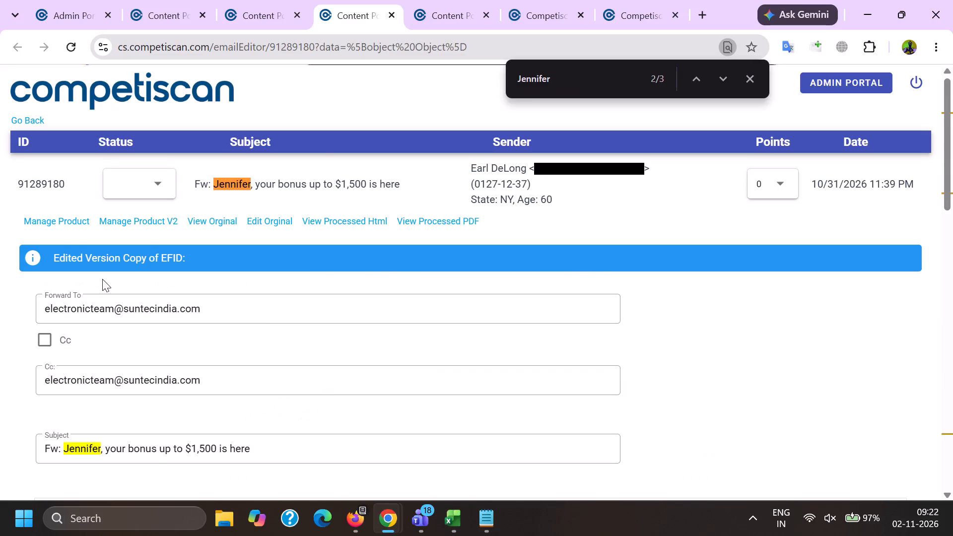
pyautogui.press('Return')
pyautogui.press('Return')
pyautogui.press('Return')
pyautogui.press('Return')
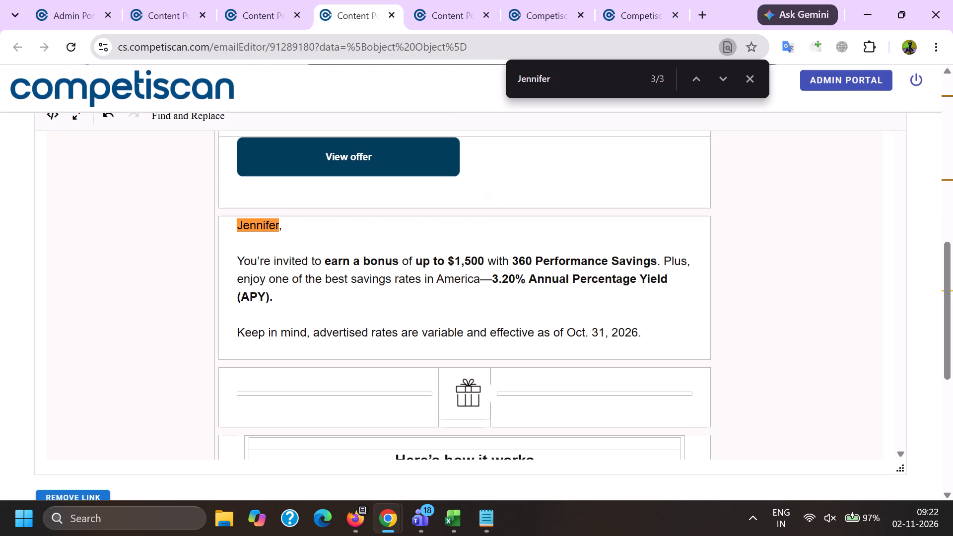
pyautogui.doubleClick(254, 231)
pyautogui.press('BackSpace')
# Remove promo code EARN1500 from the how-it-works section, the STEP 1 disclosure and the bonus payout table.
pyautogui.scroll(-4, 291, 316)
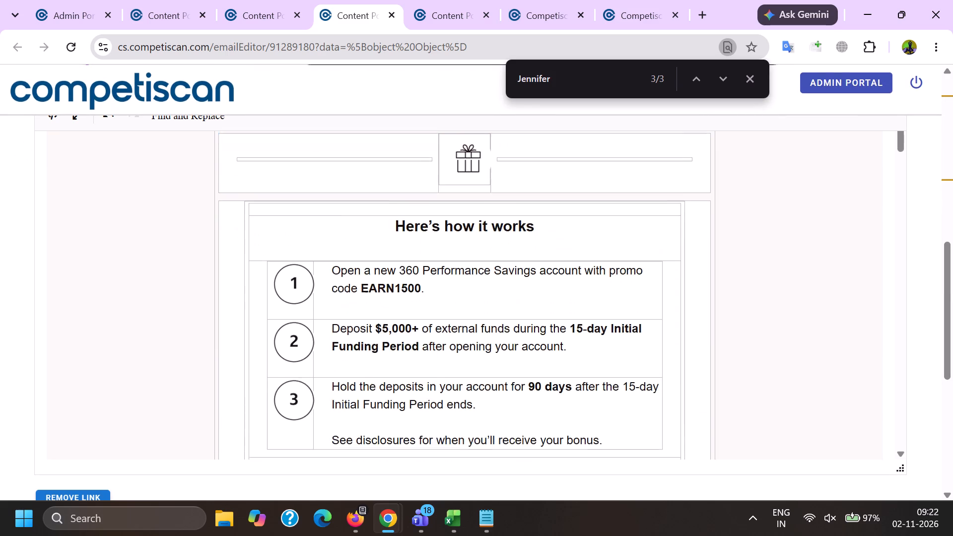
pyautogui.doubleClick(391, 238)
pyautogui.hotkey('ctrl', 'c')
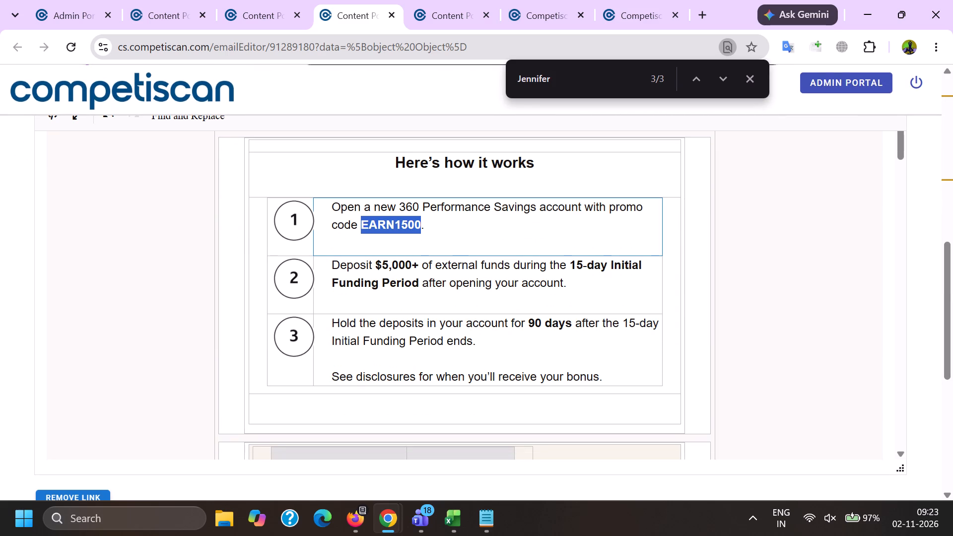
pyautogui.press('BackSpace')
pyautogui.hotkey('ctrl', 'f')
pyautogui.hotkey('ctrl', 'v')
pyautogui.press('Return')
pyautogui.press('Return')
pyautogui.press('Return')
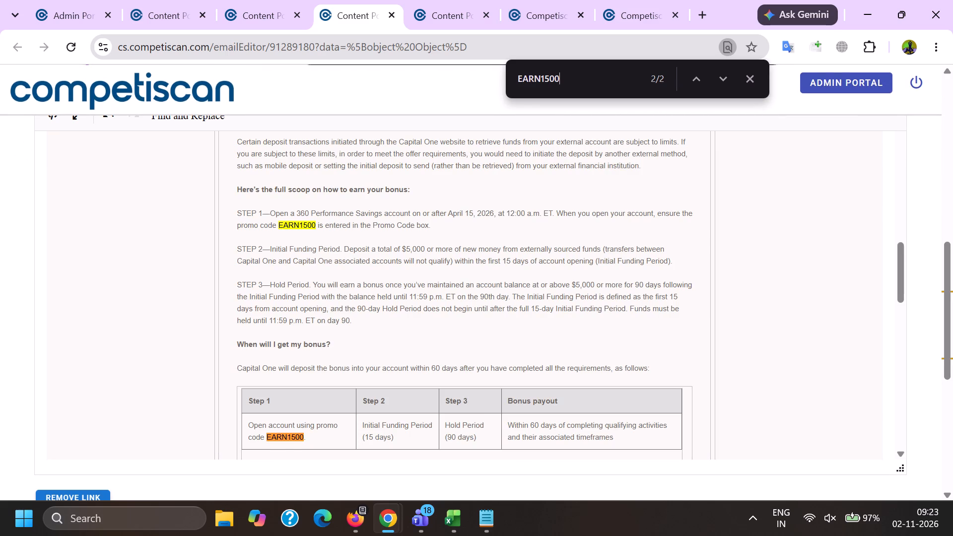
pyautogui.doubleClick(287, 229)
pyautogui.press('BackSpace')
pyautogui.scroll(-3, 310, 305)
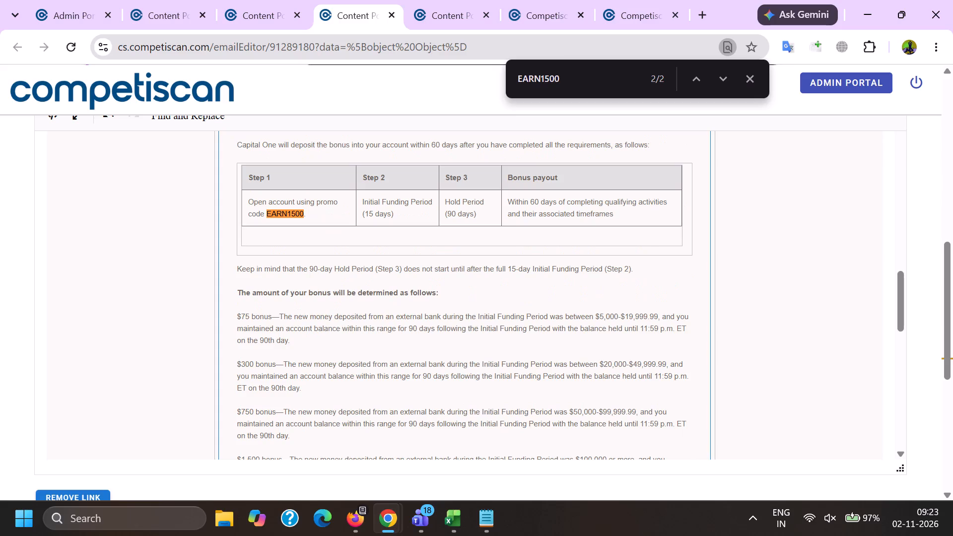
pyautogui.doubleClick(276, 215)
pyautogui.press('BackSpace')
# Copy the footer Privacy link's address, then remove all links from the email.
pyautogui.scroll(-12, 330, 264)
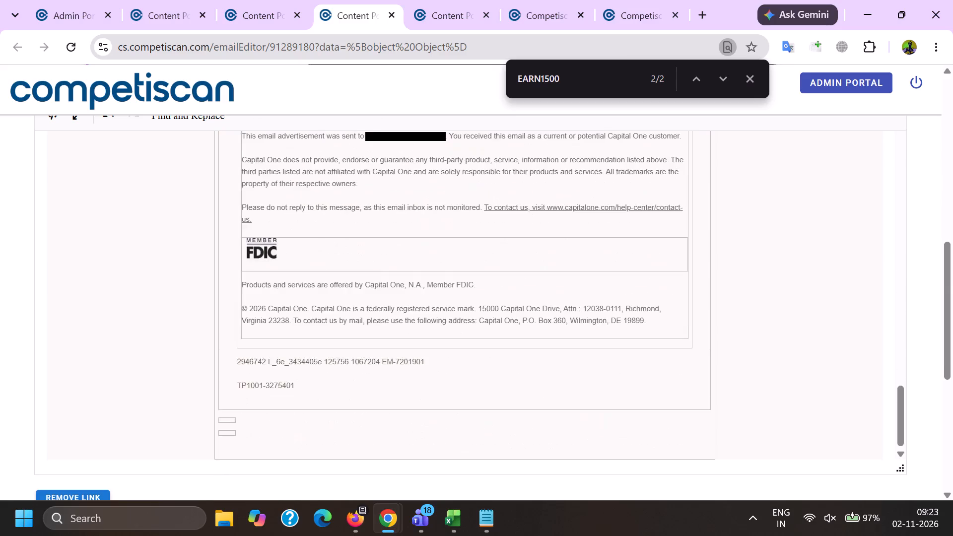
pyautogui.scroll(3, 341, 406)
pyautogui.rightClick(355, 335)
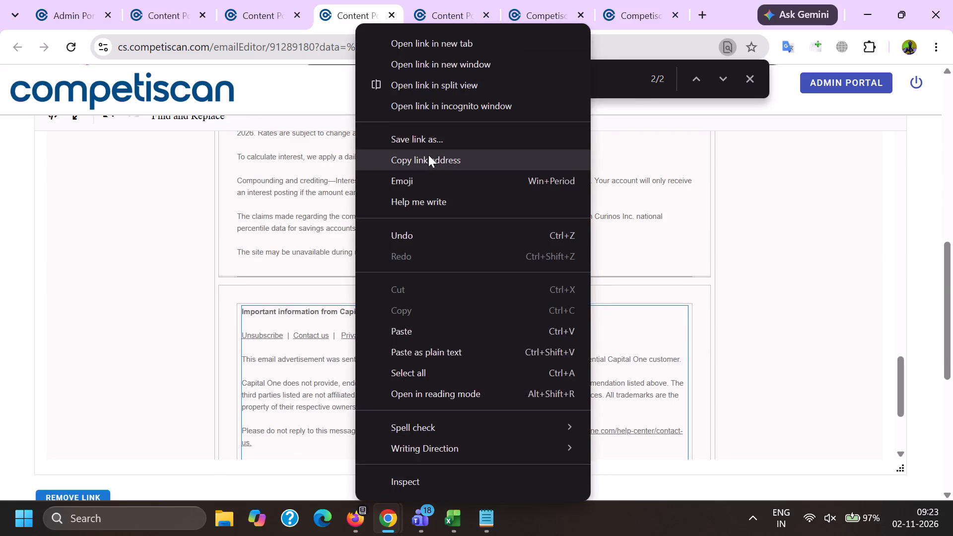
pyautogui.click(428, 155)
pyautogui.scroll(-3, 0, 173)
pyautogui.click(83, 278)
pyautogui.click(547, 155)
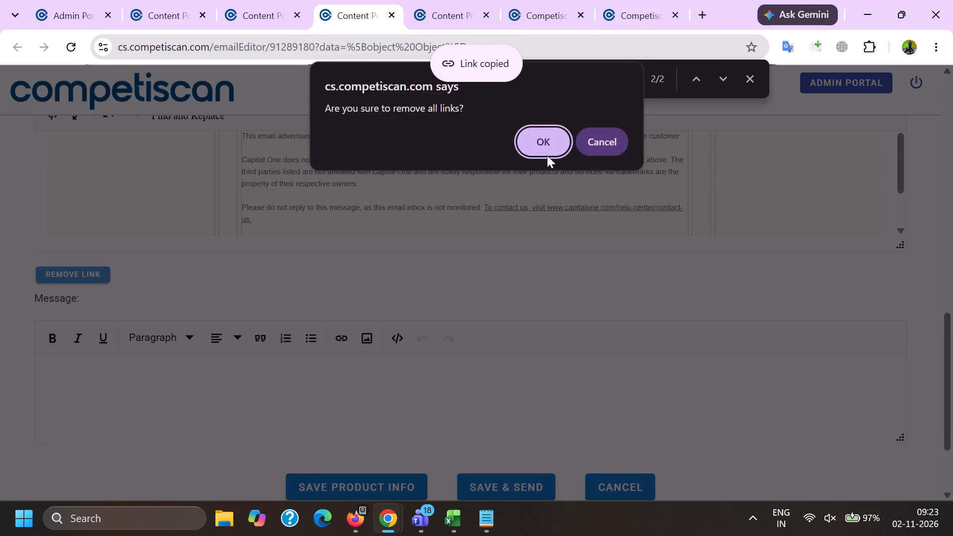
# Insert the copied link address at the footer's Privacy text, set to open in a new window.
pyautogui.scroll(3, 408, 329)
pyautogui.click(346, 332)
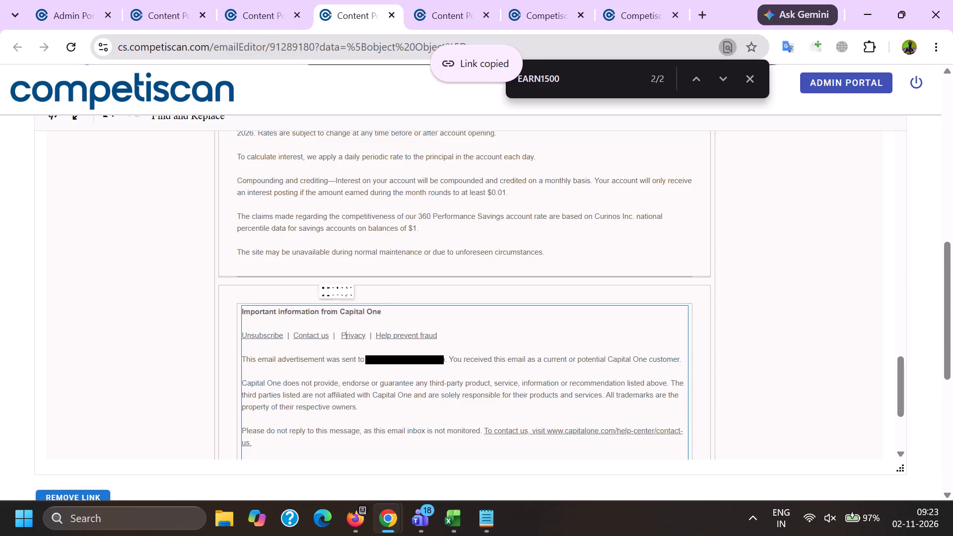
pyautogui.hotkey('ctrl', 'k')
pyautogui.hotkey('ctrl', 'v')
pyautogui.click(473, 303)
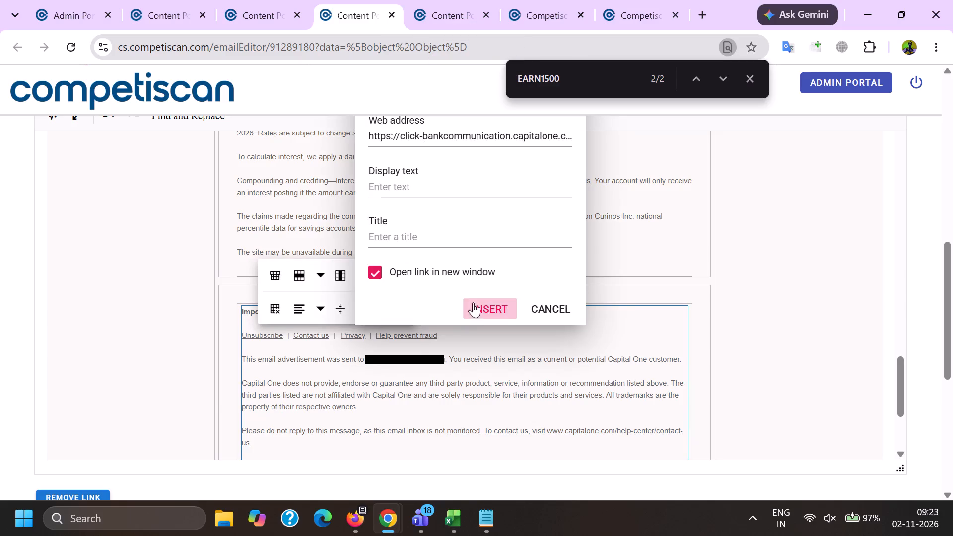
# Delete the two tracking code lines below the Capital One footer.
pyautogui.scroll(-20, 263, 101)
pyautogui.scroll(-8, 263, 101)
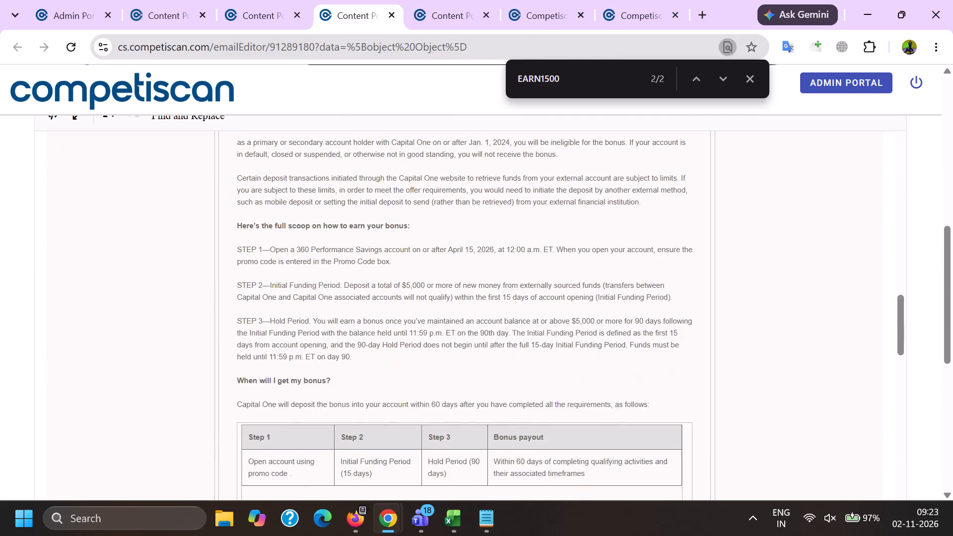
pyautogui.scroll(-7, 334, 348)
pyautogui.scroll(-7, 294, 364)
pyautogui.scroll(-3, 293, 296)
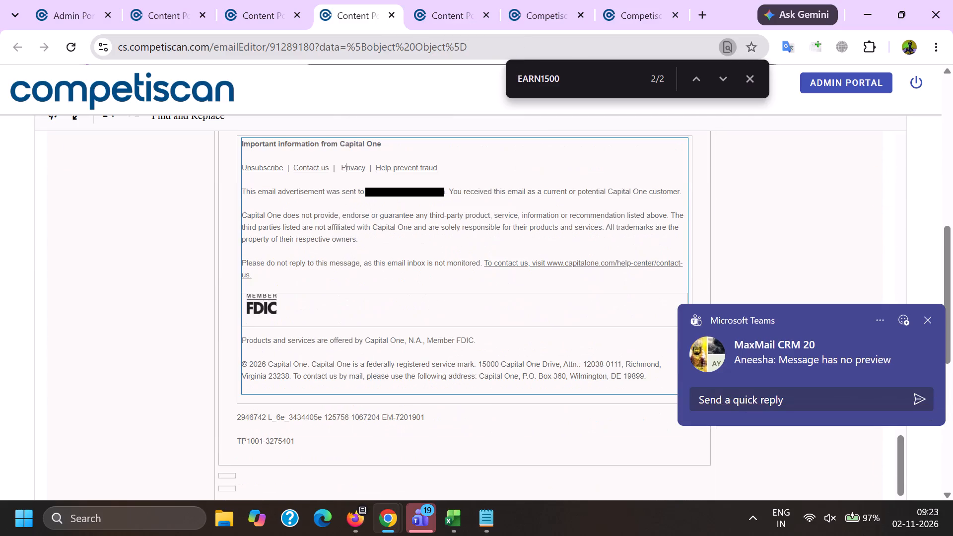
pyautogui.moveTo(235, 403); pyautogui.dragTo(308, 426)
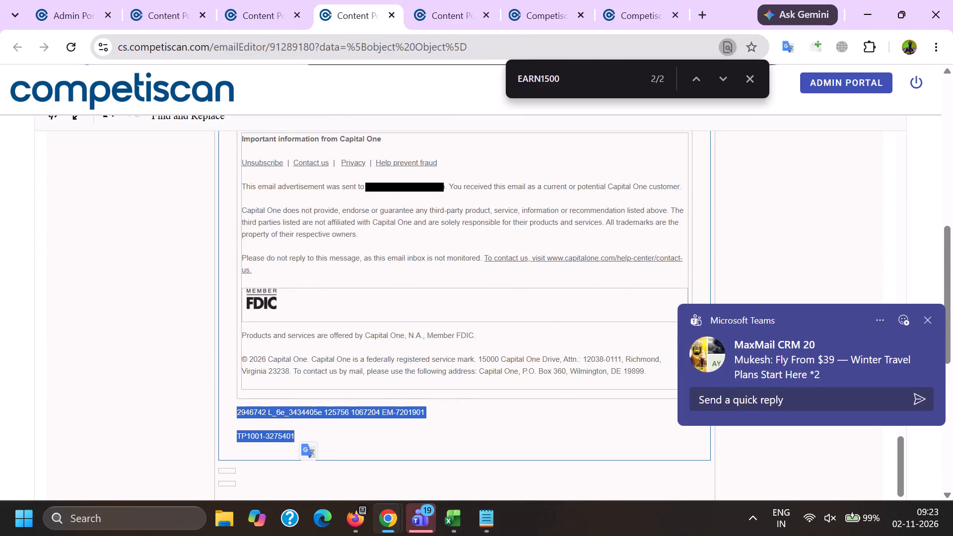
pyautogui.press('BackSpace')
# Save the product info of the edited email 91289180.
pyautogui.scroll(-11, 358, 295)
pyautogui.click(378, 372)
pyautogui.click(475, 300)
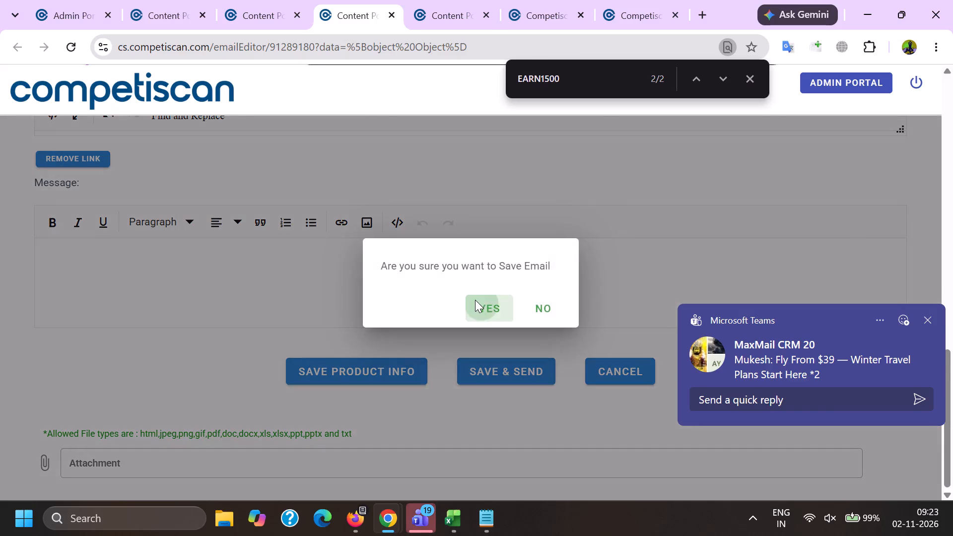
# Close the finished editor tab of email 91301546.
pyautogui.click(457, 0)
pyautogui.click(484, 14)
# Open Manage Product for email 91289180, then return to its editor window.
pyautogui.click(349, 0)
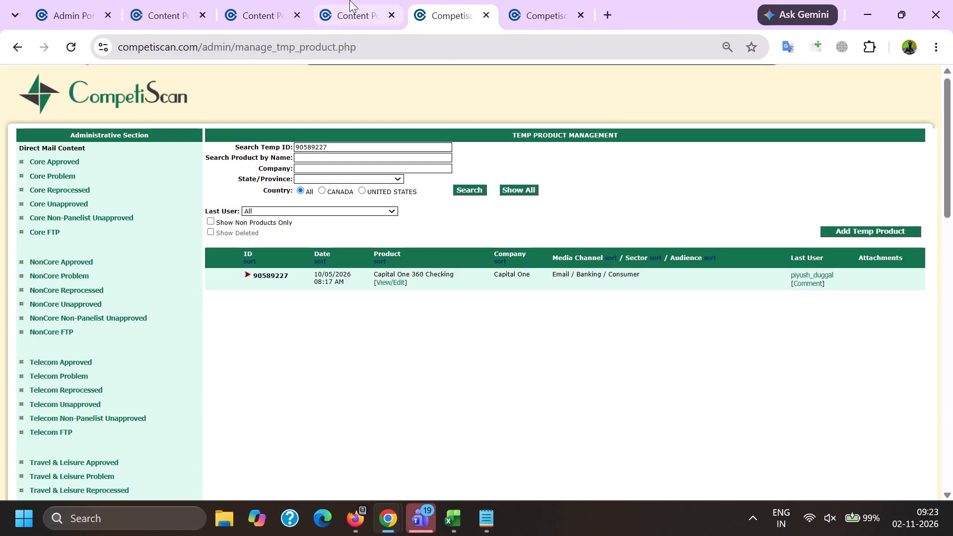
pyautogui.click(0, 253)
pyautogui.click(52, 96)
pyautogui.click(56, 103)
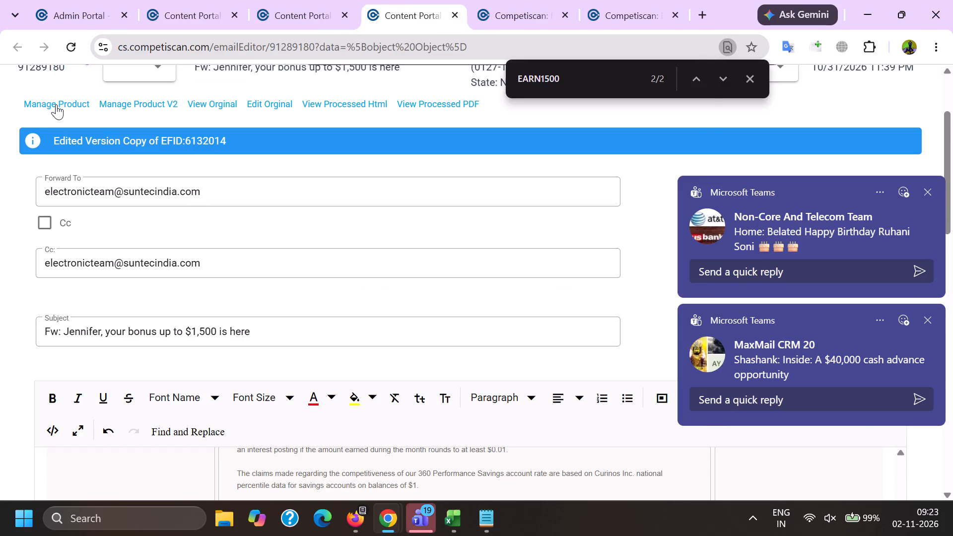
pyautogui.hotkey('alt', 'Tab')
pyautogui.scroll(-3, 254, 190)
pyautogui.scroll(12, 209, 318)
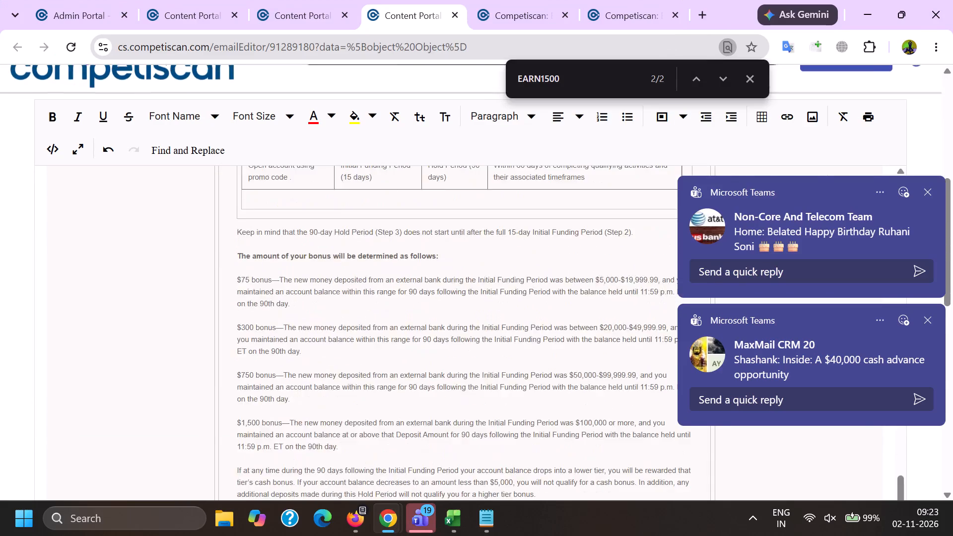
# Copy ID 91092537 of the used matching email, search the temp products for it, and close the spare Competiscan tab.
pyautogui.click(329, 0)
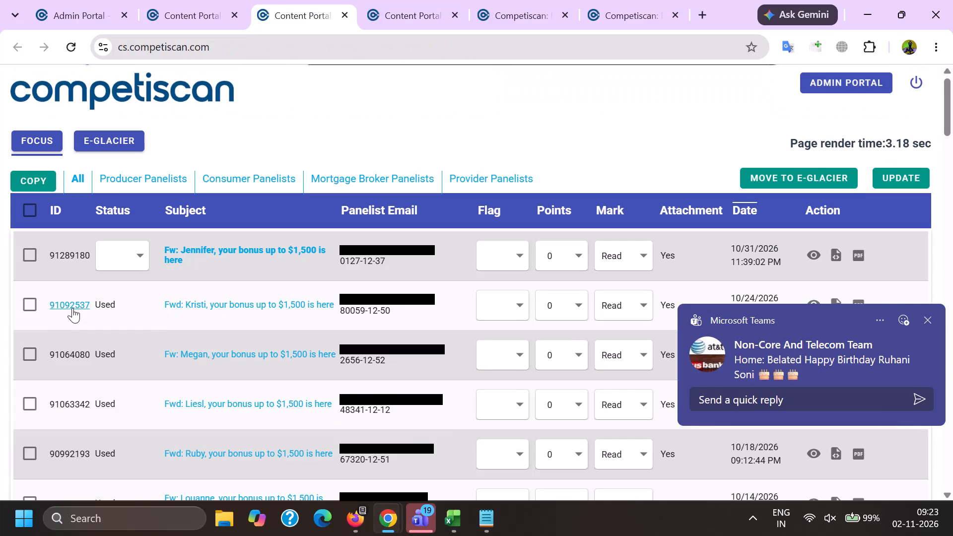
pyautogui.tripleClick(72, 307)
pyautogui.hotkey('ctrl', 'c')
pyautogui.hotkey('ctrl', 'c')
pyautogui.click(517, 0)
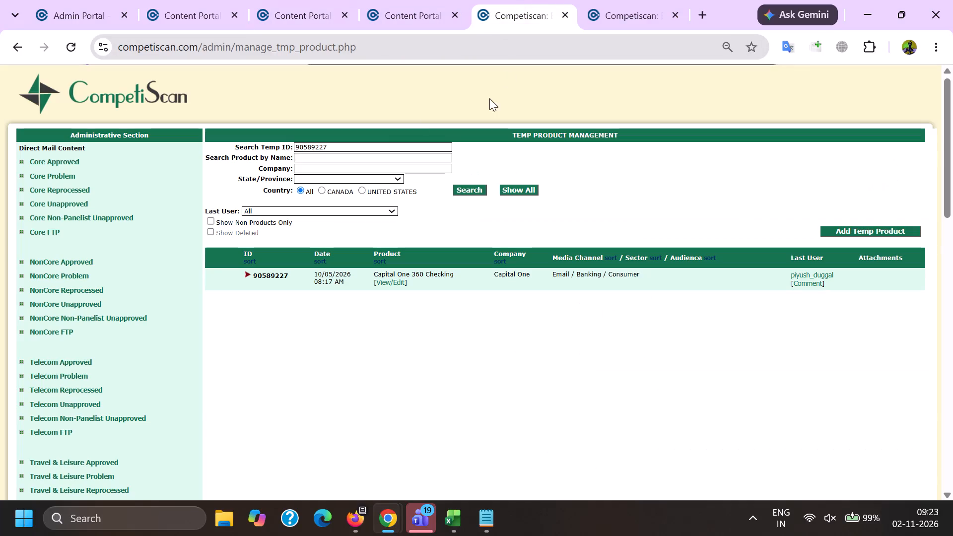
pyautogui.doubleClick(325, 143)
pyautogui.keyDown('ctrl'); pyautogui.tripleClick(325, 143); pyautogui.keyUp('ctrl')
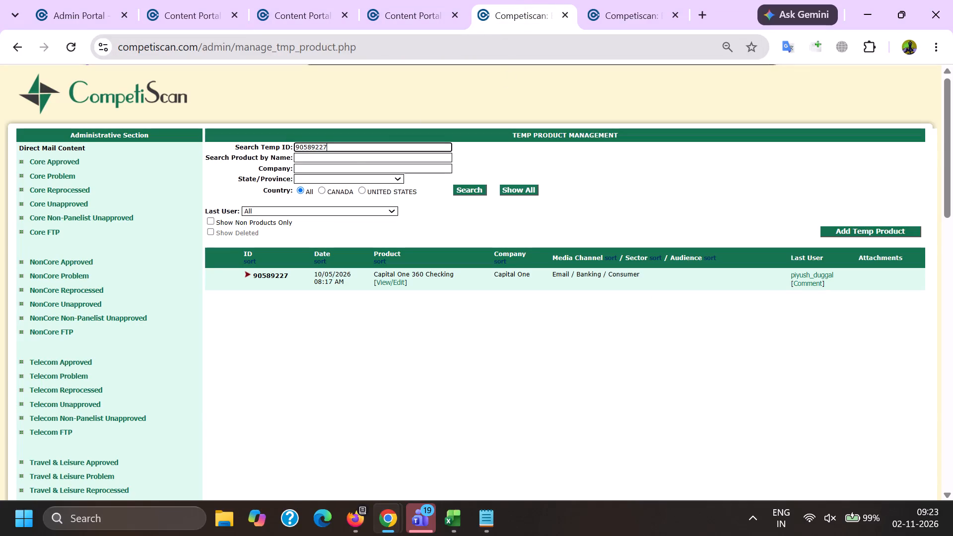
pyautogui.hotkey('ctrl', 'v')
pyautogui.press('Return')
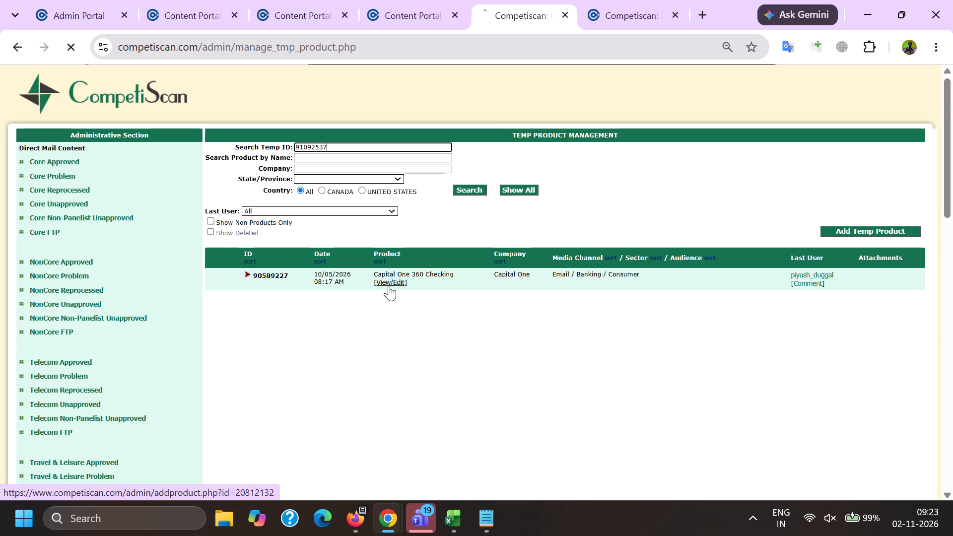
pyautogui.click(672, 18)
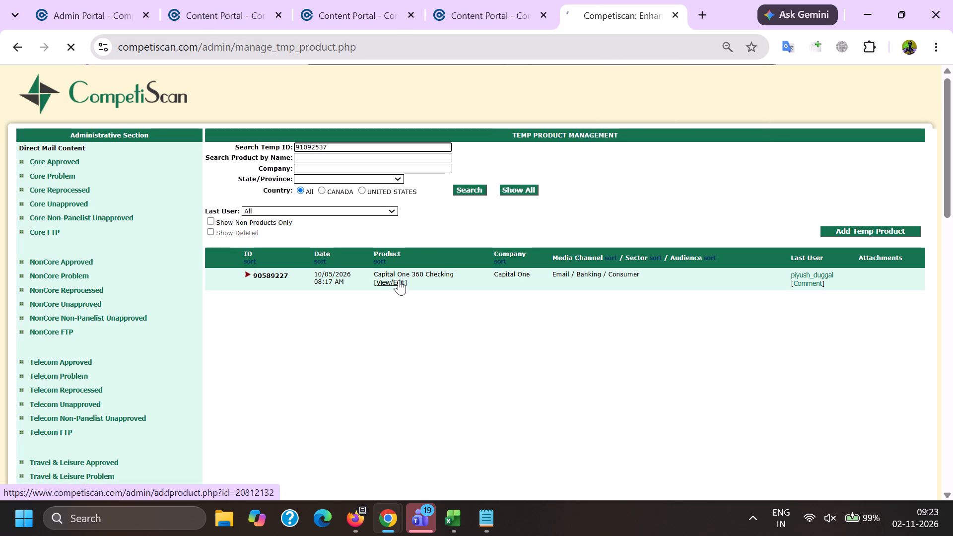
pyautogui.click(463, 191)
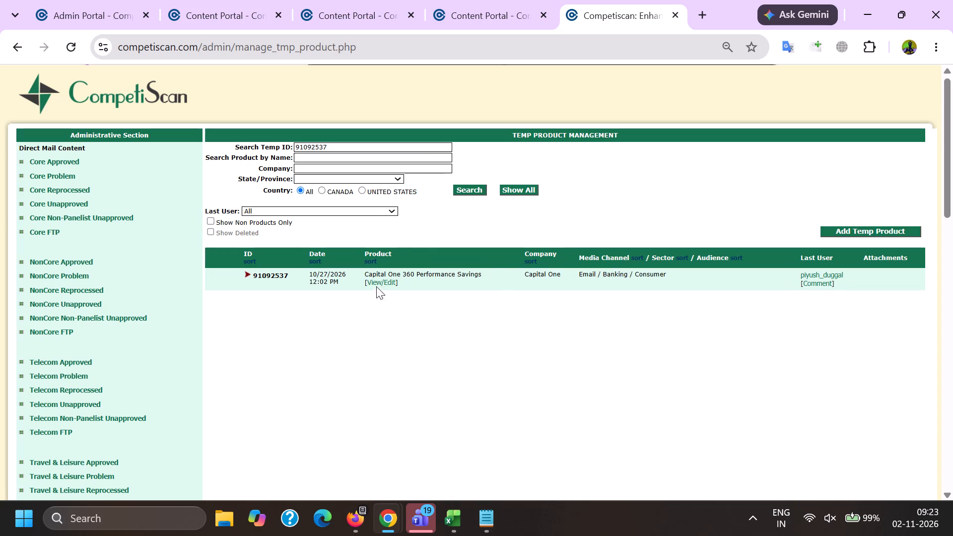
# Open the matching temp product 91092537 for viewing and copy its product name, Capital One 360 Performance Savings.
pyautogui.keyDown('ctrl'); pyautogui.click(376, 282); pyautogui.keyUp('ctrl')
pyautogui.tripleClick(375, 274)
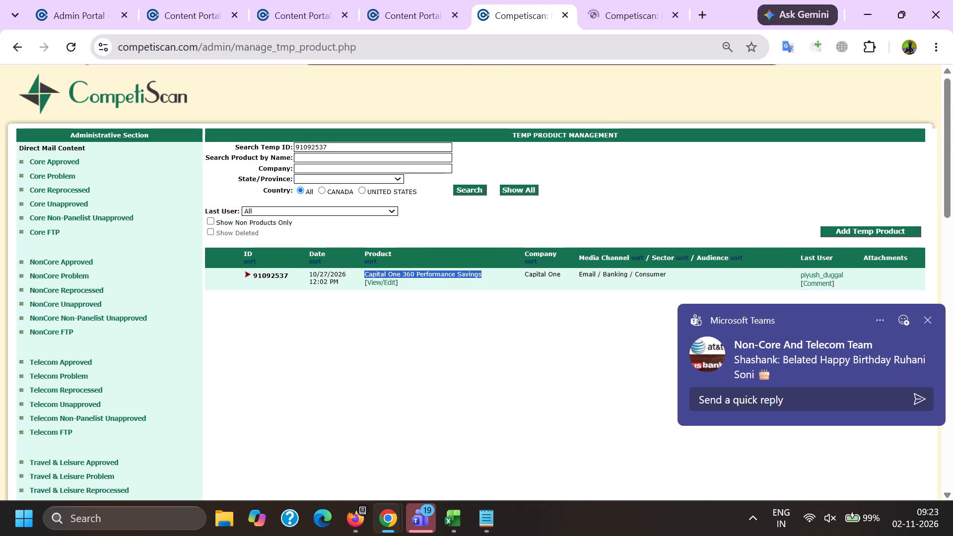
pyautogui.hotkey('ctrl', 'c')
pyautogui.hotkey('ctrl', 'c')
pyautogui.hotkey('alt', 'Tab')
# Classify product 91289180 under sector Banking, category Deposit and sub-category Savings Account.
pyautogui.scroll(-4, 316, 209)
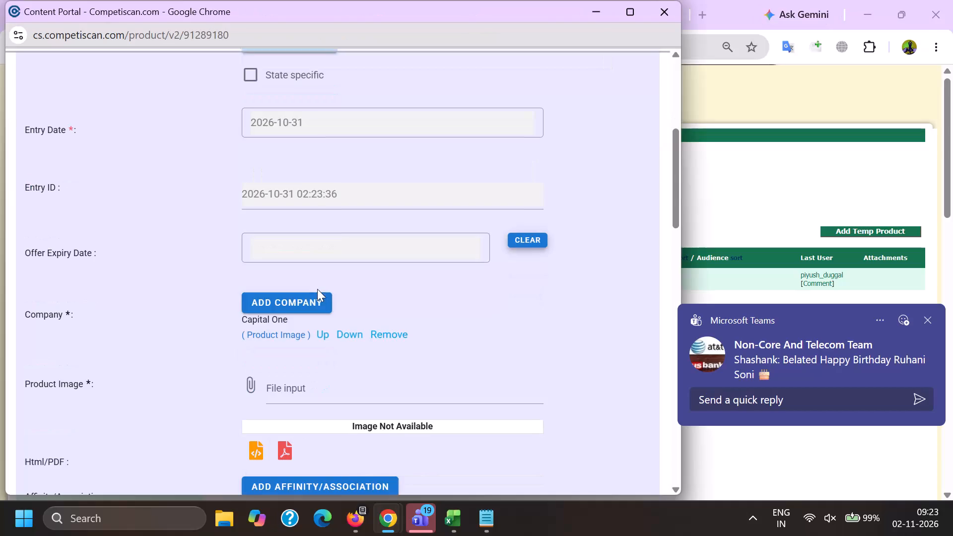
pyautogui.click(301, 338)
pyautogui.scroll(-6, 289, 245)
pyautogui.click(302, 222)
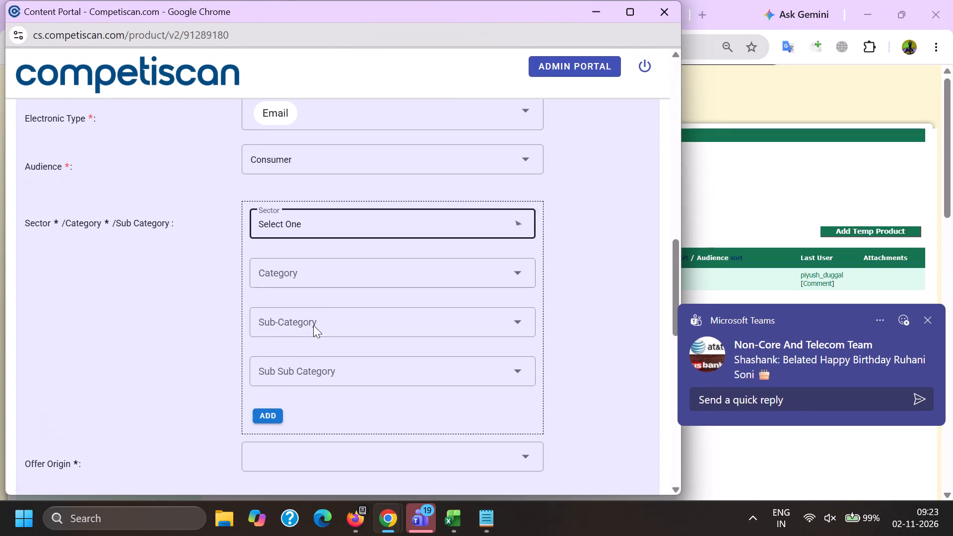
pyautogui.click(313, 288)
pyautogui.moveTo(163, 275); pyautogui.dragTo(171, 275)
pyautogui.click(303, 265)
pyautogui.scroll(-1, 294, 178)
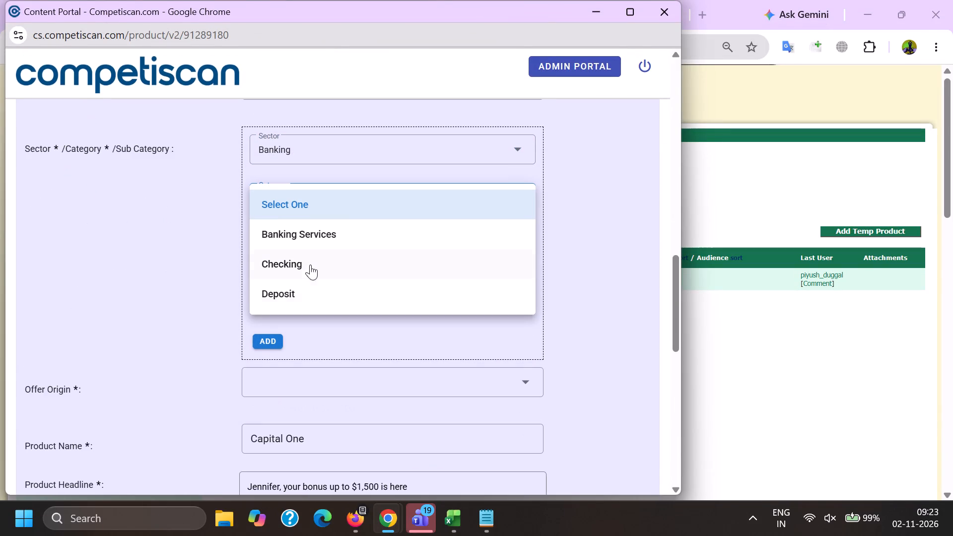
pyautogui.click(304, 291)
pyautogui.click(217, 286)
pyautogui.click(280, 255)
pyautogui.scroll(-1, 291, 166)
pyautogui.click(310, 264)
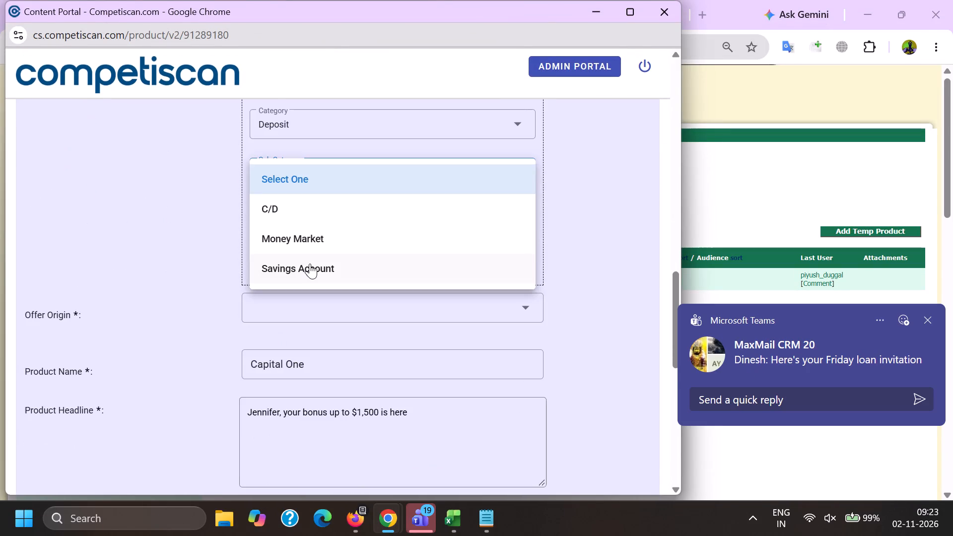
pyautogui.click(208, 256)
pyautogui.click(266, 262)
# Replace the product name with Capital One 360 Performance Savings and set the offer origin to Provider/Bank.
pyautogui.scroll(-2, 276, 202)
pyautogui.moveTo(312, 244); pyautogui.dragTo(133, 244)
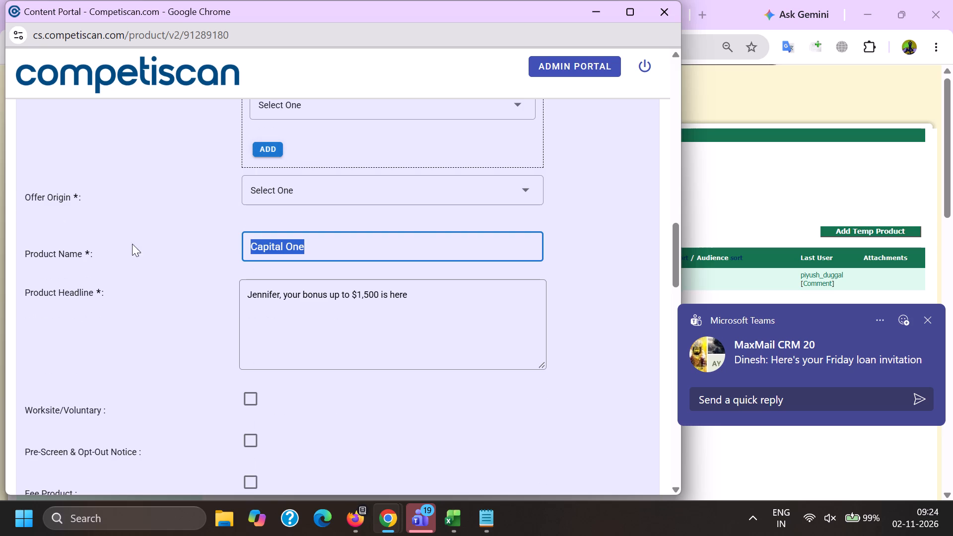
pyautogui.hotkey('ctrl', 'v')
pyautogui.click(292, 194)
pyautogui.click(294, 249)
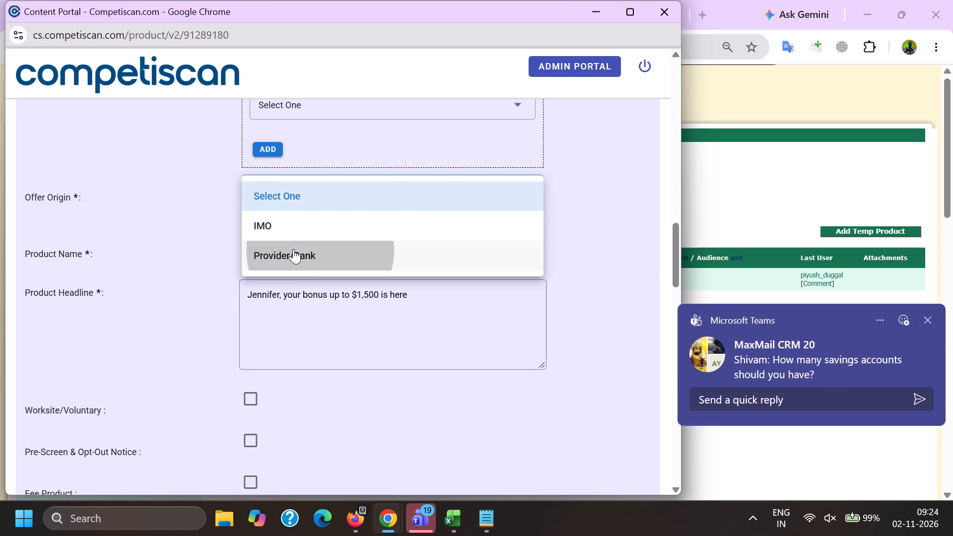
# Replace the product headline with the matching record's full headline, beginning "[Name], your bonus up to $1,500 is here".
pyautogui.hotkey('alt', 'Tab')
pyautogui.click(644, 6)
pyautogui.scroll(-5, 567, 280)
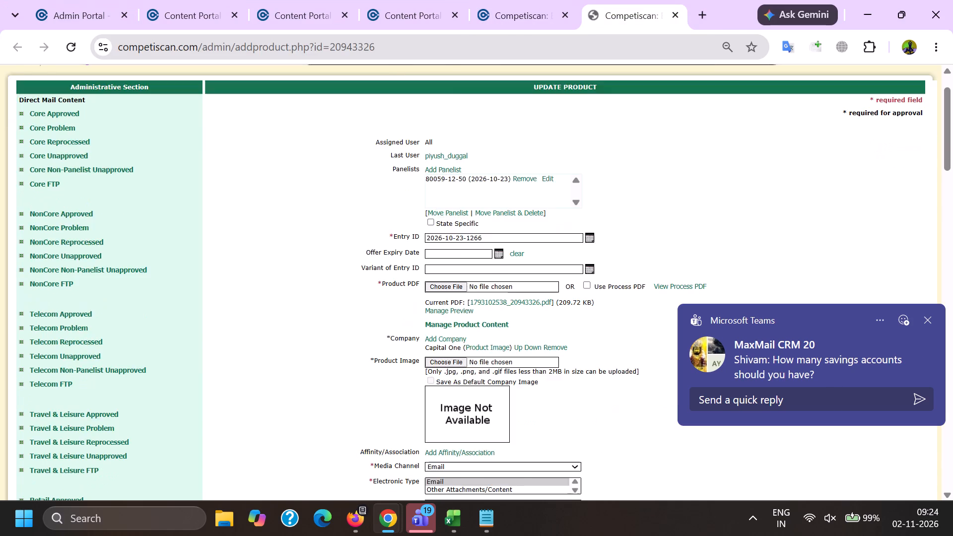
pyautogui.scroll(-2, 567, 314)
pyautogui.scroll(1, 600, 308)
pyautogui.moveTo(631, 255); pyautogui.dragTo(290, 183)
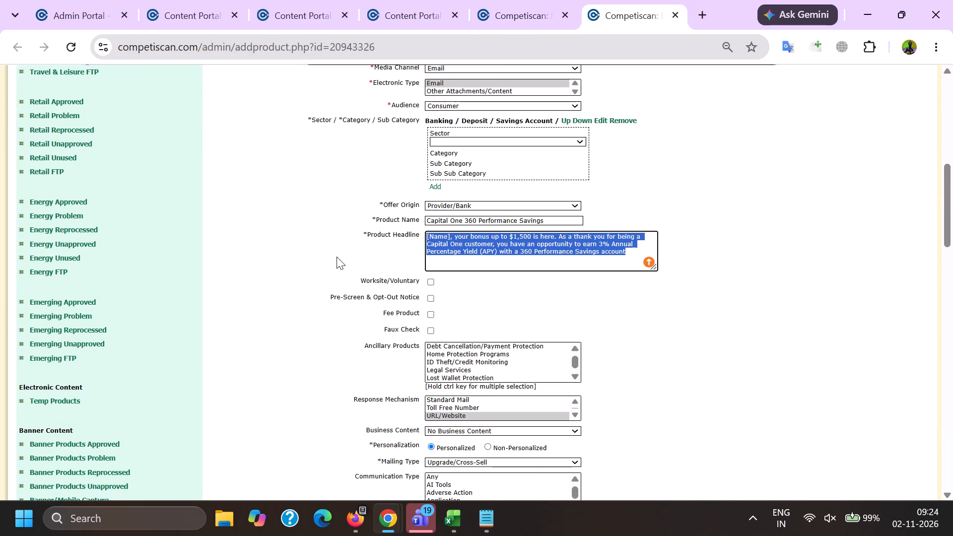
pyautogui.hotkey('ctrl', 'c')
pyautogui.hotkey('ctrl', 'c')
pyautogui.hotkey('alt', 'Tab')
pyautogui.moveTo(461, 306); pyautogui.dragTo(30, 236)
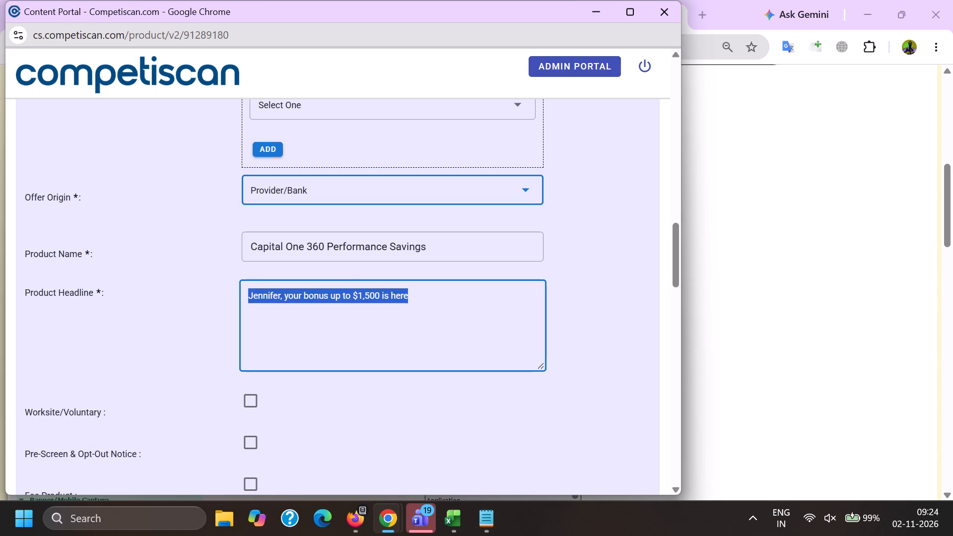
pyautogui.hotkey('ctrl', 'v')
# Set the response mechanism to URL/Website, personalization to Personalized and mailing type to Upgrade/Cross-Sell.
pyautogui.scroll(-4, 267, 280)
pyautogui.click(279, 326)
pyautogui.scroll(-8, 312, 155)
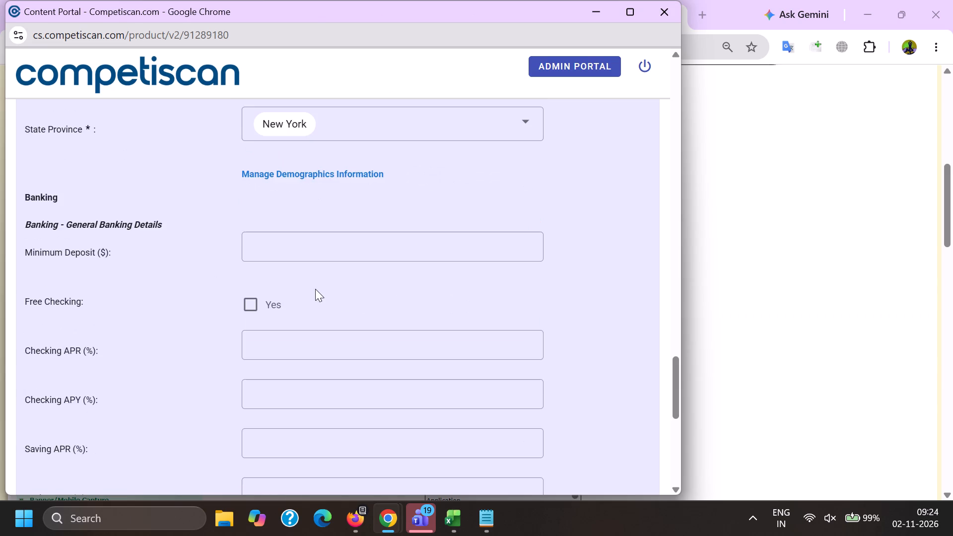
pyautogui.scroll(6, 287, 333)
pyautogui.scroll(-6, 300, 312)
pyautogui.click(304, 363)
pyautogui.click(179, 351)
pyautogui.click(254, 303)
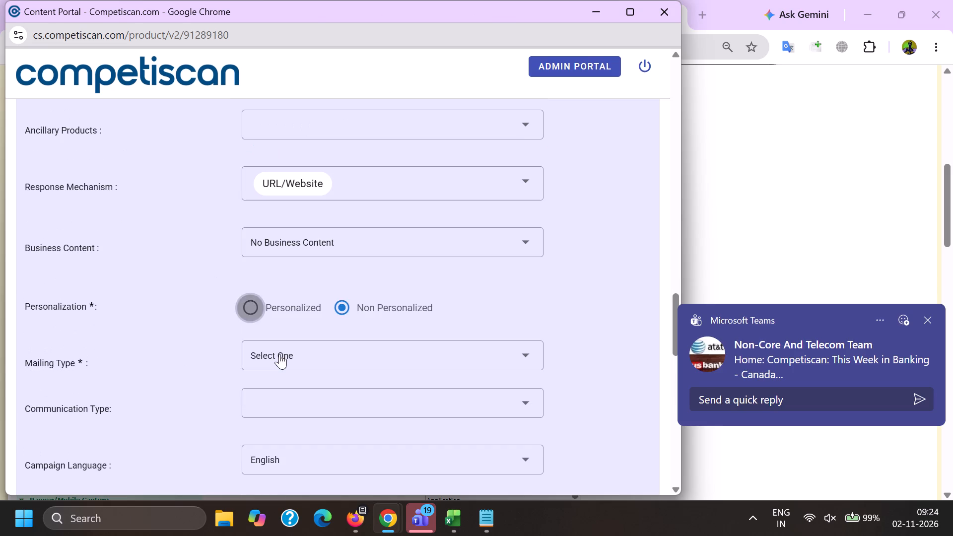
pyautogui.click(279, 355)
pyautogui.click(293, 438)
# Set the communication type to Bonuses/Contests/Incentives.
pyautogui.moveTo(177, 413); pyautogui.dragTo(189, 412)
pyautogui.click(284, 412)
pyautogui.scroll(-2, 306, 209)
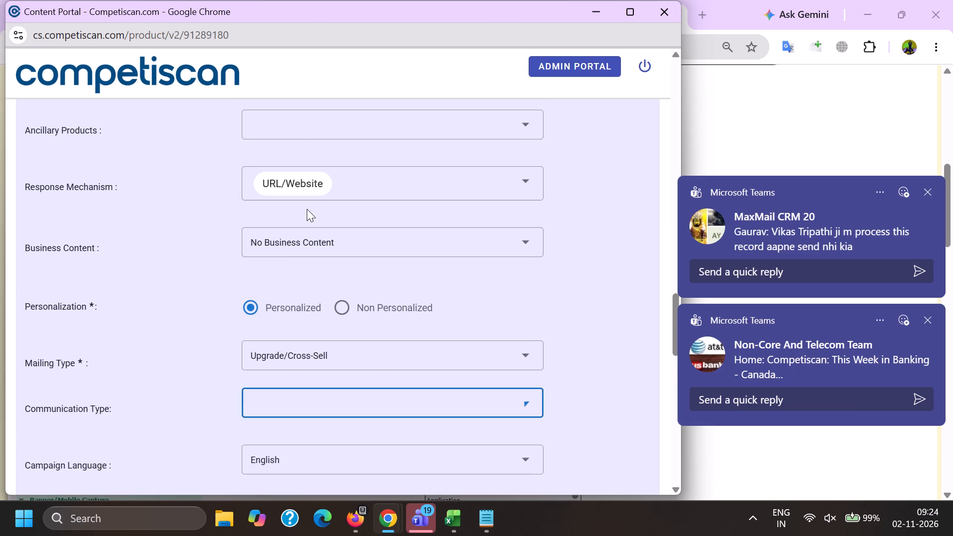
pyautogui.scroll(-6, 319, 333)
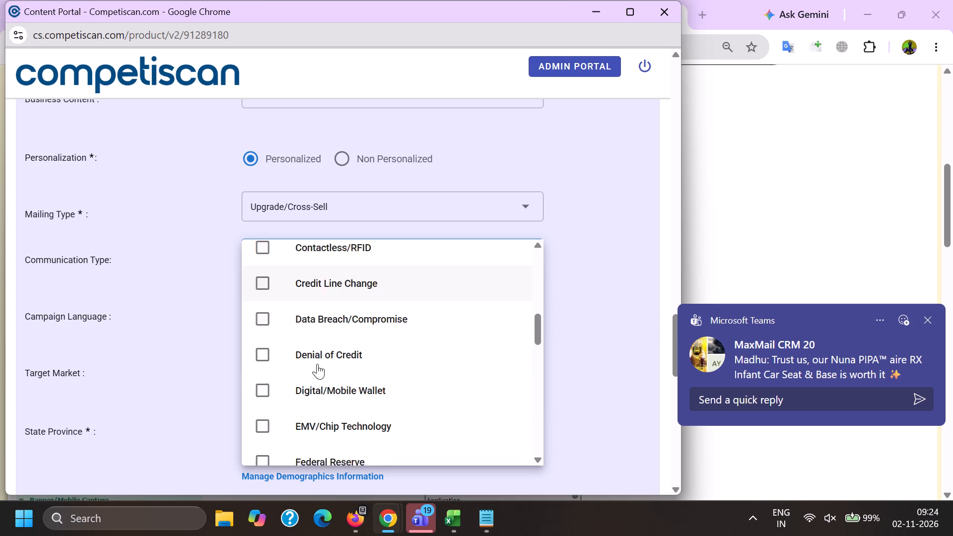
pyautogui.scroll(5, 317, 364)
pyautogui.click(351, 279)
# Copy the matching record's Sign-on Incentive #1 text about up to $1,500 into the same field of product 91289180.
pyautogui.hotkey('alt', 'Tab')
pyautogui.scroll(-2, 630, 310)
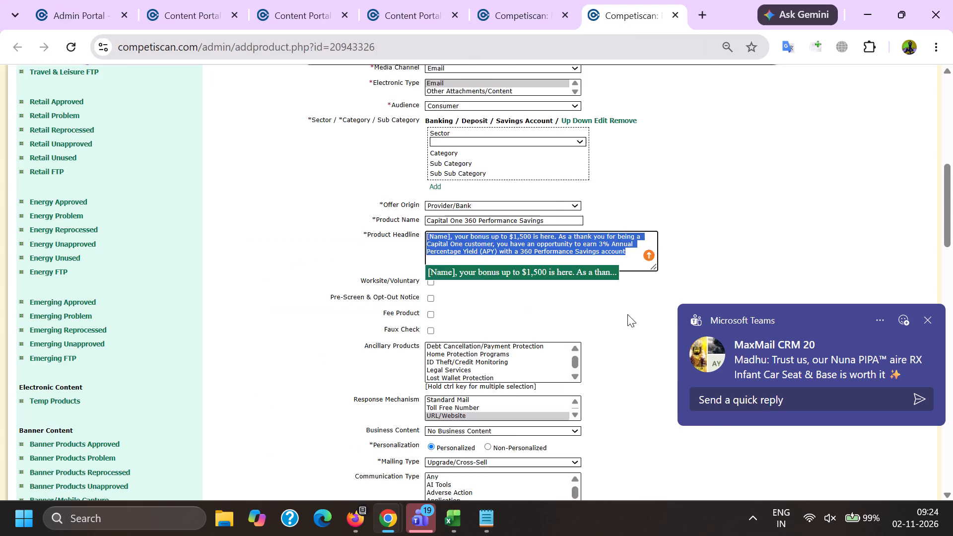
pyautogui.scroll(-2, 627, 314)
pyautogui.moveTo(643, 261); pyautogui.dragTo(276, 180)
pyautogui.hotkey('ctrl', 'c')
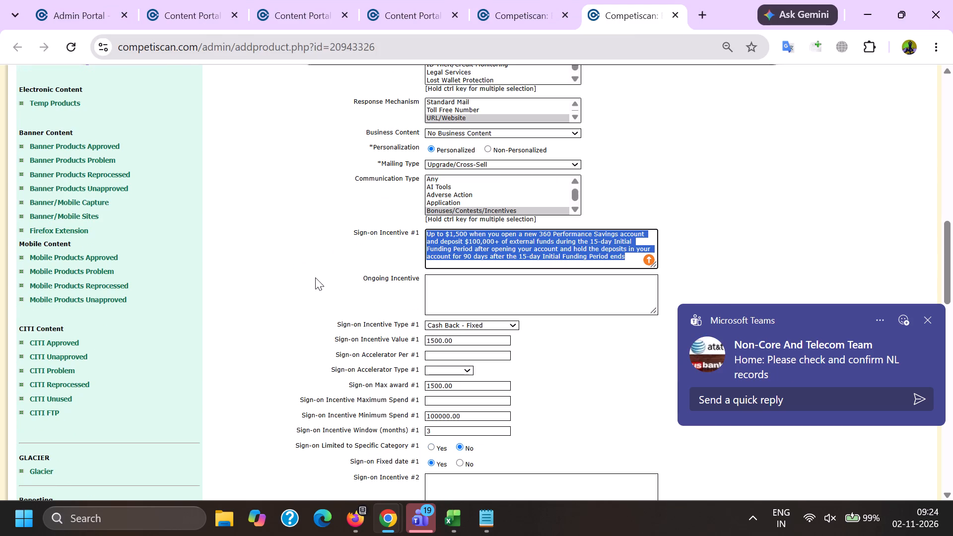
pyautogui.hotkey('alt', 'Tab')
pyautogui.click(191, 333)
pyautogui.click(289, 324)
pyautogui.hotkey('ctrl', 'v')
pyautogui.hotkey('ctrl', 'c')
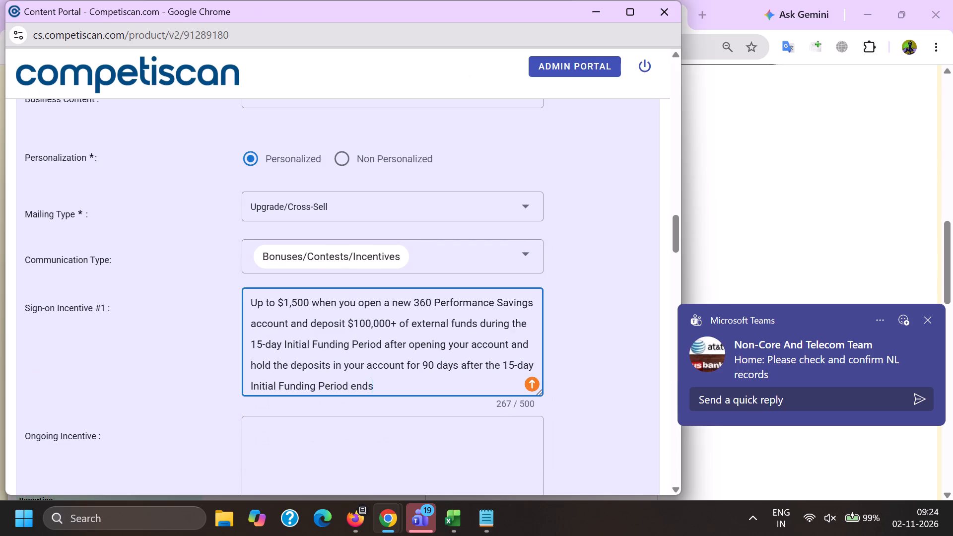
# Set Sign-on Incentive Type #1 to Cash Back - Fixed and its value to 1500.00, taken from the matching record.
pyautogui.scroll(-5, 286, 323)
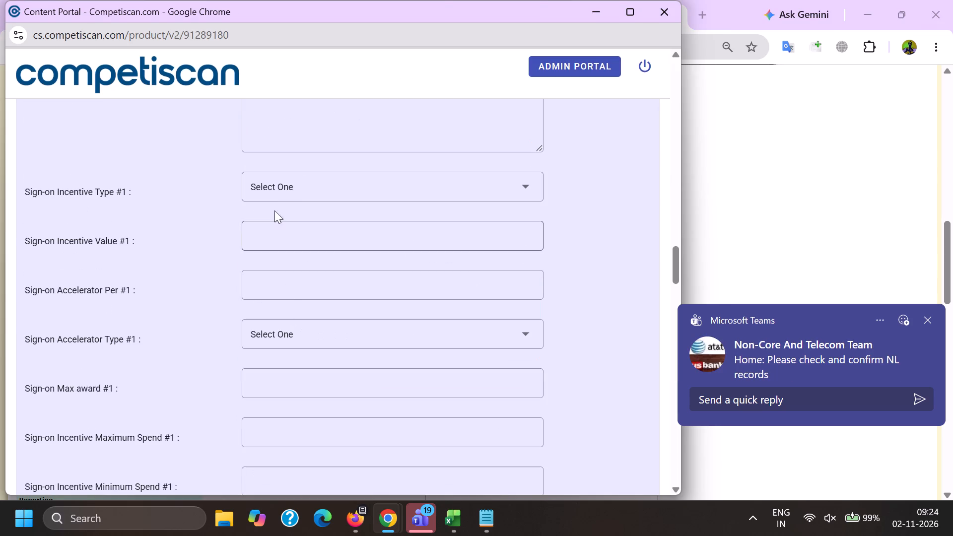
pyautogui.click(269, 183)
pyautogui.hotkey('alt', 'Tab')
pyautogui.scroll(-2, 292, 317)
pyautogui.hotkey('alt', 'Tab')
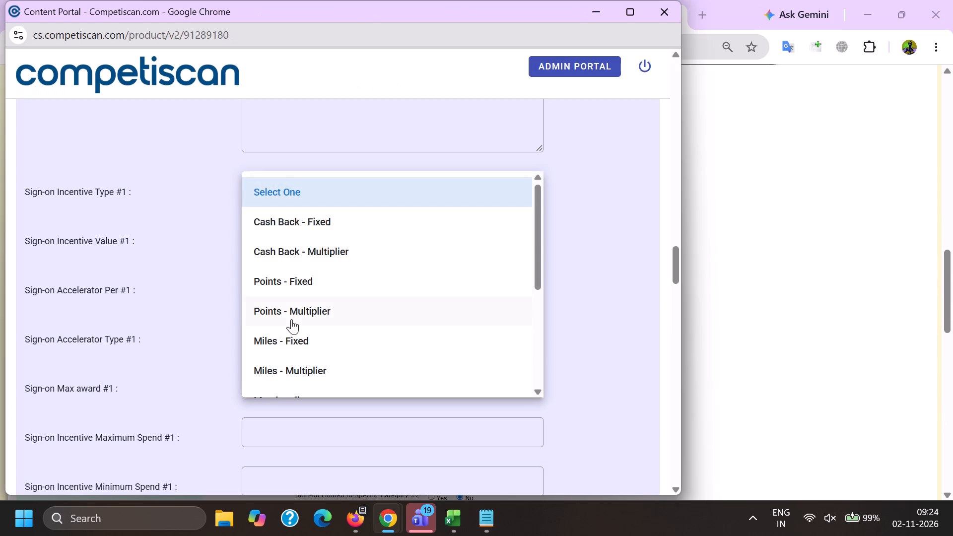
pyautogui.click(294, 221)
pyautogui.click(218, 228)
pyautogui.click(286, 242)
pyautogui.hotkey('alt', 'Tab')
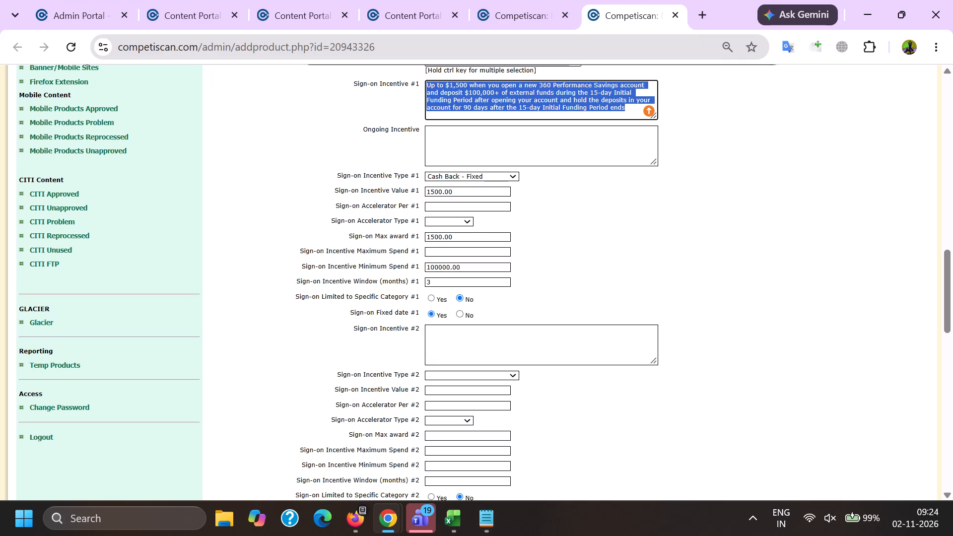
pyautogui.moveTo(455, 192); pyautogui.dragTo(349, 183)
pyautogui.hotkey('ctrl', 'c')
pyautogui.hotkey('alt', 'Tab')
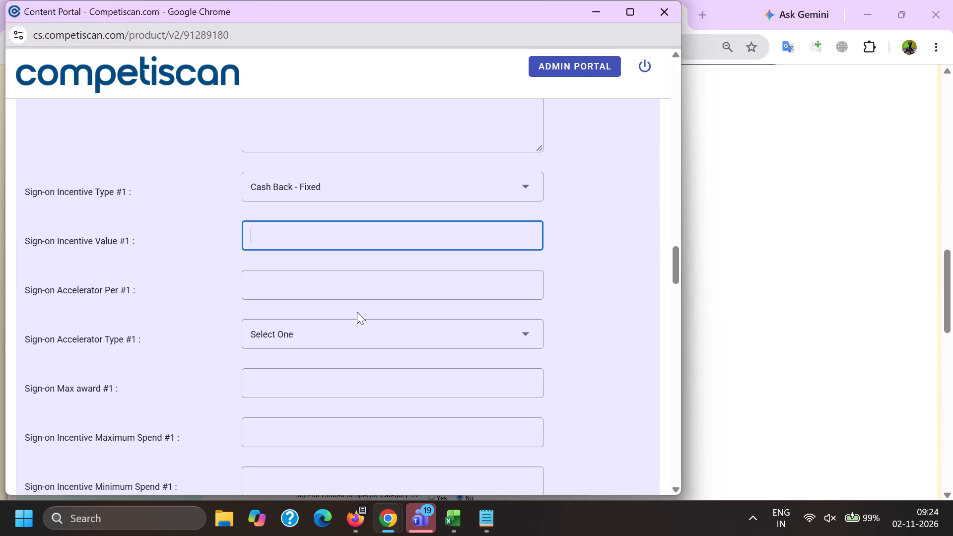
pyautogui.hotkey('ctrl', 'v')
# Copy the matching record's Sign-on Max award #1 of 1500.00 into product 91289180.
pyautogui.click(316, 377)
pyautogui.hotkey('alt', 'Tab')
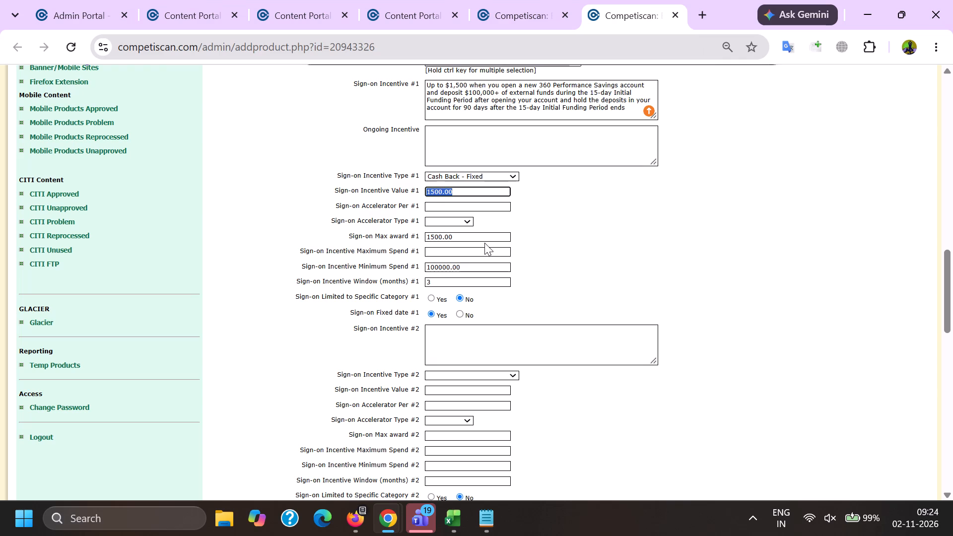
pyautogui.moveTo(471, 231); pyautogui.dragTo(368, 232)
pyautogui.moveTo(463, 239); pyautogui.dragTo(350, 240)
pyautogui.hotkey('ctrl', 'c')
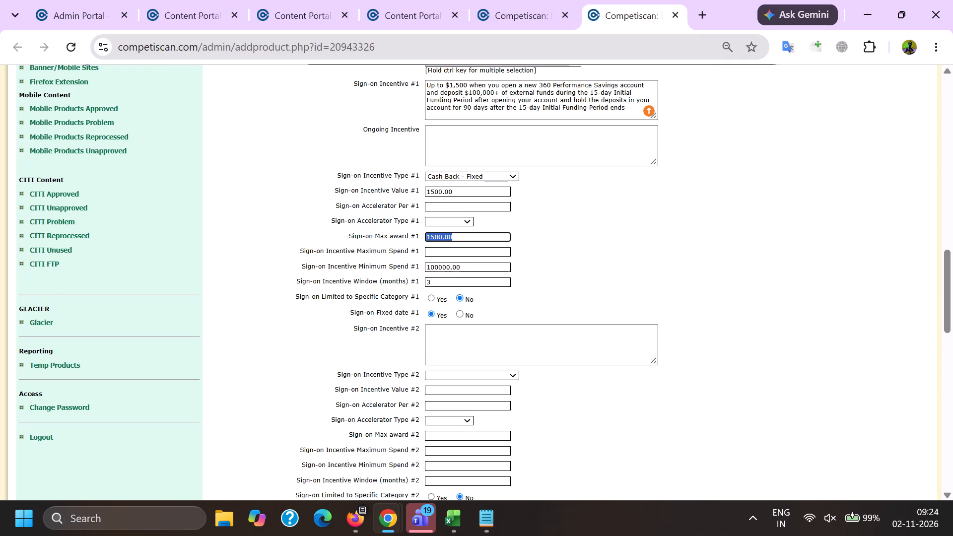
pyautogui.hotkey('alt', 'Tab')
pyautogui.hotkey('ctrl', 'v')
# Copy the matching record's Sign-on Incentive Minimum Spend #1 of 100000.00 into product 91289180.
pyautogui.scroll(-2, 248, 355)
pyautogui.moveTo(283, 350); pyautogui.dragTo(281, 345)
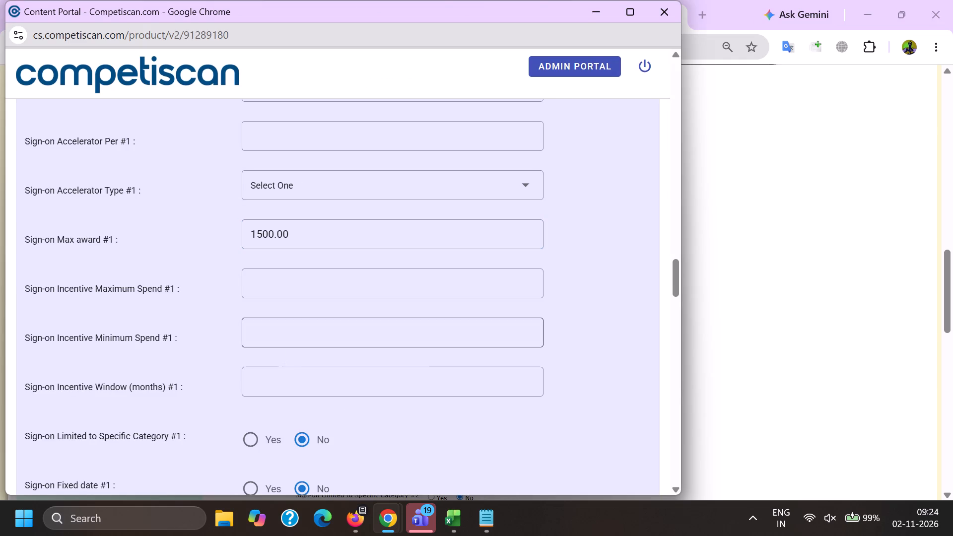
pyautogui.click(277, 338)
pyautogui.click(436, 328)
pyautogui.hotkey('alt', 'Tab')
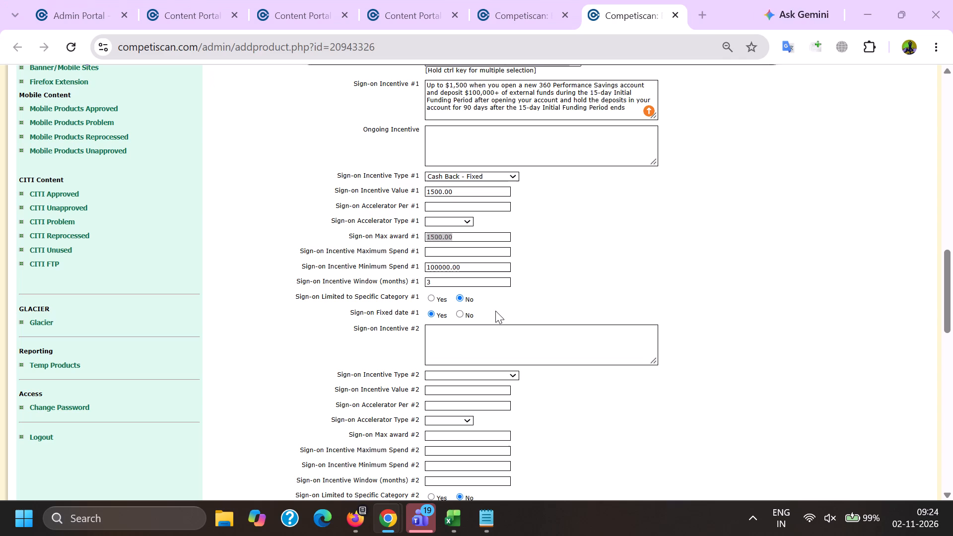
pyautogui.moveTo(482, 270); pyautogui.dragTo(321, 263)
pyautogui.hotkey('ctrl', 'c')
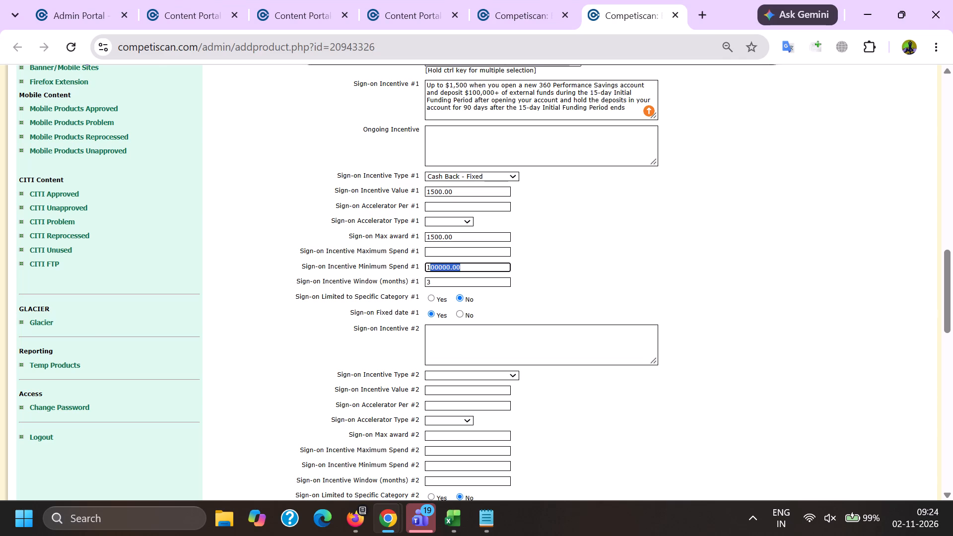
pyautogui.hotkey('alt', 'Tab')
pyautogui.hotkey('ctrl', 'v')
pyautogui.click(296, 372)
pyautogui.click(294, 335)
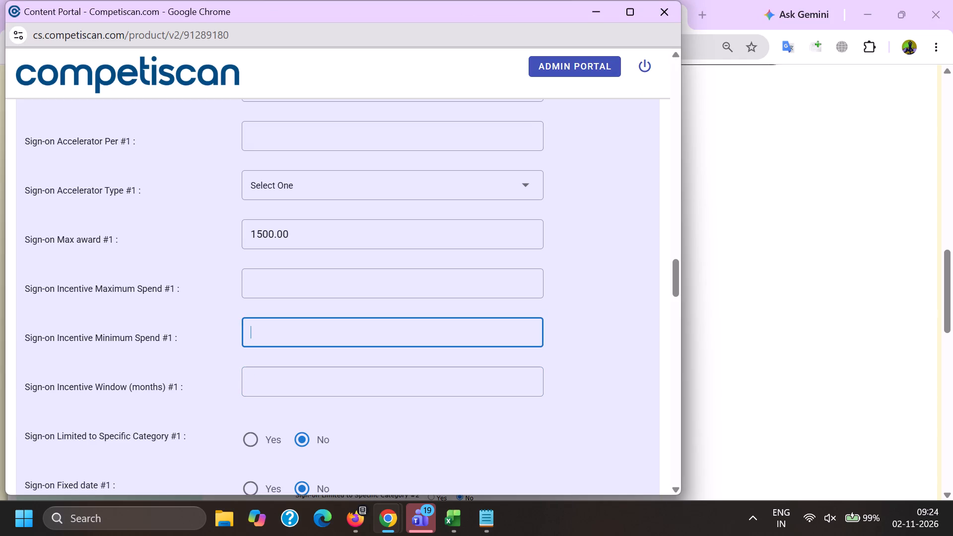
pyautogui.hotkey('ctrl', 'v')
# Set Sign-on Incentive Window #1 to 3 months and Sign-on Fixed date #1 to Yes.
pyautogui.click(291, 371)
pyautogui.press('3')
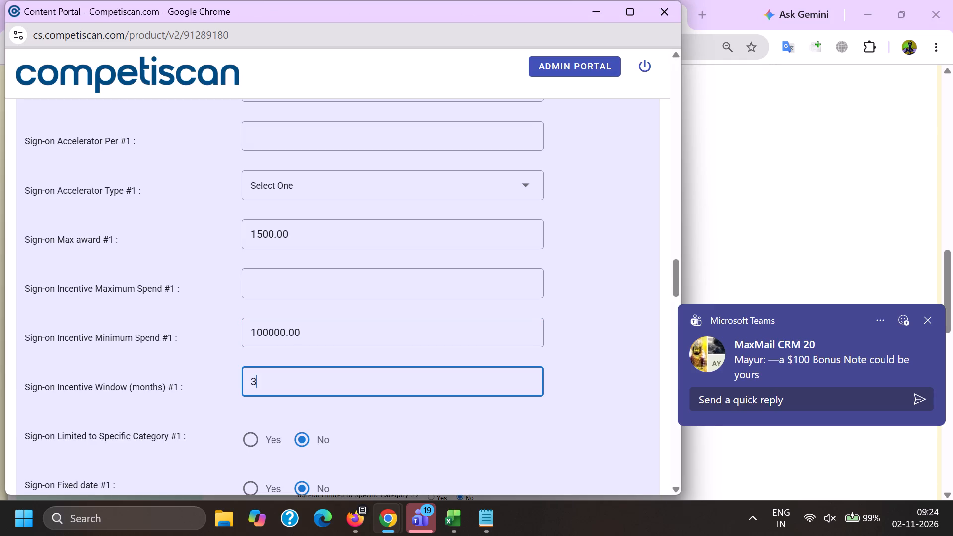
pyautogui.scroll(-3, 297, 339)
pyautogui.click(248, 258)
# Enter 0.00 as the minimum deposit in the general banking details.
pyautogui.scroll(-14, 249, 265)
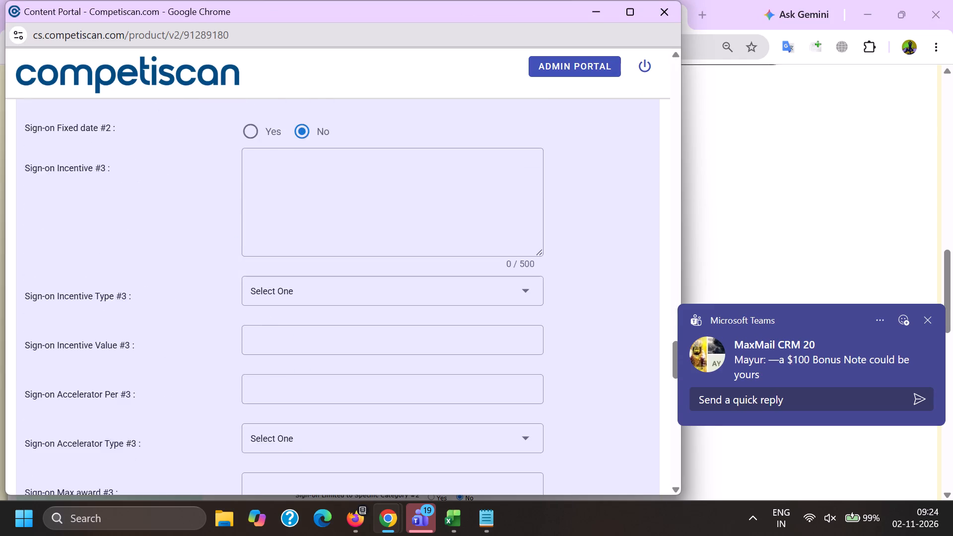
pyautogui.scroll(-6, 267, 315)
pyautogui.click(267, 265)
pyautogui.press('0')
pyautogui.press('.')
pyautogui.press('0')
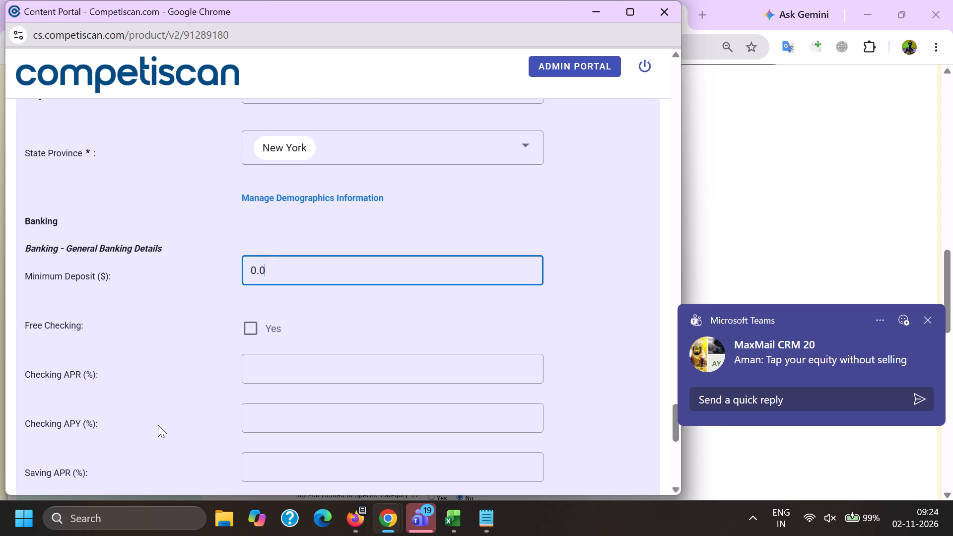
pyautogui.press('0')
# Enter 3.2 as the Saving APY in the general banking details.
pyautogui.press('Tab')
pyautogui.press('Tab')
pyautogui.press('Tab')
pyautogui.press('Tab')
pyautogui.press('Tab')
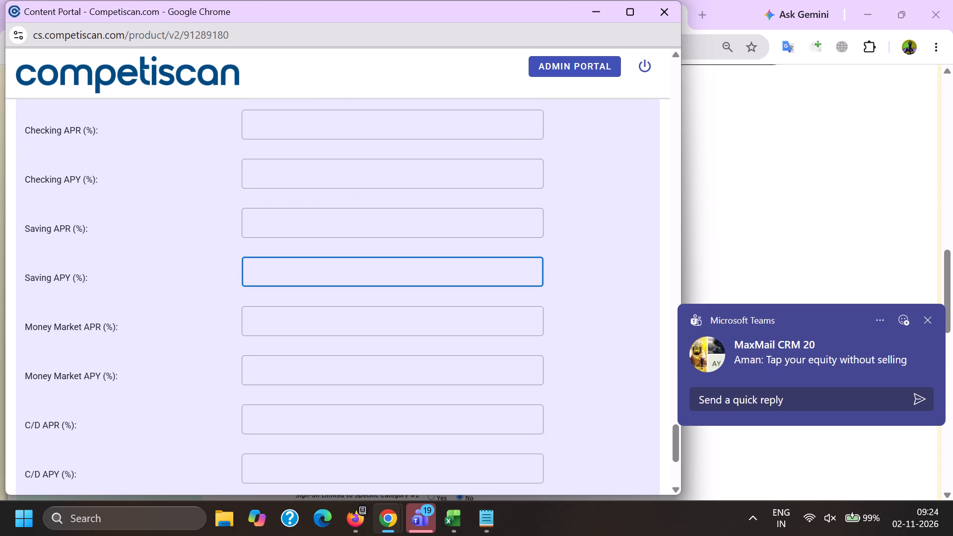
pyautogui.hotkey('alt', 'Tab')
pyautogui.hotkey('alt', 'Tab')
pyautogui.write('3.')
pyautogui.press('2')
pyautogui.scroll(-5, 158, 410)
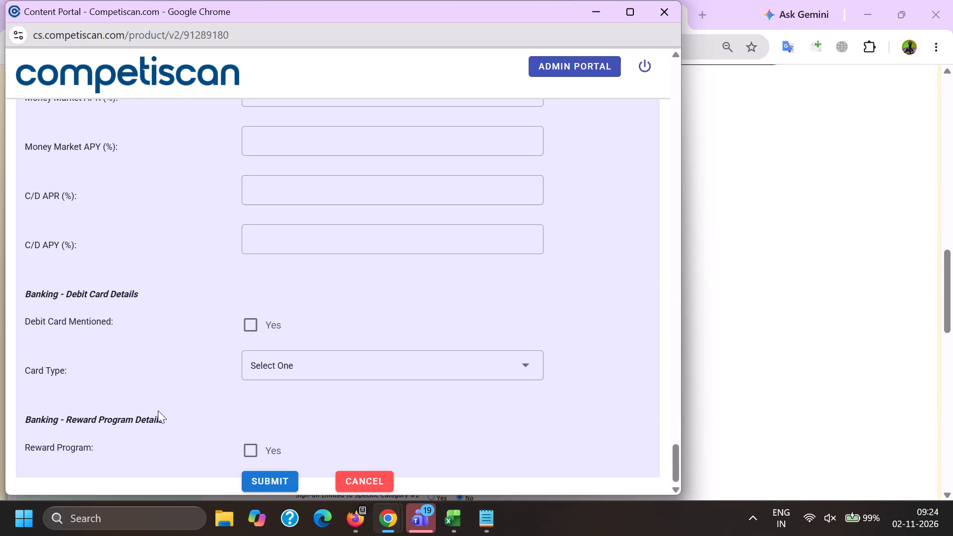
pyautogui.scroll(-5, 156, 412)
# Review the bonus, deposit and APY terms of the Capital One 360 Performance Savings email in the email editor.
pyautogui.hotkey('alt', 'Tab')
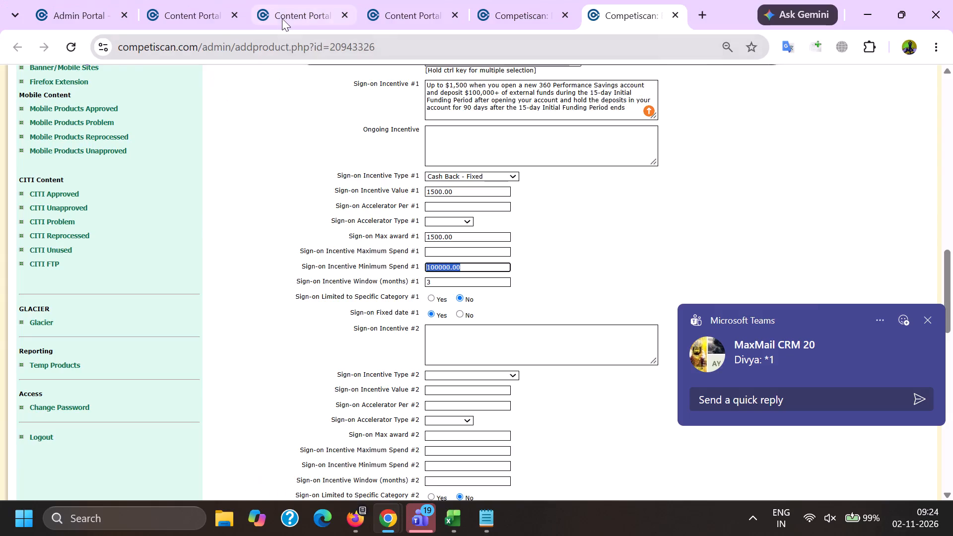
pyautogui.click(282, 4)
pyautogui.scroll(-2, 331, 212)
pyautogui.click(437, 0)
pyautogui.scroll(-3, 363, 290)
pyautogui.scroll(7, 351, 305)
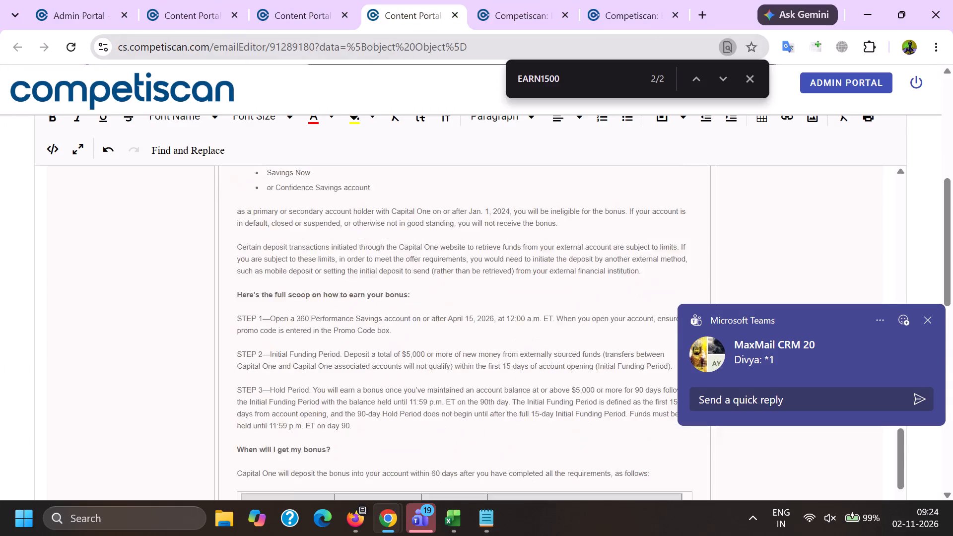
pyautogui.scroll(15, 341, 274)
pyautogui.scroll(-4, 336, 317)
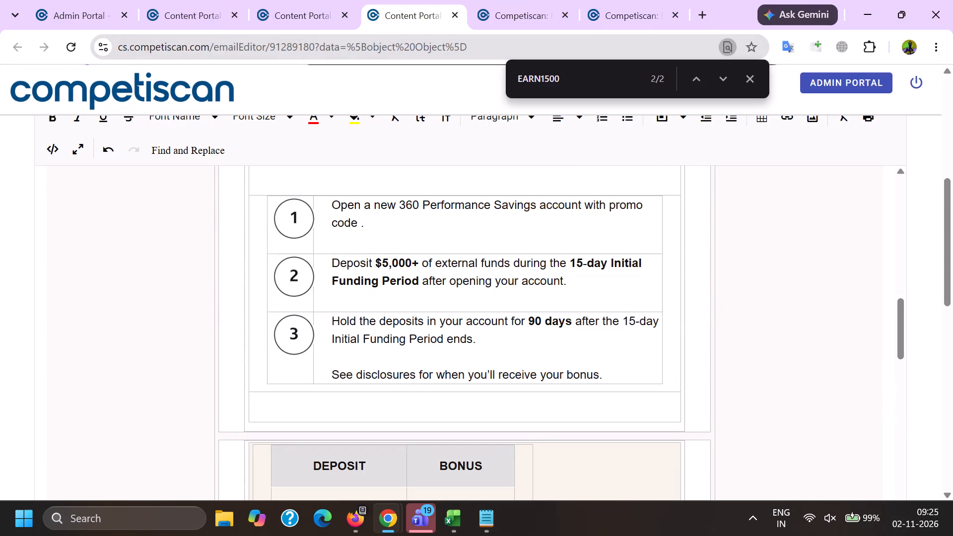
pyautogui.scroll(4, 335, 320)
# Return to product record 91289180 and submit it.
pyautogui.hotkey('alt', 'Tab')
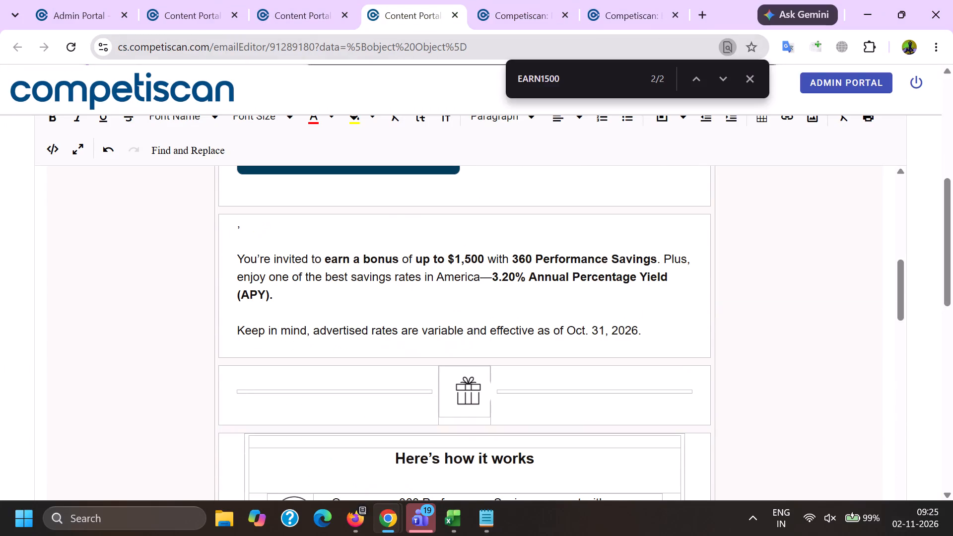
pyautogui.click(262, 473)
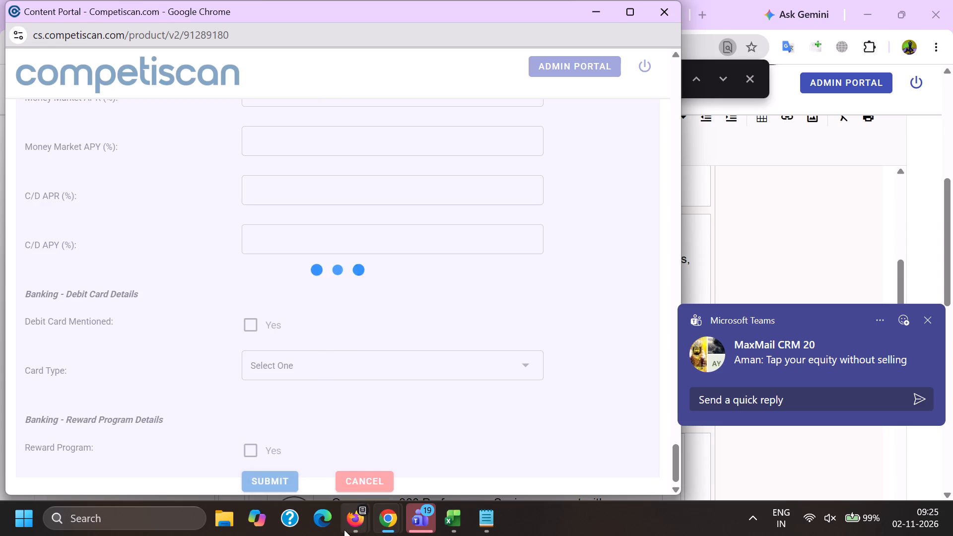
# In Firefox, look through the current page of "Capital one" panelist emails for unprocessed financial offers and go to results page 5.
pyautogui.click(344, 529)
pyautogui.click(136, 447)
pyautogui.scroll(-2, 156, 359)
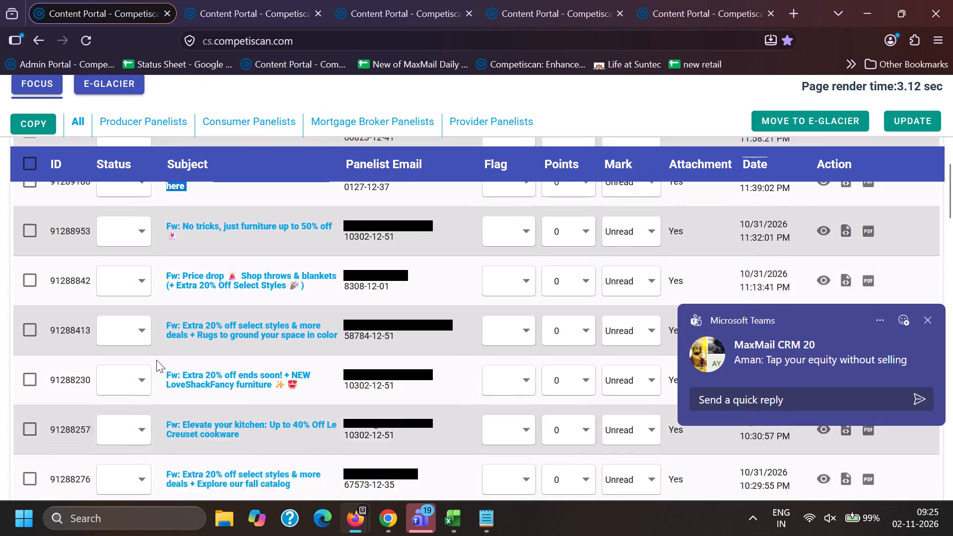
pyautogui.scroll(-4, 161, 354)
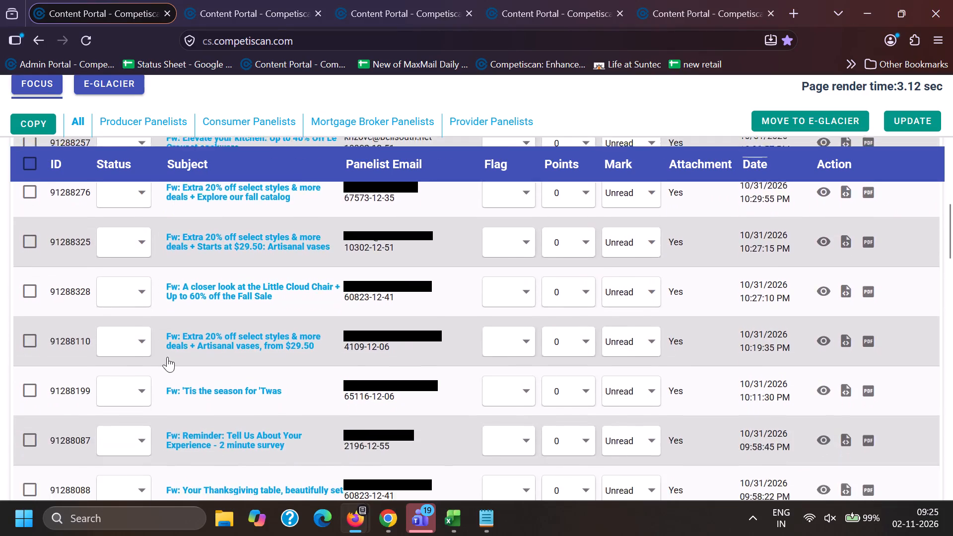
pyautogui.scroll(-3, 181, 390)
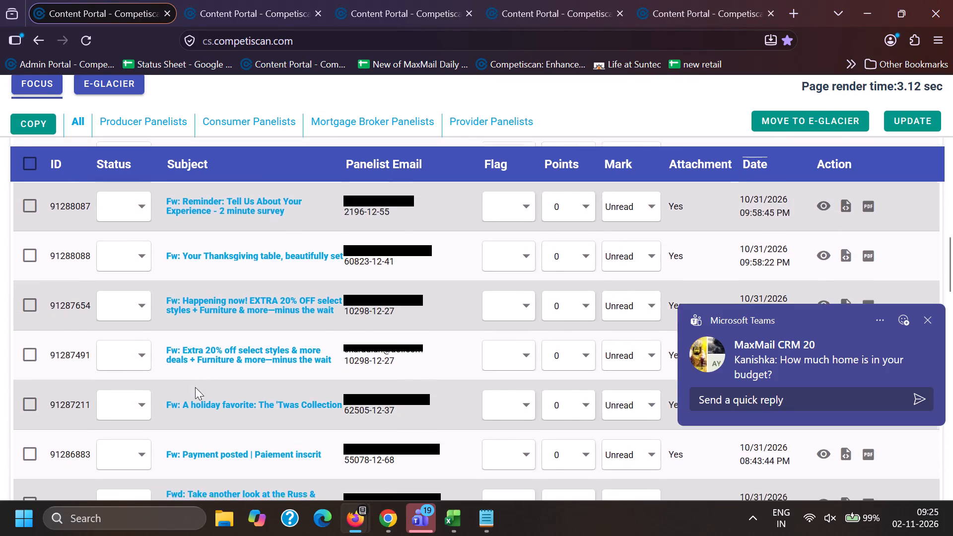
pyautogui.scroll(-4, 186, 390)
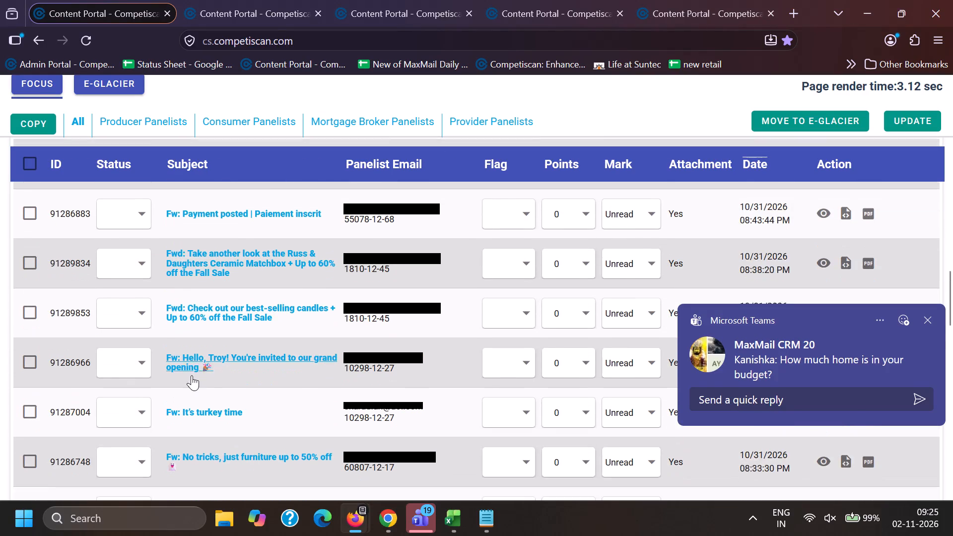
pyautogui.scroll(-3, 202, 376)
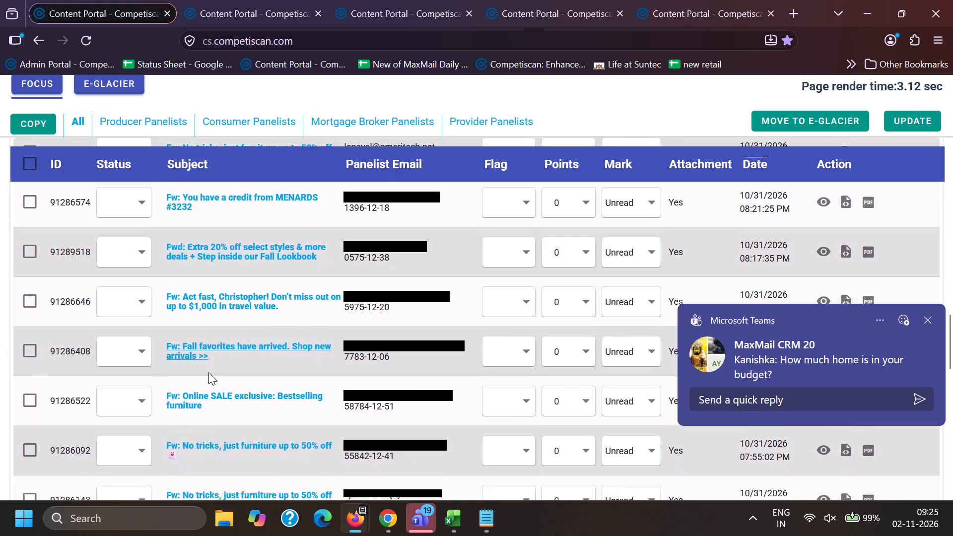
pyautogui.scroll(-3, 213, 371)
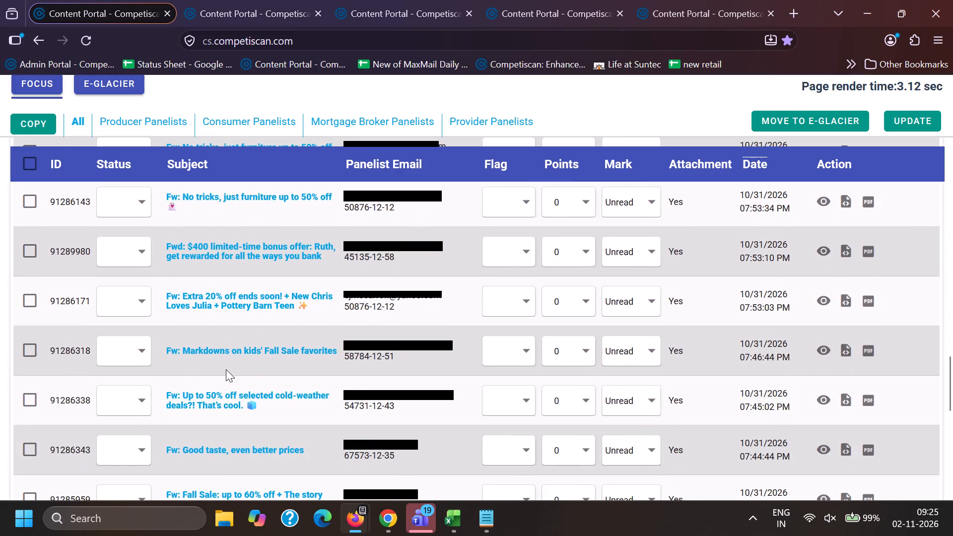
pyautogui.scroll(-4, 227, 374)
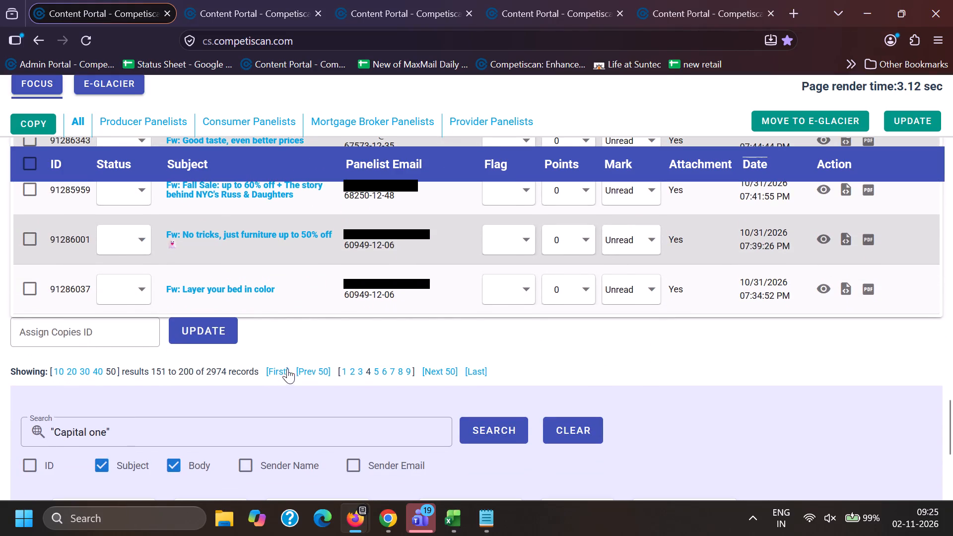
pyautogui.click(376, 370)
# Copy "Your Borrowing Power is higher than average." from email 91289022's subject and search for it as a quoted phrase in Chrome's Content Portal.
pyautogui.click(430, 2)
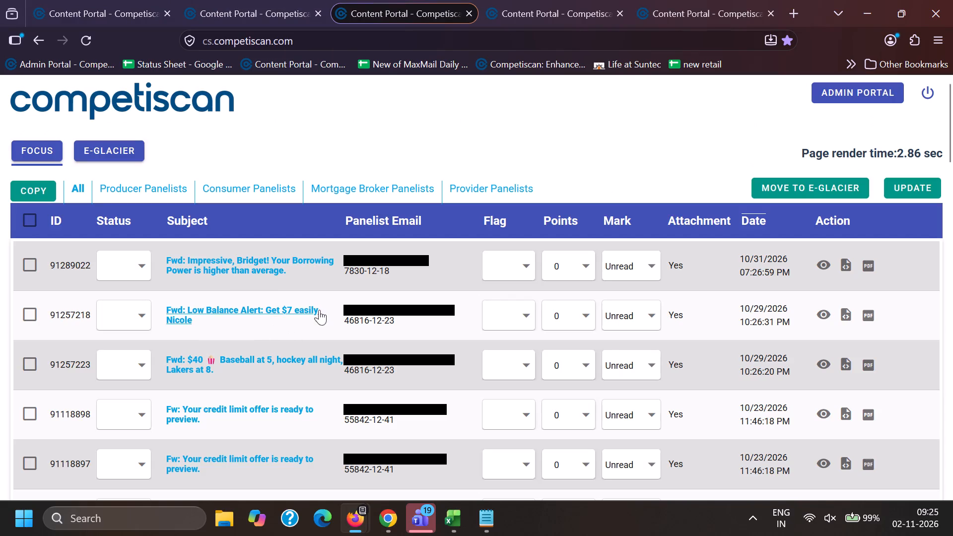
pyautogui.moveTo(269, 253); pyautogui.dragTo(300, 277)
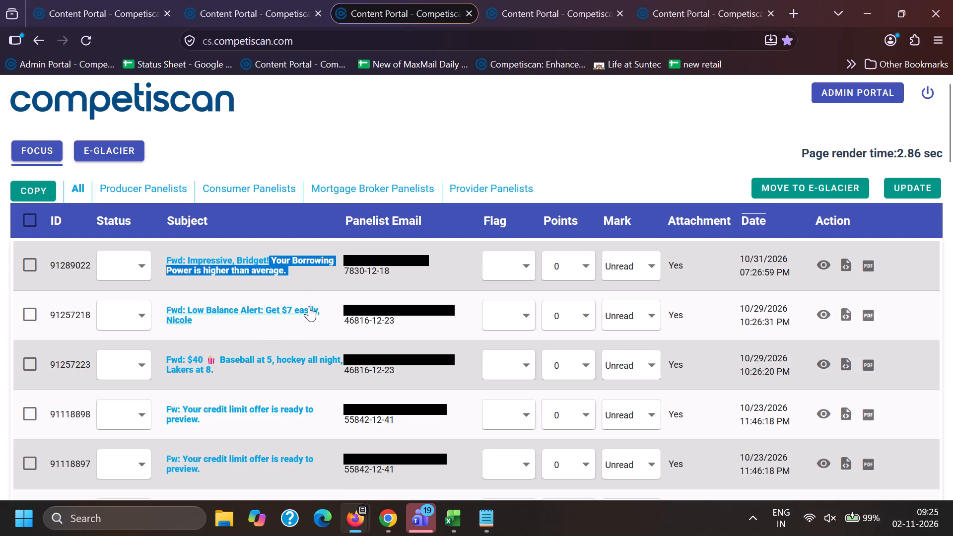
pyautogui.hotkey('ctrl', 'c')
pyautogui.hotkey('ctrl', 'c')
pyautogui.click(392, 528)
pyautogui.click(319, 460)
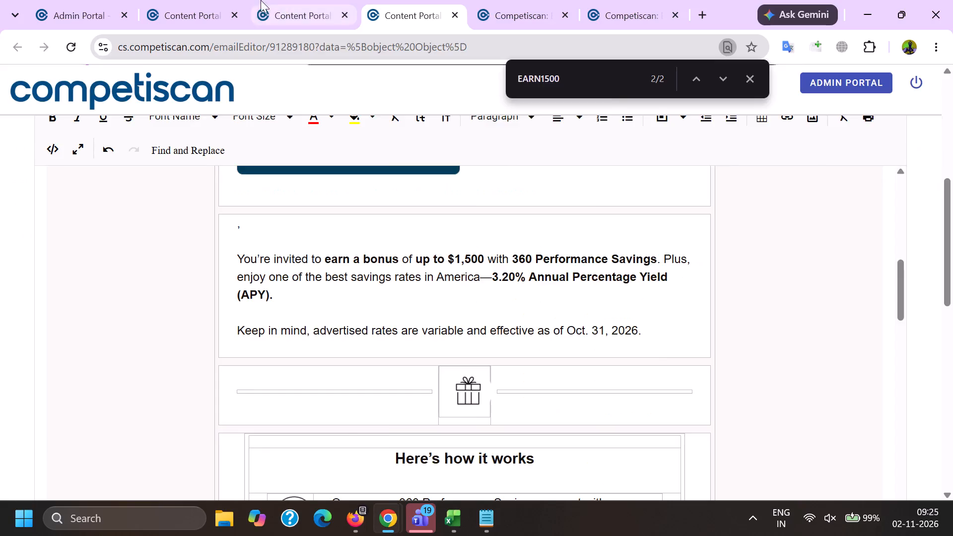
pyautogui.click(258, 0)
pyautogui.scroll(-20, 182, 311)
pyautogui.scroll(-4, 182, 311)
pyautogui.scroll(-4, 245, 453)
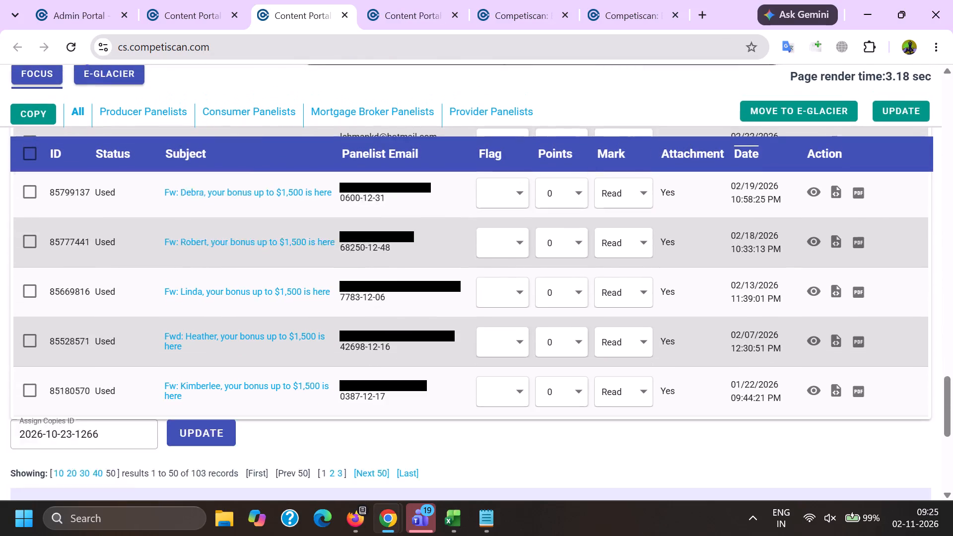
pyautogui.moveTo(279, 426); pyautogui.dragTo(0, 363)
pyautogui.press('BackSpace')
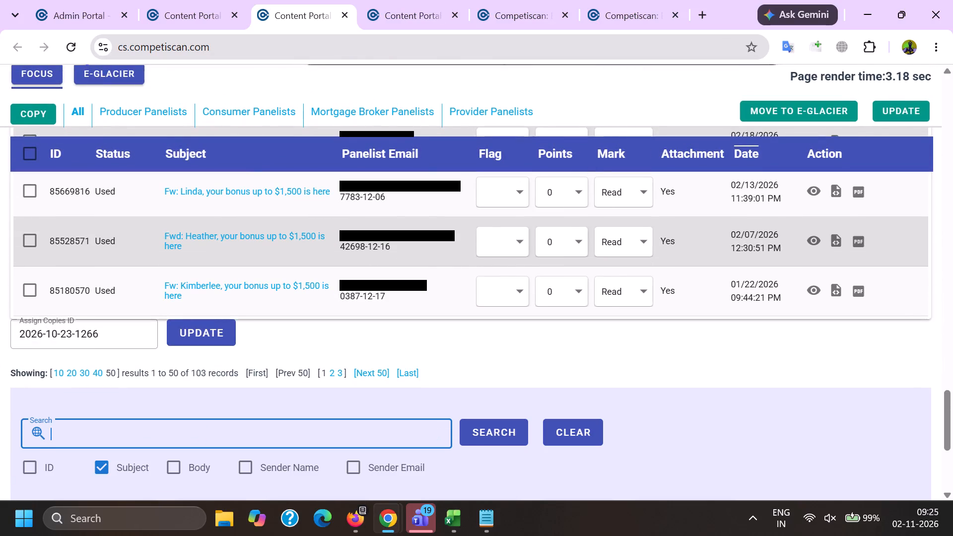
pyautogui.hotkey('shift', '"')
pyautogui.hotkey('ctrl', 'v')
pyautogui.hotkey('shift', '"')
pyautogui.press('Return')
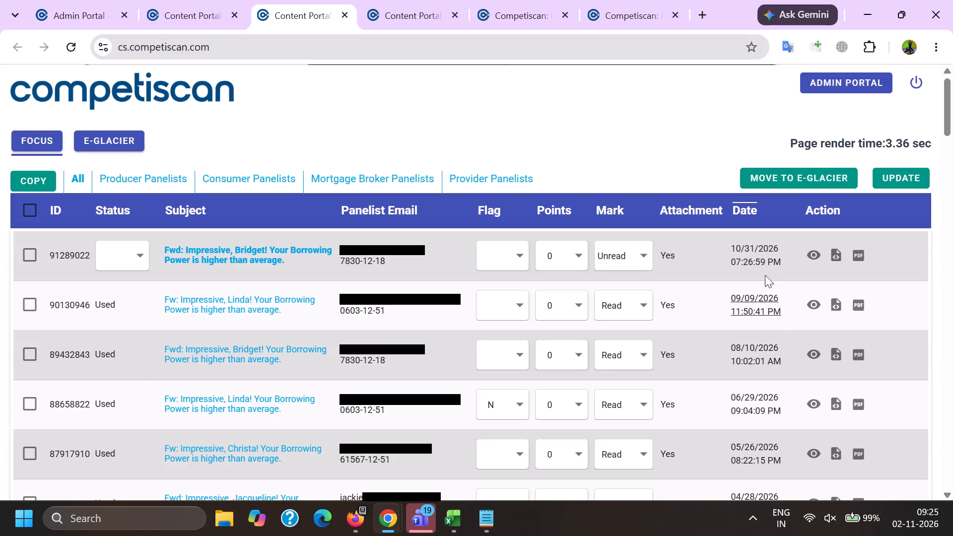
# Open Credit Karma email 91289022, examine its content and select the subject text in the forwarded header.
pyautogui.click(817, 253)
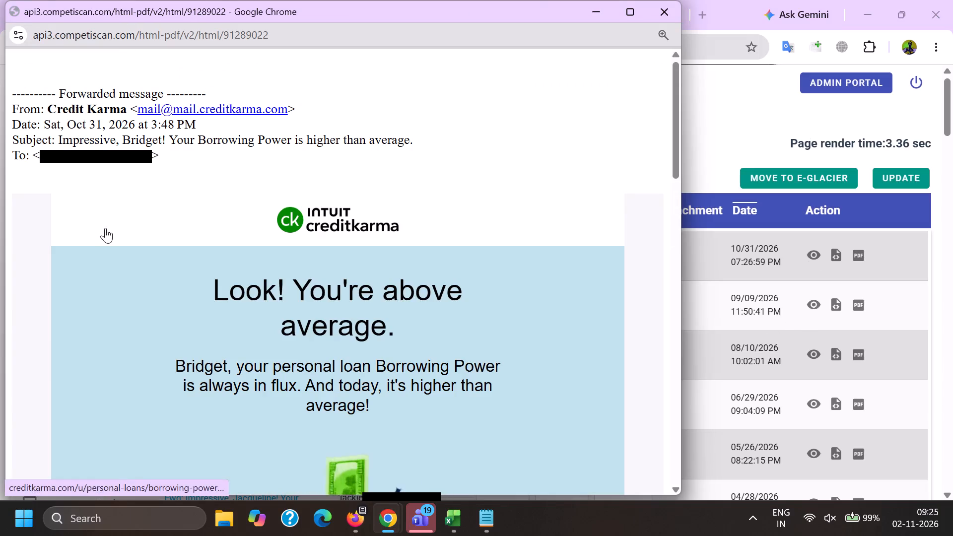
pyautogui.scroll(-10, 105, 229)
pyautogui.scroll(6, 106, 256)
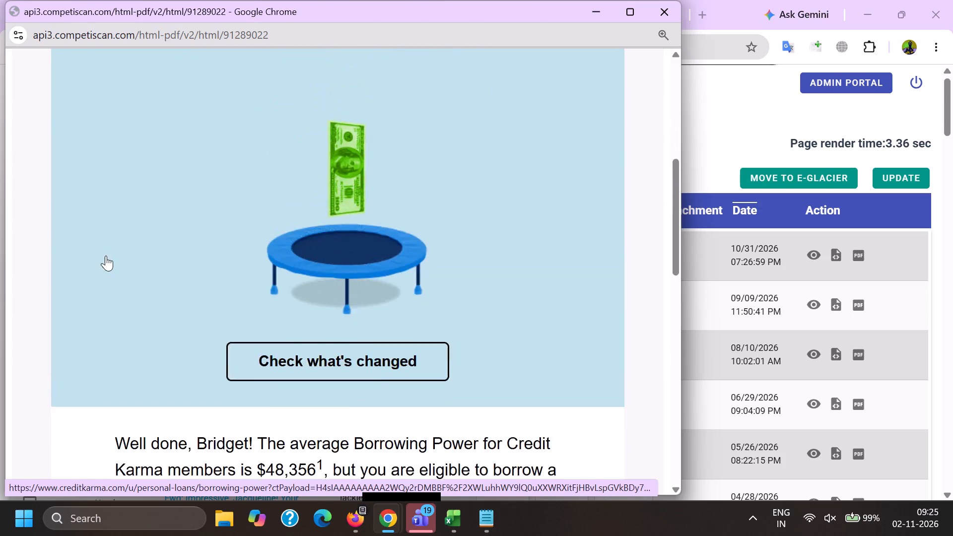
pyautogui.scroll(6, 106, 256)
pyautogui.moveTo(58, 138); pyautogui.dragTo(324, 146)
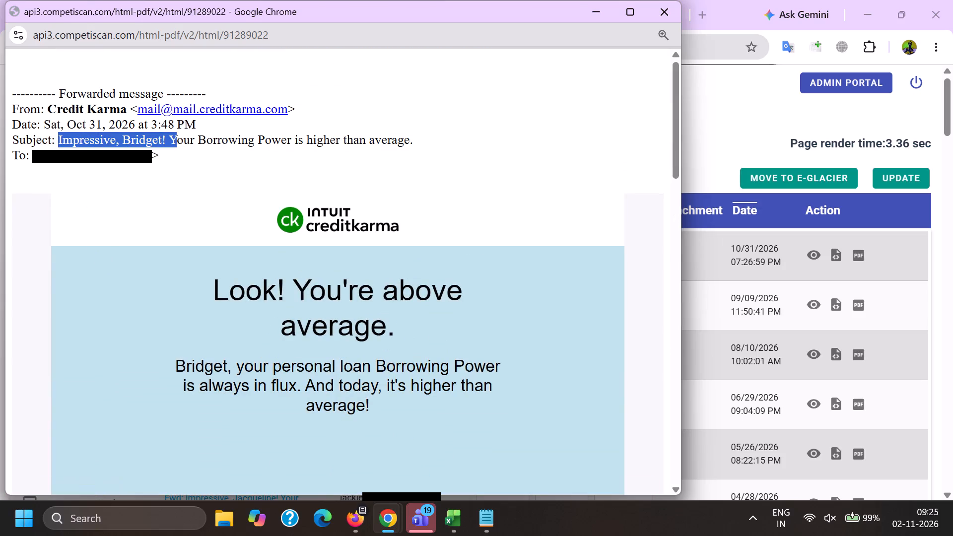
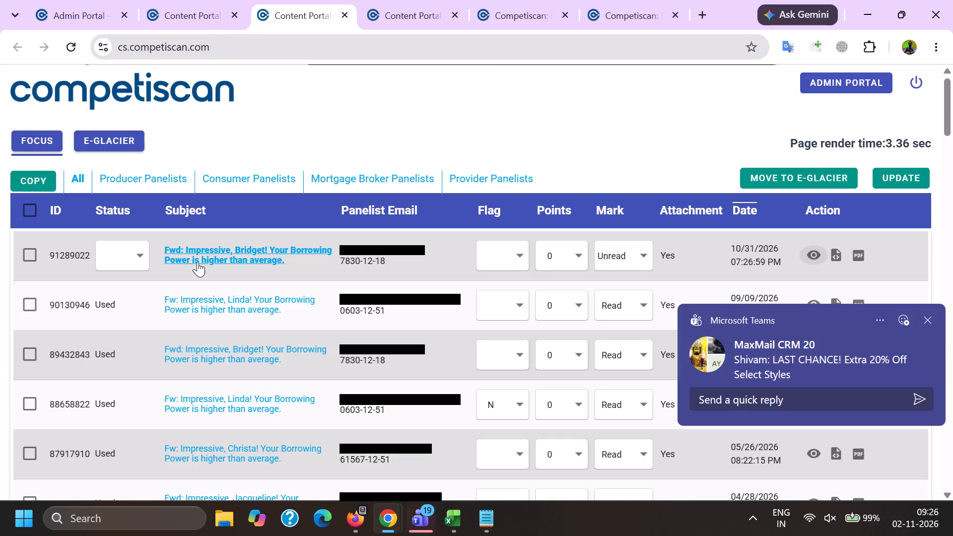
pyautogui.click(367, 0)
pyautogui.doubleClick(309, 49)
pyautogui.hotkey('ctrl', 'c')
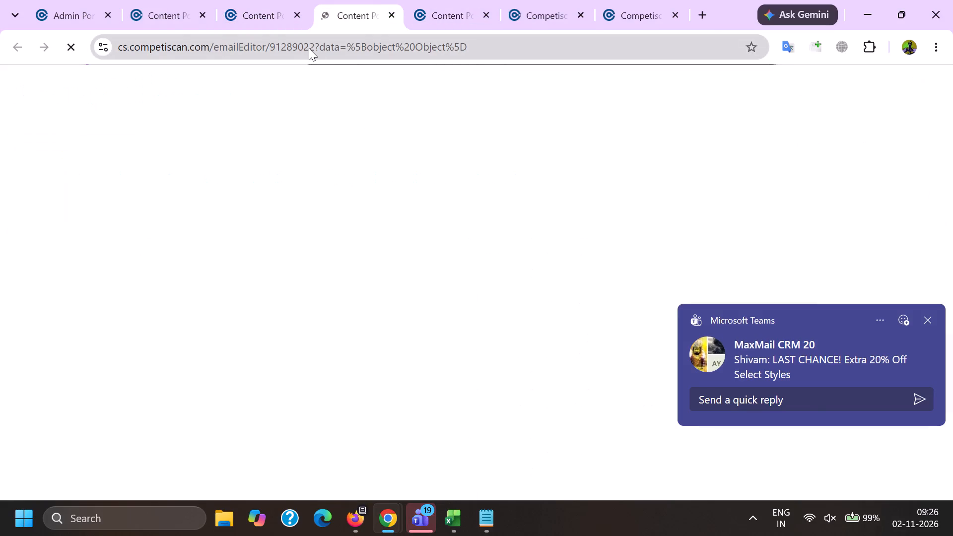
pyautogui.hotkey('ctrl', 'c')
pyautogui.click(453, 535)
pyautogui.click(613, 458)
pyautogui.click(65, 320)
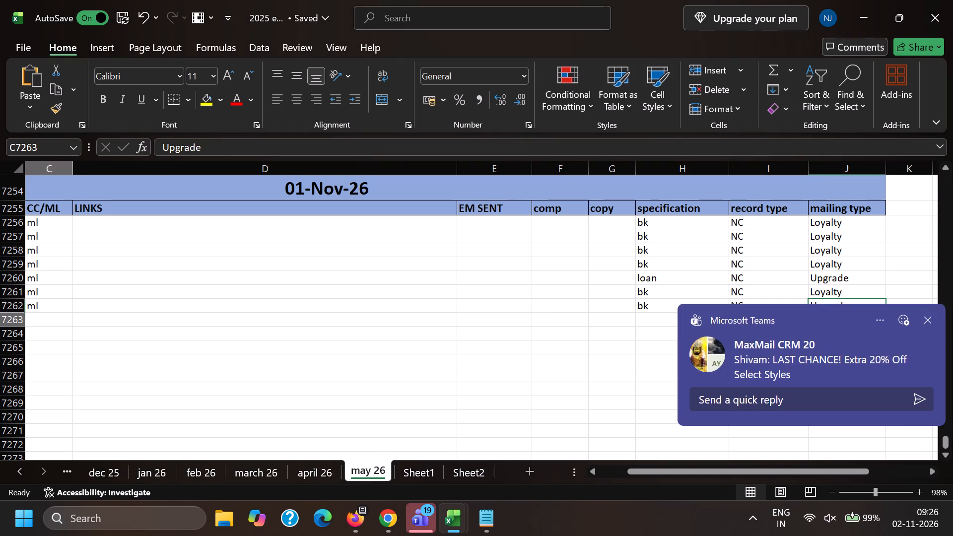
pyautogui.press('Left')
pyautogui.hotkey('ctrl', 'v')
pyautogui.press('Right')
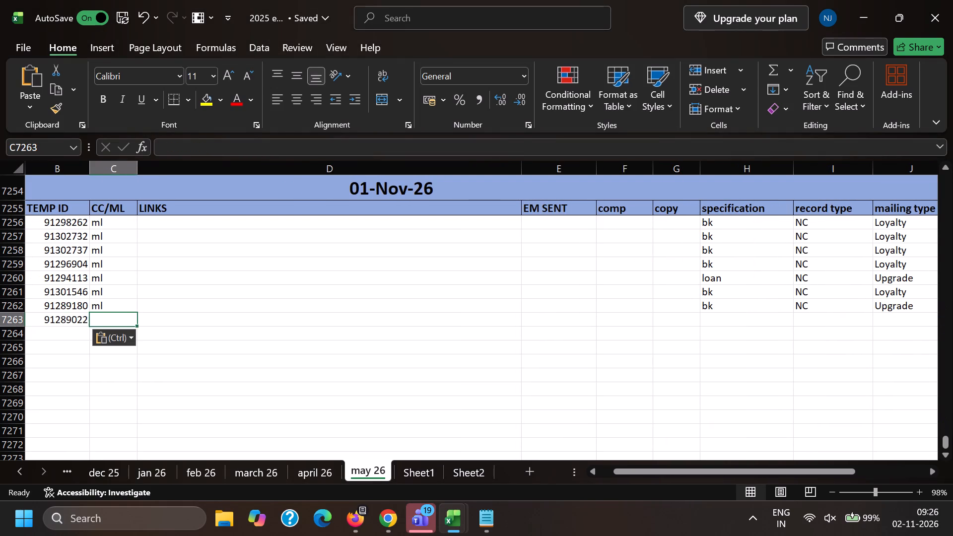
# Fill the 91289022 row with CC/ML "ml", specification "bk" and record type "Platform".
pyautogui.press('m')
pyautogui.press('l')
pyautogui.press('Right')
pyautogui.press('Right')
pyautogui.press('Right')
pyautogui.press('Right')
pyautogui.press('Right')
pyautogui.press('b')
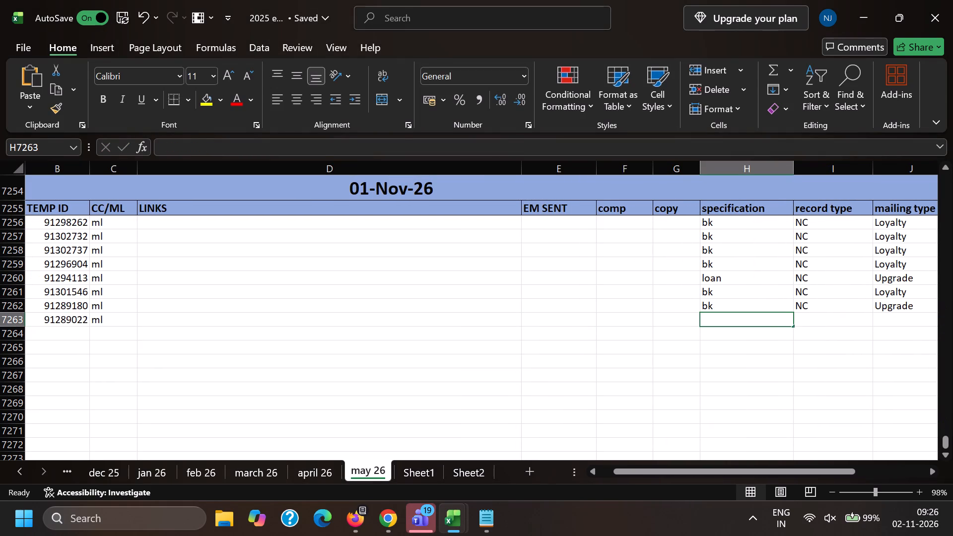
pyautogui.press('Right')
pyautogui.press('a')
pyautogui.press('t')
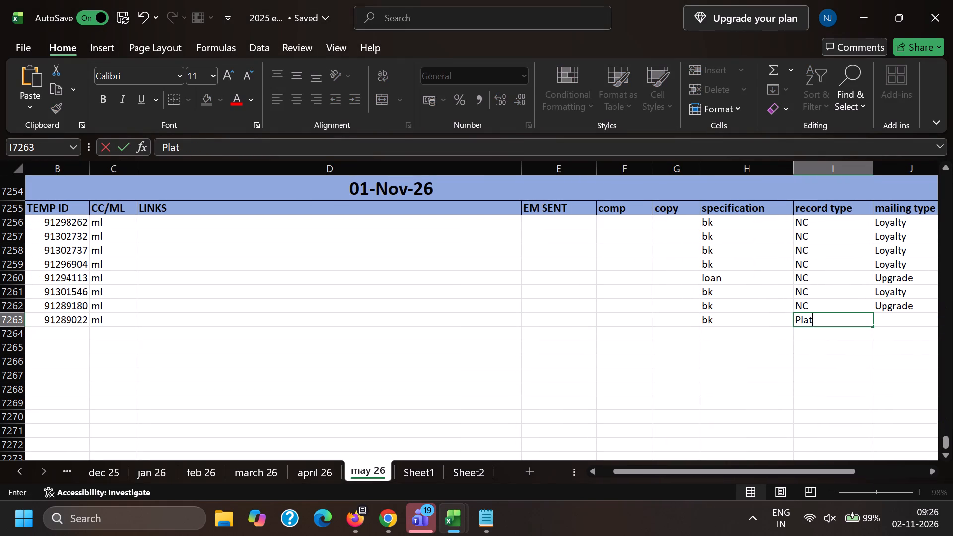
pyautogui.press('f')
pyautogui.press('o')
pyautogui.press('r')
pyautogui.press('m')
pyautogui.press('Right')
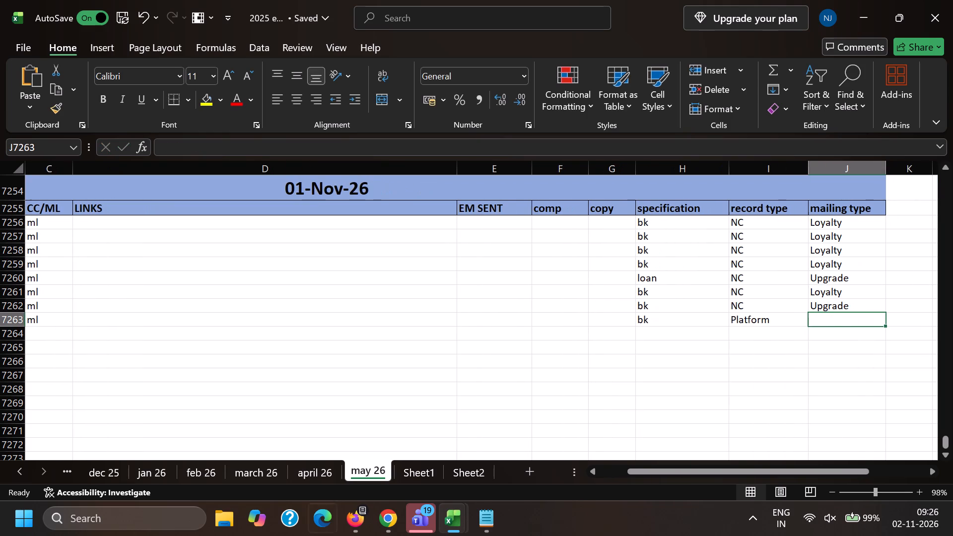
# Copy "Acquisition" from an earlier platform row into the mailing type cell of the 91289022 row.
pyautogui.scroll(4, 702, 322)
pyautogui.click(826, 249)
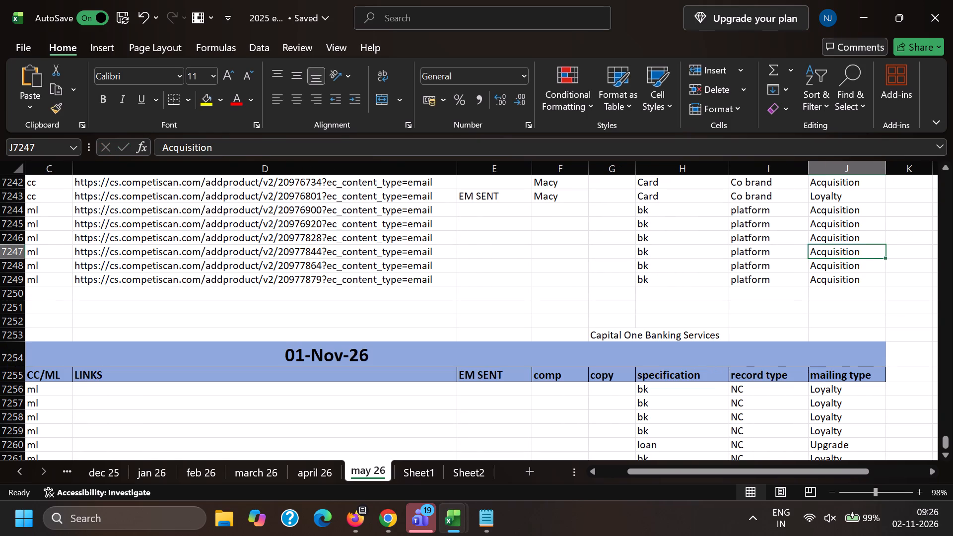
pyautogui.hotkey('ctrl', 'c')
pyautogui.scroll(-3, 817, 304)
pyautogui.click(833, 358)
pyautogui.hotkey('ctrl', 'v')
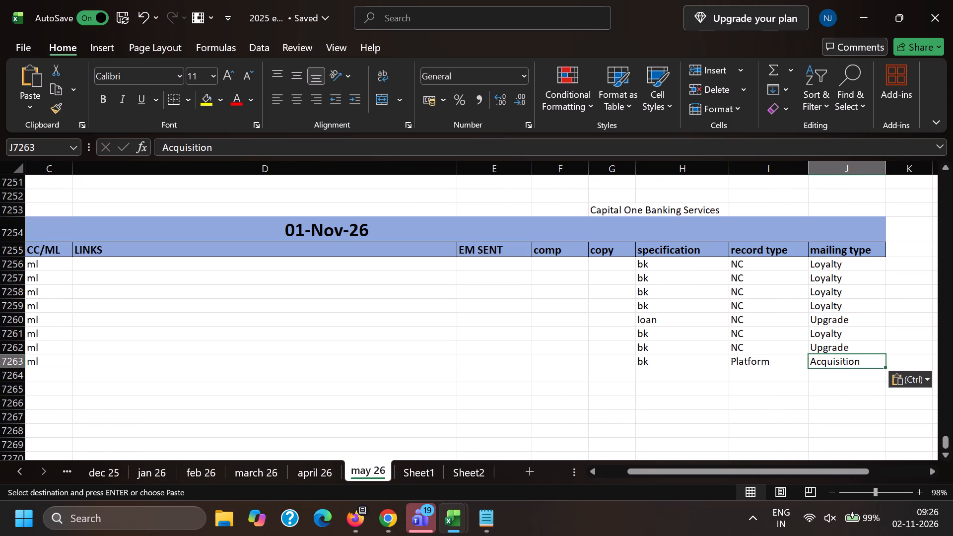
pyautogui.click(675, 411)
# In Chrome, strip email 91289022's forwarded header of the forwarding line, sender address, recipient line and the panelist's first name in the subject.
pyautogui.hotkey('alt', 'Tab')
pyautogui.scroll(-2, 110, 266)
pyautogui.moveTo(213, 238); pyautogui.dragTo(209, 235)
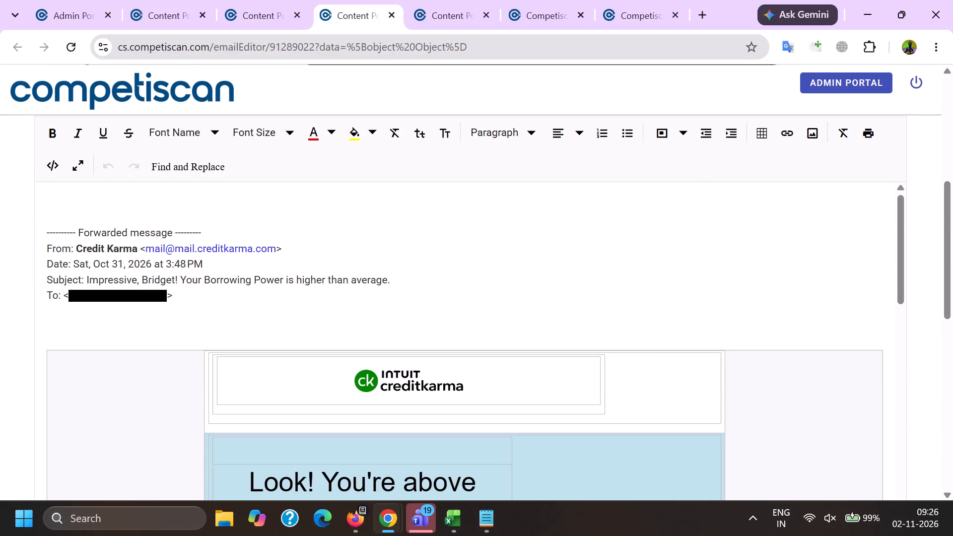
pyautogui.moveTo(209, 235); pyautogui.dragTo(1, 181)
pyautogui.press('BackSpace')
pyautogui.moveTo(139, 221); pyautogui.dragTo(306, 205)
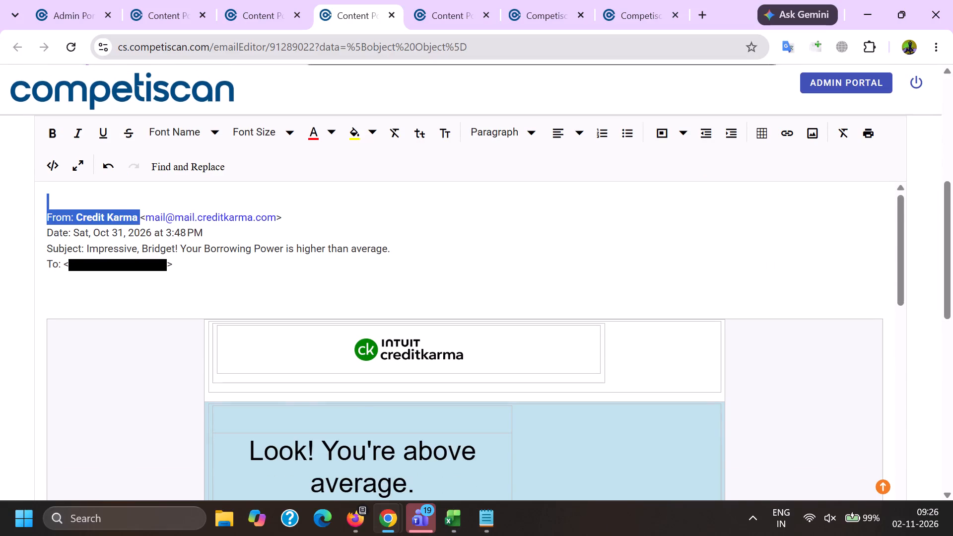
pyautogui.moveTo(306, 205); pyautogui.dragTo(322, 218)
pyautogui.press('BackSpace')
pyautogui.moveTo(260, 262); pyautogui.dragTo(6, 260)
pyautogui.press('BackSpace')
pyautogui.doubleClick(158, 245)
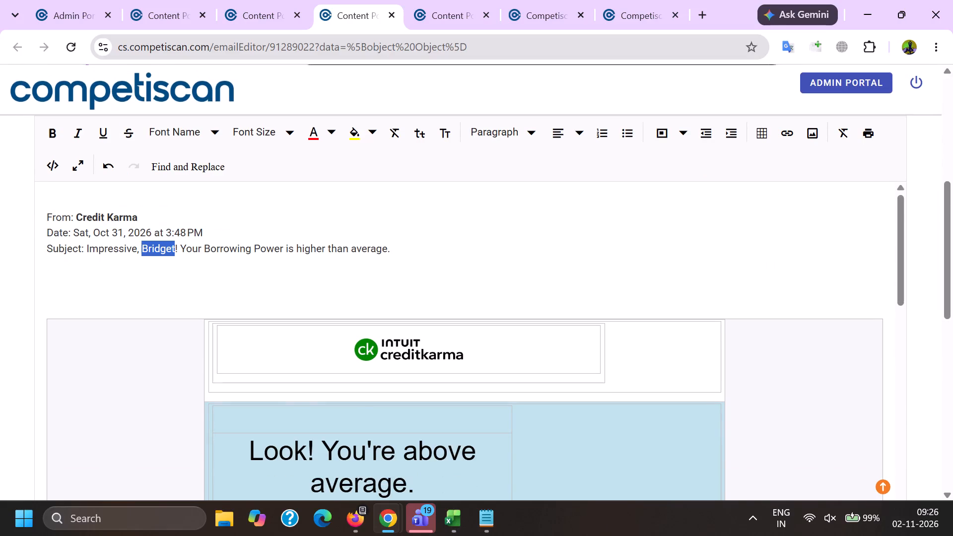
pyautogui.hotkey('ctrl', 'c')
pyautogui.press('BackSpace')
# Find the panelist's first name throughout the email and delete it from the hero text and the "Well done" greeting.
pyautogui.hotkey('ctrl', 'f')
pyautogui.hotkey('ctrl', 'v')
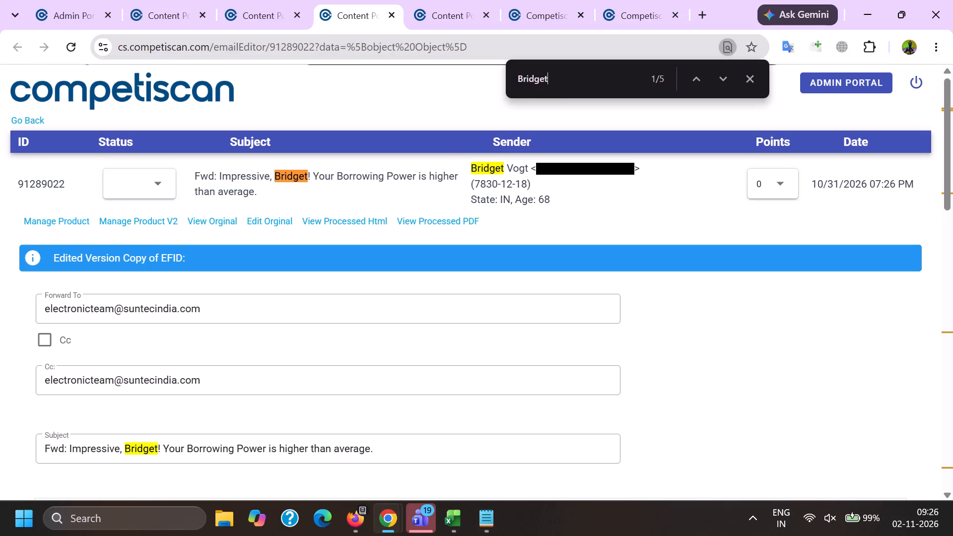
pyautogui.press('Return')
pyautogui.press('Return')
pyautogui.press('Return')
pyautogui.press('Return')
pyautogui.press('Return')
pyautogui.press('Return')
pyautogui.press('Return')
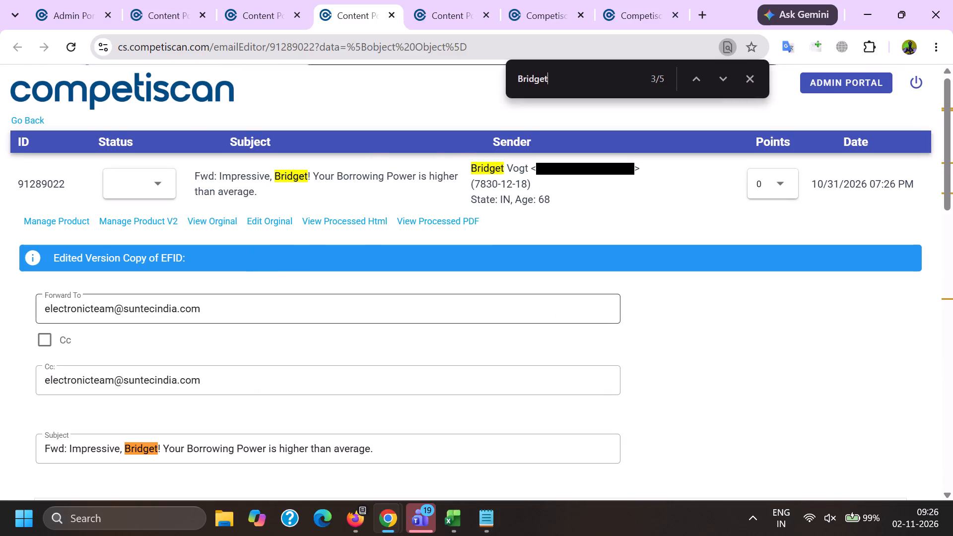
pyautogui.press('Return')
pyautogui.doubleClick(259, 218)
pyautogui.press('BackSpace')
pyautogui.scroll(-10, 306, 252)
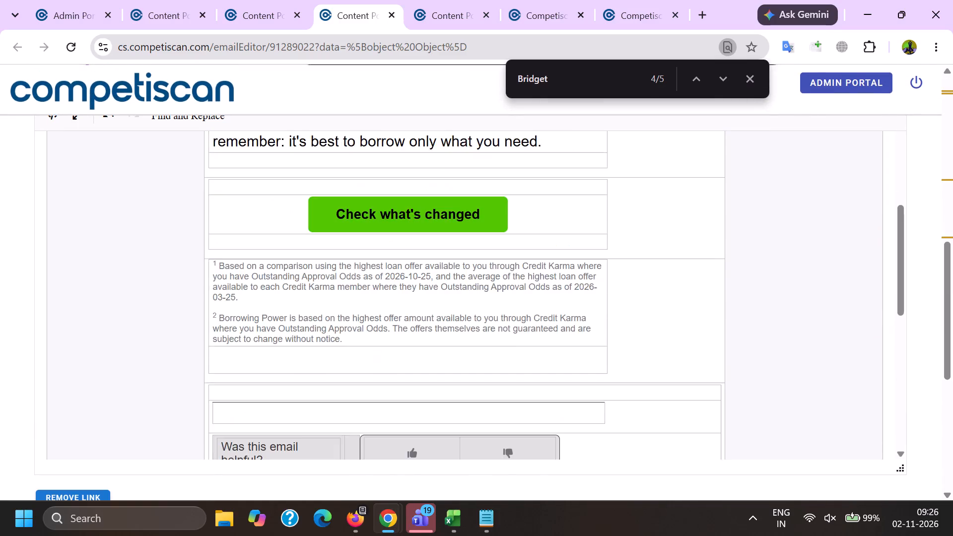
pyautogui.scroll(5, 308, 299)
pyautogui.doubleClick(303, 298)
pyautogui.press('BackSpace')
# Copy the Privacy Statement link address, remove the email's links, and reinsert that address as a link at the footer's Privacy Statement.
pyautogui.scroll(-3, 309, 314)
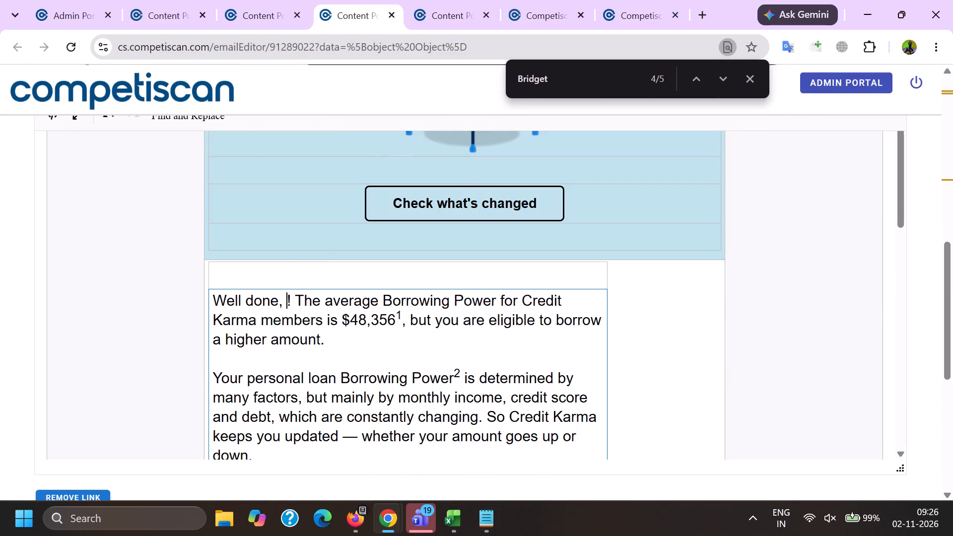
pyautogui.scroll(-6, 309, 302)
pyautogui.scroll(-3, 271, 417)
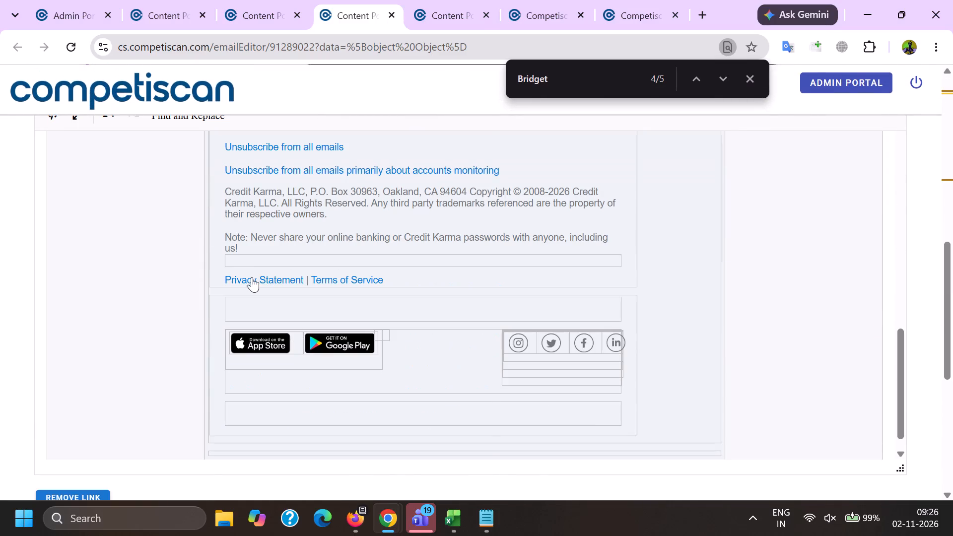
pyautogui.rightClick(250, 277)
pyautogui.click(290, 161)
pyautogui.scroll(-4, 0, 218)
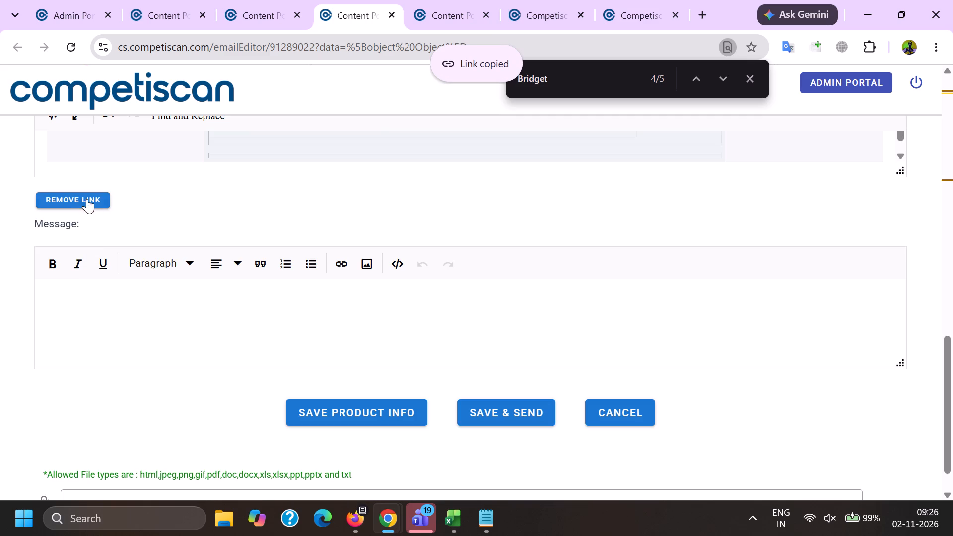
pyautogui.click(87, 199)
pyautogui.click(535, 148)
pyautogui.scroll(3, 395, 340)
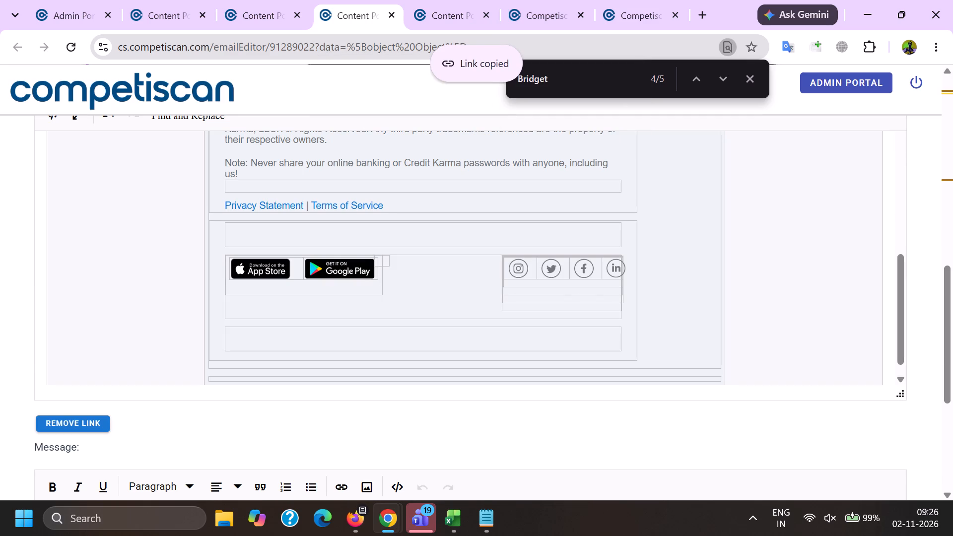
pyautogui.click(237, 198)
pyautogui.hotkey('ctrl', 'k')
pyautogui.hotkey('ctrl', 'v')
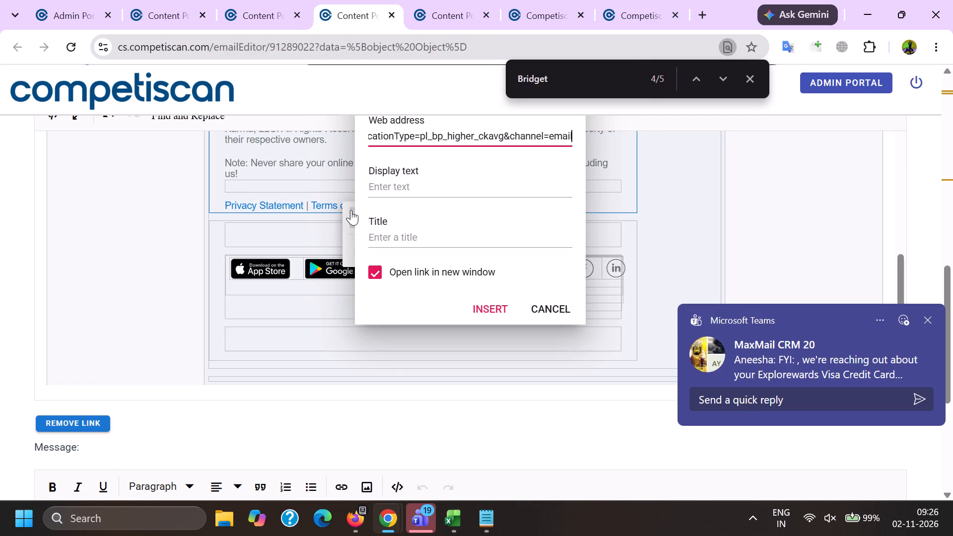
pyautogui.click(486, 303)
# Save the product info for email 91289022 and accept the confirmation.
pyautogui.scroll(-13, 466, 58)
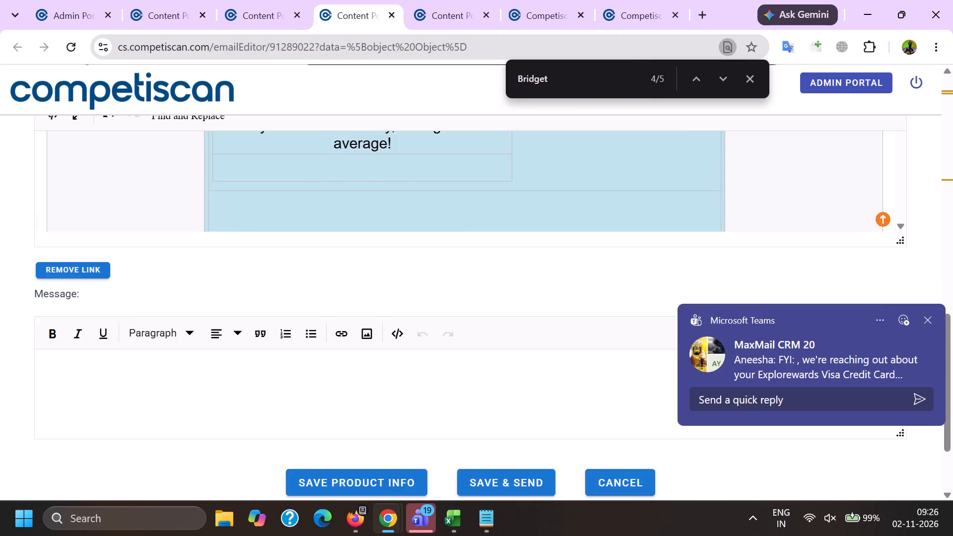
pyautogui.scroll(4, 362, 348)
pyautogui.scroll(-19, 353, 310)
pyautogui.scroll(-10, 370, 287)
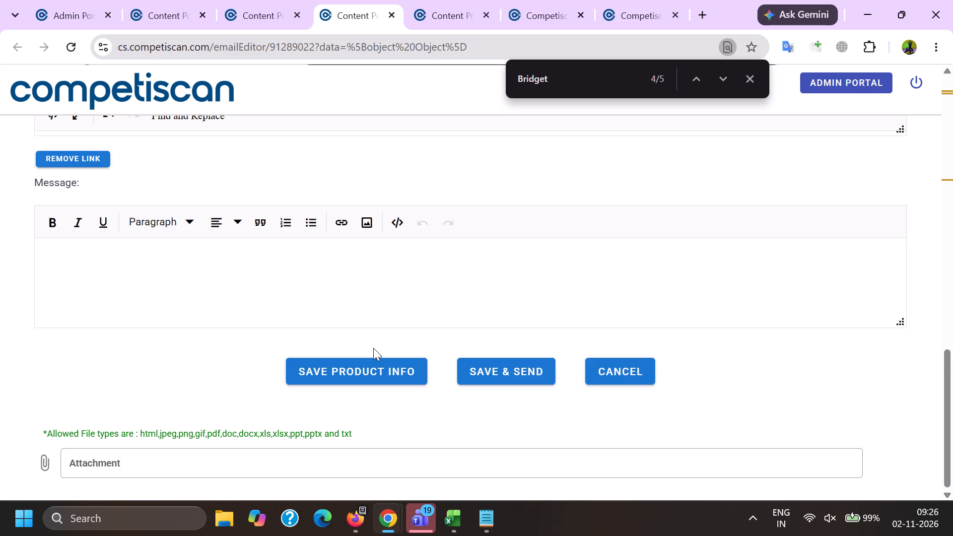
pyautogui.click(370, 372)
pyautogui.click(483, 306)
# Close the finished email 91289180 and open the product record for email 91289022.
pyautogui.click(451, 0)
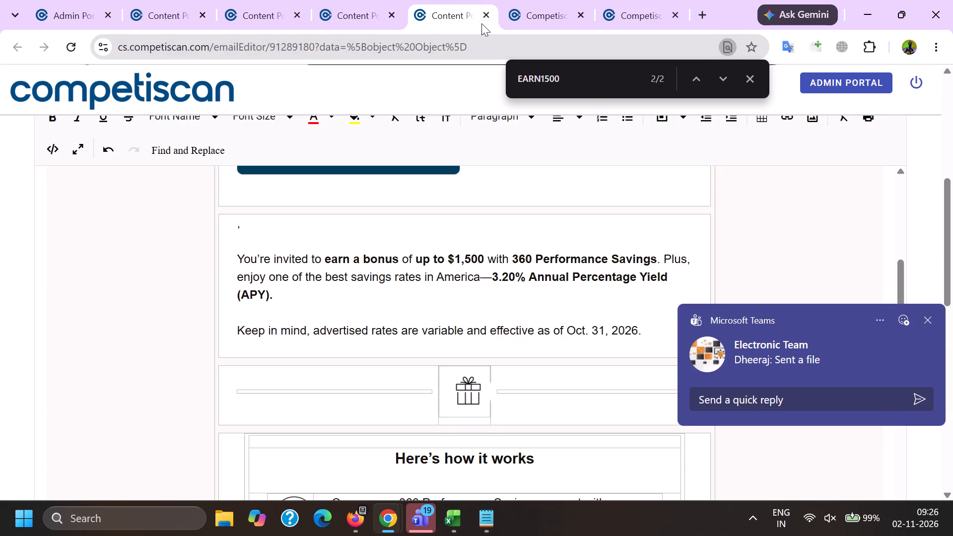
pyautogui.click(482, 20)
pyautogui.click(362, 0)
pyautogui.click(179, 262)
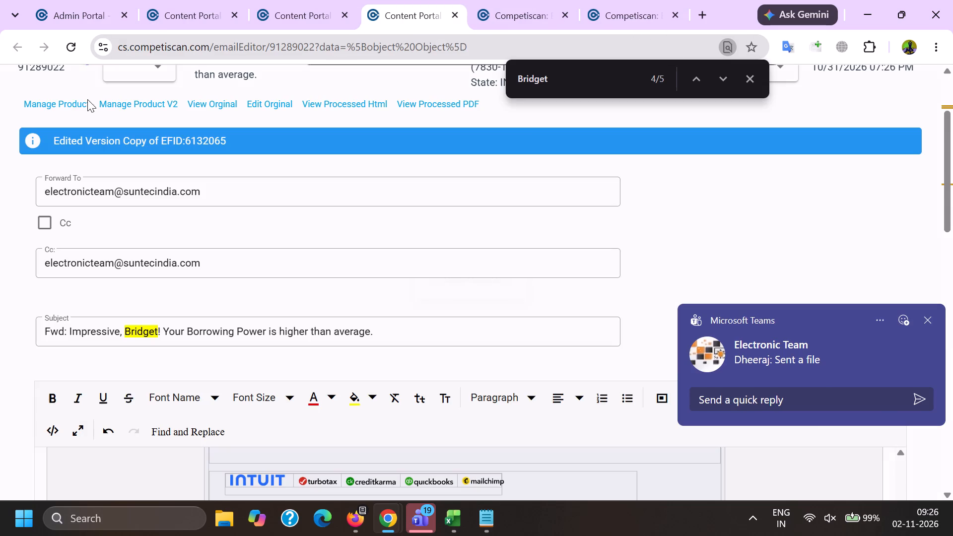
pyautogui.click(75, 98)
# Append the body sentence "So Credit Karma keeps you updated — whether your amount goes up or down." to the email's subject line.
pyautogui.hotkey('alt', 'Tab')
pyautogui.scroll(-5, 215, 224)
pyautogui.scroll(6, 239, 292)
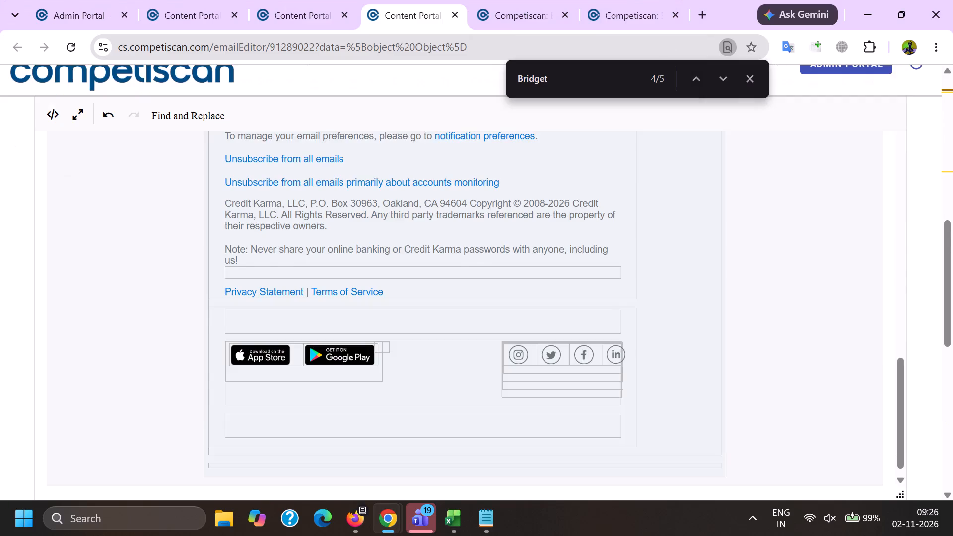
pyautogui.scroll(4, 295, 283)
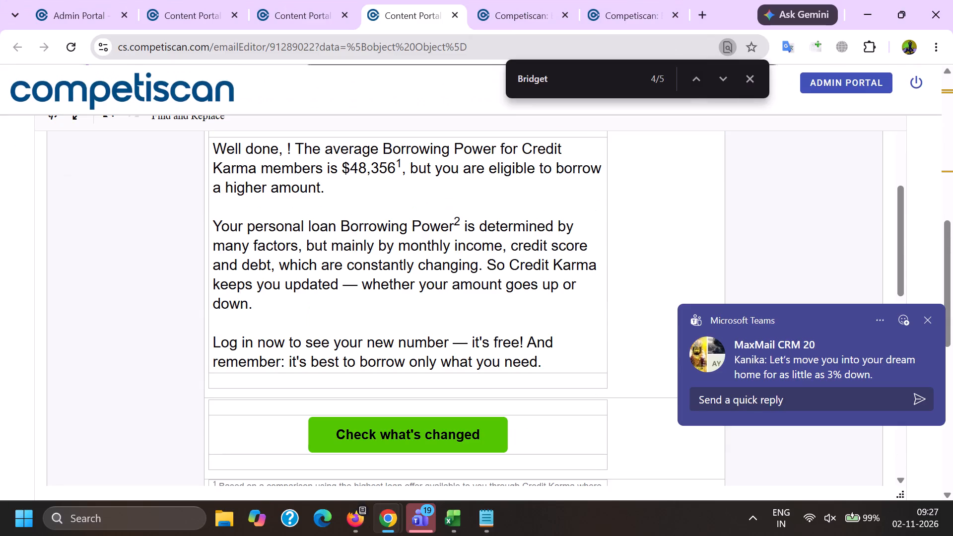
pyautogui.moveTo(218, 223); pyautogui.dragTo(218, 223)
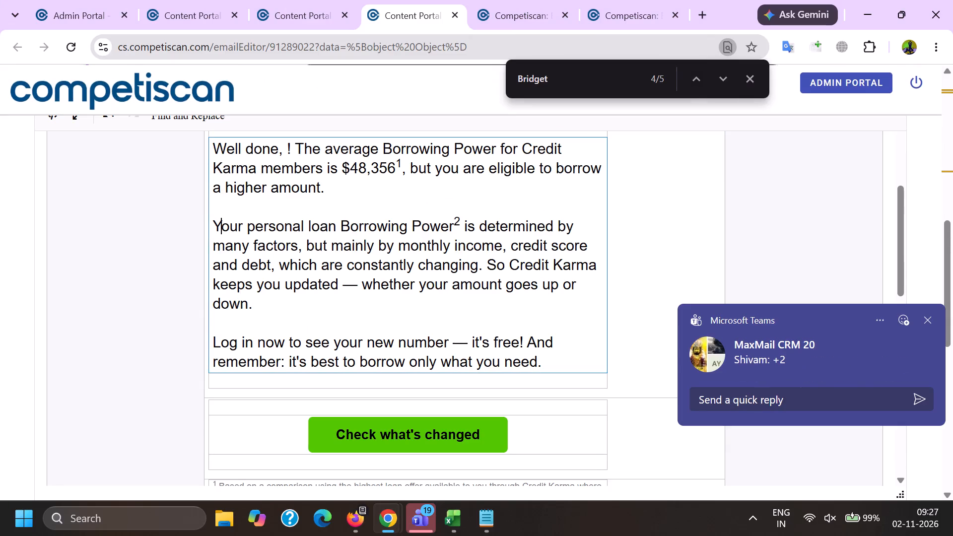
pyautogui.moveTo(218, 223); pyautogui.dragTo(338, 242)
pyautogui.click(365, 260)
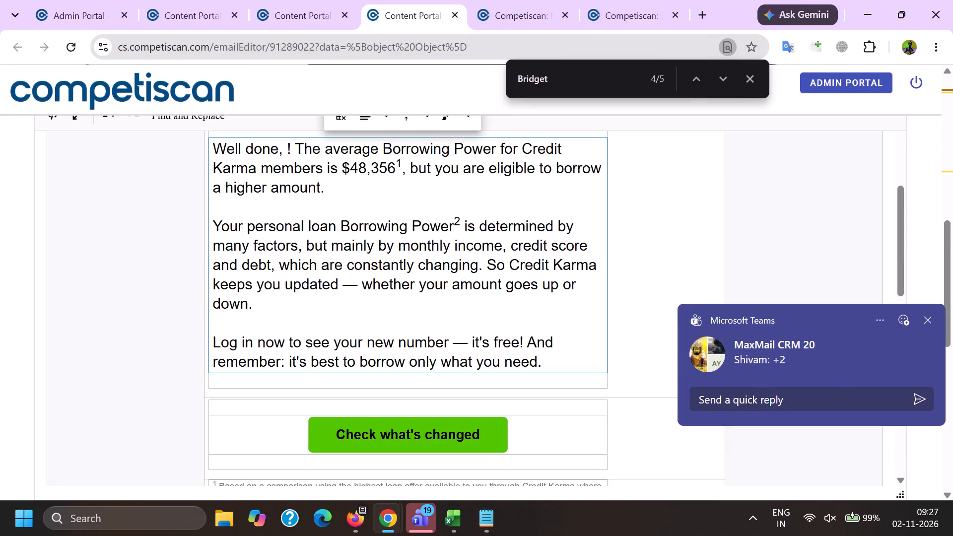
pyautogui.moveTo(485, 265); pyautogui.dragTo(435, 299)
pyautogui.hotkey('ctrl', 'c')
pyautogui.scroll(11, 269, 325)
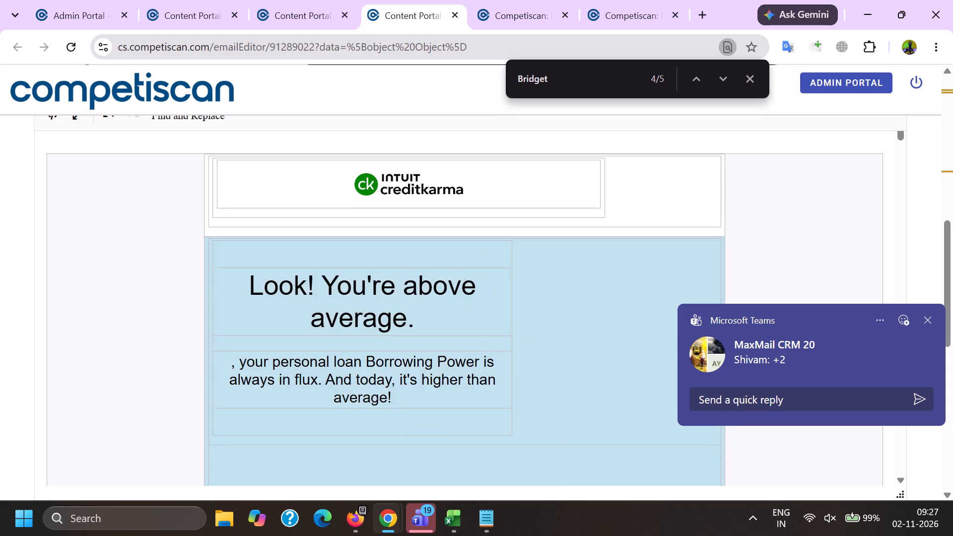
pyautogui.scroll(2, 340, 301)
pyautogui.click(388, 236)
pyautogui.press('space')
pyautogui.hotkey('ctrl', 'v')
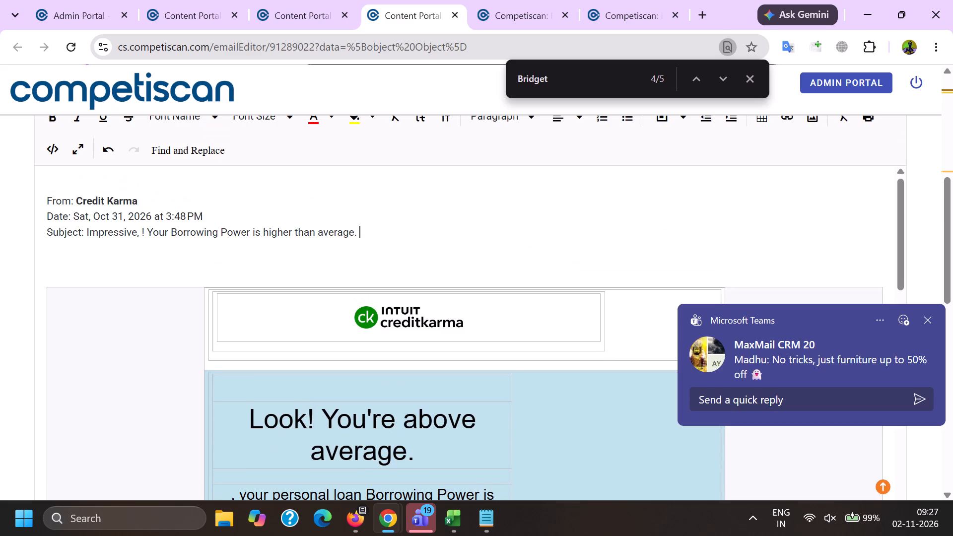
# Copy the combined subject line text and return to product record 91289022.
pyautogui.doubleClick(85, 235)
pyautogui.keyDown('shift'); pyautogui.click(848, 238); pyautogui.keyUp('shift')
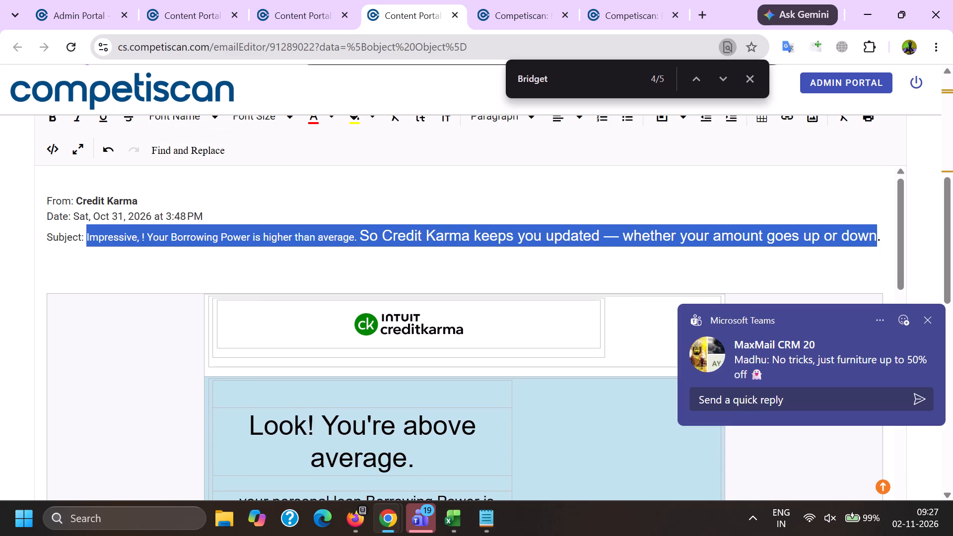
pyautogui.hotkey('ctrl', 'c')
pyautogui.hotkey('alt', 'Tab')
# Use Credit Karma's product image in the record and add Intuit Inc as another company.
pyautogui.scroll(-5, 298, 212)
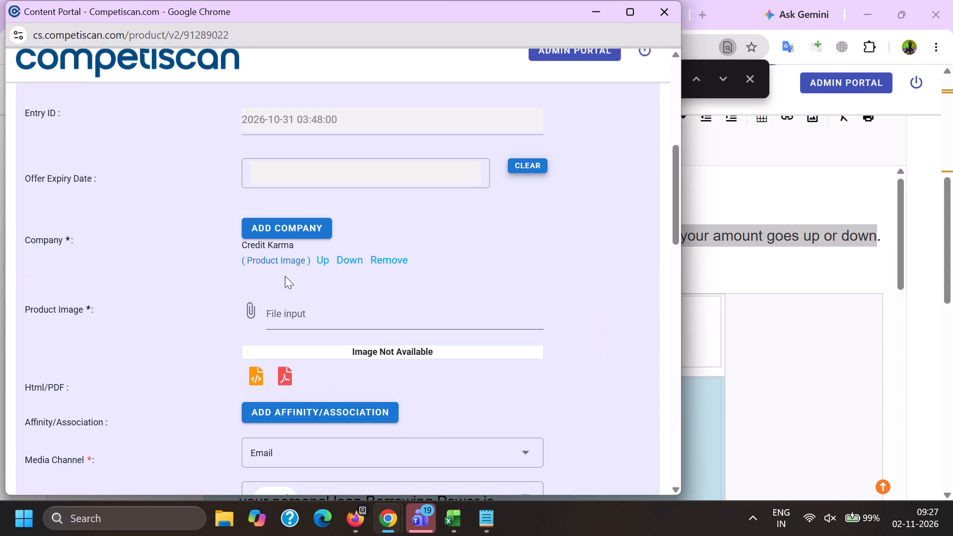
pyautogui.click(277, 262)
pyautogui.click(290, 229)
pyautogui.write('in')
pyautogui.press('t')
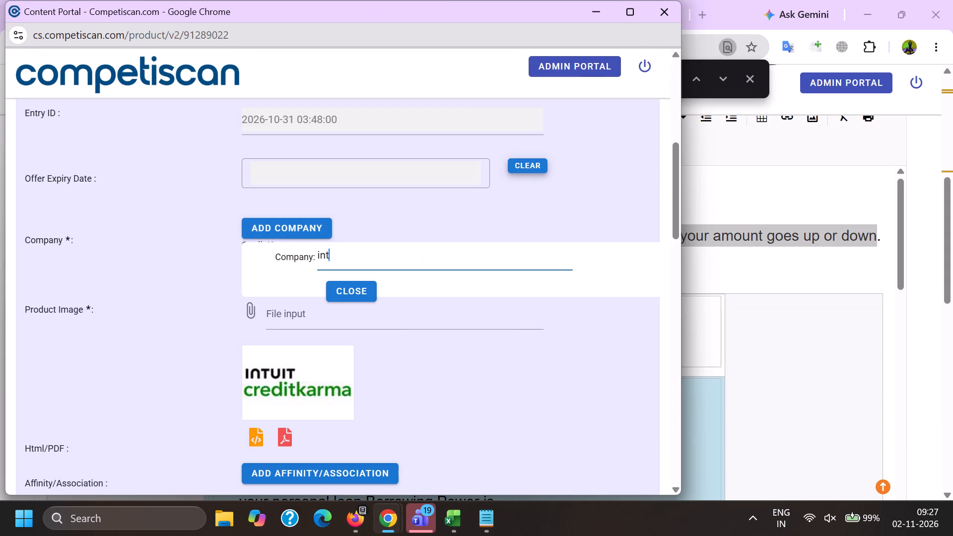
pyautogui.press('u')
pyautogui.write('it')
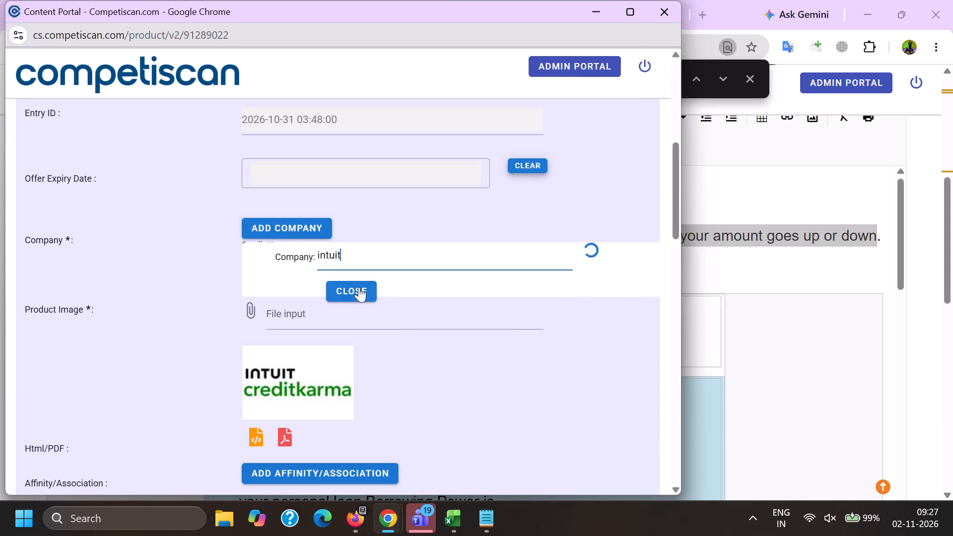
pyautogui.click(359, 287)
# Add the sector Consumer Services with category Credit Score Provider/Comparison Platform to product record 91289022.
pyautogui.scroll(-3, 303, 210)
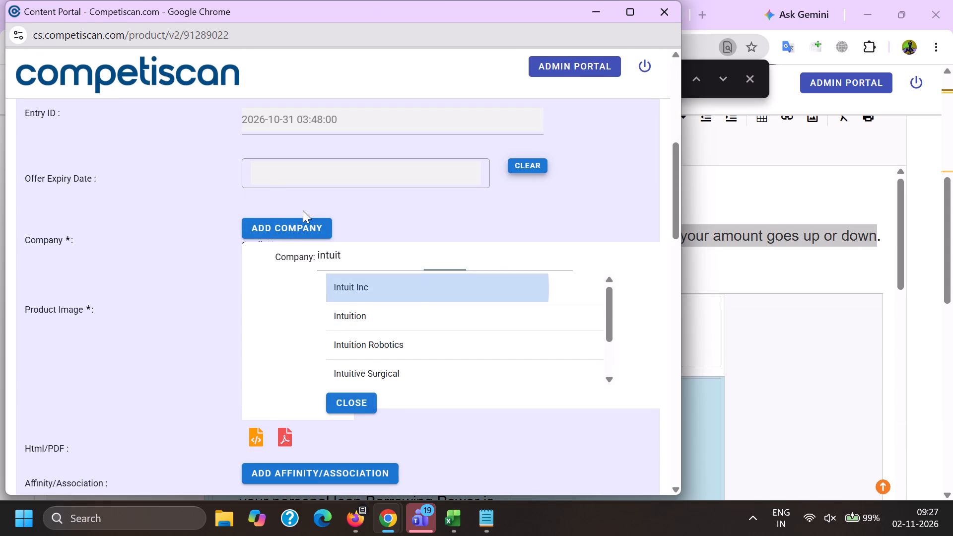
pyautogui.scroll(-4, 303, 210)
pyautogui.click(316, 183)
pyautogui.click(309, 281)
pyautogui.moveTo(160, 281); pyautogui.dragTo(167, 279)
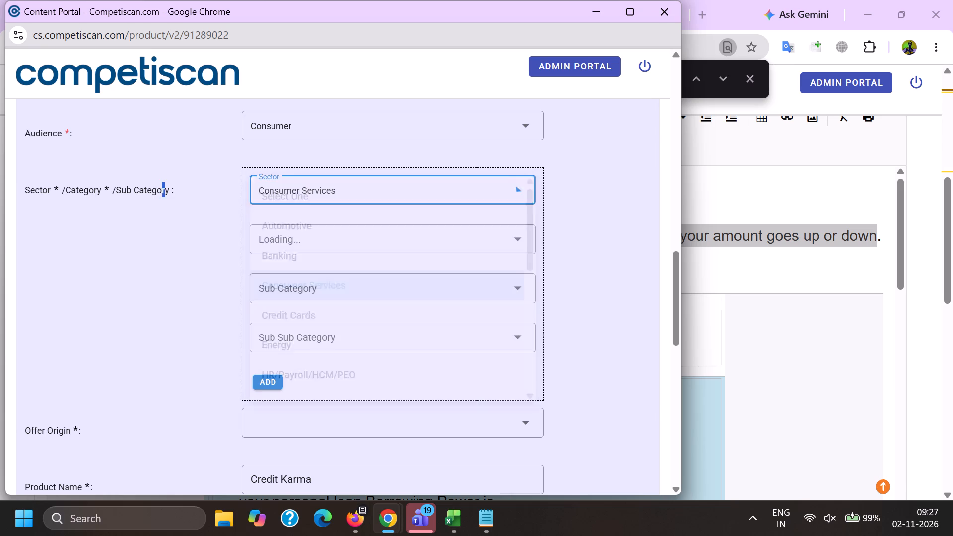
pyautogui.click(281, 247)
pyautogui.scroll(-1, 279, 158)
pyautogui.click(325, 346)
pyautogui.moveTo(211, 330); pyautogui.dragTo(219, 330)
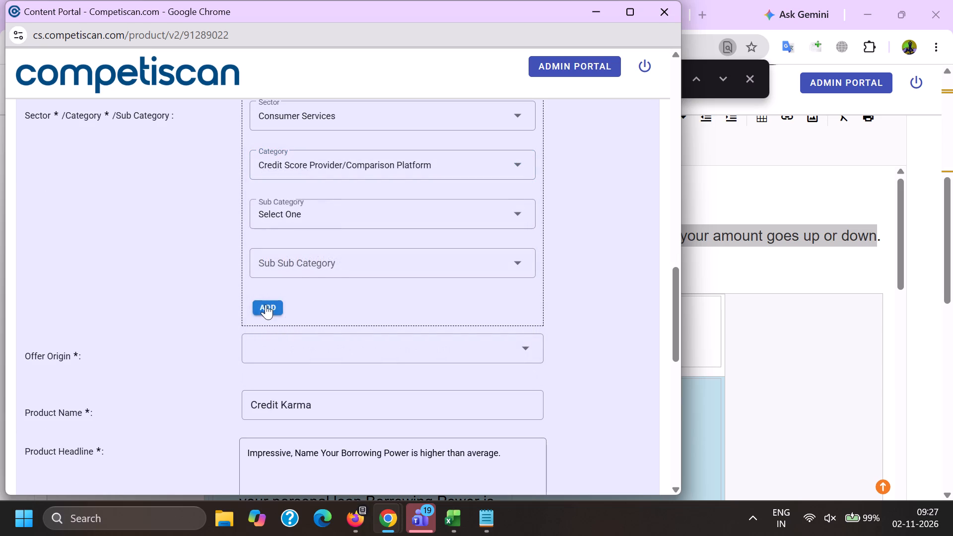
pyautogui.click(266, 304)
# Replace the product headline with the copied subject text, insert [Name] after "Impressive," and change the long dash to a hyphen.
pyautogui.scroll(-3, 309, 218)
pyautogui.moveTo(511, 290); pyautogui.dragTo(6, 236)
pyautogui.hotkey('ctrl', 'v')
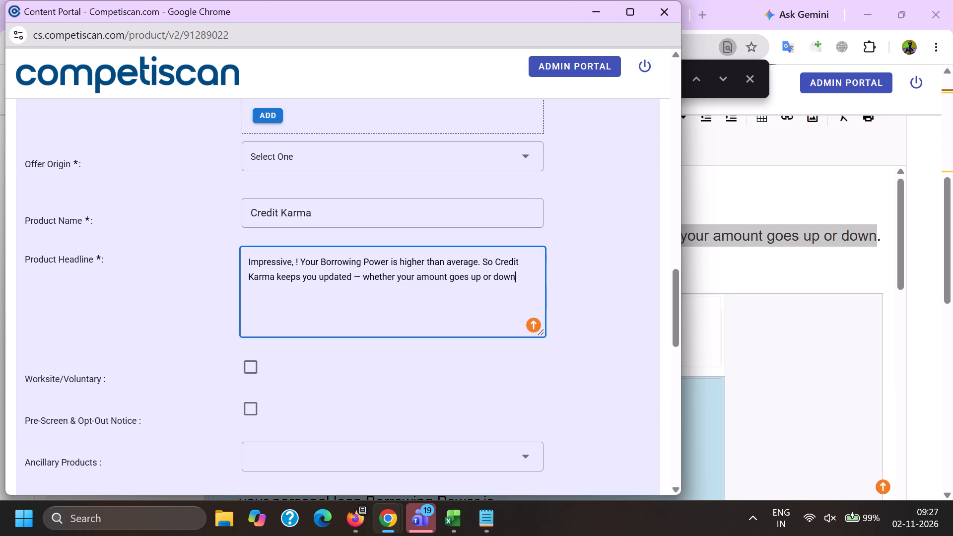
pyautogui.click(298, 263)
pyautogui.press('Left')
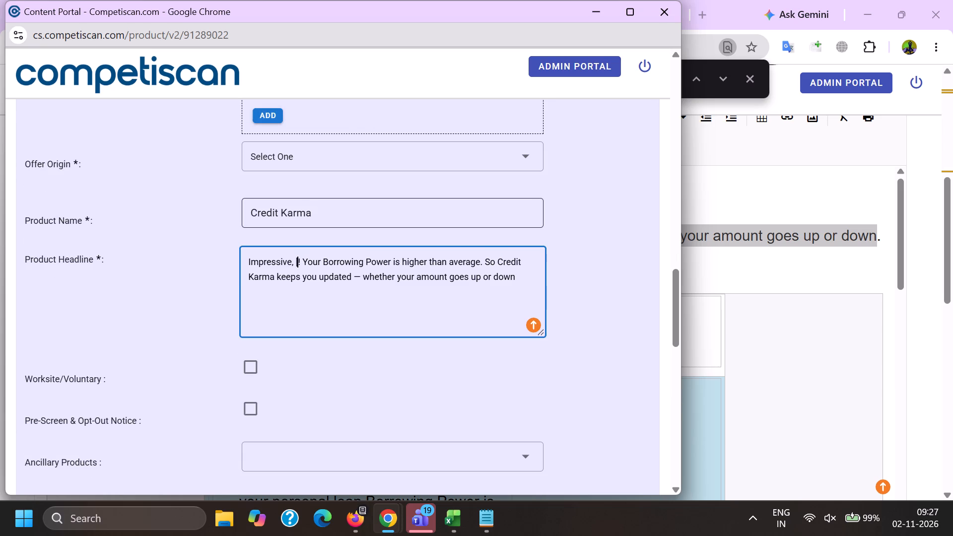
pyautogui.write('e]')
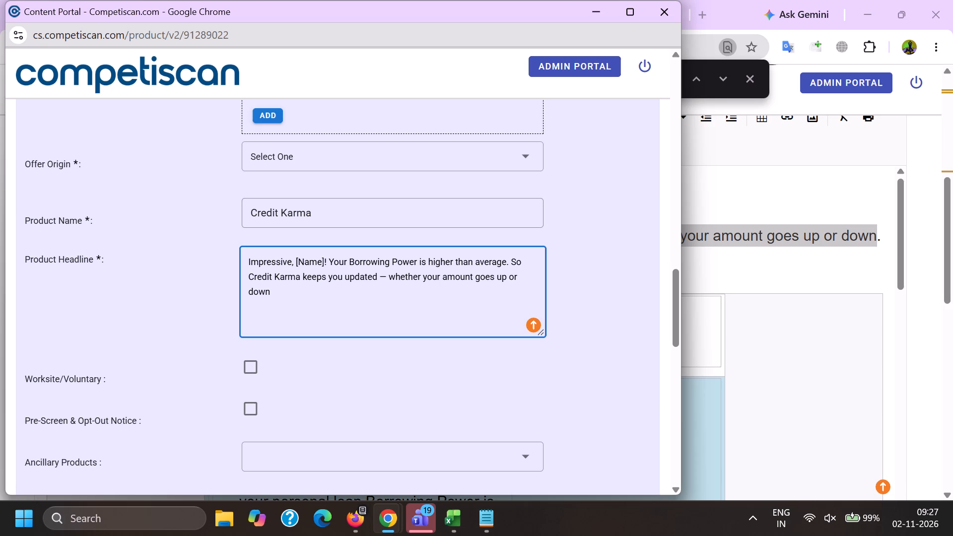
pyautogui.click(389, 275)
pyautogui.press('Left')
pyautogui.press('BackSpace')
pyautogui.press('-')
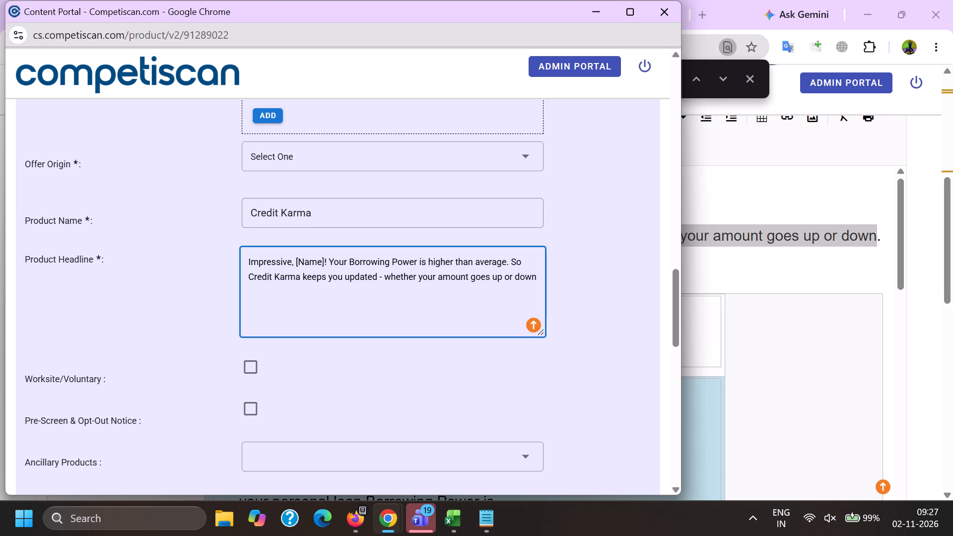
# Set the response mechanism to URL/Website, the mailing type to Acquisition and the personalization to Personalized.
pyautogui.scroll(-3, 279, 284)
pyautogui.click(272, 299)
pyautogui.scroll(-7, 296, 195)
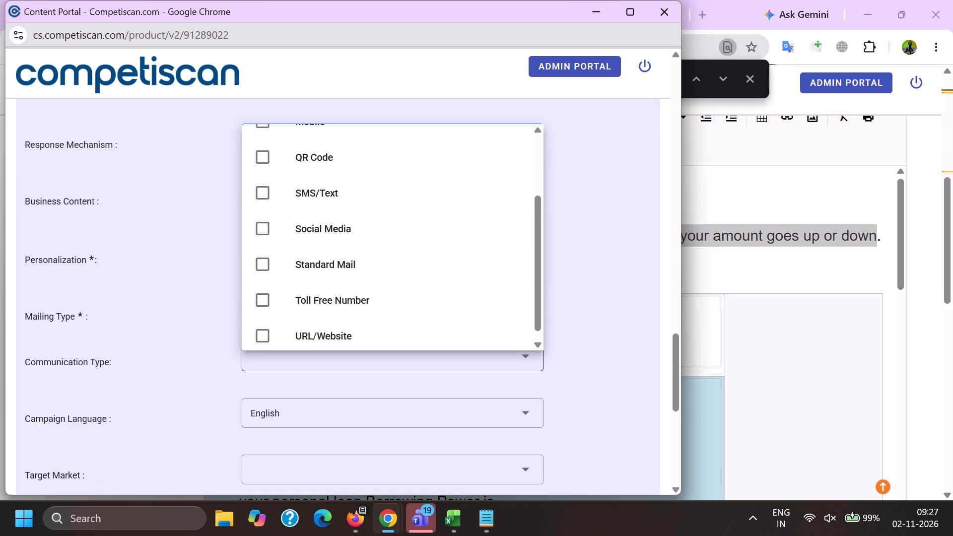
pyautogui.click(312, 328)
pyautogui.moveTo(176, 303); pyautogui.dragTo(186, 305)
pyautogui.click(268, 310)
pyautogui.click(285, 311)
pyautogui.moveTo(177, 324); pyautogui.dragTo(182, 331)
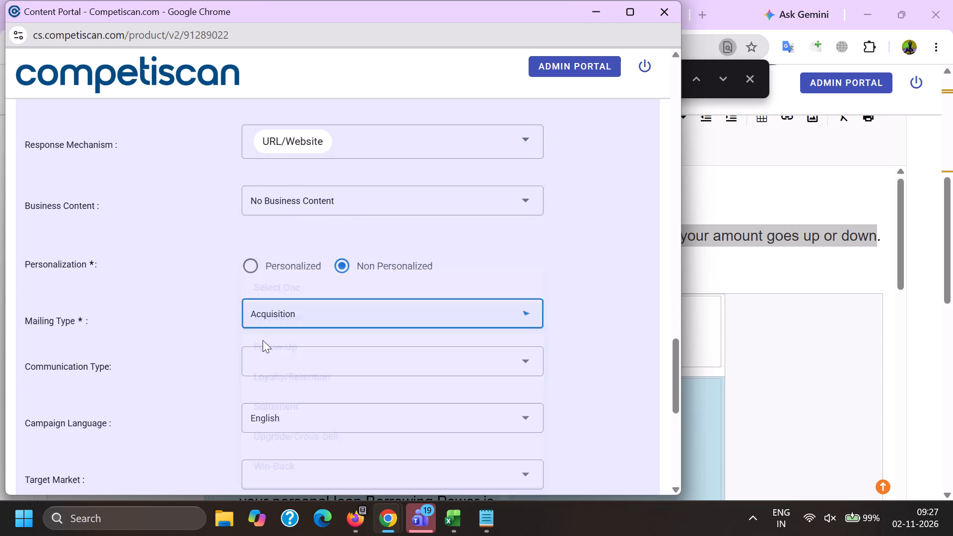
pyautogui.click(256, 257)
# Check the remaining fields, including the communication type options, and submit product record 91289022.
pyautogui.click(281, 355)
pyautogui.scroll(-3, 304, 194)
pyautogui.scroll(-3, 304, 265)
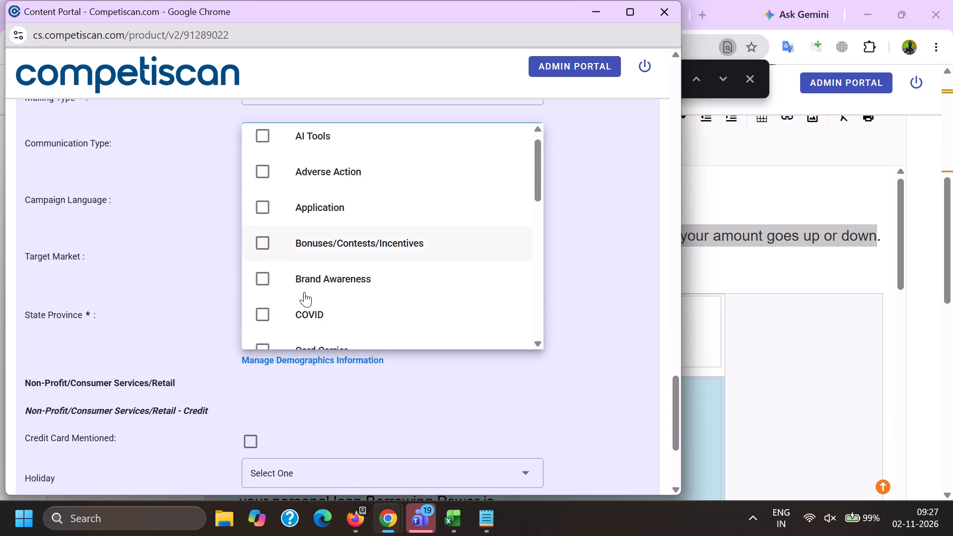
pyautogui.scroll(-2, 304, 292)
pyautogui.click(159, 284)
pyautogui.scroll(-10, 217, 273)
pyautogui.scroll(1, 240, 340)
pyautogui.scroll(-7, 240, 340)
pyautogui.click(263, 472)
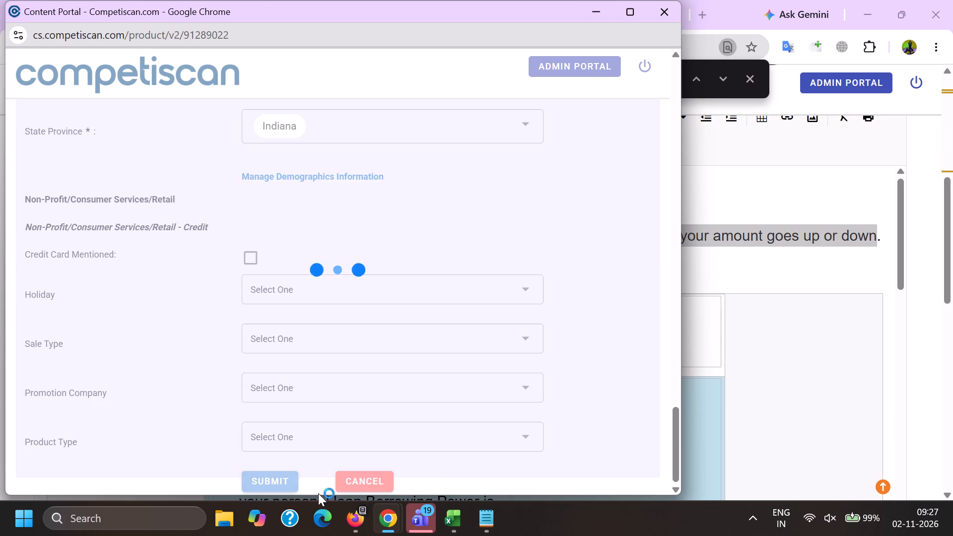
# Switch to the email list in Firefox and copy "Low Balance Alert: Get $7 easily," from the subject of email 91257218.
pyautogui.click(350, 521)
pyautogui.click(129, 440)
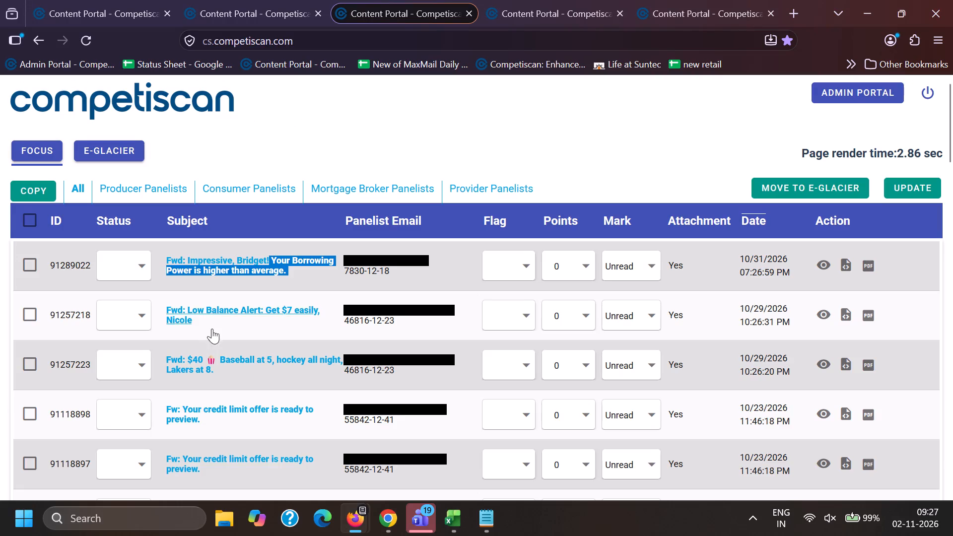
pyautogui.moveTo(188, 303); pyautogui.dragTo(321, 317)
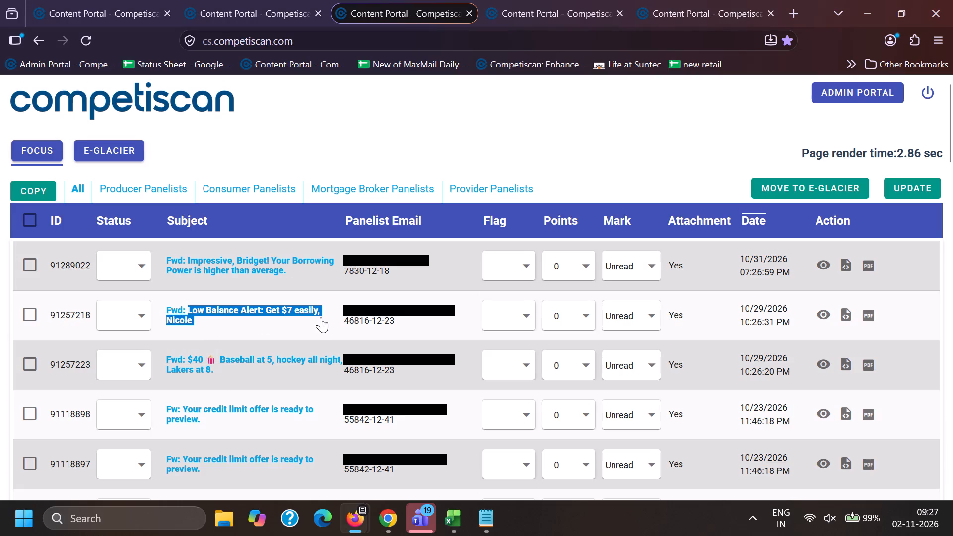
pyautogui.moveTo(321, 317); pyautogui.dragTo(327, 315)
pyautogui.hotkey('ctrl', 'c')
pyautogui.hotkey('ctrl', 'c')
# Switch to Chrome, search the email subjects for the quoted phrase "Low Balance Alert: Get $7 easily, " and preview email 91257218.
pyautogui.click(389, 518)
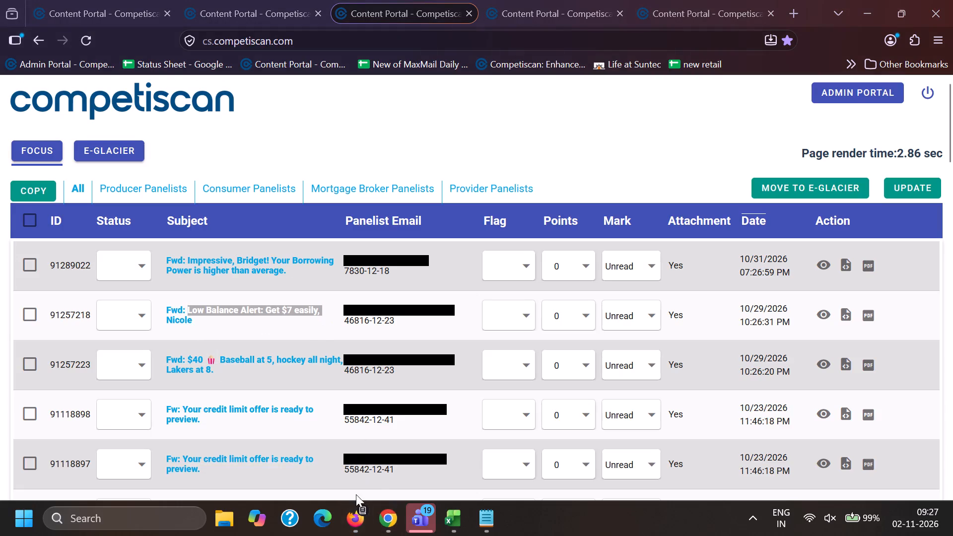
pyautogui.click(385, 526)
pyautogui.click(278, 467)
pyautogui.click(231, 0)
pyautogui.scroll(-10, 218, 223)
pyautogui.click(330, 0)
pyautogui.scroll(-20, 279, 348)
pyautogui.scroll(-4, 279, 348)
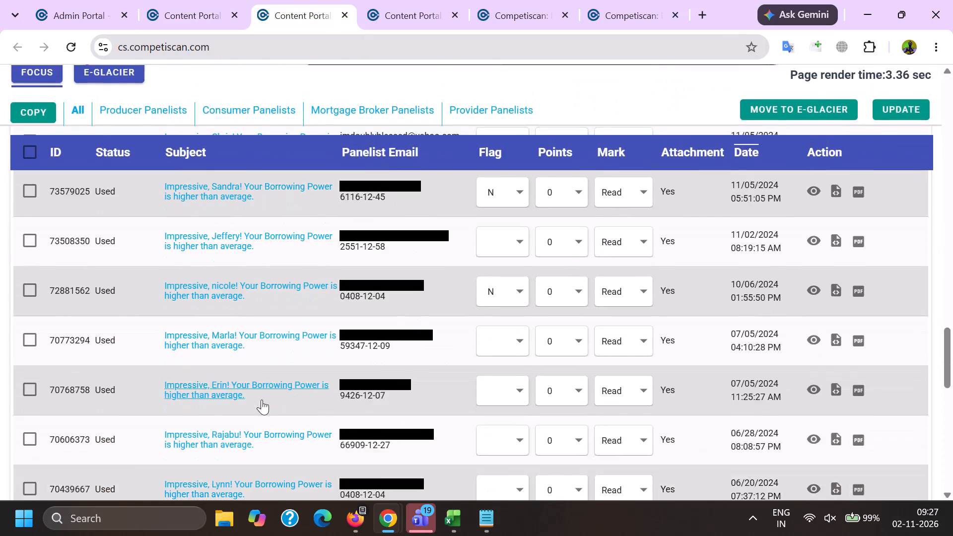
pyautogui.scroll(-6, 259, 400)
pyautogui.moveTo(296, 437); pyautogui.dragTo(2, 425)
pyautogui.press('BackSpace')
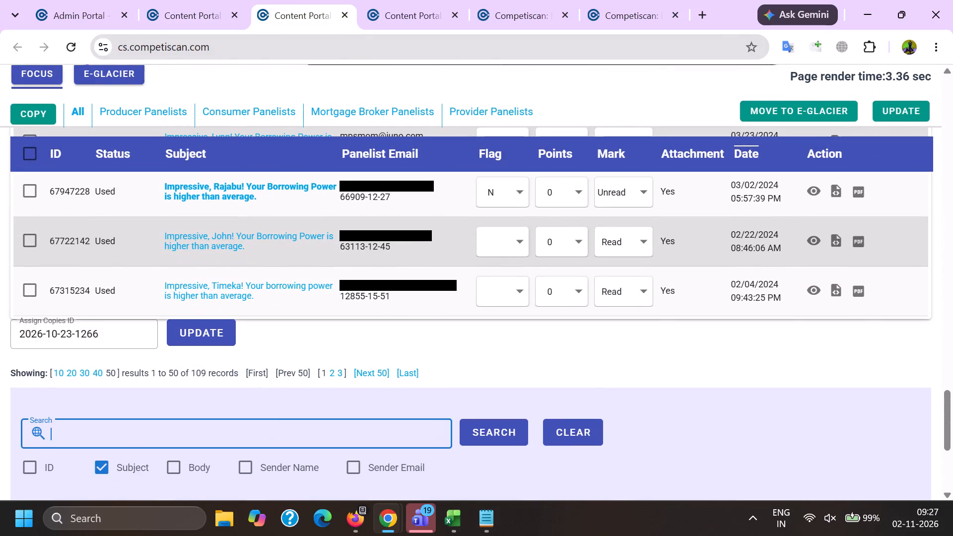
pyautogui.hotkey('shift', '"')
pyautogui.hotkey('ctrl', 'v')
pyautogui.hotkey('shift', '"')
pyautogui.press('Return')
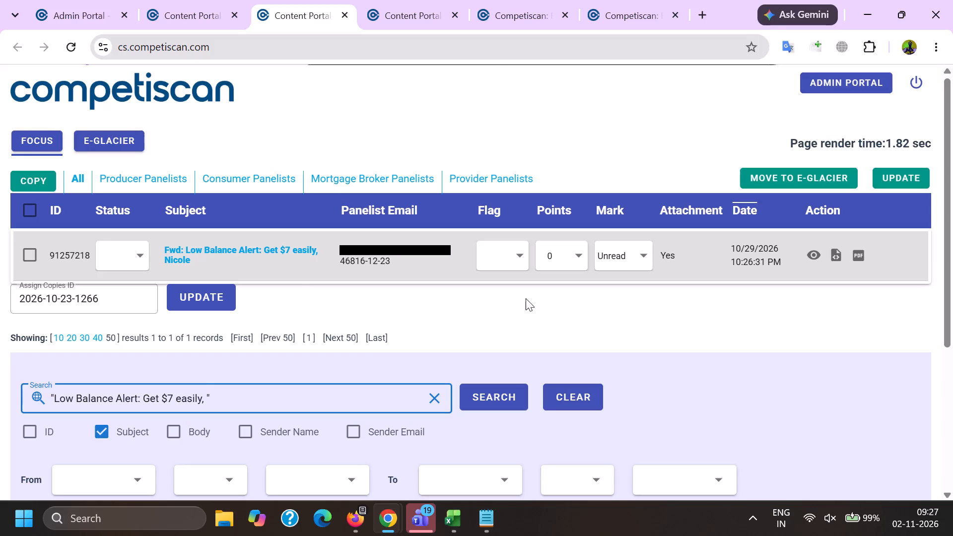
pyautogui.click(817, 255)
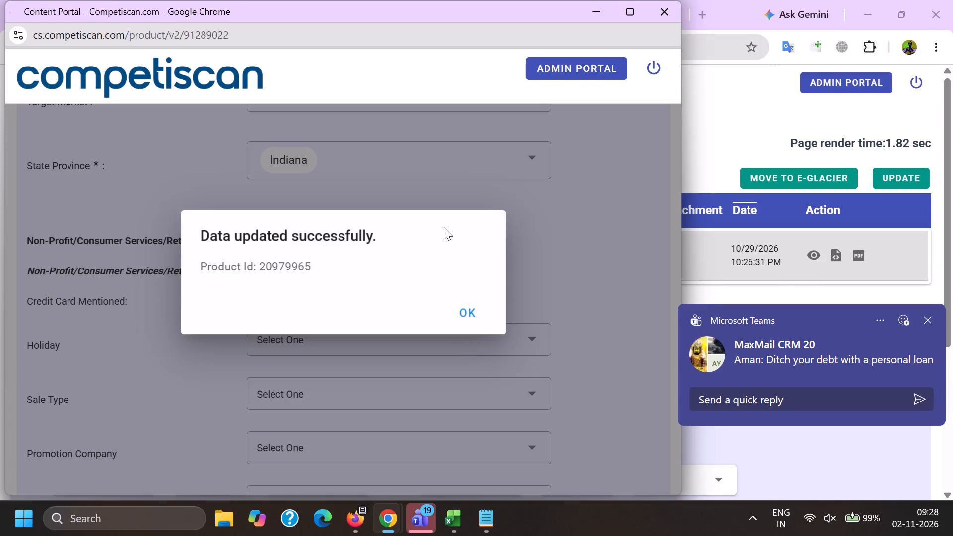
pyautogui.hotkey('alt', 'Tab')
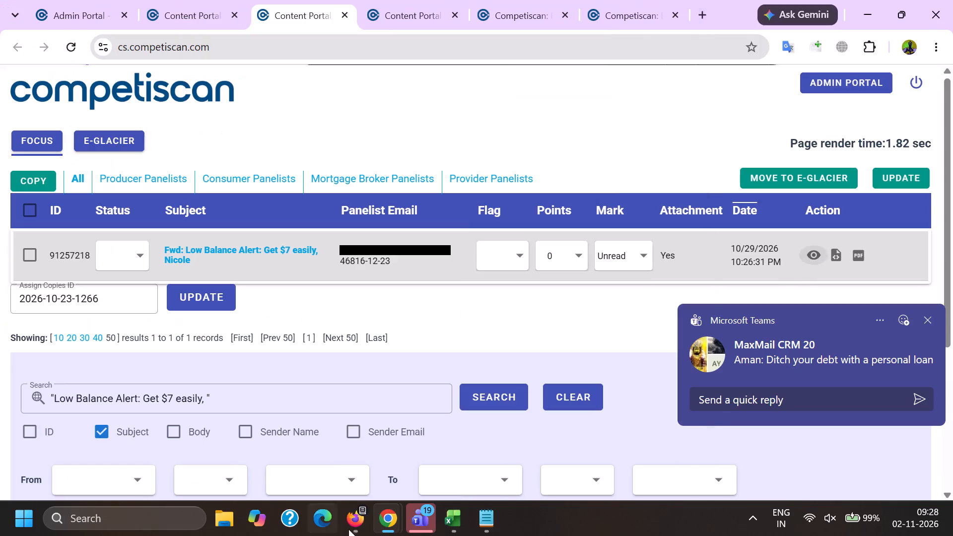
# Switch to Firefox, show the E-Glacier list and preview its junk emails, including 91302607, 91257148 and 91257144.
pyautogui.click(359, 528)
pyautogui.click(115, 450)
pyautogui.click(132, 147)
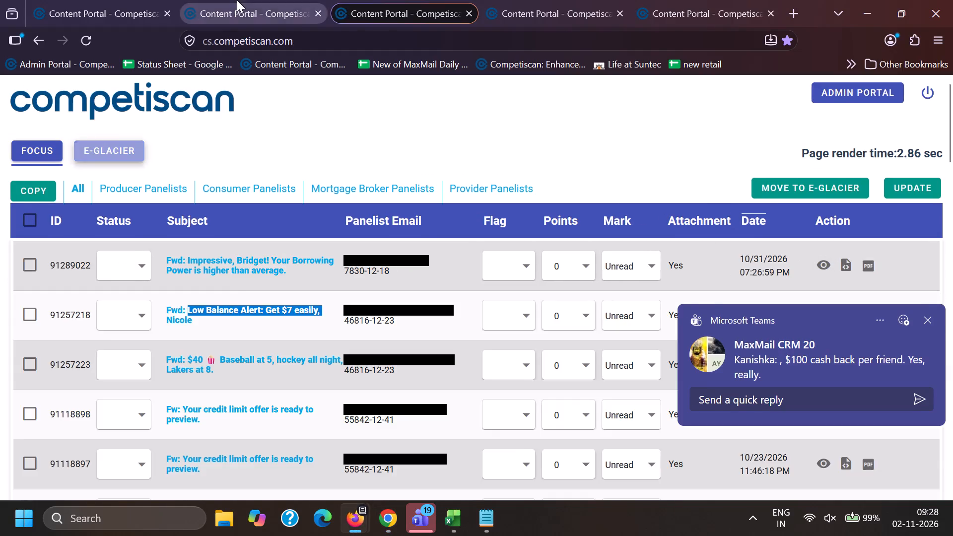
pyautogui.click(237, 0)
pyautogui.click(495, 411)
pyautogui.click(372, 0)
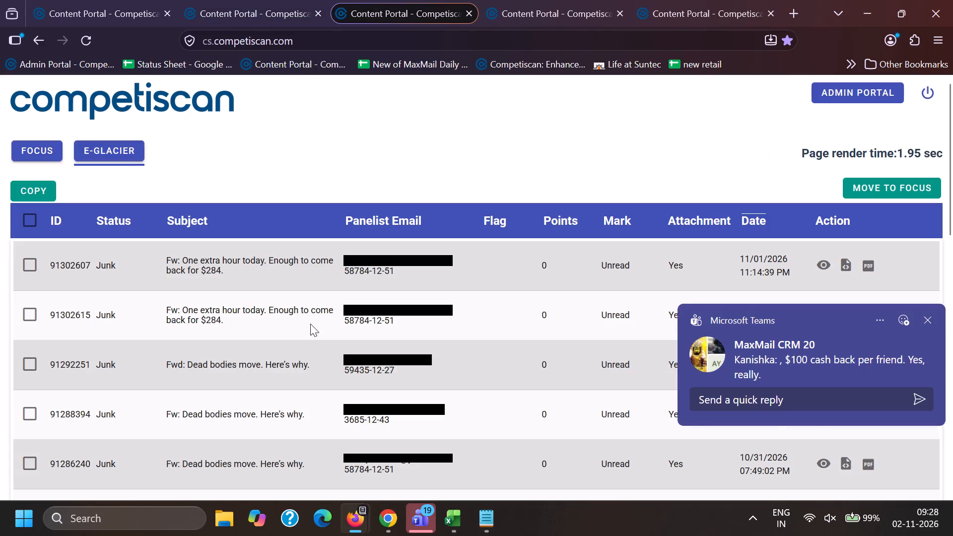
pyautogui.click(830, 265)
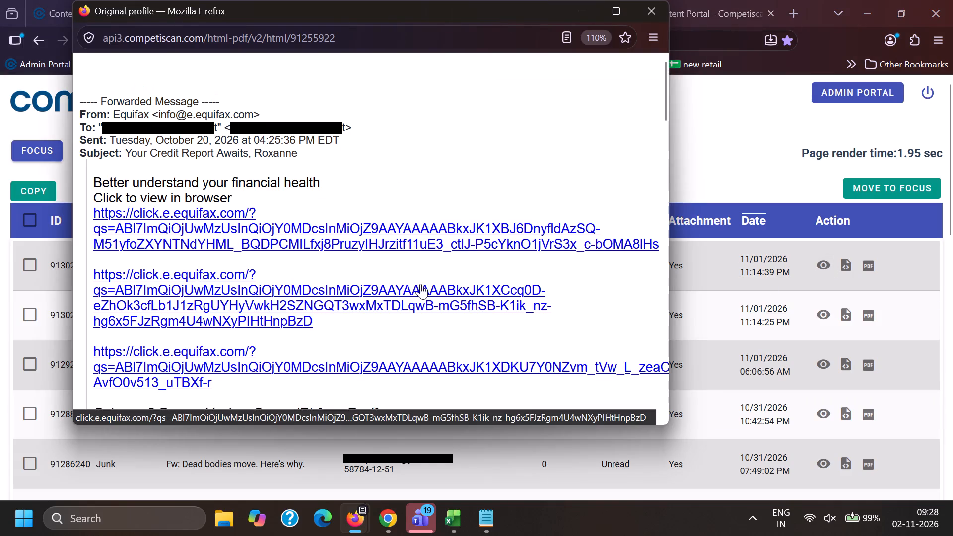
pyautogui.hotkey('alt', 'Tab')
pyautogui.scroll(-2, 407, 348)
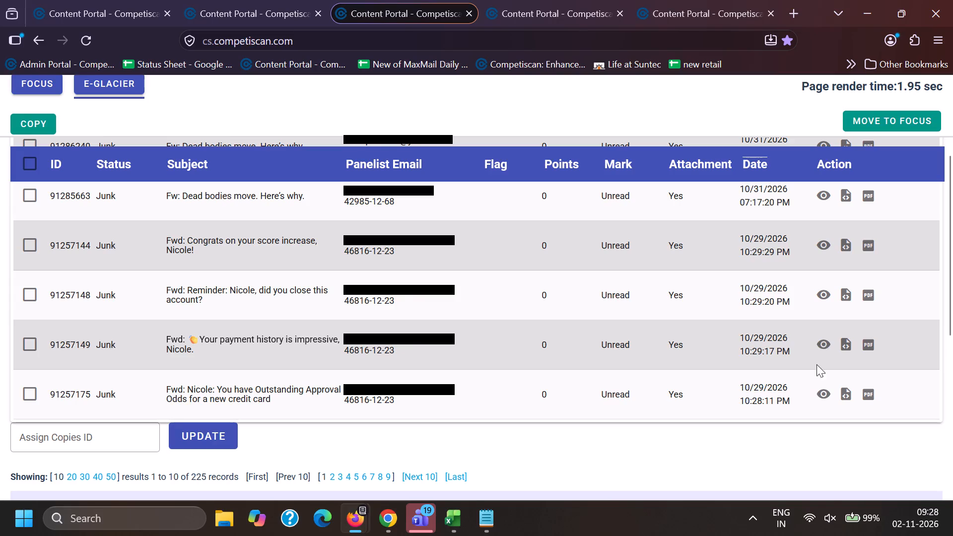
pyautogui.click(825, 293)
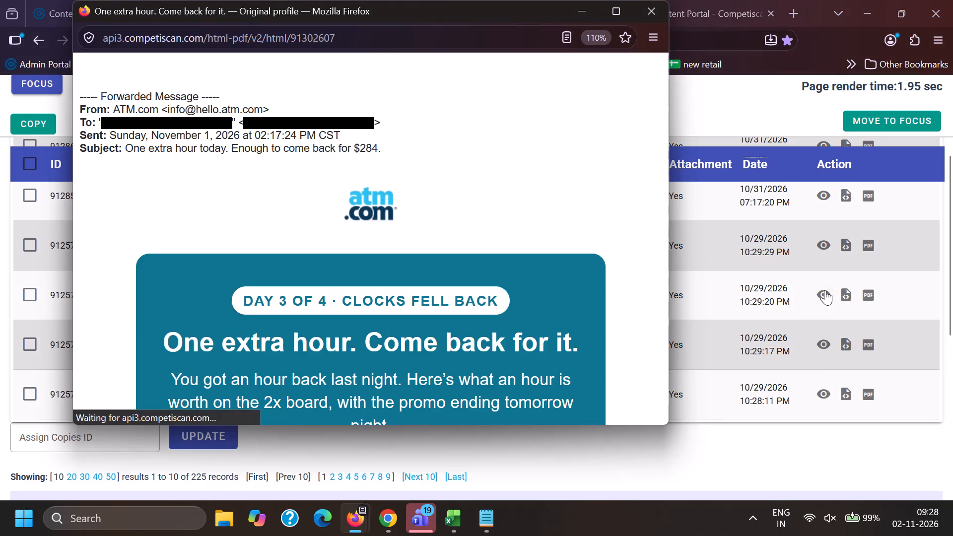
pyautogui.click(820, 244)
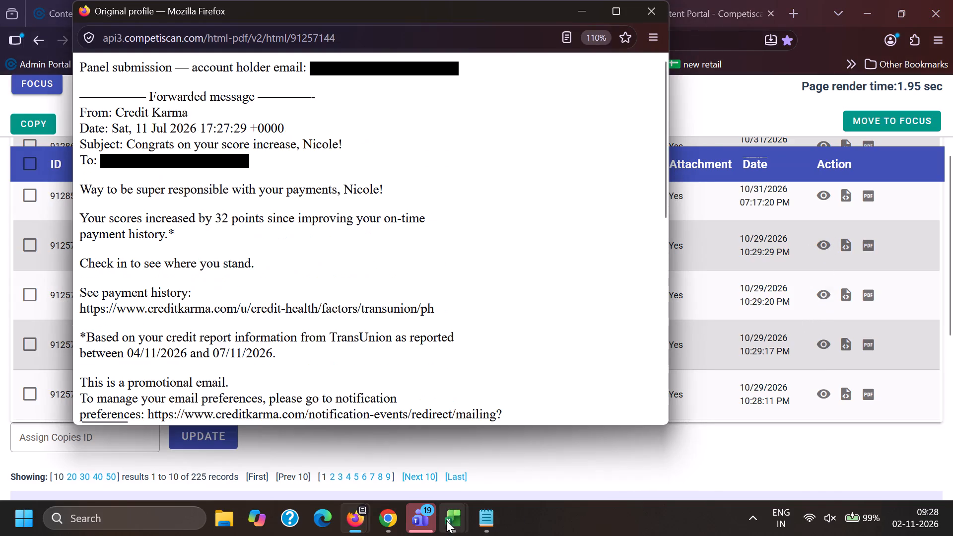
# Switch to the Excel workbook and start a text search in it.
pyautogui.click(447, 520)
pyautogui.click(425, 453)
pyautogui.hotkey('ctrl', 'f')
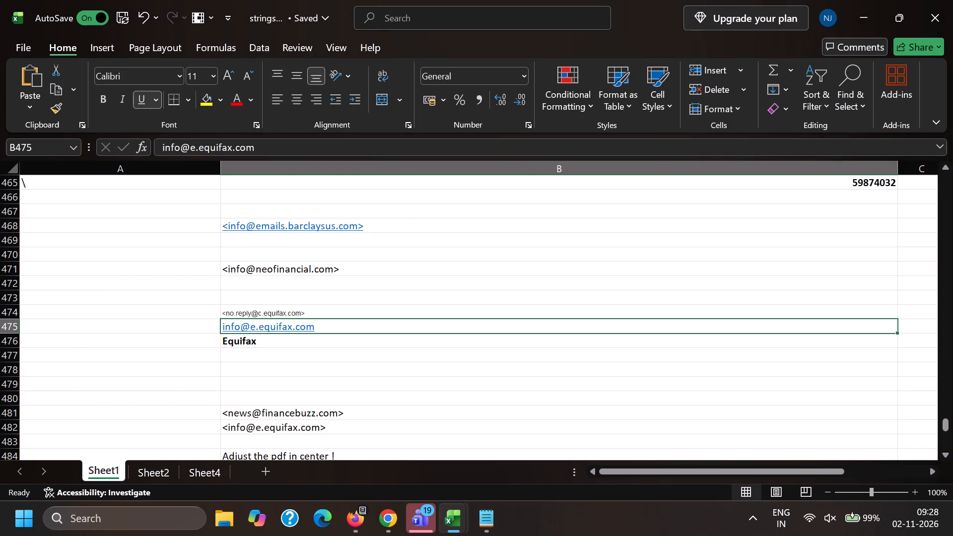
# Search the sheet for "lending" and copy the LendingTree savings sender address from cell B235.
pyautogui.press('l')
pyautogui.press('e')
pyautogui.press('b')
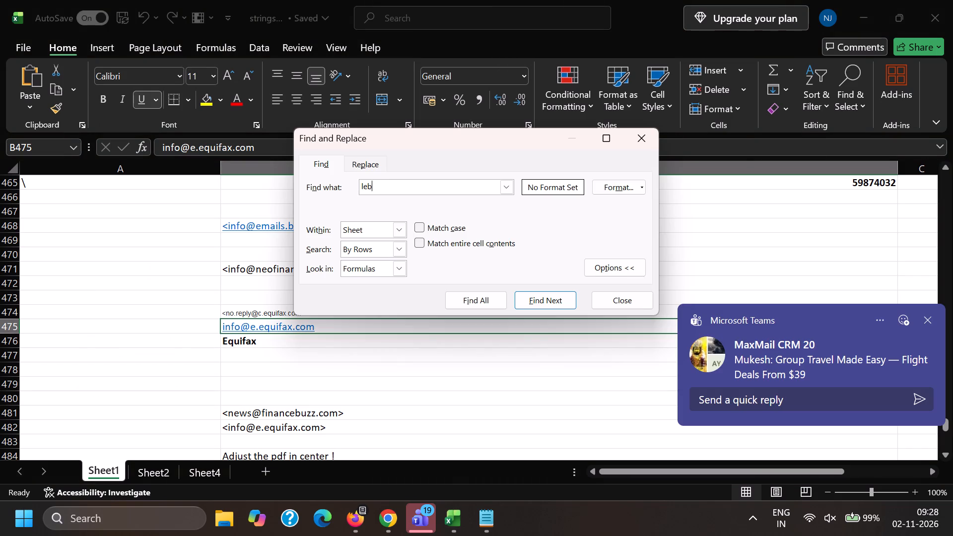
pyautogui.press('BackSpace')
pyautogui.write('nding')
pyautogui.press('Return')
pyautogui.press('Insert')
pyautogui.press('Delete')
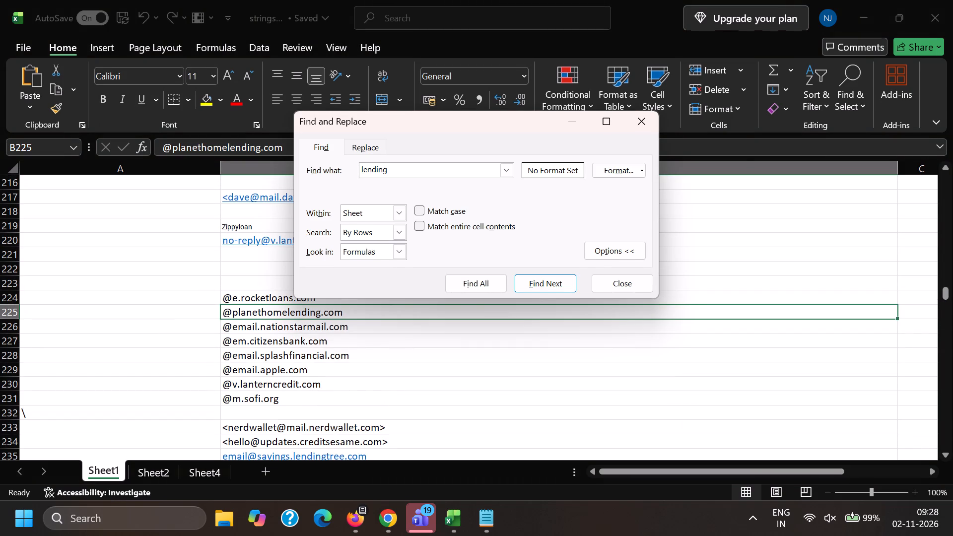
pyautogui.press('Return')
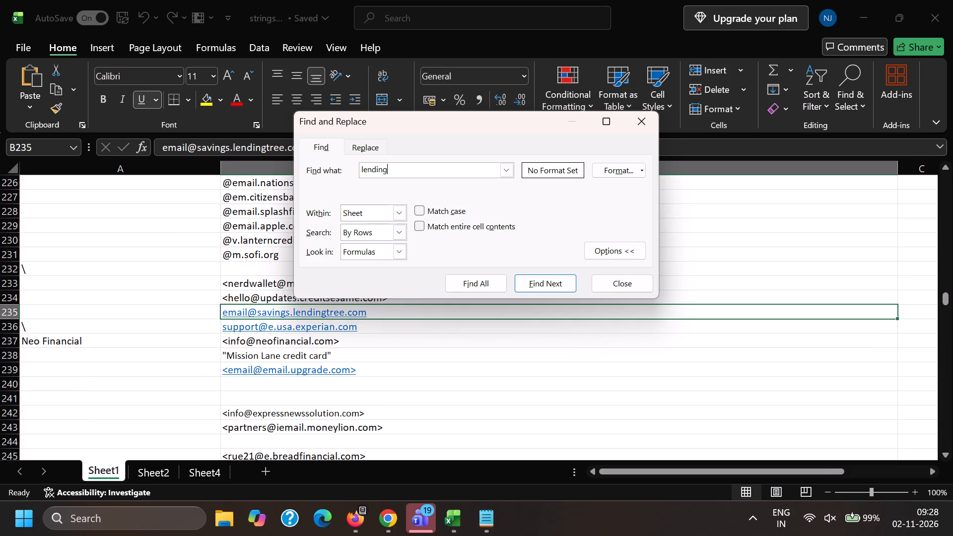
pyautogui.click(614, 279)
pyautogui.hotkey('ctrl', 'c')
# Switch to Firefox and search the E-Glacier email subjects and bodies for the quoted, copied LendingTree sender address.
pyautogui.hotkey('alt', 'Tab')
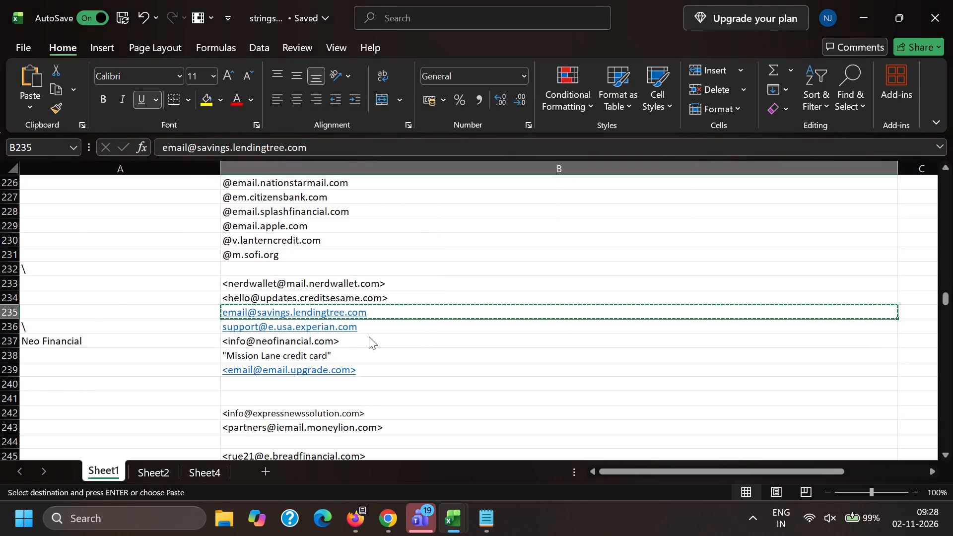
pyautogui.hotkey('alt', 'Tab')
pyautogui.hotkey('alt', 'Tab')
pyautogui.scroll(-5, 259, 363)
pyautogui.scroll(2, 265, 382)
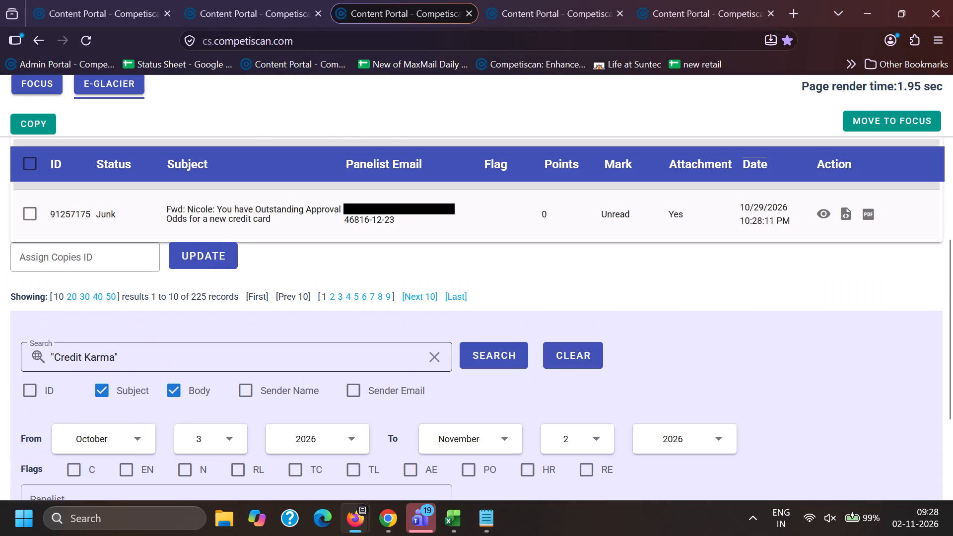
pyautogui.moveTo(240, 365); pyautogui.dragTo(1, 339)
pyautogui.press('BackSpace')
pyautogui.hotkey('shift', '"')
pyautogui.hotkey('ctrl', 'v')
pyautogui.hotkey('shift', '"')
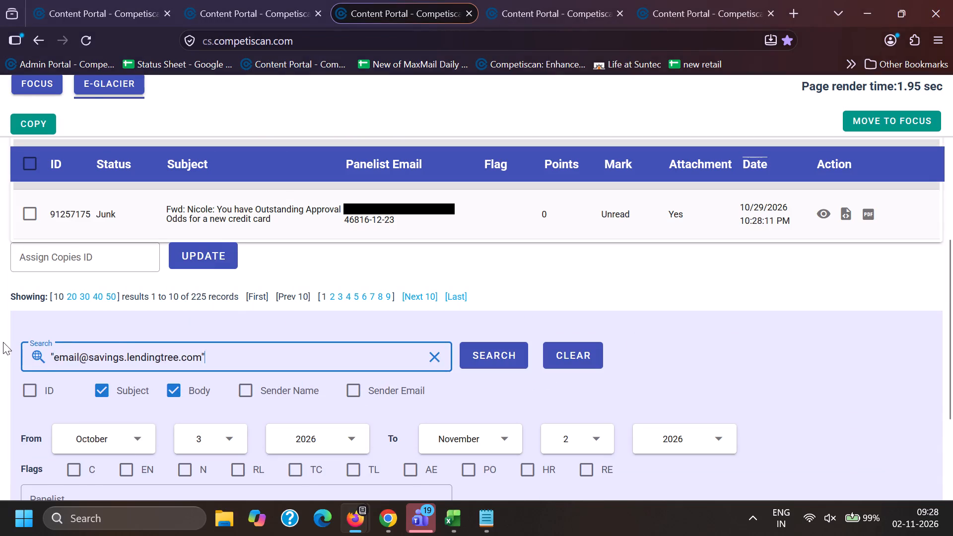
pyautogui.press('Return')
pyautogui.press('Delete')
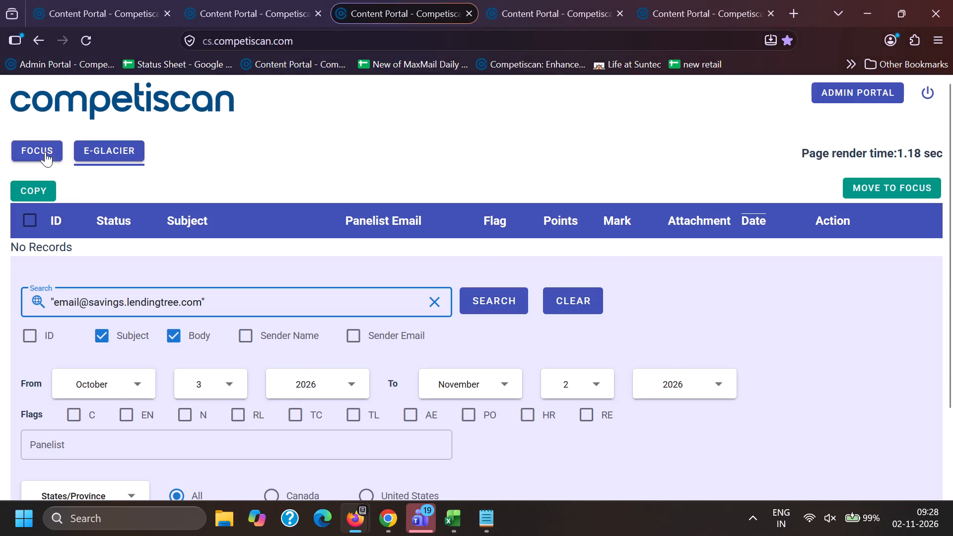
# Show the Focus list for the LendingTree search and copy the subject "Your money looks better here" from email 91295652.
pyautogui.click(45, 152)
pyautogui.click(256, 0)
pyautogui.click(345, 0)
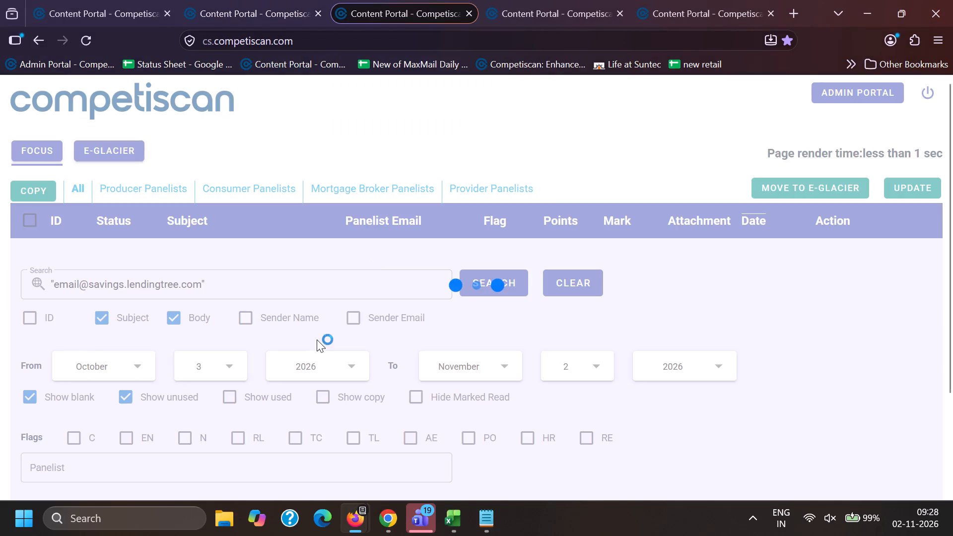
pyautogui.click(825, 265)
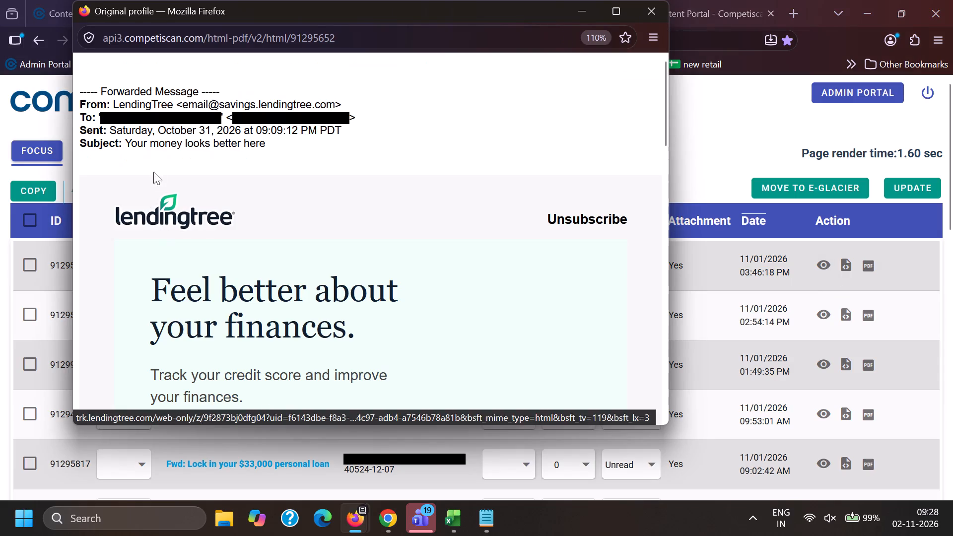
pyautogui.moveTo(126, 140); pyautogui.dragTo(299, 140)
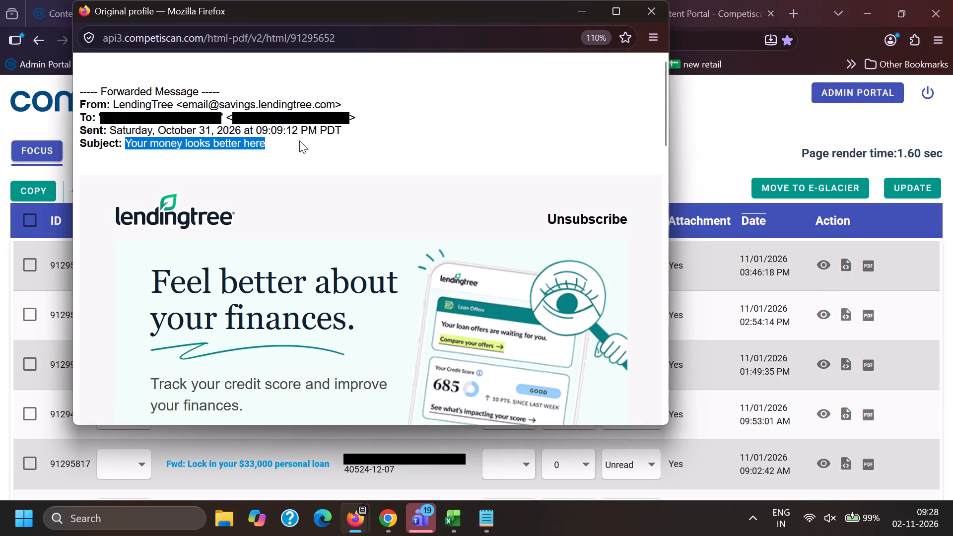
pyautogui.moveTo(299, 140); pyautogui.dragTo(303, 147)
pyautogui.hotkey('ctrl', 'c')
# Switch to the Content Portal in Chrome.
pyautogui.click(388, 535)
pyautogui.click(300, 452)
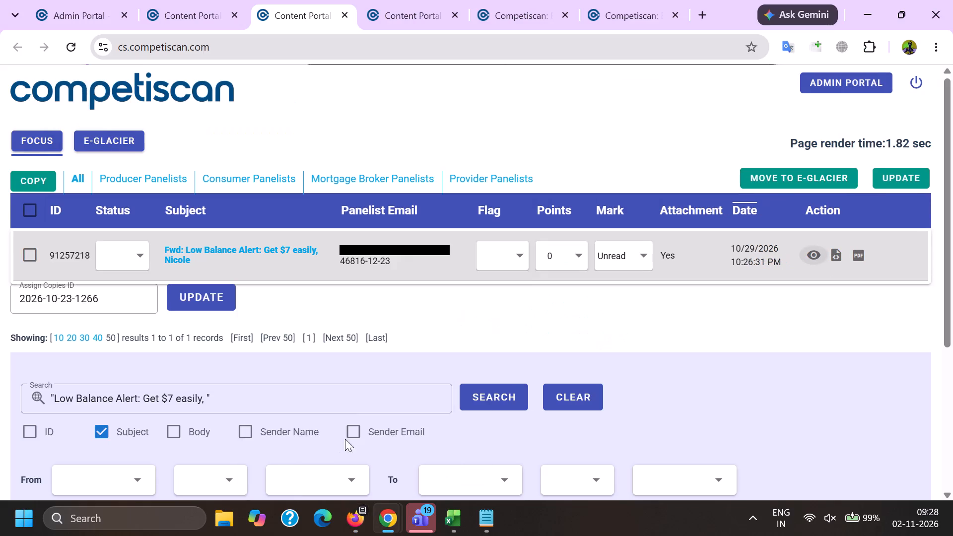
# Search the email subjects in Chrome for the quoted phrase "Your money looks better here".
pyautogui.moveTo(357, 401); pyautogui.dragTo(10, 402)
pyautogui.press('BackSpace')
pyautogui.hotkey('shift', '"')
pyautogui.hotkey('ctrl', 'v')
pyautogui.hotkey('shift', '"')
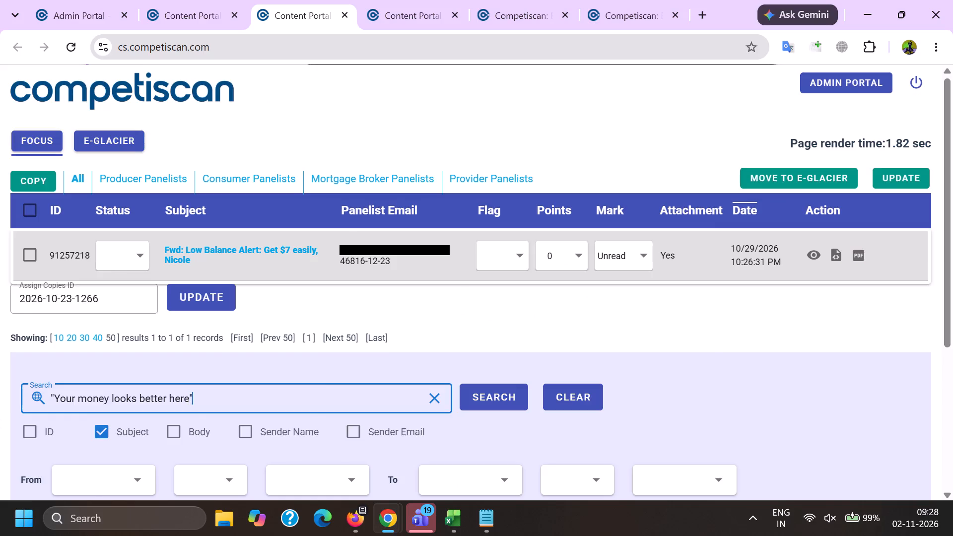
pyautogui.press('Return')
# Switch to Firefox and preview LendingTree emails 91295111 and 91299650, plus the processed version of 91294493.
pyautogui.hotkey('alt', 'Tab')
pyautogui.hotkey('alt', 'Tab')
pyautogui.hotkey('alt', 'Tab')
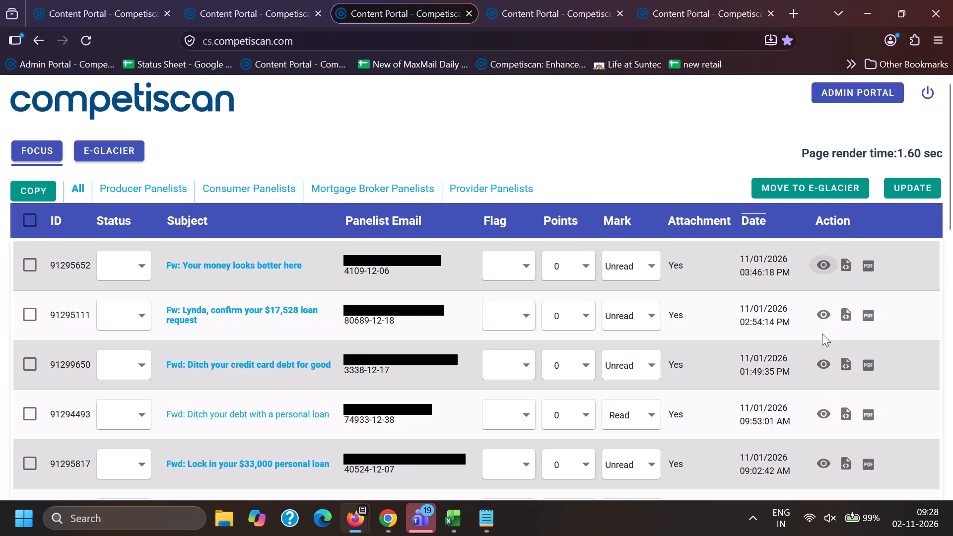
pyautogui.click(832, 307)
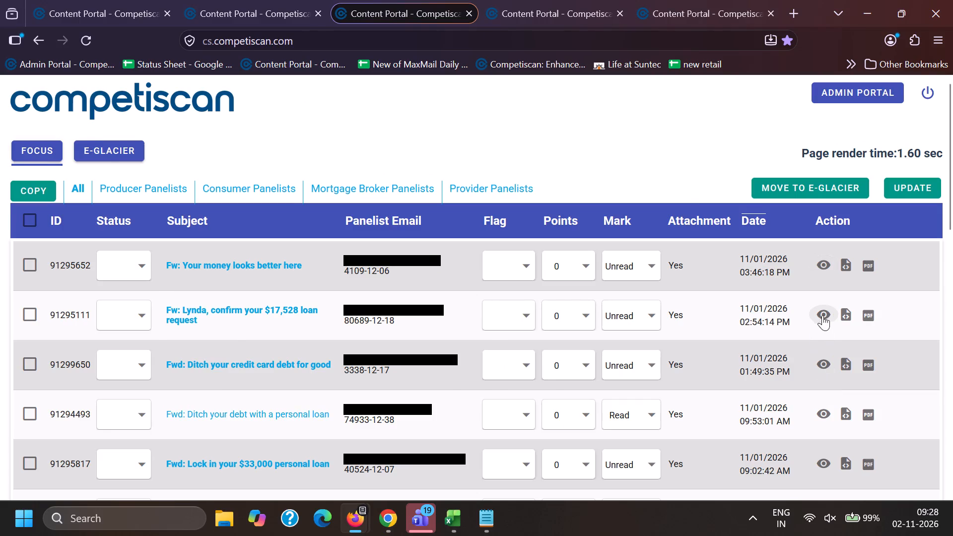
pyautogui.click(821, 313)
pyautogui.click(821, 366)
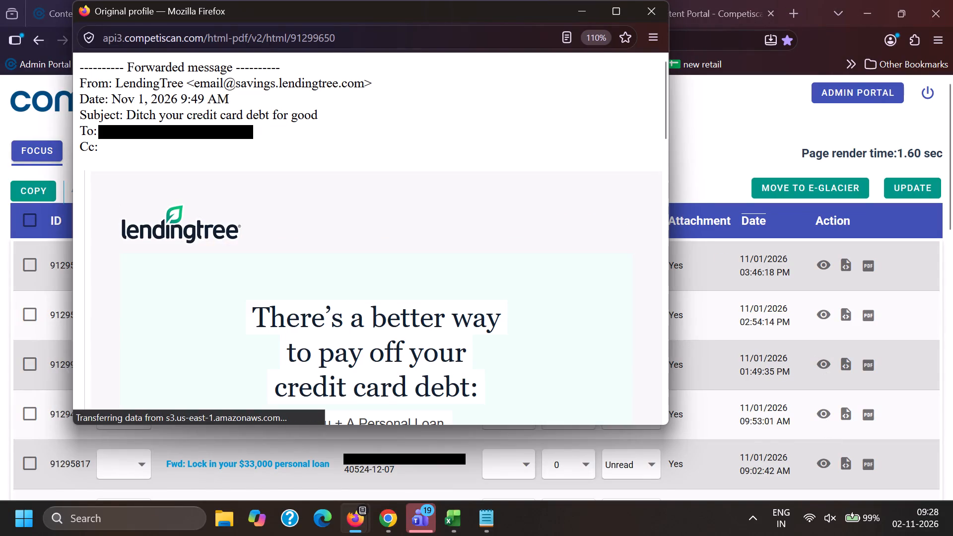
pyautogui.hotkey('alt', 'Tab')
pyautogui.click(837, 411)
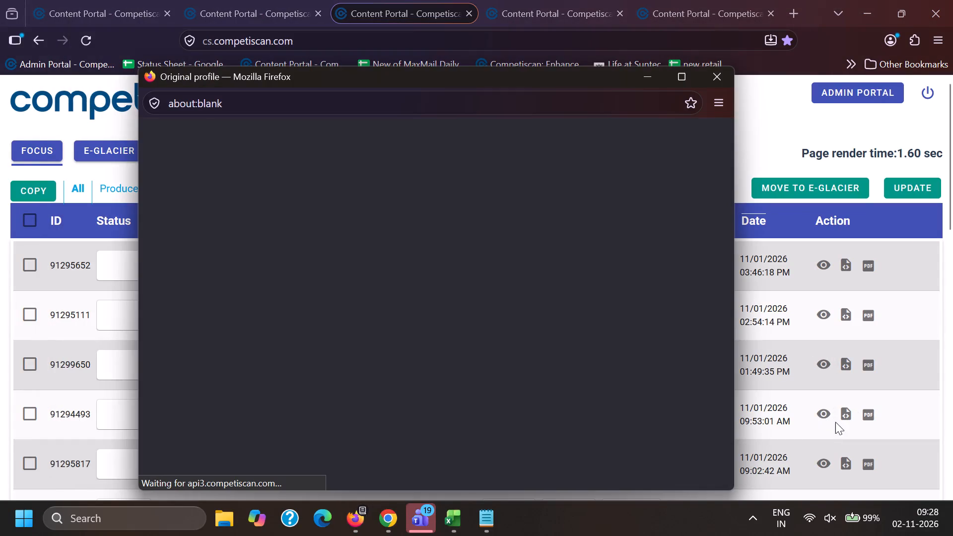
pyautogui.hotkey('alt', 'Tab')
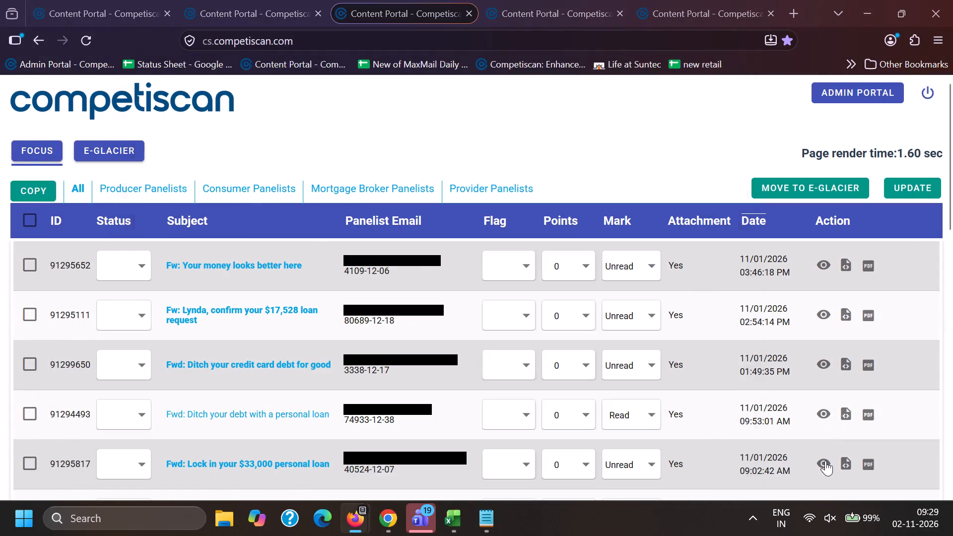
# Preview the LendingTree emails 91295817, 91295907 and 91295986 from the same panelist.
pyautogui.click(825, 461)
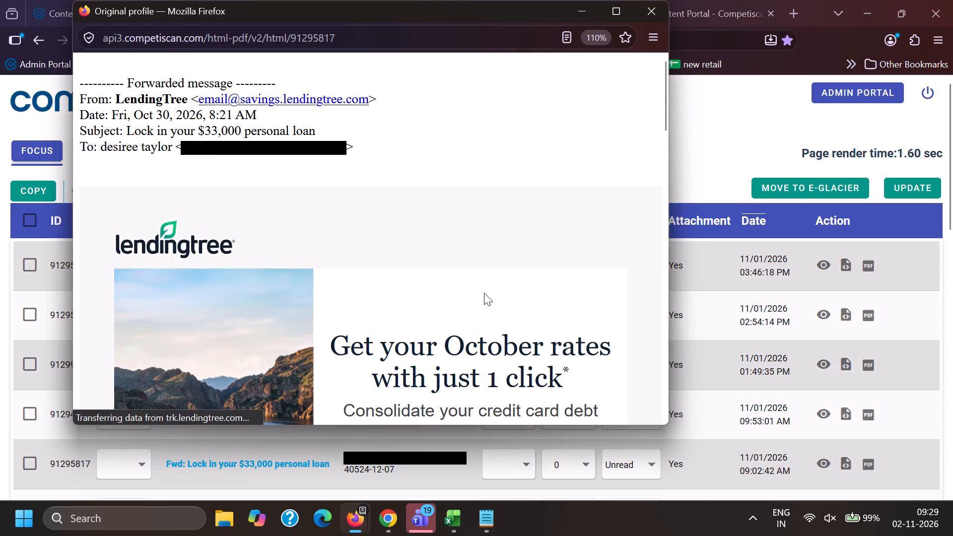
pyautogui.scroll(-8, 485, 297)
pyautogui.hotkey('alt', 'Tab')
pyautogui.scroll(-1, 539, 347)
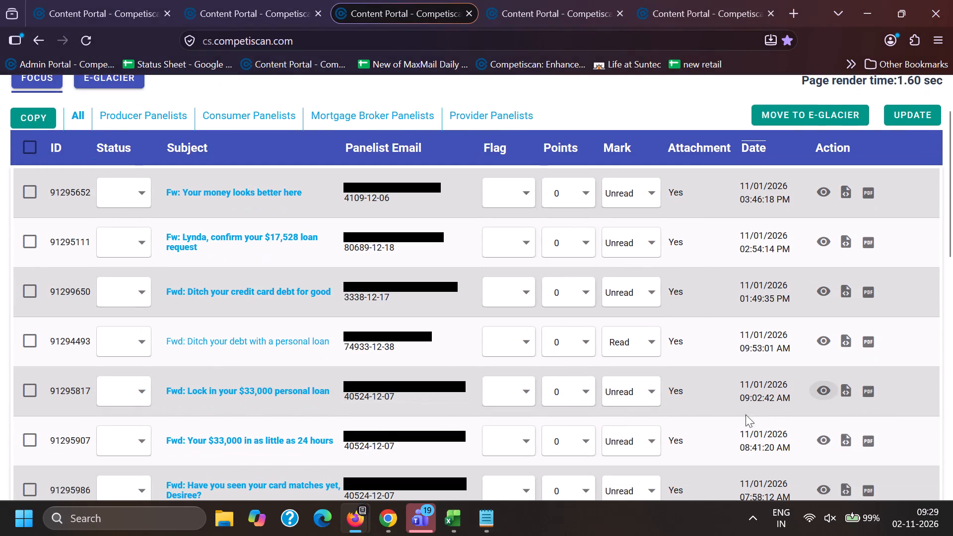
pyautogui.click(827, 436)
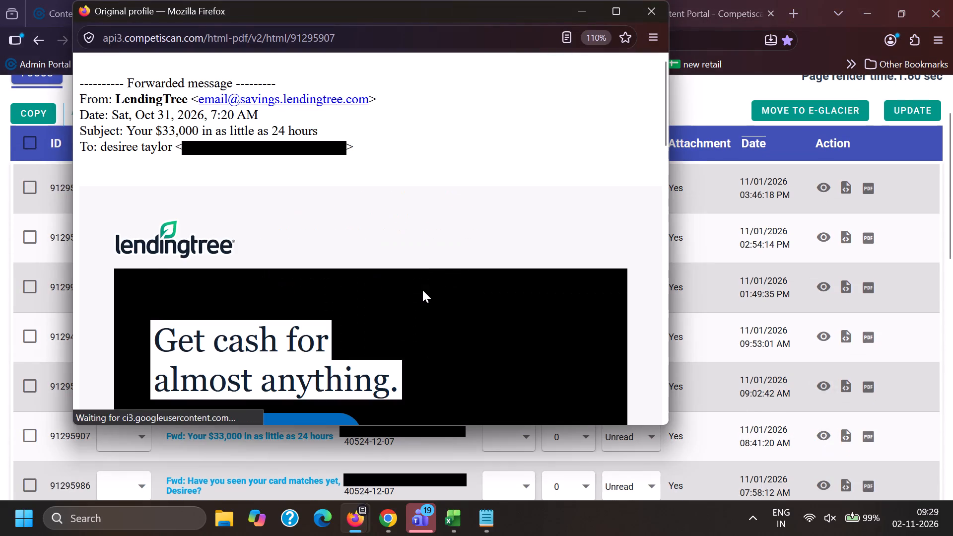
pyautogui.hotkey('alt', 'Tab')
pyautogui.click(823, 480)
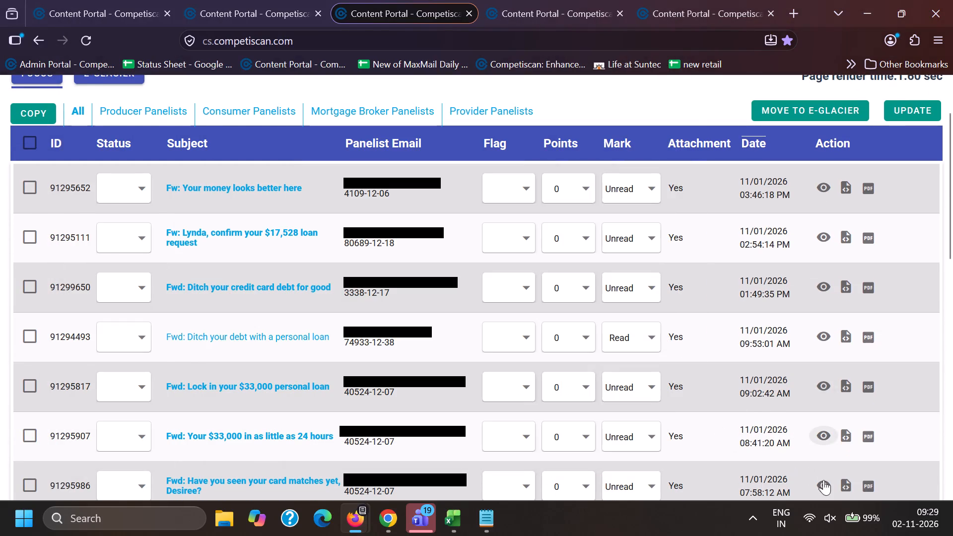
# Preview the LendingTree emails 91294449 and 91286767, and check the latter against the panelist email list.
pyautogui.hotkey('alt', 'Tab')
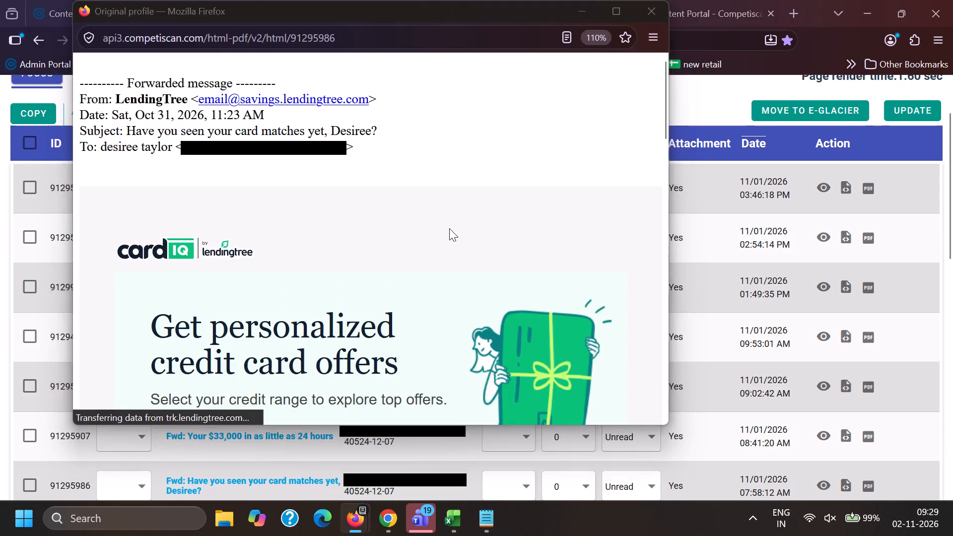
pyautogui.scroll(-2, 455, 261)
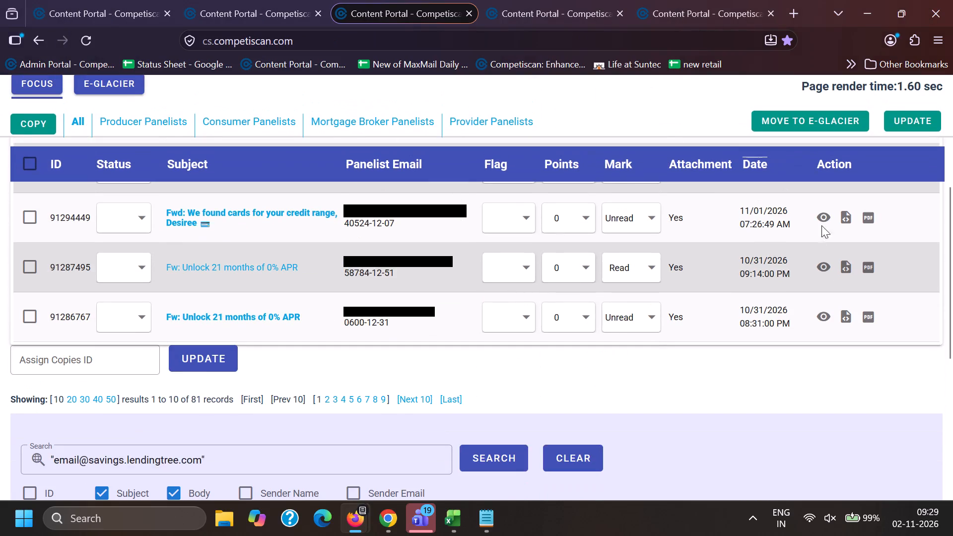
pyautogui.click(819, 219)
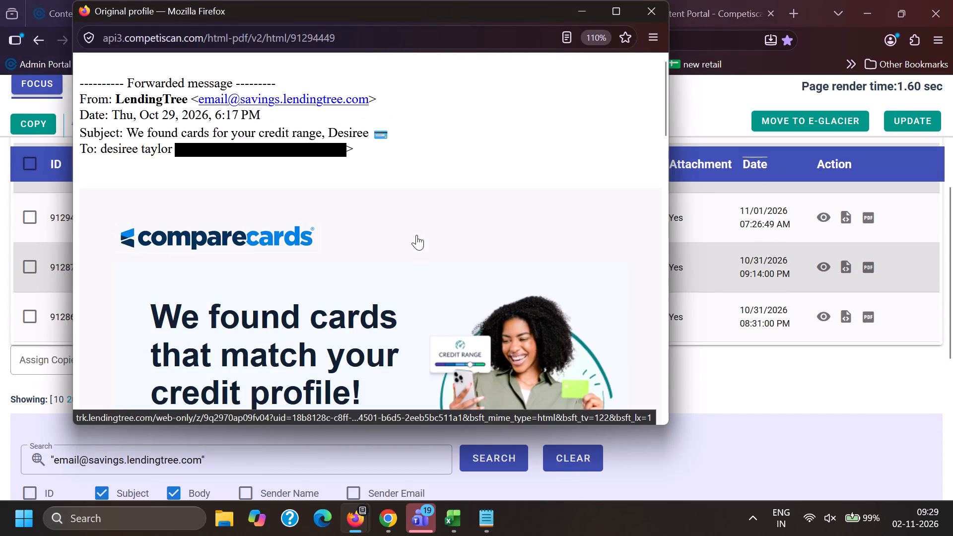
pyautogui.hotkey('alt', 'Tab')
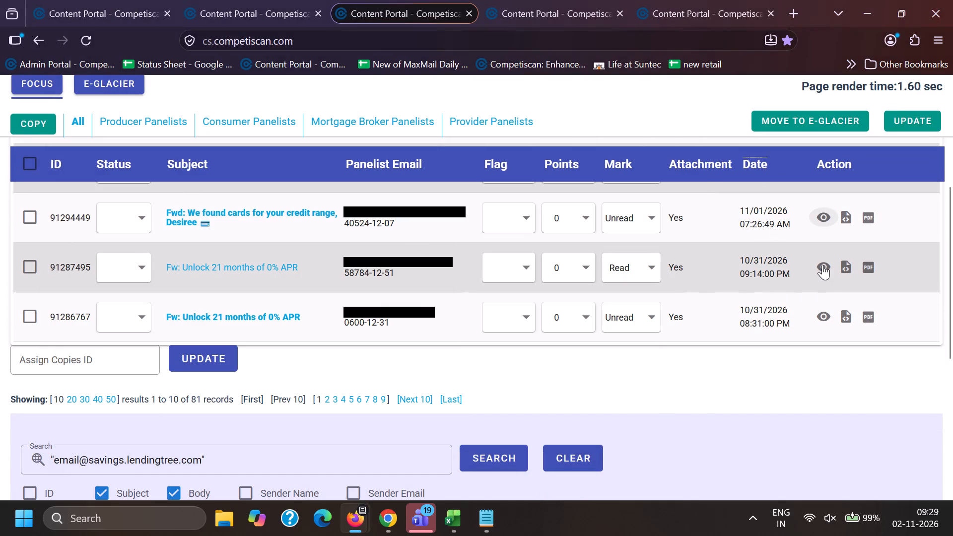
pyautogui.click(823, 319)
pyautogui.hotkey('alt', 'Tab')
pyautogui.hotkey('alt', 'Tab')
pyautogui.hotkey('alt', 'Tab')
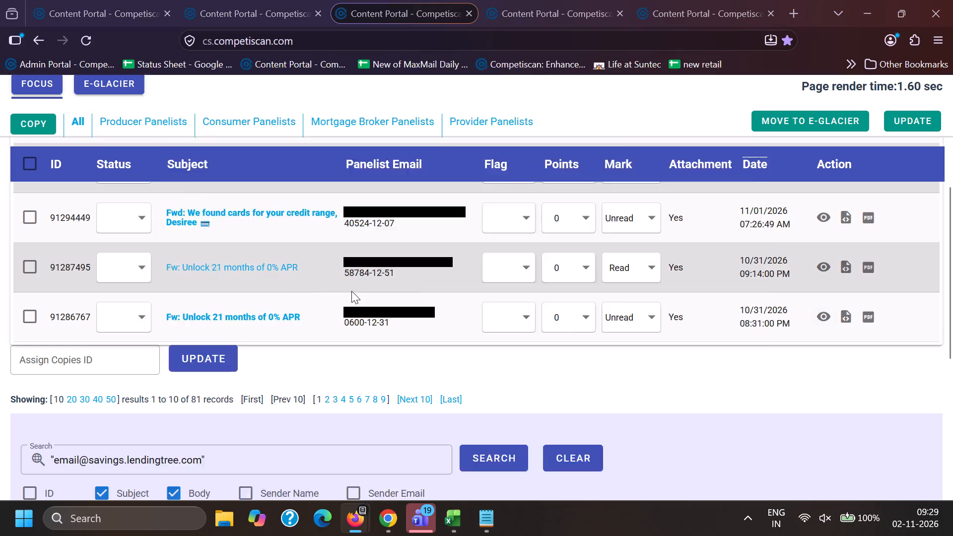
pyautogui.hotkey('alt', 'Tab')
pyautogui.hotkey('alt', 'Tab')
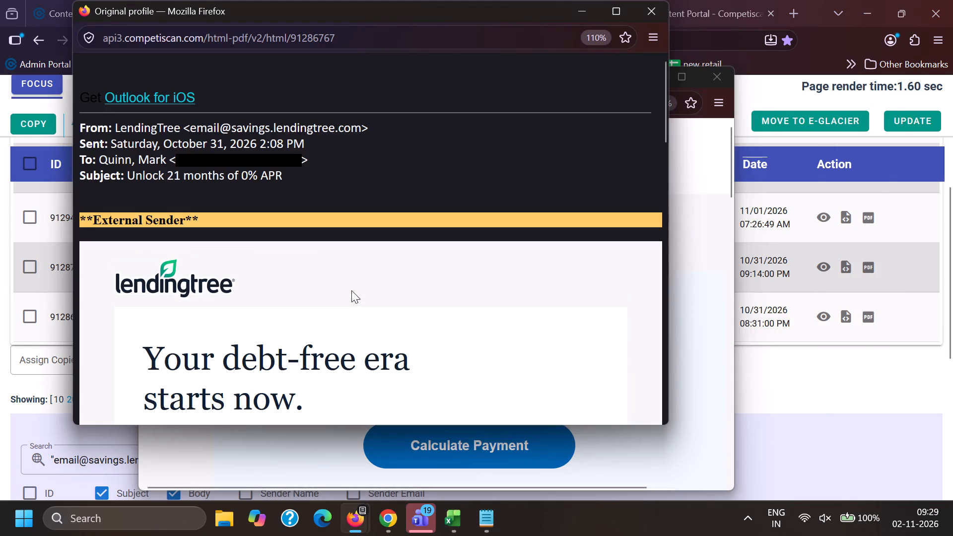
pyautogui.hotkey('alt', 'Tab')
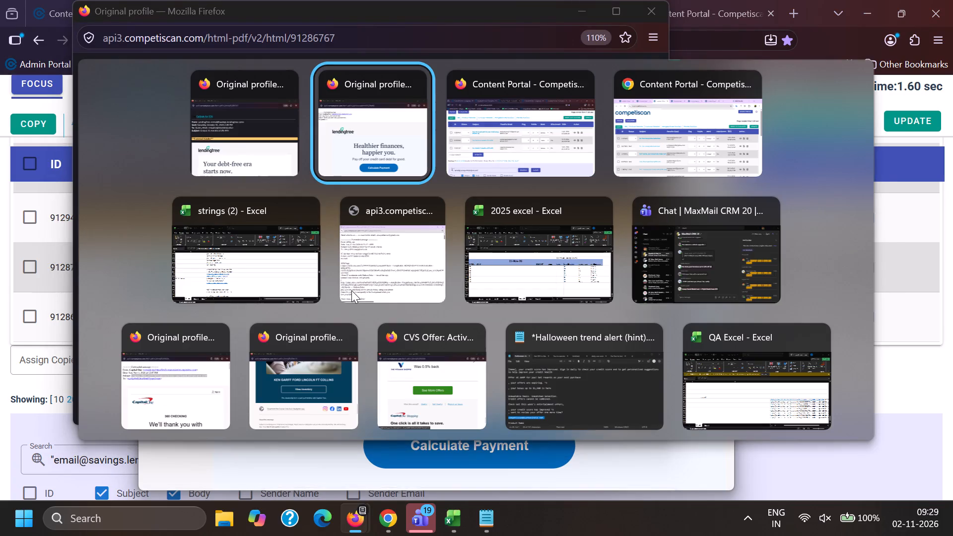
# Switch to Chrome and preview the "Your money looks better here" emails 90876810 and 91295652 to compare them.
pyautogui.hotkey('alt', 'Tab')
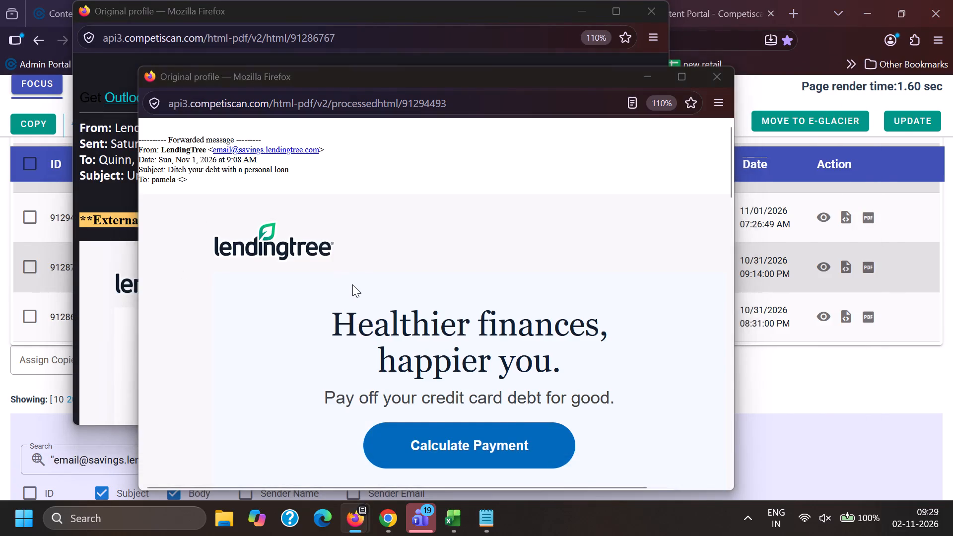
pyautogui.hotkey('alt', 'Tab')
pyautogui.hotkey('alt', 'Tab')
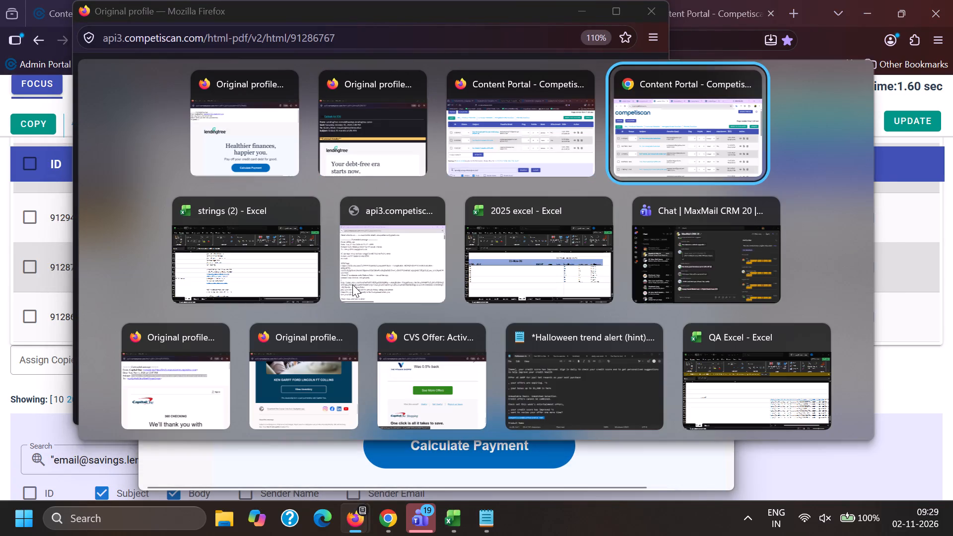
pyautogui.click(815, 302)
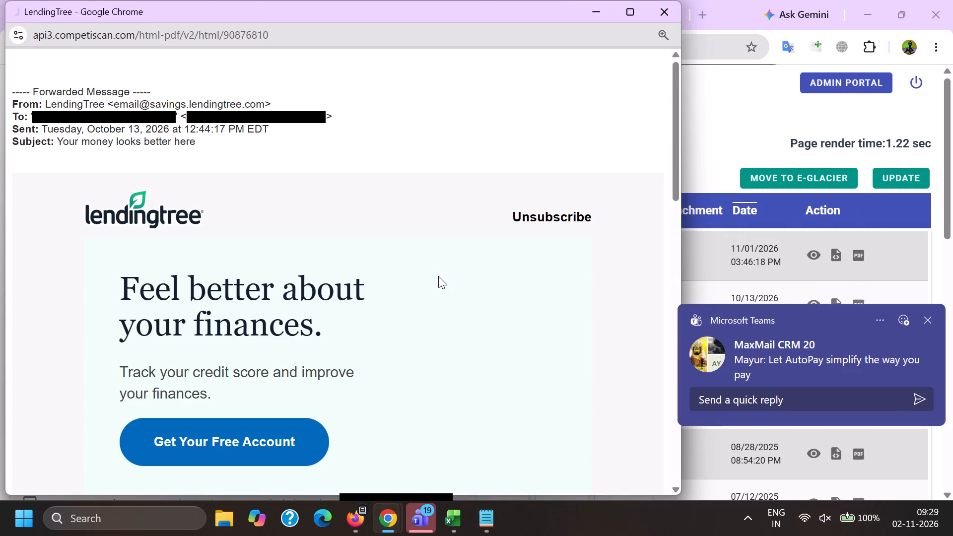
pyautogui.scroll(-9, 438, 276)
pyautogui.hotkey('alt', 'Tab')
pyautogui.click(817, 253)
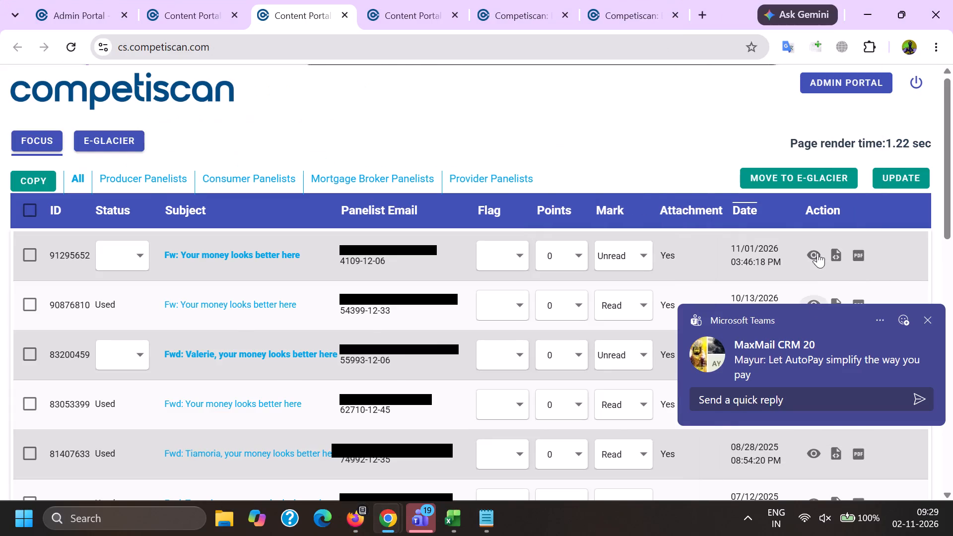
# Switch to Firefox's first Content Portal list and copy ", your access is confirmed: Cards with no annual fee!" from email 91302063's subject.
pyautogui.click(356, 530)
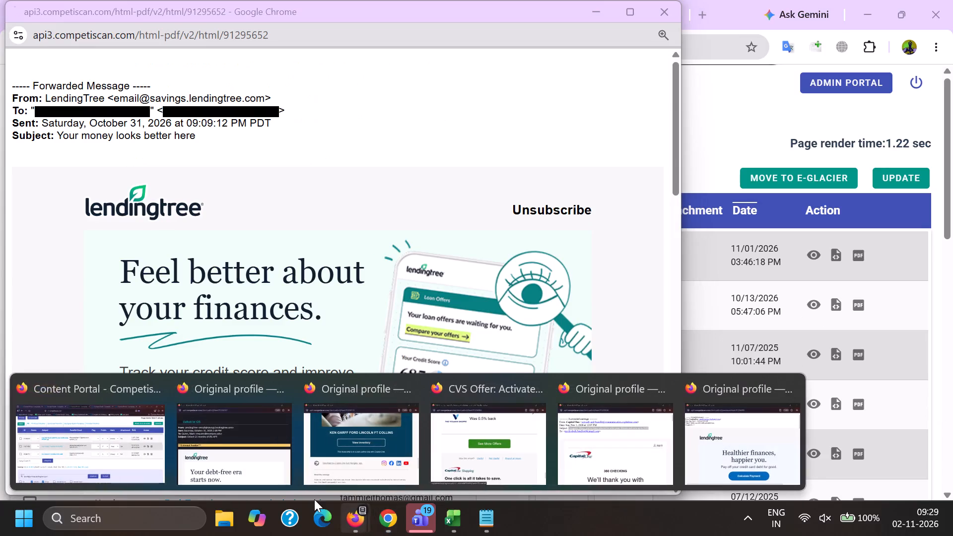
pyautogui.click(144, 463)
pyautogui.click(186, 0)
pyautogui.click(108, 0)
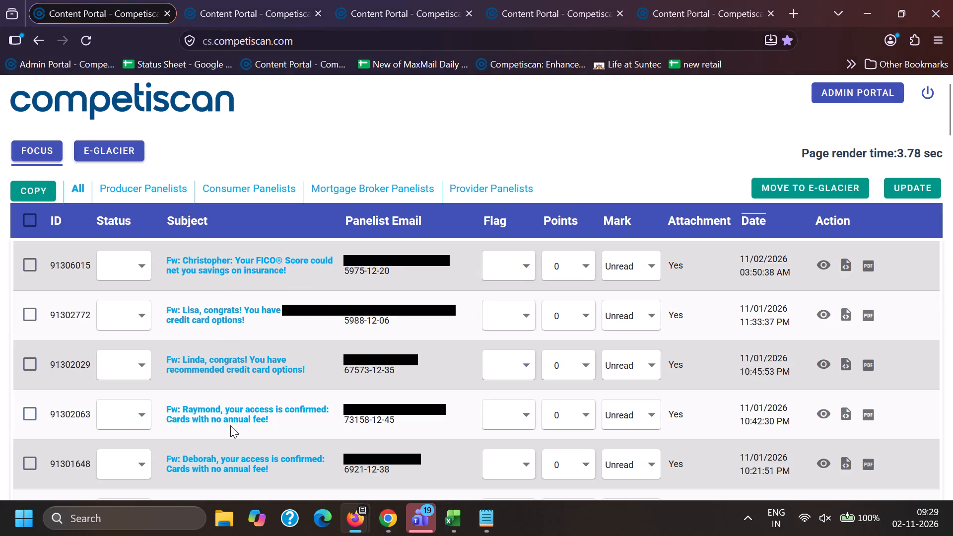
pyautogui.moveTo(221, 405); pyautogui.dragTo(307, 418)
pyautogui.hotkey('ctrl', 'c')
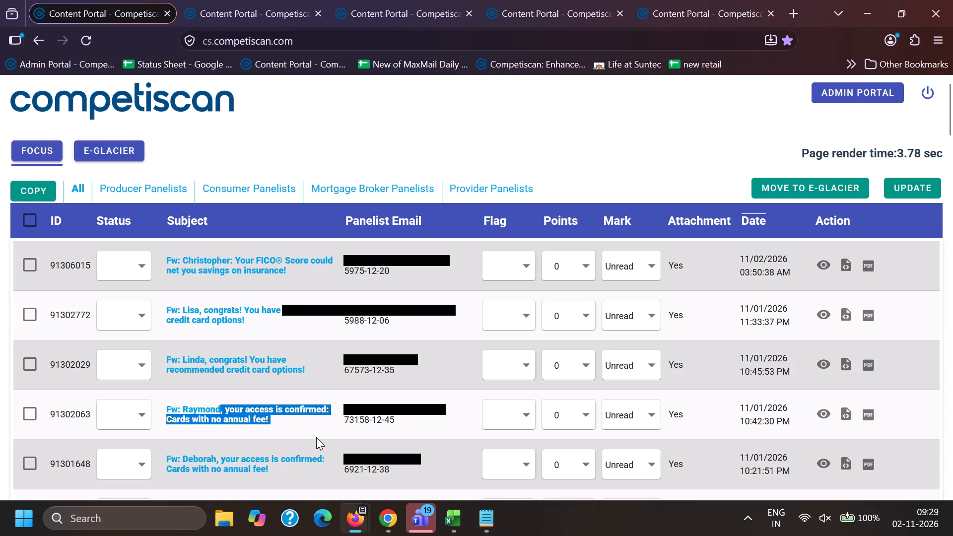
pyautogui.hotkey('ctrl', 'c')
# Switch to Chrome's Content Portal and search email subjects for ", your access is confirmed: Cards with no annual fee!" in quotes.
pyautogui.click(384, 533)
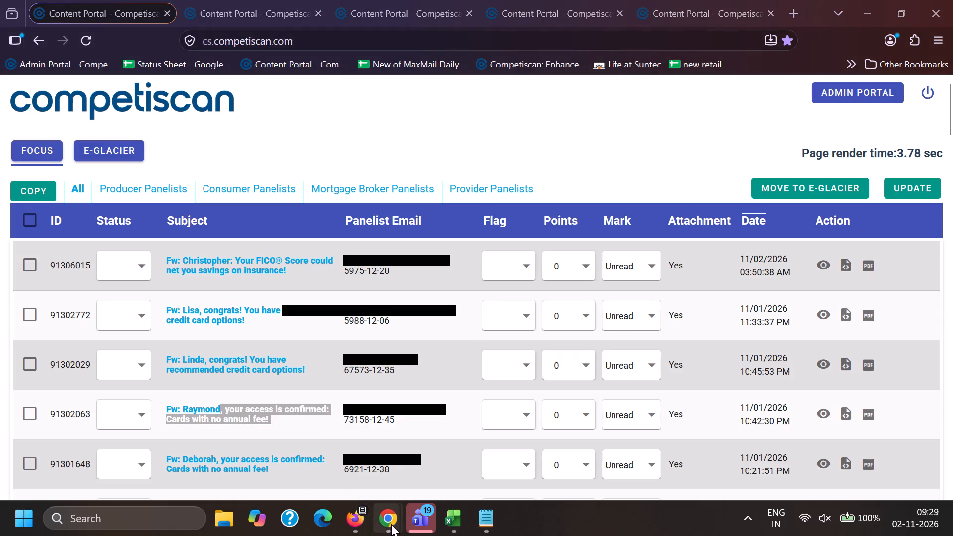
pyautogui.click(391, 524)
pyautogui.click(302, 461)
pyautogui.scroll(-13, 242, 365)
pyautogui.scroll(2, 233, 445)
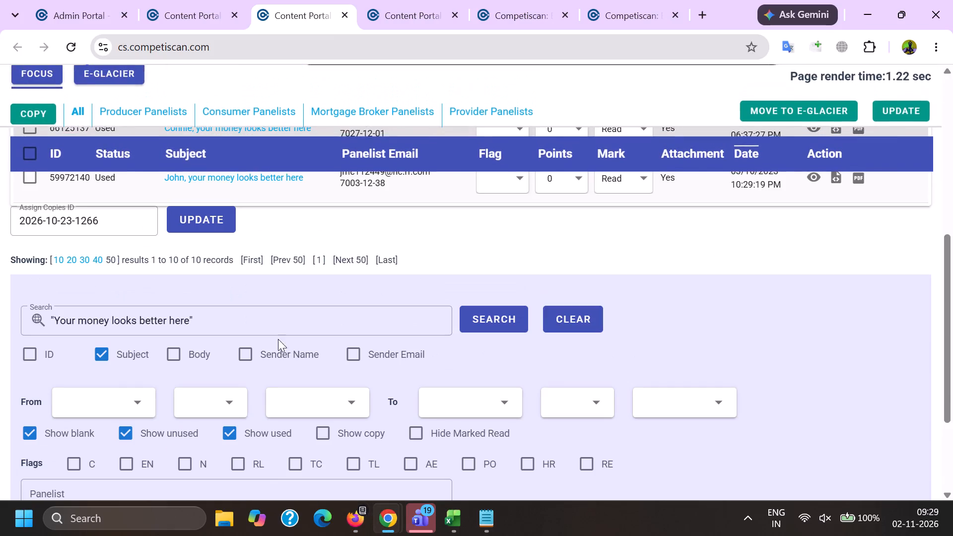
pyautogui.moveTo(282, 323); pyautogui.dragTo(0, 290)
pyautogui.press('BackSpace')
pyautogui.hotkey('shift', '"')
pyautogui.hotkey('ctrl', 'v')
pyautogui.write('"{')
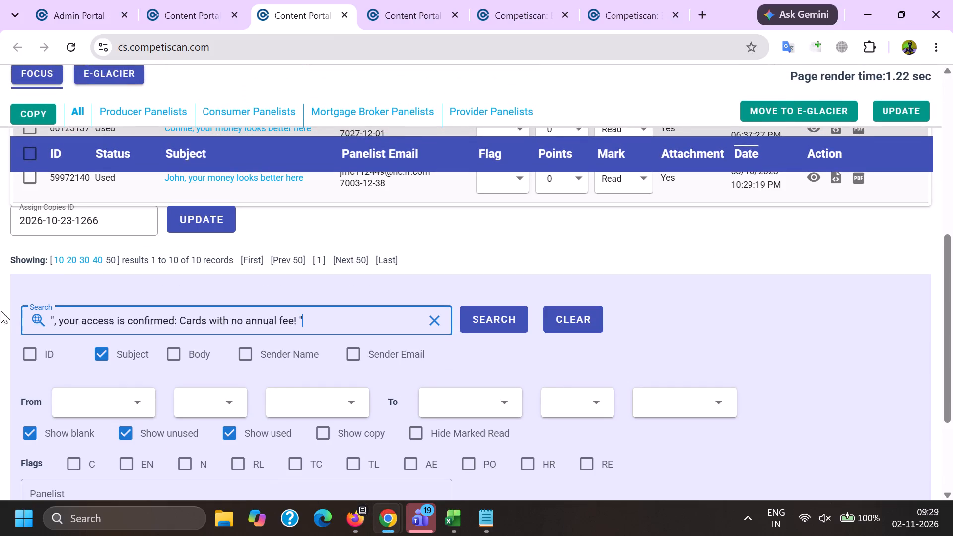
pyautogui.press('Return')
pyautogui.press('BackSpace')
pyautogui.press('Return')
# Switch to the strings (2) workbook in Excel and copy the Experian support sender address from cell B236.
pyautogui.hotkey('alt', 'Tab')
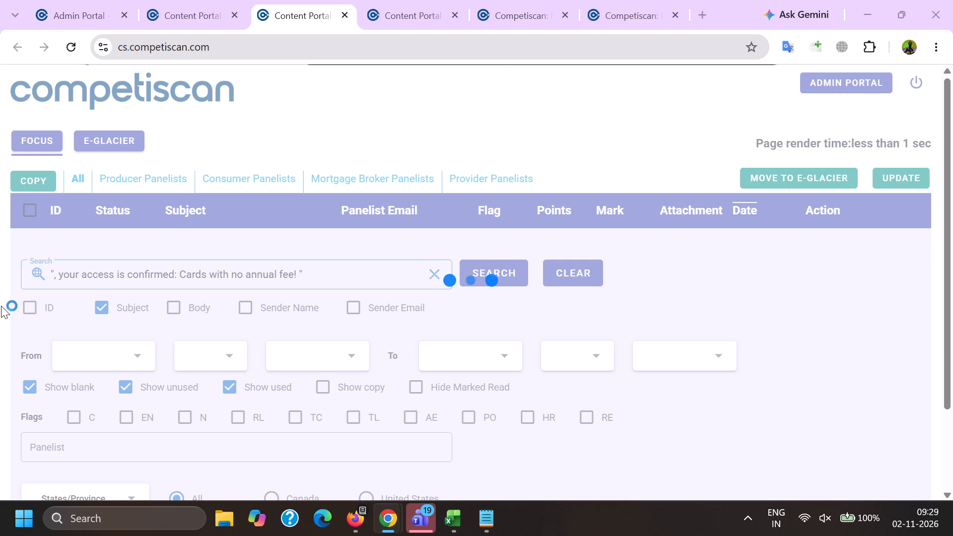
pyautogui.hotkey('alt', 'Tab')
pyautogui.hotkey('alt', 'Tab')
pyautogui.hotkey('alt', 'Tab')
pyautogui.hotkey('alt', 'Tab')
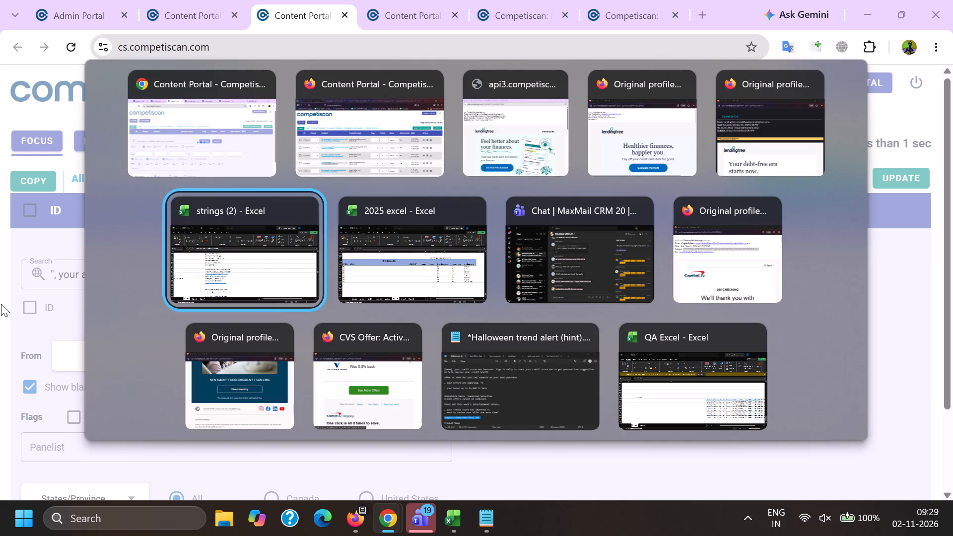
pyautogui.click(415, 331)
pyautogui.hotkey('ctrl', 'c')
# Switch to Firefox's first Content Portal list and replace the "Capital one" search with the copied Experian sender address in quotes.
pyautogui.click(363, 535)
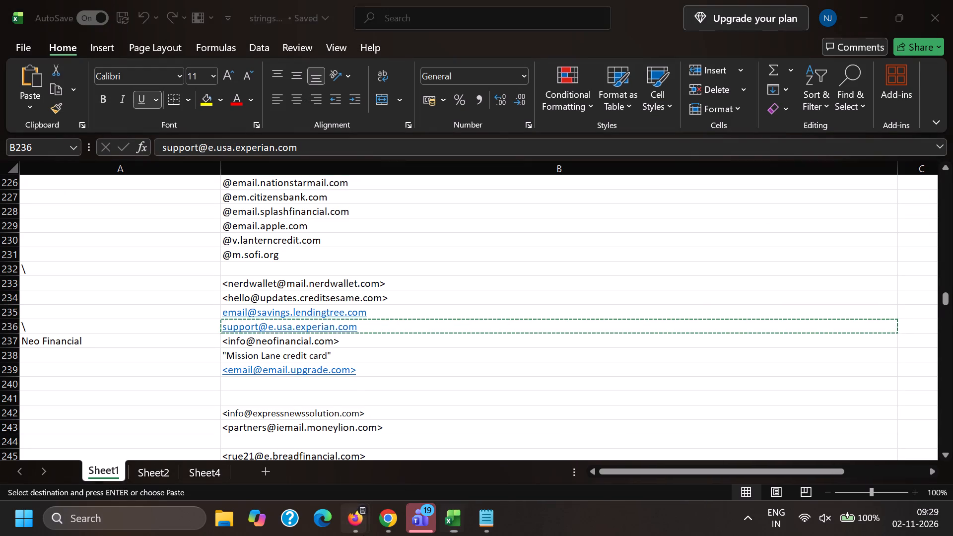
pyautogui.click(116, 464)
pyautogui.scroll(-4, 222, 359)
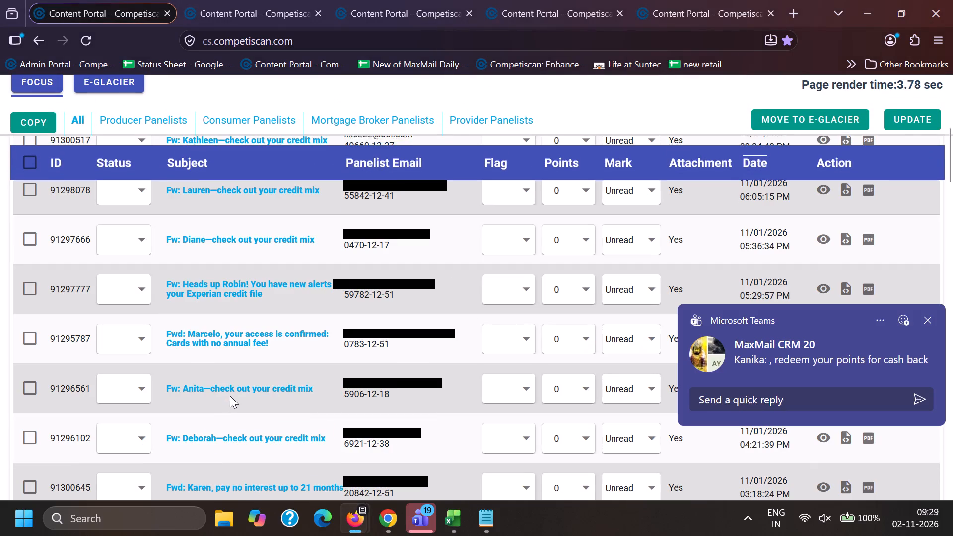
pyautogui.scroll(-9, 230, 395)
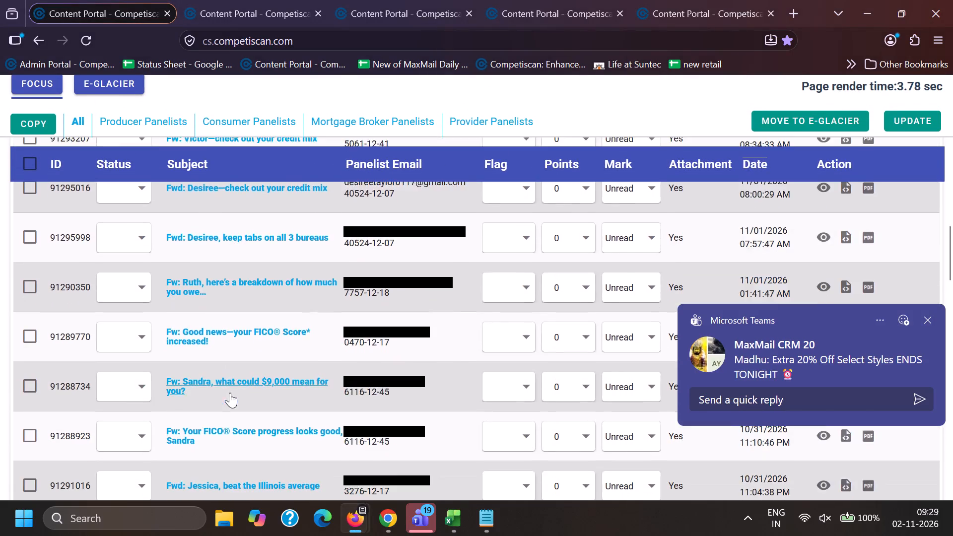
pyautogui.scroll(-12, 230, 393)
pyautogui.scroll(-10, 230, 402)
pyautogui.scroll(3, 230, 405)
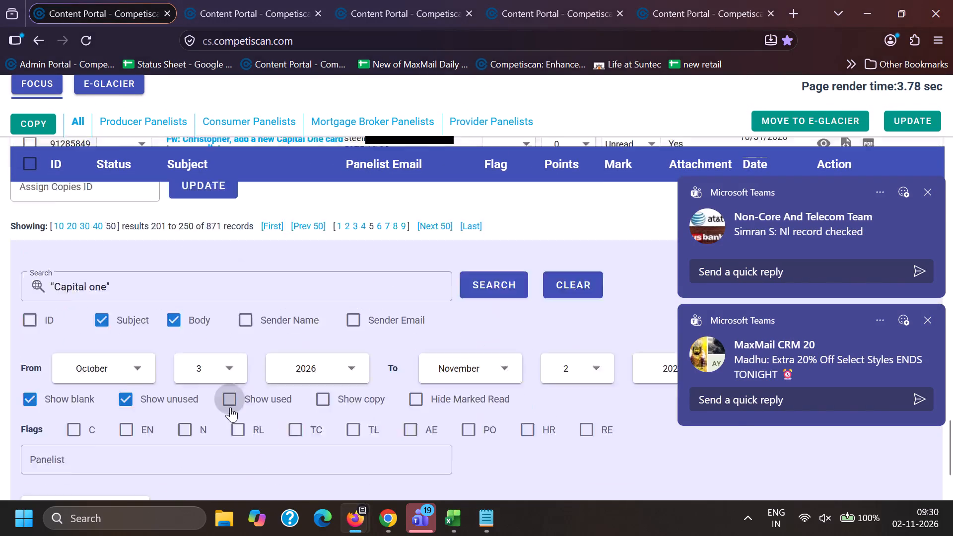
pyautogui.click(199, 410)
pyautogui.moveTo(200, 409); pyautogui.dragTo(10, 399)
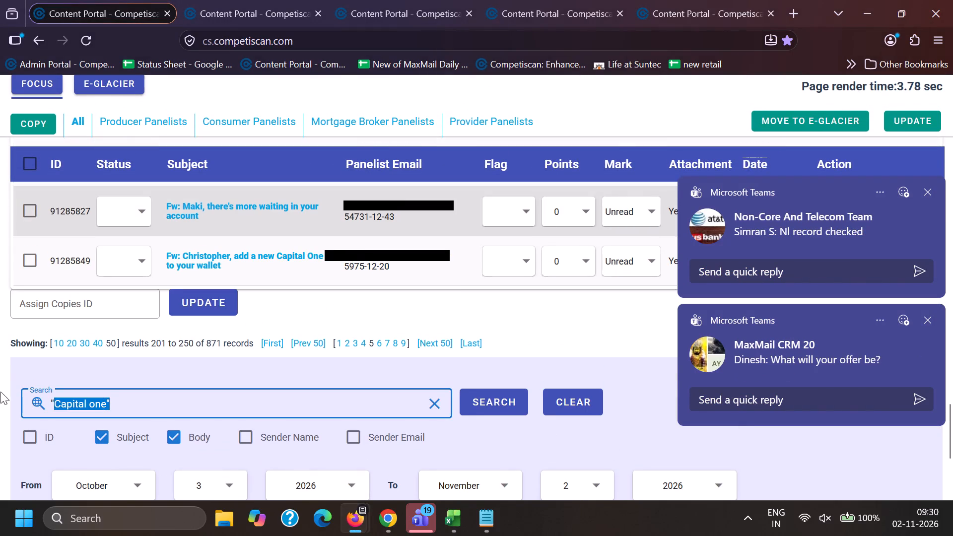
pyautogui.press('BackSpace')
pyautogui.hotkey('shift', '"')
pyautogui.hotkey('ctrl', 'v')
pyautogui.hotkey('shift', '"')
pyautogui.press('Return')
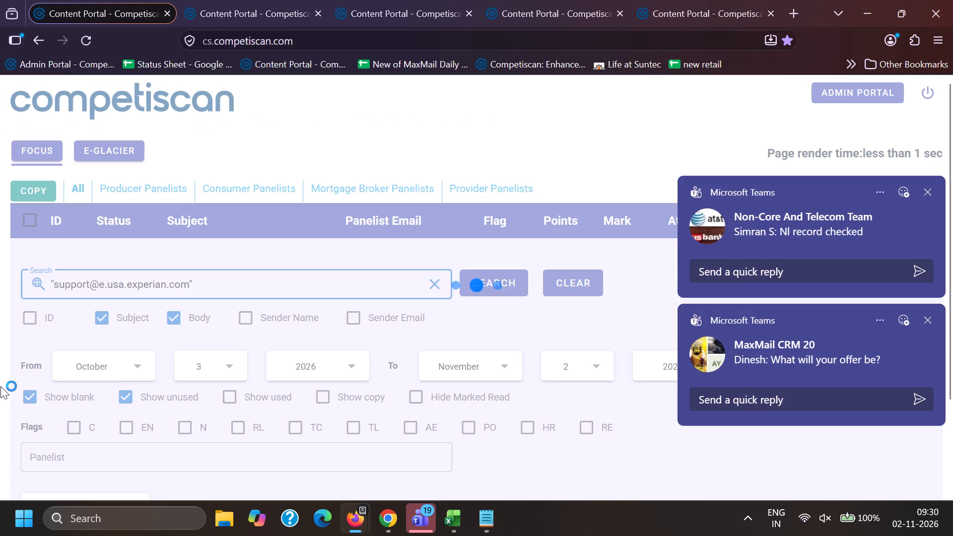
pyautogui.click(237, 0)
# Switch to Chrome and preview the "your access is confirmed: Cards with no annual fee!" emails 91302063 and 91301648.
pyautogui.hotkey('alt', 'Tab')
pyautogui.hotkey('alt', 'Tab')
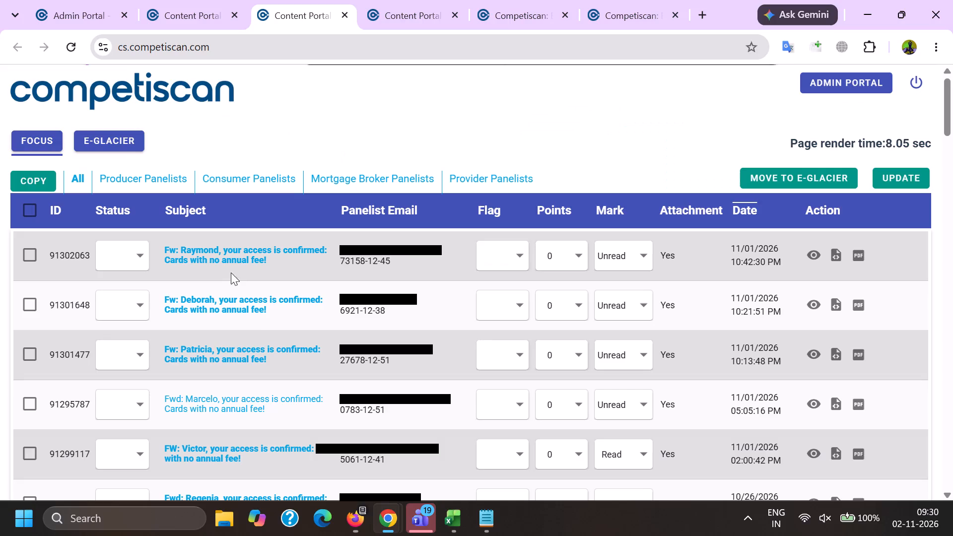
pyautogui.click(807, 251)
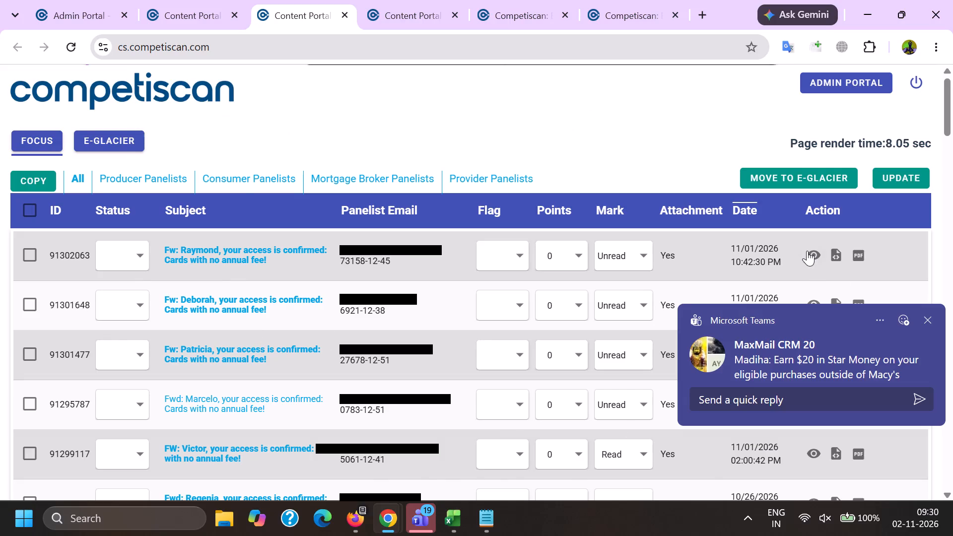
pyautogui.click(926, 320)
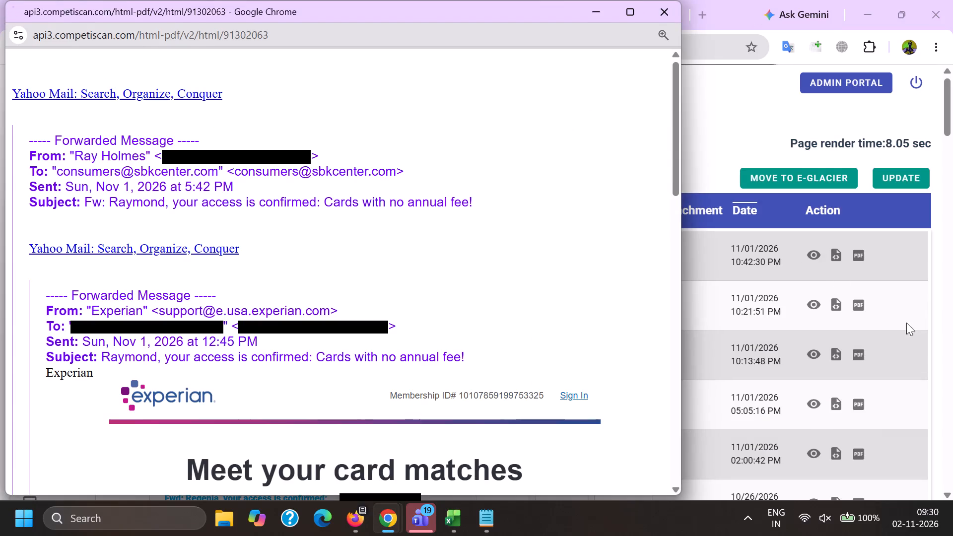
pyautogui.hotkey('alt', 'Tab')
pyautogui.click(809, 301)
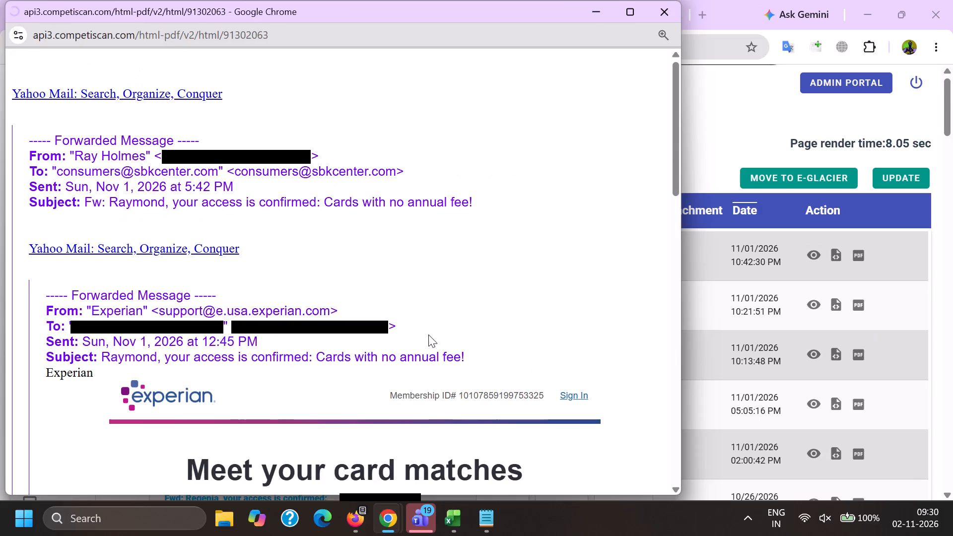
pyautogui.hotkey('alt', 'Tab')
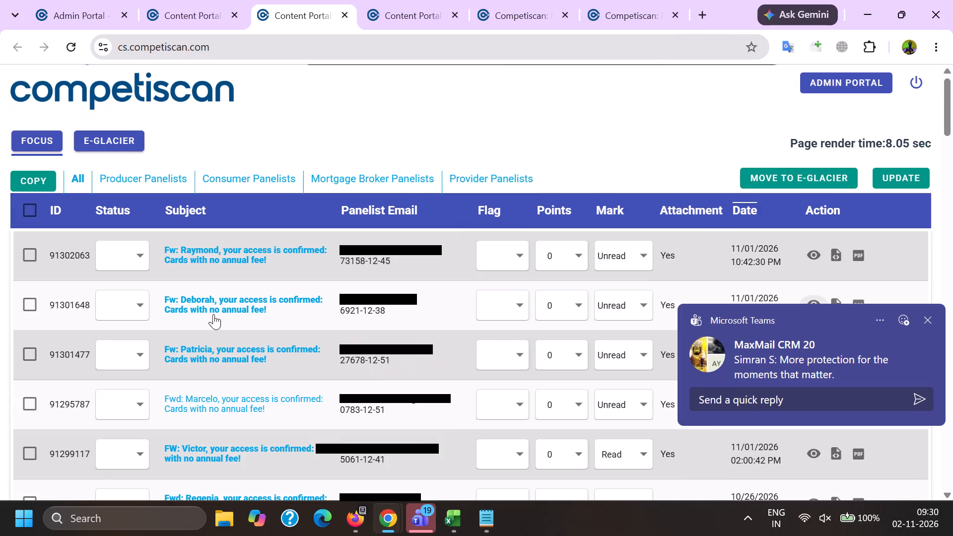
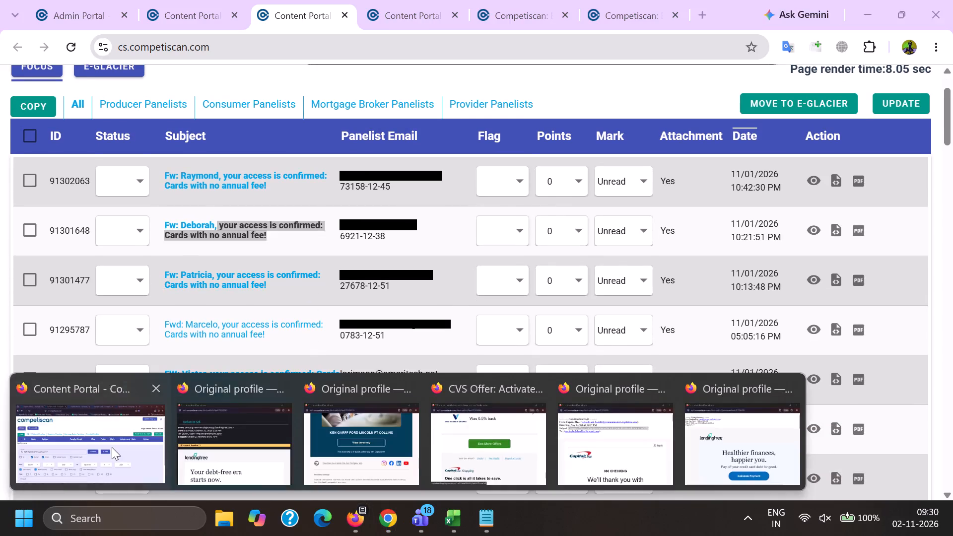
# Switch to Firefox's first Content Portal list and preview the Experian emails 91289770, 91290350 and 91295998.
pyautogui.click(144, 0)
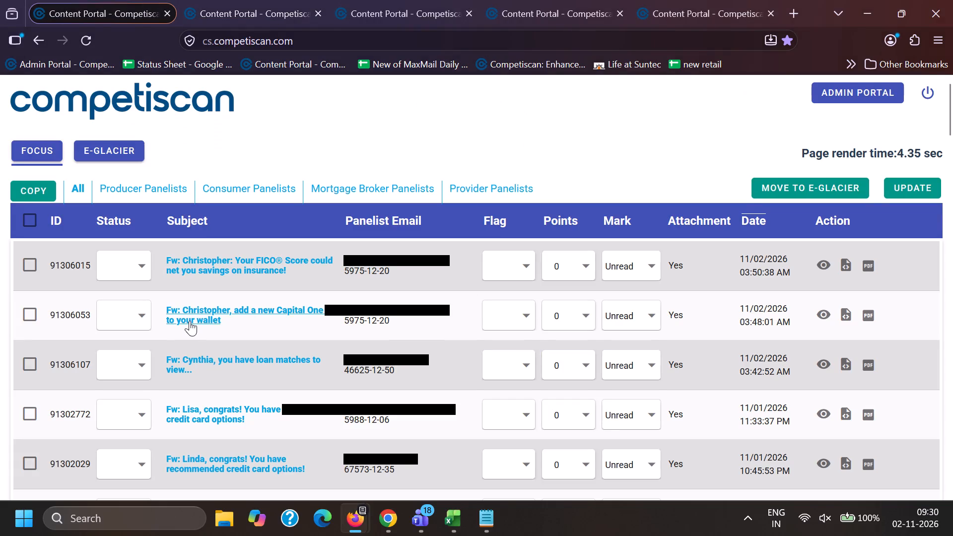
pyautogui.scroll(-2, 190, 321)
pyautogui.scroll(-3, 270, 360)
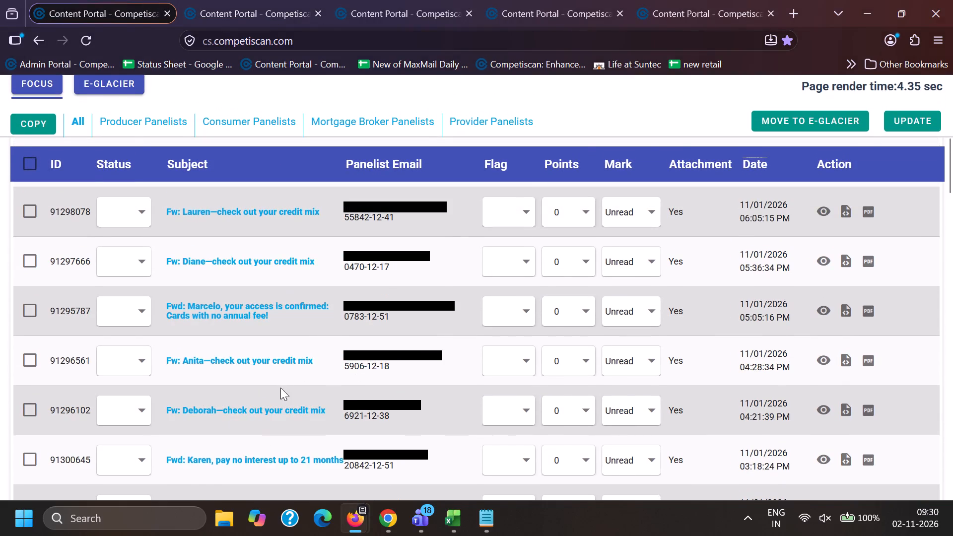
pyautogui.scroll(-10, 310, 386)
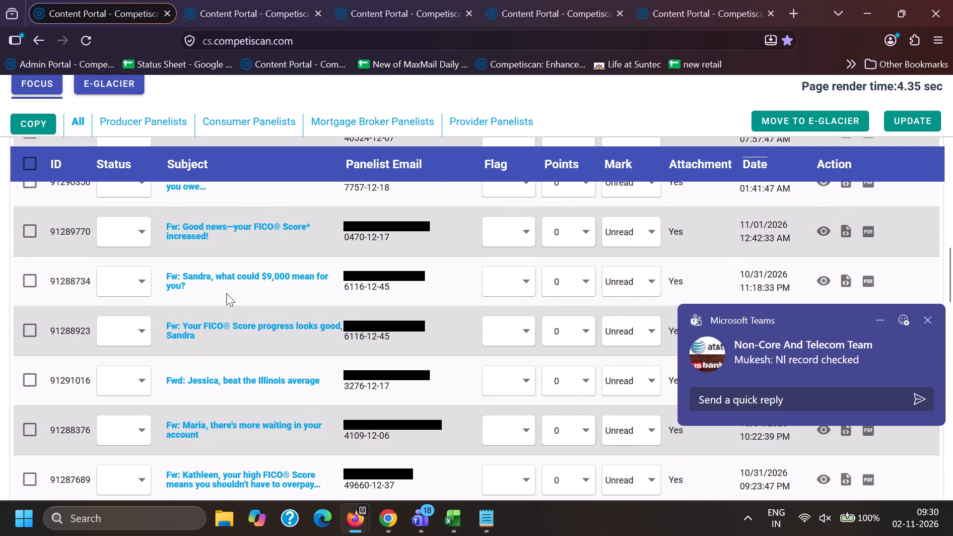
pyautogui.click(824, 231)
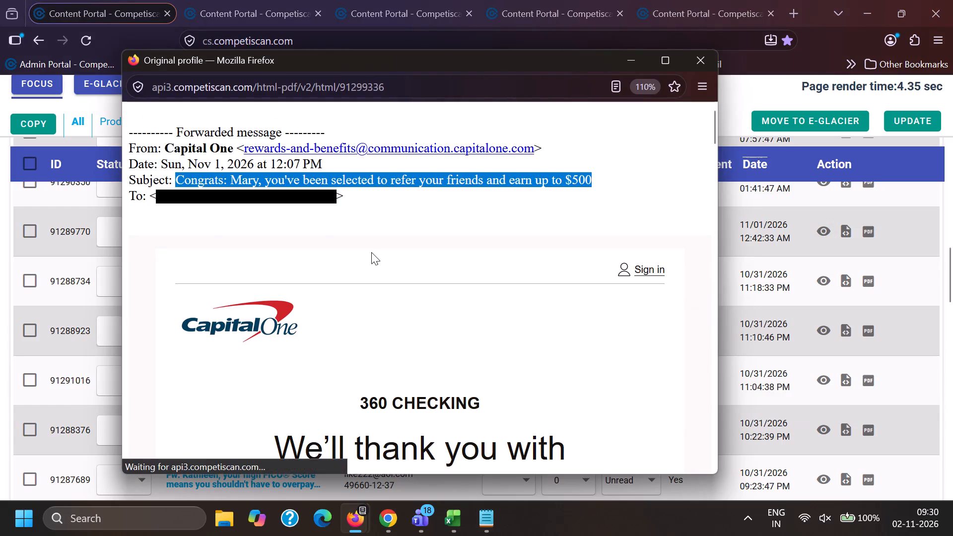
pyautogui.hotkey('alt', 'Tab')
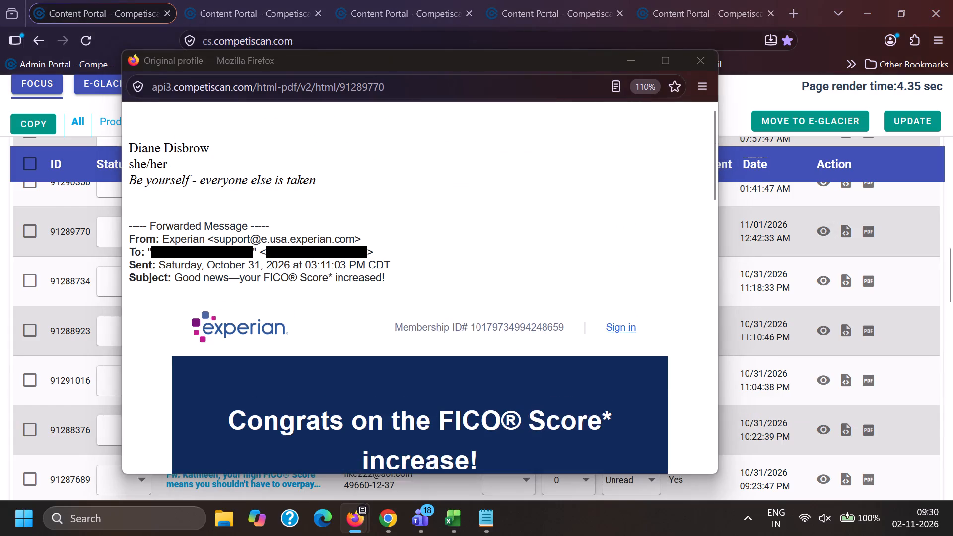
pyautogui.scroll(1, 341, 324)
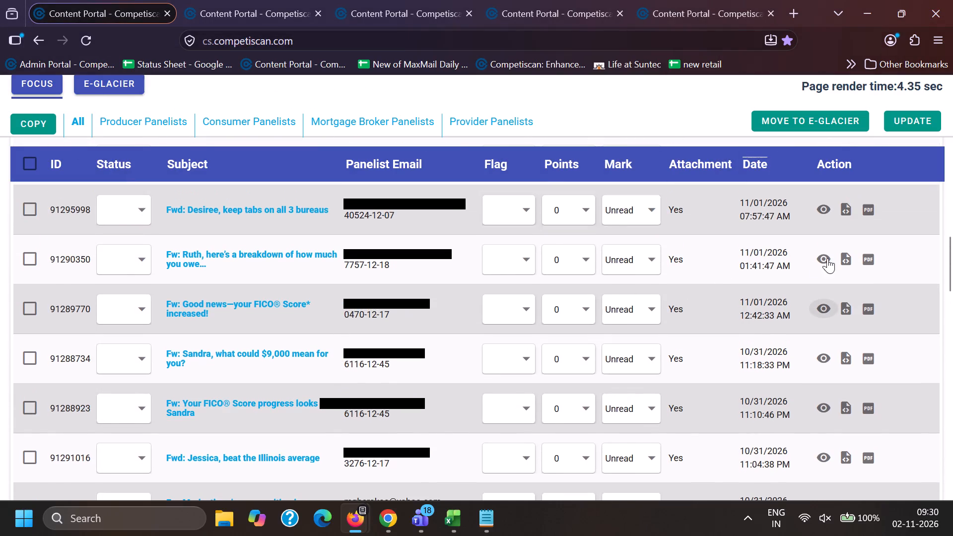
pyautogui.click(810, 263)
pyautogui.click(826, 256)
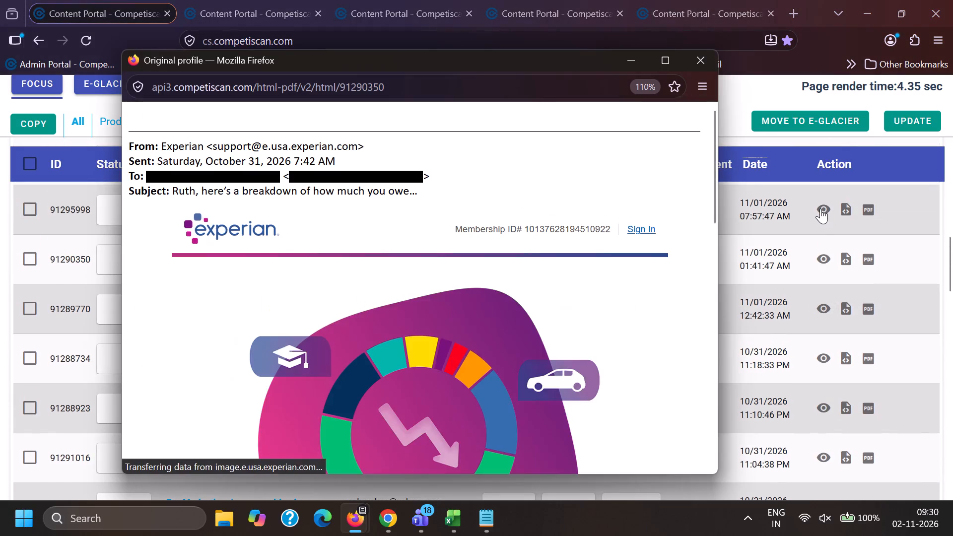
pyautogui.click(821, 210)
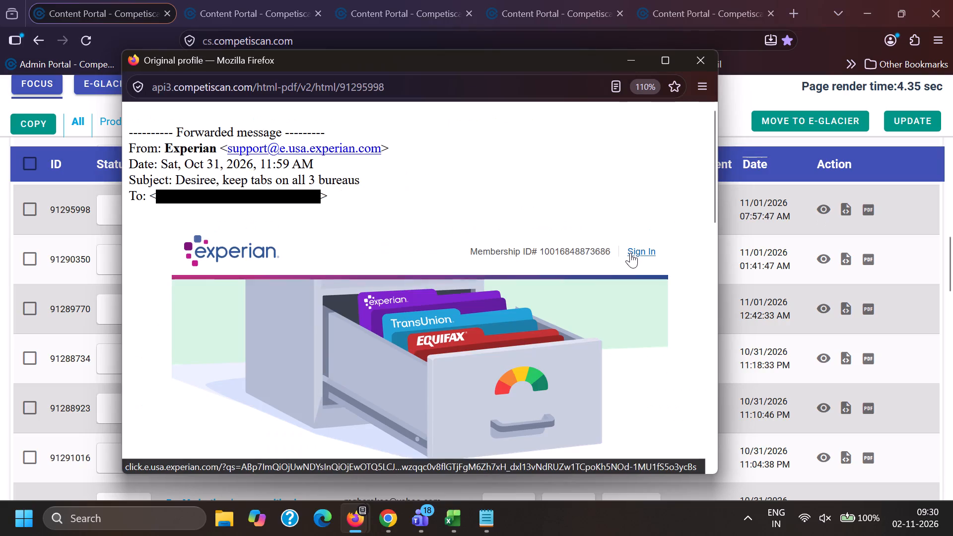
pyautogui.hotkey('alt', 'Tab')
# Preview the Experian email 91295016 and copy "—check out your credit mix" from its subject.
pyautogui.scroll(1, 621, 318)
pyautogui.click(821, 237)
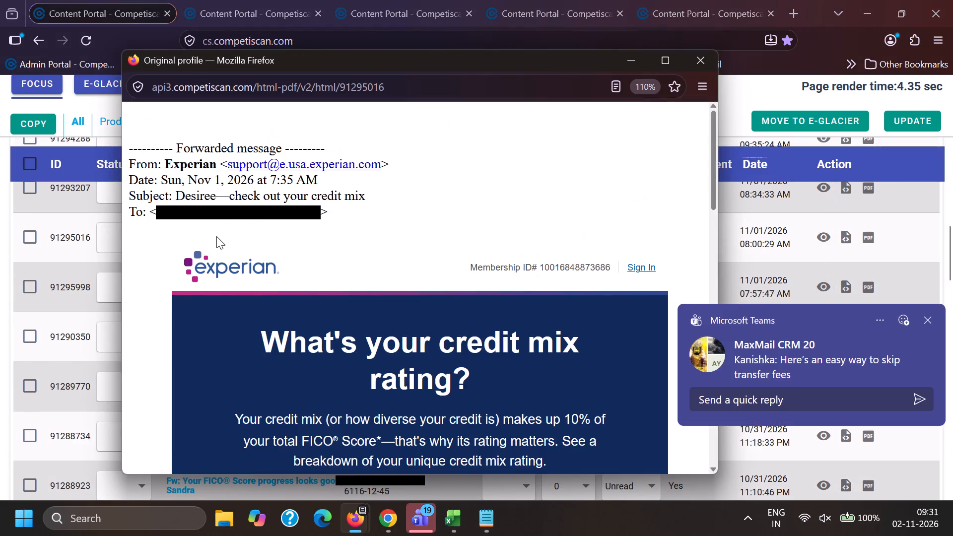
pyautogui.moveTo(214, 190); pyautogui.dragTo(408, 199)
pyautogui.hotkey('ctrl', 'c')
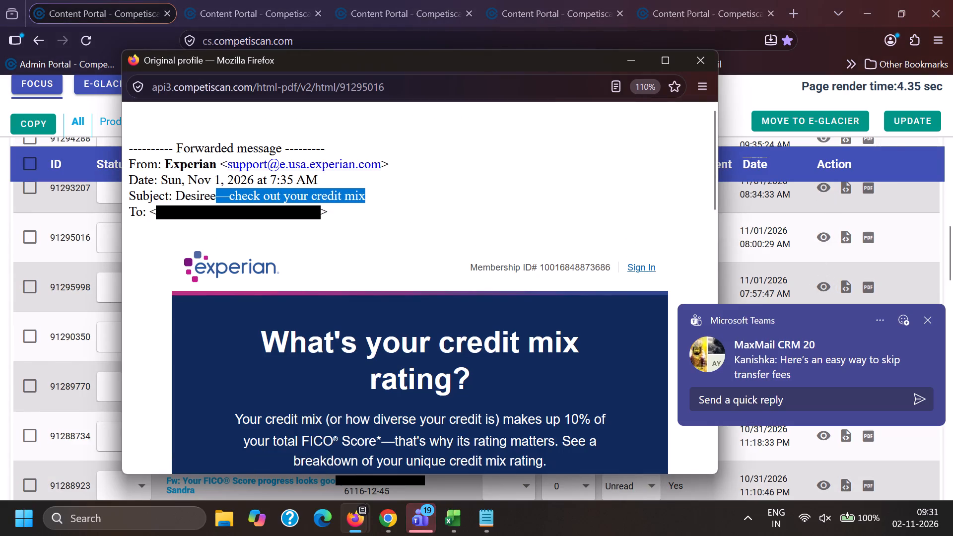
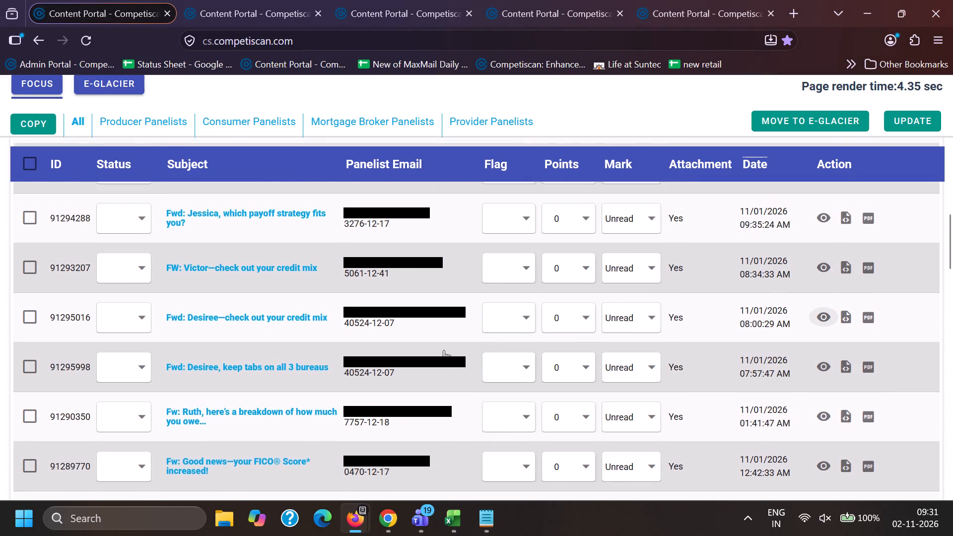
# Preview the Experian emails 91294288, 91299579 and 91300235 from the first Content Portal list.
pyautogui.click(822, 288)
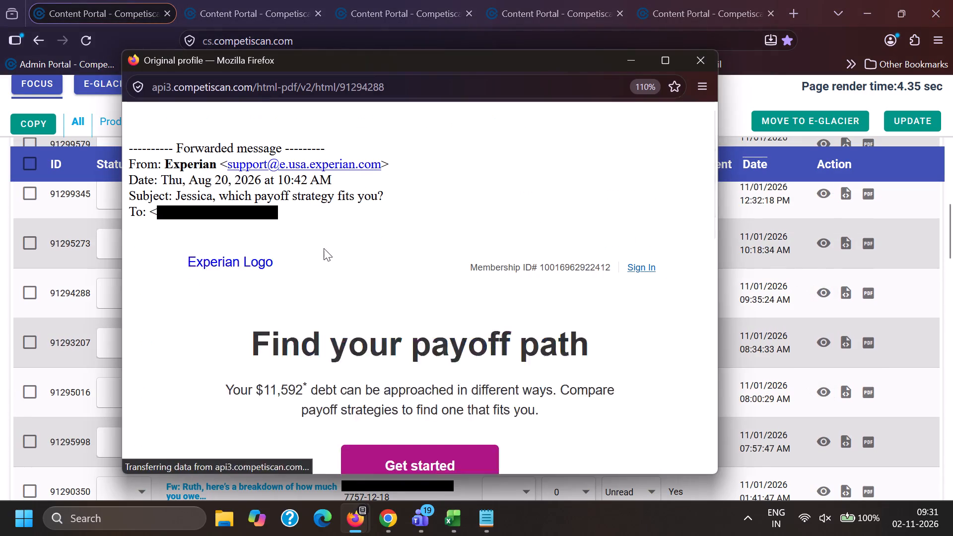
pyautogui.hotkey('alt', 'Tab')
pyautogui.scroll(2, 315, 294)
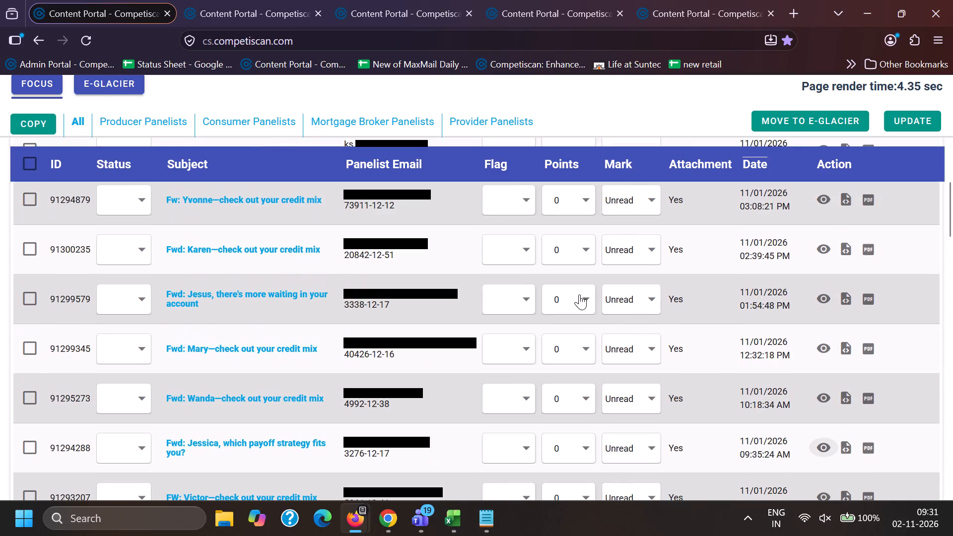
pyautogui.click(827, 299)
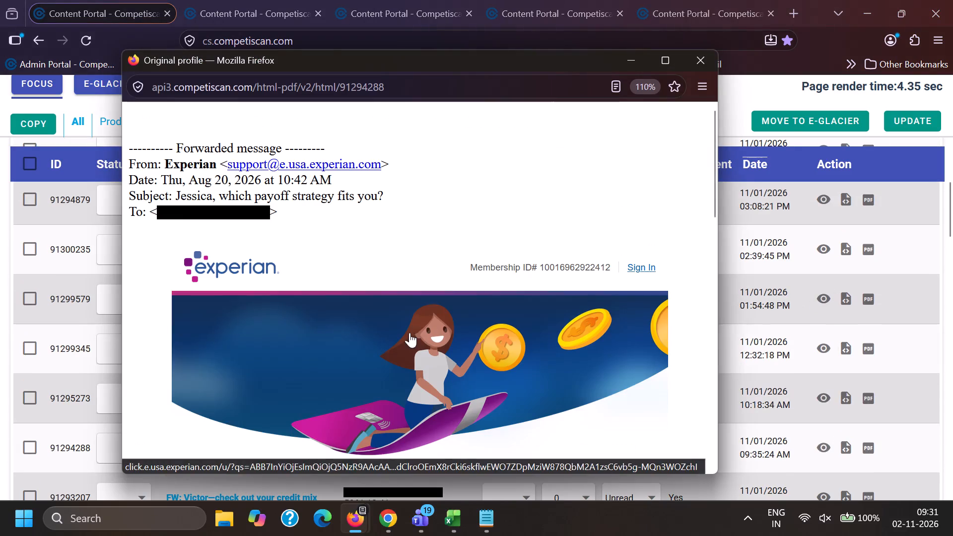
pyautogui.hotkey('alt', 'Tab')
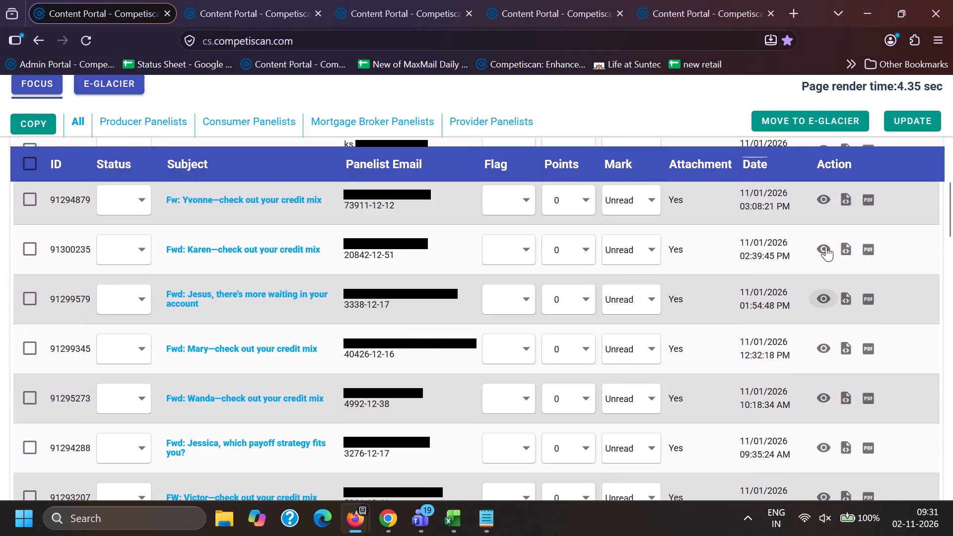
pyautogui.click(826, 248)
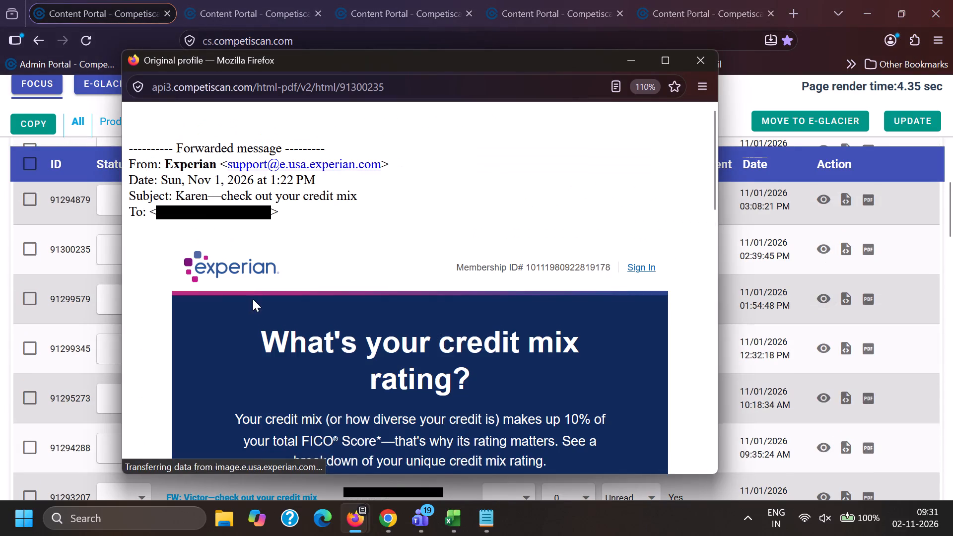
pyautogui.hotkey('alt', 'Tab')
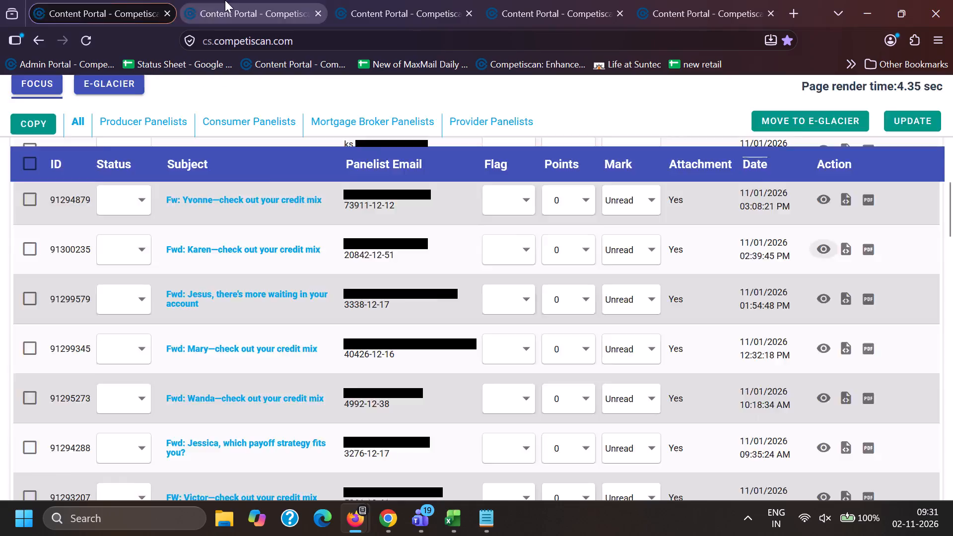
# Switch to Chrome and open the bookmarked Other Retail Records spreadsheet in a new tab.
pyautogui.click(225, 0)
pyautogui.click(391, 521)
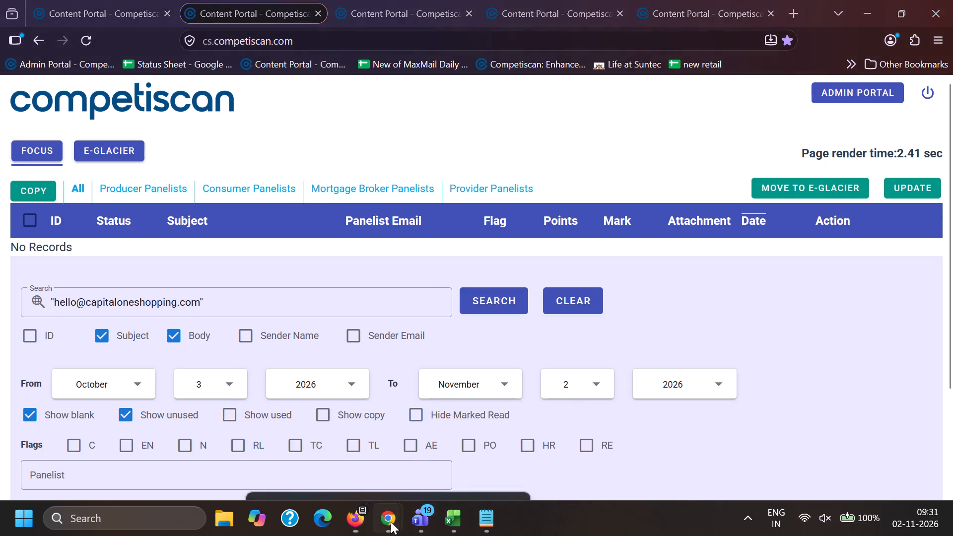
pyautogui.click(308, 452)
pyautogui.click(704, 16)
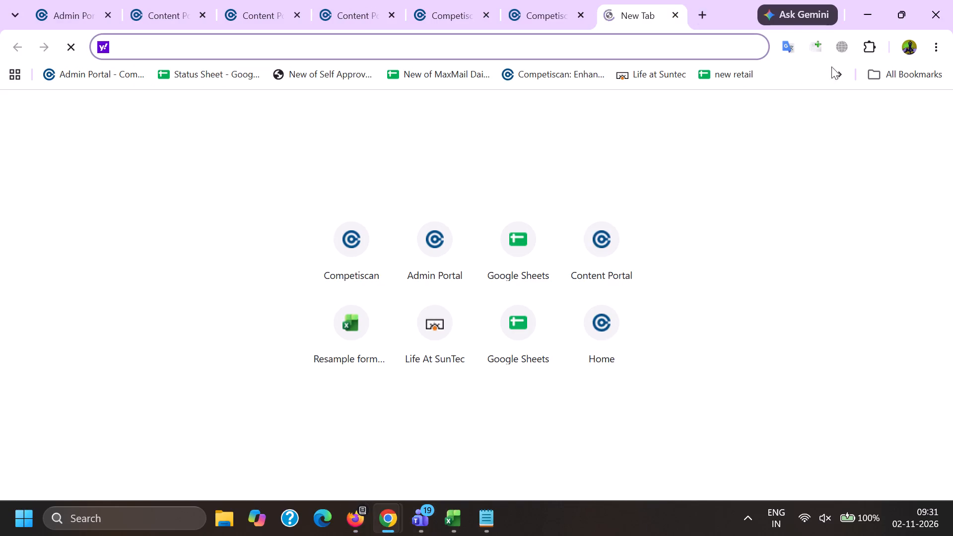
pyautogui.click(847, 73)
pyautogui.scroll(-15, 705, 315)
pyautogui.click(647, 370)
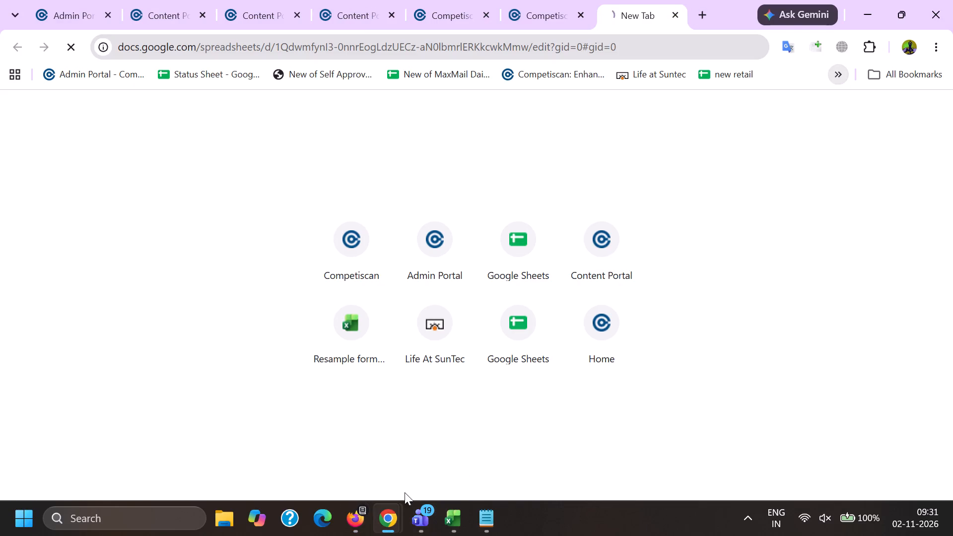
# Close all of Firefox's leftover email preview windows, including the CVS offer, Experian and LendingTree ones, keeping the Content Portal window.
pyautogui.click(362, 523)
pyautogui.click(280, 386)
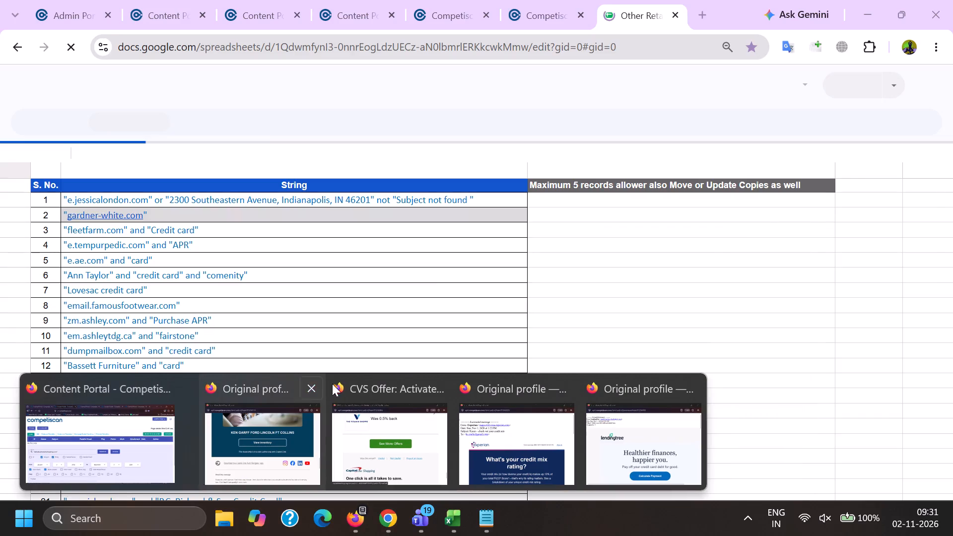
pyautogui.click(296, 390)
pyautogui.click(363, 393)
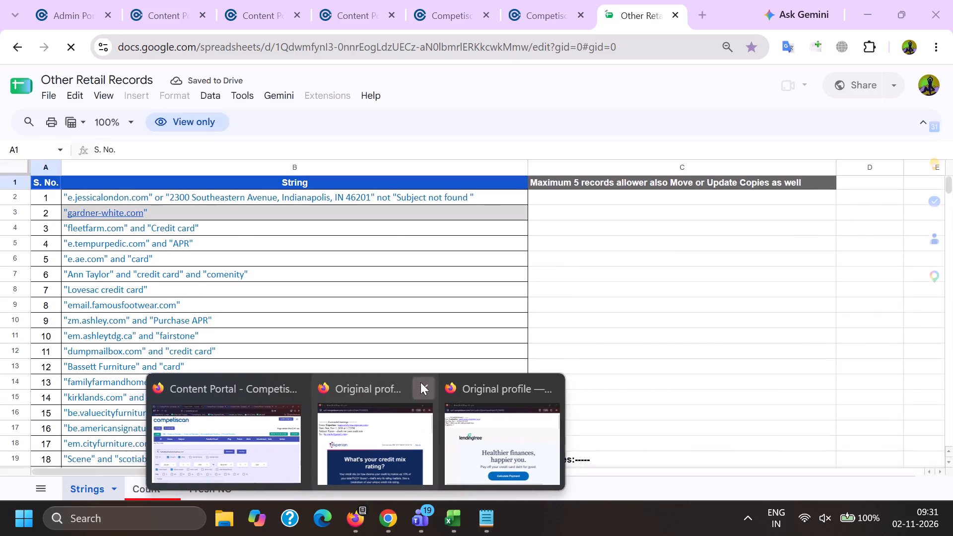
pyautogui.click(421, 382)
pyautogui.click(494, 381)
# Return to Firefox's Content Portal window and go through its remaining lists to the last one, with the auto financing emails.
pyautogui.click(340, 442)
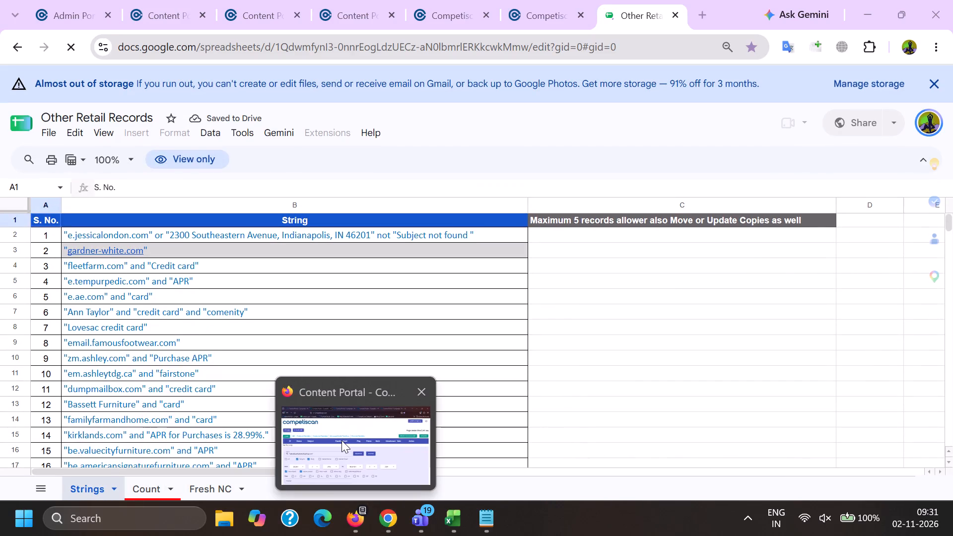
pyautogui.click(471, 289)
pyautogui.click(429, 0)
pyautogui.click(529, 0)
pyautogui.click(651, 0)
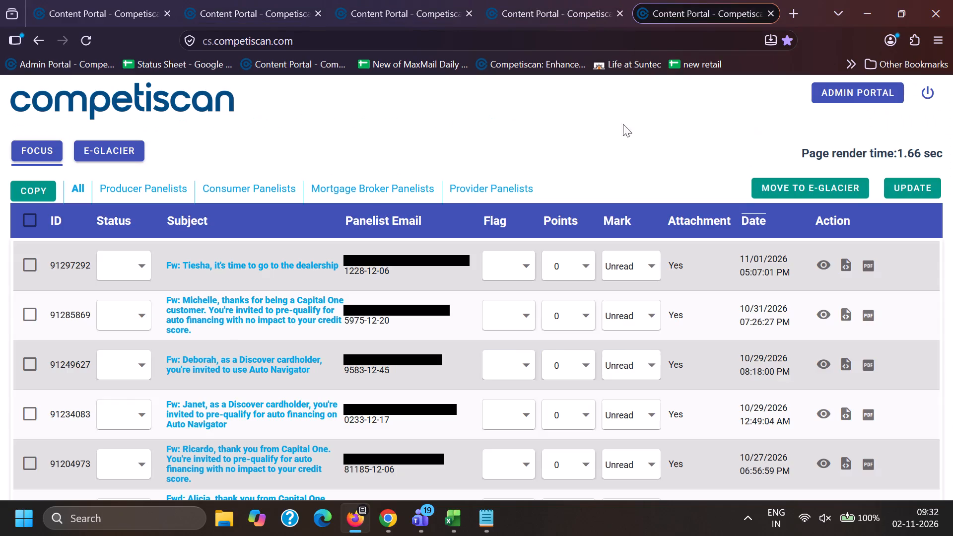
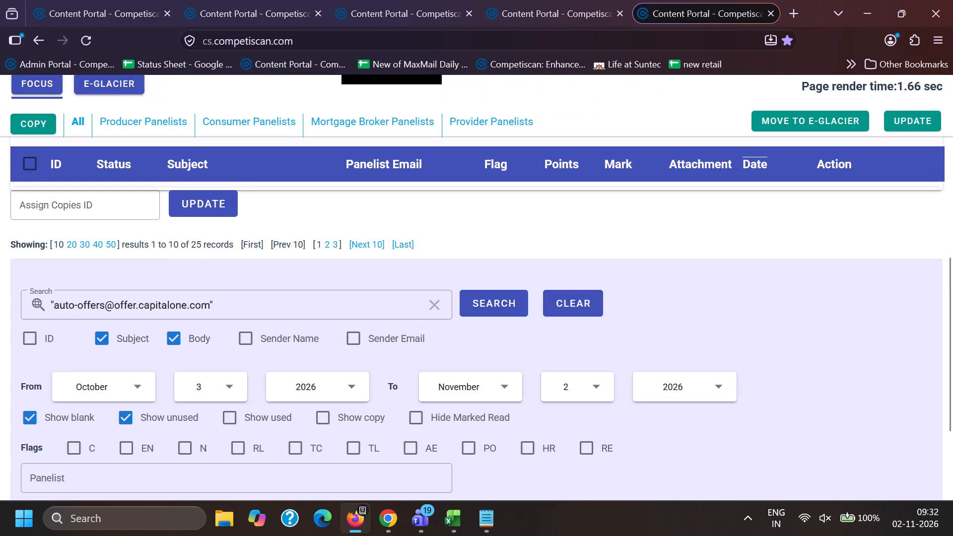
# Search the last Content Portal list for the copied sender domain "e.pbteen.com", replacing the Capital One auto-offers query.
pyautogui.moveTo(250, 302); pyautogui.dragTo(1, 282)
pyautogui.press('BackSpace')
pyautogui.hotkey('shift', '"')
pyautogui.hotkey('ctrl', 'v')
pyautogui.hotkey('shift', '"')
pyautogui.press('Return')
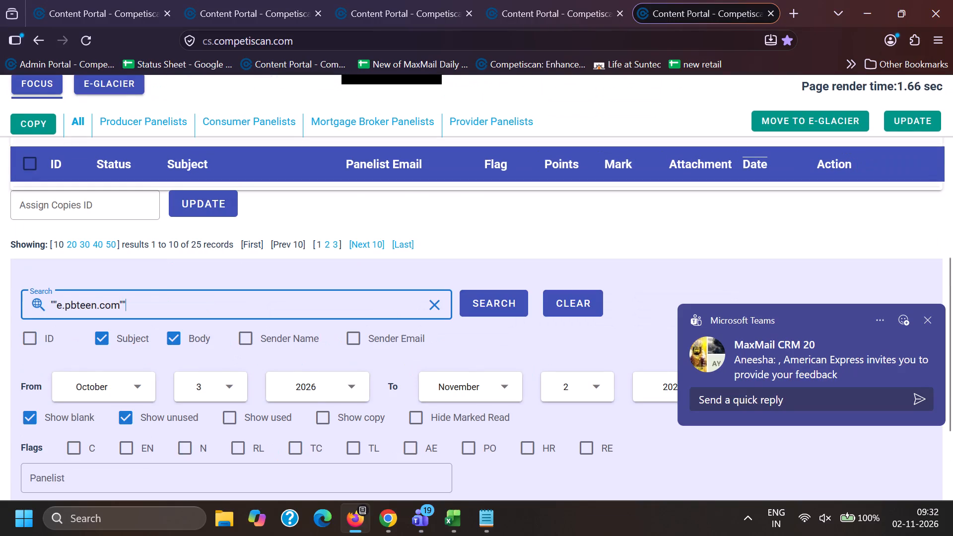
# Restore the earlier "Capital one" query in the first Content Portal list, in place of the Experian one, and run the search.
pyautogui.click(128, 0)
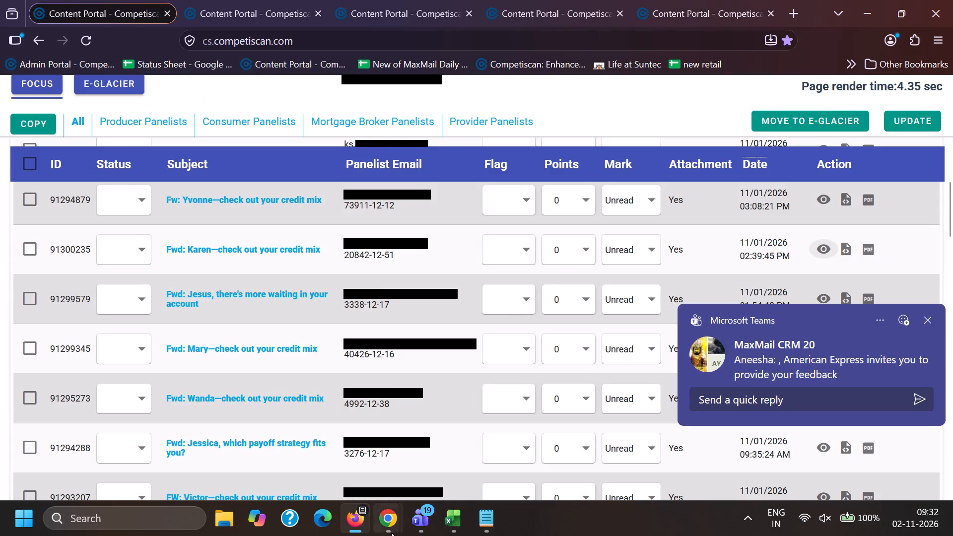
pyautogui.click(277, 0)
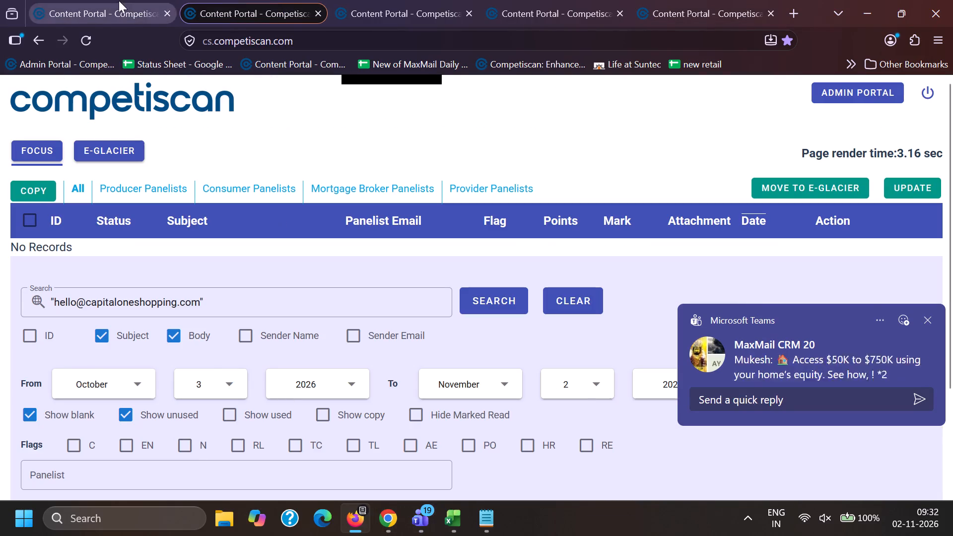
pyautogui.click(120, 0)
pyautogui.scroll(-14, 173, 361)
pyautogui.scroll(-4, 217, 407)
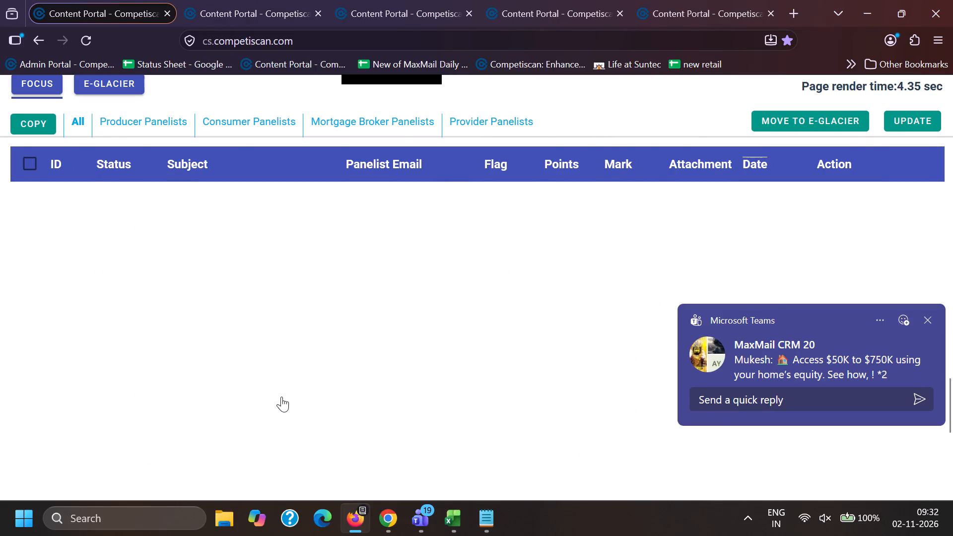
pyautogui.scroll(-3, 233, 457)
pyautogui.click(230, 353)
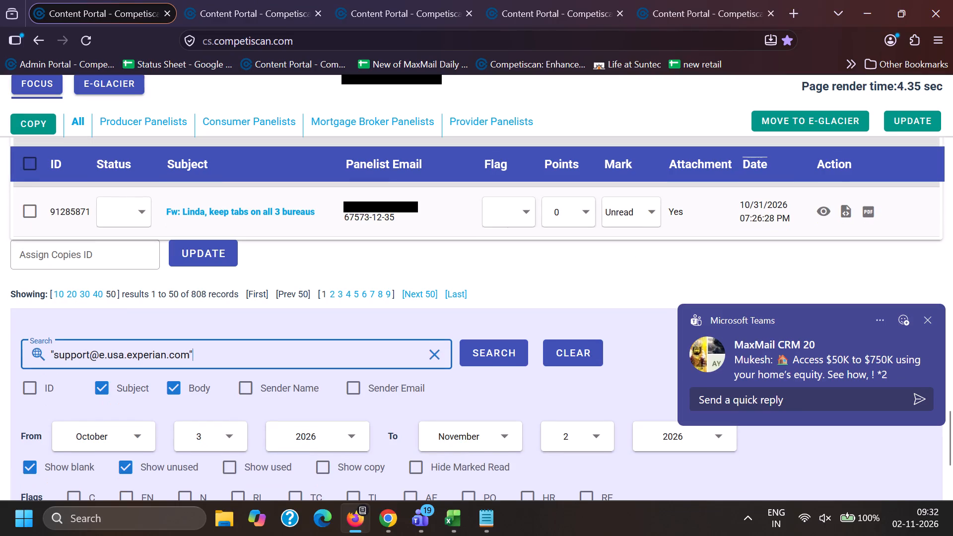
pyautogui.hotkey('ctrl', 'z')
pyautogui.hotkey('ctrl', 'z')
pyautogui.hotkey('ctrl', 'z')
pyautogui.hotkey('ctrl', 'z')
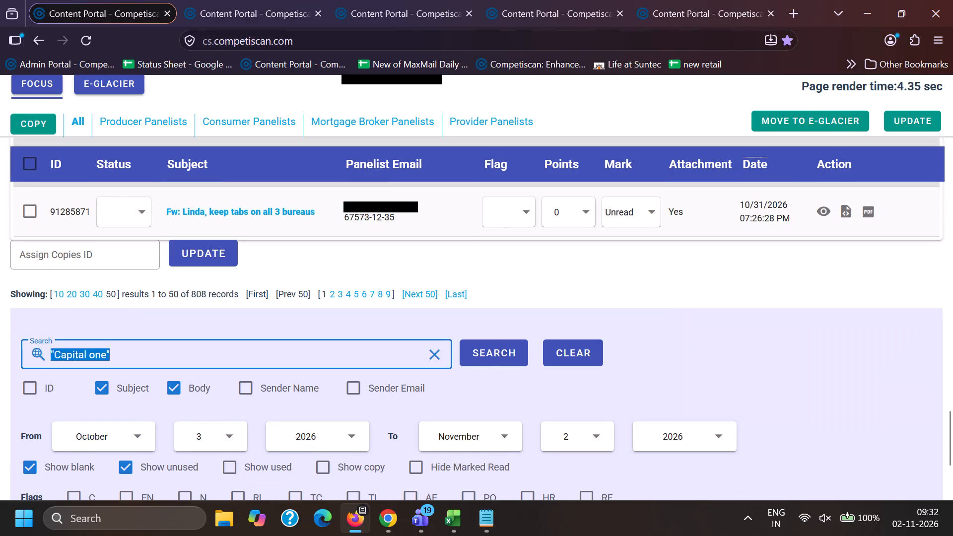
pyautogui.press('Return')
# In the last list's PBteen results, copy the subject "Extra 20% Off Select Styles ENDS TONIGHT" of email 91303682 and open its preview.
pyautogui.click(671, 0)
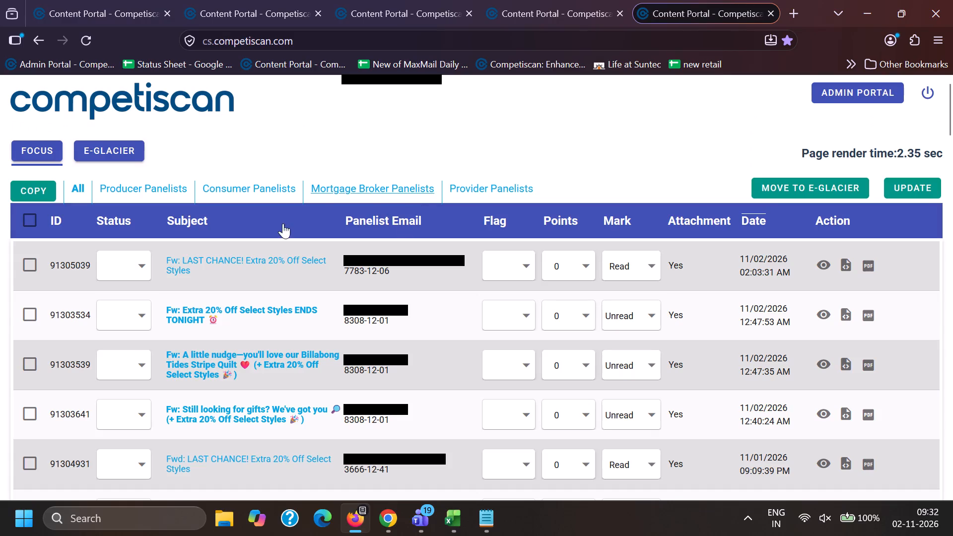
pyautogui.scroll(-3, 163, 355)
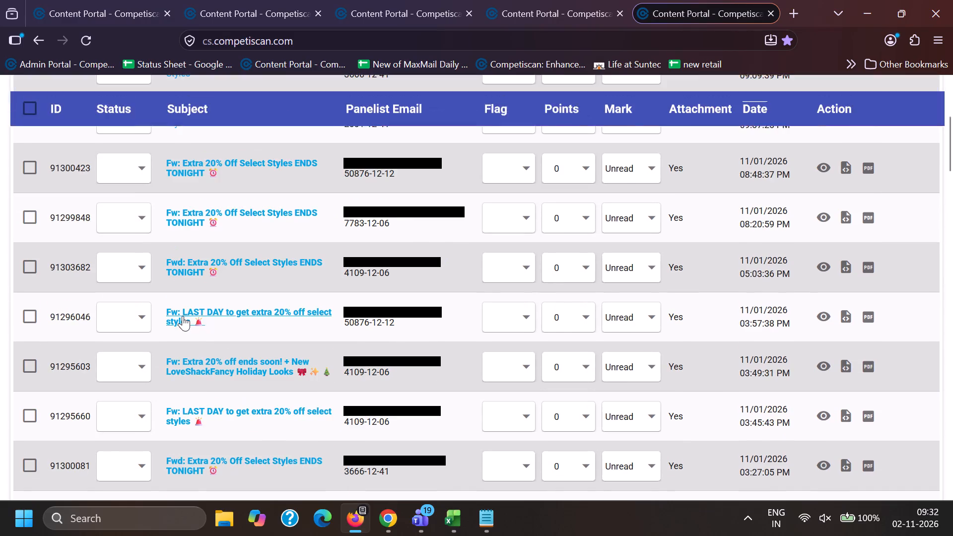
pyautogui.moveTo(189, 253); pyautogui.dragTo(269, 285)
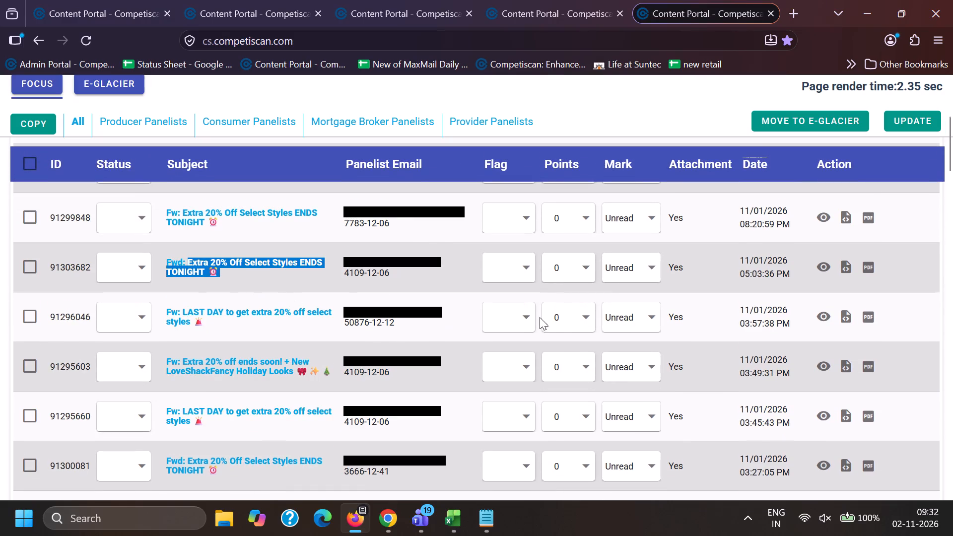
pyautogui.hotkey('ctrl', 'v')
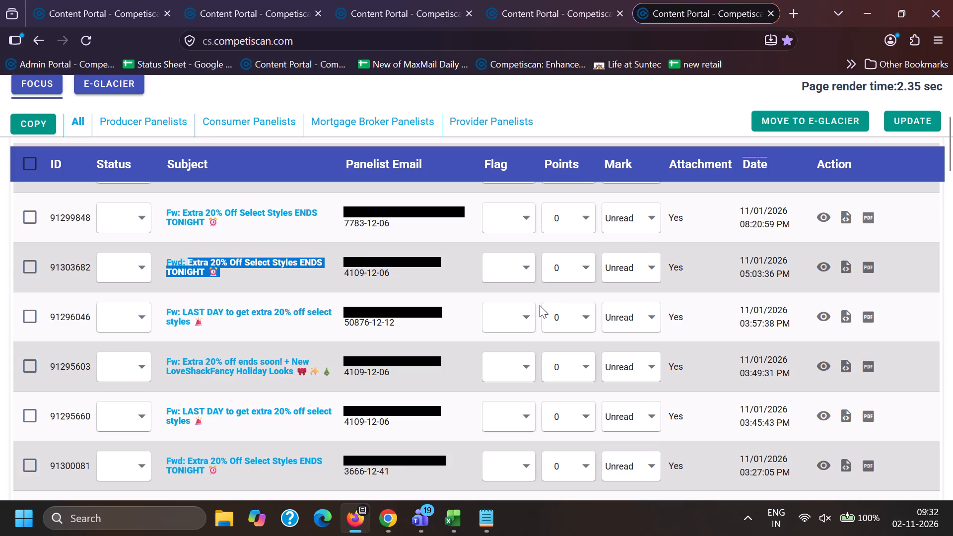
pyautogui.hotkey('ctrl', 'c')
pyautogui.hotkey('ctrl', 'c')
pyautogui.click(828, 264)
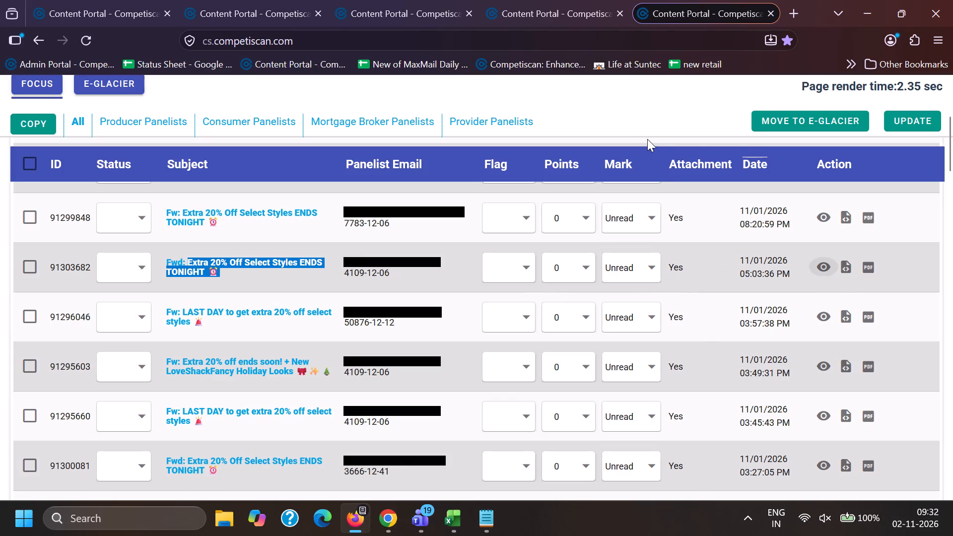
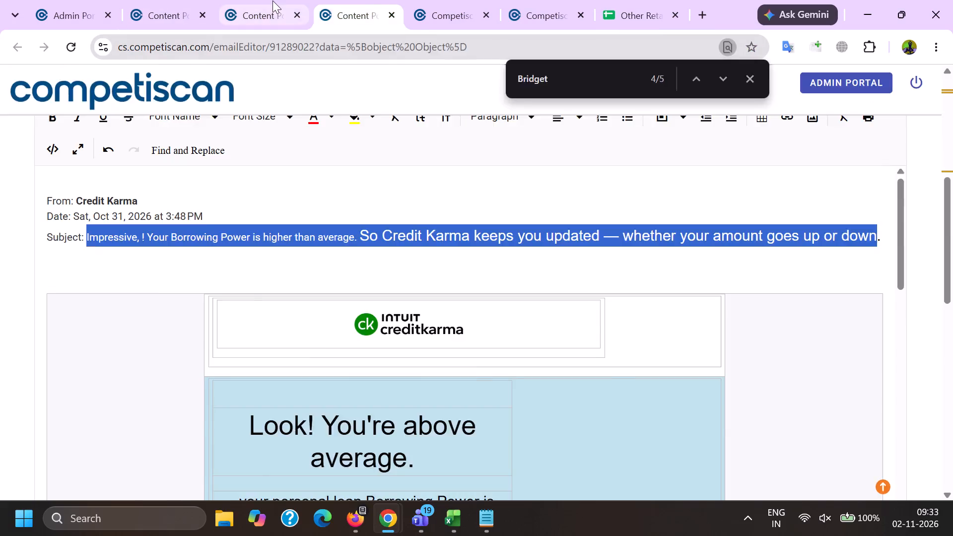
# In Chrome's Content Portal list, replace the search query with the quoted copied subject "Extra 20% off ends soon! + New LoveShackFancy Holiday Looks" and run it.
pyautogui.scroll(-20, 247, 258)
pyautogui.scroll(-10, 247, 258)
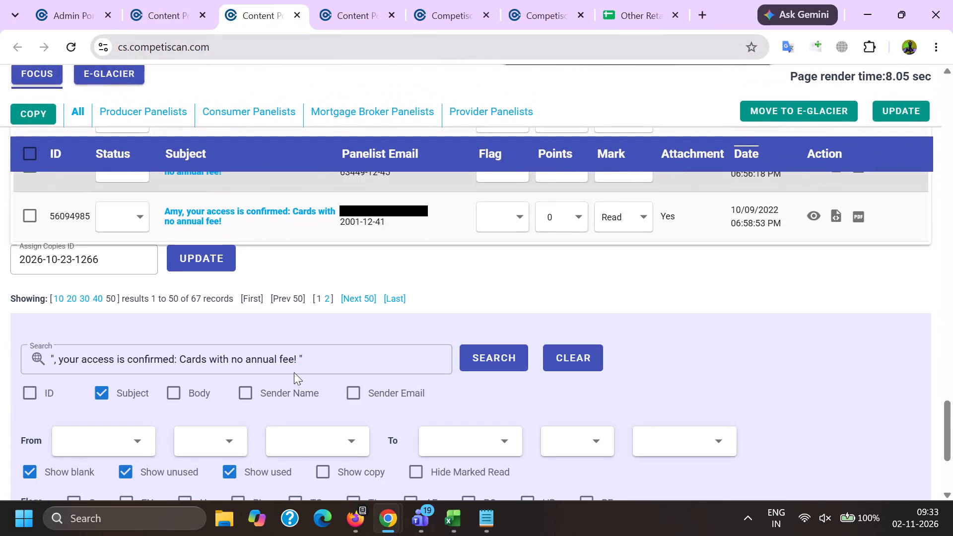
pyautogui.moveTo(333, 342); pyautogui.dragTo(298, 358)
pyautogui.moveTo(349, 358); pyautogui.dragTo(5, 372)
pyautogui.press('BackSpace')
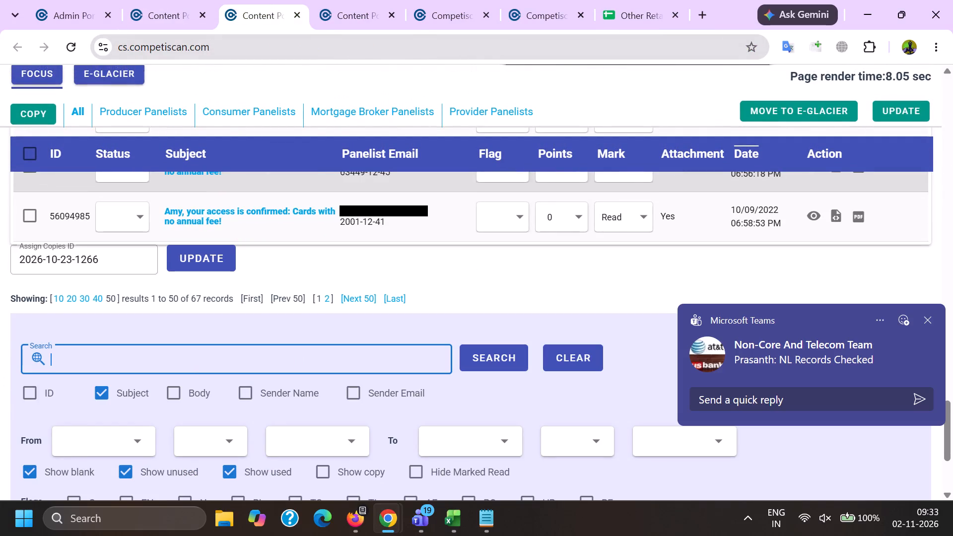
pyautogui.hotkey('shift', '"')
pyautogui.hotkey('ctrl', 'v')
pyautogui.hotkey('shift', '"')
pyautogui.press('Return')
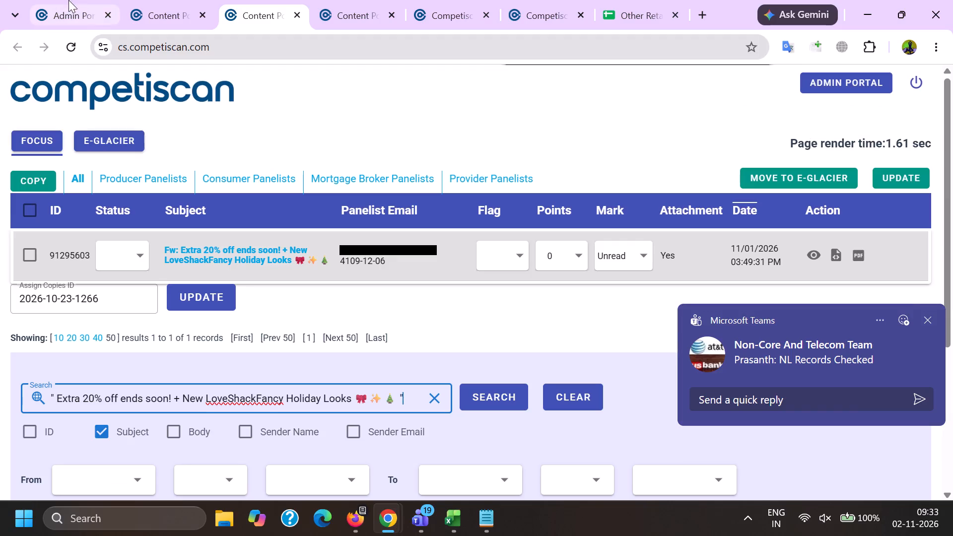
# Open the found LoveShackFancy Holiday Looks email in the email editor and copy its ID, 91295603, from the page address.
pyautogui.keyDown('ctrl'); pyautogui.click(233, 250); pyautogui.keyUp('ctrl')
pyautogui.click(313, 0)
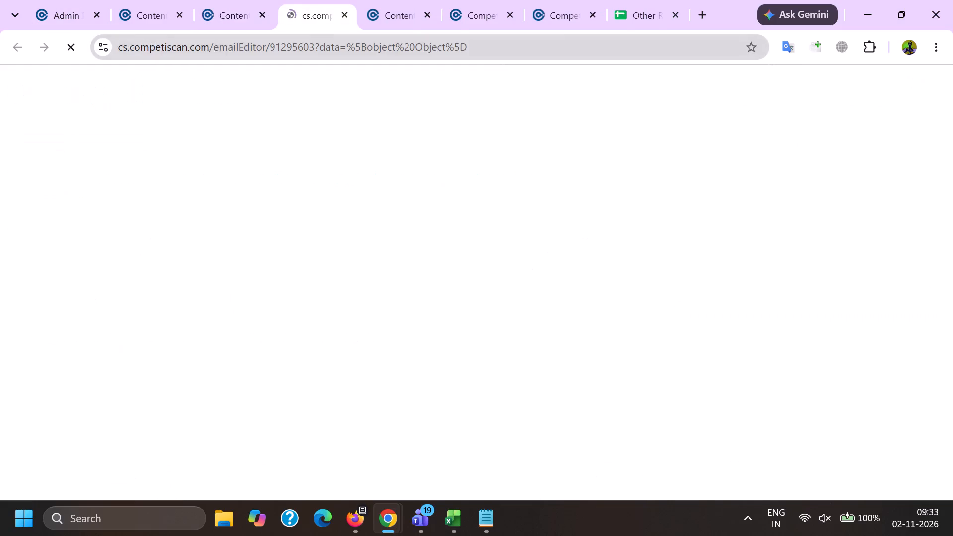
pyautogui.doubleClick(306, 53)
pyautogui.hotkey('ctrl', 'c')
# In Excel's may 26 sheet, log email ID 91295603 in column B of row 7264 with the code cc in column C, continuing to column H.
pyautogui.click(441, 517)
pyautogui.click(596, 467)
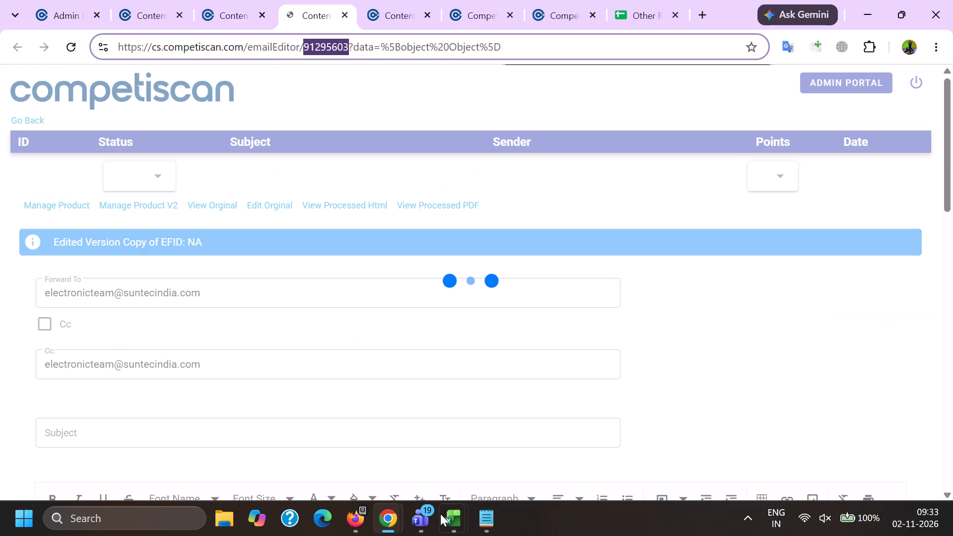
pyautogui.scroll(-4, 226, 373)
pyautogui.click(49, 203)
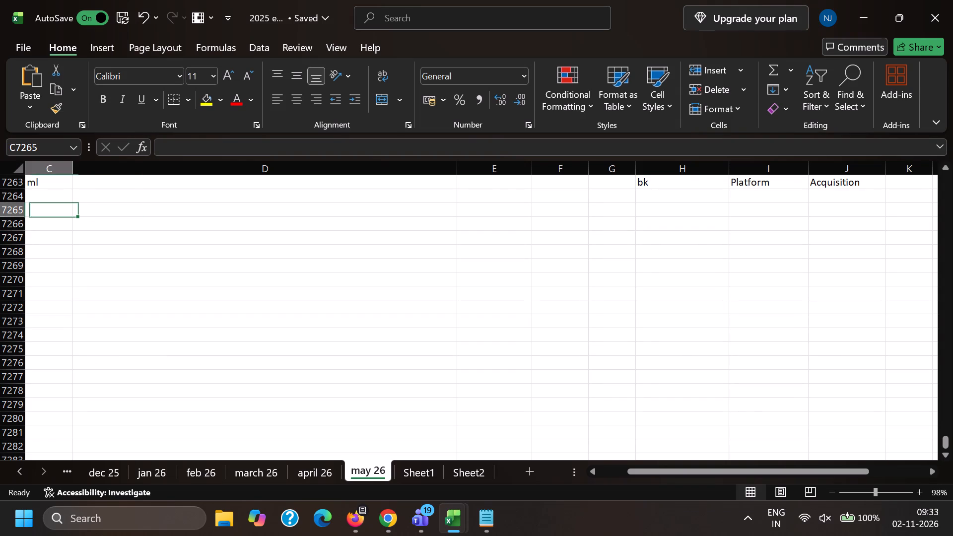
pyautogui.press('Up')
pyautogui.press('Left')
pyautogui.hotkey('ctrl', 'v')
pyautogui.press('Right')
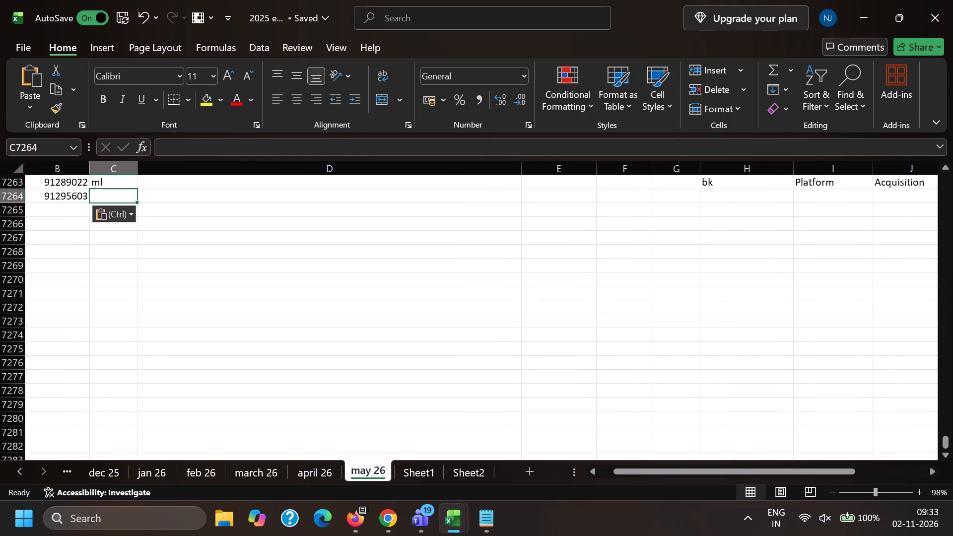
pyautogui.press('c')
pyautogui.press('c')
pyautogui.press('BackSpace')
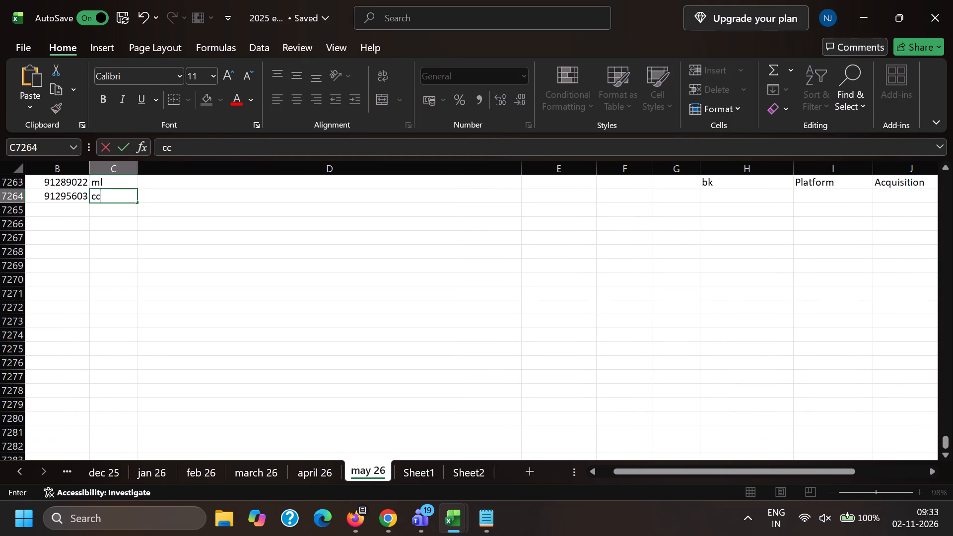
pyautogui.press('Right')
pyautogui.press('Right')
pyautogui.press('Right')
pyautogui.press('Right')
pyautogui.press('Right')
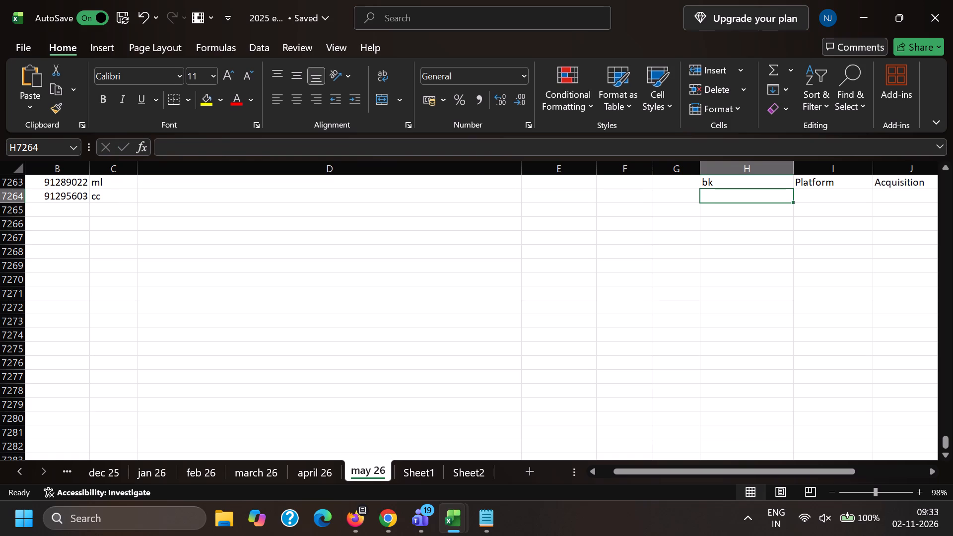
# In row 7264 of the Excel tracker, enter specification Card and paste Co brand and Acquisition copied from row 7242.
pyautogui.press('c')
pyautogui.write('ard')
pyautogui.press('Right')
pyautogui.press('Right')
pyautogui.press('Left')
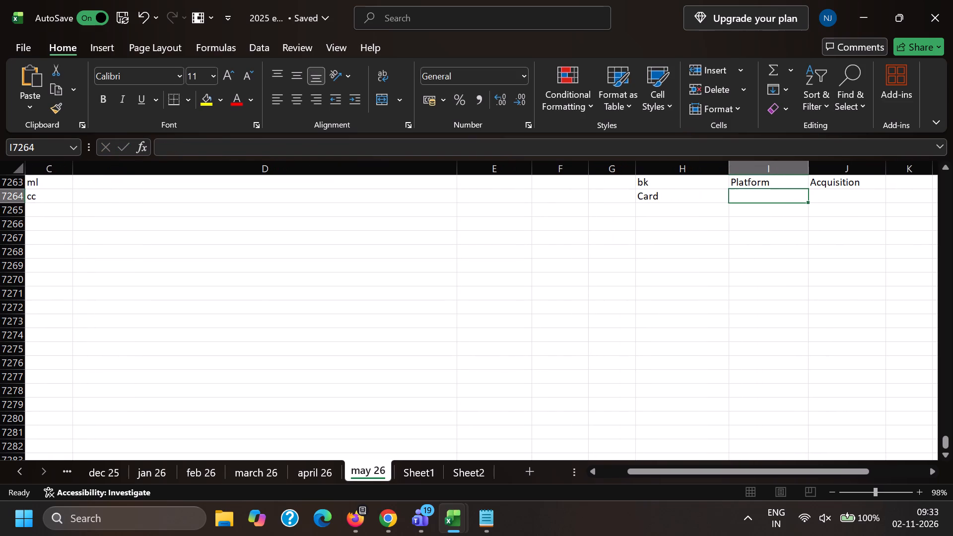
pyautogui.scroll(10, 494, 313)
pyautogui.click(758, 319)
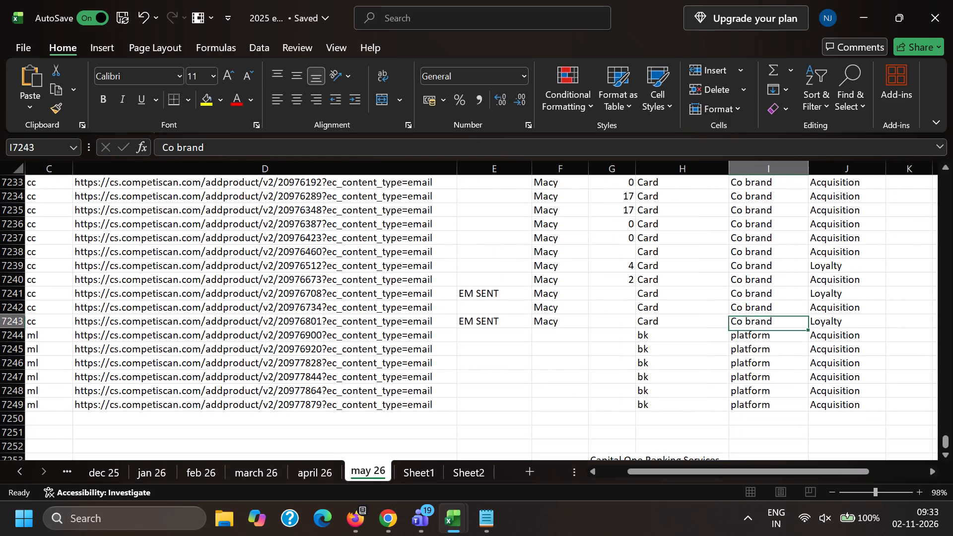
pyautogui.press('Up')
pyautogui.hotkey('shift', 'Right')
pyautogui.hotkey('ctrl', 'c')
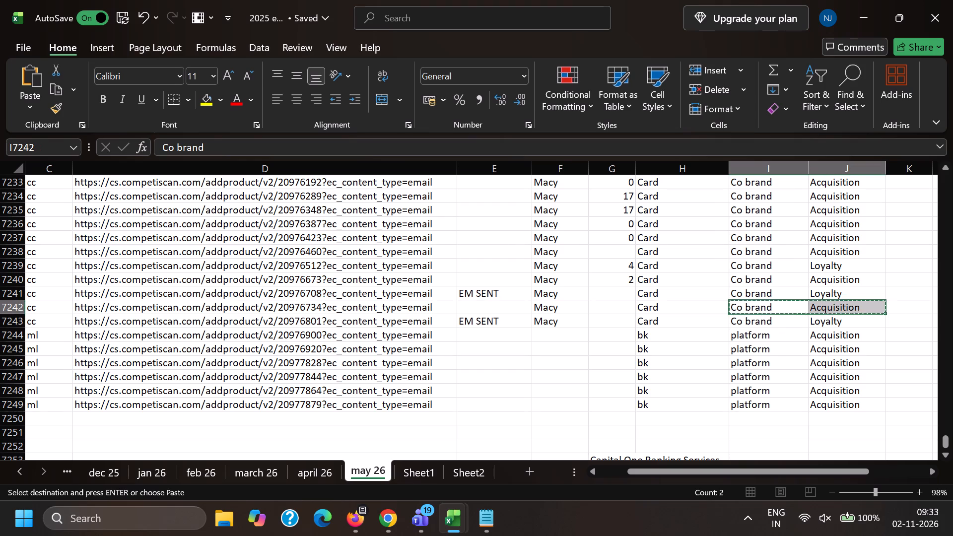
pyautogui.scroll(-7, 760, 328)
pyautogui.click(757, 332)
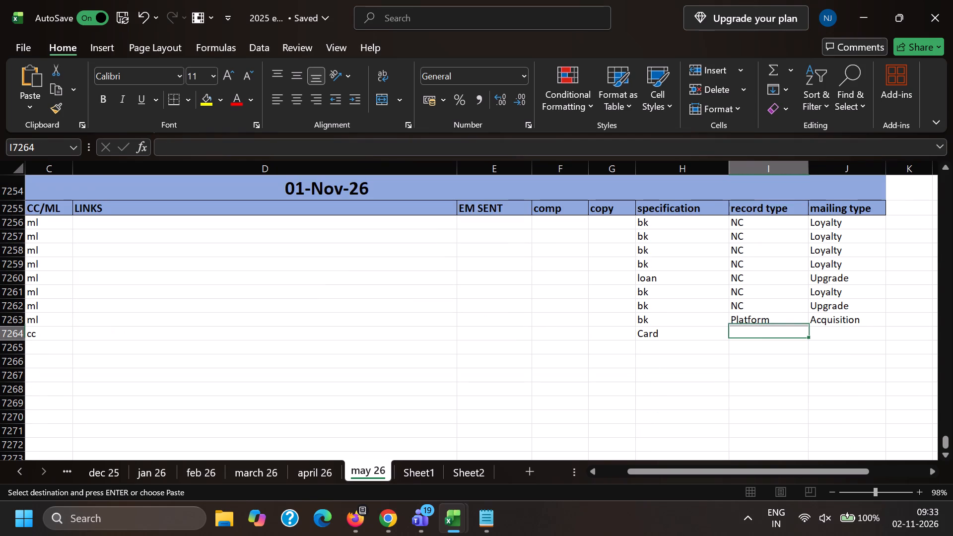
pyautogui.hotkey('ctrl', 'v')
pyautogui.click(660, 380)
# In Chrome's editor for email 91295603, delete the text above the From line, the sender's email address and the To line.
pyautogui.hotkey('alt', 'Tab')
pyautogui.scroll(-1, 186, 266)
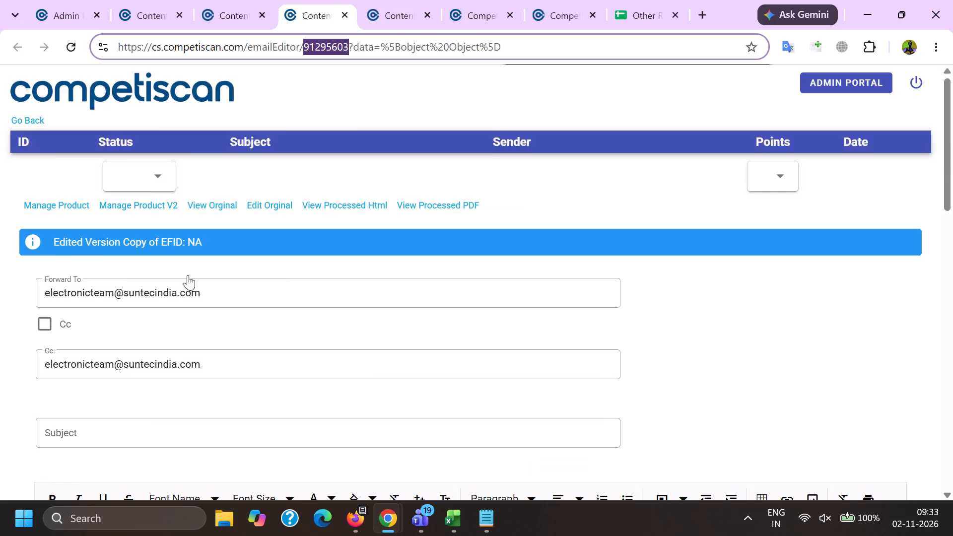
pyautogui.scroll(-1, 188, 275)
pyautogui.moveTo(188, 250); pyautogui.dragTo(1, 232)
pyautogui.press('BackSpace')
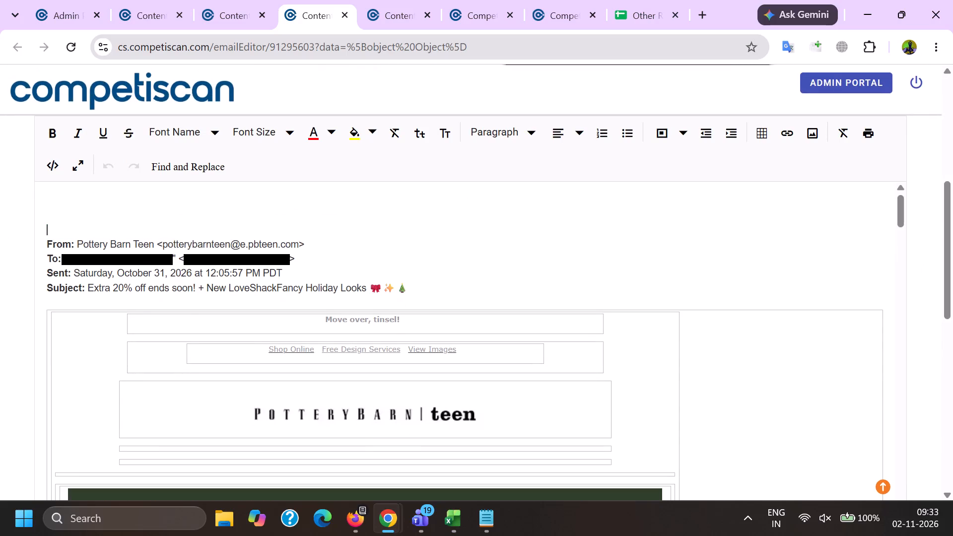
pyautogui.moveTo(154, 237); pyautogui.dragTo(343, 256)
pyautogui.press('BackSpace')
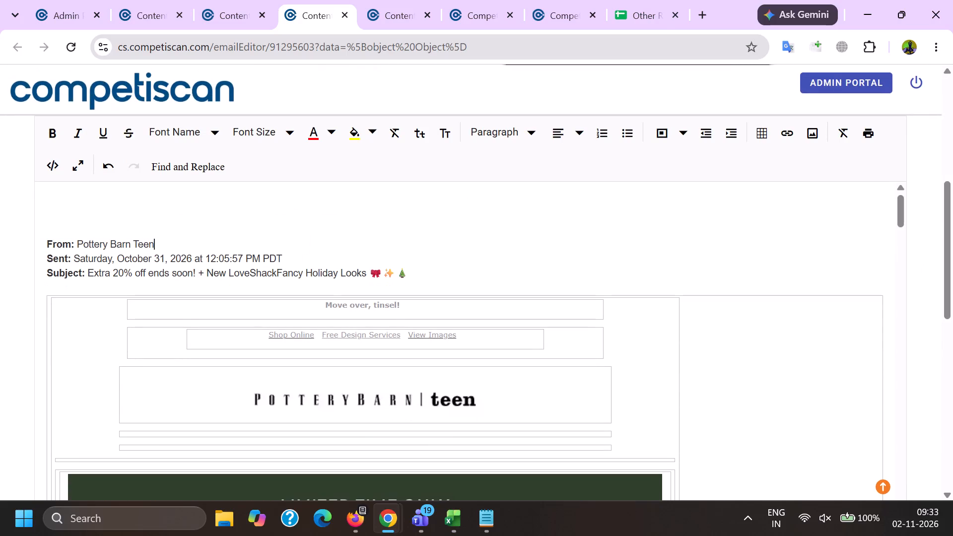
# Copy the View Images link address and remove the hyperlink from that text.
pyautogui.rightClick(424, 335)
pyautogui.click(500, 160)
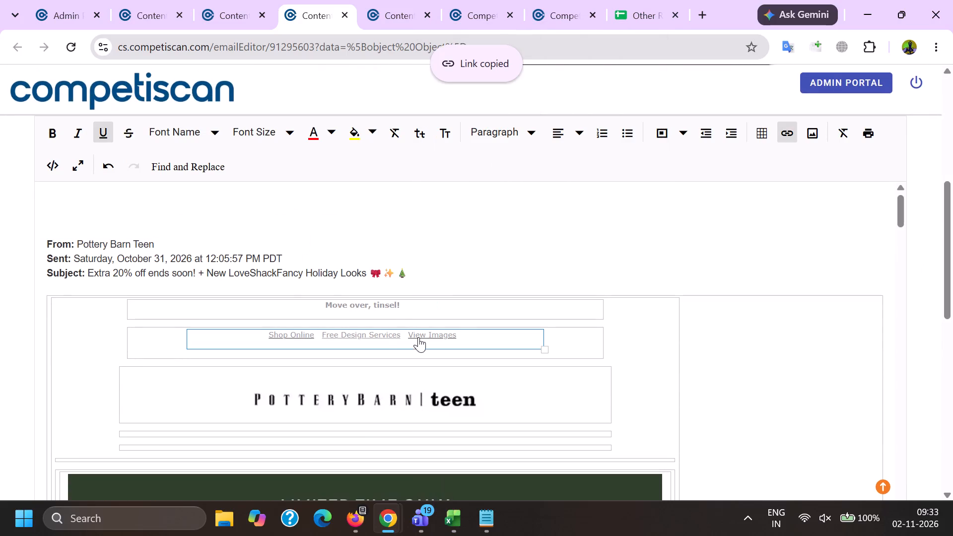
pyautogui.click(418, 338)
pyautogui.click(500, 362)
# Remove the hyperlink from the App Store download banner in the email body.
pyautogui.scroll(-19, 463, 298)
pyautogui.scroll(1, 394, 318)
pyautogui.scroll(-2, 394, 319)
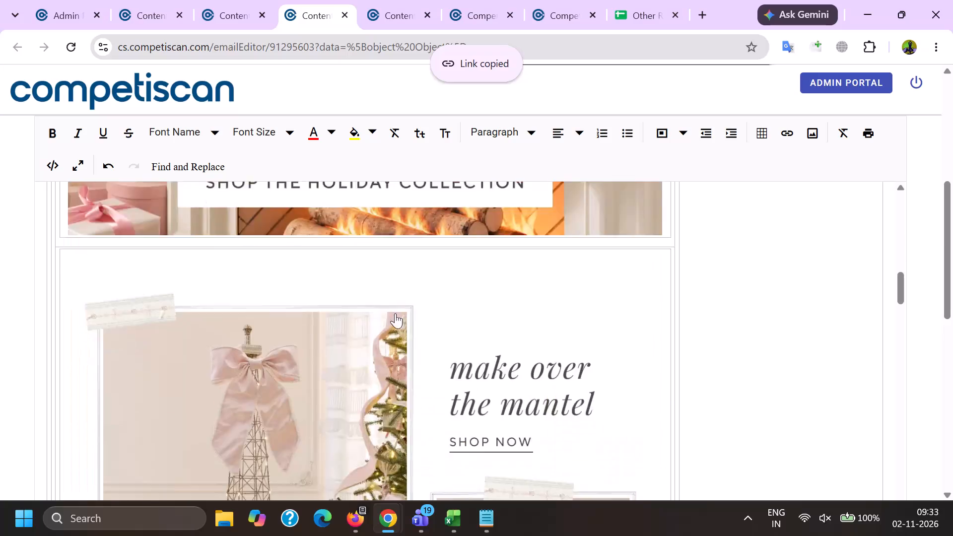
pyautogui.scroll(-20, 395, 313)
pyautogui.scroll(-3, 395, 313)
pyautogui.scroll(1, 389, 306)
pyautogui.scroll(-20, 389, 306)
pyautogui.scroll(-20, 389, 306)
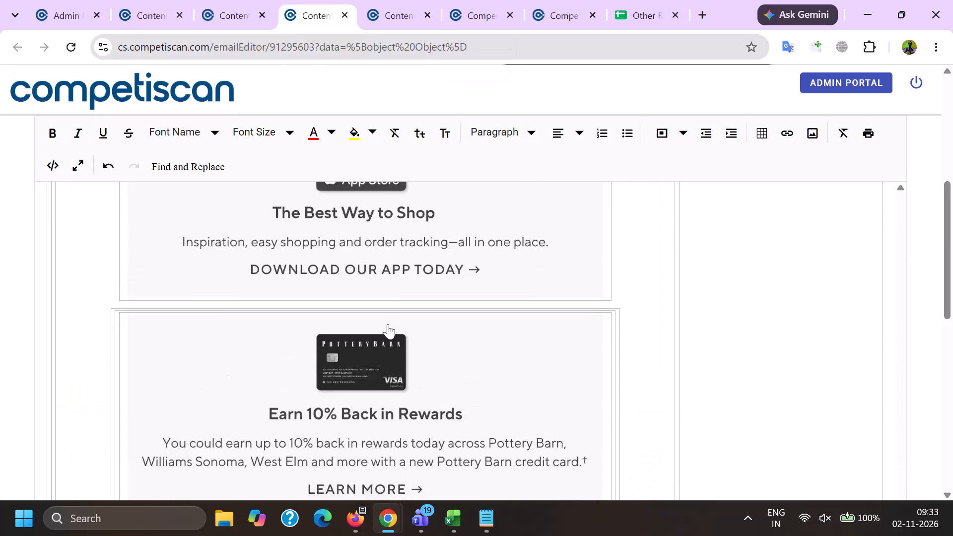
pyautogui.scroll(6, 355, 363)
pyautogui.click(297, 312)
pyautogui.click(329, 443)
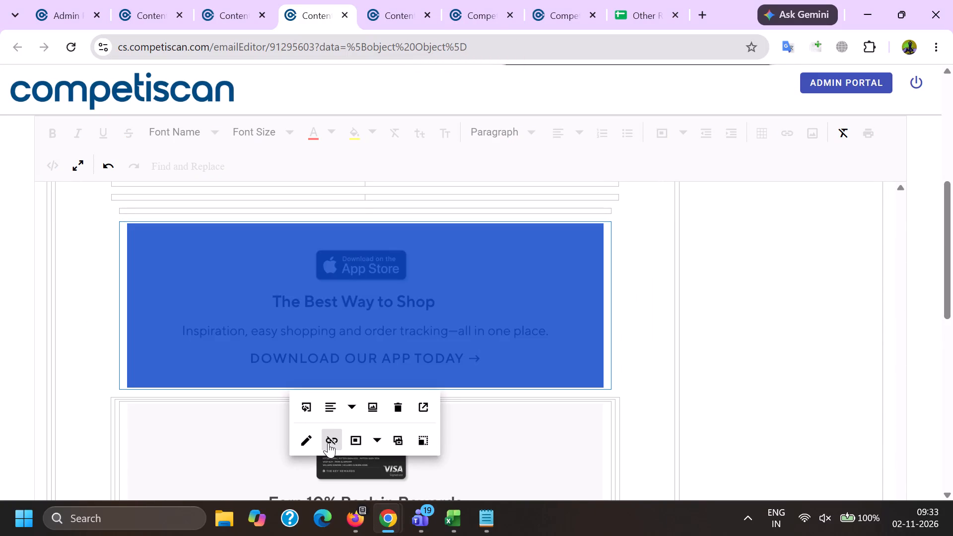
pyautogui.scroll(-4, 321, 336)
pyautogui.click(228, 388)
pyautogui.click(180, 330)
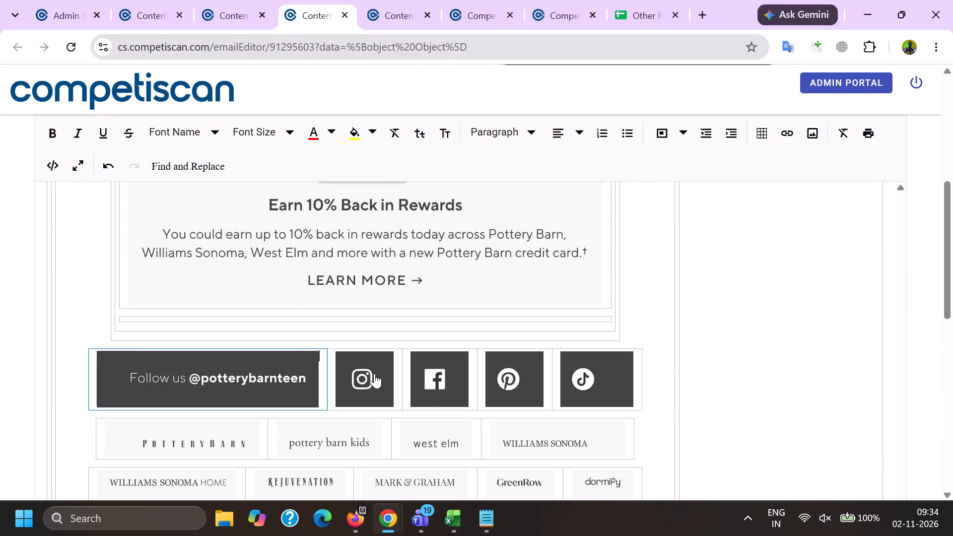
pyautogui.click(373, 377)
pyautogui.click(387, 331)
pyautogui.click(433, 365)
pyautogui.click(460, 334)
pyautogui.click(505, 379)
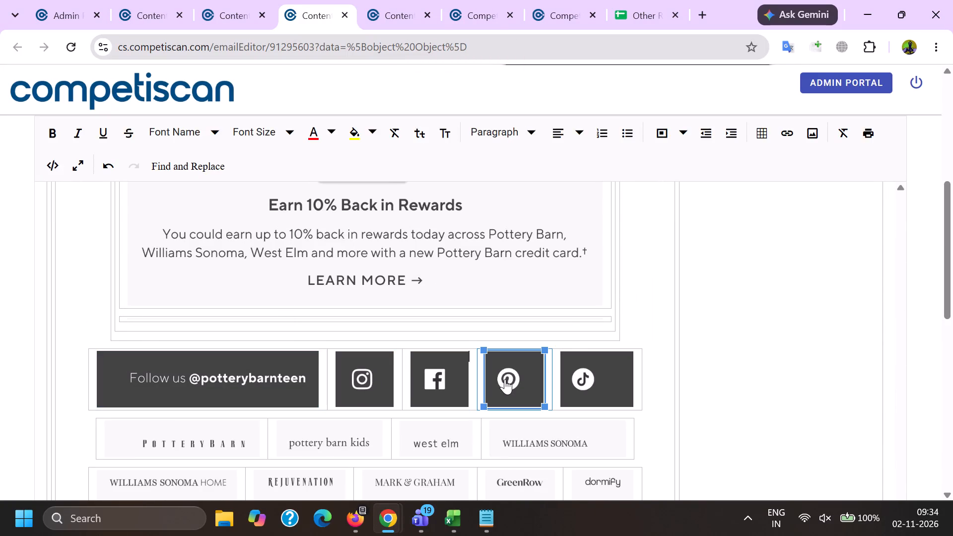
pyautogui.click(529, 336)
pyautogui.click(584, 372)
pyautogui.click(603, 329)
# In the footer, delete the recipient's address after "This message was sent to" and unlink the unsubscribe "Click here".
pyautogui.scroll(-7, 356, 305)
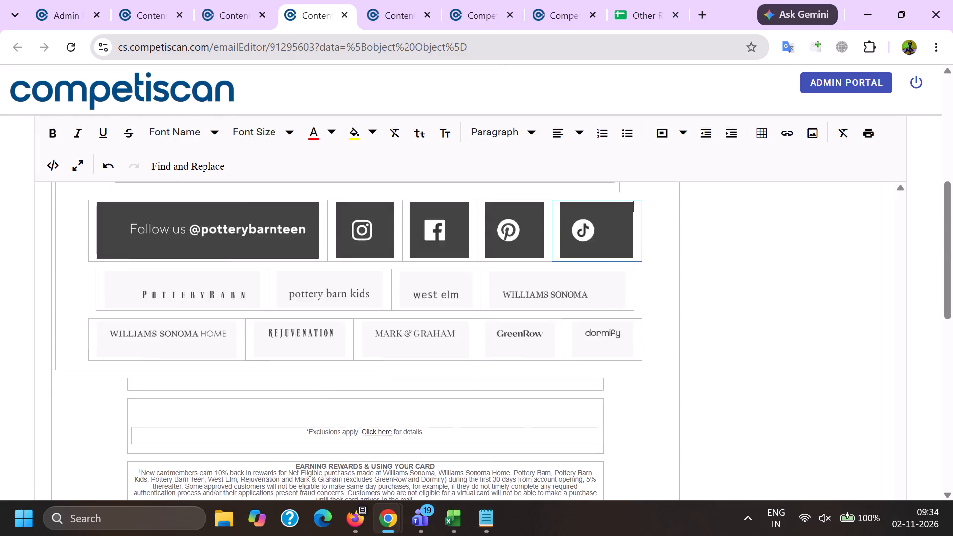
pyautogui.moveTo(368, 377); pyautogui.dragTo(437, 378)
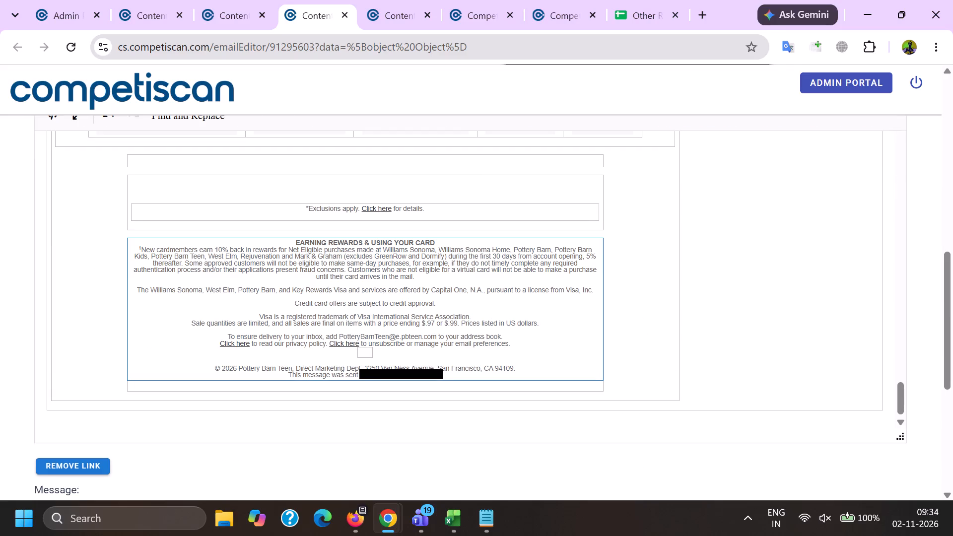
pyautogui.moveTo(437, 378); pyautogui.dragTo(443, 378)
pyautogui.press('BackSpace')
pyautogui.scroll(1, 364, 460)
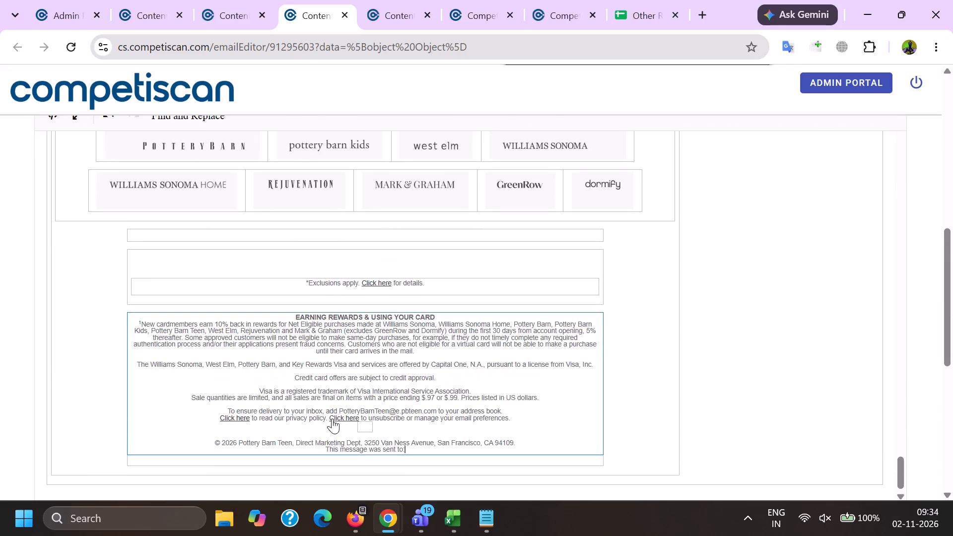
pyautogui.click(332, 417)
pyautogui.click(409, 441)
# Delete the sender's email address from the footer line about ensuring delivery to the inbox.
pyautogui.moveTo(336, 414); pyautogui.dragTo(404, 413)
pyautogui.moveTo(404, 413); pyautogui.dragTo(403, 413)
pyautogui.moveTo(342, 408); pyautogui.dragTo(427, 410)
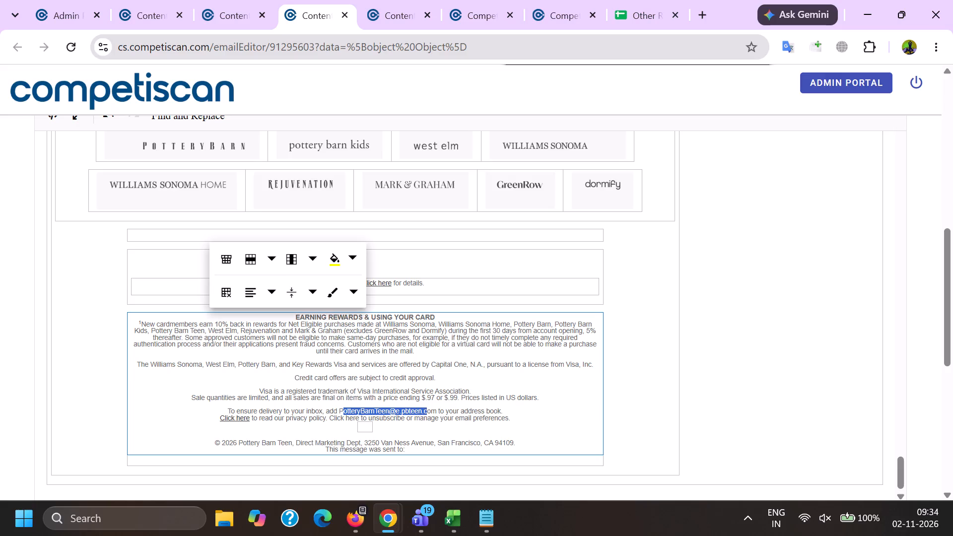
pyautogui.moveTo(427, 410); pyautogui.dragTo(437, 412)
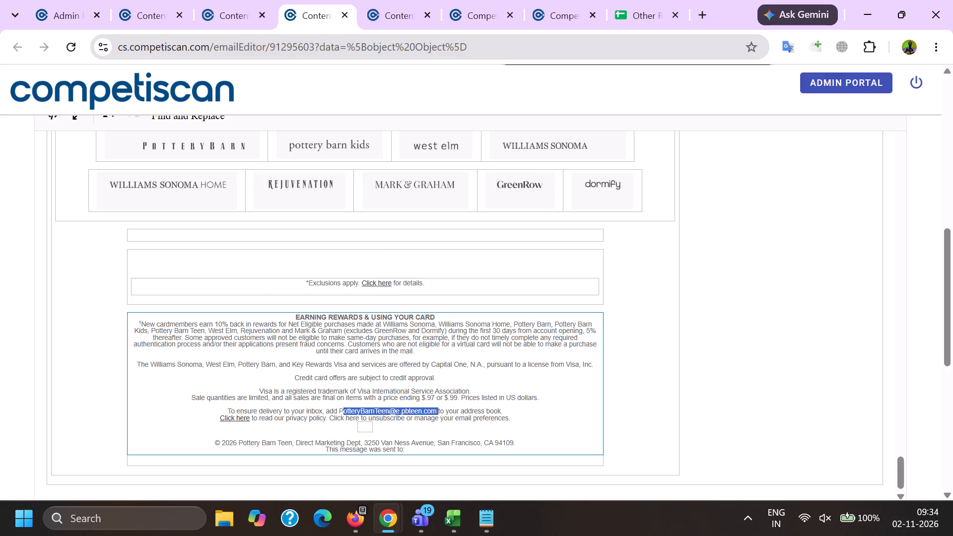
pyautogui.press('BackSpace')
pyautogui.press('BackSpace')
# Save the product info of the cleaned email 91295603.
pyautogui.scroll(-11, 315, 394)
pyautogui.click(350, 375)
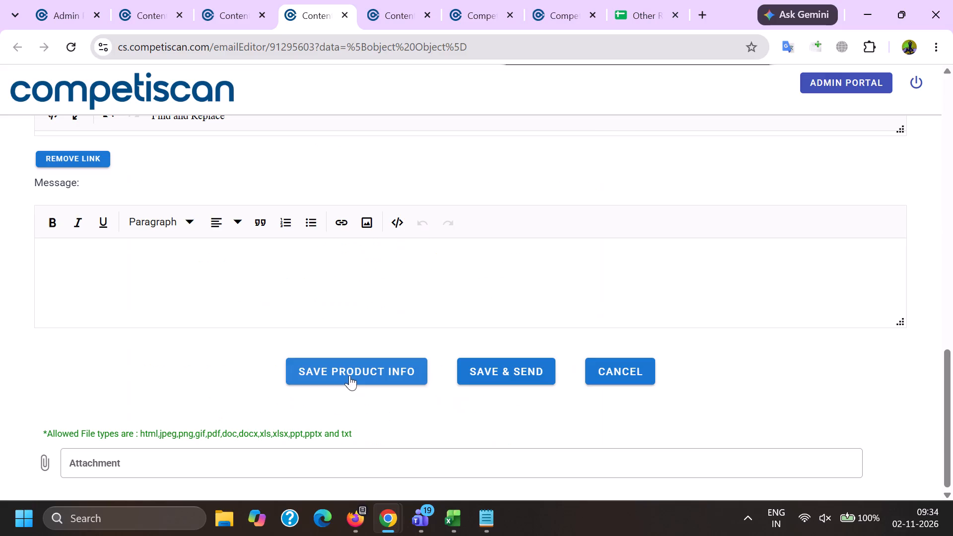
pyautogui.click(486, 313)
pyautogui.click(269, 0)
pyautogui.click(310, 0)
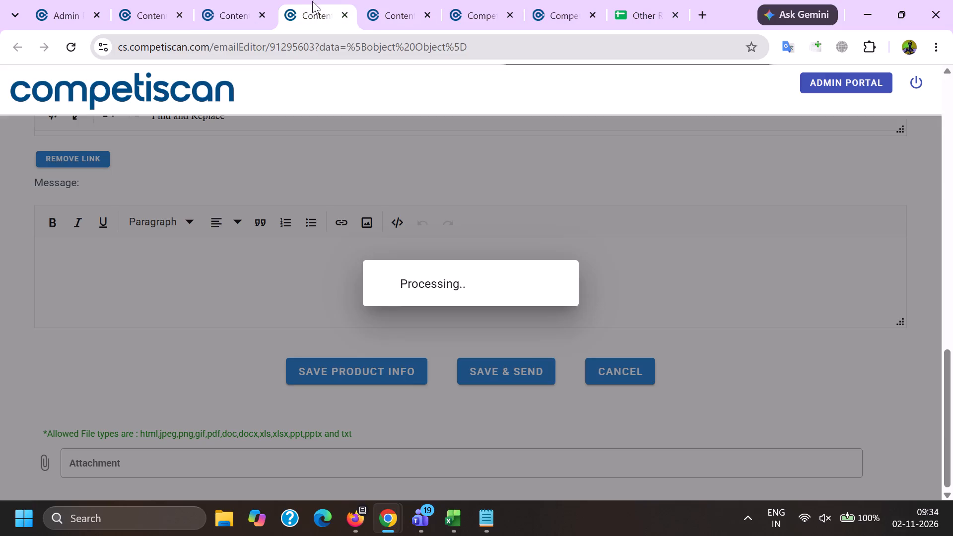
# Copy the product 20975401 link from row 7223 of the Excel tracker and open it in a new Chrome tab.
pyautogui.click(446, 532)
pyautogui.click(581, 471)
pyautogui.scroll(7, 513, 352)
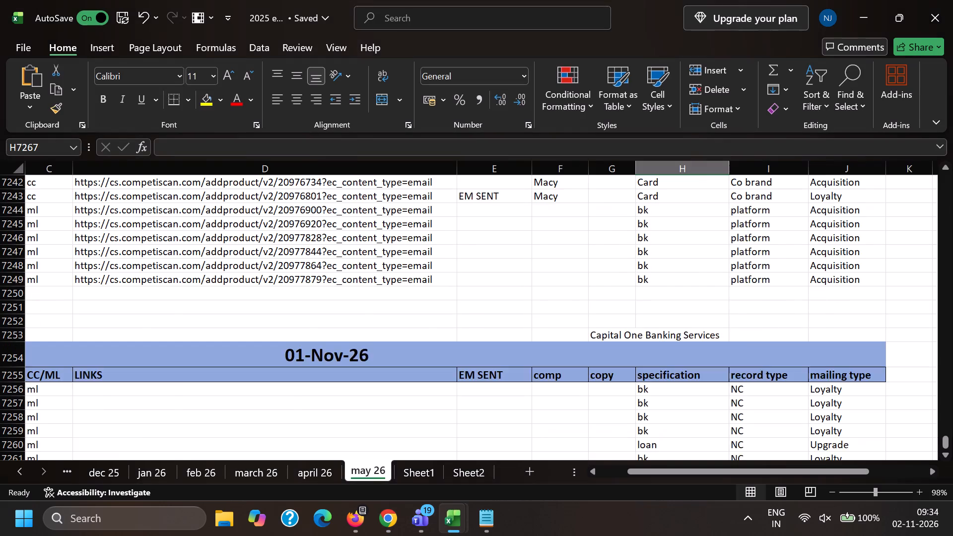
pyautogui.scroll(3, 514, 354)
pyautogui.scroll(3, 332, 322)
pyautogui.click(380, 293)
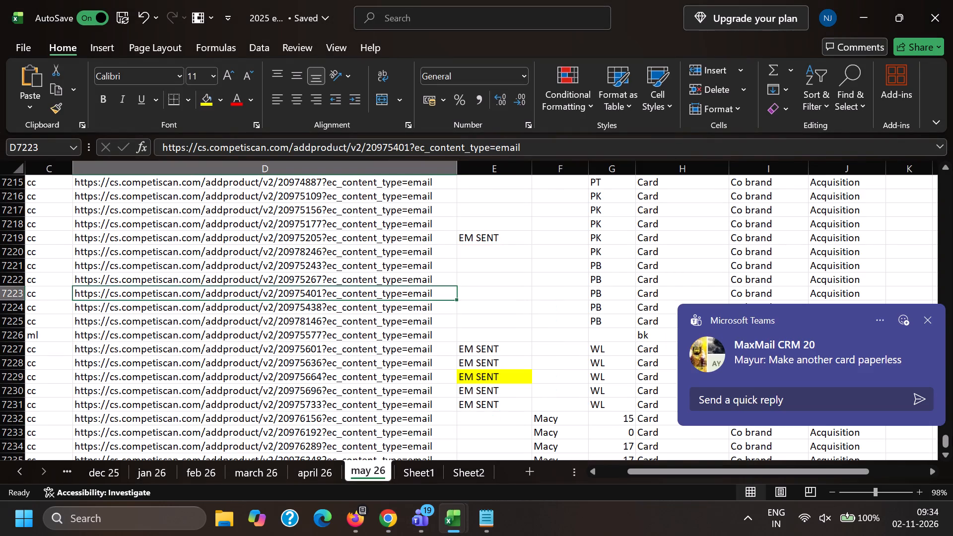
pyautogui.hotkey('ctrl', 'c')
pyautogui.hotkey('alt', 'Tab')
pyautogui.click(692, 0)
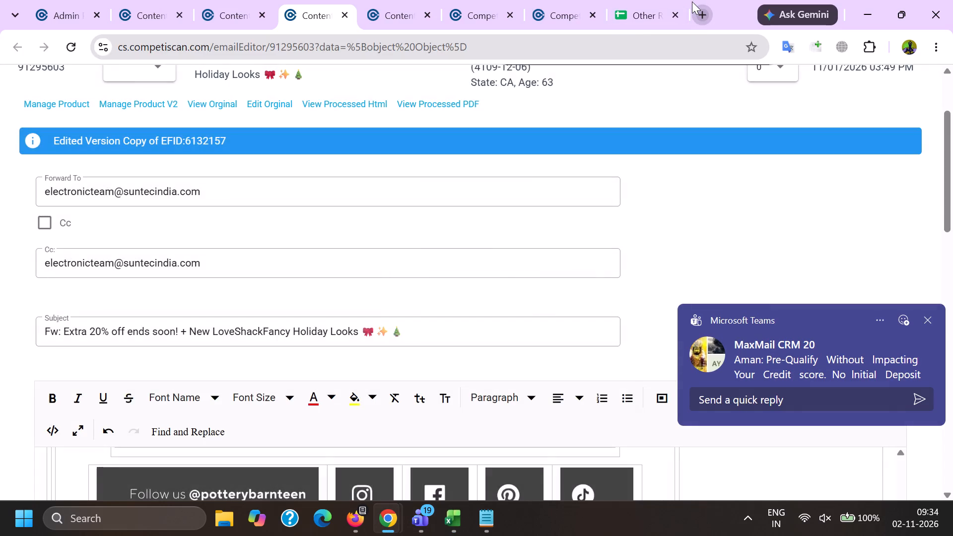
pyautogui.hotkey('ctrl', 'v')
pyautogui.press('Return')
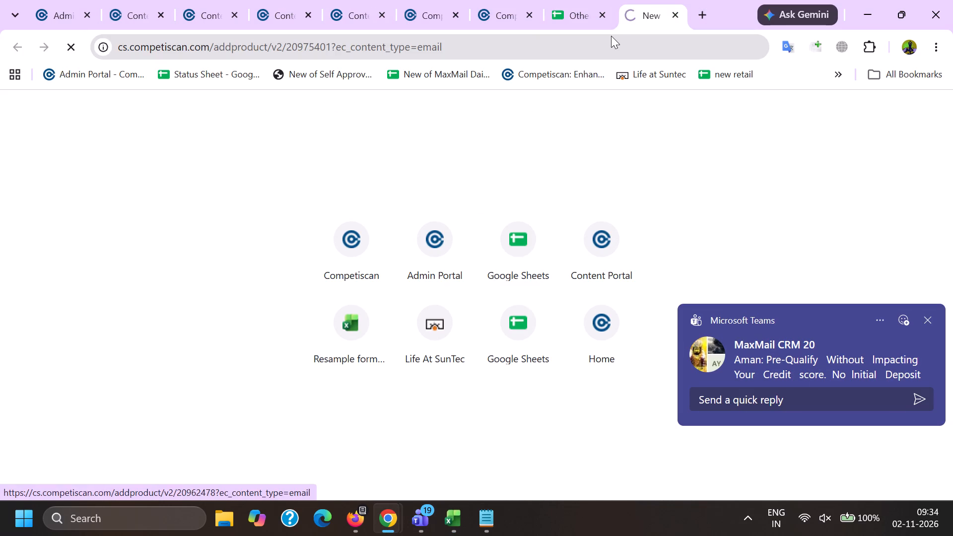
# Close the editor tab of the Credit Karma email 91289022.
pyautogui.click(337, 0)
pyautogui.click(386, 23)
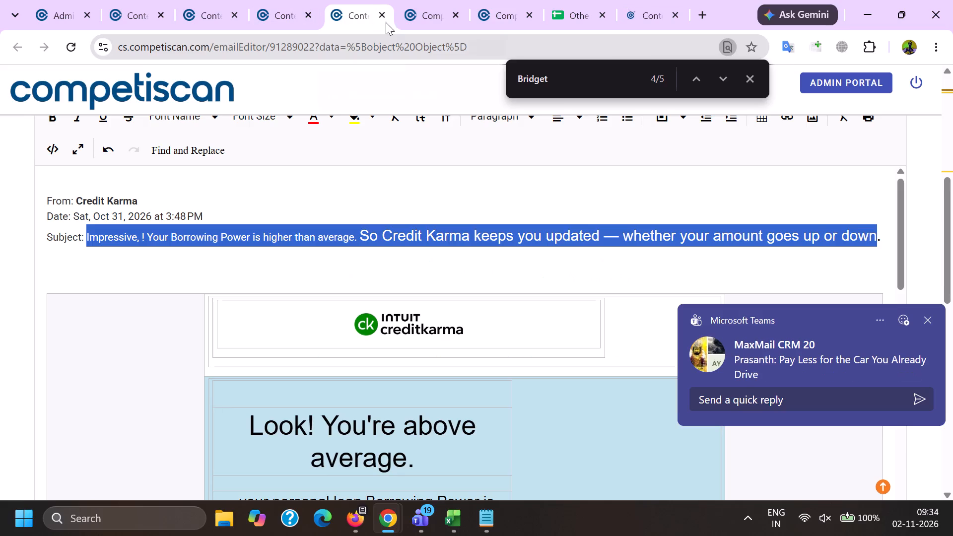
pyautogui.click(383, 12)
# Open the product form of email 91295603 from its editor page.
pyautogui.click(272, 0)
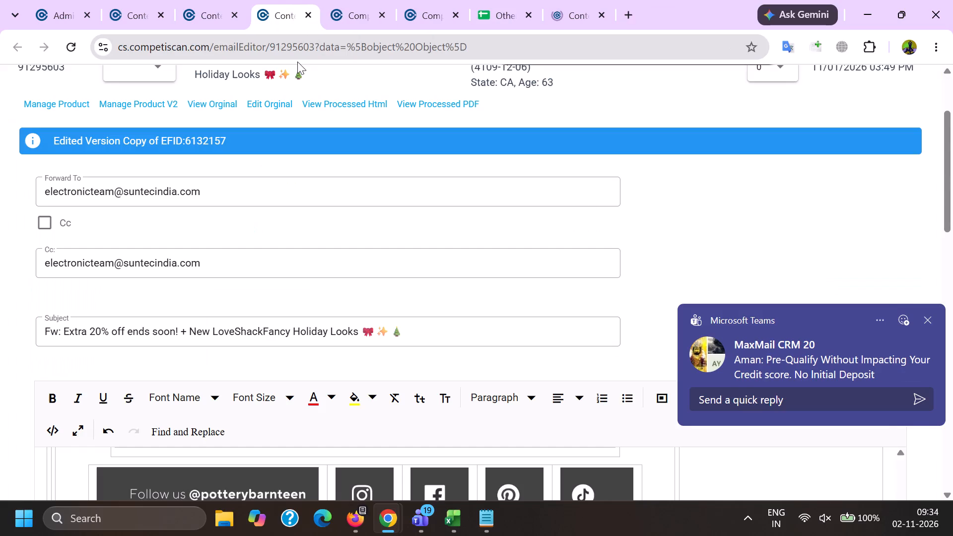
pyautogui.click(70, 103)
# Back in the email editor, copy the sender name "Pottery Barn Teen" from the From line.
pyautogui.hotkey('alt', 'Tab')
pyautogui.scroll(-4, 100, 173)
pyautogui.click(87, 327)
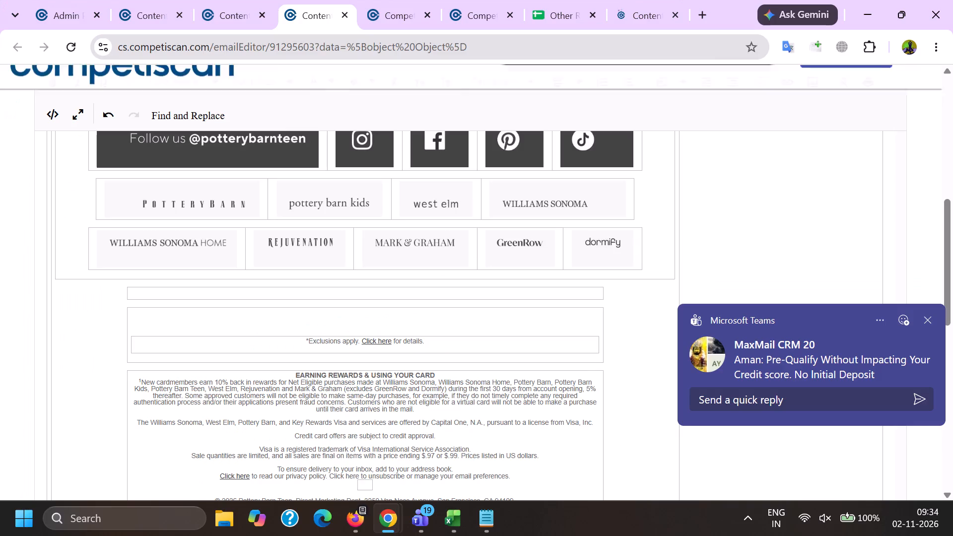
pyautogui.press('pageup')
pyautogui.press('pageup')
pyautogui.press('pageup')
pyautogui.press('pageup')
pyautogui.press('pageup')
pyautogui.press('pageup')
pyautogui.press('pageup')
pyautogui.press('pageup')
pyautogui.press('pageup')
pyautogui.press('pageup')
pyautogui.press('pageup')
pyautogui.press('pageup')
pyautogui.press('pageup')
pyautogui.press('pageup')
pyautogui.press('pageup')
pyautogui.press('pageup')
pyautogui.press('pageup')
pyautogui.press('pageup')
pyautogui.press('pageup')
pyautogui.press('pageup')
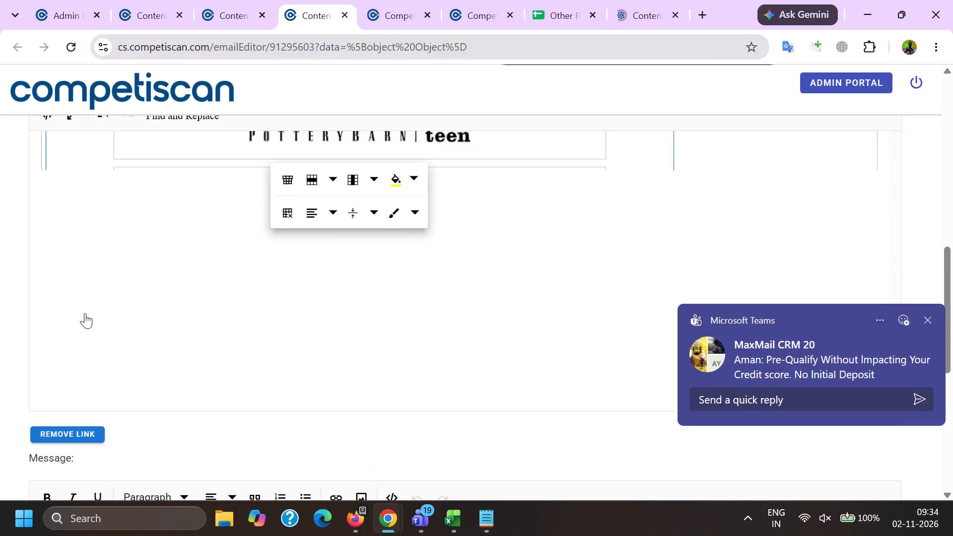
pyautogui.scroll(-5, 80, 253)
pyautogui.doubleClick(95, 200)
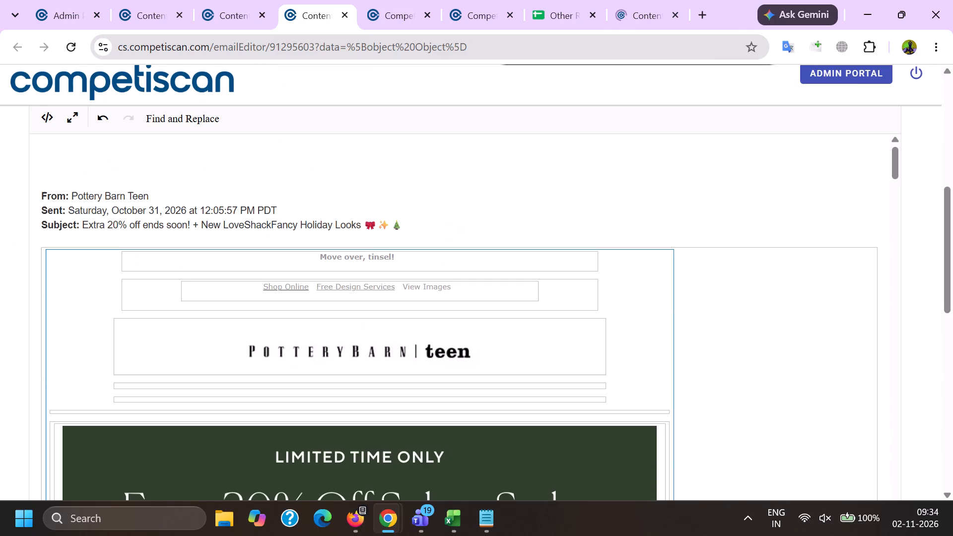
pyautogui.keyDown('shift'); pyautogui.click(133, 197); pyautogui.keyUp('shift')
pyautogui.hotkey('ctrl', 'c')
# In the product form of 91295603, use Pottery Barn Teen's company logo as the product image.
pyautogui.hotkey('alt', 'Tab')
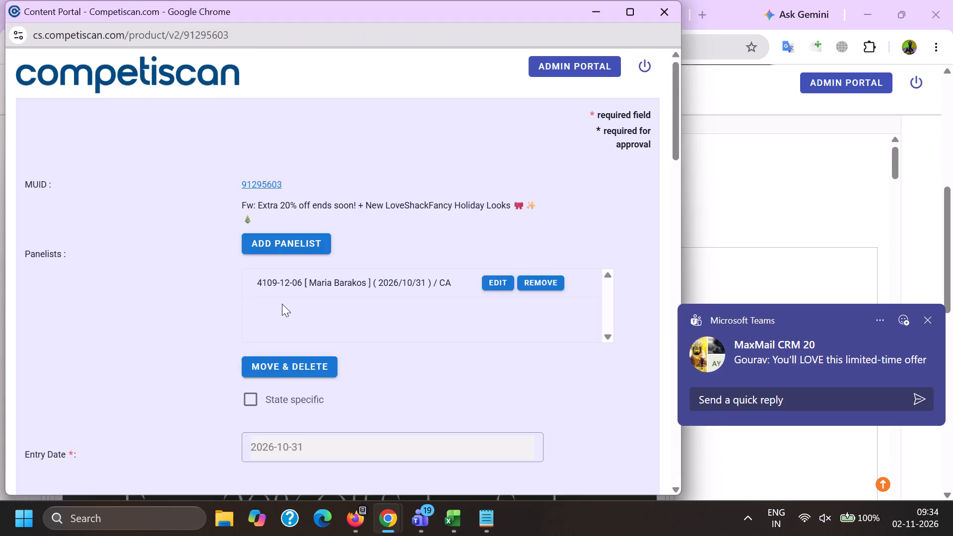
pyautogui.hotkey('alt', 'Tab')
pyautogui.hotkey('alt', 'Tab')
pyautogui.scroll(-5, 292, 182)
pyautogui.click(290, 271)
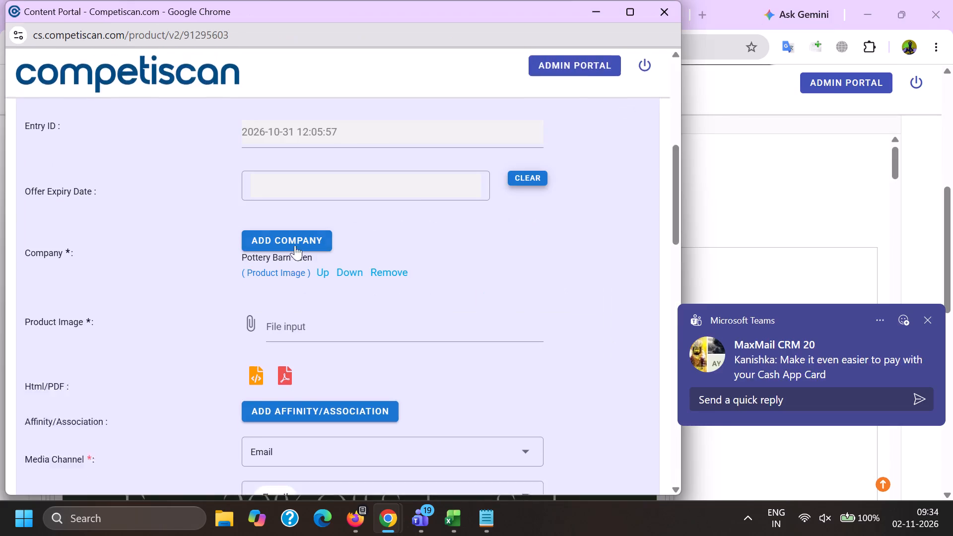
# Add Capital One as a further company in the product form of 91295603.
pyautogui.click(293, 242)
pyautogui.write('cd')
pyautogui.press('BackSpace')
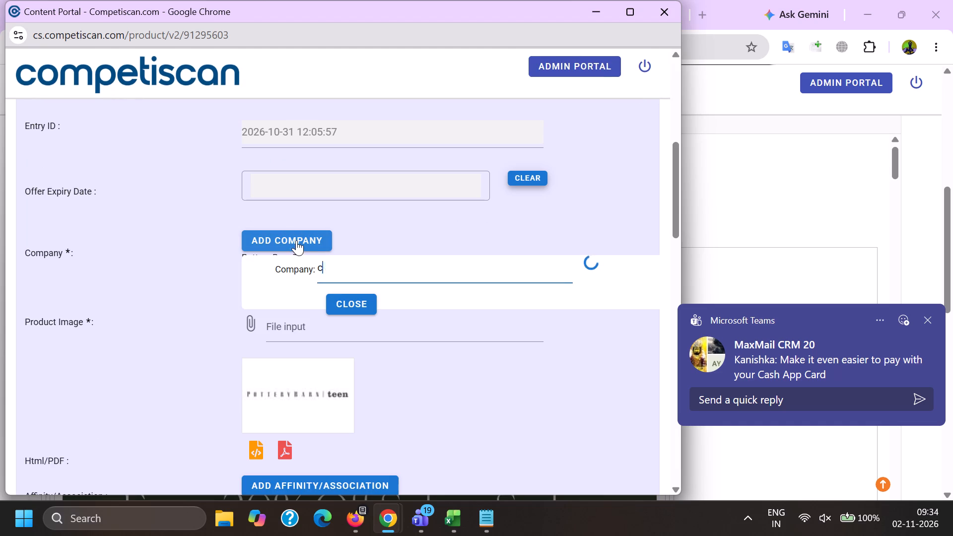
pyautogui.press('a')
pyautogui.press('p')
pyautogui.press('i')
pyautogui.press('t')
pyautogui.press('a')
pyautogui.press('l')
pyautogui.press('space')
pyautogui.press('o')
pyautogui.press('n')
pyautogui.press('e')
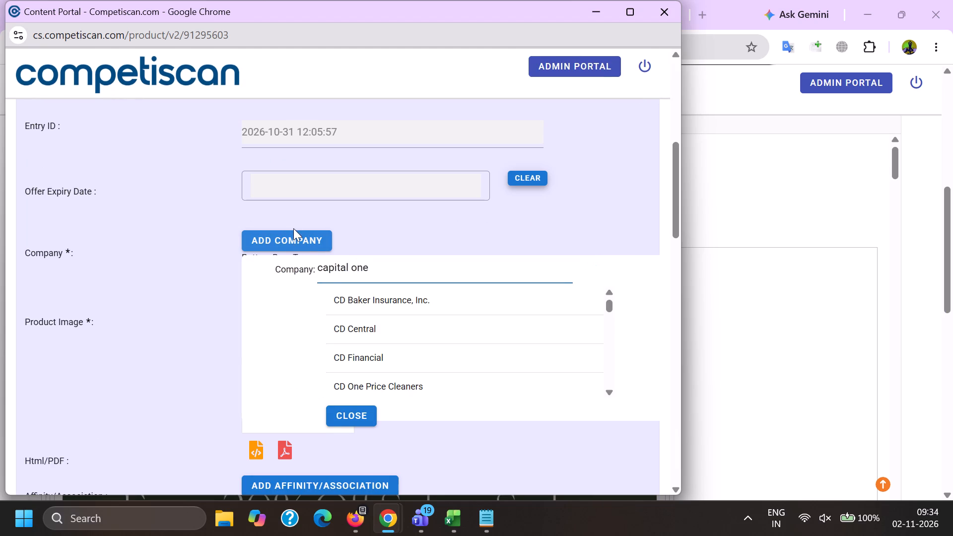
pyautogui.click(363, 305)
# Add Pottery Barn Teen (Retail) as the affinity/association.
pyautogui.scroll(-4, 290, 225)
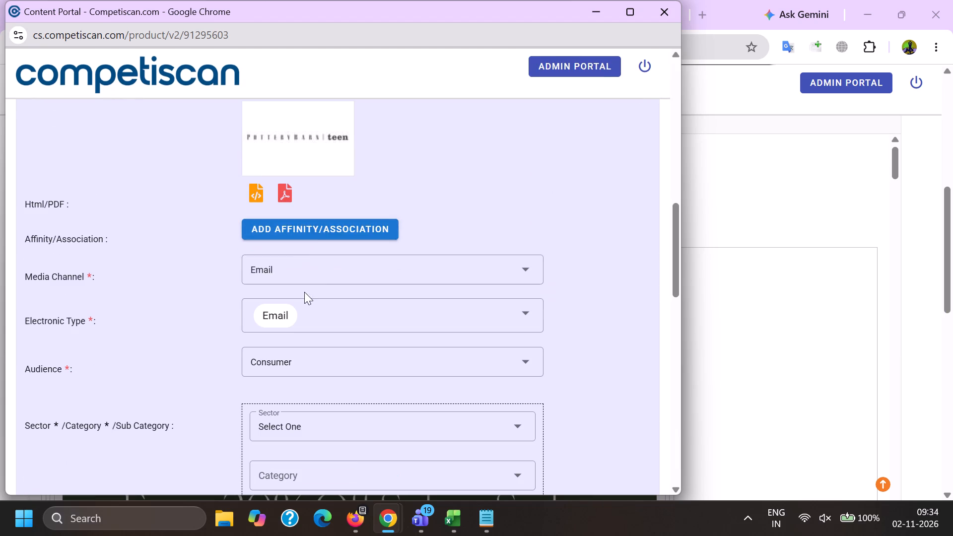
pyautogui.click(315, 226)
pyautogui.click(393, 261)
pyautogui.hotkey('ctrl', 'v')
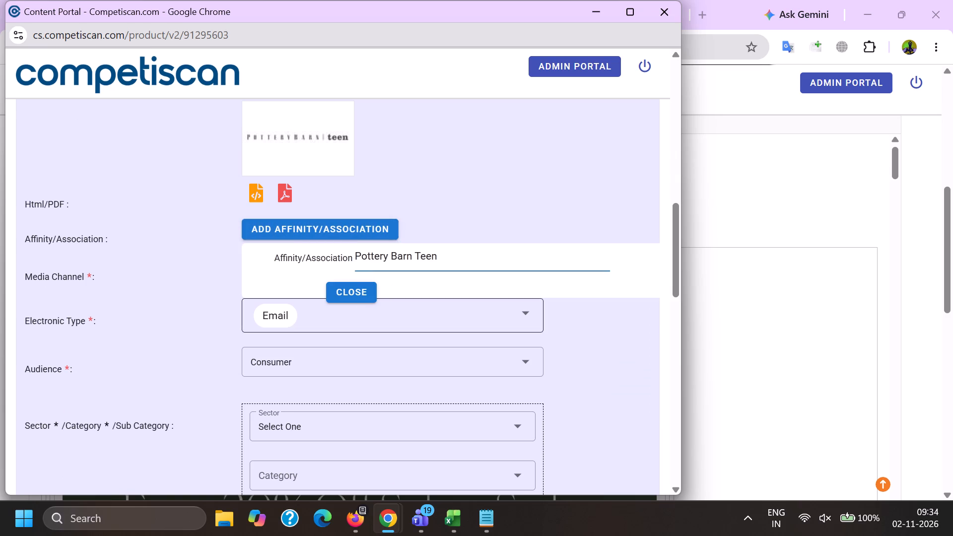
pyautogui.click(356, 297)
# Choose the sector Retail and the category Home Improvement for the product's classification.
pyautogui.scroll(-4, 270, 147)
pyautogui.click(291, 153)
pyautogui.scroll(-6, 289, 151)
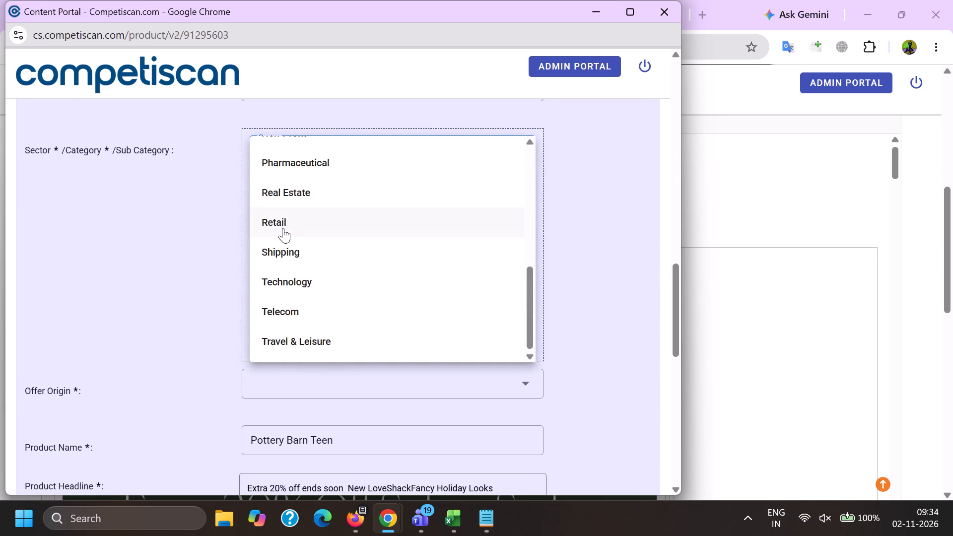
pyautogui.click(283, 228)
pyautogui.click(232, 218)
pyautogui.click(276, 200)
pyautogui.scroll(-7, 278, 198)
pyautogui.scroll(6, 288, 349)
pyautogui.scroll(-6, 304, 178)
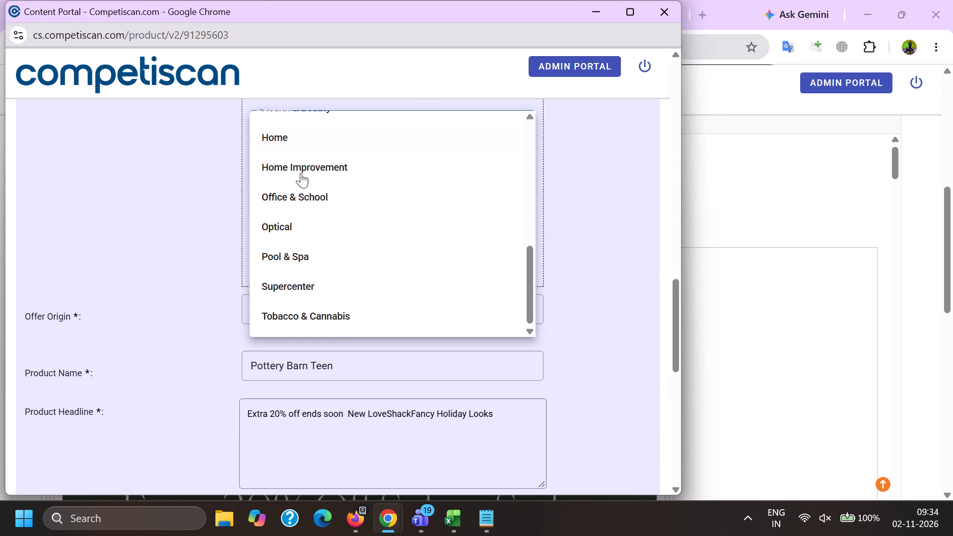
pyautogui.click(290, 134)
pyautogui.moveTo(181, 171); pyautogui.dragTo(187, 174)
pyautogui.click(288, 164)
pyautogui.click(282, 124)
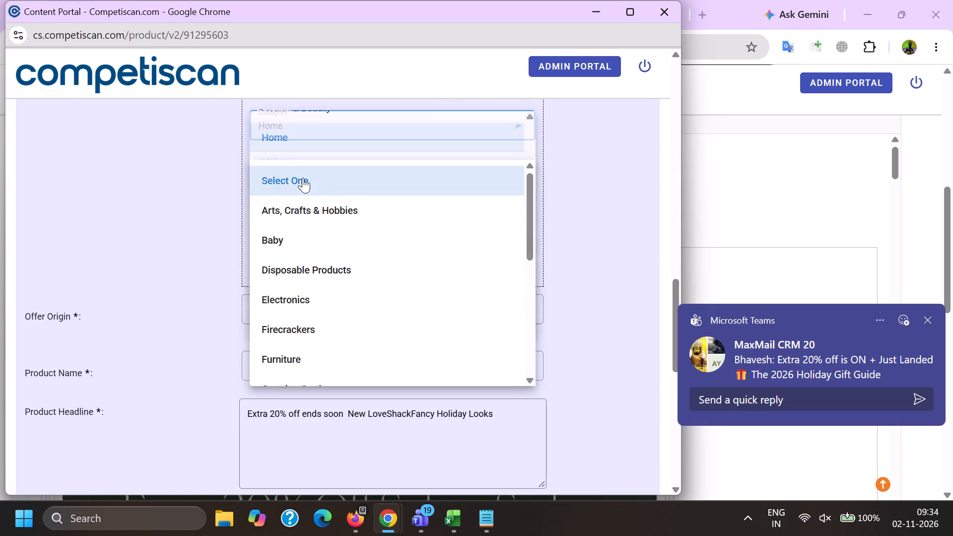
pyautogui.click(308, 174)
# Complete the Retail classification with sub category Holiday Decorations and sub sub category Christmas Decorations, and add it.
pyautogui.moveTo(211, 179); pyautogui.dragTo(218, 177)
pyautogui.click(286, 167)
pyautogui.scroll(-5, 316, 254)
pyautogui.click(313, 315)
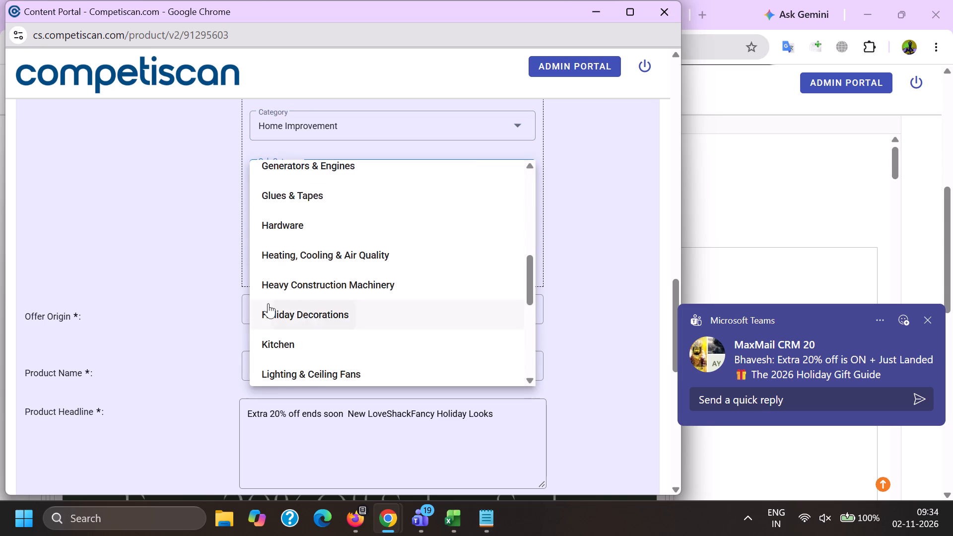
pyautogui.moveTo(223, 291); pyautogui.dragTo(232, 285)
pyautogui.click(289, 207)
pyautogui.click(302, 240)
pyautogui.click(295, 225)
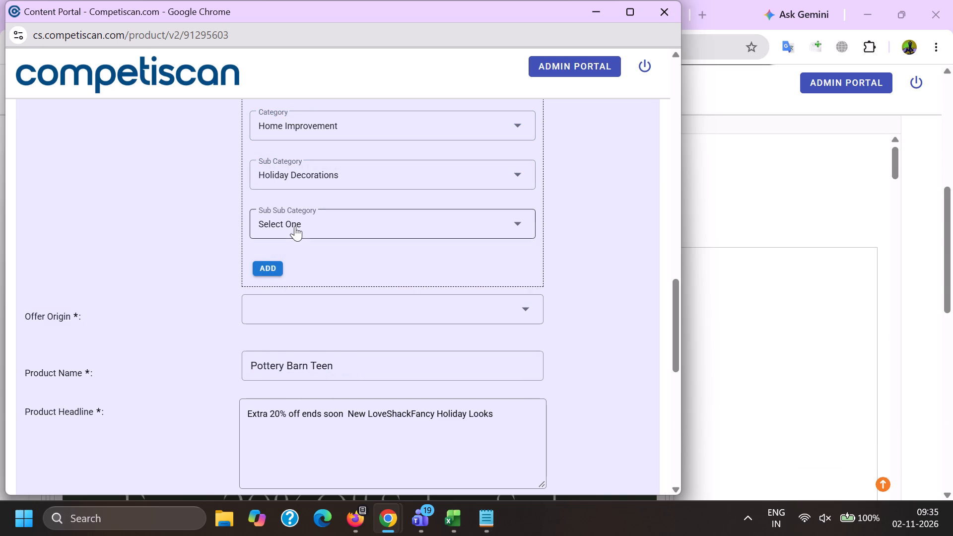
pyautogui.click(322, 268)
pyautogui.click(231, 266)
pyautogui.click(268, 266)
# Add a second classification with sector Credit Cards, category Payment Cards and sub category Credit Cards.
pyautogui.scroll(2, 291, 312)
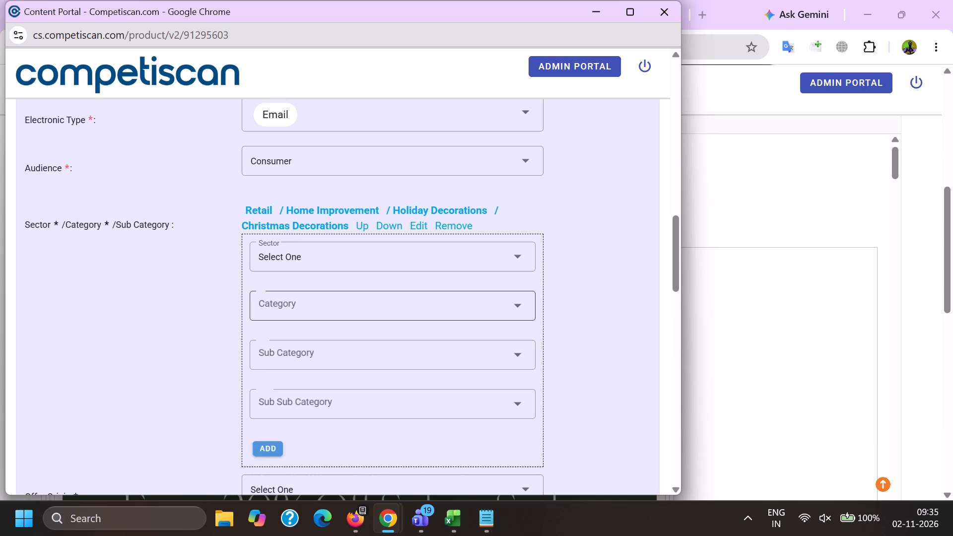
pyautogui.click(311, 263)
pyautogui.scroll(6, 294, 359)
pyautogui.click(303, 374)
pyautogui.moveTo(170, 347); pyautogui.dragTo(211, 334)
pyautogui.click(291, 301)
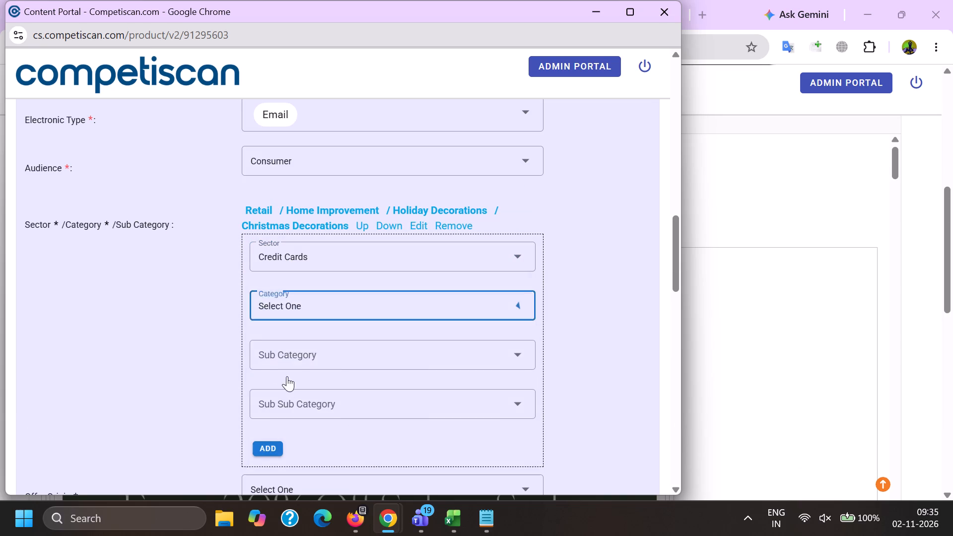
pyautogui.click(286, 376)
pyautogui.click(283, 371)
pyautogui.scroll(-2, 292, 280)
pyautogui.click(268, 203)
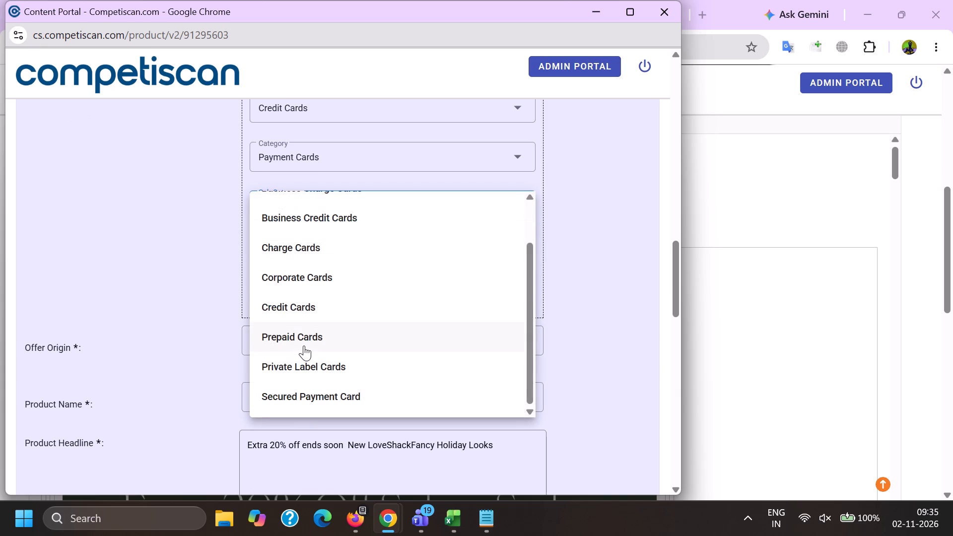
pyautogui.click(308, 310)
pyautogui.moveTo(197, 306); pyautogui.dragTo(204, 303)
pyautogui.click(263, 296)
# Move the Retail / Home Improvement classification down, below the Credit Cards one.
pyautogui.scroll(3, 295, 353)
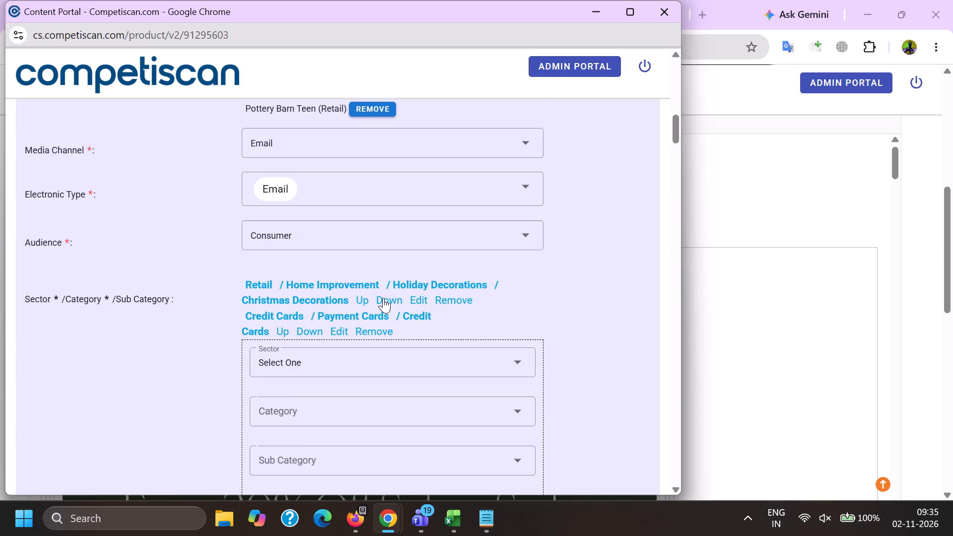
pyautogui.click(383, 298)
# Set the offer origin to Provider/Bank and look up Pottery Barn Key Rewards Visa Credit Card as the product name.
pyautogui.scroll(-5, 296, 284)
pyautogui.click(286, 227)
pyautogui.doubleClick(294, 293)
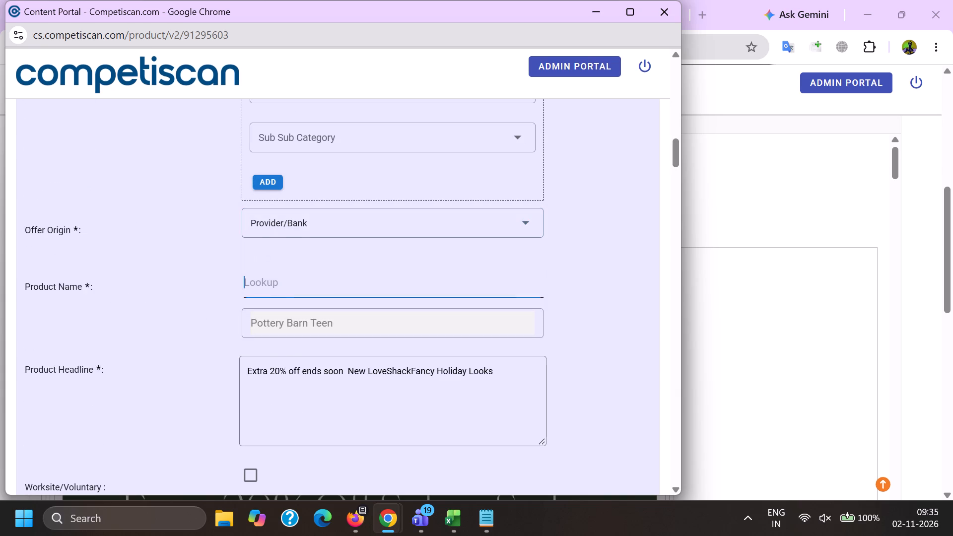
pyautogui.hotkey('ctrl', 'v')
pyautogui.moveTo(307, 274); pyautogui.dragTo(453, 298)
pyautogui.press('BackSpace')
pyautogui.press('BackSpace')
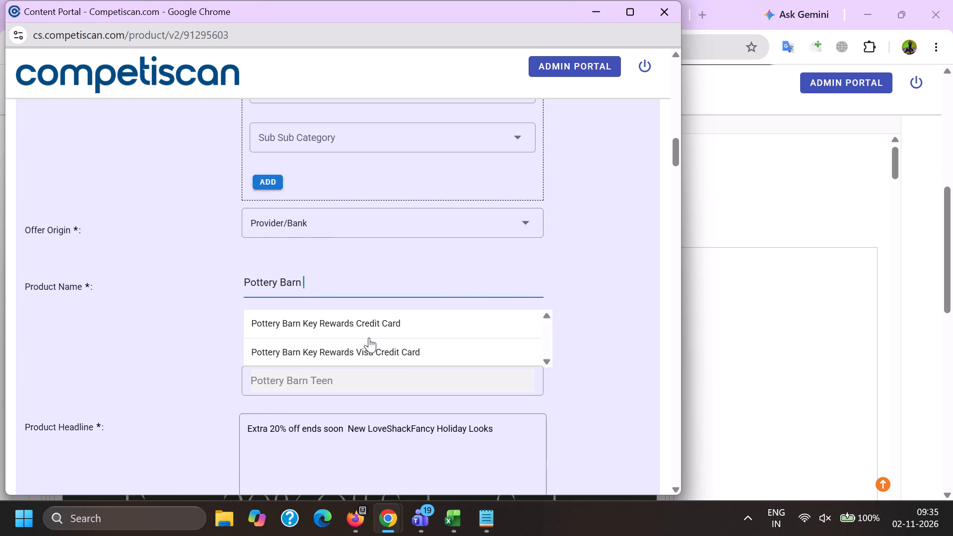
pyautogui.click(346, 350)
pyautogui.scroll(4, 338, 353)
pyautogui.click(306, 222)
# Replace the product headline with the full subject line copied from the email in the editor.
pyautogui.scroll(-5, 307, 213)
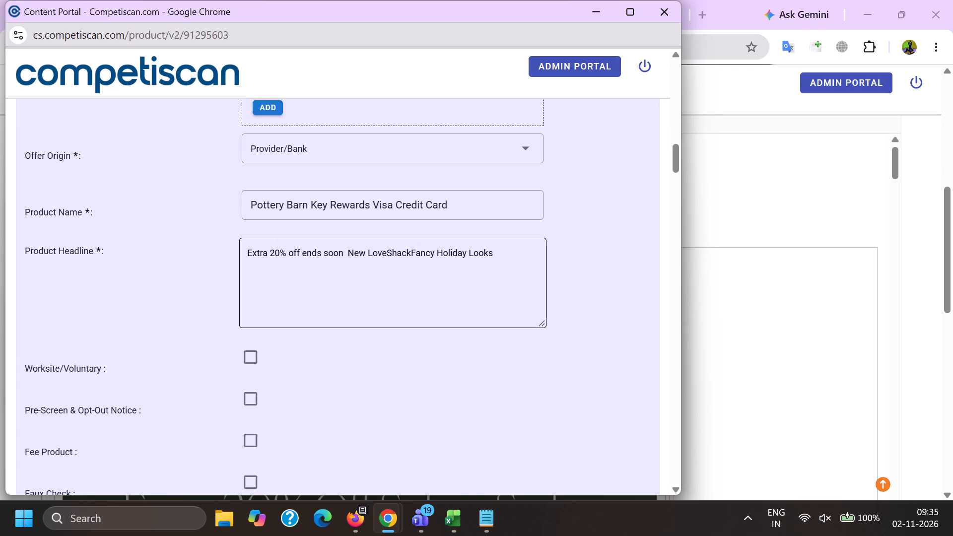
pyautogui.moveTo(485, 278); pyautogui.dragTo(1, 219)
pyautogui.hotkey('ctrl', 'a')
pyautogui.press('BackSpace')
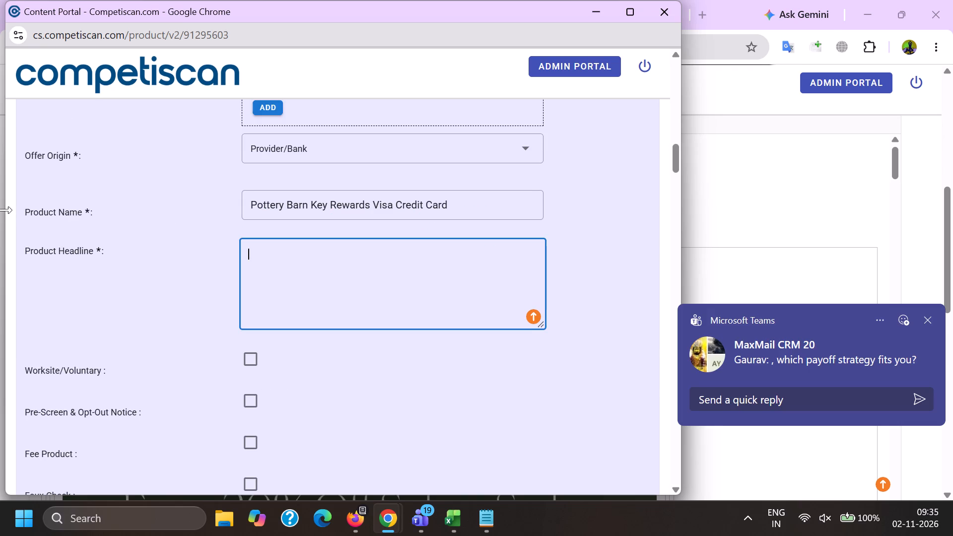
pyautogui.hotkey('alt', 'Tab')
pyautogui.moveTo(83, 225); pyautogui.dragTo(83, 223)
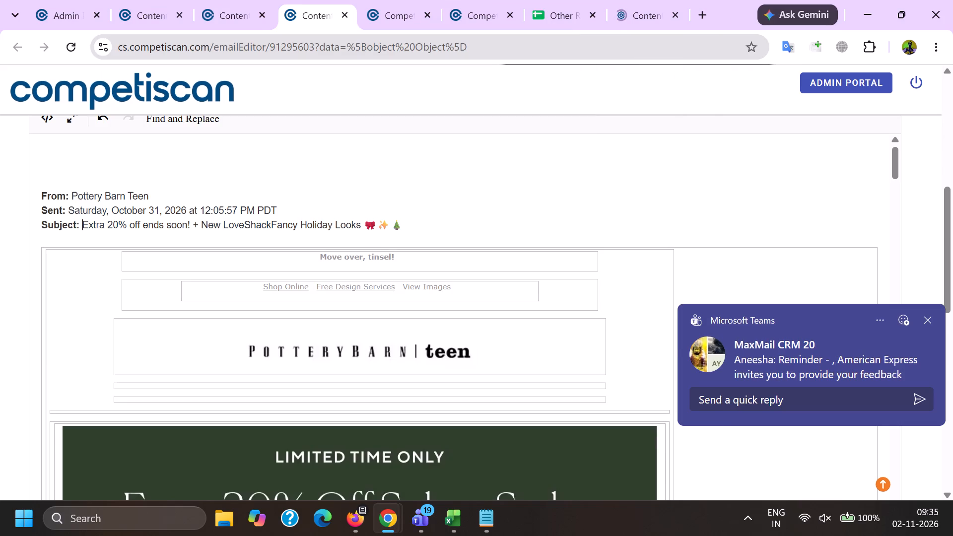
pyautogui.moveTo(83, 223); pyautogui.dragTo(426, 235)
pyautogui.hotkey('ctrl', 'c')
pyautogui.hotkey('alt', 'Tab')
pyautogui.click(396, 285)
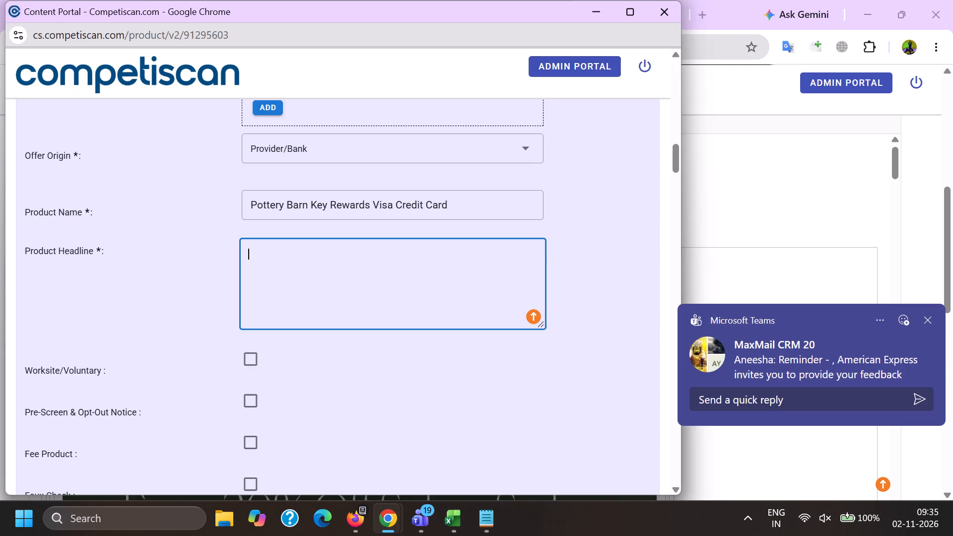
pyautogui.hotkey('ctrl', 'v')
# Replace the "+" in the product headline with "Plus".
pyautogui.click(351, 246)
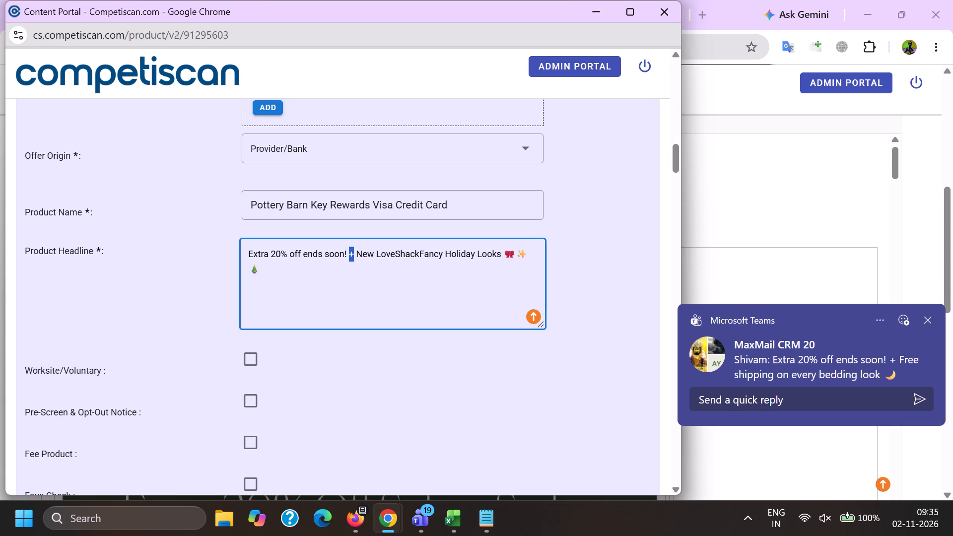
pyautogui.press('l')
pyautogui.press('u')
pyautogui.press('s')
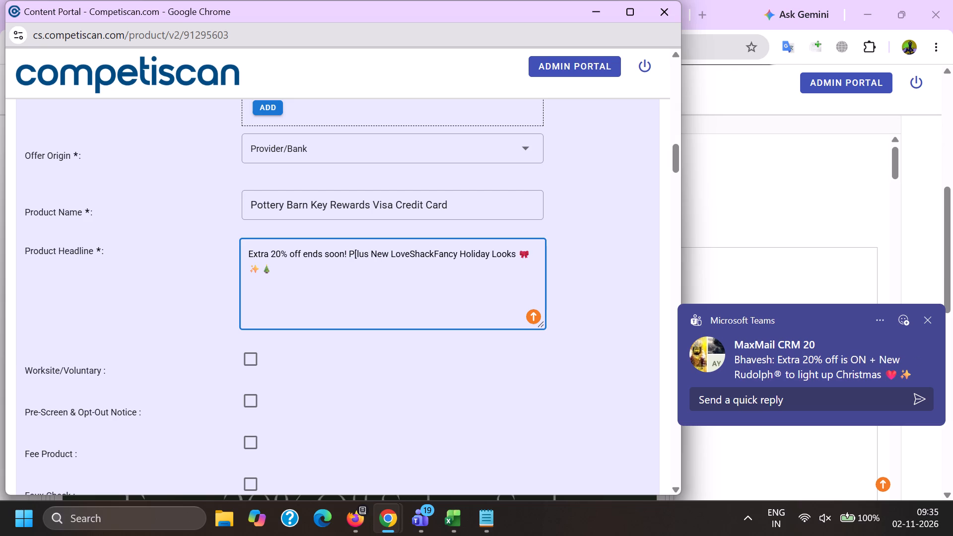
pyautogui.press('=')
pyautogui.press('BackSpace')
pyautogui.press('BackSpace')
pyautogui.press('BackSpace')
pyautogui.press('BackSpace')
pyautogui.press('BackSpace')
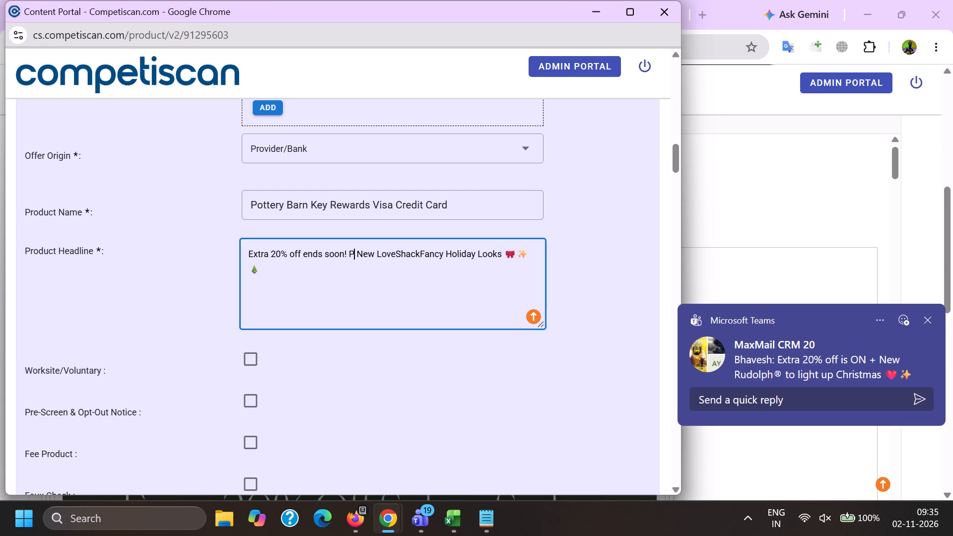
pyautogui.press('l')
pyautogui.press('u')
pyautogui.press('s')
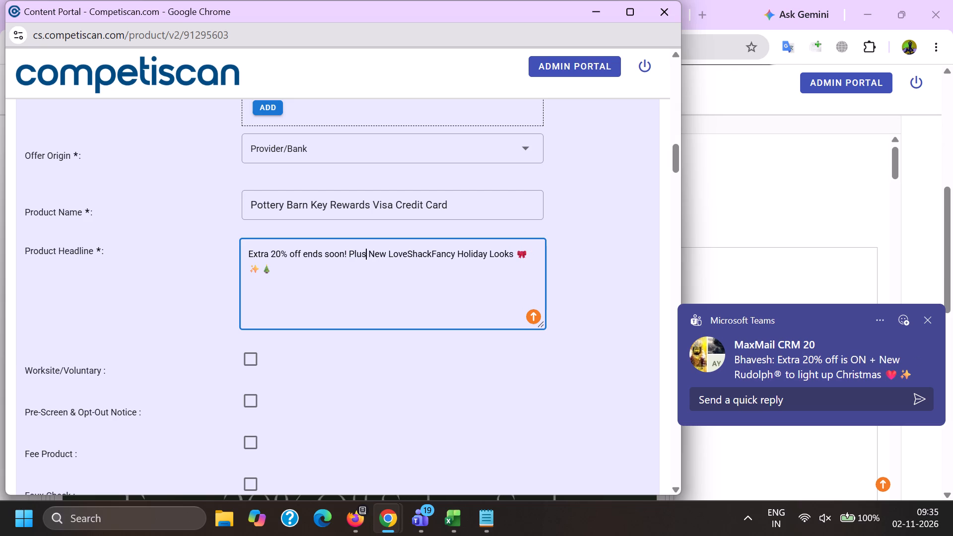
# Remove the emojis and trailing space so the product headline ends at "Holiday Looks".
pyautogui.press('Down')
pyautogui.press('BackSpace')
pyautogui.press('BackSpace')
pyautogui.press('BackSpace')
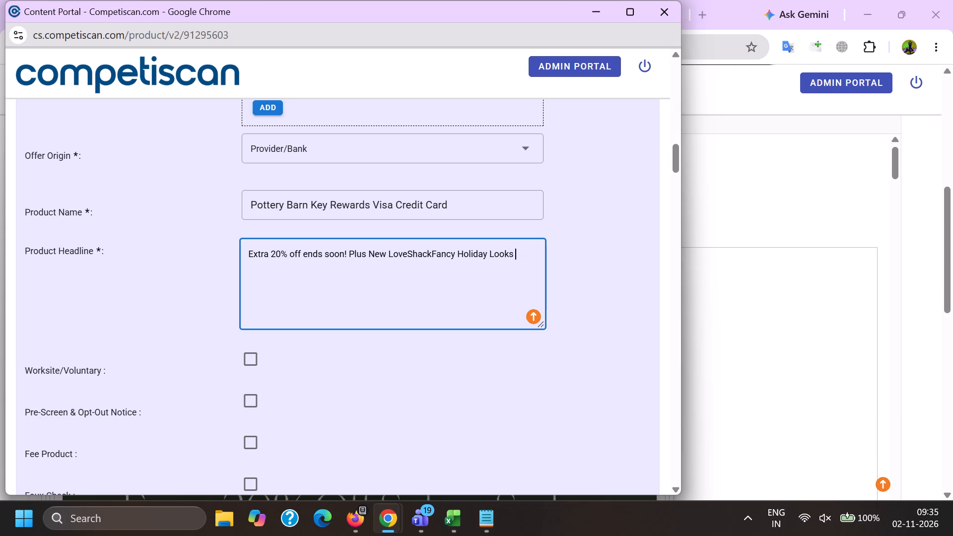
pyautogui.press('BackSpace')
# Append ", Move over, tinsel" to the product headline, copying the phrase from the email's opening line without its exclamation mark.
pyautogui.press(',')
pyautogui.press('space')
pyautogui.hotkey('alt', 'Tab')
pyautogui.click(631, 0)
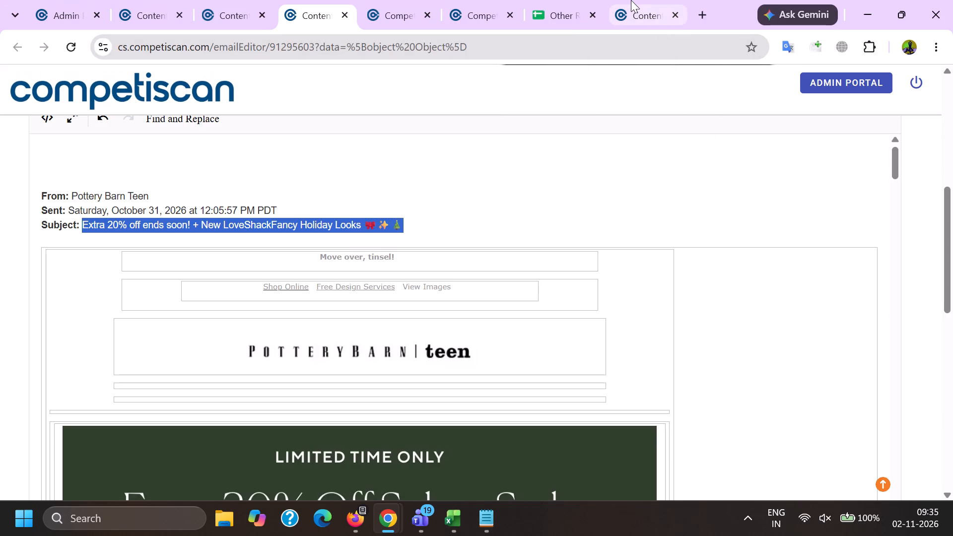
pyautogui.click(306, 0)
pyautogui.tripleClick(327, 256)
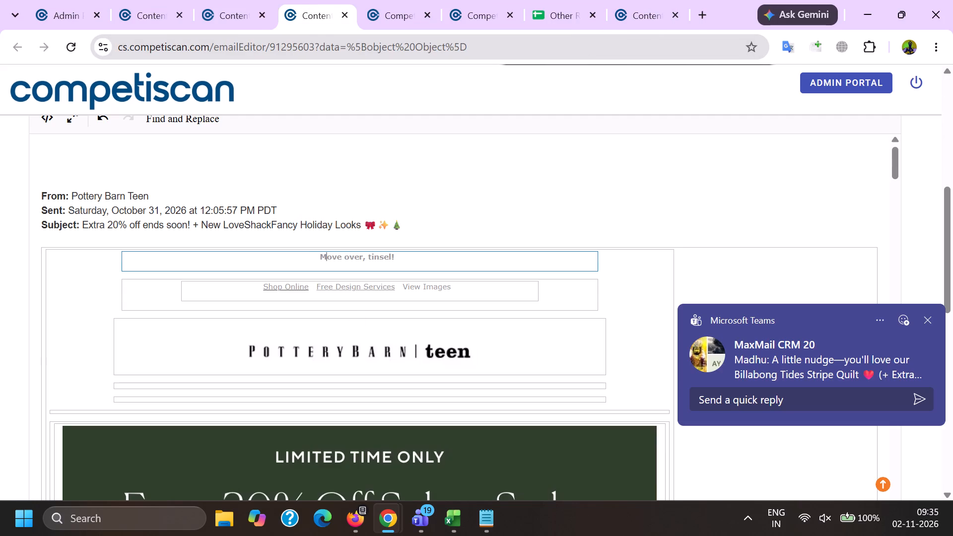
pyautogui.hotkey('ctrl', 'c')
pyautogui.tripleClick(326, 254)
pyautogui.hotkey('ctrl', 'c')
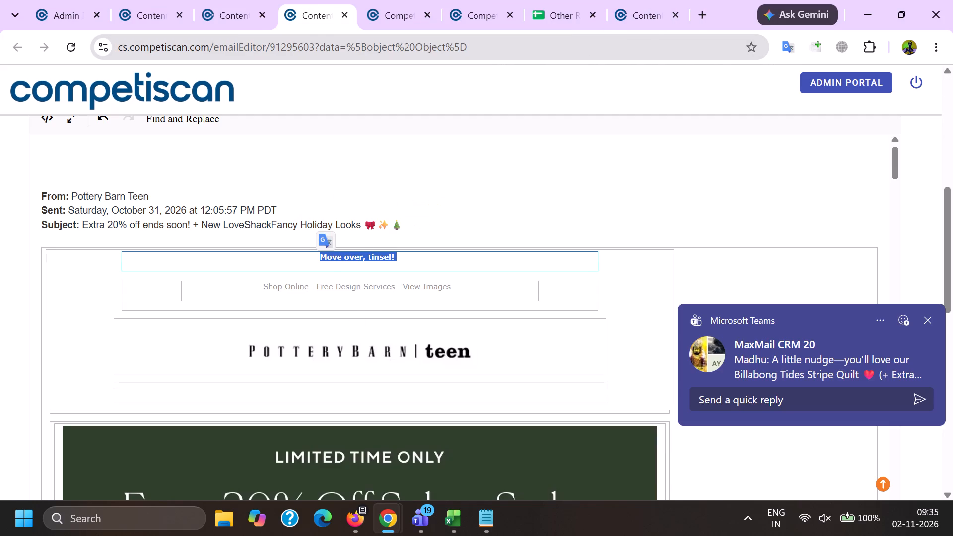
pyautogui.hotkey('alt', 'Tab')
pyautogui.hotkey('ctrl', 'v')
pyautogui.press('BackSpace')
# Set the response mechanism to URL/Website.
pyautogui.scroll(-7, 330, 254)
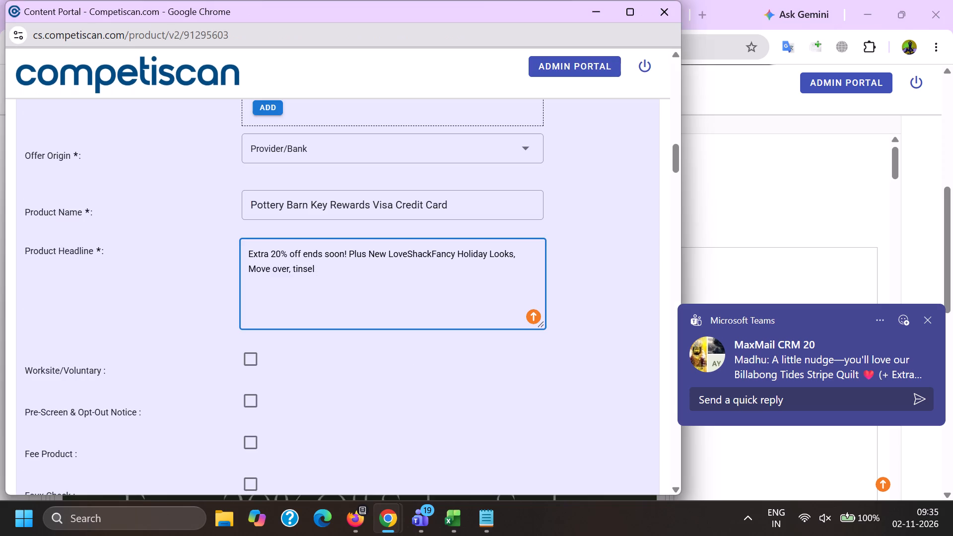
pyautogui.scroll(2, 288, 331)
pyautogui.click(268, 195)
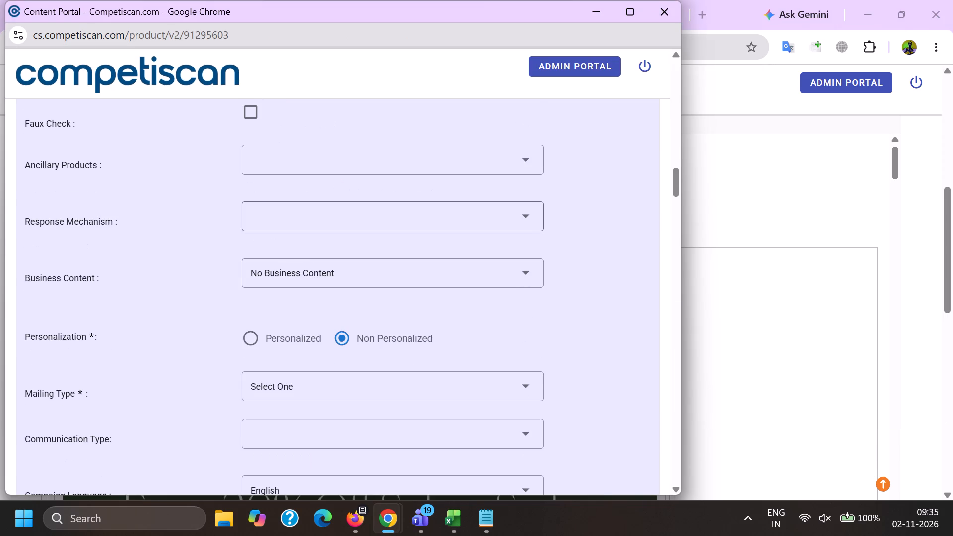
pyautogui.click(285, 221)
pyautogui.scroll(1, 283, 149)
pyautogui.scroll(-2, 282, 148)
pyautogui.scroll(-6, 306, 257)
pyautogui.click(313, 333)
pyautogui.click(219, 312)
# Set the mailing type to Acquisition.
pyautogui.click(269, 322)
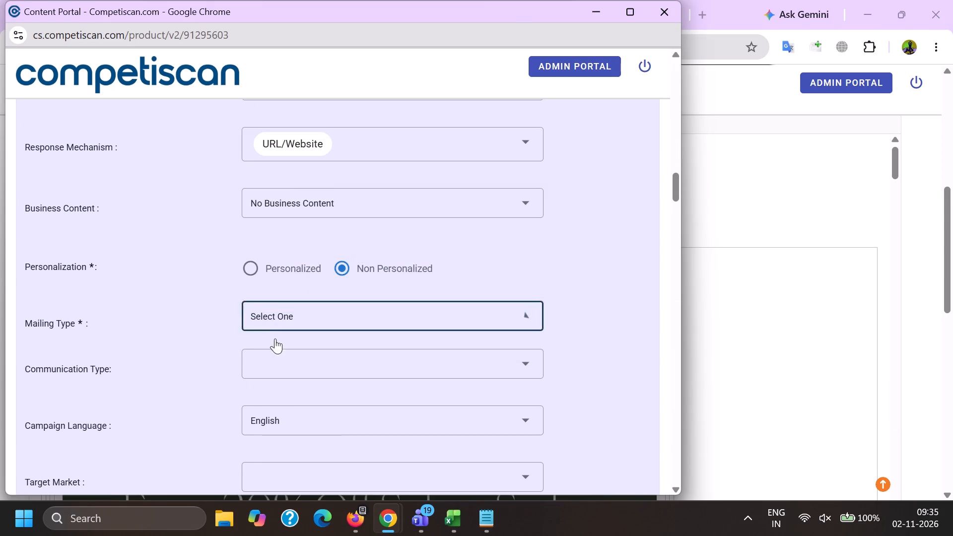
pyautogui.click(286, 318)
pyautogui.moveTo(195, 330); pyautogui.dragTo(217, 339)
# Select the communication types for the product, including Co-Brand.
pyautogui.click(314, 353)
pyautogui.scroll(-2, 304, 277)
pyautogui.click(315, 329)
pyautogui.scroll(-5, 311, 327)
pyautogui.click(297, 238)
pyautogui.scroll(-9, 303, 321)
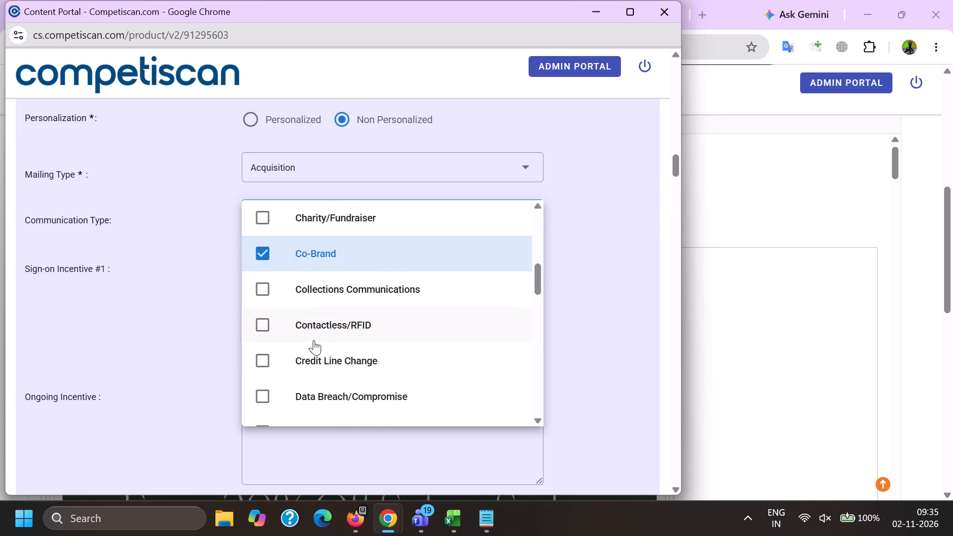
pyautogui.scroll(-6, 311, 345)
pyautogui.click(327, 374)
pyautogui.click(199, 349)
# Copy Sign-on Incentive #1, "10% back in rewards during the first 30 days from account opening", from the reference Pottery Barn Key Rewards product into this product.
pyautogui.hotkey('alt', 'Tab')
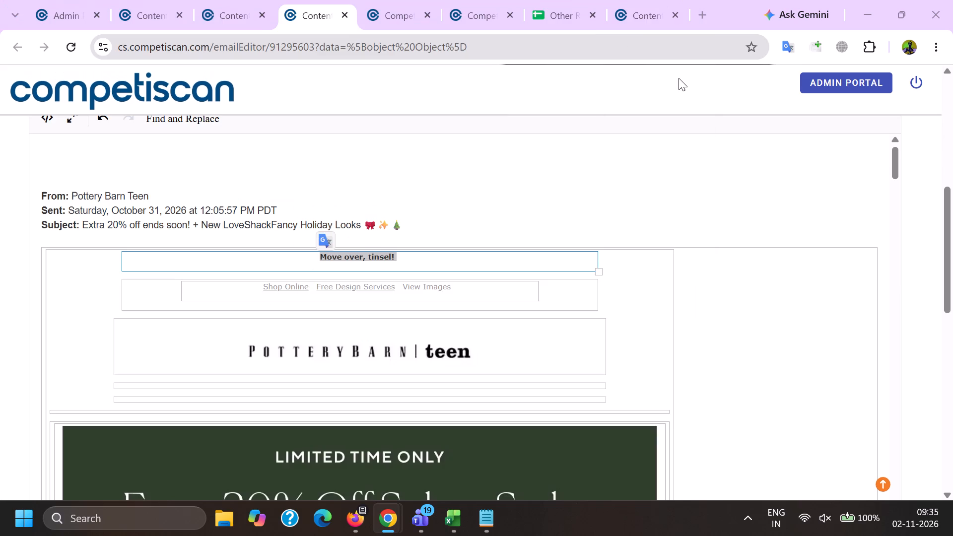
pyautogui.click(643, 0)
pyautogui.scroll(-20, 619, 289)
pyautogui.scroll(-1, 619, 289)
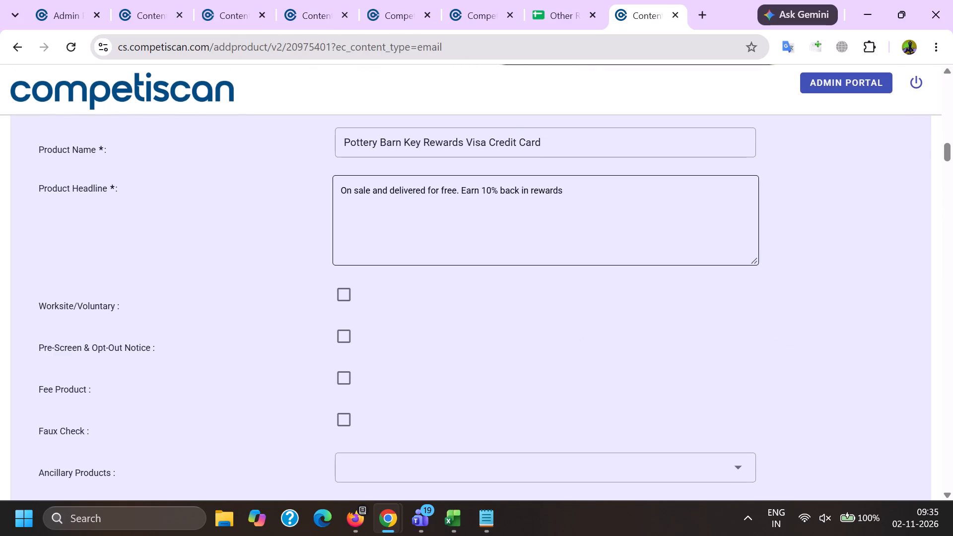
pyautogui.scroll(-6, 591, 247)
pyautogui.moveTo(673, 368); pyautogui.dragTo(166, 341)
pyautogui.hotkey('ctrl', 'c')
pyautogui.hotkey('alt', 'Tab')
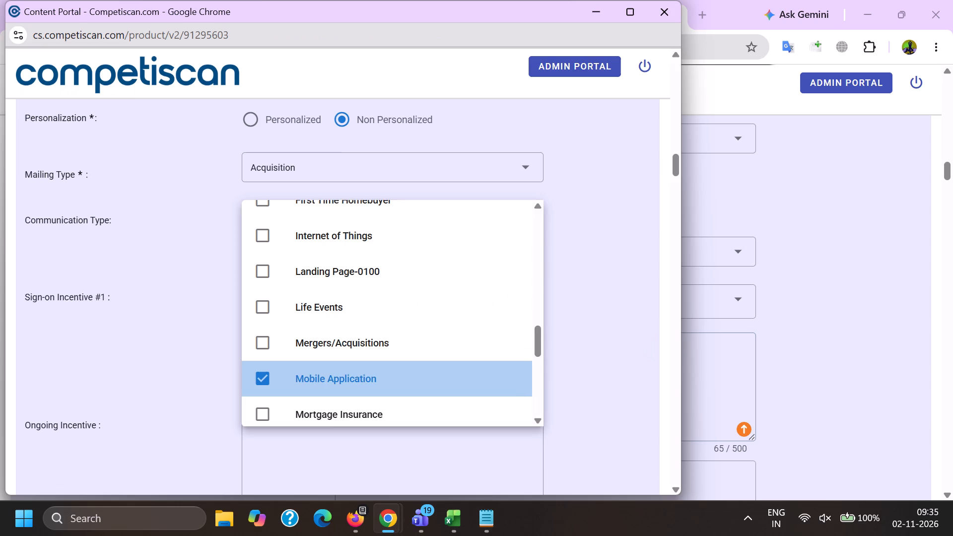
pyautogui.click(290, 321)
pyautogui.hotkey('ctrl', 'v')
# Copy the Ongoing Incentive "5% back in rewards with the Pottery Barn Key Rewards Visa Credit Card" from the reference product into this product.
pyautogui.click(330, 425)
pyautogui.hotkey('alt', 'Tab')
pyautogui.moveTo(679, 484); pyautogui.dragTo(675, 481)
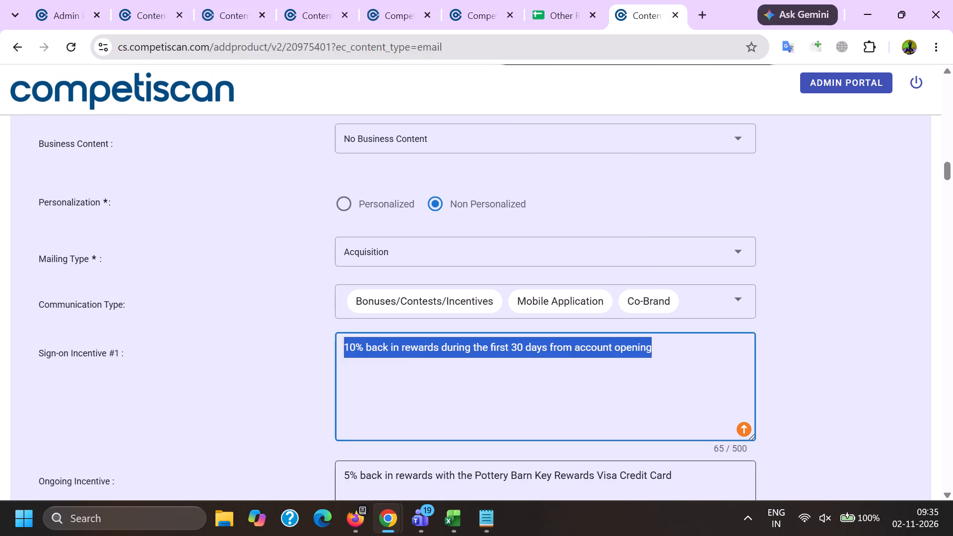
pyautogui.moveTo(675, 481); pyautogui.dragTo(154, 447)
pyautogui.hotkey('ctrl', 'c')
pyautogui.hotkey('alt', 'Tab')
pyautogui.hotkey('ctrl', 'v')
# Set Sign-on Incentive Type #1 to Coupon/Discount.
pyautogui.scroll(-3, 253, 239)
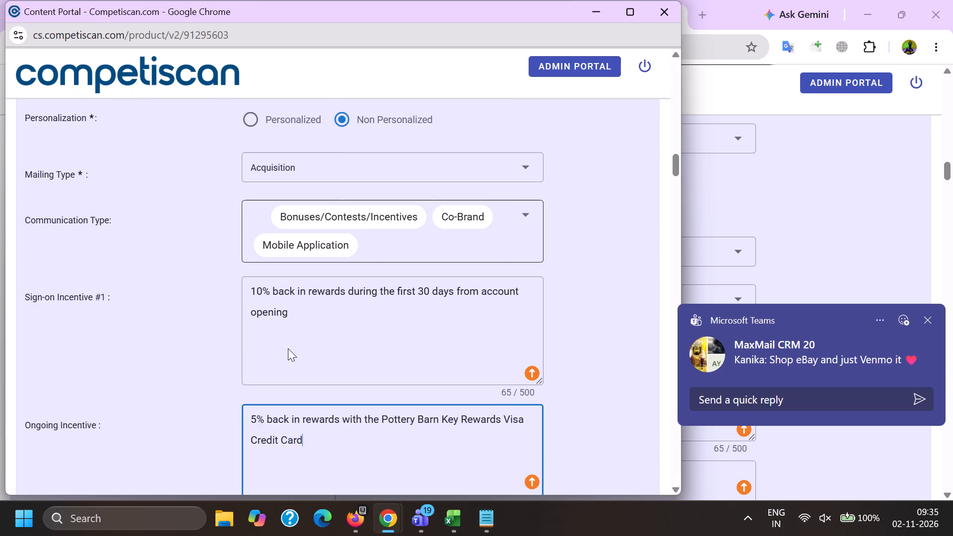
pyautogui.click(271, 320)
pyautogui.scroll(-7, 273, 309)
pyautogui.click(298, 382)
pyautogui.moveTo(142, 369); pyautogui.dragTo(149, 372)
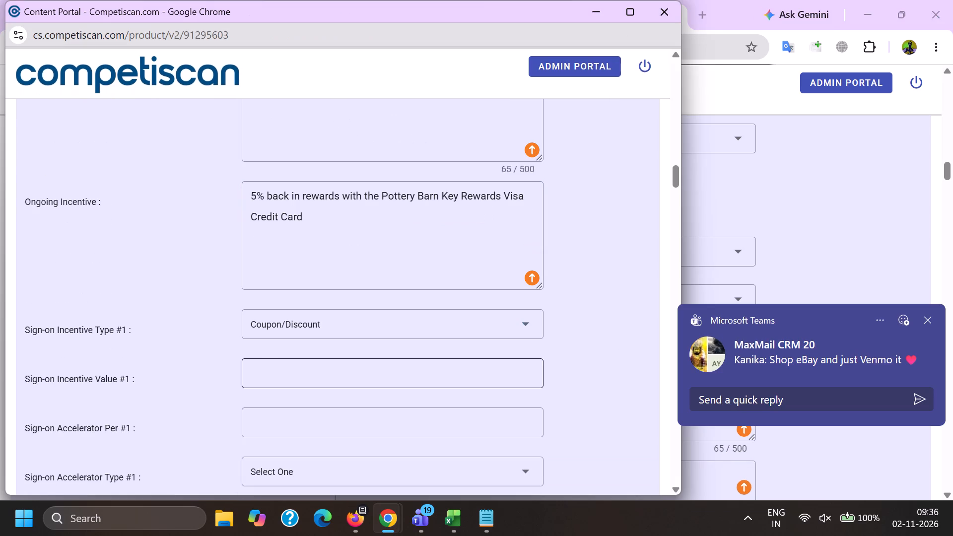
# Enter 10.00 as both Sign-on Incentive Value #1 and Sign-on Max award #1.
pyautogui.click(250, 372)
pyautogui.press('1')
pyautogui.press('0')
pyautogui.press('.')
pyautogui.press('0')
pyautogui.press('0')
pyautogui.press('Tab')
pyautogui.press('Tab')
pyautogui.press('Tab')
pyautogui.press('1')
pyautogui.press('0')
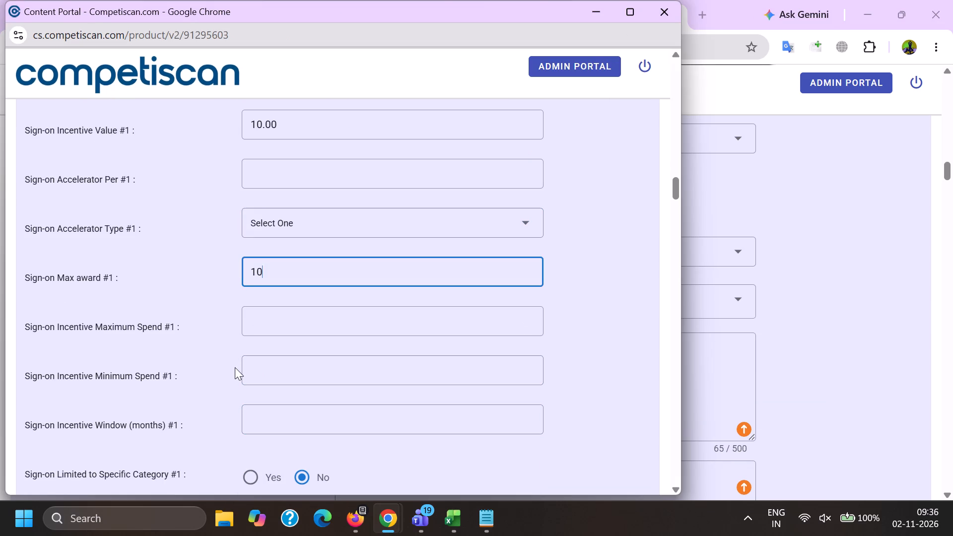
pyautogui.press('.')
pyautogui.press('0')
pyautogui.press('0')
# Set Sign-on Incentive Window #1 to 1 month.
pyautogui.press('Tab')
pyautogui.press('Tab')
pyautogui.press('Tab')
pyautogui.press('1')
# Set the payment card offer's Application Type to Invitation to Apply.
pyautogui.scroll(-4, 232, 364)
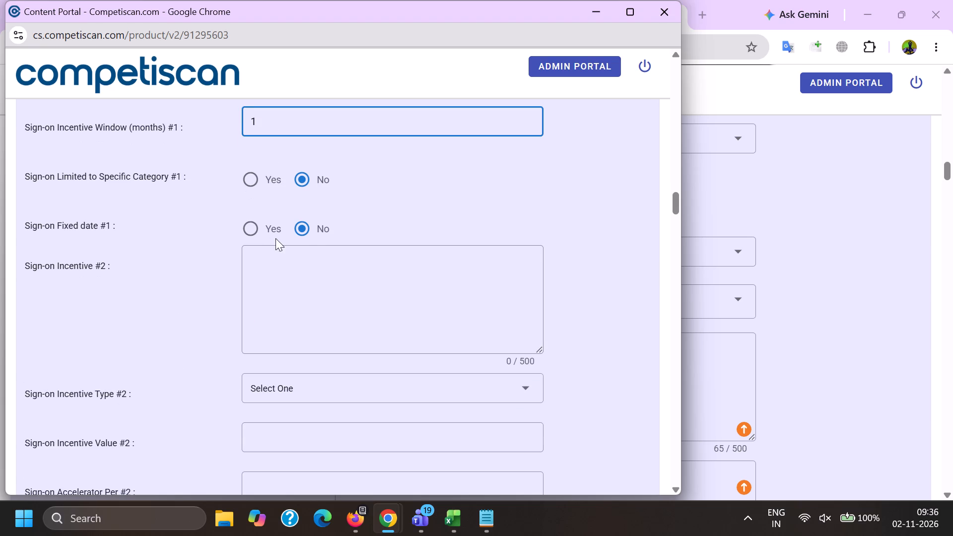
pyautogui.click(267, 236)
pyautogui.scroll(-20, 267, 234)
pyautogui.click(266, 216)
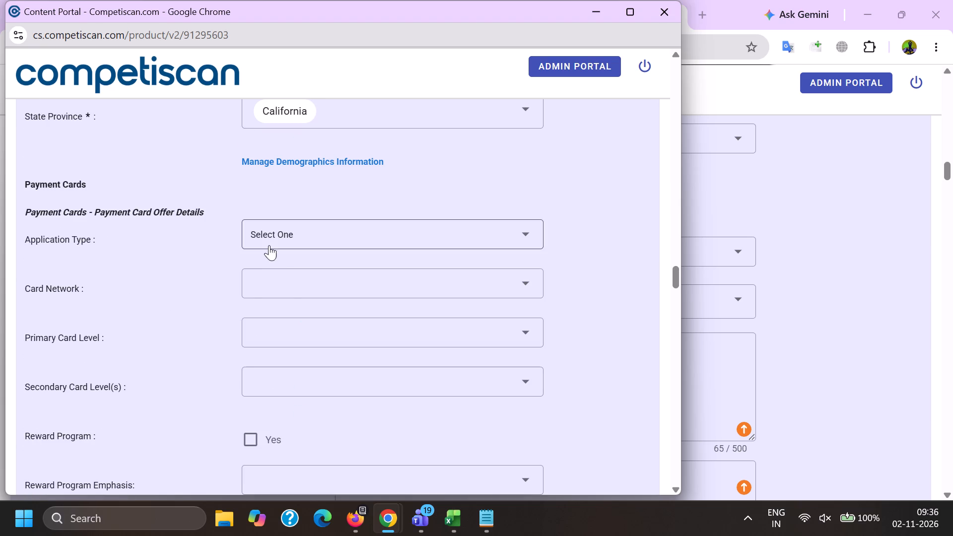
pyautogui.click(268, 244)
pyautogui.click(301, 307)
pyautogui.moveTo(153, 313); pyautogui.dragTo(161, 315)
# Set the Card Network to Visa and the Primary Card Level to Visa Signature.
pyautogui.click(267, 295)
pyautogui.scroll(-1, 261, 183)
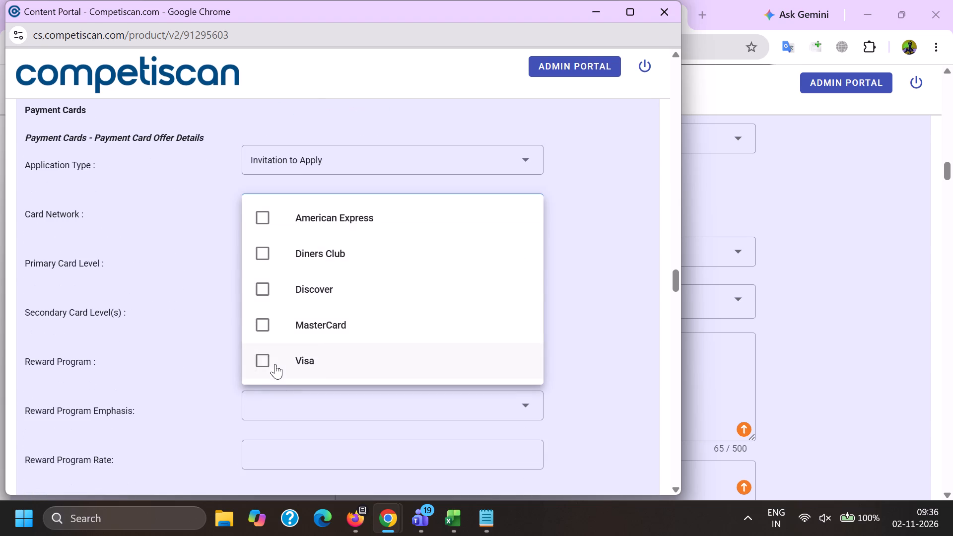
pyautogui.click(276, 364)
pyautogui.moveTo(156, 337); pyautogui.dragTo(167, 329)
pyautogui.click(266, 269)
pyautogui.scroll(-6, 270, 267)
pyautogui.click(306, 426)
pyautogui.click(161, 399)
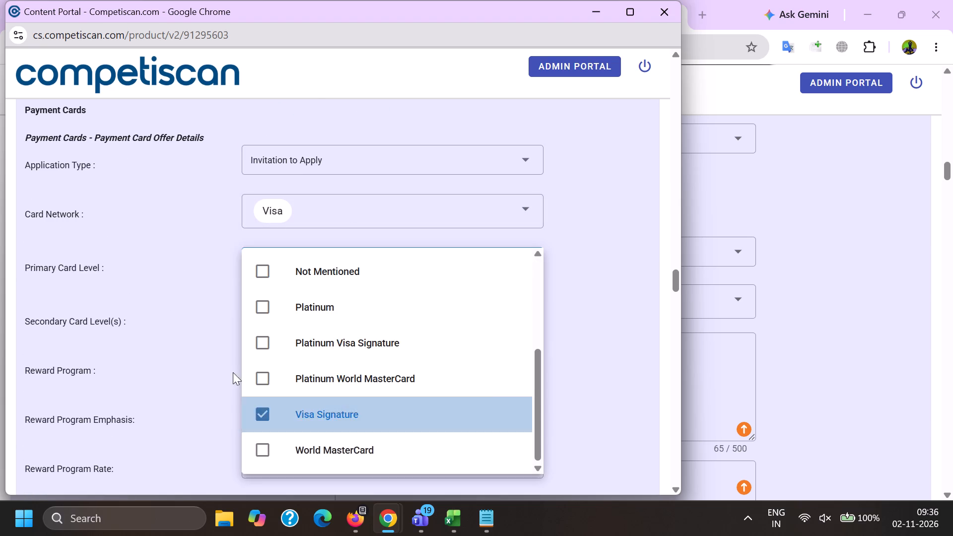
# Mark Reward Program as Yes in the payment card offer details.
pyautogui.click(249, 361)
pyautogui.doubleClick(208, 411)
# Mark Credit Card Mentioned in the retail credit section and submit the product.
pyautogui.press('End')
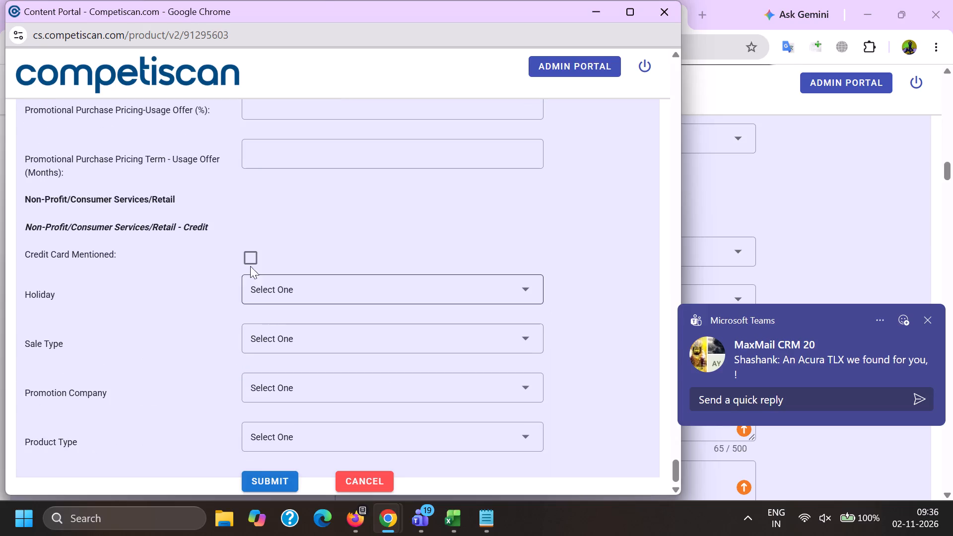
pyautogui.click(248, 257)
pyautogui.click(277, 482)
# Switch to Firefox and return to the panelist email list in the Content Portal.
pyautogui.hotkey('alt', 'Tab')
pyautogui.click(195, 0)
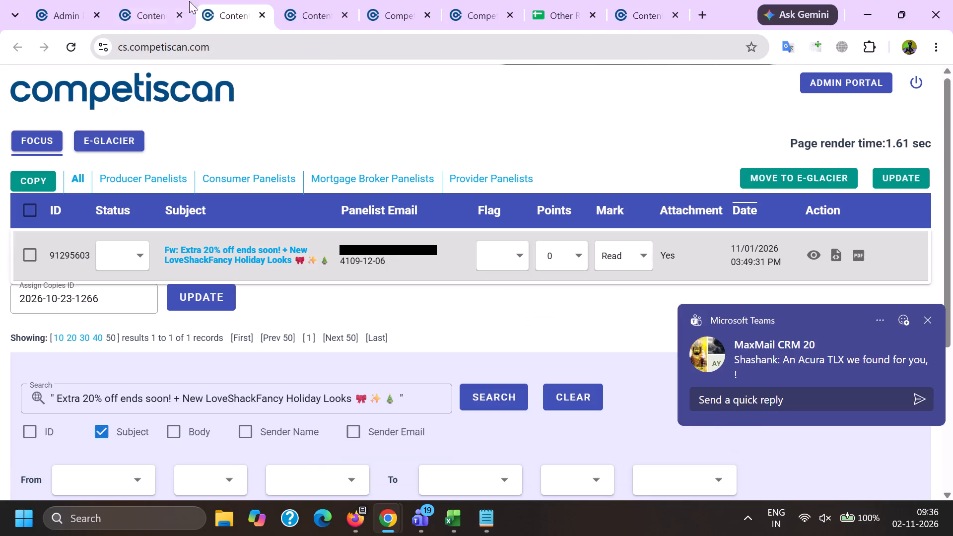
pyautogui.click(339, 532)
pyautogui.click(359, 527)
pyautogui.click(263, 465)
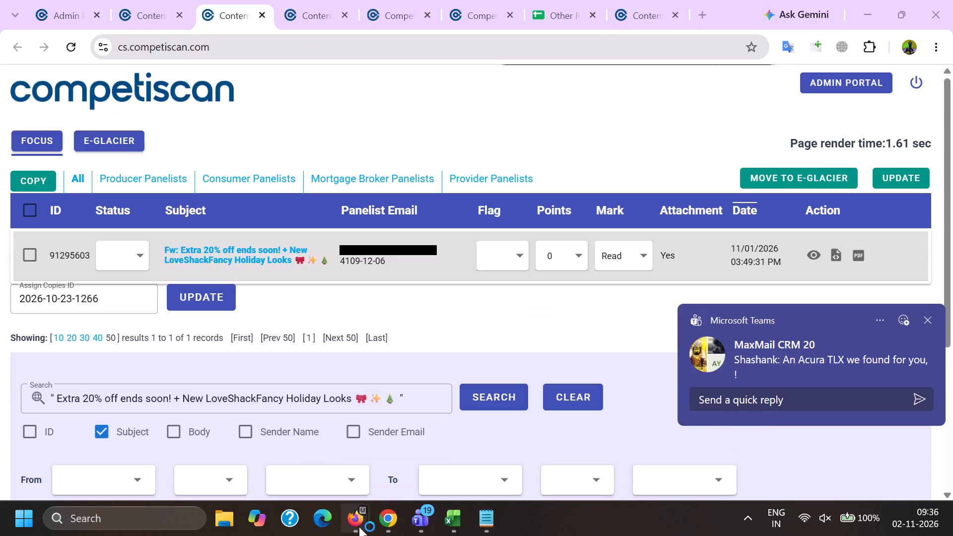
pyautogui.scroll(6, 217, 316)
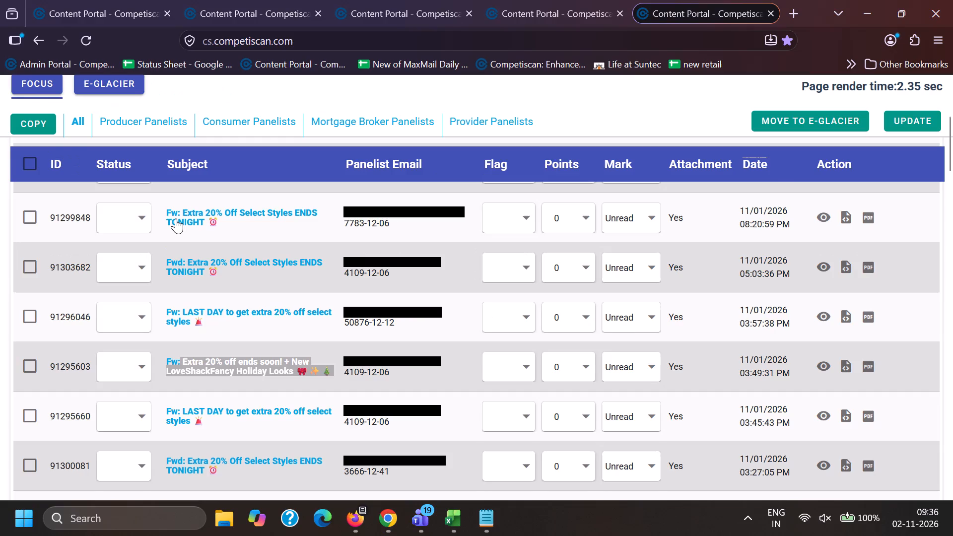
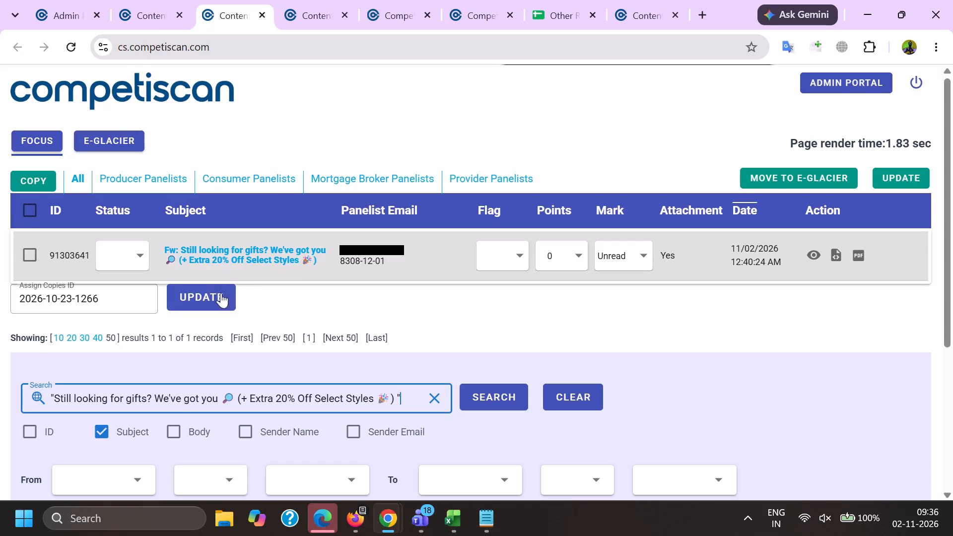
# Open the "Still looking for gifts?" email from the panelist email list.
pyautogui.keyDown('ctrl'); pyautogui.click(220, 258); pyautogui.keyUp('ctrl')
pyautogui.click(292, 0)
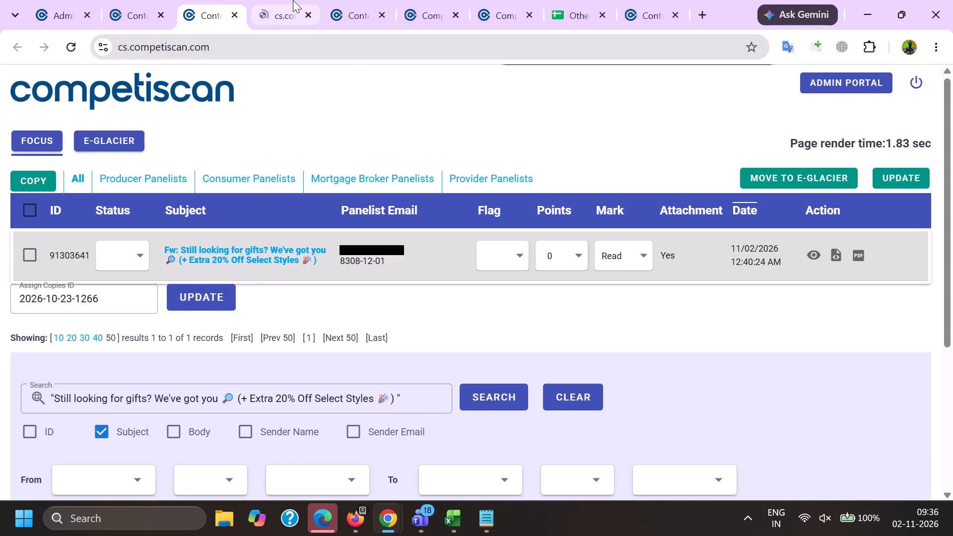
# Log the email's ID 91303641 with category cc in the first empty row of the may 26 sheet in Excel.
pyautogui.doubleClick(308, 48)
pyautogui.hotkey('ctrl', 'c')
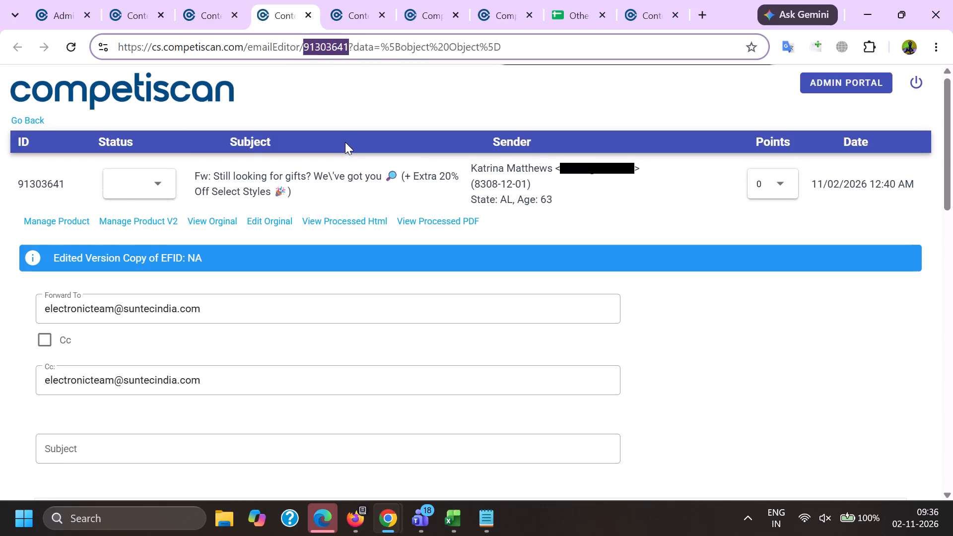
pyautogui.hotkey('ctrl', 'c')
pyautogui.click(453, 535)
pyautogui.click(622, 449)
pyautogui.scroll(-11, 21, 274)
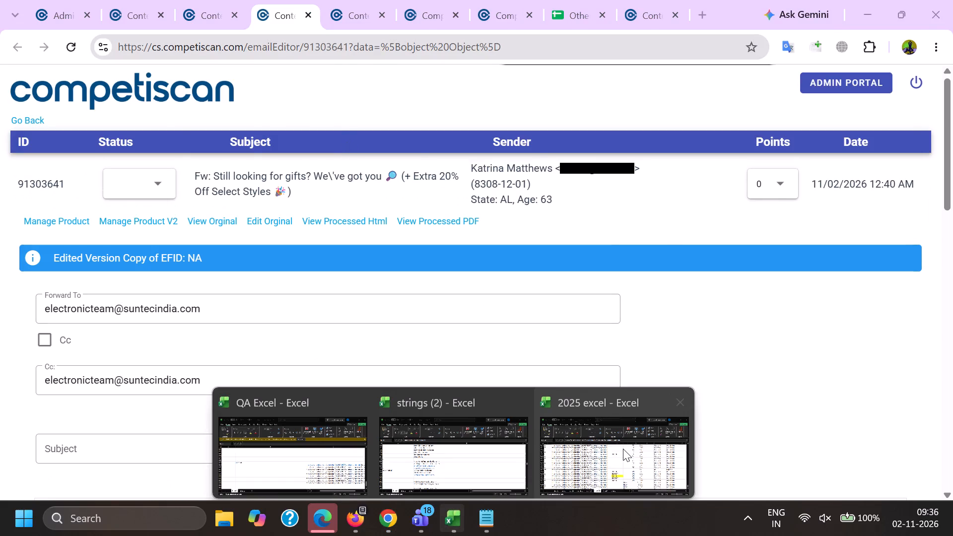
pyautogui.scroll(-6, 623, 449)
pyautogui.scroll(3, 70, 323)
pyautogui.click(47, 297)
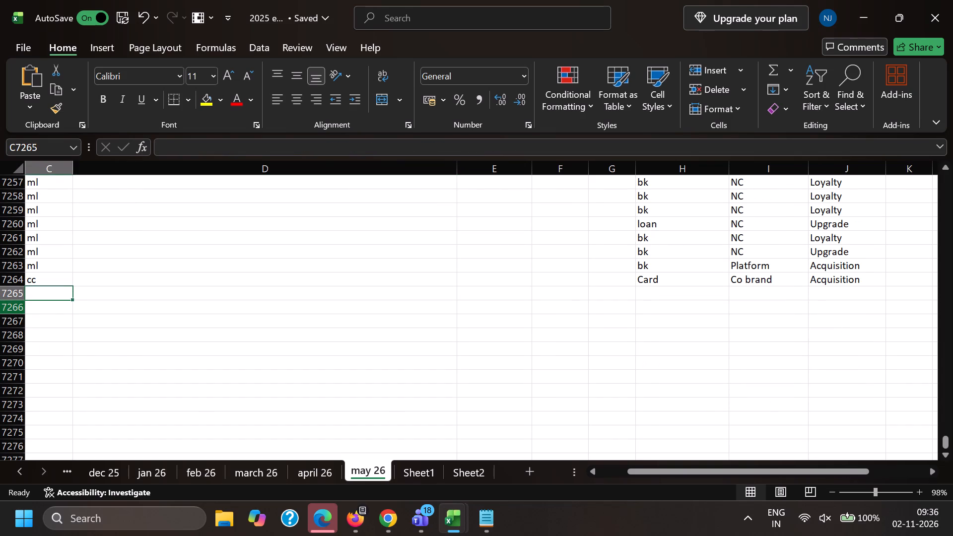
pyautogui.press('Left')
pyautogui.hotkey('ctrl', 'v')
pyautogui.press('Right')
pyautogui.press('c')
pyautogui.press('c')
pyautogui.press('Right')
# Copy Card, Co brand and Acquisition from the row above into the new log row.
pyautogui.press('Right')
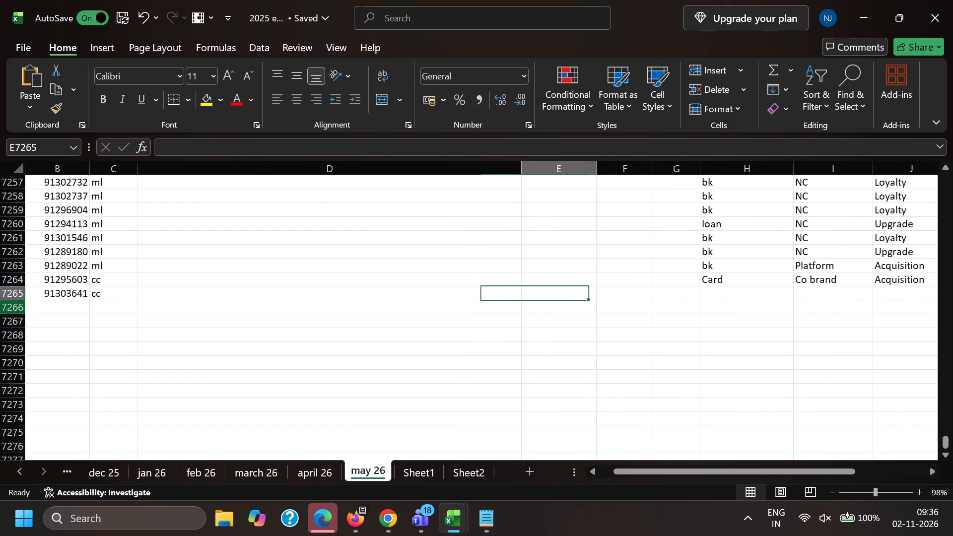
pyautogui.press('Right')
pyautogui.press('Right')
pyautogui.press('Right')
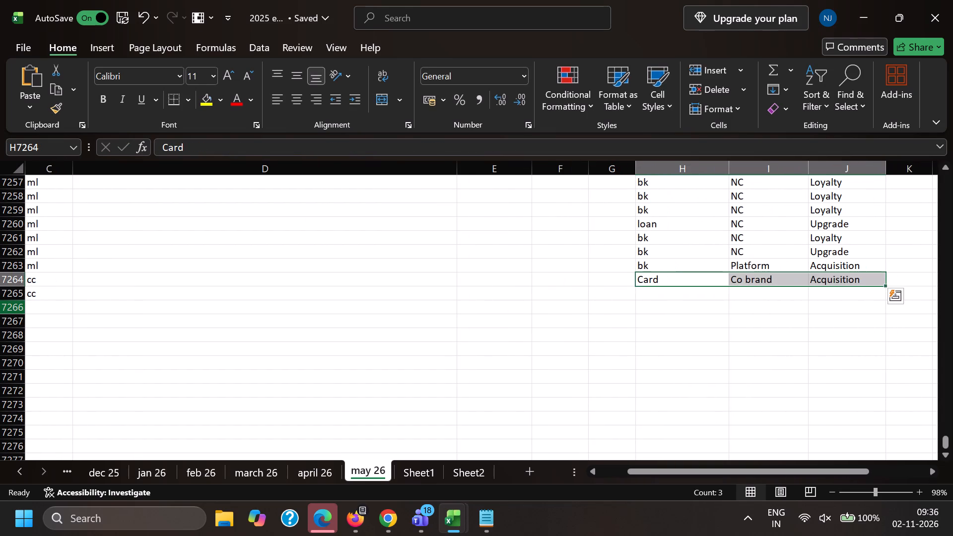
pyautogui.hotkey('ctrl', 'c')
pyautogui.press('Down')
pyautogui.hotkey('ctrl', 'v')
# Enter pt in column G for the last two logged rows, 7264 and 7265.
pyautogui.press('Left')
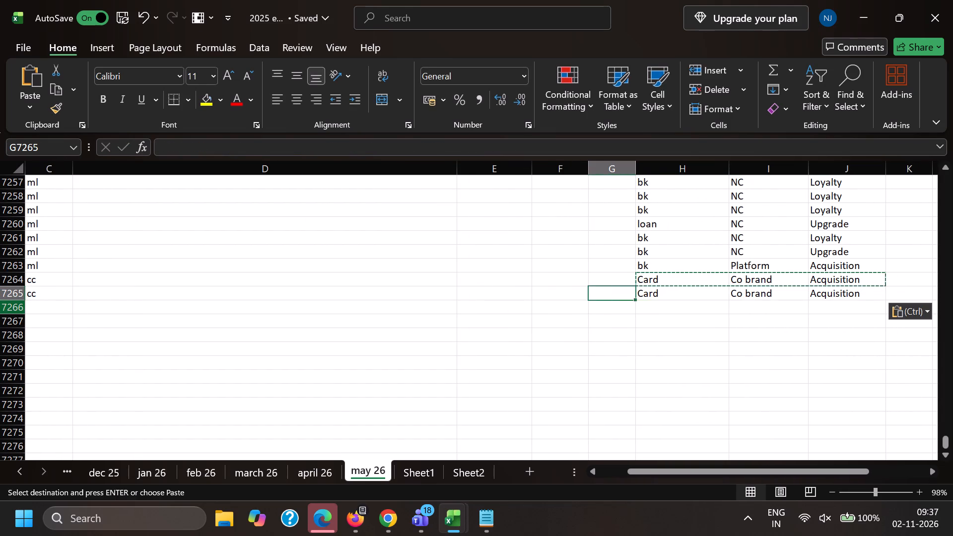
pyautogui.press('Up')
pyautogui.press('p')
pyautogui.press('t')
pyautogui.press('Return')
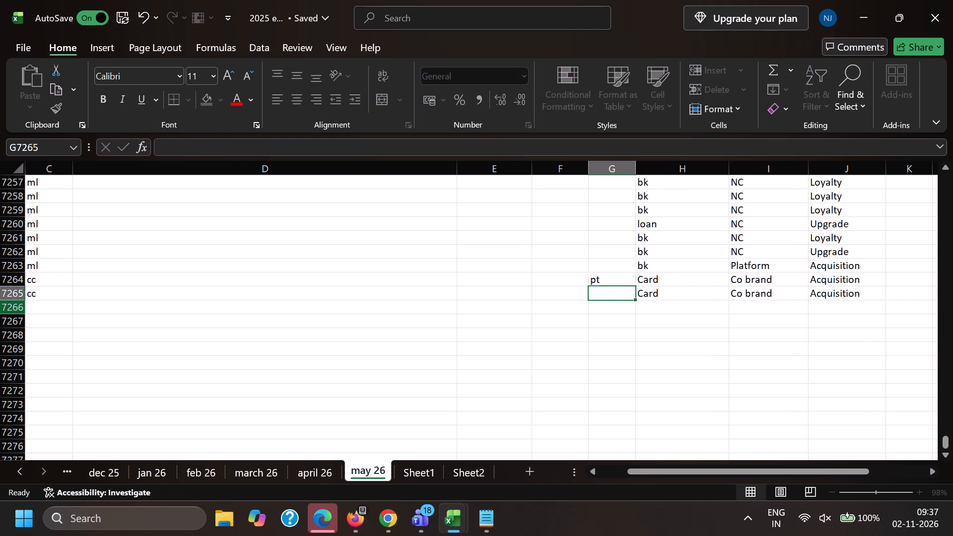
pyautogui.press('p')
pyautogui.press('t')
pyautogui.press('Return')
pyautogui.hotkey('alt', 'Tab')
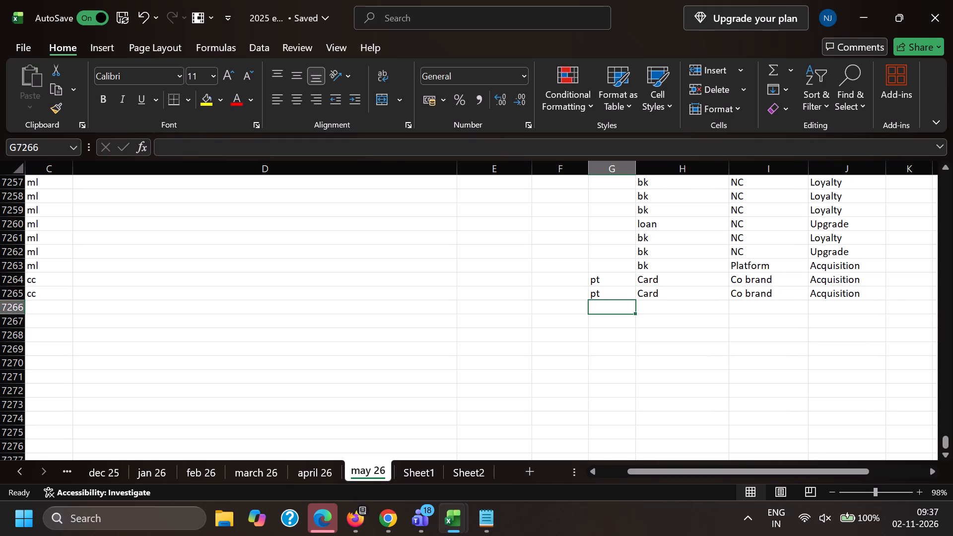
pyautogui.scroll(-1, 342, 204)
pyautogui.moveTo(213, 305); pyautogui.dragTo(0, 268)
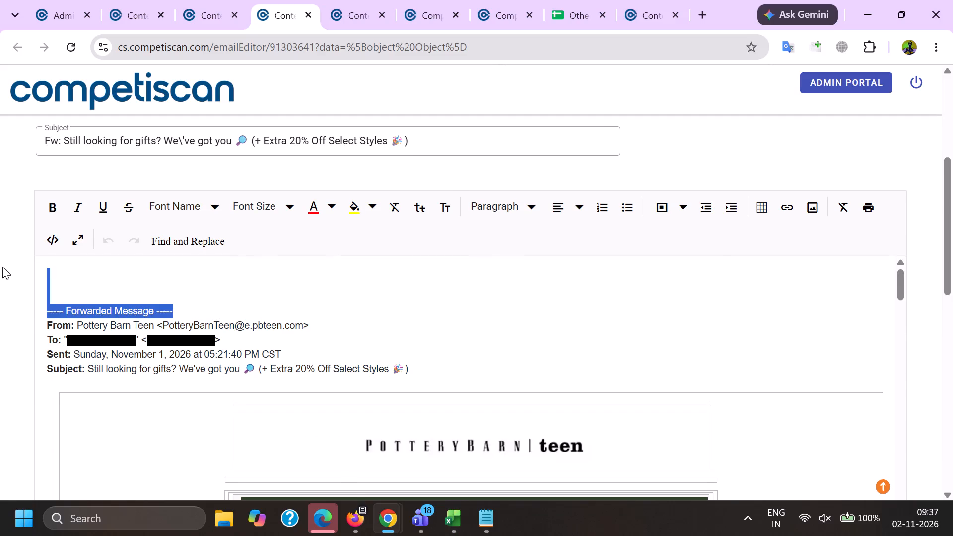
pyautogui.press('BackSpace')
pyautogui.moveTo(158, 294); pyautogui.dragTo(259, 307)
pyautogui.press('BackSpace')
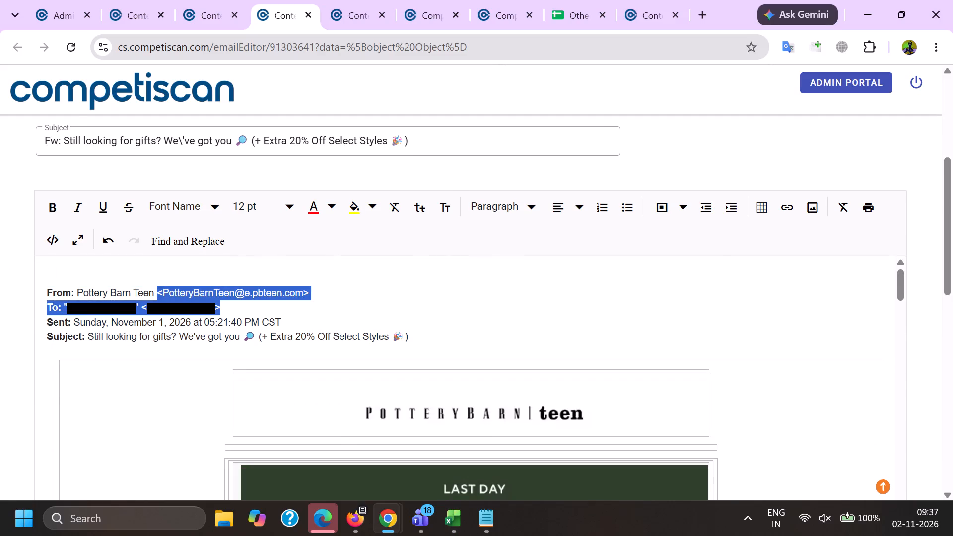
# Remove the link from the app download banner in the email body.
pyautogui.scroll(-5, 513, 128)
pyautogui.scroll(1, 453, 324)
pyautogui.scroll(-20, 451, 325)
pyautogui.scroll(-20, 451, 325)
pyautogui.scroll(-6, 451, 325)
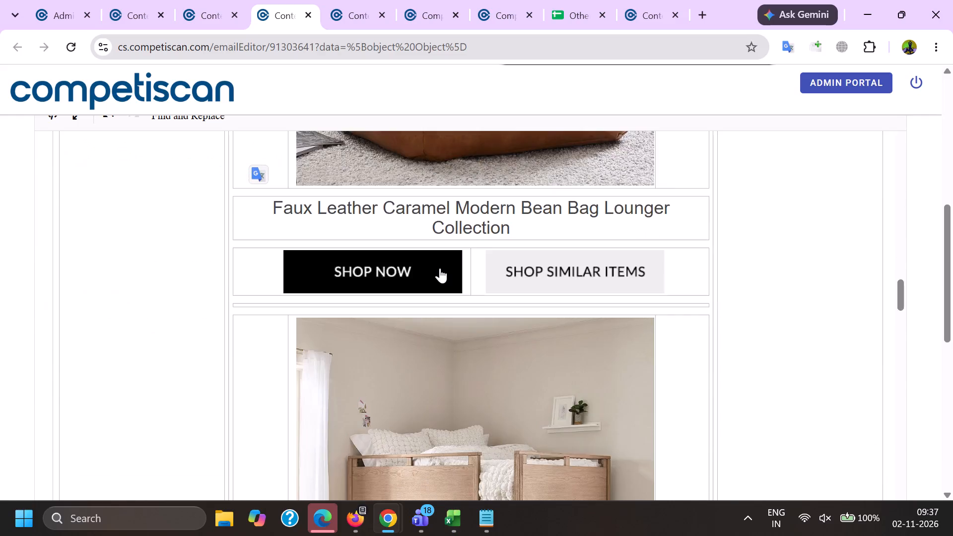
pyautogui.scroll(-9, 440, 268)
pyautogui.scroll(-14, 443, 300)
pyautogui.scroll(-11, 441, 313)
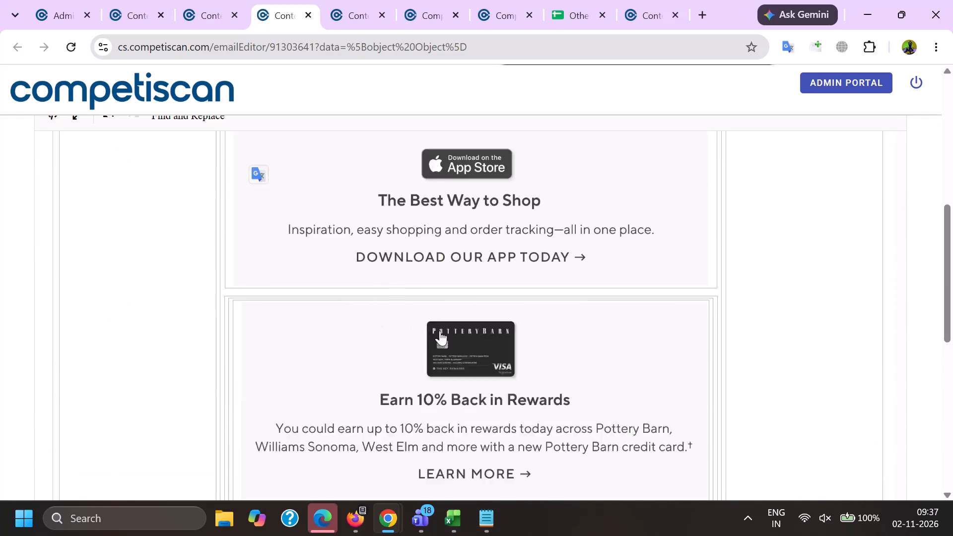
pyautogui.scroll(5, 434, 391)
pyautogui.click(414, 262)
pyautogui.click(436, 348)
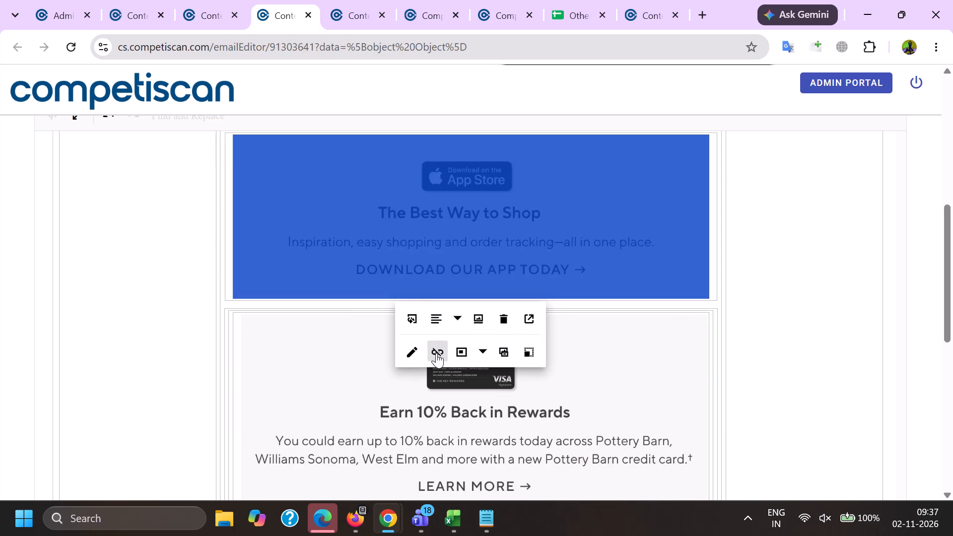
# Remove the links from the "Follow us" image and the Instagram, Facebook, Pinterest and TikTok icons.
pyautogui.scroll(-4, 406, 257)
pyautogui.click(351, 292)
pyautogui.click(299, 240)
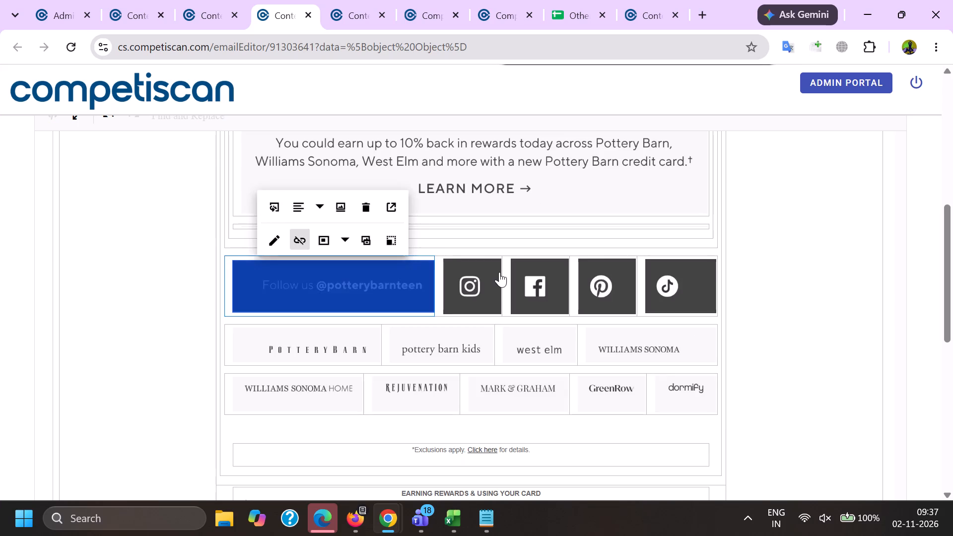
pyautogui.click(479, 277)
pyautogui.click(487, 239)
pyautogui.click(527, 287)
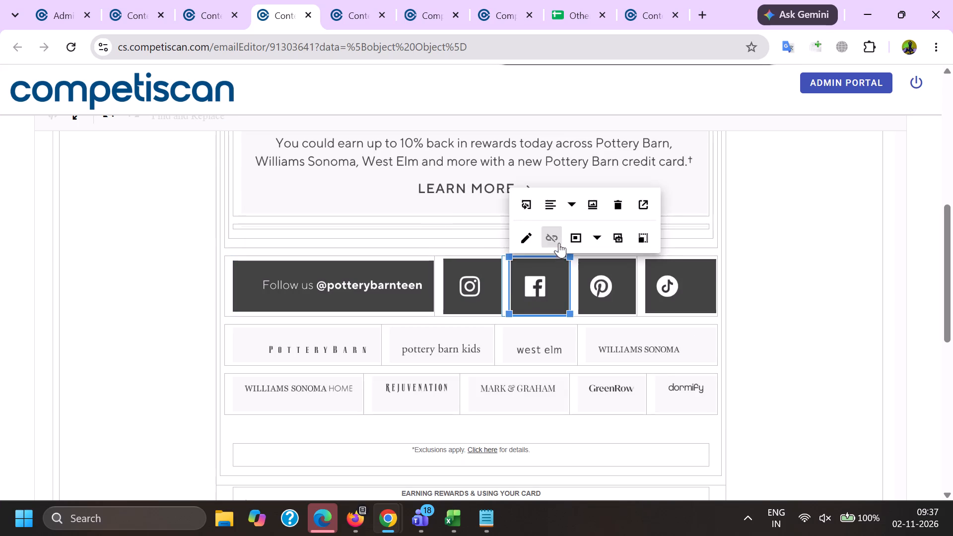
pyautogui.click(558, 242)
pyautogui.click(607, 295)
pyautogui.click(626, 239)
pyautogui.click(669, 277)
pyautogui.click(684, 235)
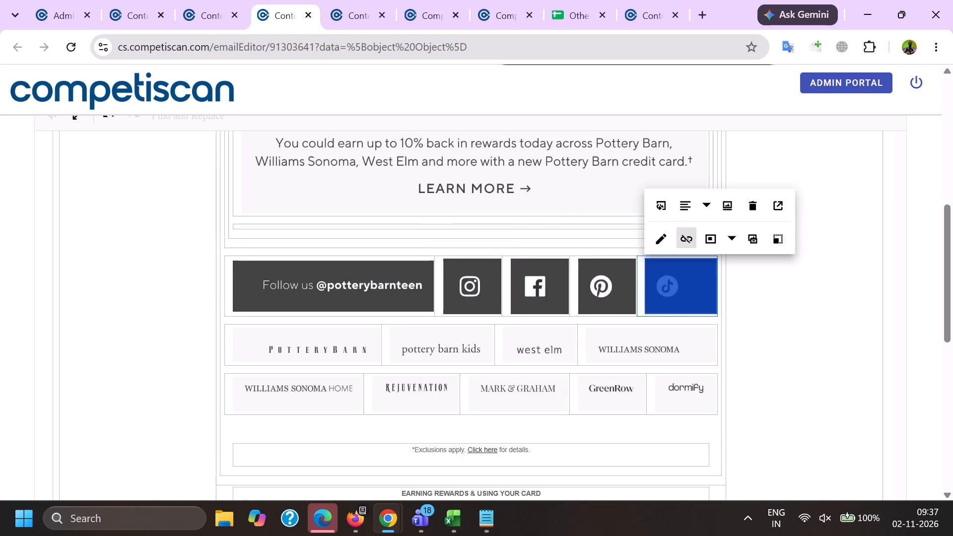
# Strip the recipient address, the unsubscribe link and the sender's address from the email's footer text.
pyautogui.scroll(-7, 431, 213)
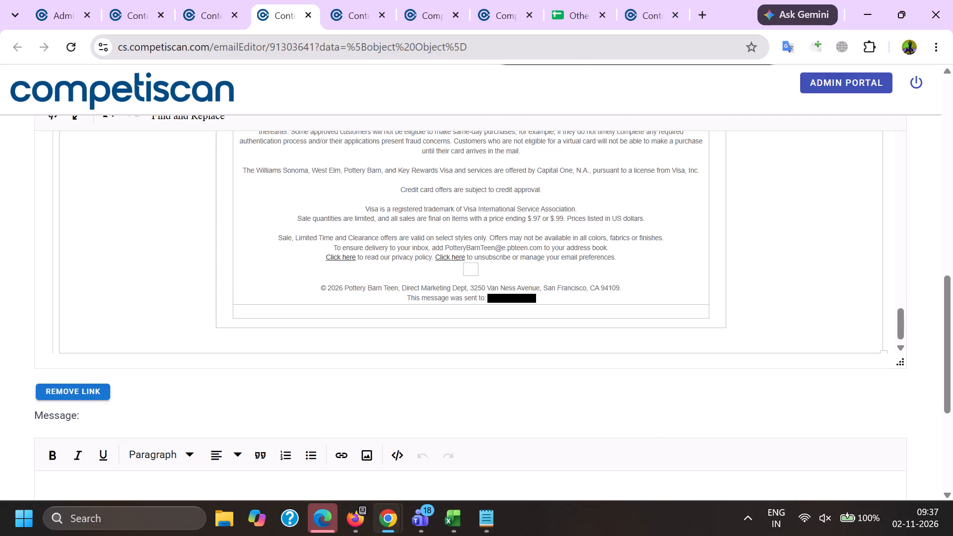
pyautogui.moveTo(489, 299); pyautogui.dragTo(540, 298)
pyautogui.press('BackSpace')
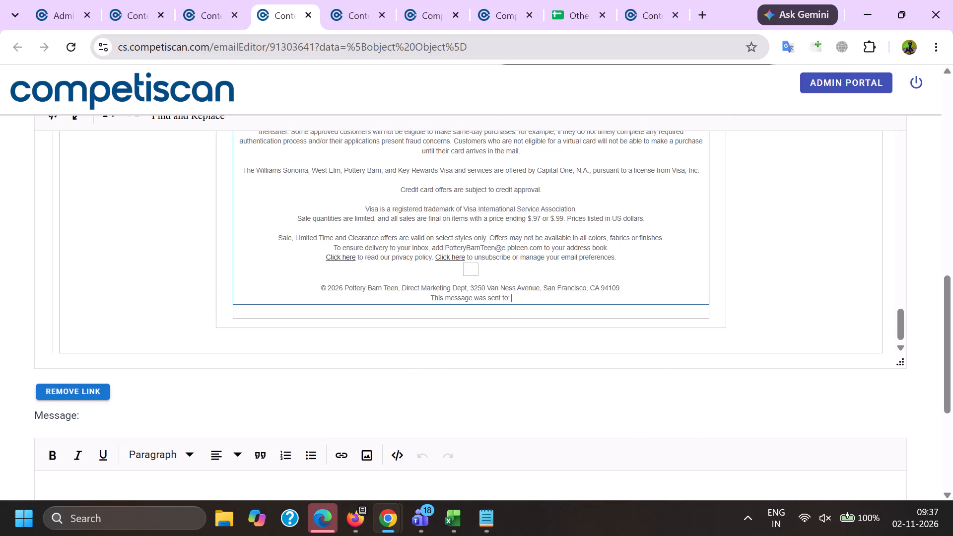
pyautogui.click(442, 258)
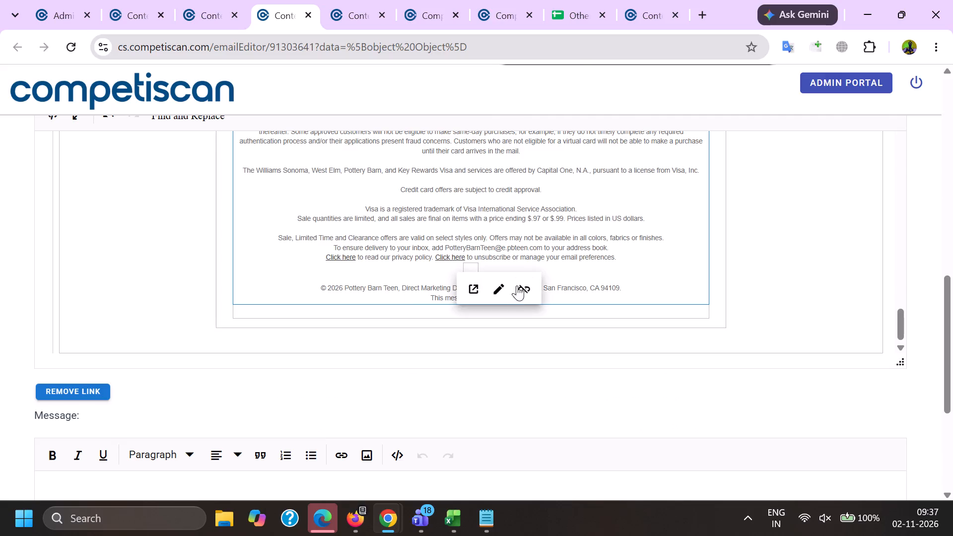
pyautogui.click(517, 285)
pyautogui.click(438, 246)
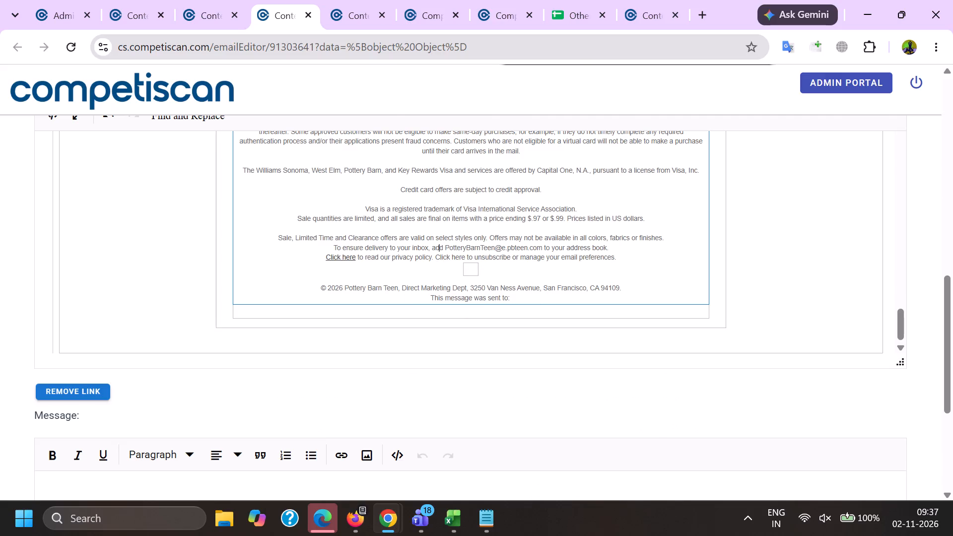
pyautogui.moveTo(446, 245); pyautogui.dragTo(543, 250)
pyautogui.press('BackSpace')
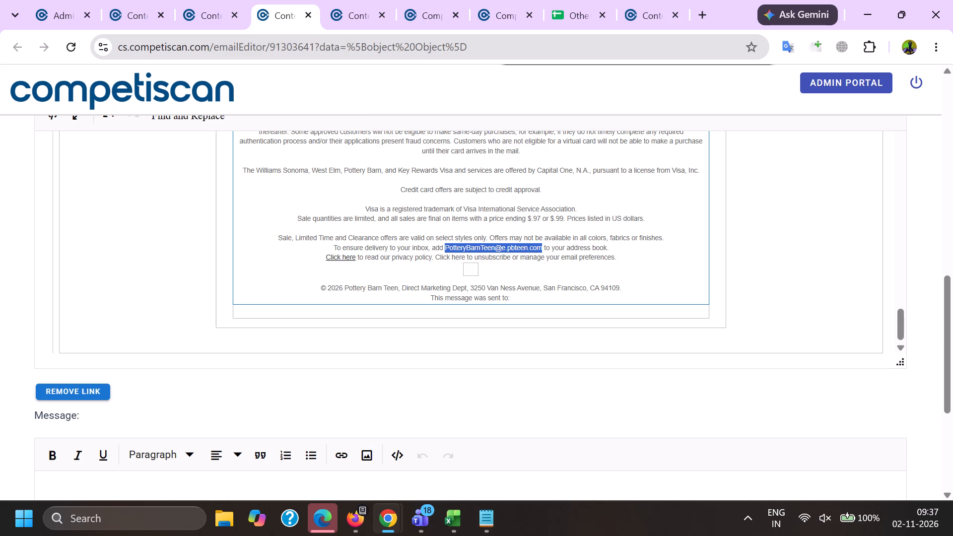
pyautogui.press('BackSpace')
# Save the edited email's product info and open its product management form.
pyautogui.scroll(-12, 470, 273)
pyautogui.click(414, 375)
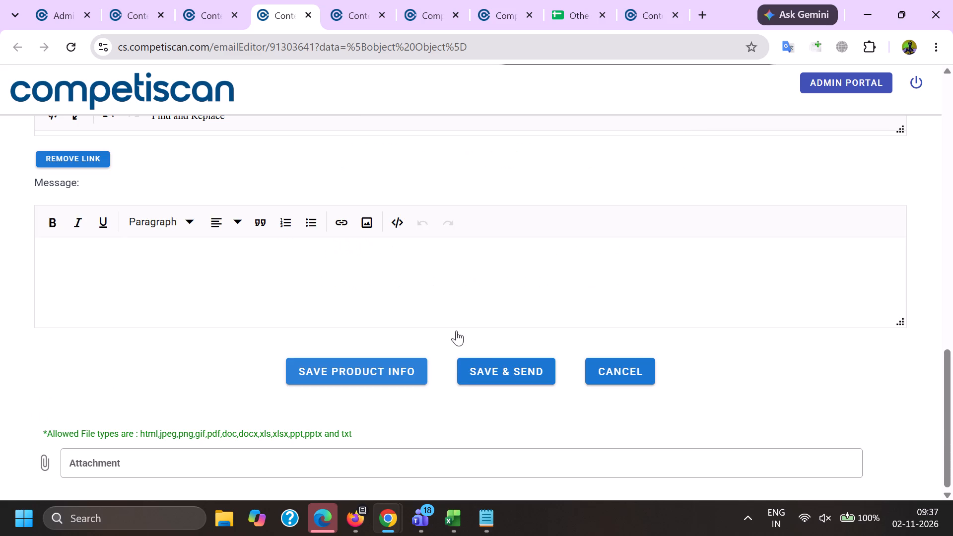
pyautogui.click(481, 310)
pyautogui.click(357, 0)
pyautogui.click(310, 0)
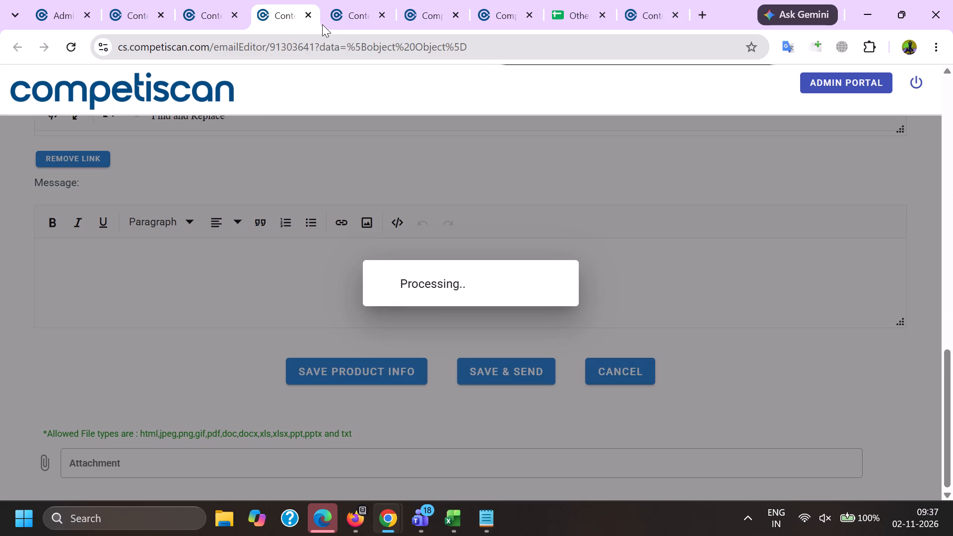
pyautogui.moveTo(0, 167); pyautogui.dragTo(0, 175)
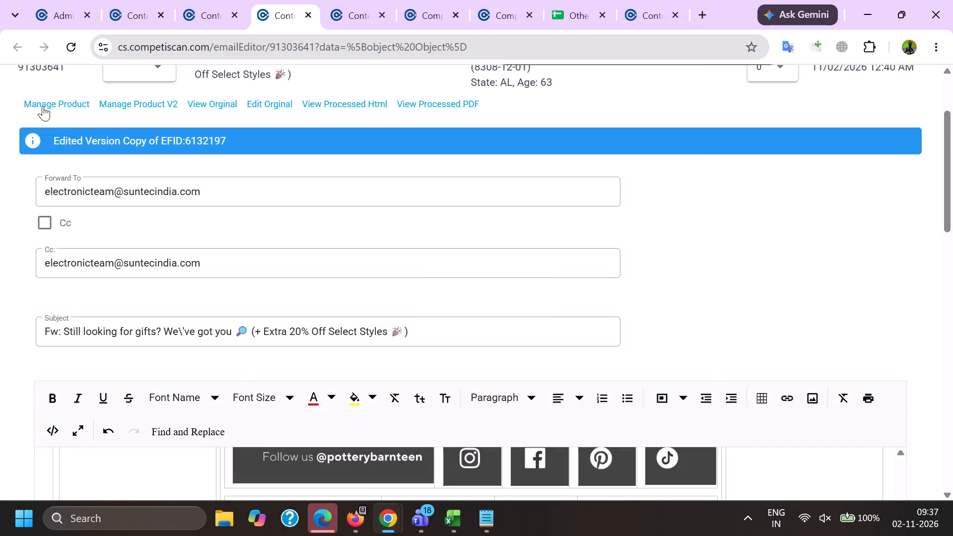
pyautogui.click(43, 106)
# Copy the sender name Pottery Barn Teen from the email header.
pyautogui.hotkey('alt', 'Tab')
pyautogui.scroll(-4, 154, 321)
pyautogui.click(149, 341)
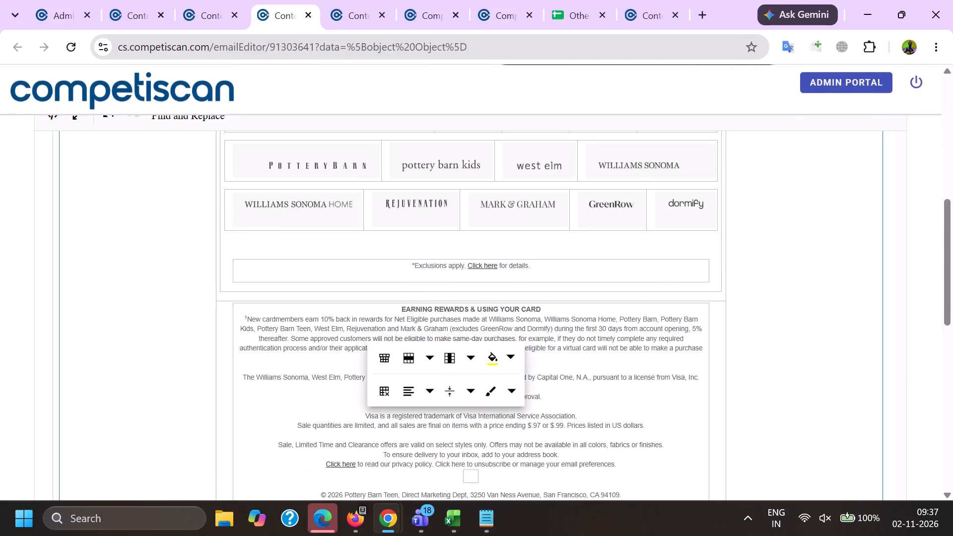
pyautogui.press('pageup')
pyautogui.press('pageup')
pyautogui.press('pageup')
pyautogui.press('pageup')
pyautogui.press('pageup')
pyautogui.press('pageup')
pyautogui.press('pageup')
pyautogui.press('pageup')
pyautogui.press('pageup')
pyautogui.press('pageup')
pyautogui.press('pageup')
pyautogui.press('pageup')
pyautogui.press('pageup')
pyautogui.press('pageup')
pyautogui.press('pageup')
pyautogui.press('pageup')
pyautogui.press('pageup')
pyautogui.press('pageup')
pyautogui.press('pageup')
pyautogui.press('pageup')
pyautogui.scroll(-4, 126, 258)
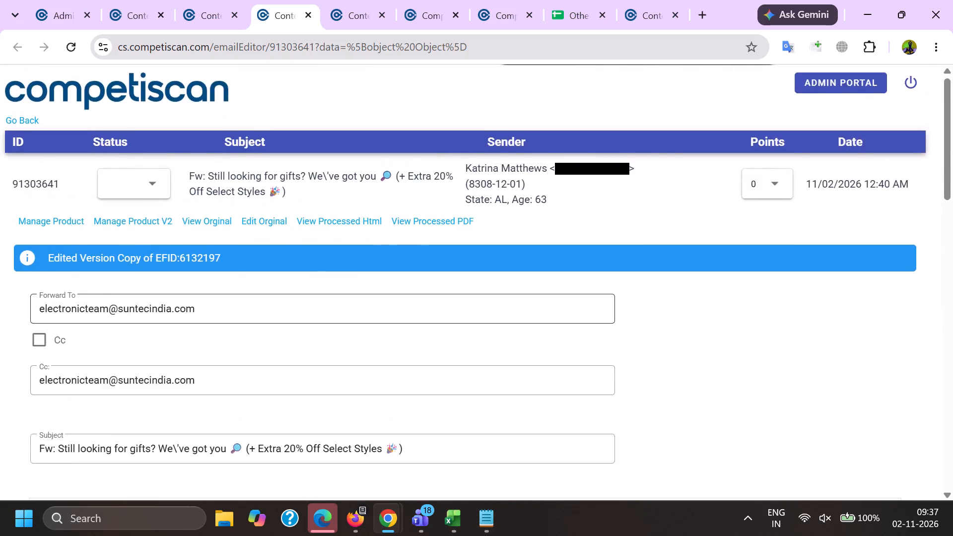
pyautogui.doubleClick(89, 243)
pyautogui.keyDown('shift'); pyautogui.click(127, 241); pyautogui.keyUp('shift')
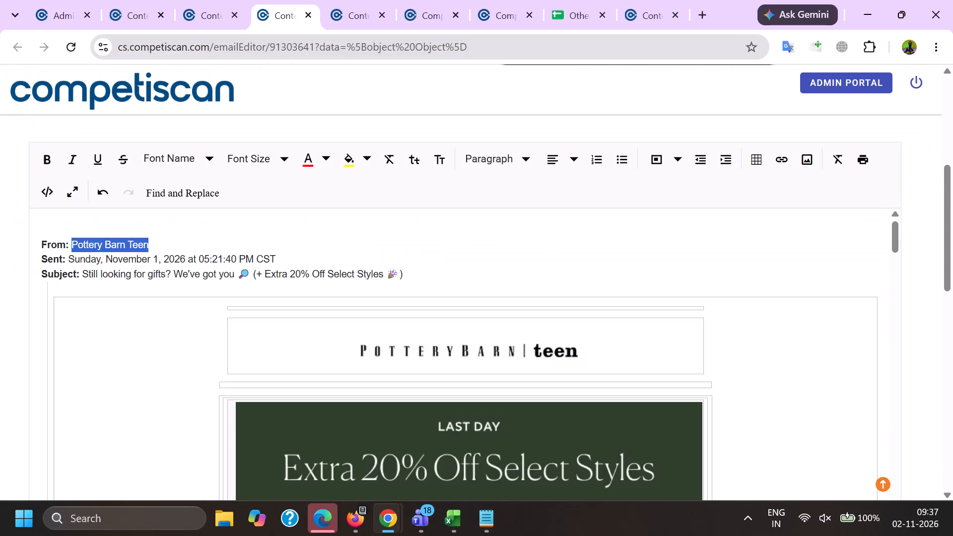
pyautogui.hotkey('ctrl', 'c')
# In the product form, use the Pottery Barn Teen company image as the product image.
pyautogui.hotkey('alt', 'Tab')
pyautogui.scroll(-5, 270, 258)
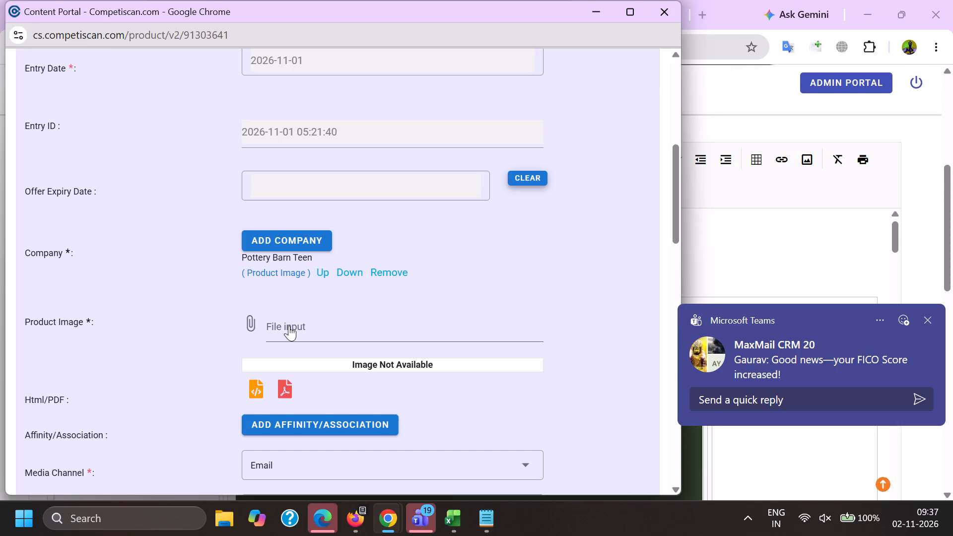
pyautogui.click(283, 273)
# Add Capital One as a company and Pottery Barn Teen (Retail) as the affinity/association.
pyautogui.click(282, 238)
pyautogui.press('c')
pyautogui.press('p')
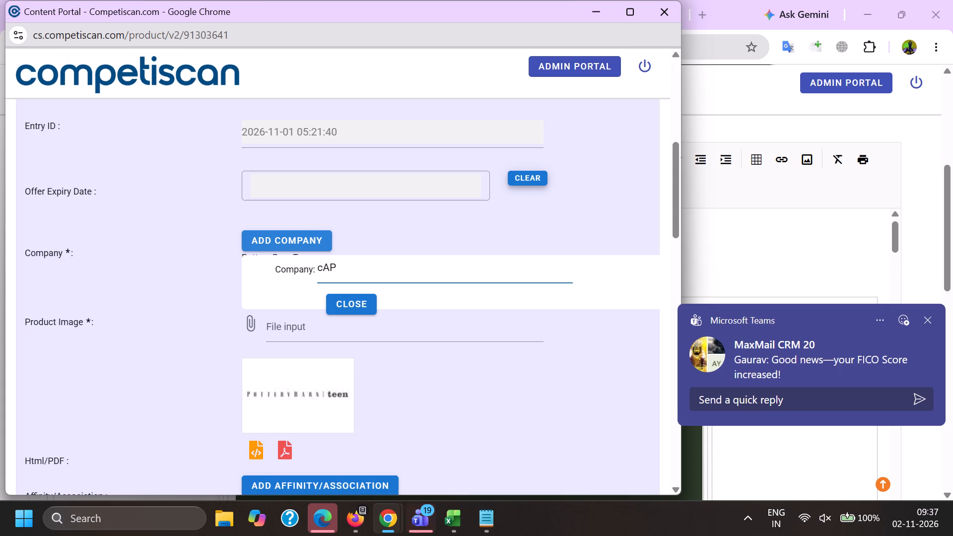
pyautogui.write('ital')
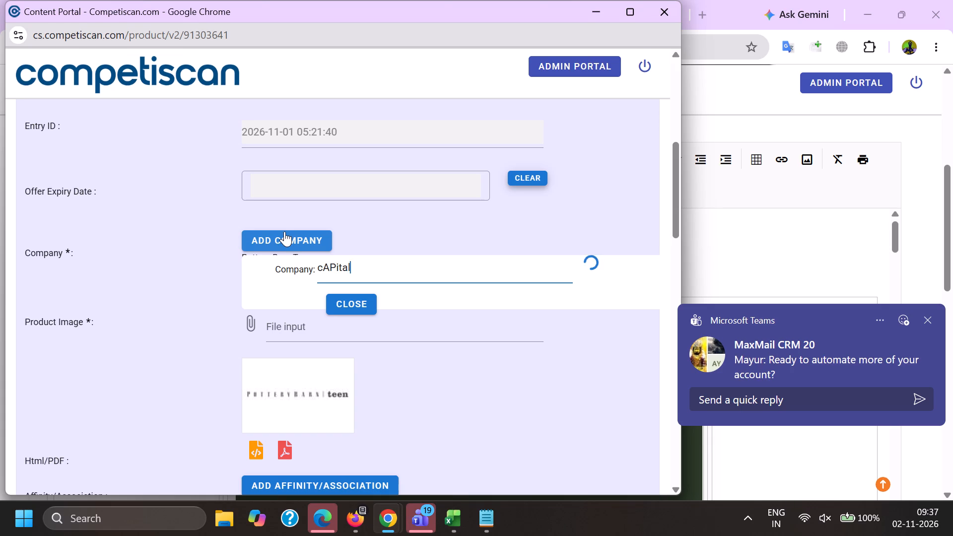
pyautogui.press('space')
pyautogui.press('o')
pyautogui.press('n')
pyautogui.press('e')
pyautogui.scroll(-3, 287, 251)
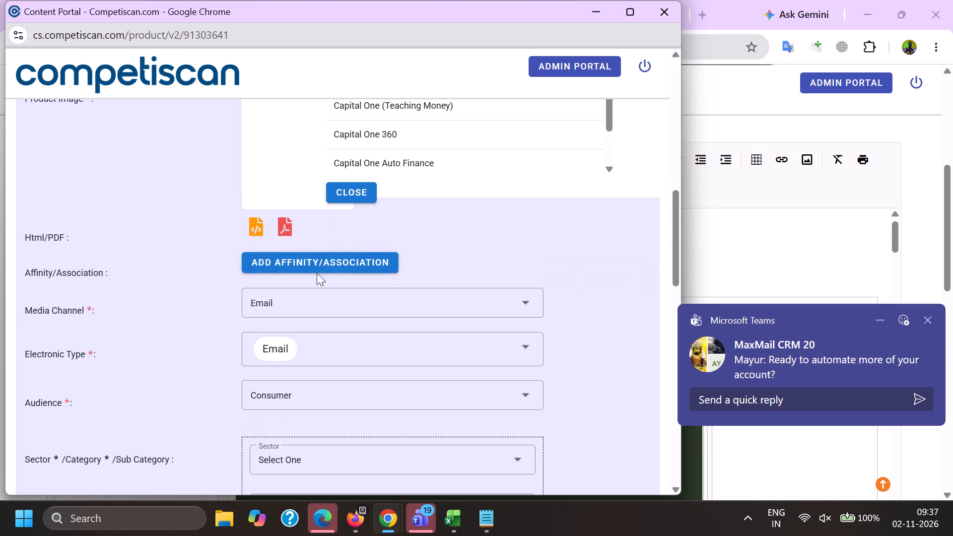
pyautogui.click(315, 272)
pyautogui.click(378, 295)
pyautogui.hotkey('ctrl', 'v')
pyautogui.scroll(4, 372, 402)
pyautogui.click(361, 377)
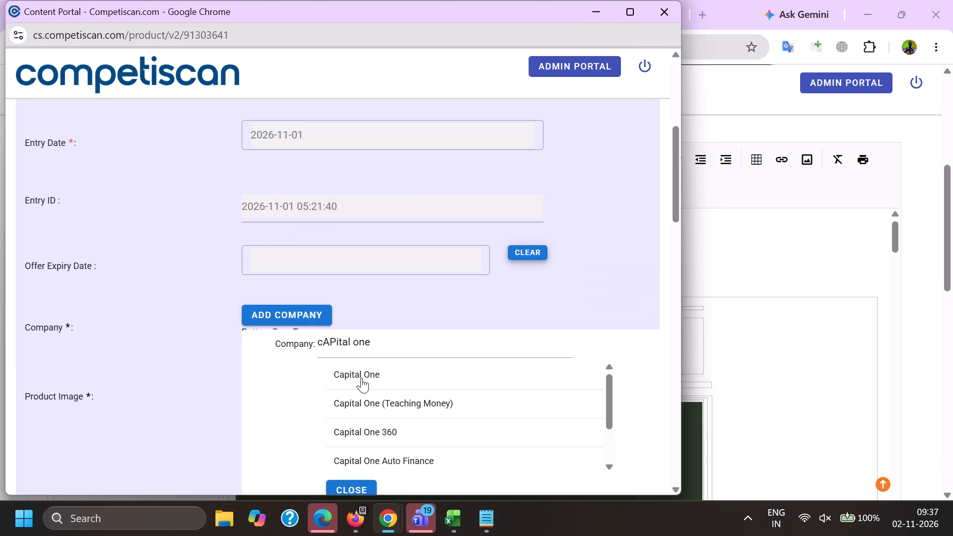
pyautogui.scroll(-5, 301, 309)
pyautogui.click(339, 299)
# Add the sector classification Retail / Home / Furniture to the product.
pyautogui.scroll(-4, 325, 229)
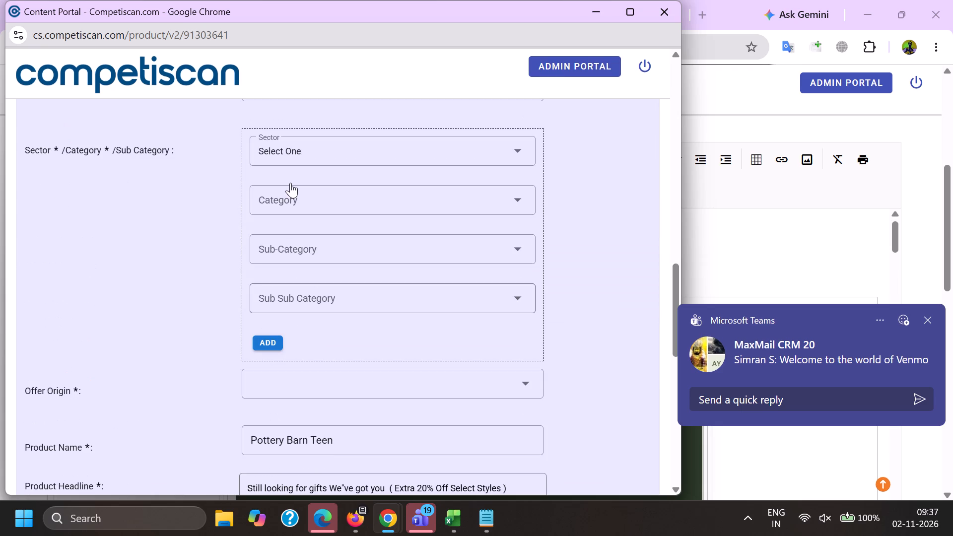
pyautogui.click(277, 153)
pyautogui.scroll(-5, 276, 153)
pyautogui.click(275, 221)
pyautogui.moveTo(203, 212); pyautogui.dragTo(213, 208)
pyautogui.click(267, 192)
pyautogui.scroll(-5, 300, 284)
pyautogui.click(298, 216)
pyautogui.moveTo(162, 231); pyautogui.dragTo(173, 232)
pyautogui.click(282, 255)
pyautogui.scroll(-1, 281, 149)
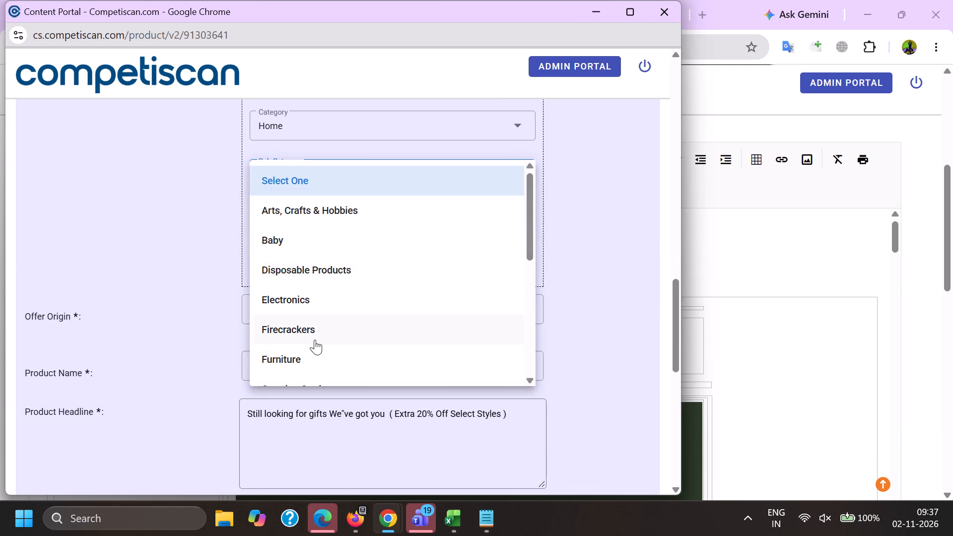
pyautogui.click(315, 350)
pyautogui.click(169, 318)
pyautogui.hotkey('alt', 'Tab')
pyautogui.scroll(-15, 335, 327)
pyautogui.hotkey('alt', 'Tab')
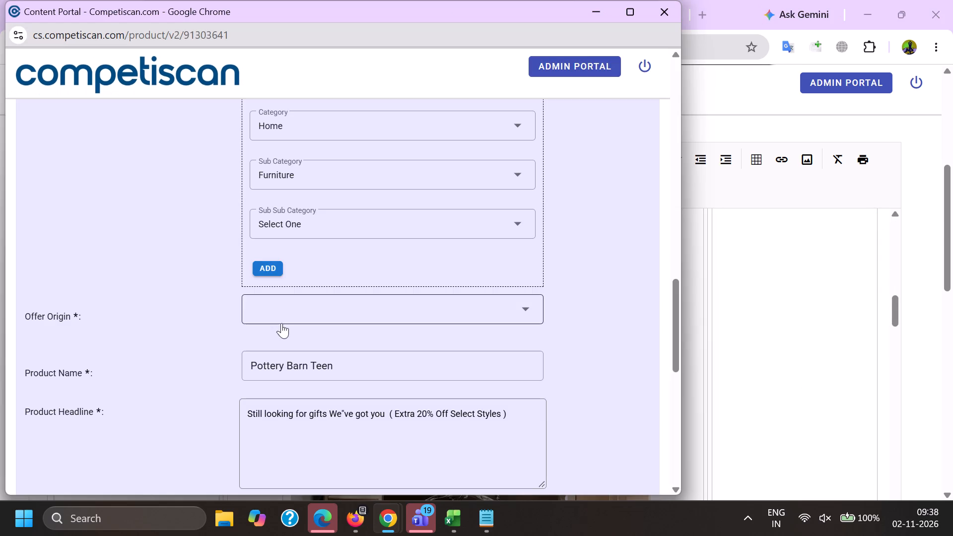
pyautogui.click(266, 274)
# Add the sector classification Credit Cards / Payment Cards / Credit Cards to the product.
pyautogui.scroll(4, 272, 334)
pyautogui.click(305, 388)
pyautogui.scroll(5, 311, 399)
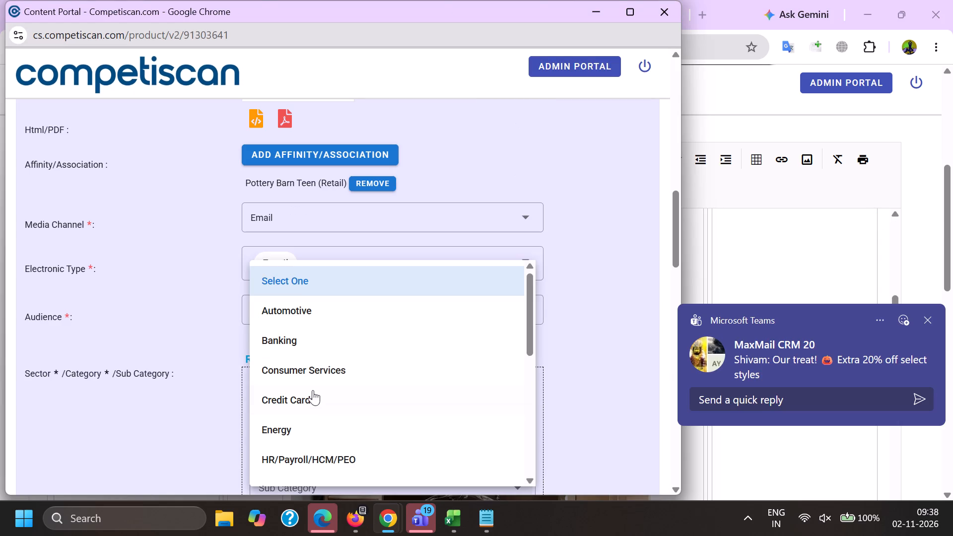
pyautogui.click(314, 397)
pyautogui.moveTo(131, 378); pyautogui.dragTo(157, 377)
pyautogui.scroll(-2, 241, 281)
pyautogui.click(268, 296)
pyautogui.click(288, 362)
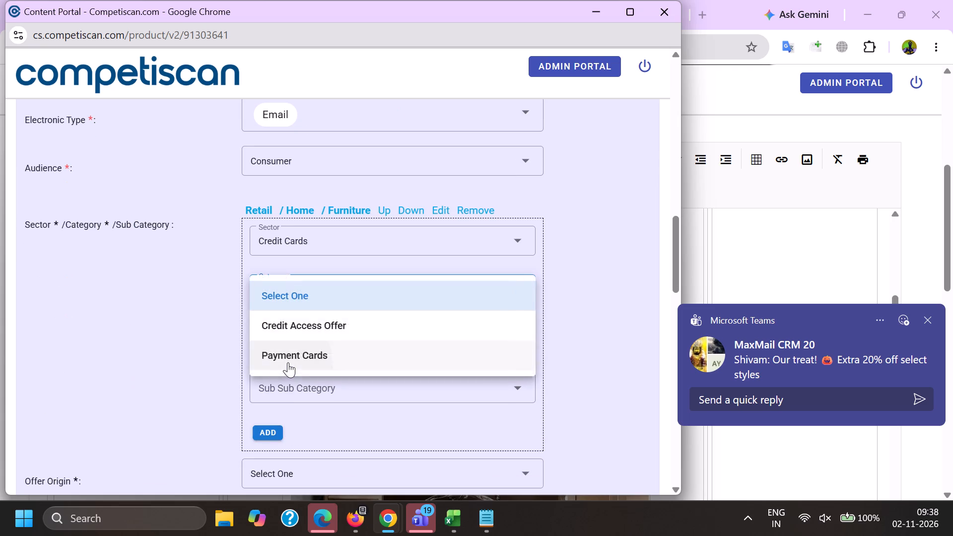
pyautogui.click(278, 338)
pyautogui.scroll(-3, 262, 263)
pyautogui.click(302, 279)
pyautogui.moveTo(142, 268); pyautogui.dragTo(151, 268)
pyautogui.scroll(2, 238, 328)
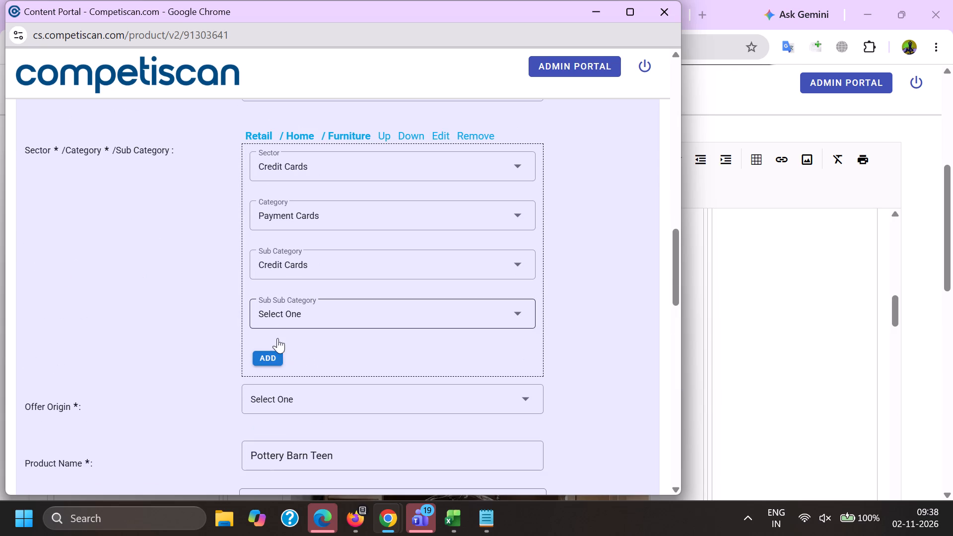
pyautogui.click(276, 353)
# Move the Retail / Home / Furniture classification below the Credit Cards one.
pyautogui.scroll(3, 303, 385)
pyautogui.click(411, 364)
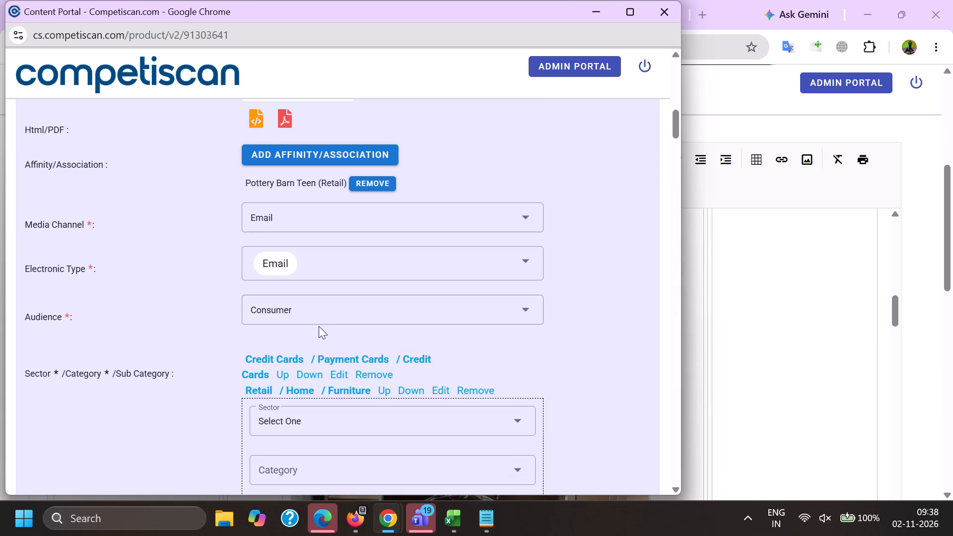
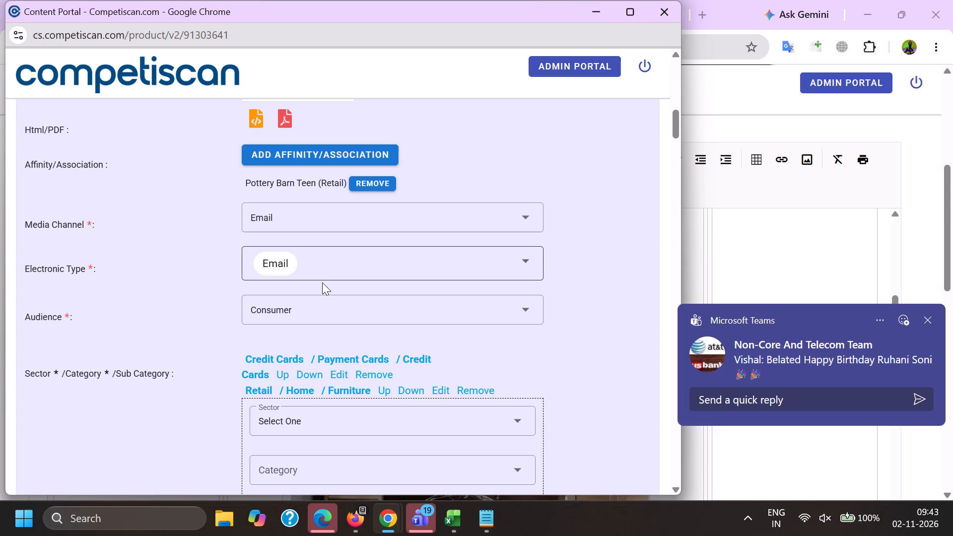
# Set the Offer Origin to Provider/Bank.
pyautogui.scroll(-6, 323, 283)
pyautogui.click(271, 202)
pyautogui.click(301, 277)
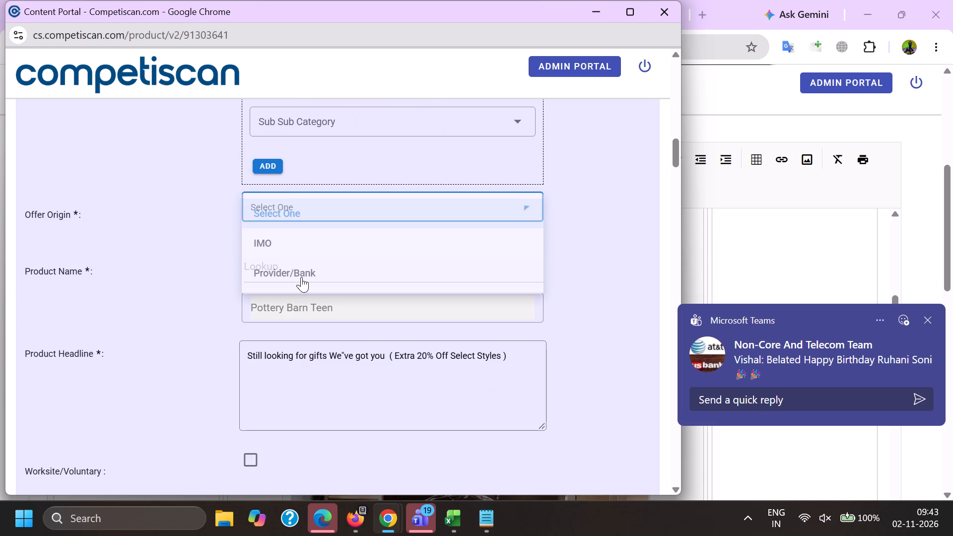
# Look up Pottery Barn in Product Name and choose Pottery Barn Key Rewards Visa Credit Card.
pyautogui.click(298, 275)
pyautogui.hotkey('ctrl', 'v')
pyautogui.moveTo(299, 270); pyautogui.dragTo(416, 289)
pyautogui.press('BackSpace')
pyautogui.click(338, 345)
# Move the Credit Cards entry down in the product's sector and category list.
pyautogui.scroll(5, 336, 344)
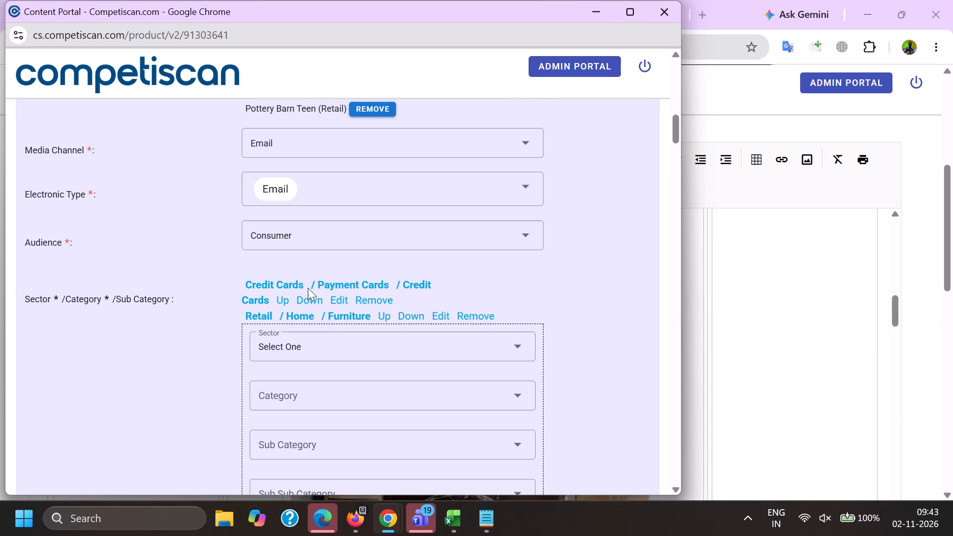
pyautogui.click(307, 298)
# Replace the Product Headline with the subject line copied from the Pottery Barn Teen email.
pyautogui.scroll(-6, 313, 242)
pyautogui.moveTo(520, 266); pyautogui.dragTo(44, 237)
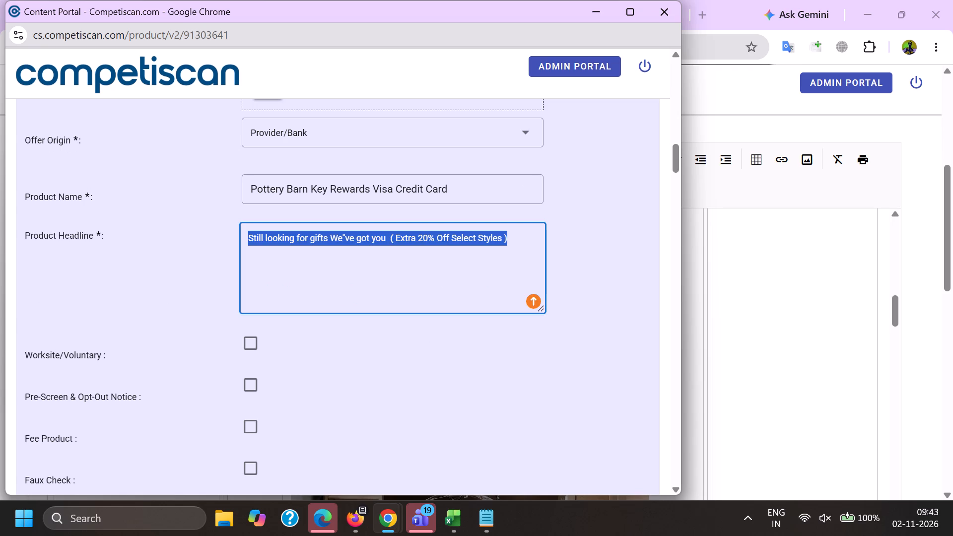
pyautogui.press('BackSpace')
pyautogui.hotkey('alt', 'Tab')
pyautogui.scroll(11, 133, 351)
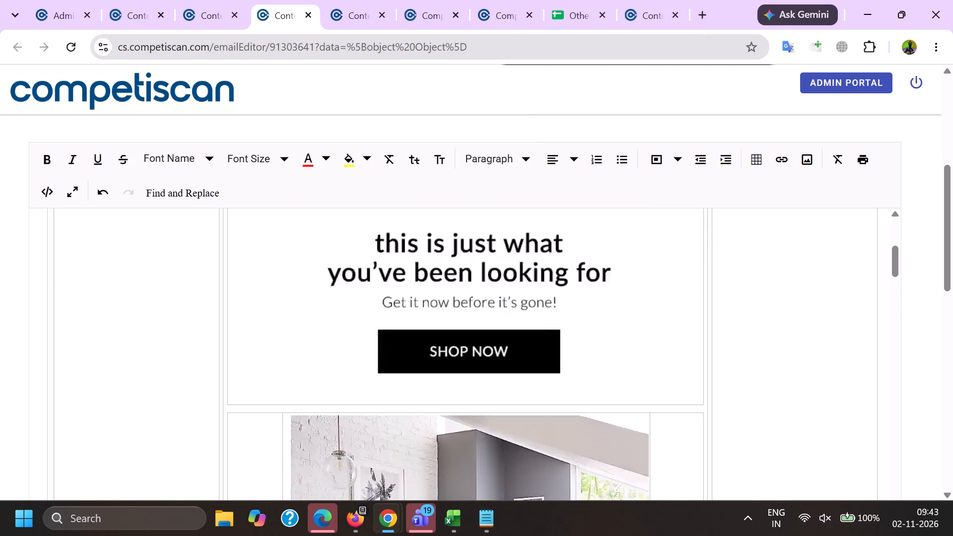
pyautogui.scroll(7, 132, 368)
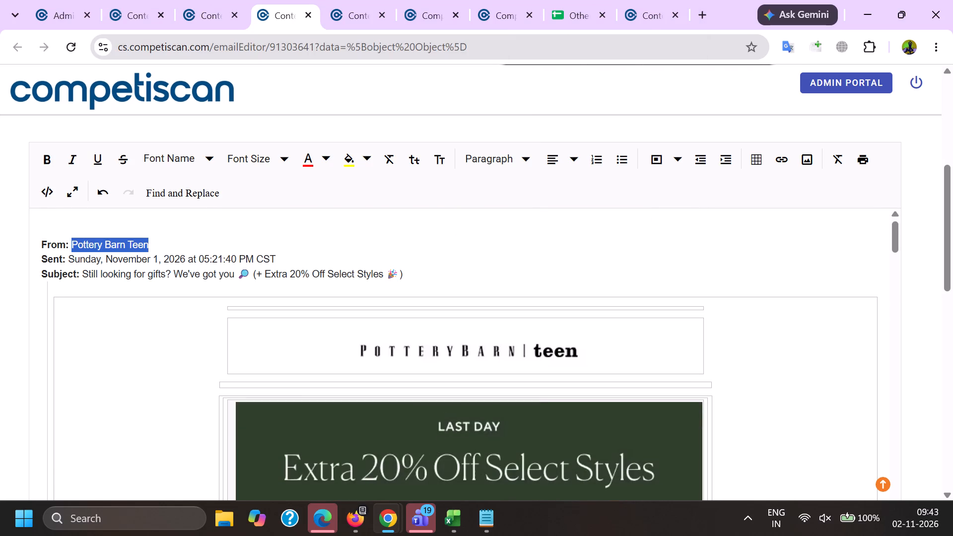
pyautogui.moveTo(81, 272); pyautogui.dragTo(427, 274)
pyautogui.hotkey('ctrl', 'c')
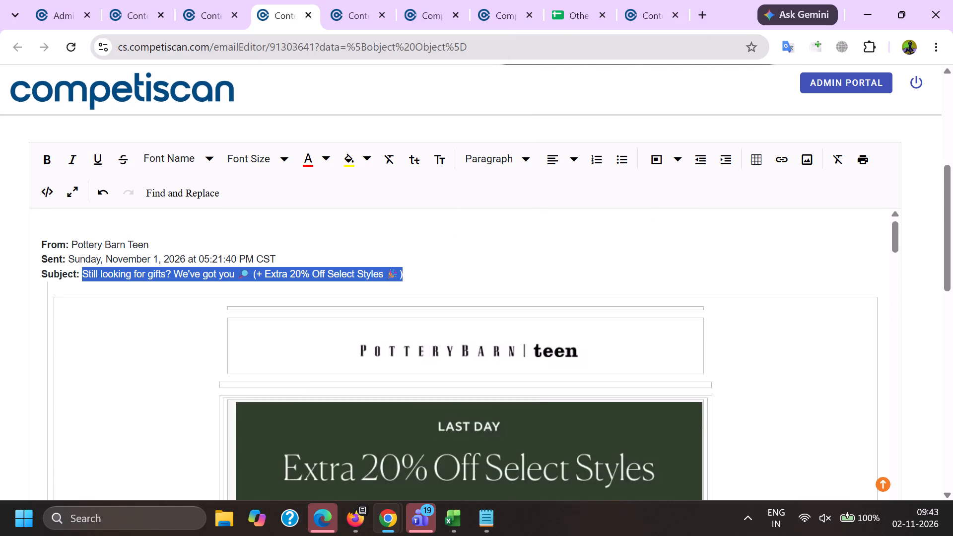
pyautogui.hotkey('alt', 'Tab')
pyautogui.click(324, 261)
pyautogui.hotkey('ctrl', 'v')
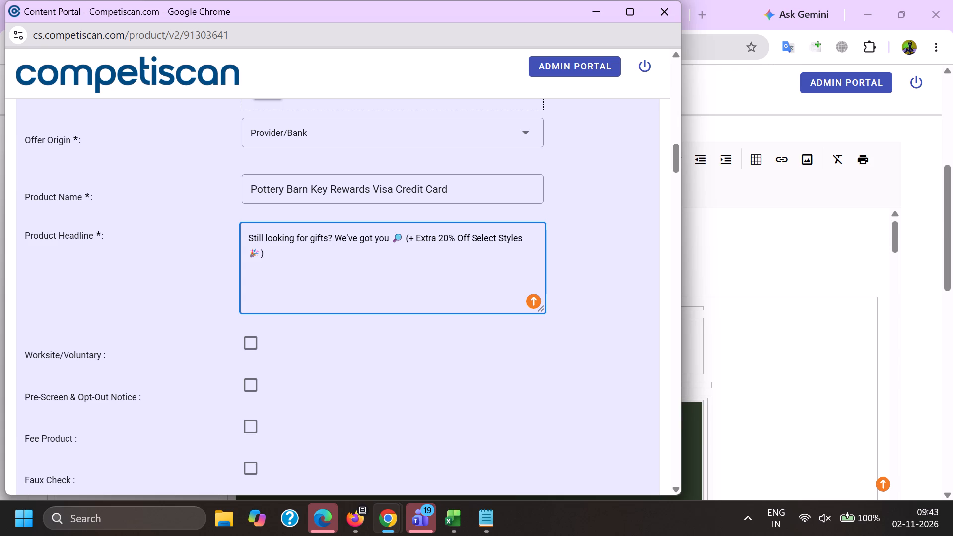
# Remove the magnifier emoji from the Product Headline and replace its plus sign with the word "Plus".
pyautogui.click(403, 235)
pyautogui.press('BackSpace')
pyautogui.press('BackSpace')
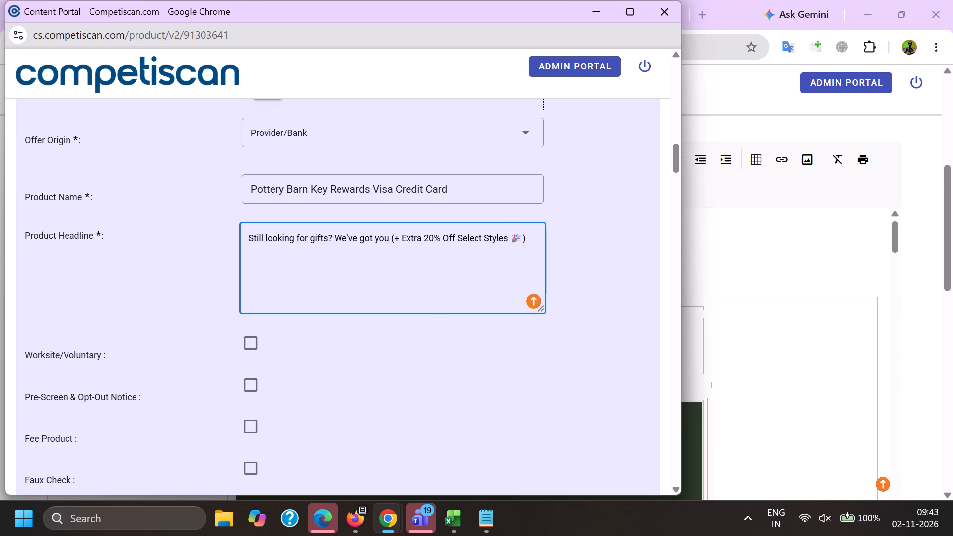
pyautogui.click(396, 231)
pyautogui.press('Right')
pyautogui.press('BackSpace')
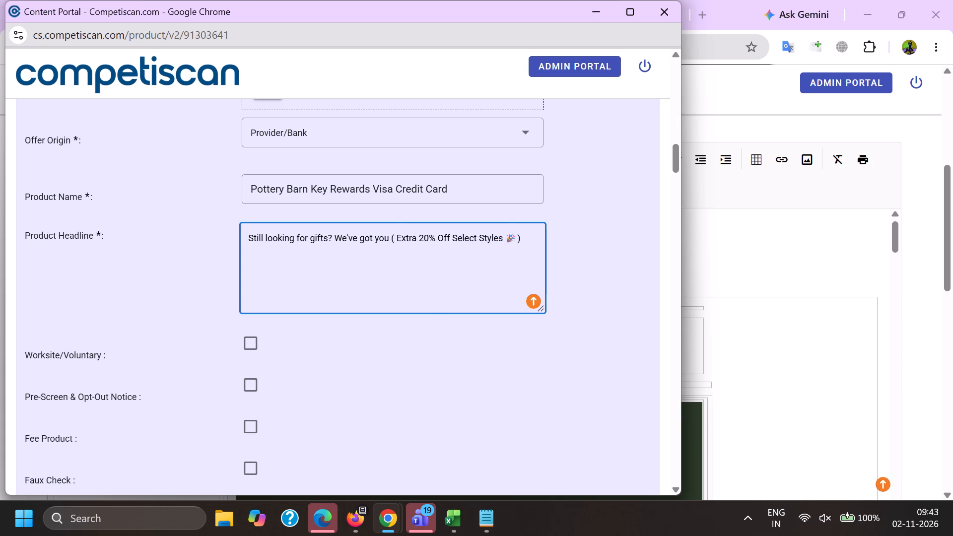
pyautogui.press('0')
pyautogui.press('u')
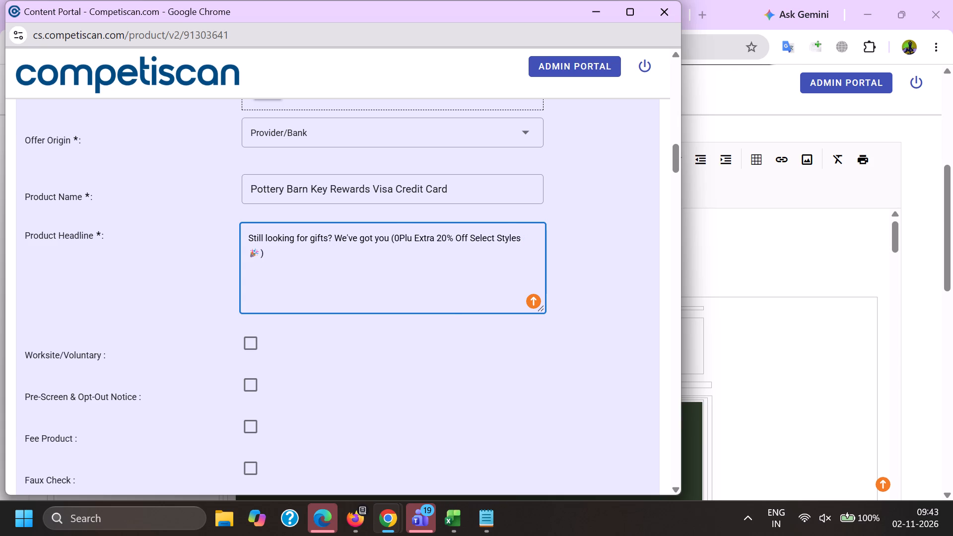
pyautogui.press('BackSpace')
pyautogui.press('BackSpace')
pyautogui.press('BackSpace')
pyautogui.press('BackSpace')
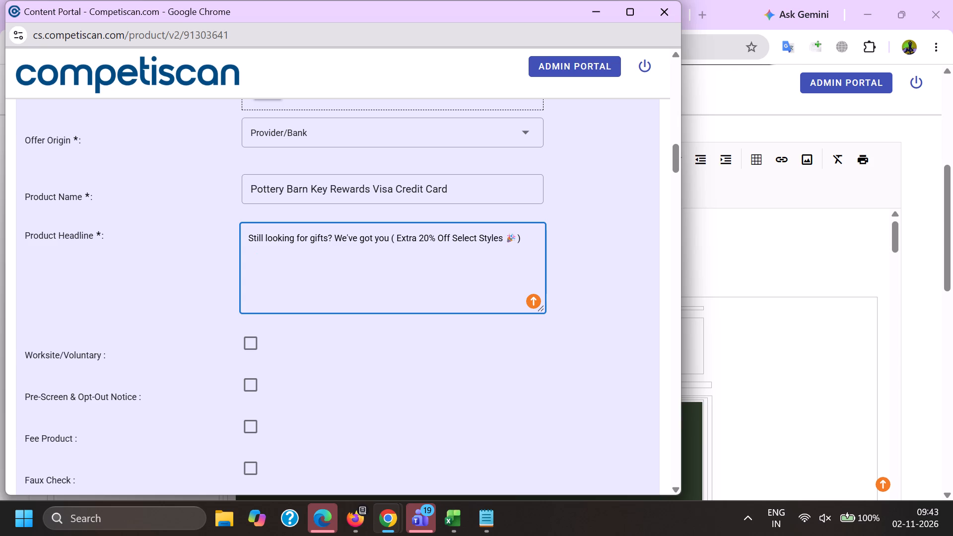
pyautogui.press('u')
pyautogui.press('s')
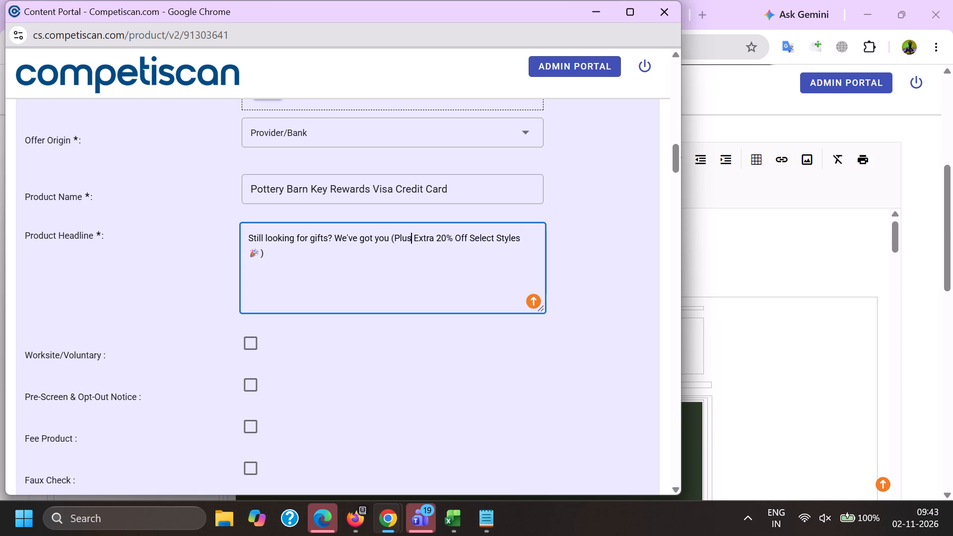
# Remove the party emoji before the headline's closing parenthesis and end the headline with a period.
pyautogui.press('Down')
pyautogui.press('Left')
pyautogui.press('BackSpace')
pyautogui.press('BackSpace')
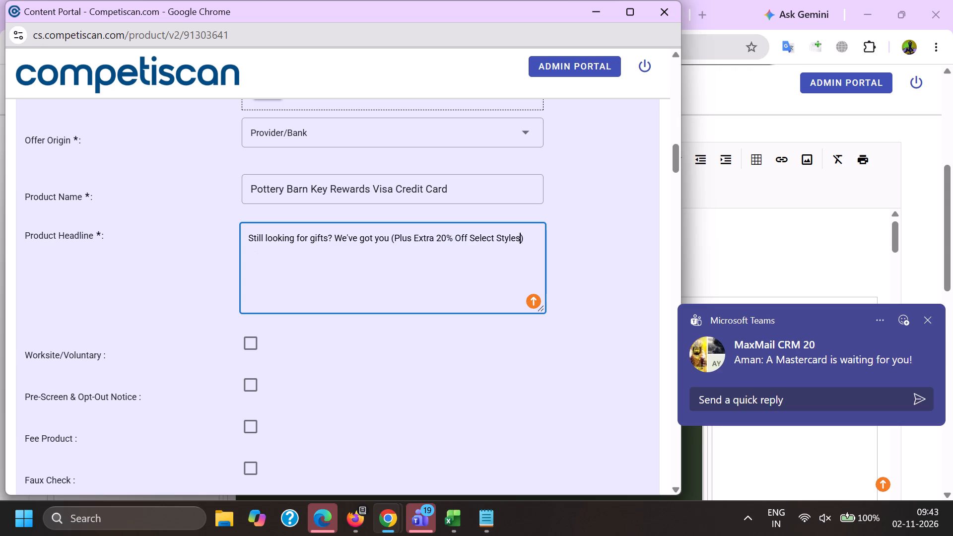
pyautogui.press('Down')
pyautogui.press('.')
pyautogui.press('space')
# Copy "Earn 10% back in rewards" from the other Pottery Barn product's headline and append it to this Product Headline.
pyautogui.hotkey('alt', 'Tab')
pyautogui.click(676, 0)
pyautogui.scroll(7, 592, 354)
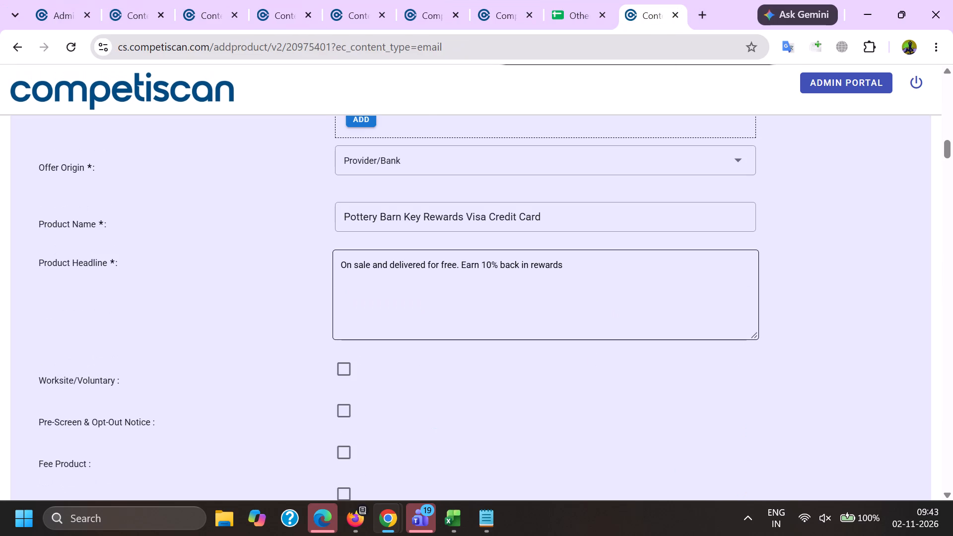
pyautogui.doubleClick(466, 258)
pyautogui.keyDown('shift'); pyautogui.click(570, 275); pyautogui.keyUp('shift')
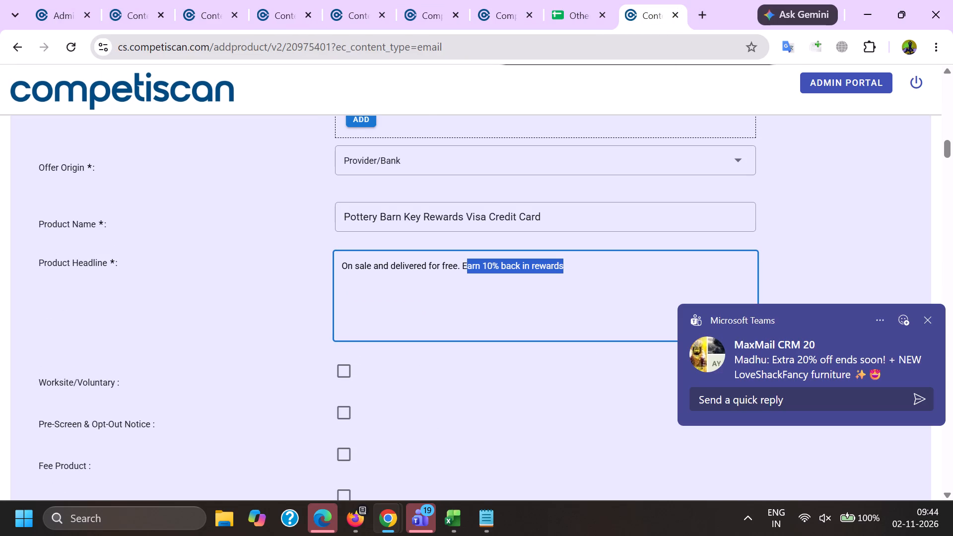
pyautogui.doubleClick(470, 267)
pyautogui.keyDown('shift'); pyautogui.click(633, 266); pyautogui.keyUp('shift')
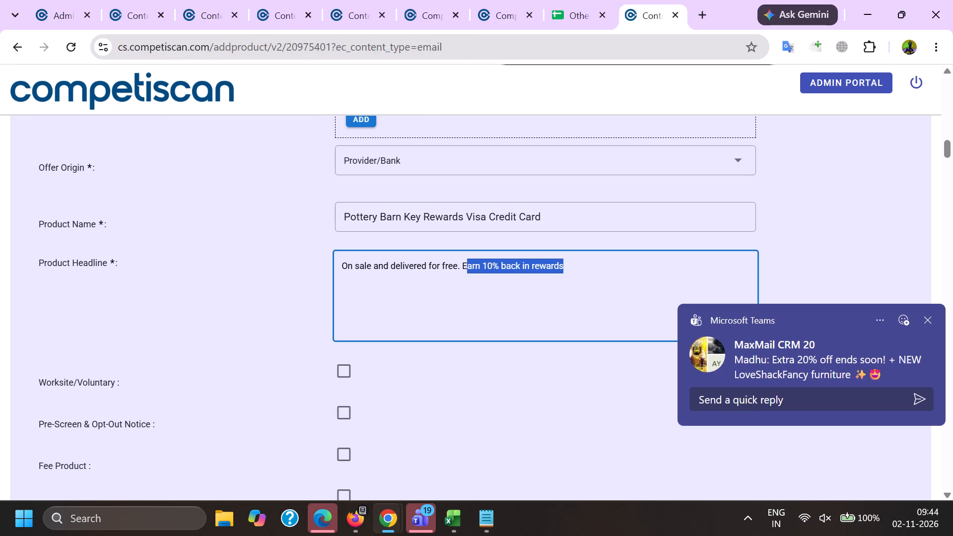
pyautogui.doubleClick(473, 264)
pyautogui.doubleClick(465, 271)
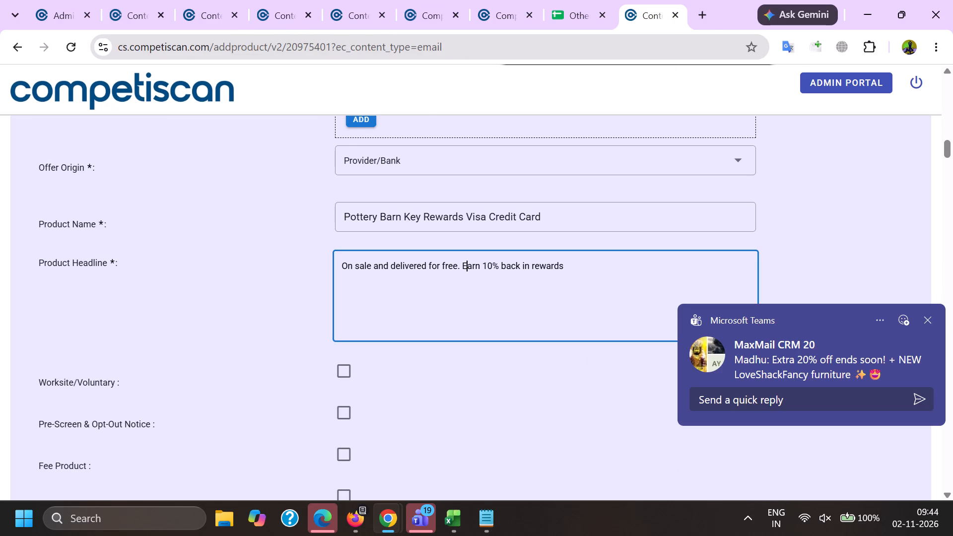
pyautogui.tripleClick(472, 266)
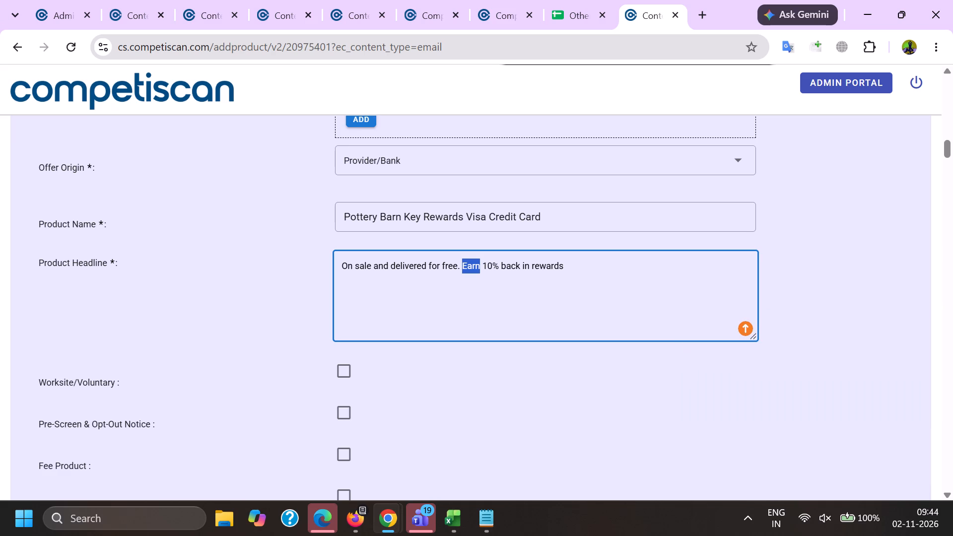
pyautogui.keyDown('shift'); pyautogui.click(661, 286); pyautogui.keyUp('shift')
pyautogui.hotkey('ctrl', 'c')
pyautogui.hotkey('alt', 'Tab')
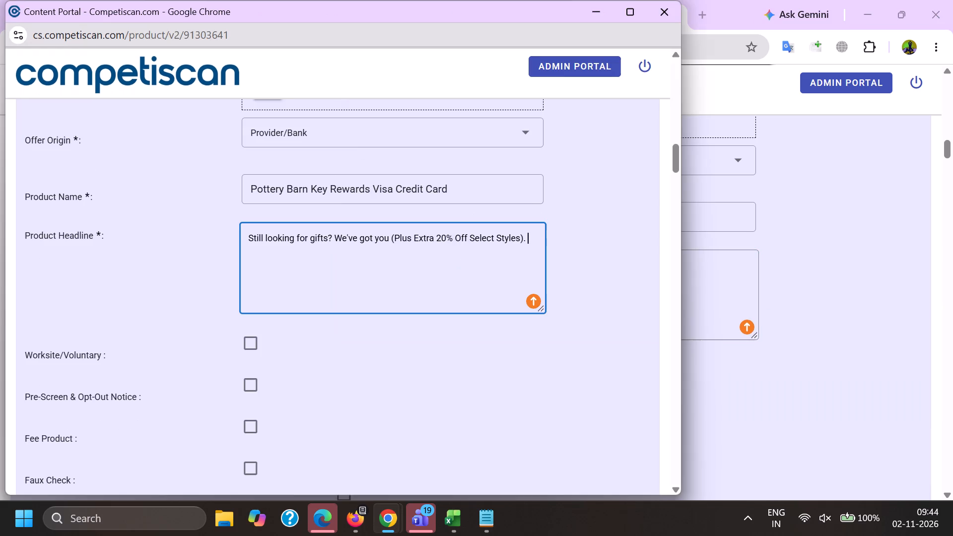
pyautogui.hotkey('ctrl', 'v')
# Choose the product's Response Mechanism and set the Mailing Type to Acquisition.
pyautogui.scroll(-4, 166, 227)
pyautogui.click(282, 264)
pyautogui.scroll(-3, 284, 131)
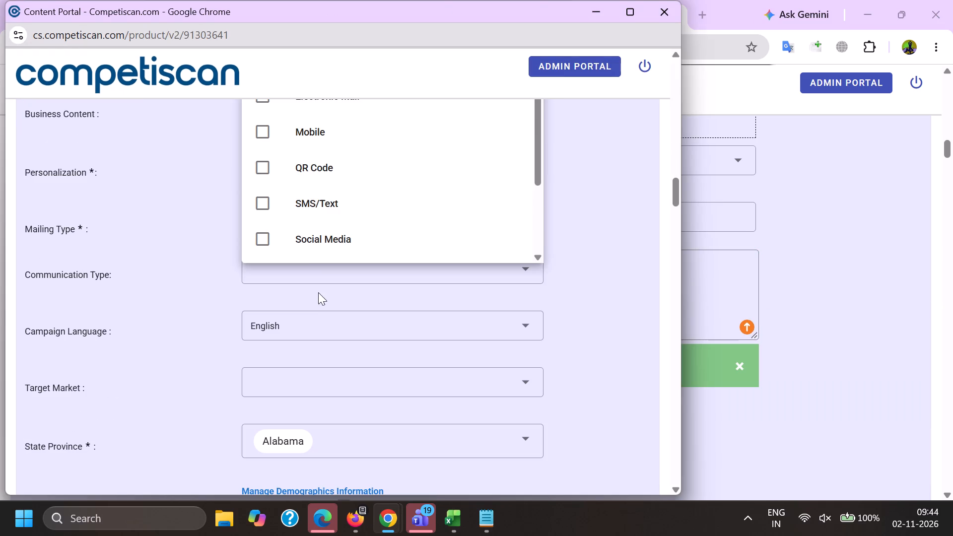
pyautogui.scroll(-7, 298, 226)
pyautogui.click(305, 252)
pyautogui.moveTo(142, 226); pyautogui.dragTo(150, 230)
pyautogui.click(311, 235)
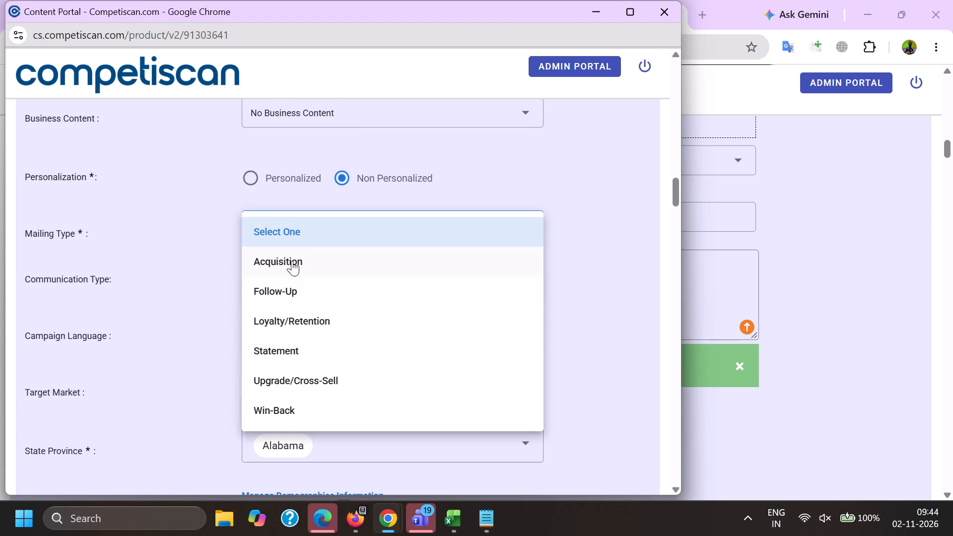
pyautogui.click(292, 261)
pyautogui.moveTo(158, 271); pyautogui.dragTo(163, 272)
# Set the Communication Type to Bonuses/Contests/Incentives, Co-Brand and Mobile Application.
pyautogui.click(282, 276)
pyautogui.scroll(-1, 263, 178)
pyautogui.click(308, 308)
pyautogui.scroll(-3, 308, 304)
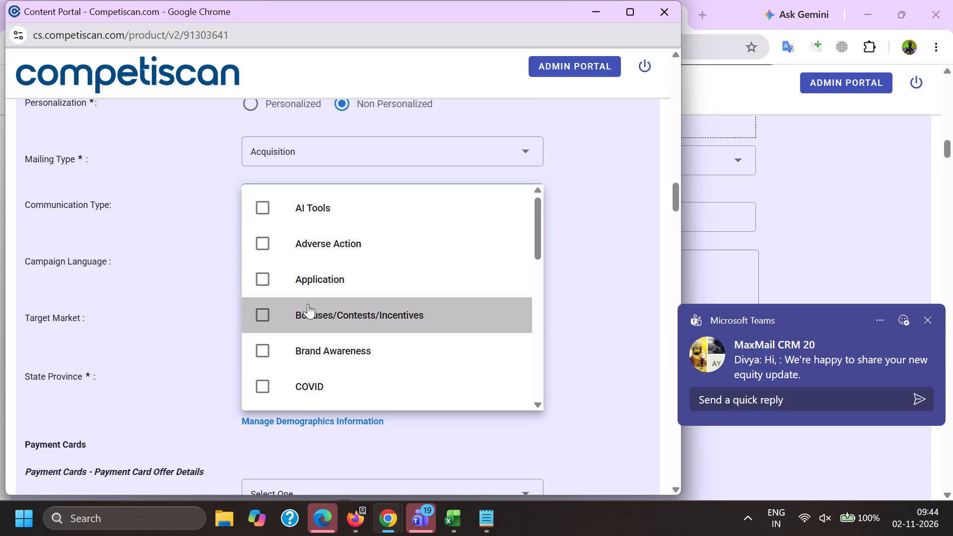
pyautogui.scroll(-7, 308, 304)
pyautogui.scroll(2, 303, 360)
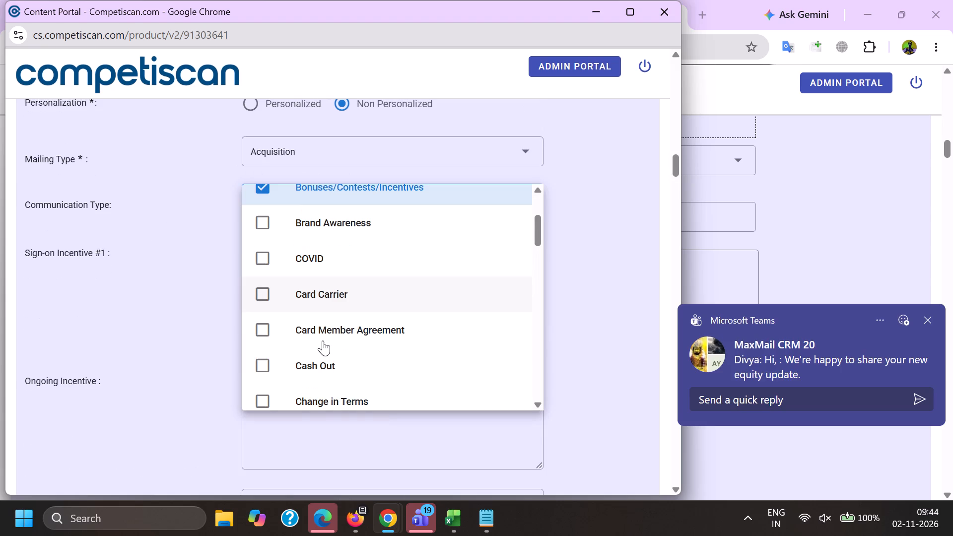
pyautogui.click(310, 302)
pyautogui.scroll(-10, 312, 298)
pyautogui.scroll(2, 313, 339)
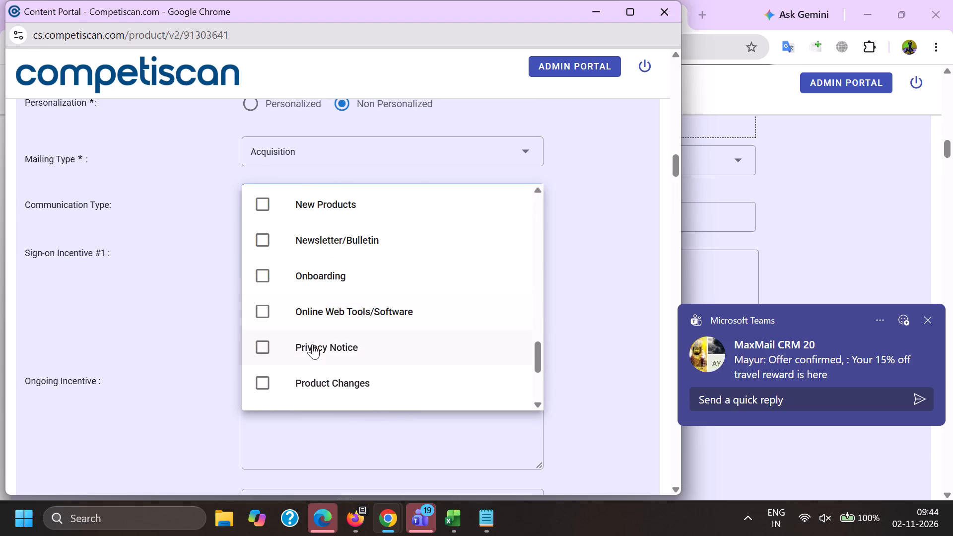
pyautogui.click(321, 275)
pyautogui.click(206, 267)
# Copy the other product's Sign-on Incentive #1 text about 10% back in rewards during the first 30 days into this product.
pyautogui.hotkey('alt', 'Tab')
pyautogui.scroll(-4, 380, 301)
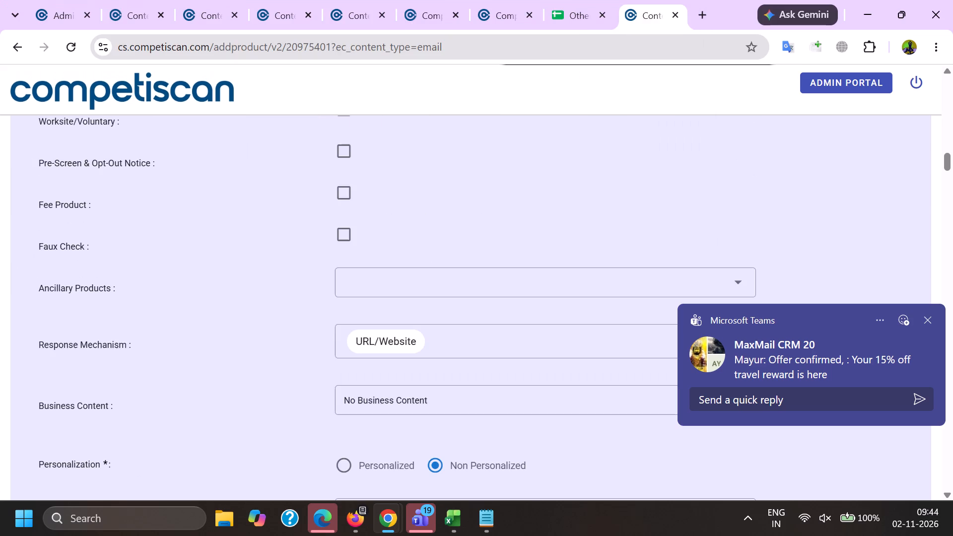
pyautogui.scroll(-5, 503, 340)
pyautogui.moveTo(655, 261); pyautogui.dragTo(82, 270)
pyautogui.hotkey('ctrl', 'c')
pyautogui.hotkey('ctrl', 'c')
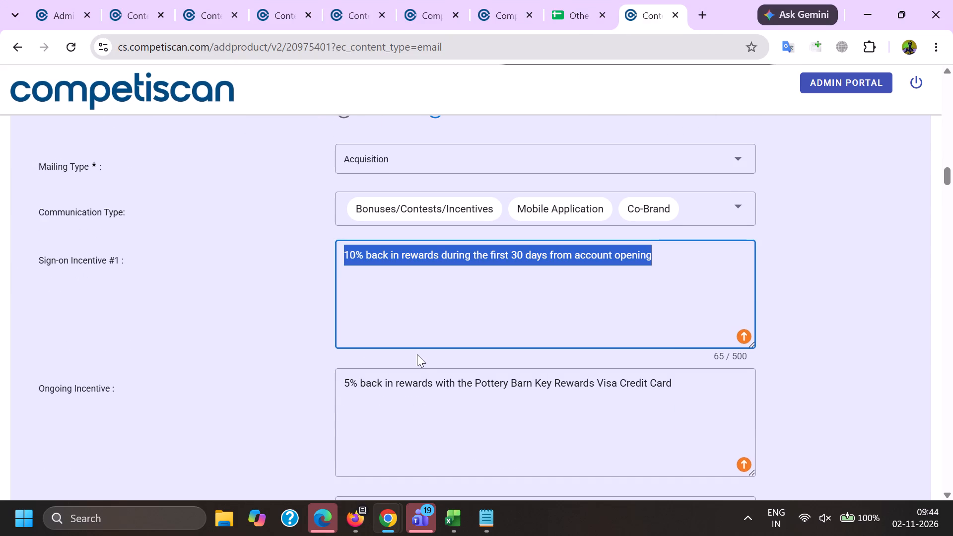
pyautogui.hotkey('alt', 'Tab')
pyautogui.click(387, 317)
pyautogui.hotkey('ctrl', 'v')
# Copy the other product's Ongoing Incentive text about 5% back in rewards into this product's Ongoing Incentive.
pyautogui.click(411, 463)
pyautogui.hotkey('alt', 'Tab')
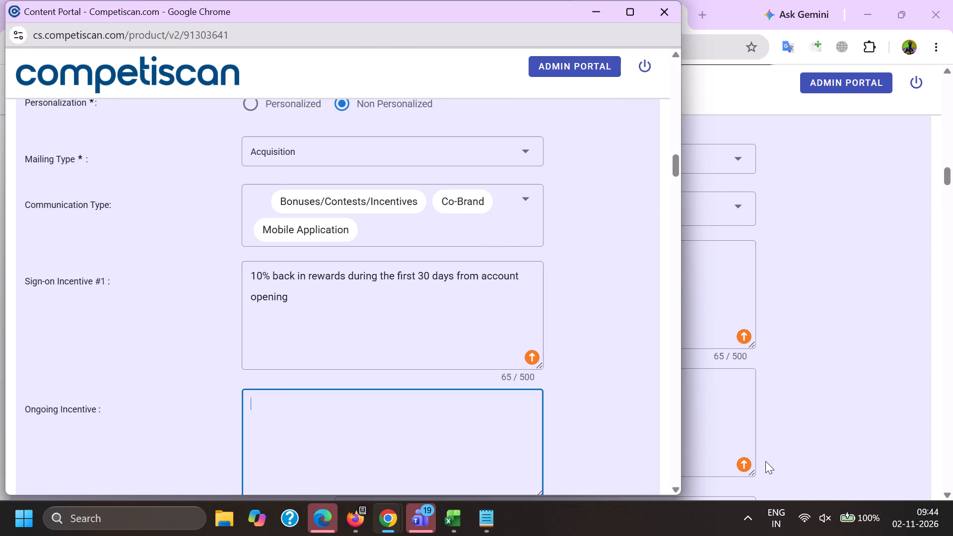
pyautogui.moveTo(739, 426); pyautogui.dragTo(208, 354)
pyautogui.hotkey('ctrl', 'c')
pyautogui.hotkey('alt', 'Tab')
pyautogui.hotkey('ctrl', 'v')
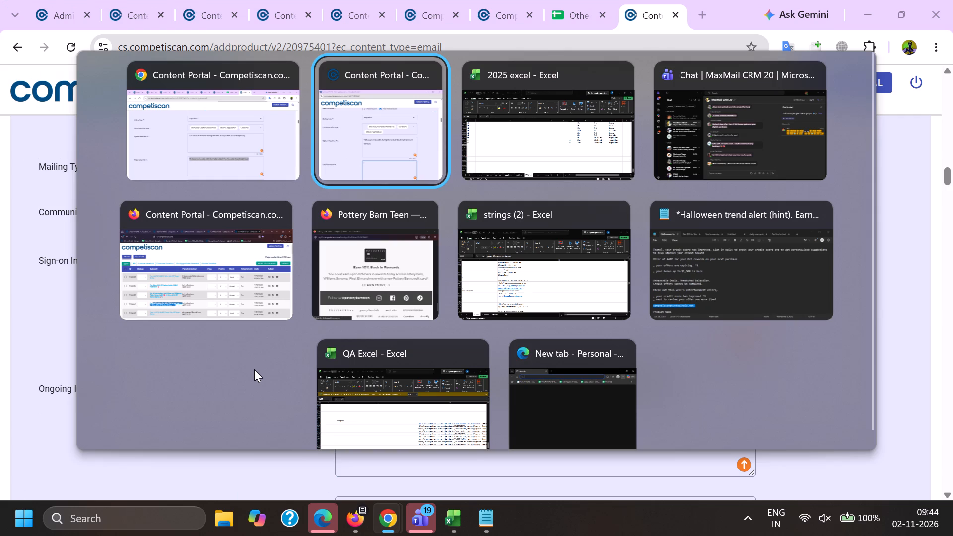
pyautogui.click(368, 104)
pyautogui.hotkey('ctrl', 'v')
# Set Sign-on Incentive Type #1 to Coupon/Discount.
pyautogui.scroll(-4, 274, 275)
pyautogui.click(271, 235)
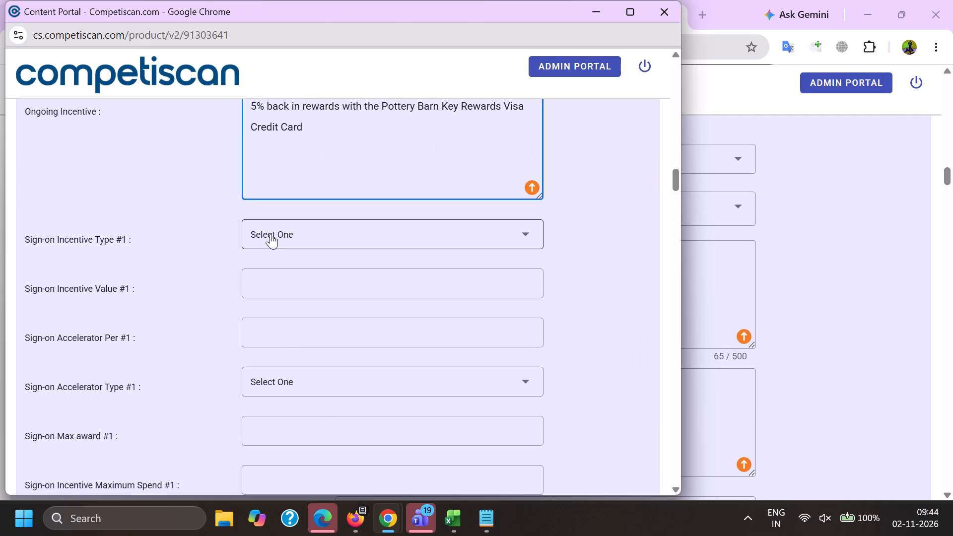
pyautogui.scroll(-6, 271, 230)
pyautogui.click(311, 338)
pyautogui.click(208, 329)
# Enter 10.00 as both Sign-on Incentive Value #1 and Sign-on Max award #1.
pyautogui.click(280, 276)
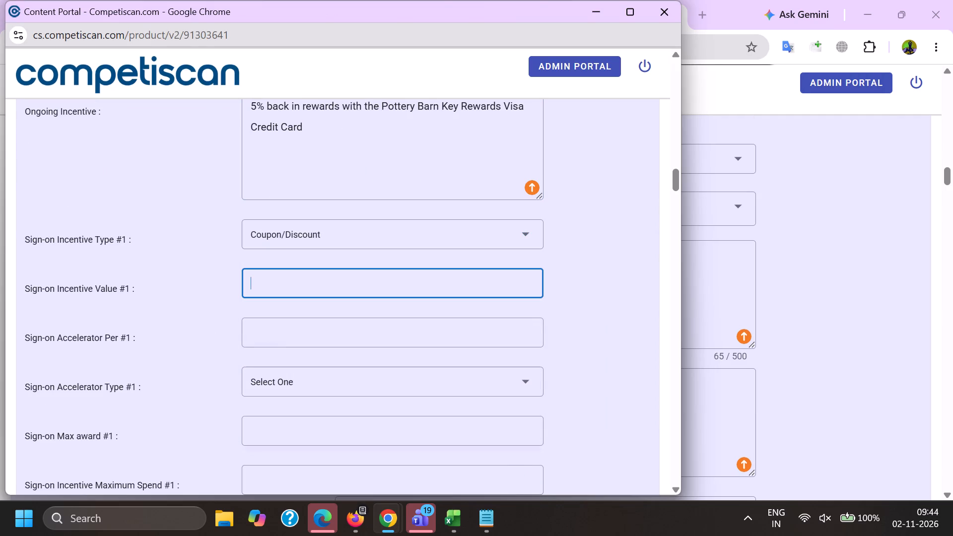
pyautogui.press('1')
pyautogui.press('0')
pyautogui.press('.')
pyautogui.press('0')
pyautogui.press('0')
pyautogui.press('Tab')
pyautogui.press('Tab')
pyautogui.press('Tab')
pyautogui.press('1')
pyautogui.write('0.')
pyautogui.press('0')
pyautogui.press('0')
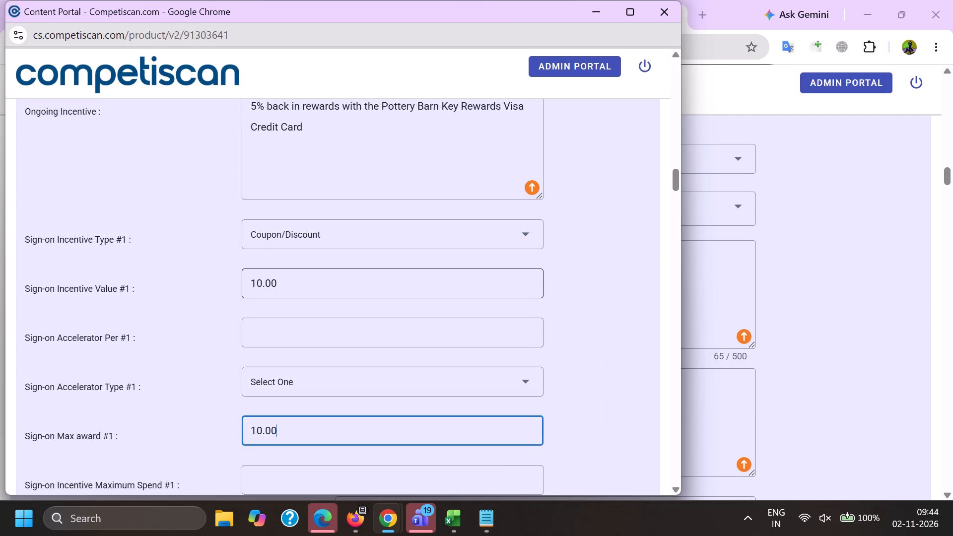
# Set Sign-on Incentive Window (months) #1 to 1.
pyautogui.press('Tab')
pyautogui.press('Tab')
pyautogui.press('Tab')
pyautogui.press('1')
pyautogui.scroll(-2, 268, 260)
pyautogui.click(257, 277)
# Set the payment card Application Type to Invitation to Apply.
pyautogui.scroll(-12, 257, 260)
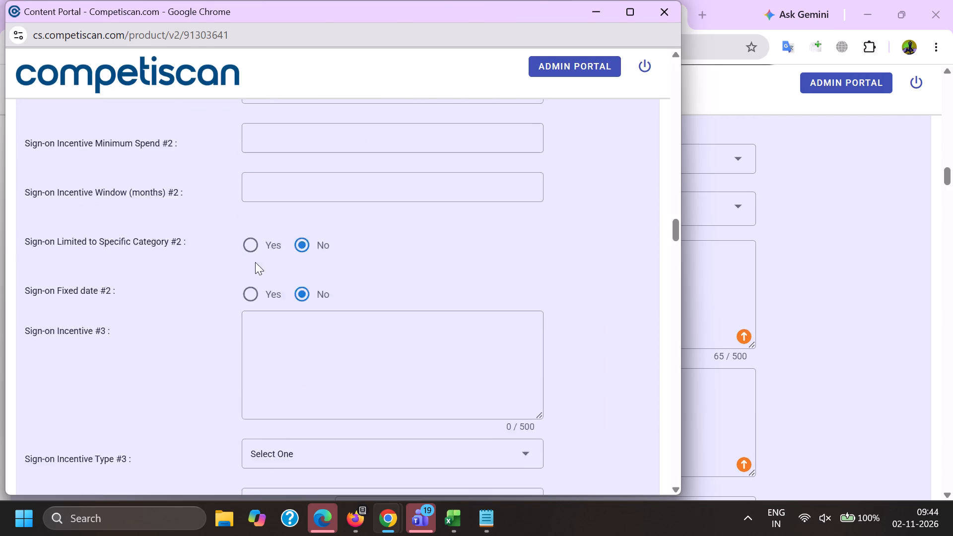
pyautogui.scroll(-10, 255, 262)
pyautogui.click(278, 140)
pyautogui.moveTo(302, 197); pyautogui.dragTo(302, 201)
pyautogui.moveTo(143, 205); pyautogui.dragTo(147, 204)
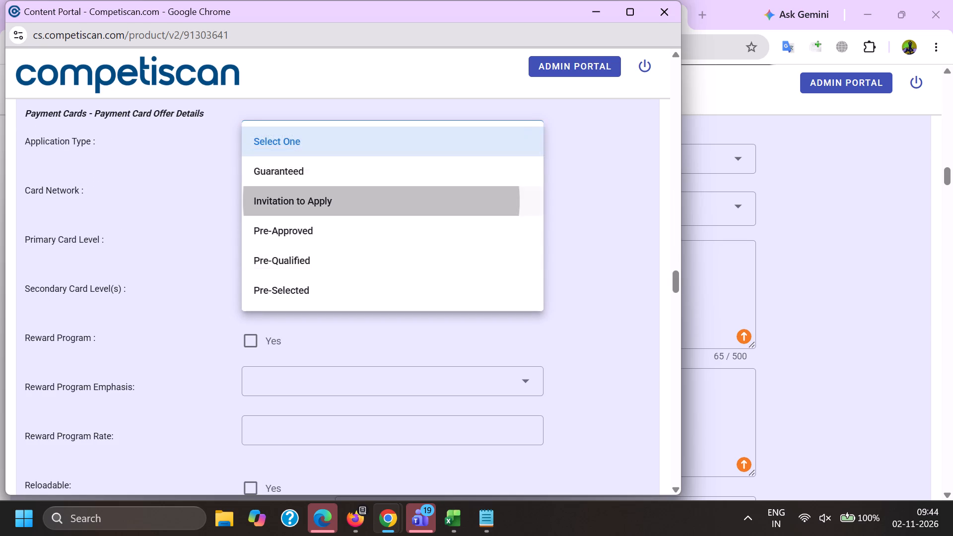
# Set the payment card's Card Network to Visa and its Primary Card Level to Visa Signature.
pyautogui.click(275, 176)
pyautogui.scroll(-1, 286, 91)
pyautogui.click(315, 261)
pyautogui.click(204, 226)
pyautogui.click(268, 162)
pyautogui.scroll(-5, 295, 335)
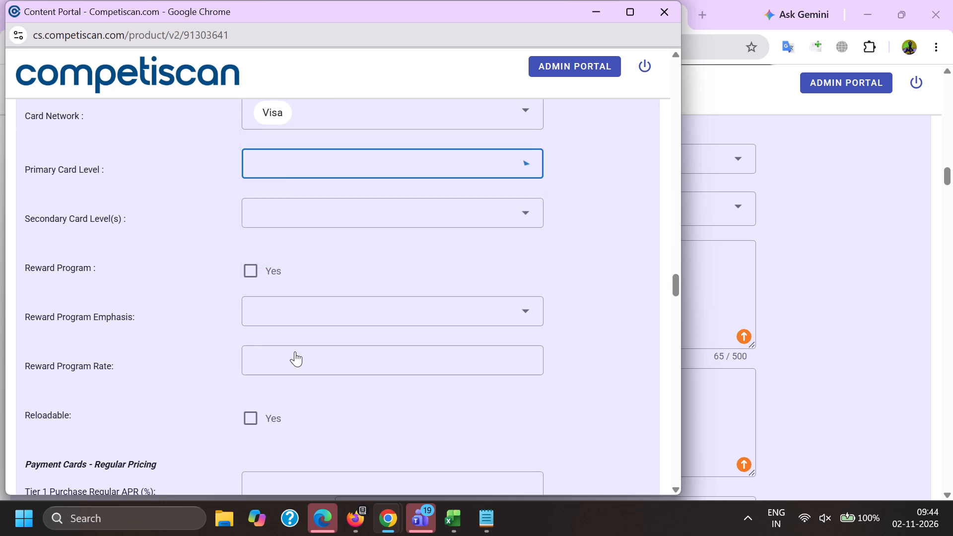
pyautogui.click(339, 315)
pyautogui.click(162, 289)
# Mark Reward Program as Yes in the Payment Card Offer Details.
pyautogui.click(251, 273)
pyautogui.doubleClick(209, 310)
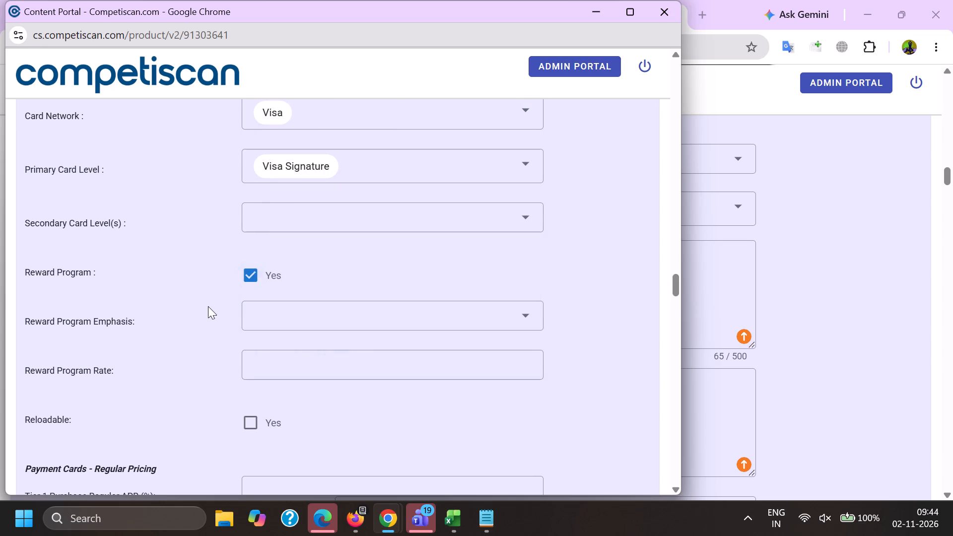
# Mark Credit Card Mentioned under Non-Profit/Consumer Services/Retail - Credit and submit the product record.
pyautogui.press('End')
pyautogui.click(262, 250)
pyautogui.click(274, 488)
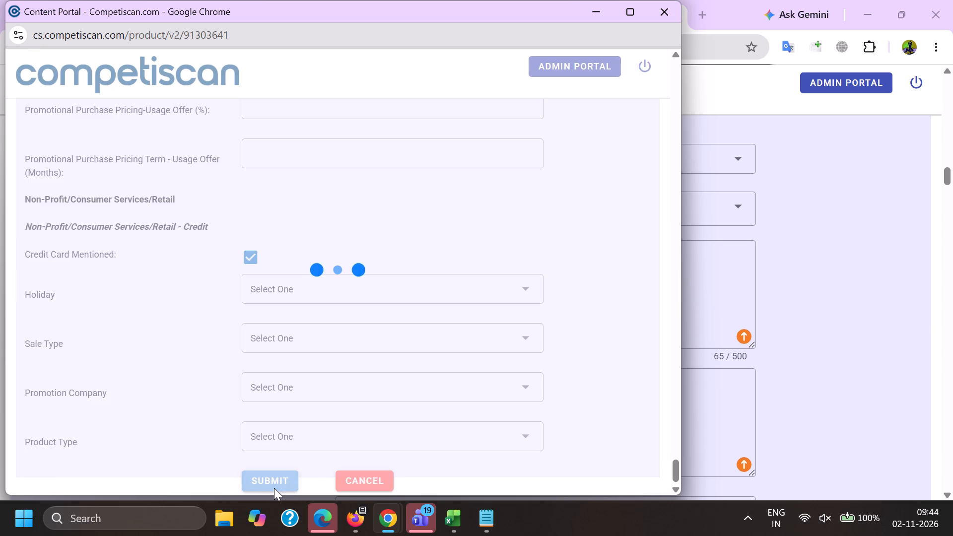
# Switch to the Content Portal in Firefox and reload the Focus list of Pottery Barn Teen emails.
pyautogui.hotkey('alt', 'Tab')
pyautogui.click(226, 0)
pyautogui.click(142, 0)
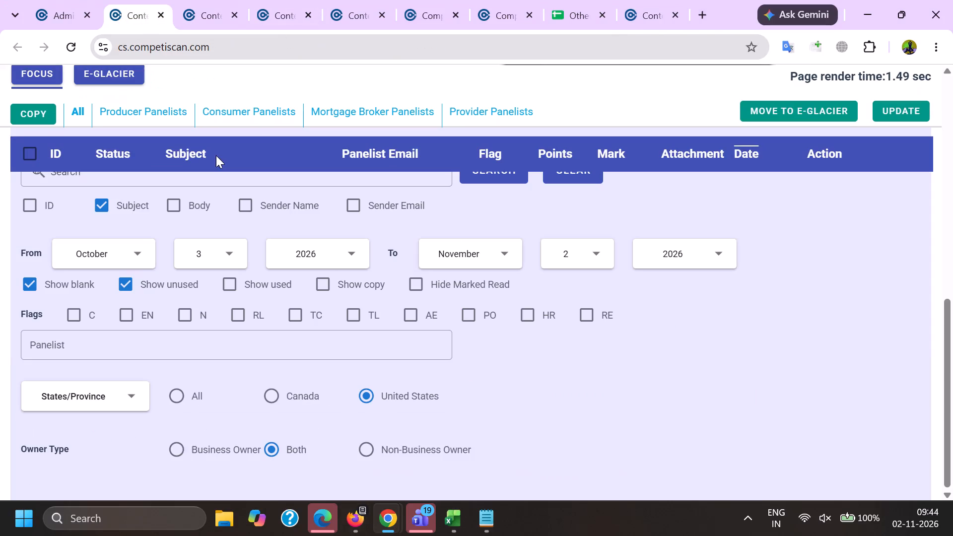
pyautogui.click(372, 526)
pyautogui.click(365, 515)
pyautogui.click(274, 438)
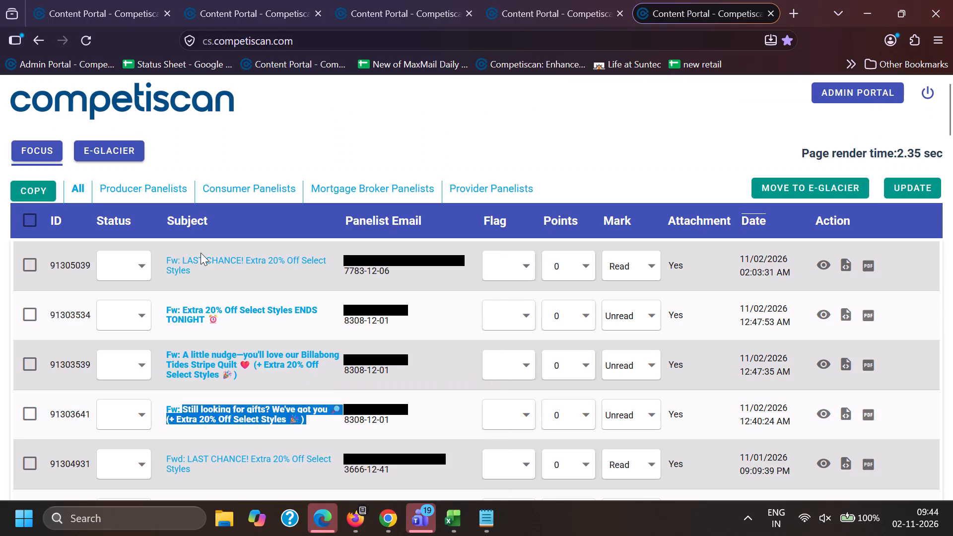
pyautogui.click(22, 148)
# Rerun the Capital One Shopping sender search and check the other open Content Portal email lists for new records.
pyautogui.click(216, 0)
pyautogui.click(486, 305)
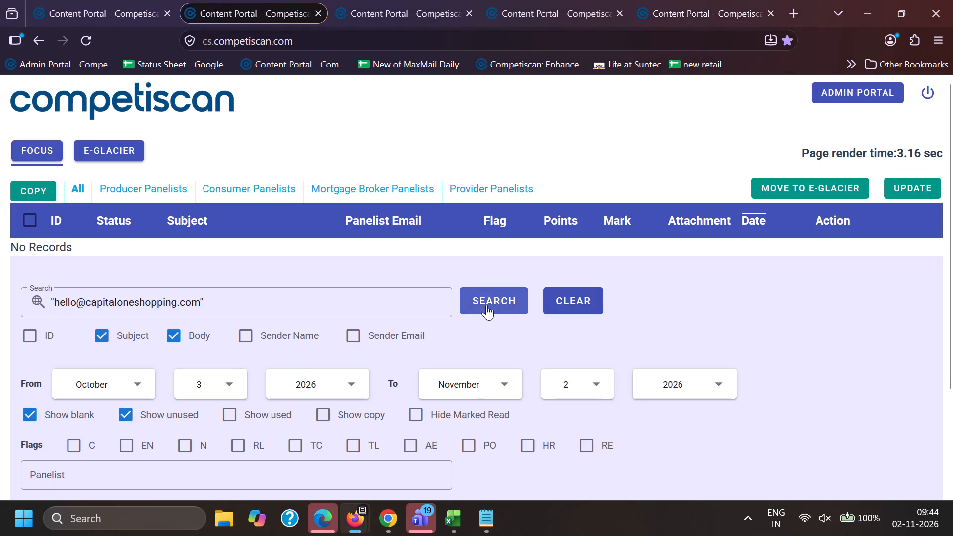
pyautogui.click(113, 0)
pyautogui.click(50, 152)
pyautogui.click(215, 0)
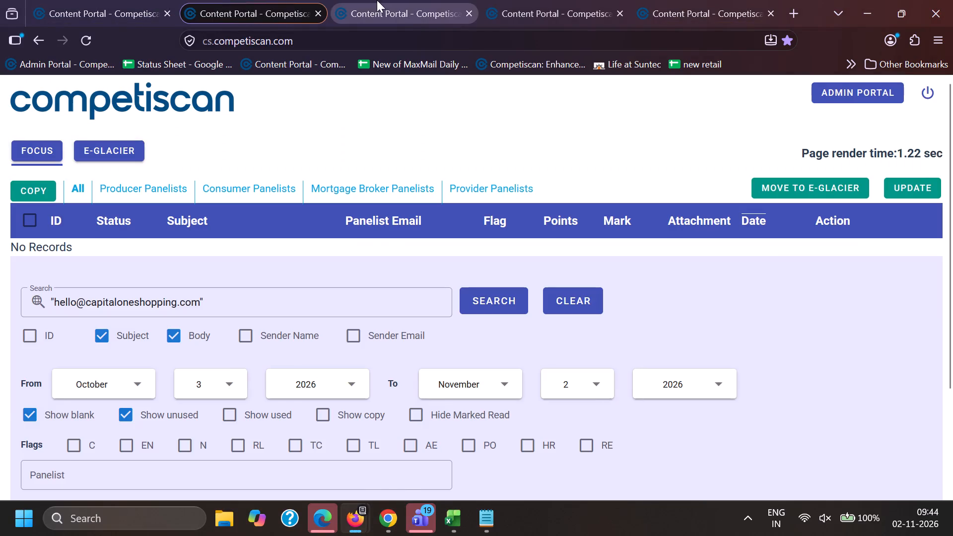
pyautogui.click(376, 0)
pyautogui.click(535, 0)
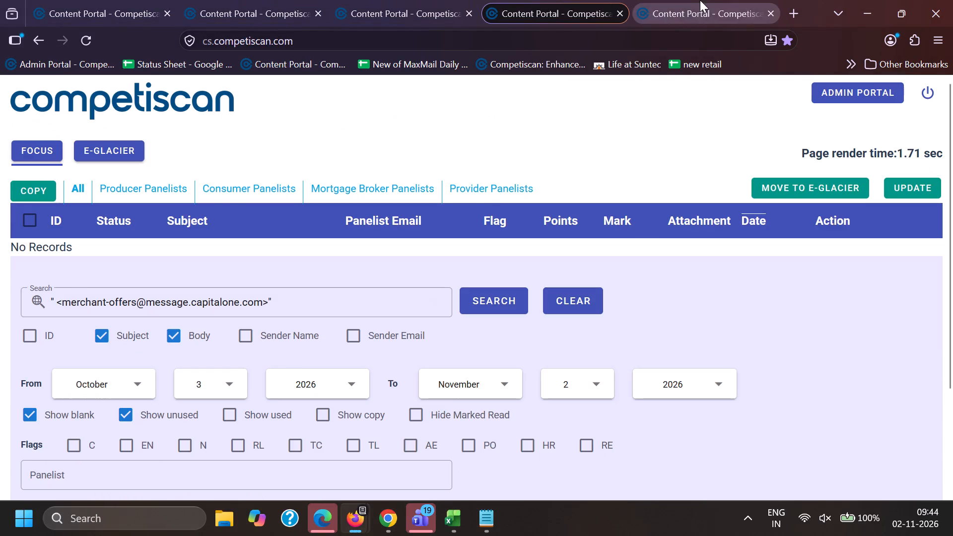
# Return to the e.pbteen.com search results and look through the listed emails.
pyautogui.click(701, 0)
pyautogui.scroll(-3, 204, 426)
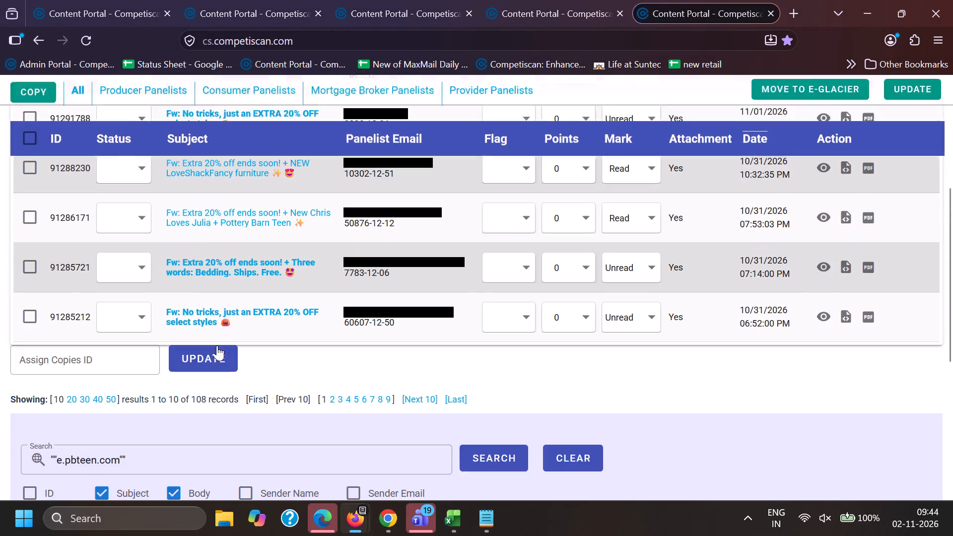
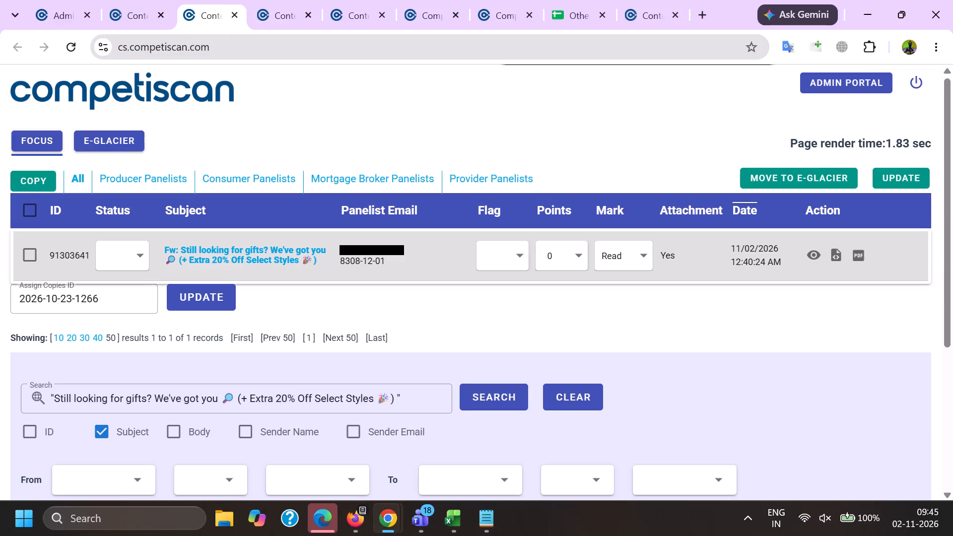
# Search Focus by the exact subject "Extra 20% off ends soon! + Three words: Bedding. Ships. Free." with its emoji and open the matching email's editor.
pyautogui.moveTo(400, 401); pyautogui.dragTo(2, 447)
pyautogui.press('BackSpace')
pyautogui.hotkey('shift', '"')
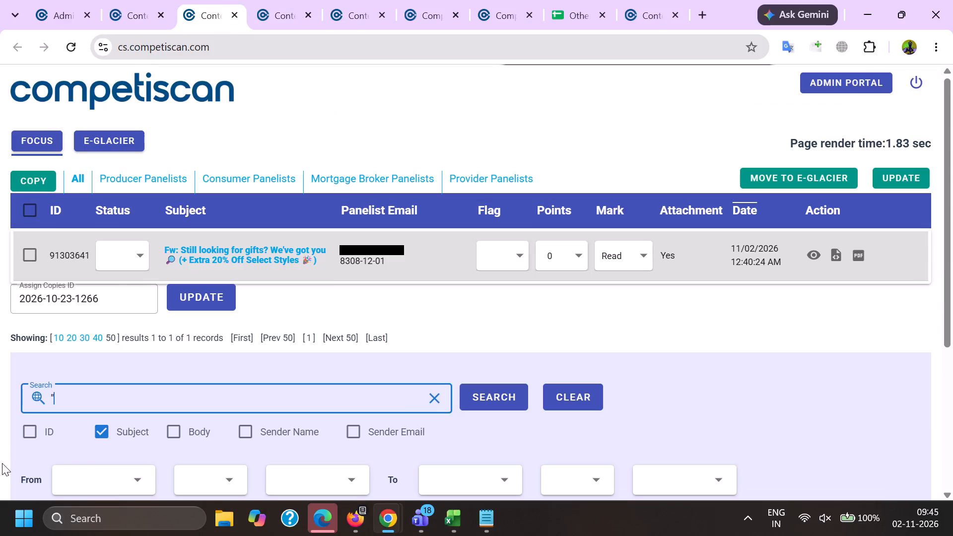
pyautogui.hotkey('ctrl', 'v')
pyautogui.hotkey('shift', '"')
pyautogui.press('Return')
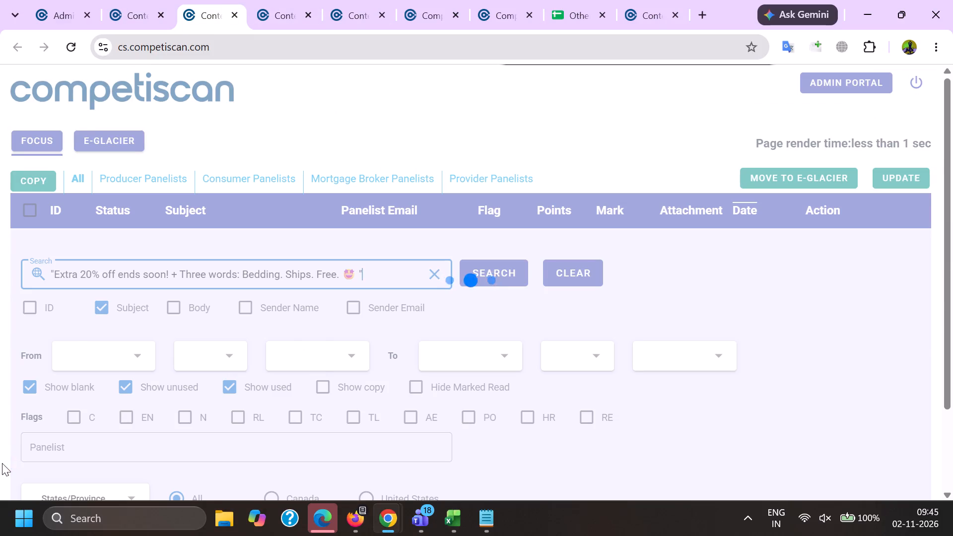
pyautogui.keyDown('ctrl'); pyautogui.click(223, 258); pyautogui.keyUp('ctrl')
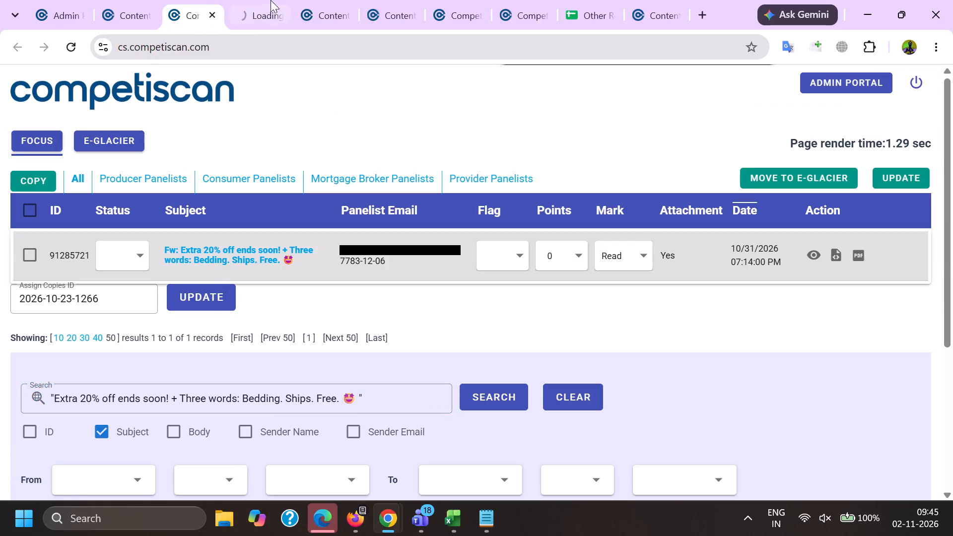
pyautogui.click(268, 0)
pyautogui.doubleClick(286, 45)
pyautogui.hotkey('ctrl', 'c')
pyautogui.hotkey('ctrl', 'c')
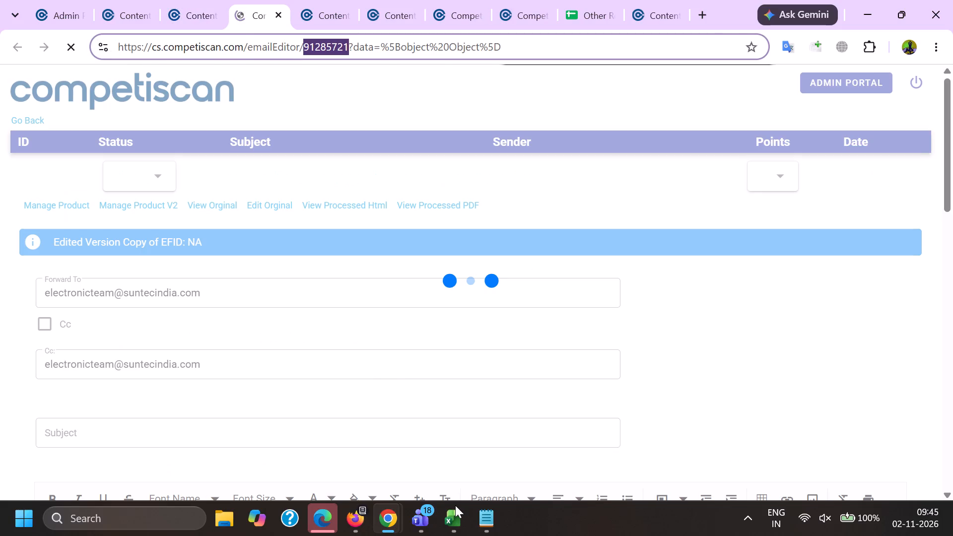
pyautogui.click(454, 517)
pyautogui.click(583, 469)
pyautogui.click(65, 308)
pyautogui.press('Left')
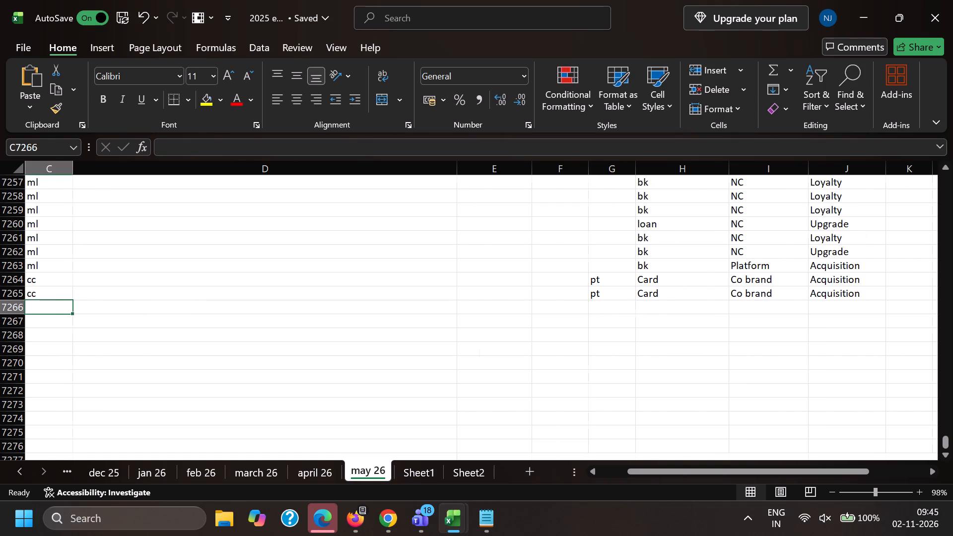
pyautogui.hotkey('ctrl', 'v')
pyautogui.press('Right')
pyautogui.press('c')
pyautogui.press('c')
pyautogui.press('Right')
pyautogui.press('Right')
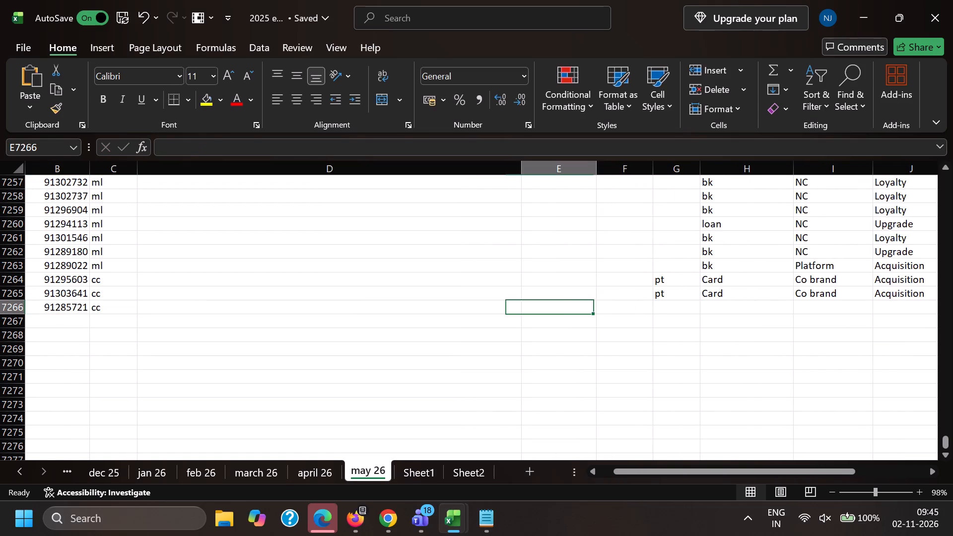
# Complete the new row with PT in column G, Card in H, Co brand in I and Acquisition in J.
pyautogui.press('Right')
pyautogui.press('Right')
pyautogui.press('Right')
pyautogui.press('c')
pyautogui.press('Right')
pyautogui.press('c')
pyautogui.press('Right')
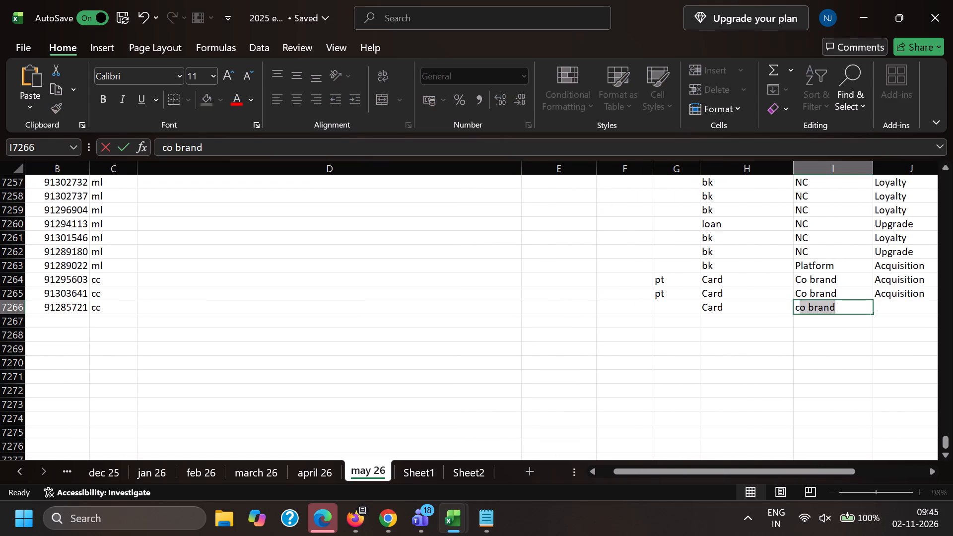
pyautogui.press('a')
pyautogui.press('Left')
pyautogui.press('Left')
pyautogui.press('Left')
pyautogui.press('p')
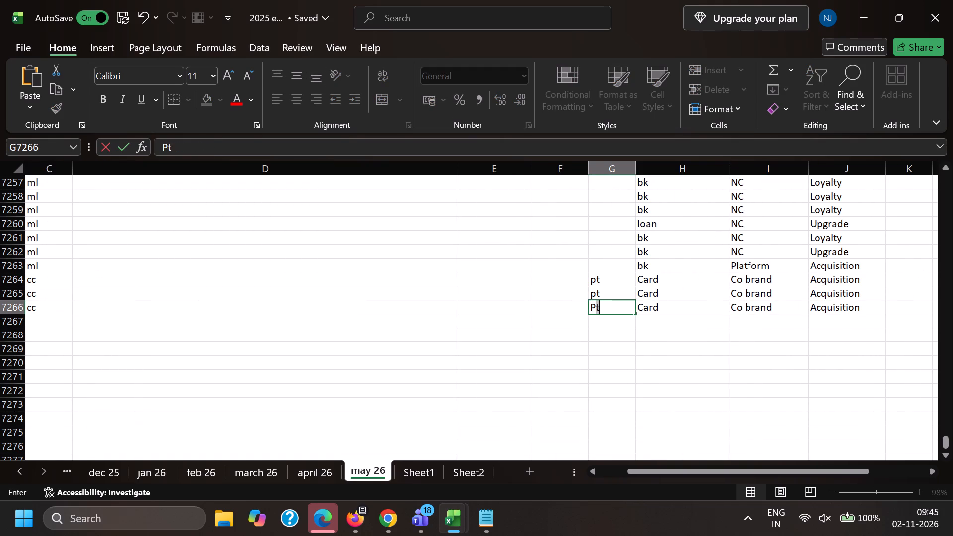
pyautogui.press('t')
pyautogui.press('Up')
# Re-enter the column G code as uppercase PT in the two cc rows above the new entry.
pyautogui.press('p')
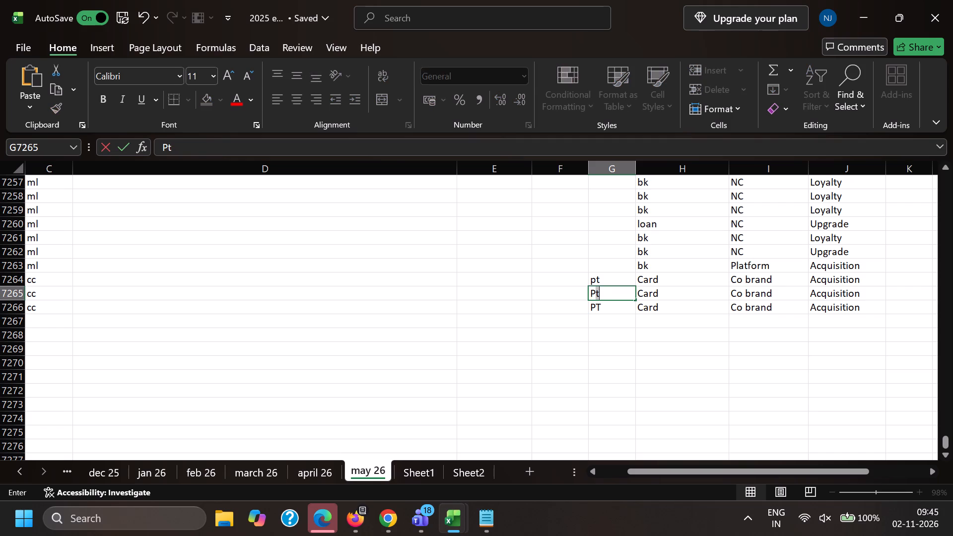
pyautogui.press('Up')
pyautogui.press('p')
pyautogui.press('Return')
pyautogui.hotkey('alt', 'Tab')
pyautogui.hotkey('alt', 'Tab')
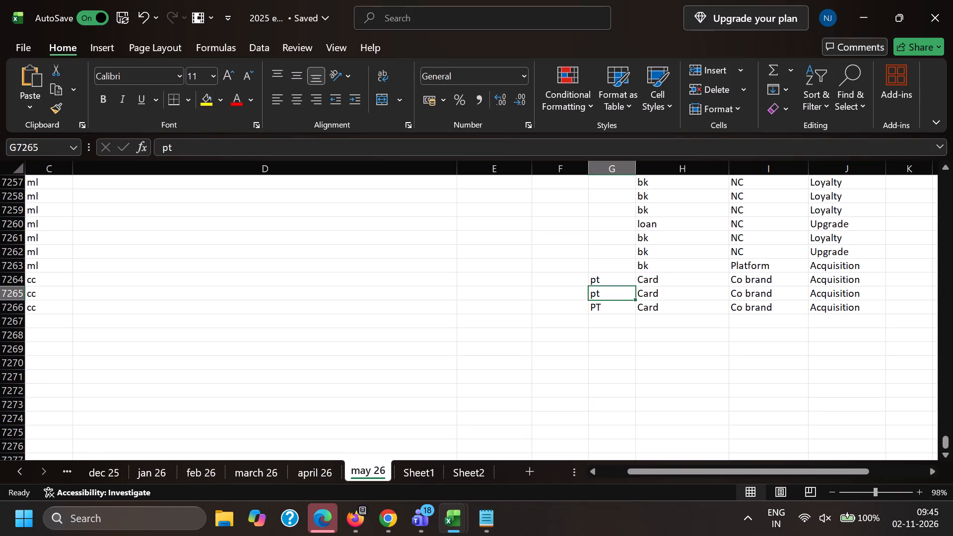
pyautogui.press('BackSpace')
pyautogui.press('BackSpace')
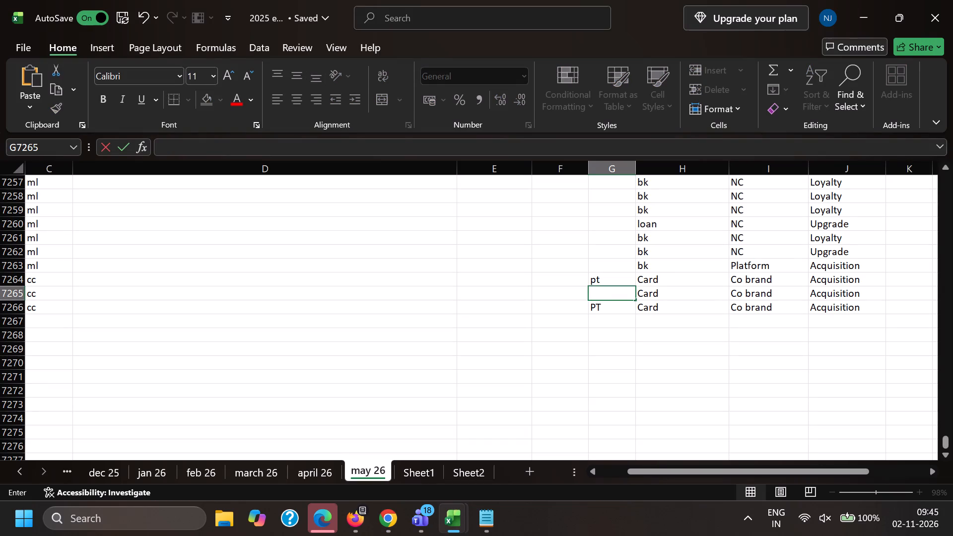
pyautogui.press('p')
pyautogui.press('t')
pyautogui.press('Up')
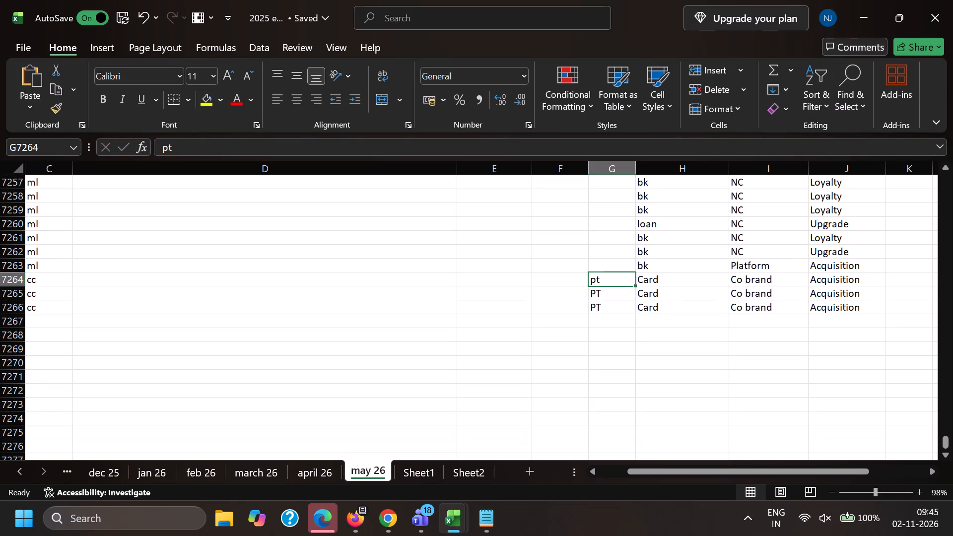
pyautogui.press('p')
pyautogui.press('t')
pyautogui.press('Return')
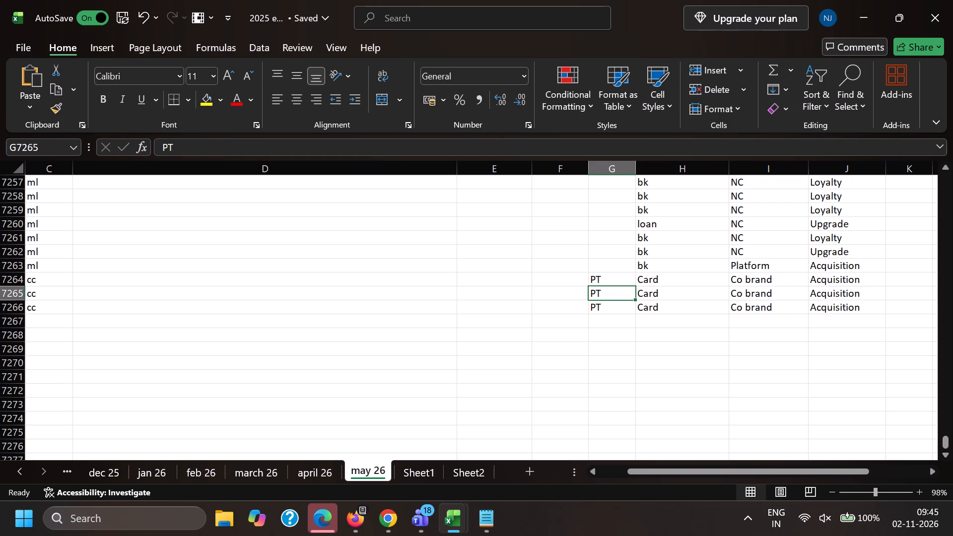
pyautogui.press('Return')
pyautogui.press('Return')
# Switch to Chrome, copy the From, Sent and Subject header block from the neighbouring email tab, and paste it atop email 91285721's body.
pyautogui.hotkey('alt', 'Tab')
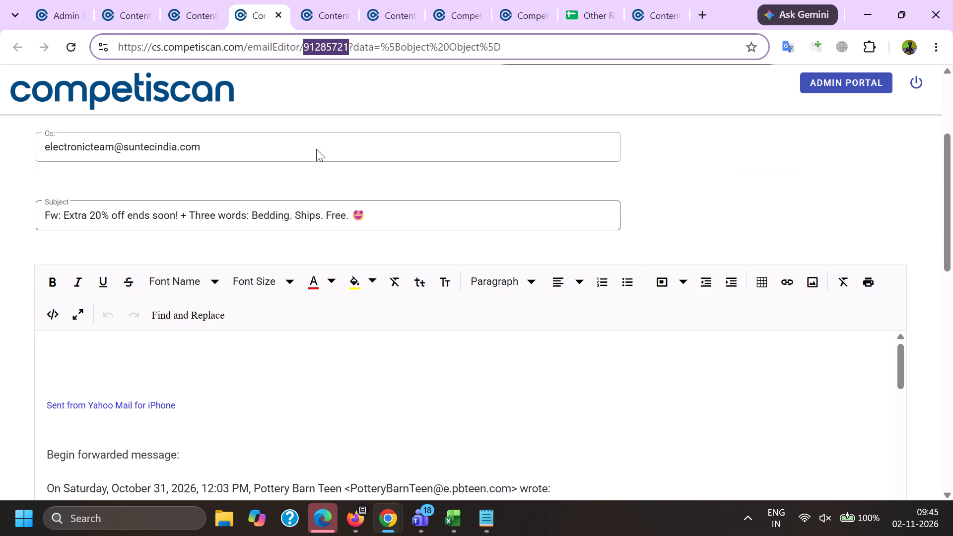
pyautogui.click(339, 0)
pyautogui.click(442, 274)
pyautogui.moveTo(442, 276); pyautogui.dragTo(1, 199)
pyautogui.hotkey('ctrl', 'c')
pyautogui.hotkey('ctrl', 'c')
pyautogui.click(264, 0)
pyautogui.click(46, 384)
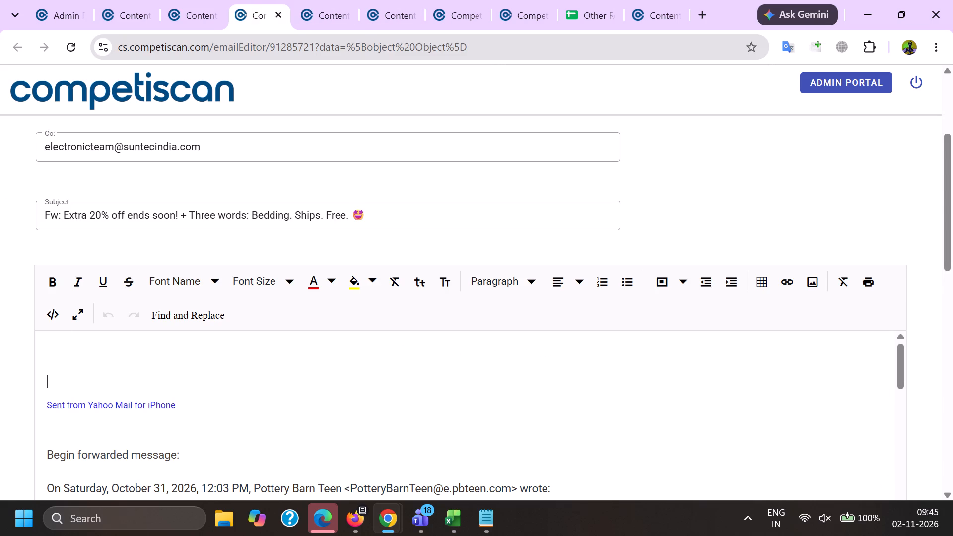
pyautogui.hotkey('ctrl', 'v')
# Replace the pasted Sent value with this email's own date, Saturday, October 31, 2026, 12:03 PM, keeping a space after the label.
pyautogui.scroll(-3, 121, 224)
pyautogui.doubleClick(85, 294)
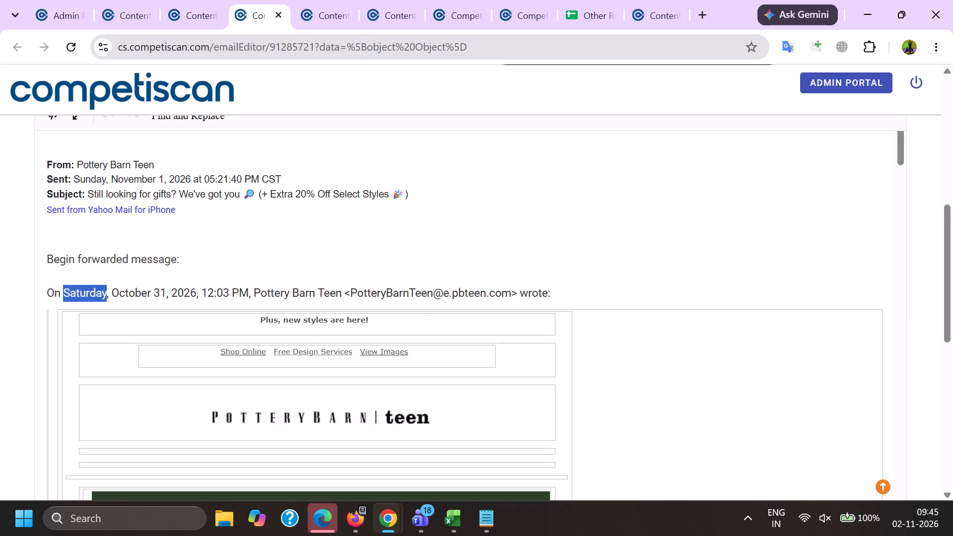
pyautogui.keyDown('shift'); pyautogui.click(229, 286); pyautogui.keyUp('shift')
pyautogui.keyDown('shift'); pyautogui.click(238, 290); pyautogui.keyUp('shift')
pyautogui.hotkey('ctrl', 'c')
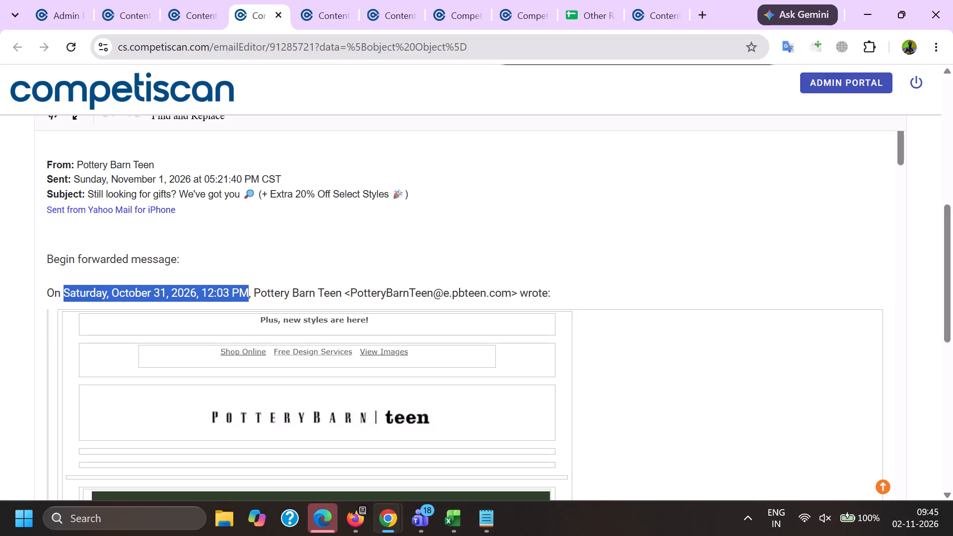
pyautogui.moveTo(73, 179); pyautogui.dragTo(286, 181)
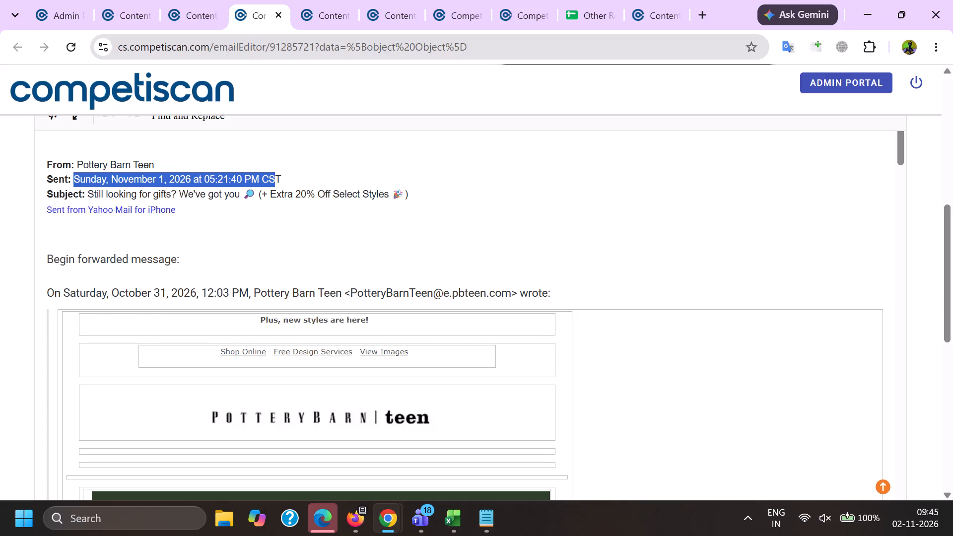
pyautogui.hotkey('ctrl', 'v')
pyautogui.click(69, 181)
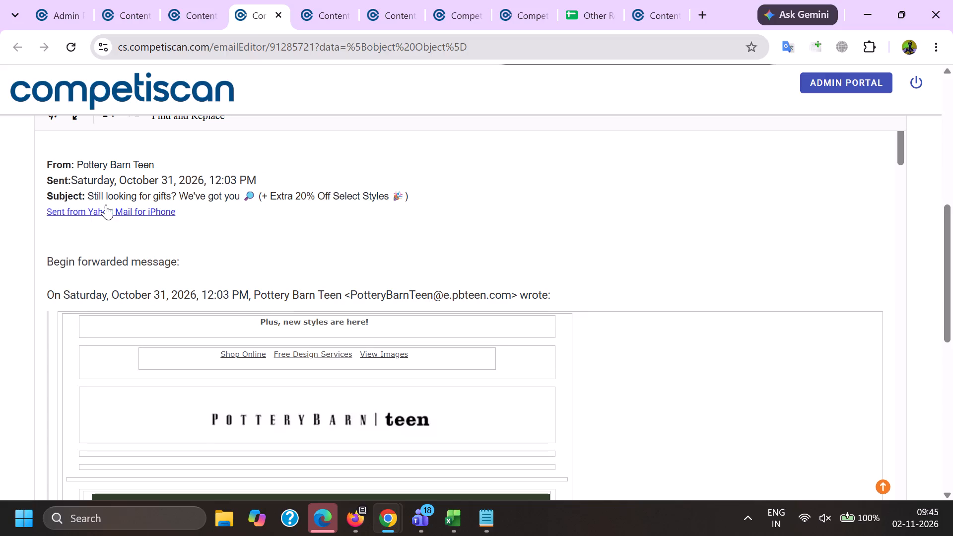
pyautogui.press('Right')
pyautogui.press('space')
# Replace the header's Subject value with "Extra 20% off ends soon! + Three words: Bedding. Ships. Free." and its emoji, keeping a space after the label.
pyautogui.scroll(6, 104, 324)
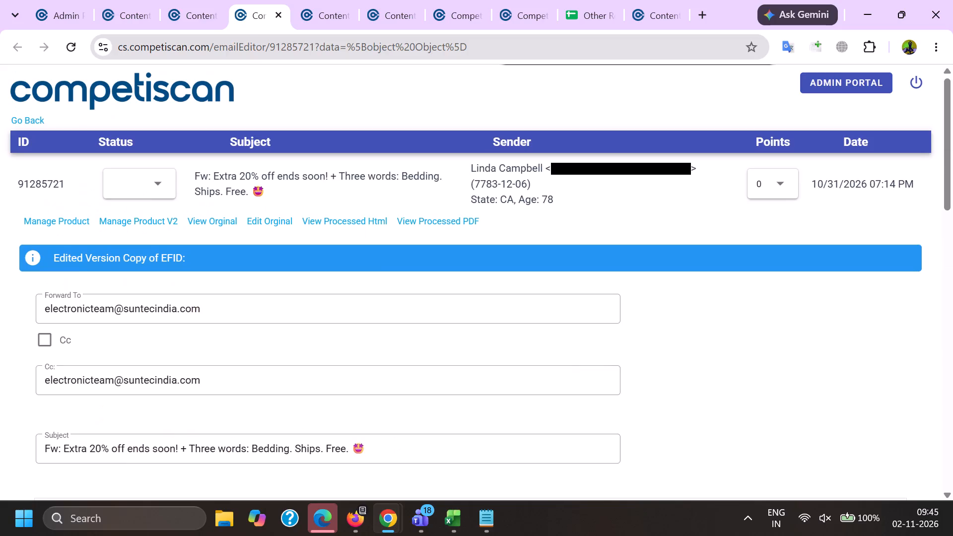
pyautogui.moveTo(215, 177); pyautogui.dragTo(269, 191)
pyautogui.hotkey('ctrl', 'v')
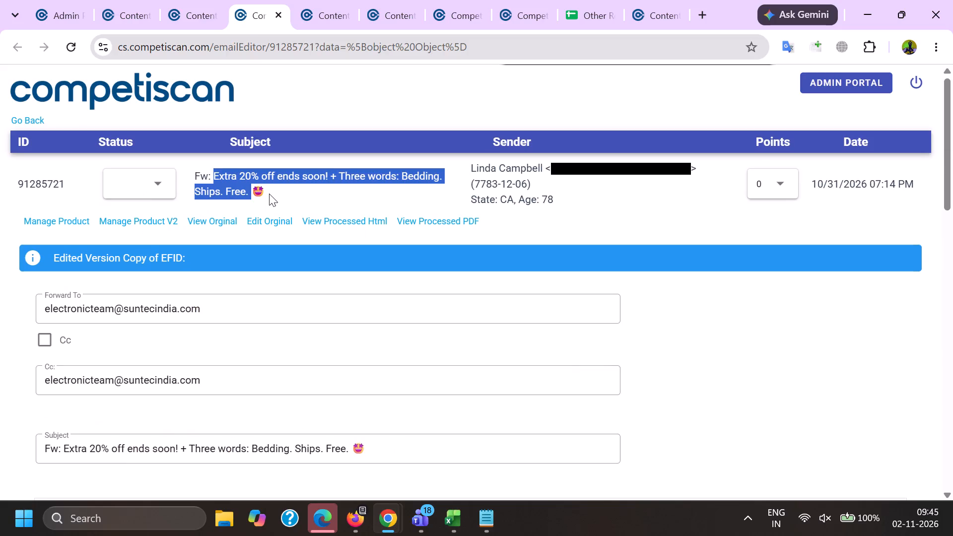
pyautogui.hotkey('ctrl', 'c')
pyautogui.hotkey('ctrl', 'c')
pyautogui.scroll(-4, 187, 236)
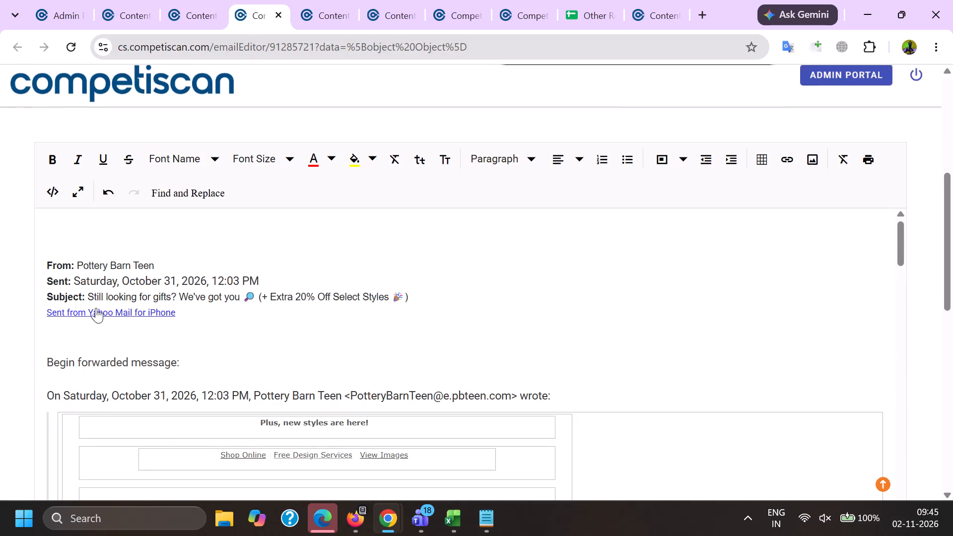
pyautogui.moveTo(89, 298); pyautogui.dragTo(431, 299)
pyautogui.hotkey('ctrl', 'v')
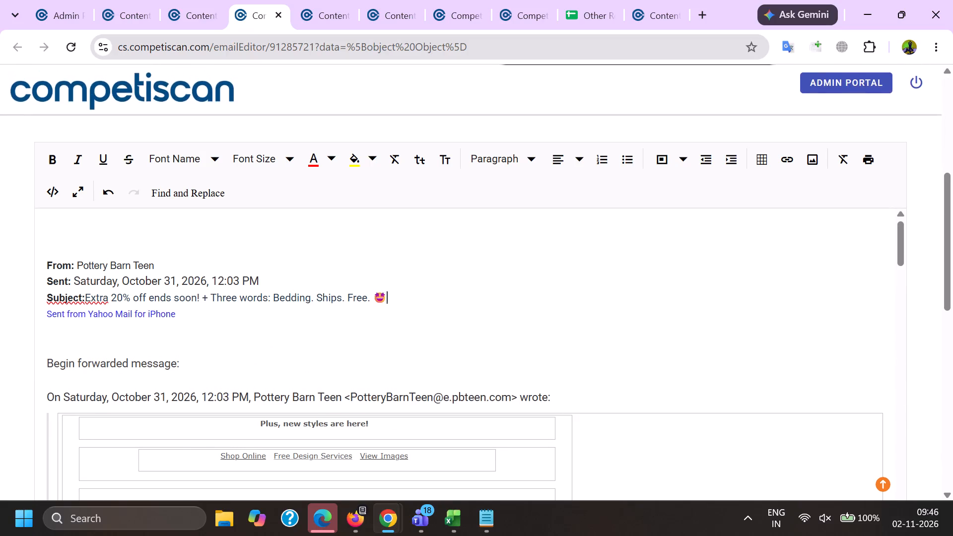
pyautogui.click(88, 295)
pyautogui.click(82, 295)
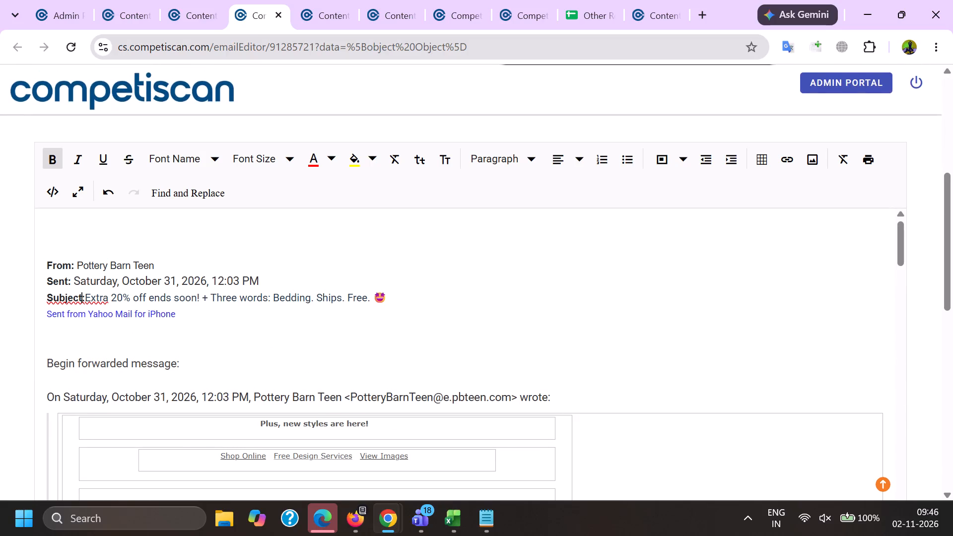
pyautogui.press('Right')
pyautogui.press('space')
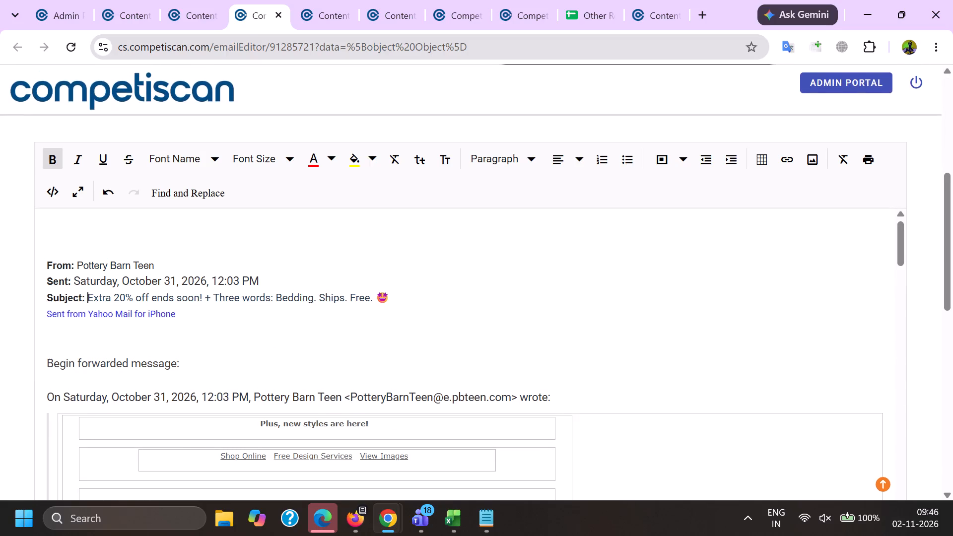
# Delete the Yahoo Mail signature and the forwarded-message lines between the header block and the email content.
pyautogui.moveTo(572, 392); pyautogui.dragTo(0, 313)
pyautogui.press('BackSpace')
# Remove the hyperlinks from the View Images text and the Download Our App Today banner in the email body.
pyautogui.scroll(-1, 417, 197)
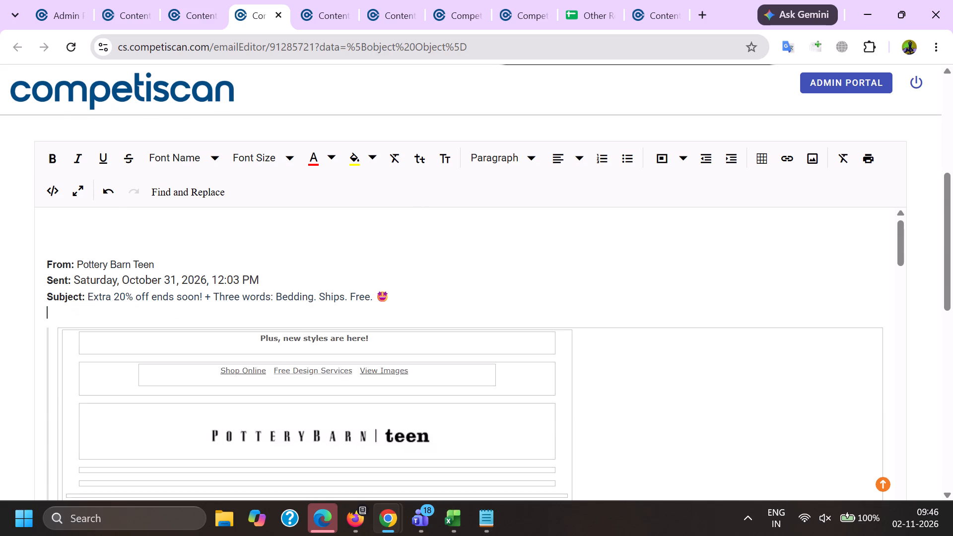
pyautogui.click(382, 293)
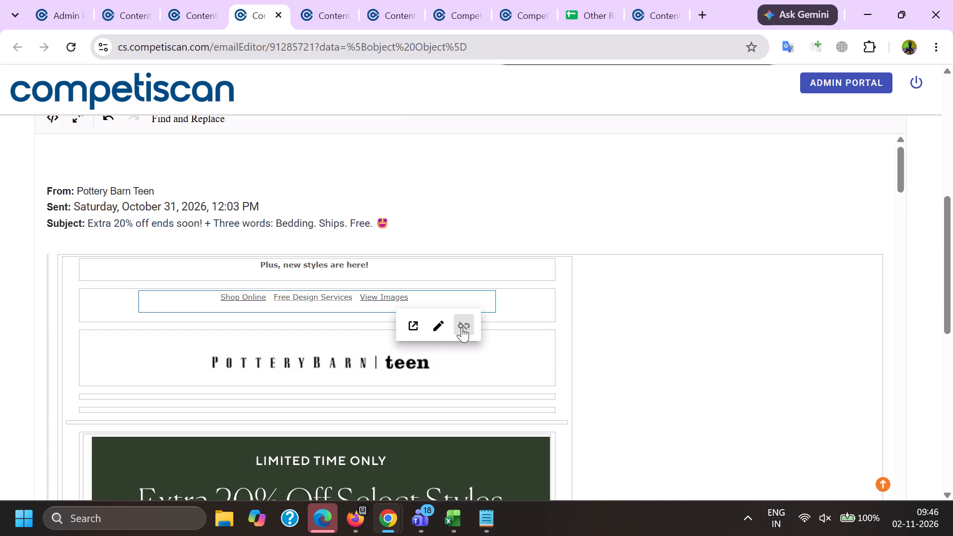
pyautogui.click(462, 327)
pyautogui.scroll(-20, 387, 317)
pyautogui.scroll(-13, 387, 317)
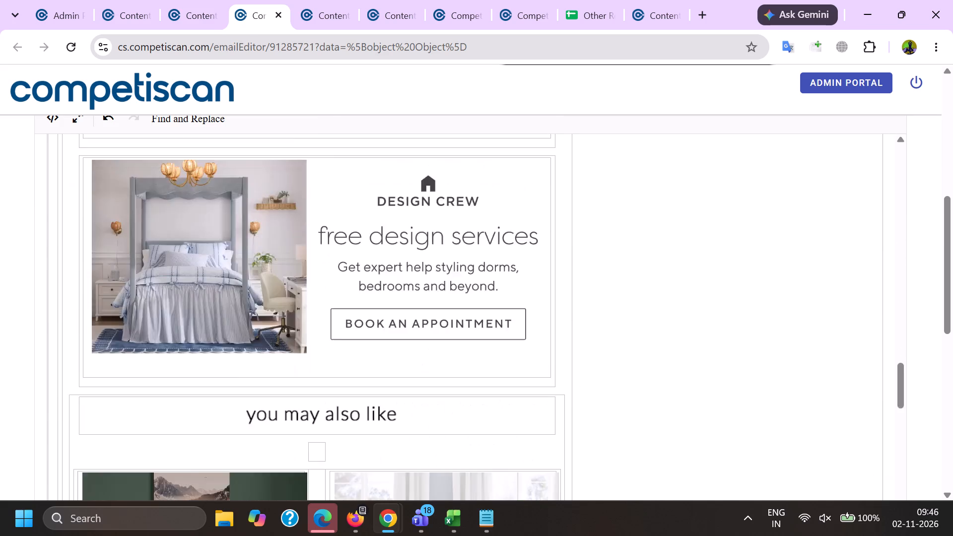
pyautogui.scroll(-6, 329, 364)
pyautogui.scroll(1, 327, 356)
pyautogui.scroll(-17, 327, 357)
pyautogui.scroll(6, 277, 386)
pyautogui.click(253, 223)
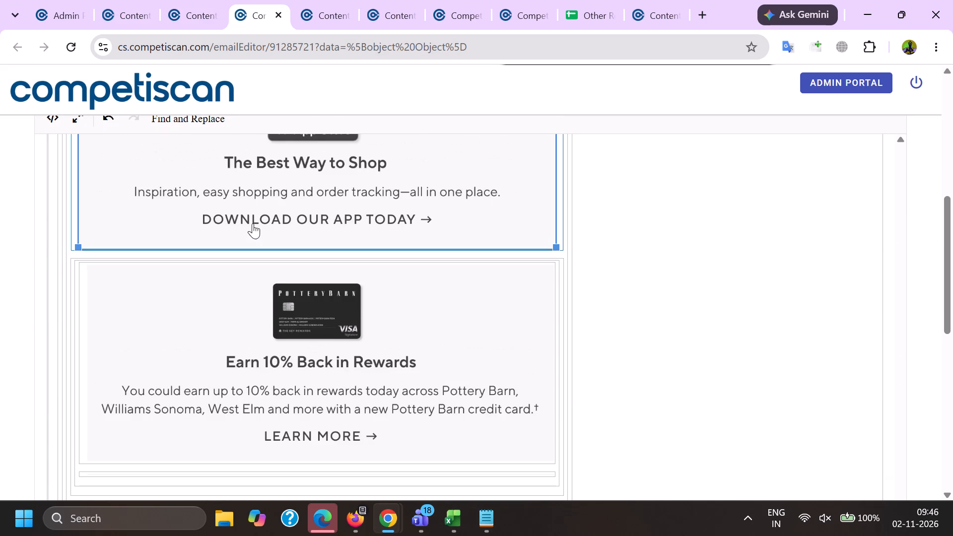
pyautogui.click(286, 299)
pyautogui.scroll(-6, 285, 299)
pyautogui.scroll(3, 195, 410)
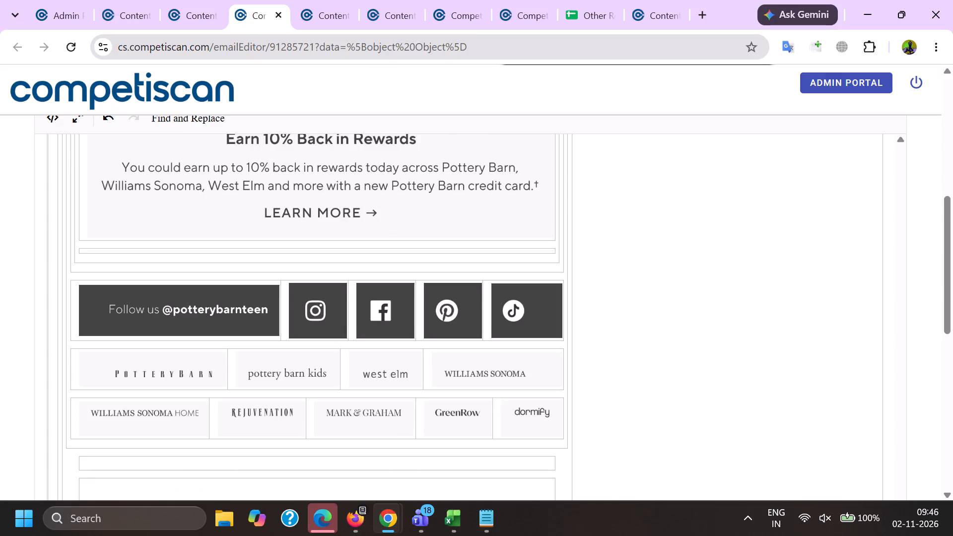
pyautogui.click(154, 306)
pyautogui.click(150, 266)
pyautogui.click(353, 329)
pyautogui.click(326, 312)
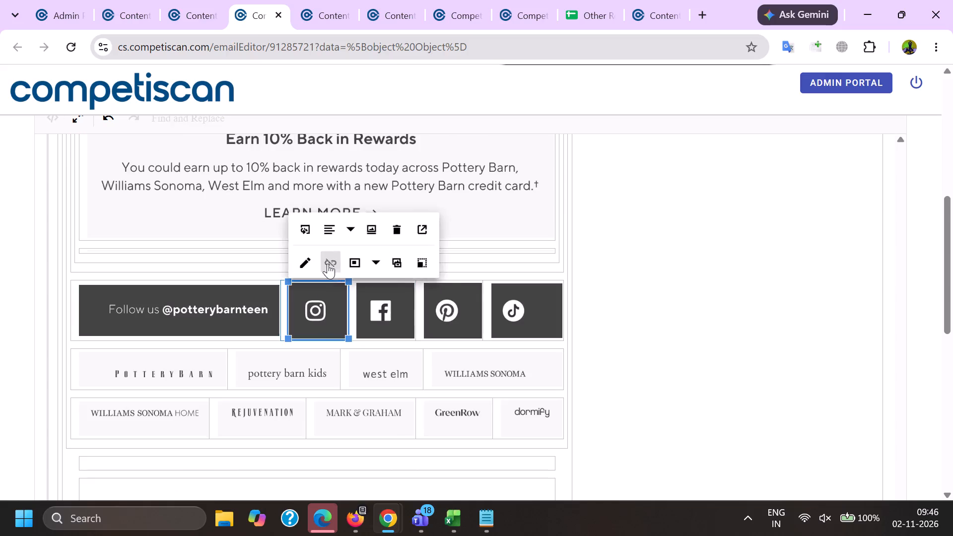
pyautogui.click(328, 264)
pyautogui.click(389, 310)
pyautogui.click(396, 267)
pyautogui.click(433, 310)
pyautogui.click(459, 269)
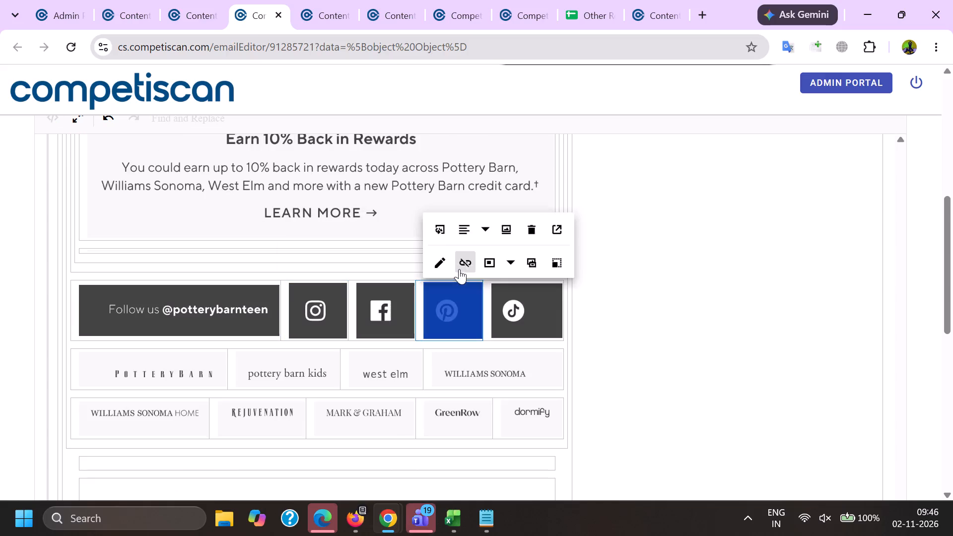
pyautogui.click(540, 319)
pyautogui.click(534, 261)
# Delete the recipient's email address after "This message was sent to:" in the email footer.
pyautogui.scroll(-3, 493, 201)
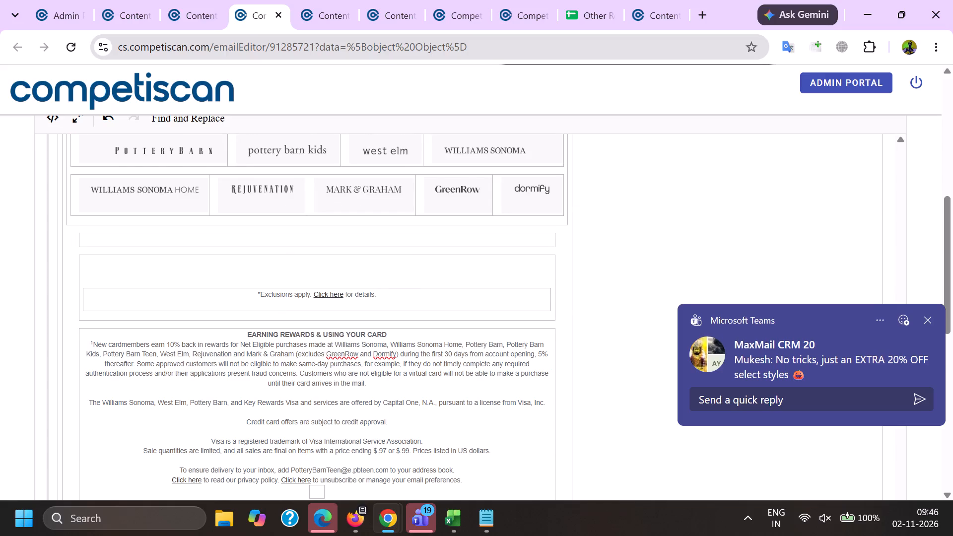
pyautogui.scroll(-3, 314, 330)
pyautogui.scroll(-2, 335, 371)
pyautogui.scroll(9, 288, 374)
pyautogui.scroll(-3, 221, 391)
pyautogui.click(186, 356)
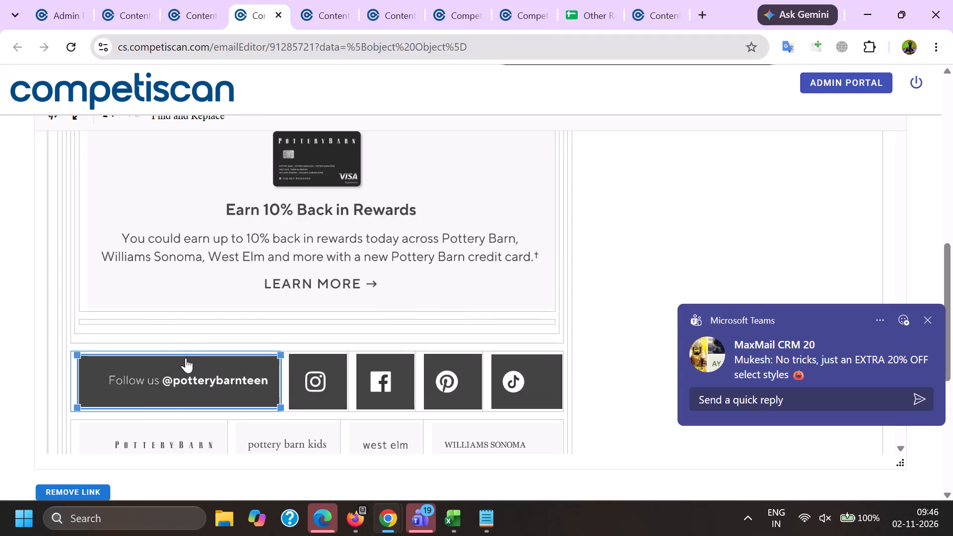
pyautogui.scroll(3, 158, 394)
pyautogui.click(194, 237)
pyautogui.scroll(-10, 317, 293)
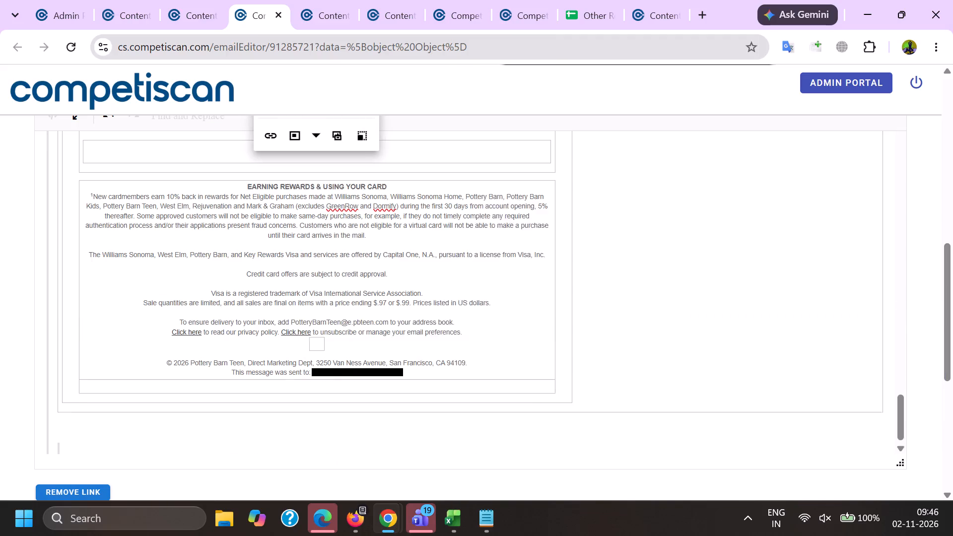
pyautogui.moveTo(328, 364); pyautogui.dragTo(441, 377)
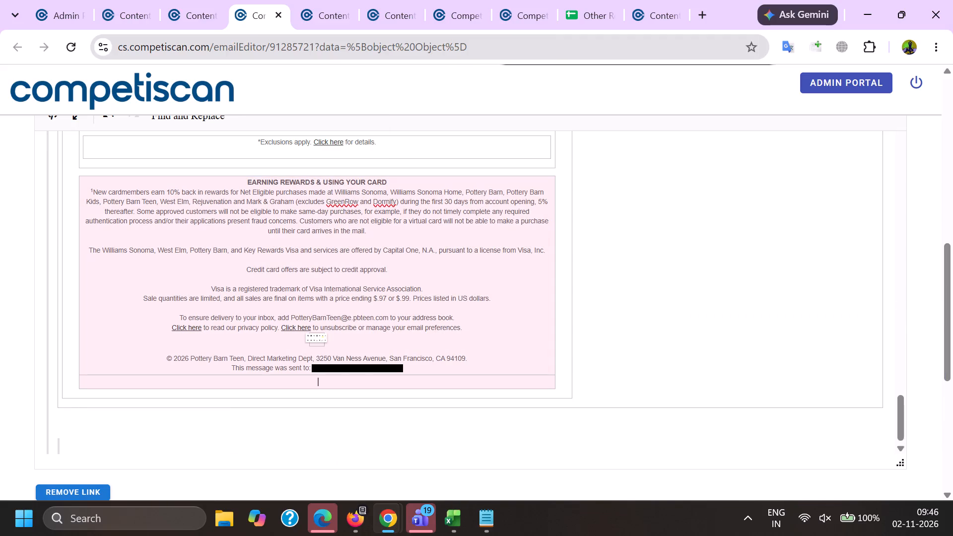
pyautogui.click(303, 402)
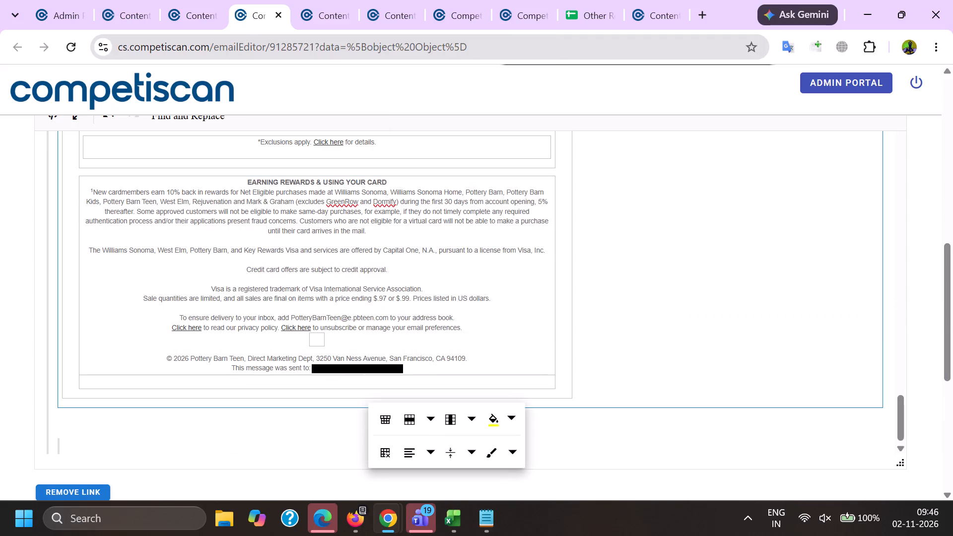
pyautogui.moveTo(314, 368); pyautogui.dragTo(412, 366)
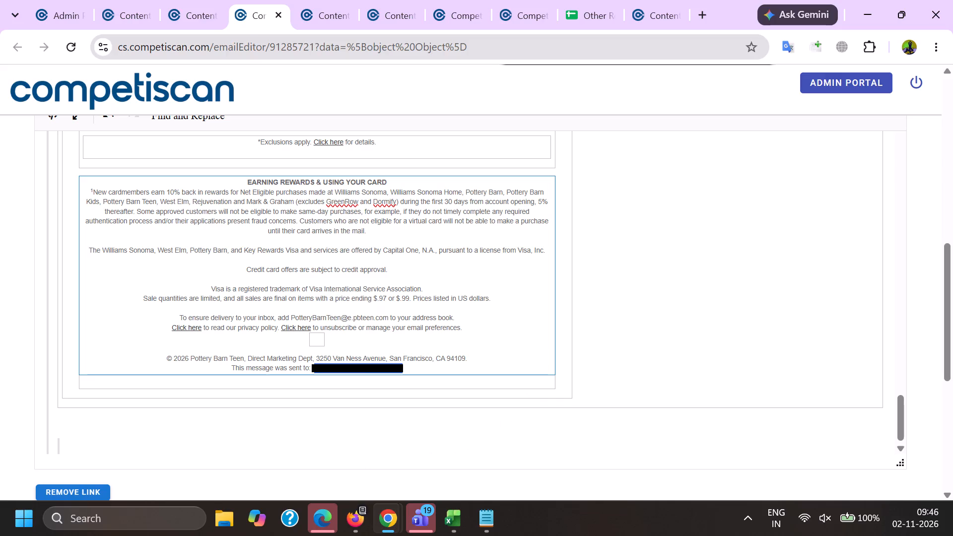
pyautogui.press('BackSpace')
pyautogui.press('BackSpace')
# Remove the hyperlink from the unsubscribe "Click here" text and delete the sender's email address from the footer's address-book sentence.
pyautogui.click(288, 330)
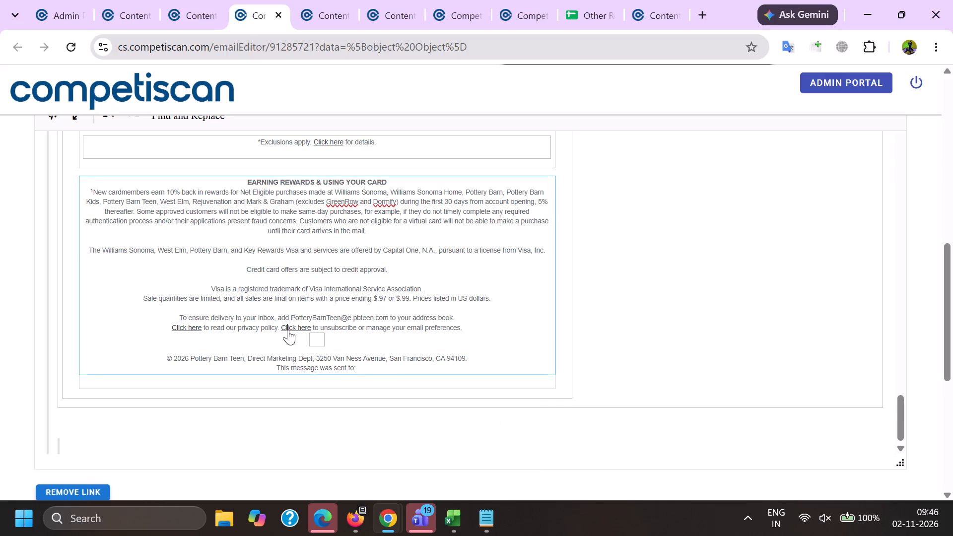
pyautogui.click(363, 361)
pyautogui.moveTo(291, 319); pyautogui.dragTo(345, 323)
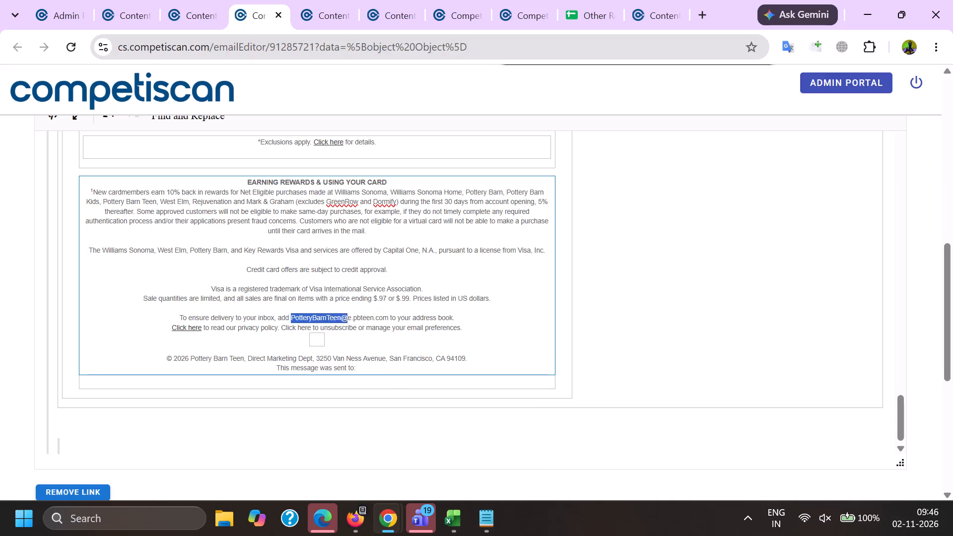
pyautogui.moveTo(345, 323); pyautogui.dragTo(386, 319)
pyautogui.press('BackSpace')
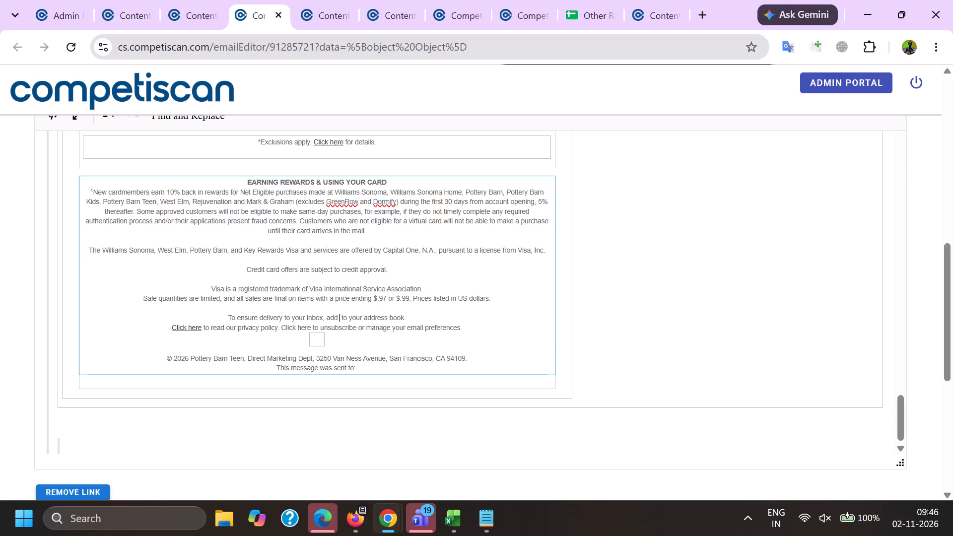
pyautogui.press('BackSpace')
# Save the cleaned email's product info.
pyautogui.scroll(-11, 281, 367)
pyautogui.click(313, 360)
pyautogui.click(469, 301)
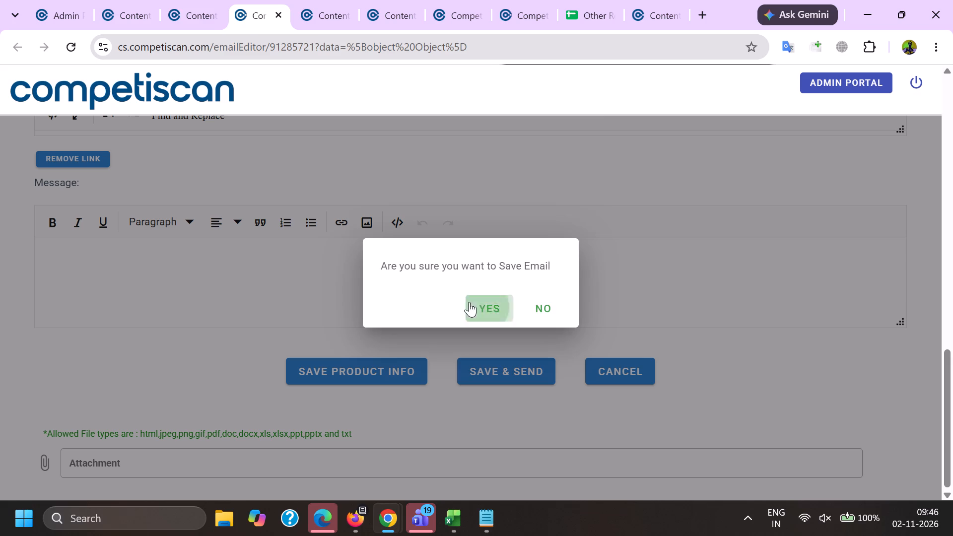
# Copy the email's record ID 91285721 from the page address and open its V2 product record.
pyautogui.doubleClick(291, 43)
pyautogui.hotkey('ctrl', 'c')
pyautogui.hotkey('ctrl', 'c')
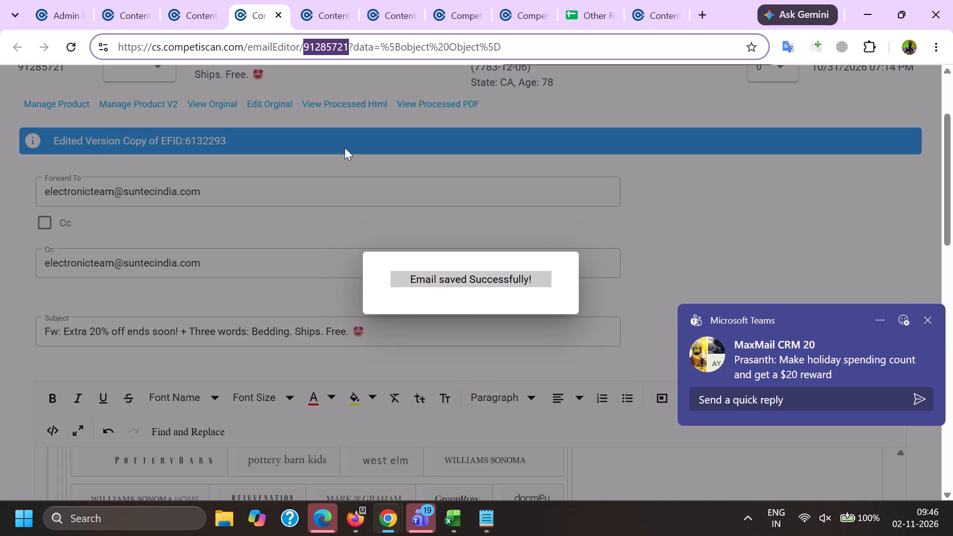
pyautogui.click(59, 246)
pyautogui.click(65, 102)
# Copy the sender name Pottery Barn Teen from the email header's From line and return to the product record.
pyautogui.hotkey('alt', 'Tab')
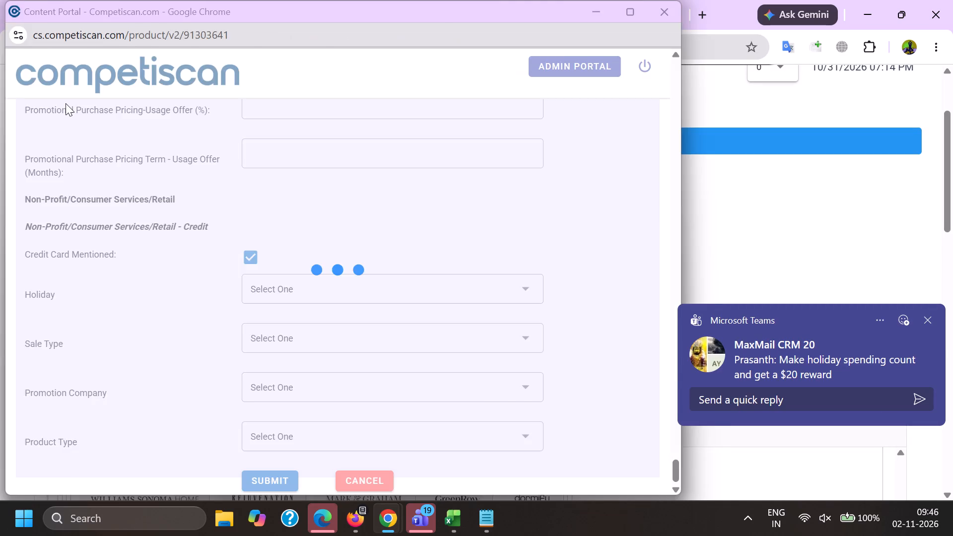
pyautogui.scroll(-5, 143, 120)
pyautogui.click(103, 271)
pyautogui.press('pageup')
pyautogui.press('pageup')
pyautogui.press('pageup')
pyautogui.press('pageup')
pyautogui.press('pageup')
pyautogui.press('pageup')
pyautogui.press('pageup')
pyautogui.press('pageup')
pyautogui.press('pageup')
pyautogui.press('pageup')
pyautogui.press('pageup')
pyautogui.press('pageup')
pyautogui.press('pageup')
pyautogui.press('pageup')
pyautogui.press('pageup')
pyautogui.press('pageup')
pyautogui.press('pageup')
pyautogui.press('pageup')
pyautogui.press('pageup')
pyautogui.press('pageup')
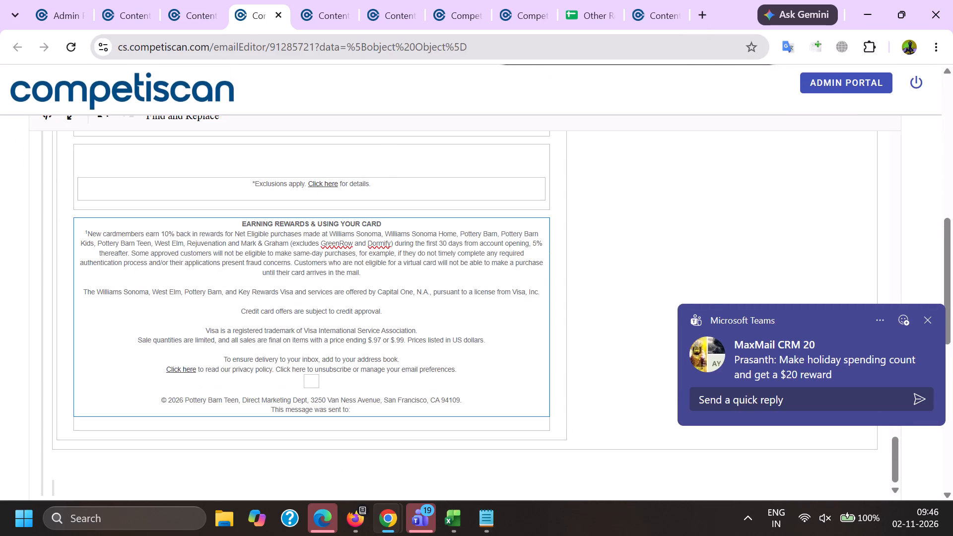
pyautogui.scroll(-4, 99, 167)
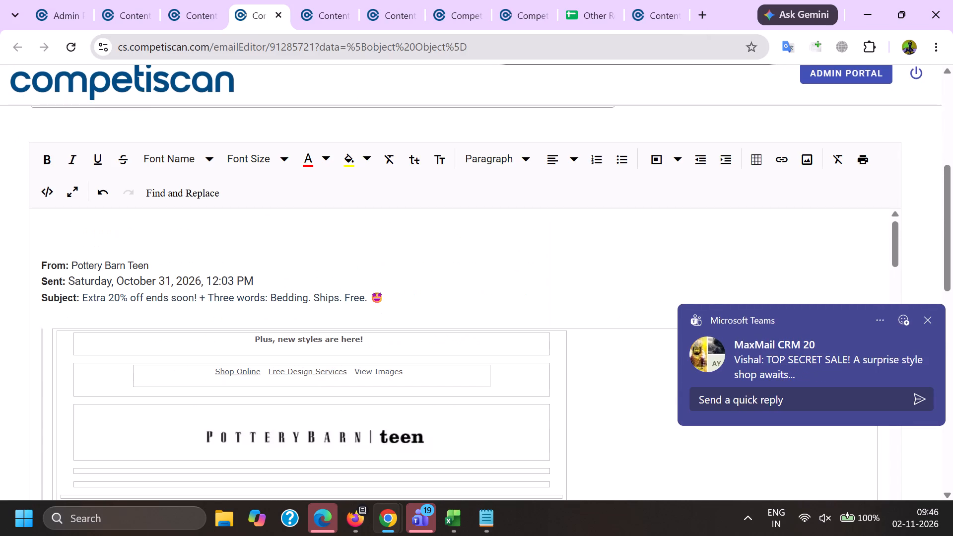
pyautogui.doubleClick(99, 265)
pyautogui.doubleClick(95, 269)
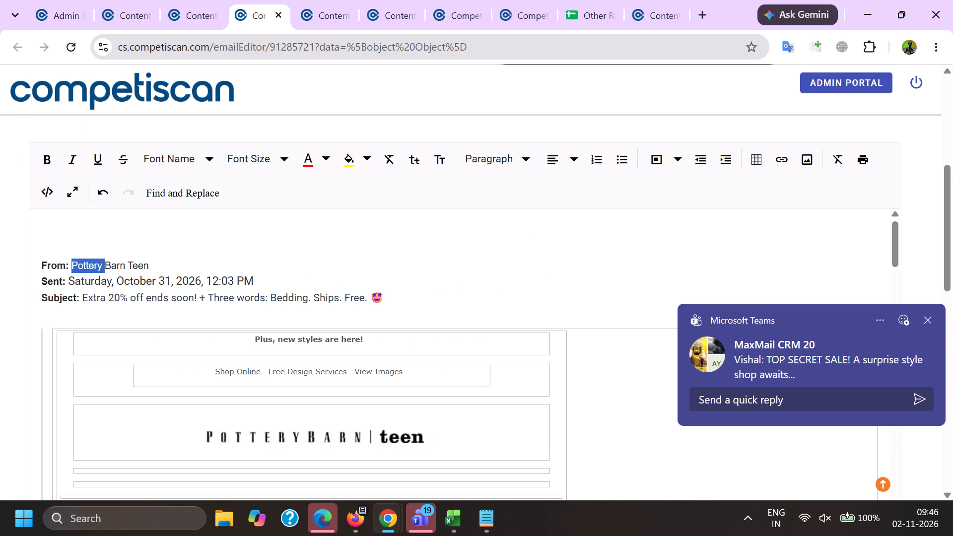
pyautogui.keyDown('shift'); pyautogui.click(138, 263); pyautogui.keyUp('shift')
pyautogui.hotkey('ctrl', 'c')
pyautogui.hotkey('alt', 'Tab')
# Use the Pottery Barn Teen company image as the product image.
pyautogui.scroll(-5, 317, 198)
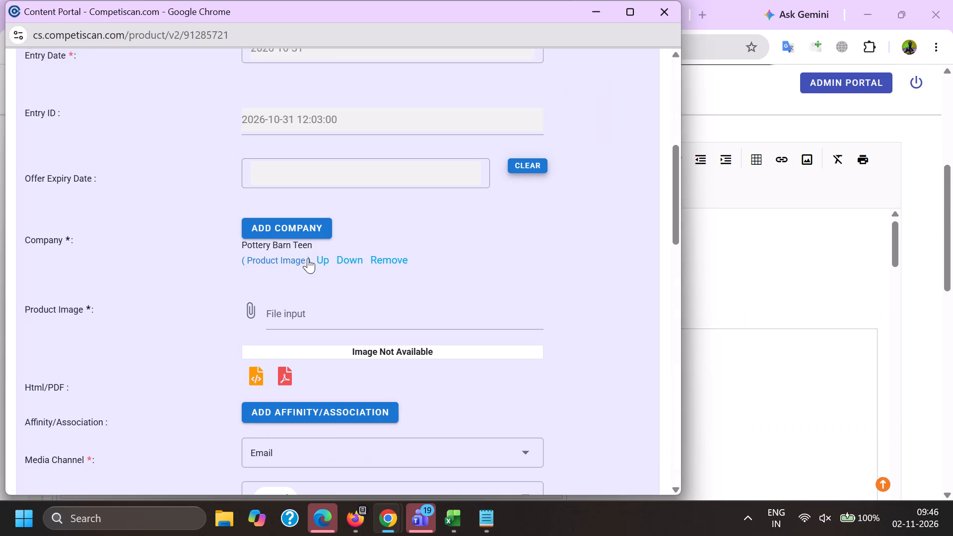
pyautogui.click(298, 256)
# Add Capital One as the second company and Pottery Barn Teen (Retail) as the affinity/association, keeping Pottery Barn Teen's product image.
pyautogui.click(294, 226)
pyautogui.press('c')
pyautogui.press('a')
pyautogui.press('p')
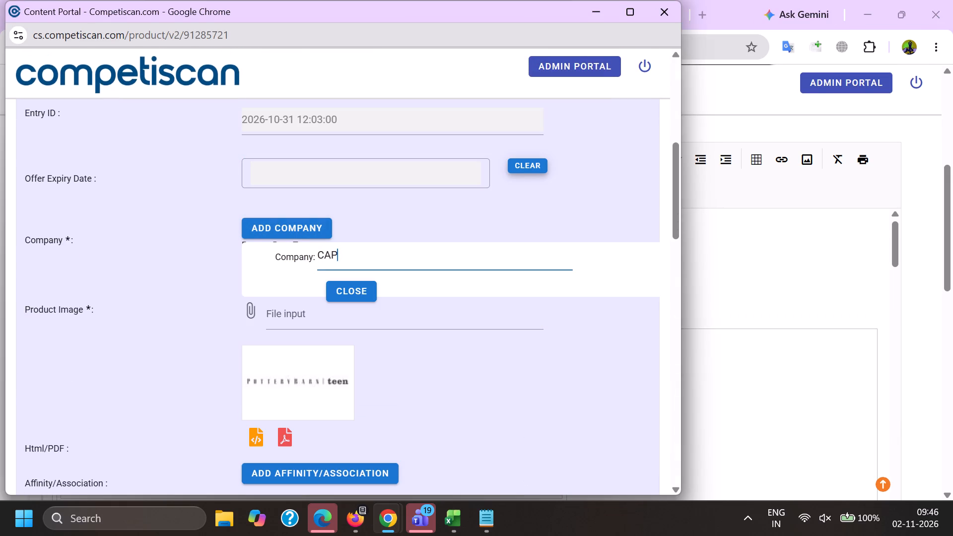
pyautogui.press('i')
pyautogui.press('t')
pyautogui.press('a')
pyautogui.press('l')
pyautogui.press('space')
pyautogui.press('o')
pyautogui.press('n')
pyautogui.press('e')
pyautogui.scroll(-3, 294, 230)
pyautogui.click(316, 251)
pyautogui.click(384, 281)
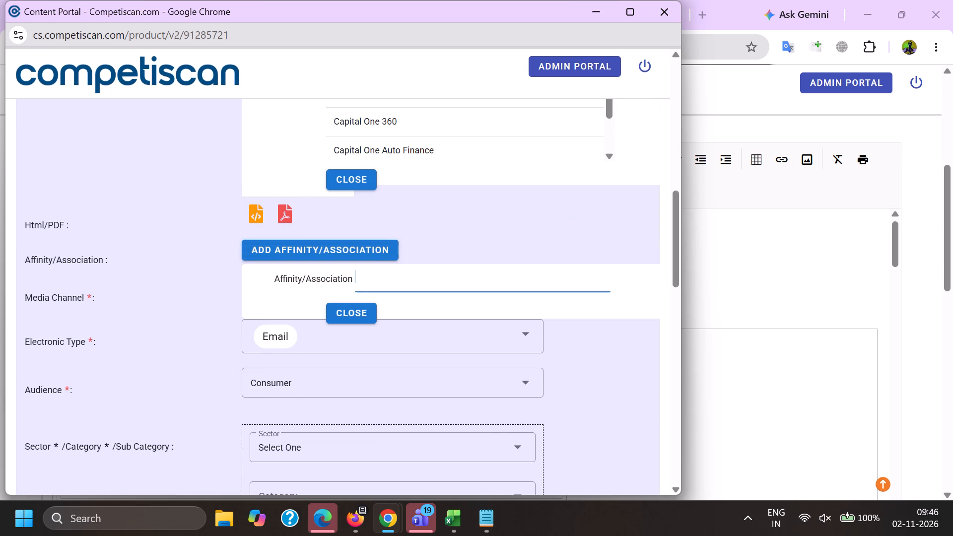
pyautogui.hotkey('ctrl', 'v')
pyautogui.scroll(3, 370, 377)
pyautogui.click(369, 290)
pyautogui.click(285, 261)
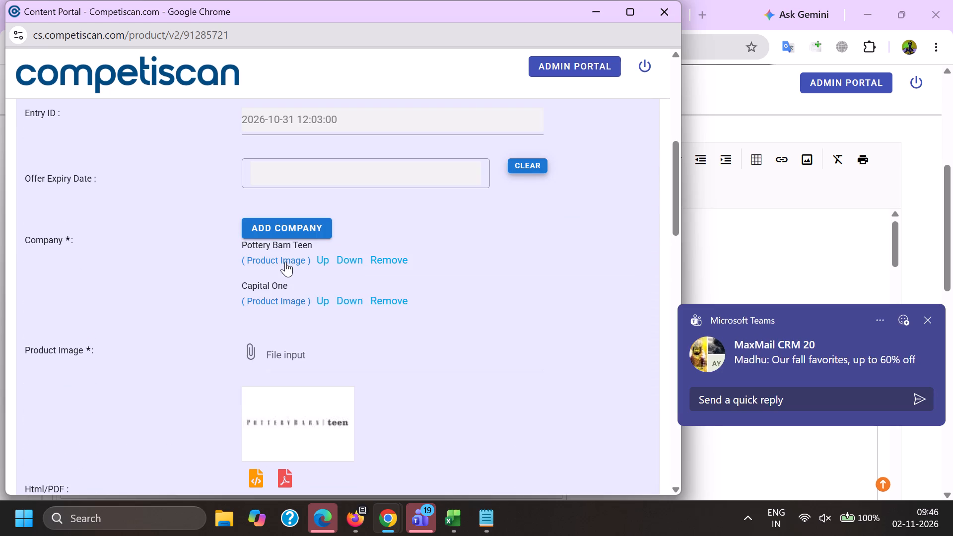
pyautogui.click(295, 231)
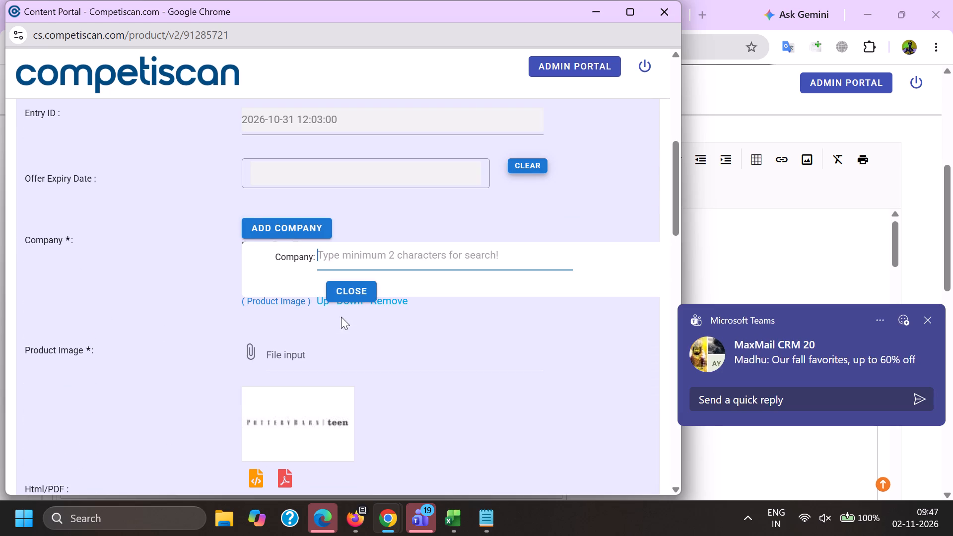
pyautogui.click(340, 295)
pyautogui.scroll(-4, 344, 260)
pyautogui.click(343, 285)
# Add the classification Retail / Home / Furniture to the product's sector, category and sub-category list.
pyautogui.scroll(-3, 304, 176)
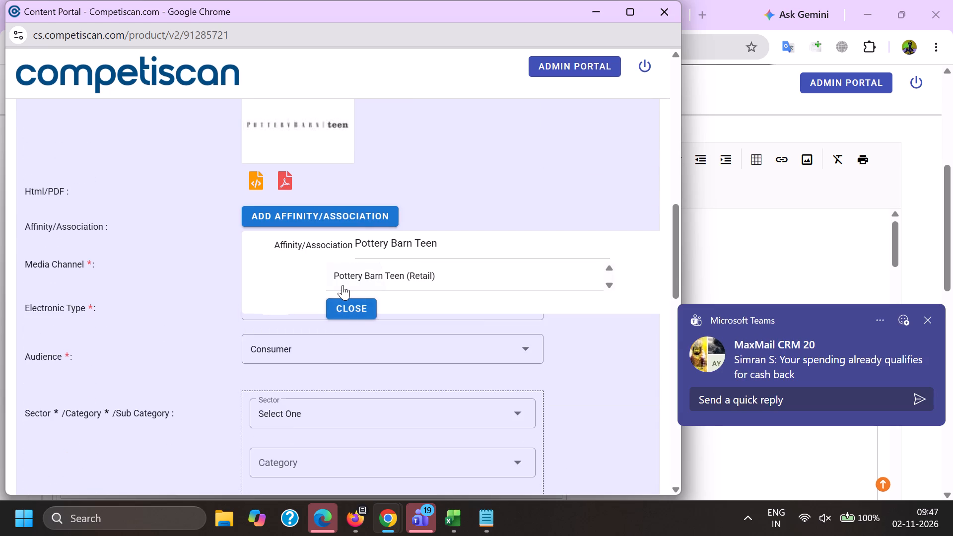
pyautogui.click(279, 213)
pyautogui.scroll(-6, 277, 208)
pyautogui.click(293, 284)
pyautogui.moveTo(202, 275); pyautogui.dragTo(207, 275)
pyautogui.click(293, 258)
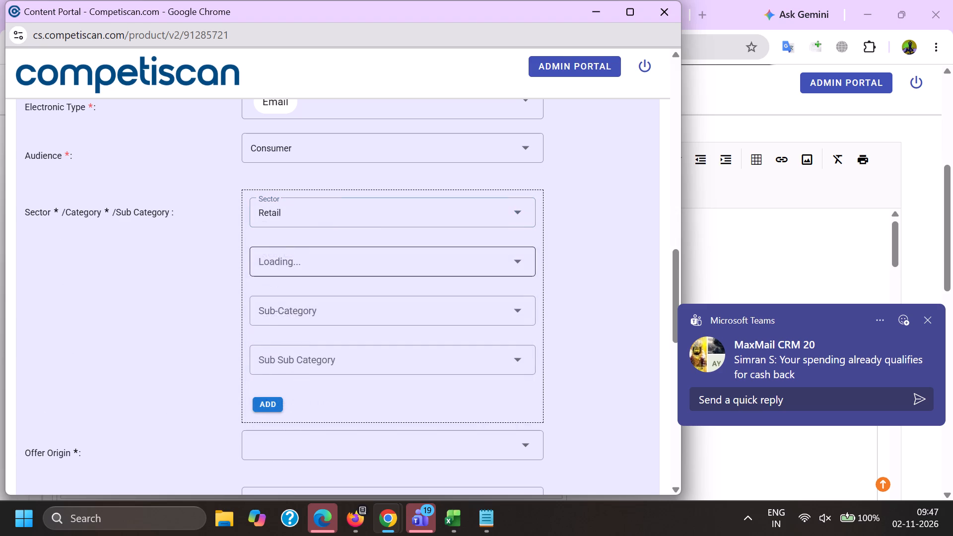
pyautogui.scroll(-7, 290, 304)
pyautogui.moveTo(305, 261); pyautogui.dragTo(303, 275)
pyautogui.moveTo(192, 280); pyautogui.dragTo(200, 286)
pyautogui.click(305, 315)
pyautogui.scroll(-1, 287, 215)
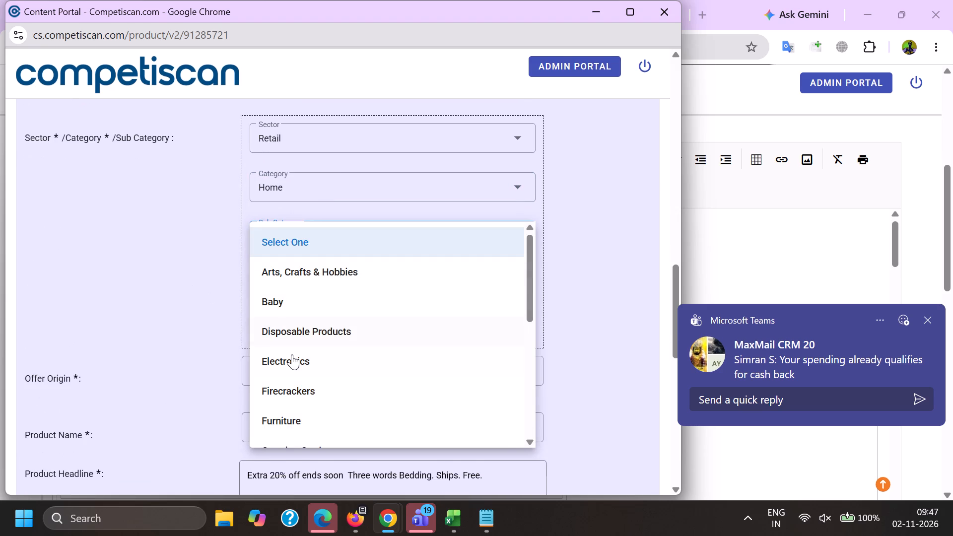
pyautogui.moveTo(291, 413); pyautogui.dragTo(290, 418)
pyautogui.moveTo(167, 392); pyautogui.dragTo(172, 390)
pyautogui.click(258, 333)
# Add a second classification, Credit Cards / Payment Cards / Credit Cards, to the product record.
pyautogui.click(272, 161)
pyautogui.scroll(7, 285, 316)
pyautogui.click(302, 275)
pyautogui.click(192, 253)
pyautogui.click(271, 208)
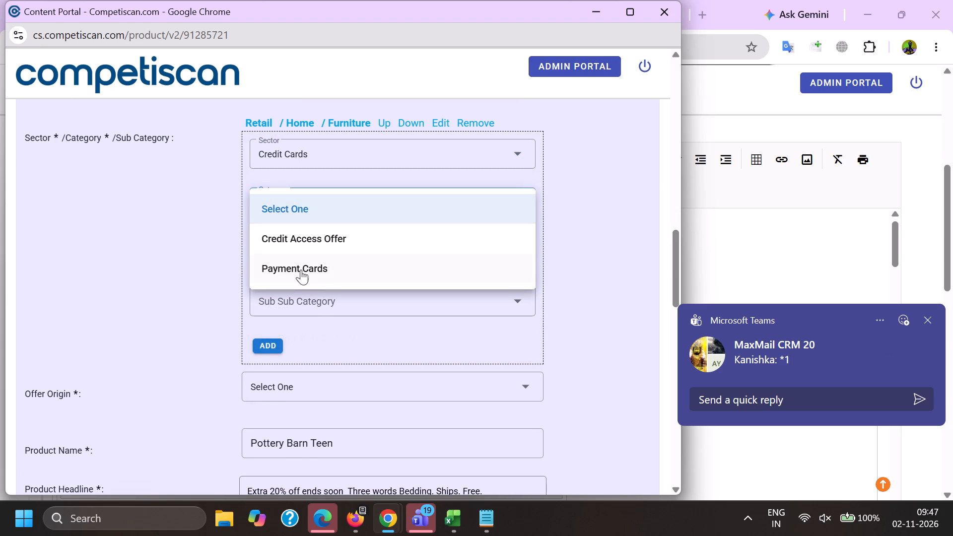
pyautogui.click(300, 269)
pyautogui.click(278, 242)
pyautogui.scroll(-2, 276, 165)
pyautogui.click(307, 251)
pyautogui.click(197, 244)
pyautogui.click(258, 196)
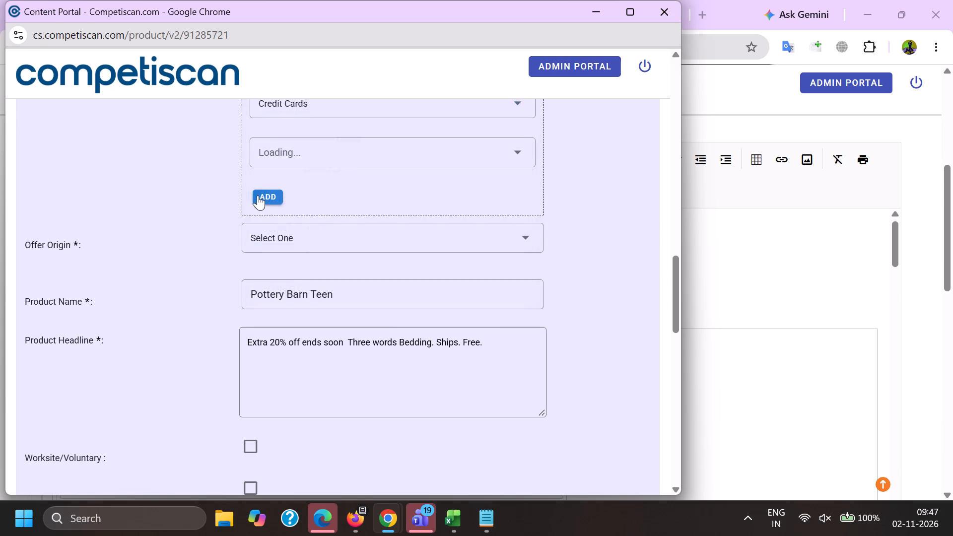
# Move the Retail / Home / Furniture entry below the Credit Cards entry and set Offer Origin to Provider/Bank.
pyautogui.scroll(3, 328, 406)
pyautogui.click(404, 194)
pyautogui.scroll(-3, 367, 237)
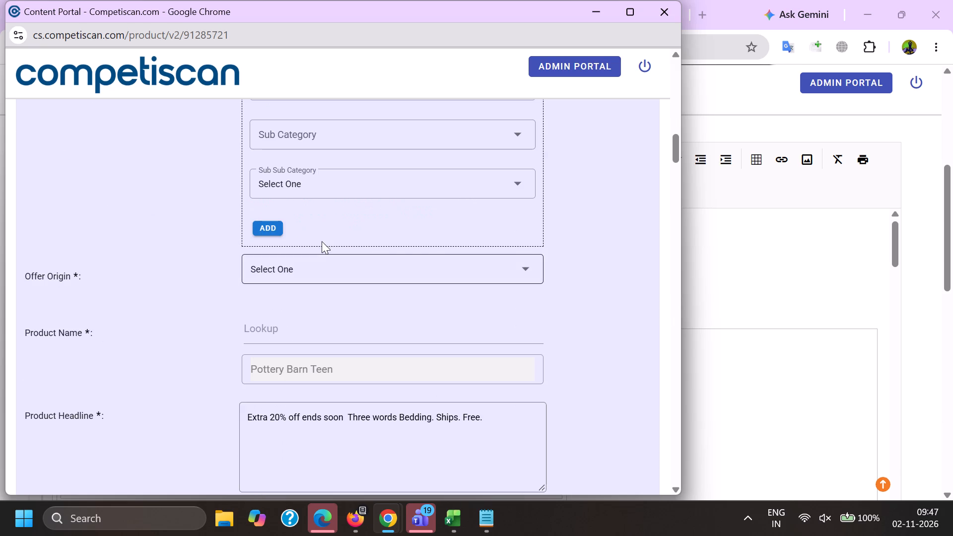
pyautogui.click(300, 268)
# Look up the product name and choose Pottery Barn Key Rewards Visa Credit Card.
pyautogui.doubleClick(307, 335)
pyautogui.hotkey('ctrl', 'v')
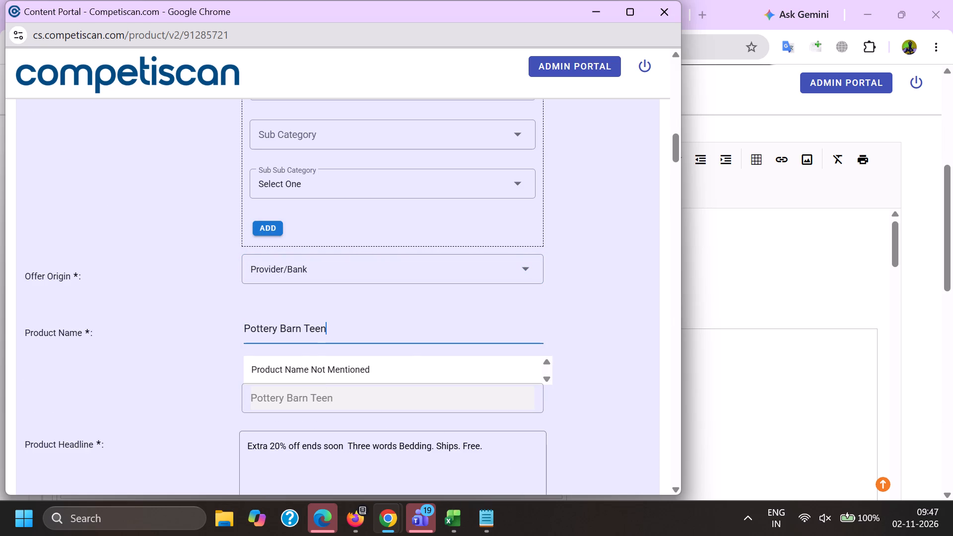
pyautogui.moveTo(303, 321); pyautogui.dragTo(410, 362)
pyautogui.press('BackSpace')
pyautogui.click(362, 407)
# Move the Credit Cards / Payment Cards / Credit Cards entry back below the Retail / Home / Furniture entry.
pyautogui.scroll(3, 357, 404)
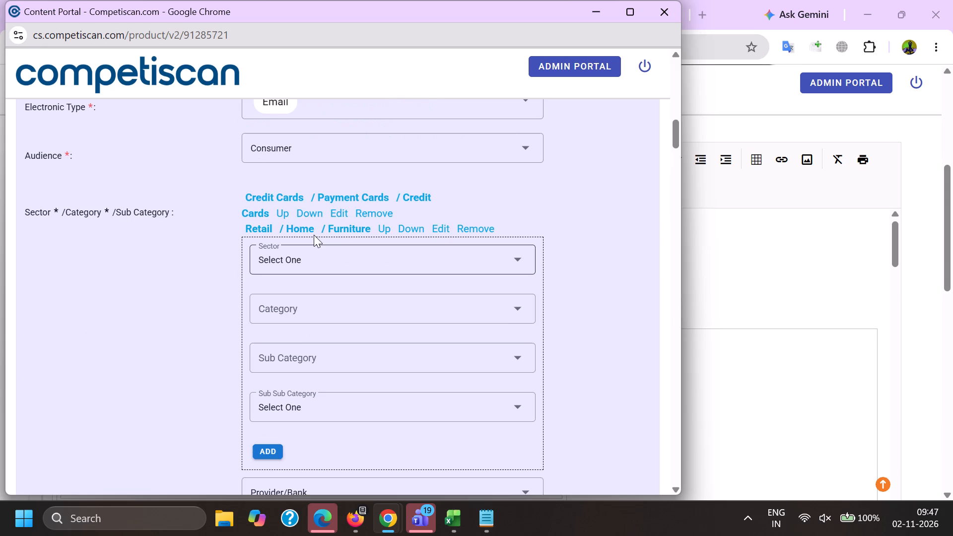
pyautogui.click(305, 206)
pyautogui.scroll(1, 324, 214)
# Replace the Product Headline with the email header's subject, "Extra 20% off ends soon! + Three words: Bedding. Ships. Free." including its emoji.
pyautogui.scroll(-5, 321, 219)
pyautogui.moveTo(493, 339); pyautogui.dragTo(9, 338)
pyautogui.press('BackSpace')
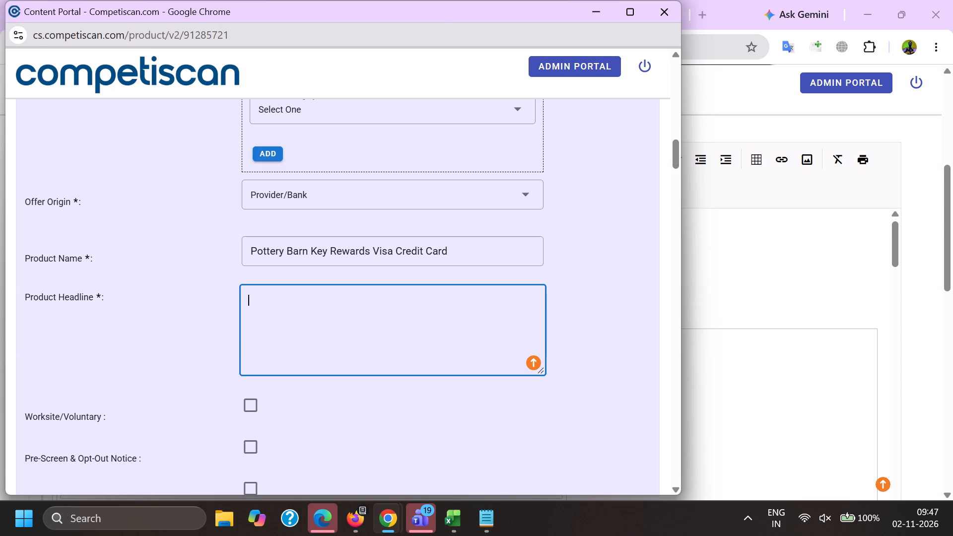
pyautogui.hotkey('alt', 'Tab')
pyautogui.moveTo(82, 299); pyautogui.dragTo(379, 321)
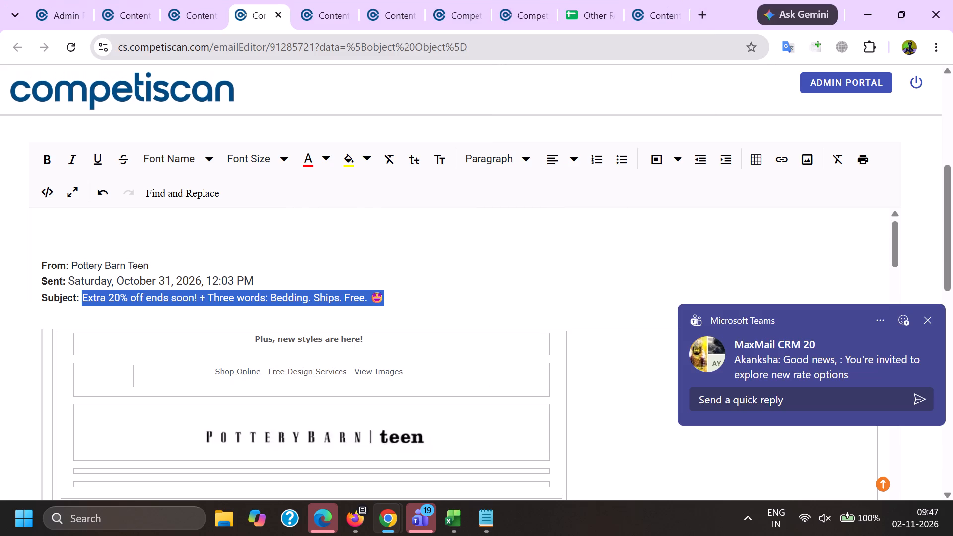
pyautogui.moveTo(379, 321); pyautogui.dragTo(383, 311)
pyautogui.hotkey('ctrl', 'c')
pyautogui.hotkey('alt', 'Tab')
pyautogui.hotkey('ctrl', 'v')
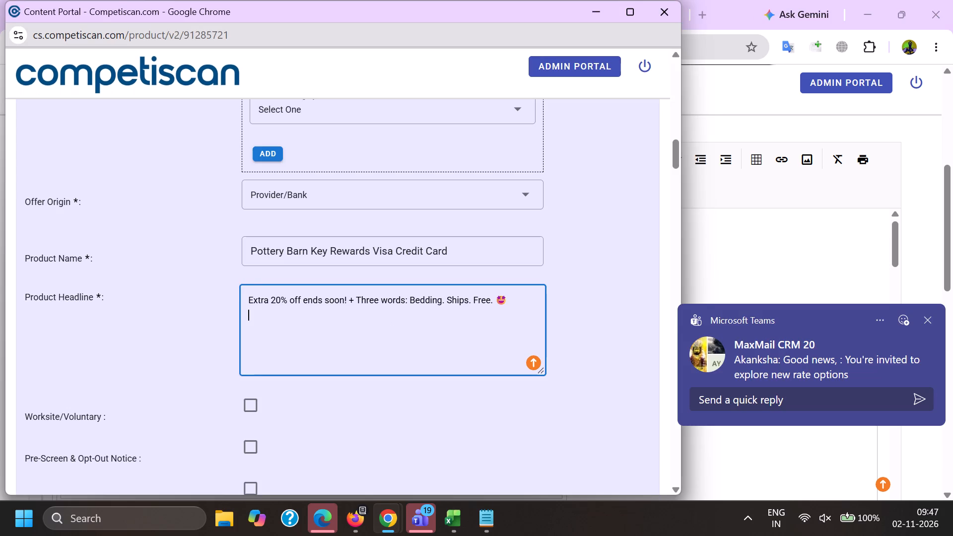
# Replace the plus sign in the Product Headline with "pLUS" and delete the emoji at its end.
pyautogui.click(352, 301)
pyautogui.press('u')
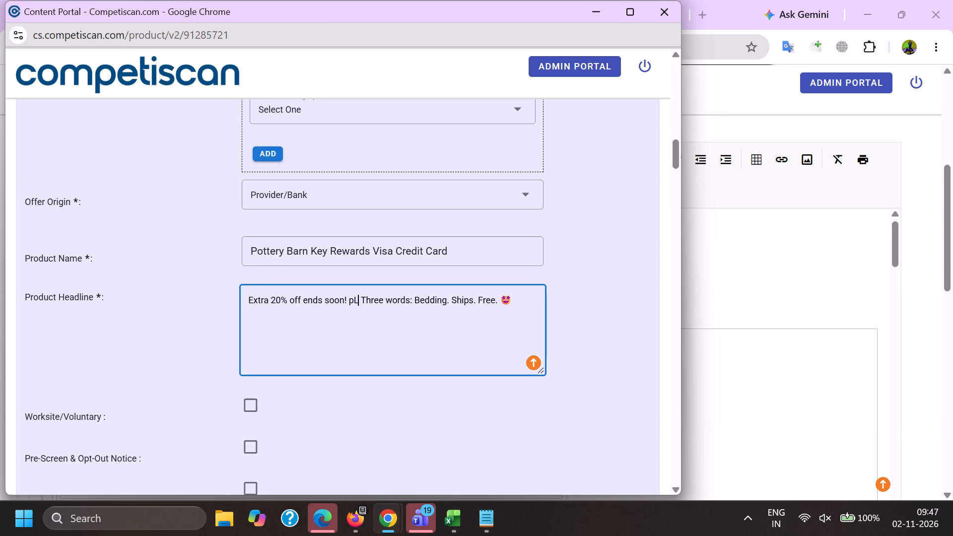
pyautogui.press('s')
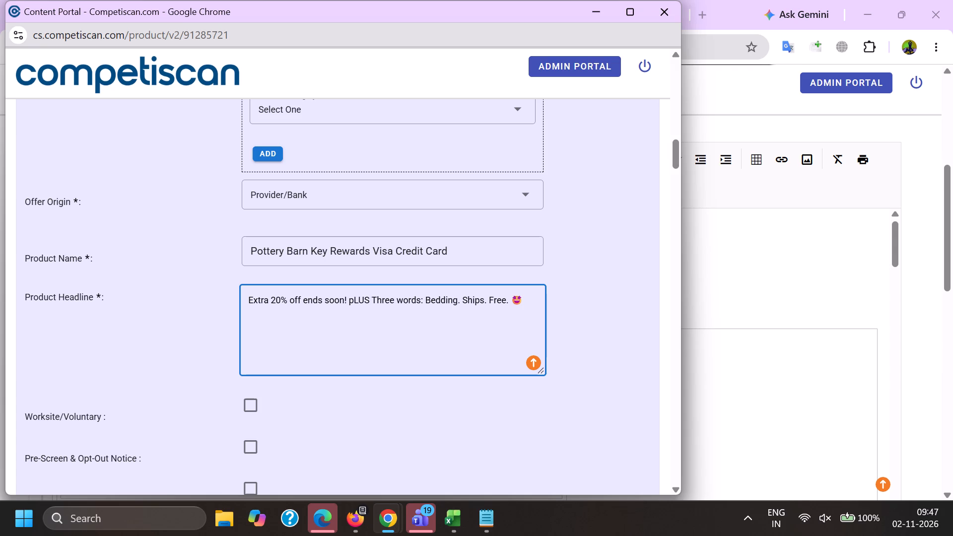
pyautogui.click(527, 300)
pyautogui.press('BackSpace')
pyautogui.press('BackSpace')
# Append the email's preheader text "Plus, new styles are here" to the Product Headline, without its final exclamation mark.
pyautogui.press('space')
pyautogui.hotkey('alt', 'Tab')
pyautogui.click(360, 134)
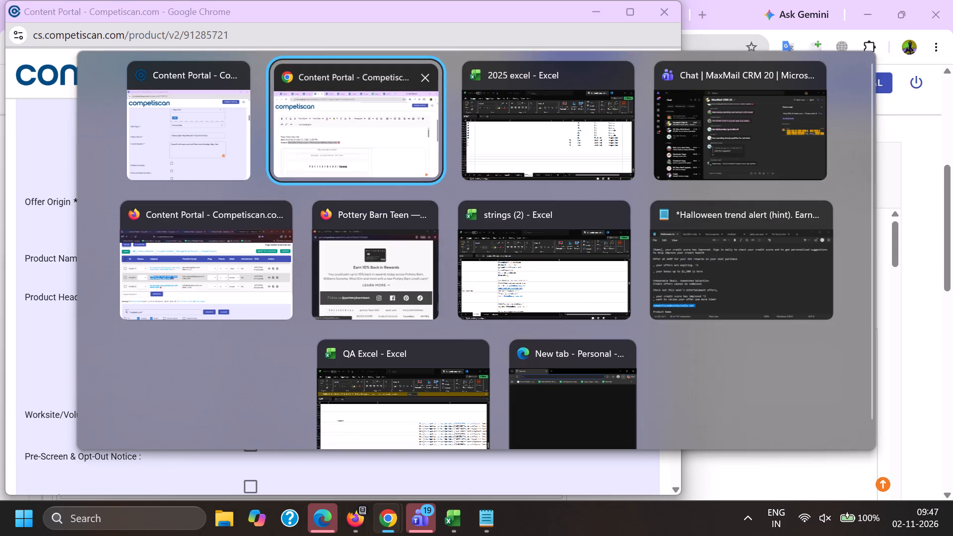
pyautogui.moveTo(252, 341); pyautogui.dragTo(412, 345)
pyautogui.hotkey('ctrl', 'c')
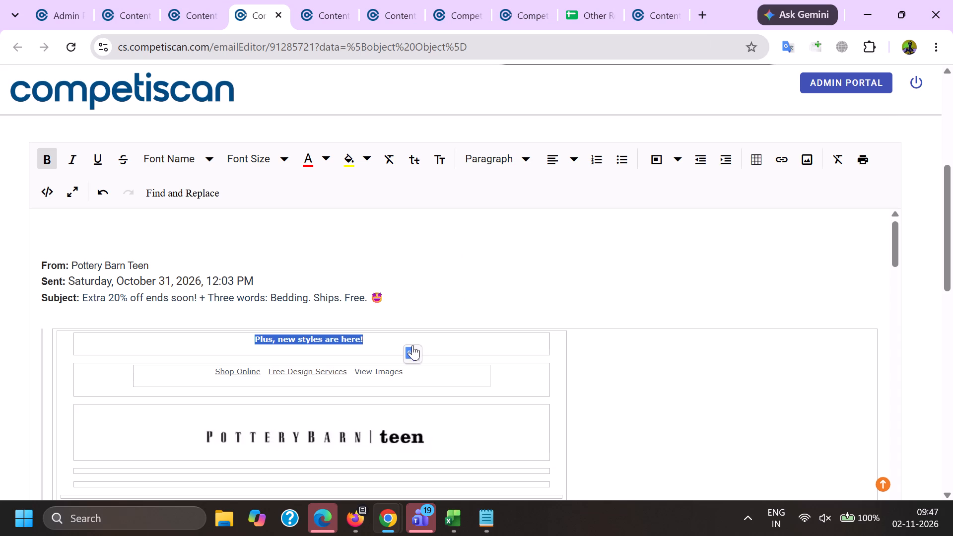
pyautogui.hotkey('alt', 'Tab')
pyautogui.hotkey('ctrl', 'v')
pyautogui.press('BackSpace')
# Choose Acquisition as the Mailing Type.
pyautogui.scroll(-5, 264, 301)
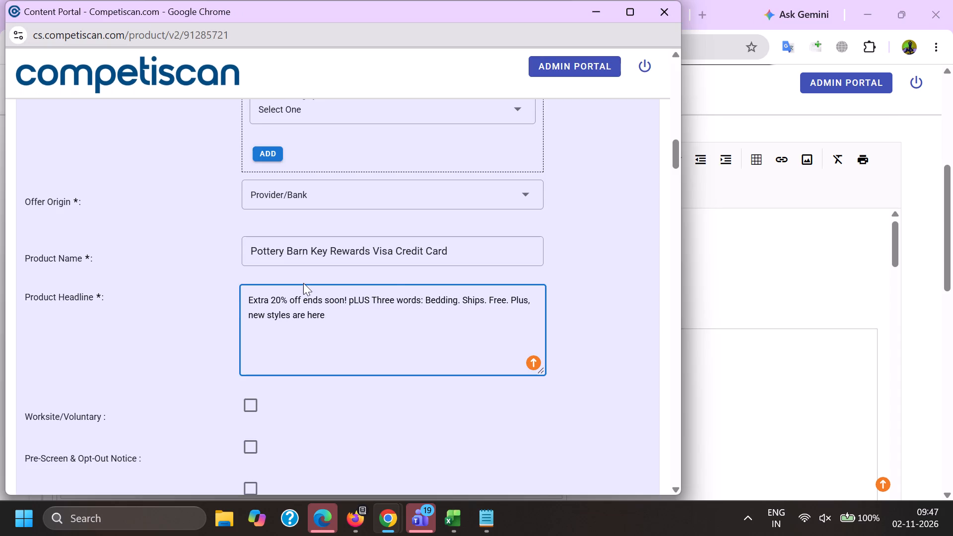
pyautogui.click(334, 264)
pyautogui.scroll(-7, 300, 143)
pyautogui.click(334, 393)
pyautogui.click(184, 369)
pyautogui.click(317, 364)
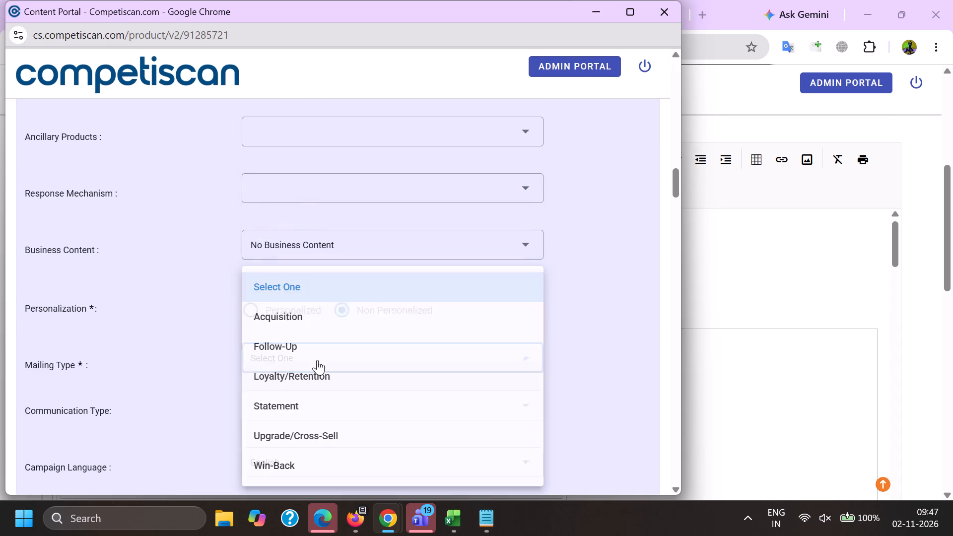
pyautogui.click(306, 323)
pyautogui.moveTo(139, 349); pyautogui.dragTo(170, 364)
# Select Bonuses/Contests/Incentives, Co-Brand and Mobile Application as the Communication Type.
pyautogui.click(316, 411)
pyautogui.scroll(-3, 310, 268)
pyautogui.click(324, 306)
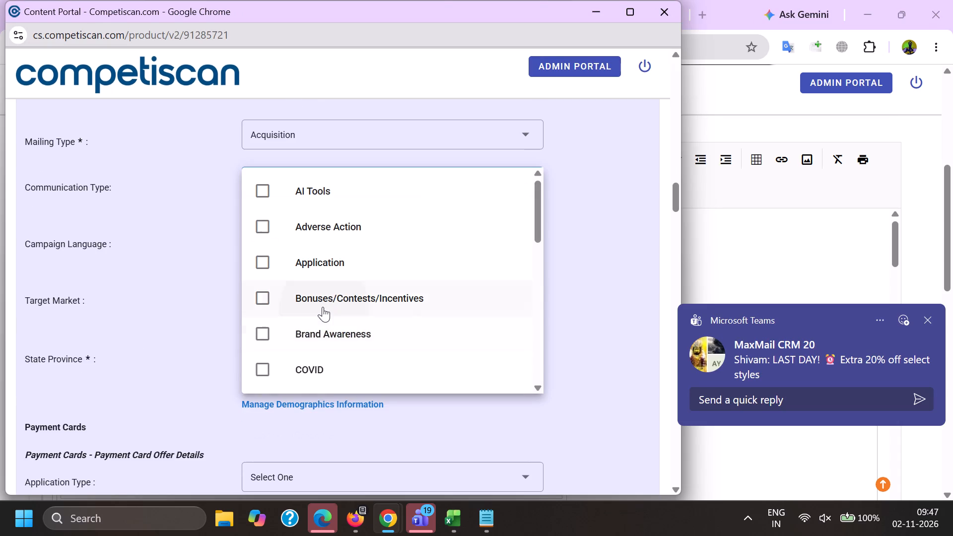
pyautogui.scroll(-4, 321, 307)
pyautogui.click(326, 281)
pyautogui.scroll(-10, 339, 353)
pyautogui.click(341, 271)
pyautogui.click(187, 287)
# Copy "10% back in rewards during the first 30 days from account opening" from the reference product record into Sign-on Incentive #1.
pyautogui.hotkey('alt', 'Tab')
pyautogui.scroll(-6, 523, 292)
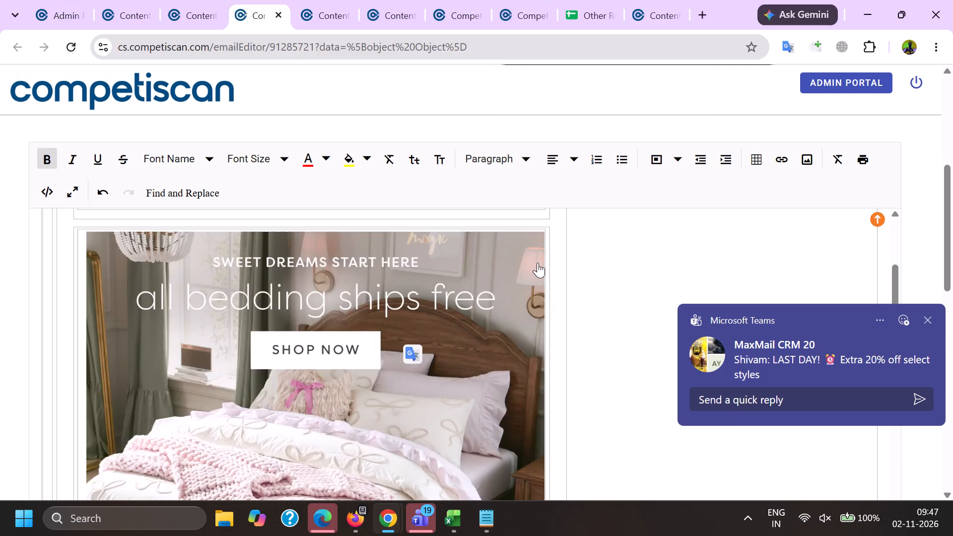
pyautogui.click(641, 0)
pyautogui.moveTo(673, 283); pyautogui.dragTo(115, 281)
pyautogui.hotkey('ctrl', 'c')
pyautogui.hotkey('alt', 'Tab')
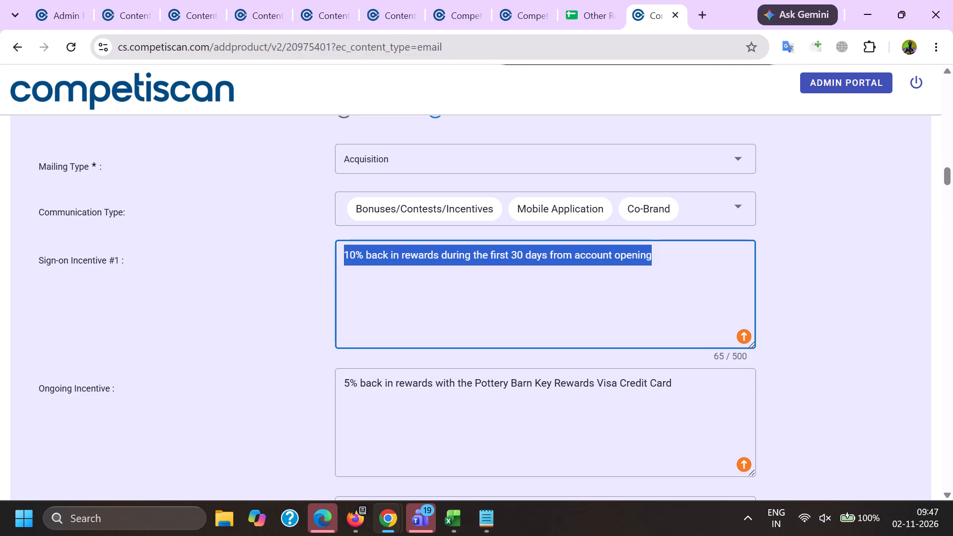
pyautogui.moveTo(334, 309); pyautogui.dragTo(335, 315)
pyautogui.hotkey('ctrl', 'v')
# Copy "5% back in rewards with the Pottery Barn Key Rewards Visa Credit Card" from the reference product record into Ongoing Incentive.
pyautogui.click(376, 400)
pyautogui.hotkey('alt', 'Tab')
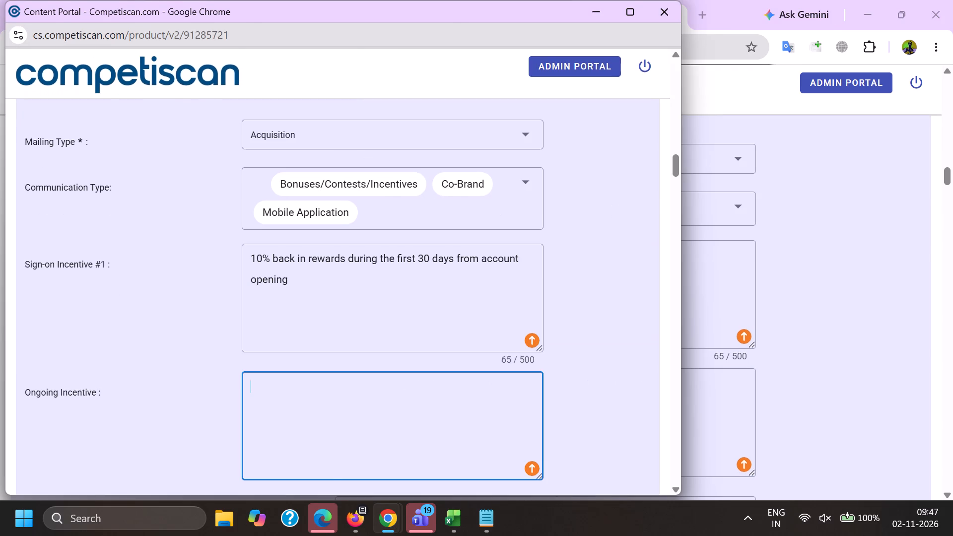
pyautogui.moveTo(701, 412); pyautogui.dragTo(303, 423)
pyautogui.hotkey('ctrl', 'c')
pyautogui.hotkey('alt', 'Tab')
pyautogui.hotkey('ctrl', 'v')
# Set Sign-on Incentive Type #1 to Coupon/Discount.
pyautogui.scroll(-3, 275, 207)
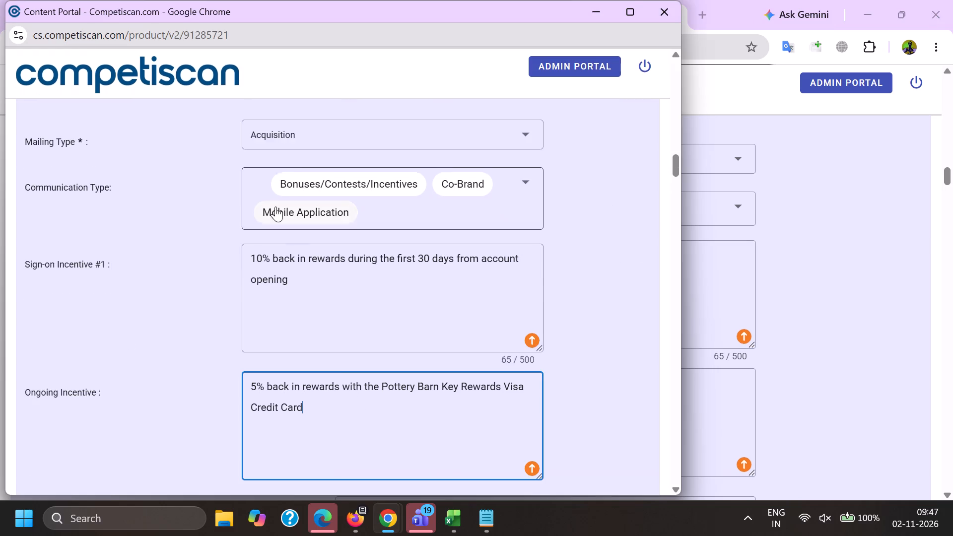
pyautogui.click(278, 302)
pyautogui.scroll(-5, 268, 339)
pyautogui.click(304, 389)
pyautogui.click(194, 377)
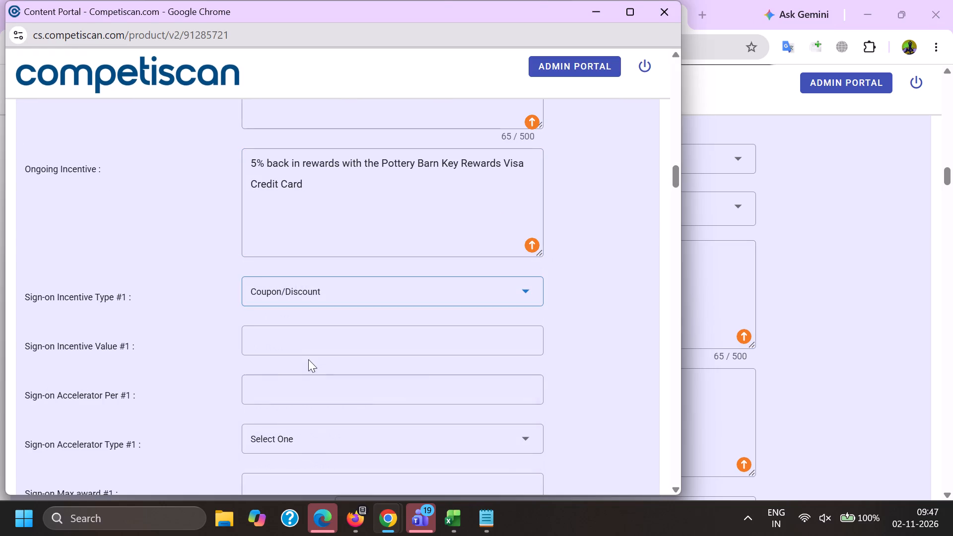
# Enter 10.00 as both the Sign-on Incentive Value #1 and the Sign-on Max award #1.
pyautogui.click(274, 346)
pyautogui.press('1')
pyautogui.press('0')
pyautogui.press('.')
pyautogui.press('0')
pyautogui.press('0')
pyautogui.press('Tab')
pyautogui.press('Tab')
pyautogui.press('Tab')
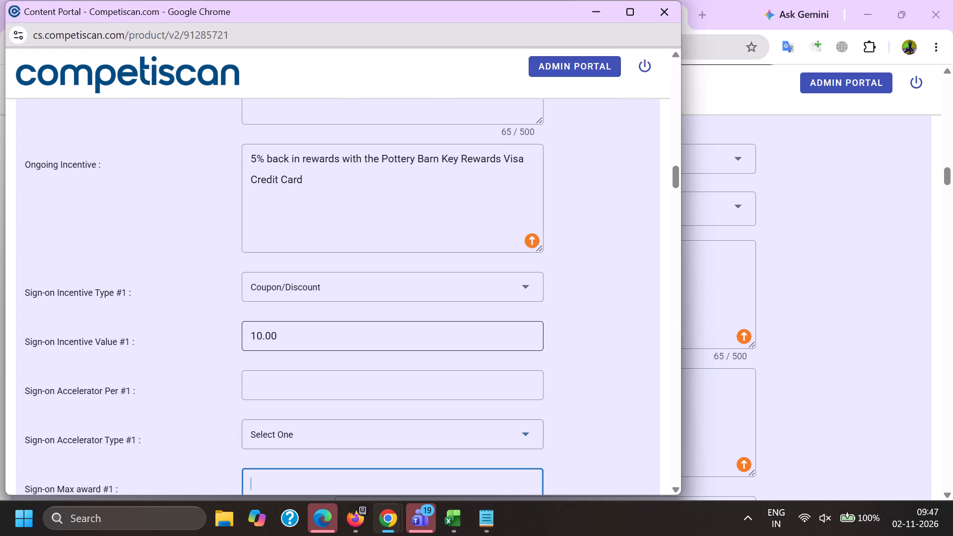
pyautogui.press('1')
pyautogui.press('0')
pyautogui.press('.')
pyautogui.press('0')
pyautogui.press('0')
# Set Sign-on Incentive Window (months) #1 to 1 and Sign-on Fixed date #1 to Yes.
pyautogui.press('Tab')
pyautogui.press('Tab')
pyautogui.press('Tab')
pyautogui.press('1')
pyautogui.scroll(-3, 272, 337)
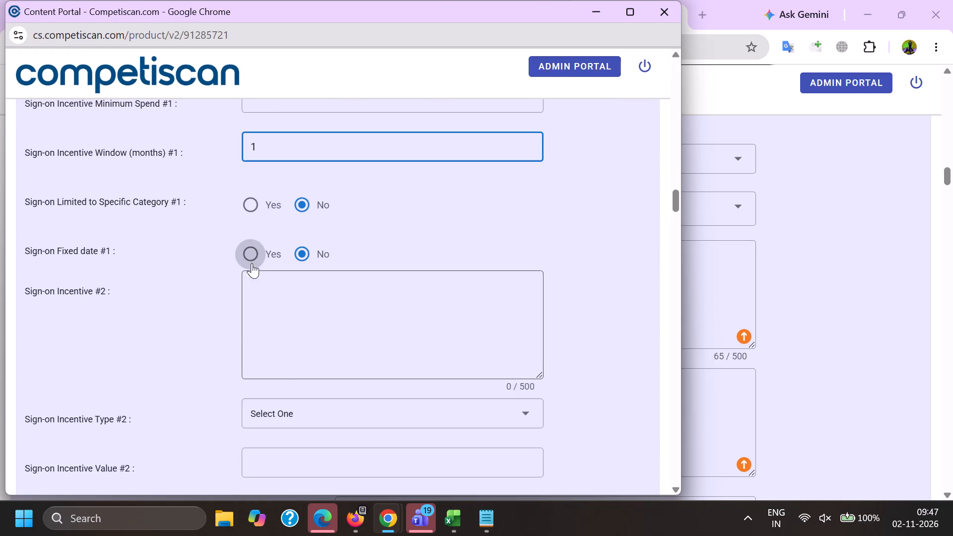
pyautogui.click(249, 240)
# Set the payment card's Application Type to Invitation to Apply and its Card Network to Visa.
pyautogui.scroll(-18, 262, 257)
pyautogui.scroll(-3, 288, 264)
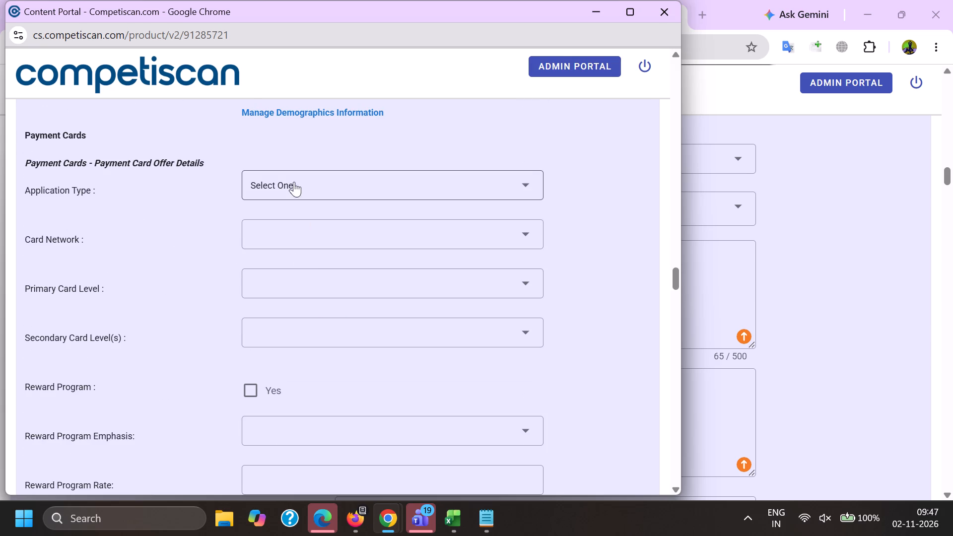
pyautogui.click(287, 176)
pyautogui.click(290, 244)
pyautogui.moveTo(202, 260); pyautogui.dragTo(209, 264)
pyautogui.click(289, 231)
pyautogui.scroll(-1, 260, 128)
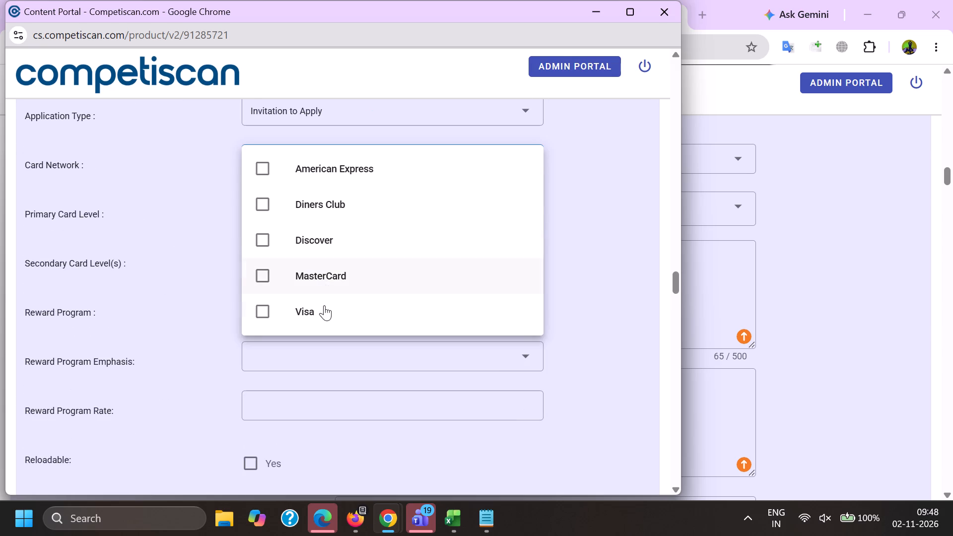
pyautogui.click(324, 309)
pyautogui.moveTo(146, 294); pyautogui.dragTo(151, 294)
# Set the Primary Card Level to Visa Signature and mark Reward Program as Yes.
pyautogui.click(272, 203)
pyautogui.scroll(-7, 318, 293)
pyautogui.click(322, 351)
pyautogui.click(188, 346)
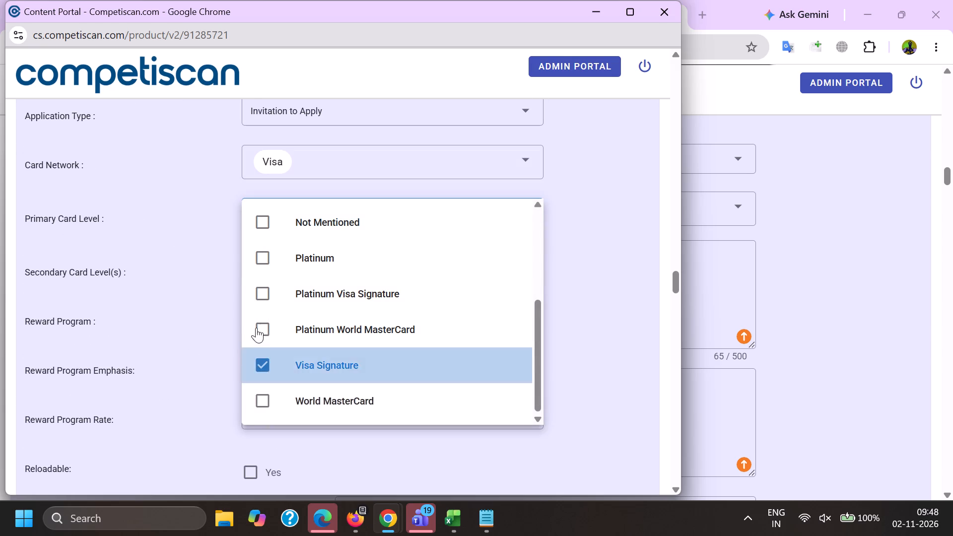
pyautogui.click(251, 322)
# Mark Credit Card Mentioned in the retail credit section and submit the product record.
pyautogui.doubleClick(187, 381)
pyautogui.press('End')
pyautogui.click(251, 259)
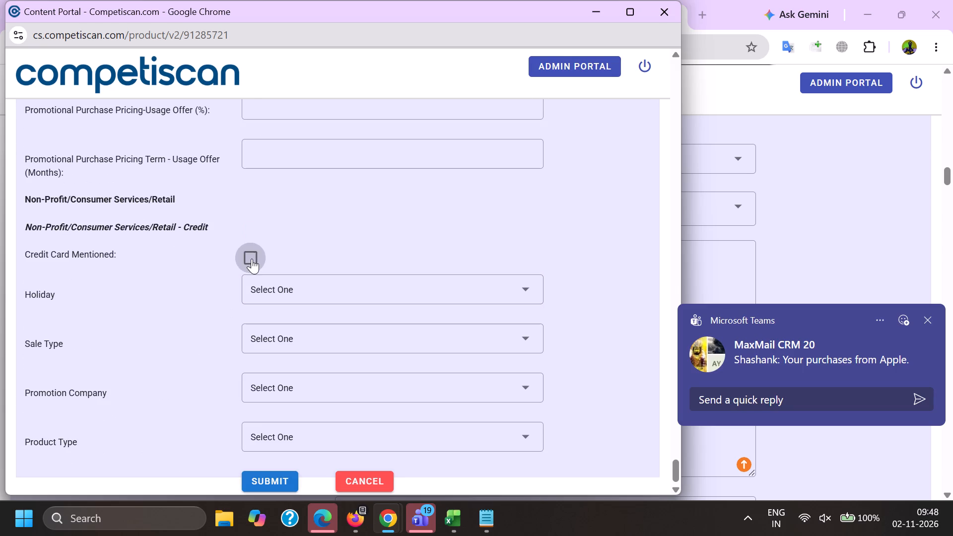
pyautogui.click(275, 483)
# Copy the subject "No tricks, just an EXTRA 20% OFF select styles" with its emoji from the Firefox email list and search Chrome's portal for that quoted phrase.
pyautogui.click(355, 524)
pyautogui.click(271, 443)
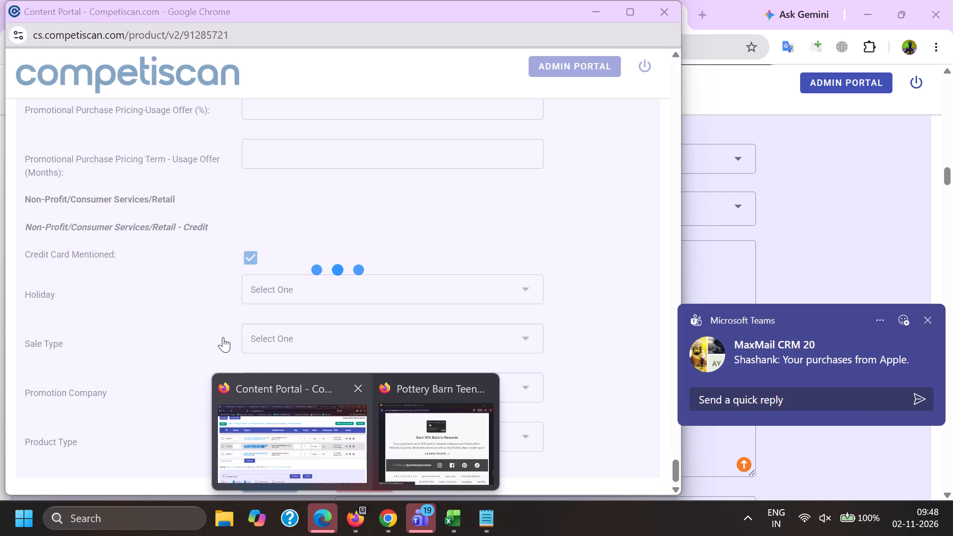
pyautogui.moveTo(183, 308); pyautogui.dragTo(226, 332)
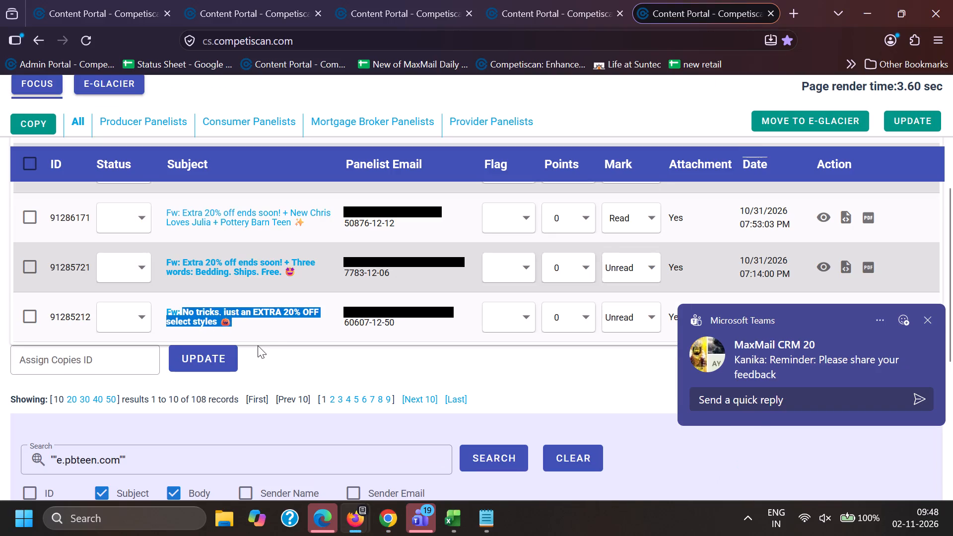
pyautogui.hotkey('ctrl', 'c')
pyautogui.hotkey('ctrl', 'c')
pyautogui.click(390, 526)
pyautogui.click(313, 458)
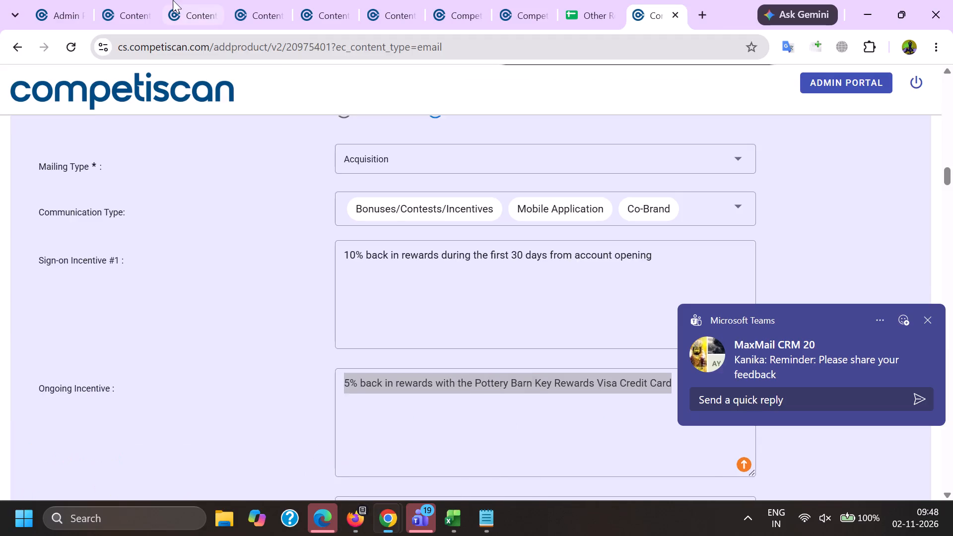
pyautogui.click(171, 0)
pyautogui.moveTo(373, 405); pyautogui.dragTo(1, 426)
pyautogui.press('BackSpace')
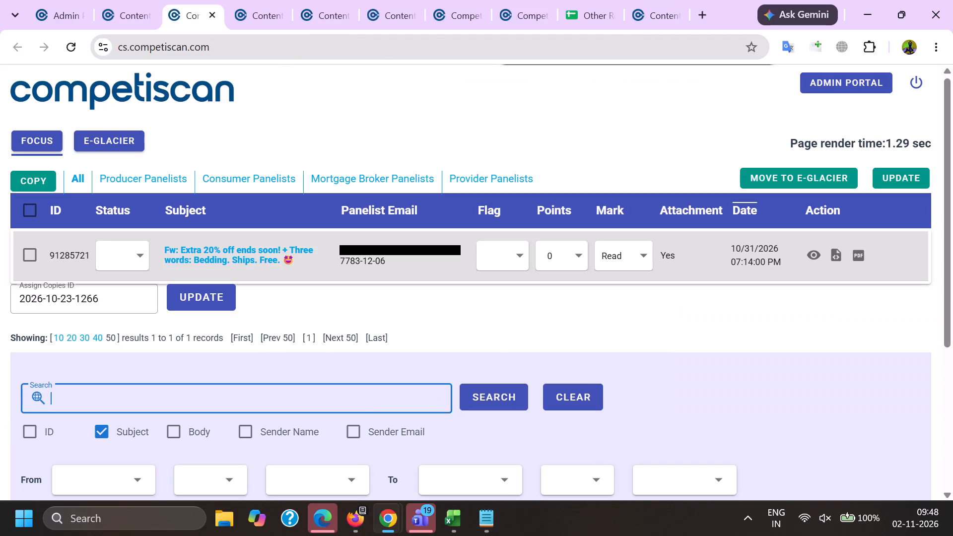
pyautogui.hotkey('shift', '"')
pyautogui.hotkey('ctrl', 'v')
pyautogui.write('"\\')
pyautogui.press('Return')
pyautogui.press('BackSpace')
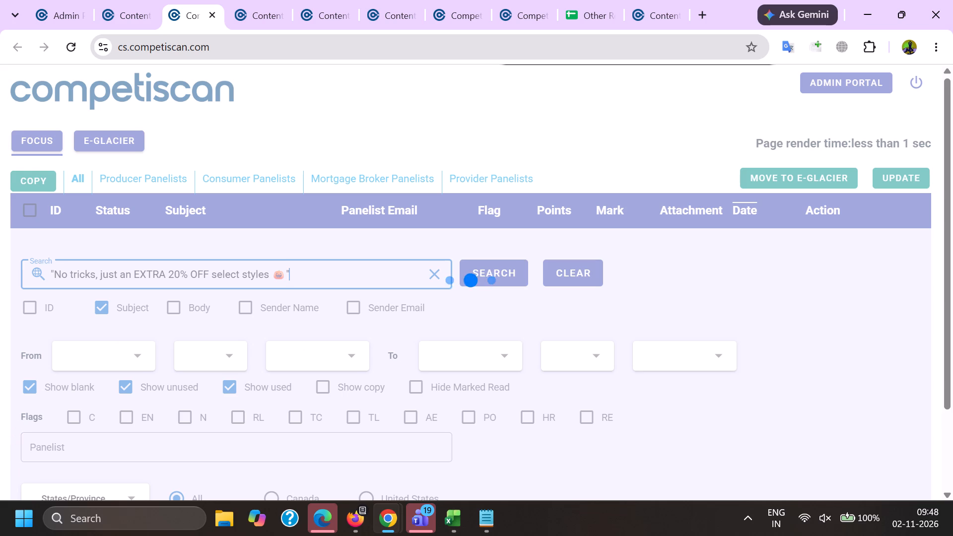
pyautogui.press('Return')
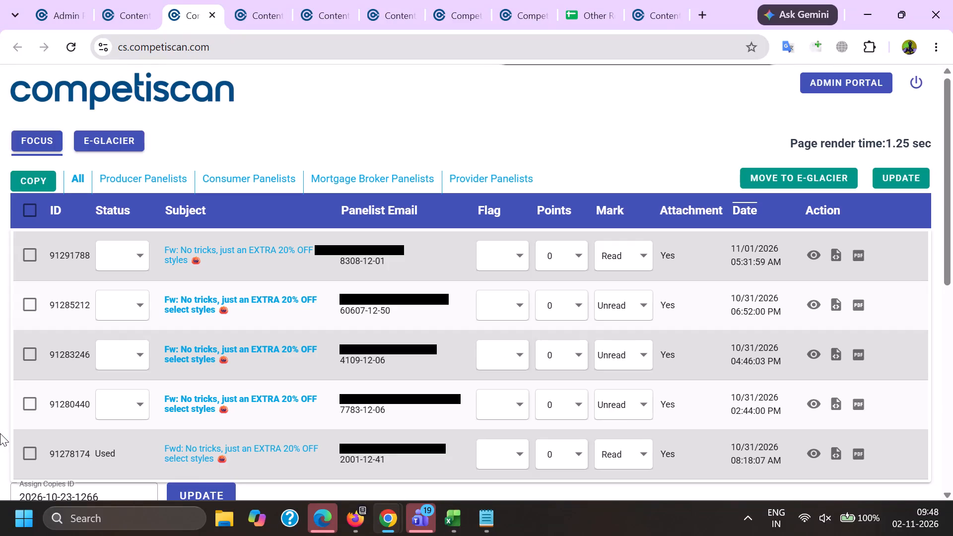
# Open the "No tricks, just an EXTRA 20% OFF select styles" email whose status is Used for viewing.
pyautogui.click(822, 456)
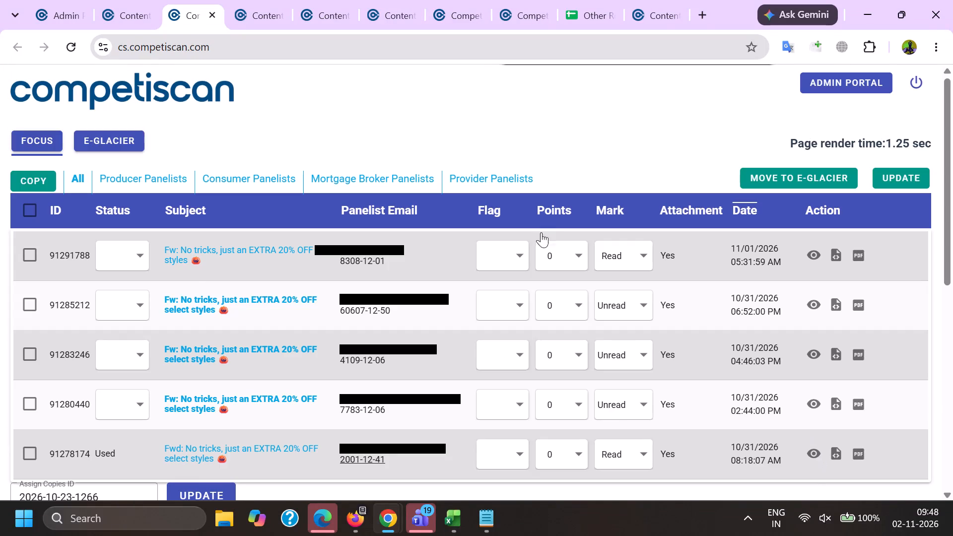
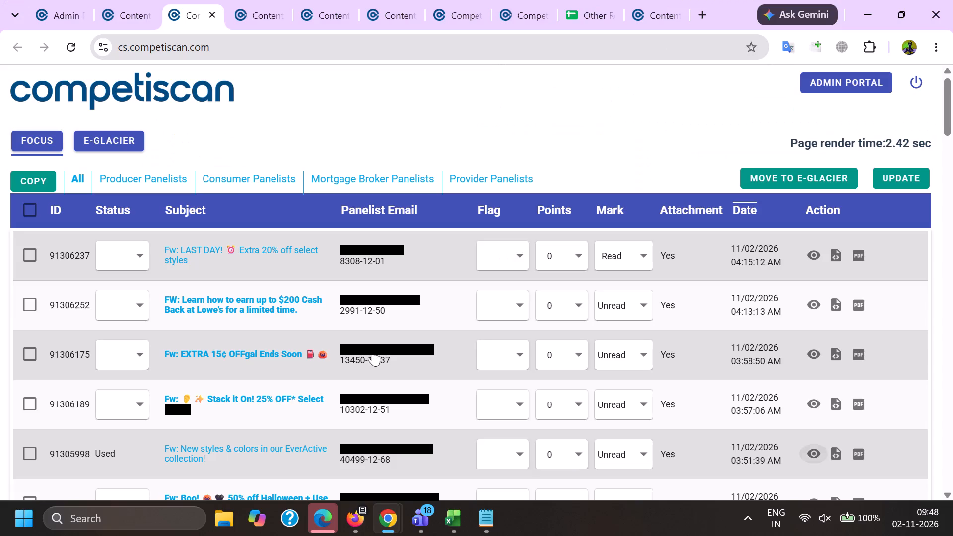
# Rerun the quoted subject search for "No tricks, just an EXTRA 20% OFF select styles" in Chrome's portal.
pyautogui.click(399, 516)
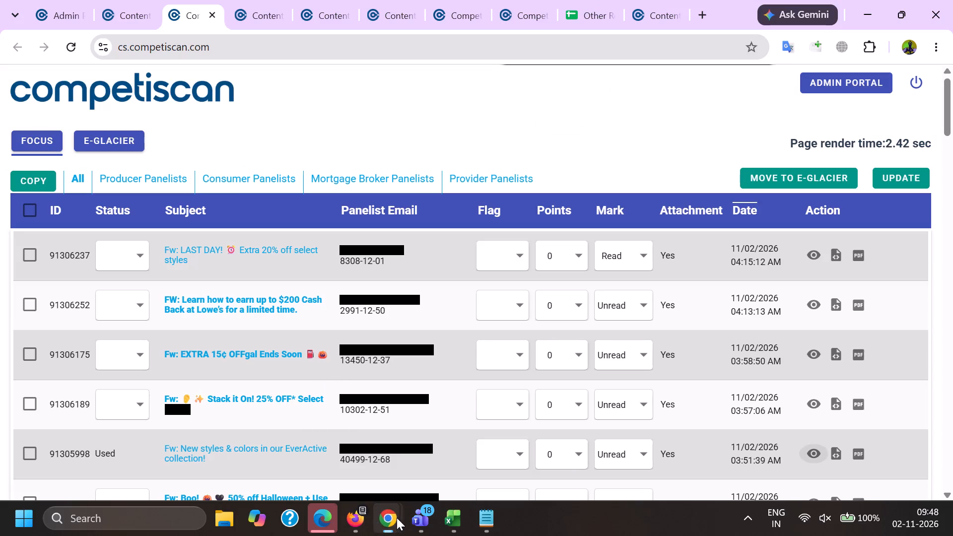
pyautogui.click(391, 522)
pyautogui.click(378, 510)
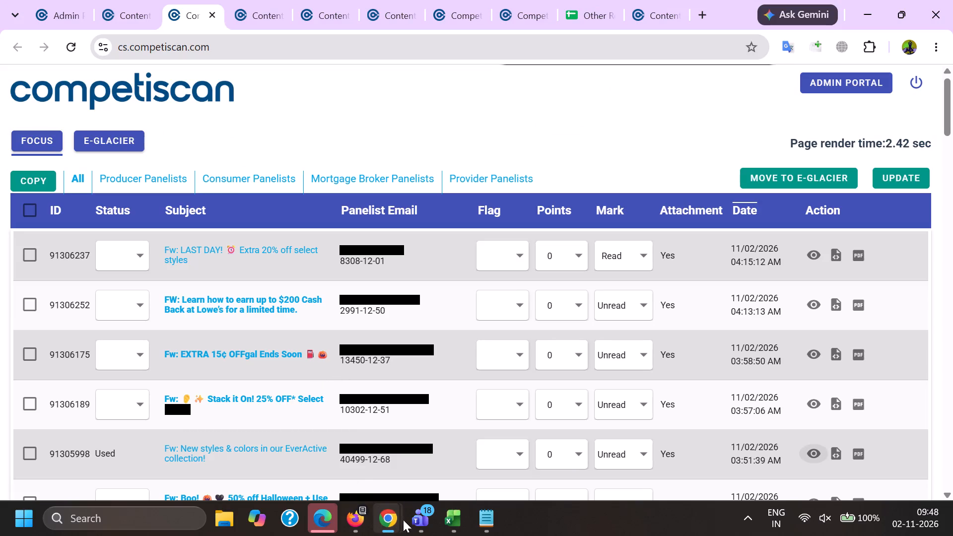
pyautogui.click(395, 521)
pyautogui.click(330, 448)
pyautogui.scroll(-19, 219, 289)
pyautogui.scroll(-14, 315, 366)
pyautogui.click(481, 199)
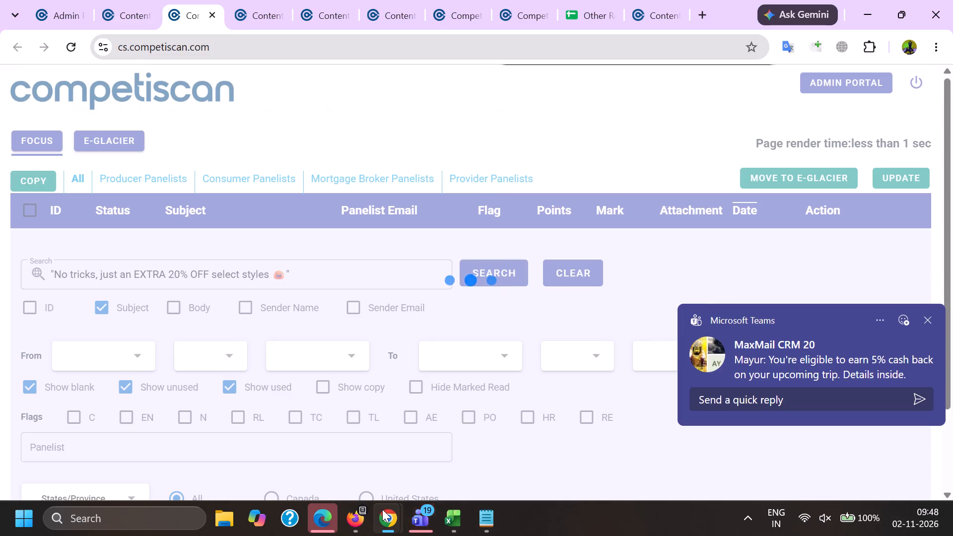
pyautogui.click(347, 526)
pyautogui.click(230, 457)
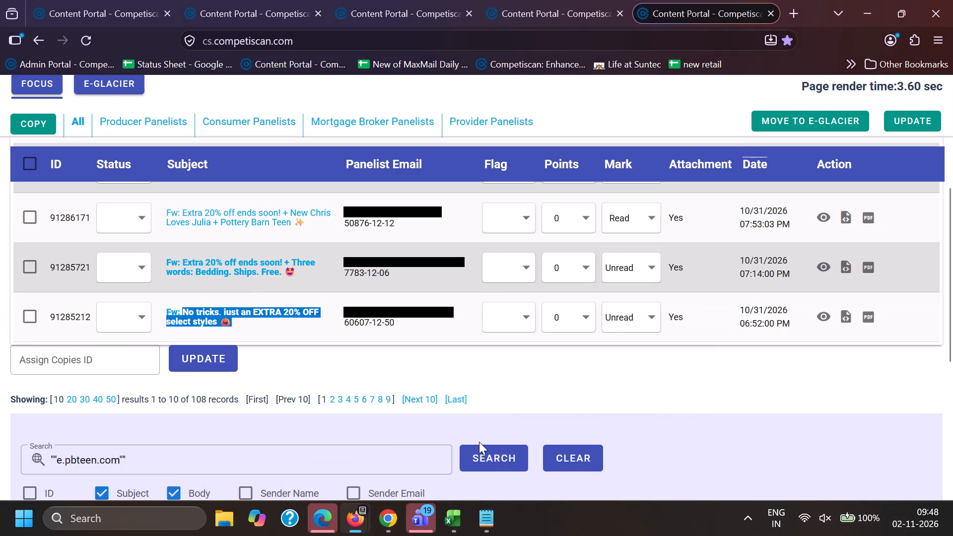
pyautogui.click(487, 463)
pyautogui.click(268, 0)
pyautogui.click(79, 0)
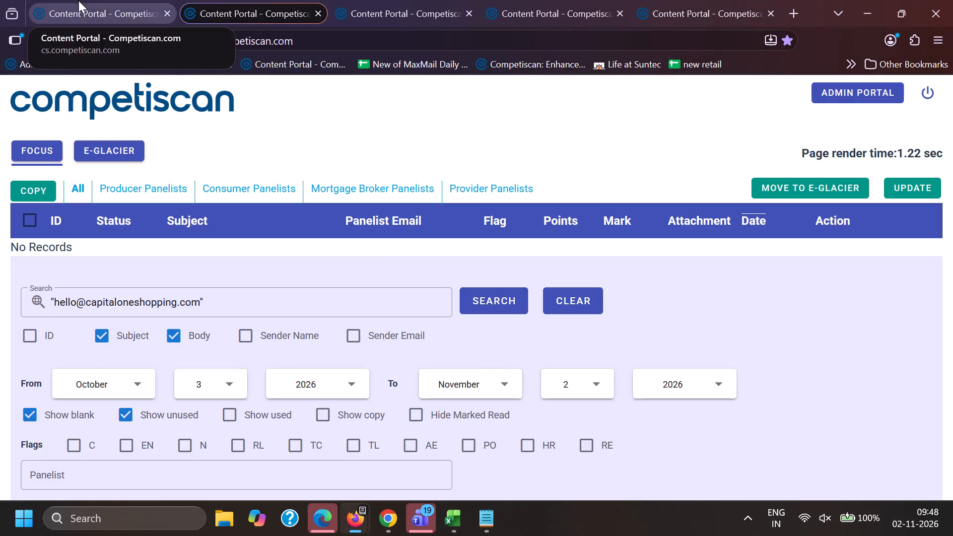
pyautogui.click(208, 0)
pyautogui.click(484, 298)
pyautogui.click(115, 0)
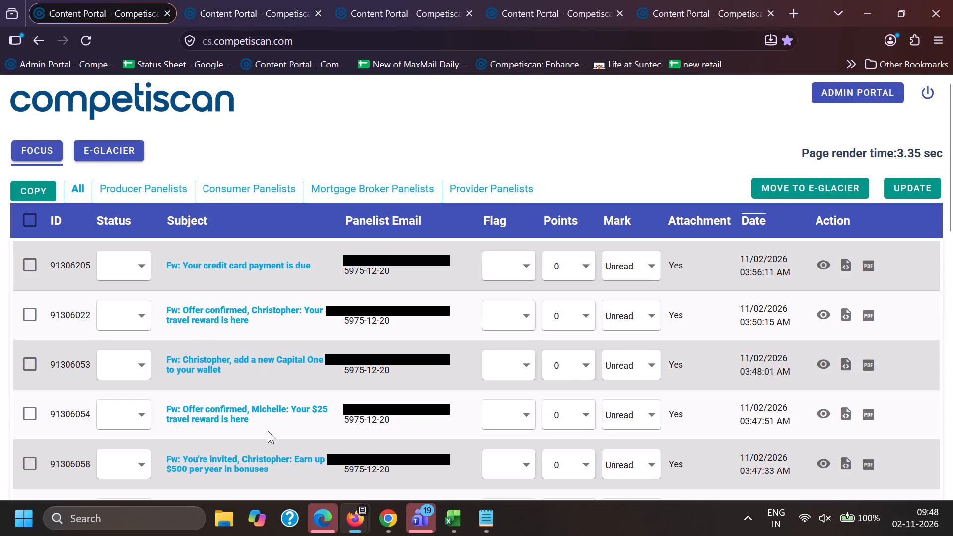
pyautogui.scroll(-2, 268, 430)
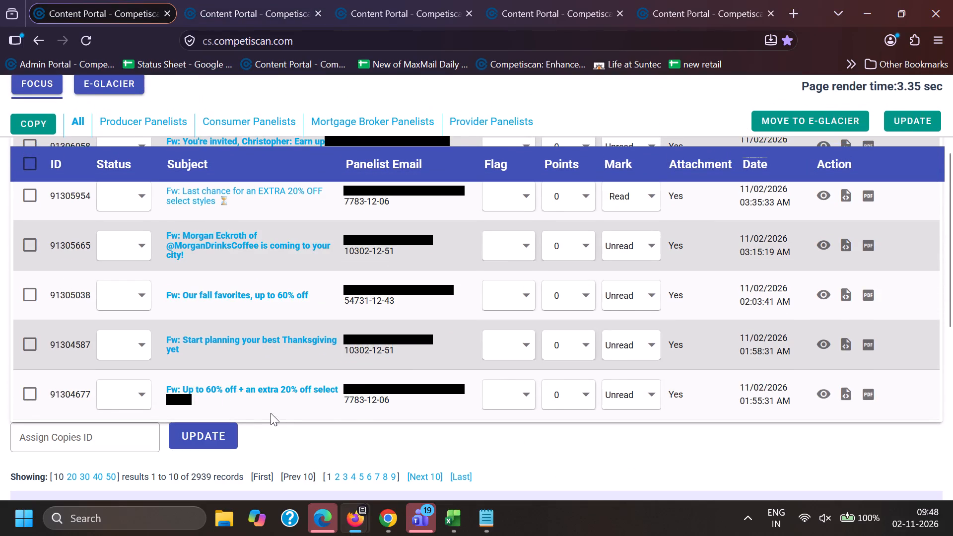
pyautogui.scroll(-1, 352, 410)
pyautogui.click(492, 459)
# Return to the refreshed Pottery Barn Teen email list and examine its subjects, including "STARTS NOW: Extra 20% Off Select Styles".
pyautogui.click(242, 0)
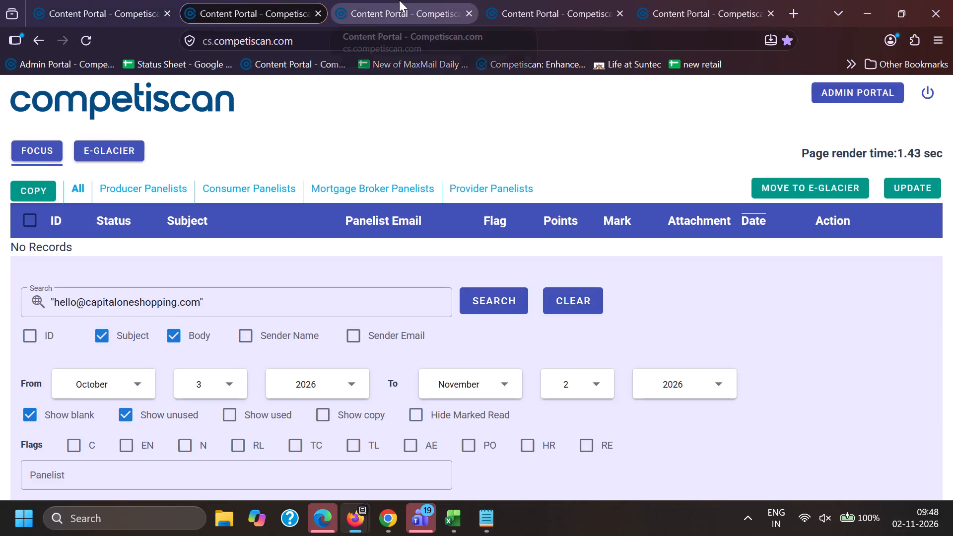
pyautogui.click(399, 0)
pyautogui.click(605, 0)
pyautogui.click(671, 0)
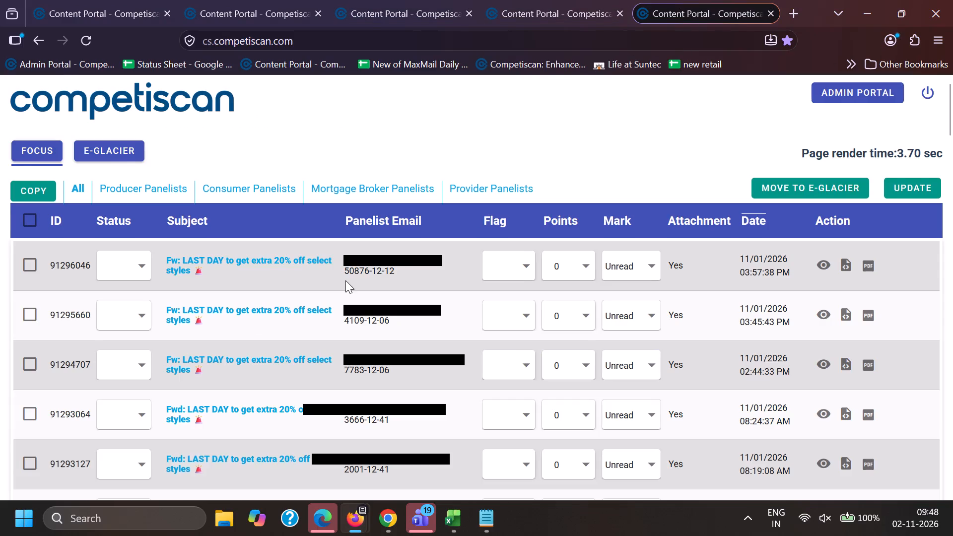
pyautogui.scroll(-4, 206, 371)
pyautogui.moveTo(187, 343); pyautogui.dragTo(325, 357)
pyautogui.scroll(1, 209, 314)
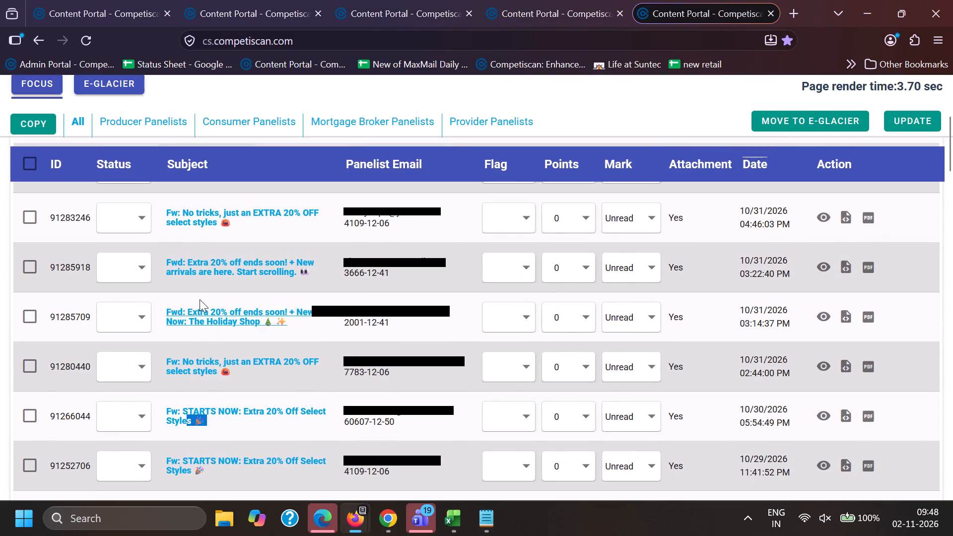
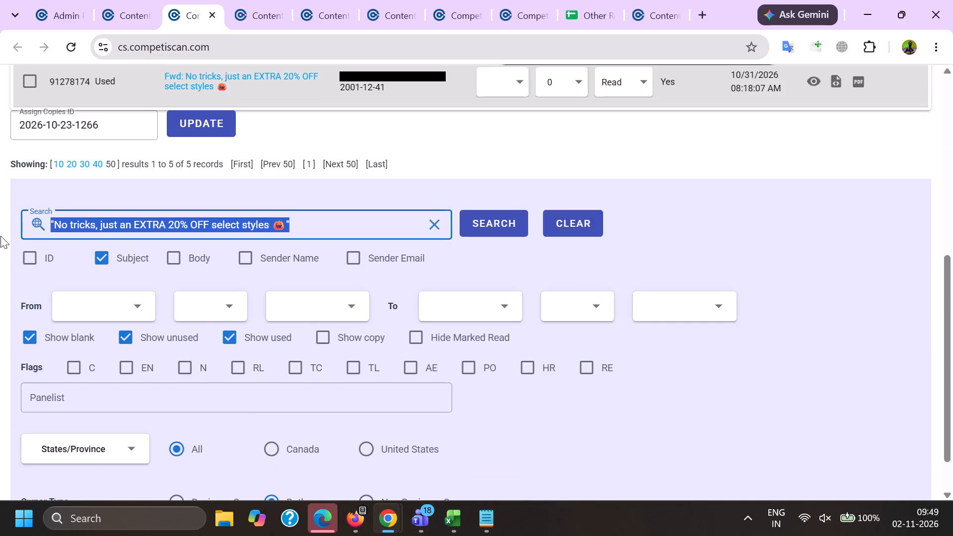
# Search the portal for the quoted subject "Extra 20% off ends soon! + New arrivals are here. Start scrolling. 👀".
pyautogui.moveTo(0, 236); pyautogui.dragTo(2, 237)
pyautogui.press('BackSpace')
pyautogui.hotkey('shift', '"')
pyautogui.hotkey('ctrl', 'v')
pyautogui.hotkey('shift', '"')
pyautogui.press('Return')
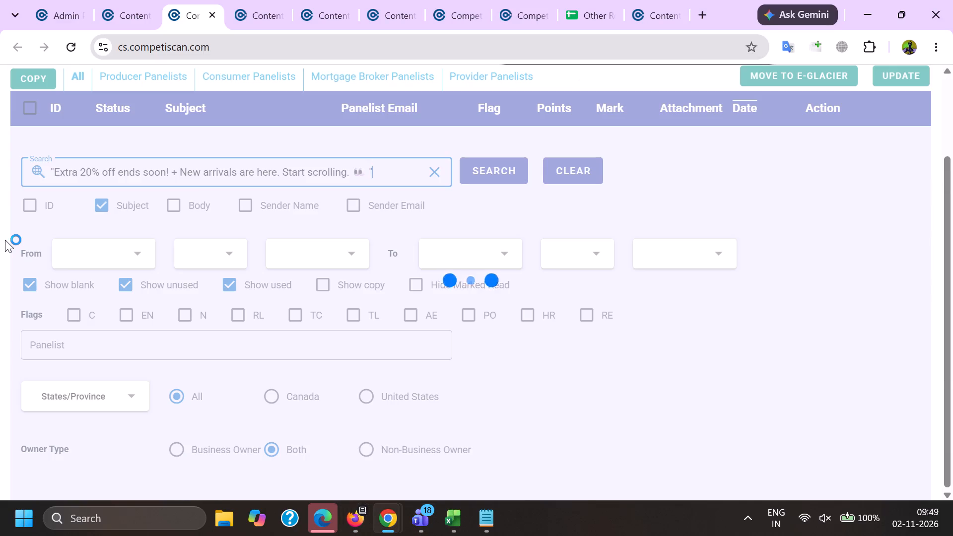
# Open the found Pottery Barn Teen email in its editor and copy its ID, 91285918.
pyautogui.keyDown('ctrl'); pyautogui.click(218, 255); pyautogui.keyUp('ctrl')
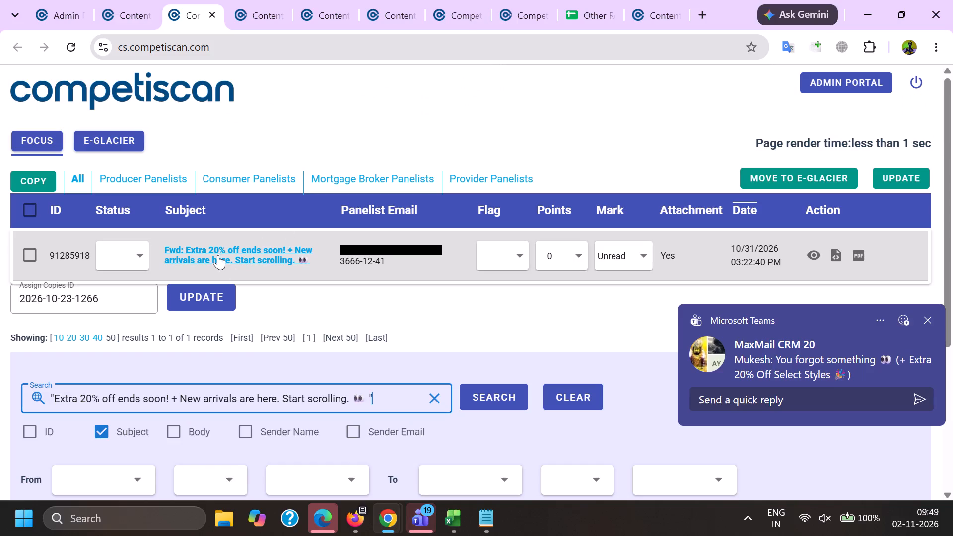
pyautogui.click(217, 0)
pyautogui.doubleClick(282, 44)
pyautogui.hotkey('ctrl', 'c')
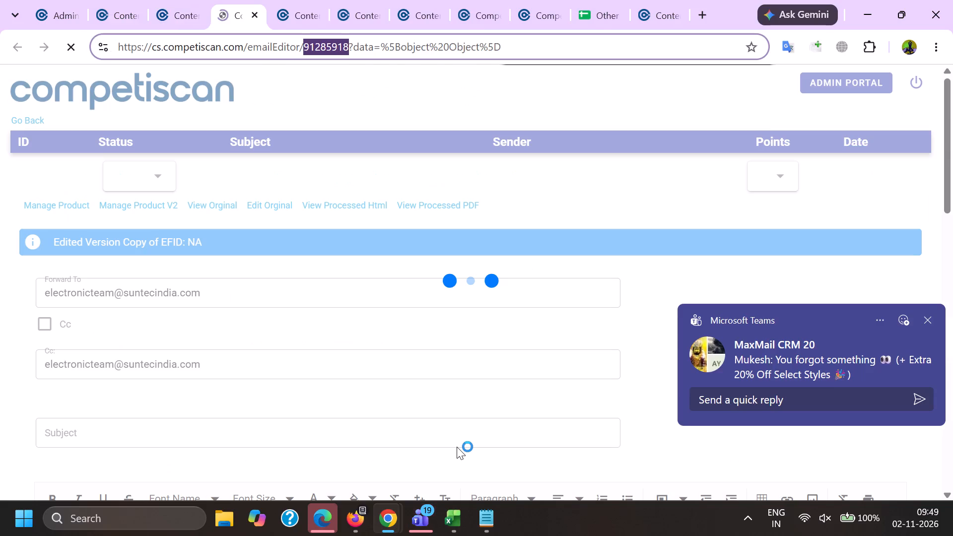
# Log ID 91285918 with the code cc in row 7267 of the Excel sheet may 26.
pyautogui.click(447, 535)
pyautogui.click(586, 455)
pyautogui.click(47, 323)
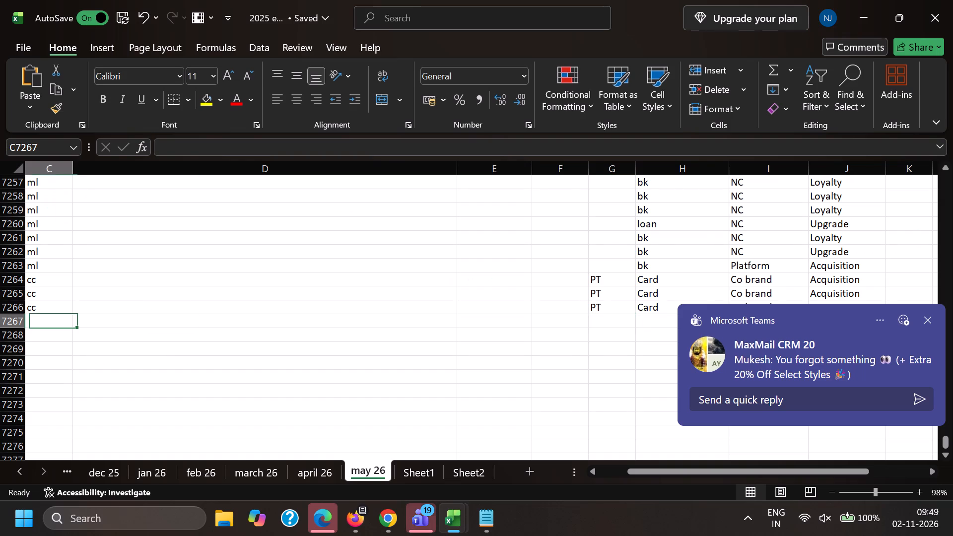
pyautogui.press('Left')
pyautogui.hotkey('ctrl', 'v')
pyautogui.press('Right')
pyautogui.press('c')
pyautogui.press('c')
pyautogui.press('Right')
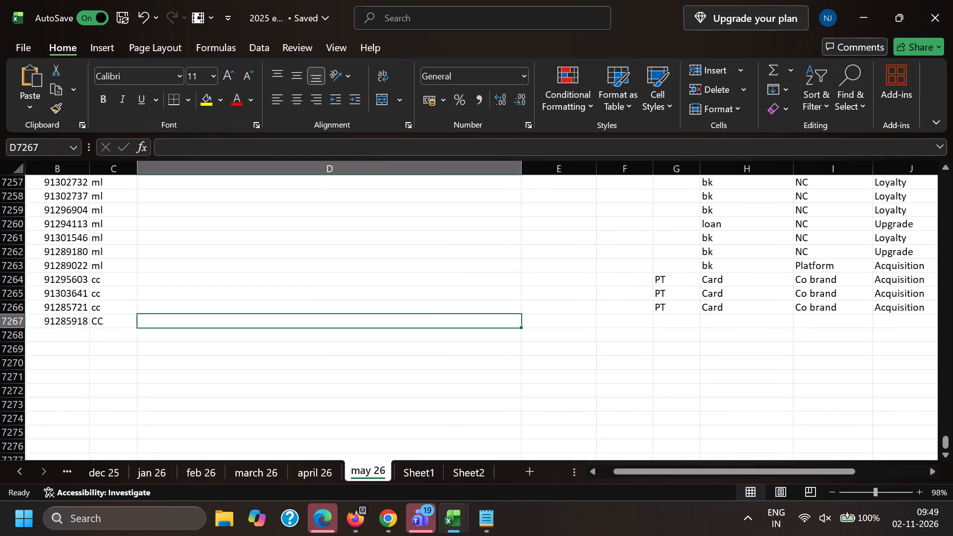
pyautogui.press('BackSpace')
pyautogui.press('BackSpace')
pyautogui.press('c')
pyautogui.press('c')
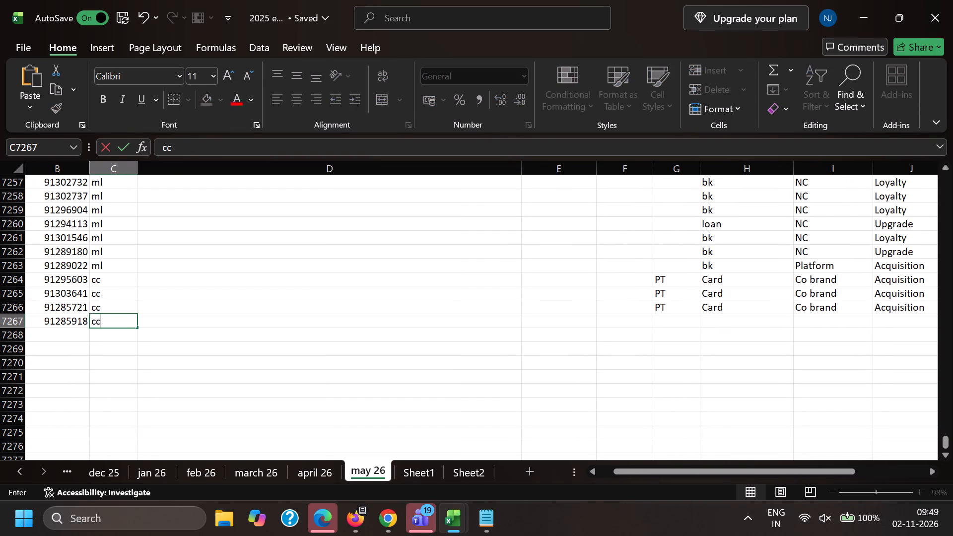
# Copy the values PT, Card, Co brand and Acquisition from row 7266 into row 7267.
pyautogui.press('Right')
pyautogui.press('Right')
pyautogui.press('Right')
pyautogui.press('Right')
pyautogui.press('Right')
pyautogui.press('Up')
pyautogui.press('Left')
pyautogui.hotkey('shift', 'Right')
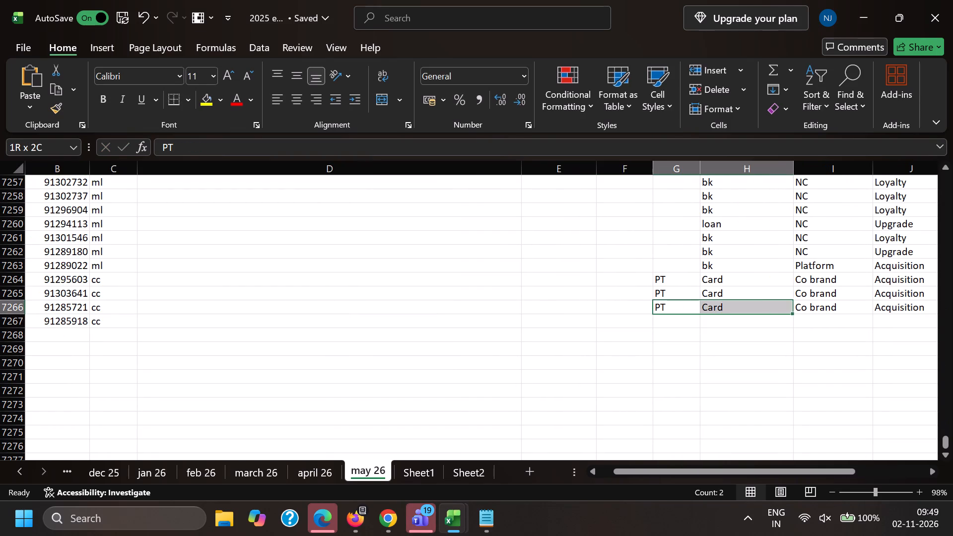
pyautogui.hotkey('shift', 'Right')
pyautogui.hotkey('shift', 'Right')
pyautogui.hotkey('ctrl', 'c')
pyautogui.press('Down')
pyautogui.hotkey('ctrl', 'v')
# Prefill row 7268 with the same PT, Card, Co brand and Acquisition values and return to its ID column.
pyautogui.press('Down')
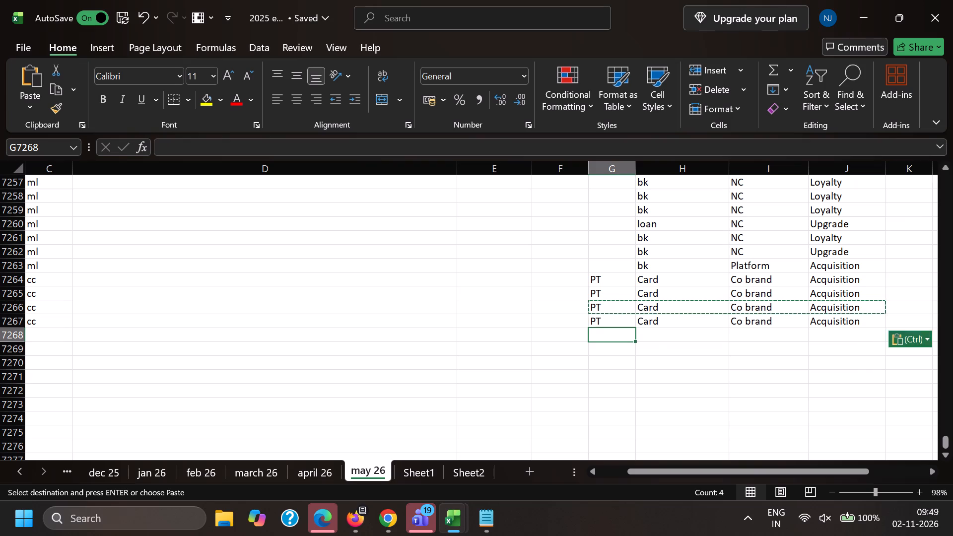
pyautogui.hotkey('ctrl', 'v')
pyautogui.press('Left')
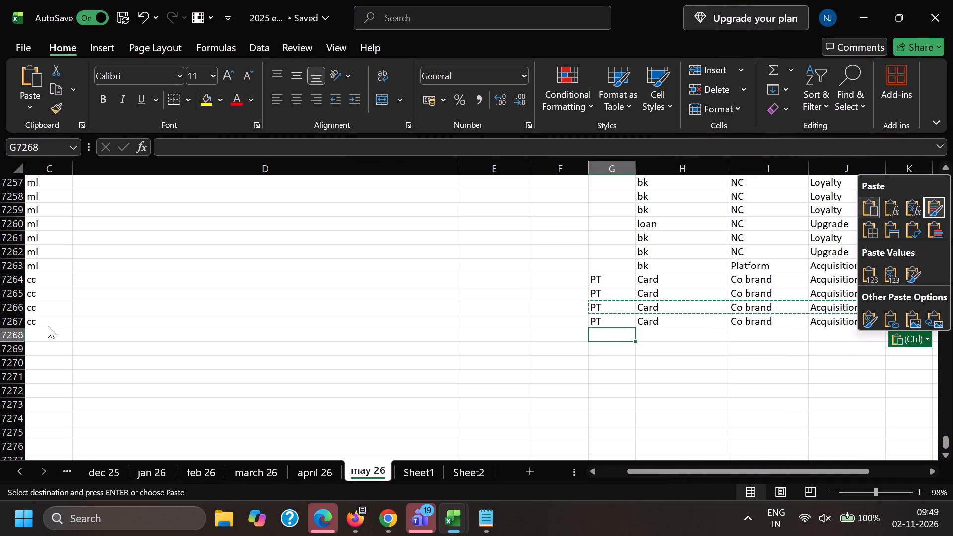
pyautogui.click(376, 389)
pyautogui.click(649, 377)
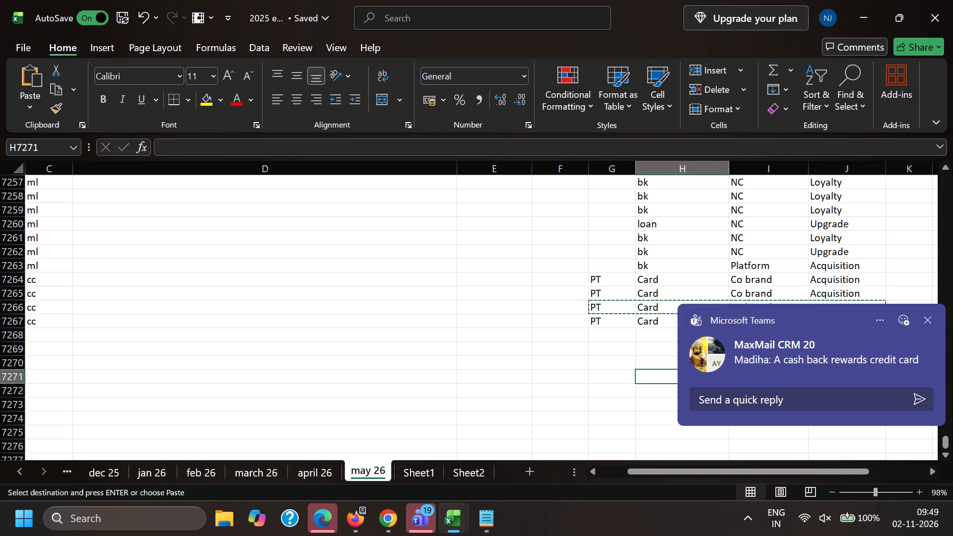
pyautogui.click(590, 334)
pyautogui.hotkey('ctrl', 'v')
pyautogui.click(550, 329)
pyautogui.press('Left')
pyautogui.press('Left')
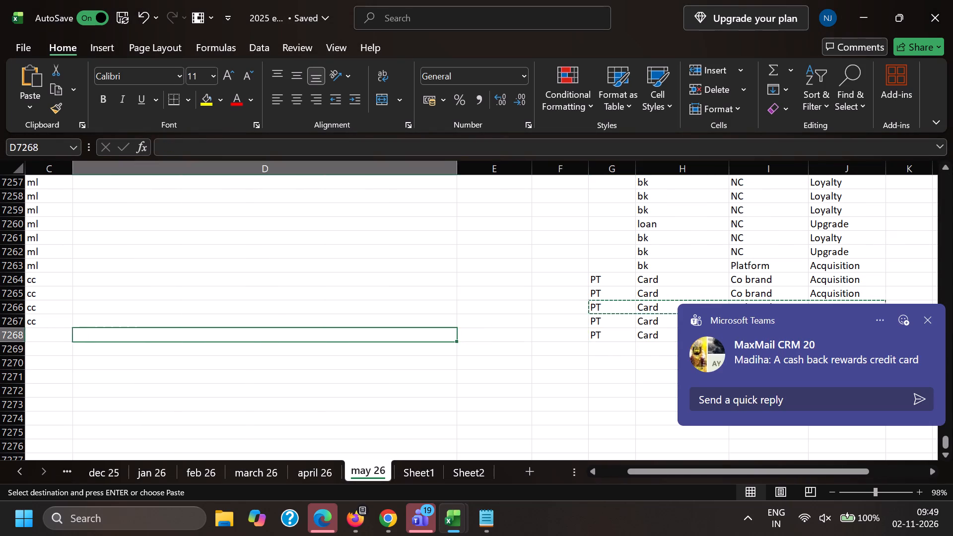
pyautogui.press('Left')
pyautogui.press('Left')
# In Chrome, copy the From, Sent and Subject lines from email 91285721 to above the forwarded header of email 91285918.
pyautogui.hotkey('alt', 'Tab')
pyautogui.scroll(-1, 144, 187)
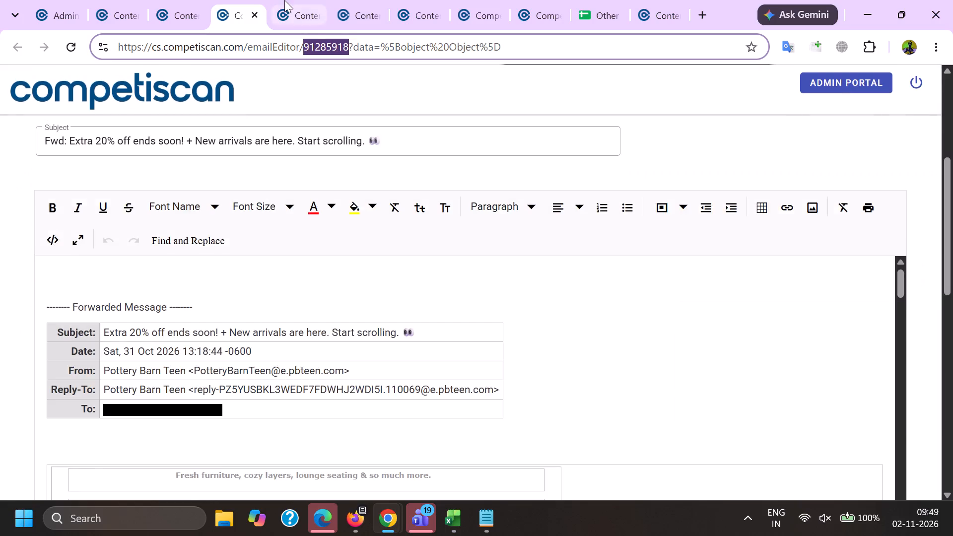
pyautogui.click(284, 0)
pyautogui.scroll(11, 250, 367)
pyautogui.scroll(-3, 245, 367)
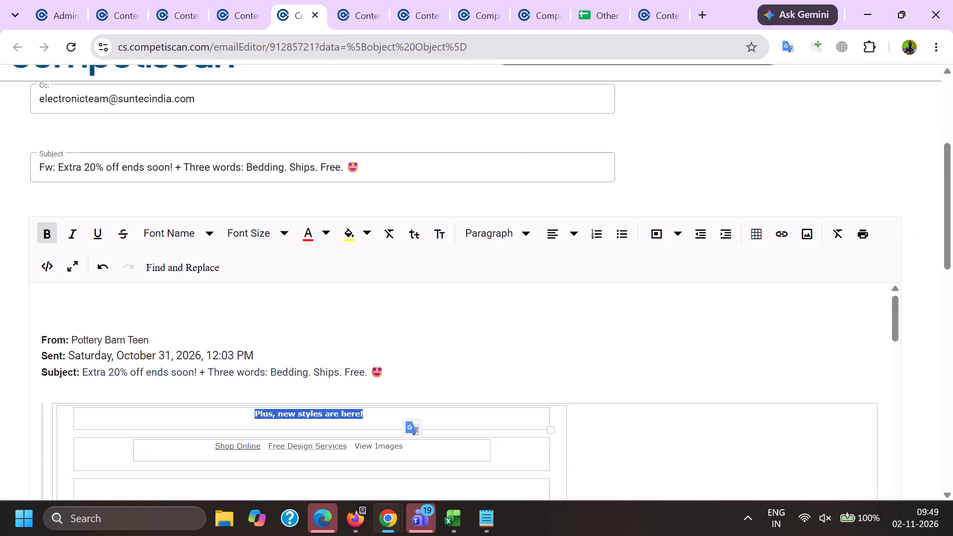
pyautogui.moveTo(420, 367); pyautogui.dragTo(0, 295)
pyautogui.hotkey('ctrl', 'c')
pyautogui.click(237, 0)
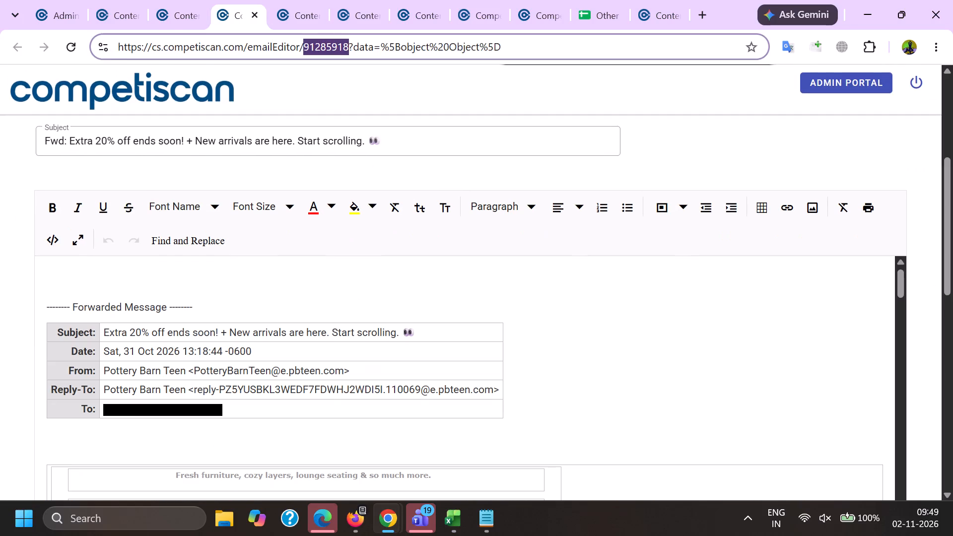
pyautogui.click(130, 250)
pyautogui.click(102, 284)
pyautogui.hotkey('ctrl', 'v')
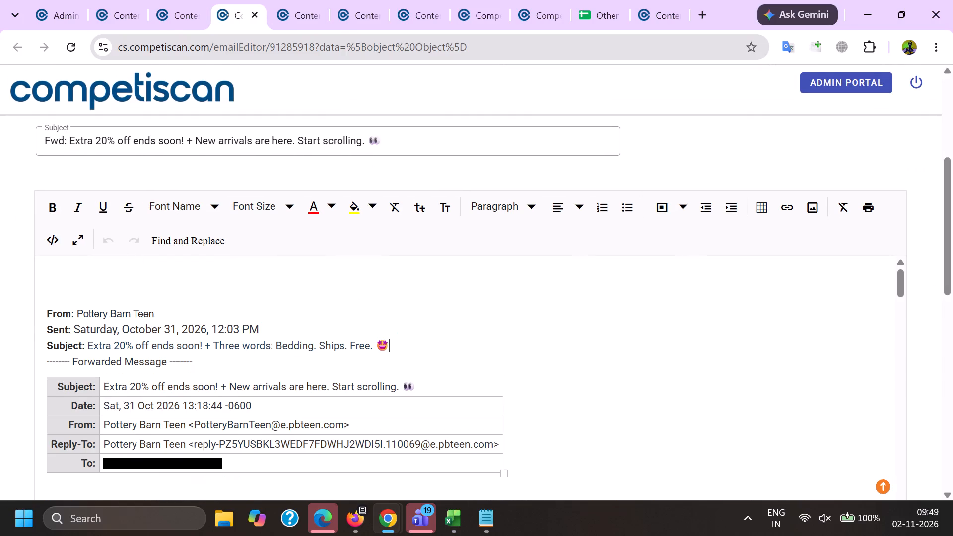
# Replace the pasted subject with "Extra 20% off ends soon! + New arrivals are here. Start scrolling. 👀" from the forwarded header.
pyautogui.tripleClick(119, 391)
pyautogui.click(119, 390)
pyautogui.hotkey('ctrl', 'c')
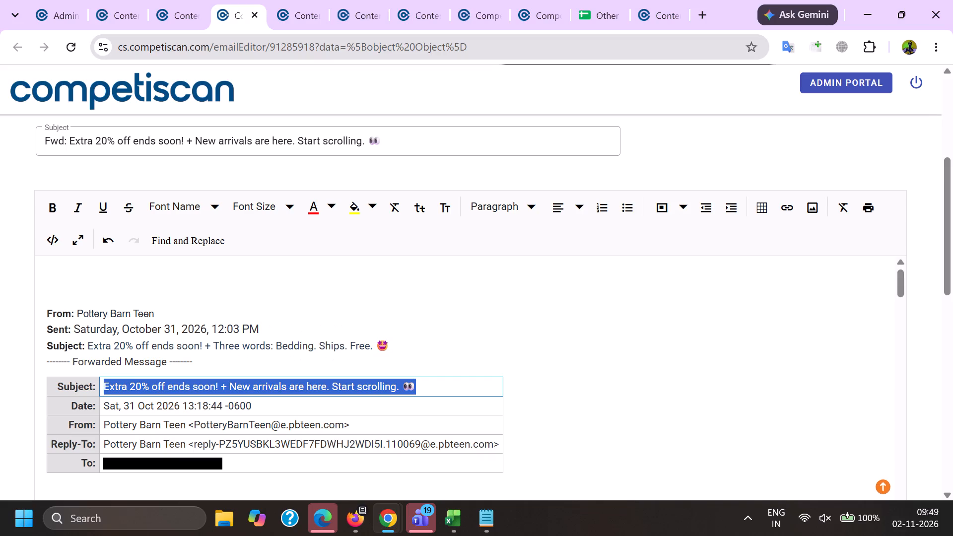
pyautogui.moveTo(91, 340); pyautogui.dragTo(158, 353)
pyautogui.doubleClick(97, 344)
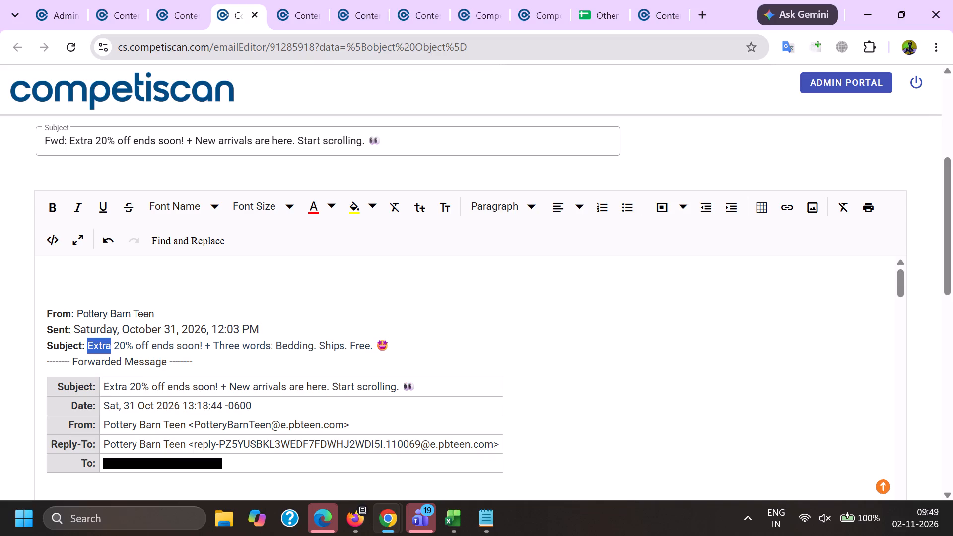
pyautogui.keyDown('shift'); pyautogui.click(433, 364); pyautogui.keyUp('shift')
pyautogui.keyDown('shift'); pyautogui.click(441, 371); pyautogui.keyUp('shift')
pyautogui.keyDown('shift'); pyautogui.click(424, 361); pyautogui.keyUp('shift')
pyautogui.keyDown('shift'); pyautogui.click(403, 350); pyautogui.keyUp('shift')
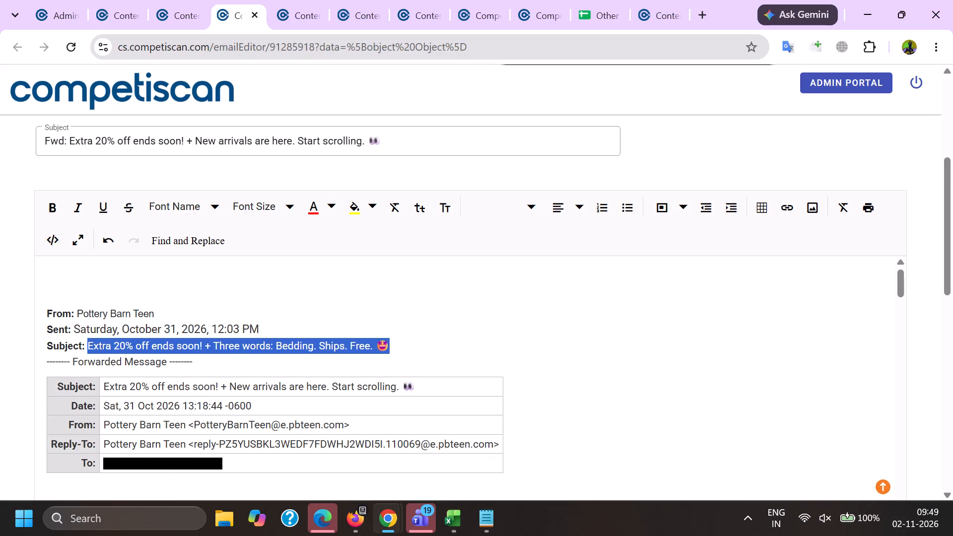
pyautogui.hotkey('ctrl', 'v')
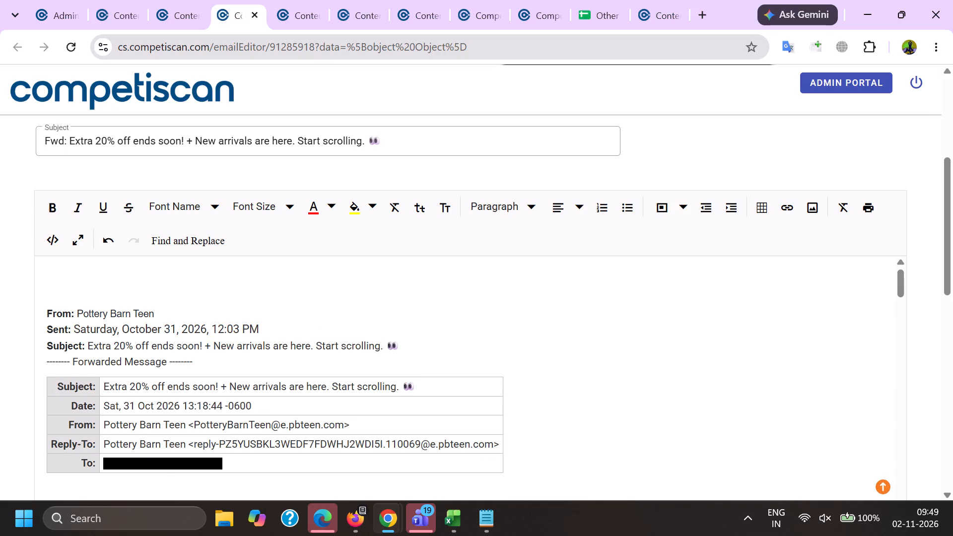
# Replace the pasted sent date with "Sat, 31 Oct 2026 13:18:44 -0600" from the forwarded header.
pyautogui.tripleClick(116, 401)
pyautogui.hotkey('ctrl', 'c')
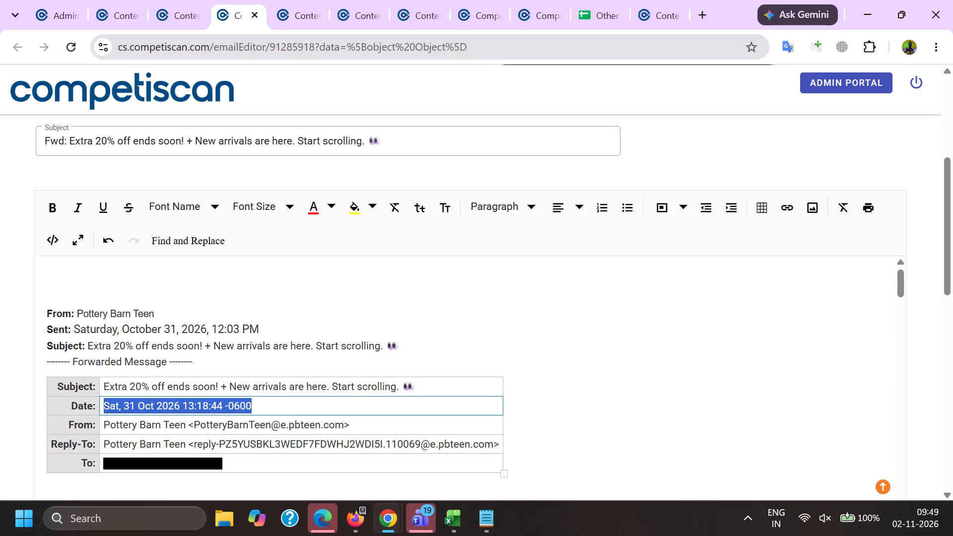
pyautogui.moveTo(75, 329); pyautogui.dragTo(255, 334)
pyautogui.hotkey('ctrl', 'v')
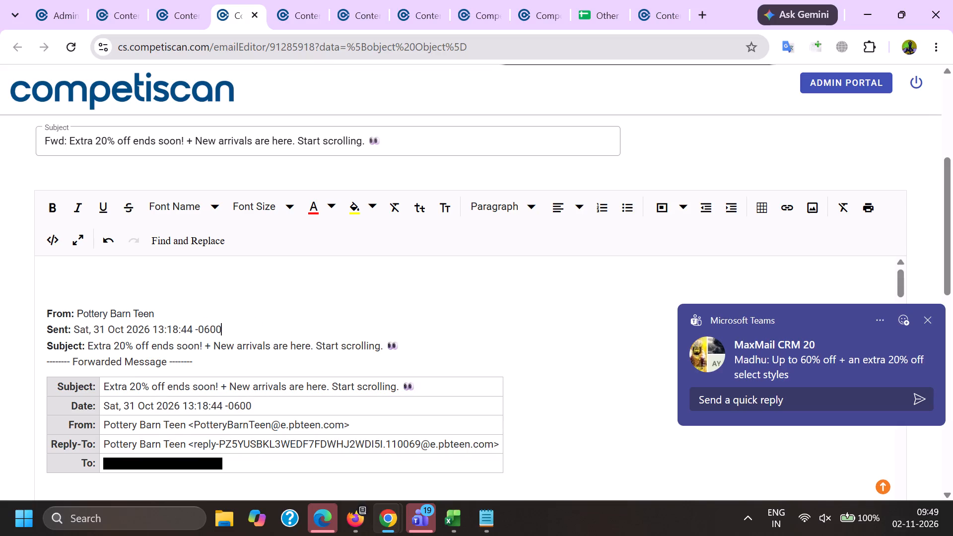
# Remove the original forwarded-message header block beneath the new From, Sent and Subject lines.
pyautogui.scroll(-1, 212, 252)
pyautogui.click(186, 327)
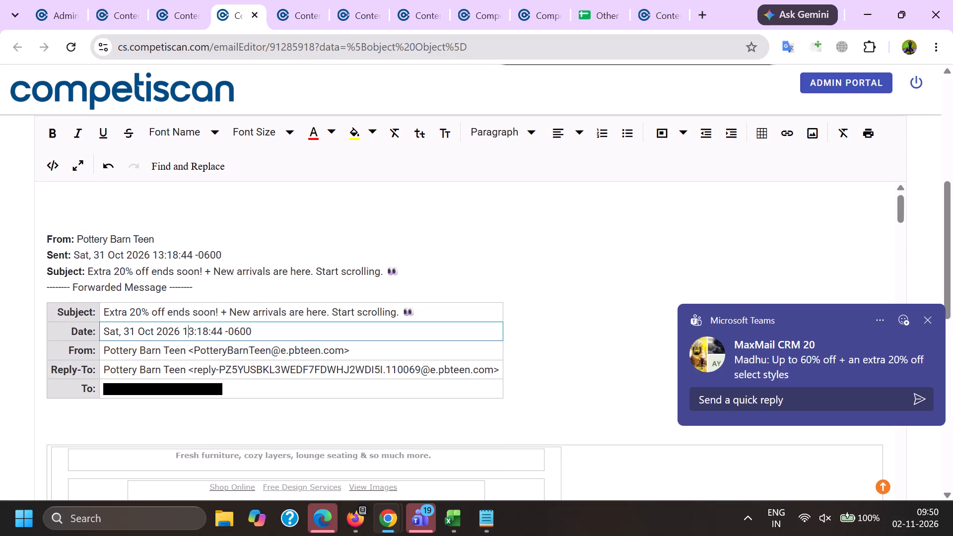
# Delete the original header table and the "Forwarded Message" line beneath the new From, Sent and Subject lines.
pyautogui.click(189, 334)
pyautogui.click(204, 326)
pyautogui.click(230, 309)
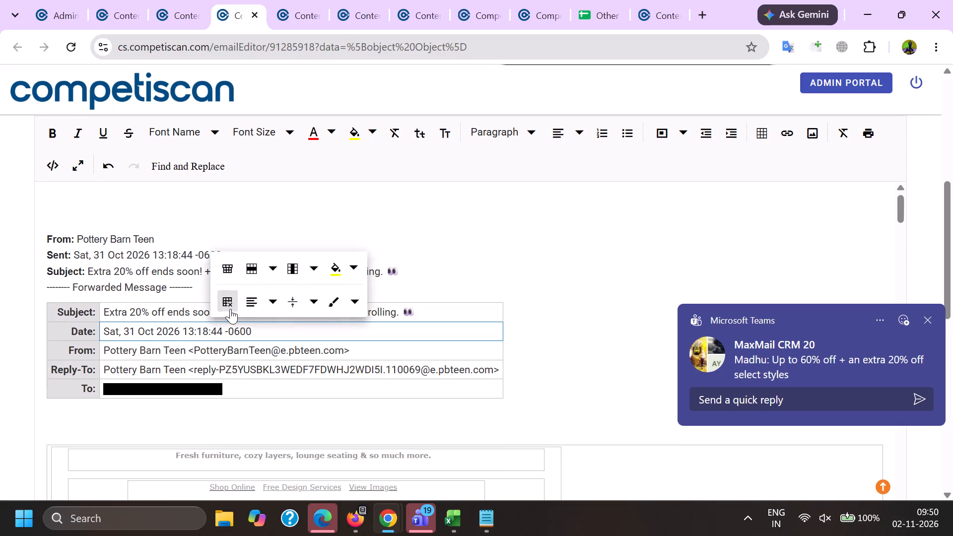
pyautogui.moveTo(230, 287); pyautogui.dragTo(44, 289)
pyautogui.press('BackSpace')
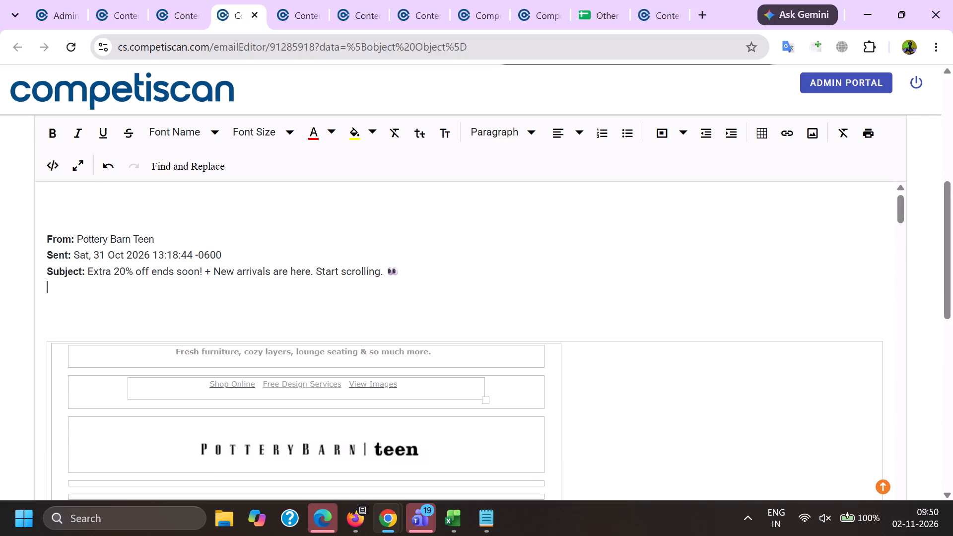
# Remove the hyperlinks from the "View Images" text and the App Store download banner in the email body.
pyautogui.click(366, 387)
pyautogui.click(448, 414)
pyautogui.scroll(-13, 430, 375)
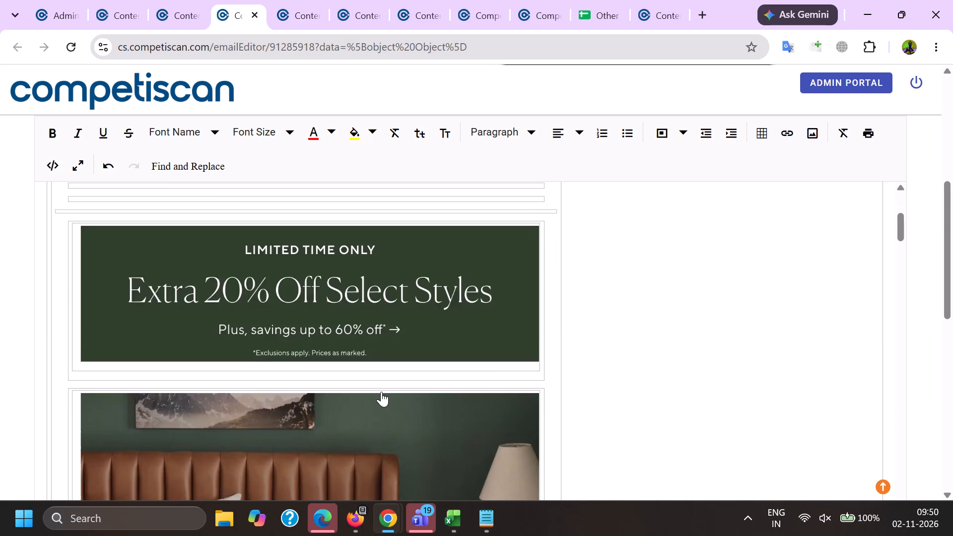
pyautogui.scroll(-7, 381, 392)
pyautogui.scroll(1, 371, 371)
pyautogui.scroll(-20, 371, 371)
pyautogui.scroll(-20, 371, 371)
pyautogui.scroll(-6, 371, 371)
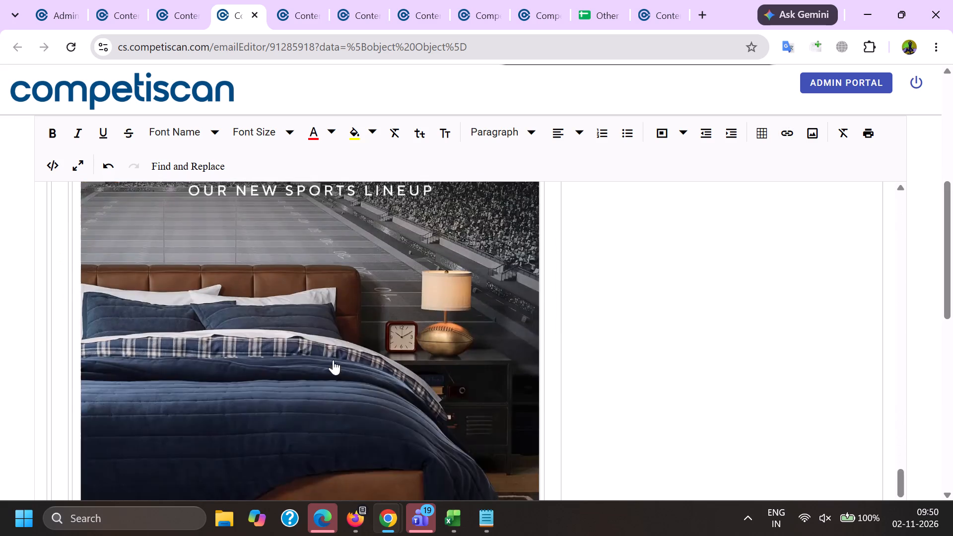
pyautogui.scroll(-20, 333, 360)
pyautogui.click(242, 336)
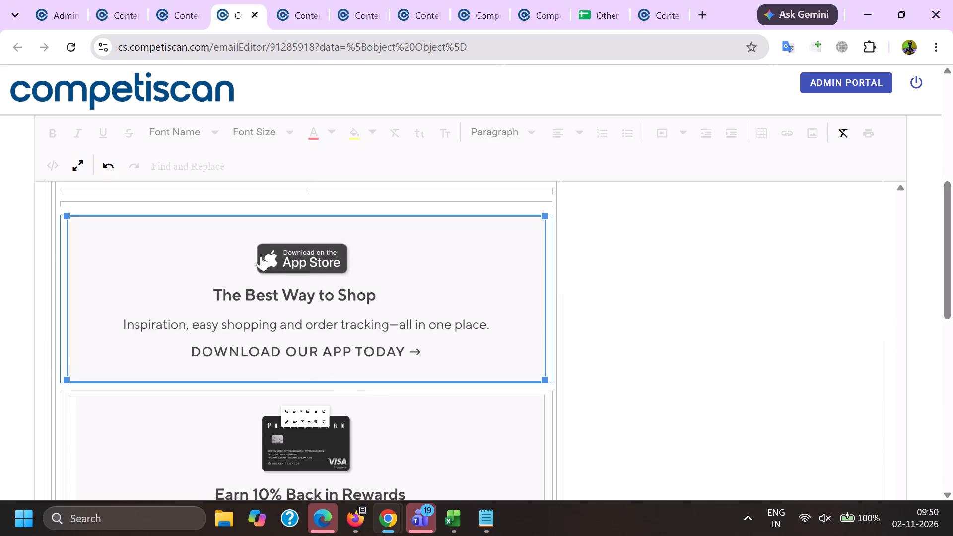
pyautogui.click(274, 432)
pyautogui.scroll(-5, 261, 386)
pyautogui.click(178, 299)
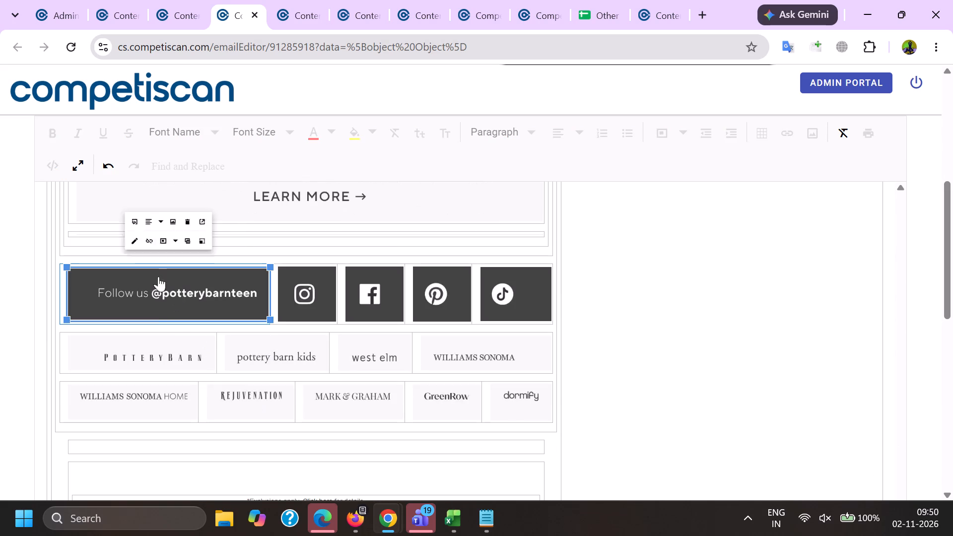
pyautogui.click(136, 242)
pyautogui.click(321, 289)
pyautogui.click(316, 283)
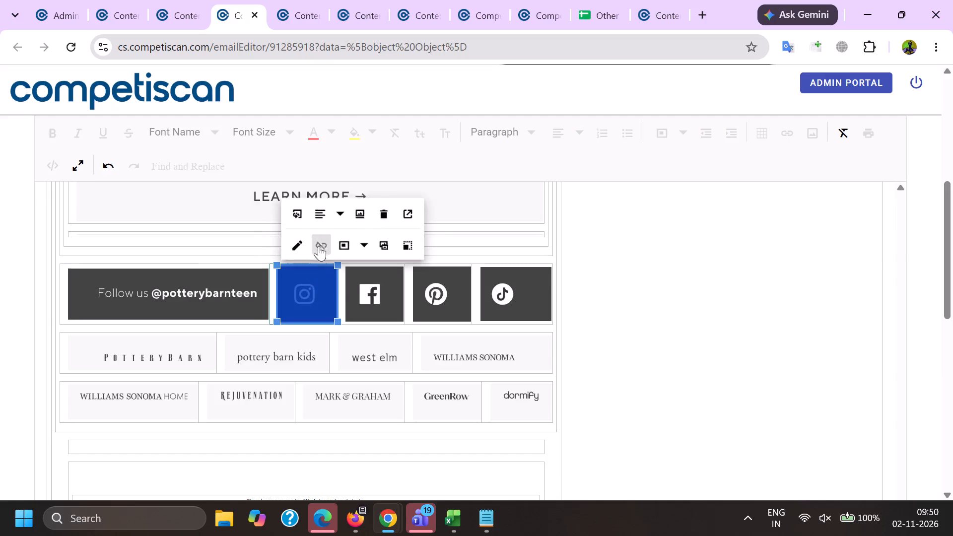
pyautogui.click(319, 244)
pyautogui.click(351, 294)
pyautogui.click(389, 252)
pyautogui.click(449, 290)
pyautogui.click(461, 258)
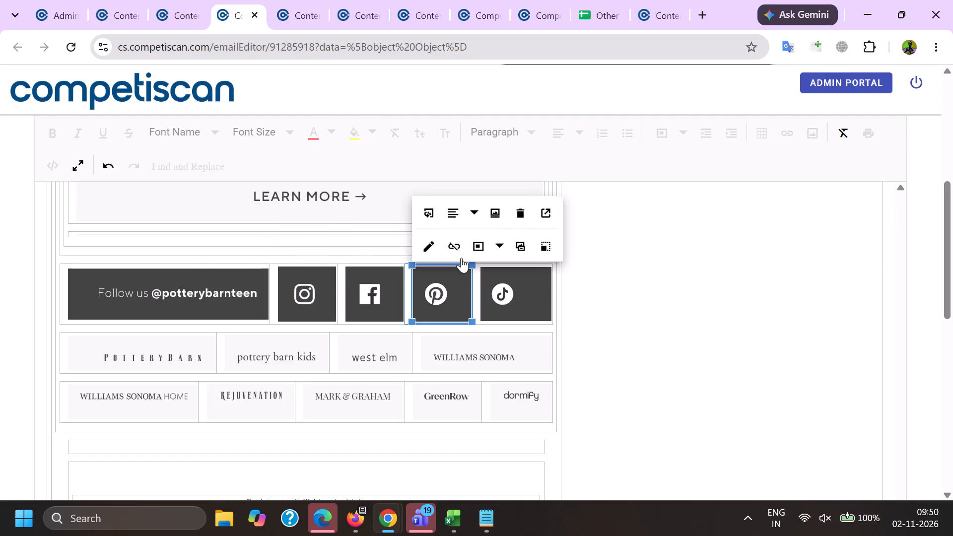
pyautogui.click(510, 304)
pyautogui.click(519, 255)
# Remove the hyperlink from "Click here" in the footer's unsubscribe and email preferences sentence.
pyautogui.scroll(-3, 259, 266)
pyautogui.scroll(-1, 229, 341)
pyautogui.scroll(5, 254, 355)
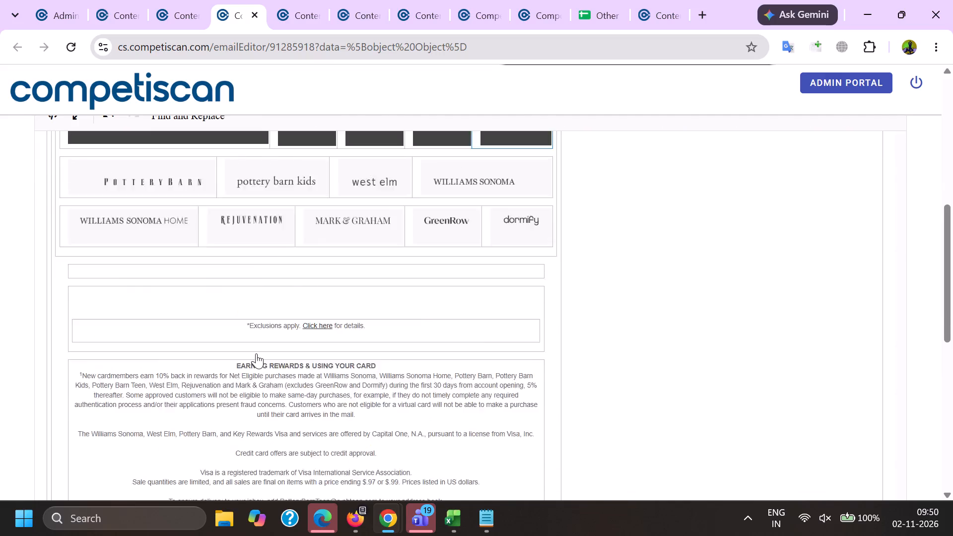
pyautogui.scroll(4, 243, 344)
pyautogui.click(251, 313)
pyautogui.click(255, 355)
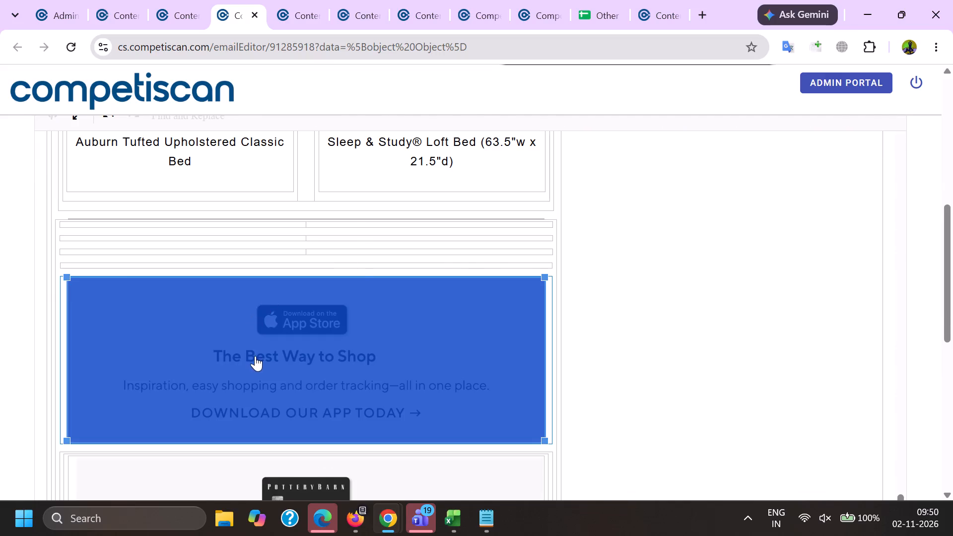
pyautogui.scroll(-11, 254, 353)
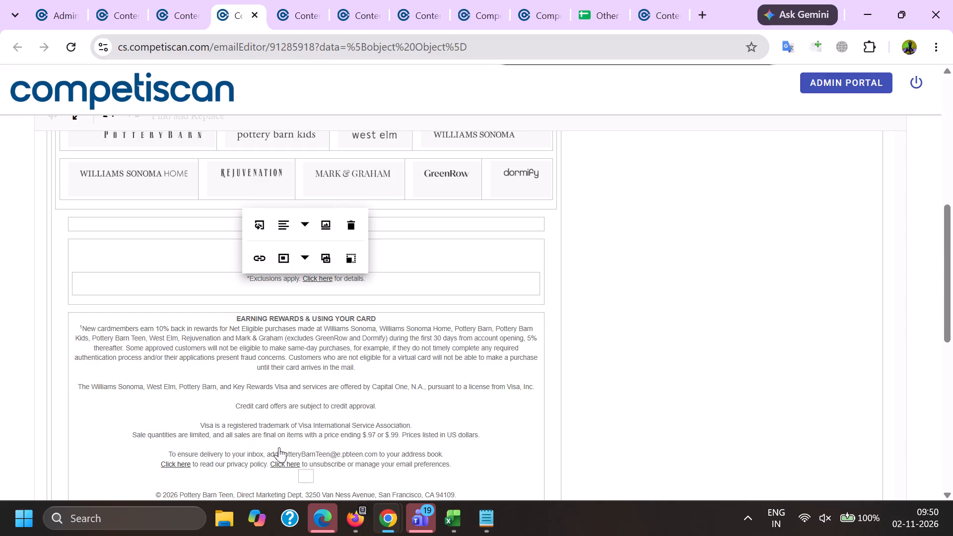
pyautogui.click(279, 447)
pyautogui.click(362, 478)
# Delete the recipient address after "This message was sent to:" and the sender address from the footer's address book sentence.
pyautogui.scroll(-1, 341, 378)
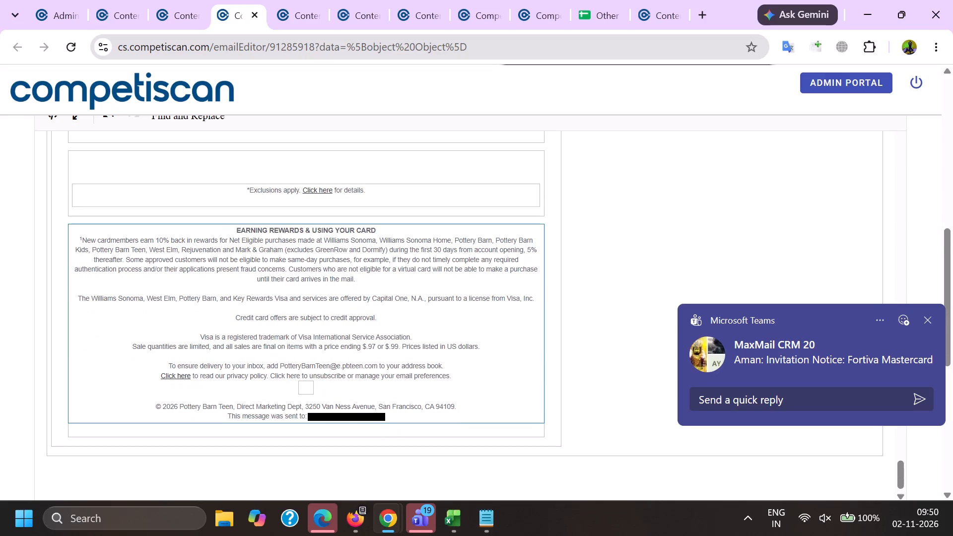
pyautogui.moveTo(309, 417); pyautogui.dragTo(385, 418)
pyautogui.press('BackSpace')
pyautogui.scroll(1, 352, 485)
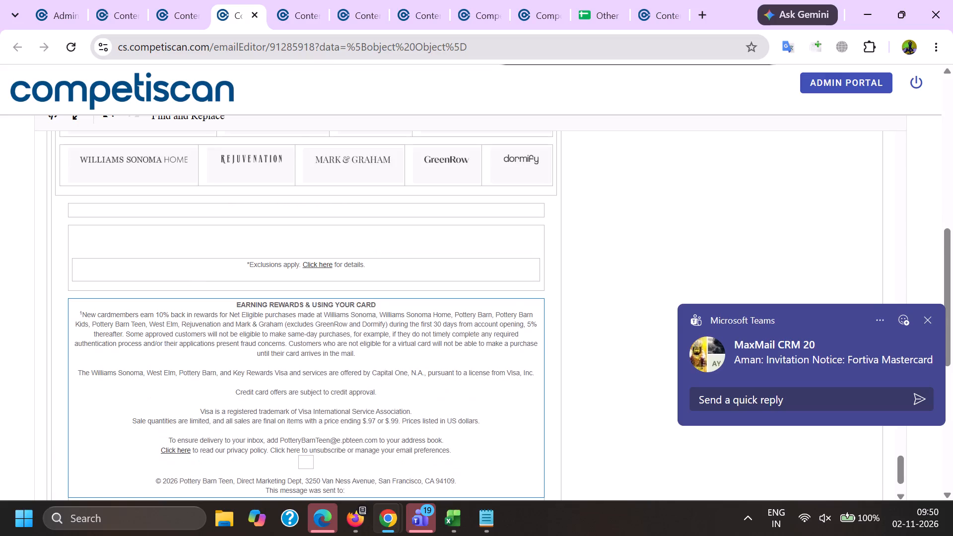
pyautogui.moveTo(281, 441); pyautogui.dragTo(377, 446)
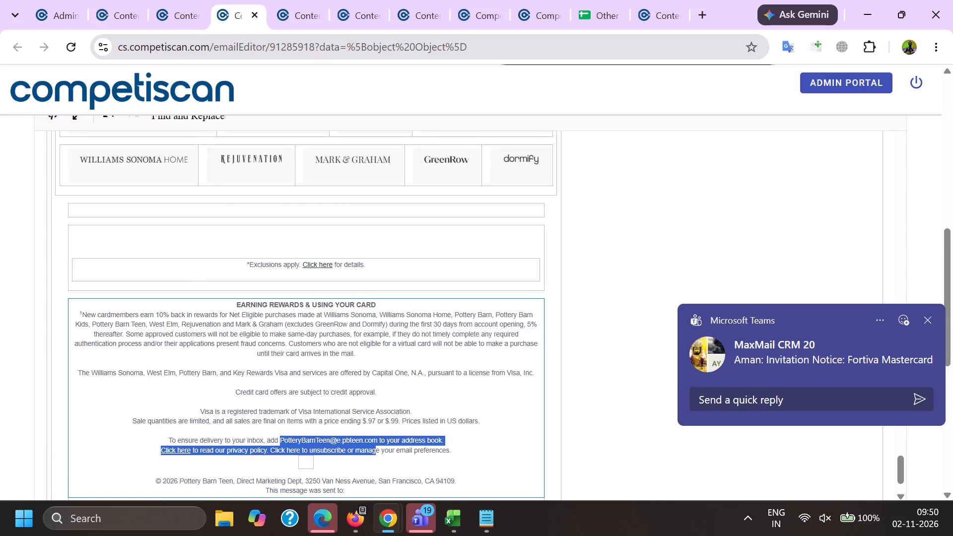
pyautogui.moveTo(377, 446); pyautogui.dragTo(377, 442)
pyautogui.press('BackSpace')
pyautogui.press('BackSpace')
# Save the product info for the edited email 91285918.
pyautogui.scroll(-10, 224, 361)
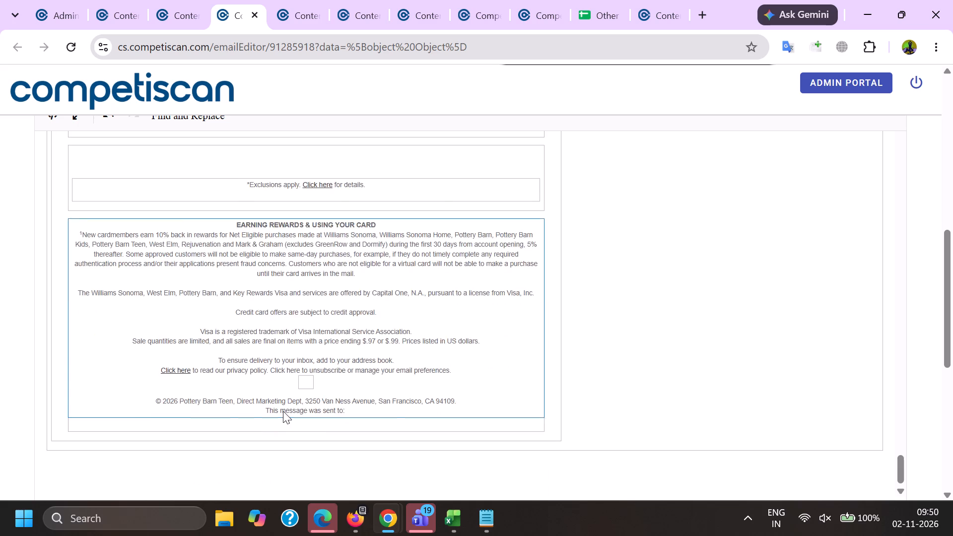
pyautogui.scroll(-1, 283, 411)
pyautogui.click(308, 393)
pyautogui.click(484, 315)
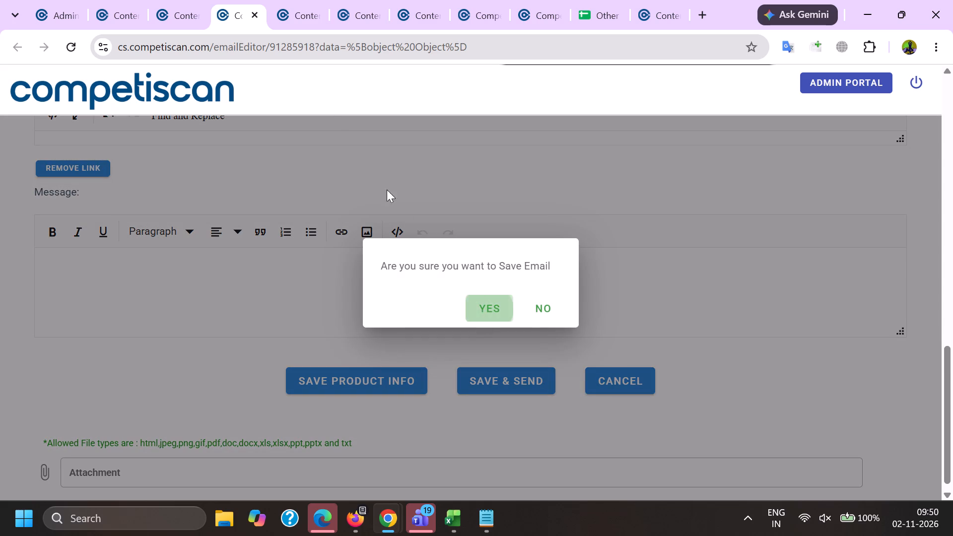
# Close the three browser tabs immediately after the one for email 91285918, including email editor 91303641.
pyautogui.click(286, 0)
pyautogui.click(314, 17)
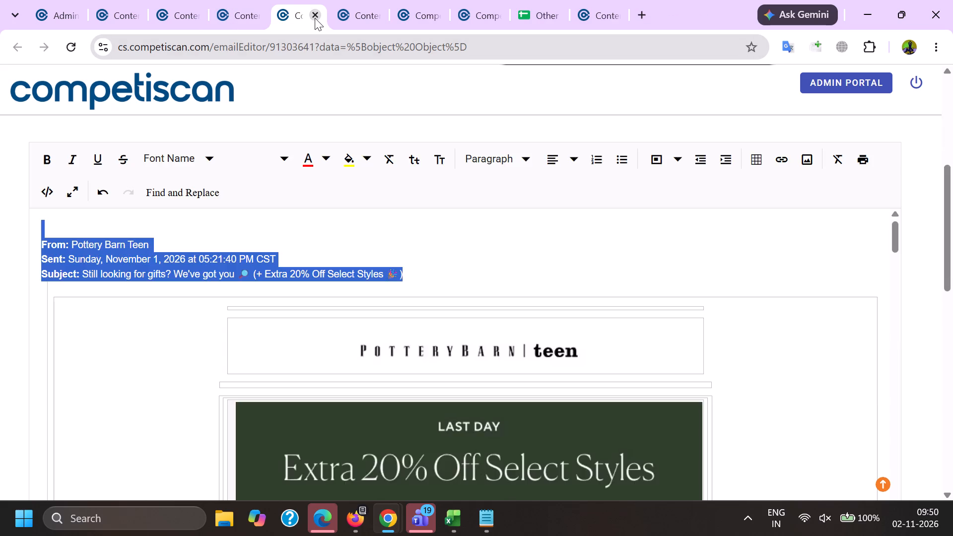
pyautogui.click(315, 17)
pyautogui.click(314, 16)
pyautogui.click(268, 0)
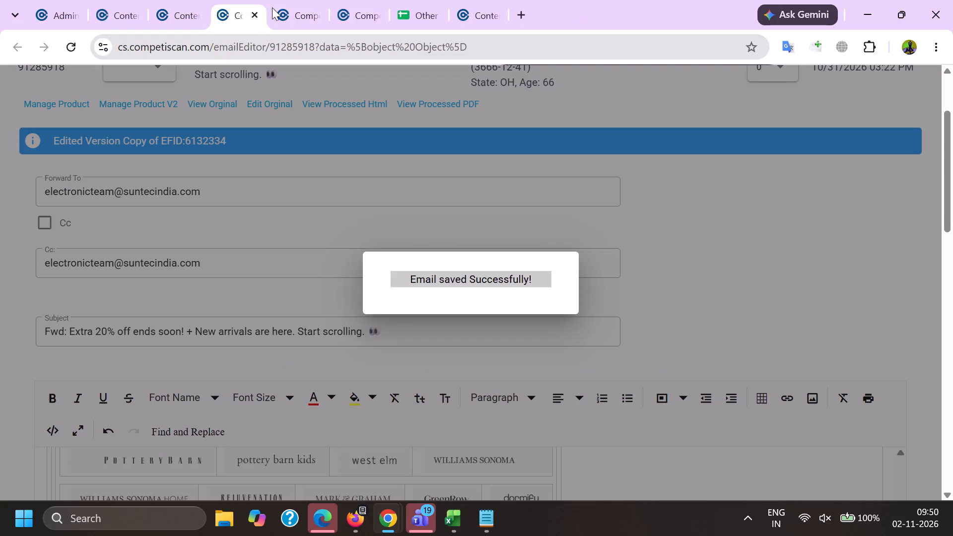
pyautogui.click(0, 201)
pyautogui.click(69, 106)
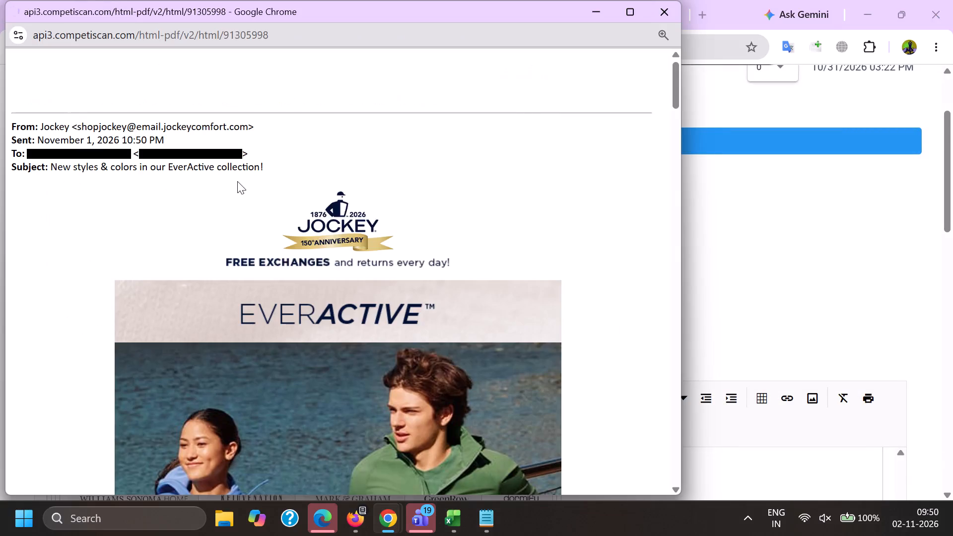
# Return to the editor of email 91285918 and check its body from the credit card offer and footer up to the header lines.
pyautogui.hotkey('alt', 'Tab')
pyautogui.keyDown('ctrl'); pyautogui.click(419, 102); pyautogui.keyUp('ctrl')
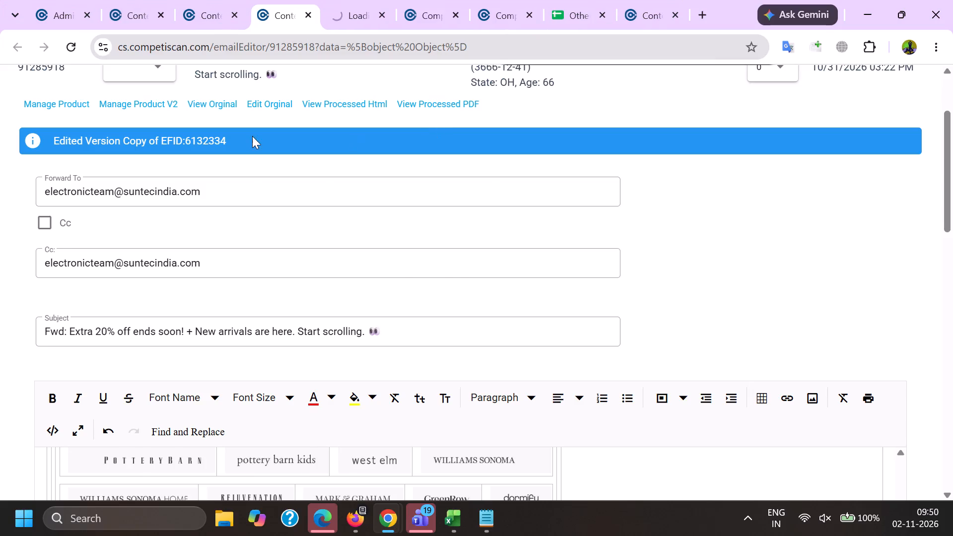
pyautogui.scroll(-5, 234, 148)
pyautogui.scroll(4, 169, 247)
pyautogui.click(123, 267)
pyautogui.press('pageup')
pyautogui.press('pageup')
pyautogui.press('pageup')
pyautogui.press('pageup')
pyautogui.press('pageup')
pyautogui.press('pageup')
pyautogui.press('pageup')
pyautogui.press('pageup')
pyautogui.press('pageup')
pyautogui.press('pageup')
pyautogui.press('pageup')
pyautogui.press('pageup')
pyautogui.press('pageup')
pyautogui.press('pageup')
pyautogui.press('pageup')
pyautogui.press('pageup')
pyautogui.press('pageup')
pyautogui.press('pageup')
pyautogui.press('pageup')
pyautogui.press('pageup')
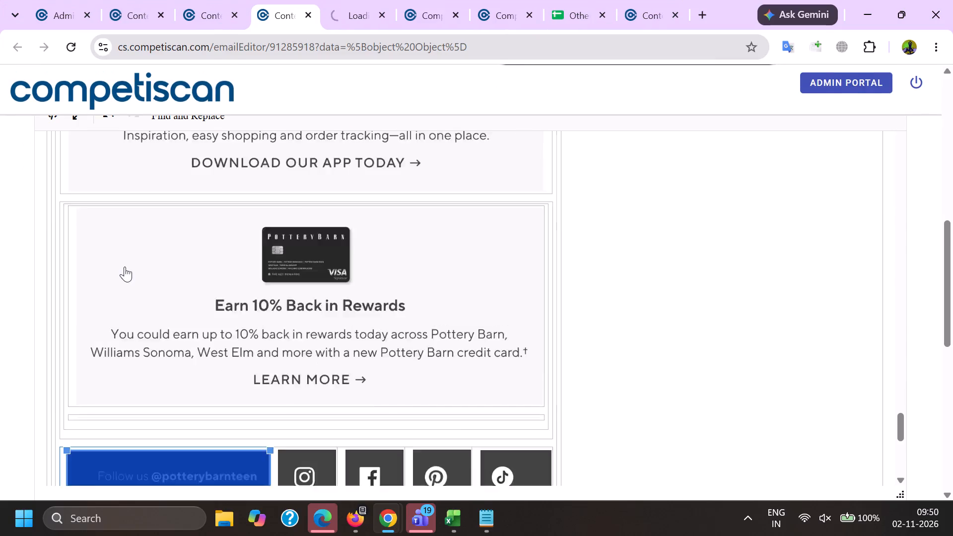
pyautogui.scroll(-3, 117, 240)
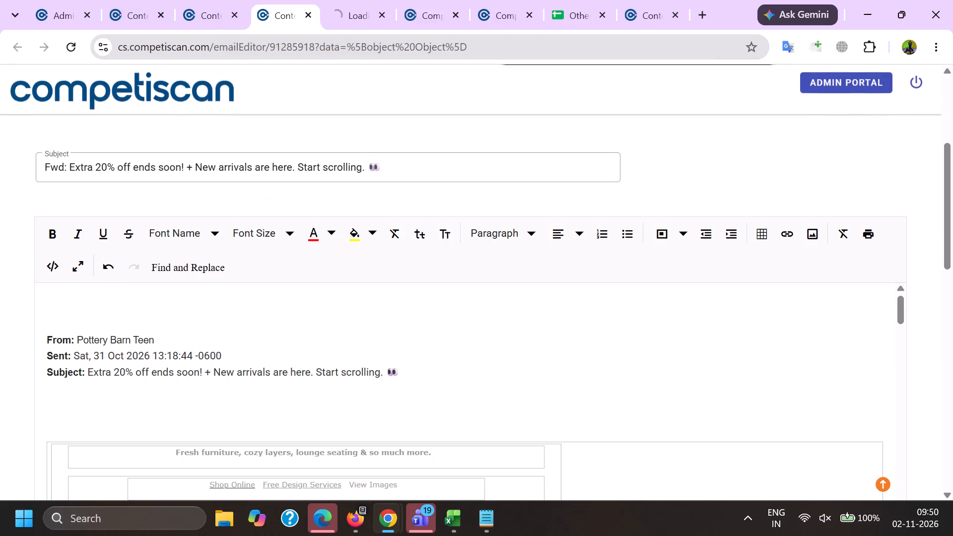
# Copy the sender name Pottery Barn Teen from the From line and switch to the email's product record.
pyautogui.doubleClick(93, 338)
pyautogui.keyDown('shift'); pyautogui.click(159, 341); pyautogui.keyUp('shift')
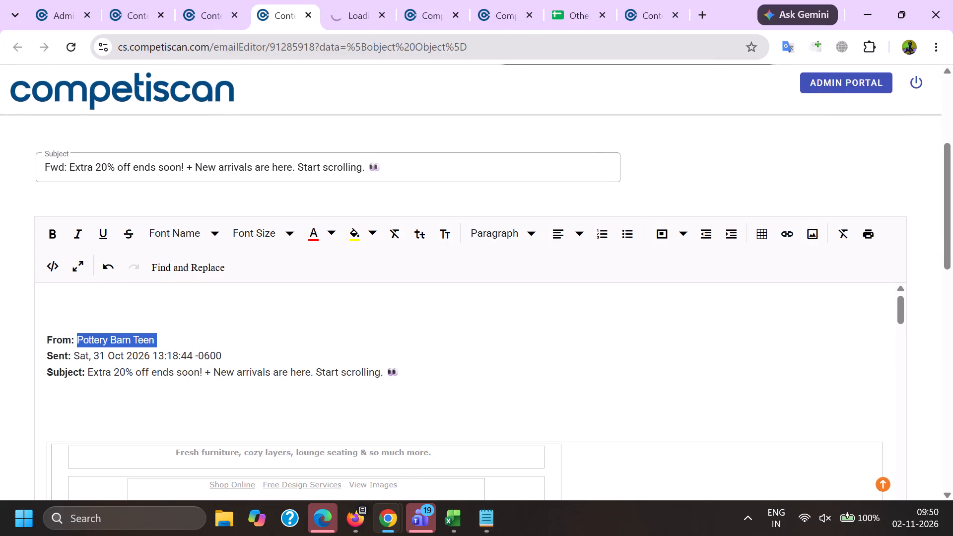
pyautogui.keyDown('shift'); pyautogui.click(147, 344); pyautogui.keyUp('shift')
pyautogui.hotkey('ctrl', 'c')
pyautogui.hotkey('alt', 'Tab')
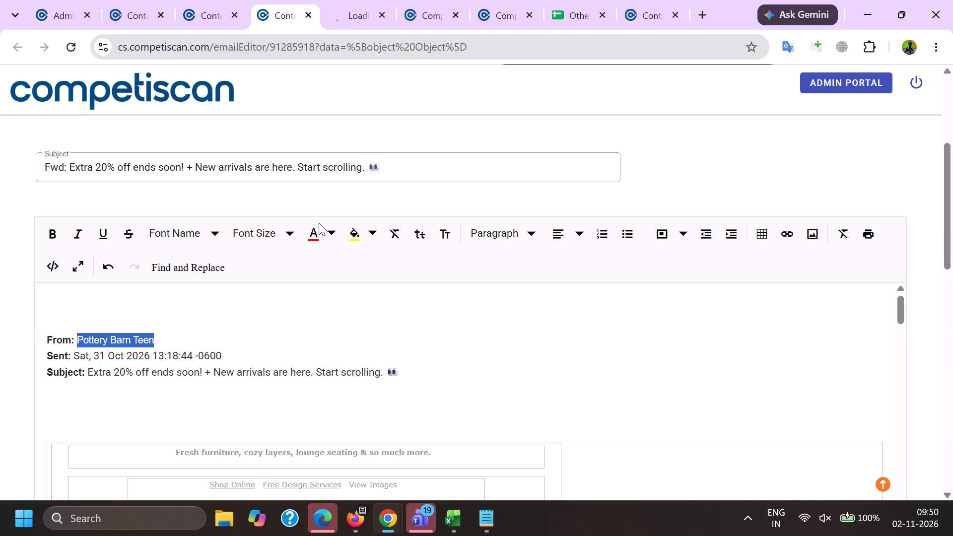
# Use the Pottery Barn Teen logo as the product image and add Capital One as a company.
pyautogui.scroll(-6, 319, 221)
pyautogui.click(284, 185)
pyautogui.scroll(2, 283, 309)
pyautogui.click(287, 299)
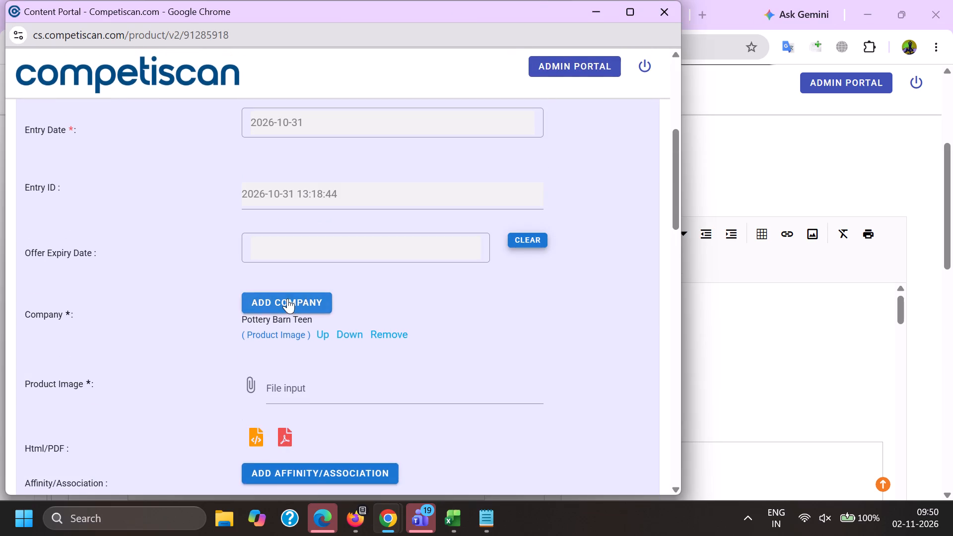
pyautogui.press('c')
pyautogui.press('a')
pyautogui.press('p')
pyautogui.press('i')
pyautogui.press('t')
pyautogui.press('a')
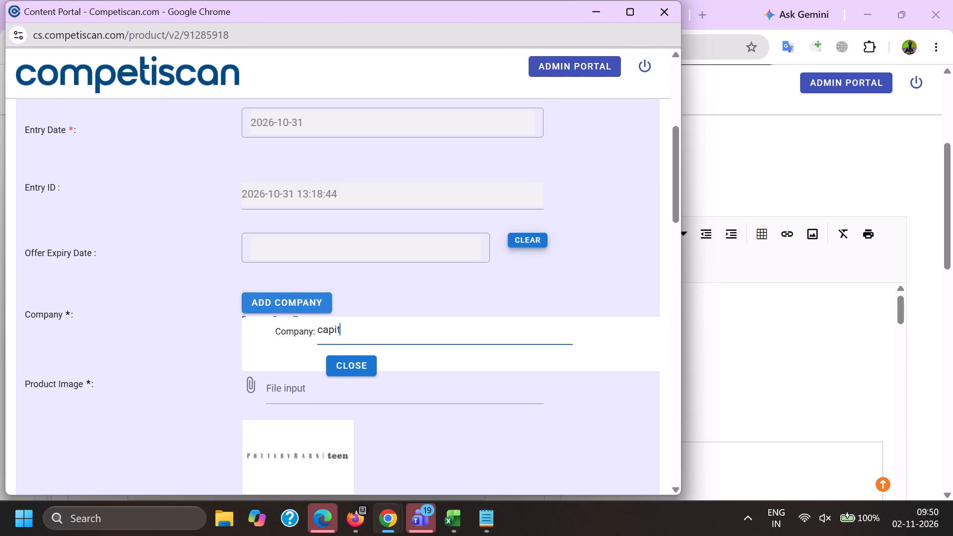
pyautogui.press('l')
pyautogui.press('space')
pyautogui.write('po')
pyautogui.press('n')
pyautogui.press('e')
pyautogui.press('BackSpace')
pyautogui.press('BackSpace')
pyautogui.press('BackSpace')
pyautogui.press('BackSpace')
pyautogui.press('o')
pyautogui.press('n')
pyautogui.press('e')
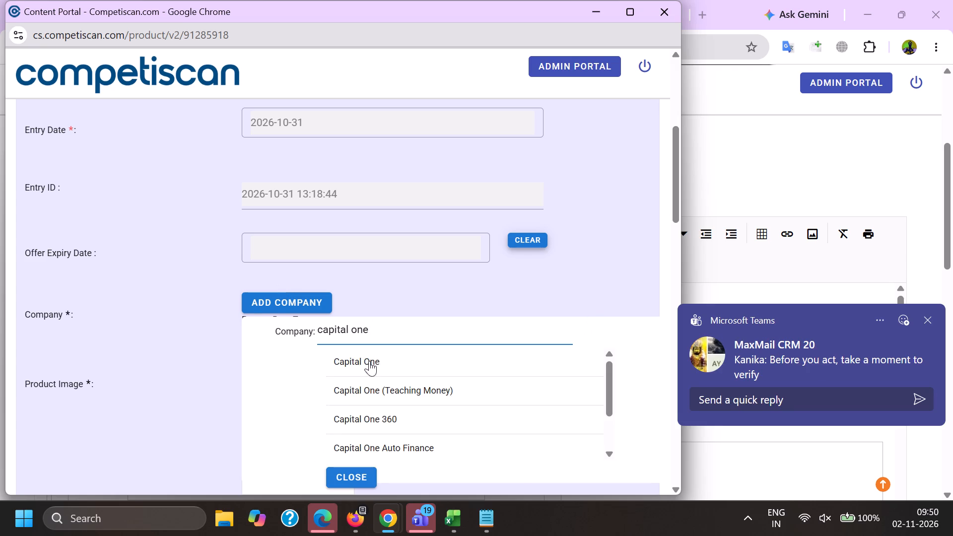
pyautogui.click(369, 361)
pyautogui.click(291, 339)
# Add Pottery Barn Teen as the product record's affinity/association.
pyautogui.scroll(-4, 279, 272)
pyautogui.click(311, 302)
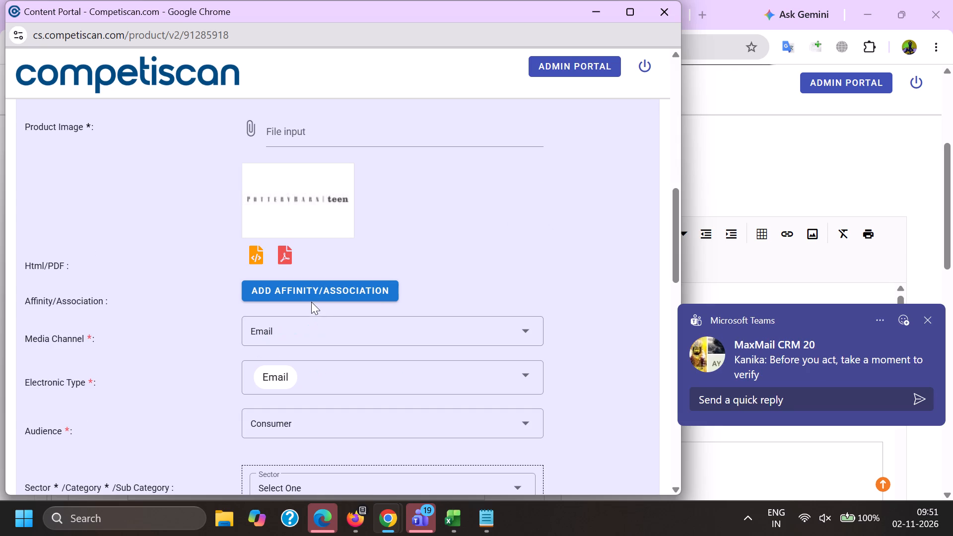
pyautogui.click(311, 284)
pyautogui.click(369, 320)
pyautogui.hotkey('ctrl', 'v')
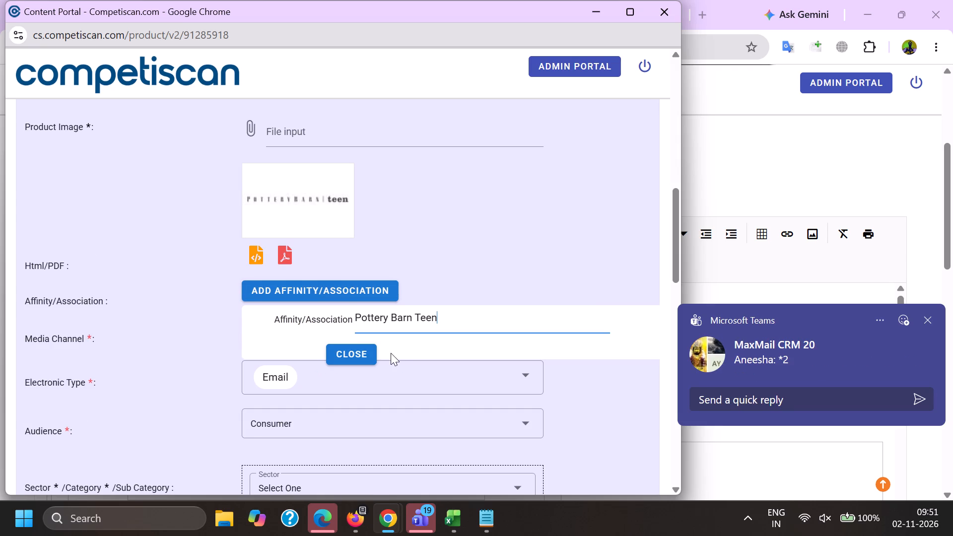
pyautogui.click(351, 357)
# Set the classification's sector to Retail and its category to Home.
pyautogui.scroll(-4, 317, 265)
pyautogui.click(289, 214)
pyautogui.scroll(-7, 286, 207)
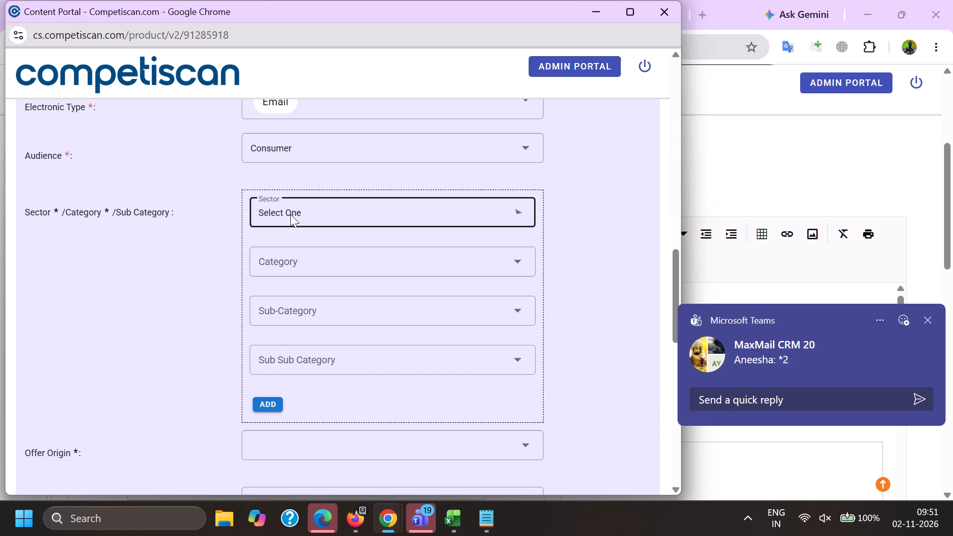
pyautogui.click(287, 282)
pyautogui.click(215, 274)
pyautogui.click(307, 264)
pyautogui.scroll(-6, 297, 269)
pyautogui.click(302, 281)
pyautogui.moveTo(146, 286); pyautogui.dragTo(161, 291)
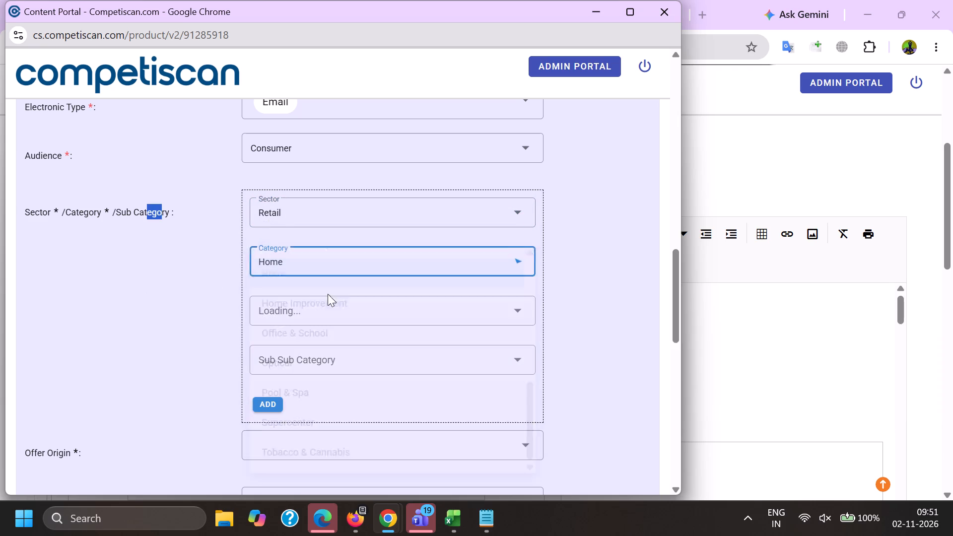
# Choose sub-category Furniture and sub-sub-category Bedroom Furniture for the Retail / Home classification and add it to the record.
pyautogui.moveTo(317, 307); pyautogui.dragTo(312, 312)
pyautogui.scroll(-3, 303, 221)
pyautogui.hotkey('alt', 'Tab')
pyautogui.scroll(-16, 307, 342)
pyautogui.hotkey('alt', 'Tab')
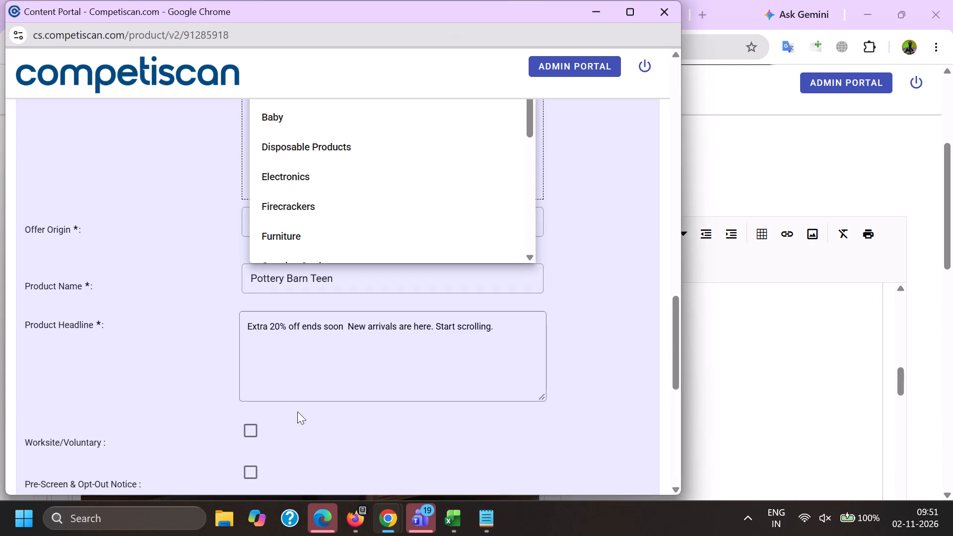
pyautogui.scroll(1, 291, 391)
pyautogui.click(286, 328)
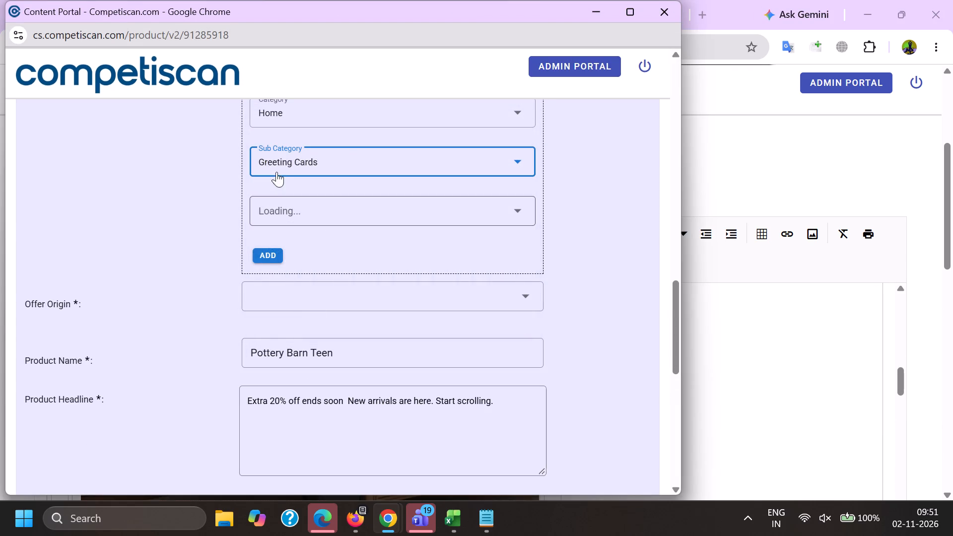
pyautogui.click(273, 161)
pyautogui.click(301, 347)
pyautogui.moveTo(244, 316); pyautogui.dragTo(259, 305)
pyautogui.click(288, 229)
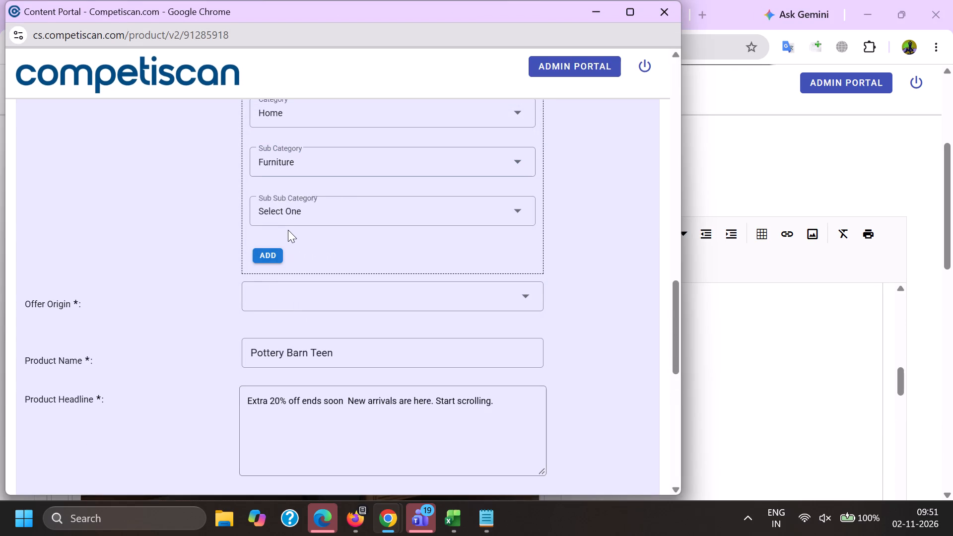
pyautogui.click(286, 201)
pyautogui.click(316, 252)
pyautogui.moveTo(206, 269); pyautogui.dragTo(215, 267)
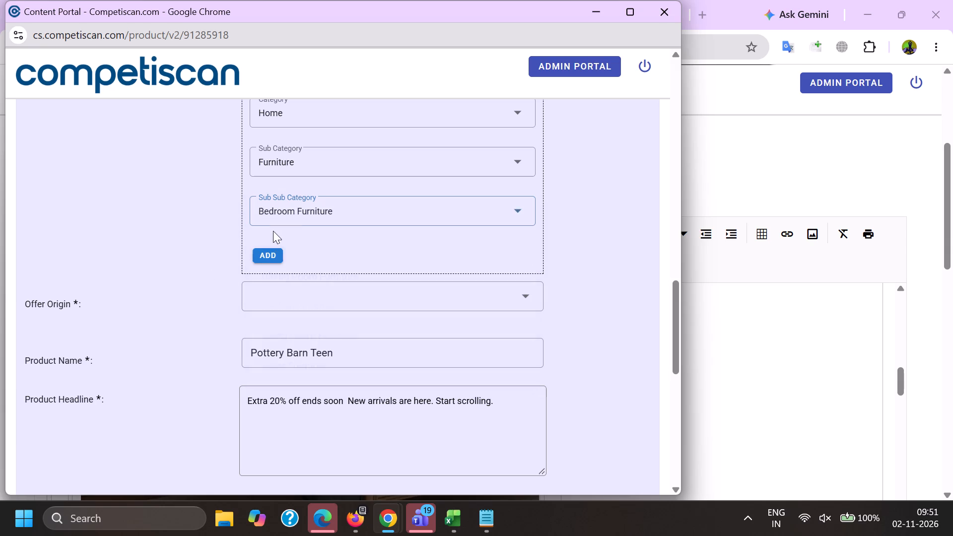
pyautogui.click(275, 256)
# Add a second classification with sector Credit Cards, category Payment Cards and sub-category Credit Cards.
pyautogui.scroll(3, 299, 347)
pyautogui.click(304, 322)
pyautogui.scroll(6, 297, 430)
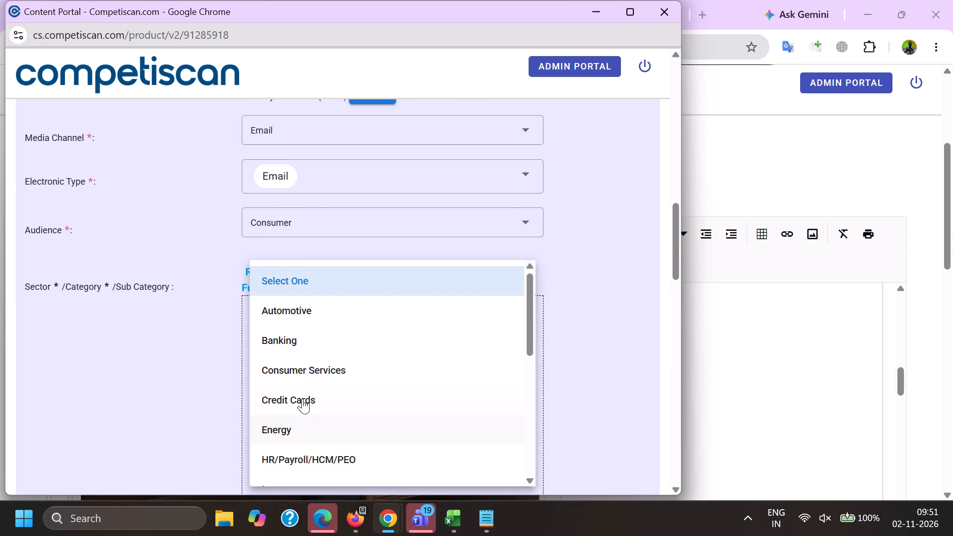
pyautogui.click(302, 399)
pyautogui.click(243, 401)
pyautogui.click(287, 374)
pyautogui.scroll(1, 287, 277)
pyautogui.scroll(-2, 285, 275)
pyautogui.click(300, 352)
pyautogui.click(292, 342)
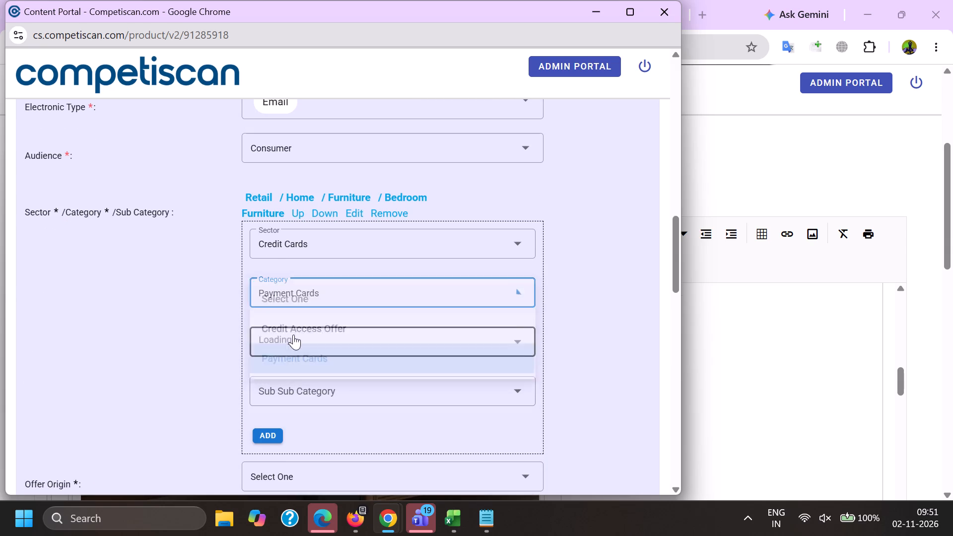
pyautogui.scroll(-1, 277, 257)
pyautogui.click(306, 420)
pyautogui.click(191, 402)
pyautogui.click(270, 355)
# Move the Retail / Home / Furniture / Bedroom Furniture classification down one place.
pyautogui.scroll(3, 314, 397)
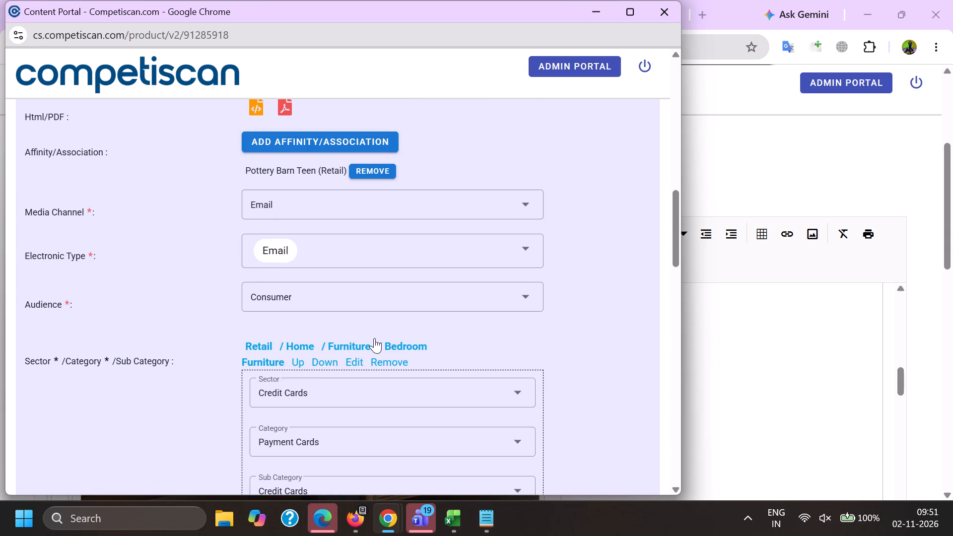
pyautogui.click(329, 361)
# Set the offer origin to Provider/Bank and the product name to Pottery Barn Key Rewards Visa Credit Card.
pyautogui.scroll(-5, 312, 317)
pyautogui.click(284, 280)
pyautogui.doubleClick(285, 350)
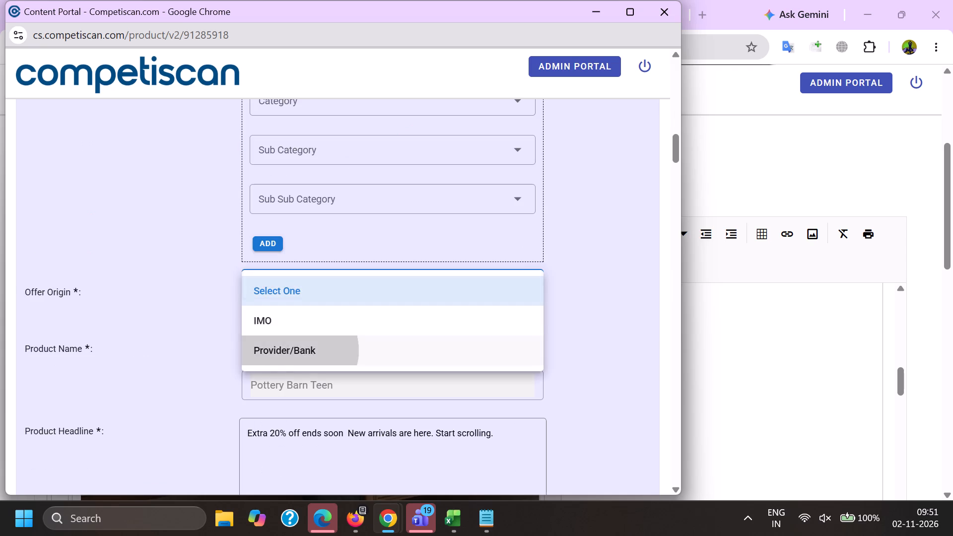
pyautogui.hotkey('ctrl', 'v')
pyautogui.moveTo(298, 345); pyautogui.dragTo(416, 361)
pyautogui.press('BackSpace')
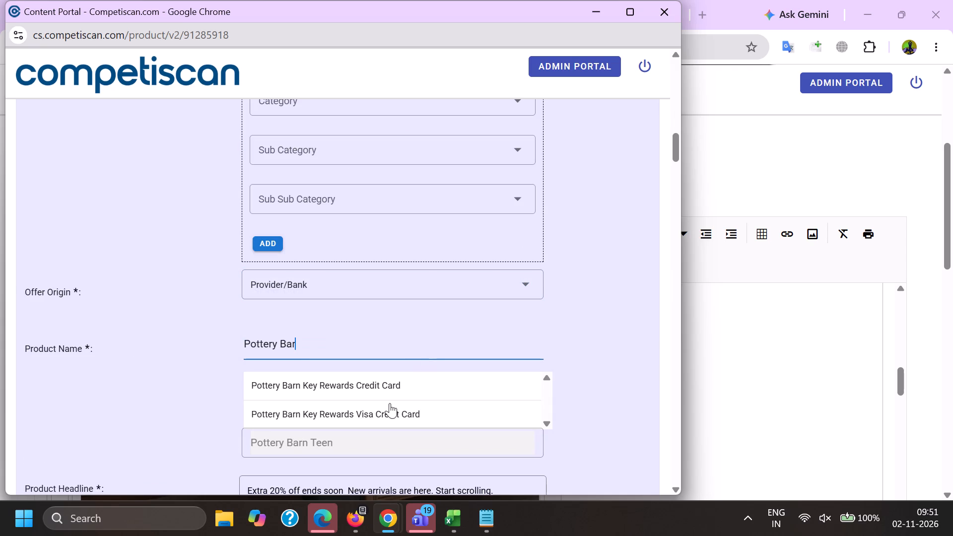
pyautogui.click(353, 411)
# Replace the product headline with the subject copied from the email body's Subject line, leaving out the emoji and trailing line break.
pyautogui.scroll(4, 350, 411)
pyautogui.click(306, 281)
pyautogui.scroll(-5, 306, 280)
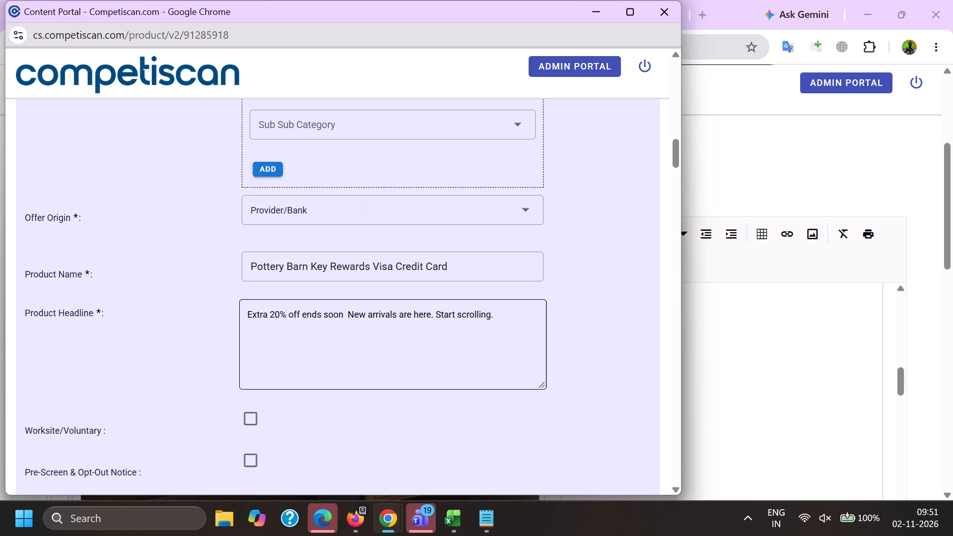
pyautogui.moveTo(509, 340); pyautogui.dragTo(1, 361)
pyautogui.press('BackSpace')
pyautogui.hotkey('alt', 'Tab')
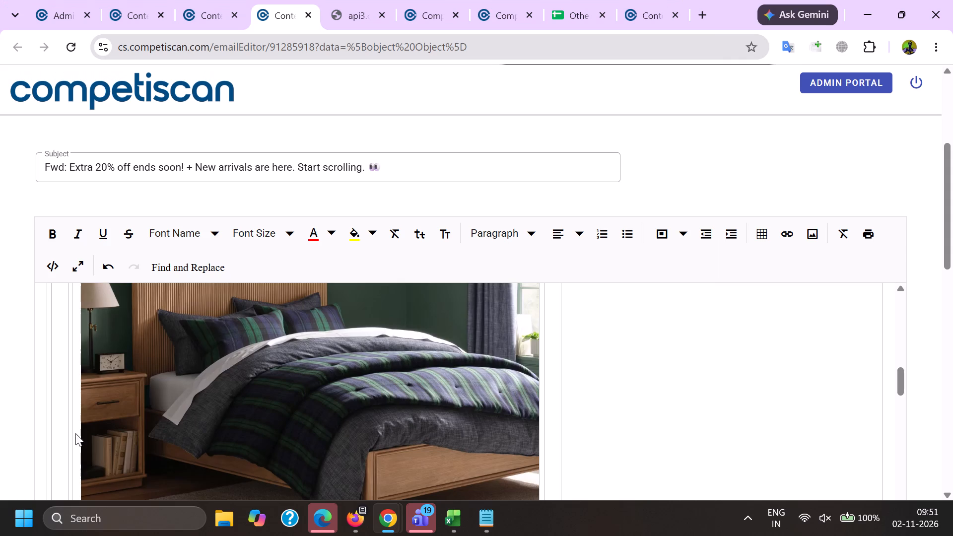
pyautogui.scroll(14, 126, 466)
pyautogui.scroll(3, 114, 408)
pyautogui.moveTo(90, 377); pyautogui.dragTo(93, 376)
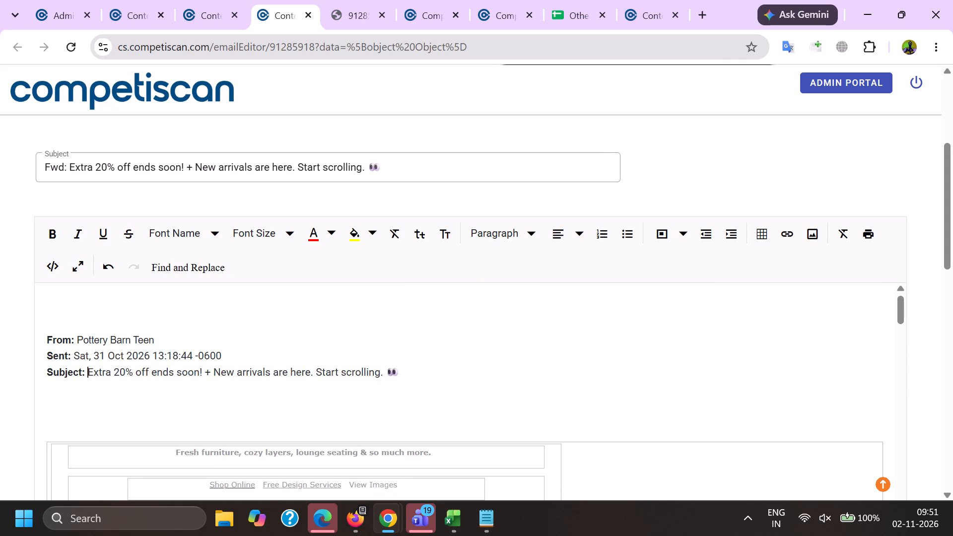
pyautogui.moveTo(93, 376); pyautogui.dragTo(400, 385)
pyautogui.hotkey('ctrl', 'c')
pyautogui.hotkey('alt', 'Tab')
pyautogui.hotkey('ctrl', 'v')
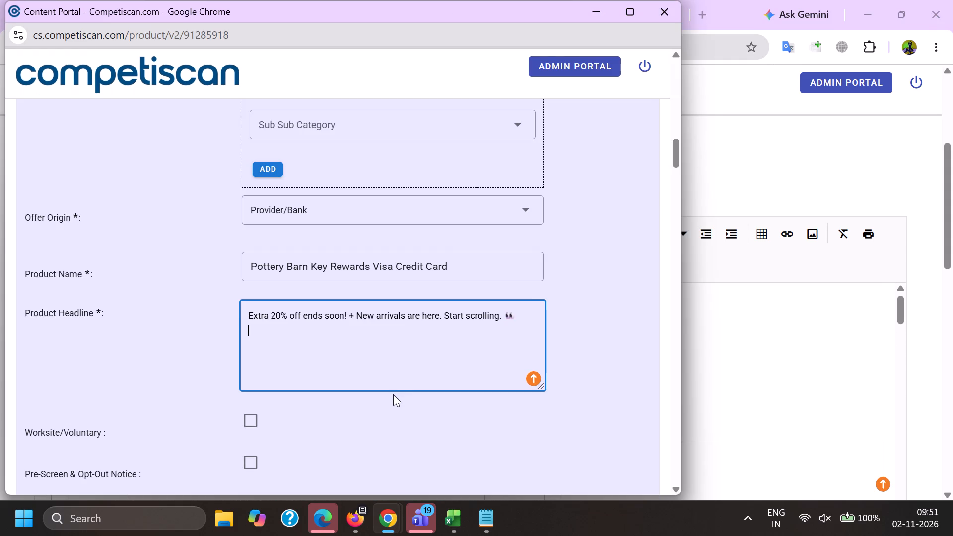
pyautogui.press('BackSpace')
pyautogui.press('BackSpace')
pyautogui.press('BackSpace')
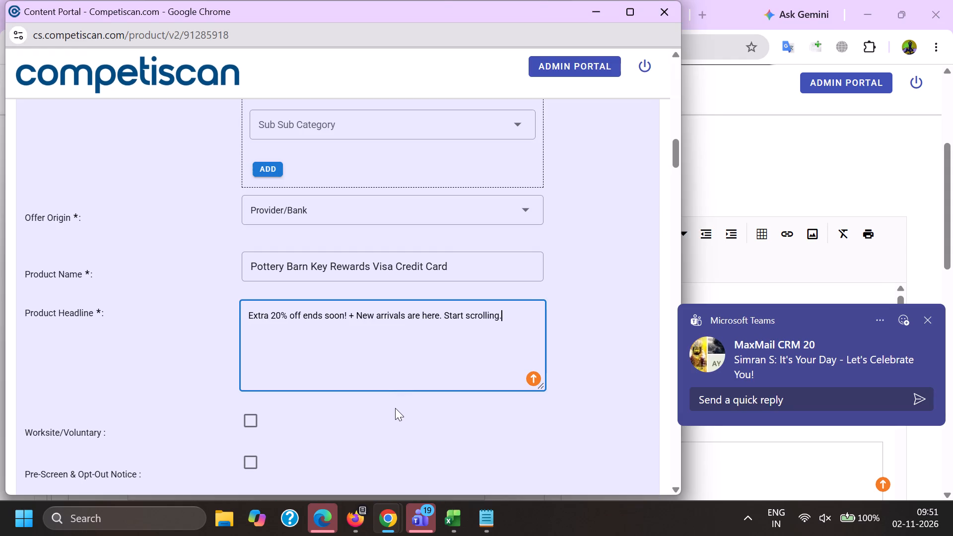
# Replace the + sign in the product headline with the word Plus.
pyautogui.press('Down')
pyautogui.press('Up')
pyautogui.press('Down')
pyautogui.press('Right')
pyautogui.press('Up')
pyautogui.press('Right')
pyautogui.press('Right')
pyautogui.press('Right')
pyautogui.press('Right')
pyautogui.press('Right')
pyautogui.press('Right')
pyautogui.press('Right')
pyautogui.press('Right')
pyautogui.press('Right')
pyautogui.press('Right')
pyautogui.press('Right')
pyautogui.press('Right')
pyautogui.press('Right')
pyautogui.press('Right')
pyautogui.press('Right')
pyautogui.press('Right')
pyautogui.press('Right')
pyautogui.press('Right')
pyautogui.press('Right')
pyautogui.press('Right')
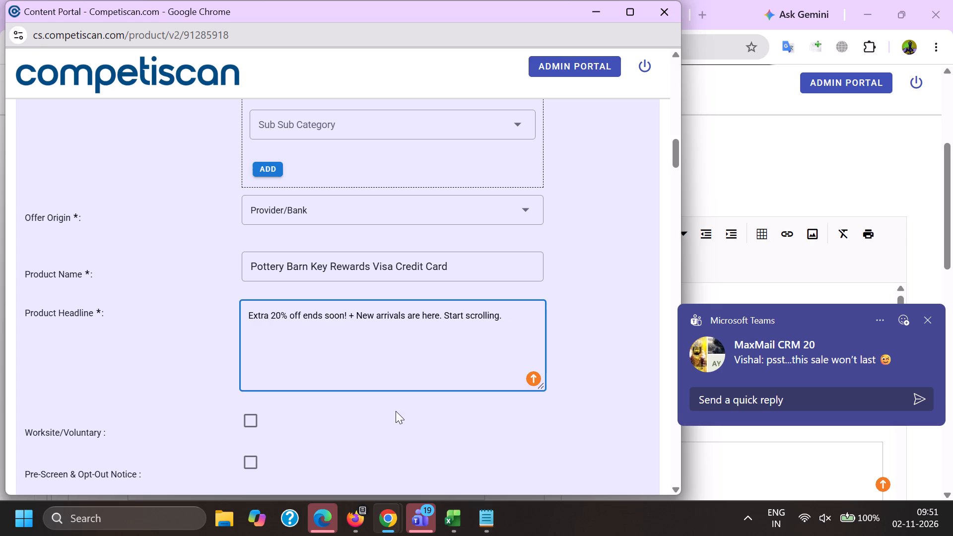
pyautogui.press('u')
pyautogui.press('s')
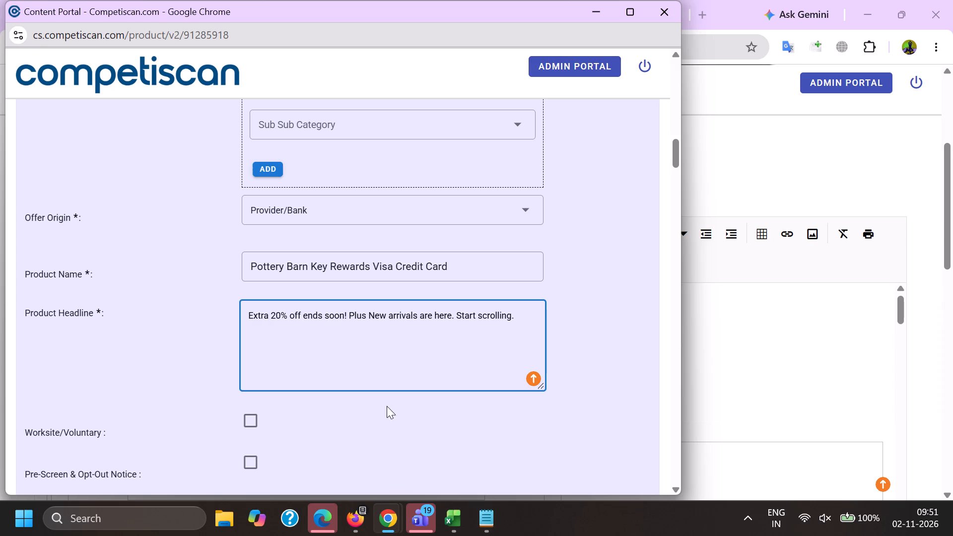
# Append the email's preheader "Fresh furniture, cozy layers, lounge seating & so much more" to the product headline, without the final period.
pyautogui.click(529, 318)
pyautogui.press('space')
pyautogui.hotkey('alt', 'Tab')
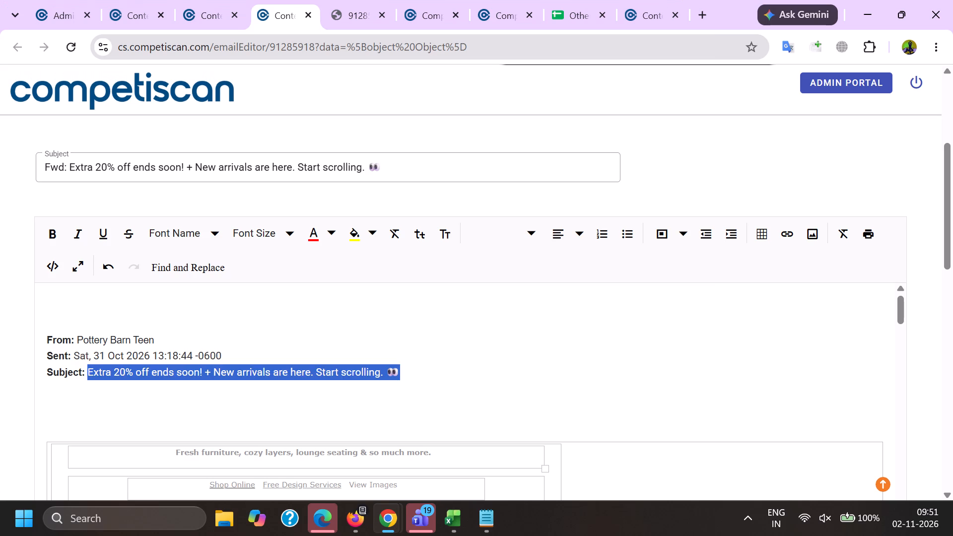
pyautogui.moveTo(166, 455); pyautogui.dragTo(462, 455)
pyautogui.hotkey('ctrl', 'c')
pyautogui.hotkey('alt', 'Tab')
pyautogui.hotkey('ctrl', 'v')
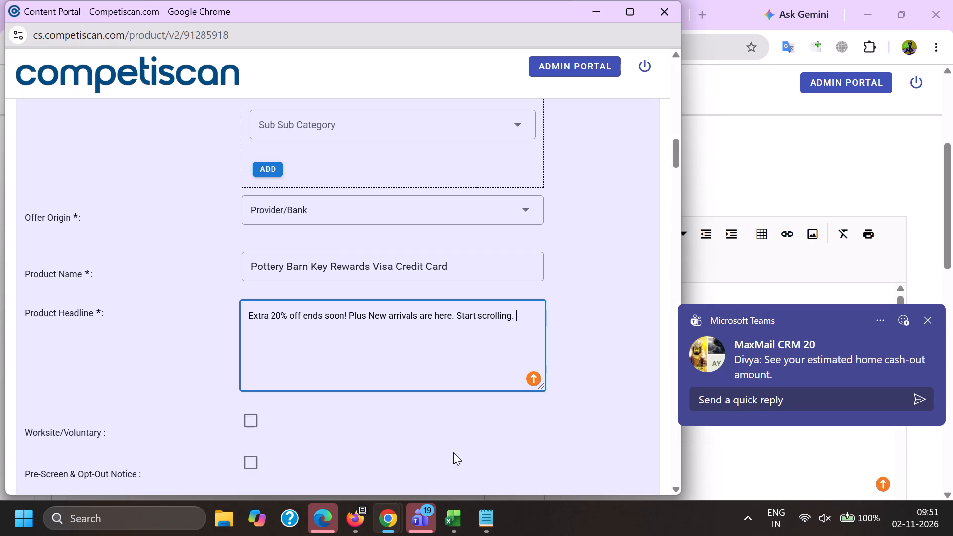
pyautogui.press('BackSpace')
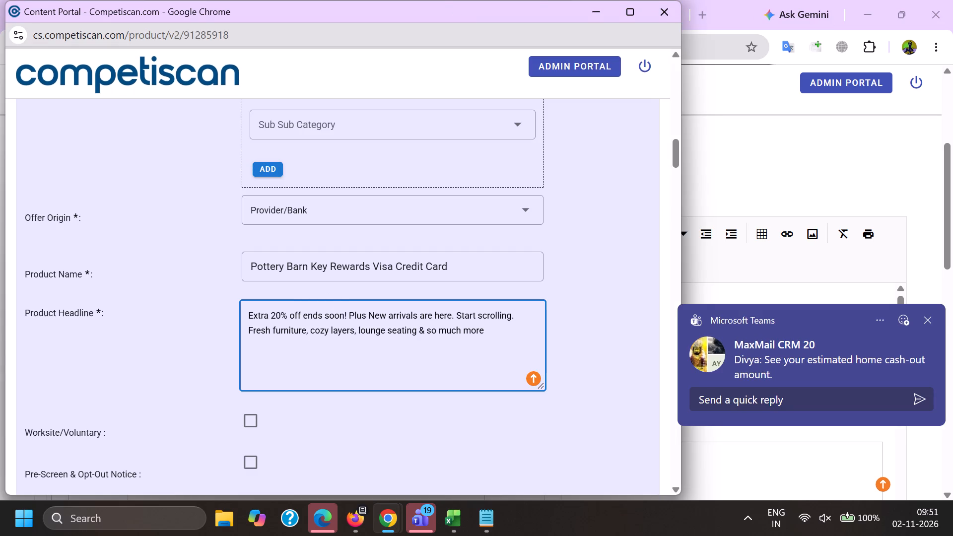
# Replace the ampersand in the headline's appended sentence with "and".
pyautogui.click(422, 331)
pyautogui.press('BackSpace')
pyautogui.press('a')
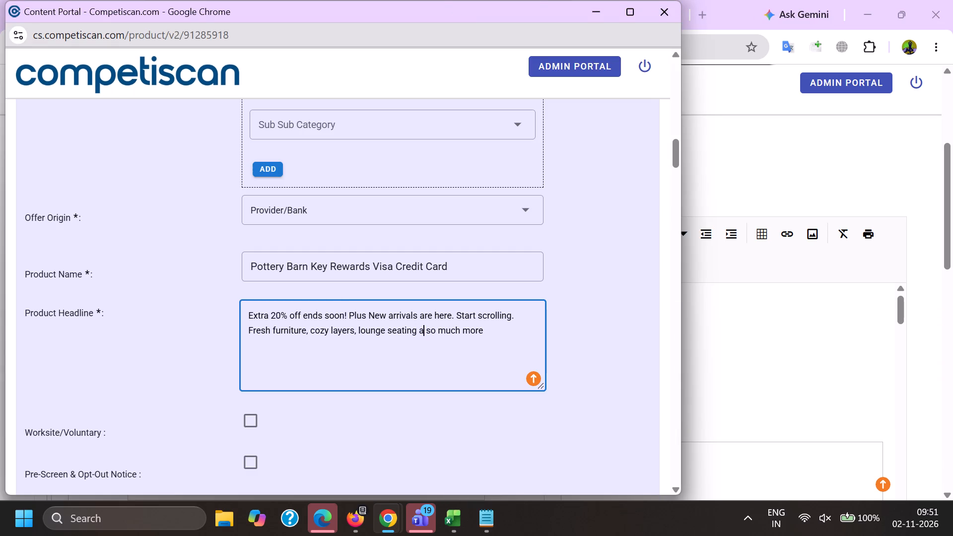
pyautogui.press('n')
pyautogui.press('d')
# Set the response mechanism to URL/Website.
pyautogui.scroll(-4, 388, 330)
pyautogui.moveTo(298, 347); pyautogui.dragTo(300, 353)
pyautogui.scroll(-2, 290, 266)
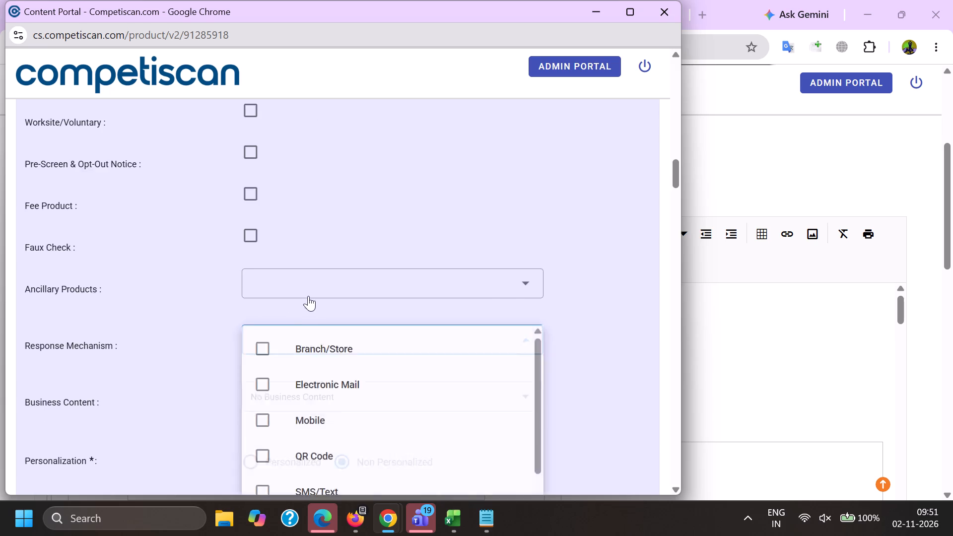
pyautogui.scroll(-7, 308, 296)
pyautogui.click(309, 321)
pyautogui.click(183, 309)
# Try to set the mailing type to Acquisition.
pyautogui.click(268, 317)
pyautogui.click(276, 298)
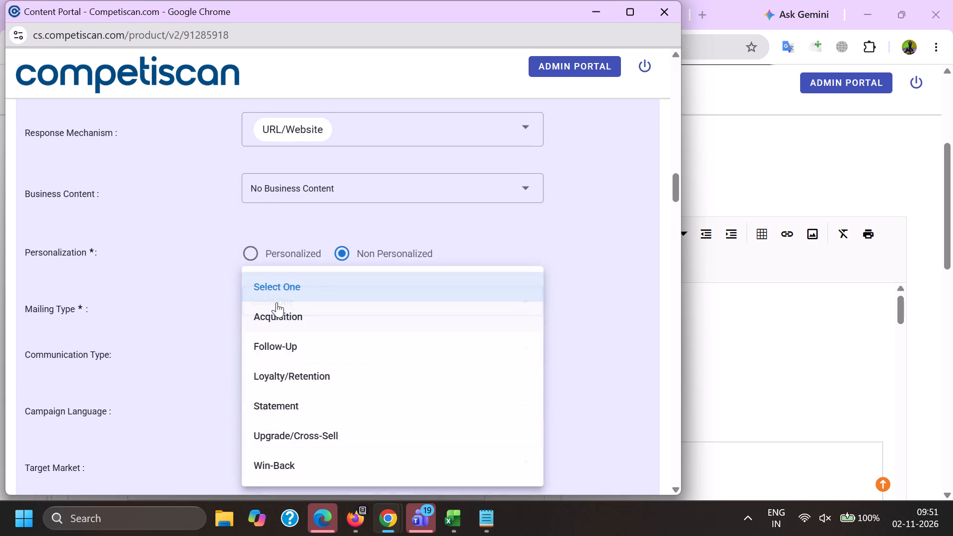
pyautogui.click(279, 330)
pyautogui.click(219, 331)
# Select Bonuses/Contests/Incentives as a communication type.
pyautogui.click(263, 350)
pyautogui.scroll(-2, 279, 262)
pyautogui.click(307, 321)
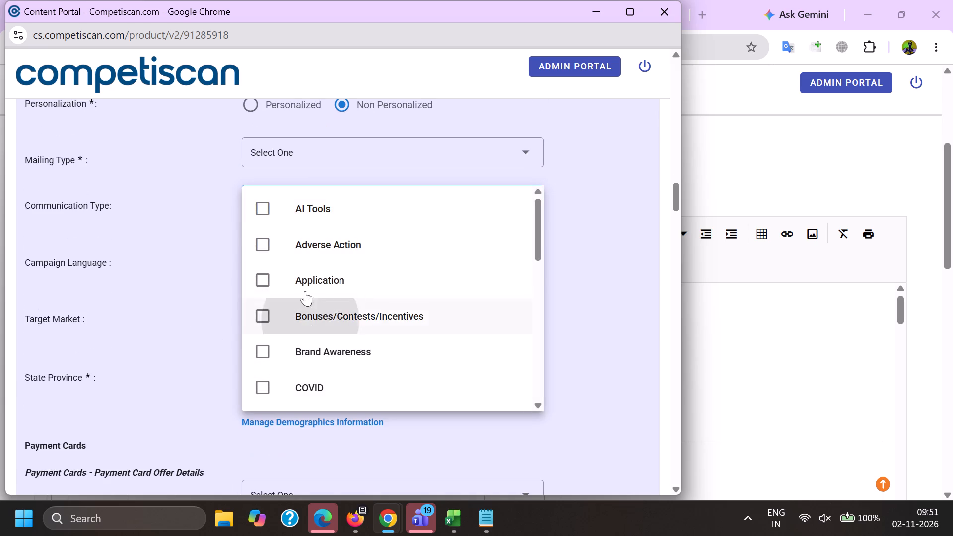
# Set the mailing type to Acquisition.
pyautogui.scroll(2, 238, 296)
pyautogui.click(271, 306)
pyautogui.scroll(1, 277, 232)
pyautogui.scroll(-1, 277, 233)
pyautogui.click(287, 371)
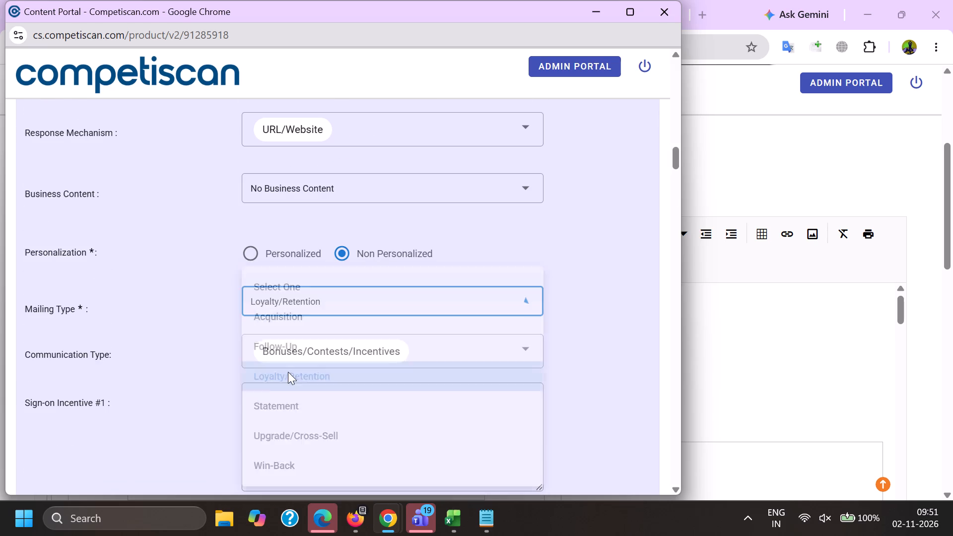
pyautogui.click(280, 301)
pyautogui.click(284, 316)
pyautogui.click(200, 311)
# Add Co-Brand and Mobile Application to the communication types.
pyautogui.scroll(-1, 226, 256)
pyautogui.click(289, 347)
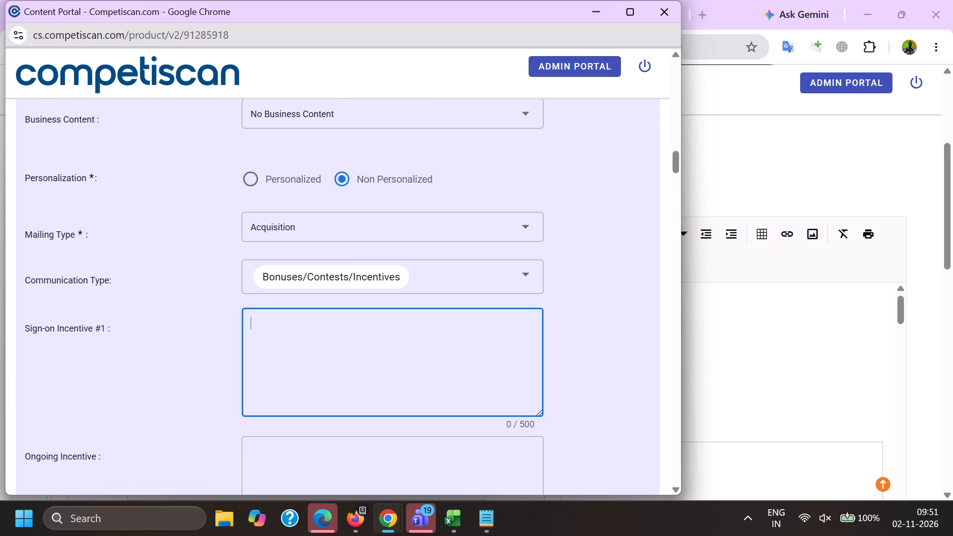
pyautogui.click(432, 266)
pyautogui.scroll(-4, 380, 387)
pyautogui.click(330, 384)
pyautogui.scroll(-11, 327, 378)
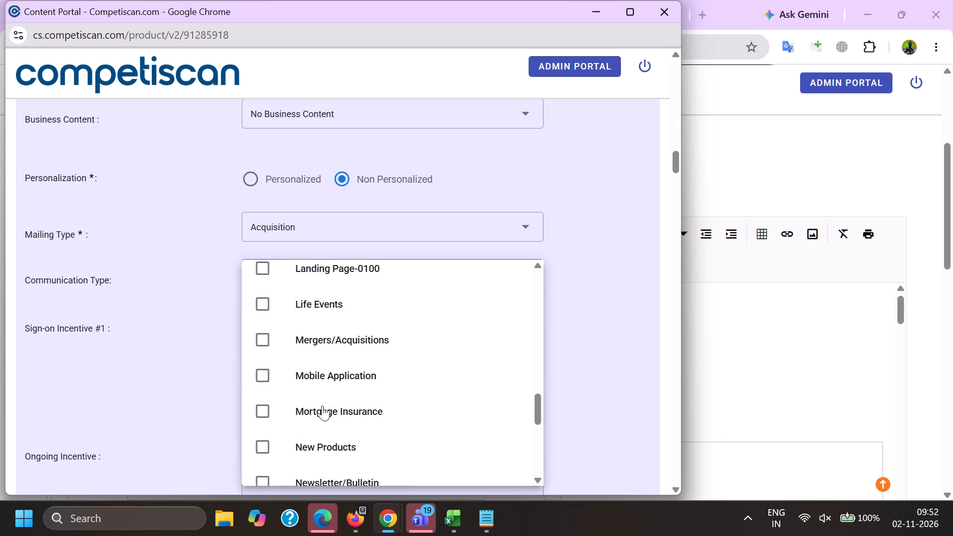
pyautogui.click(327, 371)
pyautogui.click(141, 358)
# Copy "10% back in rewards during the first 30 days from account opening" from reference record 20975401 into Sign-on Incentive #1, keeping Mobile Application selected.
pyautogui.hotkey('alt', 'Tab')
pyautogui.click(633, 0)
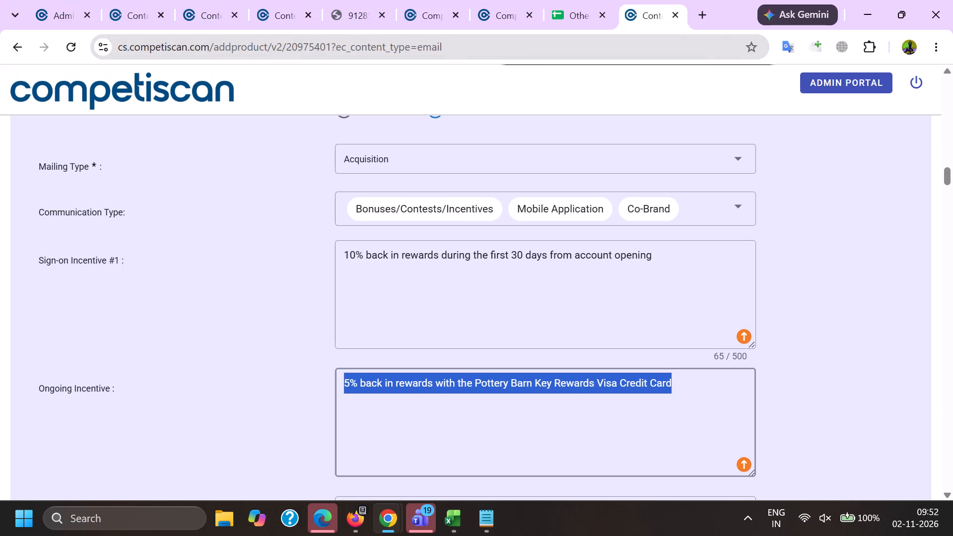
pyautogui.moveTo(686, 280); pyautogui.dragTo(225, 311)
pyautogui.hotkey('ctrl', 'c')
pyautogui.hotkey('alt', 'Tab')
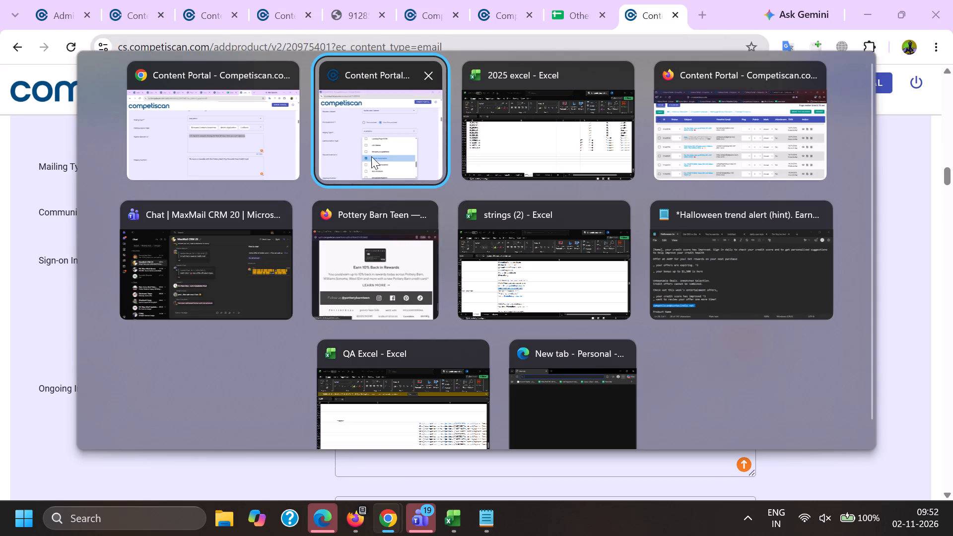
pyautogui.click(367, 152)
pyautogui.click(323, 317)
pyautogui.click(332, 387)
pyautogui.hotkey('ctrl', 'v')
pyautogui.click(330, 381)
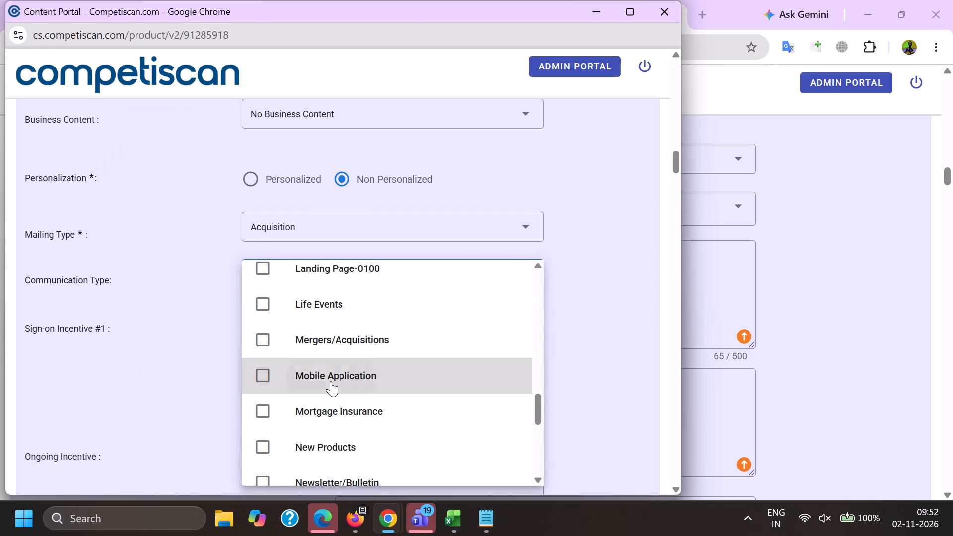
pyautogui.click(170, 361)
pyautogui.click(303, 416)
pyautogui.hotkey('ctrl', 'v')
pyautogui.scroll(-2, 281, 241)
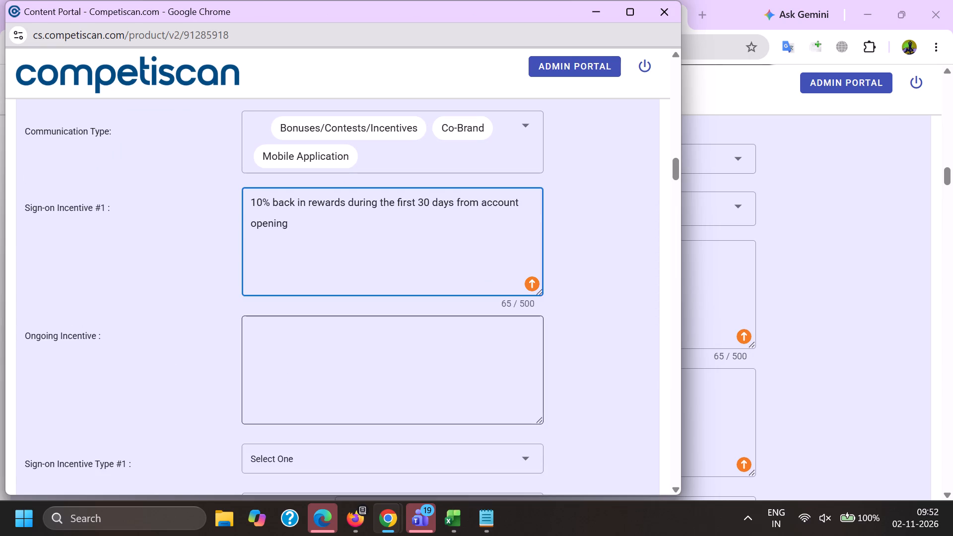
# Copy "5% back in rewards with the Pottery Barn Key Rewards Visa Credit Card" from the reference record into the ongoing incentive.
pyautogui.click(315, 388)
pyautogui.hotkey('alt', 'Tab')
pyautogui.moveTo(695, 406); pyautogui.dragTo(84, 376)
pyautogui.hotkey('ctrl', 'c')
pyautogui.hotkey('alt', 'Tab')
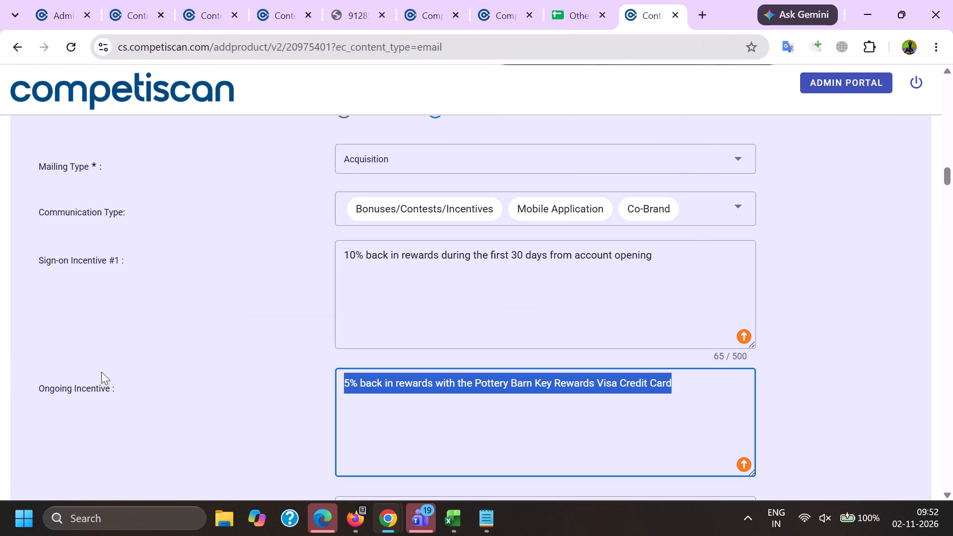
pyautogui.hotkey('ctrl', 'v')
pyautogui.scroll(-3, 166, 176)
pyautogui.click(265, 232)
pyautogui.scroll(-6, 262, 245)
pyautogui.scroll(5, 286, 357)
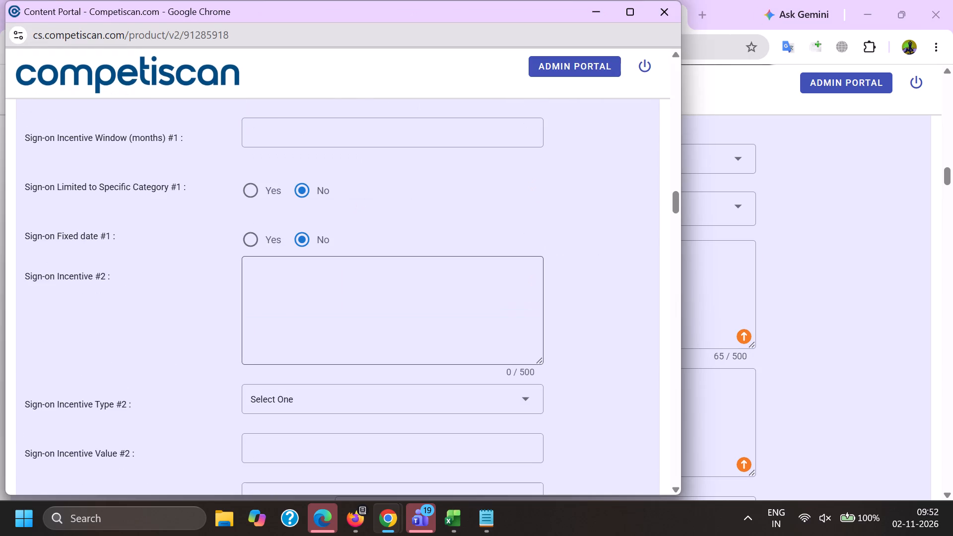
pyautogui.scroll(-2, 291, 273)
pyautogui.scroll(1, 291, 273)
pyautogui.scroll(-2, 291, 274)
pyautogui.scroll(1, 291, 275)
pyautogui.scroll(-3, 291, 276)
pyautogui.click(312, 269)
pyautogui.moveTo(155, 255); pyautogui.dragTo(160, 256)
# Enter 10.00 as both the Sign-on Incentive Value #1 and the Sign-on Max award #1.
pyautogui.click(248, 220)
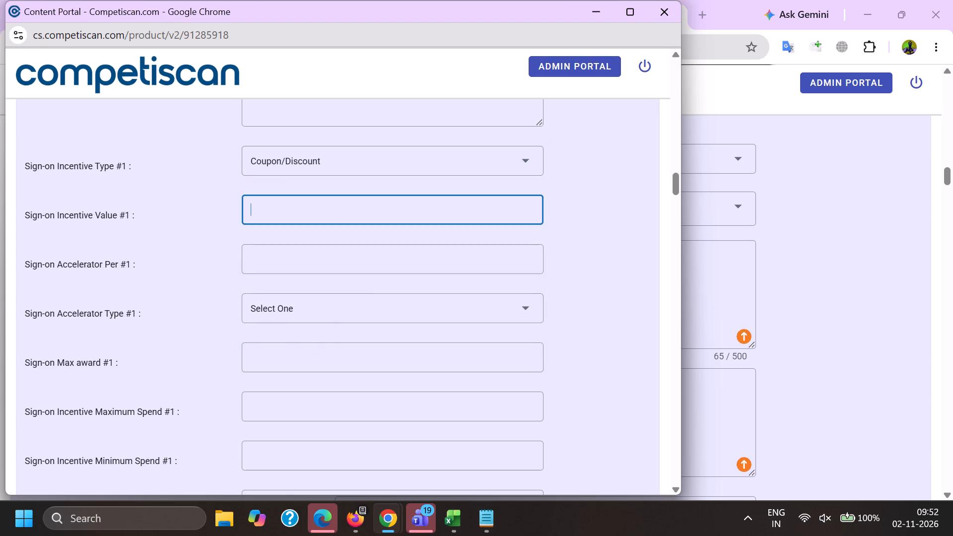
pyautogui.press('1')
pyautogui.press('0')
pyautogui.press('.')
pyautogui.press('0')
pyautogui.press('0')
pyautogui.press('Tab')
pyautogui.press('Tab')
pyautogui.press('Tab')
pyautogui.press('1')
pyautogui.press('0')
pyautogui.press('.')
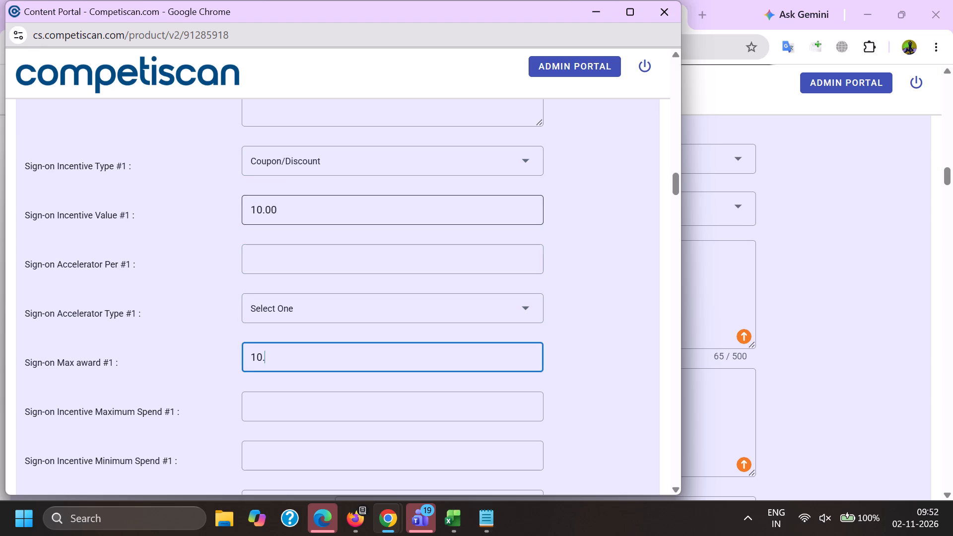
pyautogui.press('0')
pyautogui.press('0')
# Set the Sign-on Incentive Window #1 to 1 month.
pyautogui.press('Tab')
pyautogui.press('Tab')
pyautogui.press('Tab')
pyautogui.press('1')
pyautogui.scroll(-3, 244, 214)
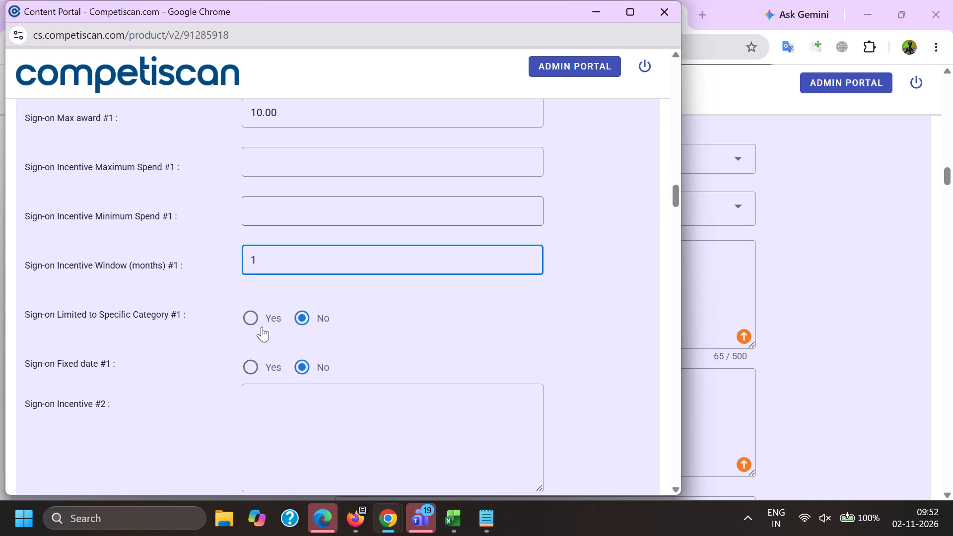
pyautogui.click(256, 358)
# In the payment card offer details, set the application type to Invitation to Apply and the card network to Visa.
pyautogui.scroll(-20, 264, 282)
pyautogui.scroll(-6, 264, 282)
pyautogui.scroll(4, 278, 330)
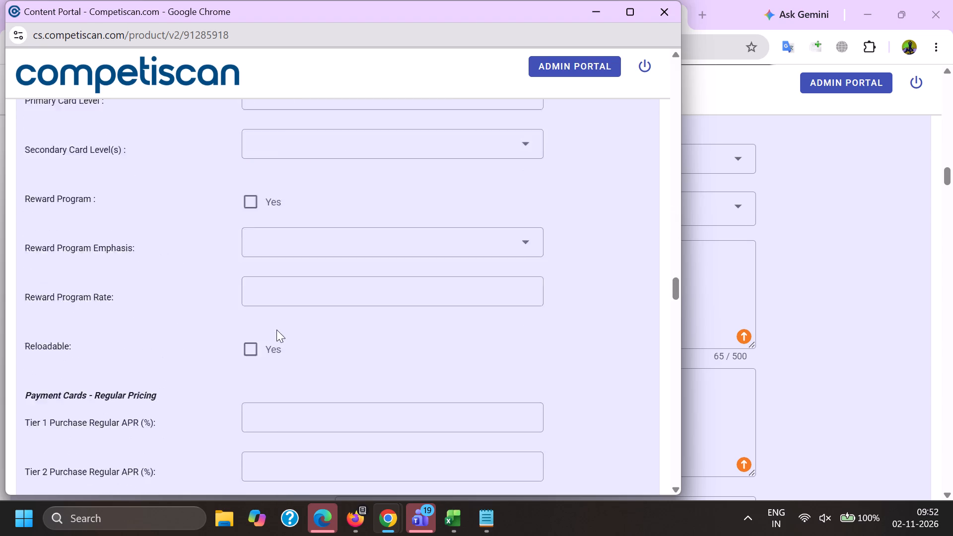
pyautogui.click(277, 226)
pyautogui.click(296, 286)
pyautogui.click(155, 284)
pyautogui.click(258, 281)
pyautogui.scroll(1, 271, 202)
pyautogui.scroll(-2, 271, 202)
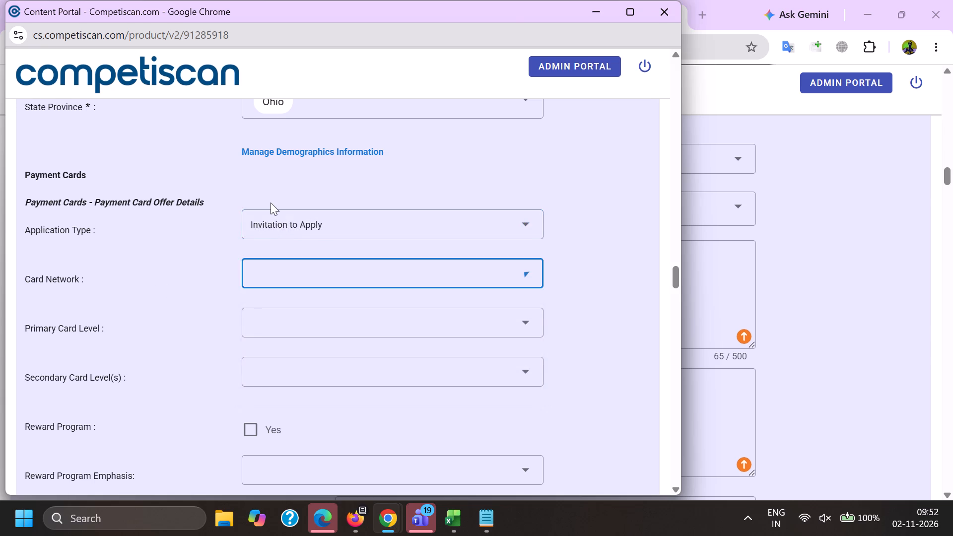
pyautogui.click(314, 356)
pyautogui.click(162, 322)
# Set the primary card level to Visa Signature and mark the card as having a reward program.
pyautogui.click(272, 253)
pyautogui.scroll(-6, 280, 276)
pyautogui.click(320, 388)
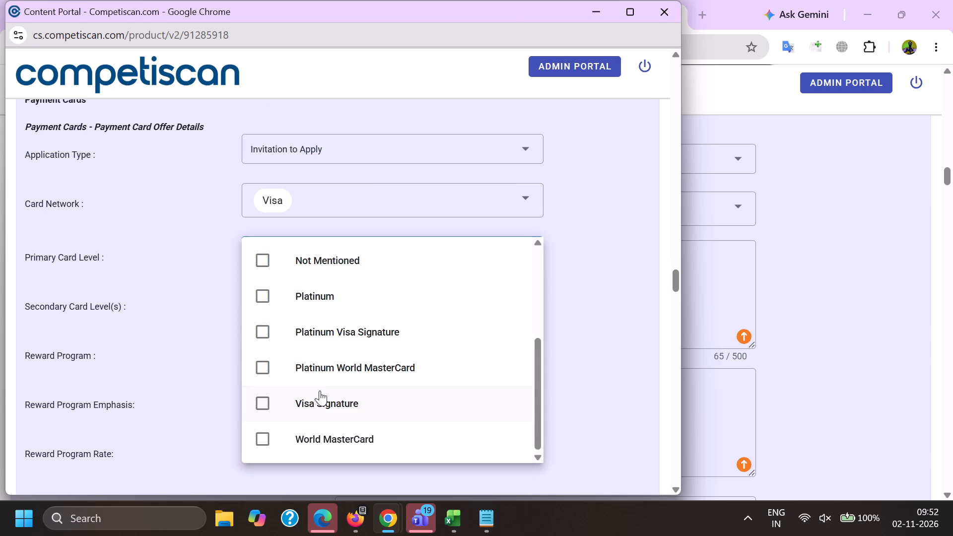
pyautogui.click(178, 376)
pyautogui.click(265, 360)
pyautogui.doubleClick(158, 382)
# Mark Credit Card Mentioned in the retail credit section and submit the product record.
pyautogui.press('End')
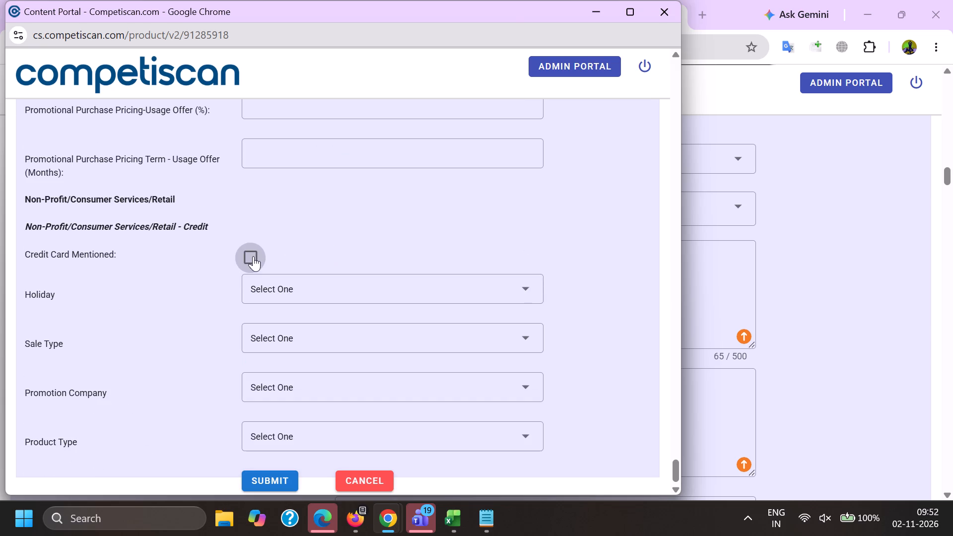
pyautogui.click(253, 254)
pyautogui.click(292, 486)
# In the Firefox email list, copy the subject "Extra 20% off ends soon! + New & Now: The Holiday Shop" from record 91285709.
pyautogui.hotkey('alt', 'Tab')
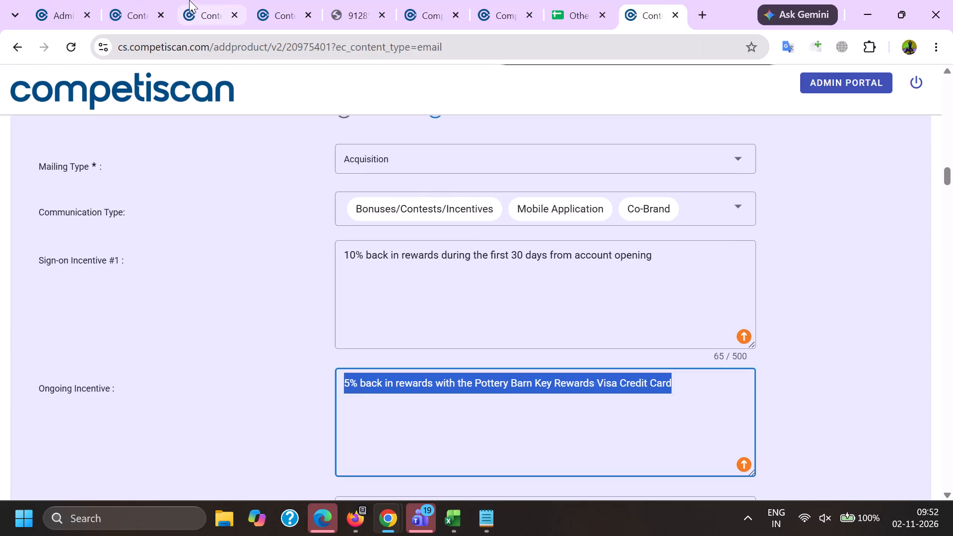
pyautogui.click(219, 1)
pyautogui.click(351, 535)
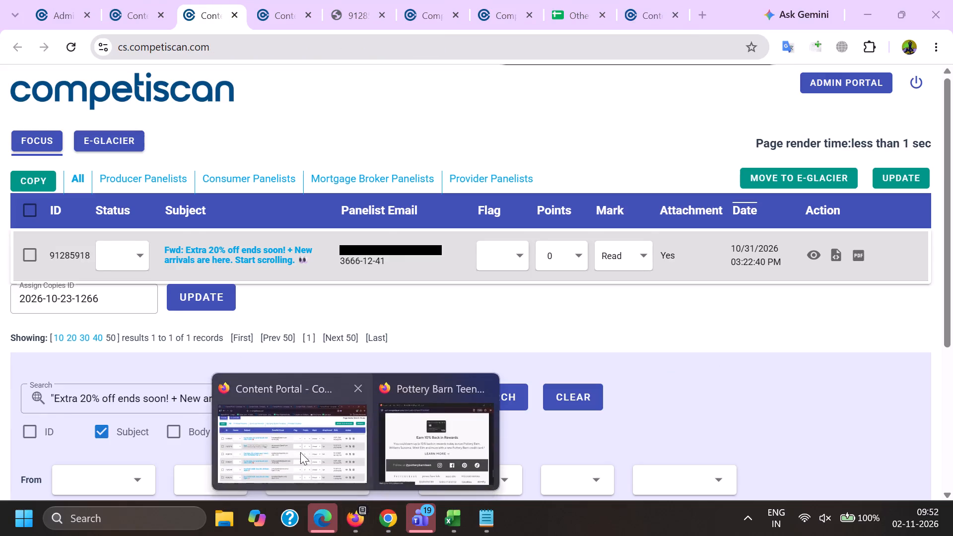
pyautogui.click(300, 452)
pyautogui.moveTo(189, 309); pyautogui.dragTo(282, 333)
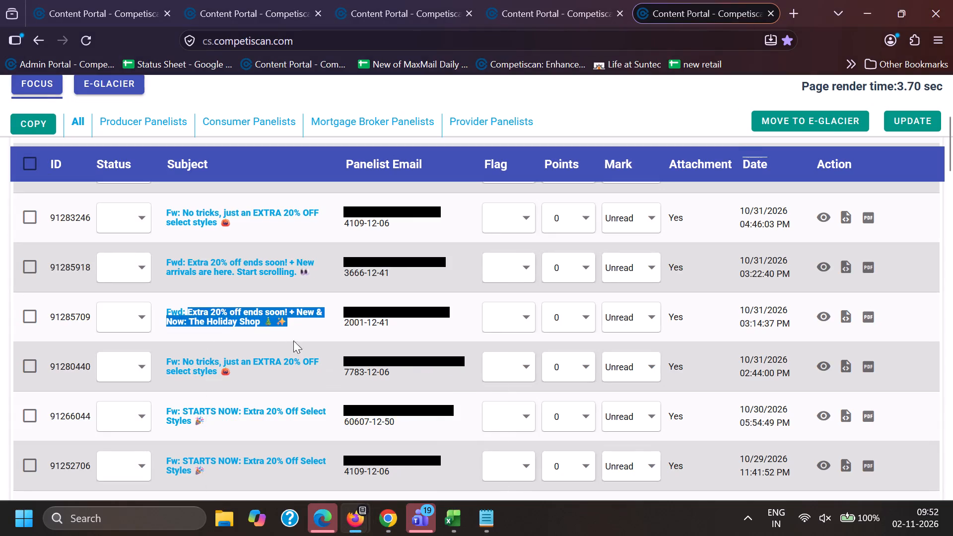
pyautogui.hotkey('ctrl', 'c')
pyautogui.hotkey('ctrl', 'c')
# Back in Chrome, search email subjects for the quoted phrase "Extra 20% off ends soon! + New & Now: The Holiday Shop", with its emojis.
pyautogui.click(384, 526)
pyautogui.click(330, 475)
pyautogui.moveTo(357, 397); pyautogui.dragTo(357, 399)
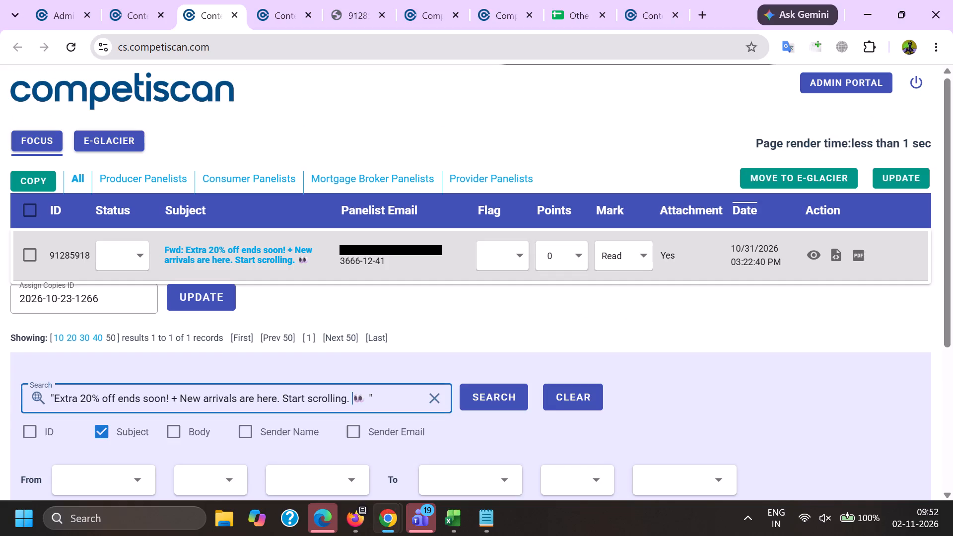
pyautogui.moveTo(357, 399); pyautogui.dragTo(1, 405)
pyautogui.press('BackSpace')
pyautogui.press('Right')
pyautogui.press('BackSpace')
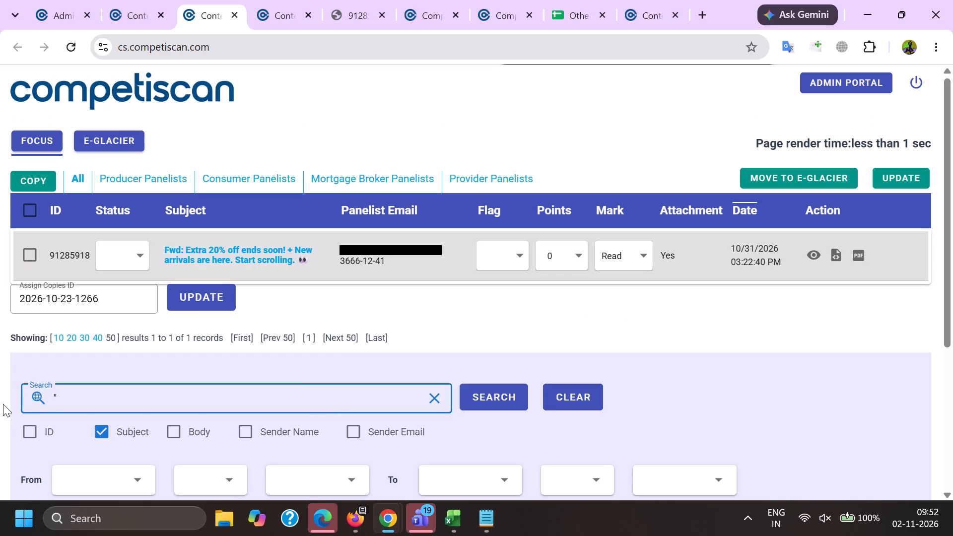
pyautogui.hotkey('shift', '"')
pyautogui.hotkey('ctrl', 'v')
pyautogui.press('Return')
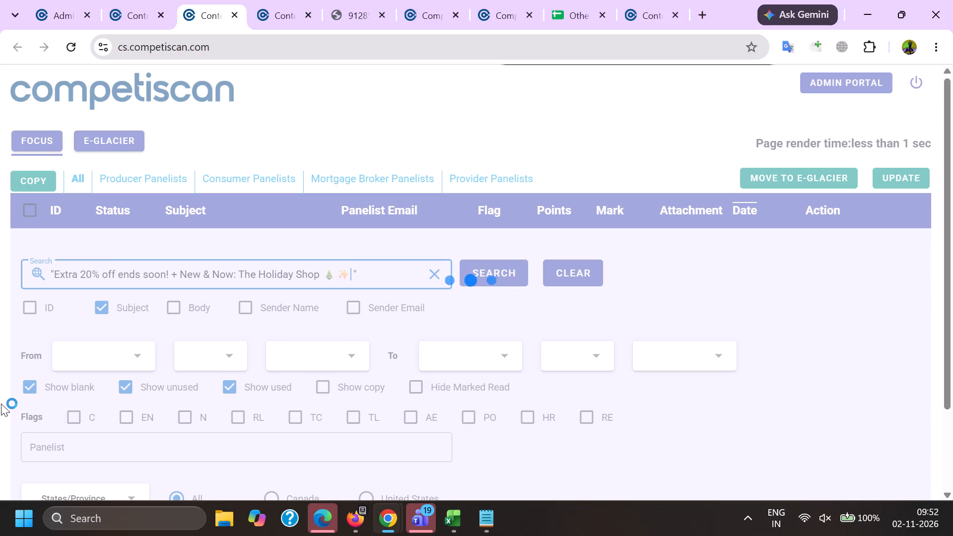
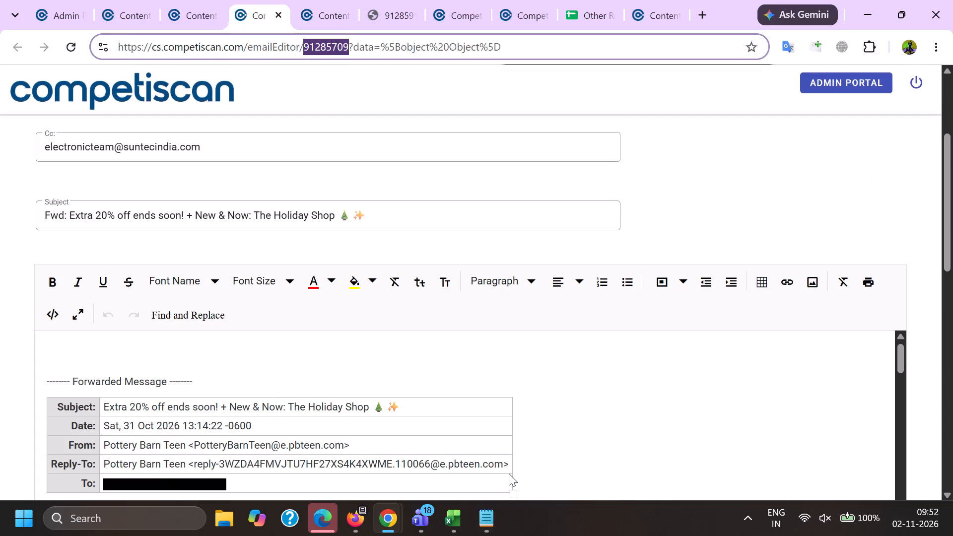
pyautogui.click(455, 527)
pyautogui.click(613, 461)
pyautogui.hotkey('ctrl', 'v')
pyautogui.click(123, 342)
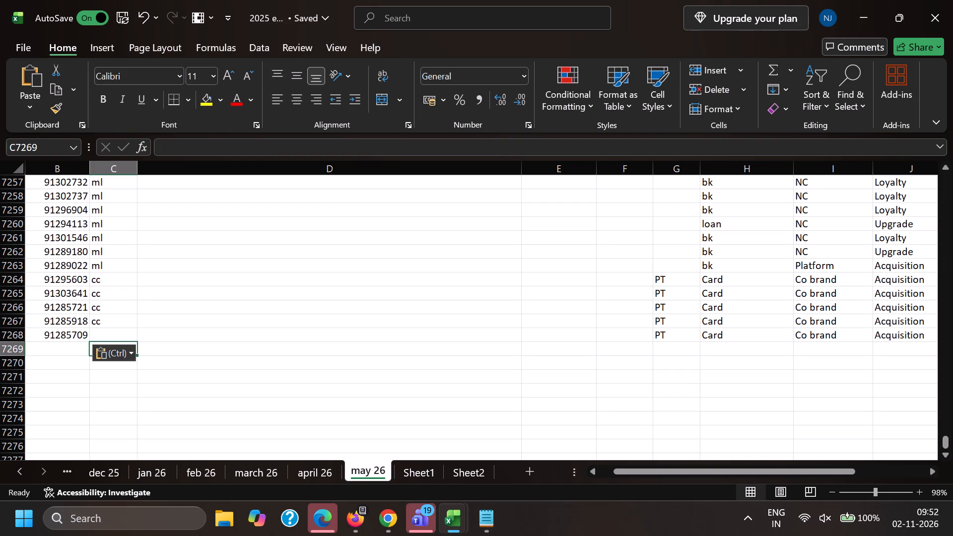
pyautogui.click(124, 336)
pyautogui.press('c')
pyautogui.press('c')
# Copy serial numbers 1 to 45 from the 31-11-2026 block into the S. NO. column of the 01-Nov-26 block, starting at its first record.
pyautogui.press('Right')
pyautogui.press('Right')
pyautogui.press('Right')
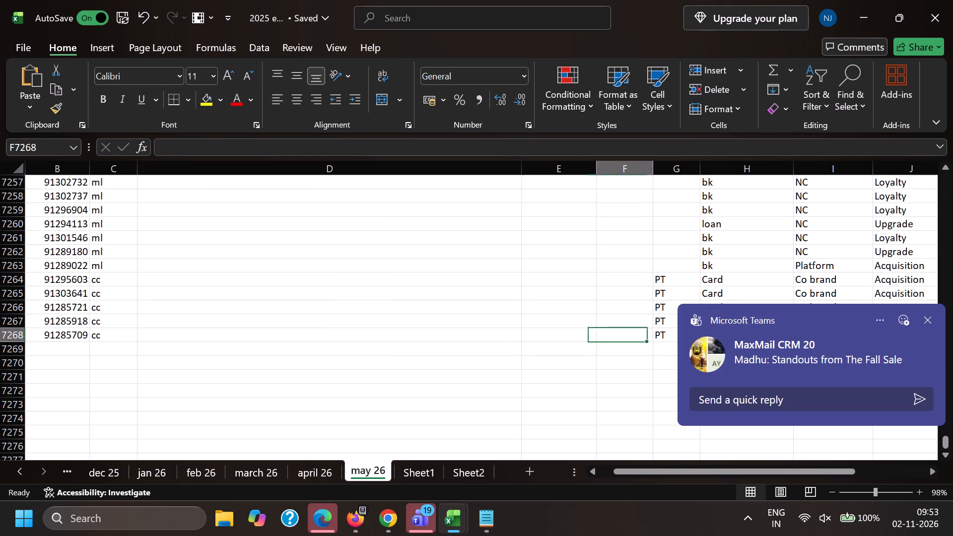
pyautogui.press('Right')
pyautogui.press('Left')
pyautogui.press('Left')
pyautogui.press('Left')
pyautogui.press('Left')
pyautogui.press('Left')
pyautogui.press('Left')
pyautogui.press('Left')
pyautogui.press('Left')
pyautogui.press('Left')
pyautogui.press('Left')
pyautogui.press('Left')
pyautogui.scroll(10, 123, 328)
pyautogui.scroll(5, 57, 322)
pyautogui.scroll(3, 44, 257)
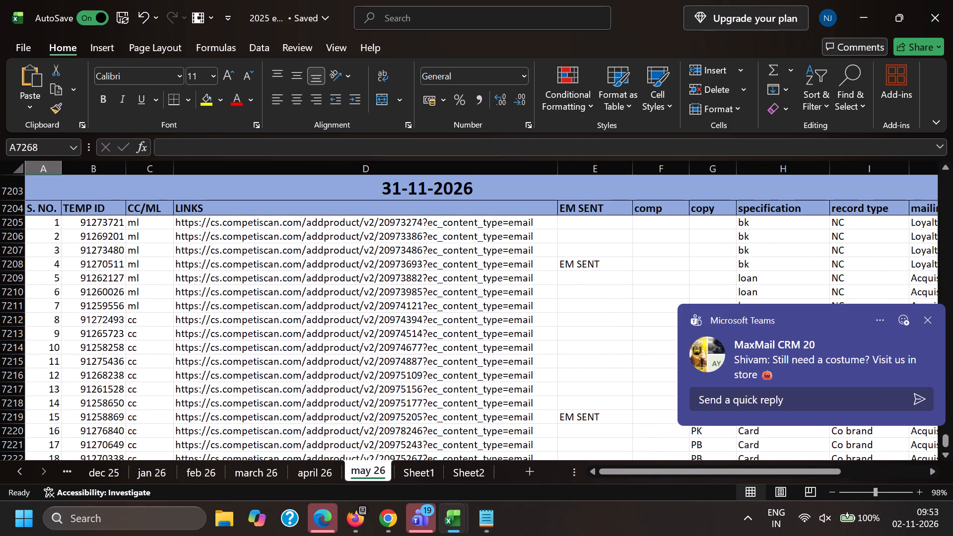
pyautogui.click(37, 222)
pyautogui.hotkey('ctrl', 'shift', 'Down')
pyautogui.hotkey('ctrl', 'c')
pyautogui.scroll(-4, 31, 222)
pyautogui.click(40, 391)
pyautogui.hotkey('ctrl', 'v')
pyautogui.scroll(-3, 97, 331)
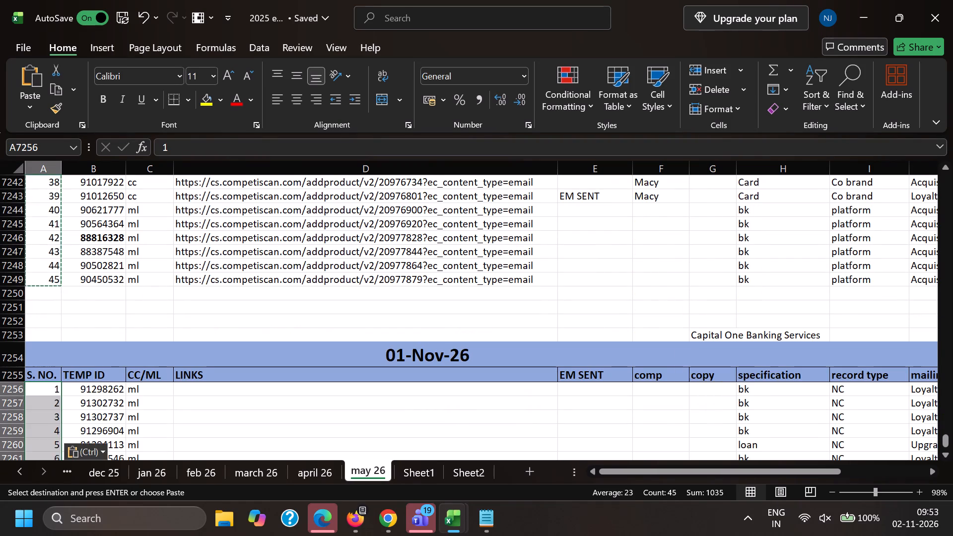
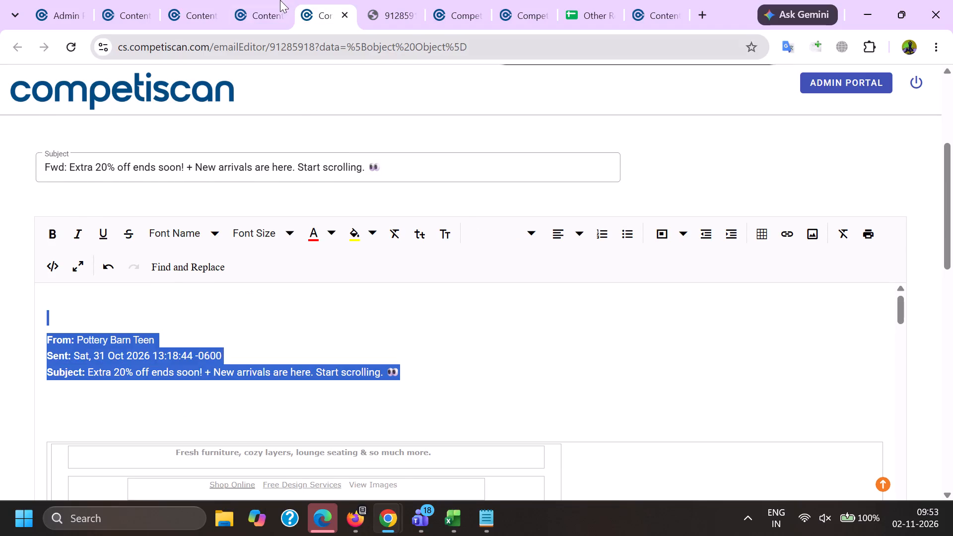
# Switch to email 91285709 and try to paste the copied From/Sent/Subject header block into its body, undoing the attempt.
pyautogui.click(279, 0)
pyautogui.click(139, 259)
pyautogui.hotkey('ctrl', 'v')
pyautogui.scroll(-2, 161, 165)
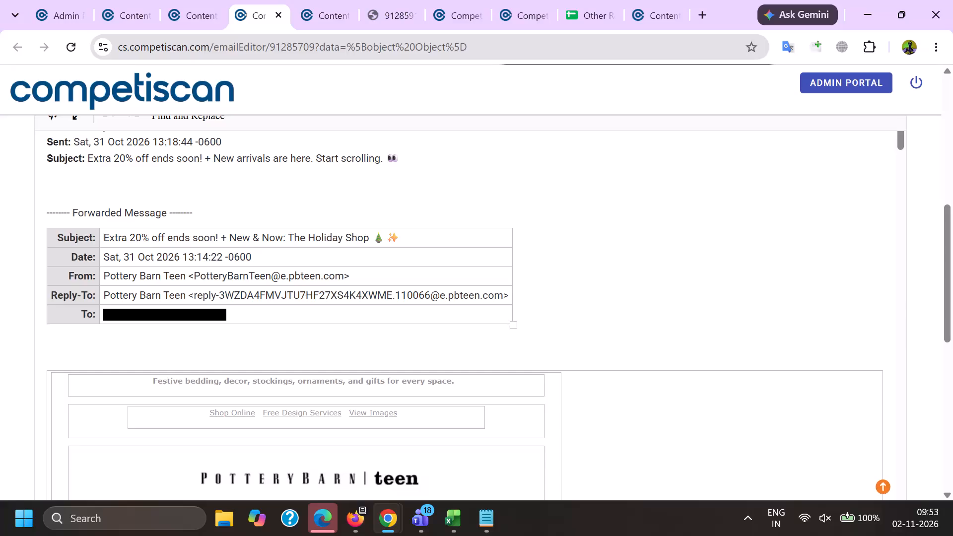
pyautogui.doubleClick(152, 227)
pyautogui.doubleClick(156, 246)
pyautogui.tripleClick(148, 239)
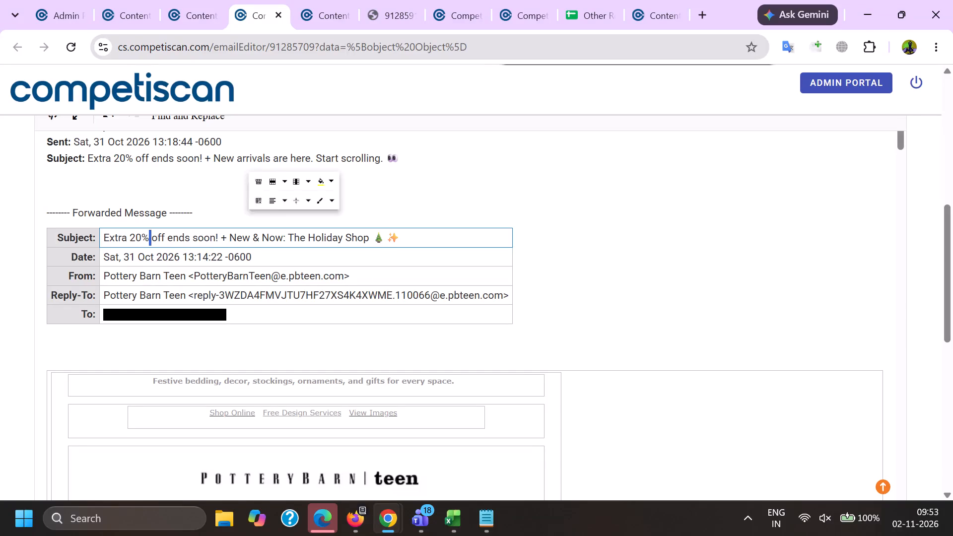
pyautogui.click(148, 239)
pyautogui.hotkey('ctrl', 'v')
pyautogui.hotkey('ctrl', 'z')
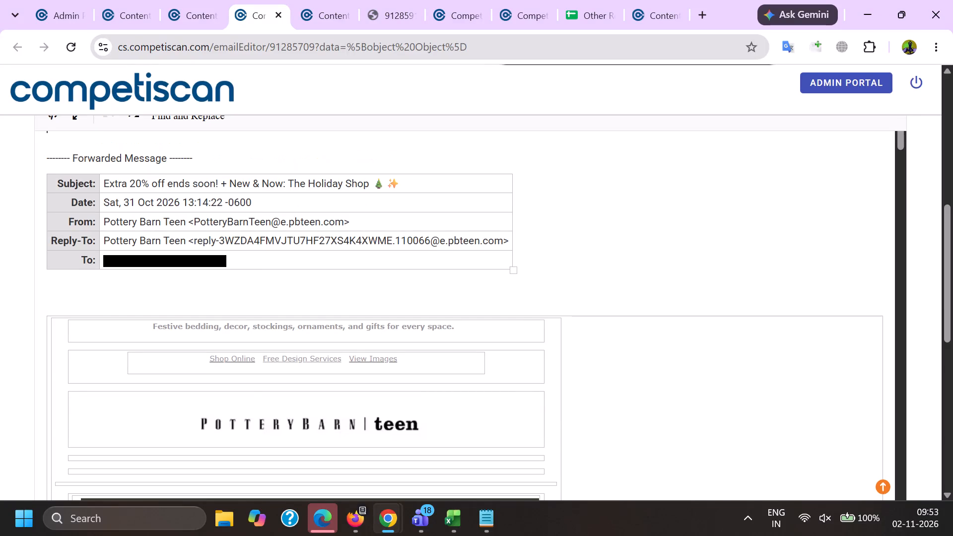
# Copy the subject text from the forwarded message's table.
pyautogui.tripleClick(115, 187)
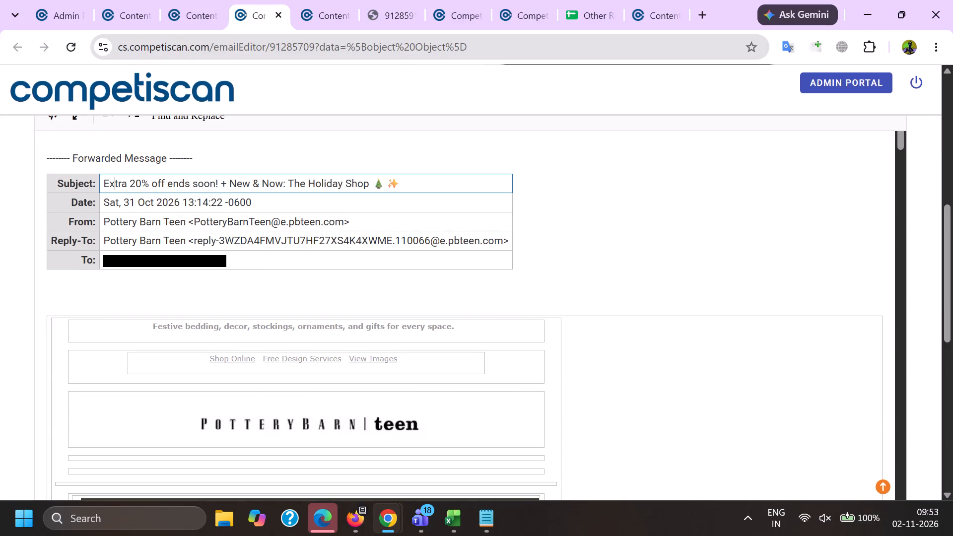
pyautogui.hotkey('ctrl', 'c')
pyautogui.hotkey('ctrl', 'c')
# Copy the From/Sent/Subject header block from email 91285918 and paste it at the top of email 91285709's body.
pyautogui.scroll(2, 110, 303)
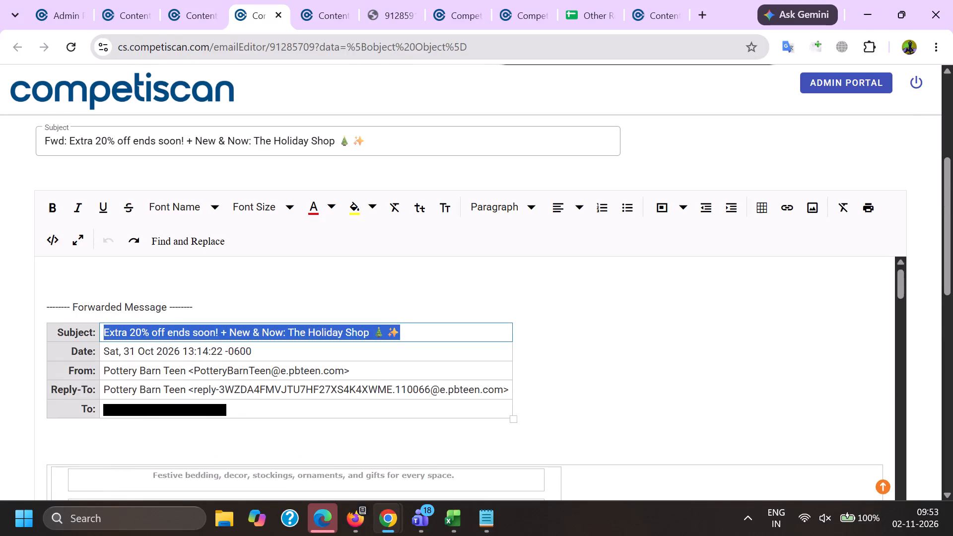
pyautogui.scroll(1, 112, 343)
pyautogui.scroll(-1, 97, 264)
pyautogui.click(85, 276)
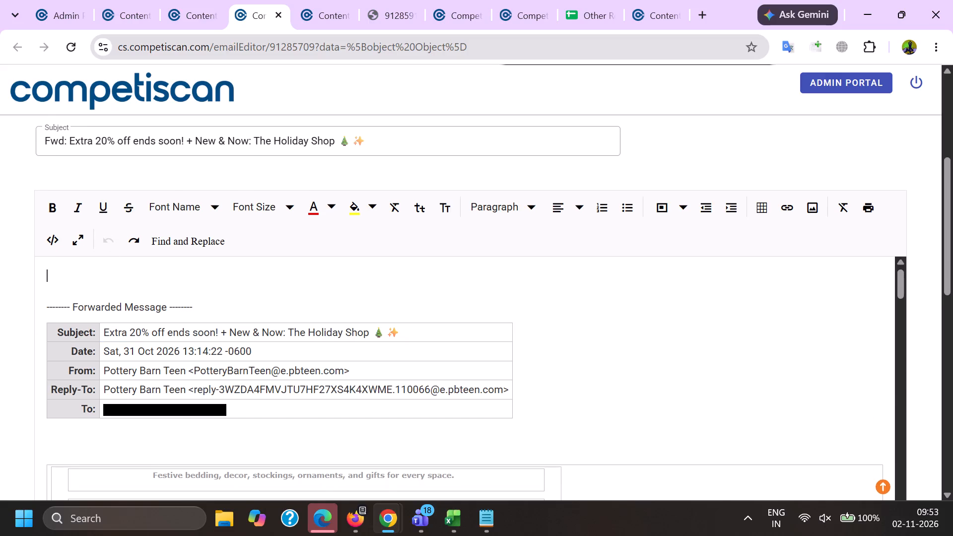
pyautogui.click(320, 0)
pyautogui.hotkey('ctrl', 'c')
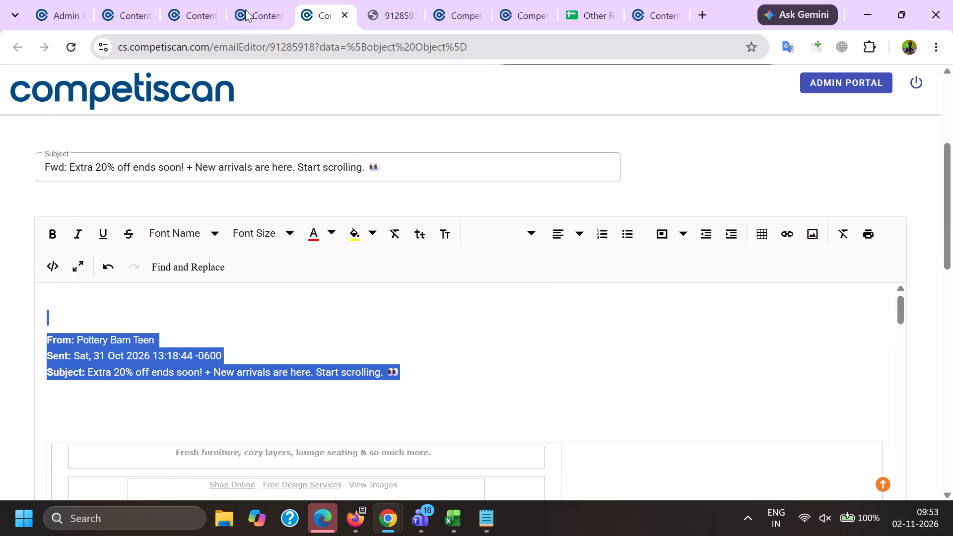
pyautogui.click(239, 0)
pyautogui.click(93, 270)
pyautogui.hotkey('ctrl', 'v')
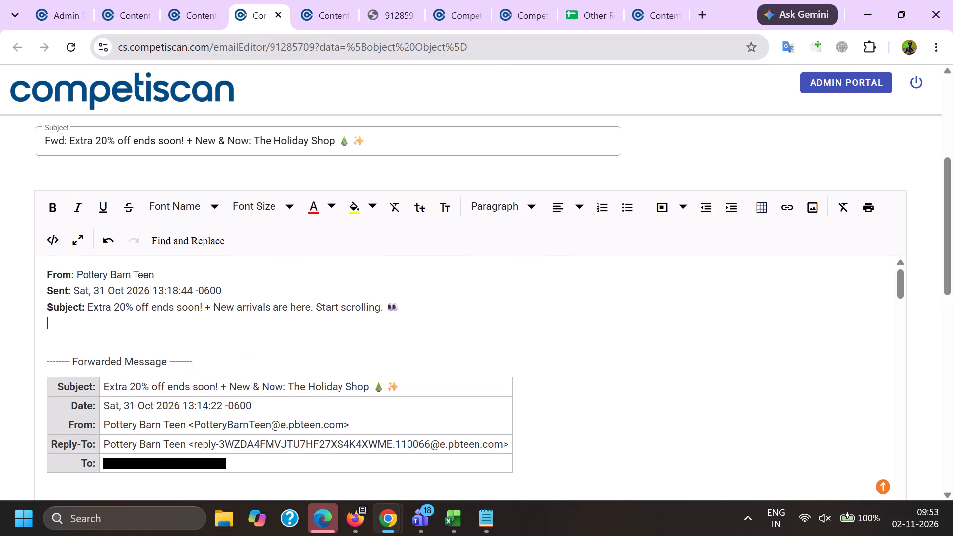
# Replace the pasted header's subject with "Extra 20% off ends soon! + New & Now: The Holiday Shop 🎄✨" copied from the forwarded message's table.
pyautogui.doubleClick(132, 389)
pyautogui.click(132, 387)
pyautogui.doubleClick(130, 383)
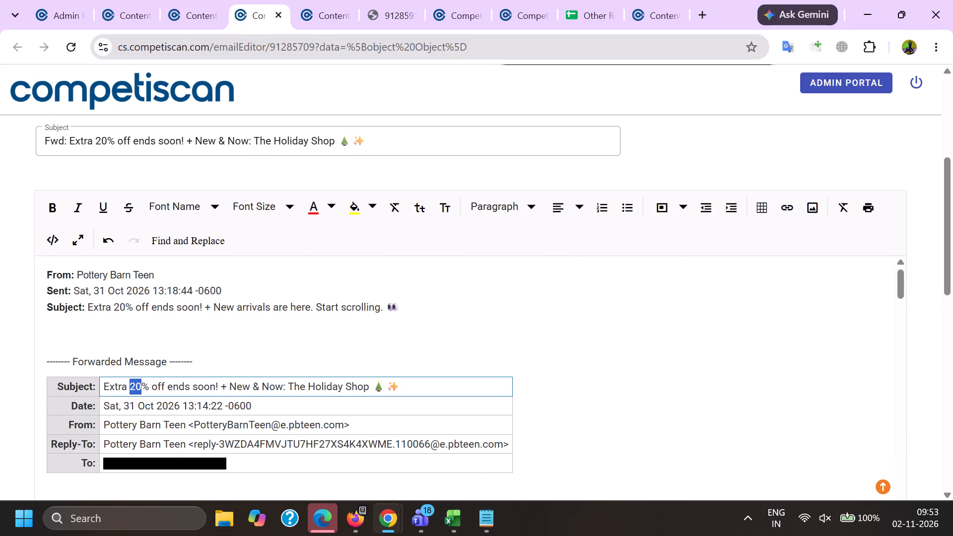
pyautogui.click(130, 380)
pyautogui.click(129, 380)
pyautogui.hotkey('ctrl', 'a')
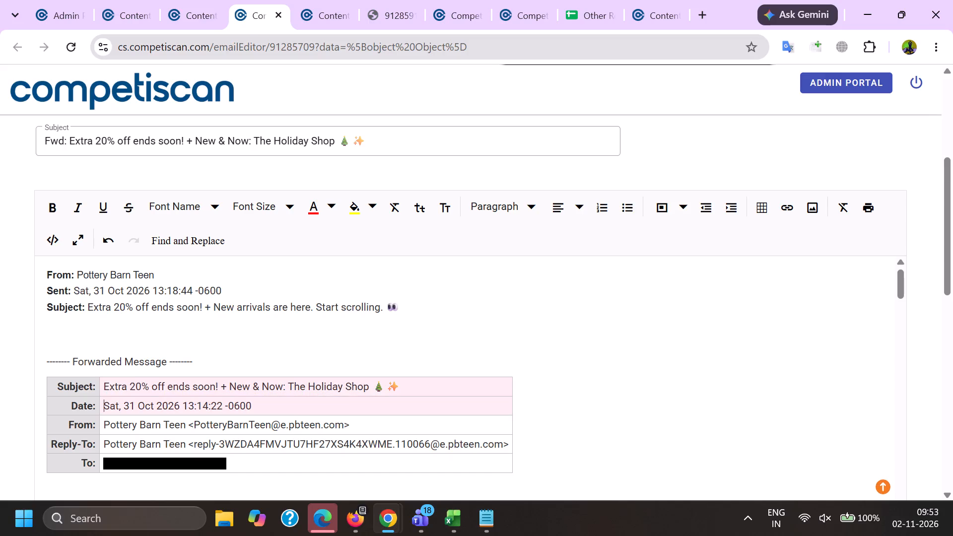
pyautogui.doubleClick(120, 393)
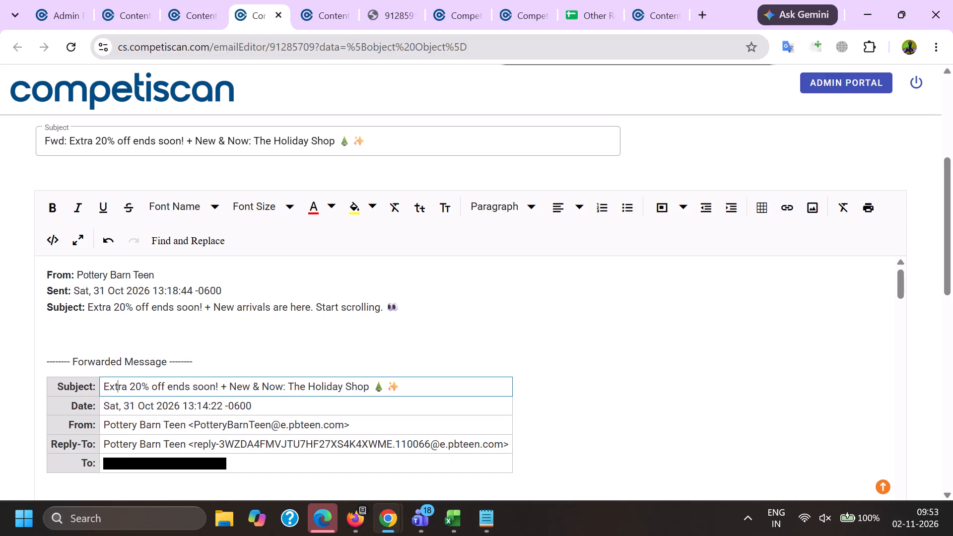
pyautogui.doubleClick(117, 388)
pyautogui.doubleClick(117, 385)
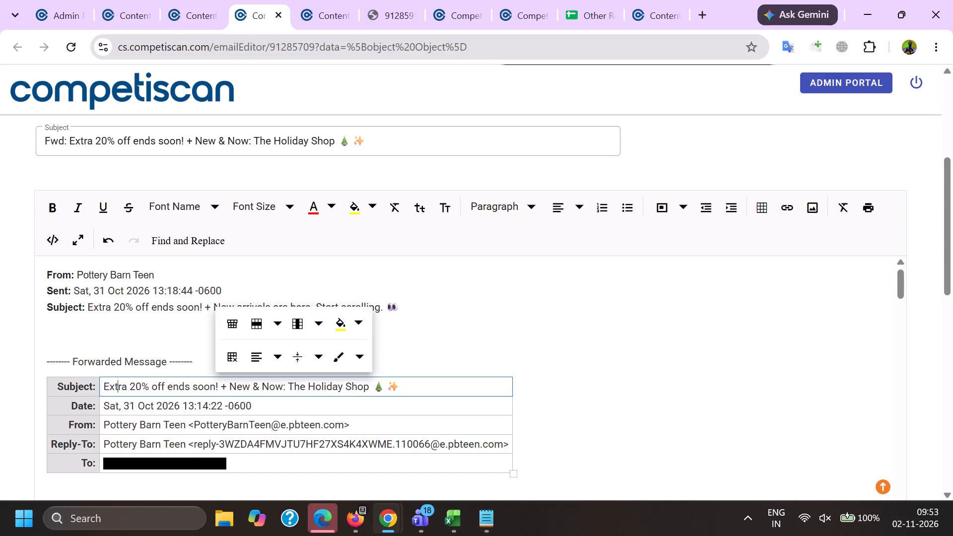
pyautogui.tripleClick(107, 385)
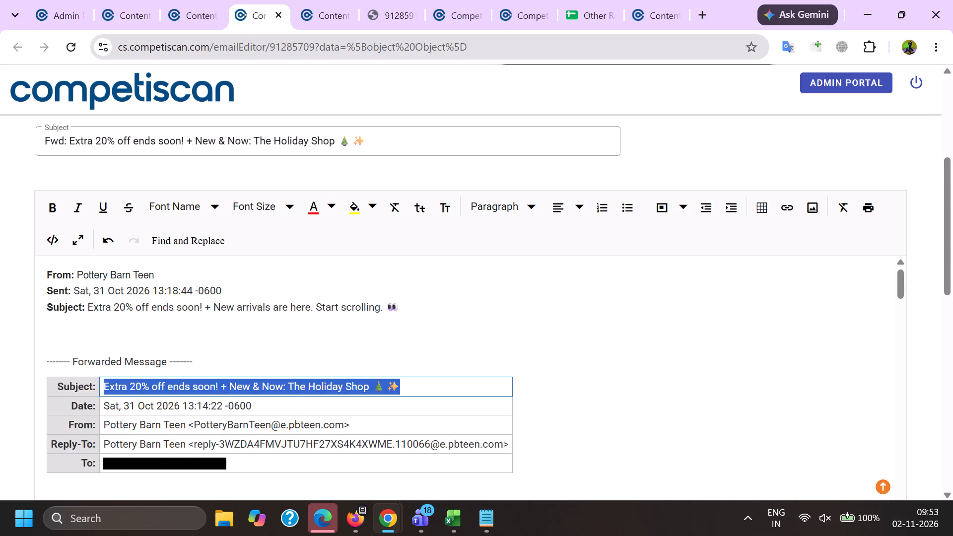
pyautogui.hotkey('ctrl', 'c')
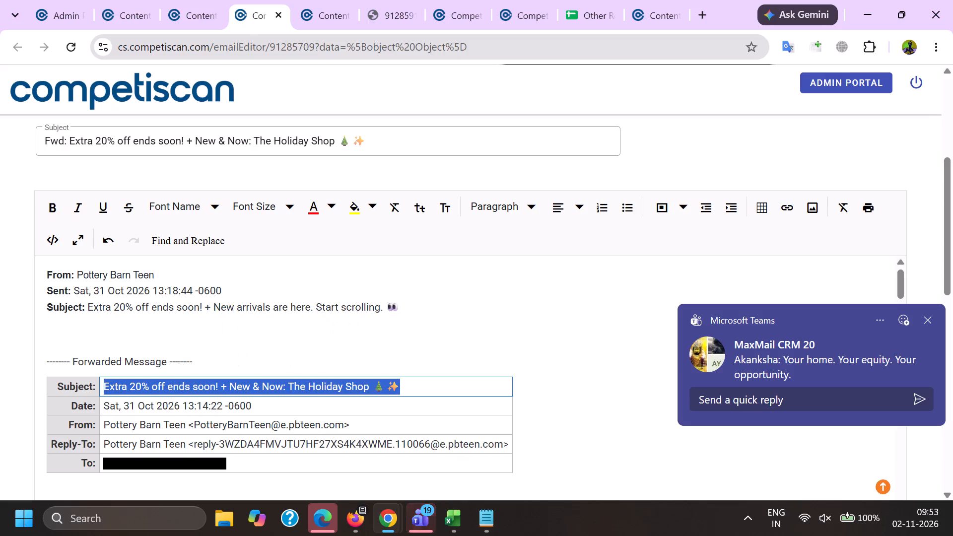
pyautogui.moveTo(88, 307); pyautogui.dragTo(443, 312)
pyautogui.hotkey('ctrl', 'v')
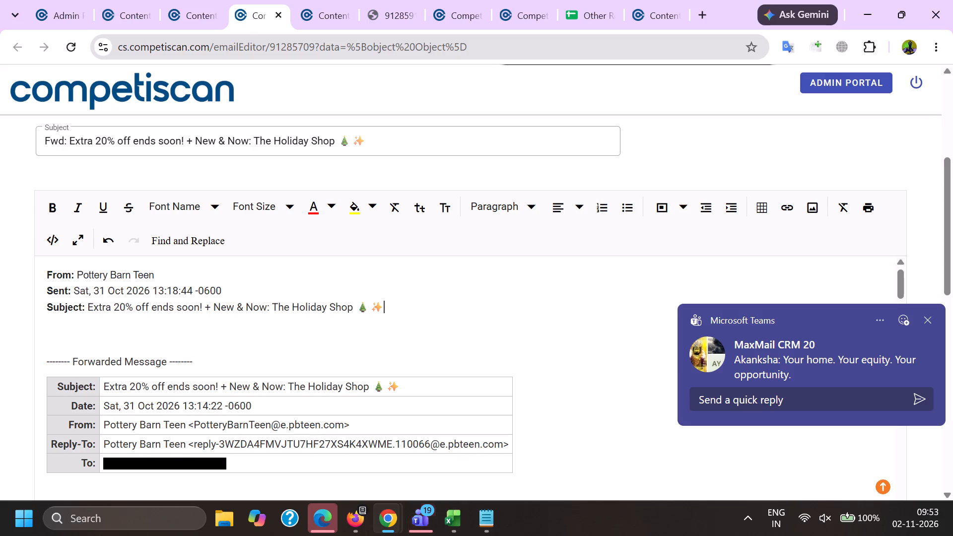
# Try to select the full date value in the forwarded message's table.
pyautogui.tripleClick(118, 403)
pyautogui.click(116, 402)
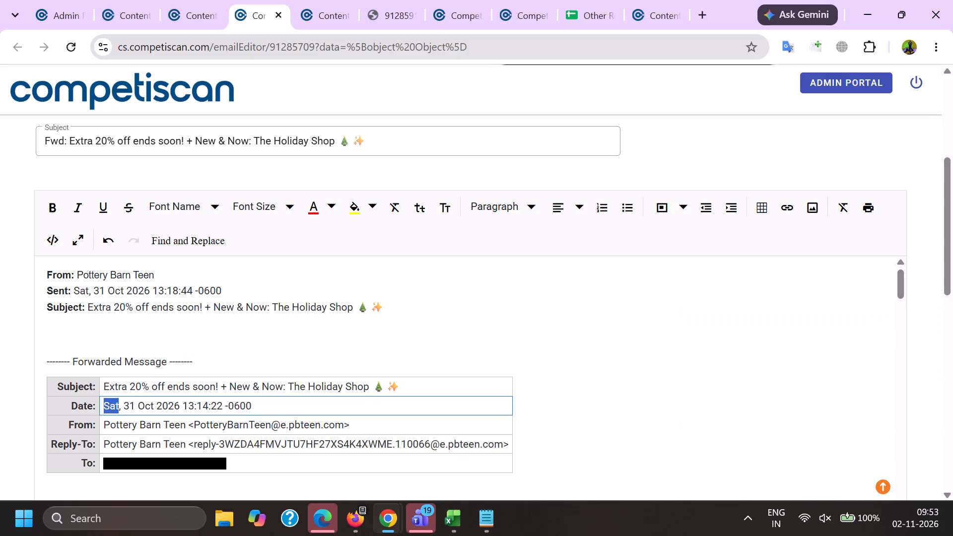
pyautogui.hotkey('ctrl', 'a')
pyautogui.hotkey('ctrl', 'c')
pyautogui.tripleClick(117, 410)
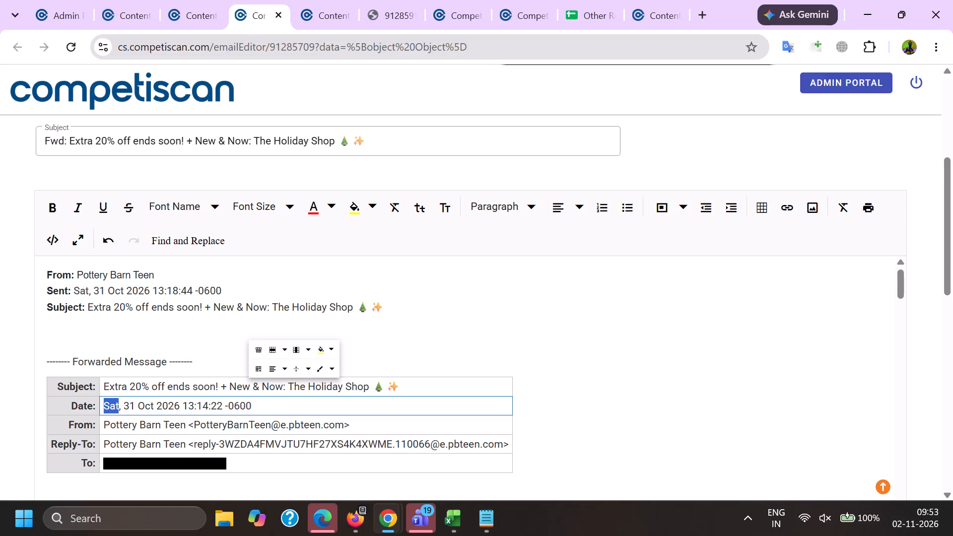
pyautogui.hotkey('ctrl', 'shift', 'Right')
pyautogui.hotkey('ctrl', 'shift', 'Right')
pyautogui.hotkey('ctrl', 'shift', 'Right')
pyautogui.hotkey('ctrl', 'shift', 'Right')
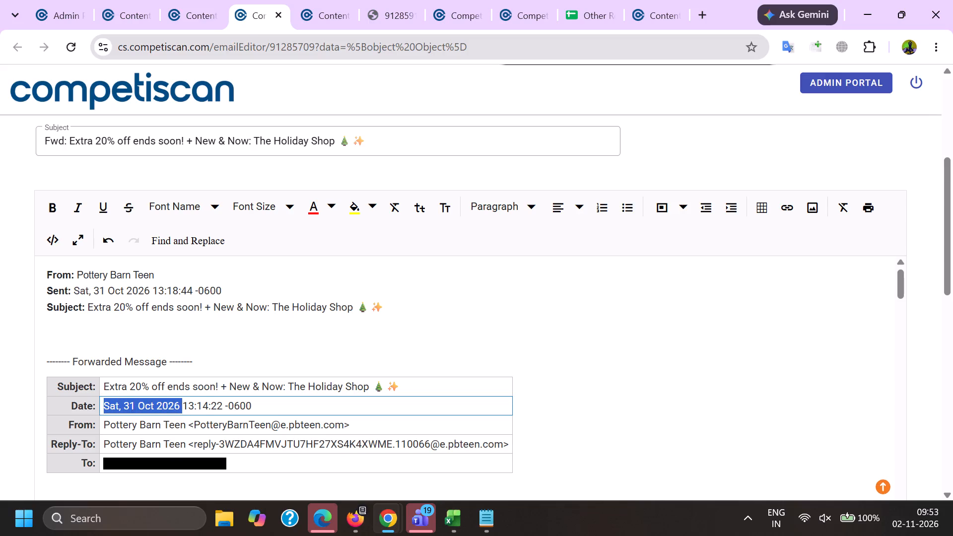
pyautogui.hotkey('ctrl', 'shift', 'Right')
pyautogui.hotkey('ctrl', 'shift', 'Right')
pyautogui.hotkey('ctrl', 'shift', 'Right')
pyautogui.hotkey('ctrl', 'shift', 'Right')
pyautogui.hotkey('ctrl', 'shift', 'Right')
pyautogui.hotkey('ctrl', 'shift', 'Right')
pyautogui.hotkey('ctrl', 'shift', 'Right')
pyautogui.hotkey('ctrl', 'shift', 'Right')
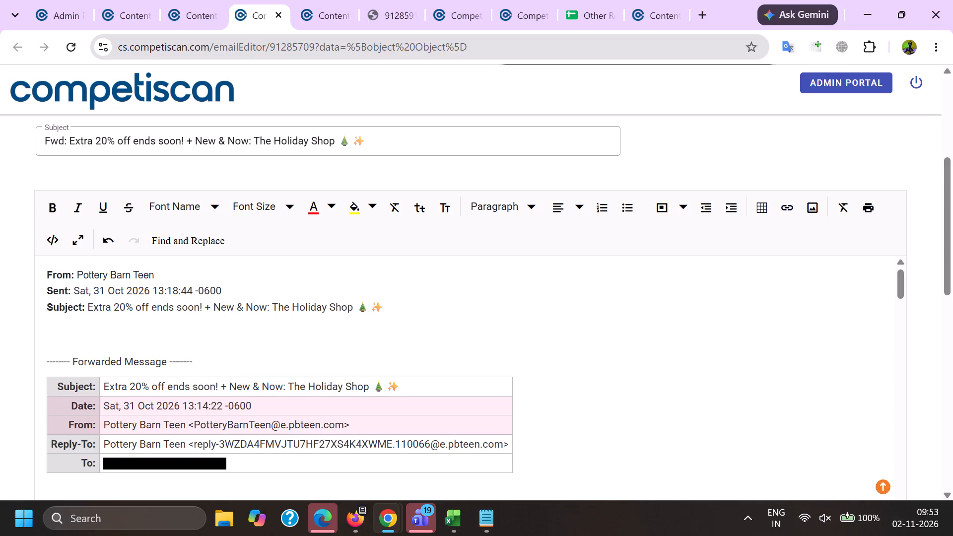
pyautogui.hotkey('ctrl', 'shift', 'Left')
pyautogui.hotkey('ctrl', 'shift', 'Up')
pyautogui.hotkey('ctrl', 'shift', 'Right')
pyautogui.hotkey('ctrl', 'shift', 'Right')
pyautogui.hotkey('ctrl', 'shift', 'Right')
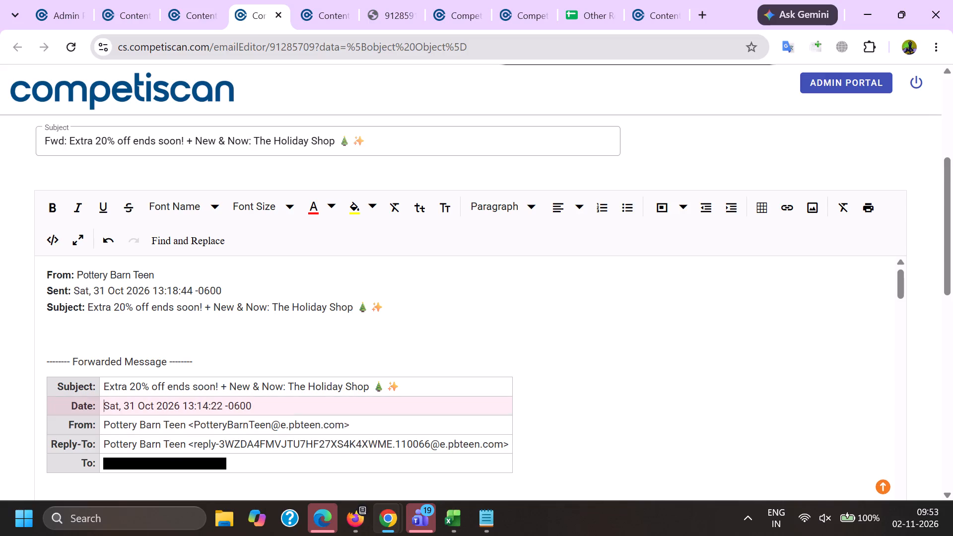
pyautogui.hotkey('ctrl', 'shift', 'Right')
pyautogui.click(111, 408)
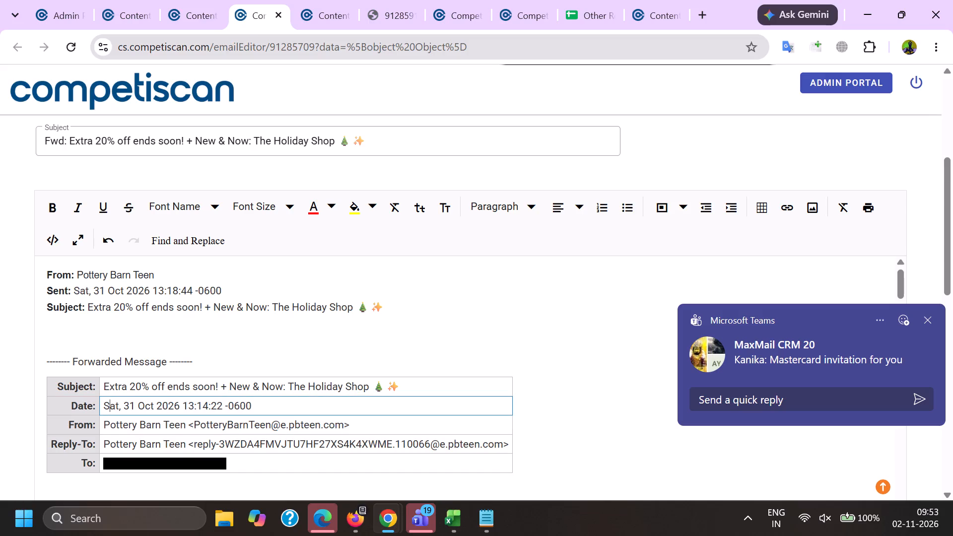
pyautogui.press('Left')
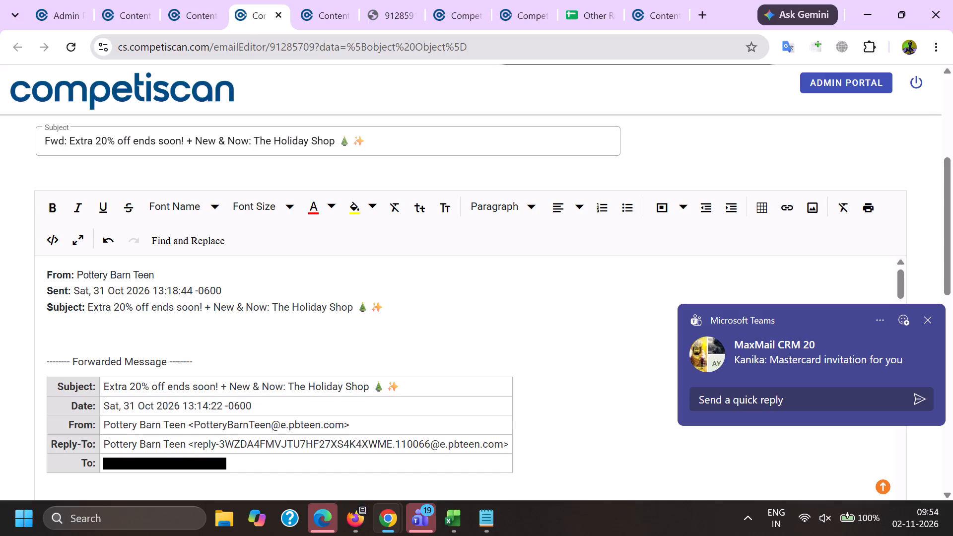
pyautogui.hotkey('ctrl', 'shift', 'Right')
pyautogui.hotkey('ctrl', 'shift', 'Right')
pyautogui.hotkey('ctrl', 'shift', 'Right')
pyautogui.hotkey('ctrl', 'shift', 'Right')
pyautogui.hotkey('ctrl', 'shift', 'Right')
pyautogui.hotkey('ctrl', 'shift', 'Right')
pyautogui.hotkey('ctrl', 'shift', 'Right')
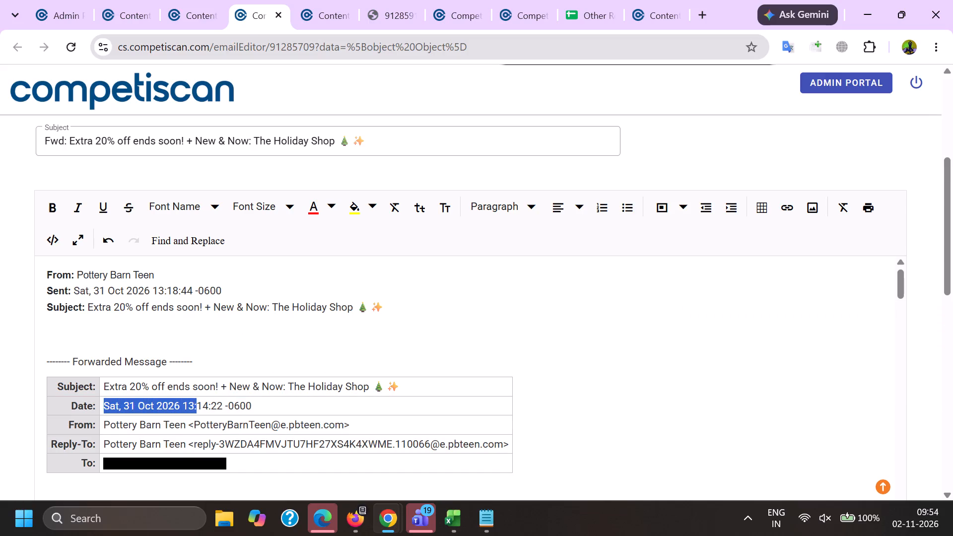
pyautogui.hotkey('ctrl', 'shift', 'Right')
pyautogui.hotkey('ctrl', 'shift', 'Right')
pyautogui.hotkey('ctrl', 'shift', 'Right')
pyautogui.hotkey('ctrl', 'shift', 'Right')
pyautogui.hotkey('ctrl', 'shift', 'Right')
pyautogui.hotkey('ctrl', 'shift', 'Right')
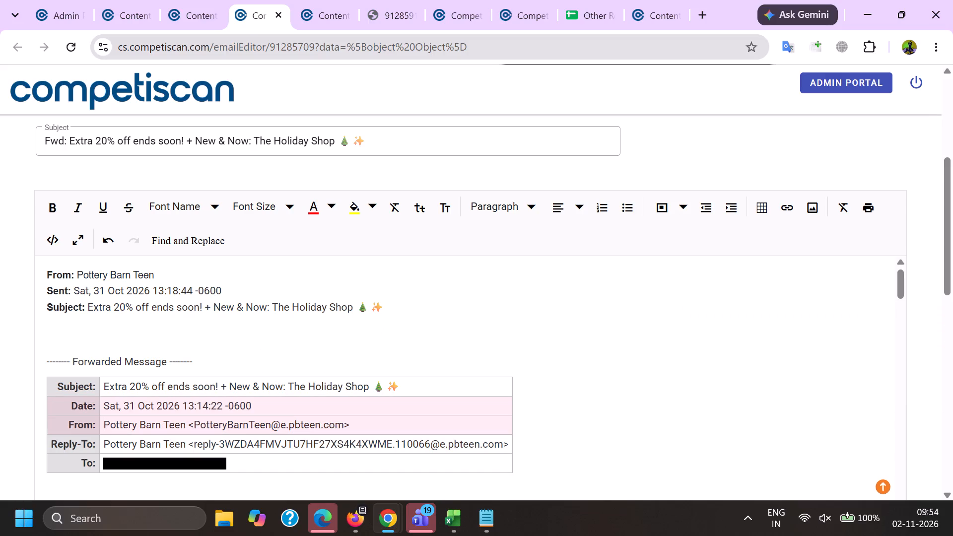
# Replace the header's Sent value with "Sat, 31 Oct 2026 13:14:22 -0600", copied from the forwarded message's table.
pyautogui.tripleClick(106, 411)
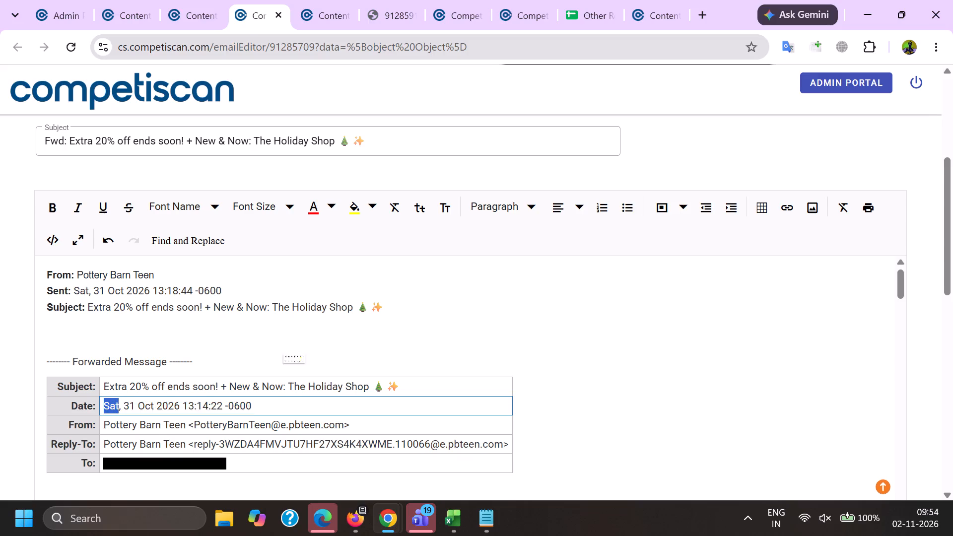
pyautogui.hotkey('ctrl', 'c')
pyautogui.hotkey('ctrl', 'c')
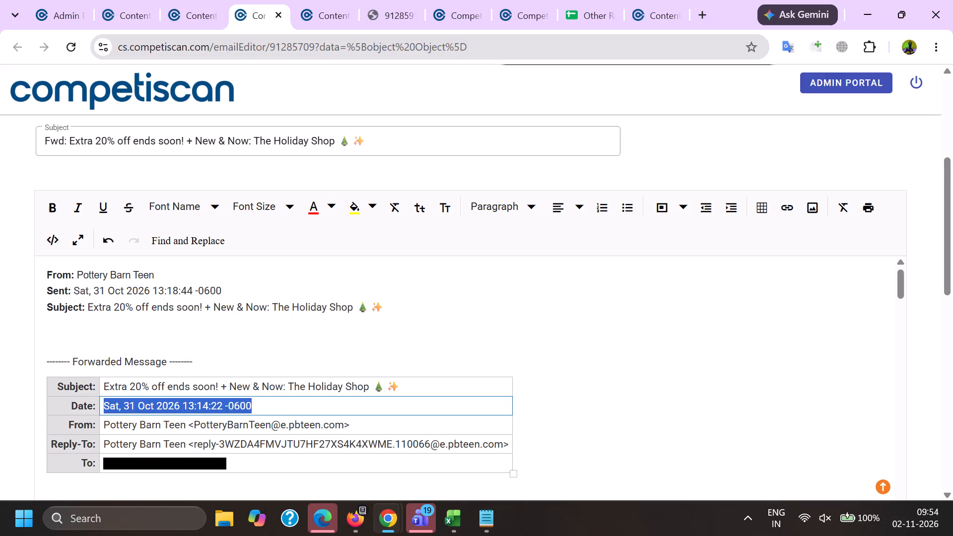
pyautogui.moveTo(74, 292); pyautogui.dragTo(245, 284)
pyautogui.hotkey('ctrl', 'v')
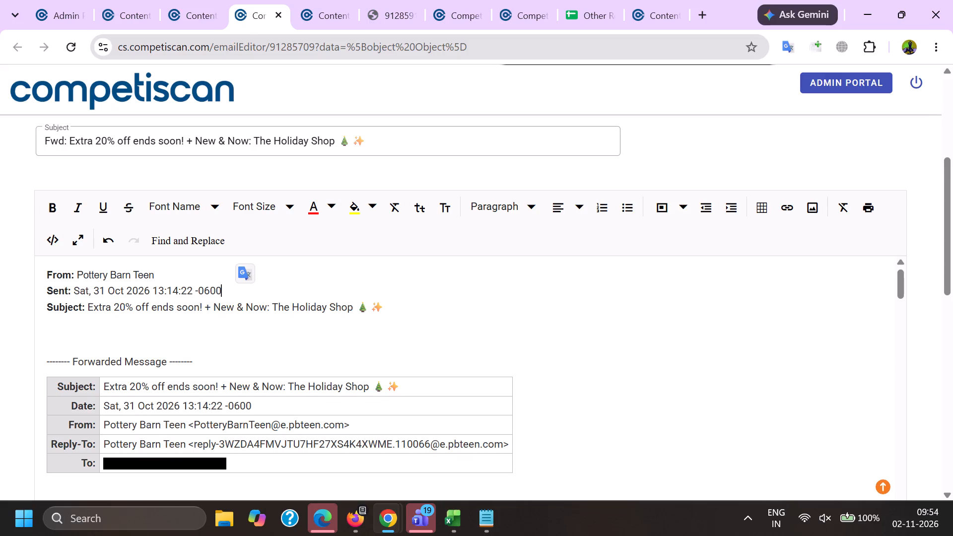
# Delete the "Forwarded Message" line and its details table from below the new header.
pyautogui.click(201, 401)
pyautogui.moveTo(232, 373); pyautogui.dragTo(232, 377)
pyautogui.moveTo(220, 367); pyautogui.dragTo(0, 329)
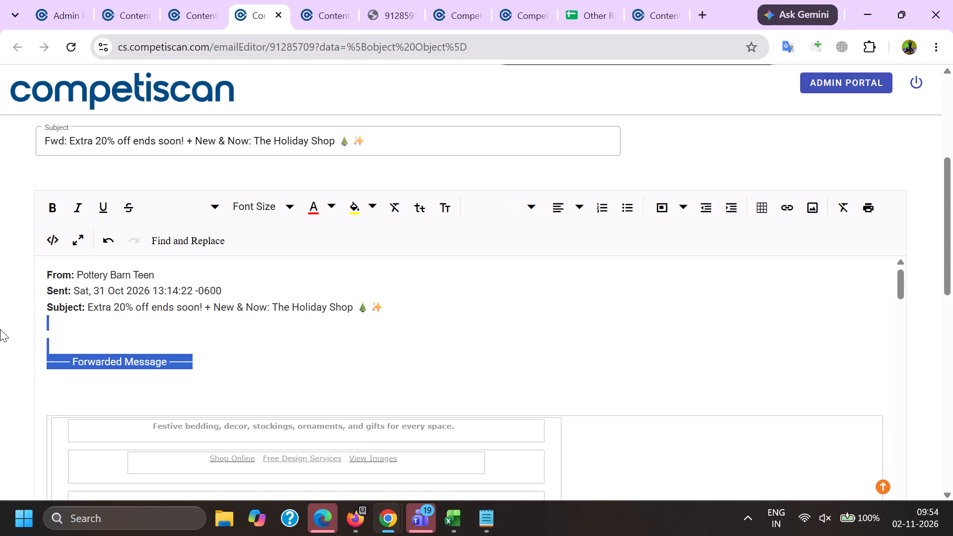
pyautogui.moveTo(0, 329); pyautogui.dragTo(0, 329)
pyautogui.press('BackSpace')
# Remove the hyperlink from the "View Images" text near the top of the email.
pyautogui.click(381, 423)
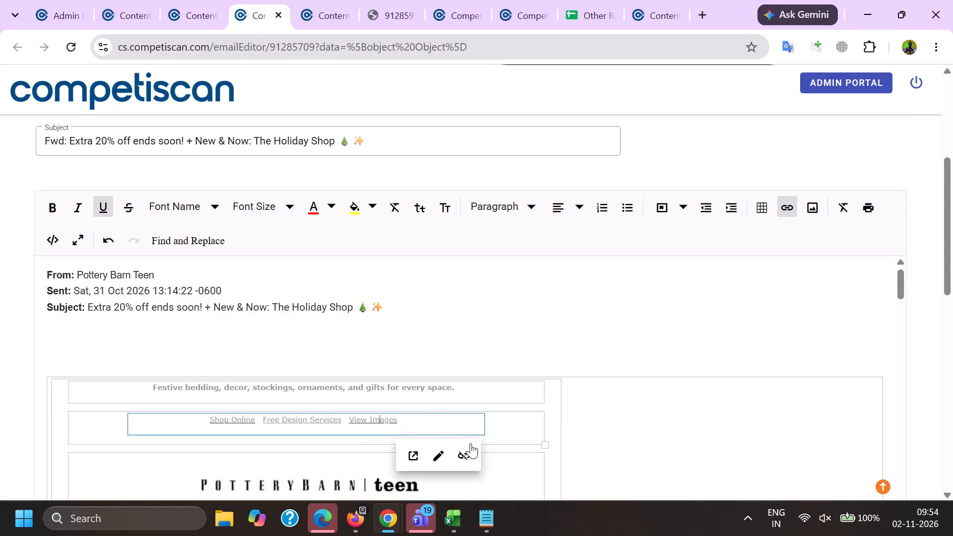
pyautogui.click(467, 446)
# Remove the hyperlink from the "The Best Way to Shop" App Store banner image further down the email.
pyautogui.scroll(-20, 452, 418)
pyautogui.scroll(-20, 452, 418)
pyautogui.scroll(-3, 452, 418)
pyautogui.scroll(1, 393, 402)
pyautogui.scroll(-7, 393, 402)
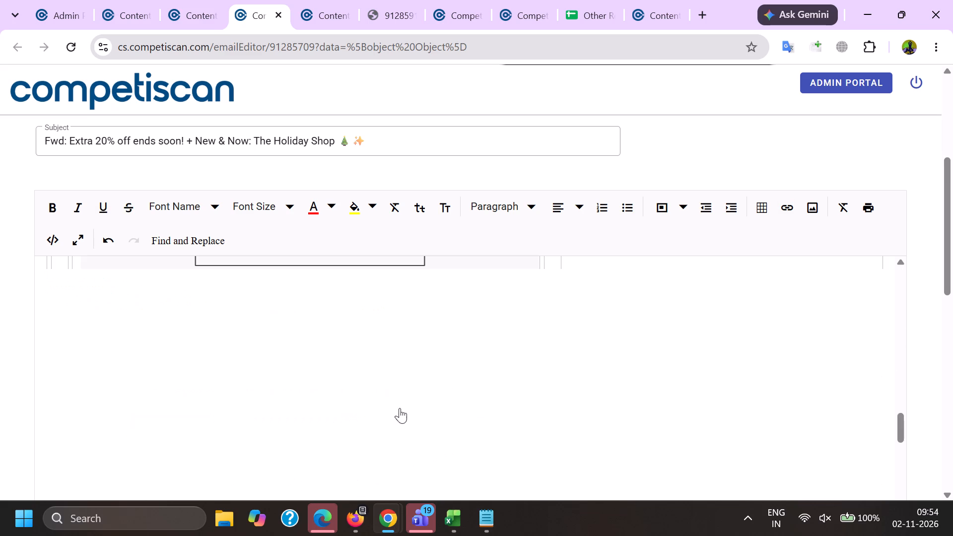
pyautogui.scroll(-15, 400, 408)
pyautogui.scroll(-8, 396, 383)
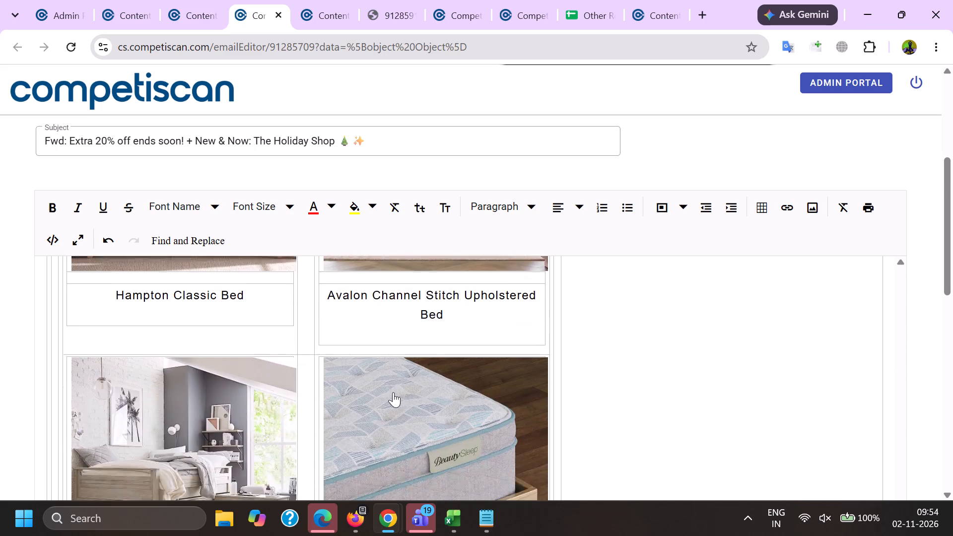
pyautogui.scroll(-3, 393, 392)
pyautogui.scroll(-5, 335, 375)
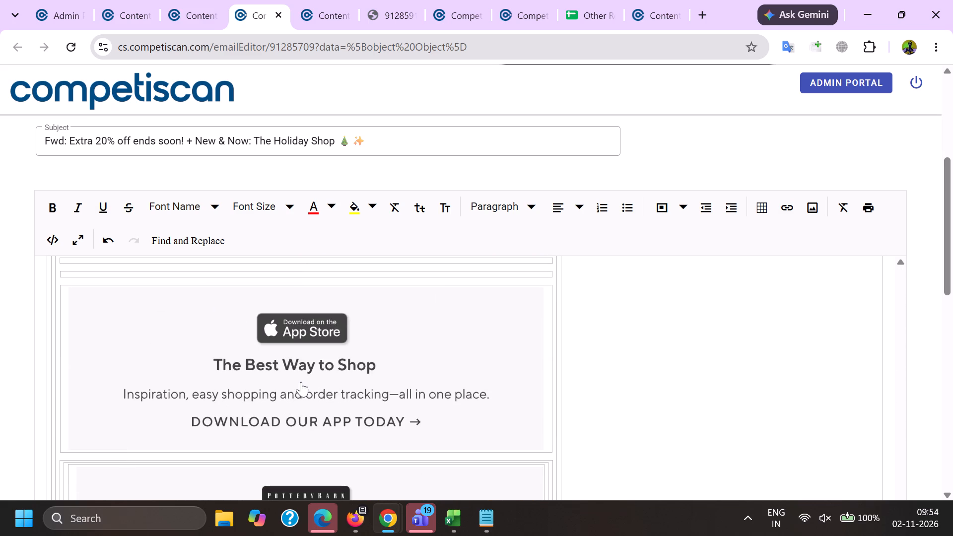
pyautogui.rightClick(276, 375)
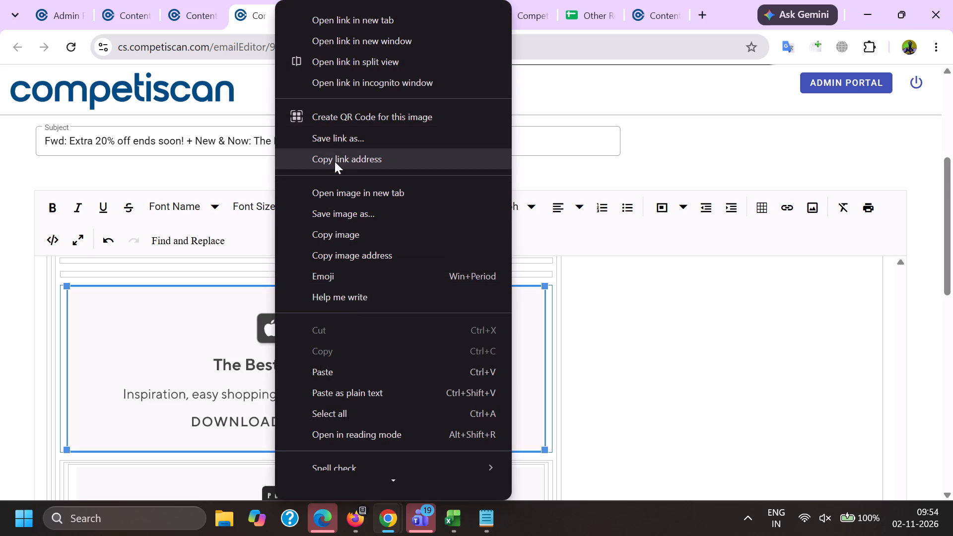
pyautogui.click(188, 353)
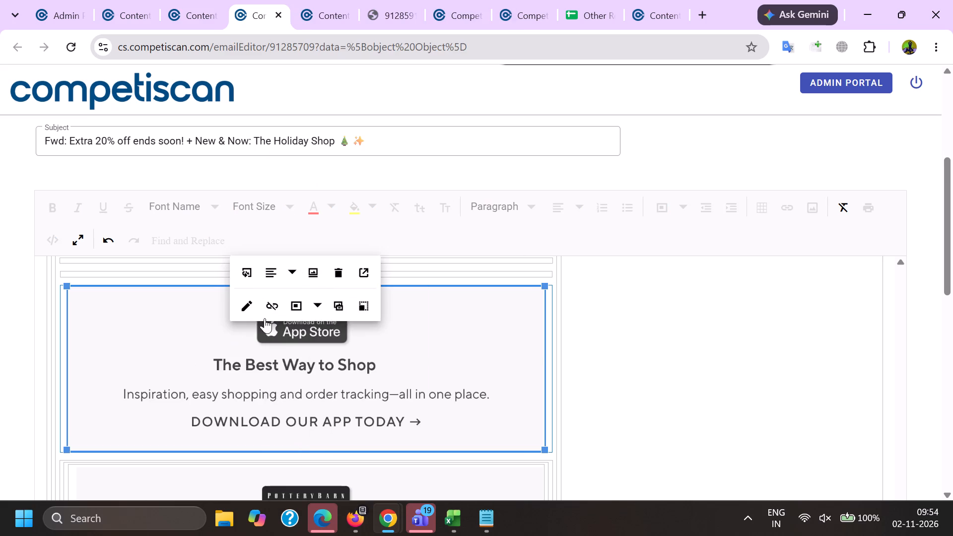
pyautogui.click(266, 313)
pyautogui.scroll(-6, 255, 368)
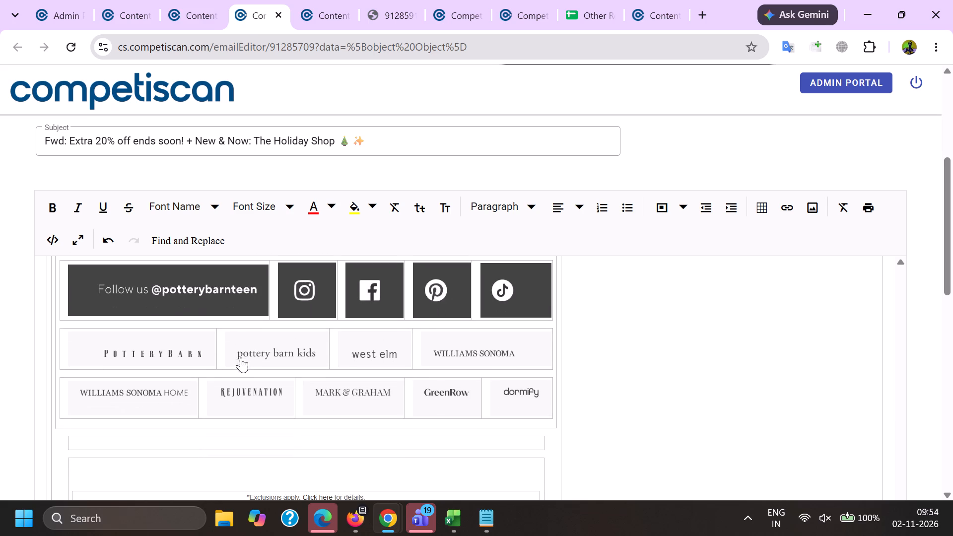
pyautogui.click(132, 295)
pyautogui.click(129, 368)
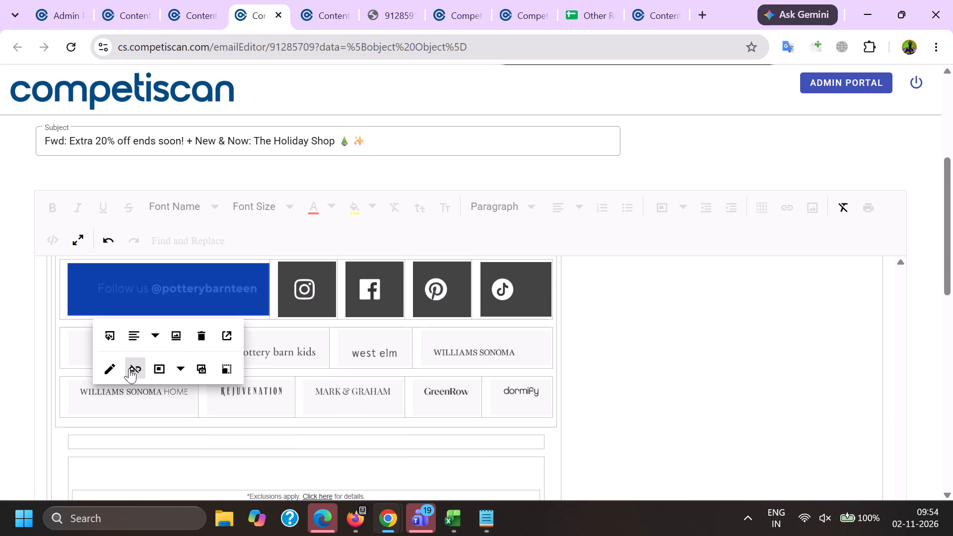
pyautogui.click(310, 295)
pyautogui.click(325, 371)
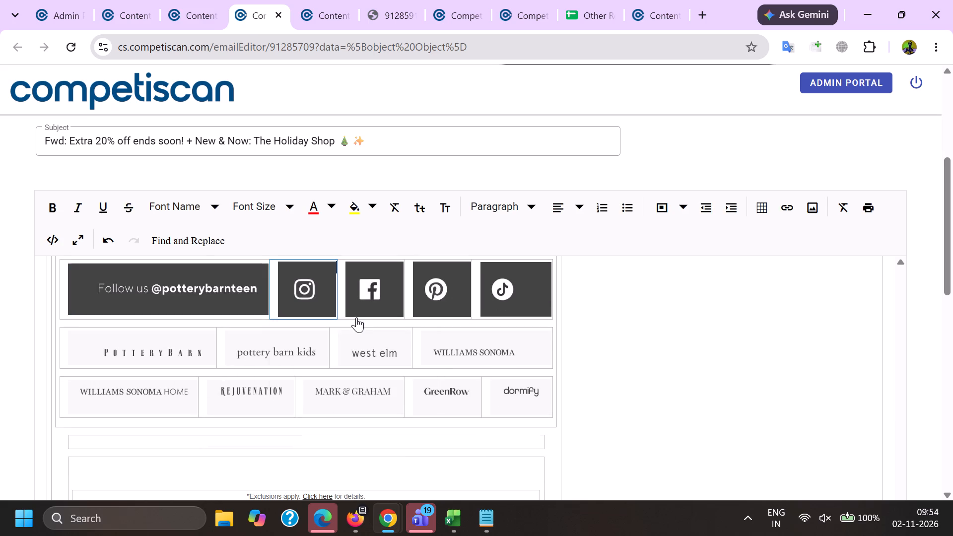
pyautogui.click(366, 295)
pyautogui.click(381, 374)
pyautogui.click(443, 303)
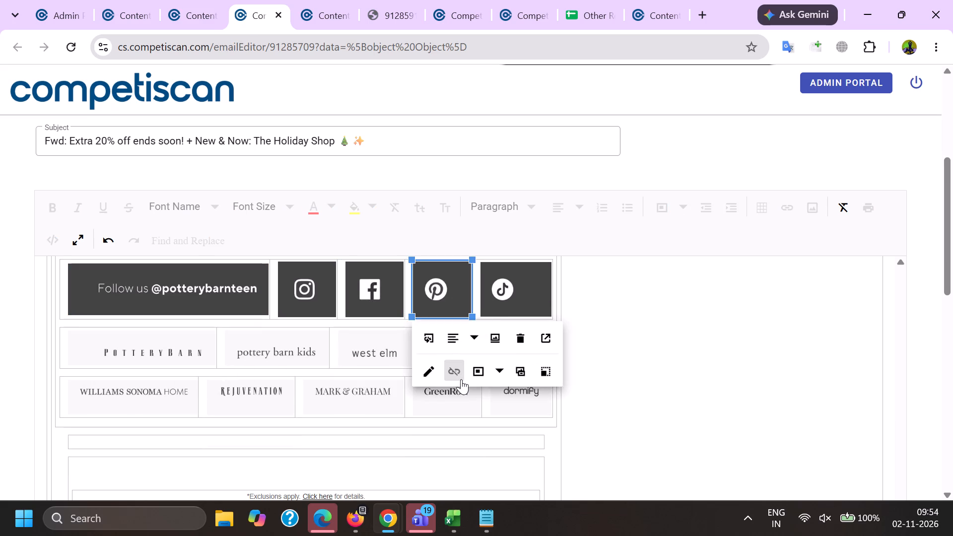
pyautogui.click(460, 378)
pyautogui.click(495, 287)
pyautogui.click(514, 367)
# Delete the recipient's email address after "This message was sent to:" at the end of the email.
pyautogui.scroll(-1, 216, 390)
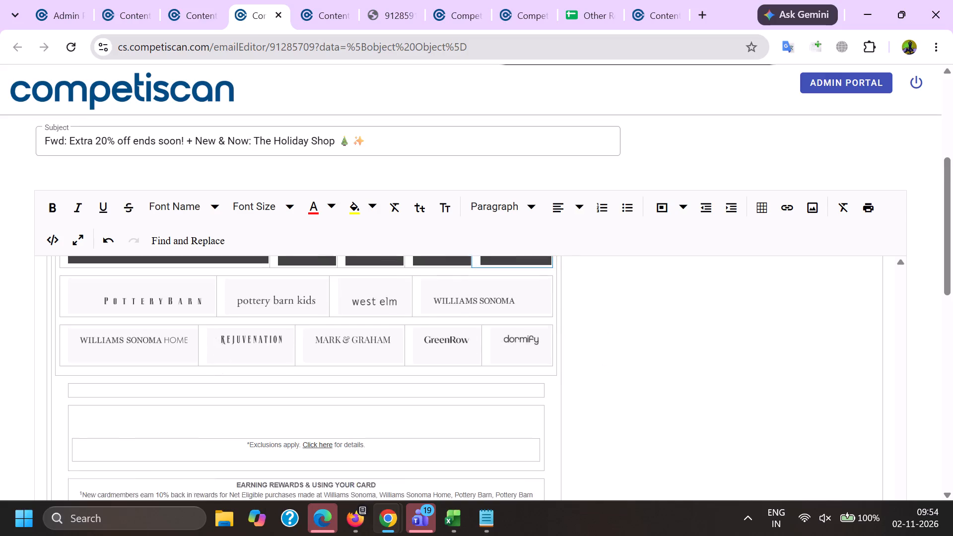
pyautogui.scroll(-4, 219, 389)
pyautogui.scroll(-3, 199, 310)
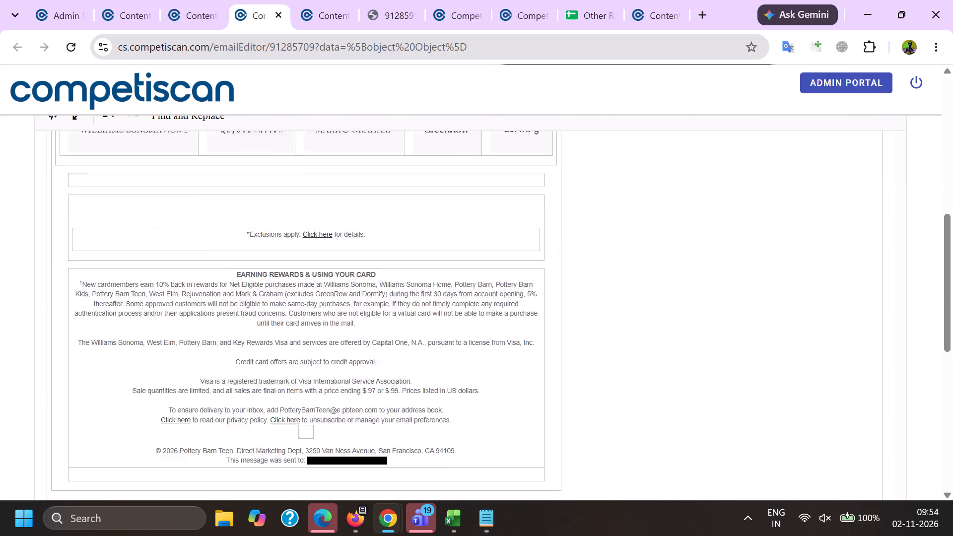
pyautogui.scroll(-2, 208, 358)
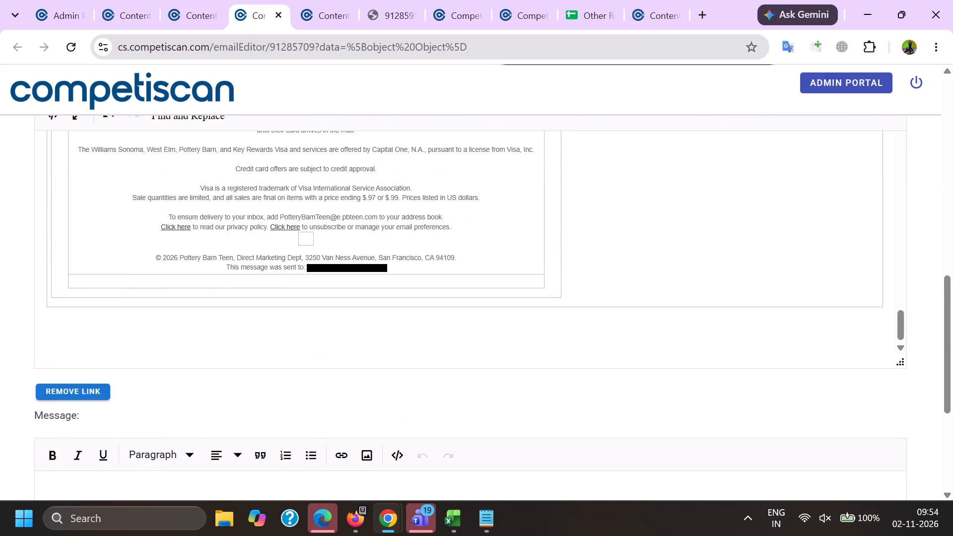
pyautogui.moveTo(316, 268); pyautogui.dragTo(432, 276)
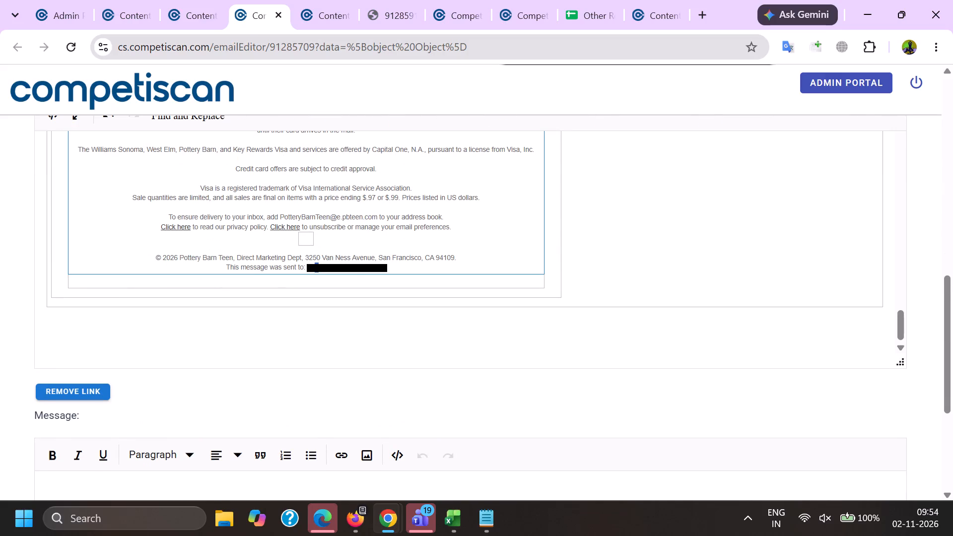
pyautogui.click(412, 263)
pyautogui.click(414, 271)
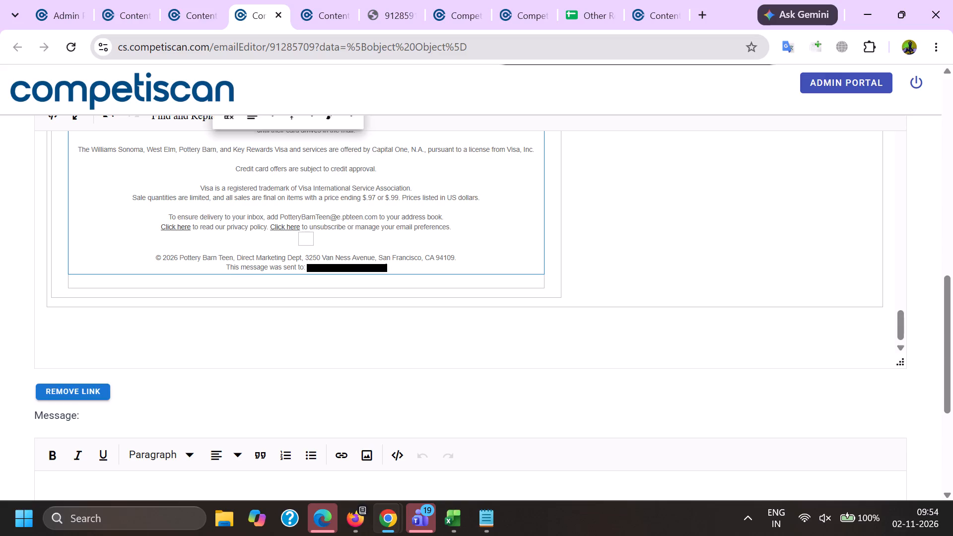
pyautogui.moveTo(305, 267); pyautogui.dragTo(391, 276)
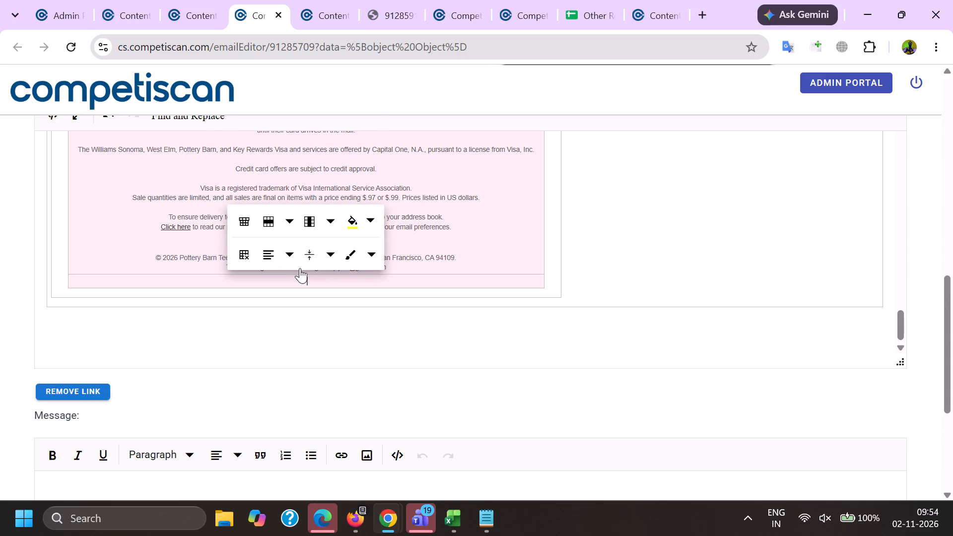
pyautogui.click(298, 317)
pyautogui.moveTo(308, 264); pyautogui.dragTo(389, 275)
pyautogui.scroll(2, 294, 359)
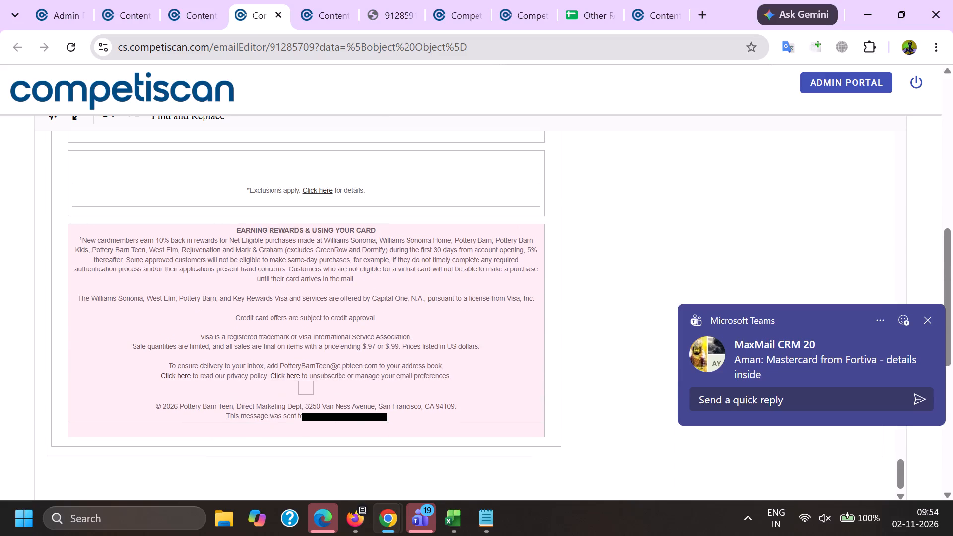
pyautogui.click(314, 421)
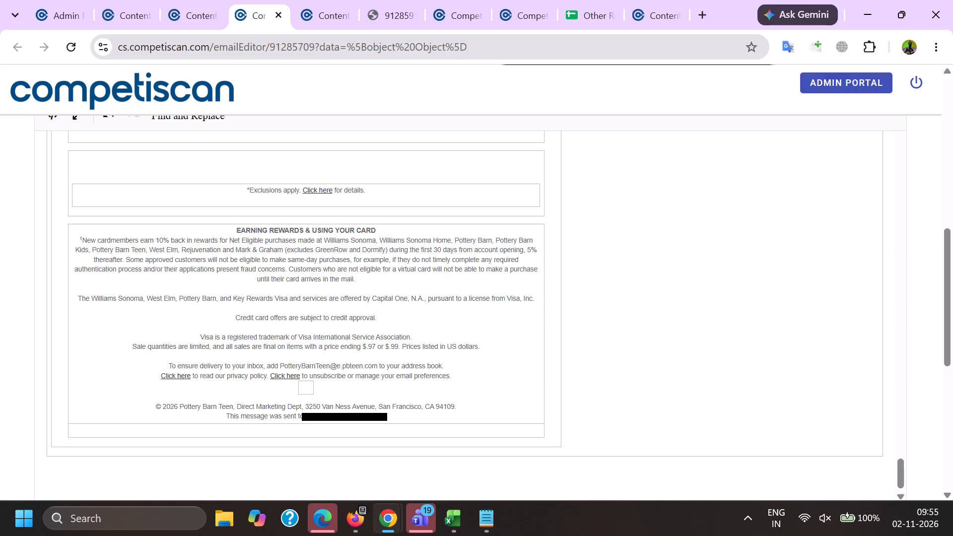
pyautogui.moveTo(310, 417); pyautogui.dragTo(406, 413)
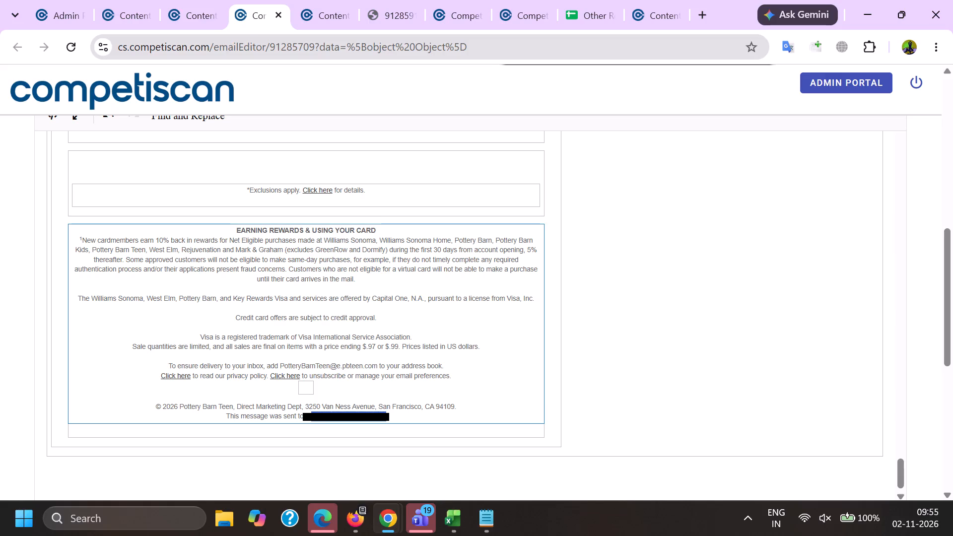
pyautogui.press('BackSpace')
pyautogui.press('BackSpace')
# Remove the hyperlink from the "Click here" text in the footer's unsubscribe sentence.
pyautogui.click(284, 380)
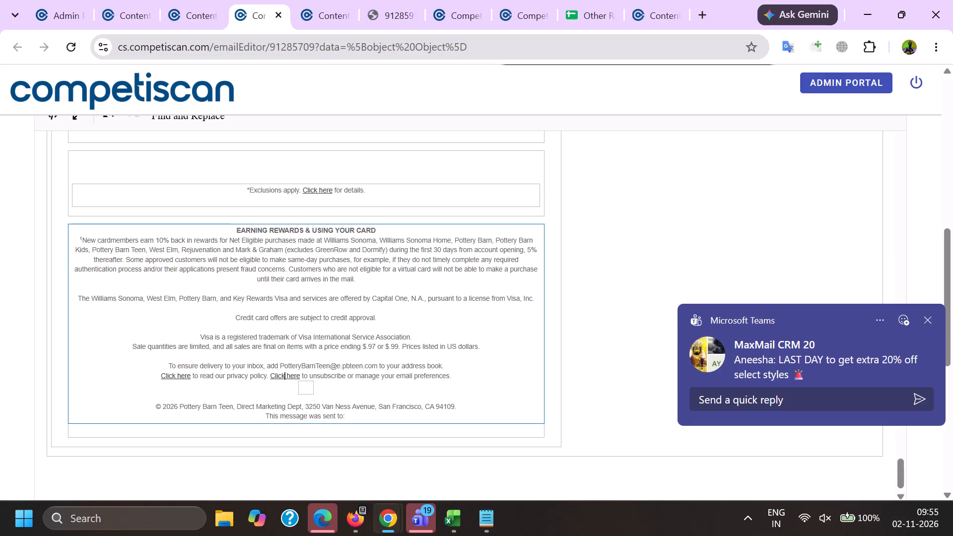
pyautogui.click(276, 375)
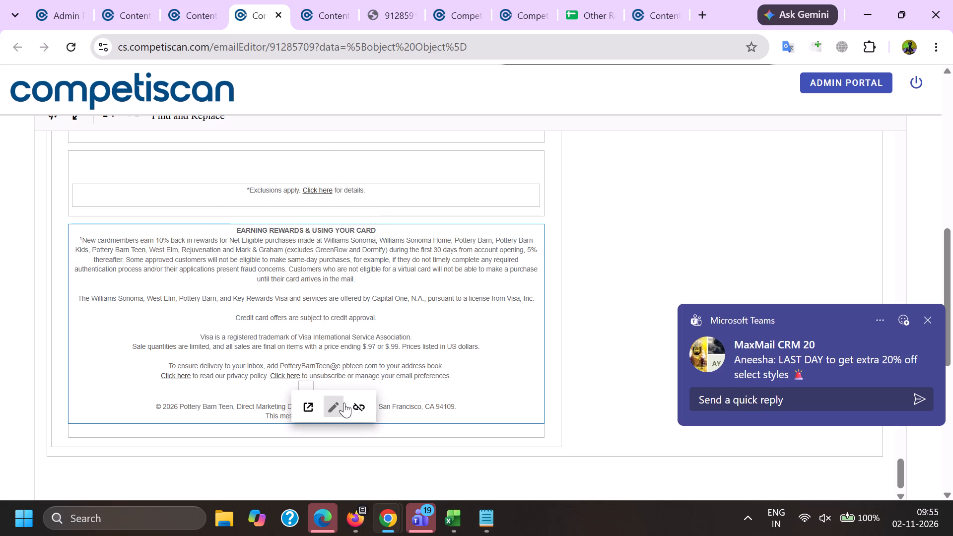
pyautogui.click(363, 400)
# Delete the sender's email address from the footer's "To ensure delivery to your inbox" sentence.
pyautogui.moveTo(279, 369); pyautogui.dragTo(293, 370)
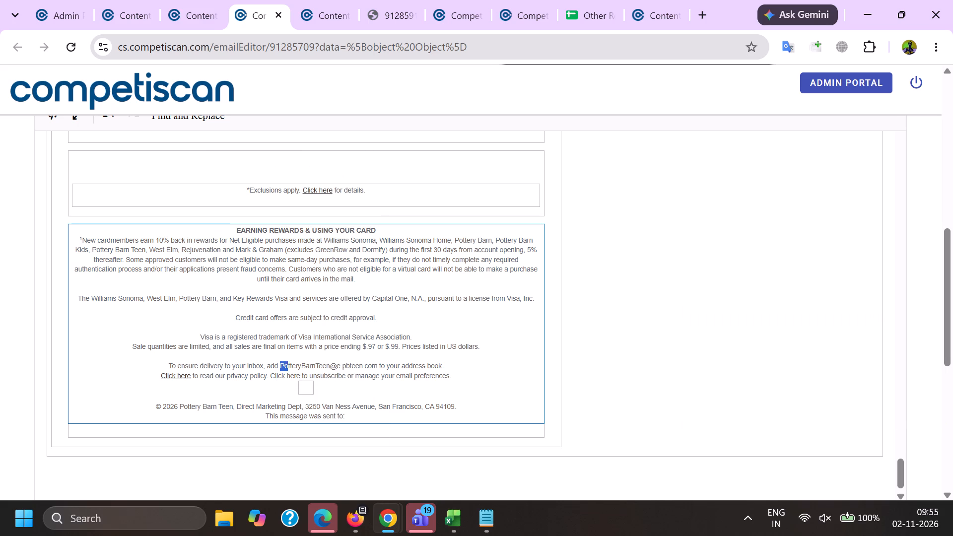
pyautogui.moveTo(293, 370); pyautogui.dragTo(376, 366)
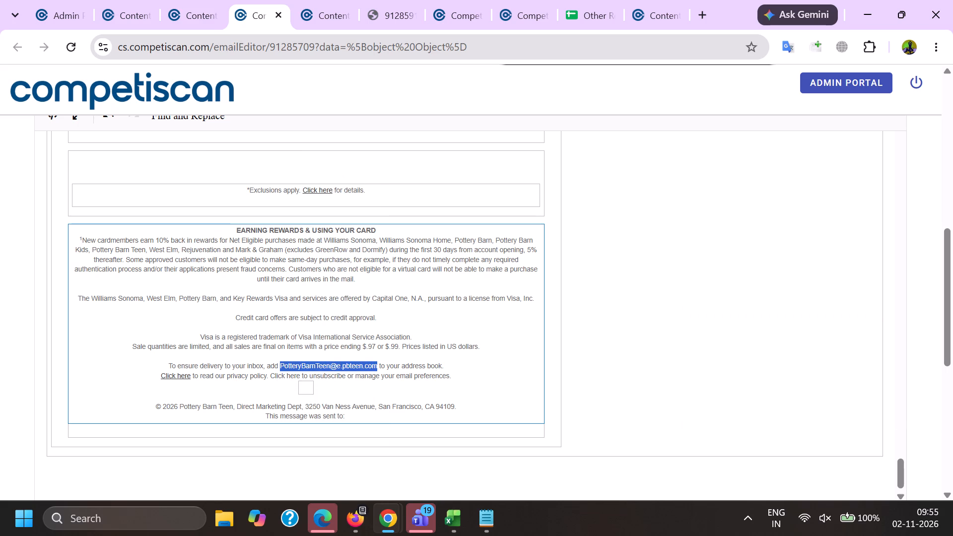
pyautogui.press('BackSpace')
# Save the edited email as product info for entry 91285709.
pyautogui.scroll(-10, 328, 373)
pyautogui.scroll(-6, 337, 421)
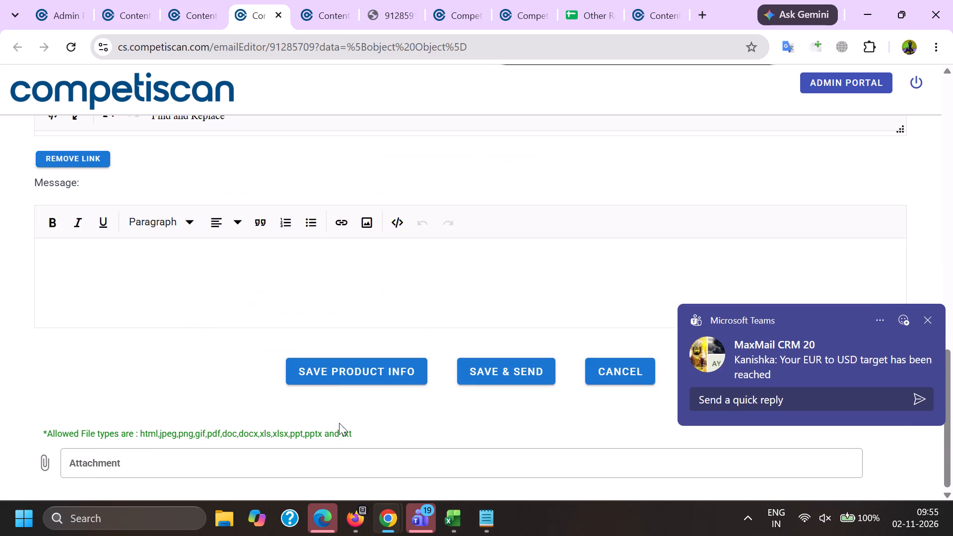
pyautogui.scroll(-5, 339, 423)
pyautogui.click(334, 369)
pyautogui.click(481, 313)
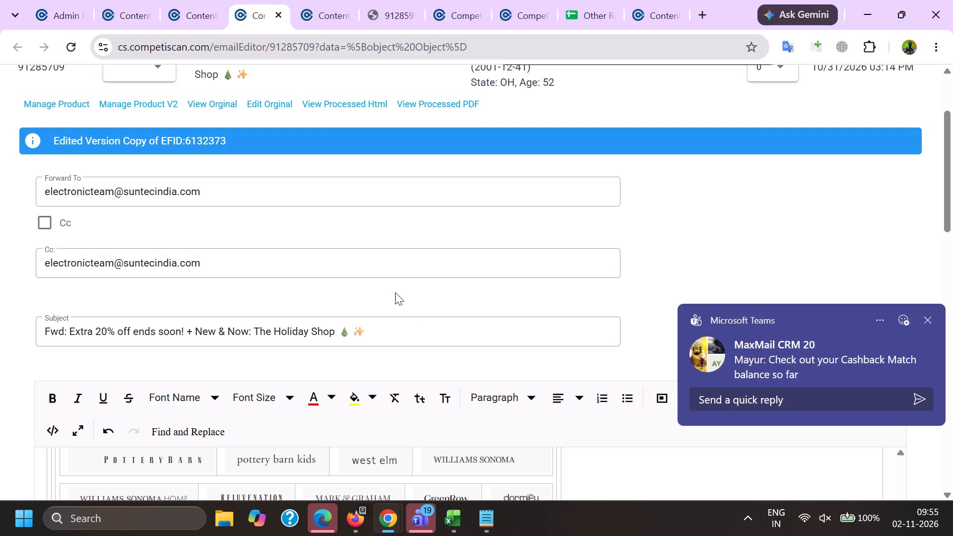
# Open the product record of entry 91285709.
pyautogui.scroll(-20, 428, 155)
pyautogui.scroll(9, 333, 305)
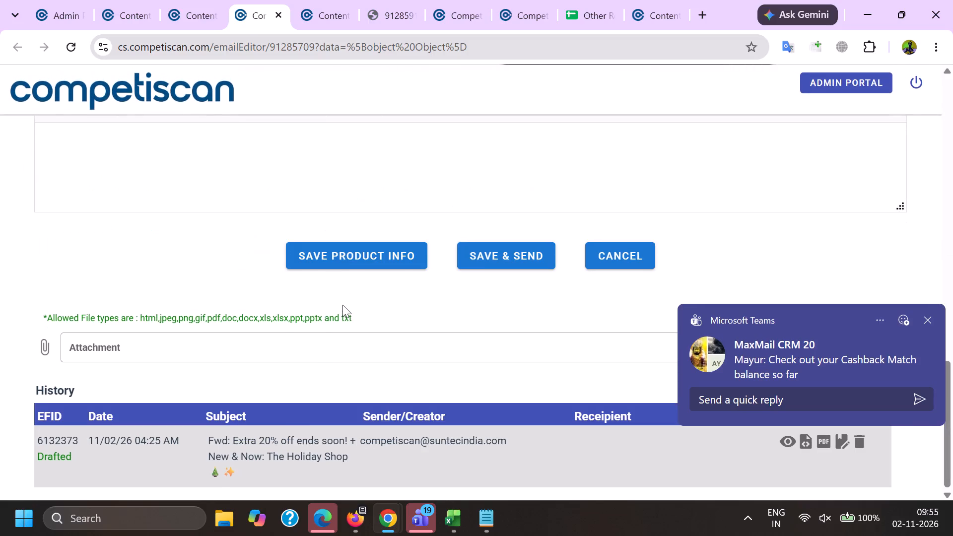
pyautogui.scroll(20, 342, 305)
pyautogui.scroll(20, 342, 305)
pyautogui.scroll(4, 342, 305)
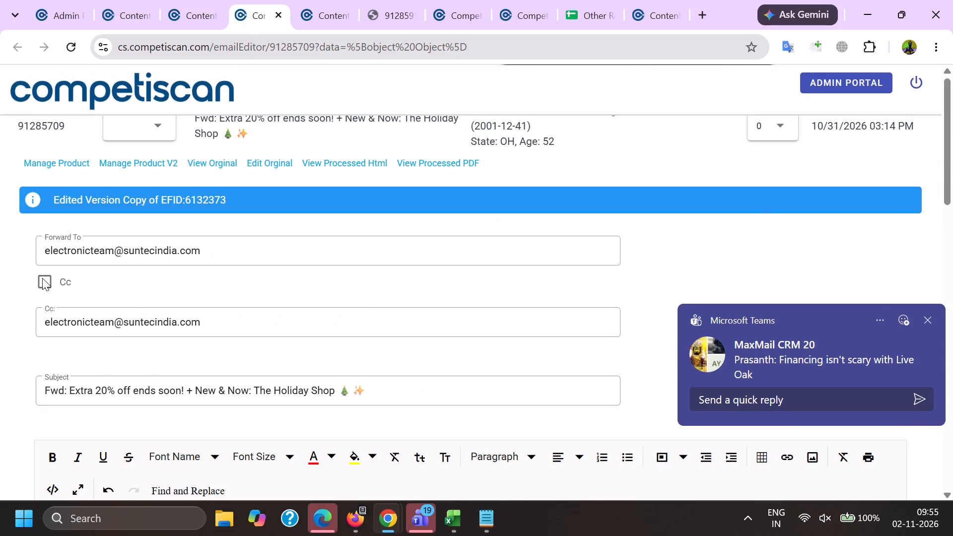
pyautogui.click(61, 217)
pyautogui.hotkey('alt', 'Tab')
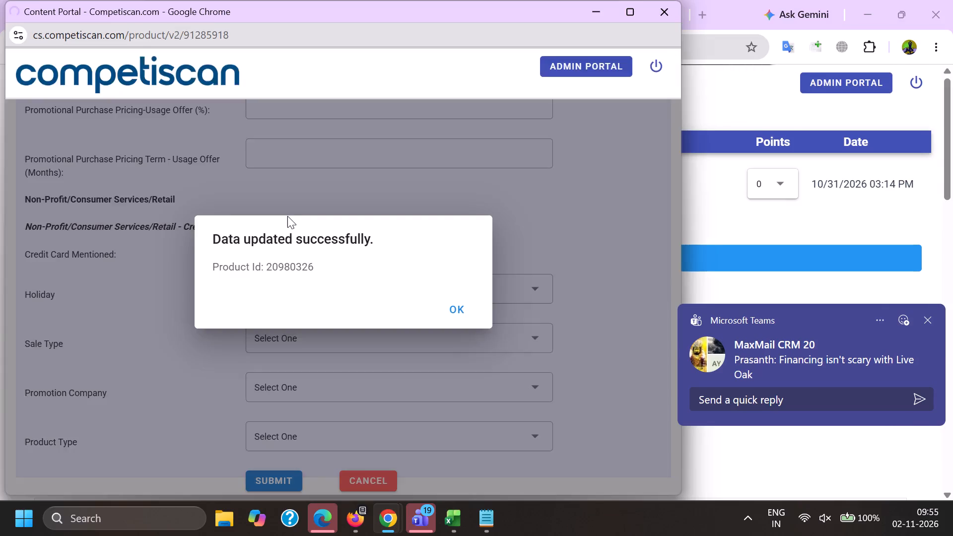
# Copy the sender name "Pottery Barn Teen" from the From line at the beginning of the email body.
pyautogui.scroll(-5, 230, 180)
pyautogui.scroll(20, 202, 288)
pyautogui.scroll(16, 202, 288)
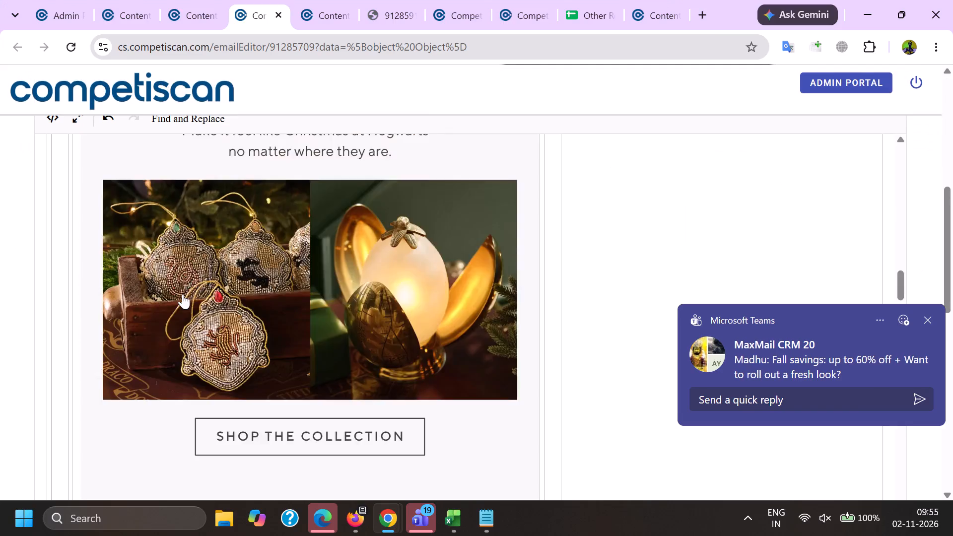
pyautogui.scroll(2, 183, 294)
pyautogui.click(179, 298)
pyautogui.press('pageup')
pyautogui.press('pageup')
pyautogui.press('pageup')
pyautogui.press('pageup')
pyautogui.press('pageup')
pyautogui.press('pageup')
pyautogui.press('pageup')
pyautogui.press('pageup')
pyautogui.press('pageup')
pyautogui.press('pageup')
pyautogui.press('pageup')
pyautogui.press('pageup')
pyautogui.press('pageup')
pyautogui.press('pageup')
pyautogui.press('pageup')
pyautogui.press('pageup')
pyautogui.press('pageup')
pyautogui.press('pageup')
pyautogui.scroll(-4, 167, 223)
pyautogui.doubleClick(92, 223)
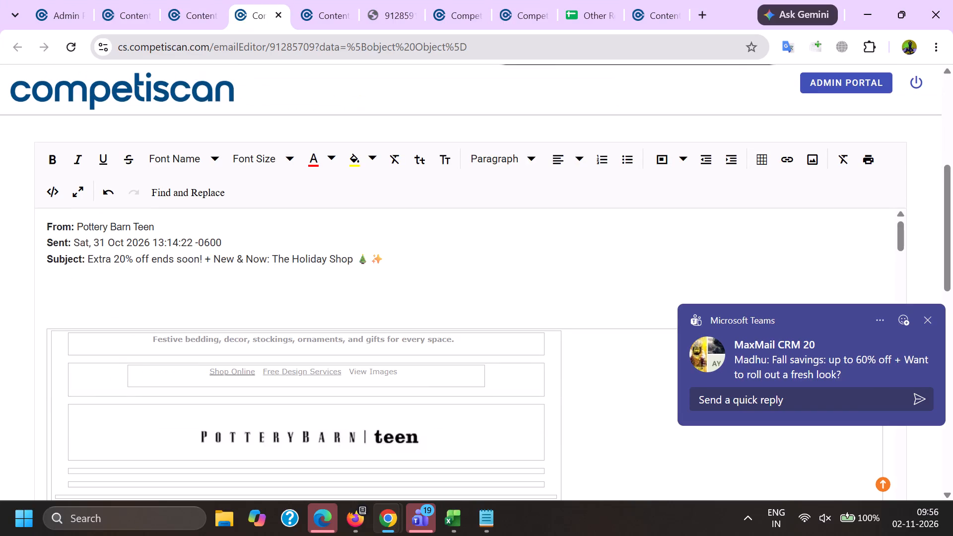
pyautogui.doubleClick(87, 227)
pyautogui.keyDown('shift'); pyautogui.click(156, 229); pyautogui.keyUp('shift')
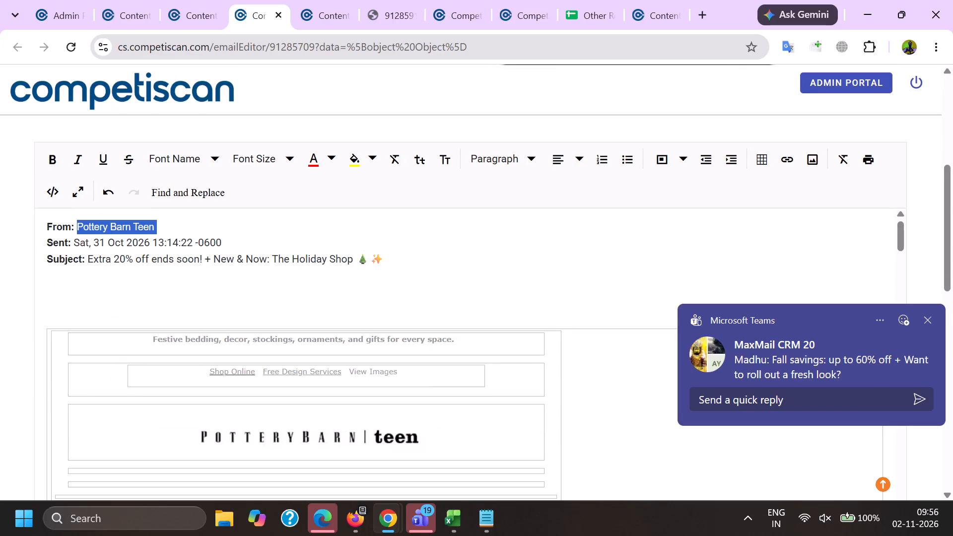
pyautogui.hotkey('ctrl', 'c')
# Use the Pottery Barn Teen company logo as the product image in the product record.
pyautogui.hotkey('alt', 'Tab')
pyautogui.scroll(-6, 319, 167)
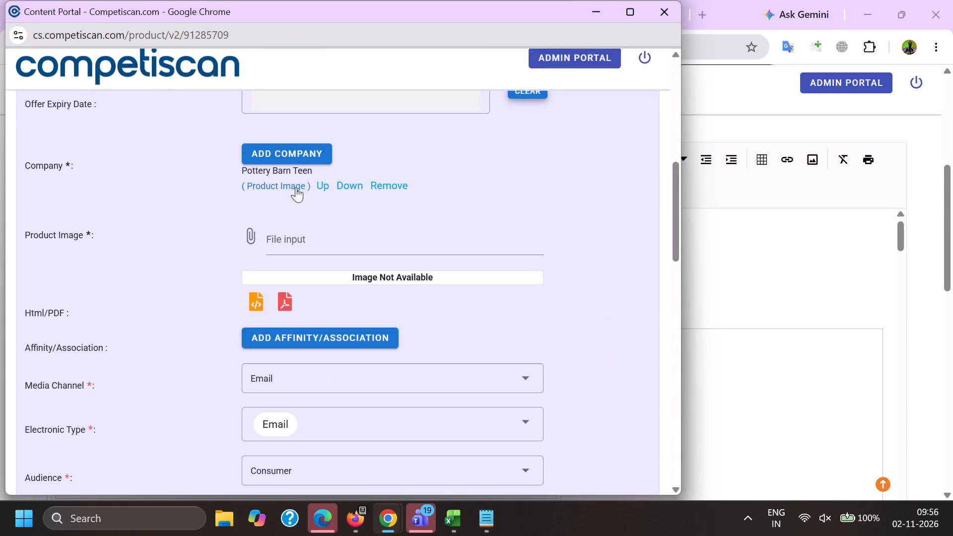
pyautogui.click(295, 185)
# Add Capital One as the second company, and enter the copied "Pottery Barn Teen" in the Affinity/Association lookup.
pyautogui.click(292, 159)
pyautogui.press('c')
pyautogui.press('a')
pyautogui.press('p')
pyautogui.press('i')
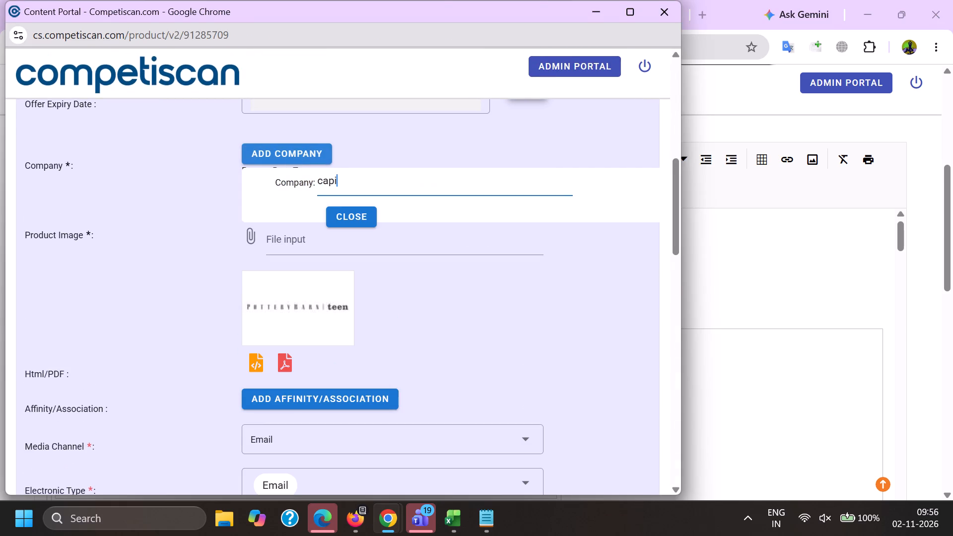
pyautogui.press('t')
pyautogui.press('a')
pyautogui.press('l')
pyautogui.press('space')
pyautogui.press('o')
pyautogui.press('n')
pyautogui.press('e')
pyautogui.scroll(-3, 286, 155)
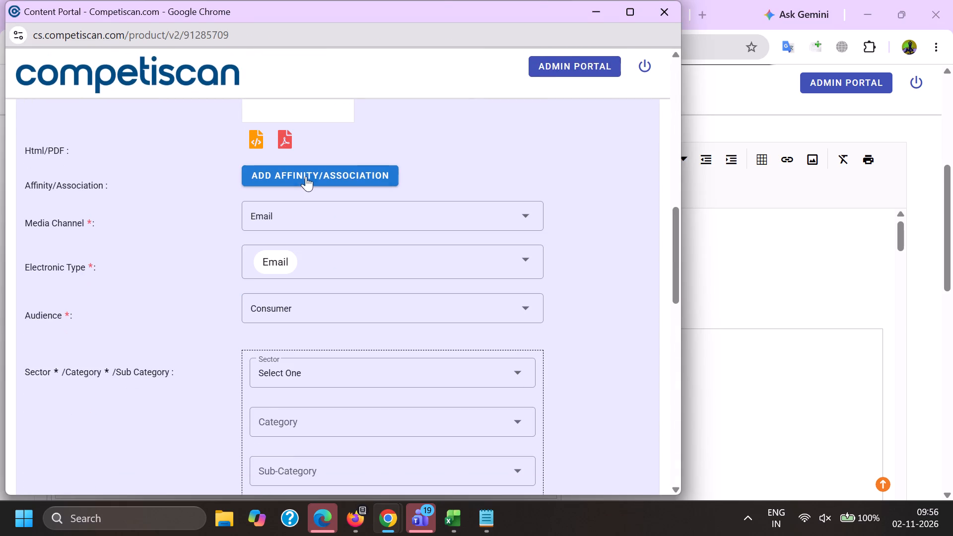
pyautogui.click(305, 176)
pyautogui.click(437, 201)
pyautogui.hotkey('ctrl', 'v')
pyautogui.press('BackSpace')
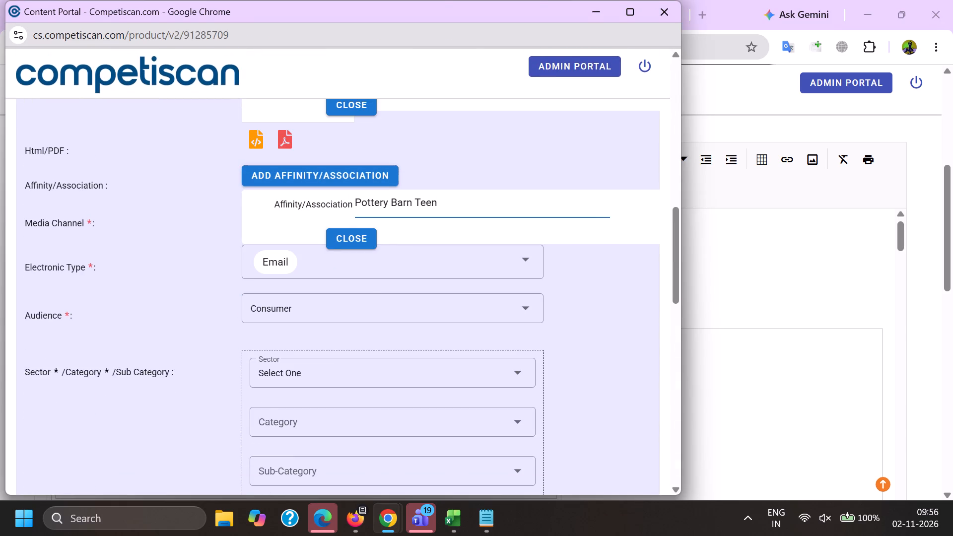
pyautogui.scroll(4, 367, 274)
pyautogui.click(355, 299)
pyautogui.click(273, 264)
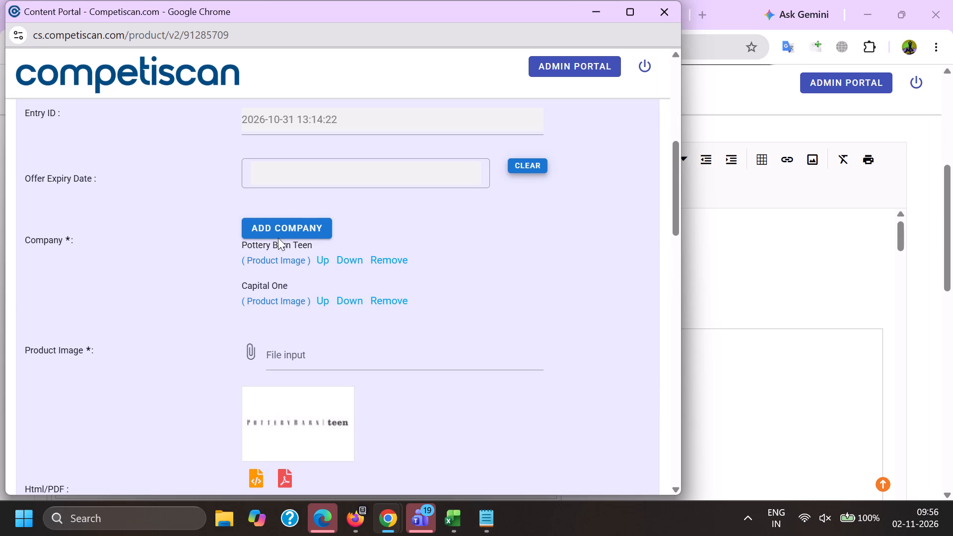
# Add Pottery Barn Teen (Retail) as the product's affinity/association.
pyautogui.scroll(-4, 275, 236)
pyautogui.click(367, 255)
pyautogui.click(459, 240)
pyautogui.press('BackSpace')
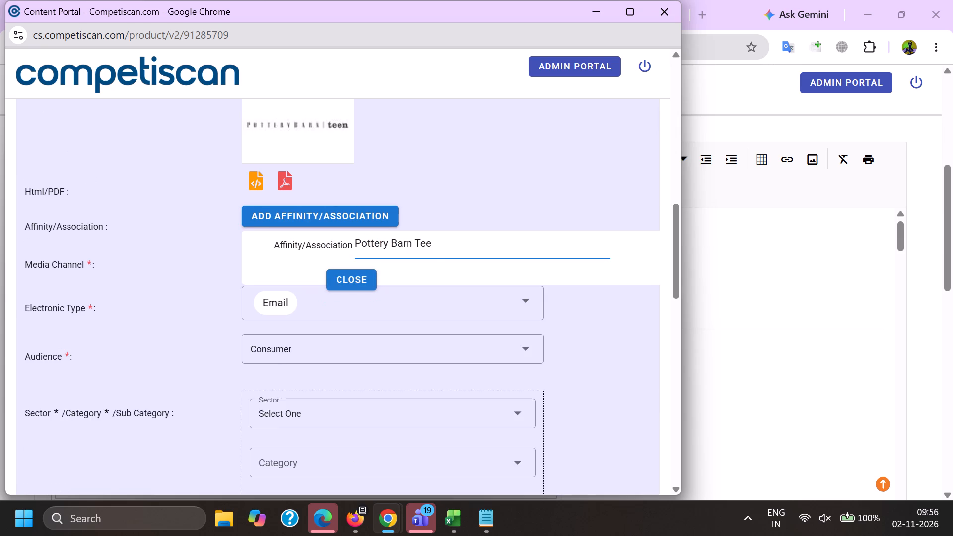
pyautogui.click(366, 285)
# Set the product's sector to Retail and choose a matching category for it.
pyautogui.scroll(-3, 317, 189)
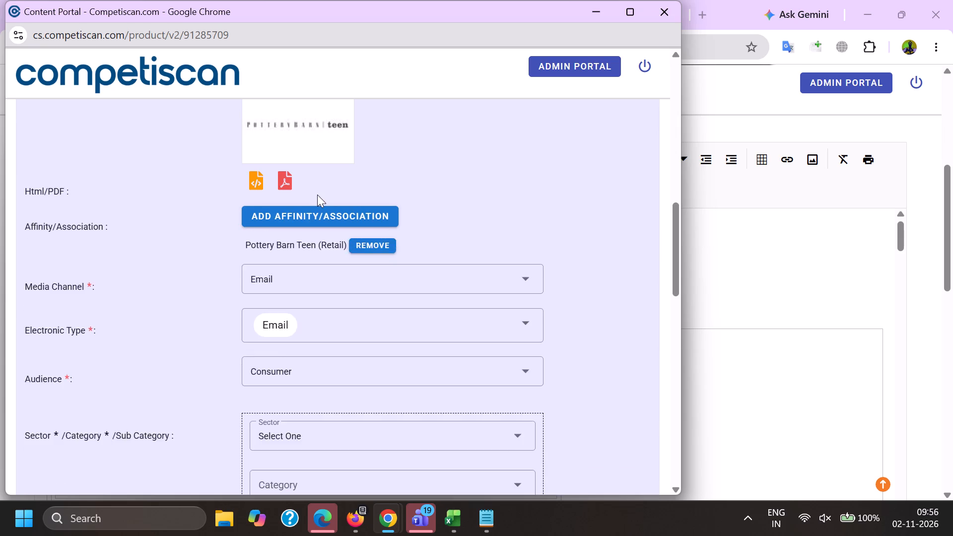
pyautogui.click(286, 203)
pyautogui.scroll(-6, 283, 203)
pyautogui.click(288, 285)
pyautogui.moveTo(151, 272); pyautogui.dragTo(176, 278)
pyautogui.click(327, 271)
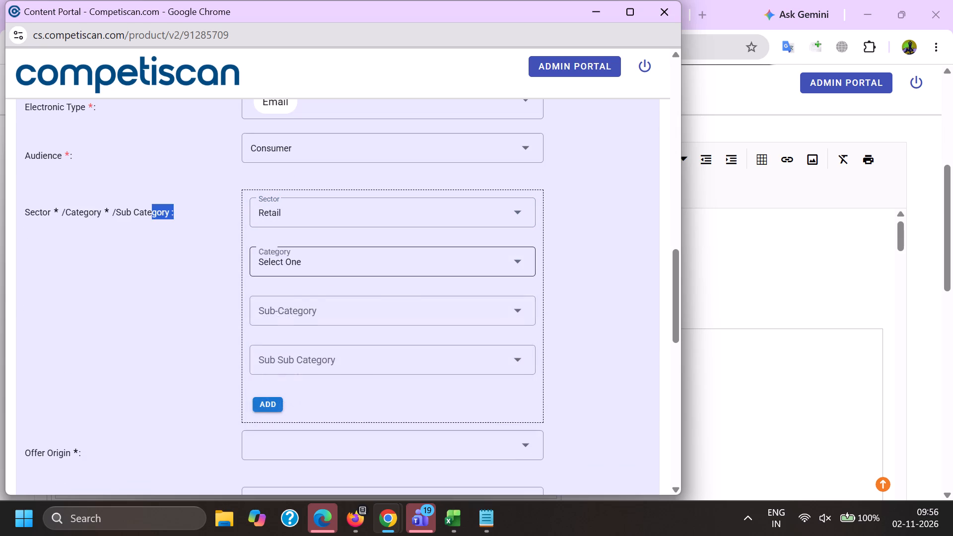
pyautogui.scroll(-7, 311, 299)
pyautogui.click(288, 269)
pyautogui.moveTo(197, 282); pyautogui.dragTo(204, 289)
# Add the product classification Retail / Home Improvement / Holiday Decorations / Christmas Decorations, checking the email body for the matching category.
pyautogui.click(321, 302)
pyautogui.scroll(-1, 313, 232)
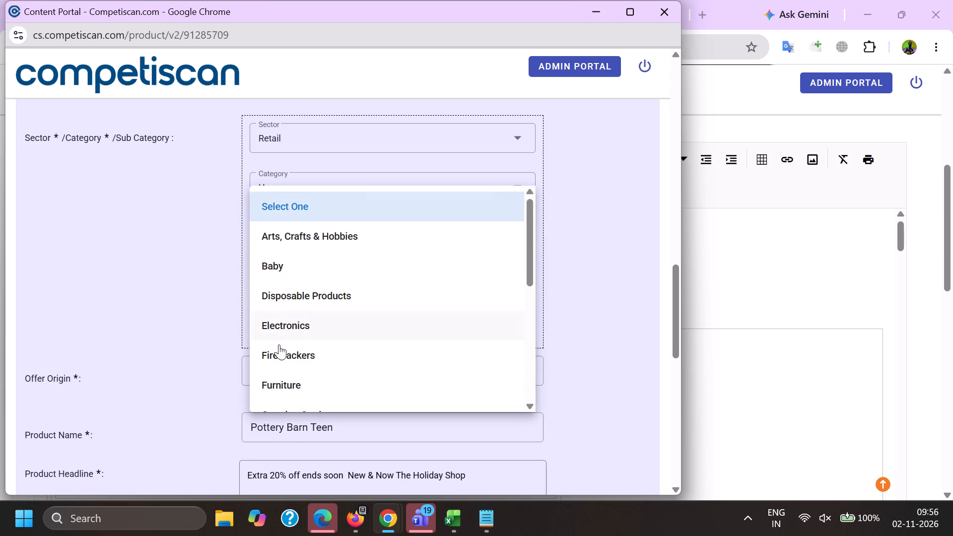
pyautogui.hotkey('alt', 'Tab')
pyautogui.scroll(-12, 305, 345)
pyautogui.hotkey('alt', 'Tab')
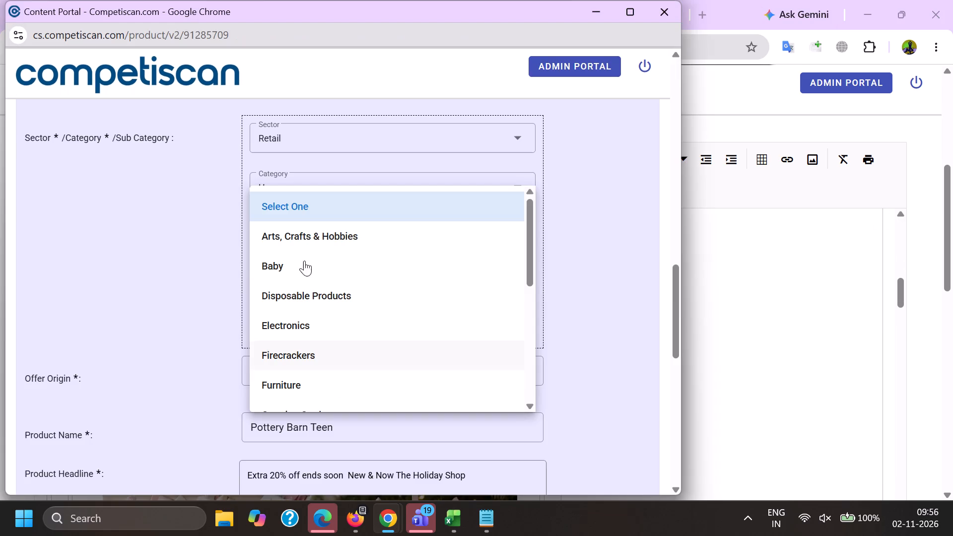
pyautogui.click(292, 181)
pyautogui.click(316, 226)
pyautogui.moveTo(206, 224); pyautogui.dragTo(215, 227)
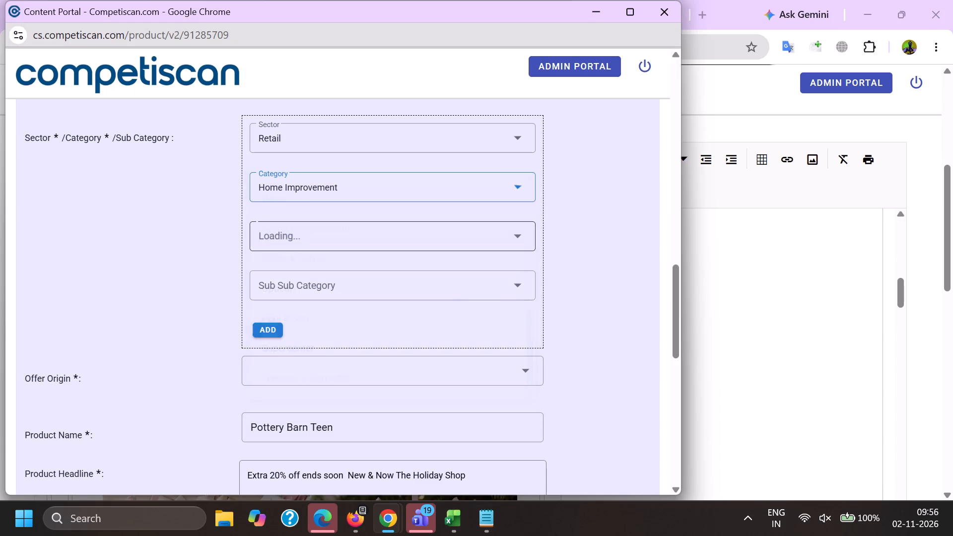
pyautogui.click(301, 226)
pyautogui.scroll(-4, 301, 266)
pyautogui.scroll(-2, 299, 407)
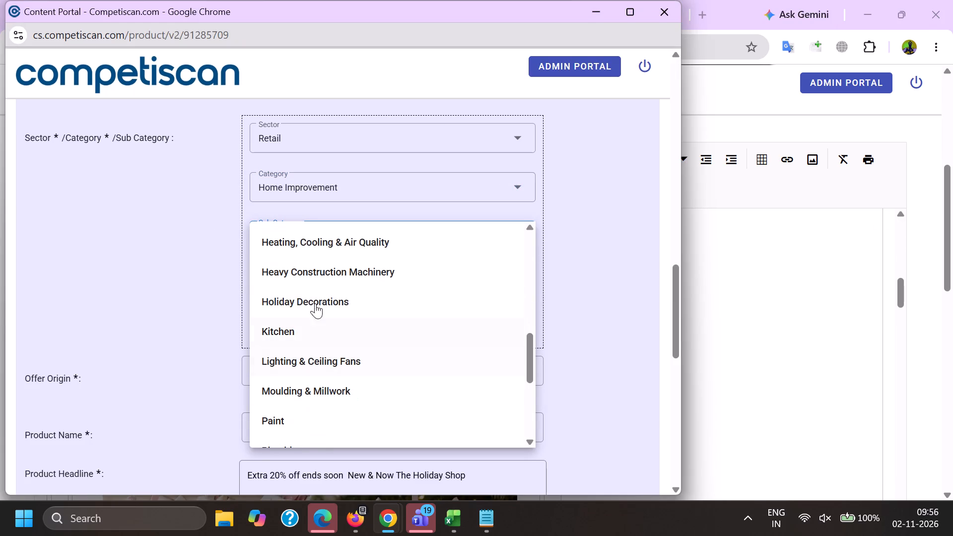
pyautogui.click(314, 300)
pyautogui.moveTo(166, 301); pyautogui.dragTo(186, 307)
pyautogui.click(296, 283)
pyautogui.click(316, 315)
pyautogui.moveTo(216, 318); pyautogui.dragTo(224, 327)
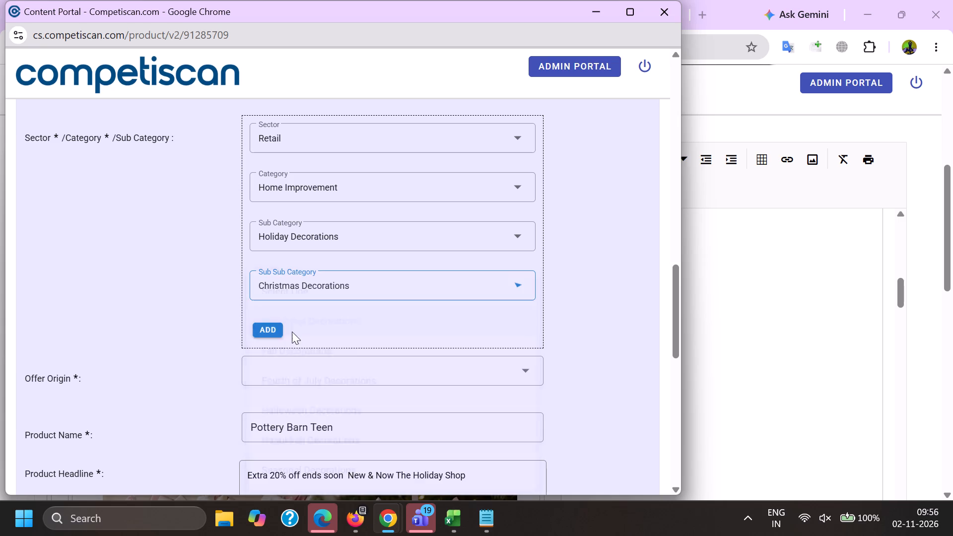
pyautogui.click(274, 328)
# Add a second classification, Credit Cards / Payment Cards / Credit Cards, and move the Retail classification down one place.
pyautogui.scroll(2, 291, 341)
pyautogui.click(302, 316)
pyautogui.scroll(6, 289, 380)
pyautogui.moveTo(297, 404); pyautogui.dragTo(290, 400)
pyautogui.moveTo(157, 365); pyautogui.dragTo(187, 370)
pyautogui.click(303, 365)
pyautogui.scroll(-2, 304, 257)
pyautogui.click(292, 285)
pyautogui.click(288, 279)
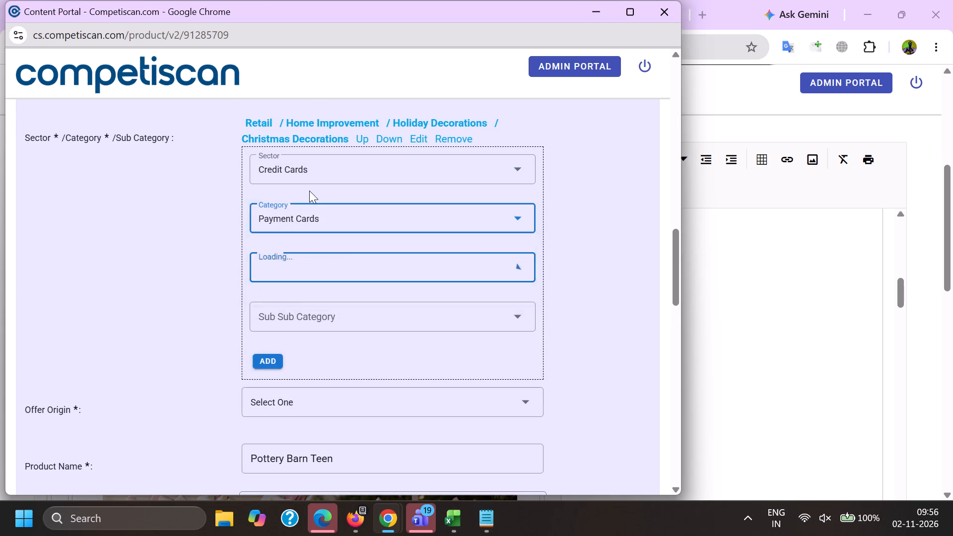
pyautogui.scroll(-1, 310, 197)
pyautogui.click(293, 349)
pyautogui.click(208, 323)
pyautogui.click(268, 289)
pyautogui.scroll(3, 283, 351)
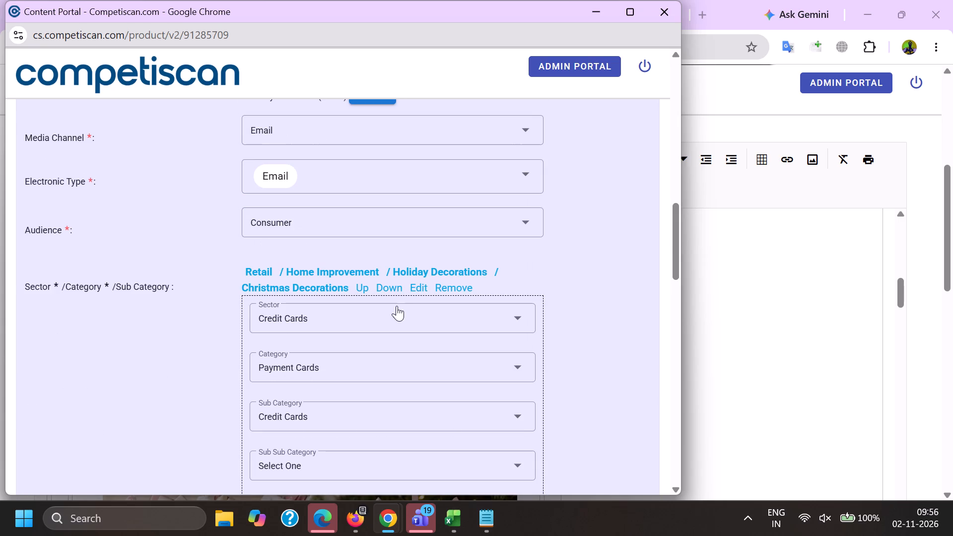
pyautogui.click(384, 284)
# Set the offer origin to Provider/Bank and the product name to Pottery Barn Key Rewards Visa Credit Card.
pyautogui.scroll(-5, 368, 296)
pyautogui.click(302, 217)
pyautogui.doubleClick(289, 270)
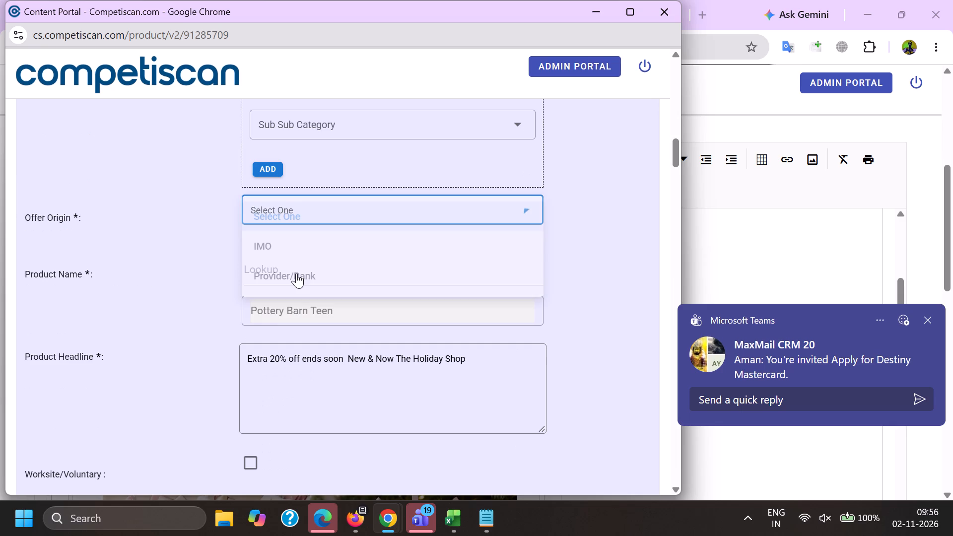
pyautogui.hotkey('ctrl', 'v')
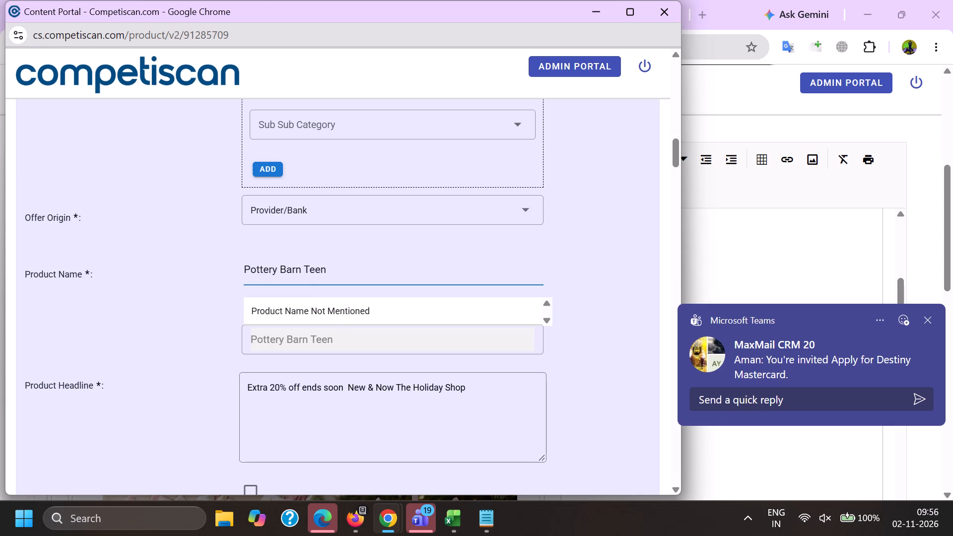
pyautogui.moveTo(306, 269); pyautogui.dragTo(427, 283)
pyautogui.press('BackSpace')
pyautogui.click(359, 352)
# Move the Credit Cards classification down one place, below the Retail one.
pyautogui.scroll(4, 318, 304)
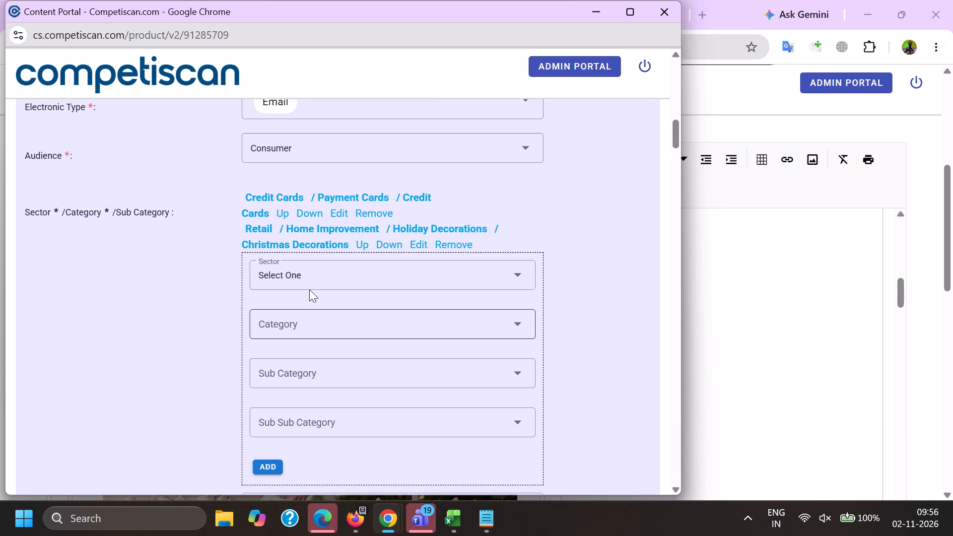
pyautogui.click(308, 216)
# Replace the product headline with the subject line copied from the email: "Extra 20% off ends soon! + New & Now: The Holiday Shop".
pyautogui.scroll(-4, 307, 215)
pyautogui.moveTo(488, 319); pyautogui.dragTo(130, 311)
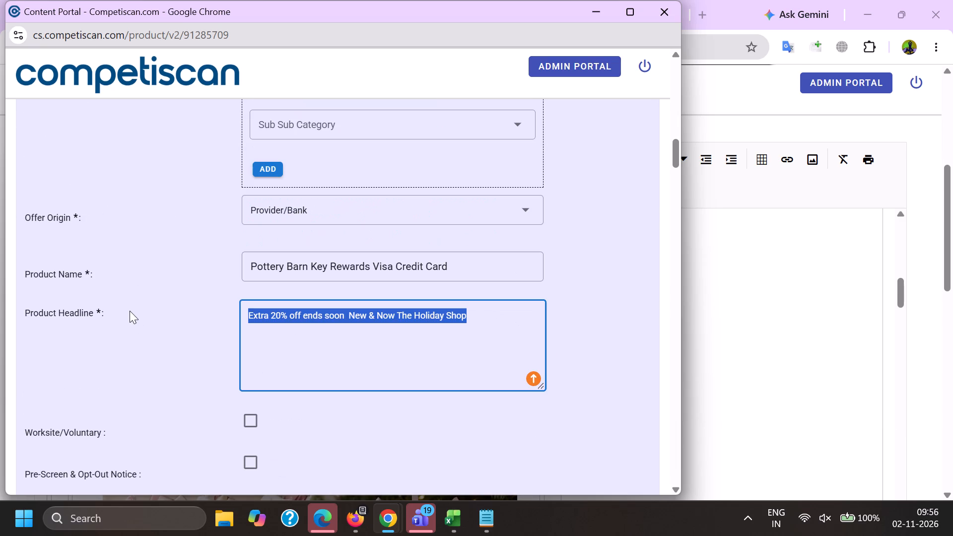
pyautogui.moveTo(130, 311); pyautogui.dragTo(139, 322)
pyautogui.press('BackSpace')
pyautogui.hotkey('alt', 'Tab')
pyautogui.scroll(12, 194, 349)
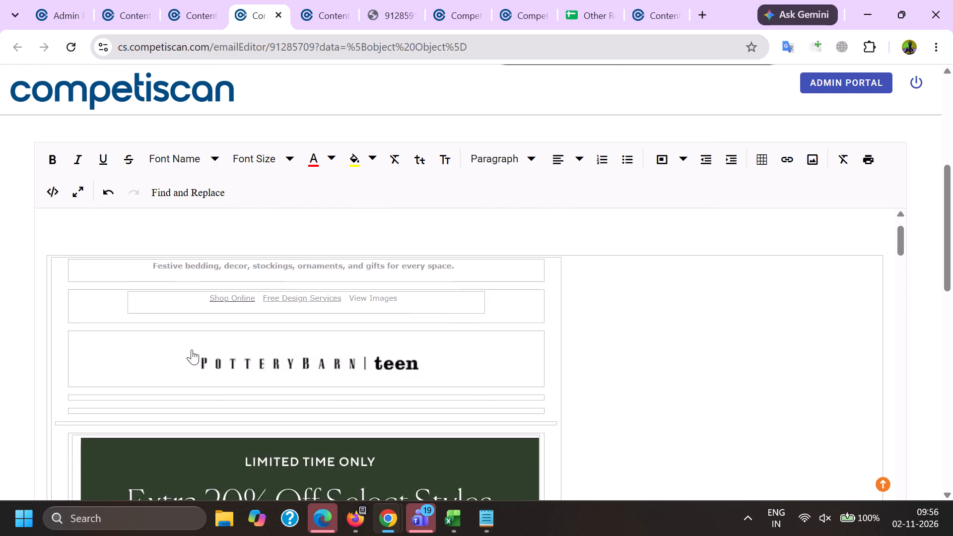
pyautogui.scroll(2, 192, 349)
pyautogui.moveTo(89, 265); pyautogui.dragTo(420, 267)
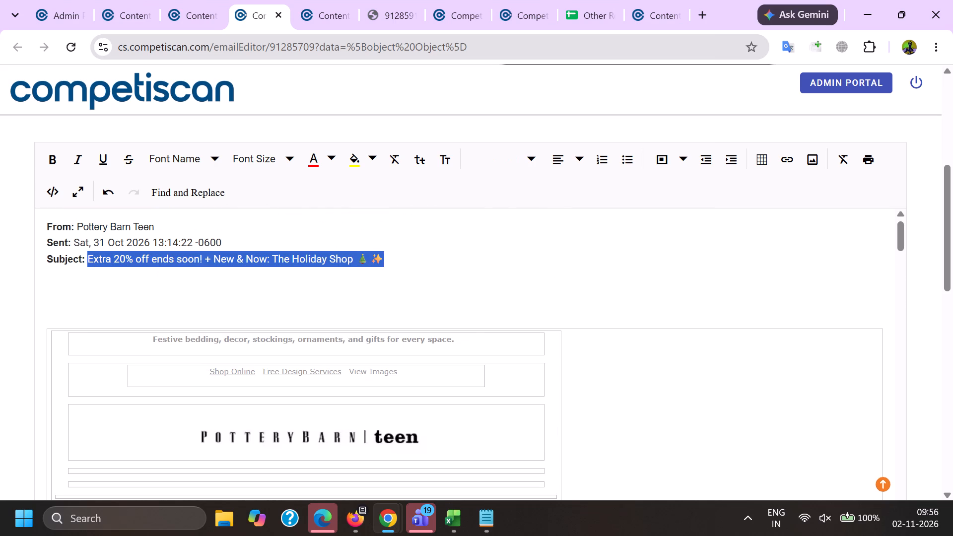
pyautogui.hotkey('ctrl', 'c')
pyautogui.hotkey('ctrl', 'c')
pyautogui.hotkey('alt', 'Tab')
pyautogui.click(363, 338)
pyautogui.hotkey('ctrl', 'v')
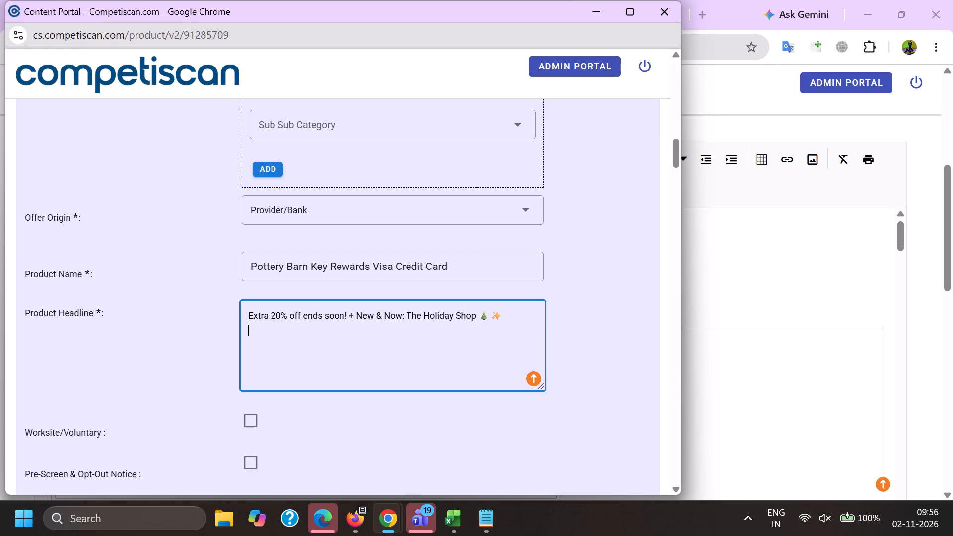
# Clean up the headline: replace "+" with "Plus" and "&" with "and", remove the emojis, and end it with a period.
pyautogui.click(356, 313)
pyautogui.press('Left')
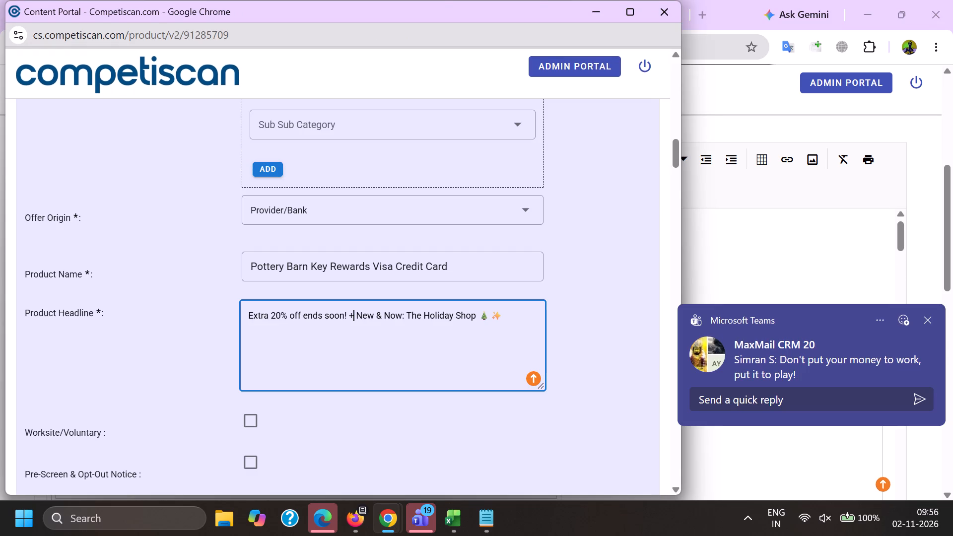
pyautogui.press('u')
pyautogui.press('s')
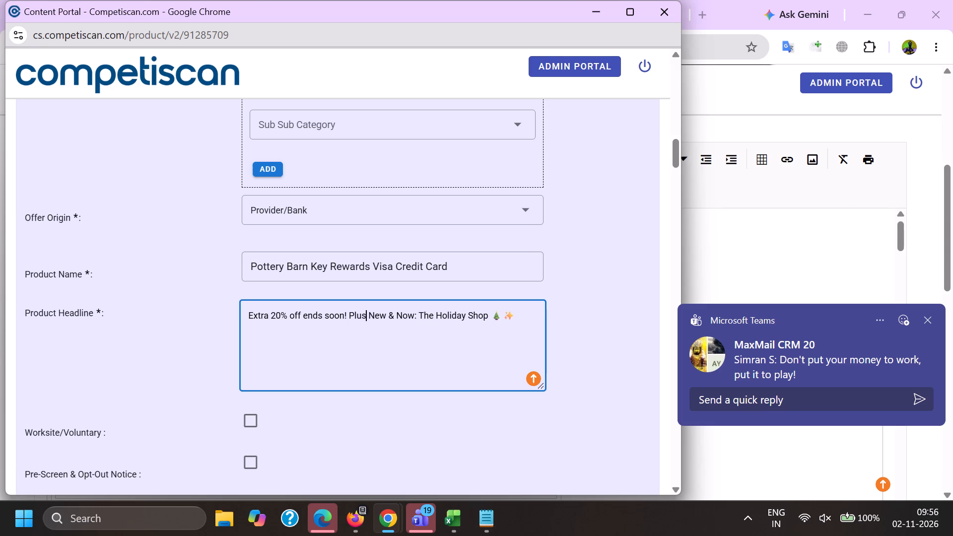
pyautogui.click(341, 339)
pyautogui.press('BackSpace')
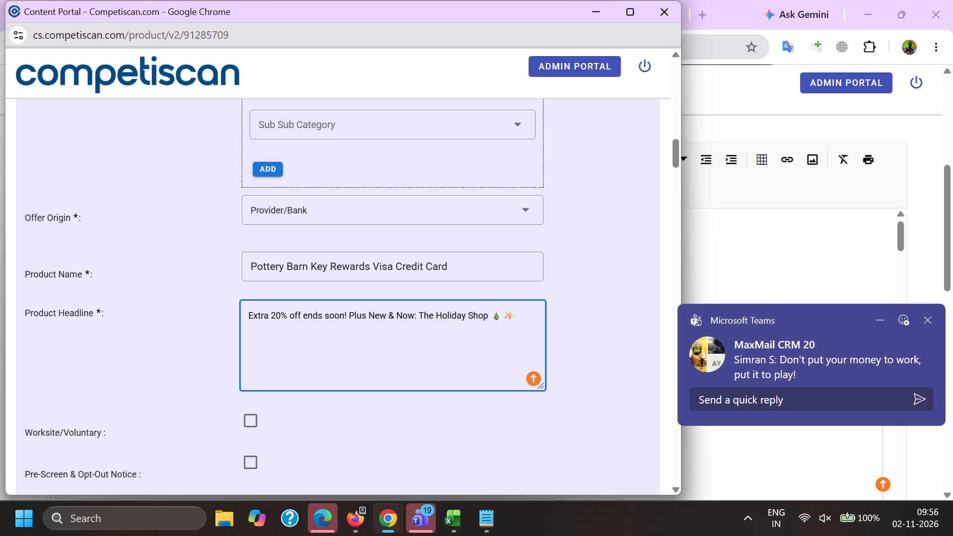
pyautogui.click(395, 313)
pyautogui.press('BackSpace')
pyautogui.press('a')
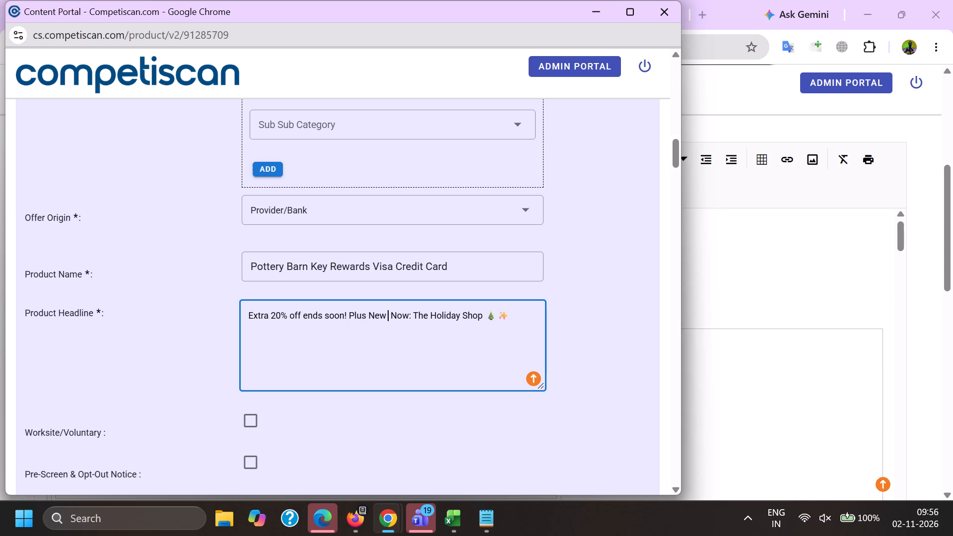
pyautogui.press('n')
pyautogui.press('d')
pyautogui.click(524, 312)
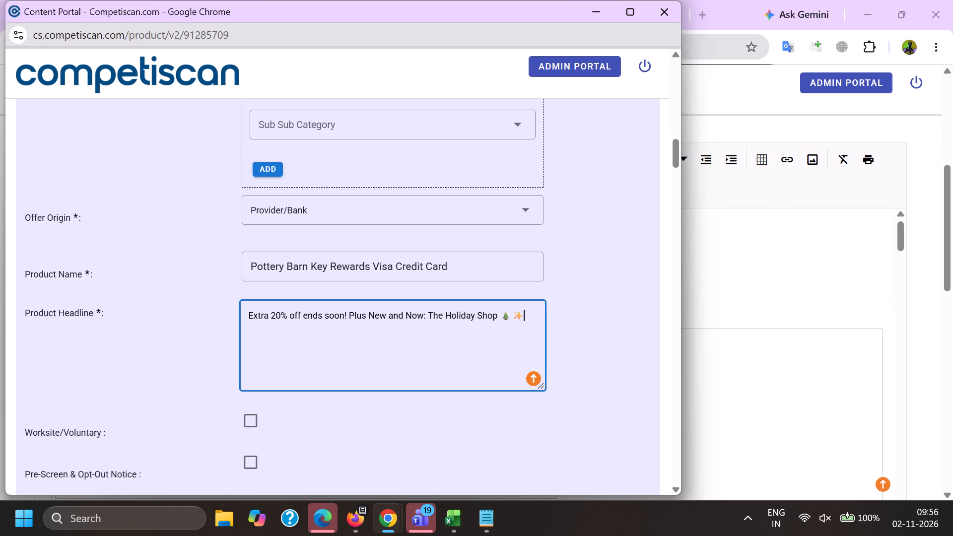
pyautogui.press('BackSpace')
pyautogui.press('BackSpace')
pyautogui.press('BackSpace')
pyautogui.press('.')
pyautogui.press('space')
# Append the email's preheader "Festive bedding, decor, stockings, ornaments, and gifts for every space." to the product headline.
pyautogui.hotkey('alt', 'Tab')
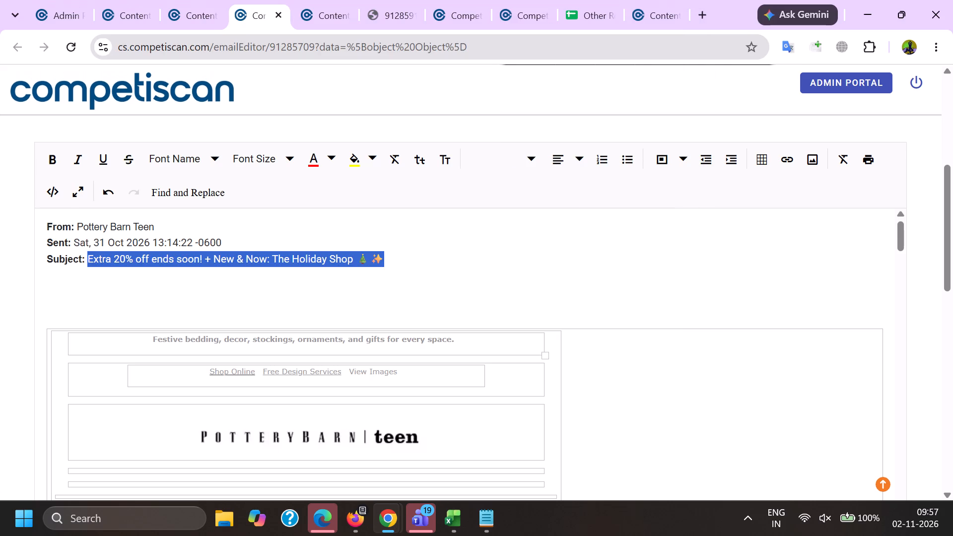
pyautogui.tripleClick(308, 345)
pyautogui.click(307, 344)
pyautogui.hotkey('ctrl', 'c')
pyautogui.hotkey('alt', 'Tab')
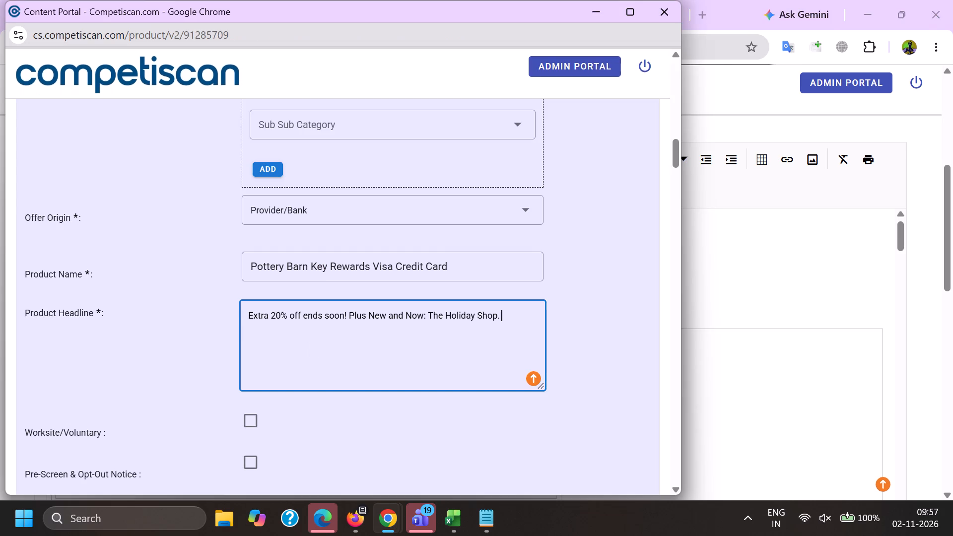
pyautogui.hotkey('ctrl', 'v')
pyautogui.press('BackSpace')
# Set the response mechanism to URL/Website and the mailing type to Acquisition.
pyautogui.scroll(-5, 307, 321)
pyautogui.click(326, 271)
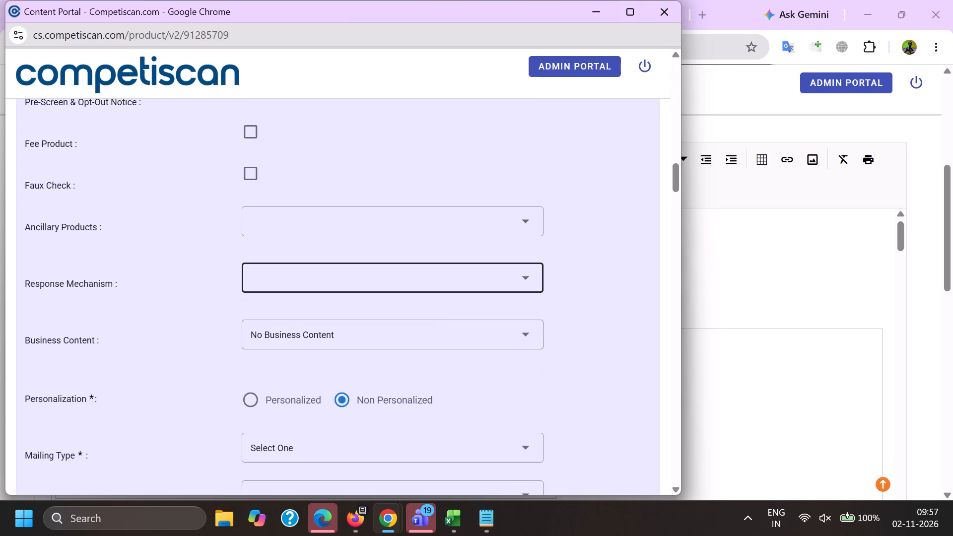
pyautogui.scroll(-8, 314, 192)
pyautogui.click(309, 315)
pyautogui.click(208, 298)
pyautogui.click(328, 308)
pyautogui.click(329, 311)
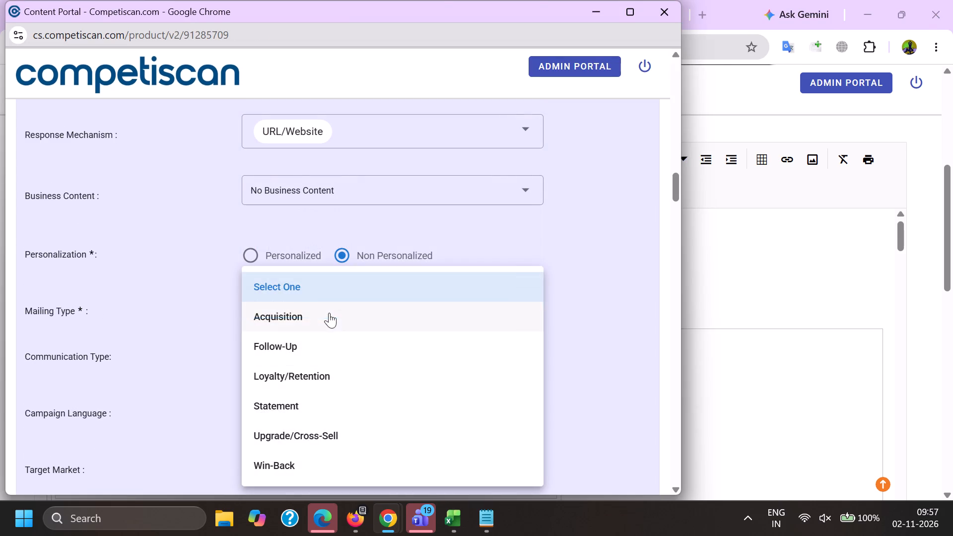
pyautogui.moveTo(197, 326); pyautogui.dragTo(200, 331)
# Select Bonuses/Contests/Incentives, Co-Brand and Mobile Application as the communication types.
pyautogui.click(315, 346)
pyautogui.scroll(-2, 320, 287)
pyautogui.click(323, 327)
pyautogui.scroll(-4, 322, 328)
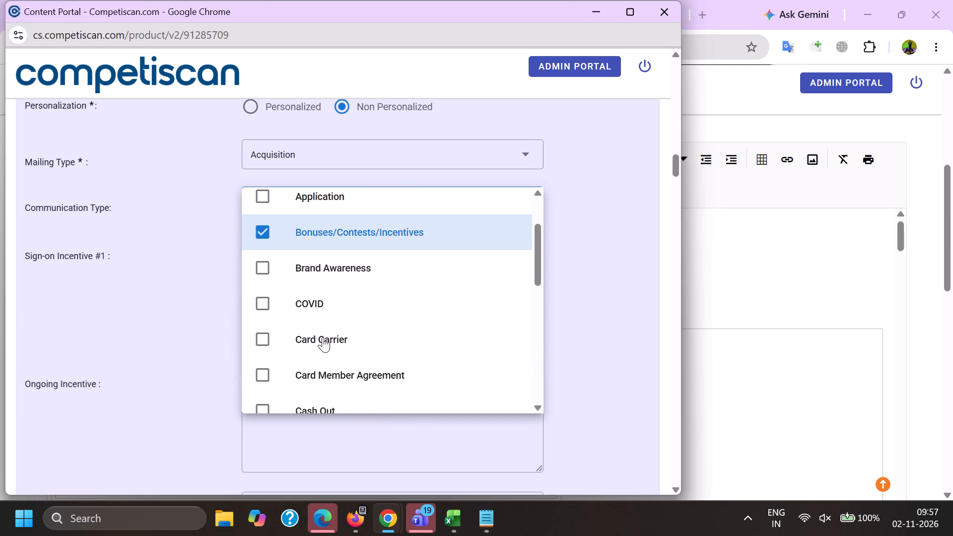
pyautogui.scroll(-4, 321, 336)
pyautogui.click(325, 246)
pyautogui.scroll(-9, 320, 261)
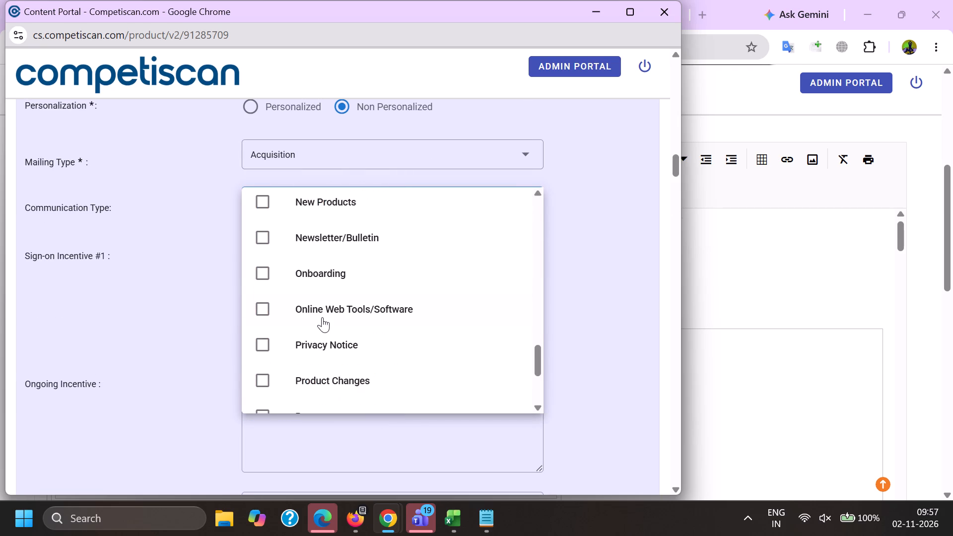
pyautogui.scroll(3, 326, 369)
pyautogui.click(332, 348)
# Copy "10% back in rewards during the first 30 days from account opening" from the other product record into Sign-on Incentive #1.
pyautogui.hotkey('alt', 'Tab')
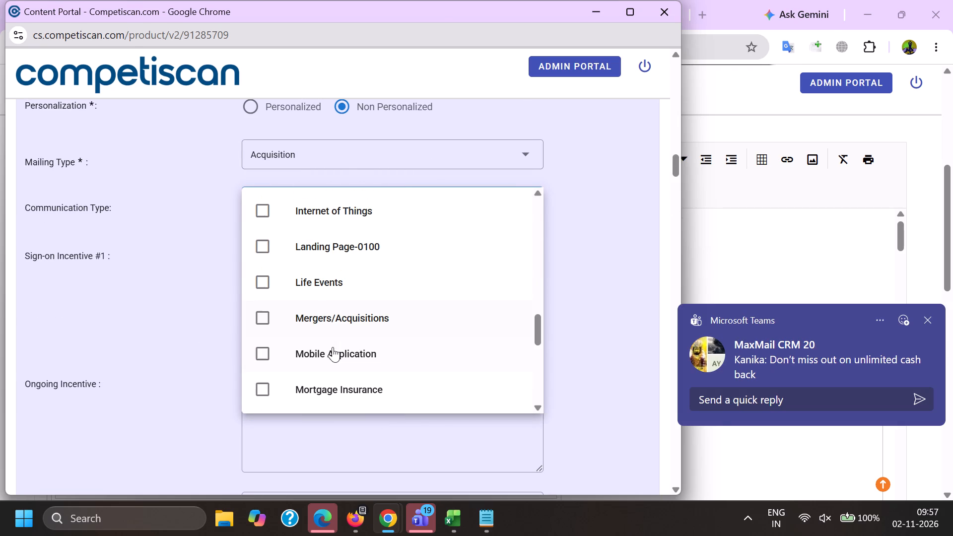
pyautogui.click(650, 0)
pyautogui.moveTo(667, 265); pyautogui.dragTo(154, 304)
pyautogui.hotkey('ctrl', 'c')
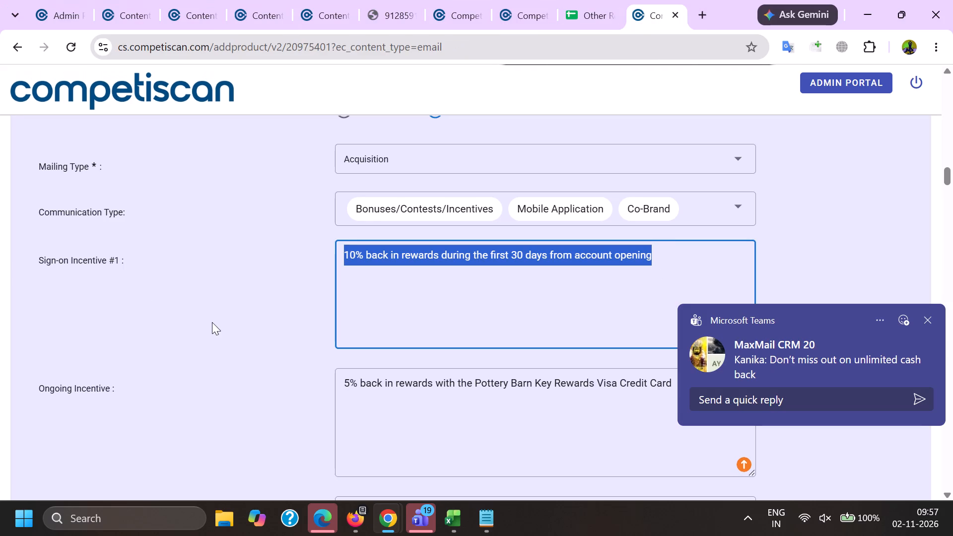
pyautogui.hotkey('alt', 'Tab')
pyautogui.click(137, 358)
pyautogui.click(346, 327)
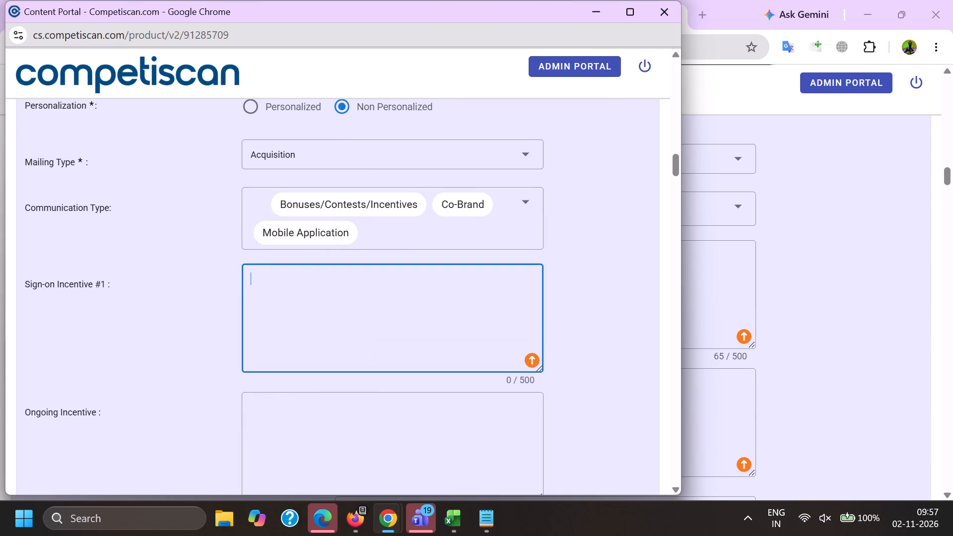
pyautogui.hotkey('ctrl', 'v')
# Copy "5% back in rewards with the Pottery Barn Key Rewards Visa Credit Card" from the other record into Ongoing Incentive.
pyautogui.moveTo(340, 429); pyautogui.dragTo(340, 435)
pyautogui.hotkey('alt', 'Tab')
pyautogui.moveTo(684, 403); pyautogui.dragTo(318, 398)
pyautogui.hotkey('ctrl', 'c')
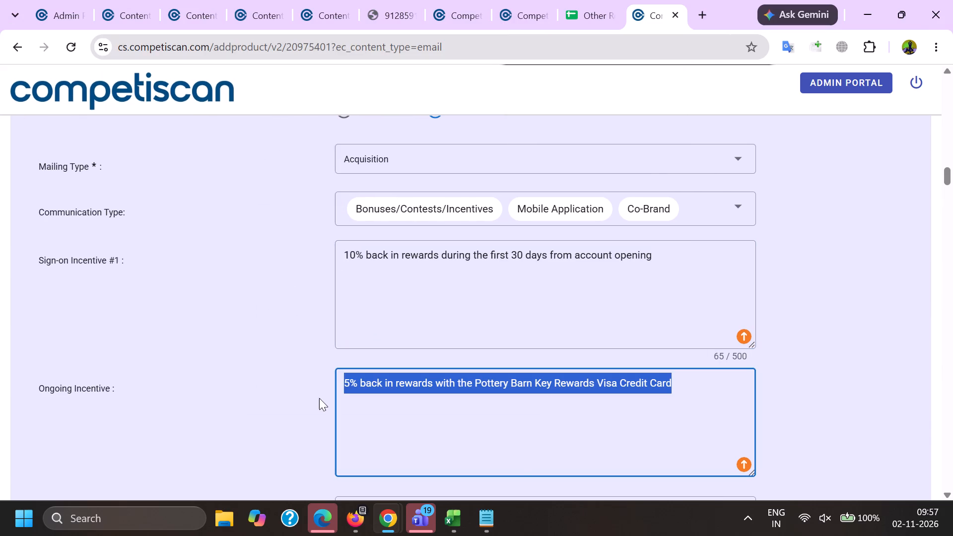
pyautogui.hotkey('alt', 'Tab')
pyautogui.hotkey('ctrl', 'v')
# Set Sign-on Incentive Type #1 to Coupon/Discount and its incentive value to 10.00.
pyautogui.scroll(-4, 283, 278)
pyautogui.click(287, 245)
pyautogui.scroll(-7, 288, 245)
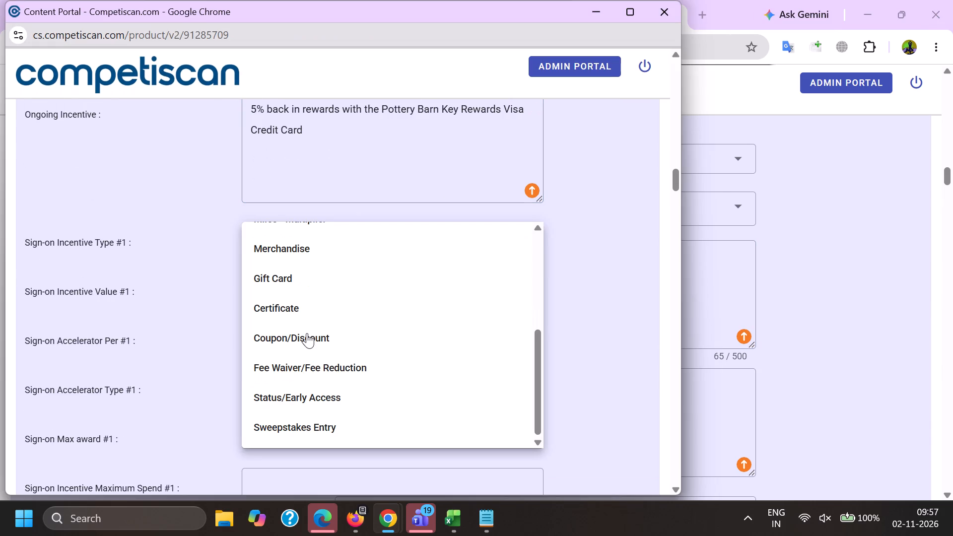
pyautogui.click(320, 353)
pyautogui.click(298, 242)
pyautogui.click(318, 350)
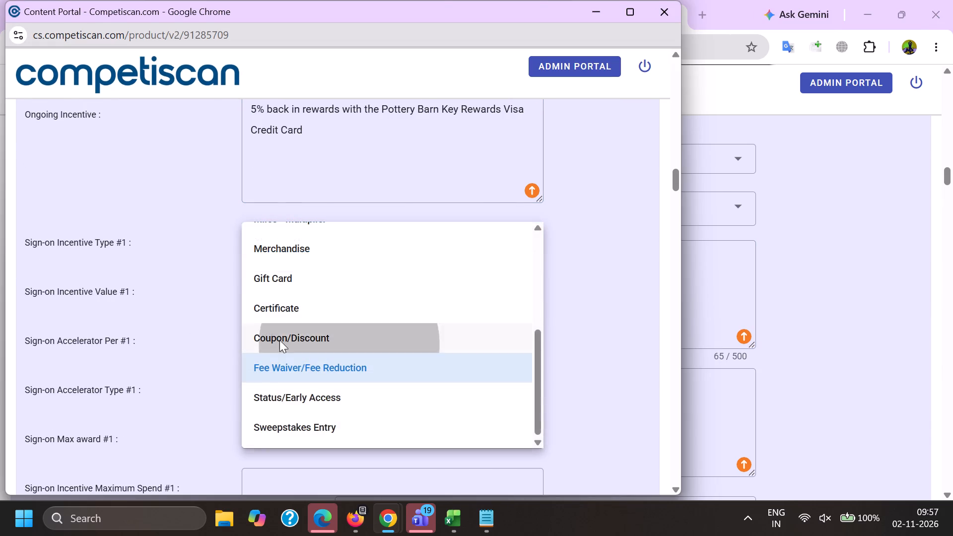
pyautogui.click(200, 336)
pyautogui.click(294, 298)
pyautogui.press('1')
pyautogui.press('0')
pyautogui.press('.')
pyautogui.press('0')
pyautogui.press('0')
pyautogui.press('Tab')
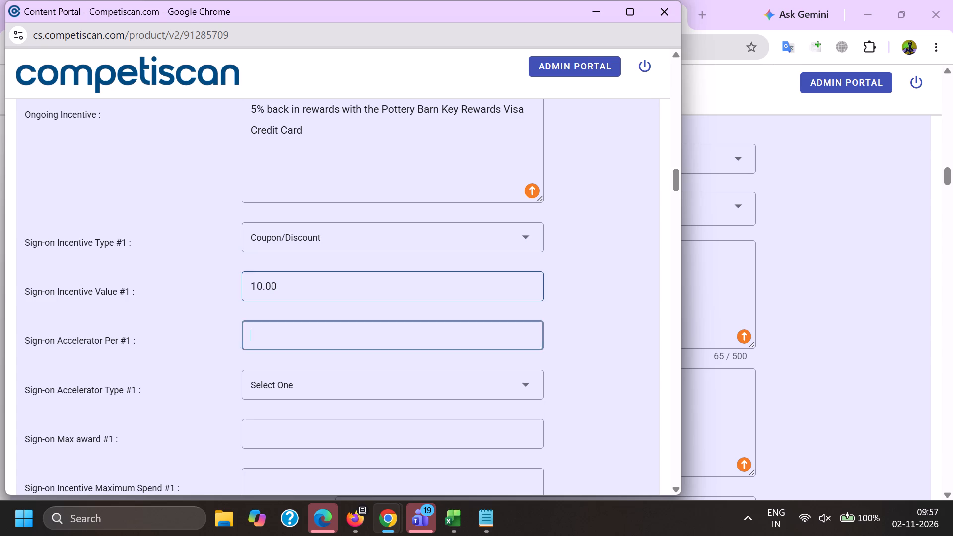
# Set Sign-on Max award #1 to 10.00 and the Sign-on Incentive Window #1 to 1 month.
pyautogui.press('Tab')
pyautogui.press('Tab')
pyautogui.press('1')
pyautogui.press('0')
pyautogui.press('.')
pyautogui.press('0')
pyautogui.press('0')
pyautogui.press('Tab')
pyautogui.press('Tab')
pyautogui.press('Tab')
pyautogui.press('1')
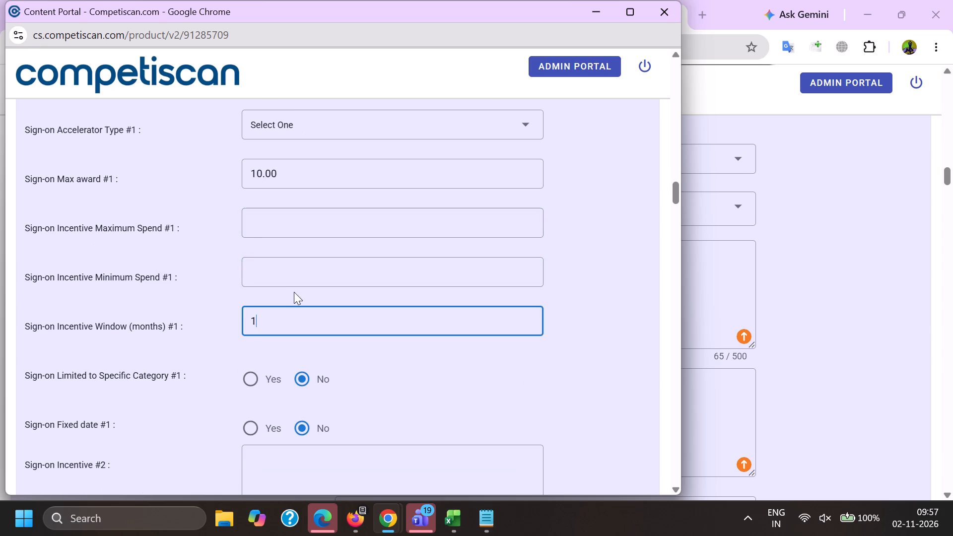
pyautogui.scroll(-2, 292, 293)
pyautogui.click(257, 290)
# In the payment card offer details, set the application type to Invitation to Apply and the card network to Visa.
pyautogui.scroll(-20, 255, 286)
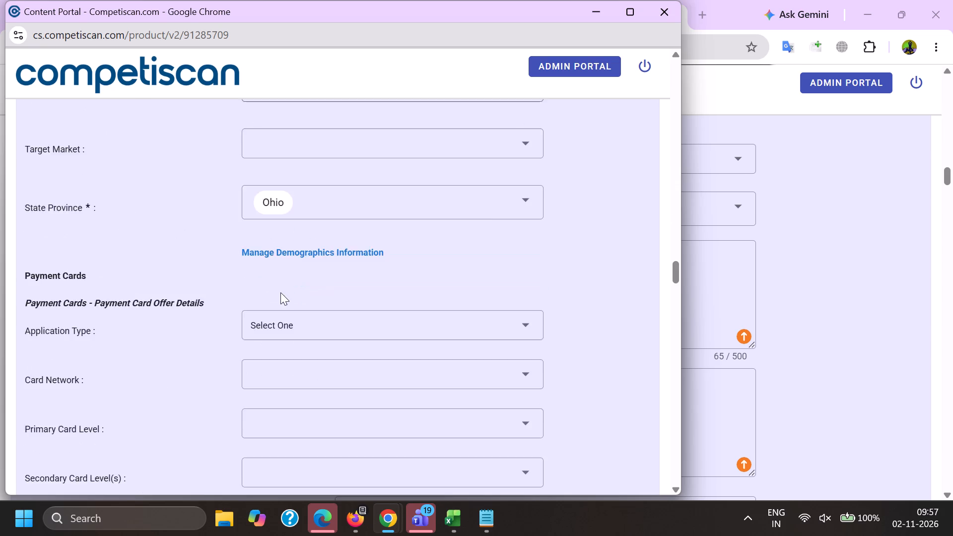
pyautogui.click(288, 284)
pyautogui.click(333, 357)
pyautogui.moveTo(196, 341); pyautogui.dragTo(200, 342)
pyautogui.click(304, 336)
pyautogui.scroll(-2, 300, 276)
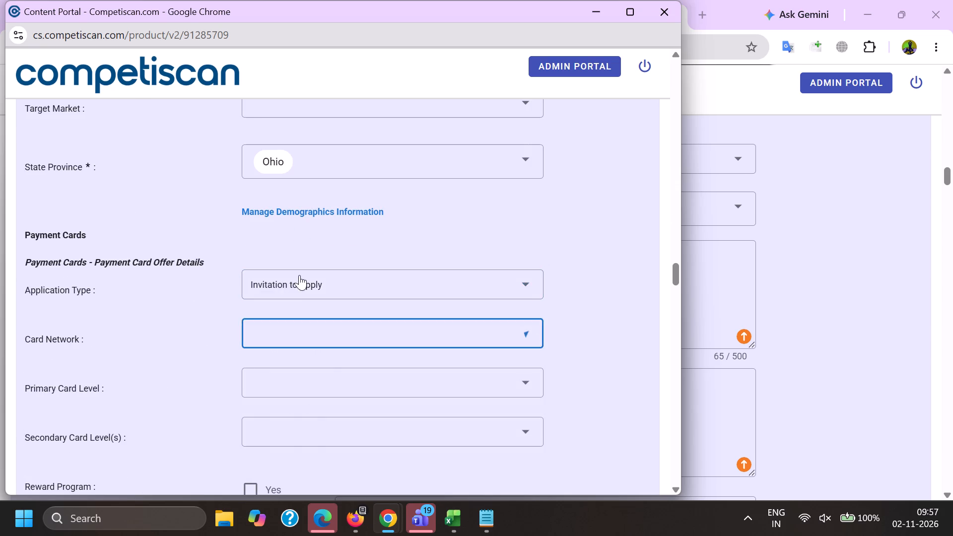
pyautogui.click(332, 342)
pyautogui.click(185, 321)
# Set the primary card level to Visa Signature and mark the card as having a reward program.
pyautogui.click(282, 251)
pyautogui.scroll(-6, 283, 358)
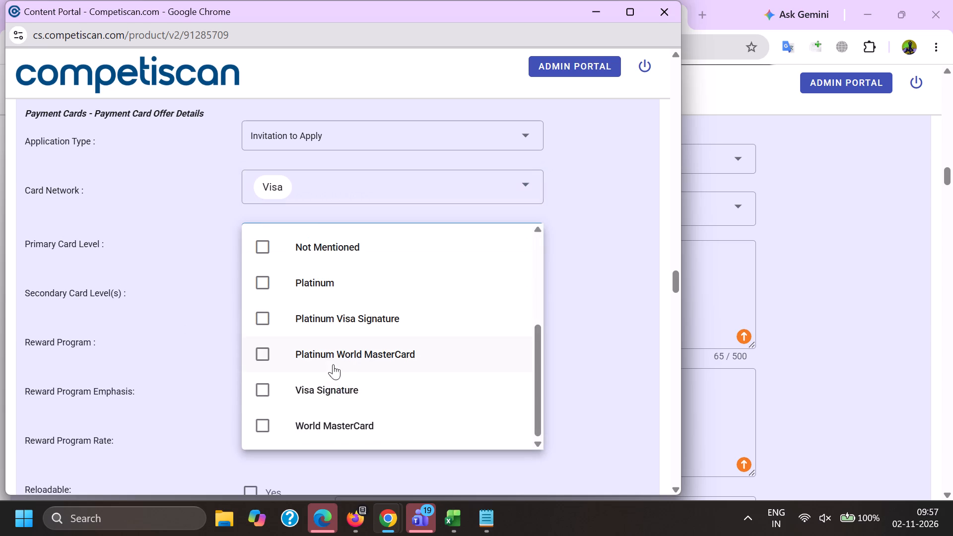
pyautogui.click(341, 390)
pyautogui.click(188, 371)
pyautogui.click(247, 353)
# Mark Credit Card Mentioned in the retail credit details and submit the product record.
pyautogui.doubleClick(204, 393)
pyautogui.press('End')
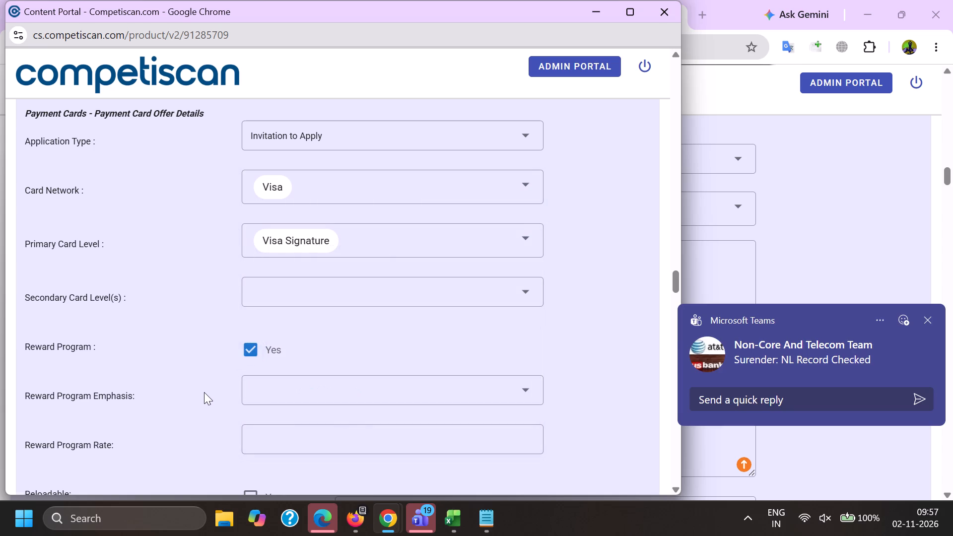
pyautogui.scroll(-1, 296, 339)
pyautogui.click(262, 255)
pyautogui.click(276, 478)
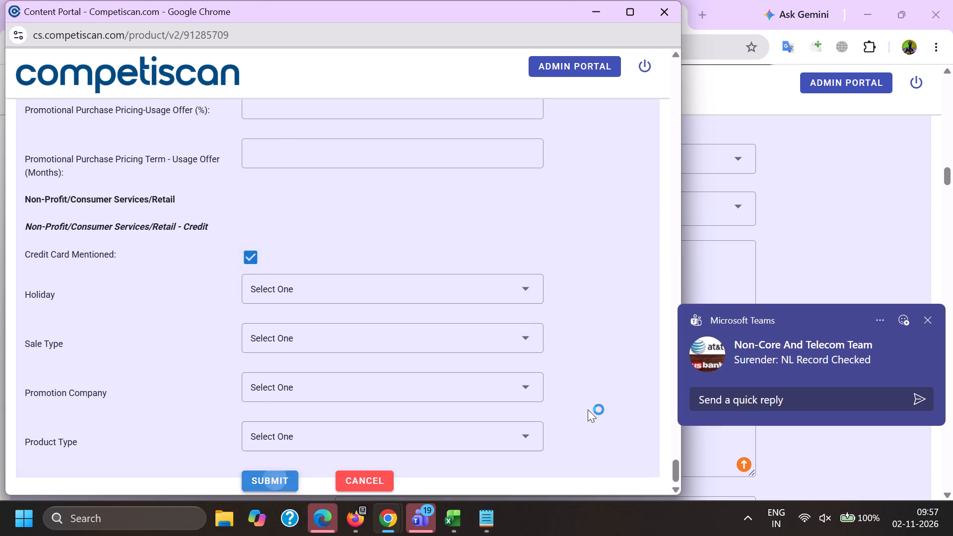
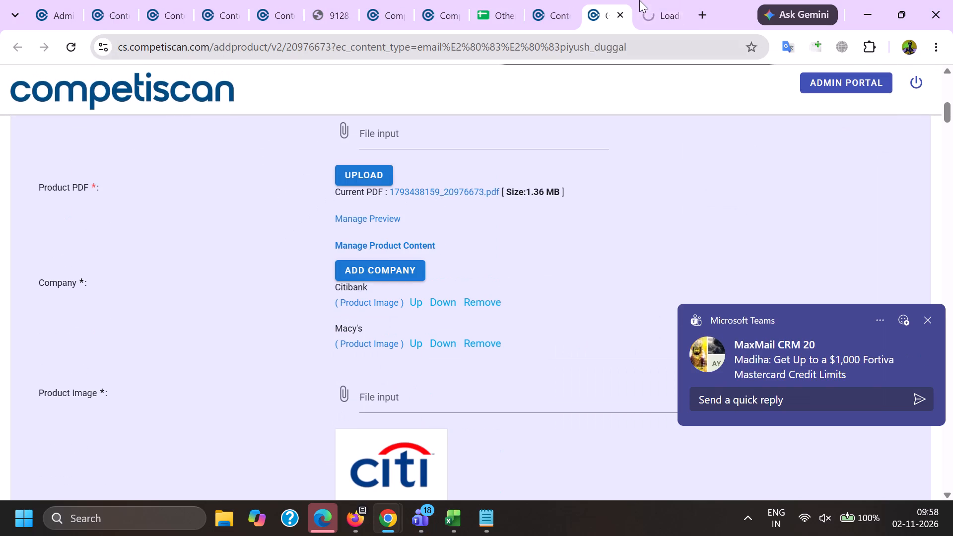
# Open the Macy's Card offer email PDF and read it through to the footer.
pyautogui.click(641, 0)
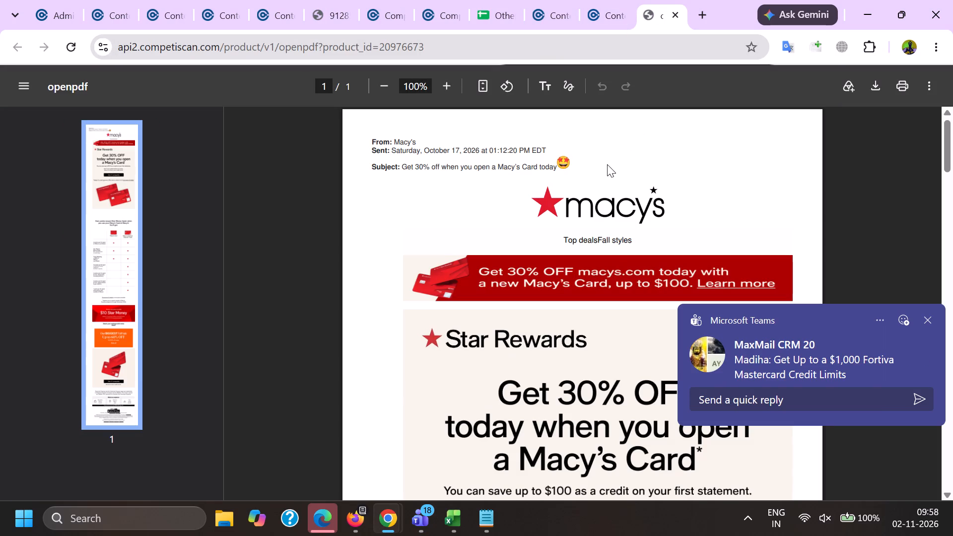
pyautogui.scroll(-20, 605, 177)
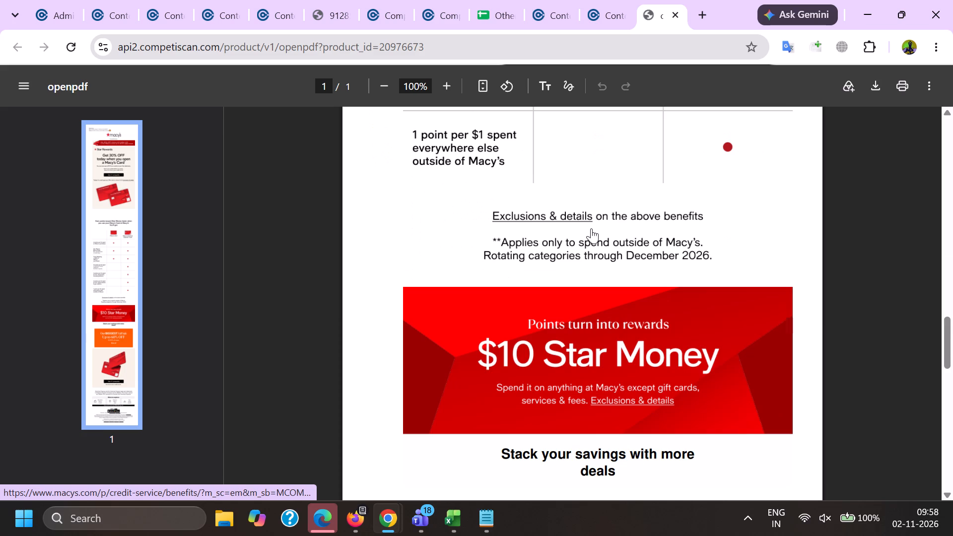
pyautogui.scroll(-15, 591, 228)
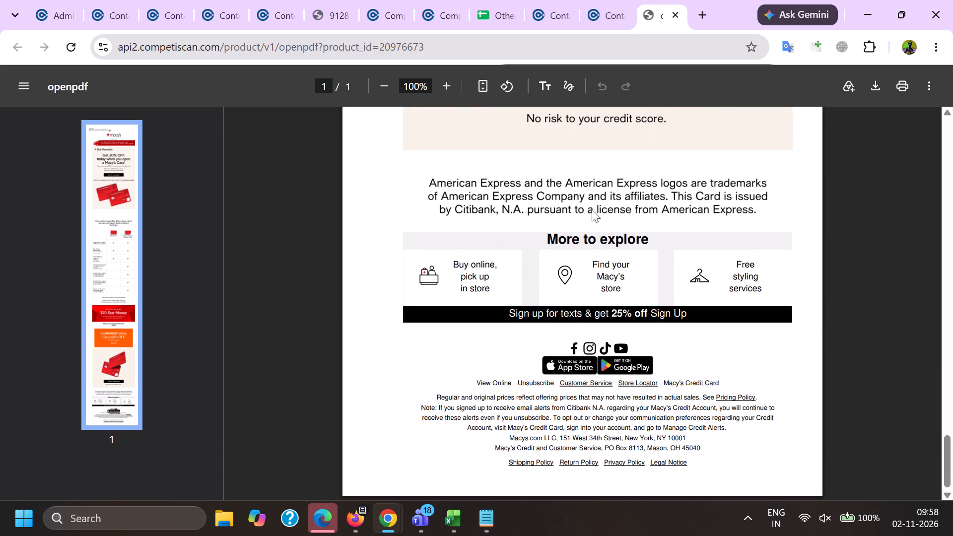
# Add the classification Credit Cards / Payment Cards / Credit Cards to the Macy's Card product record.
pyautogui.click(608, 0)
pyautogui.scroll(-8, 581, 207)
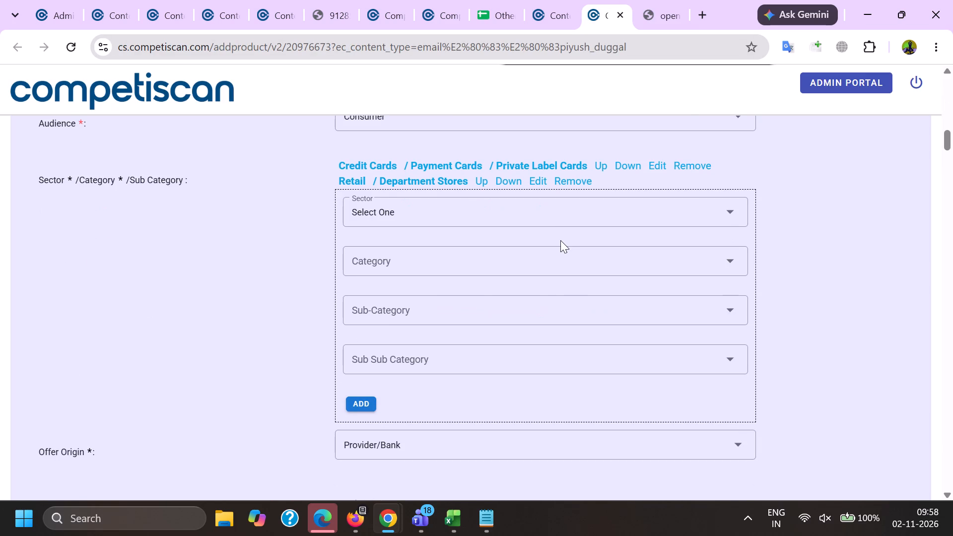
pyautogui.click(435, 220)
pyautogui.click(420, 333)
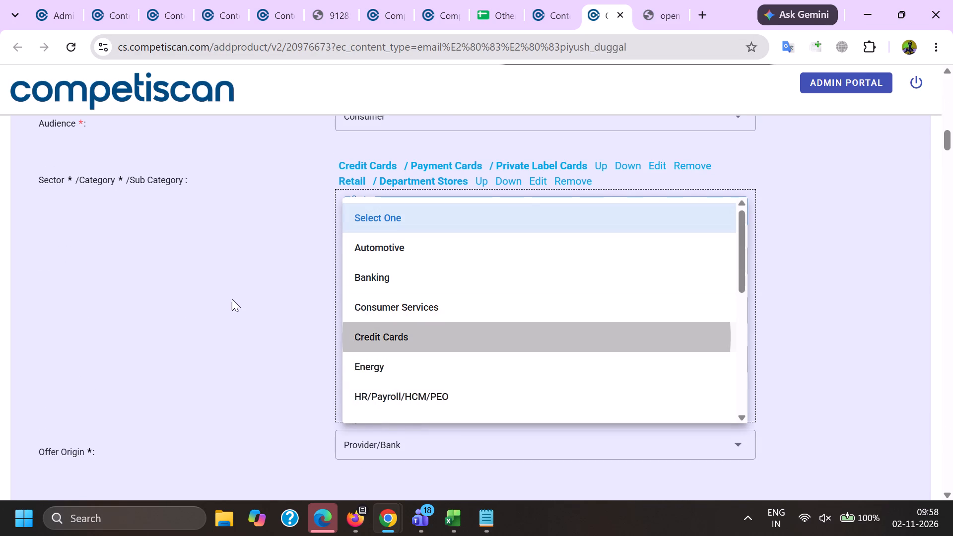
pyautogui.click(231, 297)
pyautogui.click(391, 270)
pyautogui.click(398, 330)
pyautogui.click(388, 315)
pyautogui.scroll(-2, 399, 248)
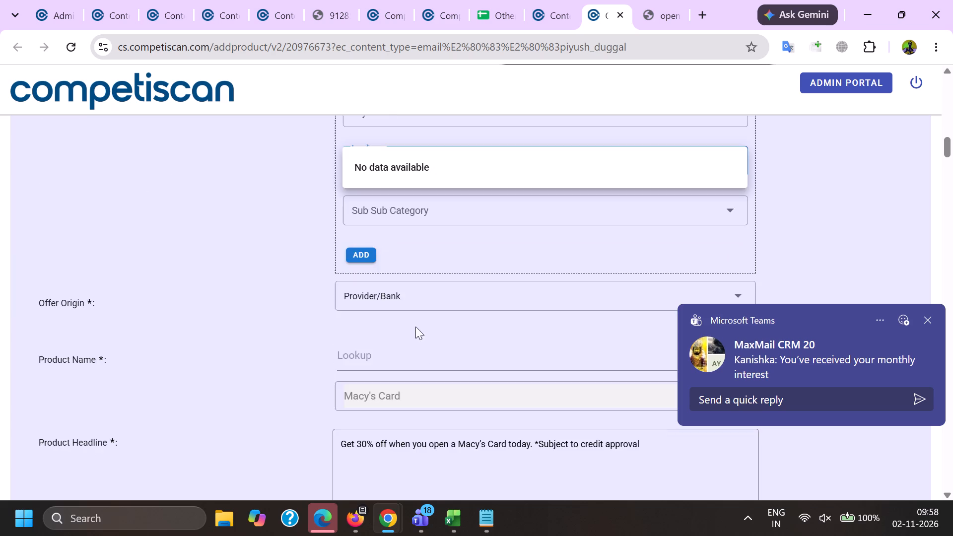
pyautogui.click(407, 312)
pyautogui.click(229, 280)
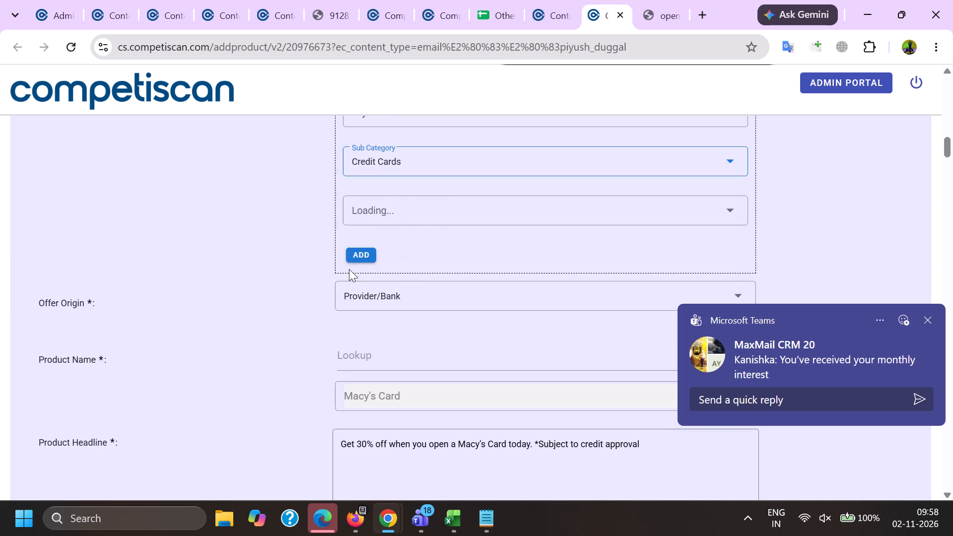
pyautogui.click(365, 263)
pyautogui.click(362, 260)
# Move the Retail / Department Stores classification down one place in the list.
pyautogui.scroll(3, 460, 321)
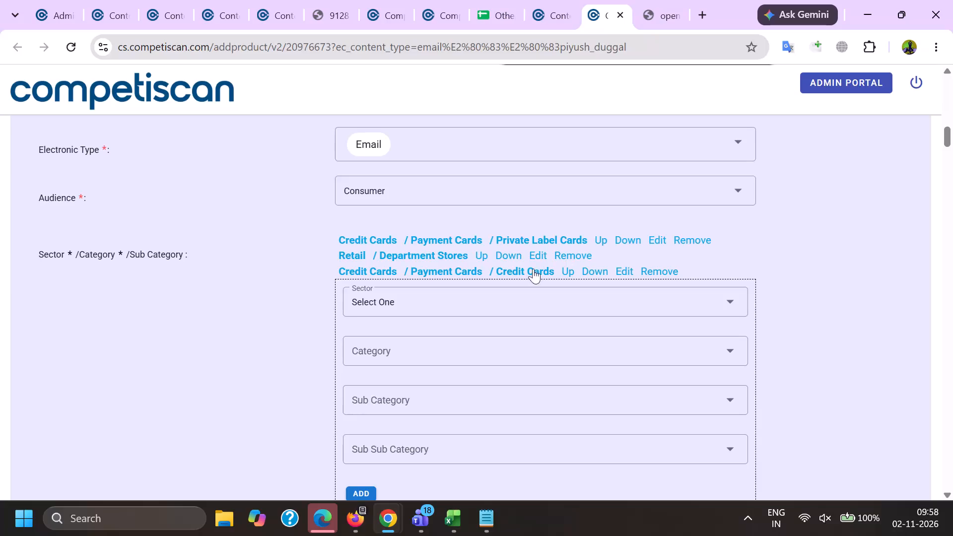
pyautogui.click(510, 257)
# Remove the asterisk before "Subject to credit approval" in the product headline.
pyautogui.scroll(-5, 422, 295)
pyautogui.moveTo(673, 303); pyautogui.dragTo(218, 263)
pyautogui.click(541, 315)
pyautogui.click(591, 342)
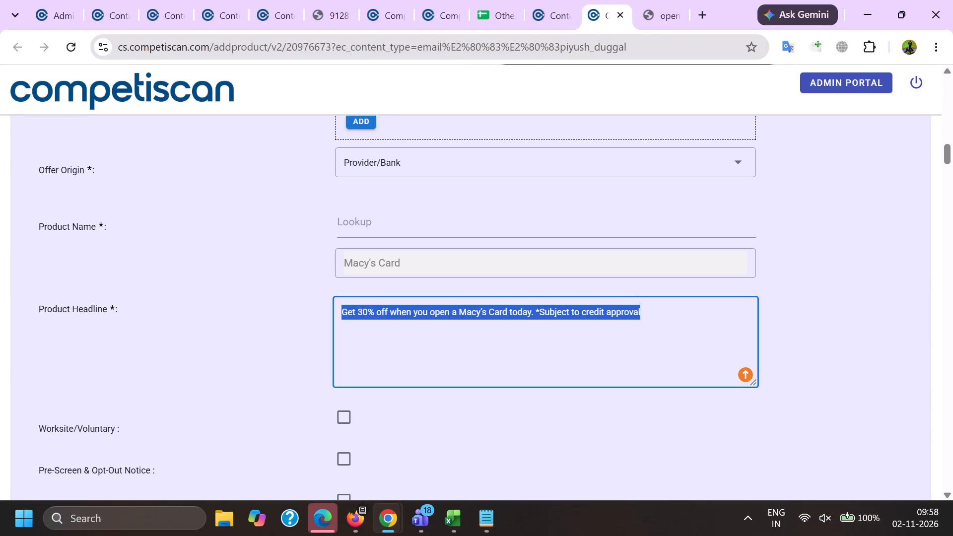
pyautogui.click(541, 311)
pyautogui.click(538, 320)
pyautogui.click(538, 311)
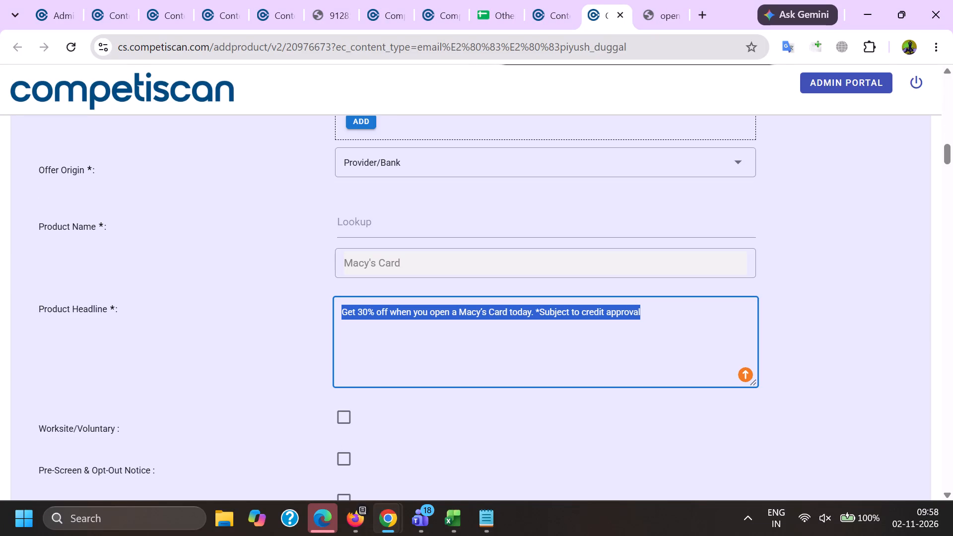
pyautogui.doubleClick(541, 308)
pyautogui.press('Left')
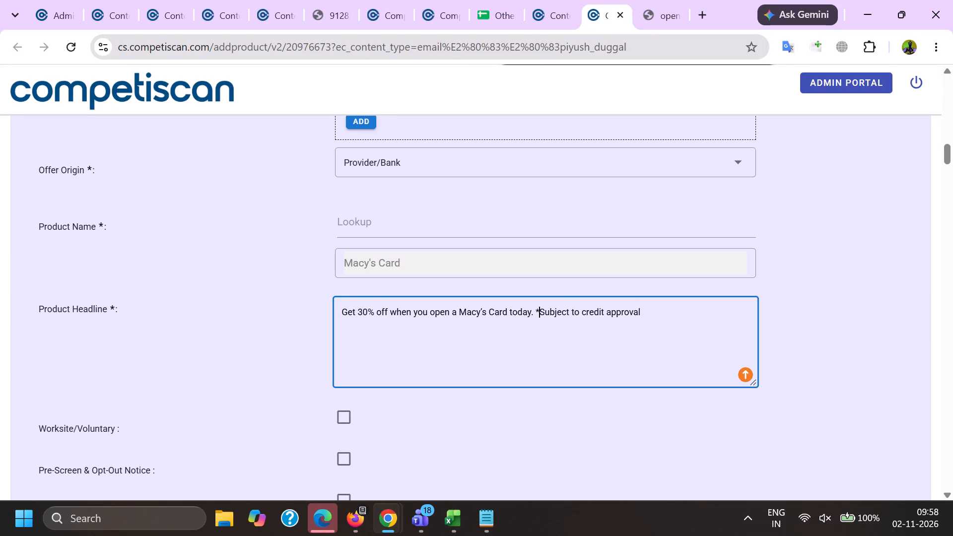
pyautogui.press('BackSpace')
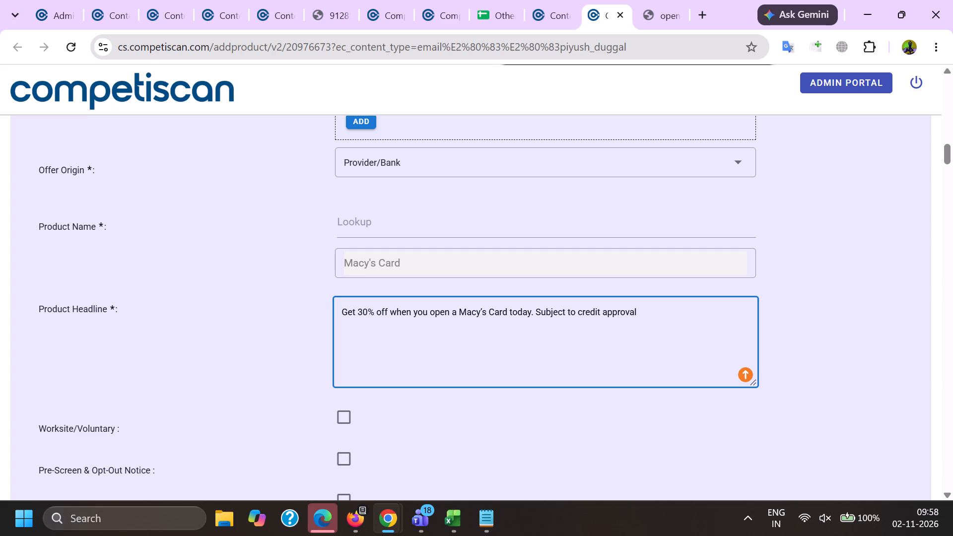
pyautogui.moveTo(687, 341); pyautogui.dragTo(89, 287)
# Check the remaining fields of the Macy's Card product record and approve it.
pyautogui.scroll(-7, 249, 284)
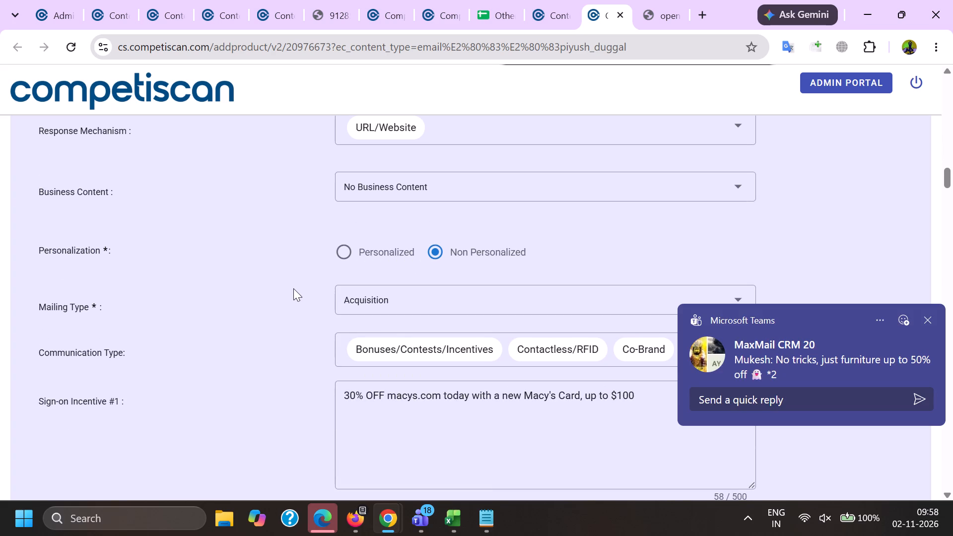
pyautogui.scroll(-17, 294, 291)
pyautogui.scroll(1, 331, 346)
pyautogui.scroll(-16, 334, 345)
pyautogui.scroll(-5, 322, 324)
pyautogui.click(297, 348)
pyautogui.press('End')
pyautogui.scroll(-5, 306, 382)
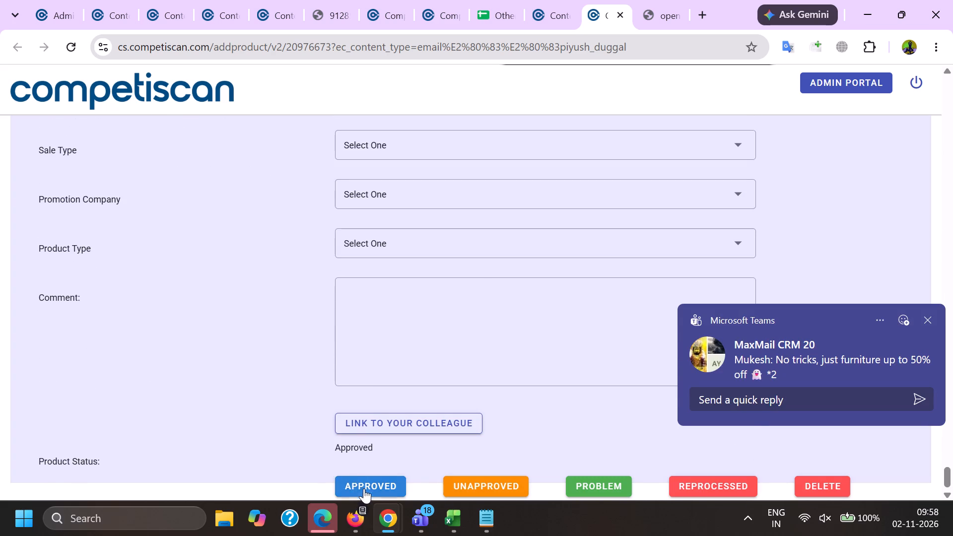
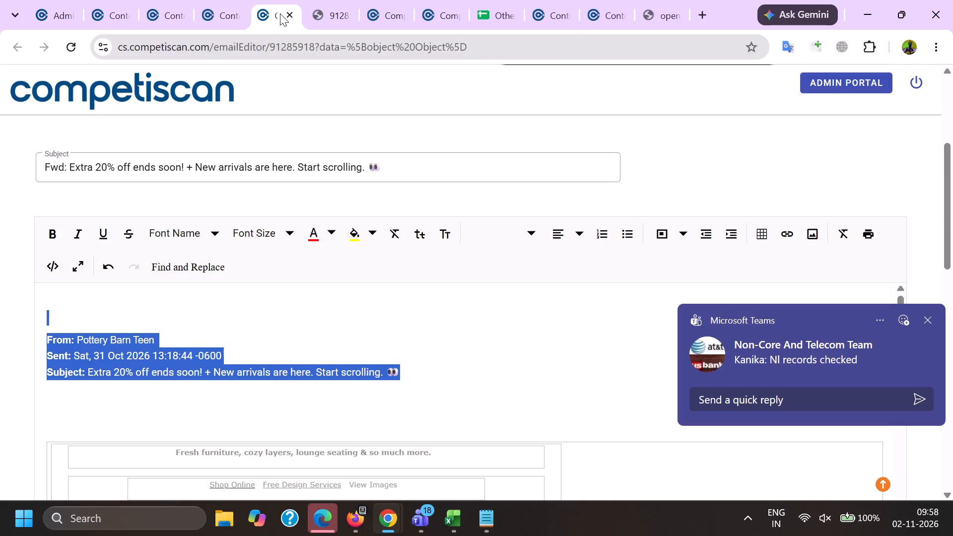
# Close the Pottery Barn Teen email editor 91285918 and the preview page beside it, and return to the editor for email 91285709.
pyautogui.click(292, 14)
pyautogui.click(292, 14)
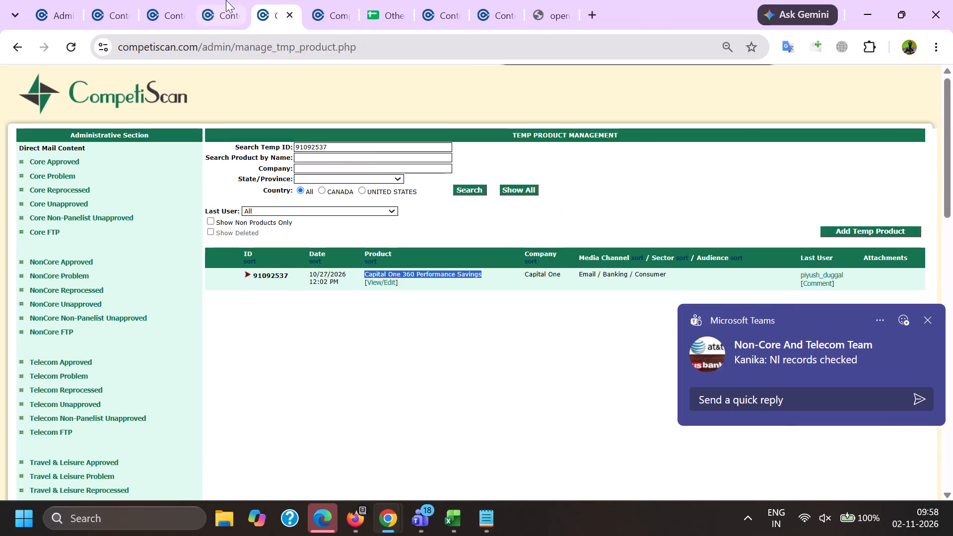
pyautogui.click(226, 0)
# Switch to the Content Portal in Firefox and examine the latest panelist emails in the "Capital one" search results.
pyautogui.click(348, 520)
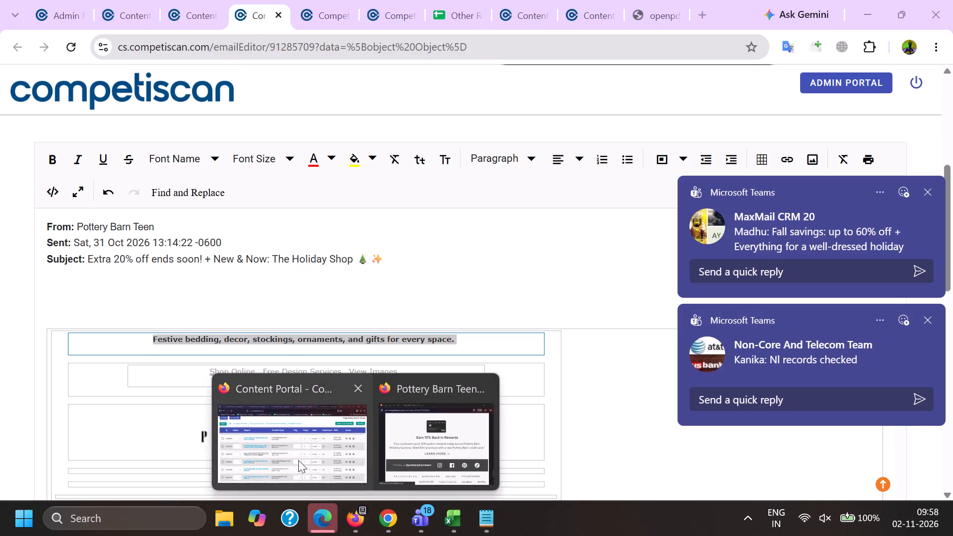
pyautogui.click(298, 460)
pyautogui.click(219, 0)
pyautogui.click(140, 0)
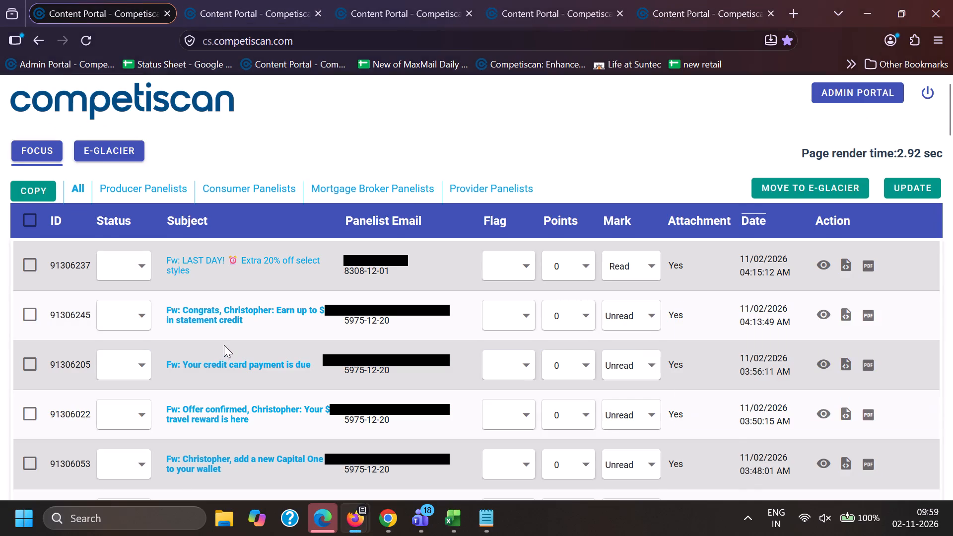
pyautogui.scroll(-1, 224, 345)
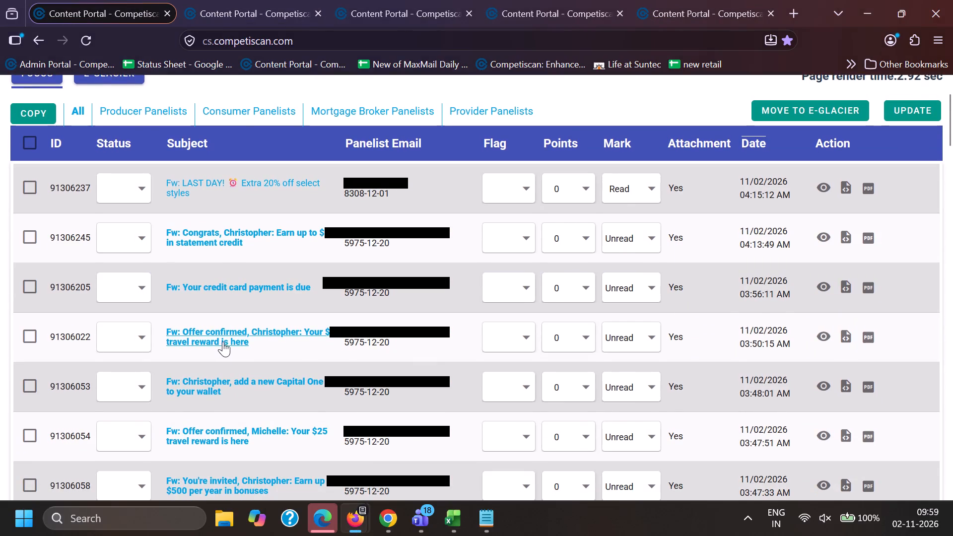
pyautogui.scroll(-1, 223, 339)
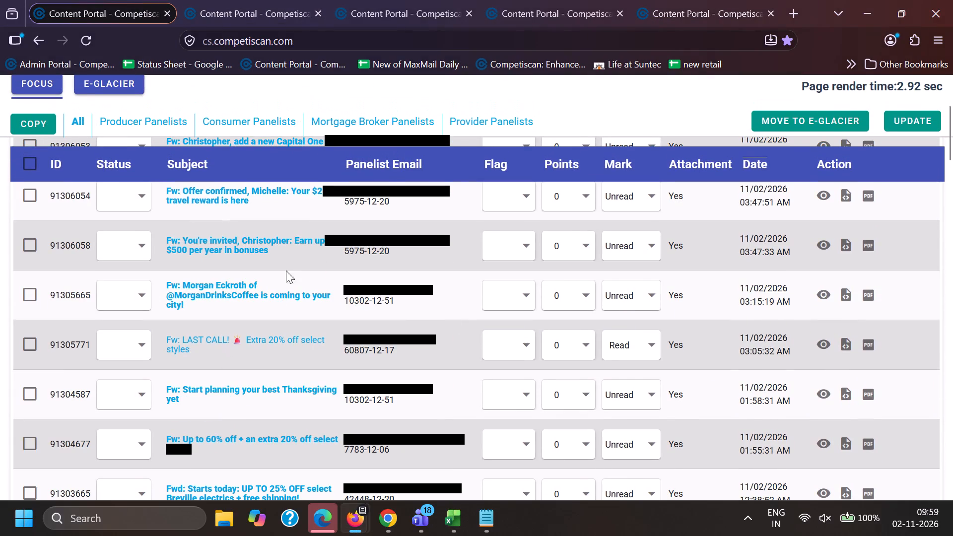
pyautogui.moveTo(294, 239); pyautogui.dragTo(304, 254)
pyautogui.scroll(-2, 284, 340)
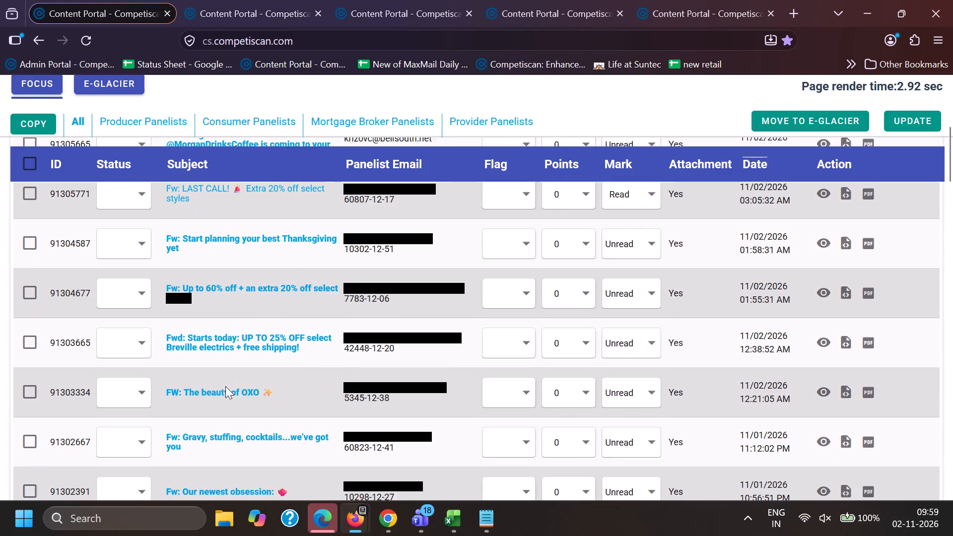
# Refresh the Focus list for the "Capital one" search and show 50 results per page.
pyautogui.click(38, 82)
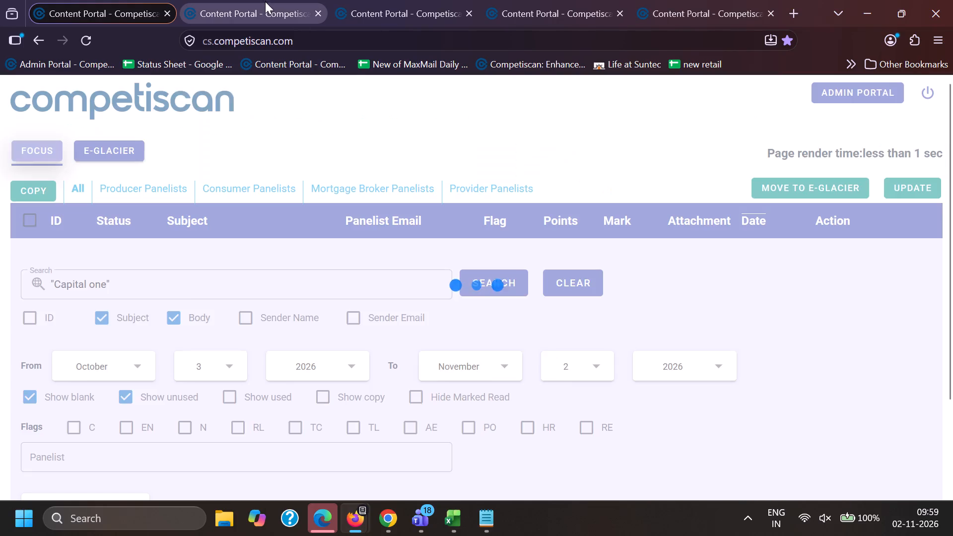
pyautogui.click(266, 0)
pyautogui.click(129, 0)
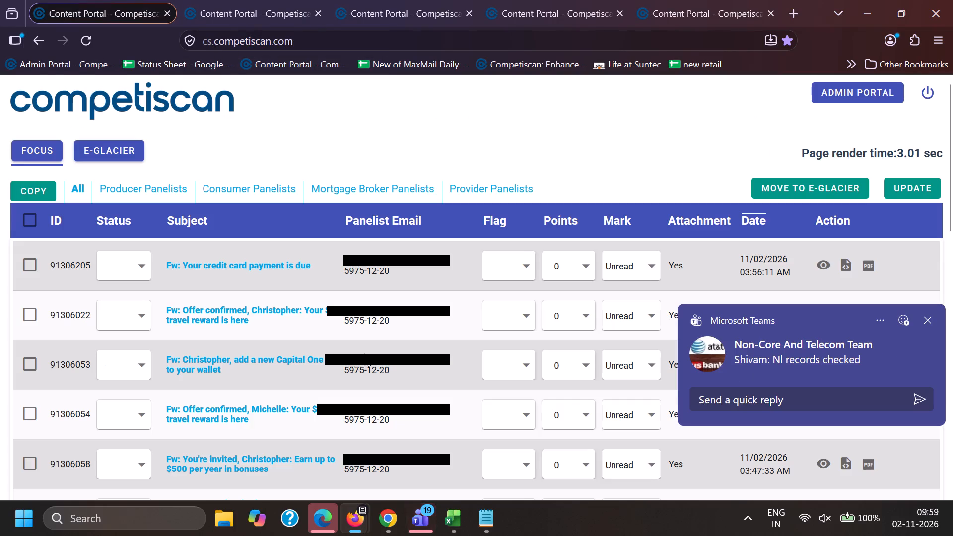
pyautogui.scroll(-1, 210, 443)
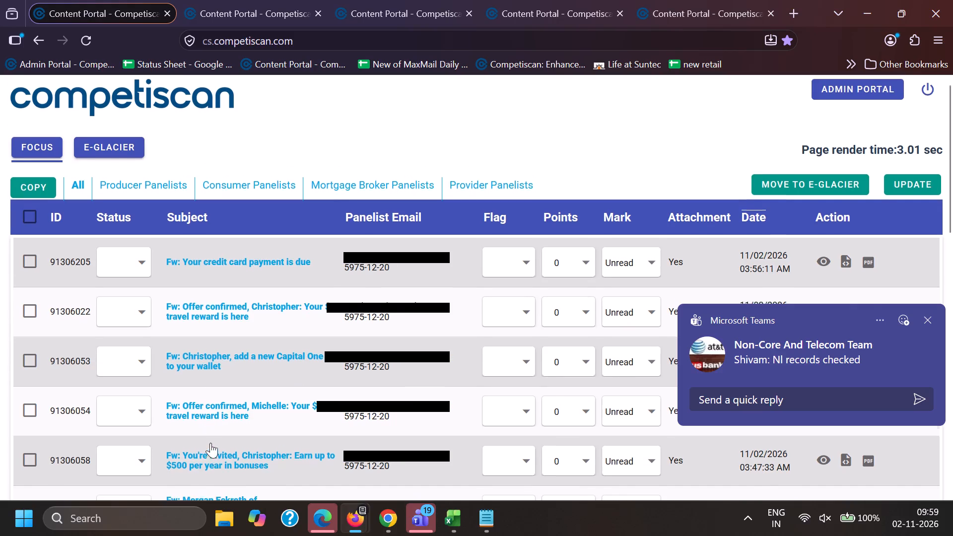
pyautogui.scroll(-1, 228, 434)
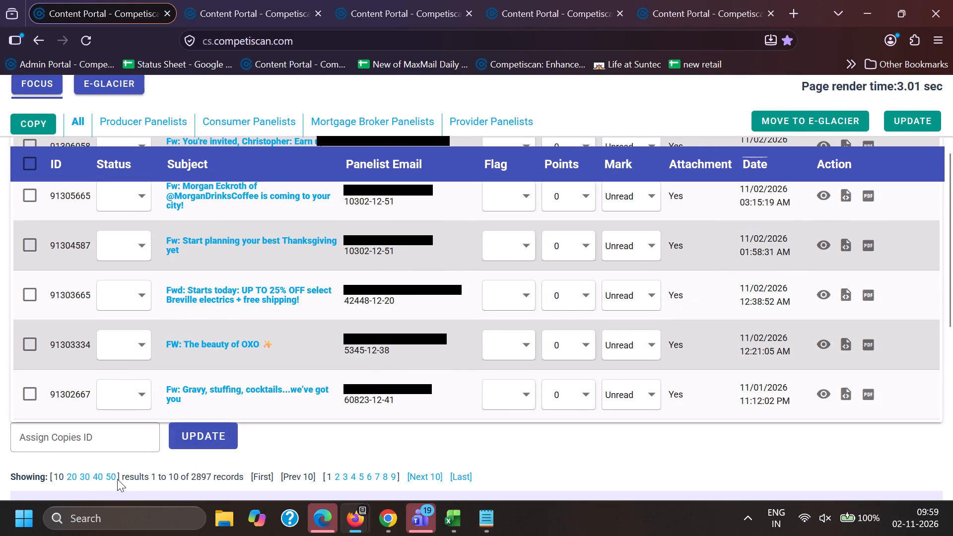
pyautogui.click(112, 474)
# Rerun the LendingTree and Capital One merchant-offers sender searches in their own portal pages, and check the last open results page.
pyautogui.click(242, 0)
pyautogui.click(399, 0)
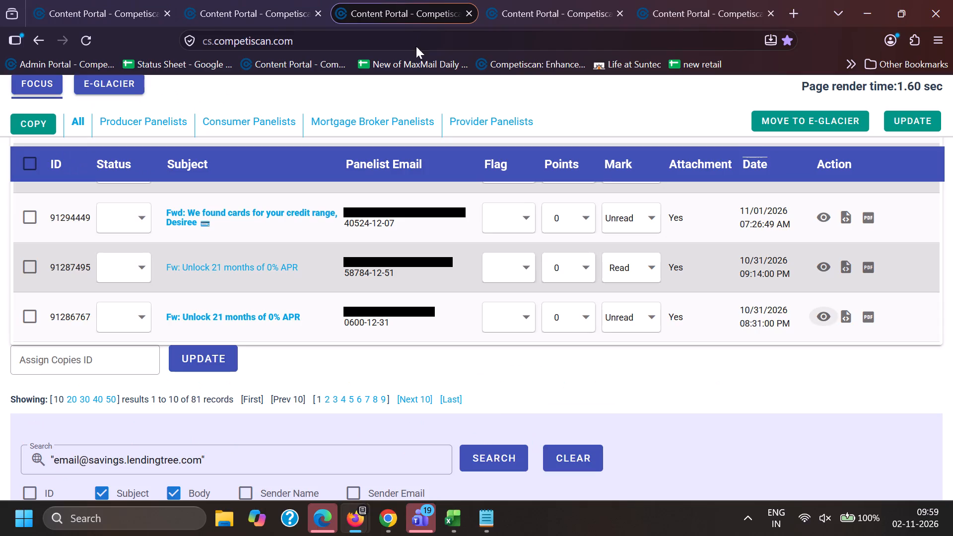
pyautogui.click(492, 455)
pyautogui.click(577, 0)
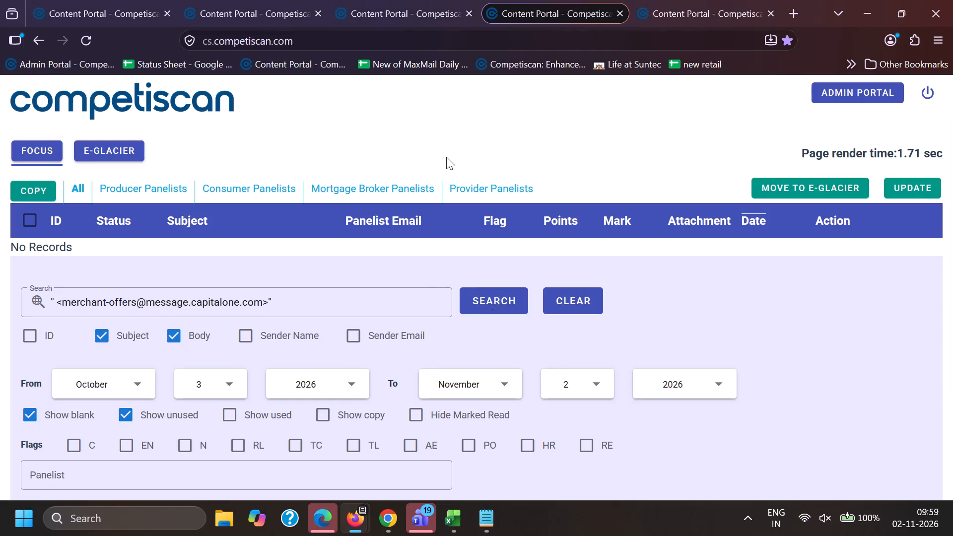
pyautogui.click(491, 301)
pyautogui.click(714, 0)
pyautogui.scroll(-5, 288, 413)
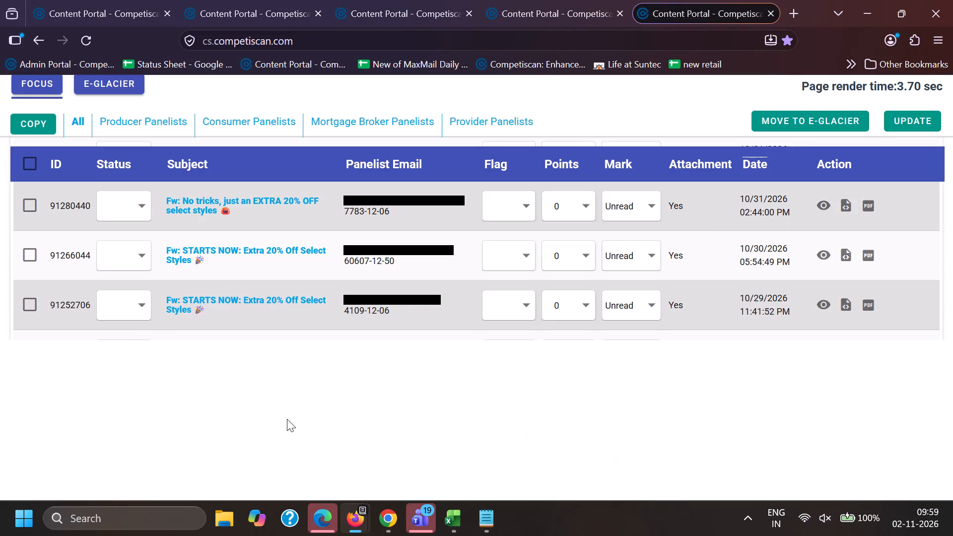
# Examine the first page of 50 "Capital one" results for relevant card offer emails.
pyautogui.click(201, 0)
pyautogui.click(157, 0)
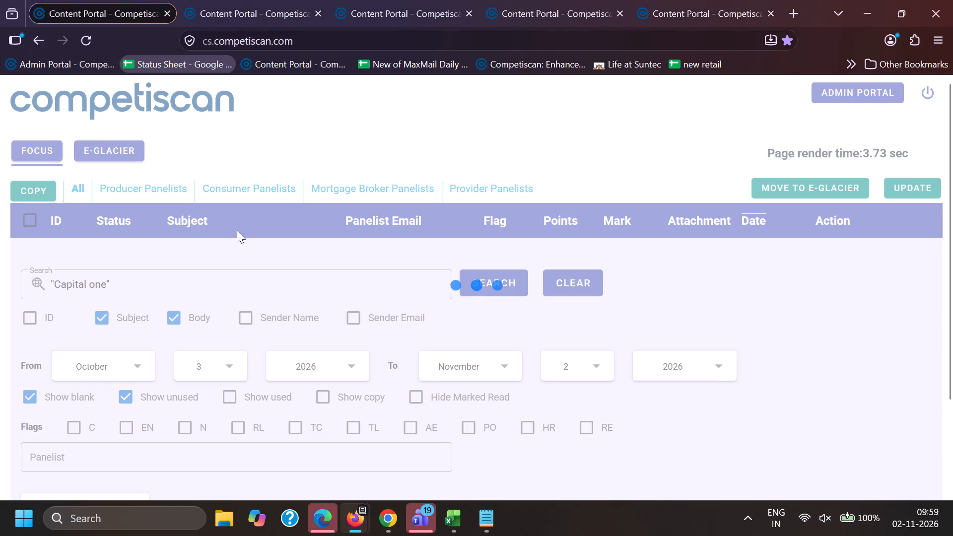
pyautogui.scroll(-1, 253, 291)
pyautogui.scroll(-2, 278, 341)
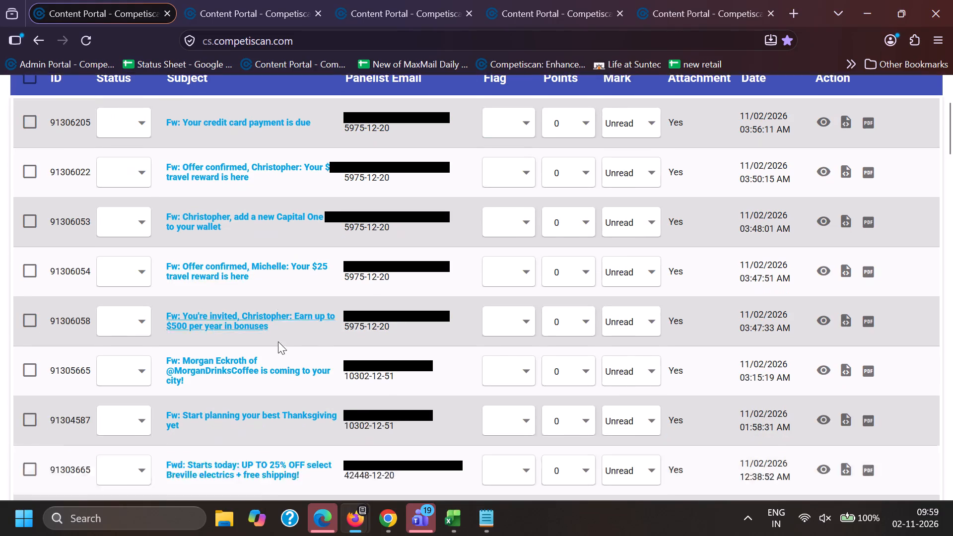
pyautogui.scroll(-7, 277, 341)
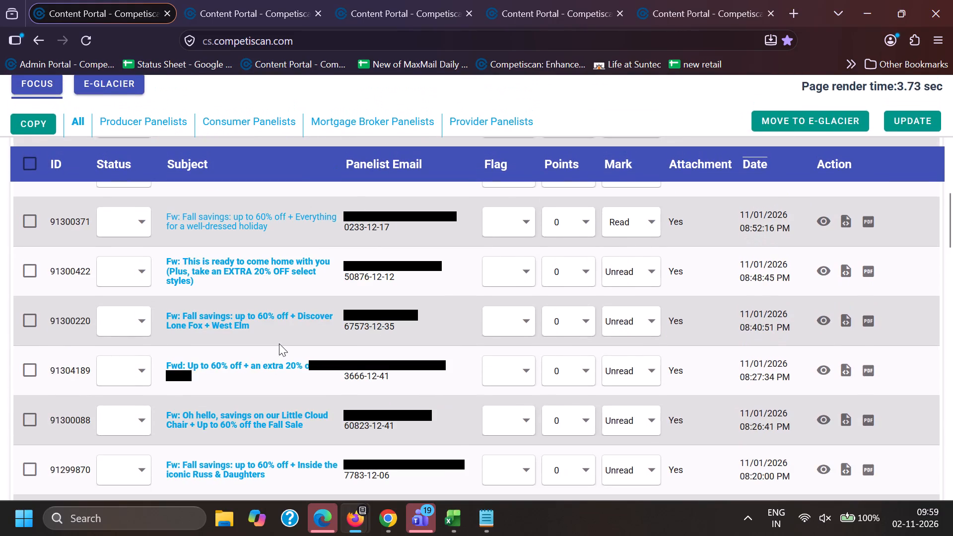
pyautogui.scroll(-9, 279, 341)
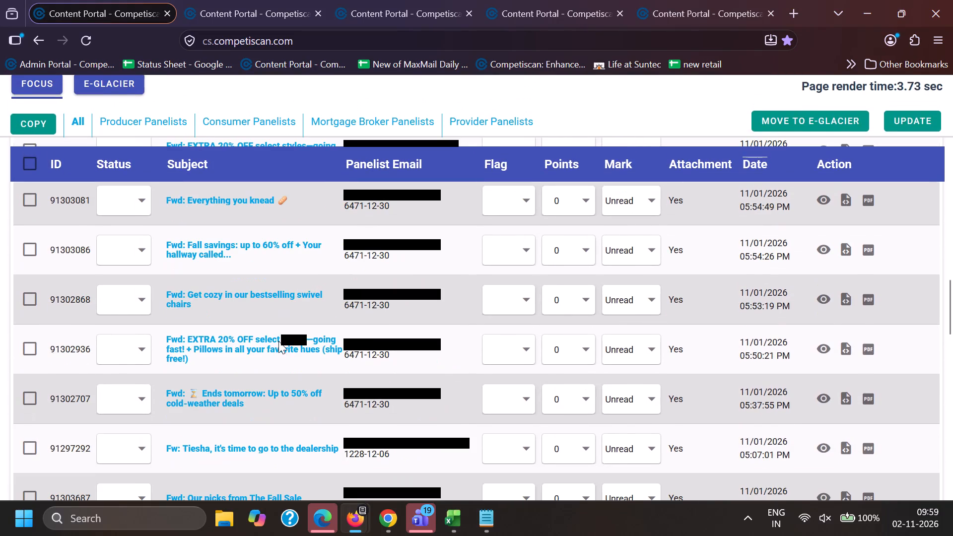
pyautogui.scroll(-3, 277, 341)
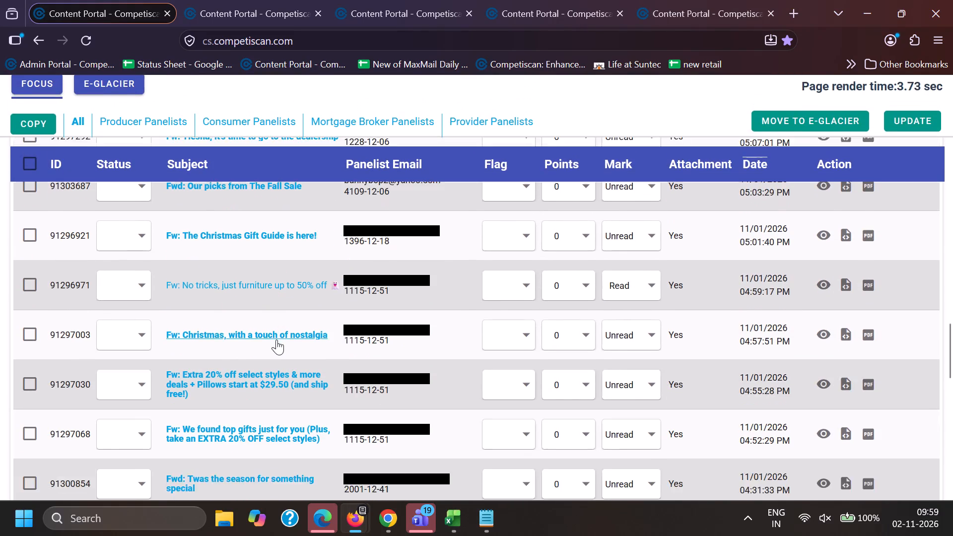
pyautogui.scroll(-5, 276, 339)
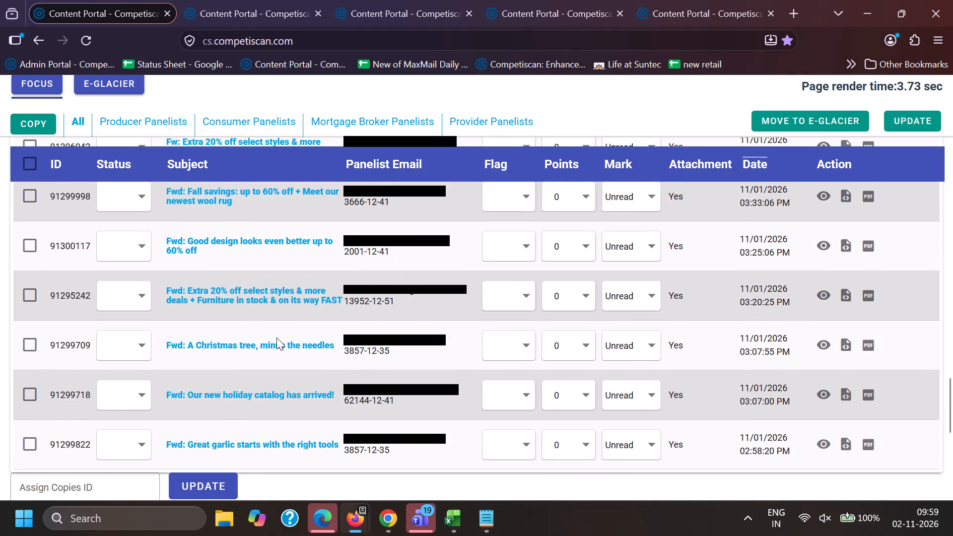
pyautogui.scroll(-3, 276, 338)
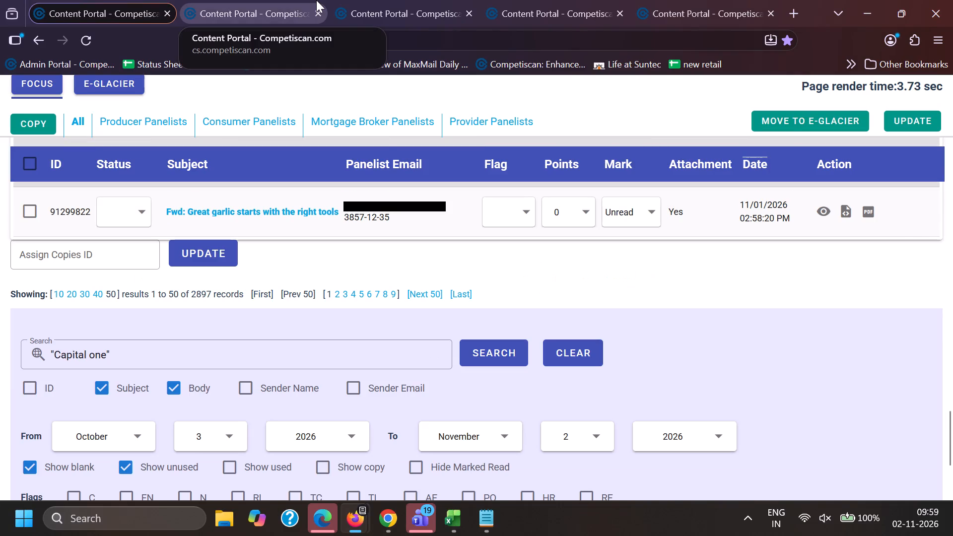
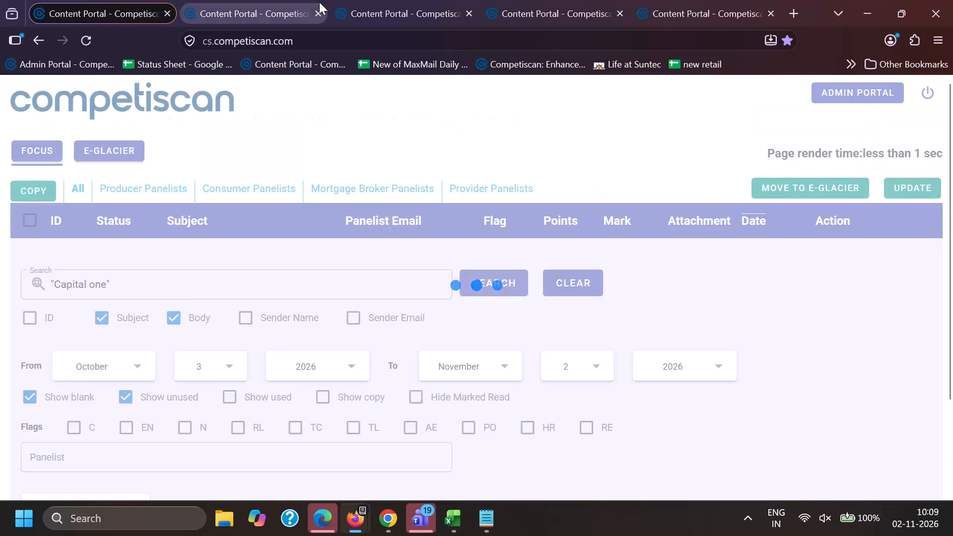
# Preview the Capital One email 91306058 and copy "Earn up to $500 per year in bonuses" from its subject line.
pyautogui.click(111, 0)
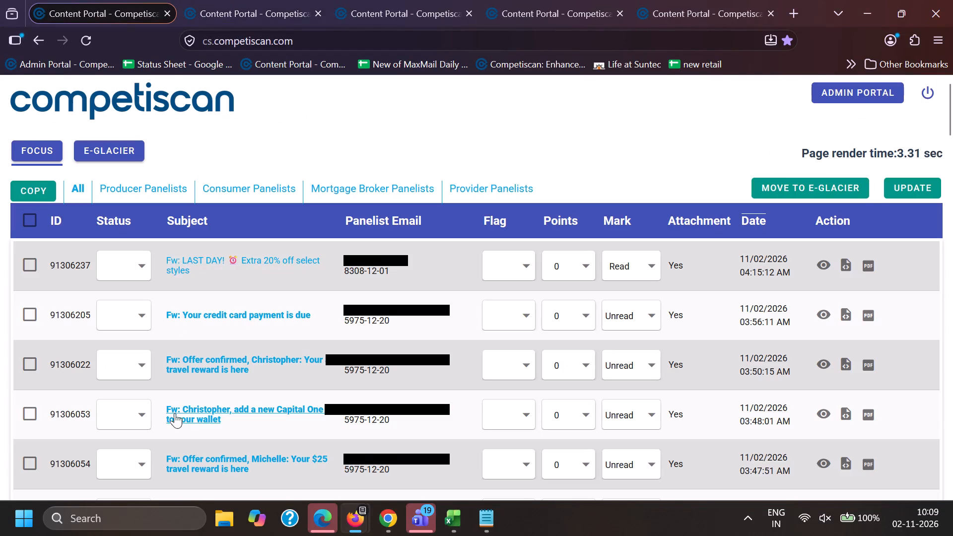
pyautogui.scroll(-2, 175, 424)
pyautogui.scroll(2, 176, 424)
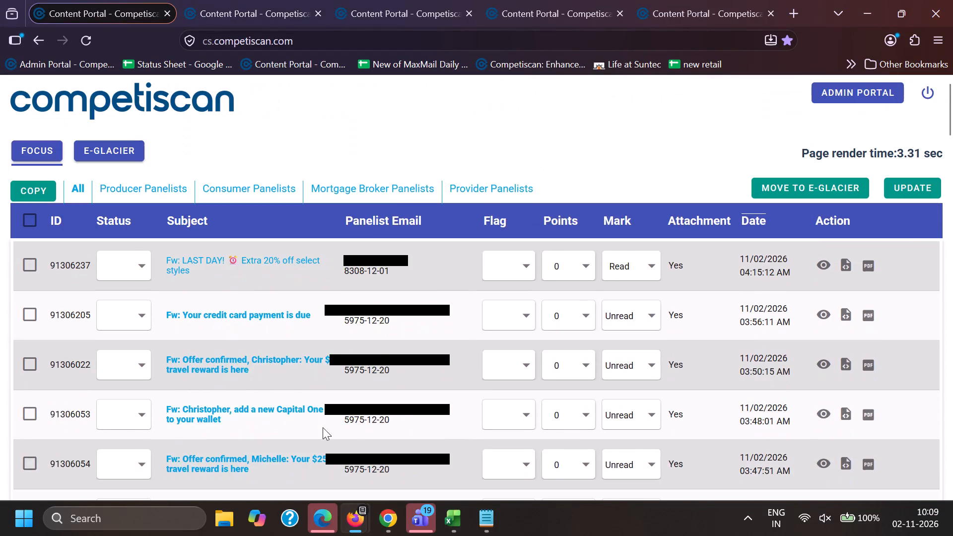
pyautogui.scroll(-1, 563, 434)
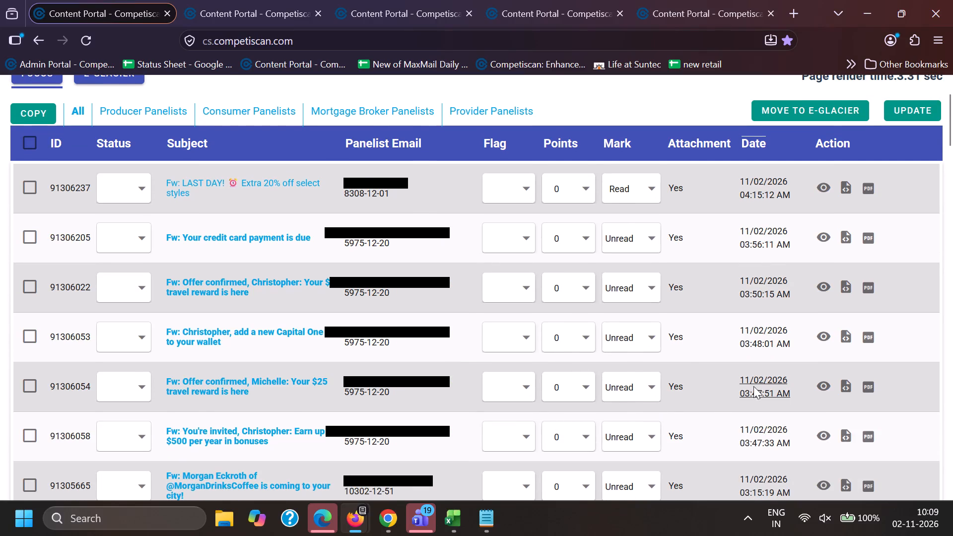
pyautogui.click(825, 431)
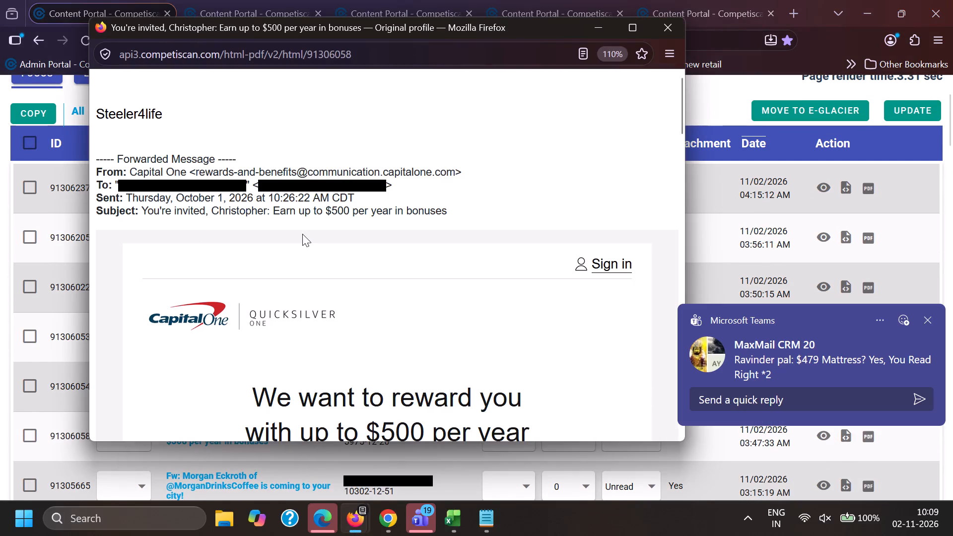
pyautogui.moveTo(275, 213); pyautogui.dragTo(457, 213)
pyautogui.hotkey('ctrl', 'c')
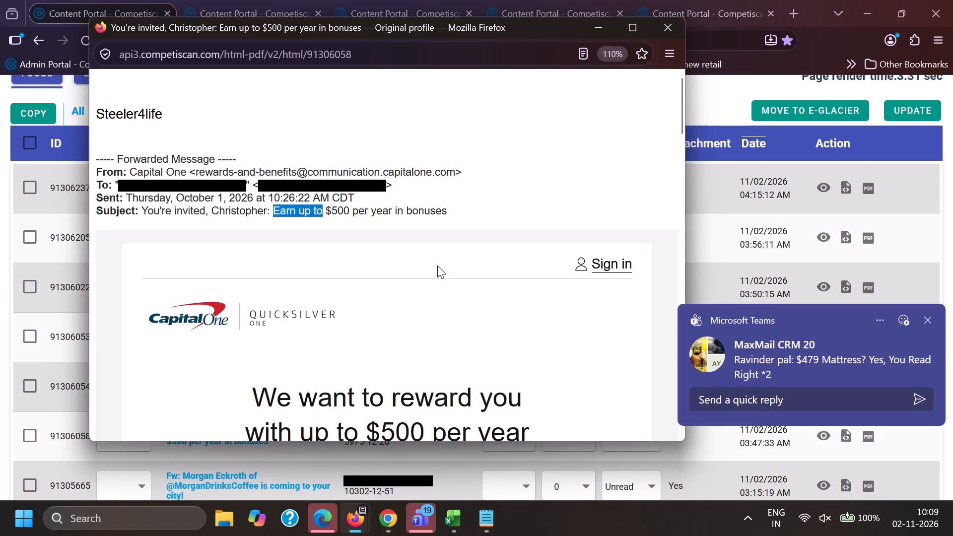
pyautogui.hotkey('ctrl', 'c')
# Switch to the Content Portal in Chrome and search email subjects for the copied phrase "Earn up to $500 per year in bonuses".
pyautogui.click(387, 527)
pyautogui.click(324, 462)
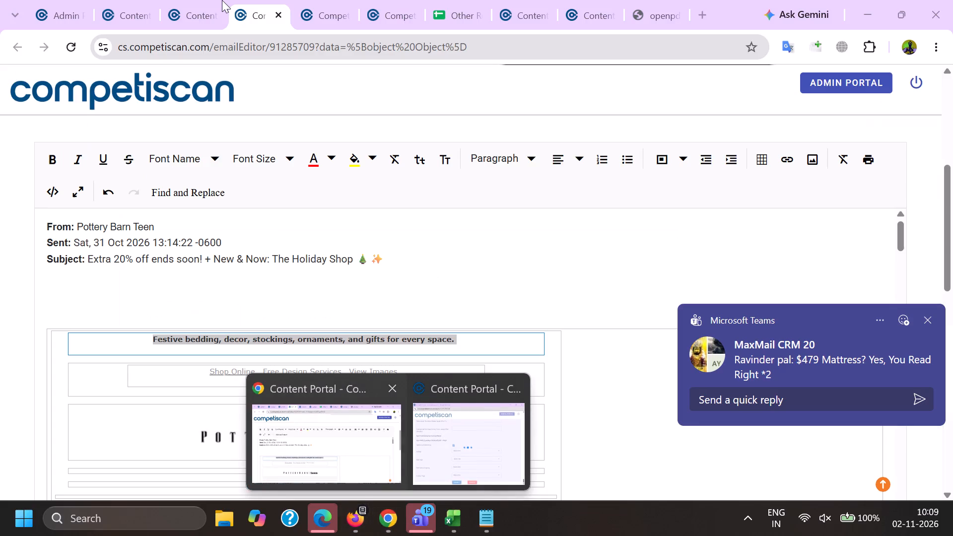
pyautogui.click(202, 0)
pyautogui.scroll(-1, 213, 277)
pyautogui.moveTo(389, 323); pyautogui.dragTo(0, 298)
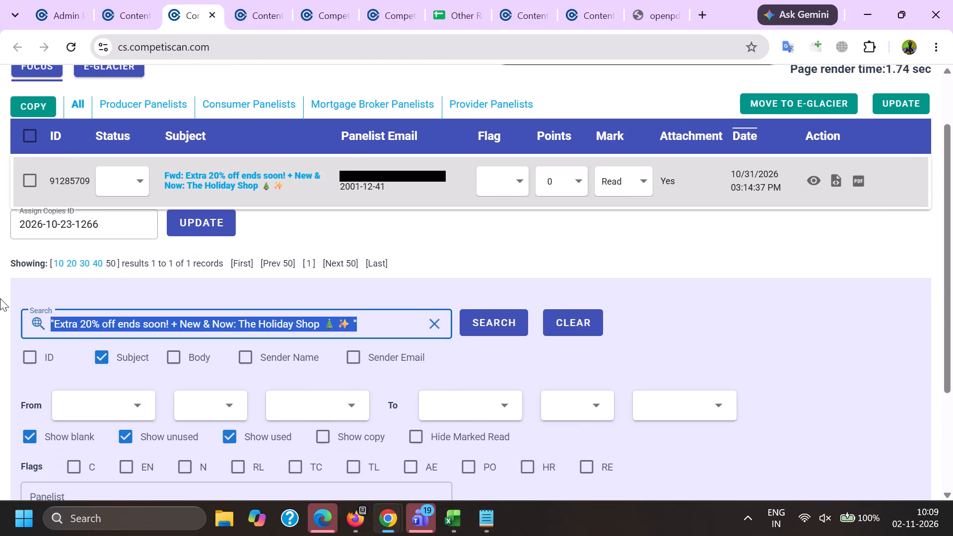
pyautogui.moveTo(0, 298); pyautogui.dragTo(3, 300)
pyautogui.press('BackSpace')
pyautogui.hotkey('shift', '"')
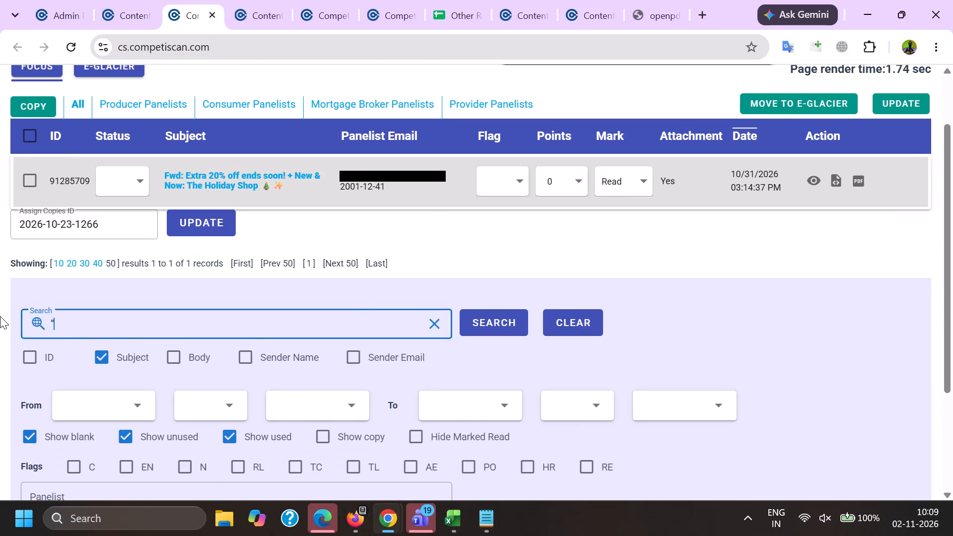
pyautogui.hotkey('ctrl', 'v')
pyautogui.press("'")
pyautogui.press('Return')
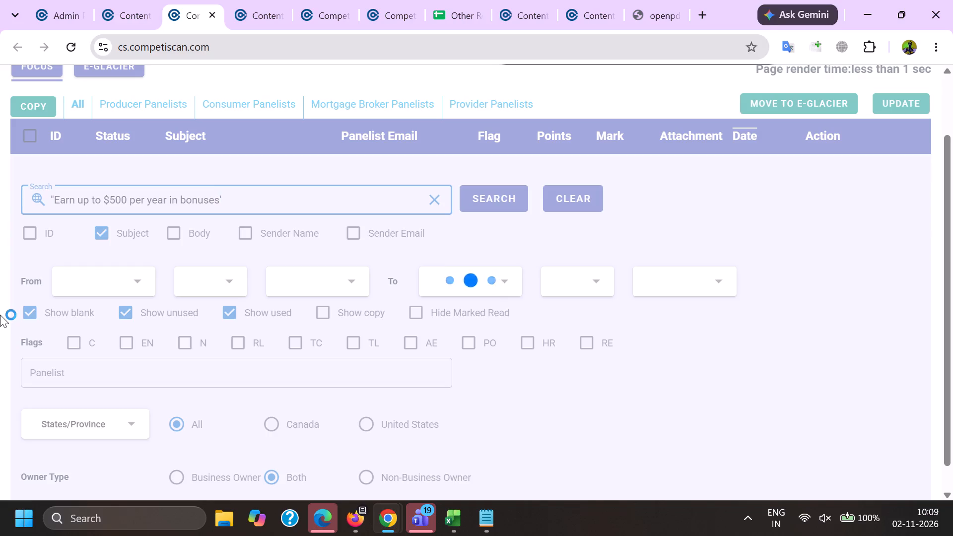
# Correct the search phrase so it ends with a double quotation mark and rerun the subject search.
pyautogui.hotkey('shift', '|')
pyautogui.press('Return')
pyautogui.press('Return')
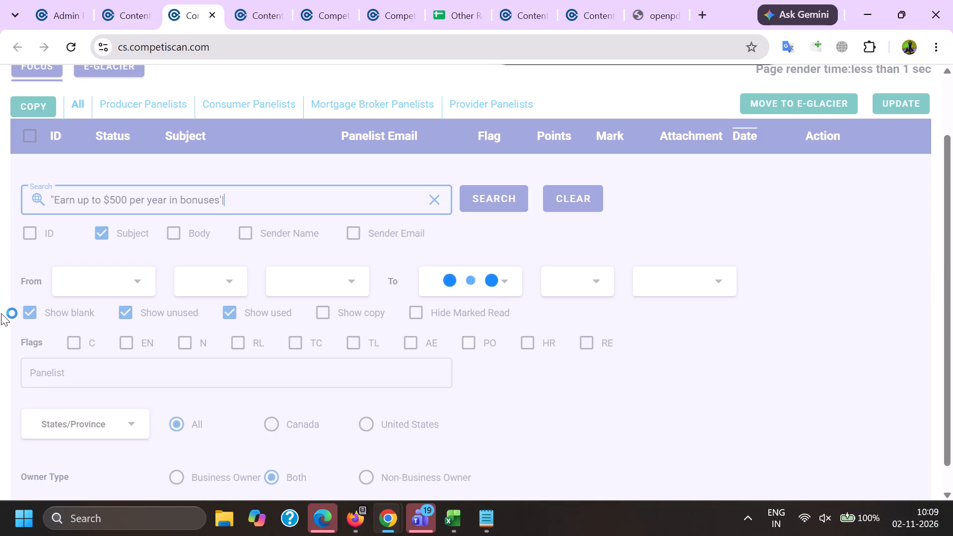
pyautogui.press('Return')
pyautogui.press('Return')
pyautogui.press('Return')
pyautogui.press('Return')
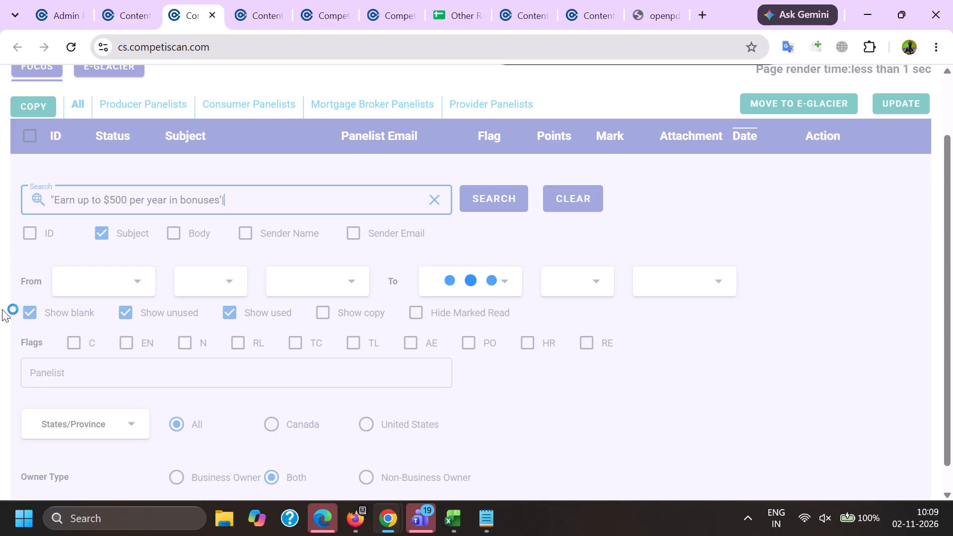
pyautogui.press('BackSpace')
pyautogui.press('BackSpace')
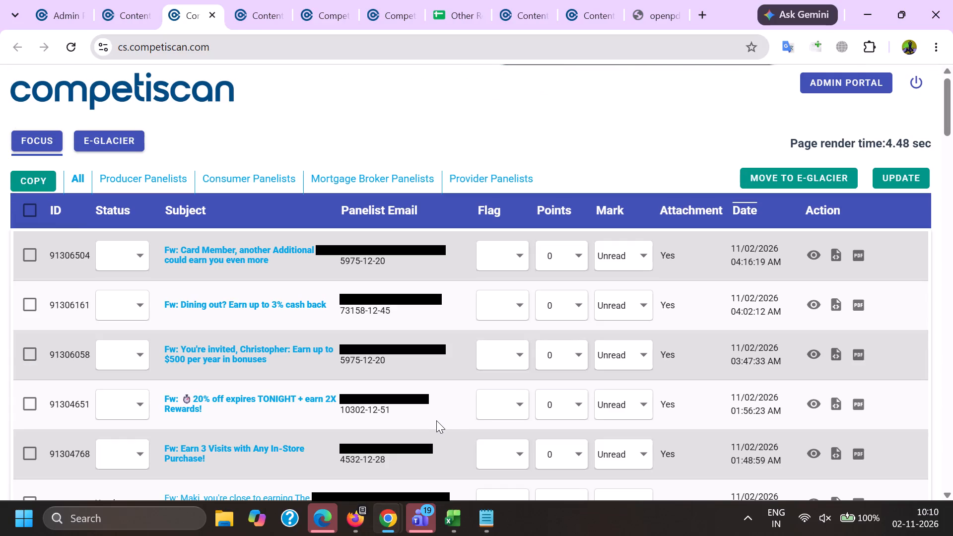
pyautogui.hotkey('shift', '"')
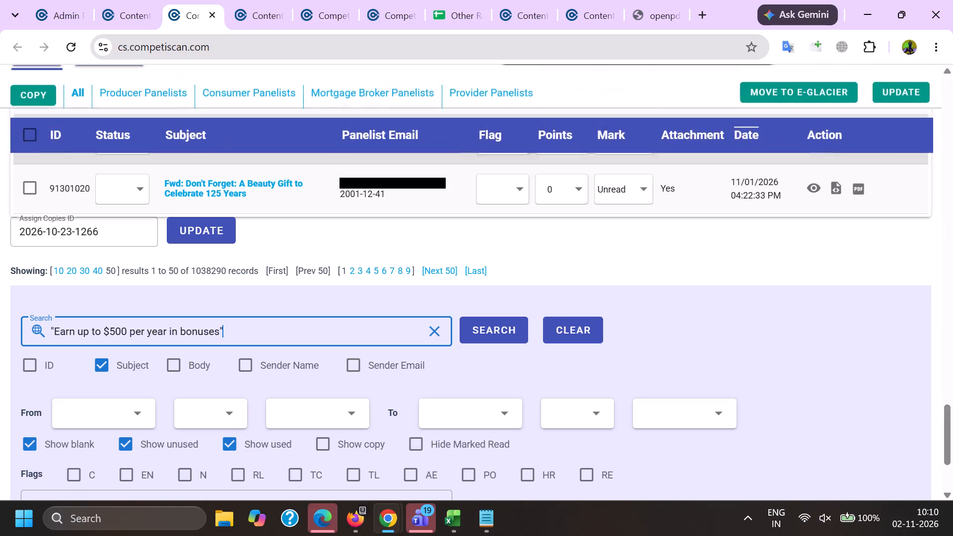
pyautogui.press('Return')
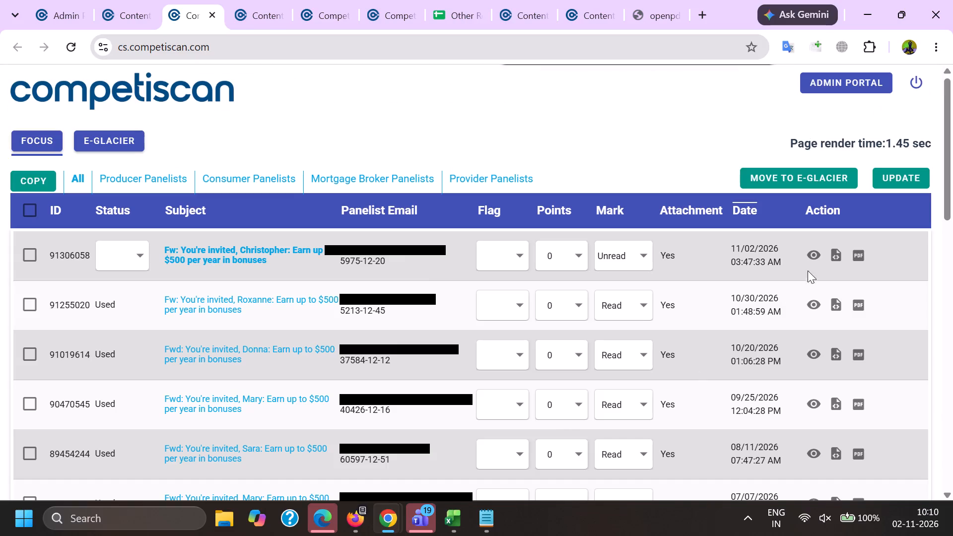
# Open email 91306058 in the email editor.
pyautogui.keyDown('ctrl'); pyautogui.click(224, 248); pyautogui.keyUp('ctrl')
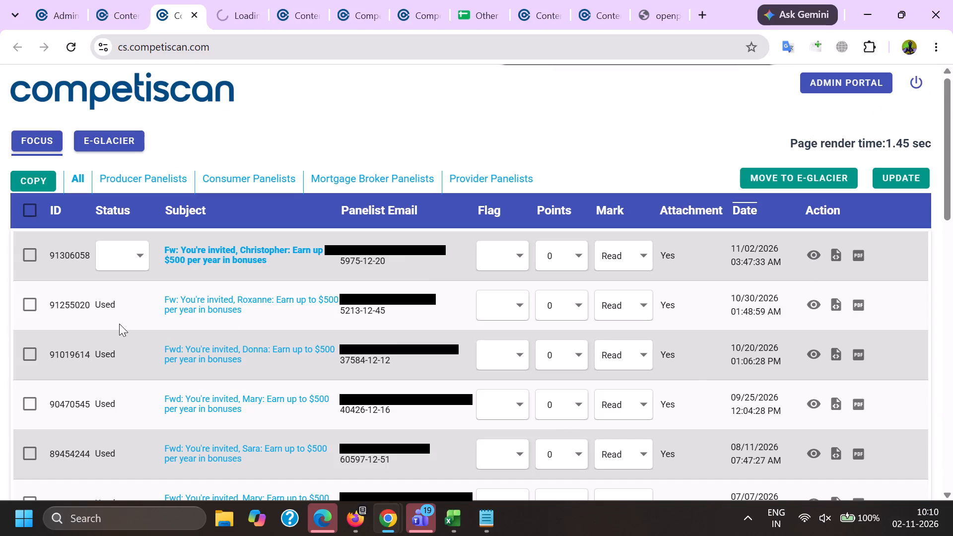
pyautogui.tripleClick(67, 310)
pyautogui.hotkey('ctrl', 'c')
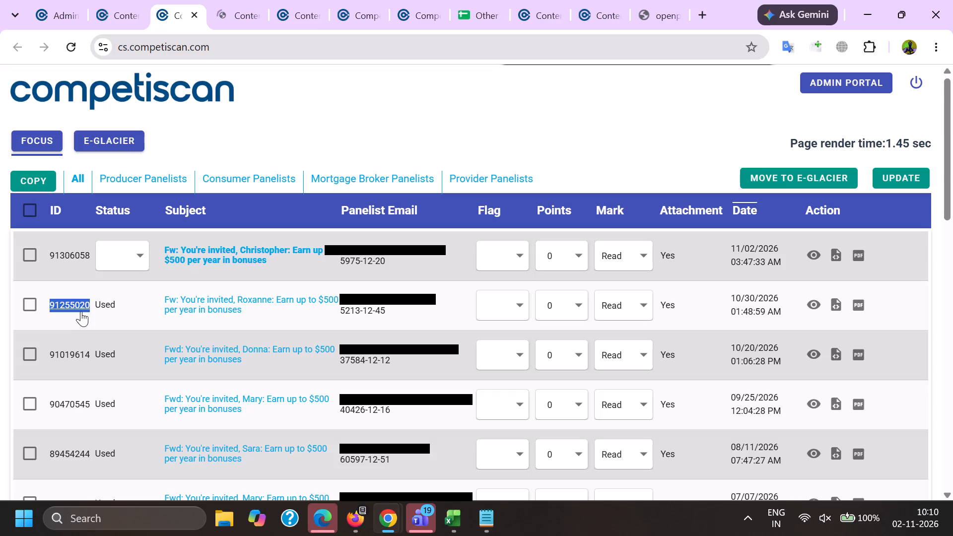
pyautogui.click(546, 0)
pyautogui.click(590, 0)
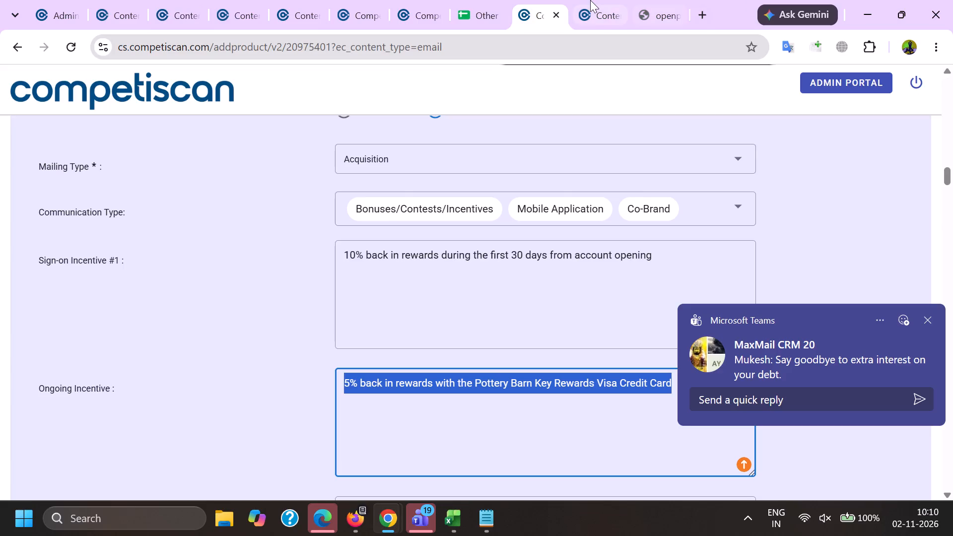
pyautogui.scroll(5, 274, 338)
pyautogui.click(449, 0)
pyautogui.click(364, 0)
pyautogui.scroll(6, 259, 261)
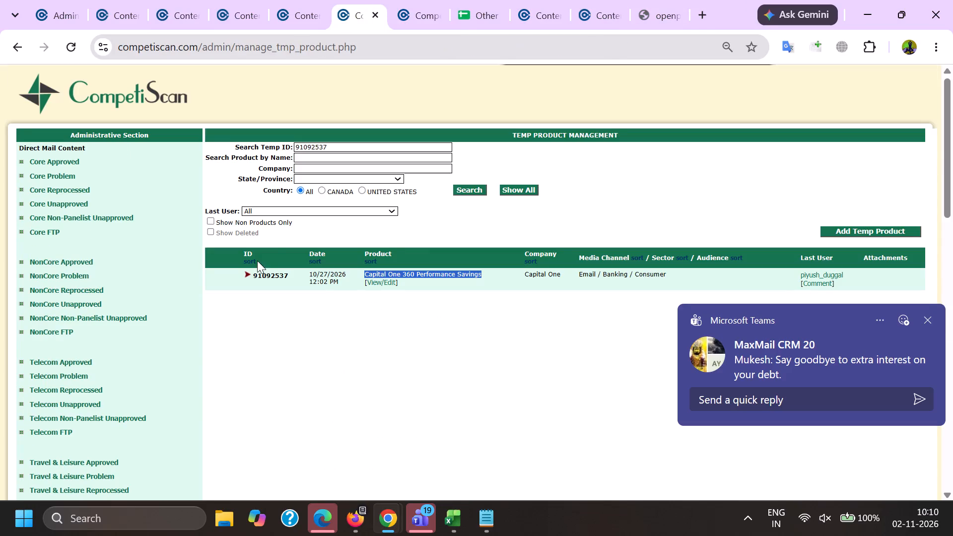
pyautogui.tripleClick(331, 144)
pyautogui.hotkey('ctrl', 'v')
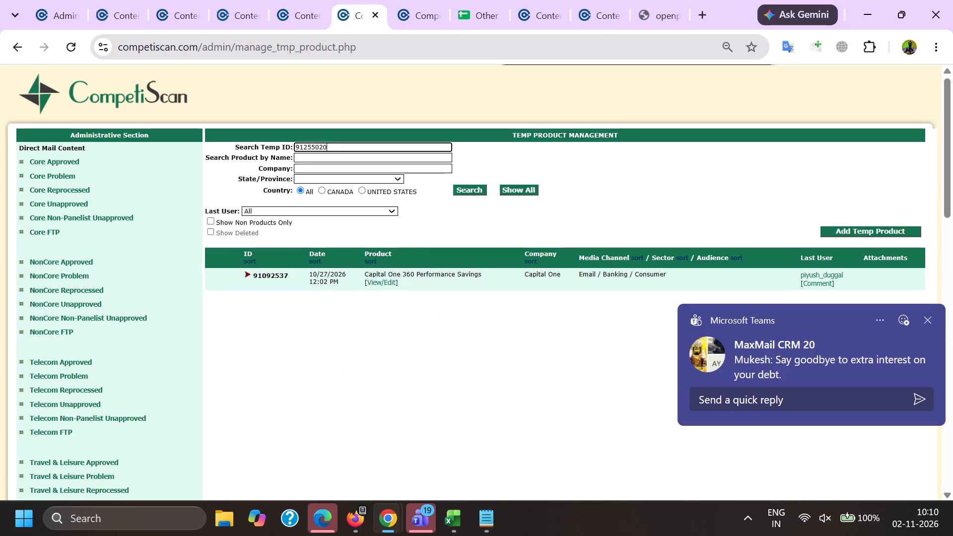
pyautogui.press('Return')
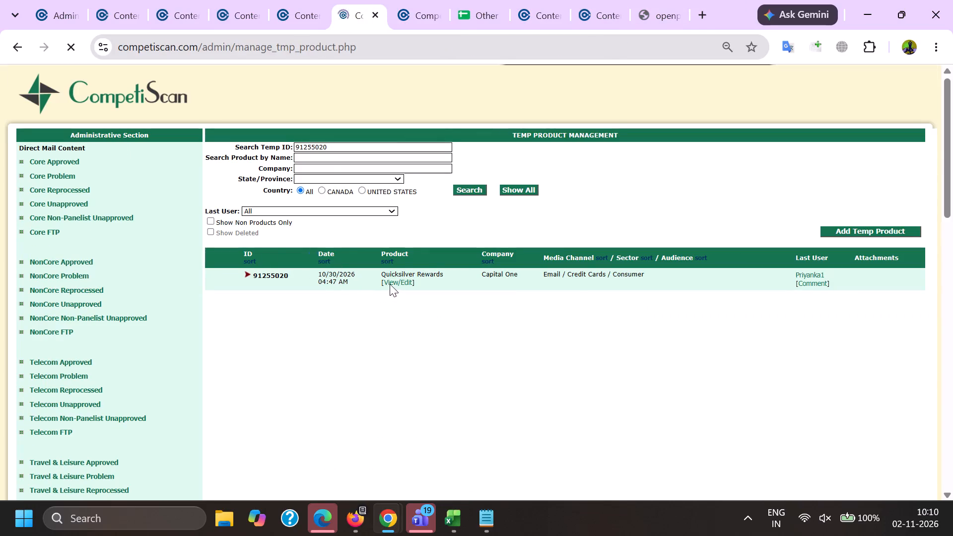
pyautogui.keyDown('ctrl'); pyautogui.click(390, 284); pyautogui.keyUp('ctrl')
# Copy the full subject text from the forwarded-message header in the editor for email 91306058.
pyautogui.click(183, 0)
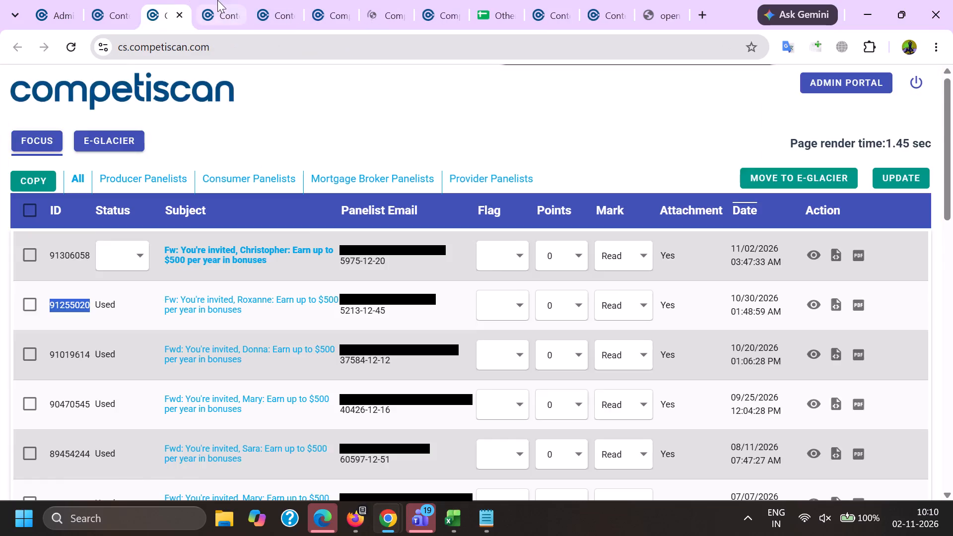
pyautogui.click(217, 0)
pyautogui.scroll(-1, 151, 277)
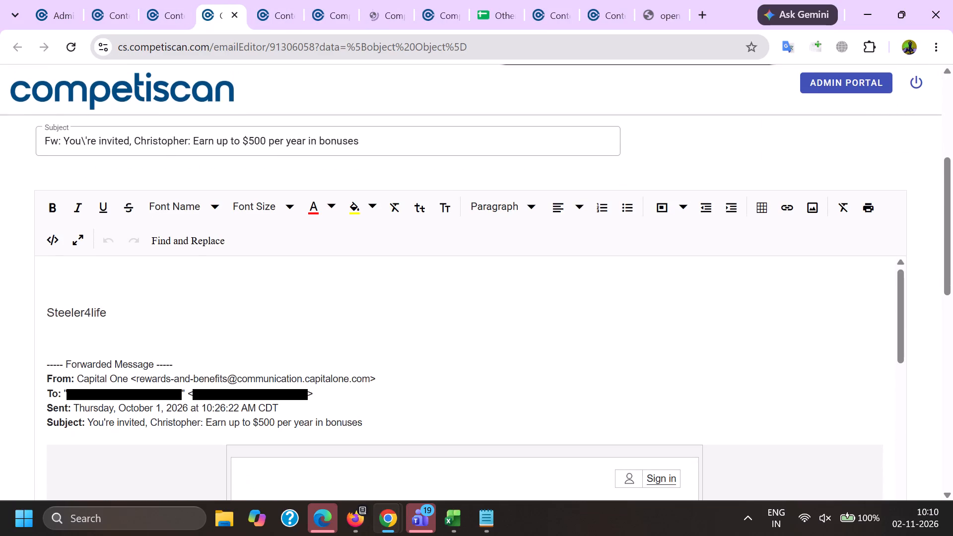
pyautogui.moveTo(91, 424); pyautogui.dragTo(312, 410)
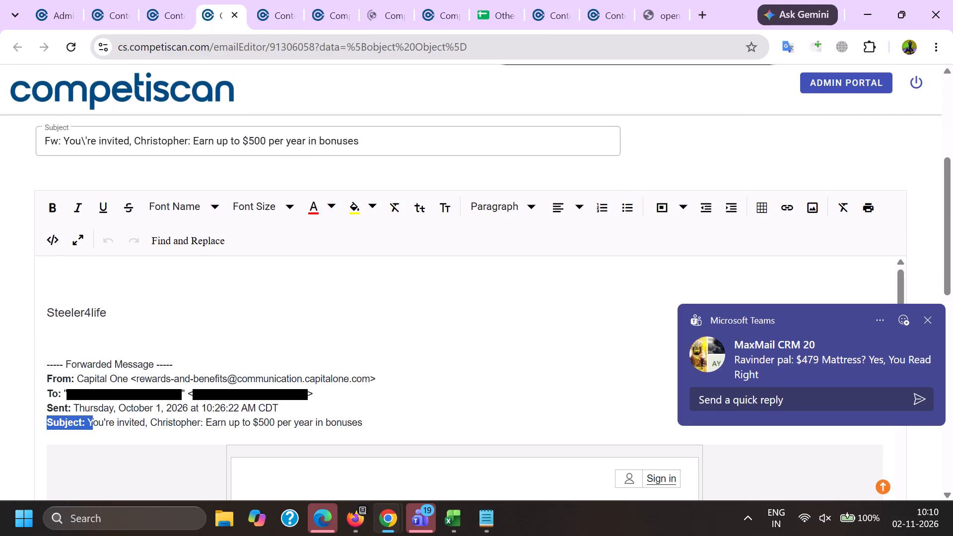
pyautogui.doubleClick(94, 425)
pyautogui.keyDown('shift'); pyautogui.click(384, 424); pyautogui.keyUp('shift')
pyautogui.hotkey('ctrl', 'c')
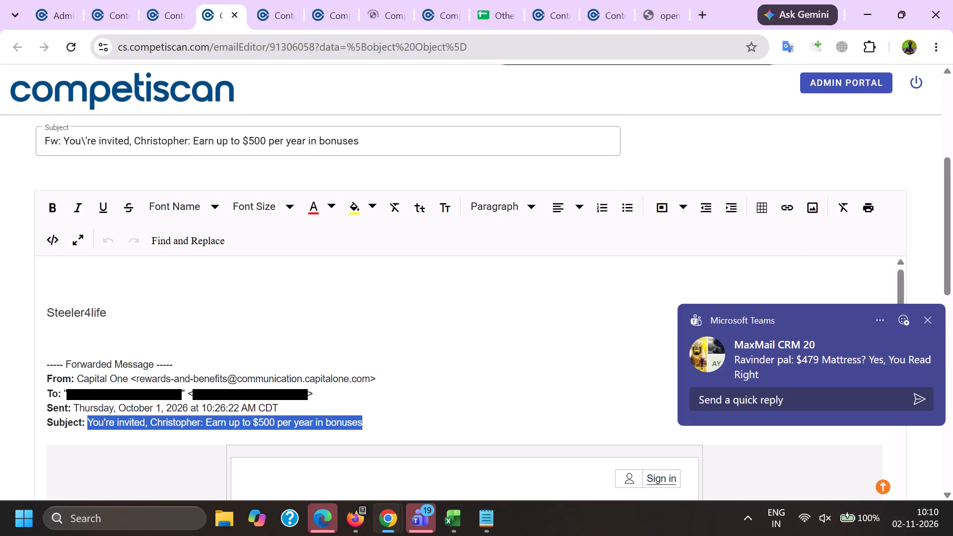
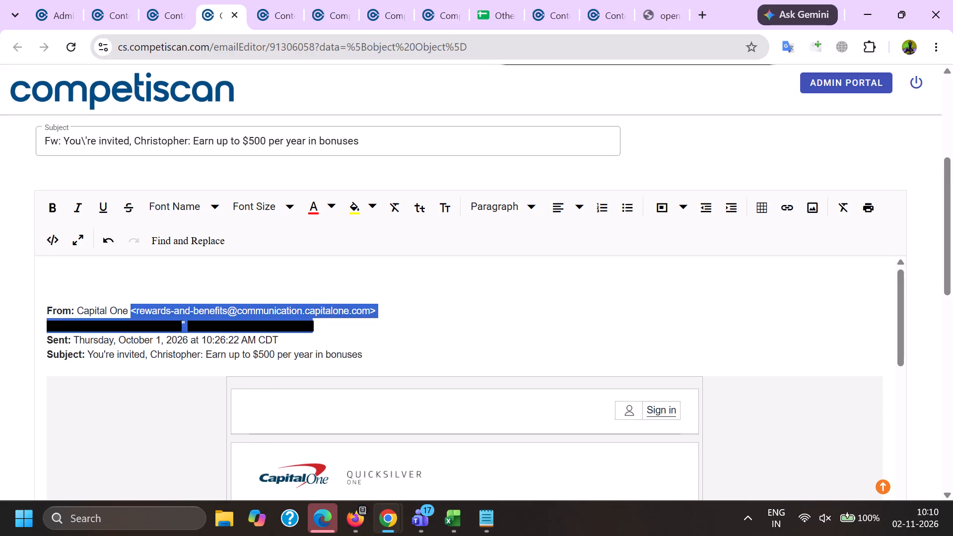
# Delete the sender address and the recipient line from the forwarded-message header of email 91306058.
pyautogui.moveTo(350, 319); pyautogui.dragTo(351, 320)
pyautogui.press('BackSpace')
# Remove the recipient's first name from the header's subject line and from the opening sentence of the email body.
pyautogui.doubleClick(164, 339)
pyautogui.hotkey('ctrl', 'c')
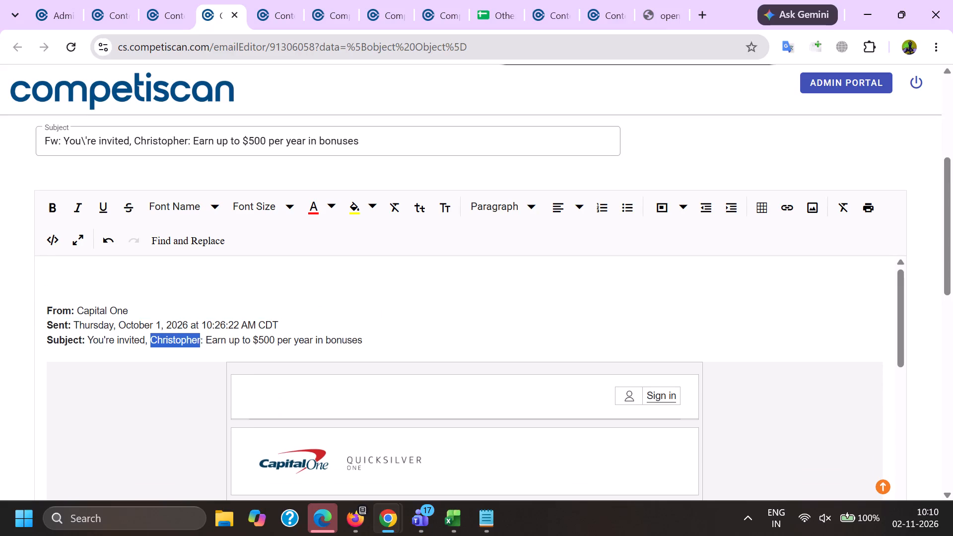
pyautogui.press('BackSpace')
pyautogui.hotkey('ctrl', 'f')
pyautogui.hotkey('ctrl', 'v')
pyautogui.press('Return')
pyautogui.press('Return')
pyautogui.press('Return')
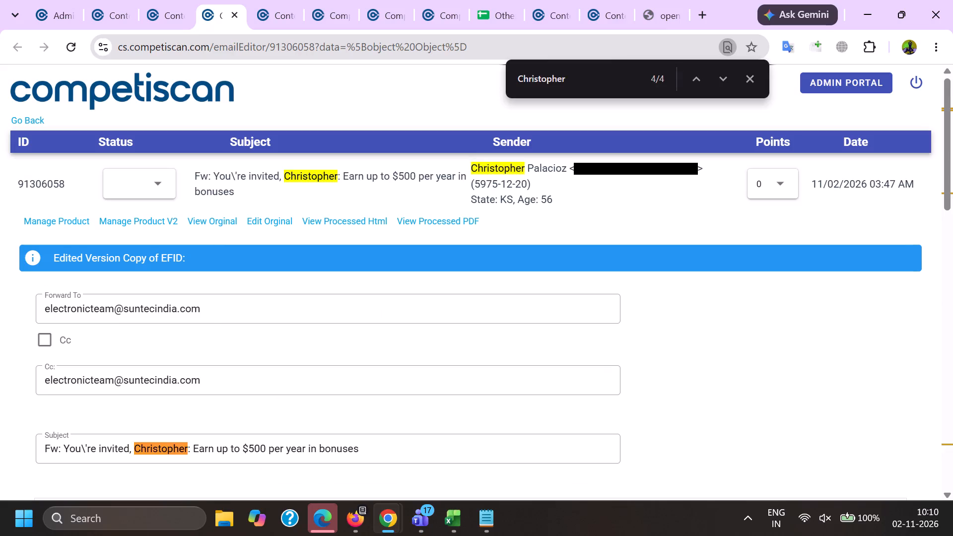
pyautogui.press('Return')
pyautogui.press('Return')
pyautogui.press('Return')
pyautogui.press('Return')
pyautogui.doubleClick(275, 223)
pyautogui.press('BackSpace')
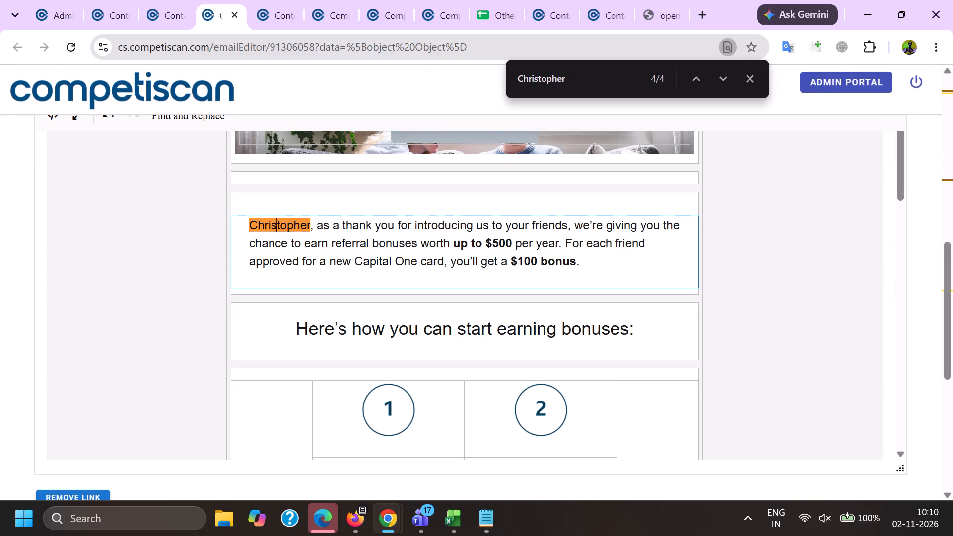
# Delete the tracking-code lines, including OID30053 and TP1001, at the end of the email footer.
pyautogui.scroll(-17, 360, 287)
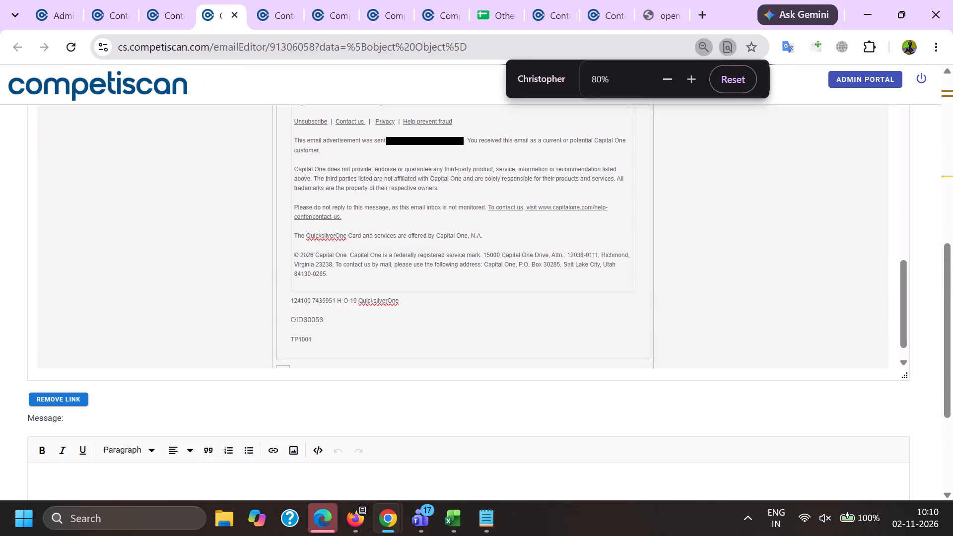
pyautogui.moveTo(285, 302); pyautogui.dragTo(330, 326)
pyautogui.press('BackSpace')
# Copy the address of the footer's Privacy link and remove all links from the email.
pyautogui.scroll(2, 355, 432)
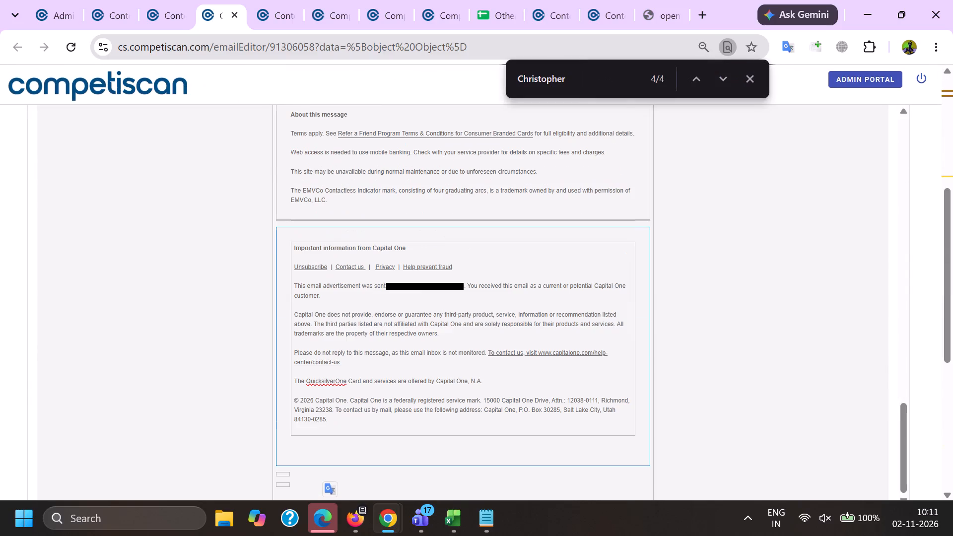
pyautogui.rightClick(380, 266)
pyautogui.click(419, 166)
pyautogui.scroll(-3, 0, 238)
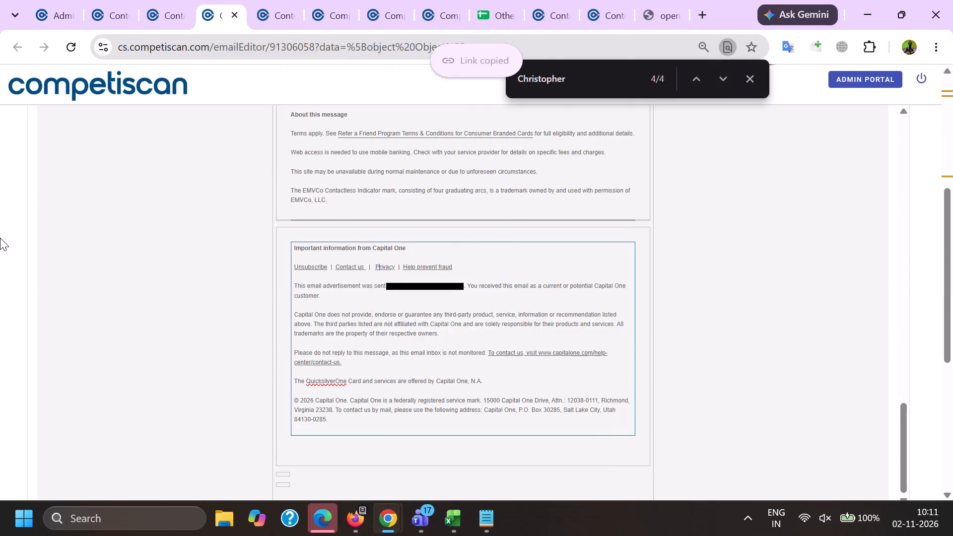
pyautogui.click(84, 306)
pyautogui.click(76, 317)
pyautogui.click(547, 135)
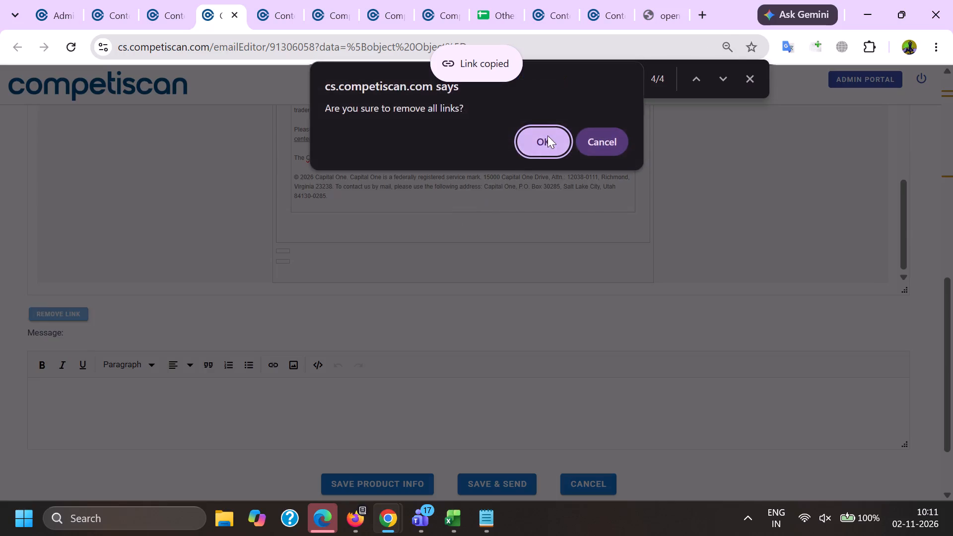
# Insert the copied address as the link on the word Privacy in the email footer.
pyautogui.scroll(3, 440, 375)
pyautogui.click(384, 269)
pyautogui.hotkey('ctrl', 'k')
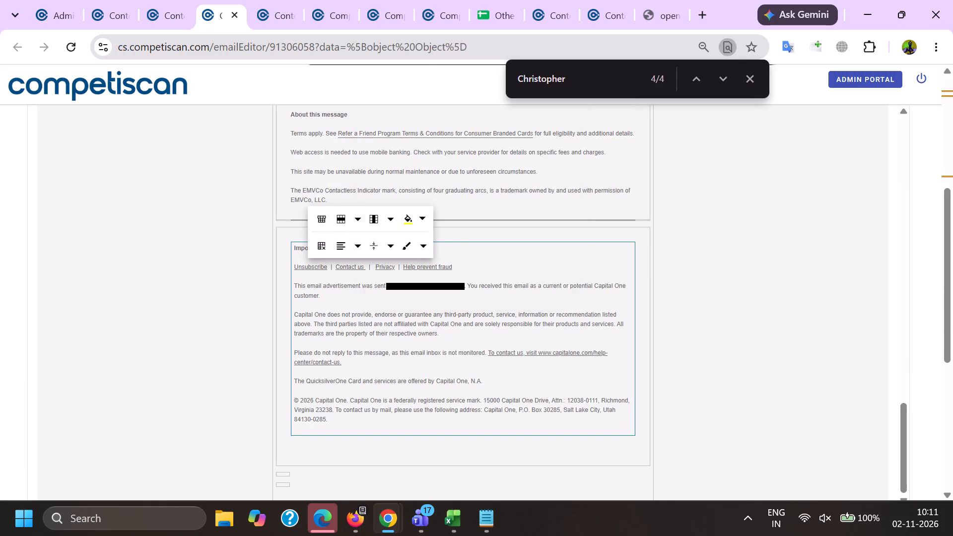
pyautogui.hotkey('ctrl', 'v')
pyautogui.click(479, 269)
# Delete the recipient's address from the footer sentence beginning "This email advertisement was sent to".
pyautogui.scroll(-2, 461, 205)
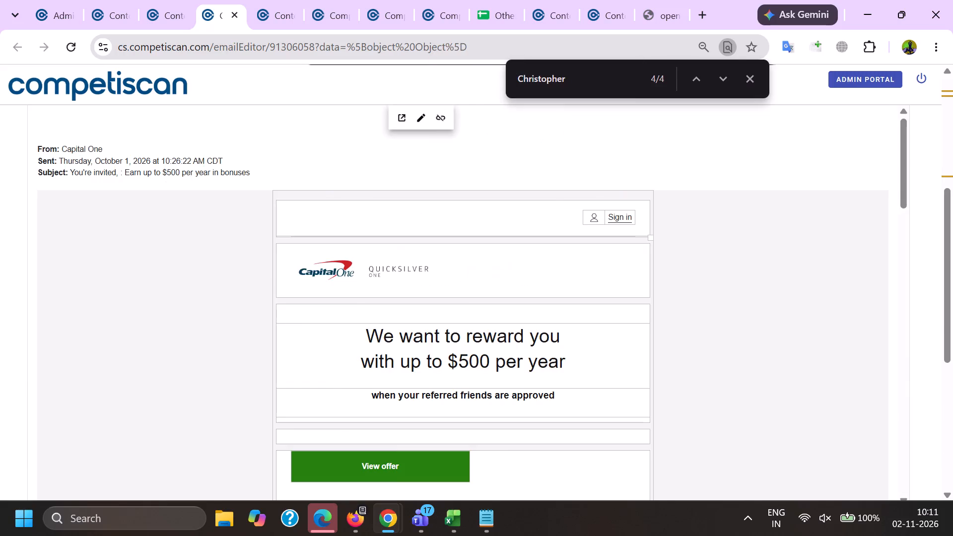
pyautogui.scroll(-15, 461, 206)
pyautogui.scroll(-2, 417, 330)
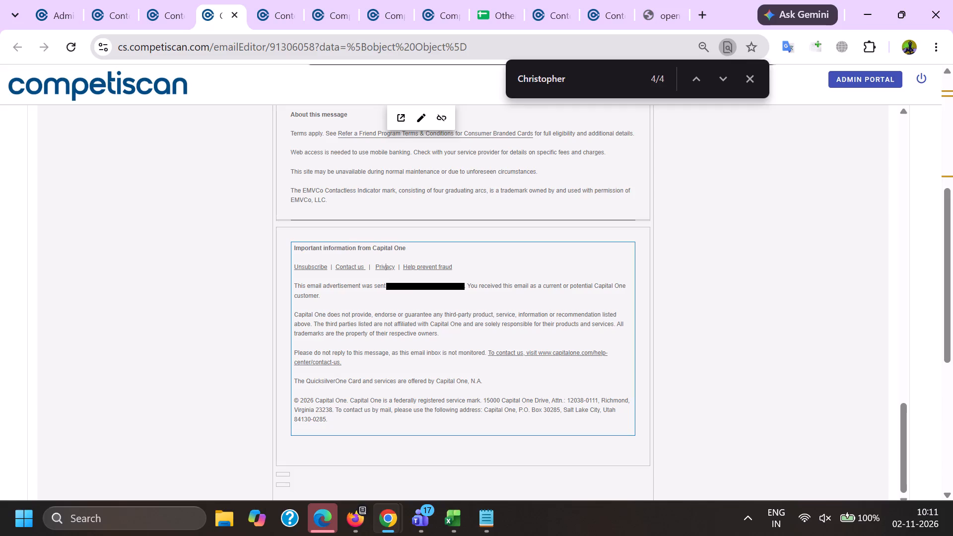
pyautogui.moveTo(393, 285); pyautogui.dragTo(466, 279)
pyautogui.press('BackSpace')
# Save the product info for the cleaned email 91306058.
pyautogui.scroll(-16, 387, 304)
pyautogui.click(371, 399)
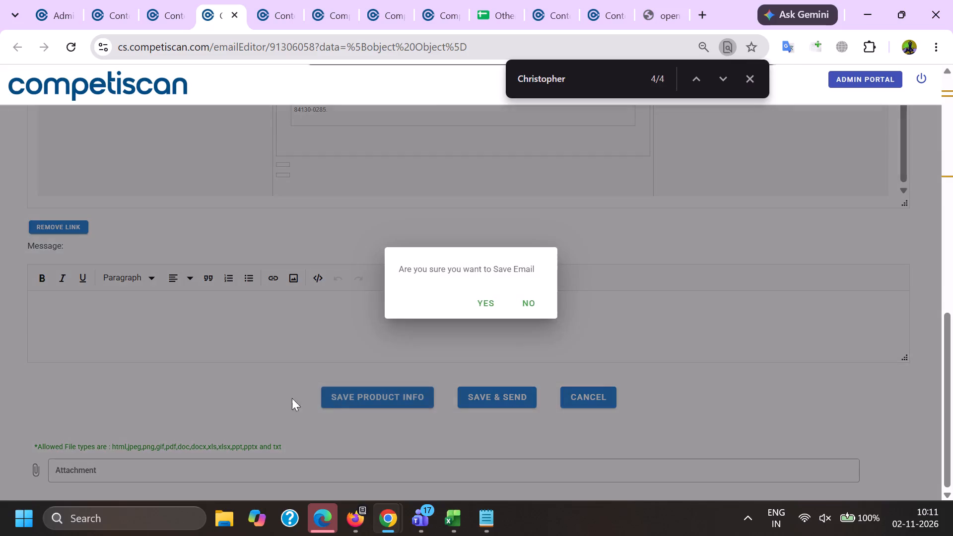
pyautogui.click(282, 397)
pyautogui.scroll(3, 286, 394)
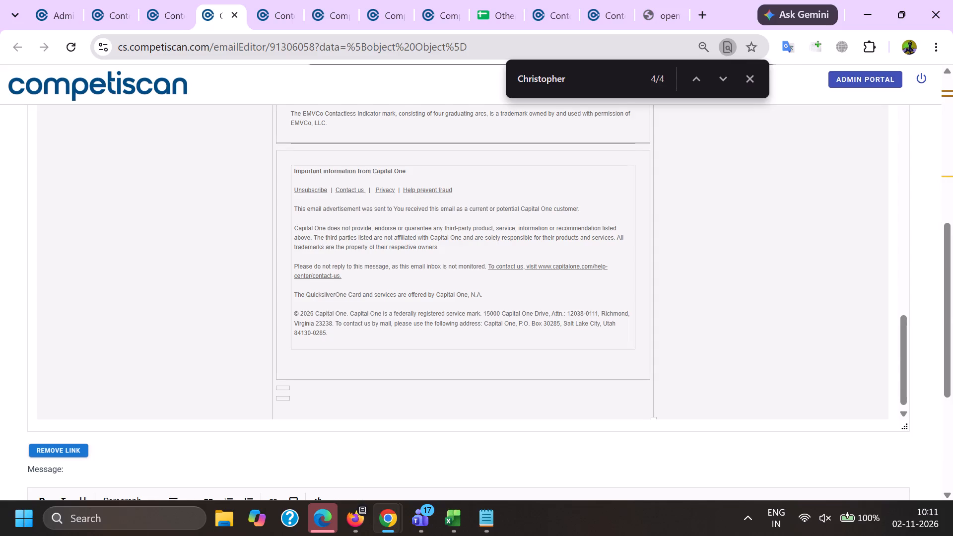
pyautogui.scroll(-9, 365, 385)
pyautogui.click(386, 397)
pyautogui.click(486, 304)
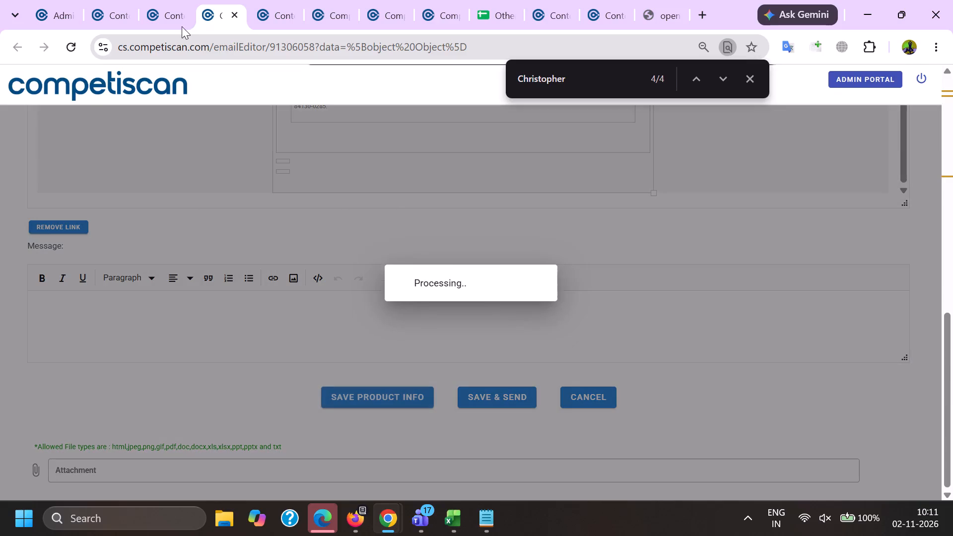
# Close the extra Competiscan tab that sits between the product 20965376 record and the spreadsheet.
pyautogui.click(170, 0)
pyautogui.click(600, 0)
pyautogui.click(546, 0)
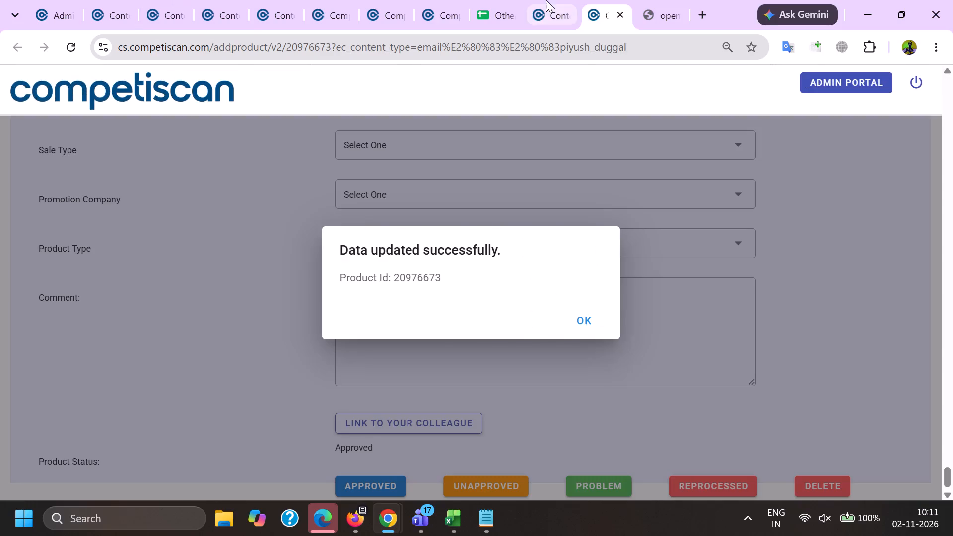
pyautogui.click(442, 0)
pyautogui.click(392, 0)
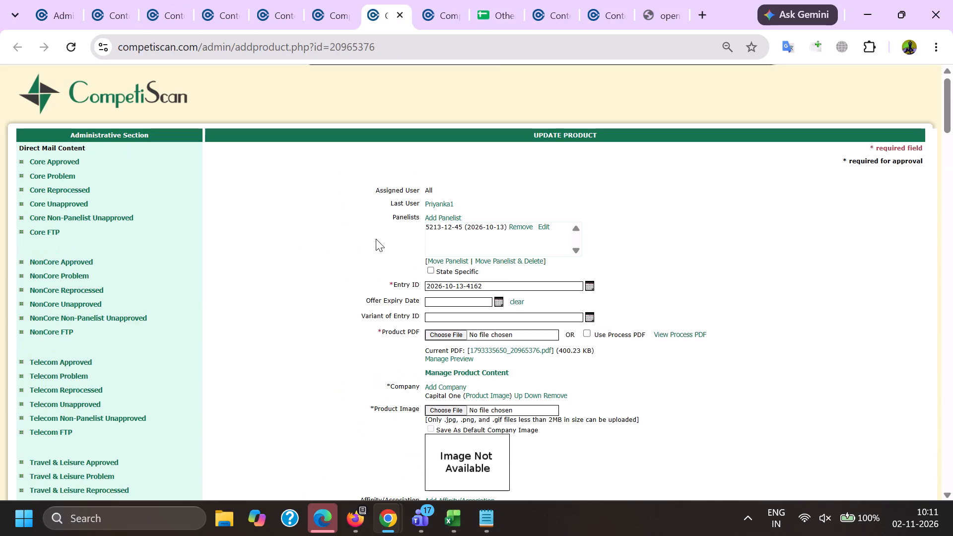
pyautogui.click(463, 6)
pyautogui.click(454, 10)
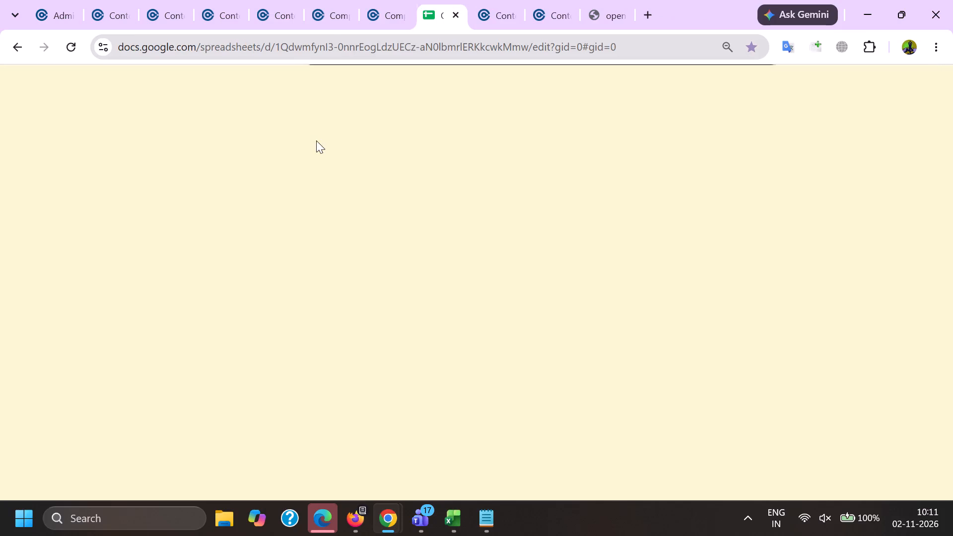
# Open the product record form for email 91306058 from its email editor page.
pyautogui.click(221, 0)
pyautogui.scroll(3, 97, 266)
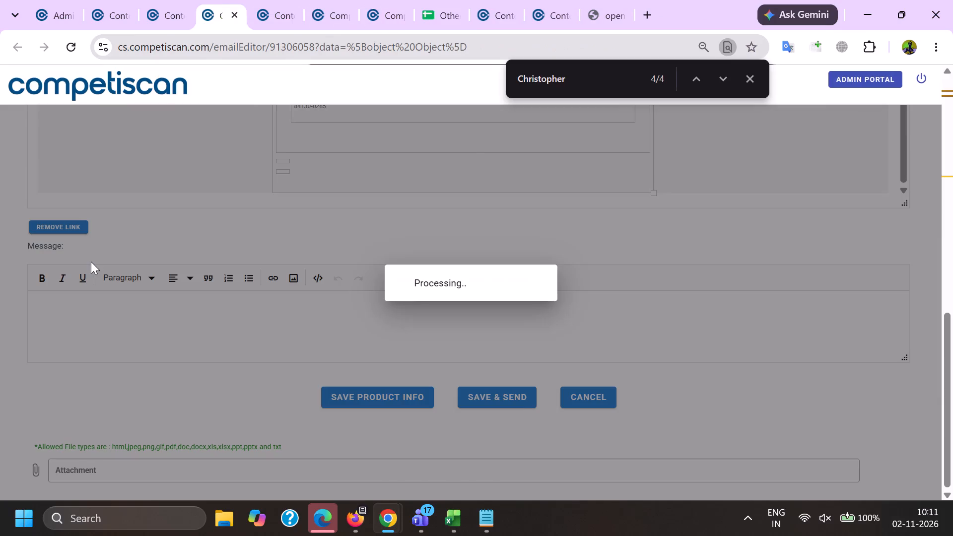
pyautogui.scroll(2, 91, 262)
pyautogui.click(0, 227)
pyautogui.click(48, 167)
# Copy the full product headline from the used Quicksilver Rewards record 20965376.
pyautogui.hotkey('alt', 'Tab')
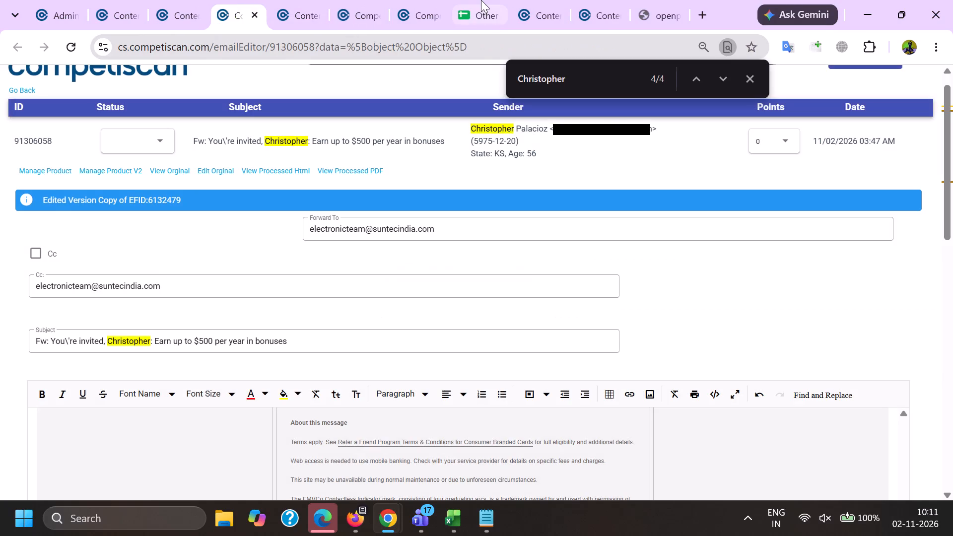
pyautogui.click(425, 0)
pyautogui.scroll(-6, 631, 261)
pyautogui.moveTo(560, 280); pyautogui.dragTo(331, 231)
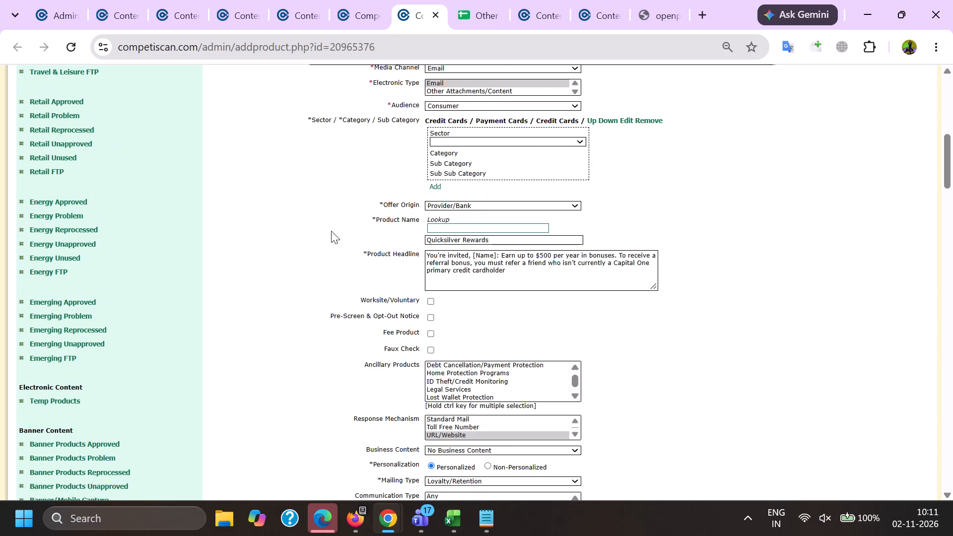
pyautogui.moveTo(331, 231); pyautogui.dragTo(301, 229)
pyautogui.hotkey('ctrl', 'c')
pyautogui.hotkey('ctrl', 'c')
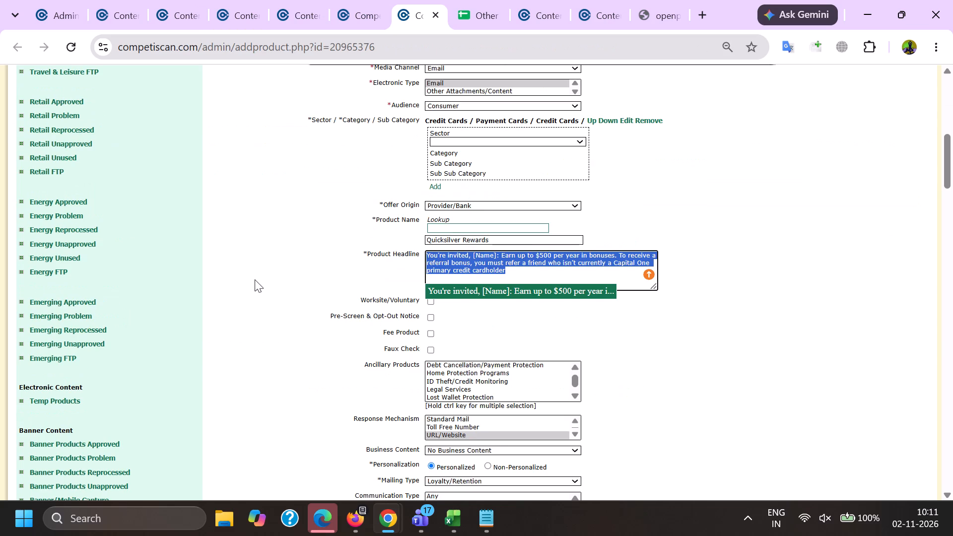
# Check the body of email 91306058 for the referral bonus wording used in the copied headline.
pyautogui.scroll(1, 255, 278)
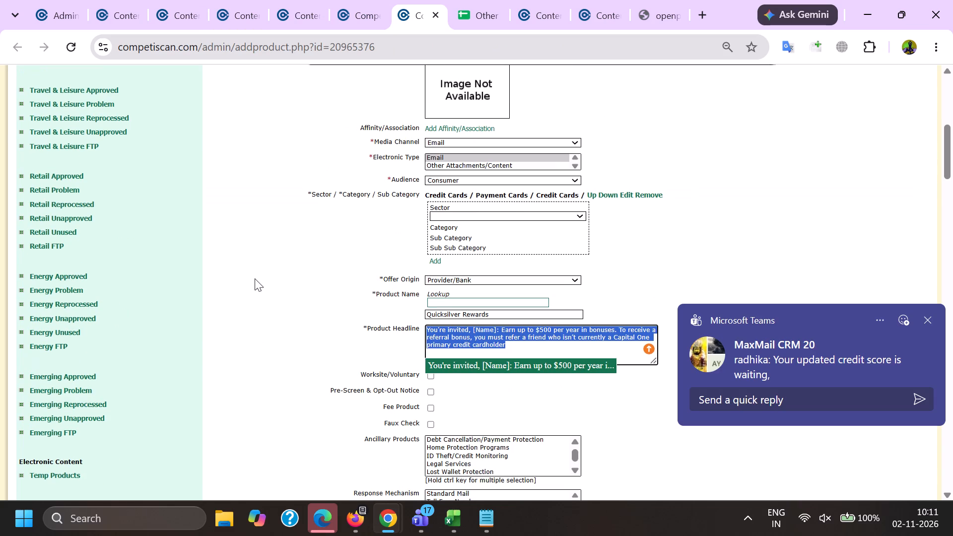
pyautogui.click(293, 0)
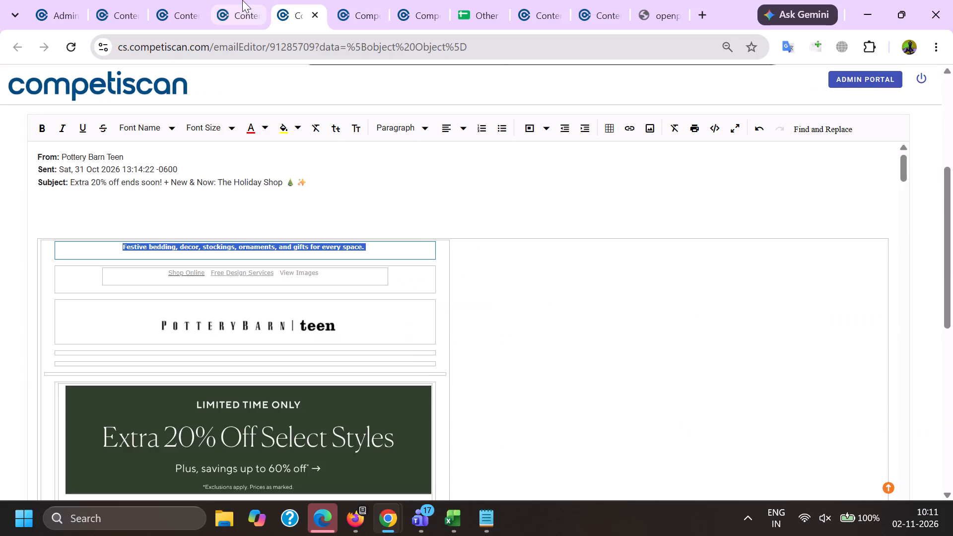
pyautogui.click(242, 0)
pyautogui.scroll(-4, 358, 296)
pyautogui.scroll(6, 234, 376)
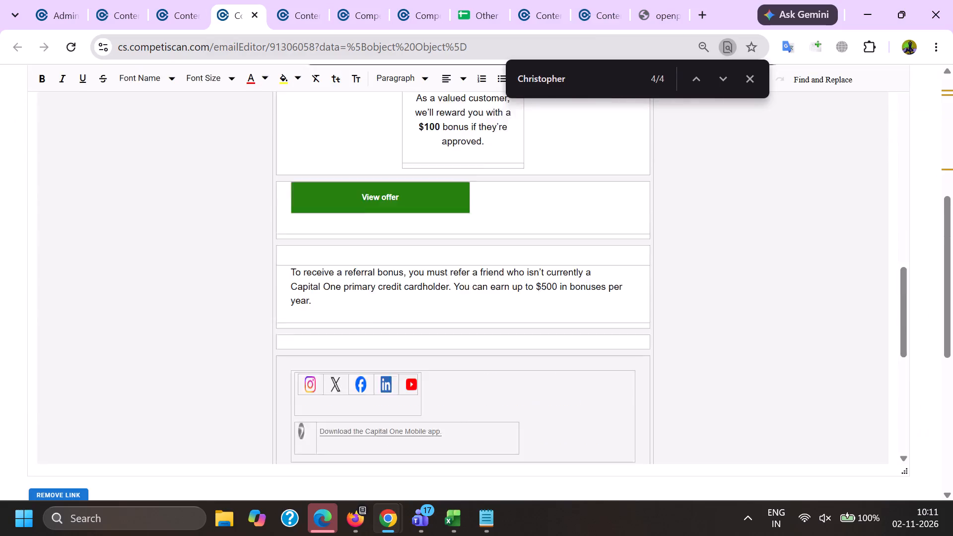
pyautogui.scroll(17, 223, 352)
# Add the classification Credit Cards / Payment Cards / Credit Cards to the product record of email 91306058.
pyautogui.hotkey('alt', 'Tab')
pyautogui.scroll(-4, 325, 246)
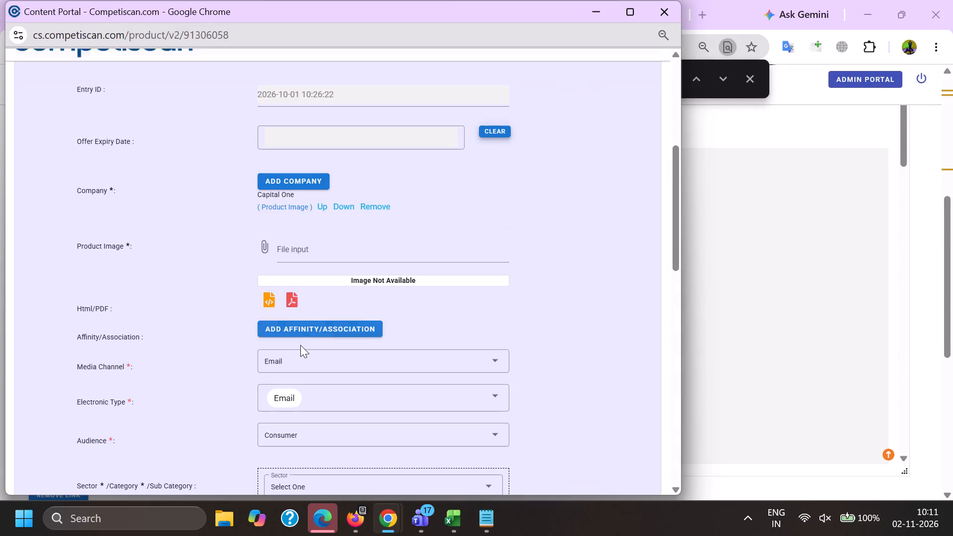
pyautogui.click(299, 208)
pyautogui.scroll(-5, 299, 202)
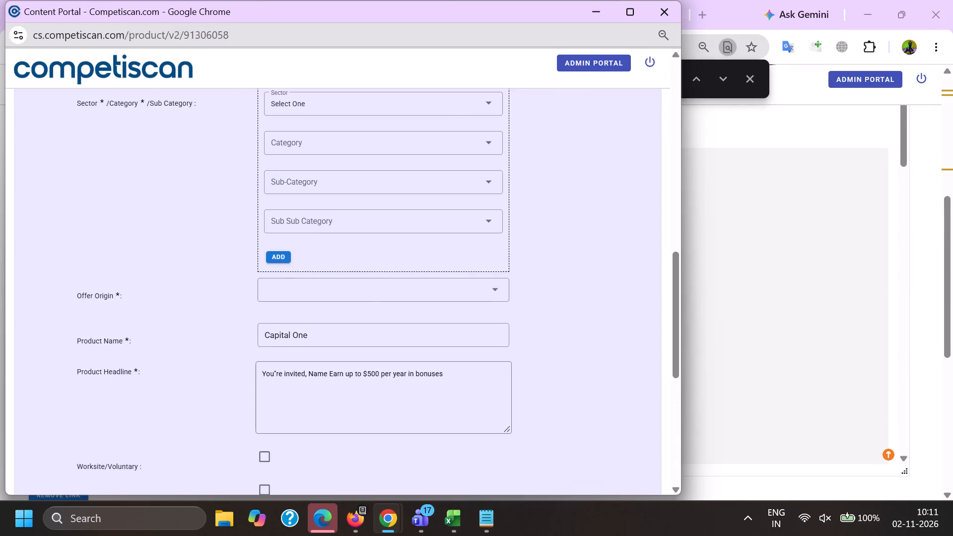
pyautogui.scroll(2, 268, 322)
pyautogui.click(299, 261)
pyautogui.moveTo(308, 345); pyautogui.dragTo(300, 346)
pyautogui.moveTo(204, 344); pyautogui.dragTo(221, 344)
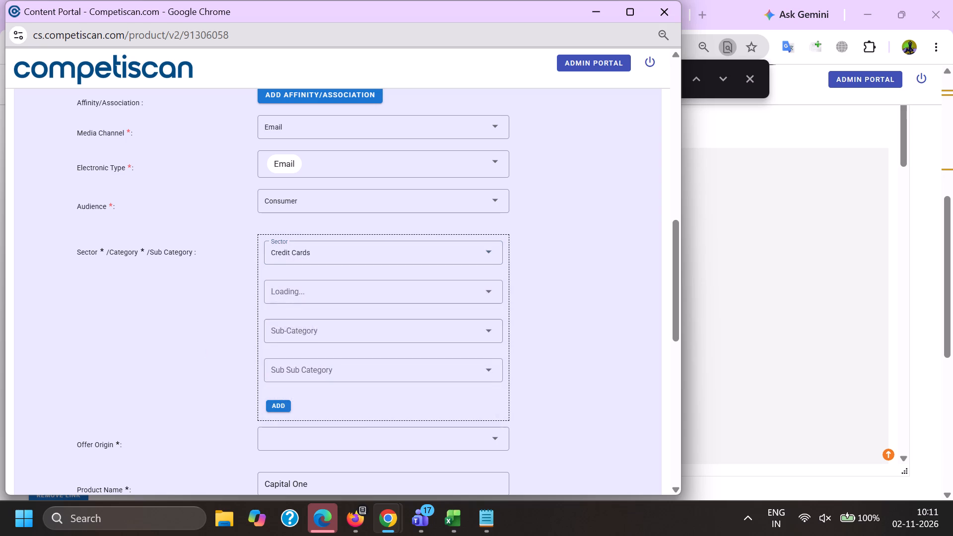
pyautogui.click(302, 298)
pyautogui.click(301, 345)
pyautogui.click(290, 336)
pyautogui.scroll(-3, 313, 234)
pyautogui.moveTo(324, 228); pyautogui.dragTo(321, 229)
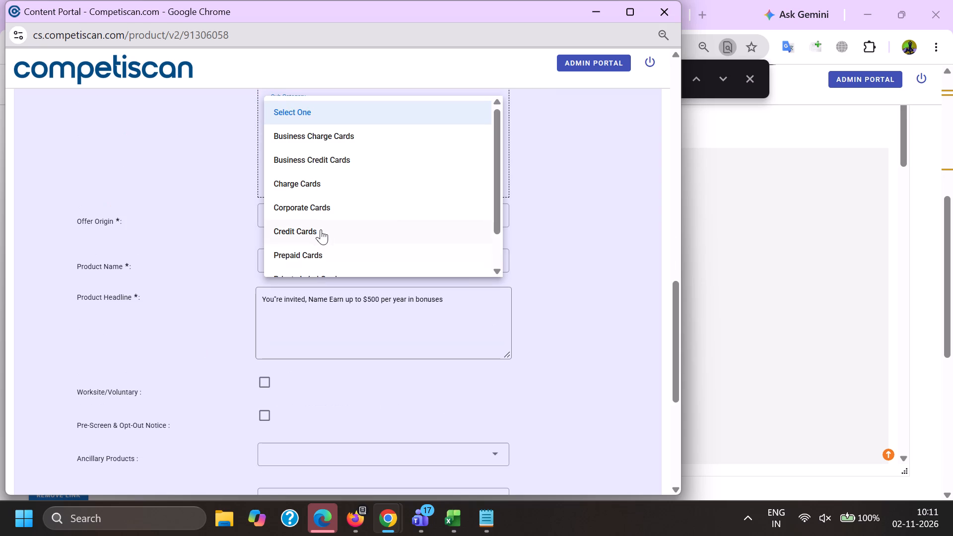
pyautogui.moveTo(321, 229); pyautogui.dragTo(307, 232)
pyautogui.moveTo(129, 238); pyautogui.dragTo(154, 235)
pyautogui.click(276, 180)
# Set the offer origin to Provider/Bank and replace the product headline with the copied headline.
pyautogui.click(289, 245)
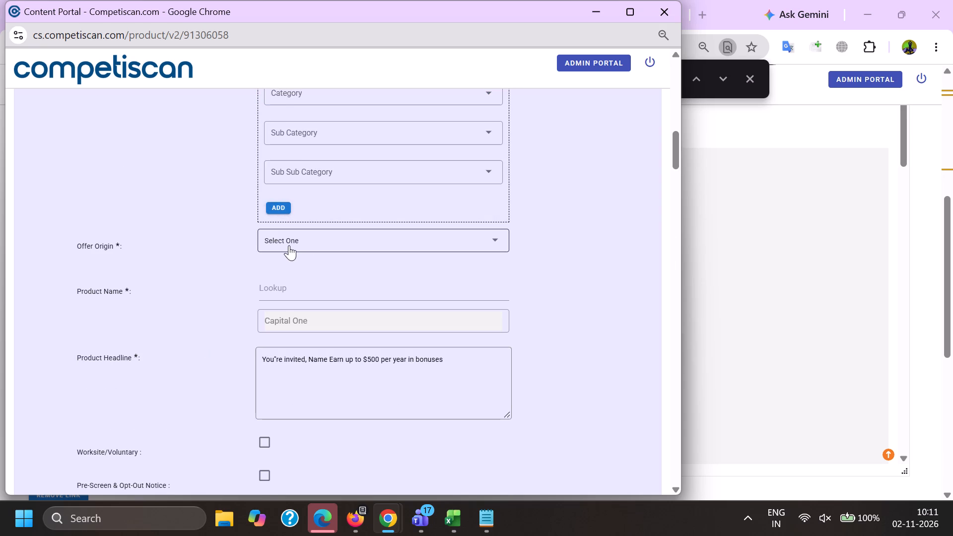
pyautogui.doubleClick(288, 298)
pyautogui.hotkey('ctrl', 'v')
pyautogui.moveTo(470, 394); pyautogui.dragTo(468, 366)
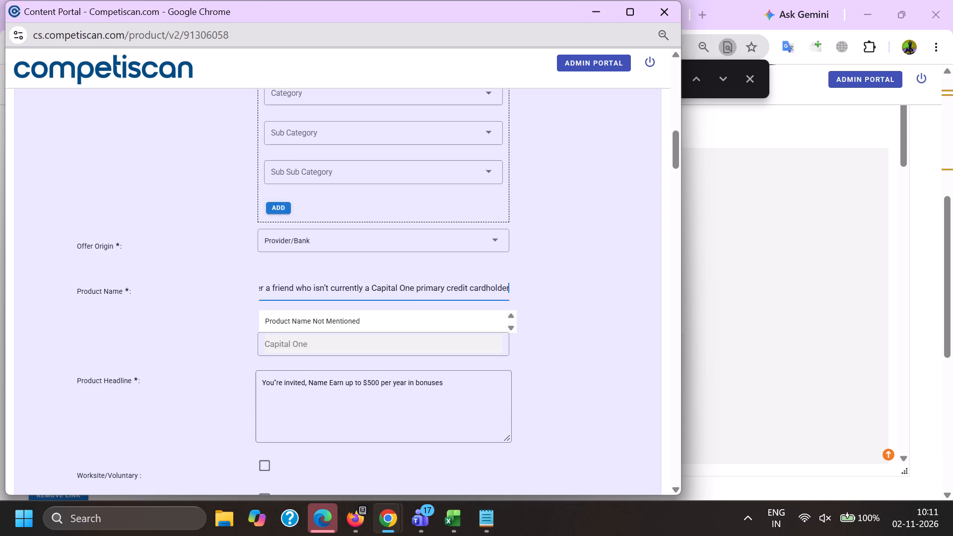
pyautogui.moveTo(468, 366); pyautogui.dragTo(215, 360)
pyautogui.hotkey('ctrl', 'v')
# Look up "quicksilverone" in place of the lookup's current text and choose QuicksilverOne Card as the product name.
pyautogui.tripleClick(296, 290)
pyautogui.click(296, 290)
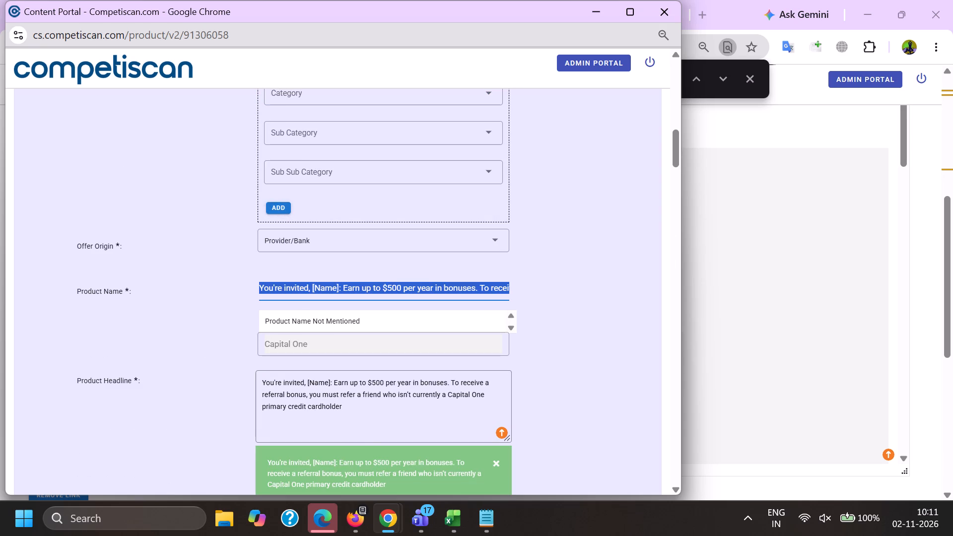
pyautogui.press('BackSpace')
pyautogui.press('q')
pyautogui.write('uic')
pyautogui.press('k')
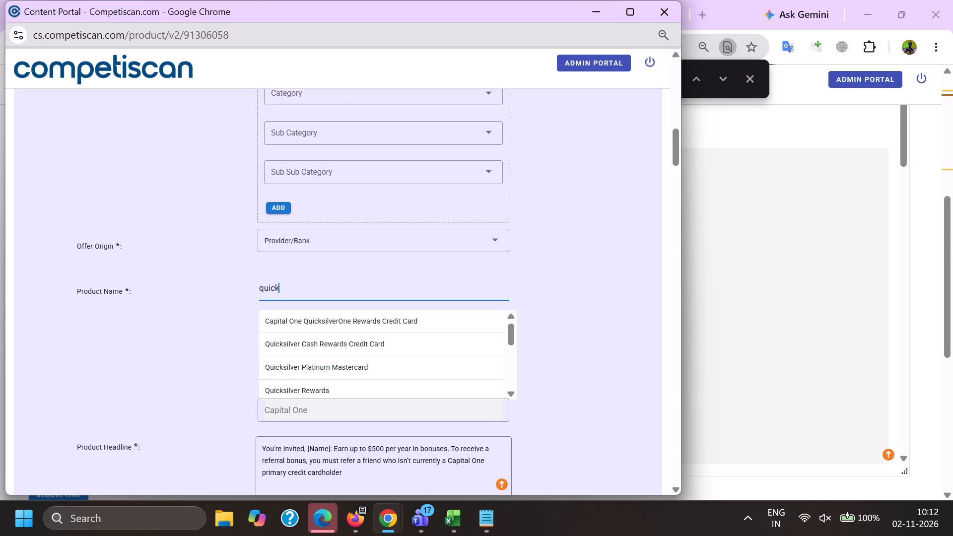
pyautogui.press('s')
pyautogui.write('il')
pyautogui.write('ver')
pyautogui.press('space')
pyautogui.press('o')
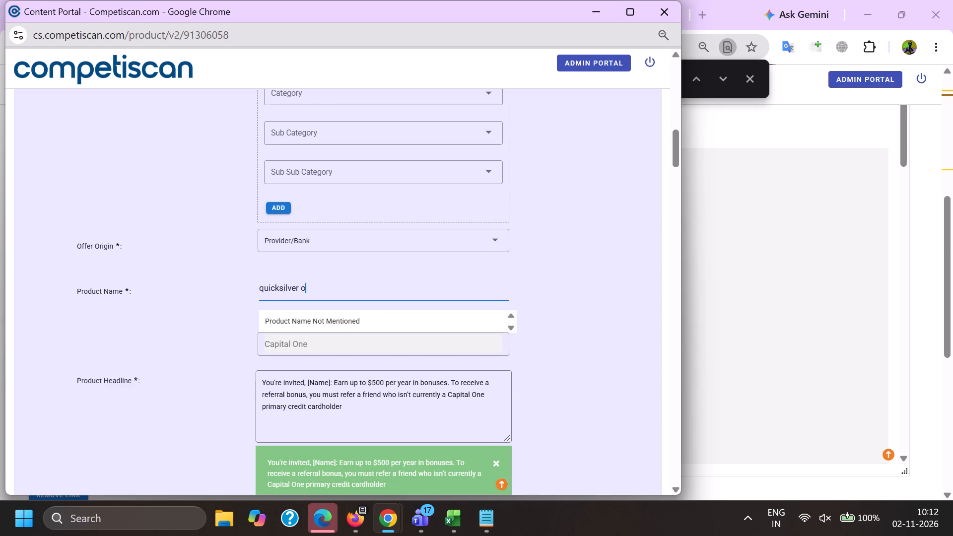
pyautogui.press('b')
pyautogui.press('BackSpace')
pyautogui.press('BackSpace')
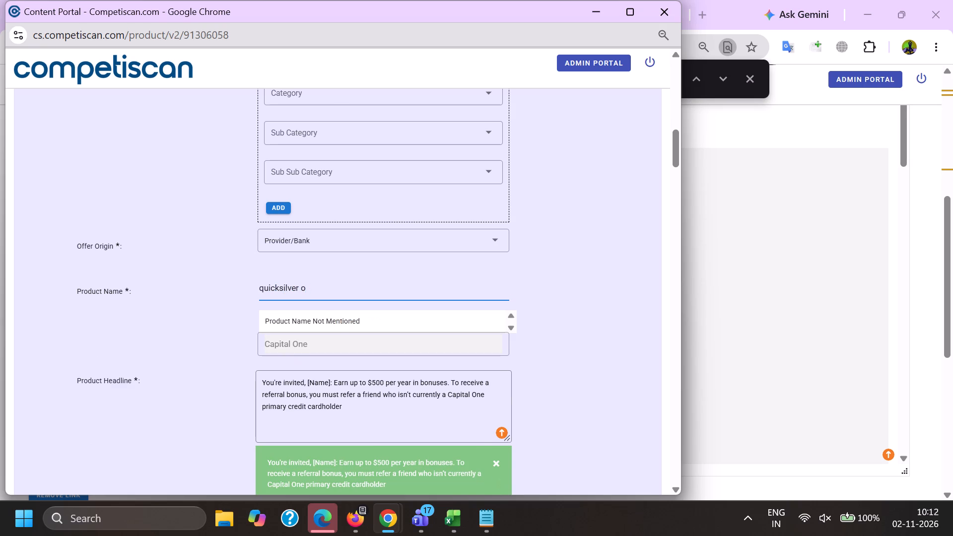
pyautogui.press('BackSpace')
pyautogui.write('one')
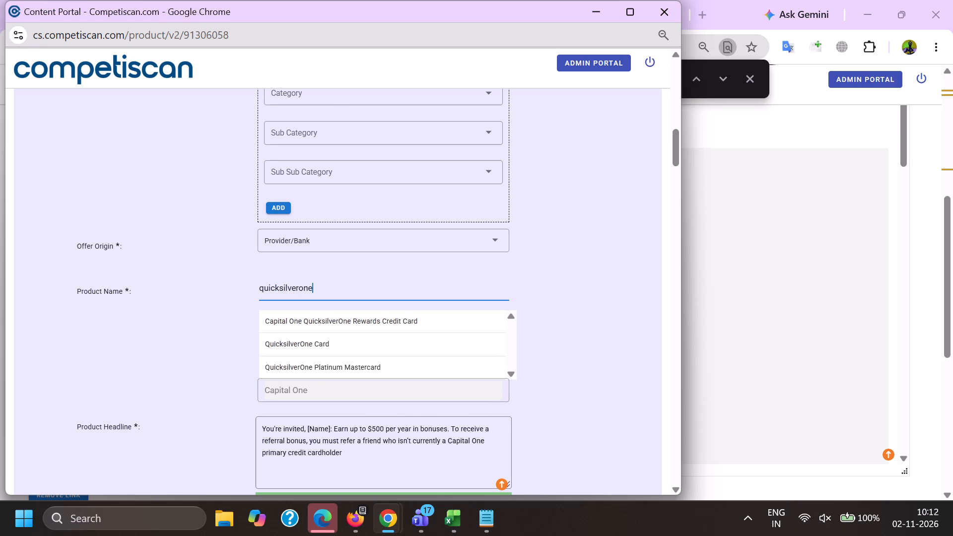
pyautogui.click(323, 343)
pyautogui.scroll(-7, 360, 232)
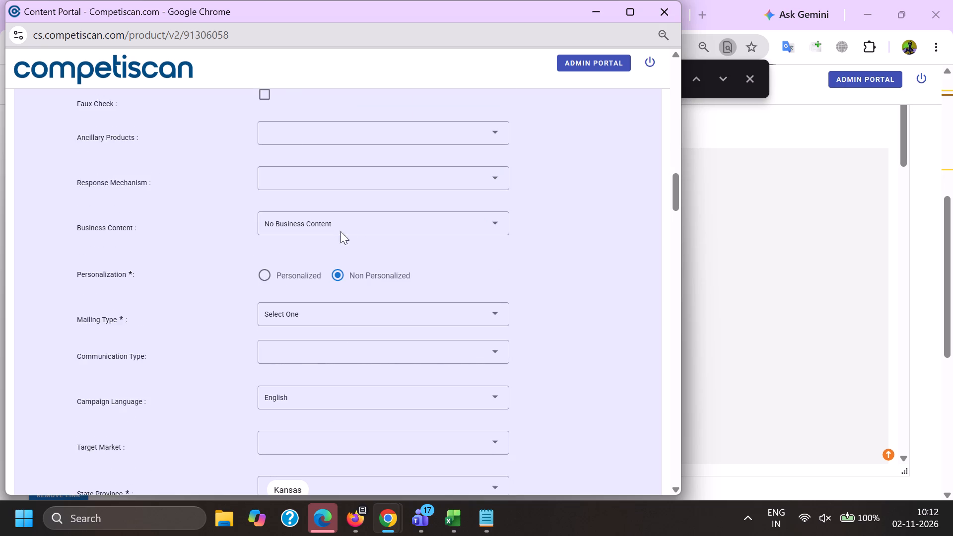
# Set the response mechanism to URL/Website, personalization to Personalized and mailing type to Loyalty/Retention for email 91306058.
pyautogui.click(285, 146)
pyautogui.click(295, 175)
pyautogui.scroll(-6, 297, 284)
pyautogui.moveTo(325, 321); pyautogui.dragTo(316, 321)
pyautogui.moveTo(79, 293); pyautogui.dragTo(120, 293)
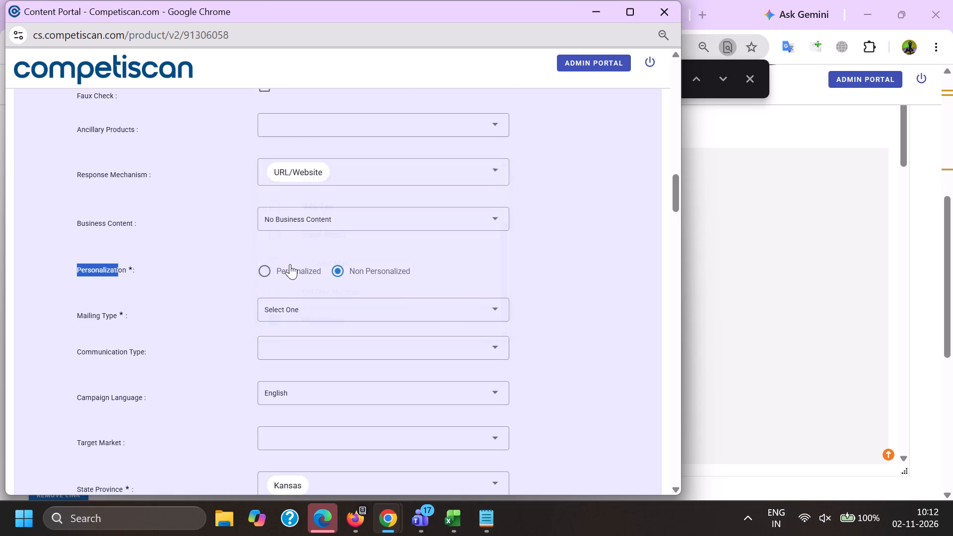
pyautogui.click(273, 270)
pyautogui.click(306, 310)
pyautogui.click(314, 391)
# Copy the ongoing incentive text from the earlier product record 20965376.
pyautogui.hotkey('alt', 'Tab')
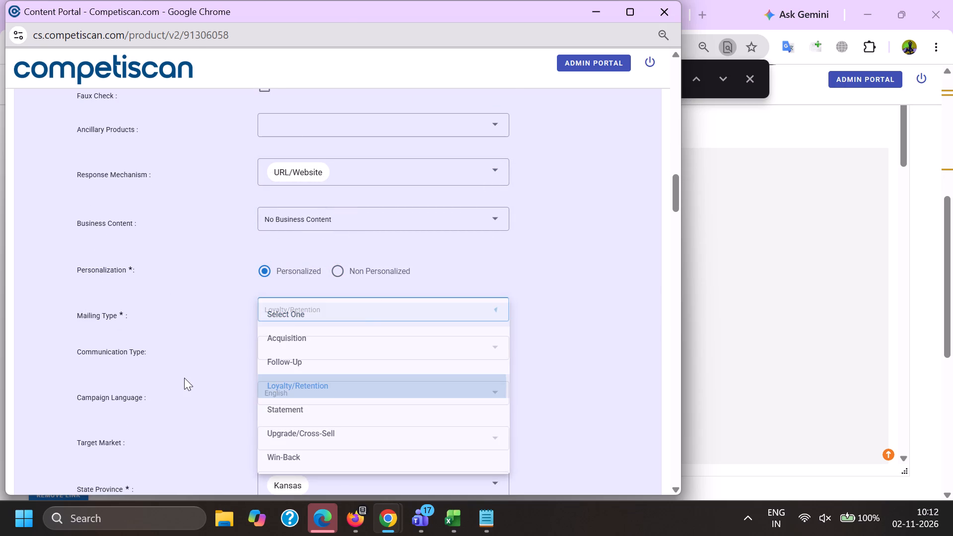
pyautogui.click(545, 0)
pyautogui.click(419, 0)
pyautogui.scroll(-6, 392, 294)
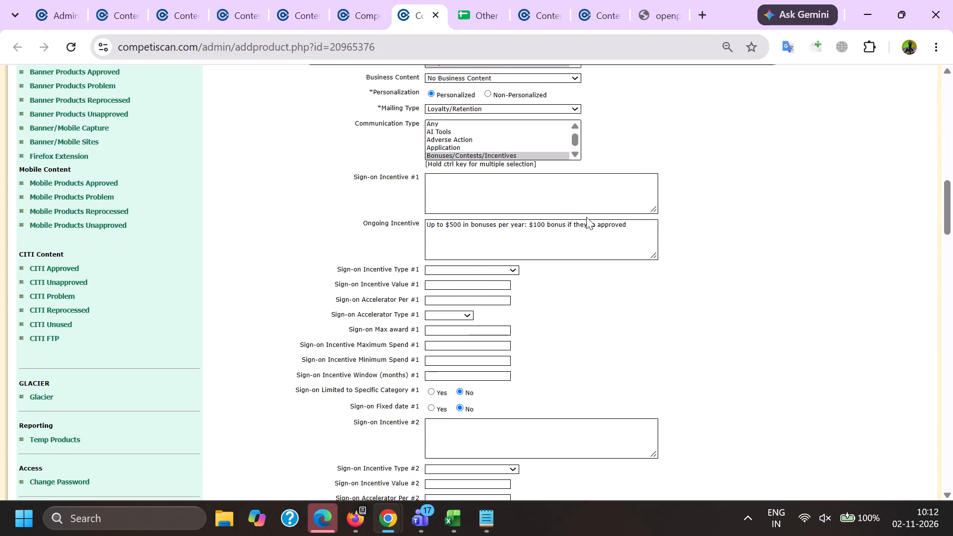
pyautogui.moveTo(626, 228); pyautogui.dragTo(240, 219)
pyautogui.hotkey('ctrl', 'c')
pyautogui.scroll(-10, 464, 143)
# Set the communication type of email 91306058's product record to Bonuses/Contests/Incentives.
pyautogui.hotkey('alt', 'Tab')
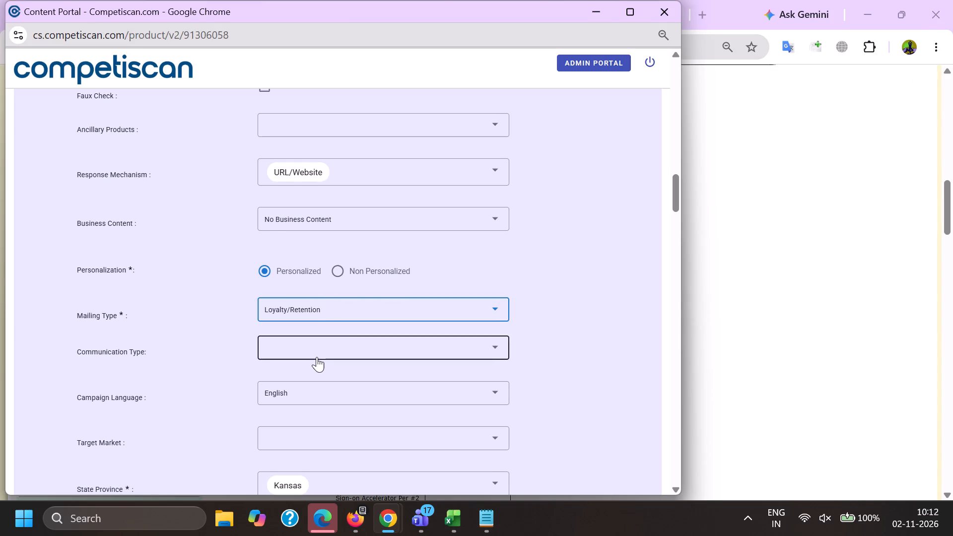
pyautogui.click(317, 357)
pyautogui.scroll(-2, 347, 207)
pyautogui.click(339, 286)
# Check the body of email 91306058 for the referral reward wording behind the copied incentive.
pyautogui.hotkey('alt', 'Tab')
pyautogui.click(272, 0)
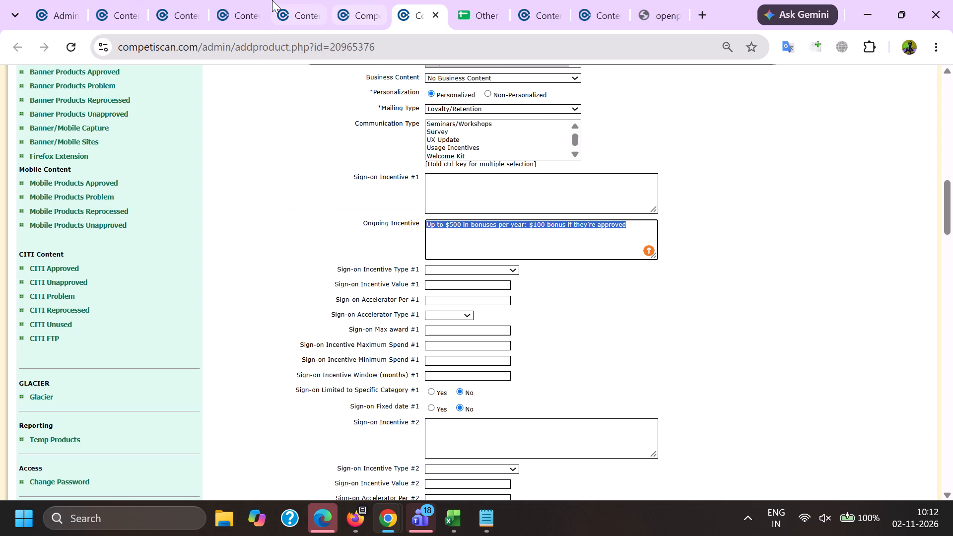
pyautogui.click(241, 0)
pyautogui.scroll(3, 305, 373)
pyautogui.scroll(-5, 305, 370)
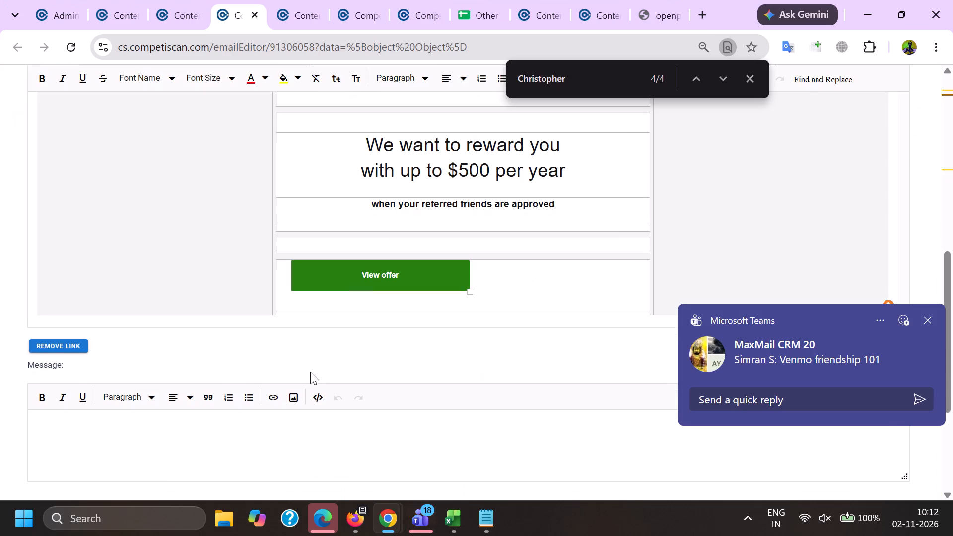
pyautogui.scroll(2, 287, 535)
pyautogui.scroll(3, 248, 397)
pyautogui.scroll(-5, 254, 339)
pyautogui.scroll(3, 249, 389)
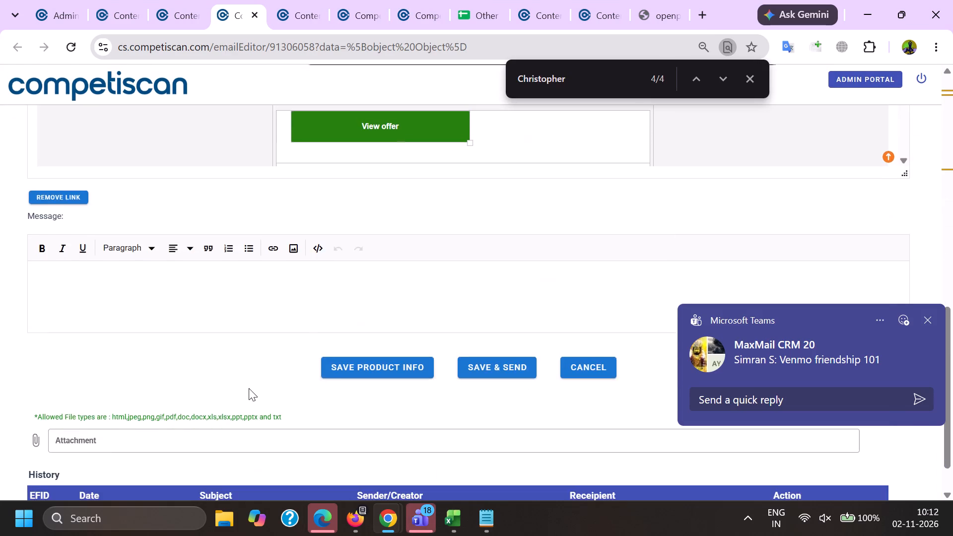
pyautogui.scroll(-3, 199, 260)
# Fill the ongoing incentive with the copied text "Up to $500 in bonuses per year: $100 bonus if they're approved".
pyautogui.hotkey('alt', 'Tab')
pyautogui.scroll(-4, 347, 284)
pyautogui.click(219, 286)
pyautogui.click(289, 371)
pyautogui.hotkey('ctrl', 'v')
pyautogui.hotkey('alt', 'Tab')
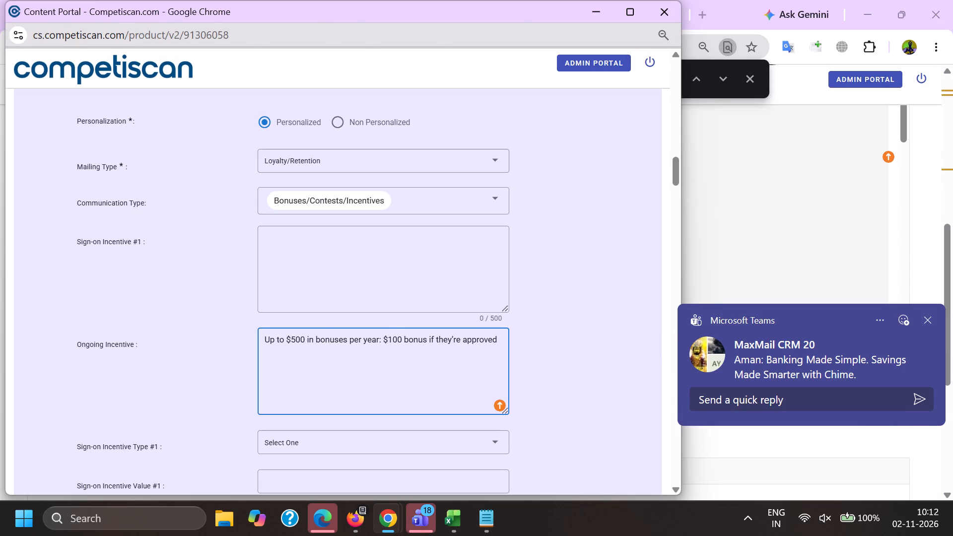
pyautogui.click(567, 0)
pyautogui.click(444, 0)
pyautogui.scroll(-11, 295, 241)
pyautogui.hotkey('alt', 'Tab')
pyautogui.scroll(-18, 243, 307)
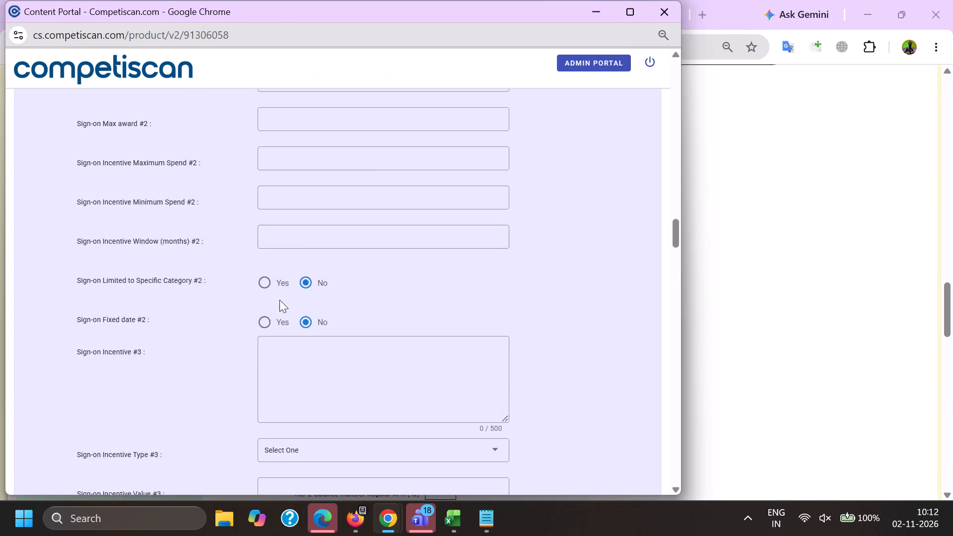
pyautogui.scroll(-6, 279, 300)
pyautogui.click(261, 375)
pyautogui.click(288, 421)
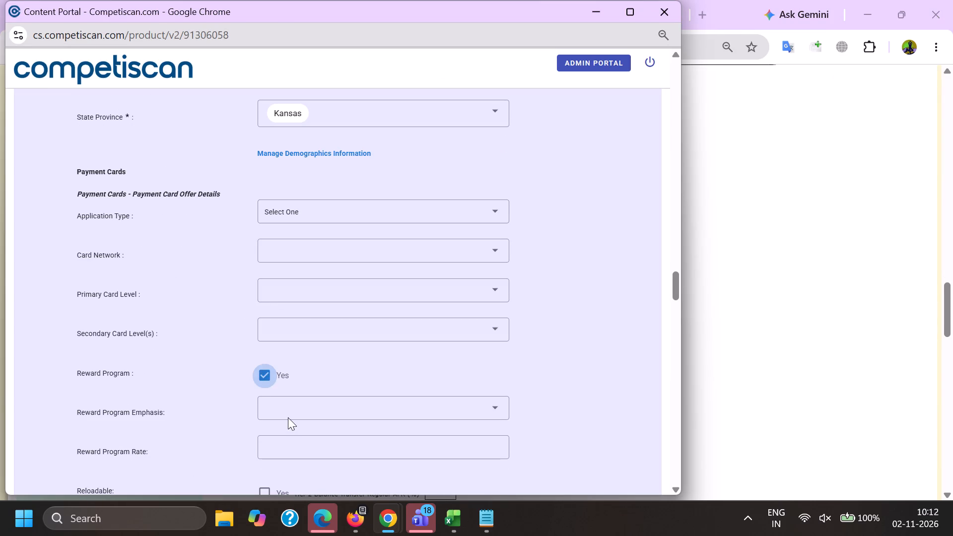
pyautogui.scroll(-1, 334, 235)
pyautogui.click(289, 329)
pyautogui.click(330, 336)
pyautogui.click(114, 376)
pyautogui.click(117, 375)
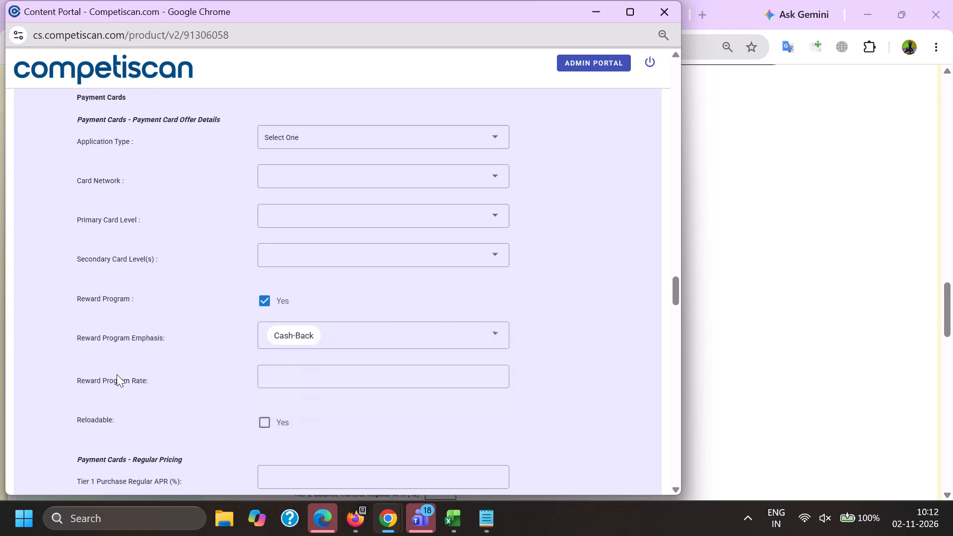
# Submit the completed product record of email 91306058.
pyautogui.press('End')
pyautogui.press('Home')
pyautogui.scroll(-6, 197, 404)
pyautogui.press('End')
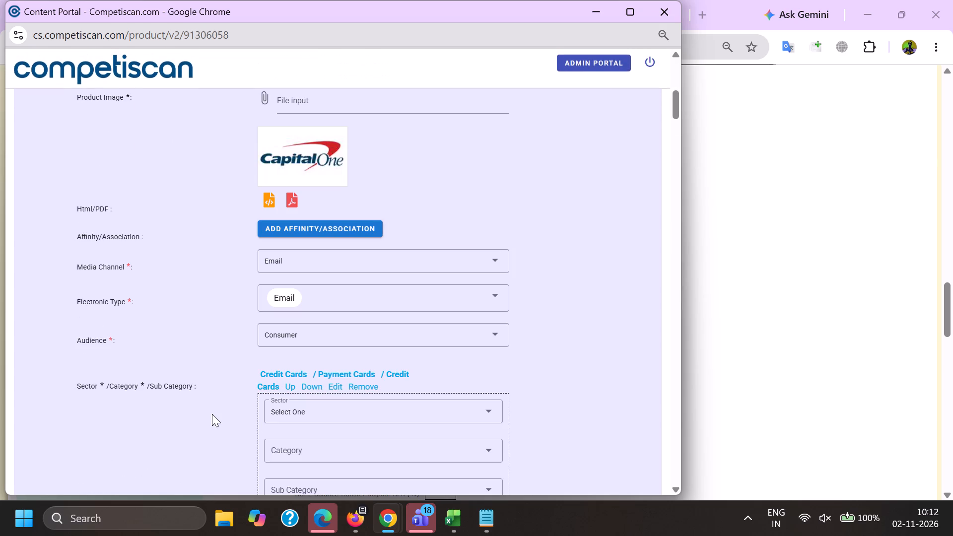
pyautogui.scroll(-5, 212, 414)
pyautogui.click(279, 477)
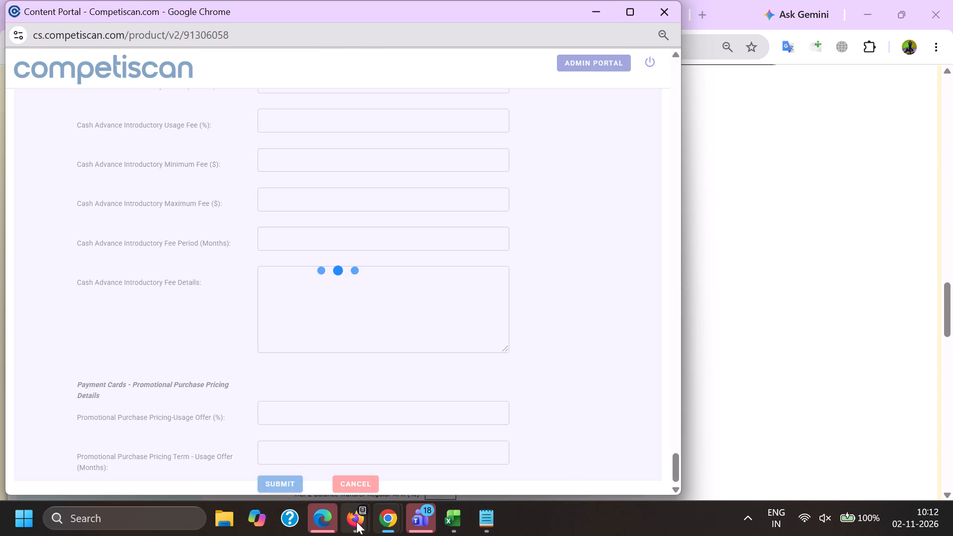
# Log the product ID 91306058 with code cc in the next free row of the Excel sheet may 26.
pyautogui.doubleClick(213, 32)
pyautogui.hotkey('ctrl', 'c')
pyautogui.hotkey('ctrl', 'c')
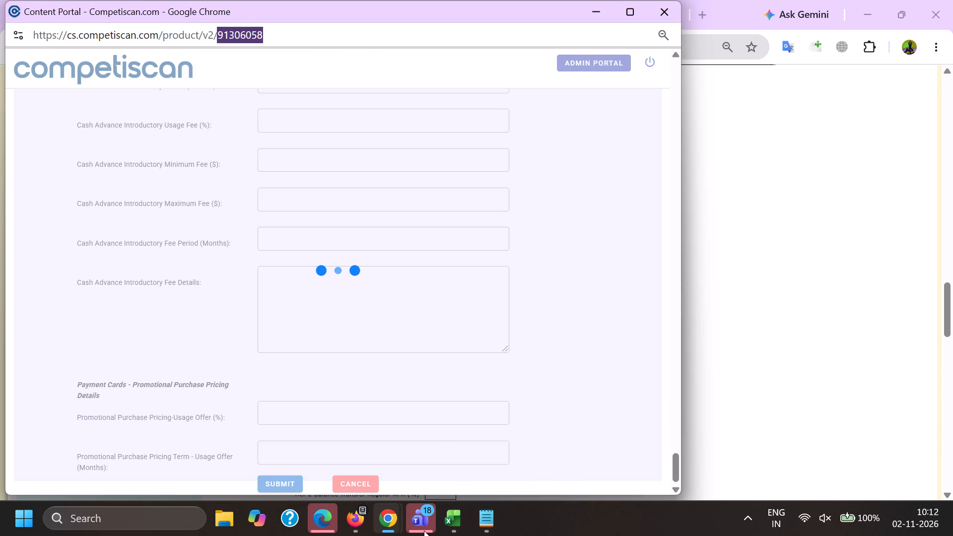
pyautogui.click(455, 519)
pyautogui.click(549, 472)
pyautogui.hotkey('ctrl', 'v')
pyautogui.keyDown('ctrl'); pyautogui.click(154, 264); pyautogui.keyUp('ctrl')
pyautogui.press('c')
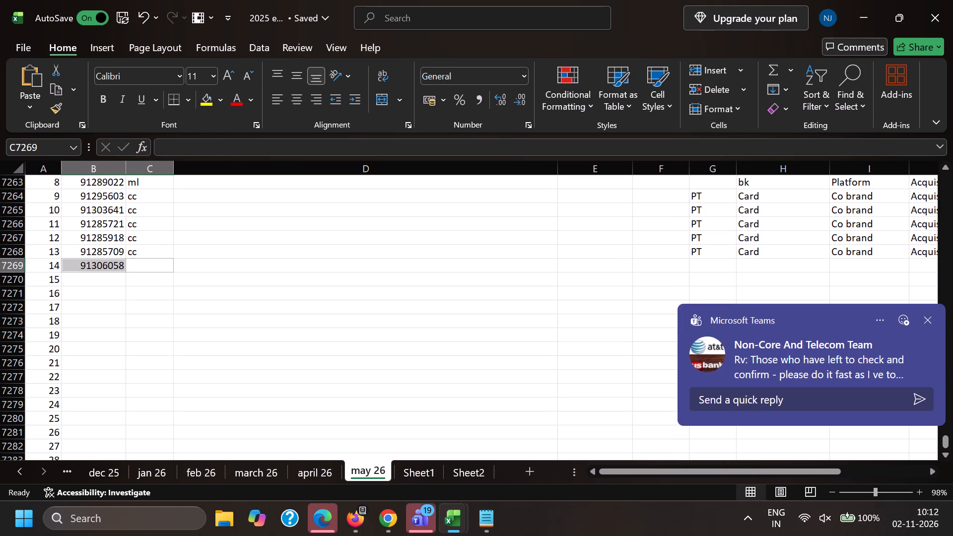
pyautogui.press('c')
pyautogui.press('Right')
pyautogui.press('Right')
pyautogui.press('Right')
pyautogui.press('Right')
pyautogui.press('Right')
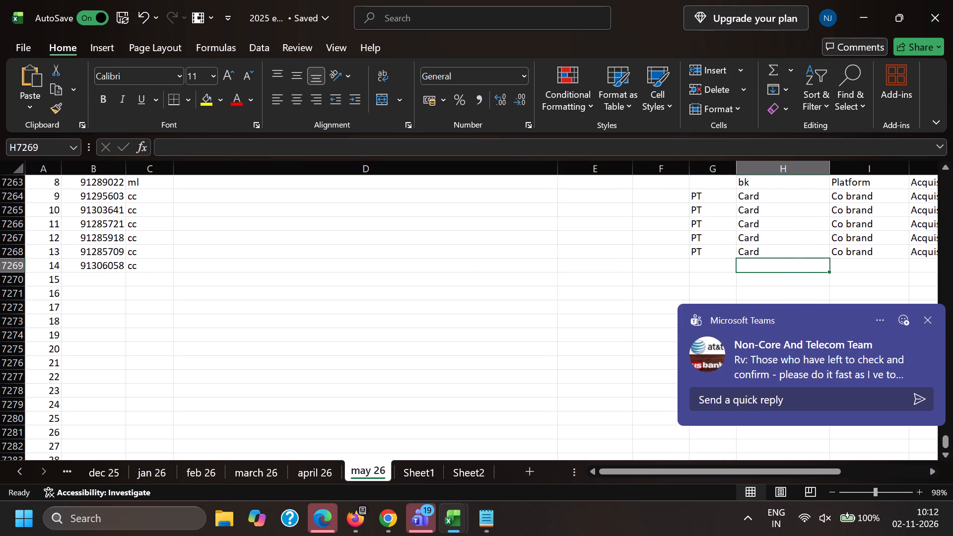
pyautogui.press('c')
pyautogui.press('Right')
pyautogui.press('n')
pyautogui.press('Right')
pyautogui.press('l')
pyautogui.press('Down')
pyautogui.press('Left')
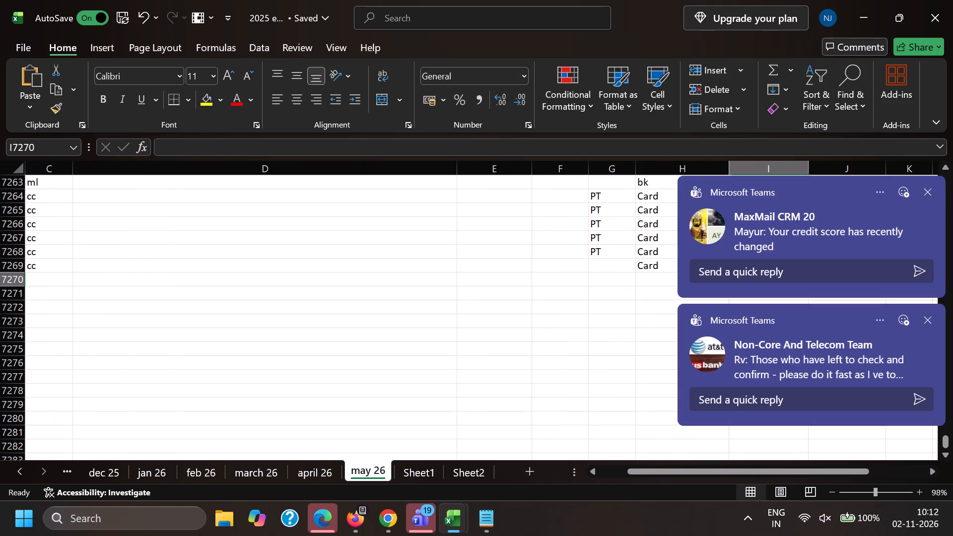
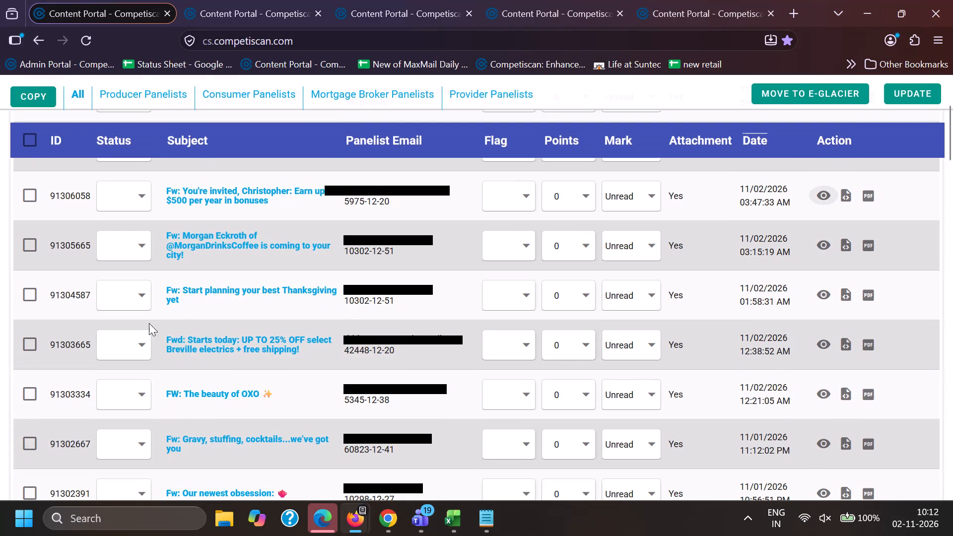
# Examine the 50-result Capital One email list for further credit card offer emails to process.
pyautogui.scroll(-4, 208, 383)
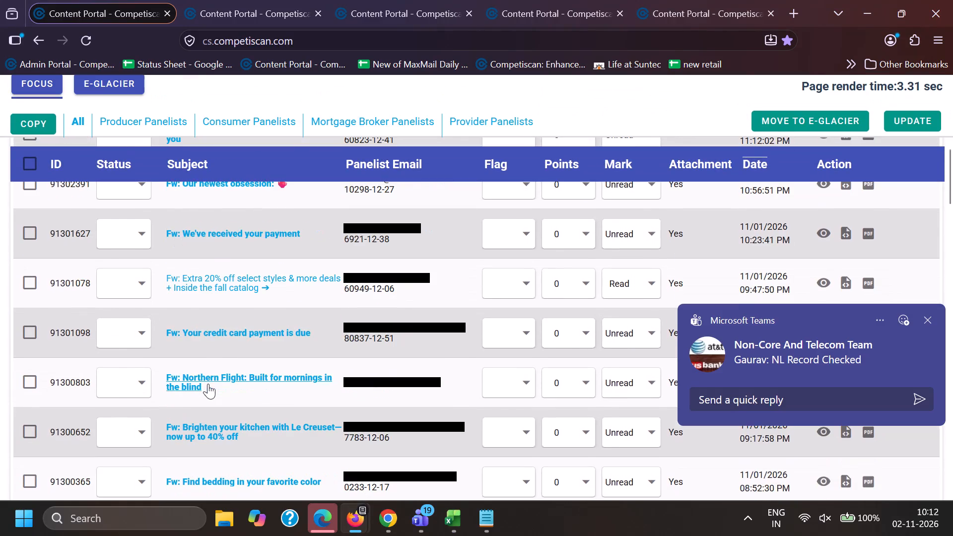
pyautogui.scroll(-3, 208, 384)
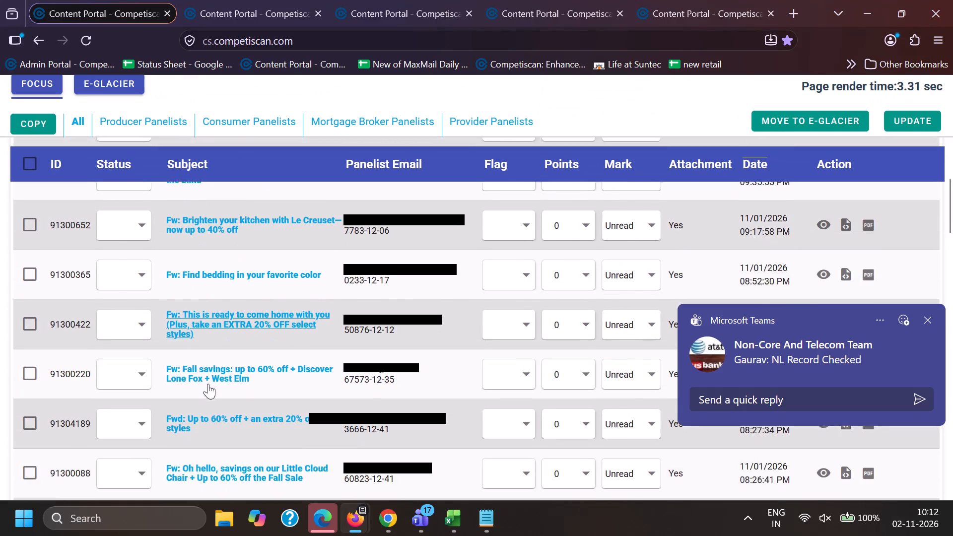
pyautogui.scroll(-2, 208, 384)
pyautogui.scroll(-2, 122, 333)
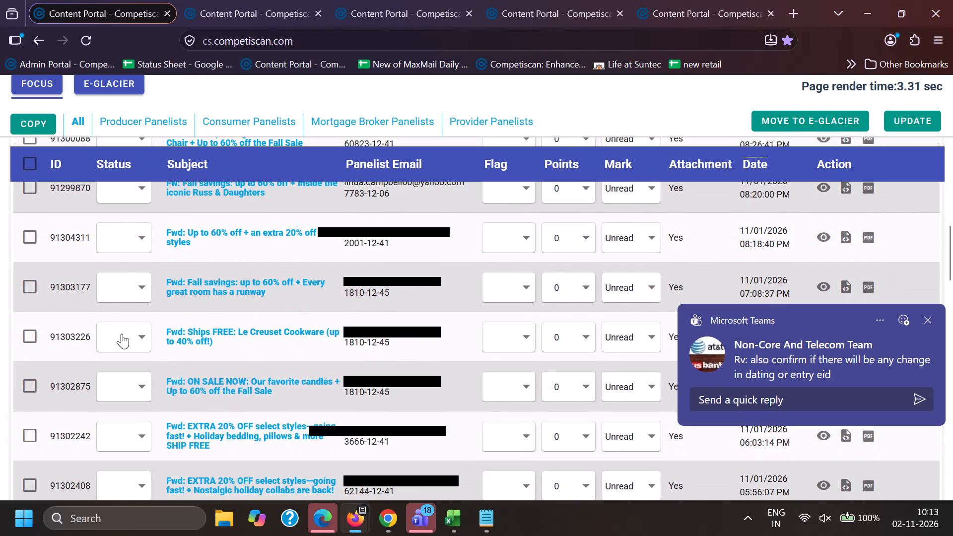
pyautogui.scroll(-5, 121, 333)
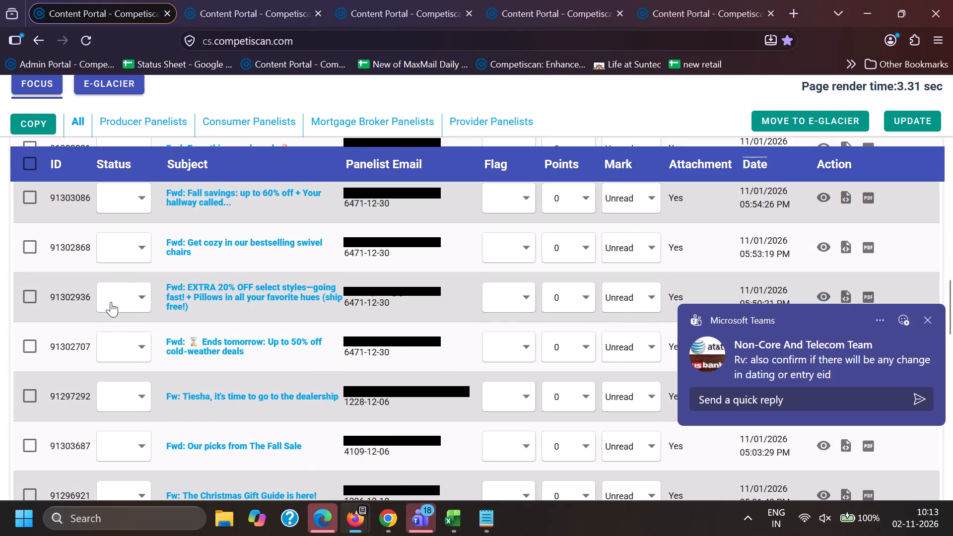
# Refresh the Capital One email list and rerun the search for emails from the Capital One Shopping sender.
pyautogui.click(38, 82)
pyautogui.click(278, 0)
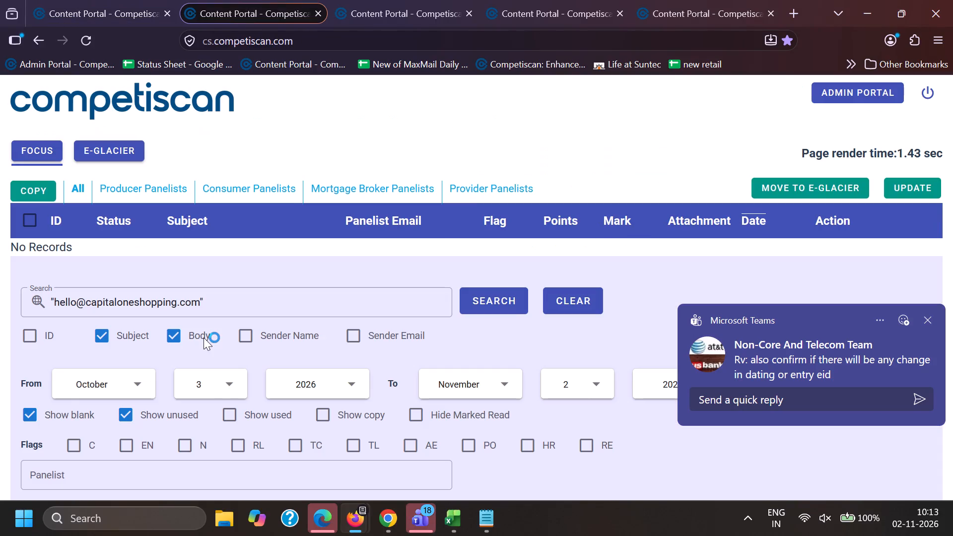
pyautogui.click(507, 293)
pyautogui.click(125, 0)
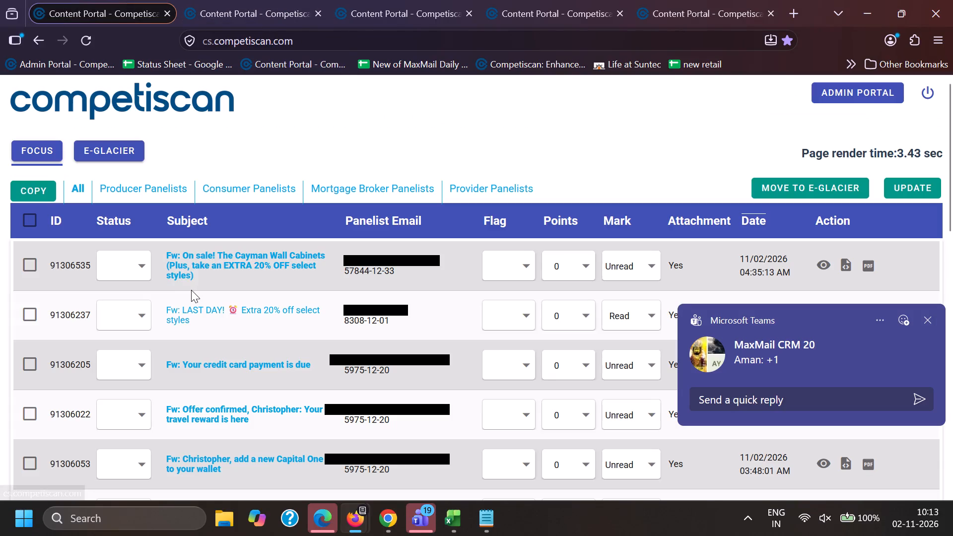
# Find email 91306053 about adding a new Capital One card in the refreshed list and review its content.
pyautogui.scroll(-1, 207, 363)
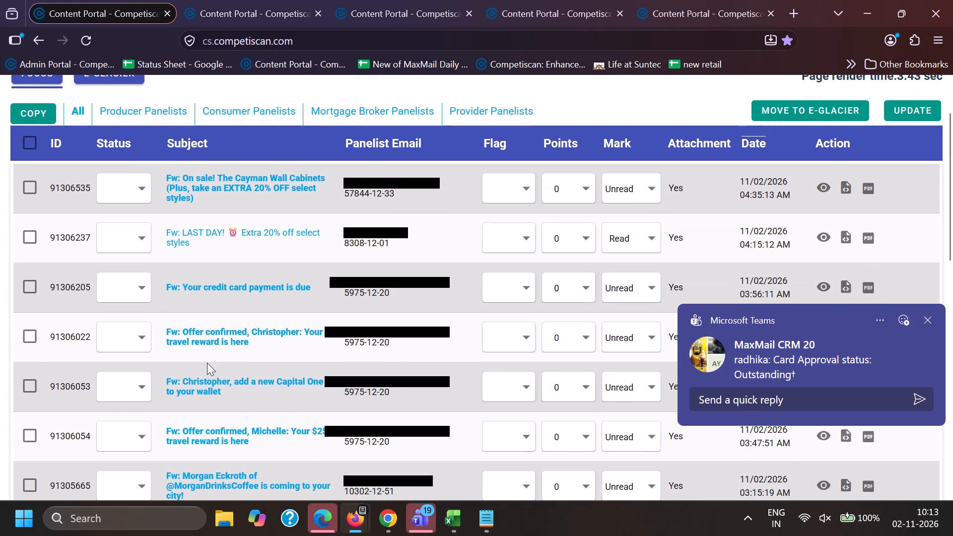
pyautogui.scroll(-1, 226, 351)
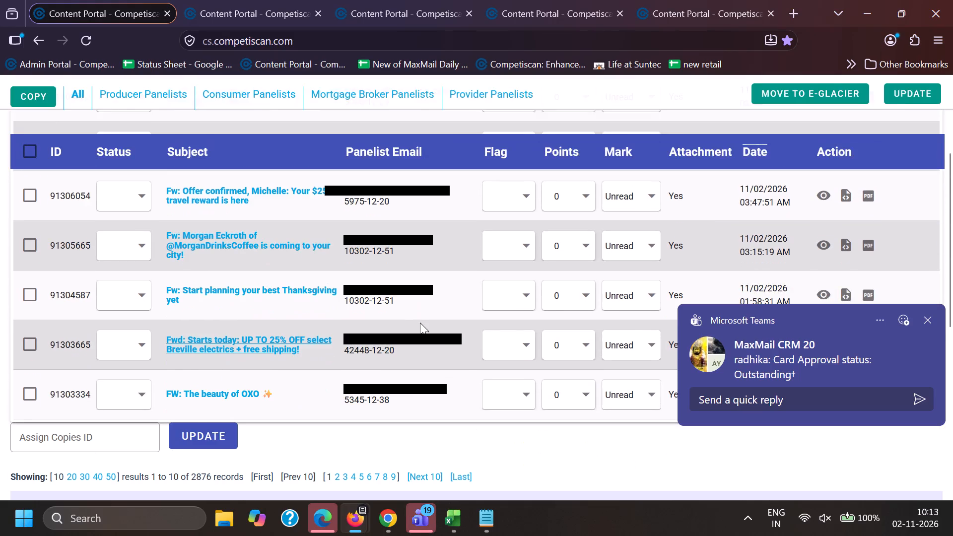
pyautogui.scroll(1, 390, 343)
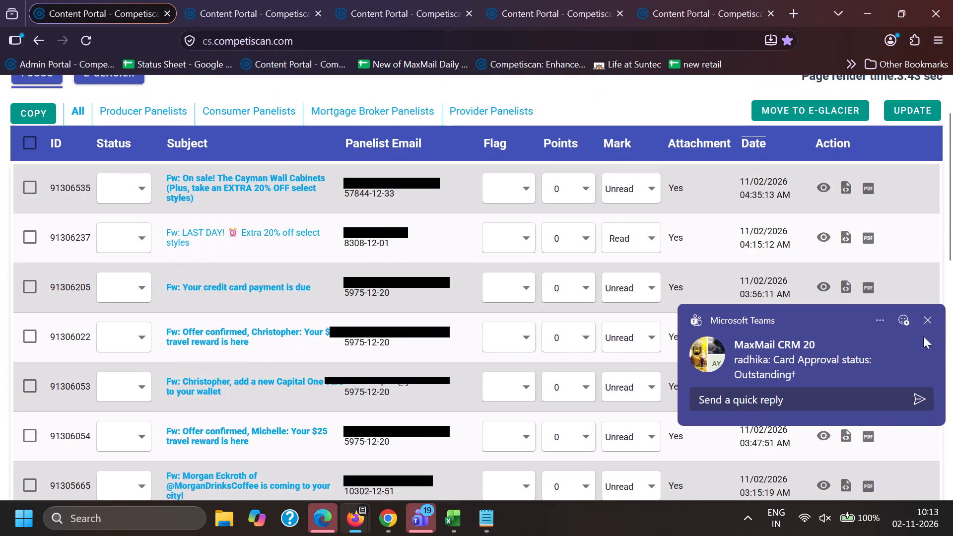
pyautogui.click(931, 311)
pyautogui.click(819, 385)
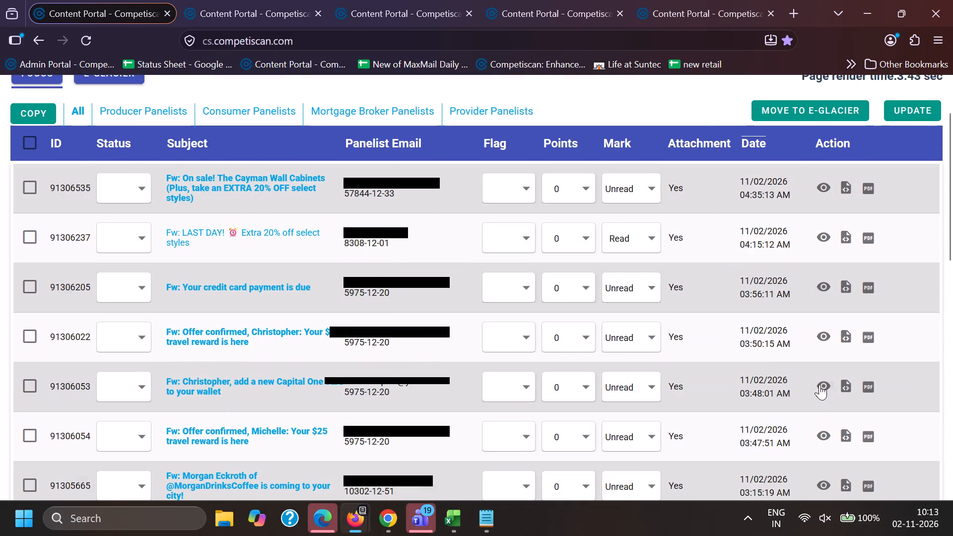
pyautogui.scroll(-2, 287, 233)
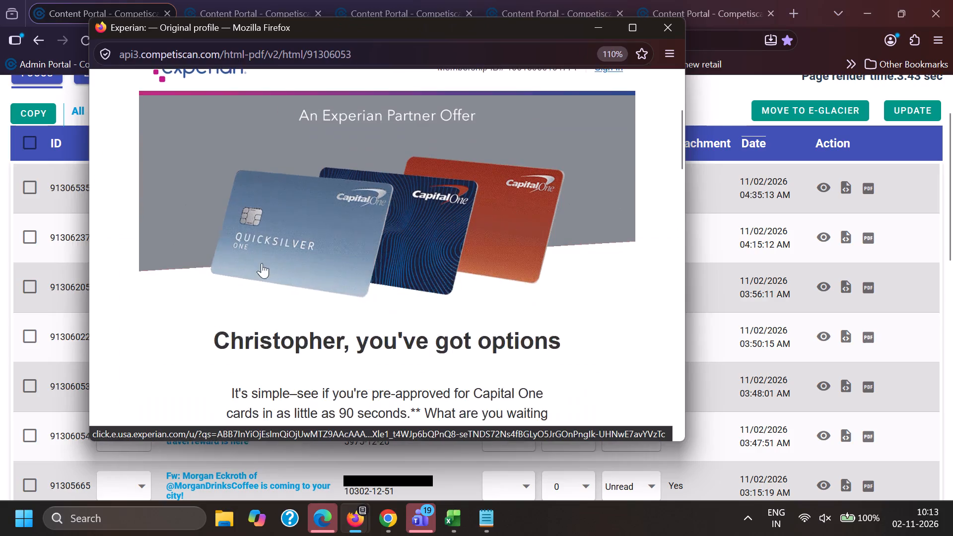
pyautogui.scroll(5, 261, 263)
pyautogui.scroll(-14, 261, 262)
pyautogui.hotkey('alt', 'Tab')
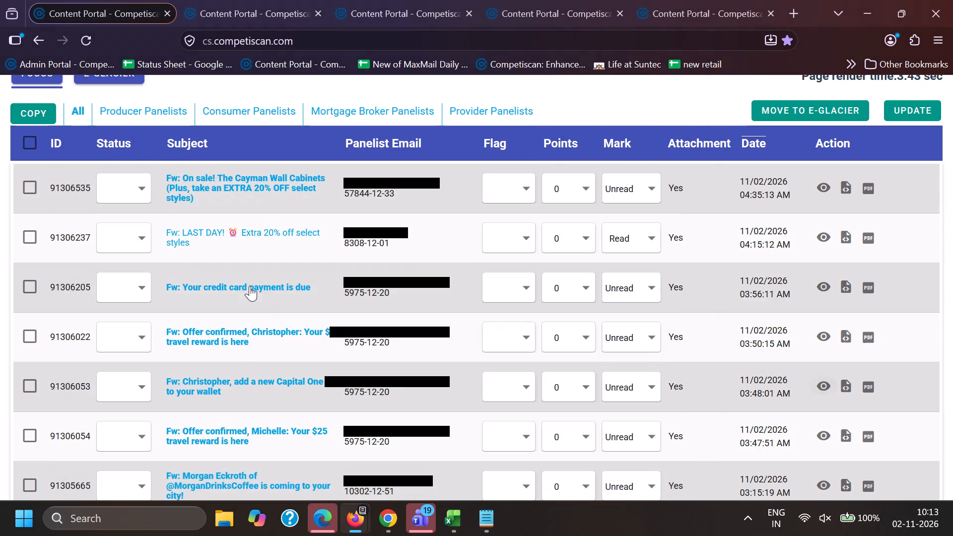
# Show 50 results per page in the Capital One email list.
pyautogui.scroll(-3, 230, 354)
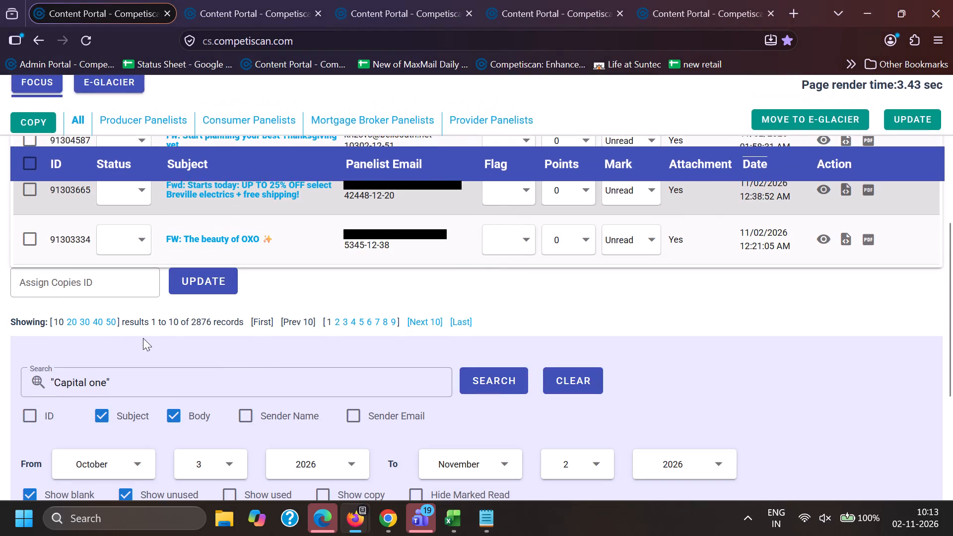
pyautogui.click(112, 321)
# Refresh the LendingTree sender's email list and check it for new emails.
pyautogui.click(282, 0)
pyautogui.click(398, 0)
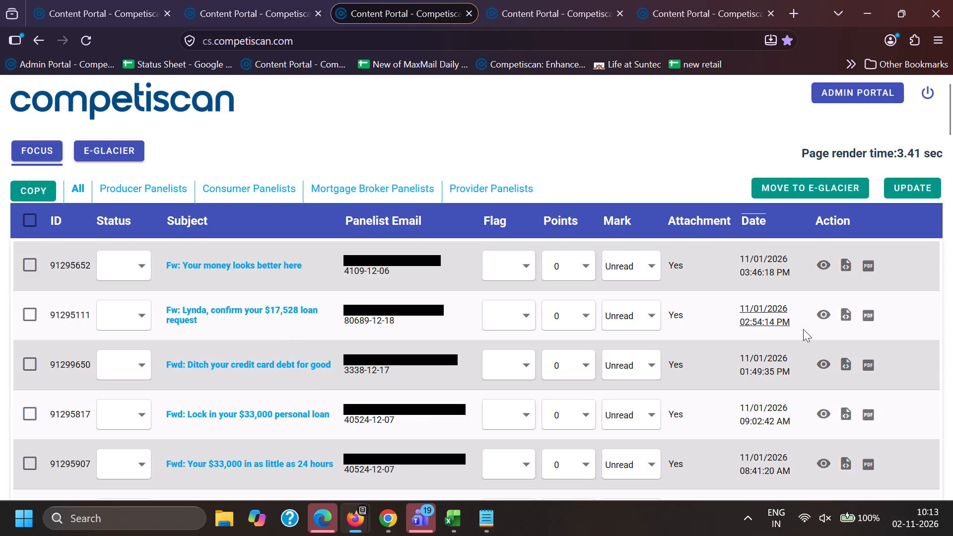
pyautogui.click(50, 154)
pyautogui.click(140, 0)
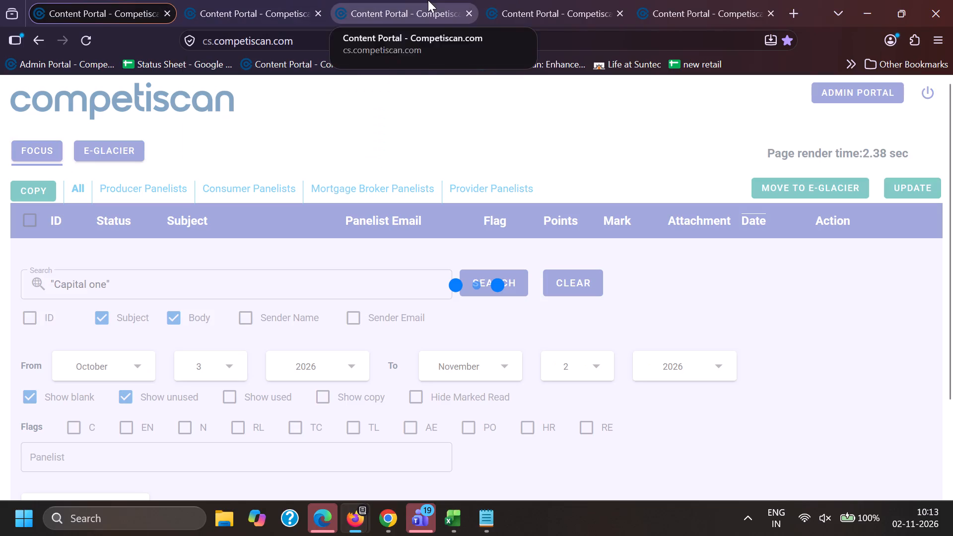
pyautogui.click(428, 0)
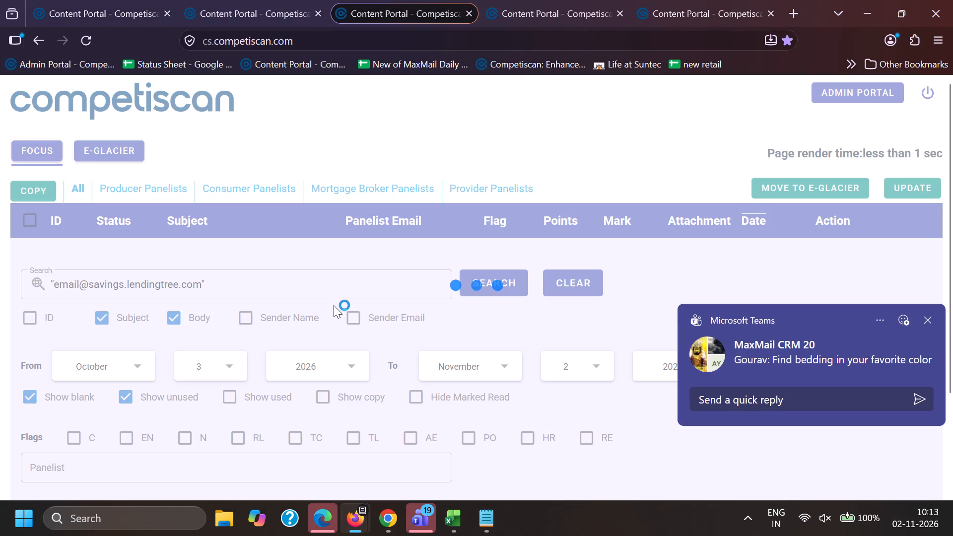
pyautogui.scroll(-1, 284, 317)
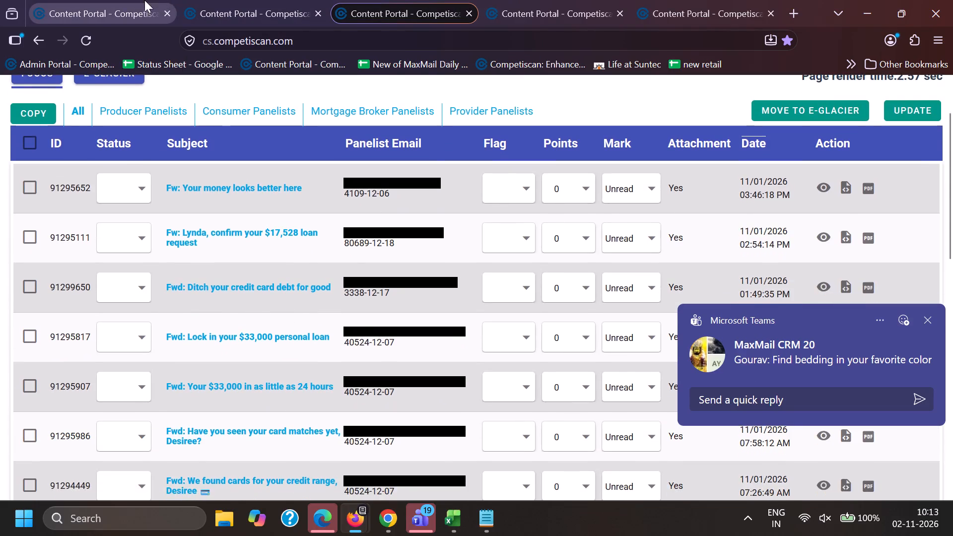
pyautogui.click(144, 0)
# Examine the Capital One email list to its end for unprocessed credit card offer emails.
pyautogui.scroll(-3, 161, 346)
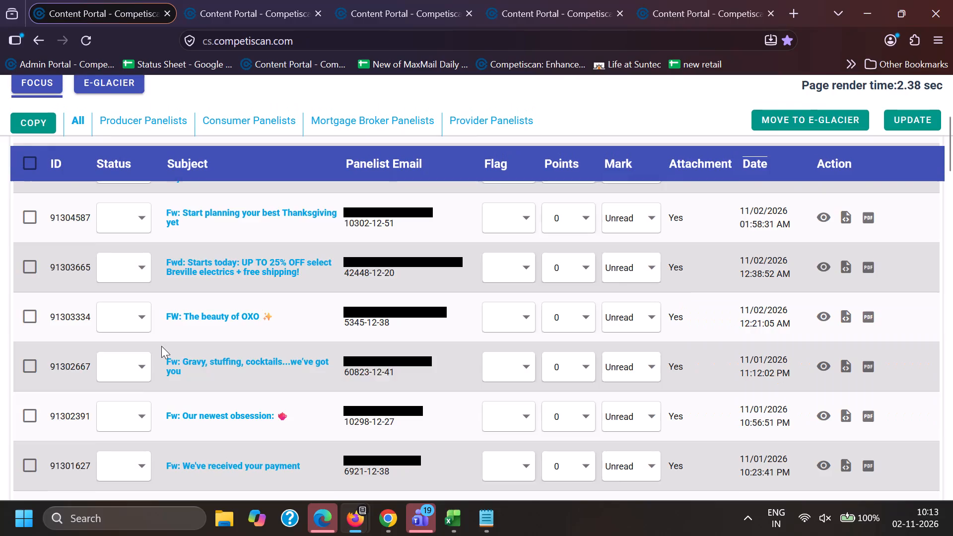
pyautogui.scroll(-10, 161, 346)
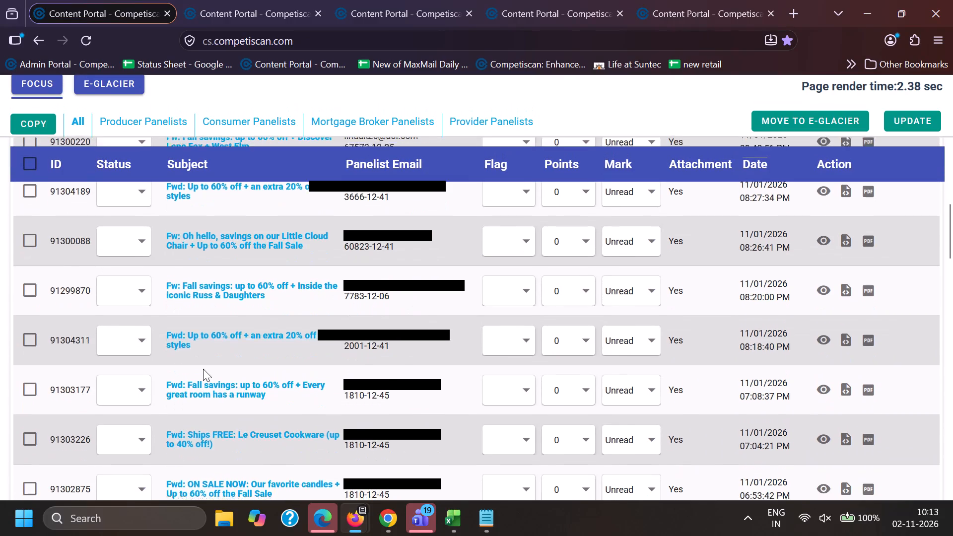
pyautogui.scroll(-6, 203, 368)
pyautogui.scroll(-3, 352, 366)
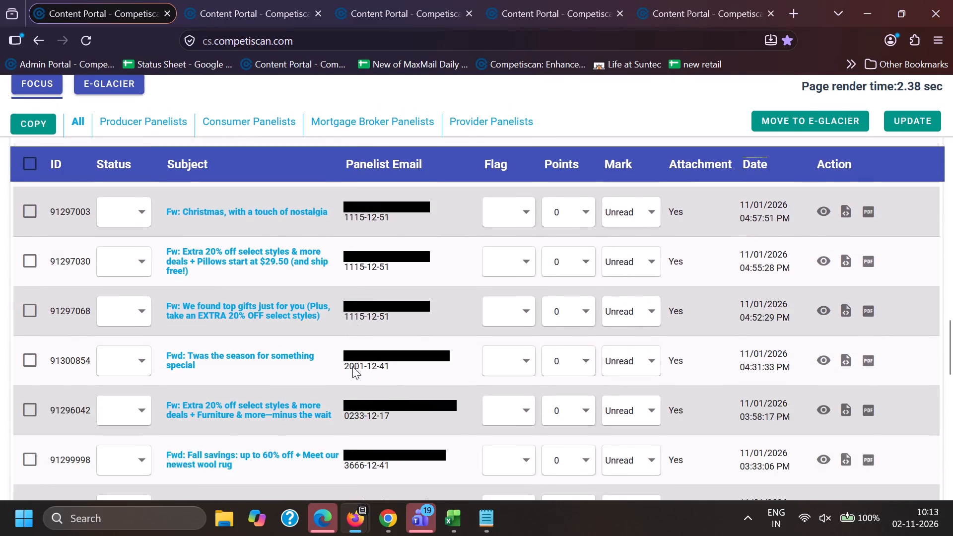
pyautogui.scroll(-5, 352, 366)
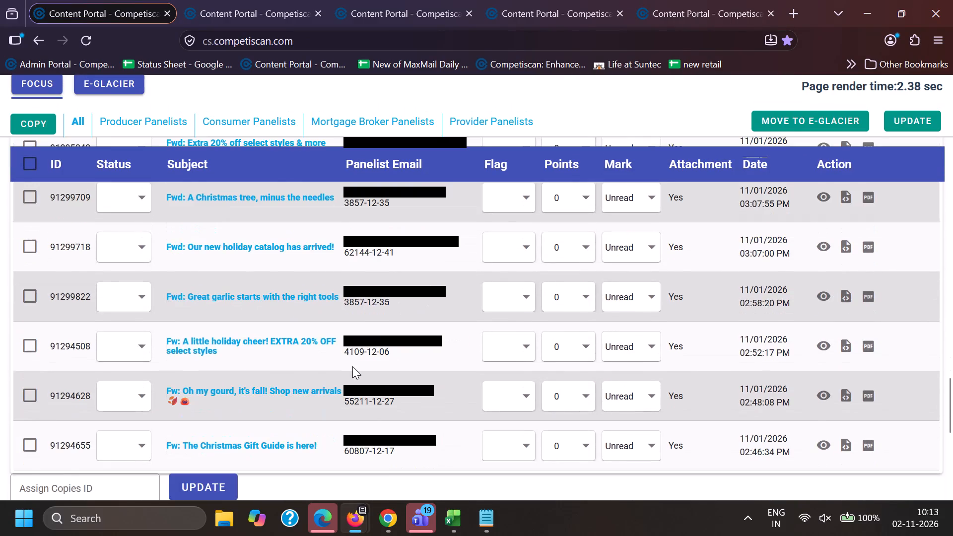
pyautogui.scroll(-2, 352, 366)
# Go to a further page of Capital One results and open email 91286646 about up to $1,000 in travel value.
pyautogui.click(344, 371)
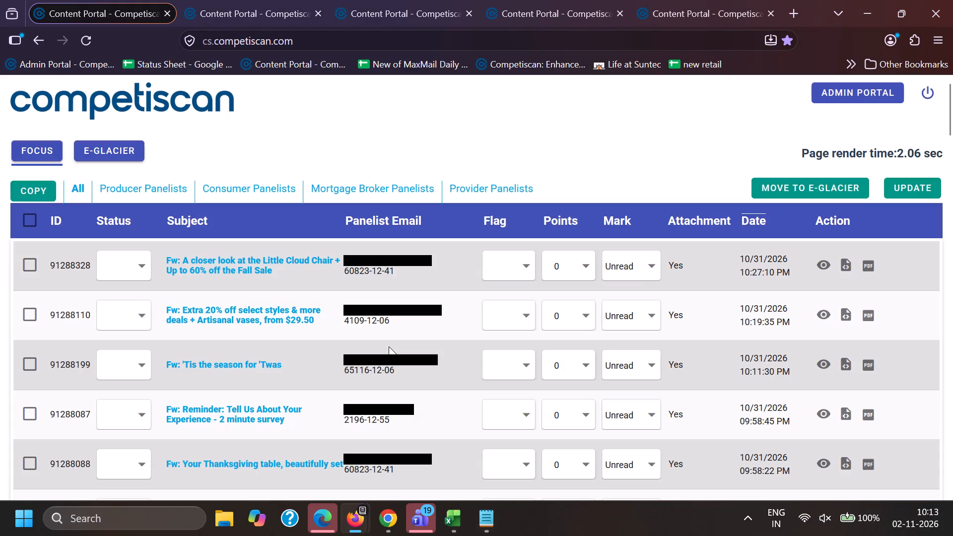
pyautogui.scroll(-3, 233, 308)
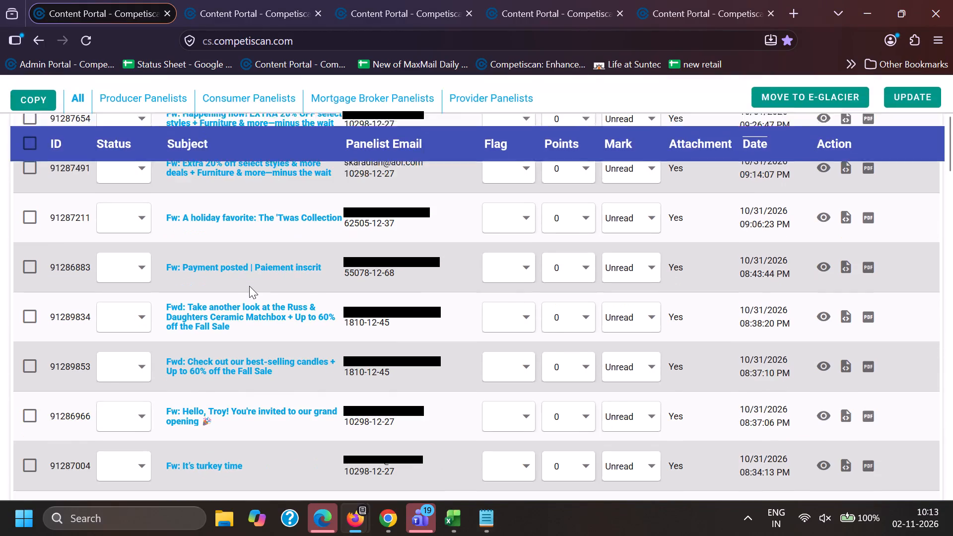
pyautogui.scroll(-5, 249, 285)
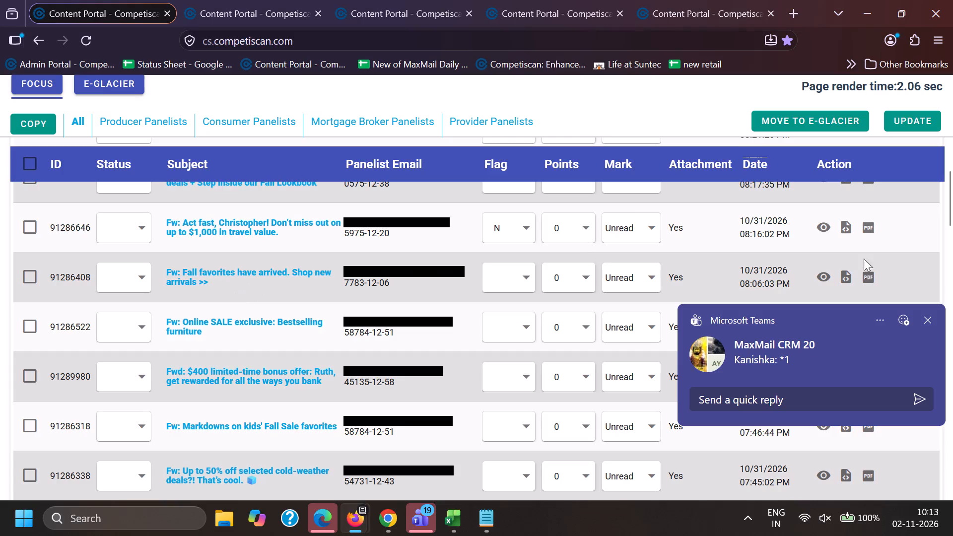
pyautogui.click(823, 228)
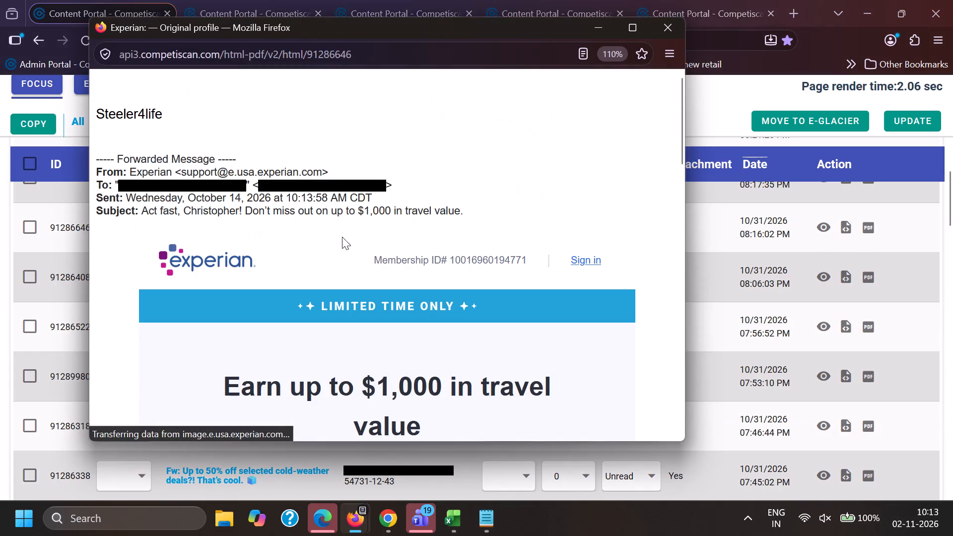
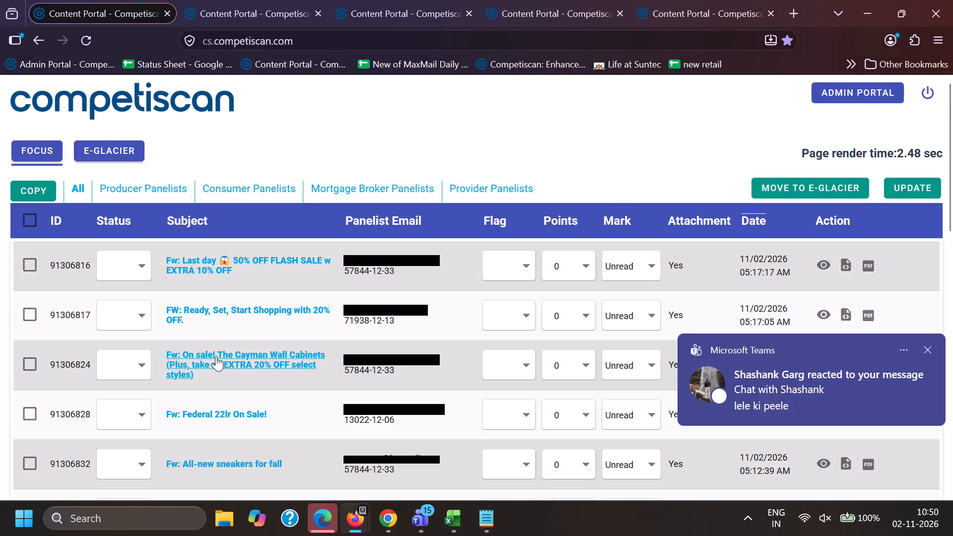
# Search both subjects and bodies of emails from all regions for the exact phrase "Capital one".
pyautogui.scroll(-2, 212, 345)
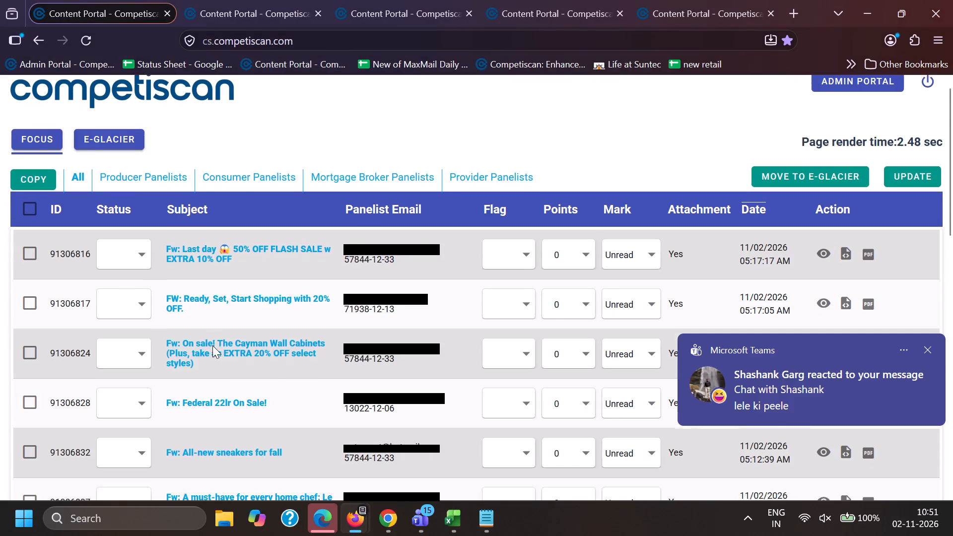
pyautogui.scroll(-1, 212, 345)
pyautogui.scroll(1, 191, 328)
pyautogui.scroll(-5, 190, 331)
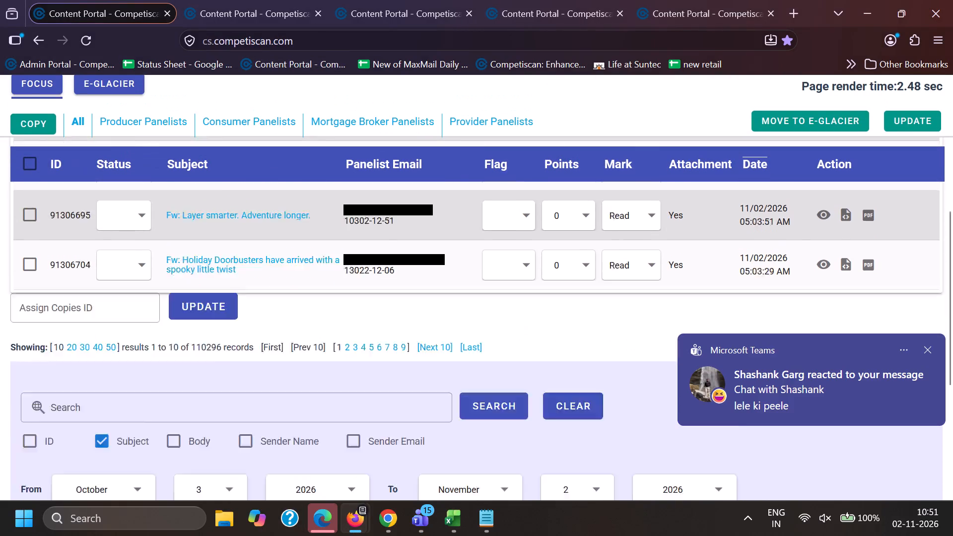
pyautogui.click(170, 201)
pyautogui.click(172, 397)
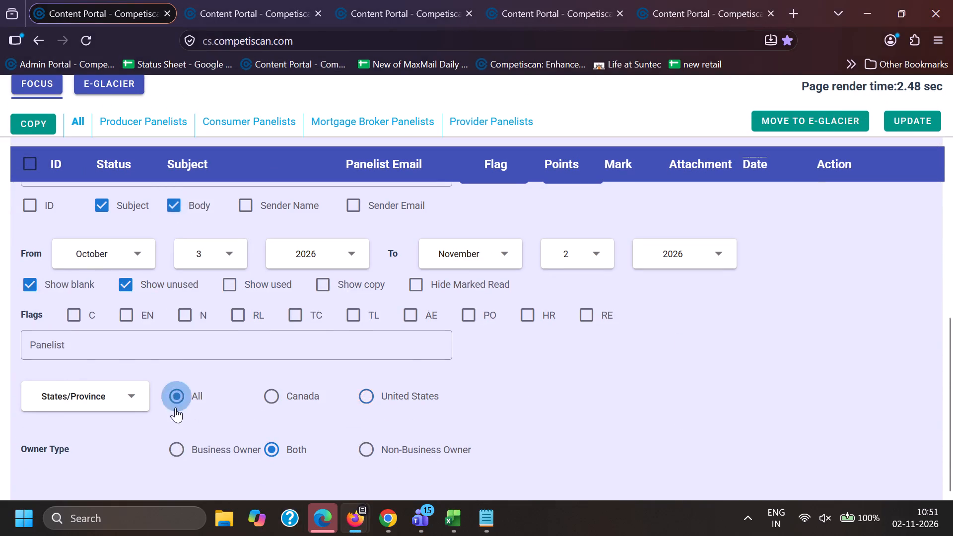
pyautogui.scroll(2, 175, 407)
pyautogui.click(175, 338)
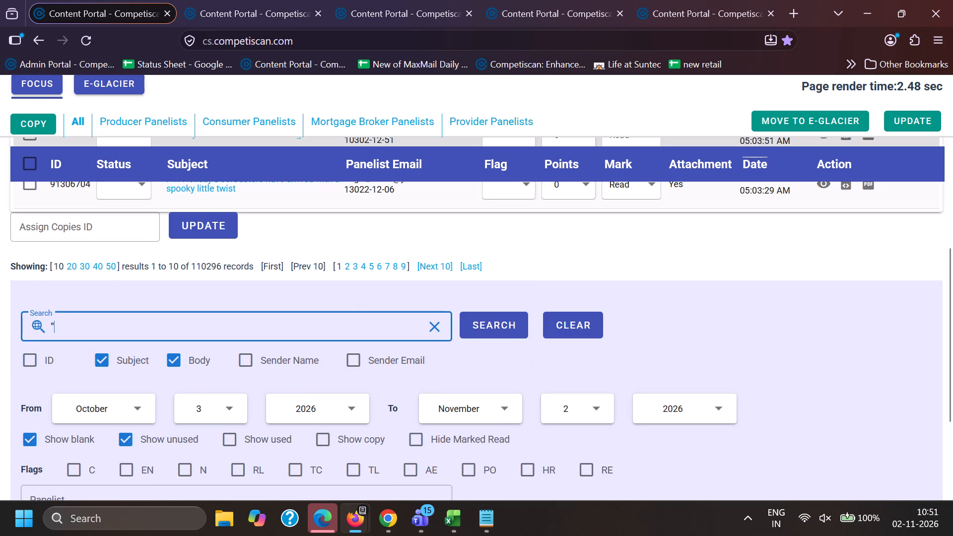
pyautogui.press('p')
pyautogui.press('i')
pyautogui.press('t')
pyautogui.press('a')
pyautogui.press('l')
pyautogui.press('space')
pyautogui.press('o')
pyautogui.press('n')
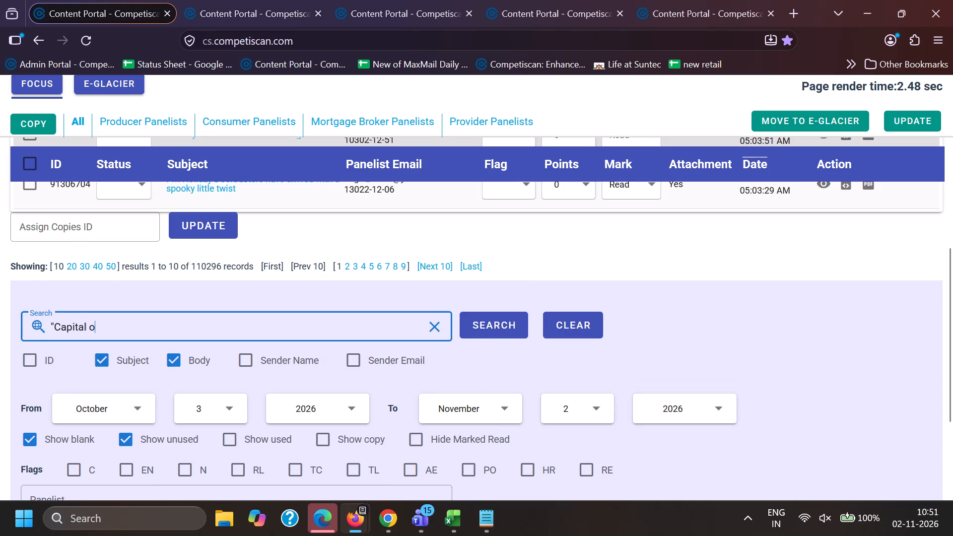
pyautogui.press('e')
pyautogui.hotkey('shift', '"')
pyautogui.press('\\')
pyautogui.press('Return')
pyautogui.press('BackSpace')
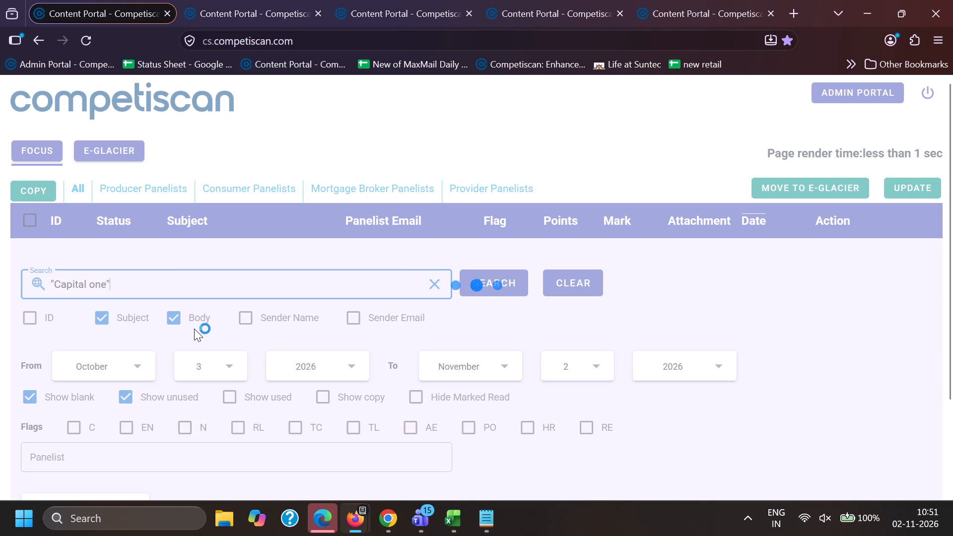
pyautogui.press('Return')
# Rerun the Capital One Shopping sender search in the second Content Portal page to check for new emails.
pyautogui.click(229, 0)
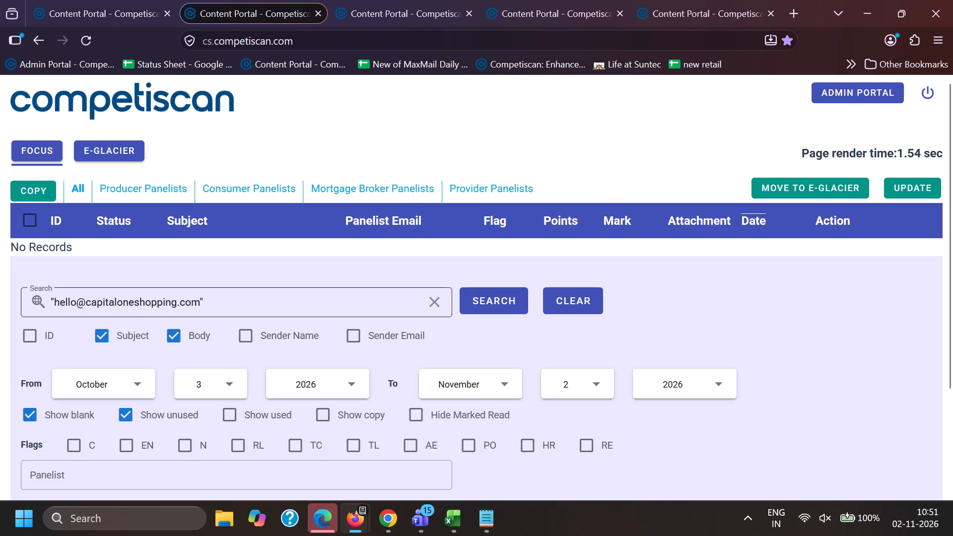
pyautogui.click(524, 302)
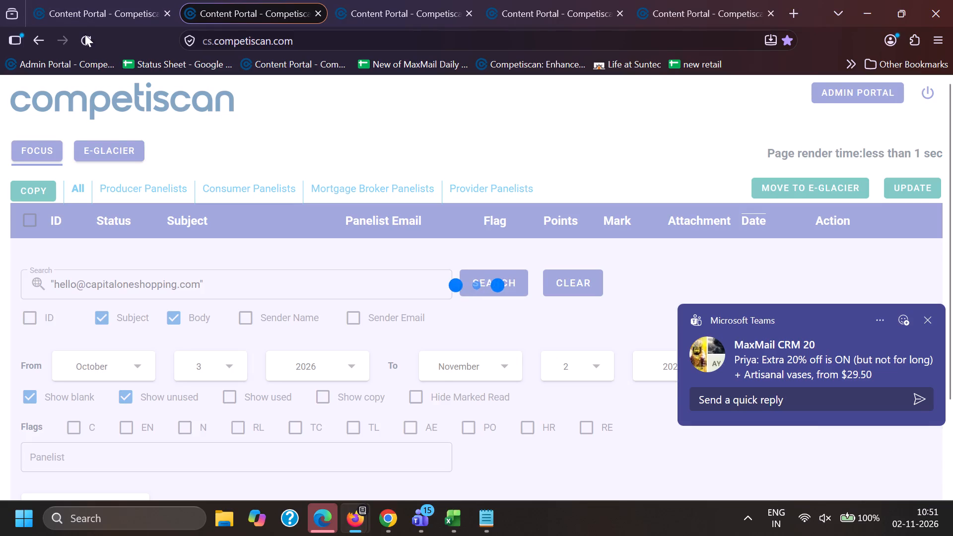
pyautogui.click(104, 0)
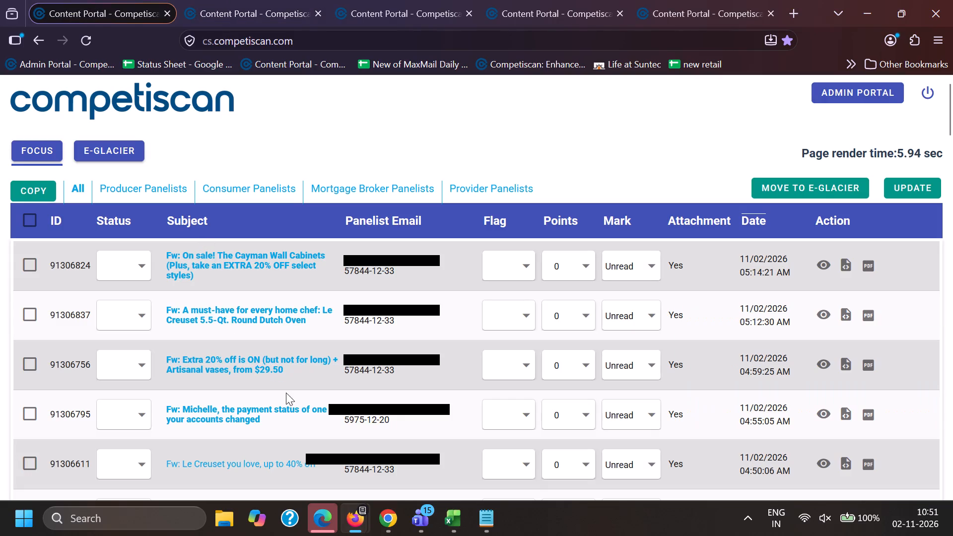
pyautogui.scroll(-1, 298, 413)
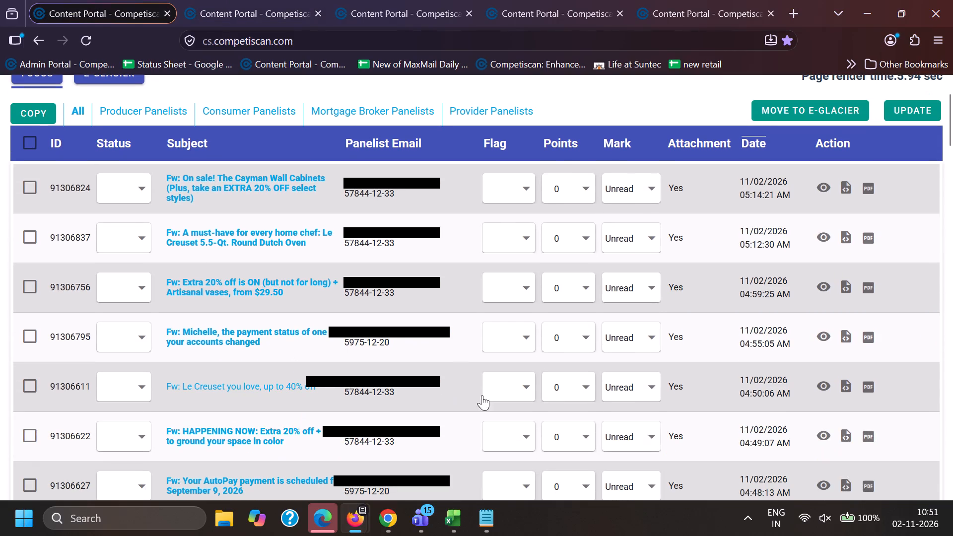
pyautogui.click(830, 335)
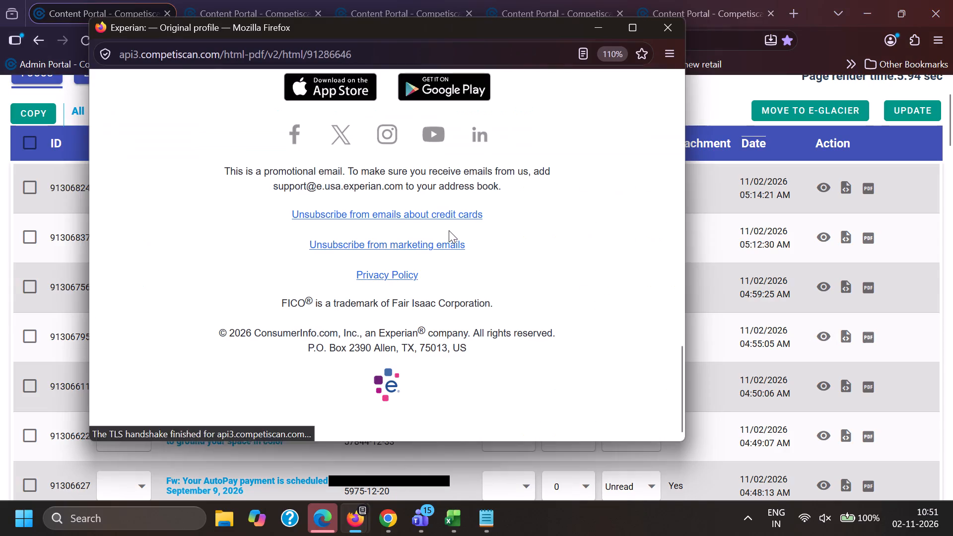
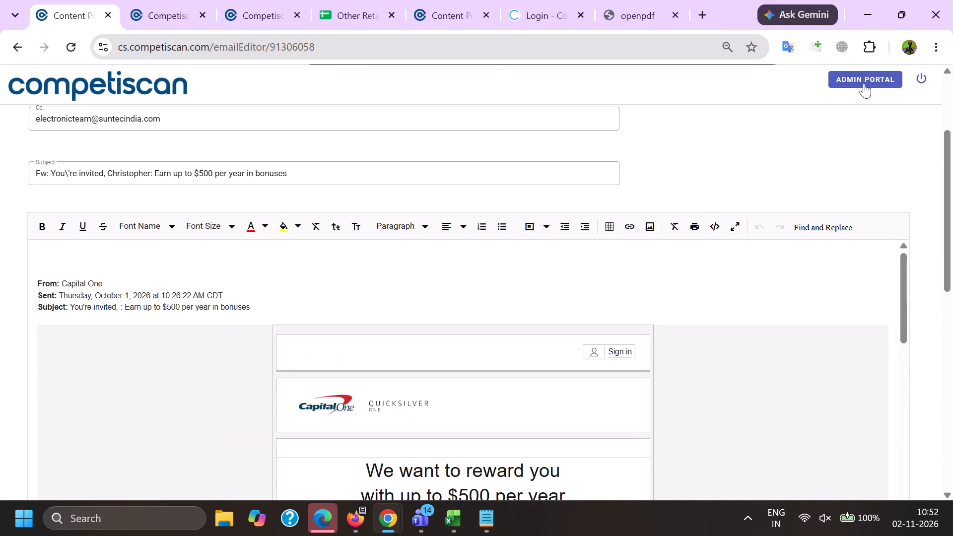
# Reset the email editor page's zoom to 100%.
pyautogui.click(728, 48)
pyautogui.click(742, 77)
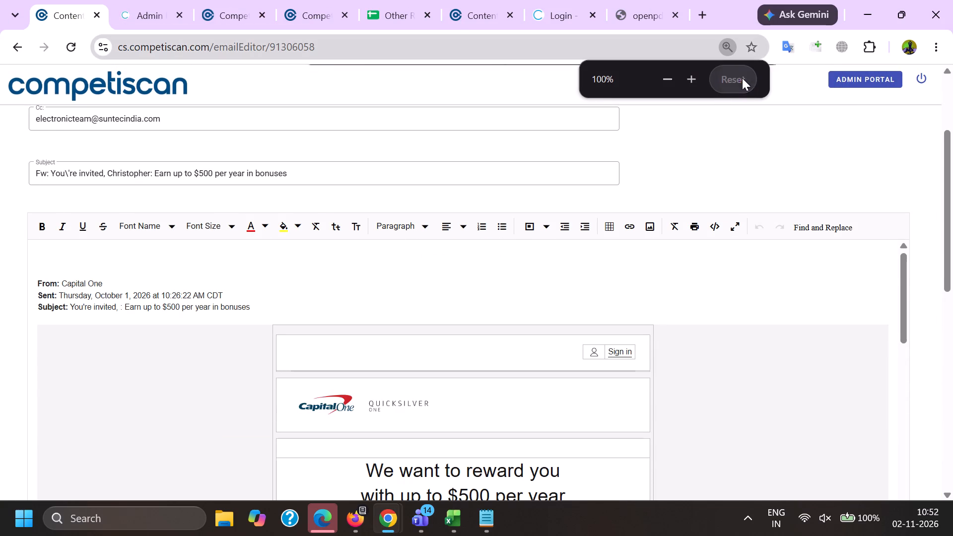
# Go to the admin dashboard, expand the Electronic Content section and open the Content Portal from there.
pyautogui.click(217, 0)
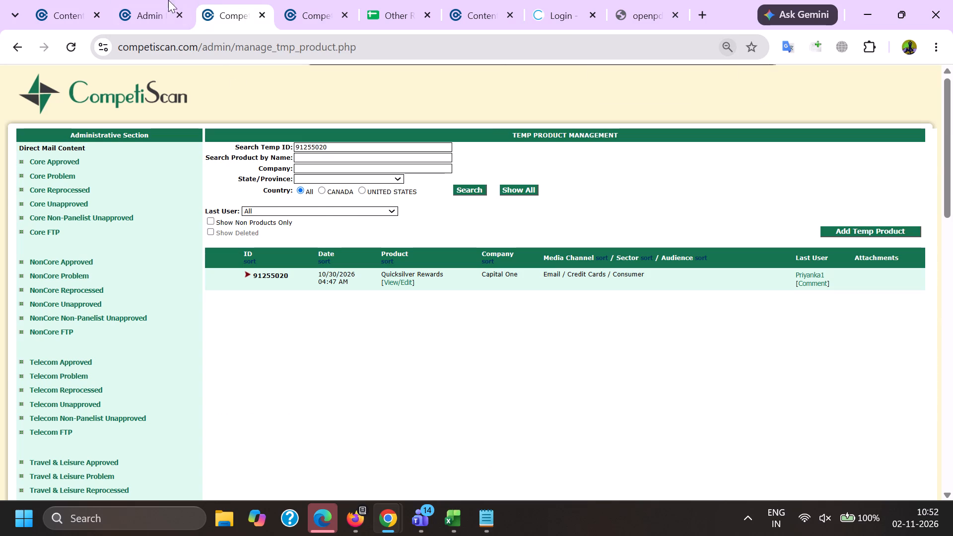
pyautogui.click(106, 0)
pyautogui.click(166, 0)
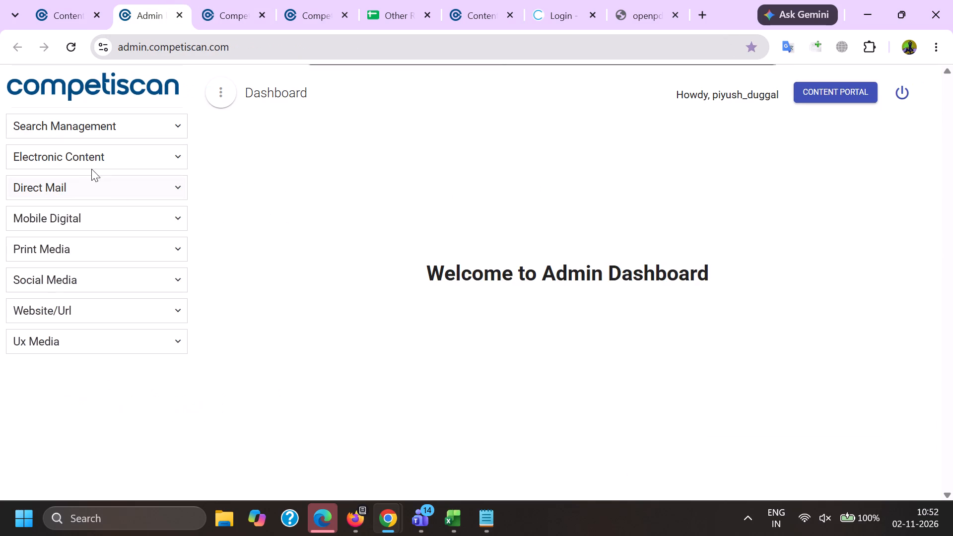
pyautogui.click(85, 165)
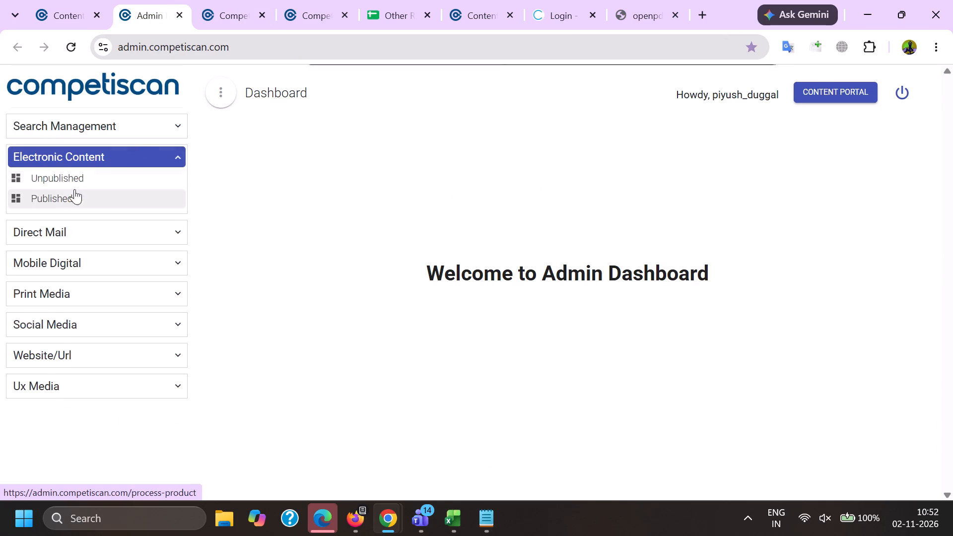
pyautogui.keyDown('ctrl'); pyautogui.click(806, 89); pyautogui.keyUp('ctrl')
# Switch to the Temp Product Management page.
pyautogui.click(310, 0)
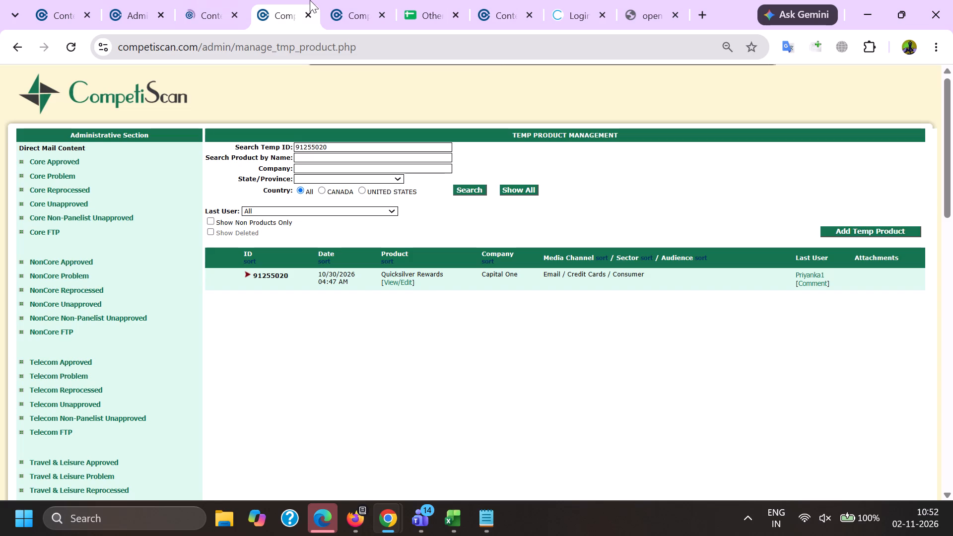
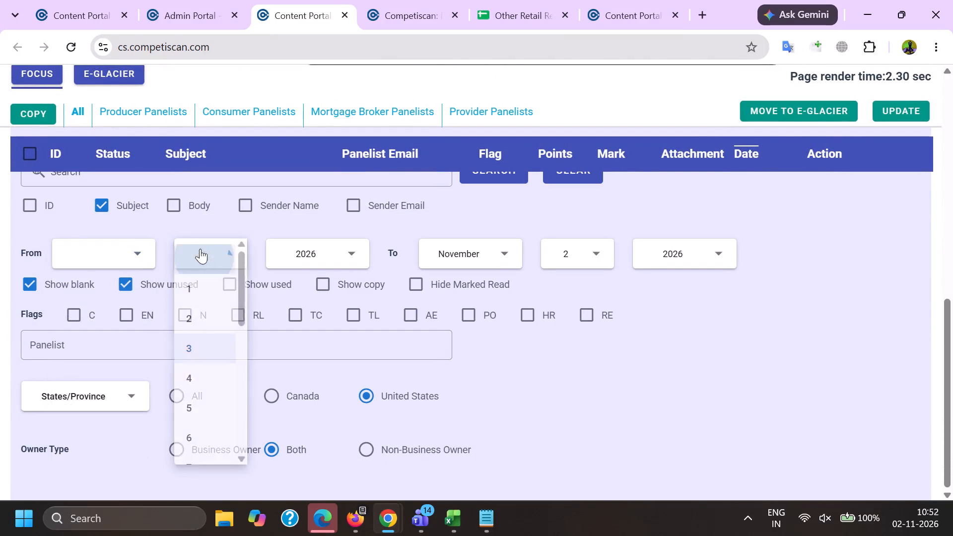
# Search across all dates and regions, with used emails included, for the exact subject phrase "You're pre-approved for auto financing with Capital One.".
pyautogui.doubleClick(320, 260)
pyautogui.doubleClick(452, 249)
pyautogui.doubleClick(563, 253)
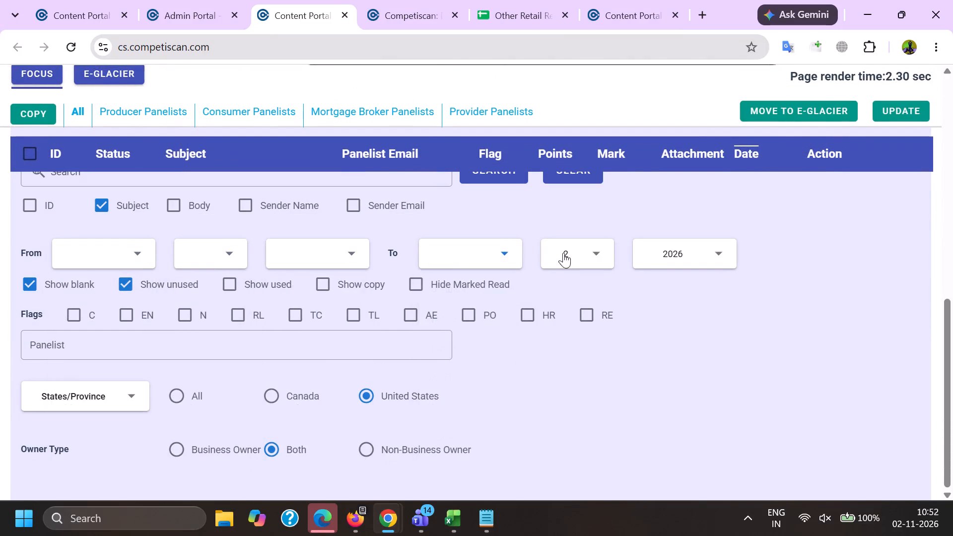
pyautogui.doubleClick(694, 254)
pyautogui.click(190, 390)
pyautogui.click(238, 291)
pyautogui.scroll(2, 219, 384)
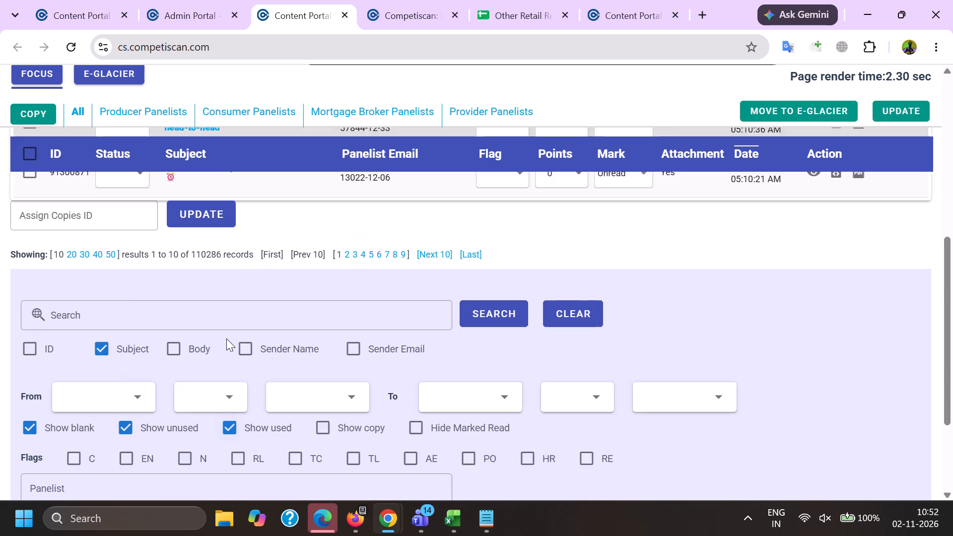
pyautogui.click(220, 325)
pyautogui.hotkey('shift', '"')
pyautogui.hotkey('ctrl', 'v')
pyautogui.hotkey('shift', '"')
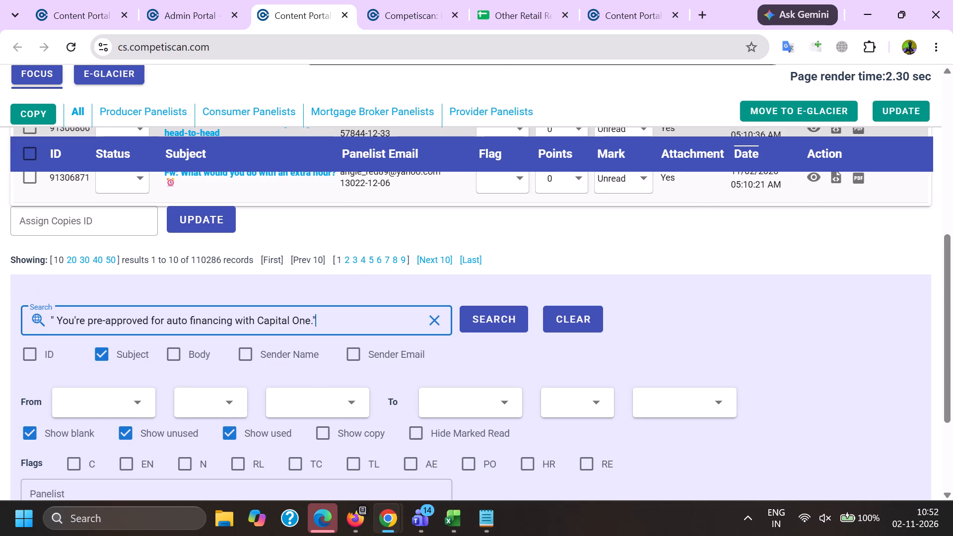
pyautogui.press('Return')
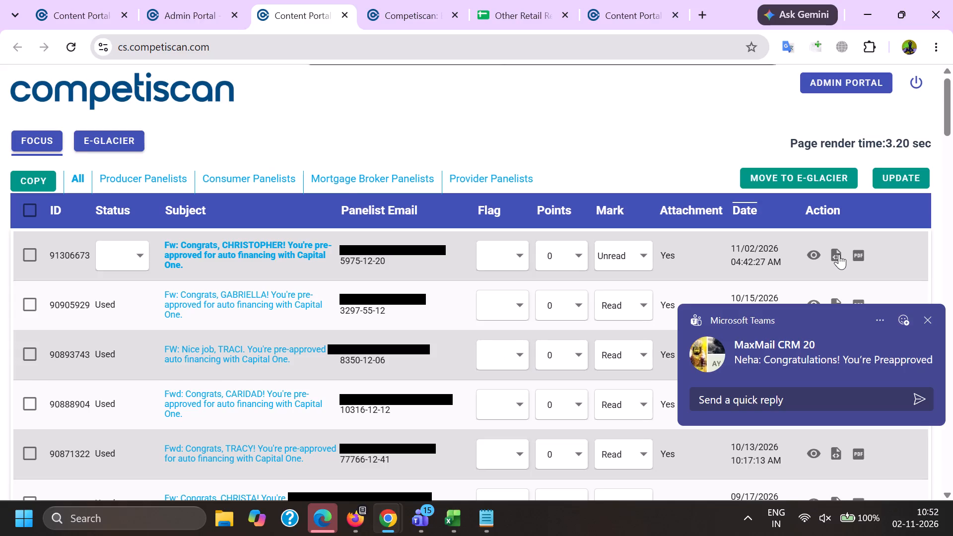
# Open the unused auto financing email 91306673 in the email editor.
pyautogui.keyDown('ctrl'); pyautogui.click(220, 238); pyautogui.keyUp('ctrl')
pyautogui.keyDown('ctrl'); pyautogui.click(226, 250); pyautogui.keyUp('ctrl')
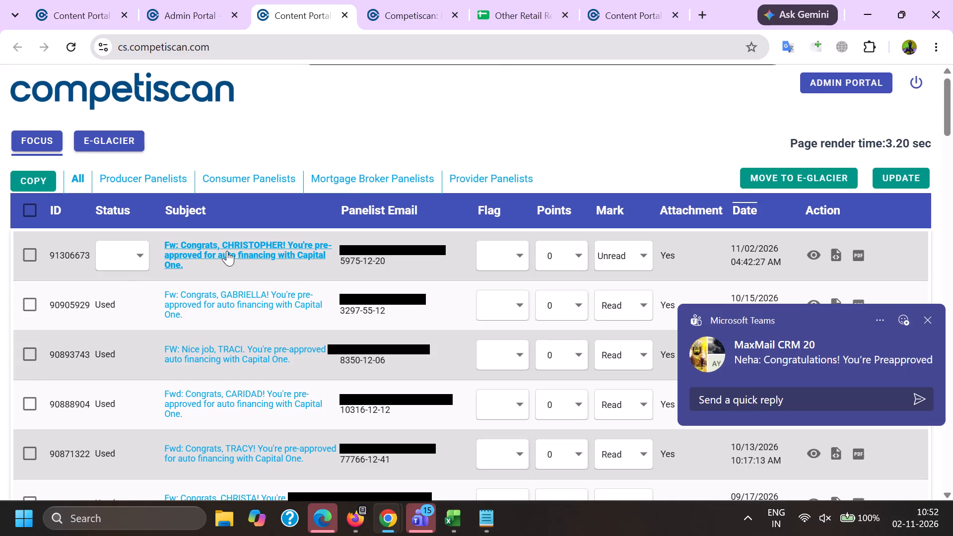
pyautogui.scroll(-1, 577, 244)
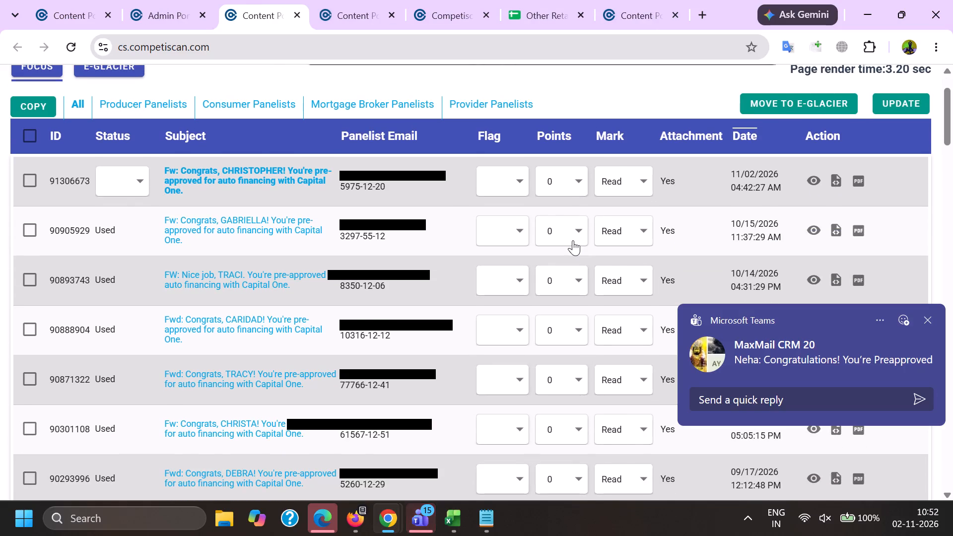
pyautogui.scroll(-2, 573, 240)
pyautogui.scroll(-2, 589, 322)
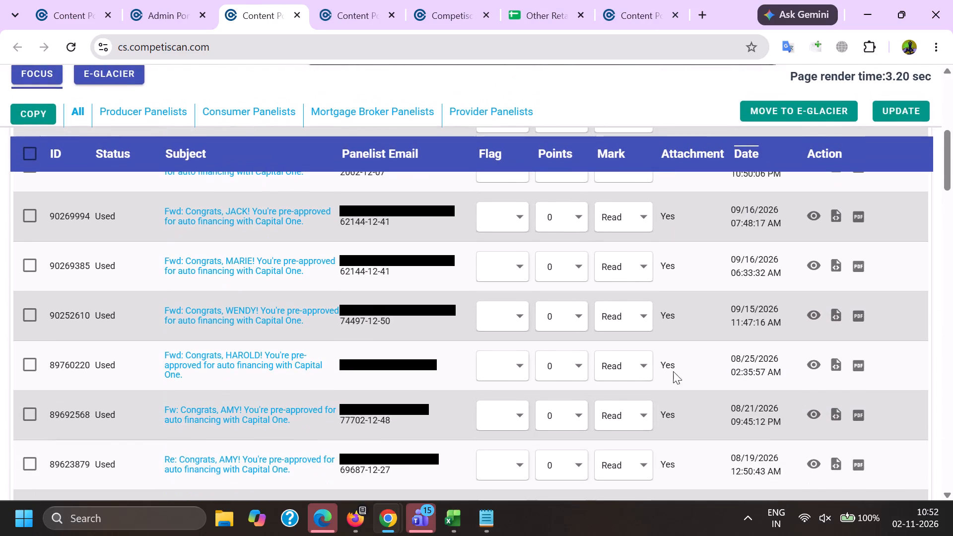
pyautogui.click(812, 314)
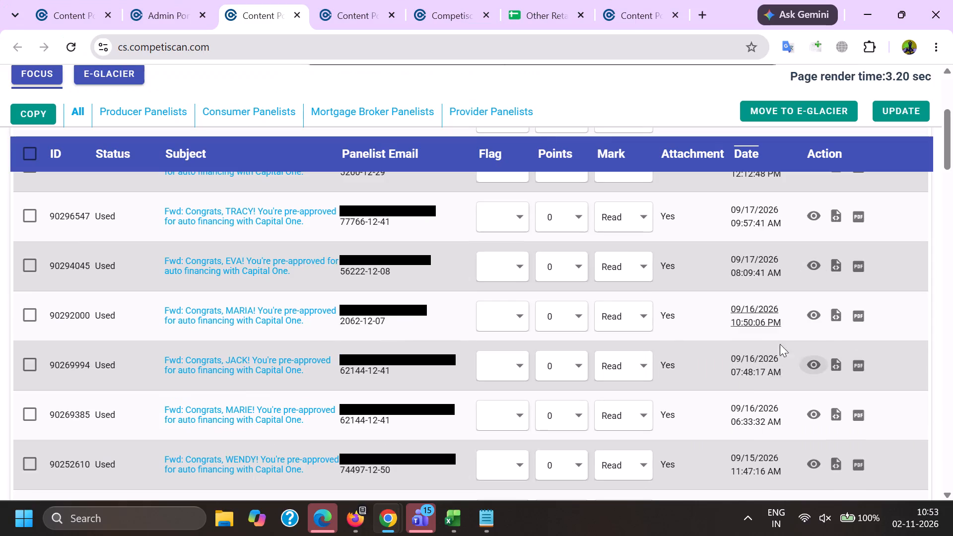
pyautogui.click(815, 310)
pyautogui.scroll(-6, 400, 243)
pyautogui.hotkey('alt', 'Tab')
pyautogui.click(821, 263)
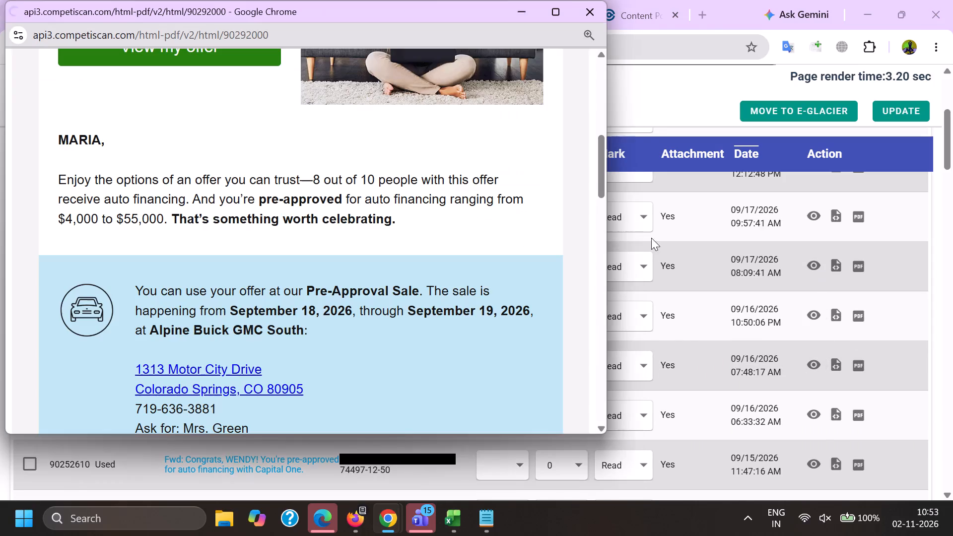
pyautogui.scroll(-6, 482, 213)
pyautogui.hotkey('alt', 'Tab')
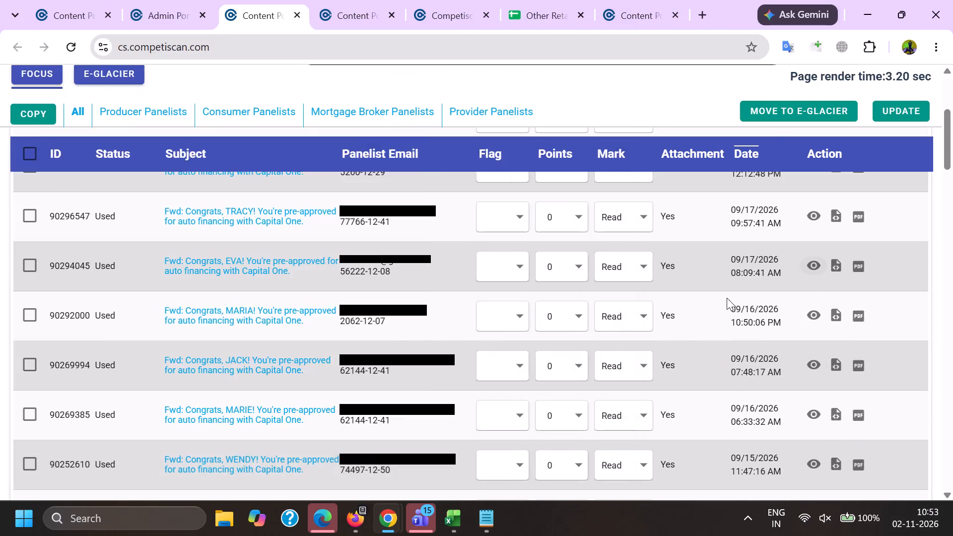
pyautogui.scroll(1, 727, 298)
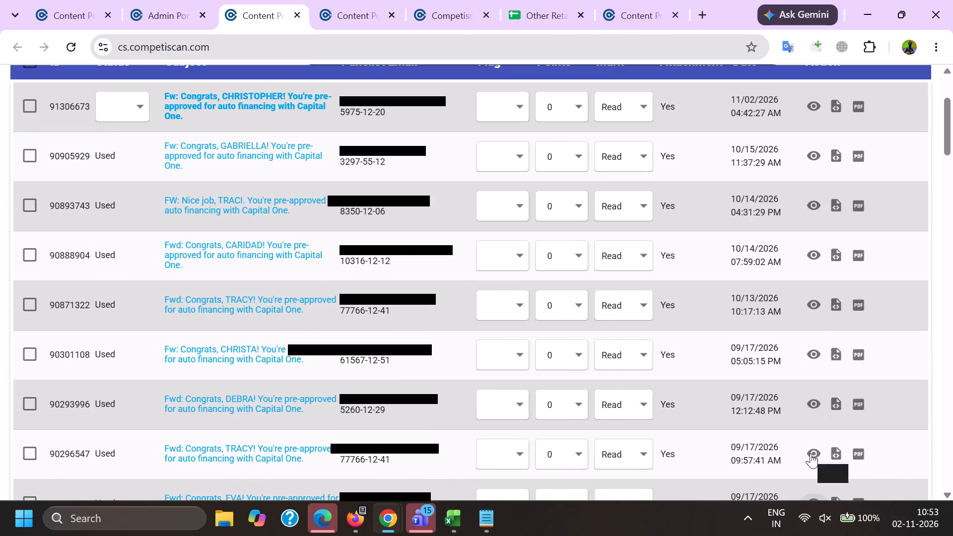
pyautogui.click(811, 453)
pyautogui.scroll(-5, 353, 292)
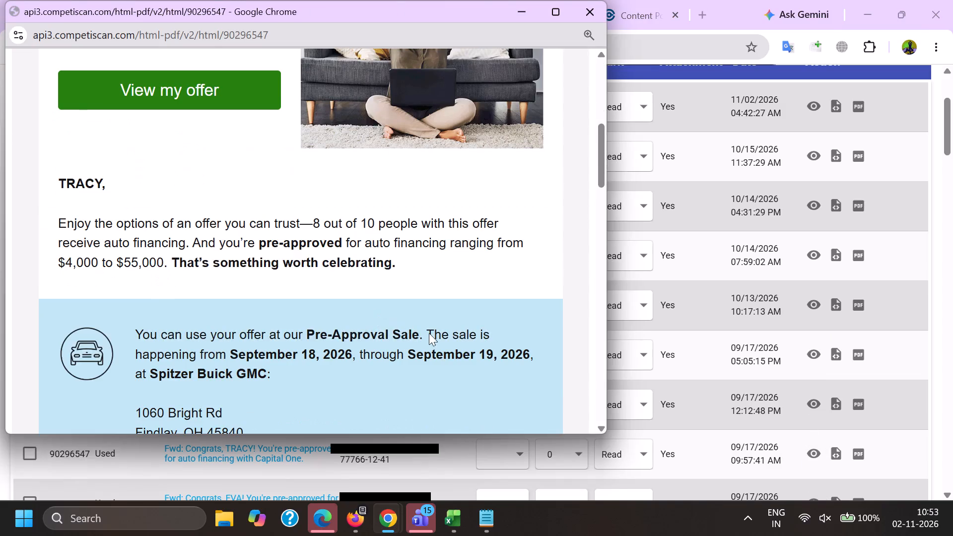
pyautogui.hotkey('alt', 'Tab')
pyautogui.click(805, 411)
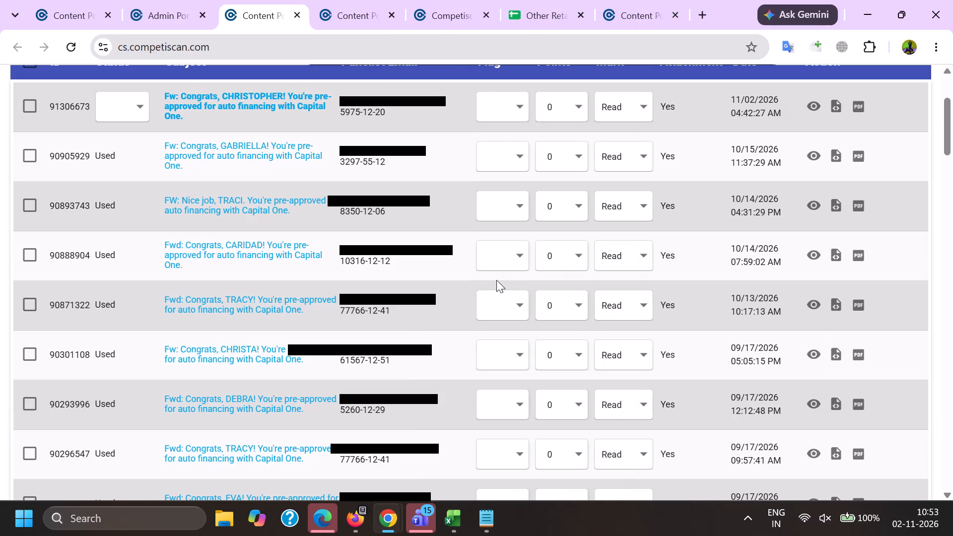
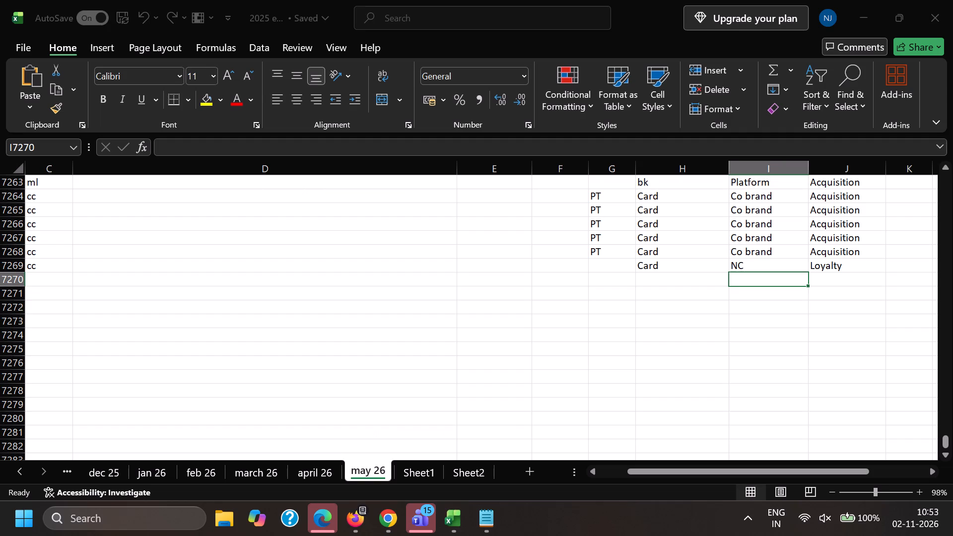
pyautogui.click(53, 280)
pyautogui.press('Left')
pyautogui.hotkey('ctrl', 'v')
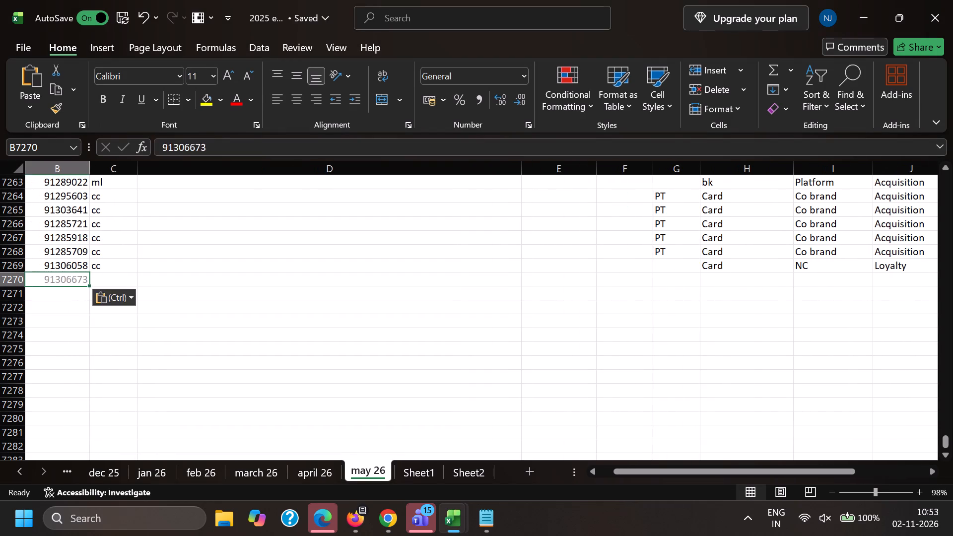
pyautogui.press('Right')
pyautogui.press('m')
pyautogui.press('l')
pyautogui.press('Right')
pyautogui.press('Right')
pyautogui.press('Right')
pyautogui.press('Right')
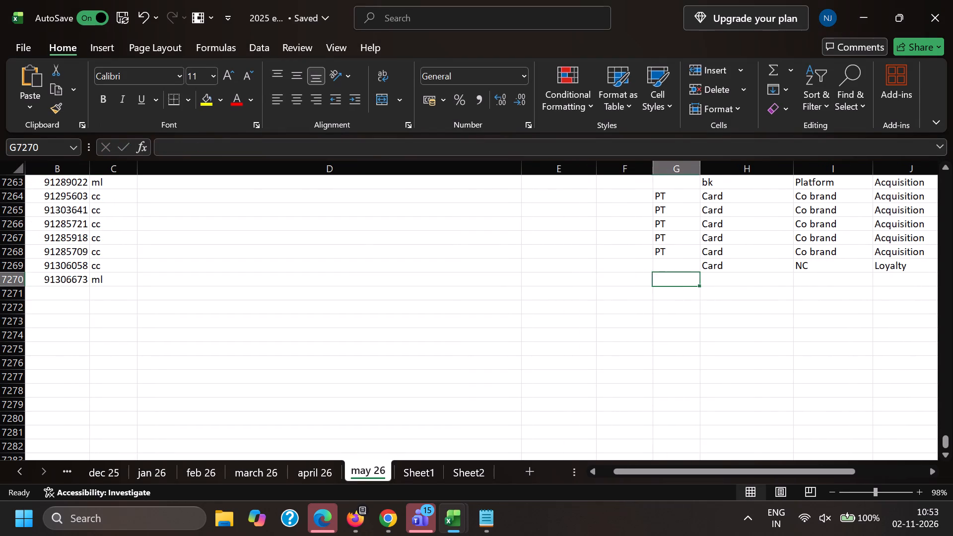
pyautogui.press('Right')
pyautogui.press('l')
pyautogui.press('o')
pyautogui.press('a')
pyautogui.press('n')
pyautogui.press('Right')
pyautogui.press('Right')
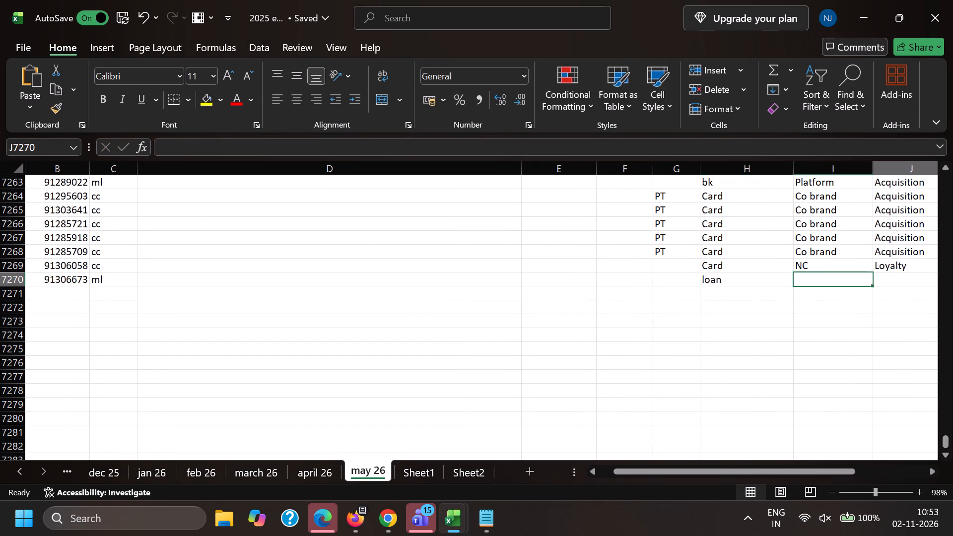
pyautogui.press('Left')
pyautogui.press('n')
pyautogui.press('Right')
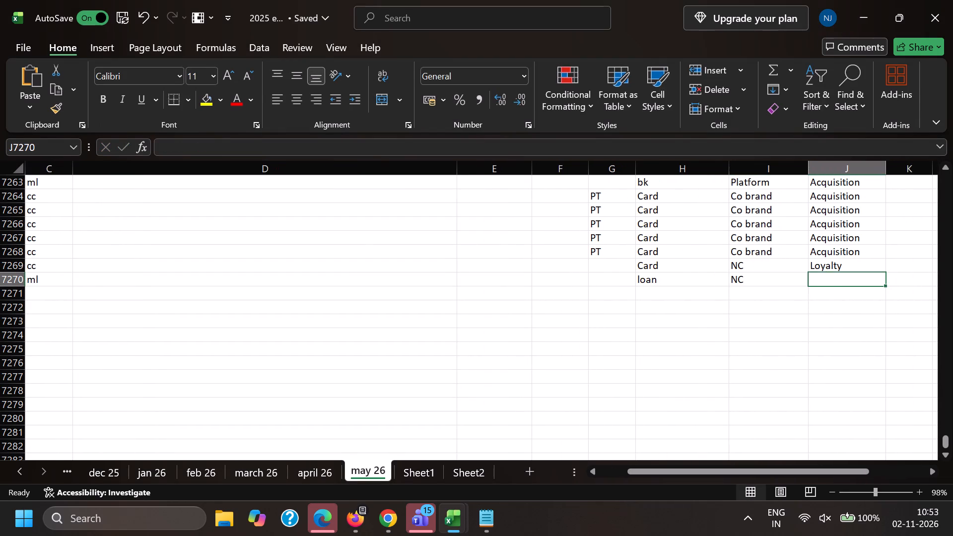
pyautogui.press('u')
pyautogui.press('Right')
# In the Competiscan editor, delete the forwarded-message lines, sender address and recipient line from the header of email 91306673.
pyautogui.hotkey('alt', 'Tab')
pyautogui.scroll(5, 139, 303)
pyautogui.scroll(-4, 133, 287)
pyautogui.scroll(2, 140, 297)
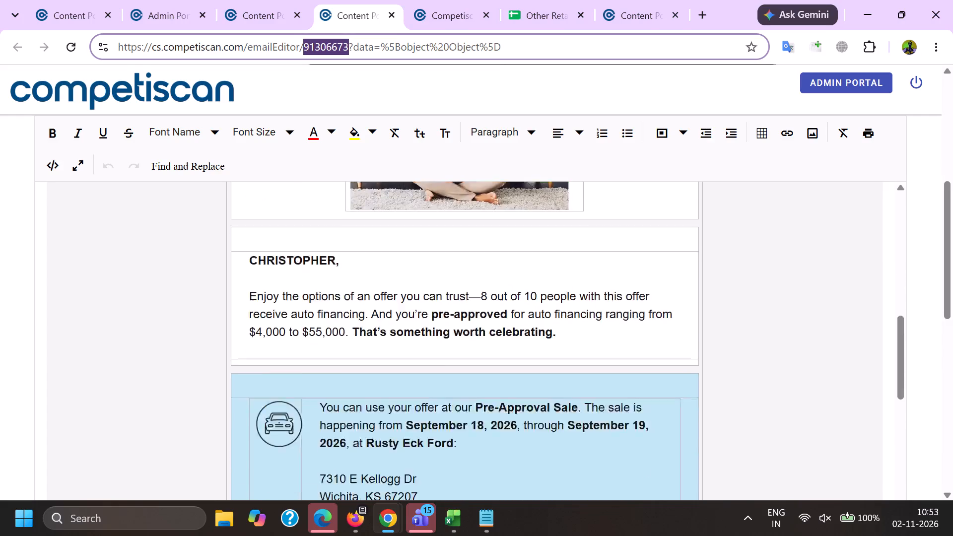
pyautogui.scroll(14, 140, 297)
pyautogui.scroll(-3, 126, 316)
pyautogui.moveTo(203, 362); pyautogui.dragTo(0, 283)
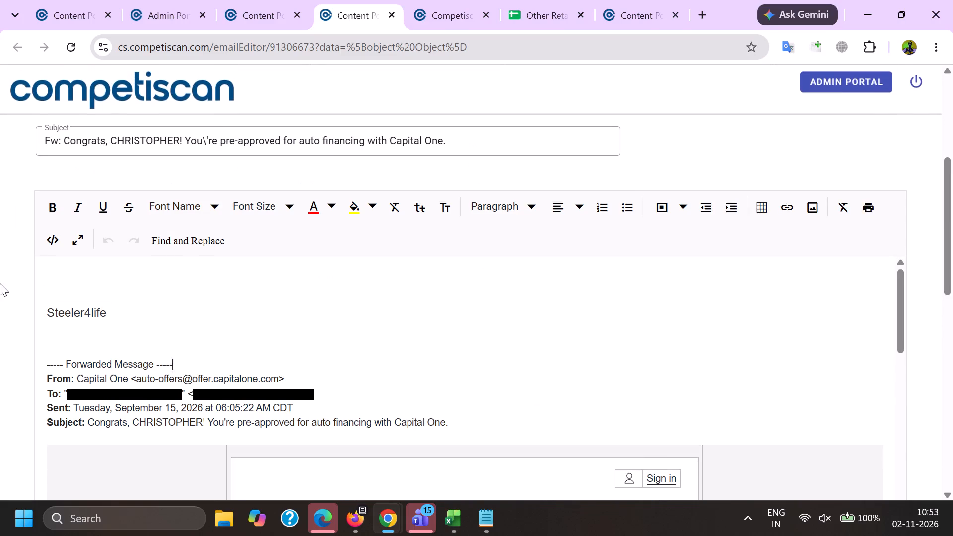
pyautogui.moveTo(0, 283); pyautogui.dragTo(0, 282)
pyautogui.press('BackSpace')
pyautogui.moveTo(131, 295); pyautogui.dragTo(149, 302)
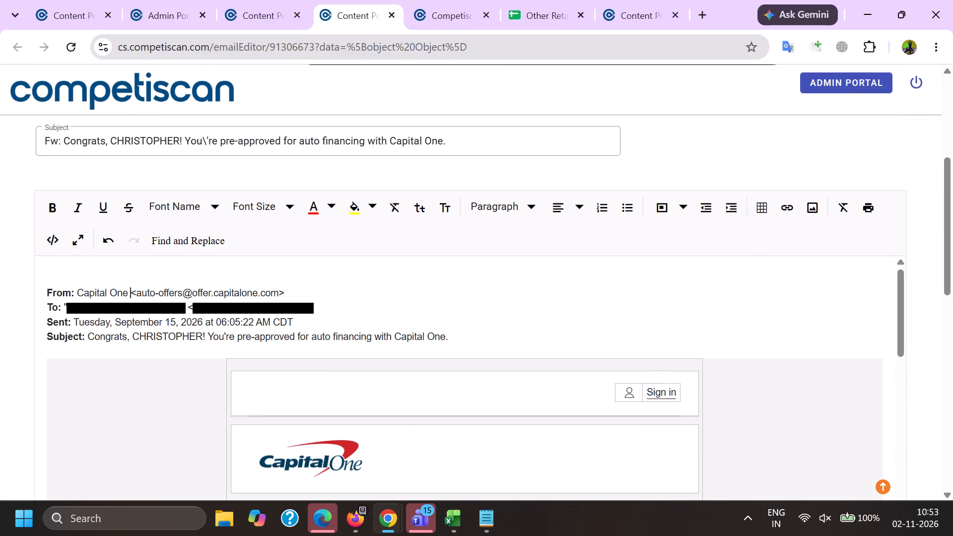
pyautogui.moveTo(149, 302); pyautogui.dragTo(355, 305)
pyautogui.press('BackSpace')
pyautogui.scroll(-1, 326, 223)
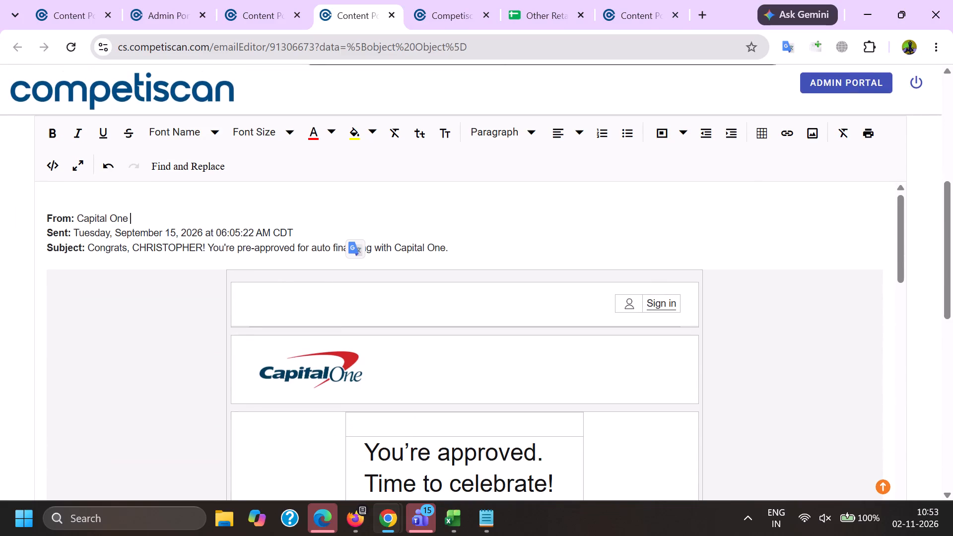
# Remove the recipient's first name from the email's subject line and from the greeting in the body.
pyautogui.doubleClick(152, 238)
pyautogui.doubleClick(156, 248)
pyautogui.hotkey('ctrl', 'c')
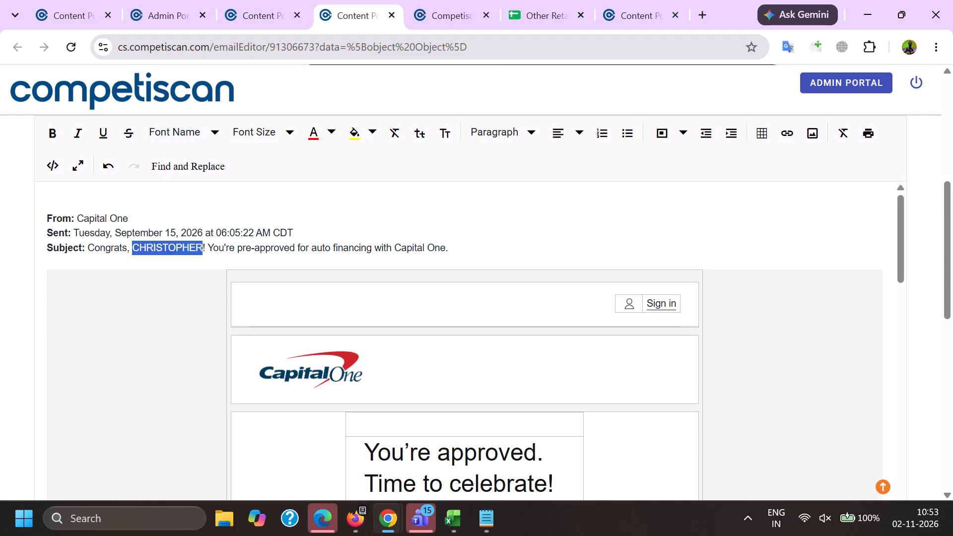
pyautogui.press('BackSpace')
pyautogui.hotkey('ctrl', 'f')
pyautogui.hotkey('ctrl', 'v')
pyautogui.press('Return')
pyautogui.press('Return')
pyautogui.press('Return')
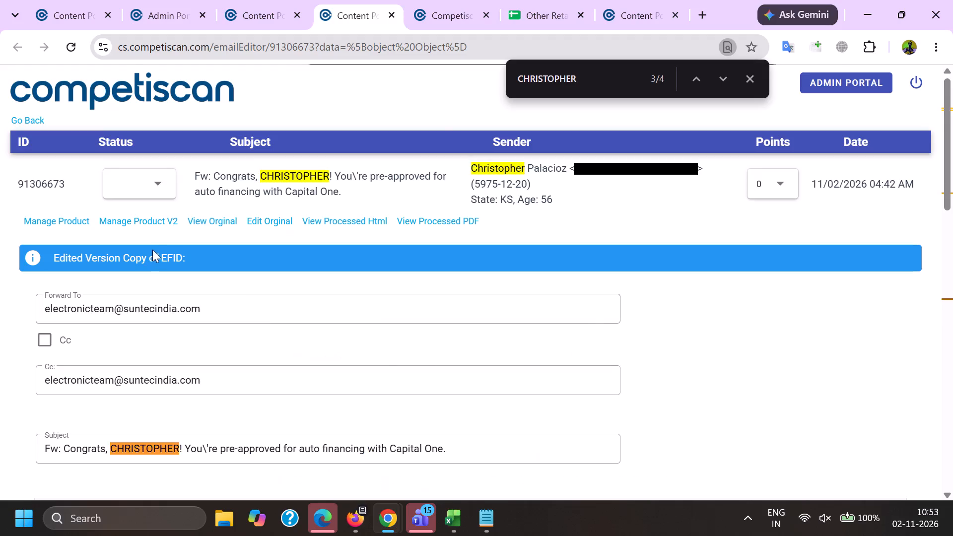
pyautogui.press('Return')
pyautogui.doubleClick(302, 228)
pyautogui.press('BackSpace')
# Delete the personal offer code and the dealership's contact email address from the blue sale details section.
pyautogui.scroll(-8, 408, 286)
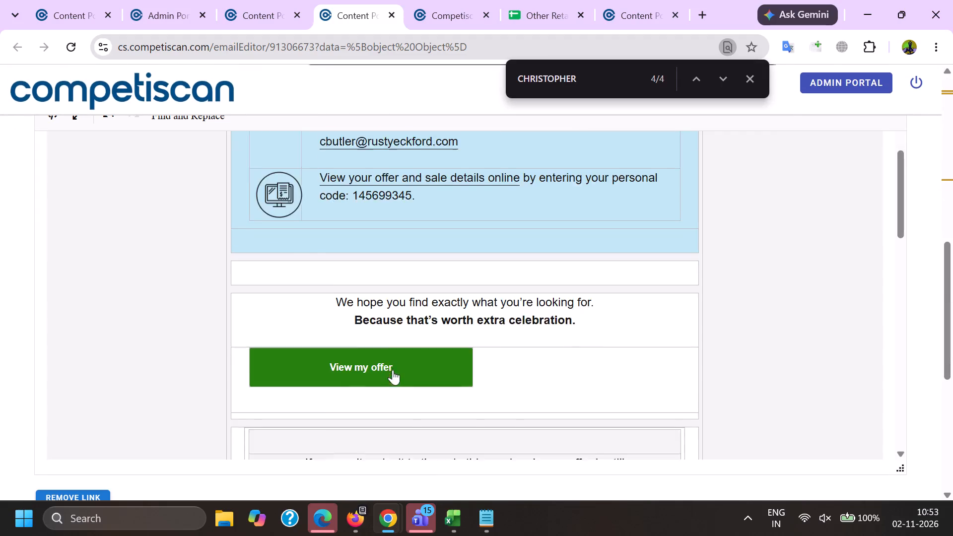
pyautogui.scroll(-2, 393, 370)
pyautogui.scroll(7, 384, 355)
pyautogui.tripleClick(362, 341)
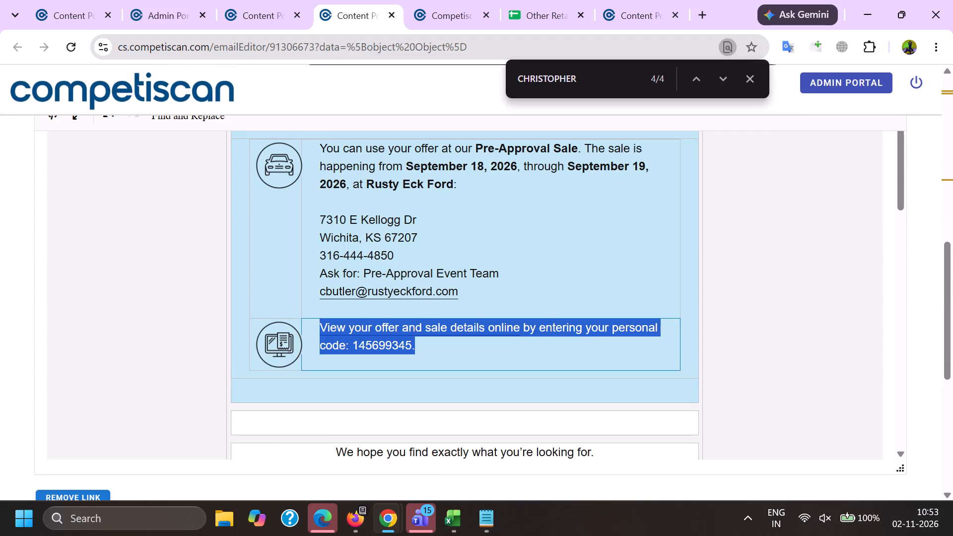
pyautogui.doubleClick(365, 348)
pyautogui.doubleClick(387, 345)
pyautogui.press('BackSpace')
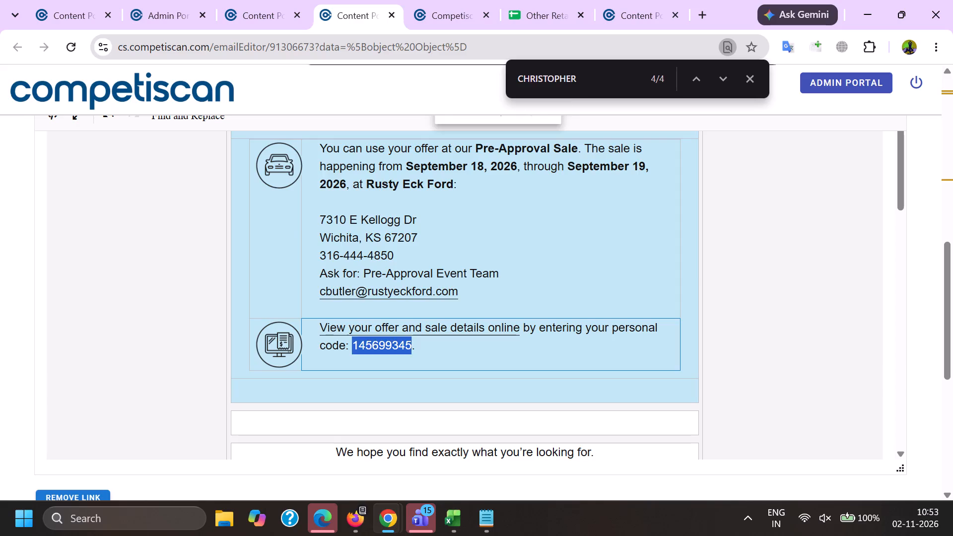
pyautogui.moveTo(316, 284); pyautogui.dragTo(464, 298)
pyautogui.press('BackSpace')
pyautogui.scroll(2, 428, 361)
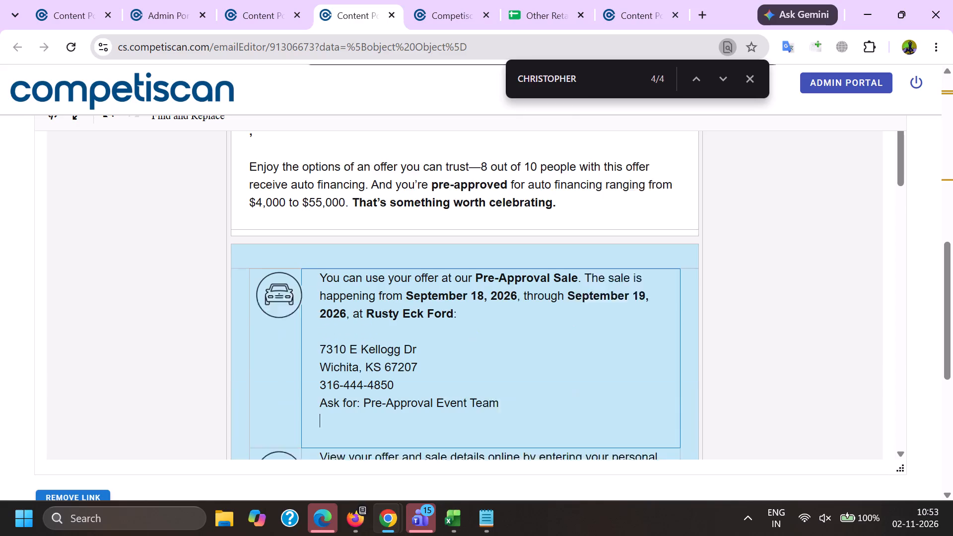
# Copy the address of the footer's Privacy link and remove all links from the email.
pyautogui.scroll(-17, 388, 329)
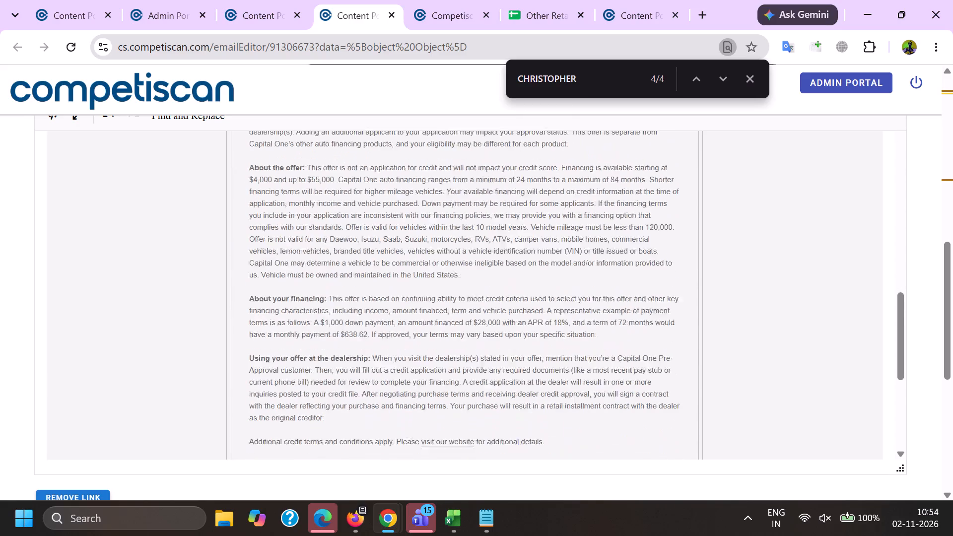
pyautogui.rightClick(353, 316)
pyautogui.click(390, 157)
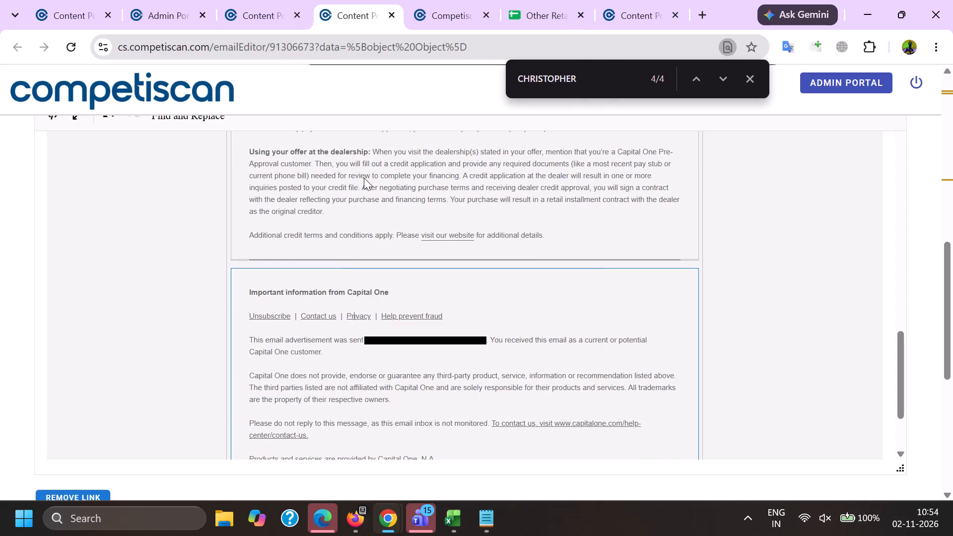
pyautogui.scroll(-4, 0, 244)
pyautogui.click(95, 190)
pyautogui.click(108, 199)
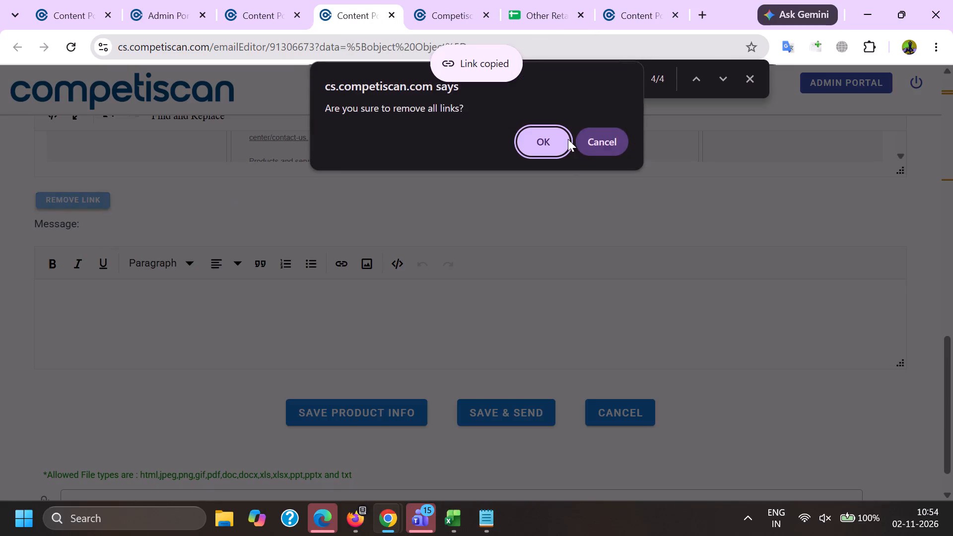
pyautogui.click(543, 134)
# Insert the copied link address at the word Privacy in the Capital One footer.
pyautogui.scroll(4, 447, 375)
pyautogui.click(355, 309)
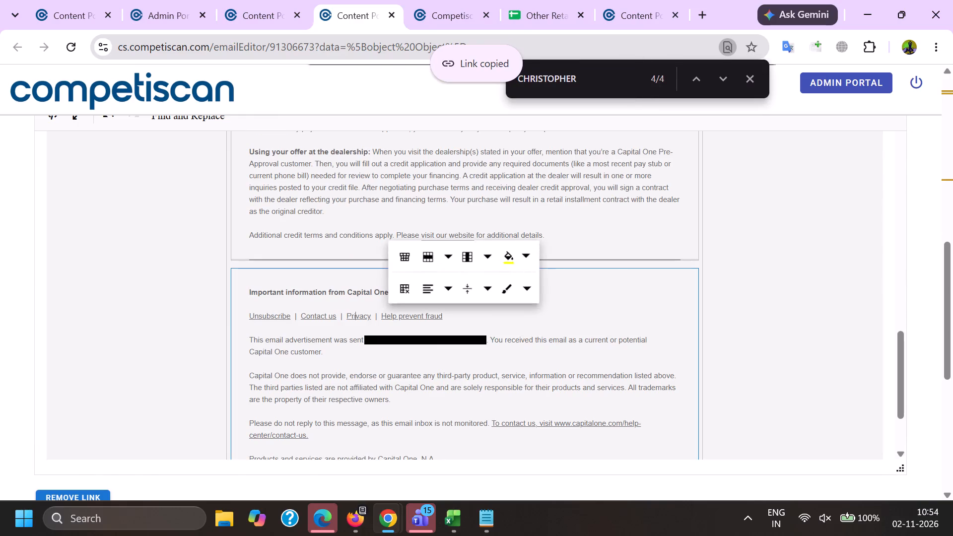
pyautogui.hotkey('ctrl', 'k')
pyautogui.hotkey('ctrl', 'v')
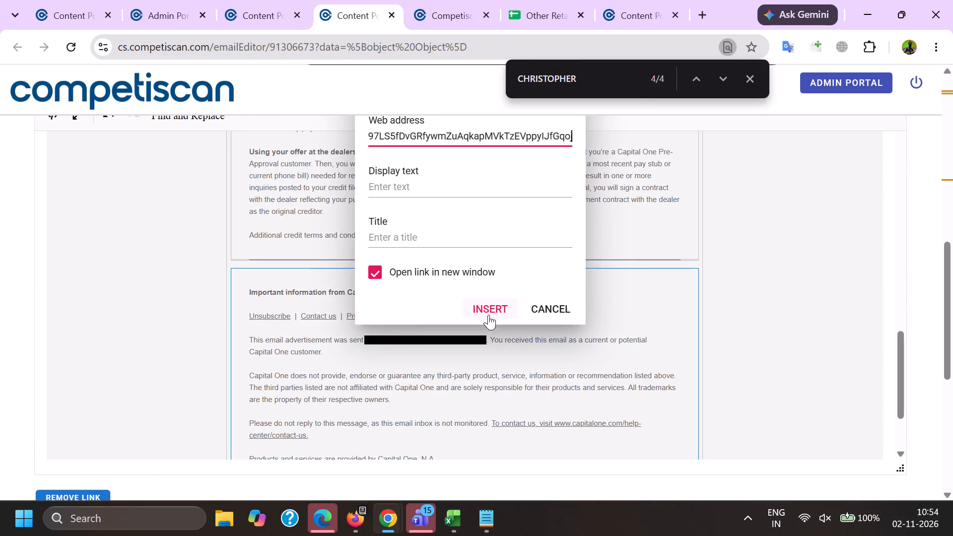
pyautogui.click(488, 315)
# Delete the recipient's email address and the reference code line near the end from the email's footer.
pyautogui.scroll(-2, 476, 130)
pyautogui.scroll(-14, 271, 280)
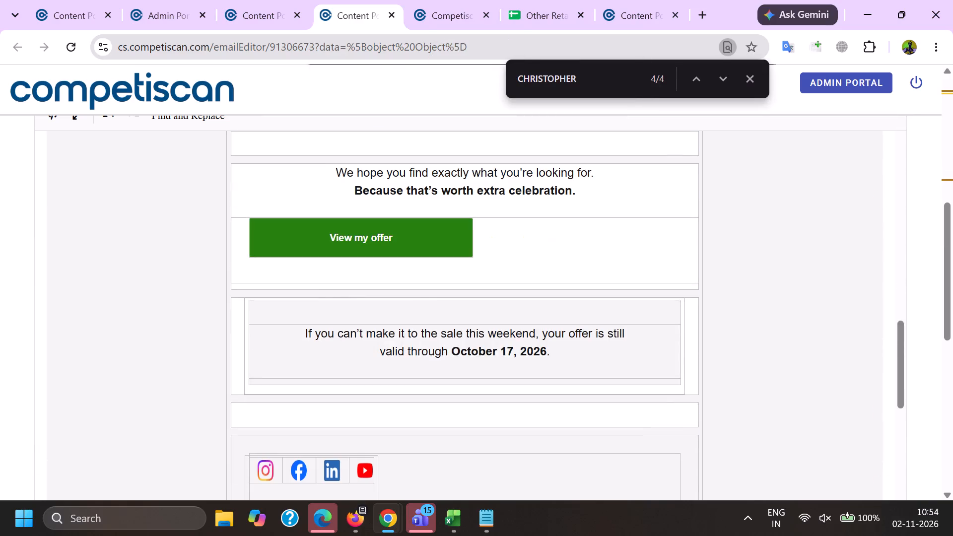
pyautogui.scroll(-4, 396, 317)
pyautogui.scroll(-8, 357, 334)
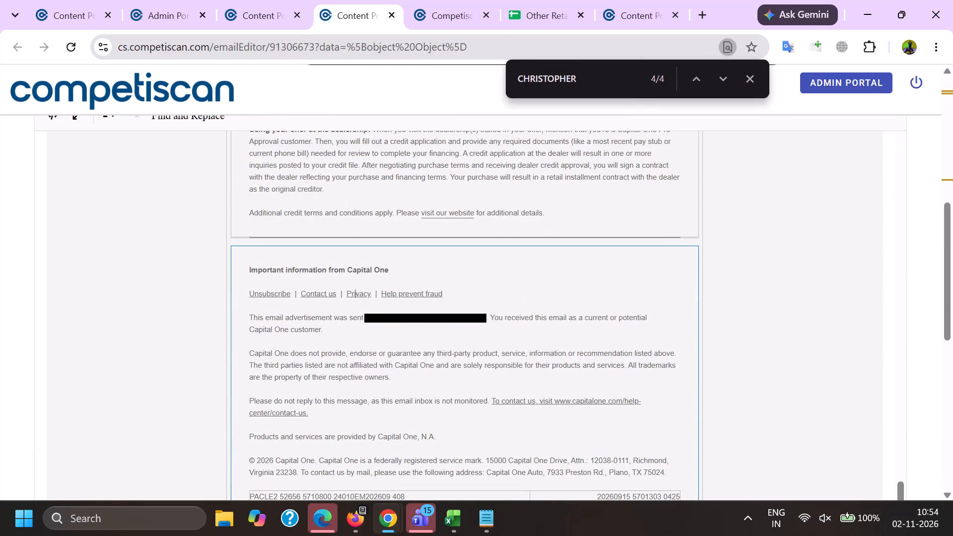
pyautogui.moveTo(375, 316); pyautogui.dragTo(487, 314)
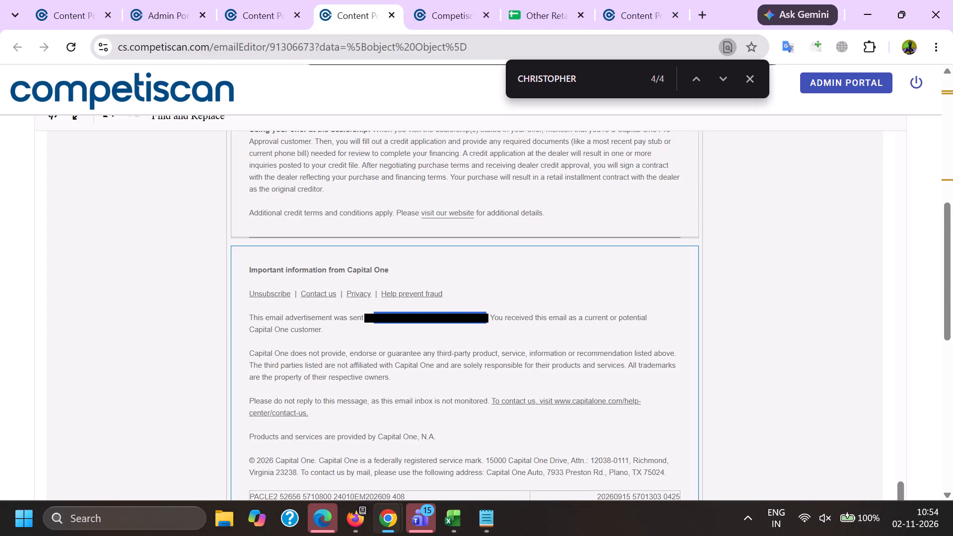
pyautogui.press('BackSpace')
pyautogui.scroll(-9, 350, 331)
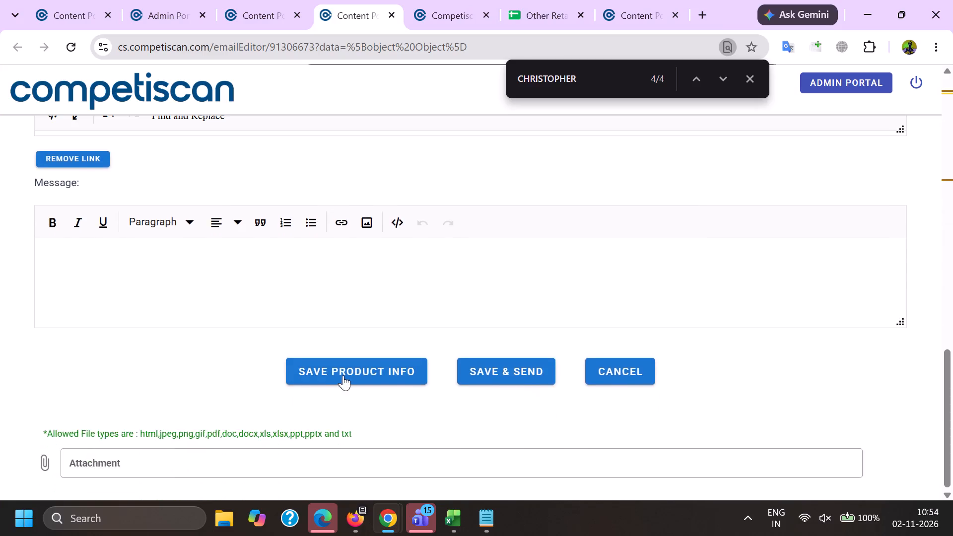
pyautogui.scroll(3, 336, 384)
pyautogui.moveTo(249, 257); pyautogui.dragTo(260, 265)
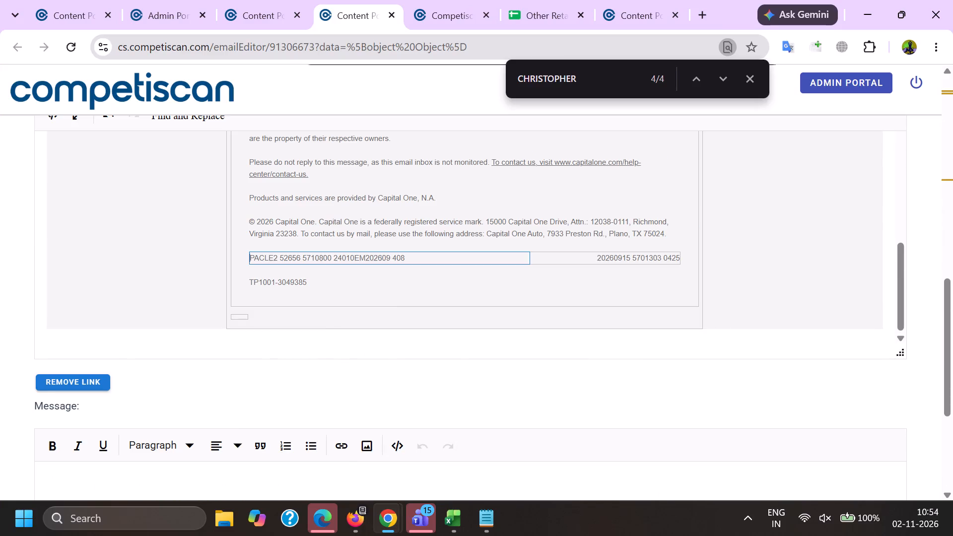
pyautogui.moveTo(260, 265); pyautogui.dragTo(389, 277)
pyautogui.press('BackSpace')
pyautogui.press('Return')
# Insert the copied link address again at the word Privacy in the footer.
pyautogui.scroll(4, 349, 413)
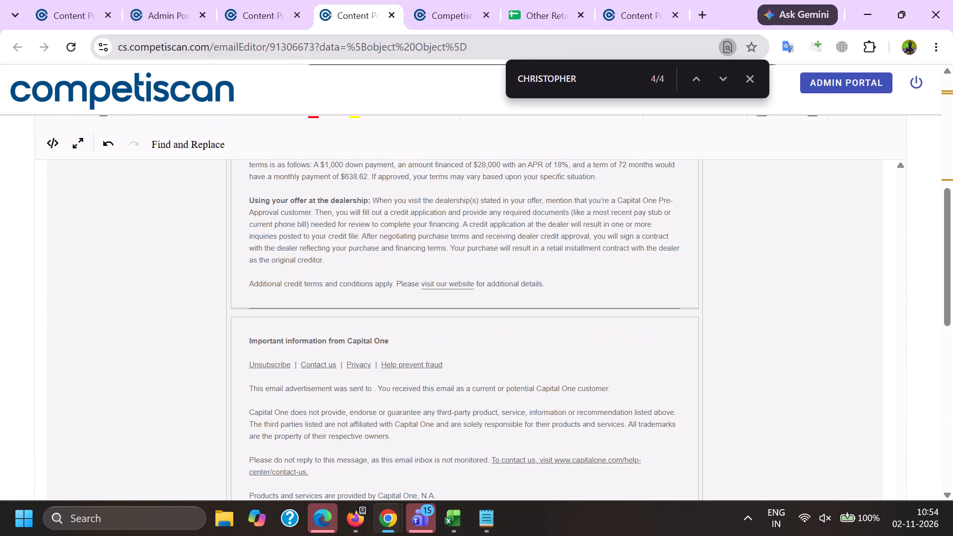
pyautogui.click(361, 362)
pyautogui.hotkey('ctrl', 'k')
pyautogui.hotkey('ctrl', 'v')
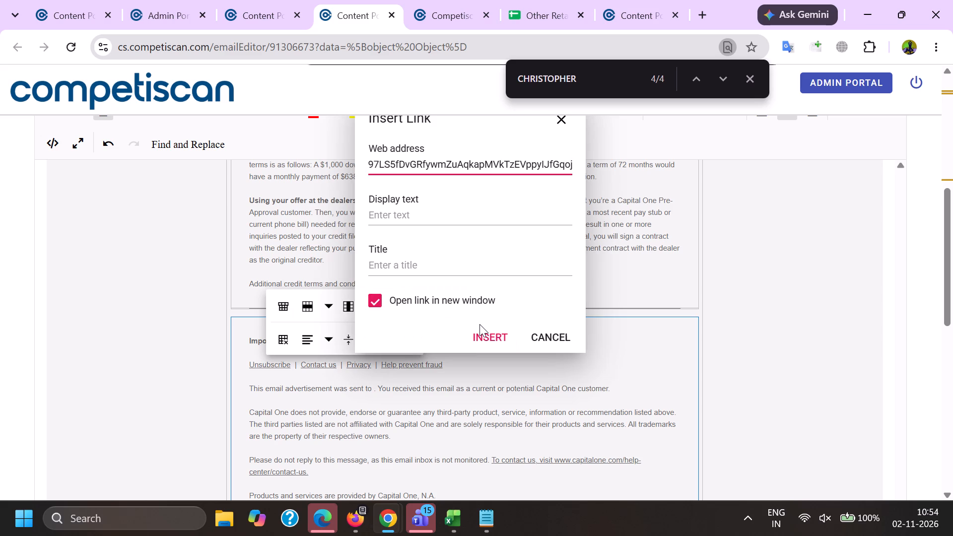
pyautogui.click(489, 337)
# Save the product info of the cleaned email 91306673.
pyautogui.scroll(-4, 392, 345)
pyautogui.scroll(-6, 327, 359)
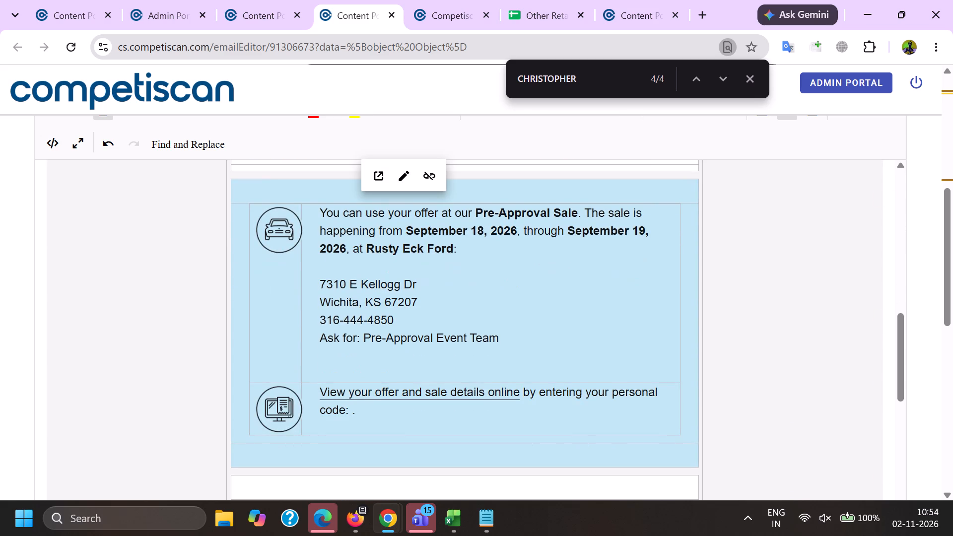
pyautogui.scroll(-16, 362, 381)
pyautogui.scroll(-13, 366, 412)
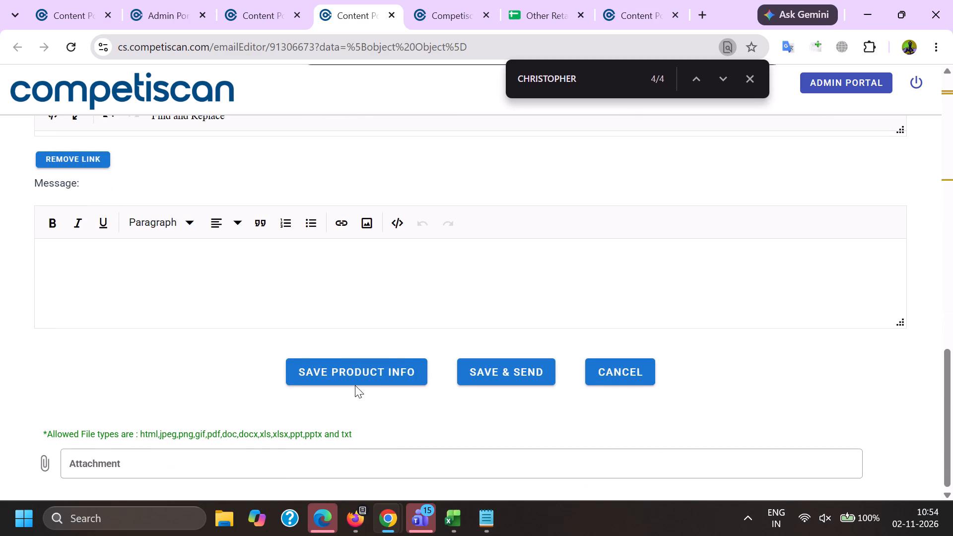
pyautogui.click(354, 377)
pyautogui.click(483, 310)
# Search the temp products for ID 90905929 and open its Capital One Auto Finance Auto Loan record for editing.
pyautogui.click(434, 0)
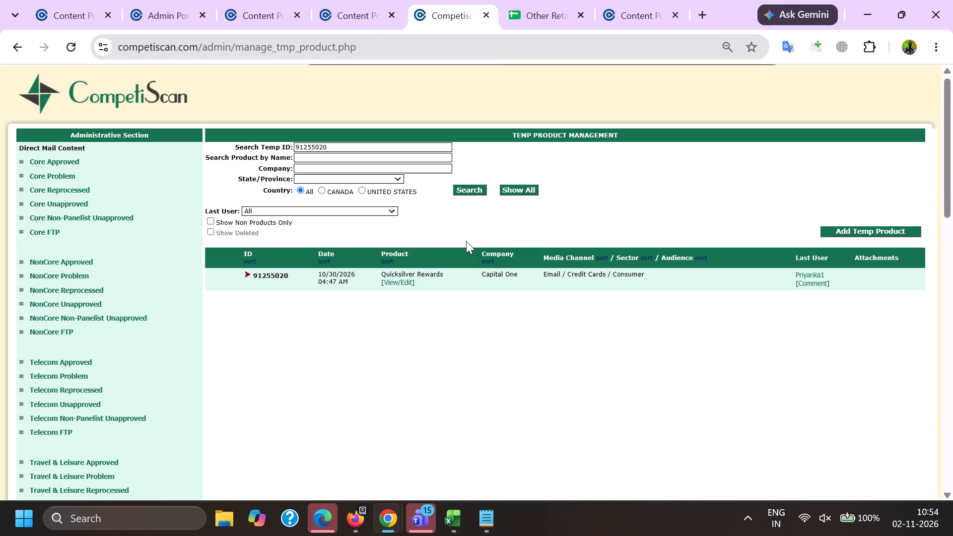
pyautogui.click(507, 192)
pyautogui.click(251, 0)
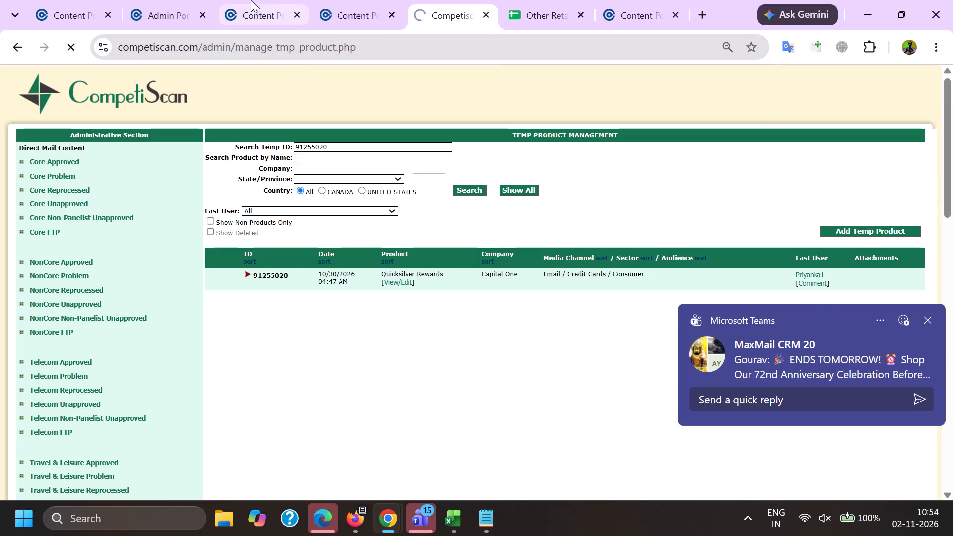
pyautogui.tripleClick(75, 155)
pyautogui.hotkey('ctrl', 'c')
pyautogui.click(453, 0)
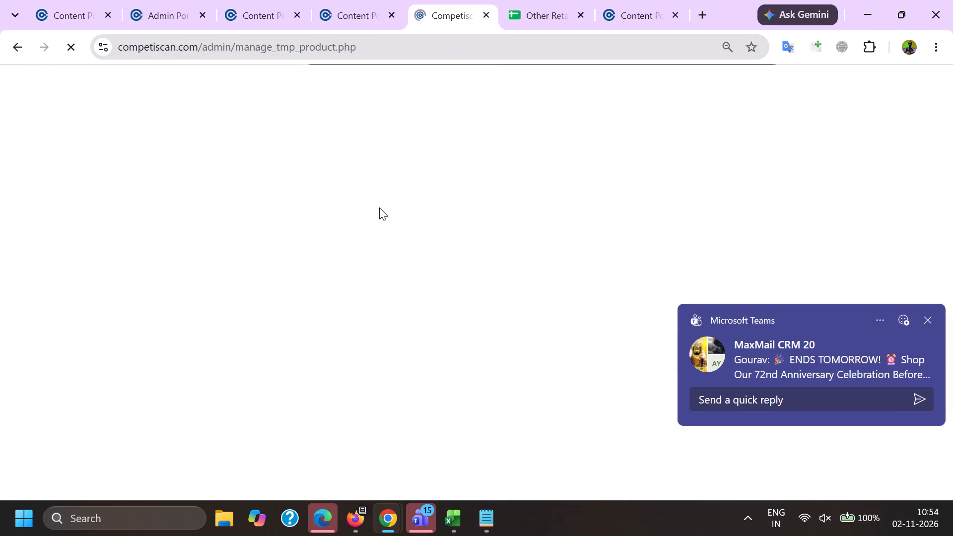
pyautogui.click(311, 147)
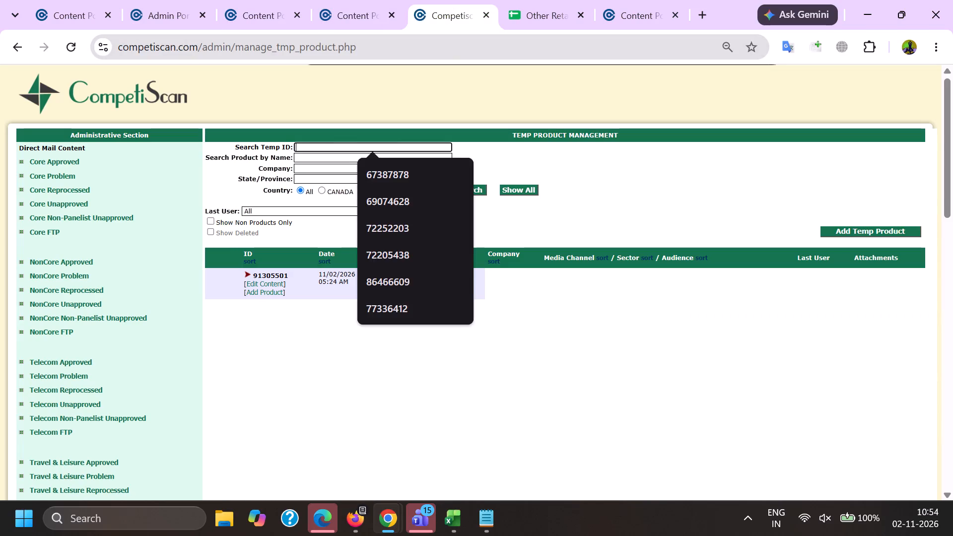
pyautogui.hotkey('ctrl', 'v')
pyautogui.press('Return')
pyautogui.keyDown('ctrl'); pyautogui.click(384, 277); pyautogui.keyUp('ctrl')
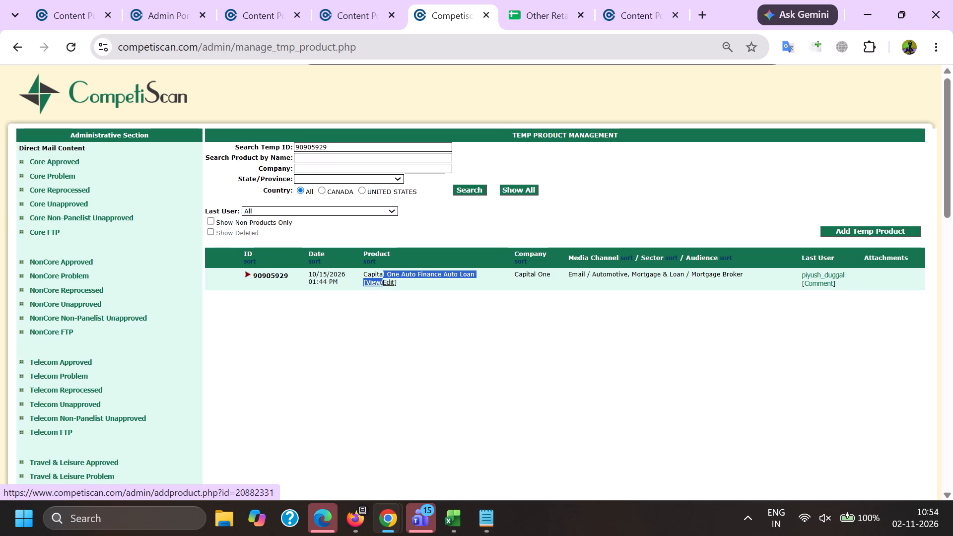
pyautogui.doubleClick(382, 277)
pyautogui.tripleClick(377, 268)
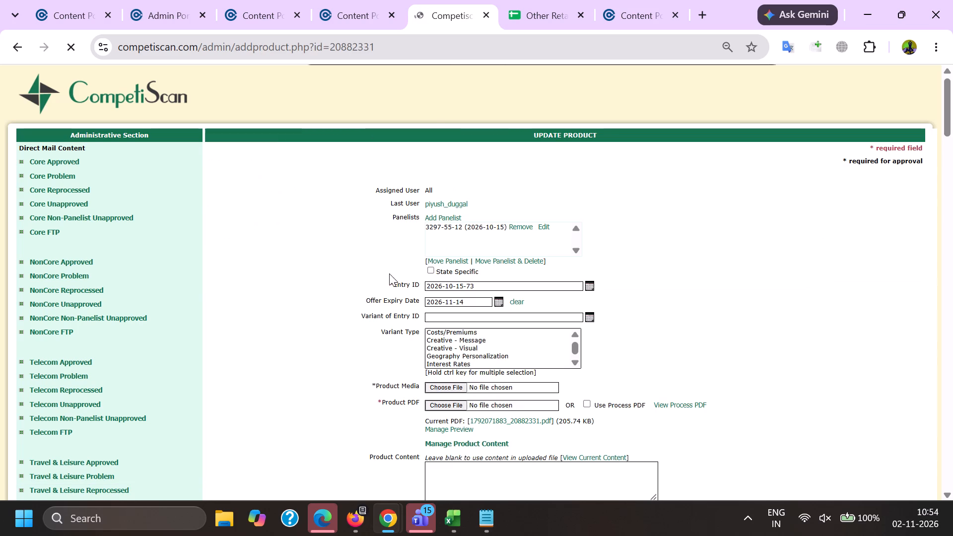
# Copy the product name Capital One Auto Finance Auto Loan from the earlier record for use in another window.
pyautogui.scroll(-6, 434, 196)
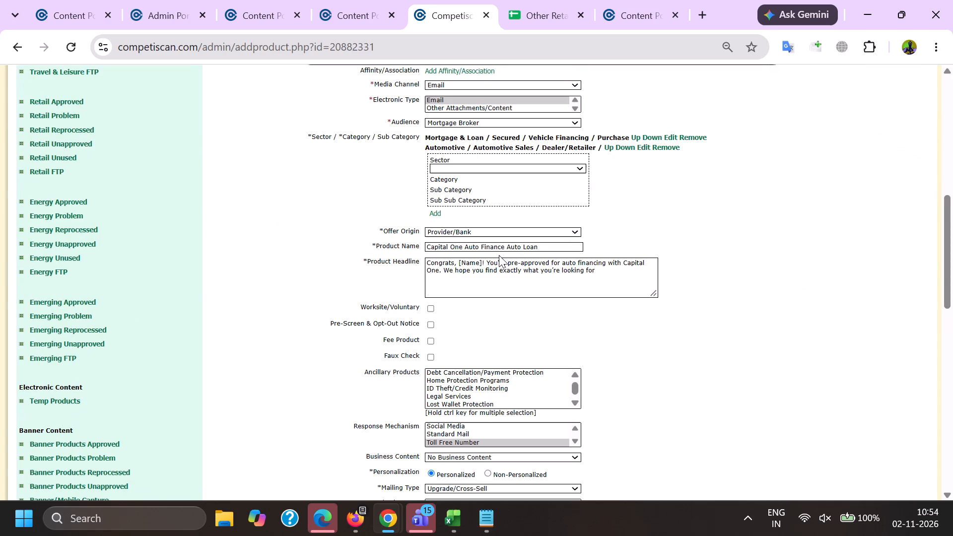
pyautogui.tripleClick(493, 241)
pyautogui.hotkey('ctrl', 'c')
pyautogui.hotkey('alt', 'Tab')
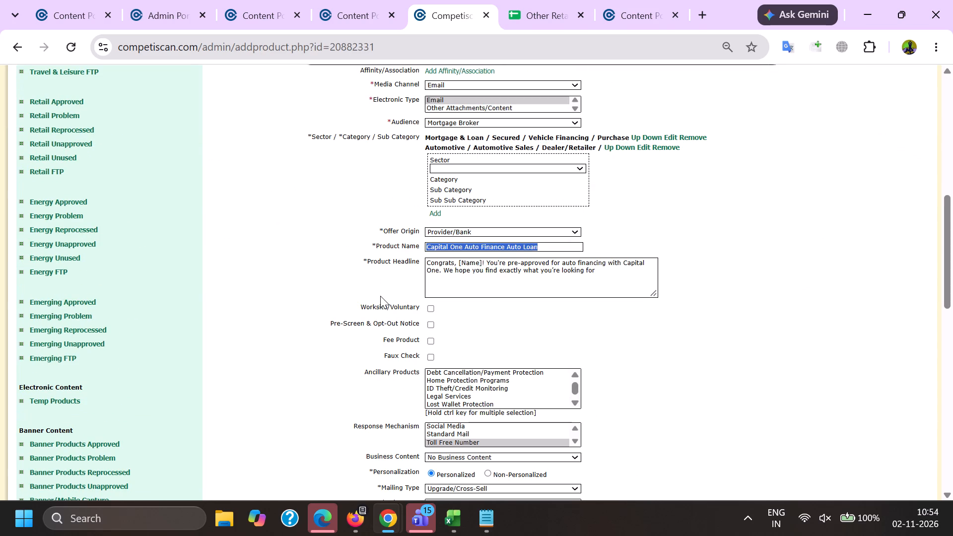
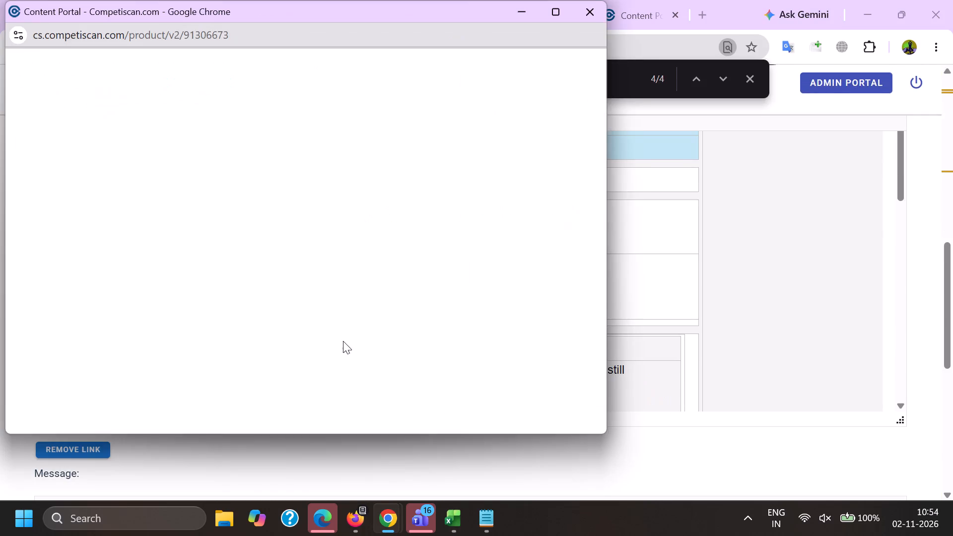
# Add Capital One Auto Finance as a company on the product record of email 91306673.
pyautogui.hotkey('alt', 'Tab')
pyautogui.click(337, 164)
pyautogui.scroll(2, 344, 431)
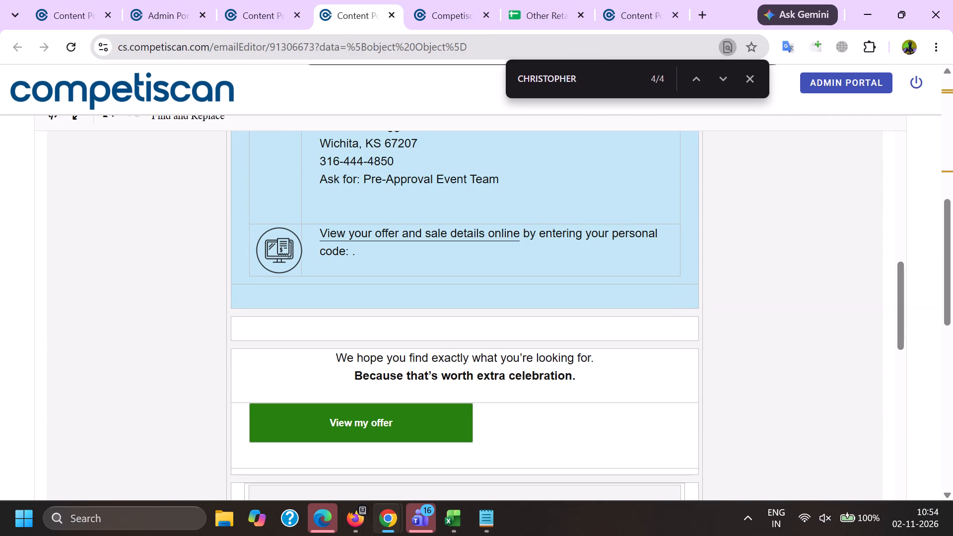
pyautogui.hotkey('alt', 'Tab')
pyautogui.scroll(-5, 299, 224)
pyautogui.click(275, 278)
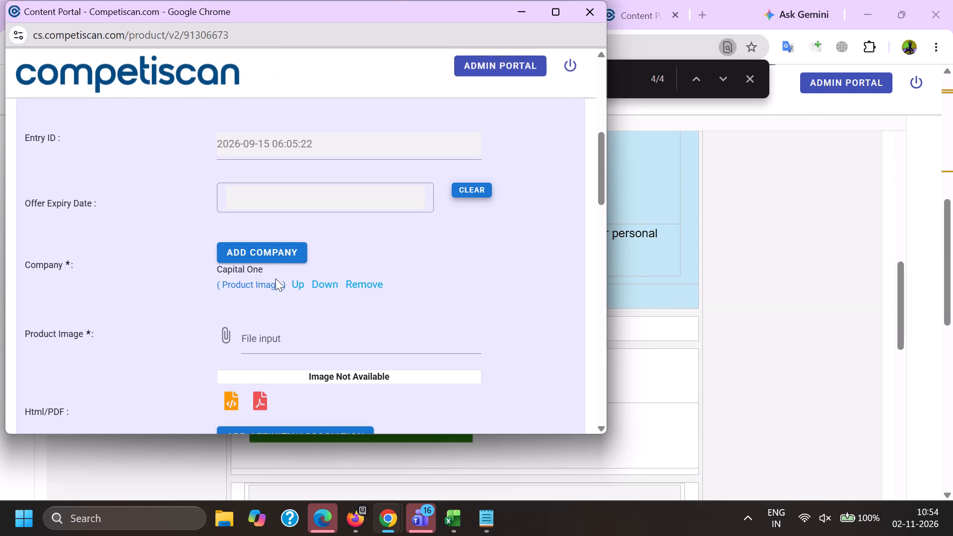
pyautogui.click(275, 280)
pyautogui.click(269, 257)
pyautogui.press('c')
pyautogui.press('a')
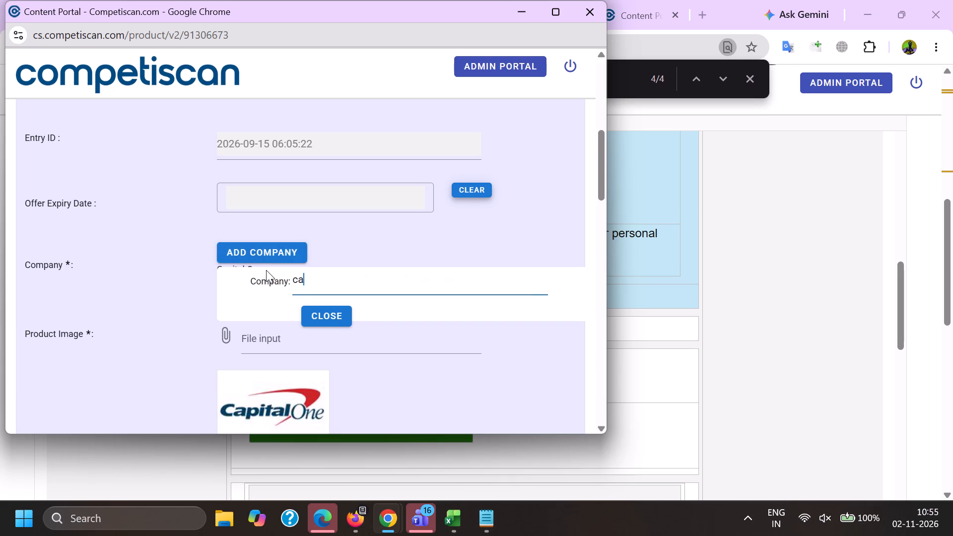
pyautogui.press('p')
pyautogui.press('i')
pyautogui.press('t')
pyautogui.press('a')
pyautogui.press('l')
pyautogui.press('space')
pyautogui.write('on')
pyautogui.press('e')
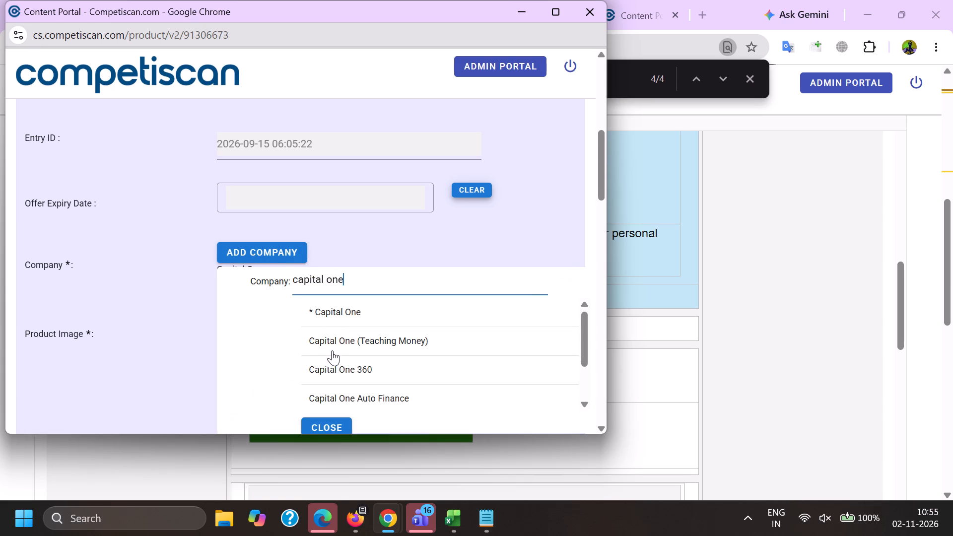
pyautogui.press('space')
pyautogui.press('a')
pyautogui.write('ut')
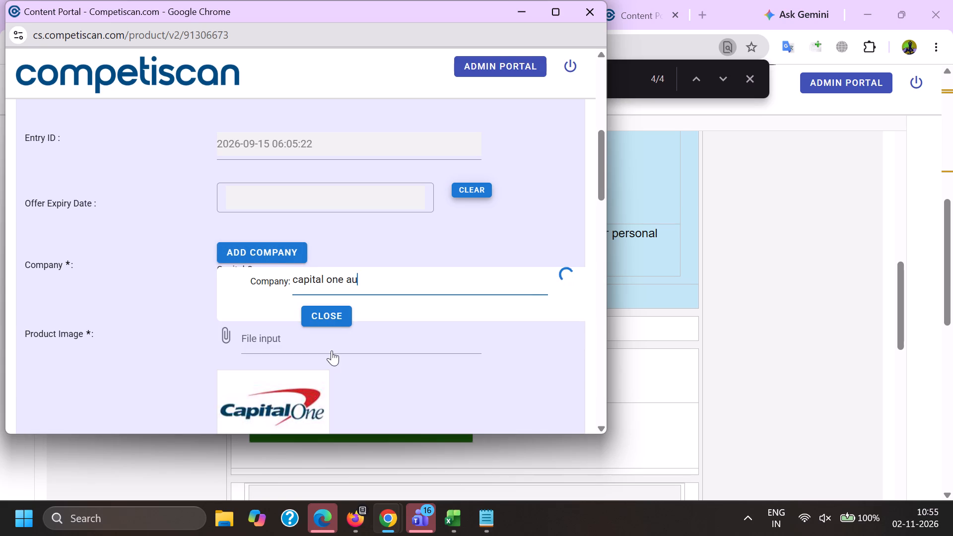
pyautogui.click(327, 319)
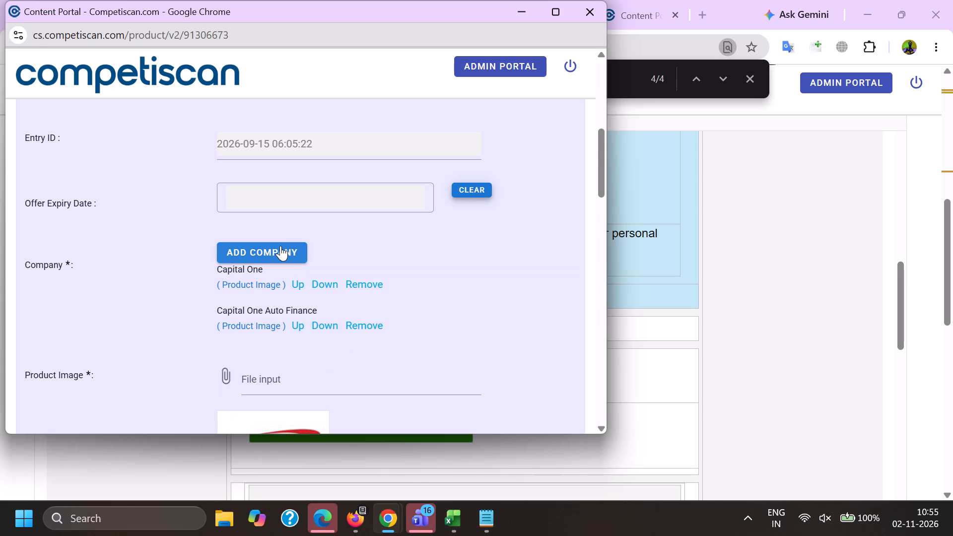
# Replace the product name with the copied Capital One Auto Finance Auto Loan.
pyautogui.scroll(-8, 317, 338)
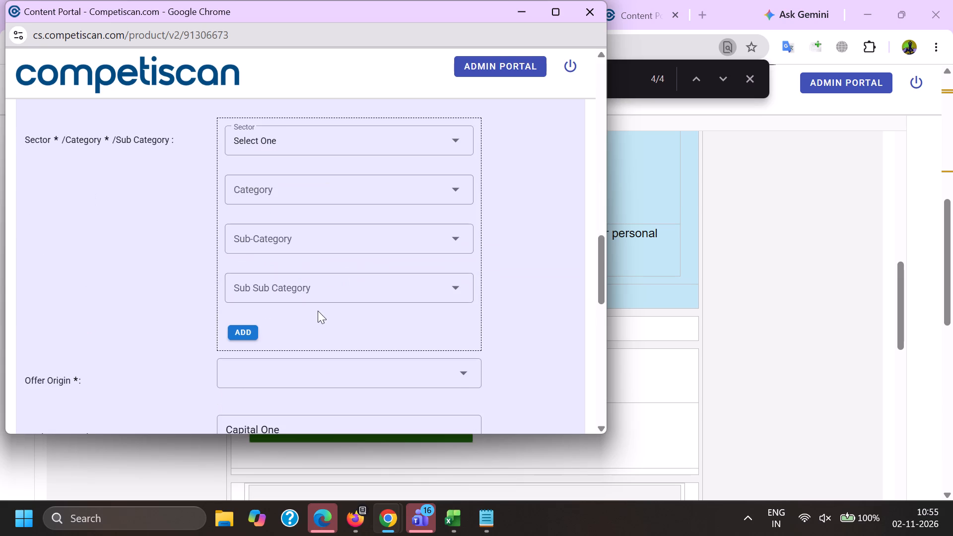
pyautogui.scroll(-2, 340, 342)
pyautogui.moveTo(334, 288); pyautogui.dragTo(85, 304)
pyautogui.hotkey('ctrl', 'v')
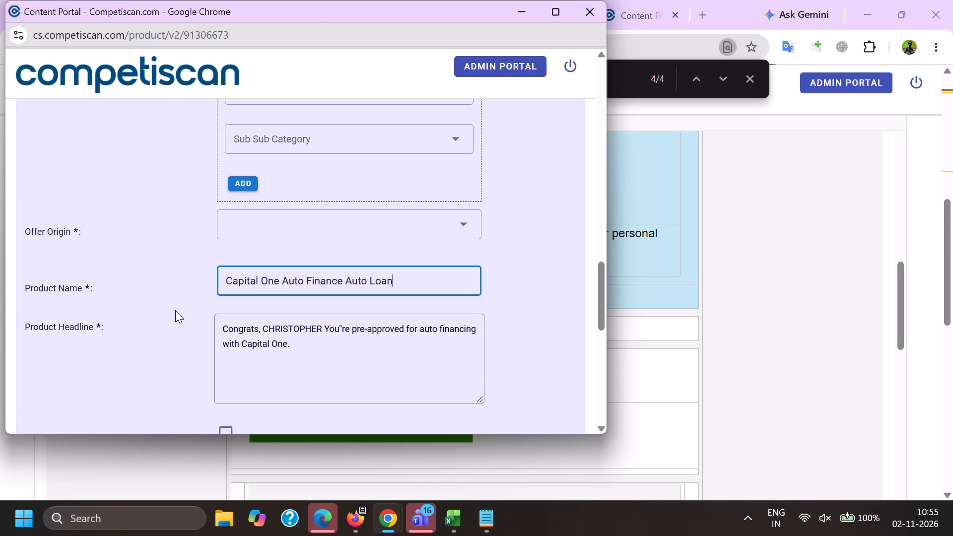
# Replace the product headline with the earlier record's "Congrats, [Name]! You're pre-approved for auto financing with Capital One. We hope you find exactly what you're looking for".
pyautogui.hotkey('alt', 'Tab')
pyautogui.click(446, 0)
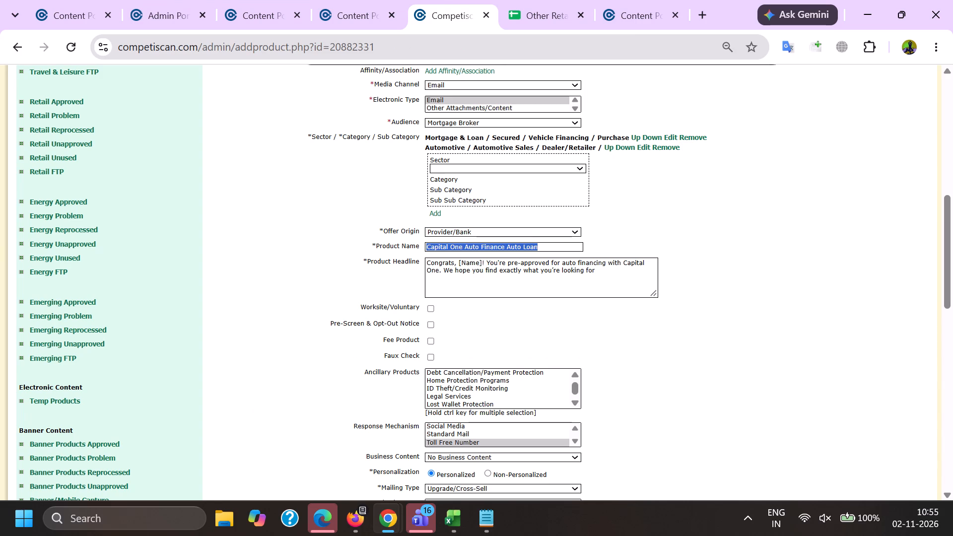
pyautogui.moveTo(625, 272); pyautogui.dragTo(244, 199)
pyautogui.hotkey('ctrl', 'c')
pyautogui.hotkey('alt', 'Tab')
pyautogui.moveTo(459, 348); pyautogui.dragTo(0, 324)
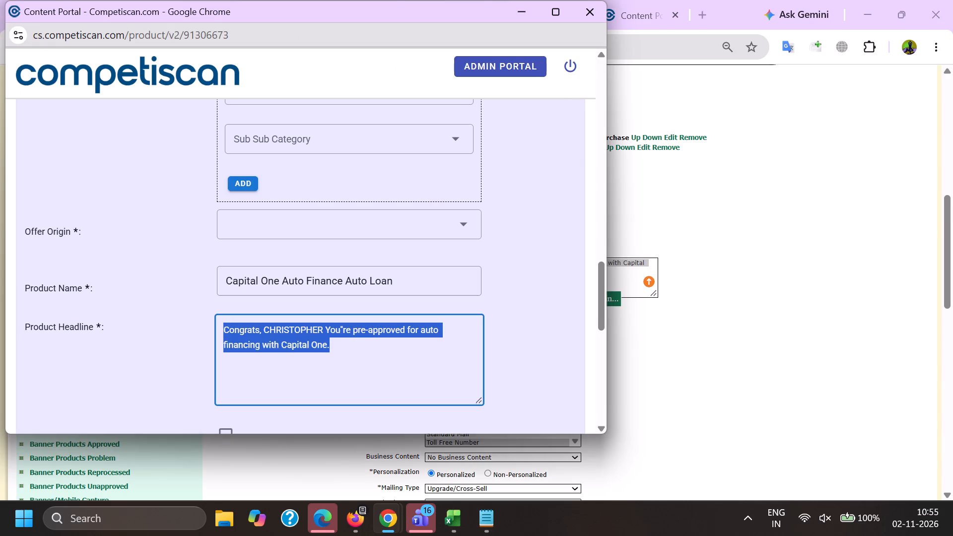
pyautogui.moveTo(0, 324); pyautogui.dragTo(5, 323)
pyautogui.hotkey('ctrl', 'v')
# Check the email body for the offer dates and set the record's offer expiry date to 2026-10-17.
pyautogui.scroll(10, 357, 314)
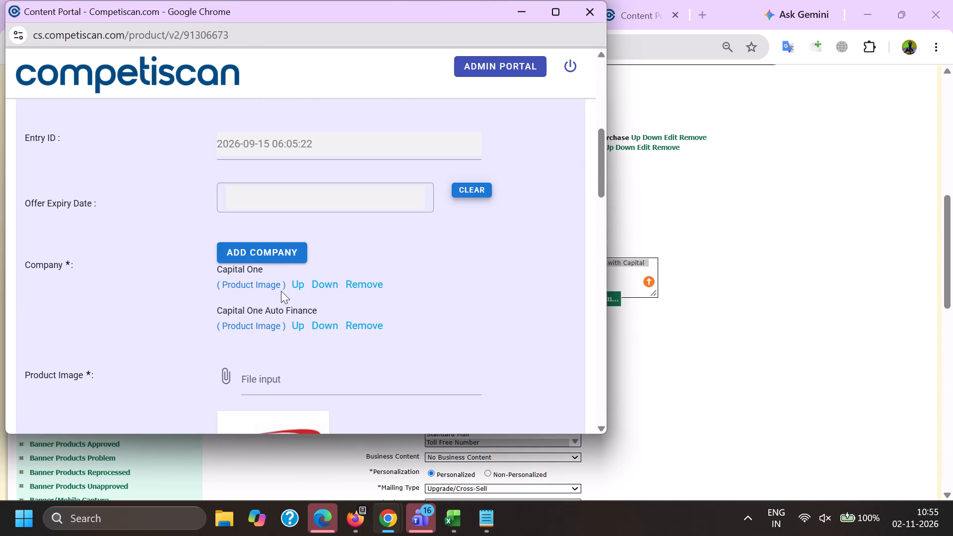
pyautogui.hotkey('alt', 'Tab')
pyautogui.click(182, 0)
pyautogui.click(232, 0)
pyautogui.click(348, 0)
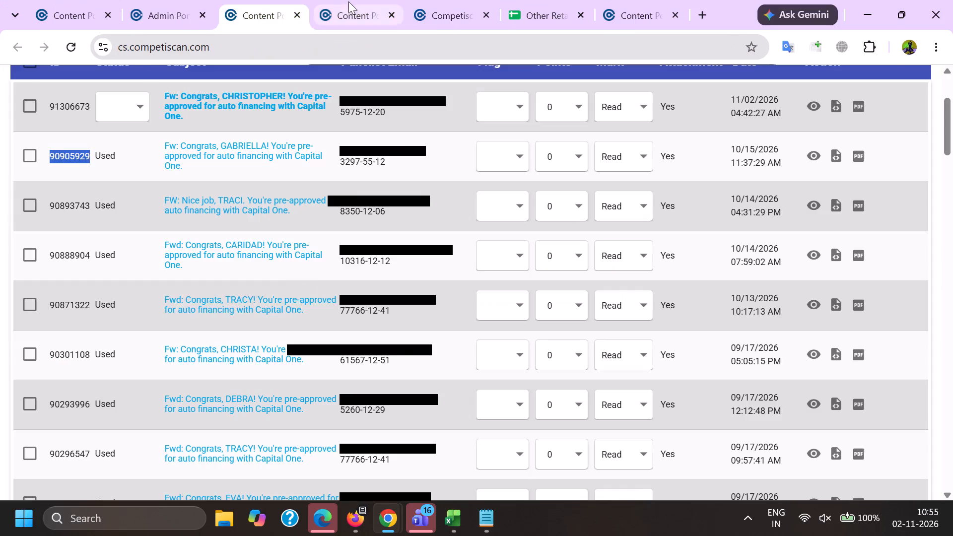
pyautogui.scroll(3, 266, 276)
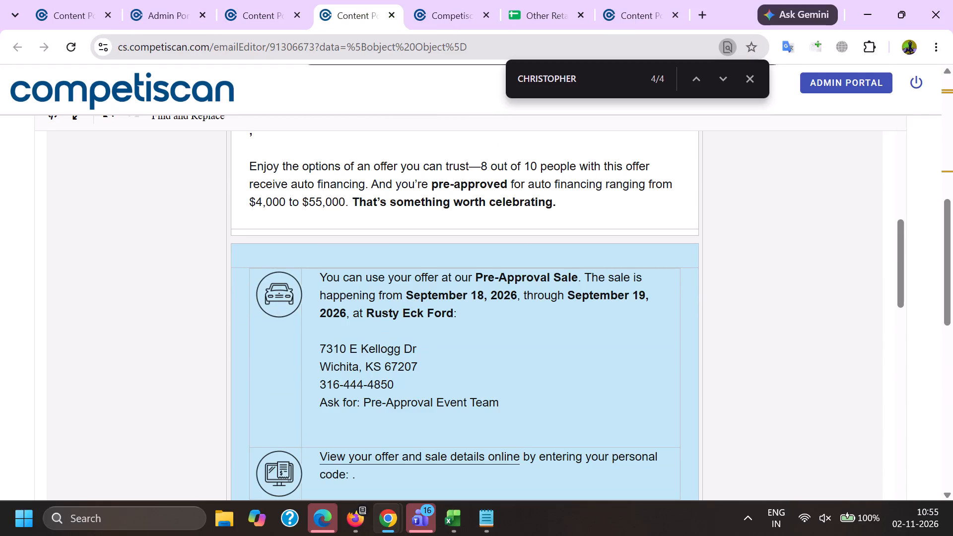
pyautogui.scroll(1, 264, 335)
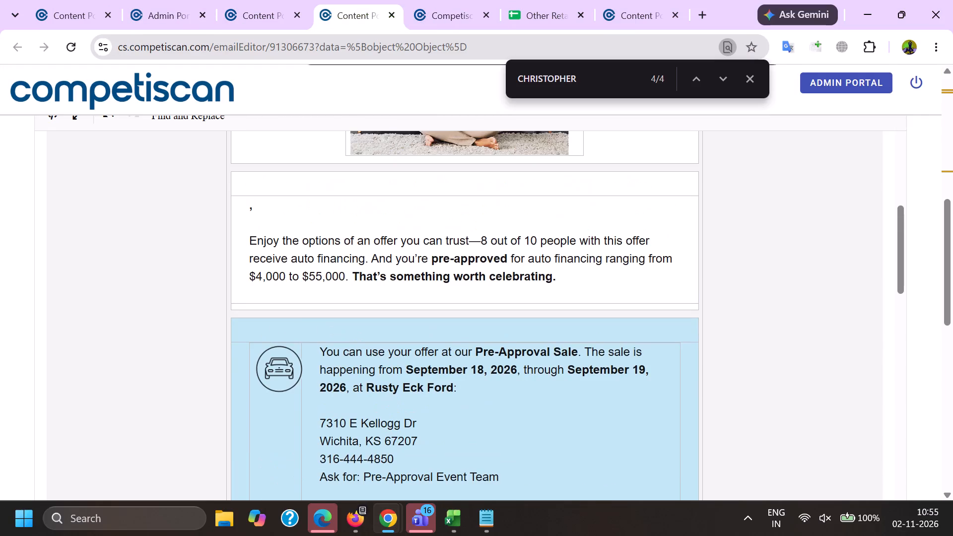
pyautogui.scroll(1, 233, 355)
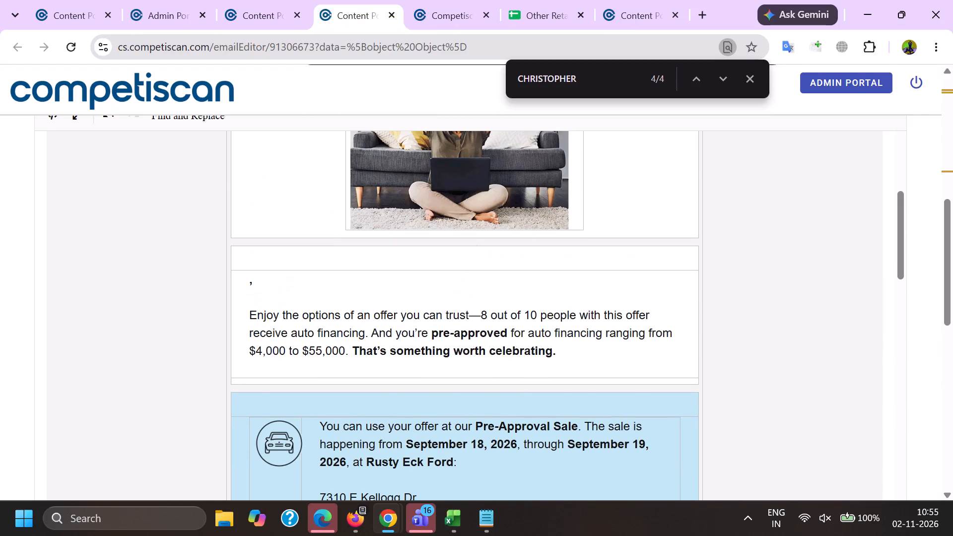
pyautogui.scroll(-4, 233, 355)
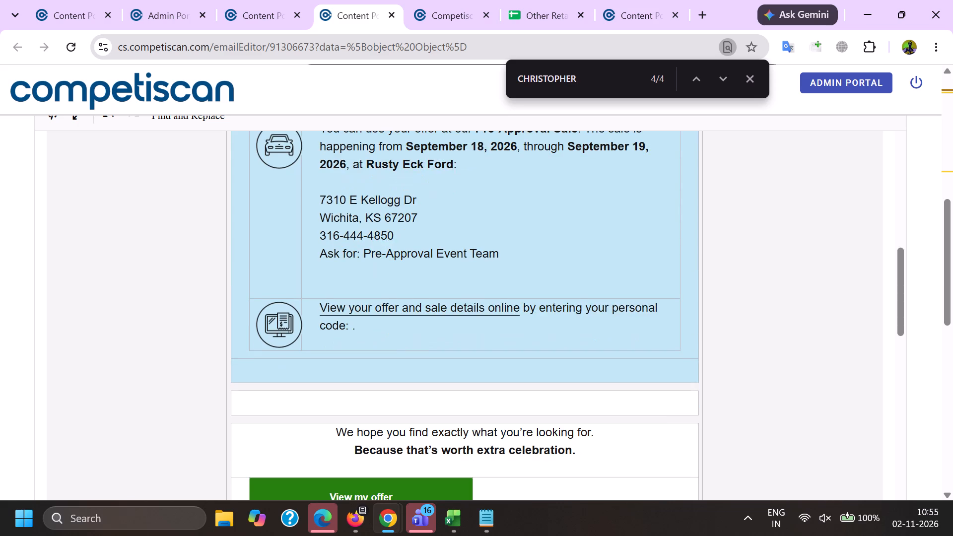
pyautogui.scroll(-3, 233, 355)
pyautogui.hotkey('alt', 'Tab')
pyautogui.scroll(2, 262, 333)
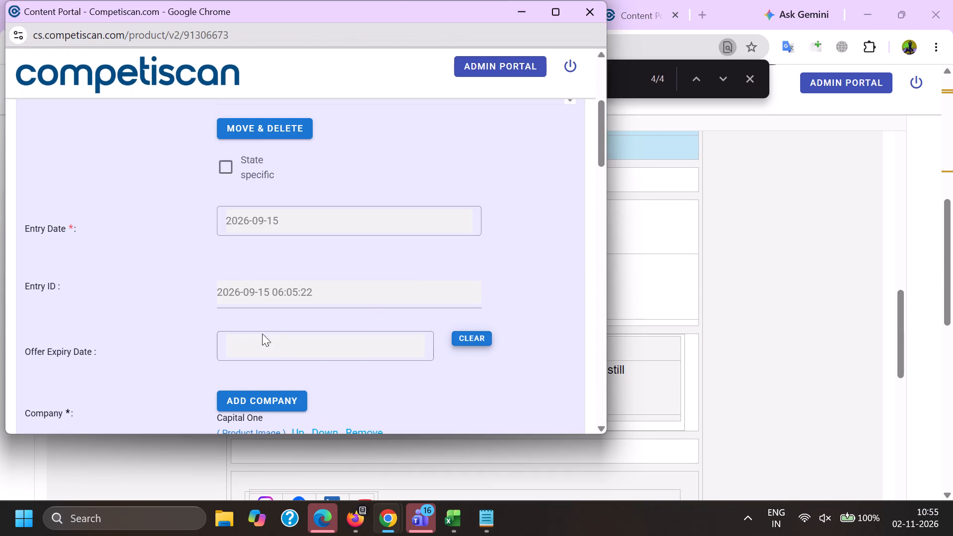
pyautogui.click(259, 349)
pyautogui.scroll(5, 261, 352)
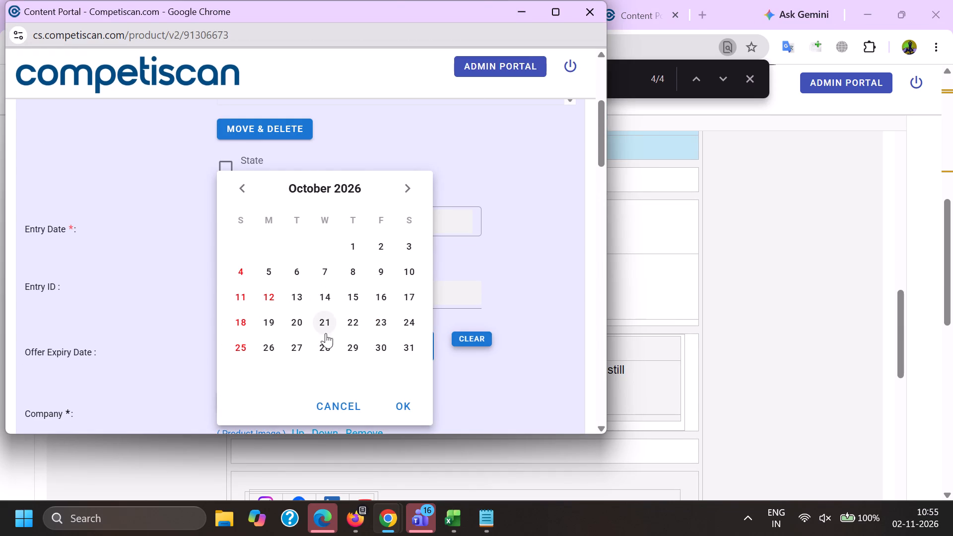
pyautogui.click(413, 299)
pyautogui.click(391, 403)
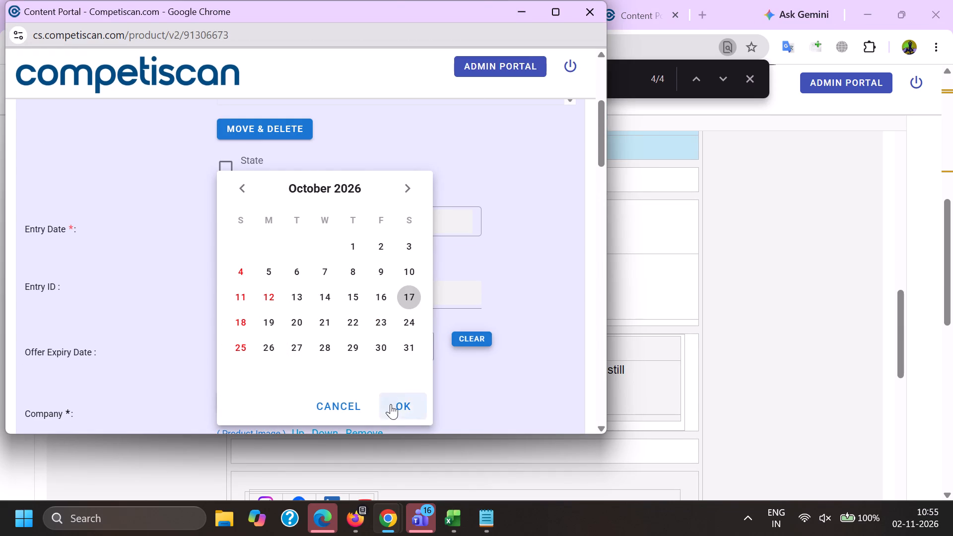
# Copy the dealer name Rusty Eck Ford from the email body and add it as another company on the record.
pyautogui.scroll(1, 358, 314)
pyautogui.scroll(-11, 358, 314)
pyautogui.scroll(9, 296, 315)
pyautogui.click(267, 322)
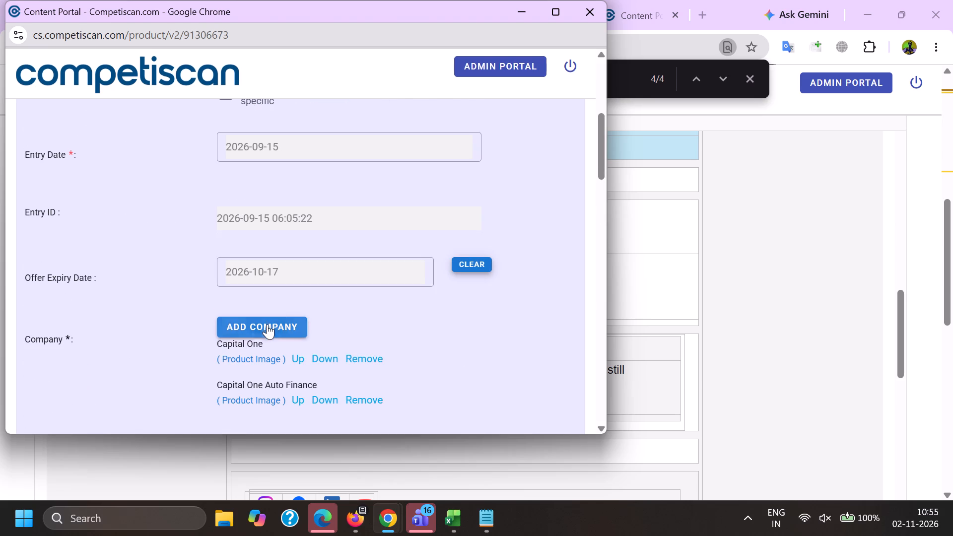
pyautogui.hotkey('alt', 'Tab')
pyautogui.scroll(4, 376, 301)
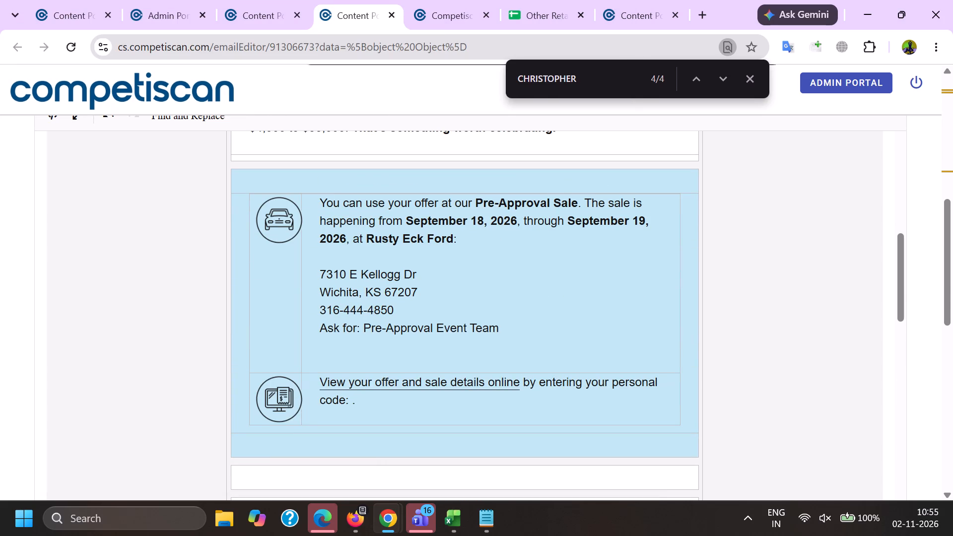
pyautogui.moveTo(367, 235); pyautogui.dragTo(460, 236)
pyautogui.hotkey('ctrl', 'c')
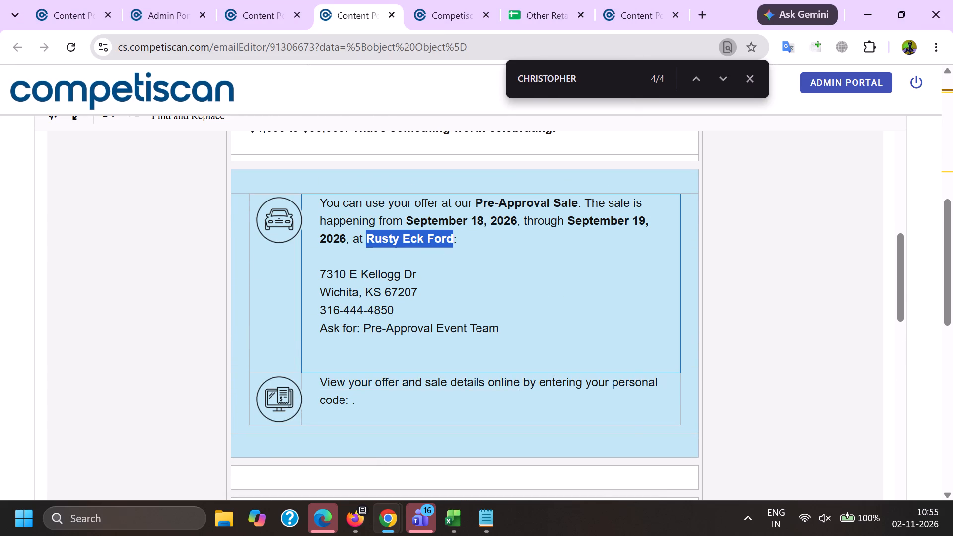
pyautogui.hotkey('alt', 'Tab')
pyautogui.click(329, 337)
pyautogui.keyDown('ctrl'); pyautogui.click(329, 346); pyautogui.keyUp('ctrl')
pyautogui.hotkey('ctrl', 'v')
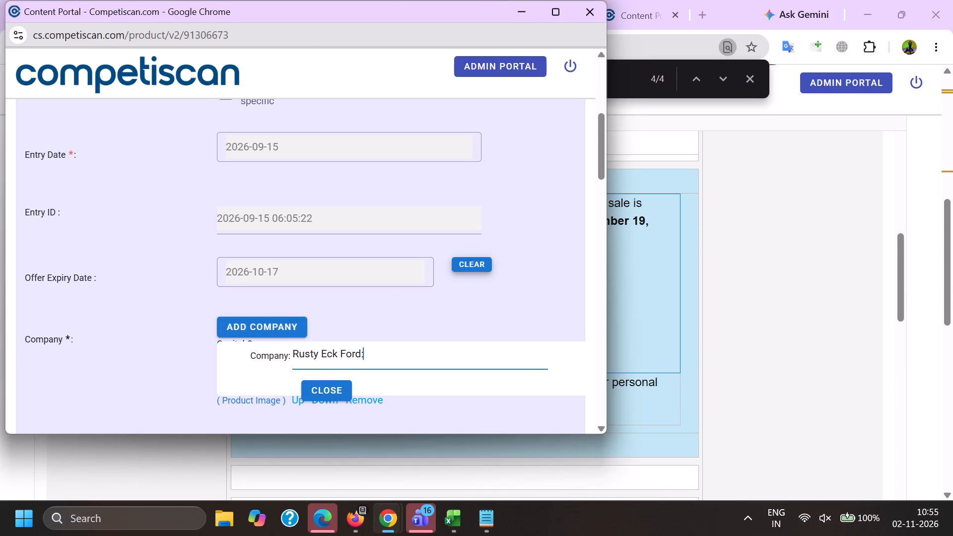
pyautogui.press('BackSpace')
pyautogui.scroll(-2, 338, 244)
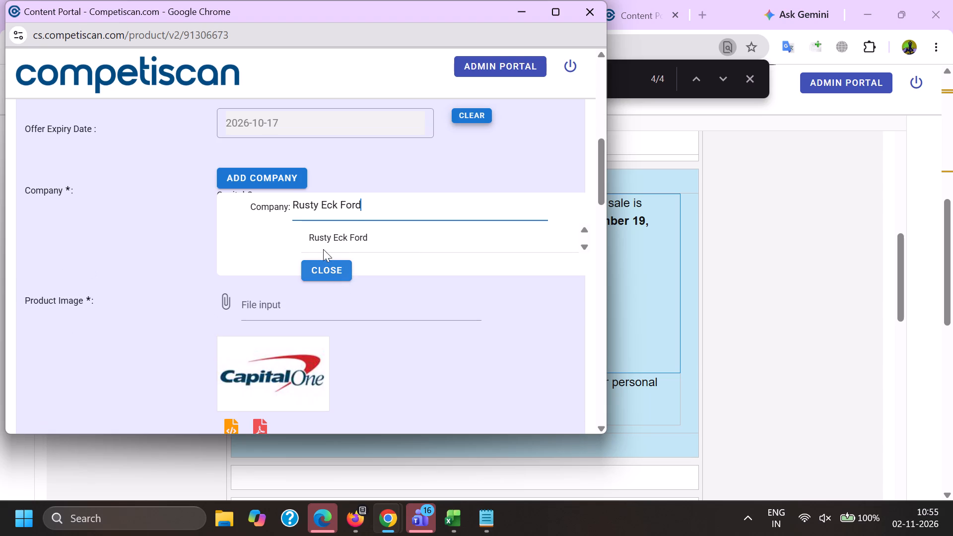
pyautogui.click(322, 241)
# Add the sector classification Mortgage & Loan / Secured / Vehicle Financing / Purchase to the record.
pyautogui.scroll(-9, 289, 191)
pyautogui.scroll(4, 273, 304)
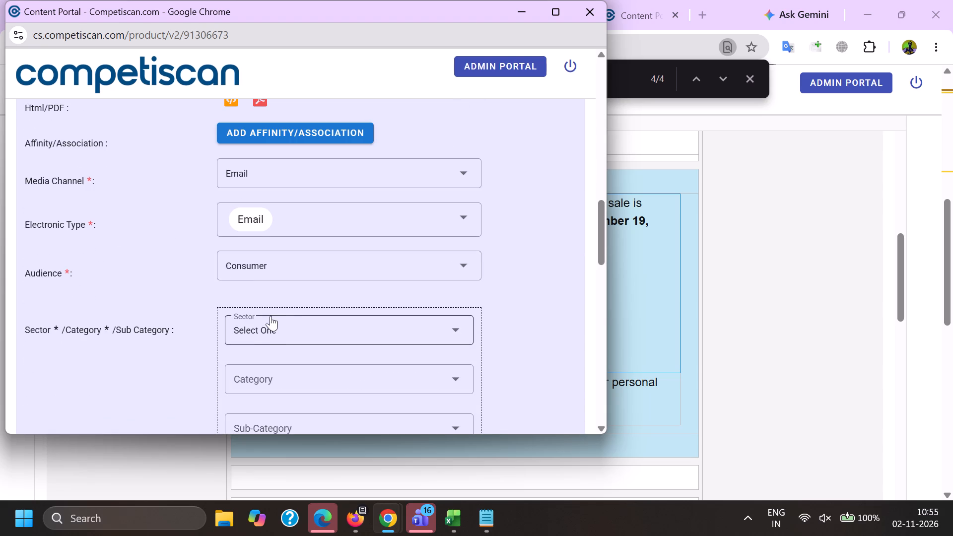
pyautogui.click(264, 338)
pyautogui.scroll(-3, 264, 337)
pyautogui.click(278, 269)
pyautogui.click(159, 296)
pyautogui.scroll(-2, 220, 238)
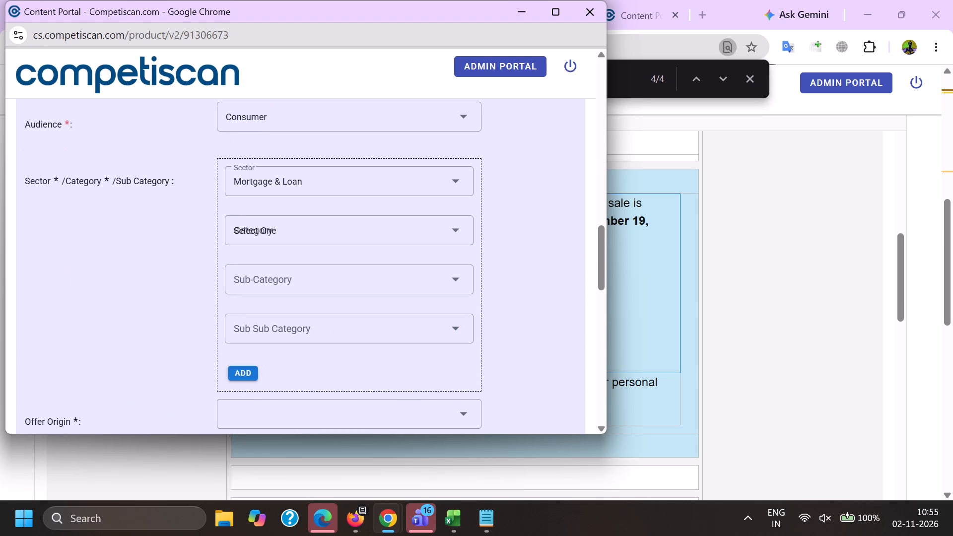
pyautogui.click(258, 223)
pyautogui.click(265, 270)
pyautogui.click(194, 268)
pyautogui.click(267, 266)
pyautogui.scroll(-1, 268, 235)
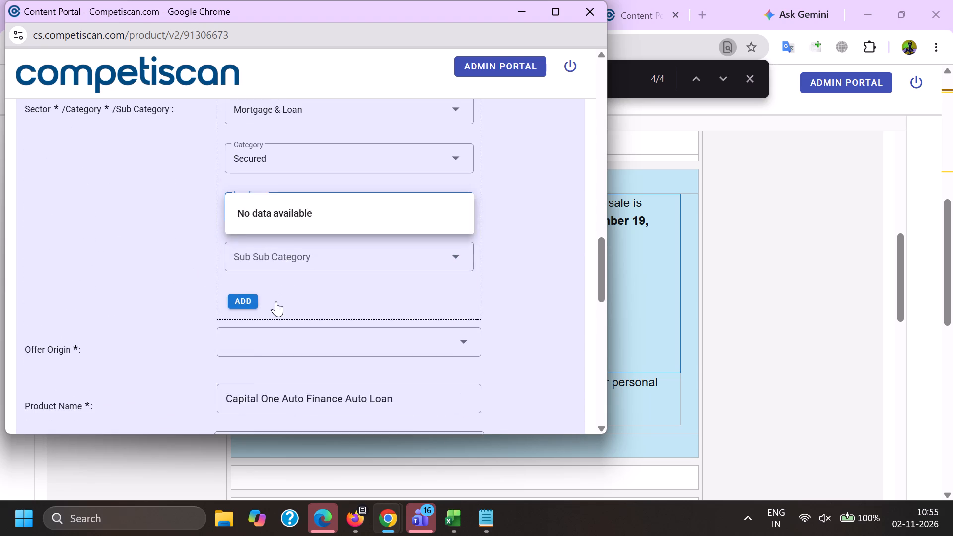
pyautogui.scroll(-5, 272, 306)
pyautogui.click(293, 383)
pyautogui.click(185, 366)
pyautogui.click(264, 256)
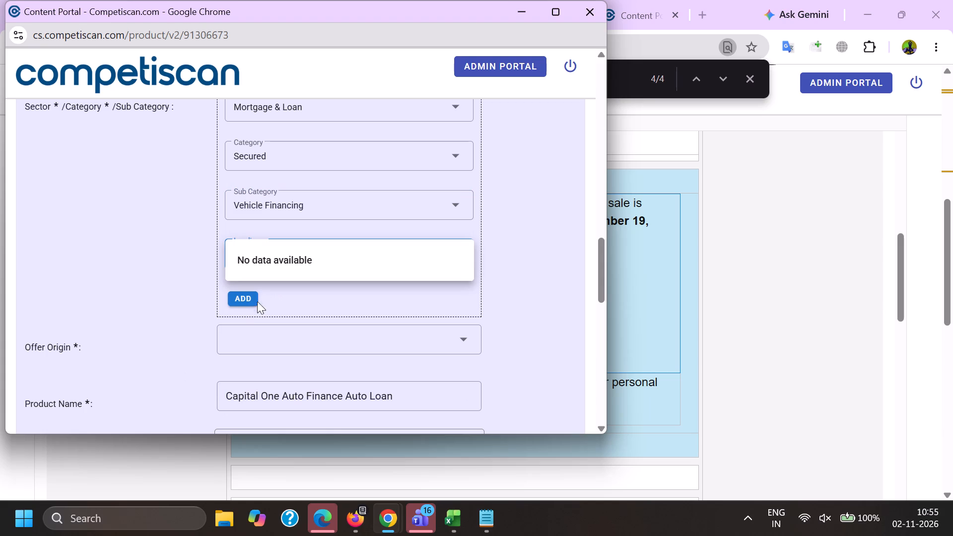
pyautogui.click(256, 318)
pyautogui.moveTo(169, 305); pyautogui.dragTo(177, 307)
pyautogui.click(239, 297)
# Add a second sector classification, Automotive / Automotive Sales / Dealer/Retailer, following the earlier record.
pyautogui.scroll(1, 248, 345)
pyautogui.click(253, 216)
pyautogui.scroll(-2, 279, 331)
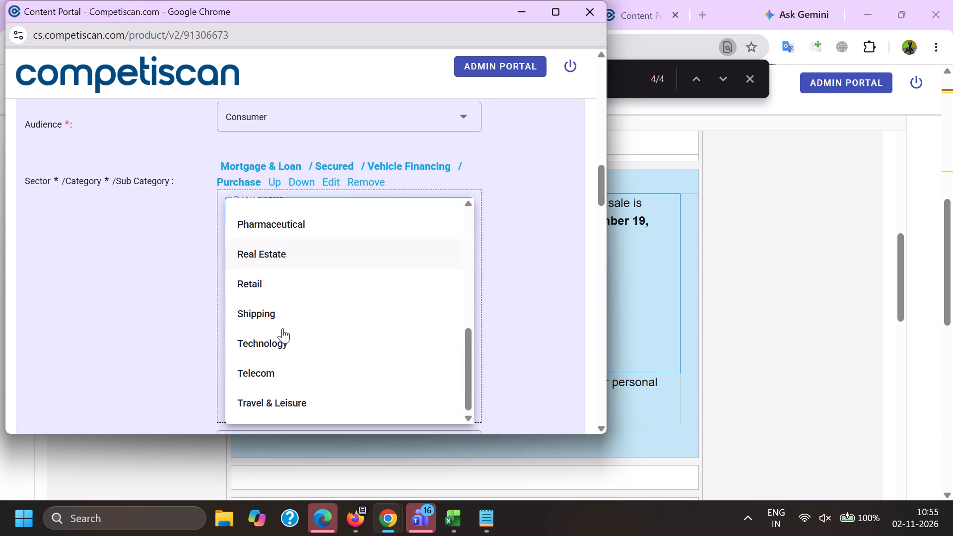
pyautogui.scroll(5, 286, 369)
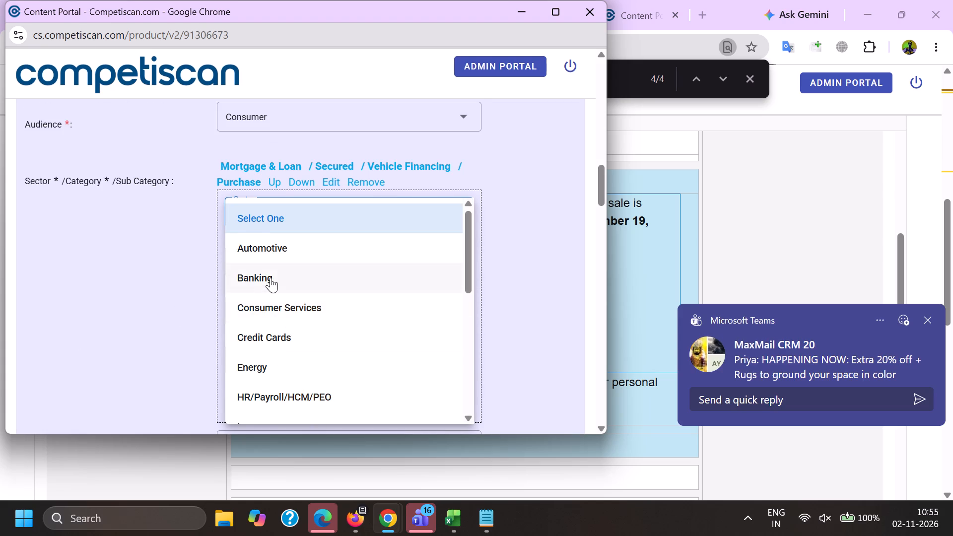
pyautogui.scroll(-3, 271, 277)
pyautogui.scroll(1, 292, 330)
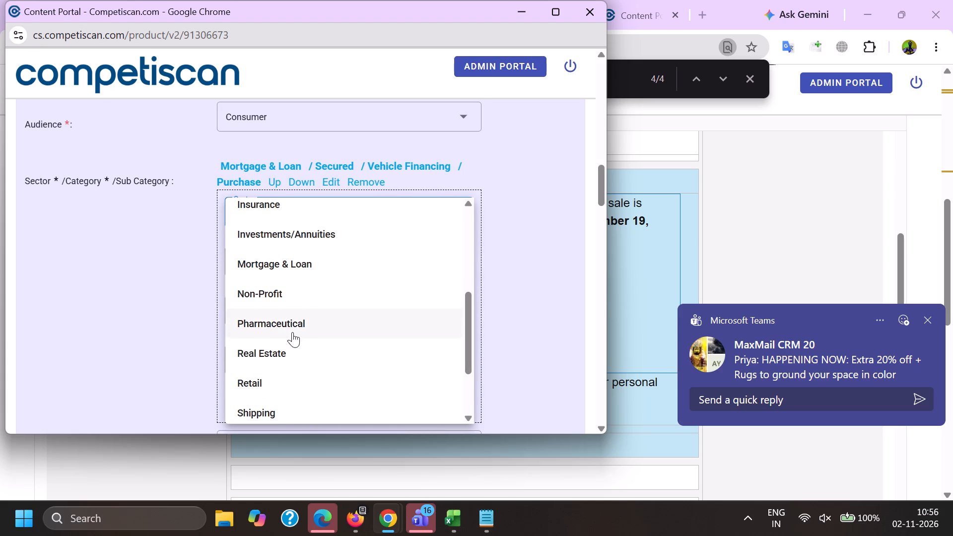
pyautogui.scroll(5, 285, 333)
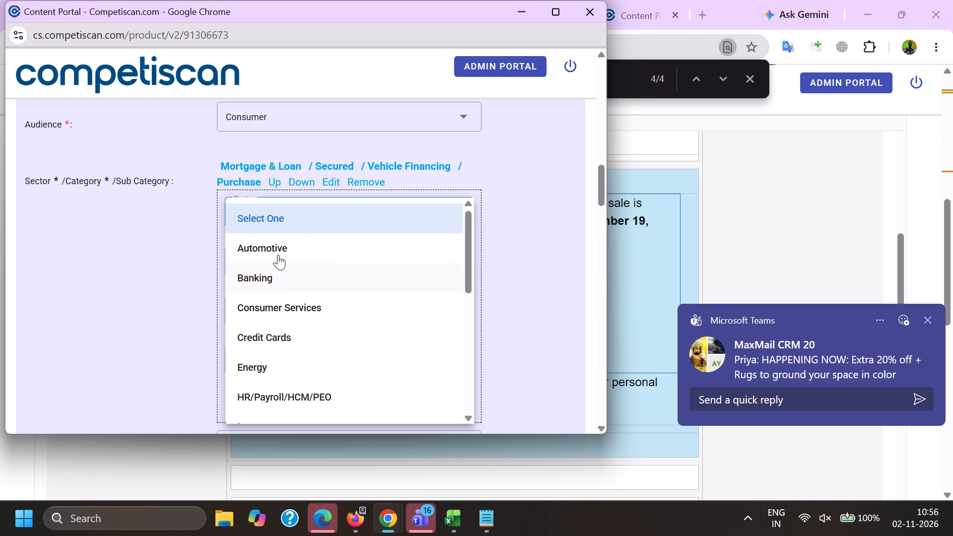
pyautogui.click(278, 255)
pyautogui.click(158, 261)
pyautogui.click(253, 262)
pyautogui.scroll(-1, 262, 170)
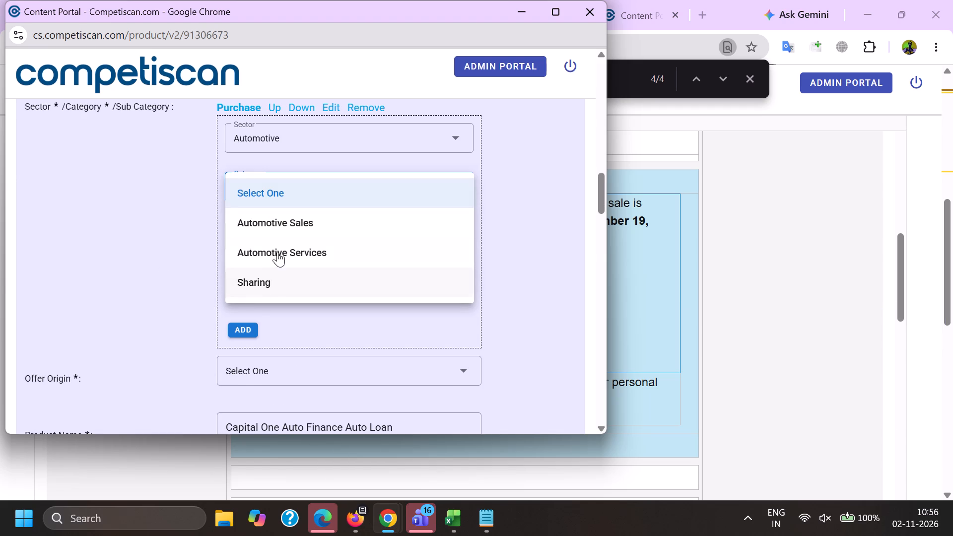
pyautogui.click(276, 215)
pyautogui.moveTo(192, 222); pyautogui.dragTo(196, 226)
pyautogui.click(275, 217)
pyautogui.click(279, 244)
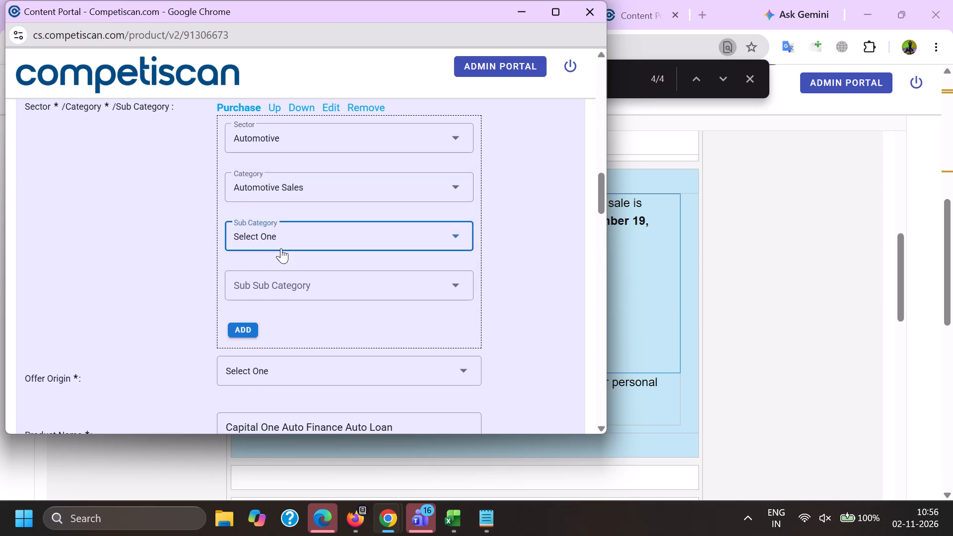
pyautogui.click(293, 276)
pyautogui.moveTo(163, 277); pyautogui.dragTo(169, 286)
pyautogui.click(248, 332)
pyautogui.scroll(-2, 258, 272)
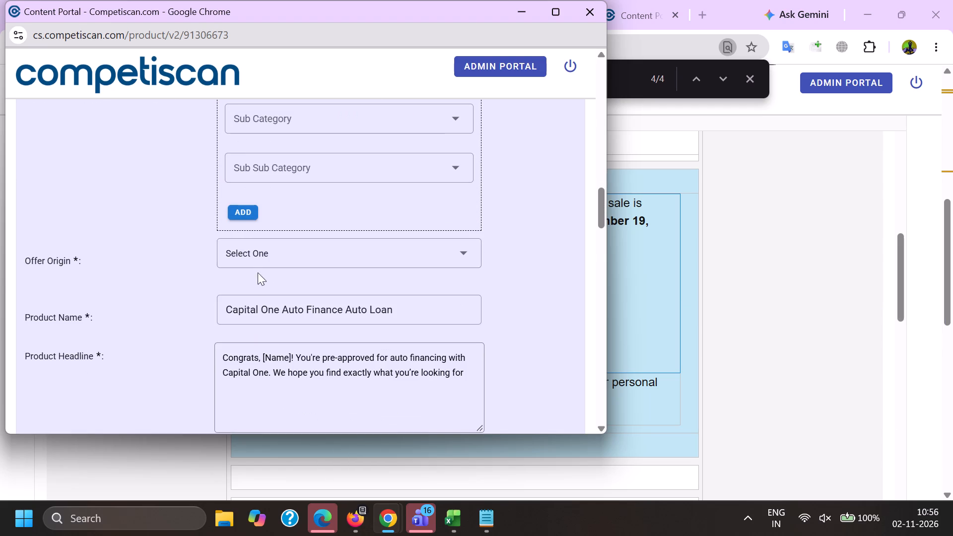
# Select the offer origin for the Capital One Auto Finance Auto Loan record.
pyautogui.click(254, 262)
pyautogui.click(266, 314)
# Set the record's response mechanism to URL/Website and its personalization to Personalized.
pyautogui.scroll(-7, 287, 229)
pyautogui.click(267, 265)
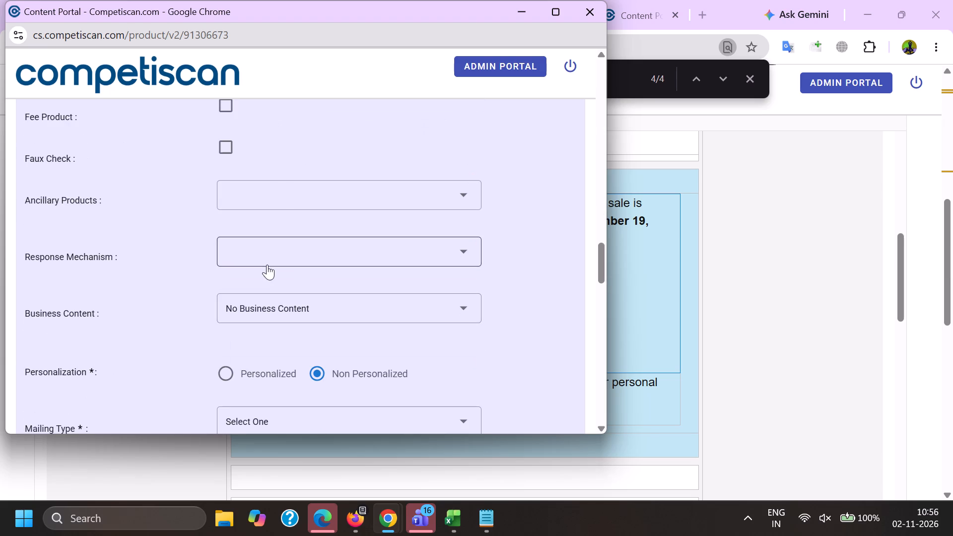
pyautogui.scroll(-7, 275, 168)
pyautogui.click(292, 357)
pyautogui.click(142, 337)
pyautogui.click(226, 302)
# Look through the other open product records, and set the new record's mailing type to Upgrade/Cross-Sell.
pyautogui.click(267, 359)
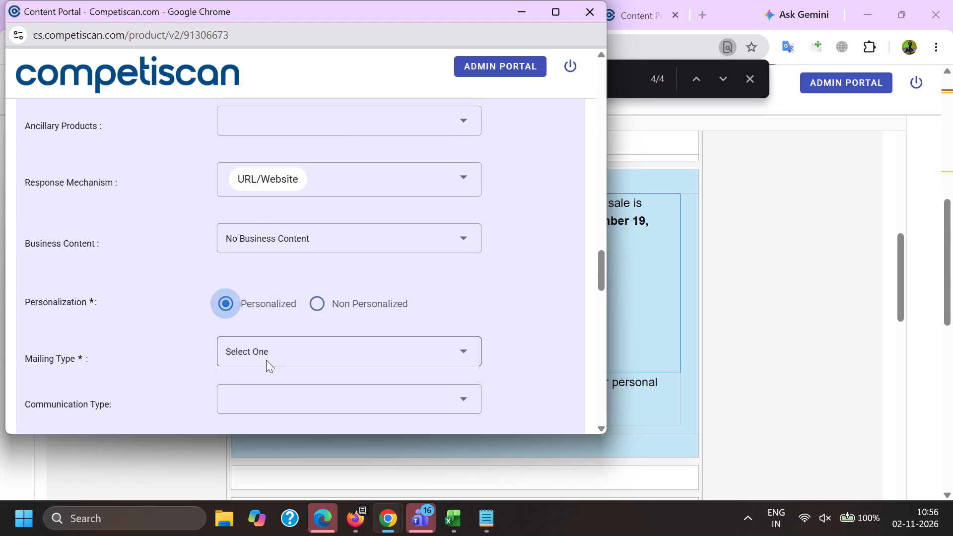
pyautogui.hotkey('alt', 'Tab')
pyautogui.click(609, 0)
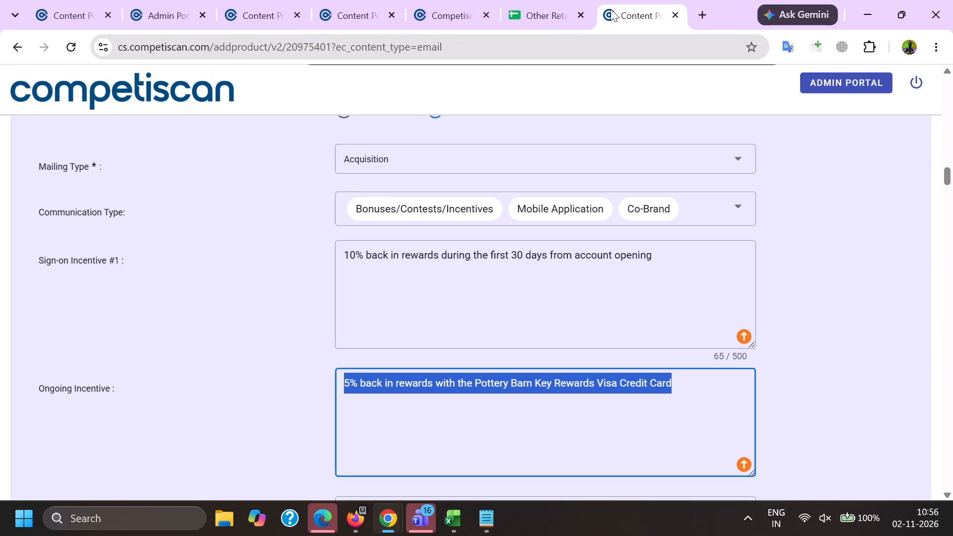
pyautogui.scroll(7, 659, 310)
pyautogui.scroll(2, 599, 322)
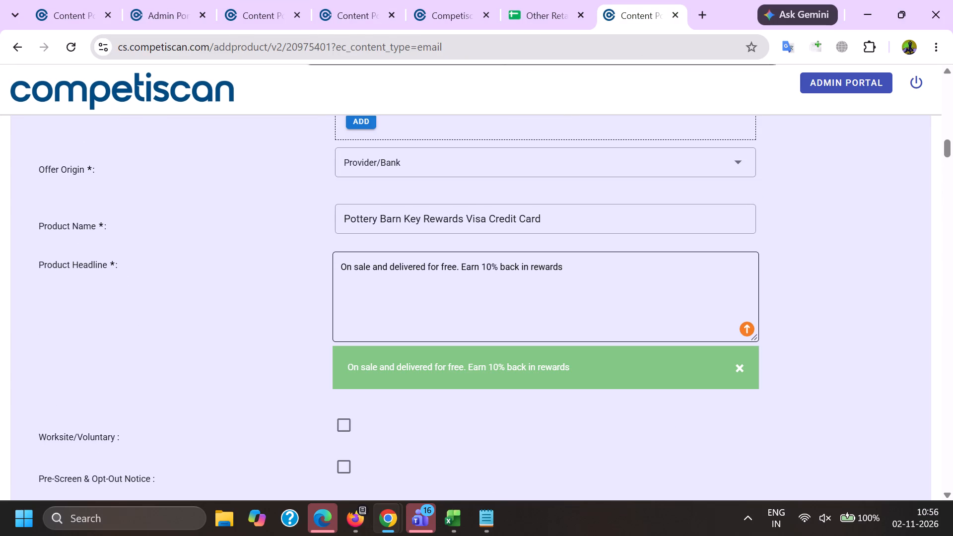
pyautogui.click(361, 0)
pyautogui.hotkey('alt', 'Tab')
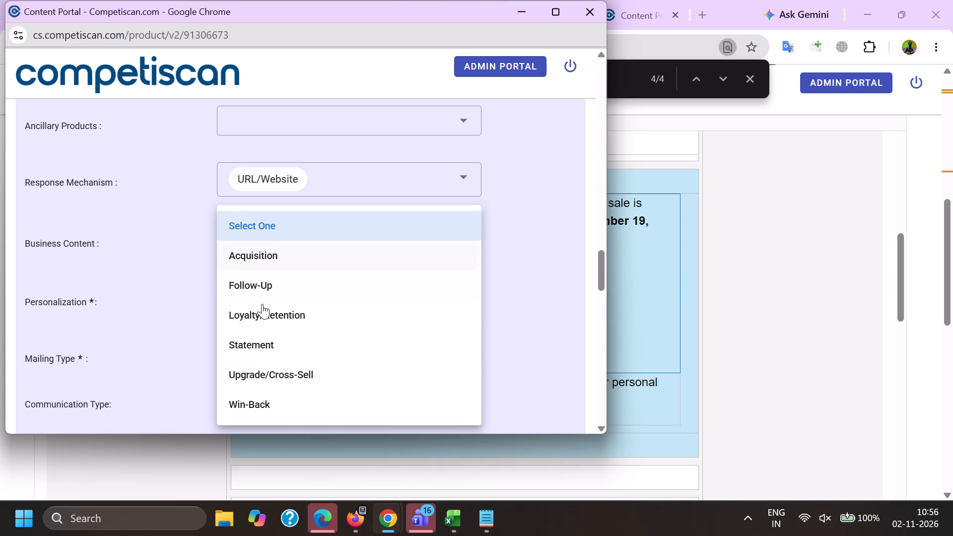
pyautogui.click(273, 375)
pyautogui.click(159, 339)
# Check the earlier Capital One auto loan record and add Toll Free Number to the response mechanisms.
pyautogui.hotkey('alt', 'Tab')
pyautogui.click(464, 0)
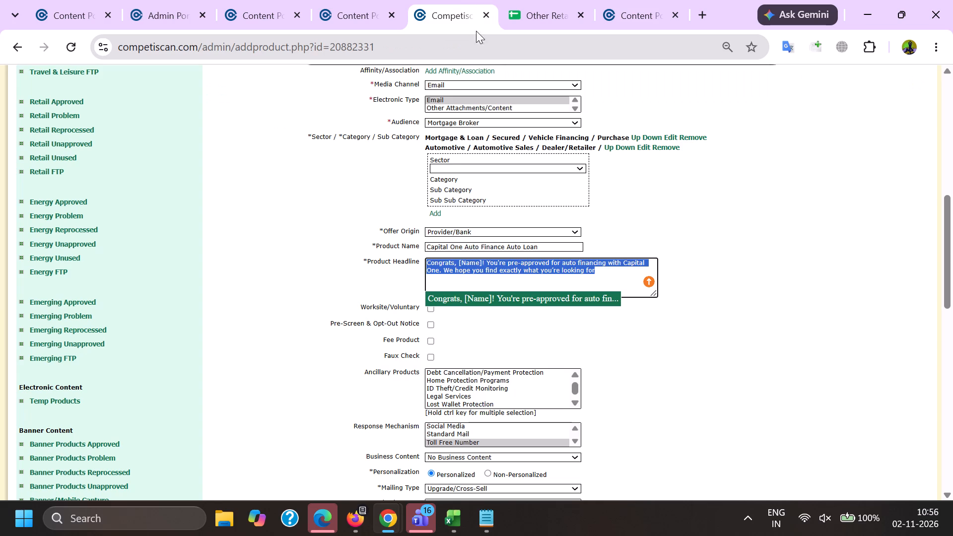
pyautogui.scroll(-3, 505, 279)
pyautogui.hotkey('alt', 'Tab')
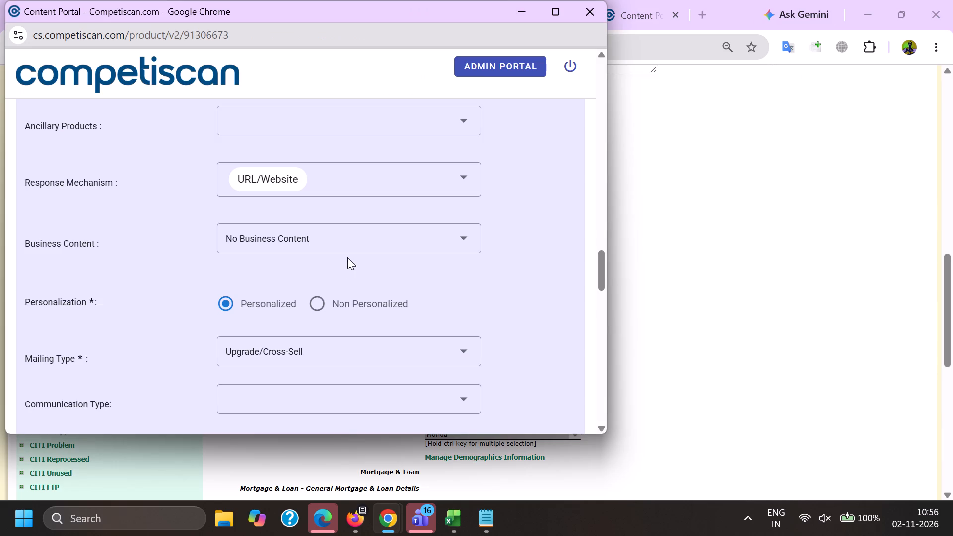
pyautogui.click(341, 186)
pyautogui.click(305, 337)
pyautogui.click(181, 288)
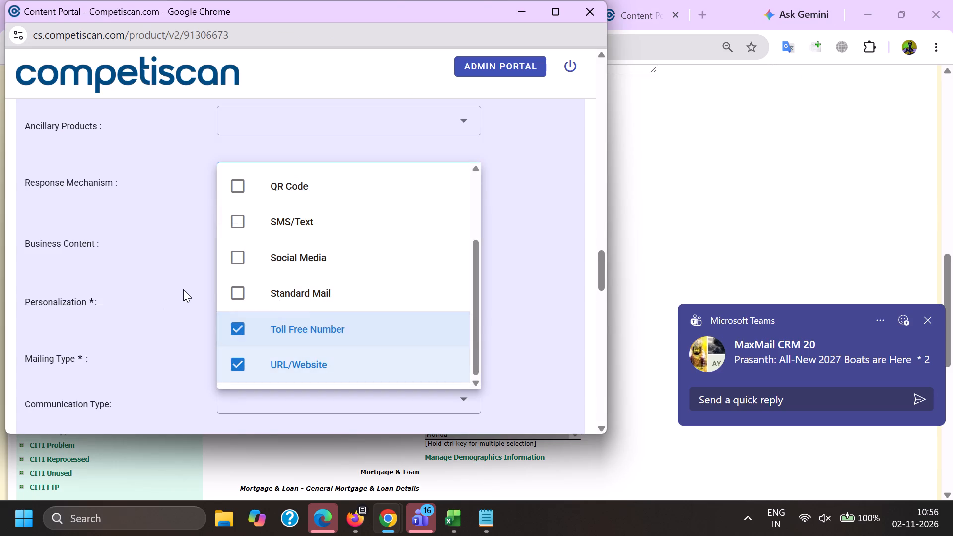
# Compare the communication type and the fields below it with the earlier Capital One auto loan record.
pyautogui.scroll(-2, 197, 246)
pyautogui.click(238, 245)
pyautogui.hotkey('alt', 'Tab')
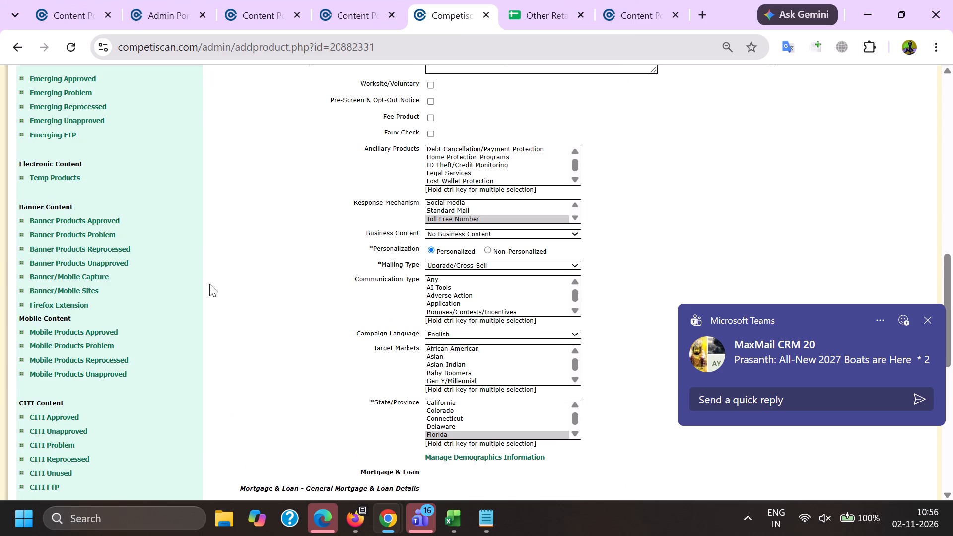
pyautogui.scroll(-1, 209, 284)
pyautogui.hotkey('alt', 'Tab')
pyautogui.click(184, 302)
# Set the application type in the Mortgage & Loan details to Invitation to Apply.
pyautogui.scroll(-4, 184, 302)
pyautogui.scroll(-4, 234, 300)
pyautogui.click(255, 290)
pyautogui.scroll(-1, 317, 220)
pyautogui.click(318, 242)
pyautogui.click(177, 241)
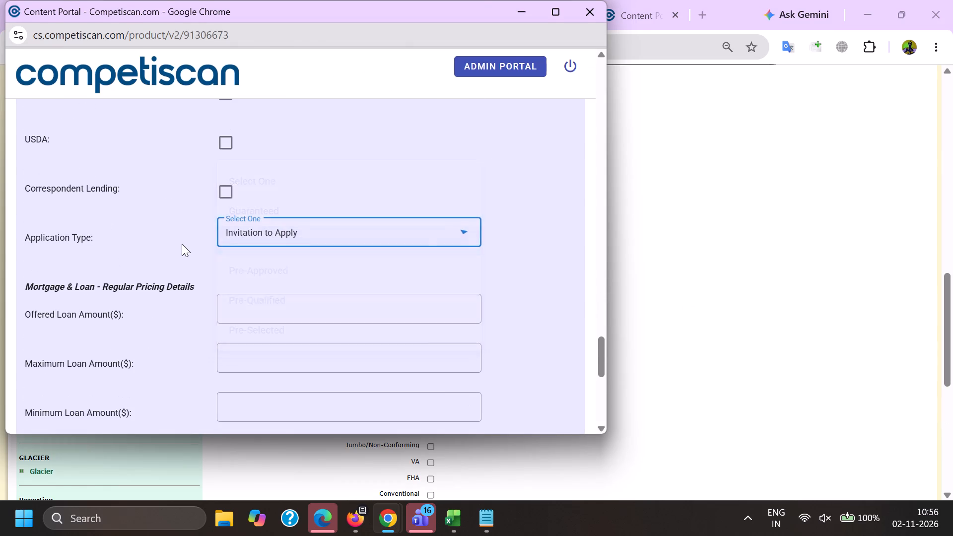
# Check the loan details in the earlier record and set the new record's application type to Pre-Approved.
pyautogui.hotkey('alt', 'Tab')
pyautogui.scroll(-4, 286, 270)
pyautogui.hotkey('alt', 'Tab')
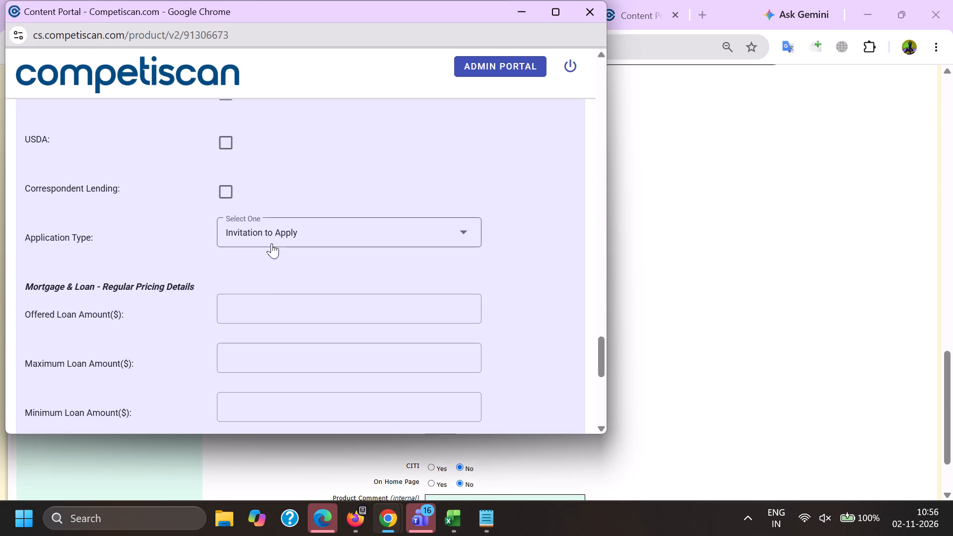
pyautogui.click(271, 242)
pyautogui.click(269, 328)
pyautogui.moveTo(157, 326); pyautogui.dragTo(161, 333)
# Copy the maximum loan amount of 55000.00 from the earlier record into the new record.
pyautogui.scroll(-1, 236, 270)
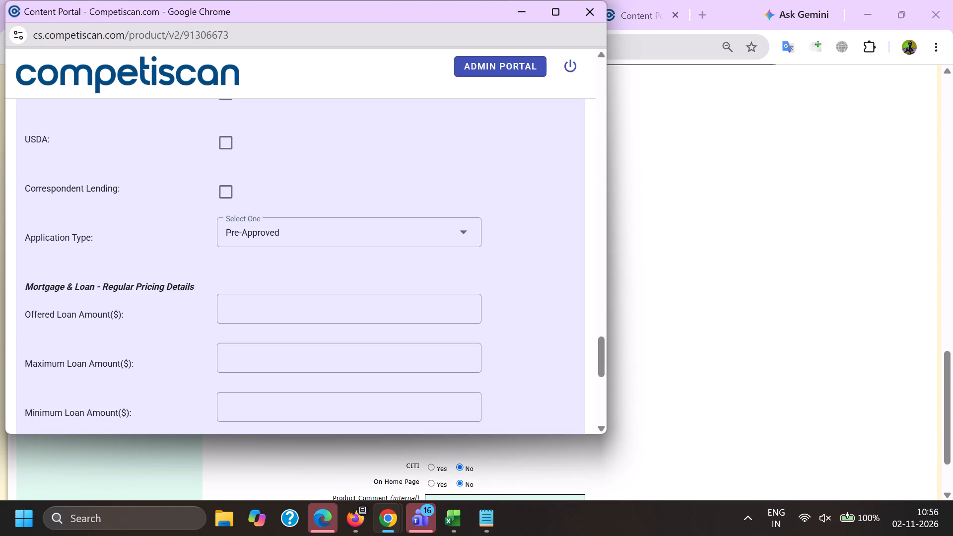
pyautogui.click(243, 286)
pyautogui.hotkey('alt', 'Tab')
pyautogui.tripleClick(441, 292)
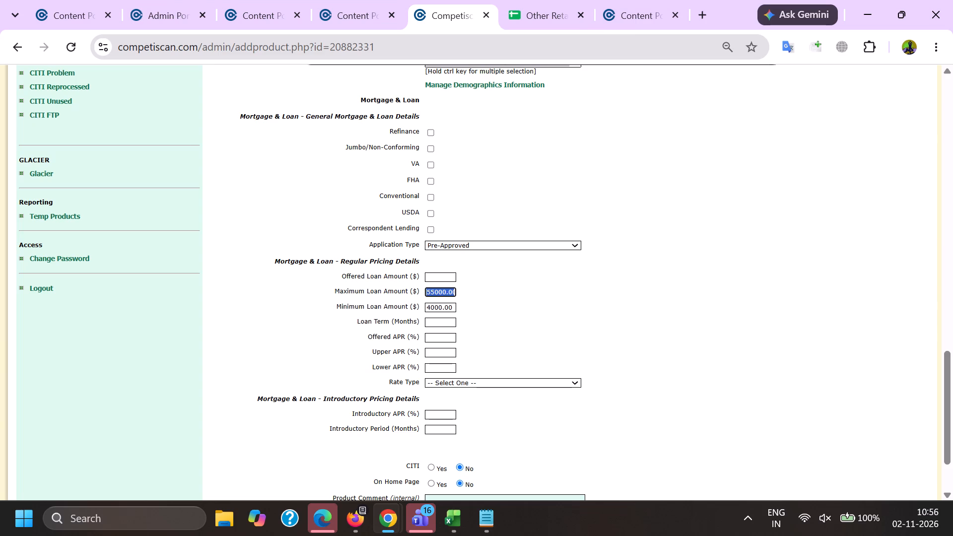
pyautogui.hotkey('ctrl', 'c')
pyautogui.hotkey('alt', 'Tab')
pyautogui.hotkey('ctrl', 'v')
pyautogui.keyDown('ctrl'); pyautogui.click(368, 164); pyautogui.keyUp('ctrl')
pyautogui.hotkey('ctrl', 'v')
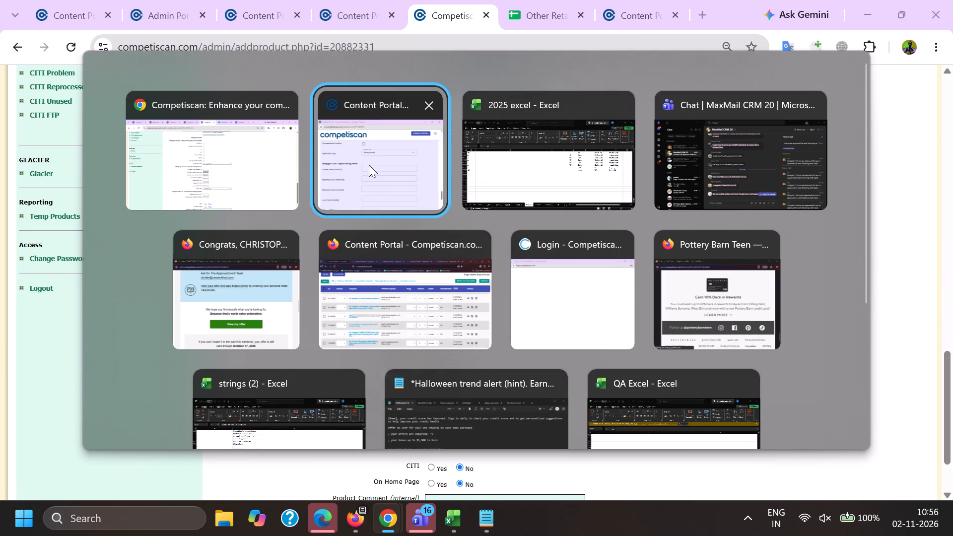
# Set the new record's minimum loan amount to 4000.00, following the earlier record.
pyautogui.click(277, 337)
pyautogui.hotkey('alt', 'Tab')
pyautogui.hotkey('alt', 'Tab')
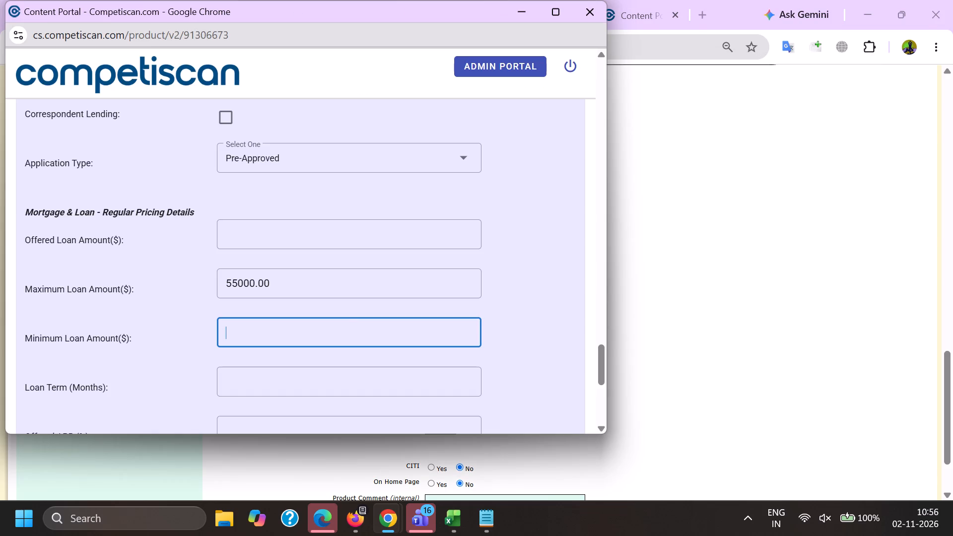
pyautogui.press('4')
pyautogui.press('0')
pyautogui.press('0')
pyautogui.press('0')
pyautogui.press('.')
pyautogui.press('0')
pyautogui.press('0')
pyautogui.press('Tab')
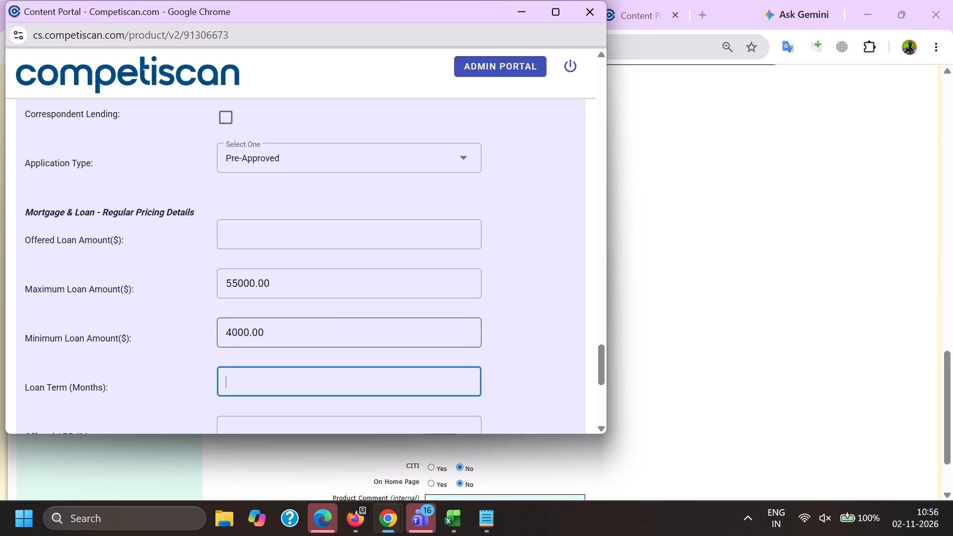
# Check the remaining loan pricing fields against the earlier record and submit the product record.
pyautogui.hotkey('alt', 'Tab')
pyautogui.click(336, 180)
pyautogui.hotkey('alt', 'Tab')
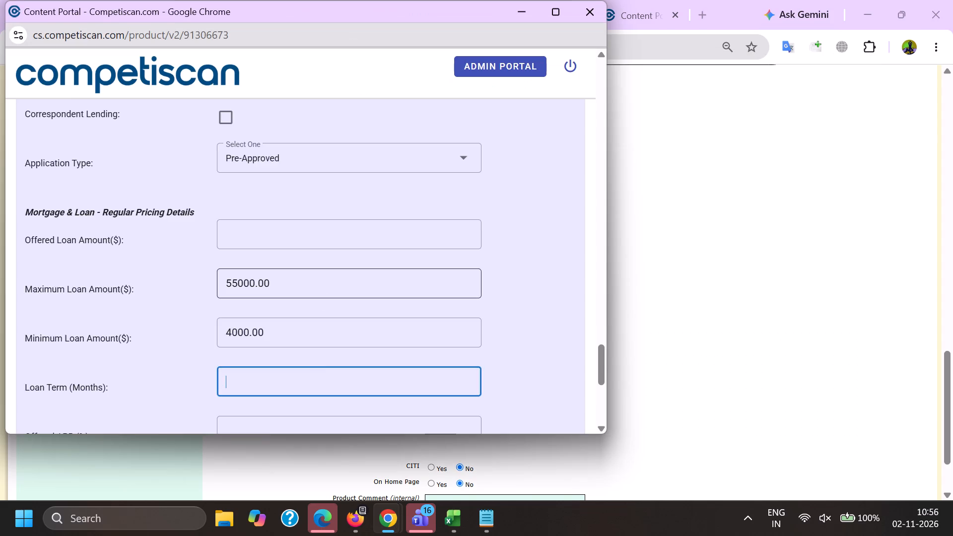
pyautogui.scroll(-13, 320, 289)
pyautogui.click(265, 416)
pyautogui.hotkey('alt', 'Tab')
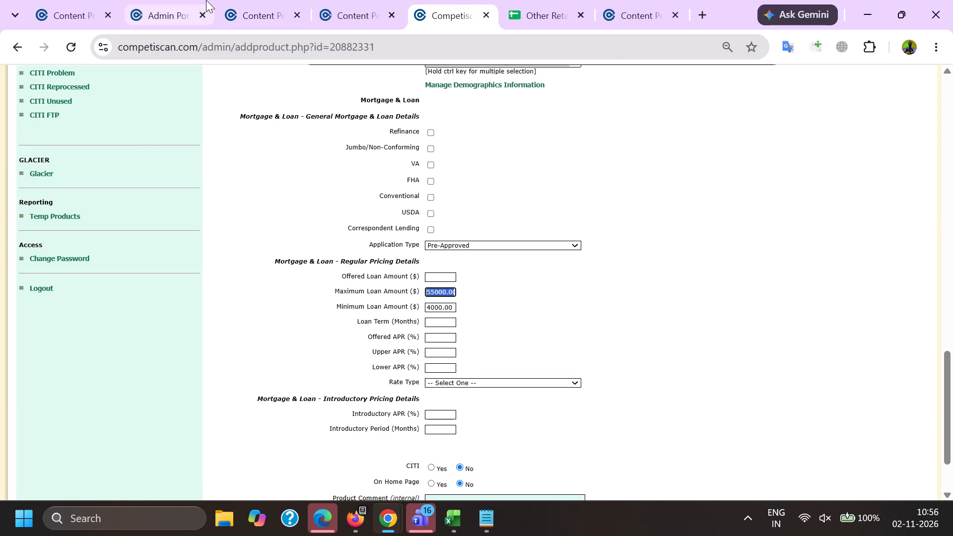
# Switch to the Competiscan email list in Firefox and look through the Capital One results for the next offer email.
pyautogui.click(248, 0)
pyautogui.click(357, 529)
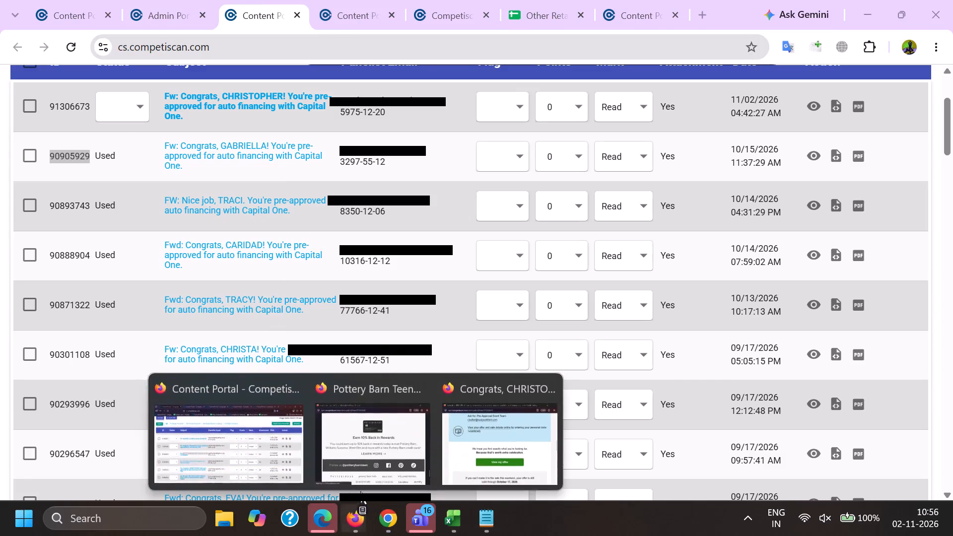
pyautogui.click(261, 459)
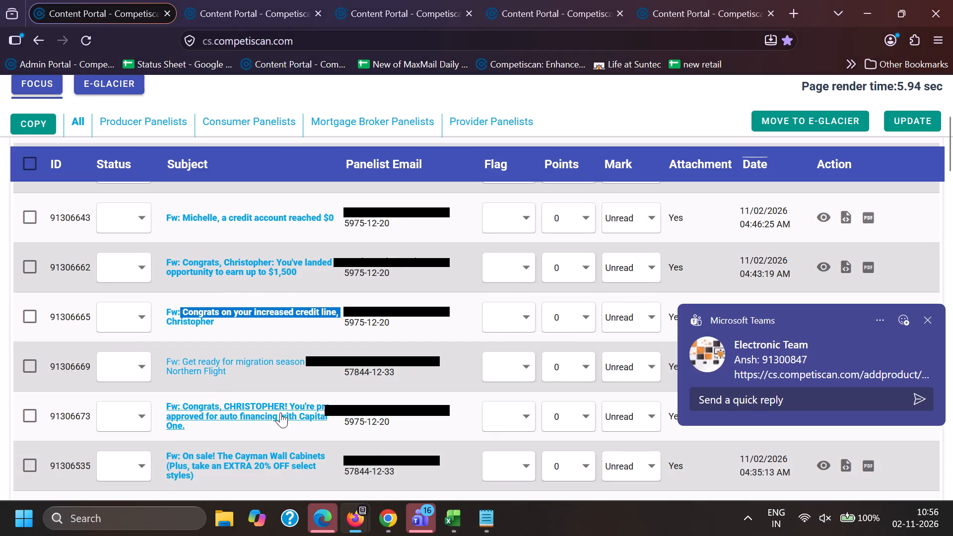
pyautogui.scroll(-1, 293, 399)
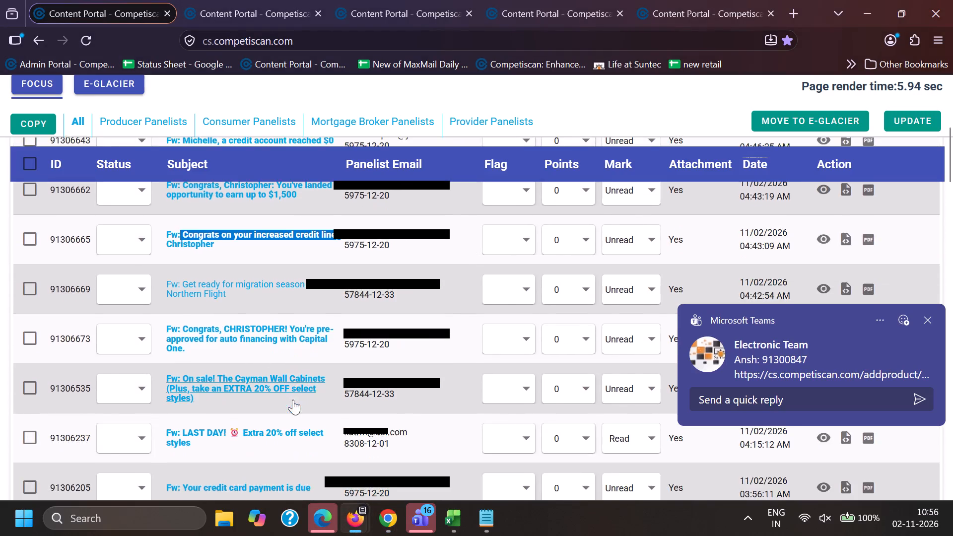
pyautogui.scroll(-9, 293, 400)
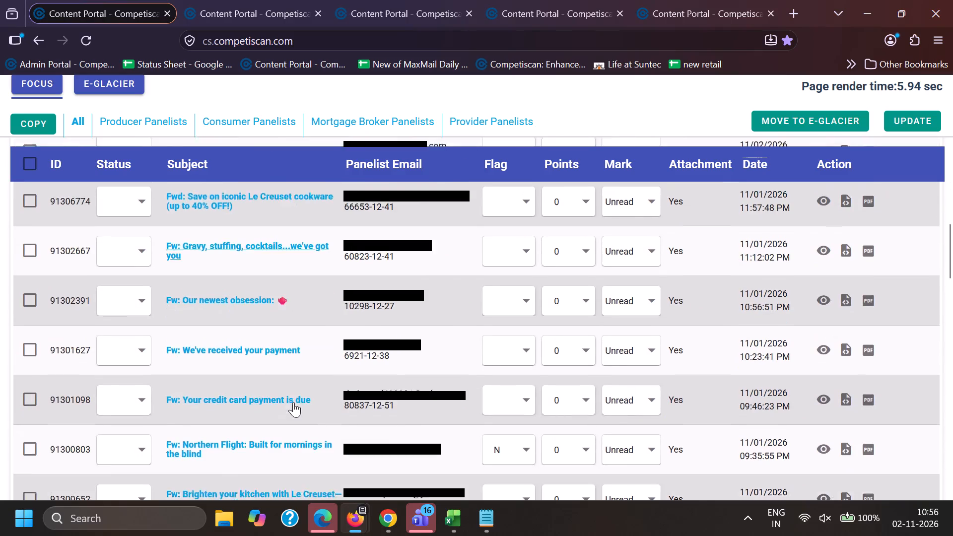
pyautogui.scroll(-2, 293, 402)
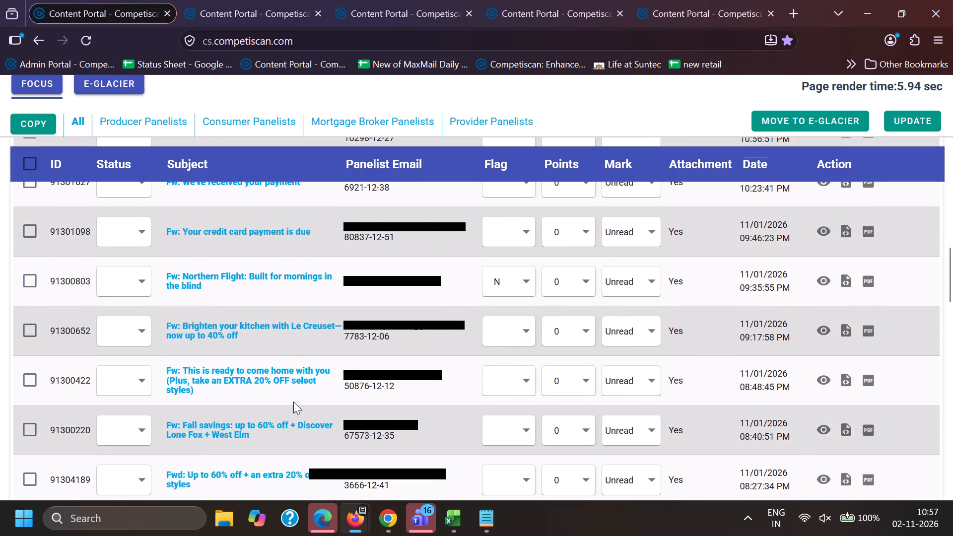
pyautogui.scroll(-4, 293, 402)
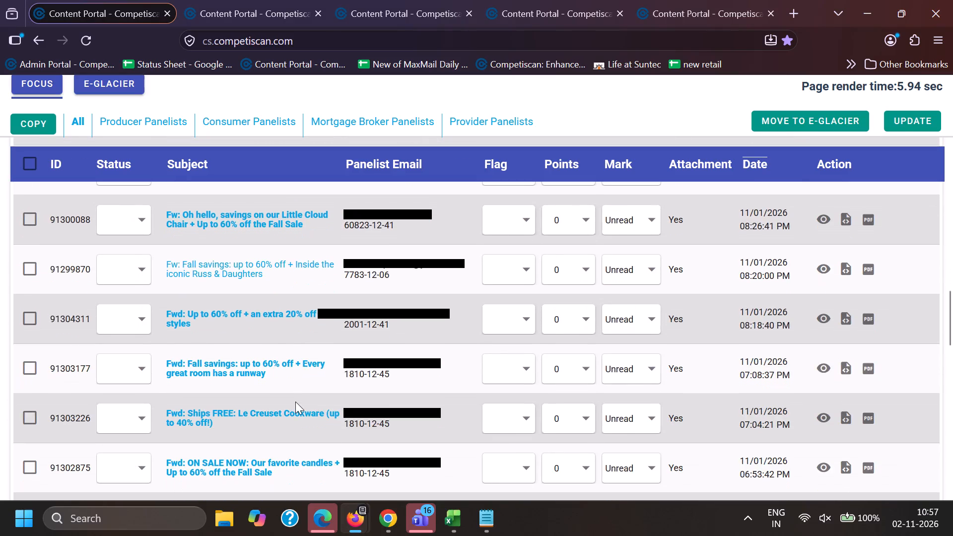
pyautogui.scroll(-5, 295, 402)
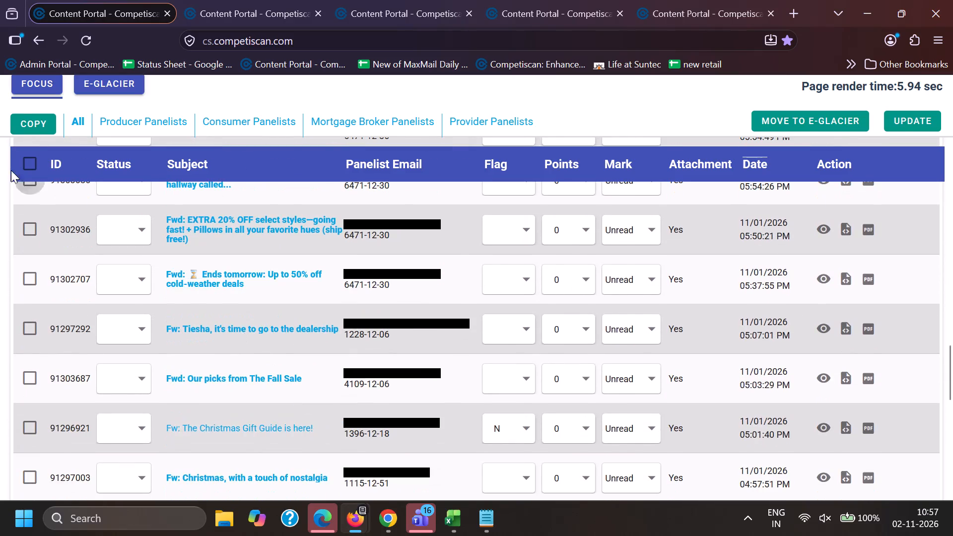
# Reload the Capital One email list, rerun the Capital One Shopping sender search, and refresh the loan and card email list.
pyautogui.click(31, 87)
pyautogui.click(213, 0)
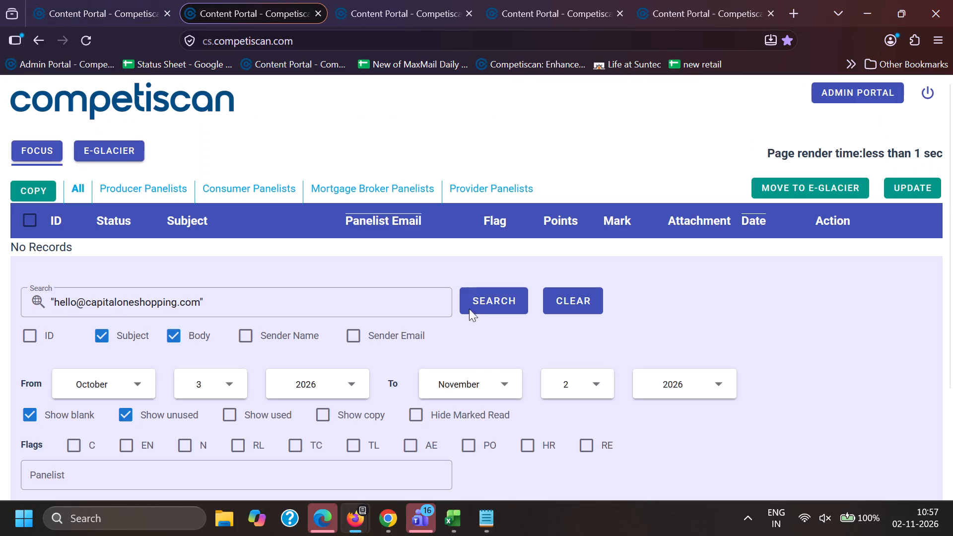
pyautogui.click(491, 311)
pyautogui.click(433, 0)
pyautogui.click(280, 0)
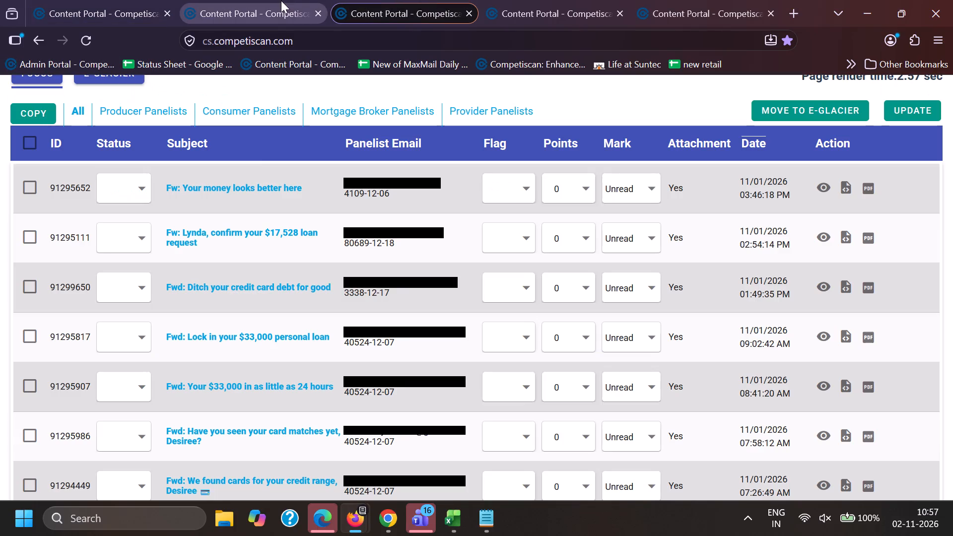
pyautogui.click(372, 0)
pyautogui.scroll(4, 68, 150)
pyautogui.click(38, 150)
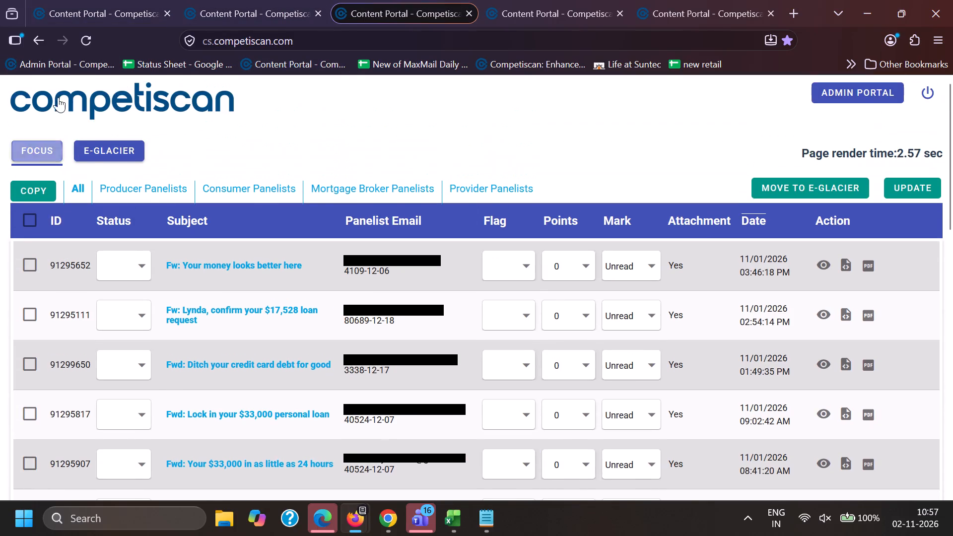
# Look through the reloaded Capital One email list for the next credit card or financing offer.
pyautogui.click(75, 0)
pyautogui.scroll(-1, 254, 338)
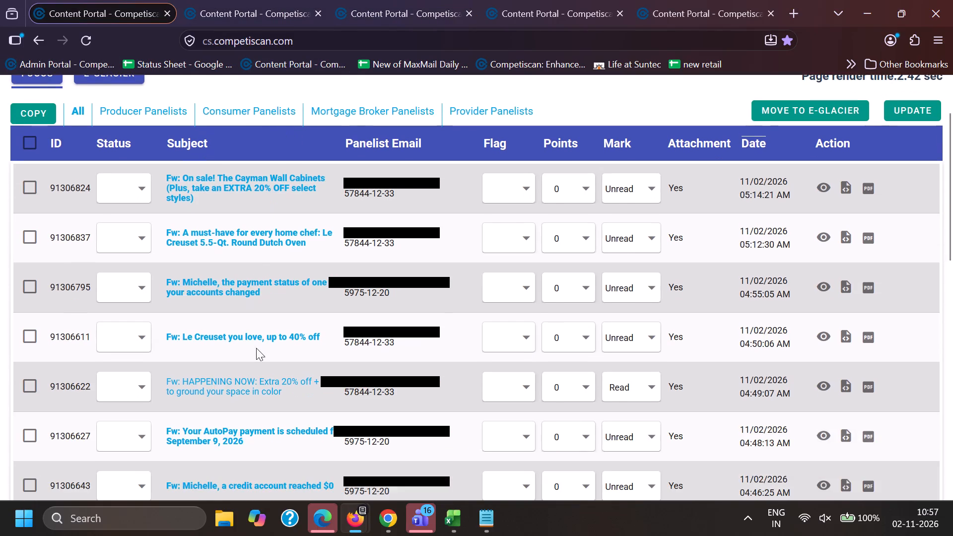
pyautogui.scroll(-1, 259, 361)
pyautogui.scroll(1, 258, 359)
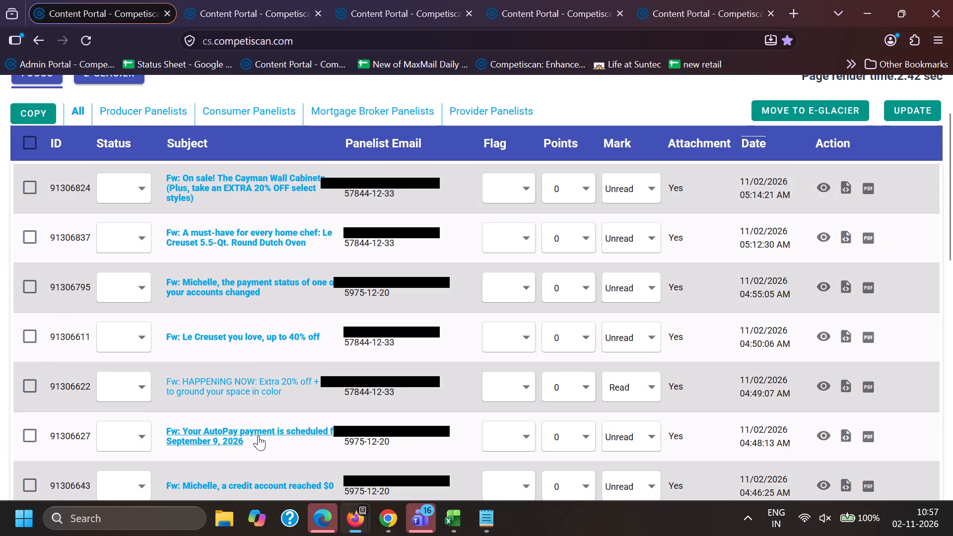
pyautogui.scroll(-2, 257, 432)
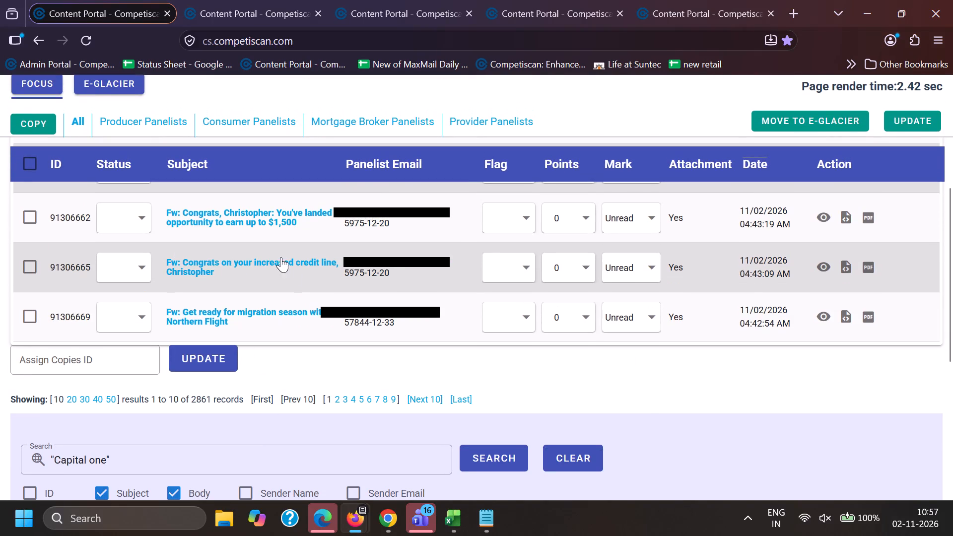
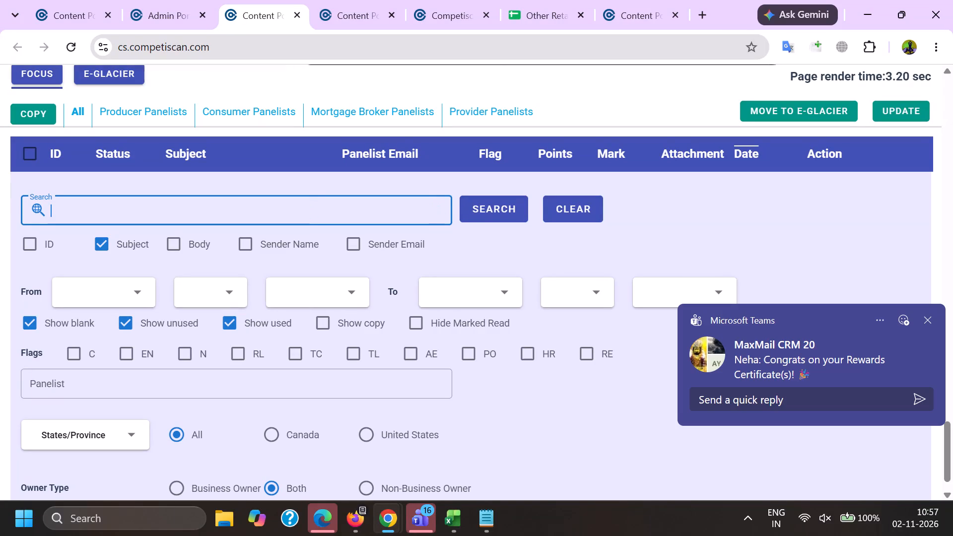
# Search the Competiscan email records in Chrome by subject for the Capital One offer to earn up to $1,500.
pyautogui.hotkey('ctrl', 'v')
pyautogui.hotkey('shift', '"')
pyautogui.press('Return')
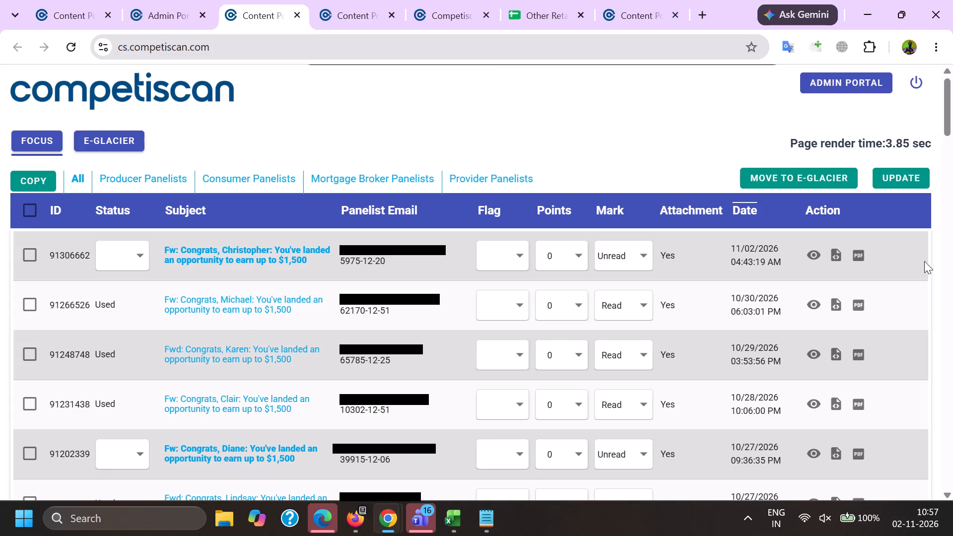
# Check the sent date and bonus terms of the Capital One offer email in Firefox, and look through the Chrome results for a matching earlier record.
pyautogui.hotkey('alt', 'Tab')
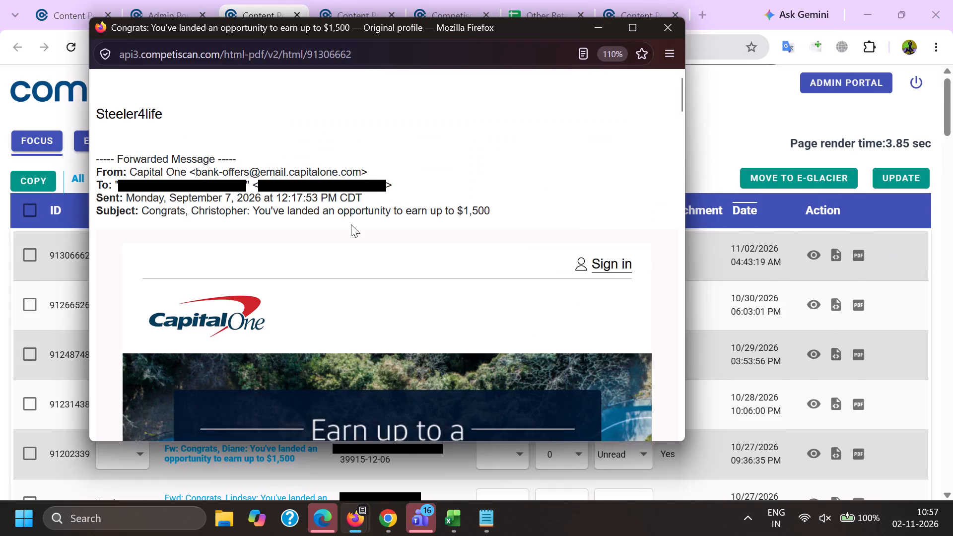
pyautogui.scroll(-11, 351, 223)
pyautogui.scroll(4, 359, 254)
pyautogui.hotkey('alt', 'Tab')
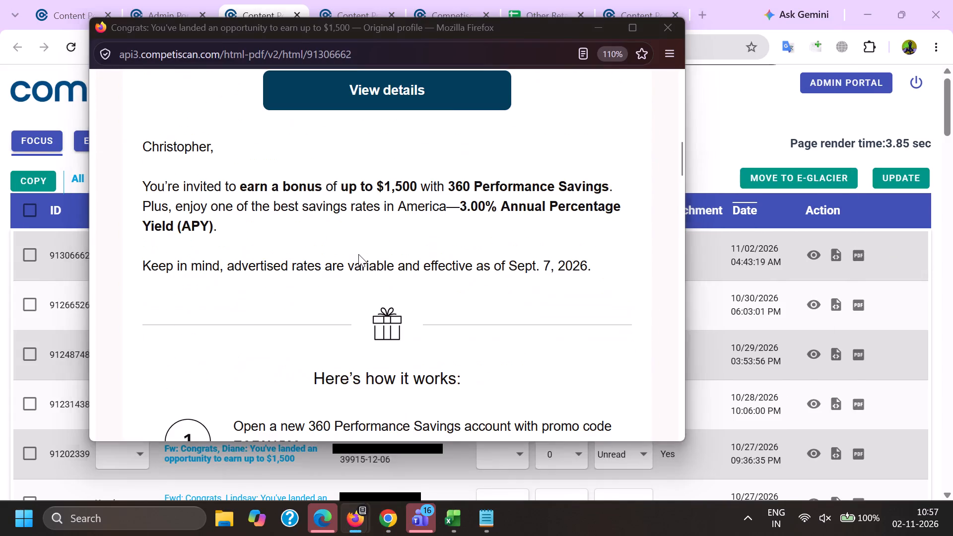
pyautogui.click(396, 146)
pyautogui.scroll(-11, 401, 336)
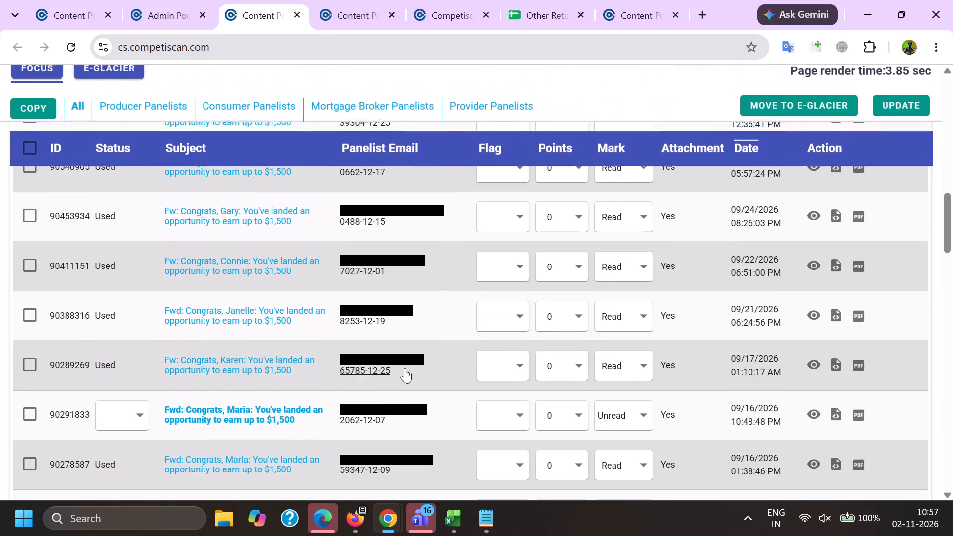
pyautogui.scroll(-2, 405, 361)
pyautogui.scroll(-4, 489, 373)
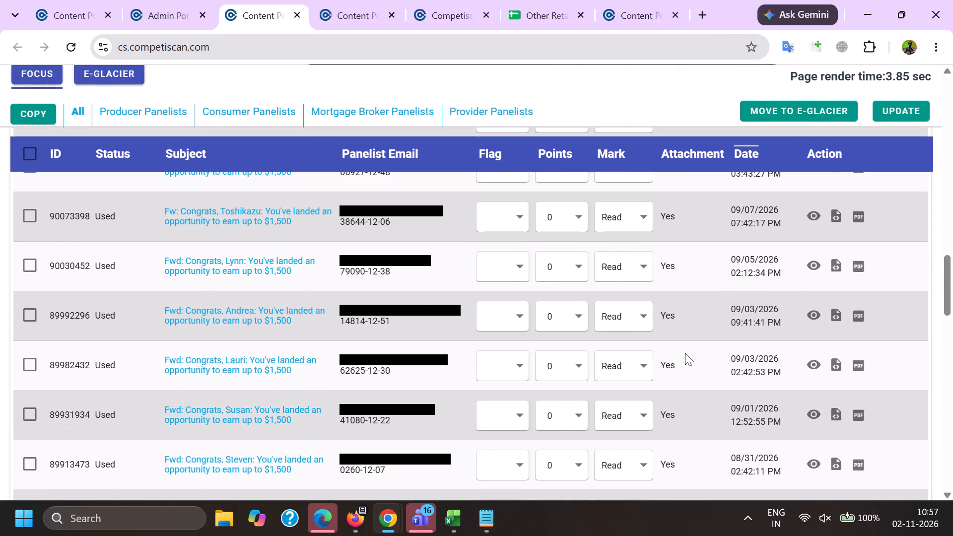
# Open the 09/07/2026 Capital One offer email, record 90073398, and check its rate date and bonus terms.
pyautogui.click(812, 208)
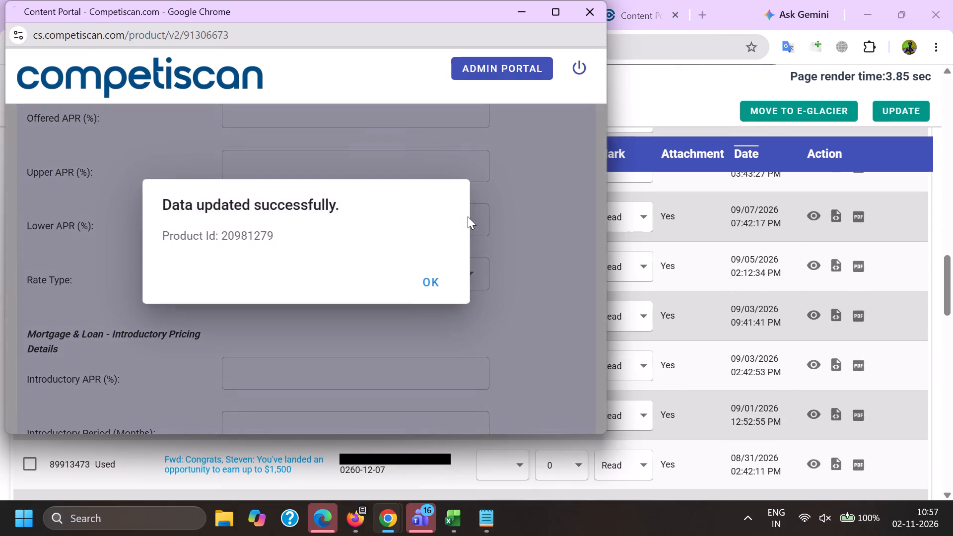
pyautogui.scroll(-6, 468, 214)
pyautogui.scroll(1, 460, 247)
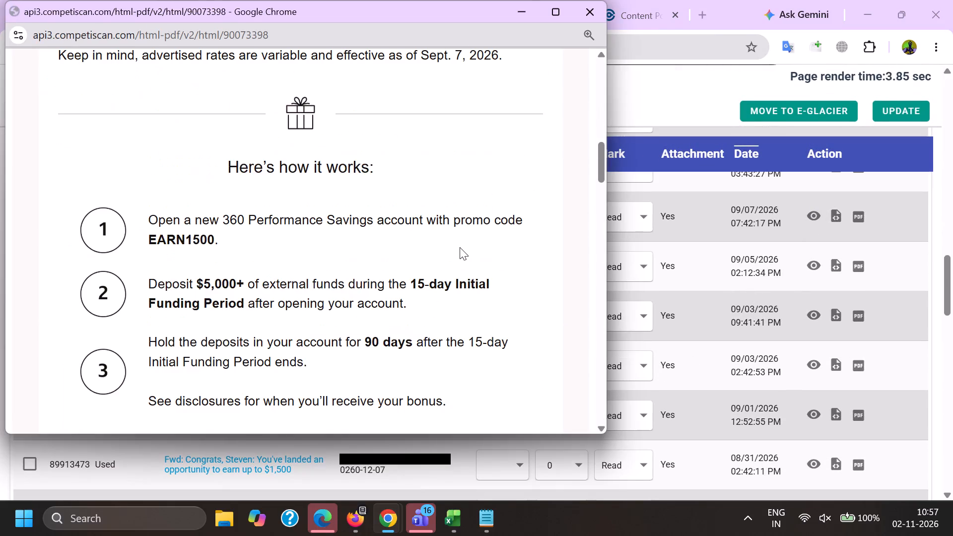
pyautogui.scroll(1, 460, 247)
pyautogui.hotkey('alt', 'Tab')
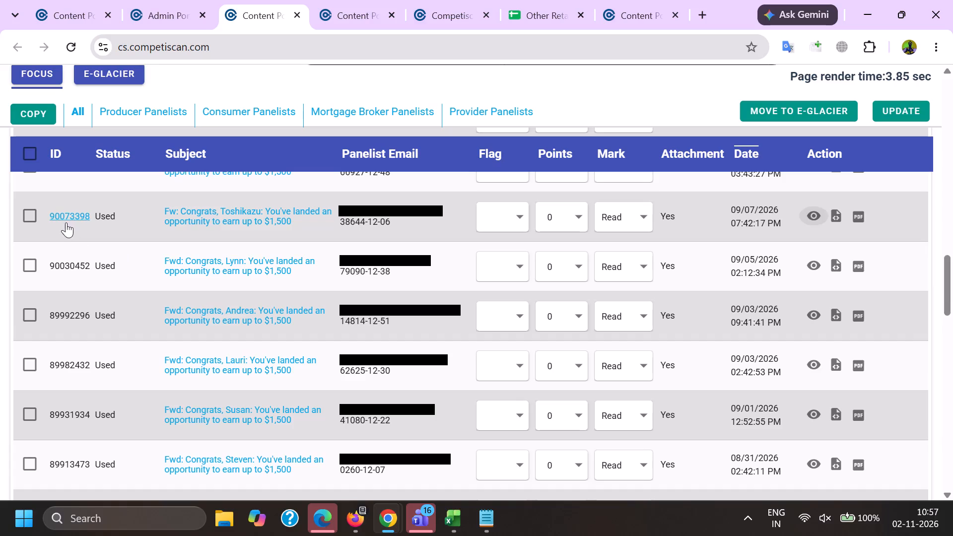
pyautogui.tripleClick(66, 222)
pyautogui.click(66, 223)
pyautogui.scroll(20, 76, 257)
pyautogui.scroll(2, 76, 257)
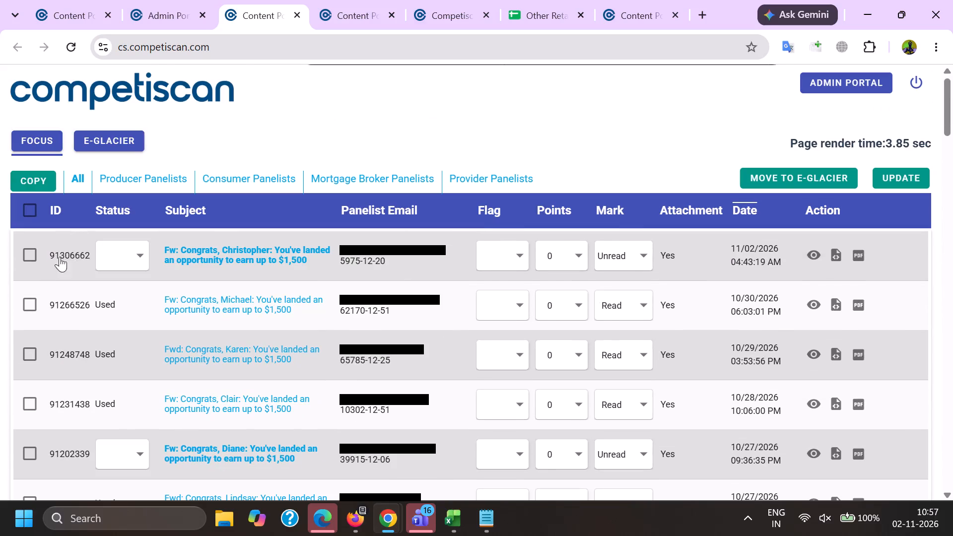
pyautogui.click(25, 244)
pyautogui.click(896, 159)
pyautogui.click(898, 175)
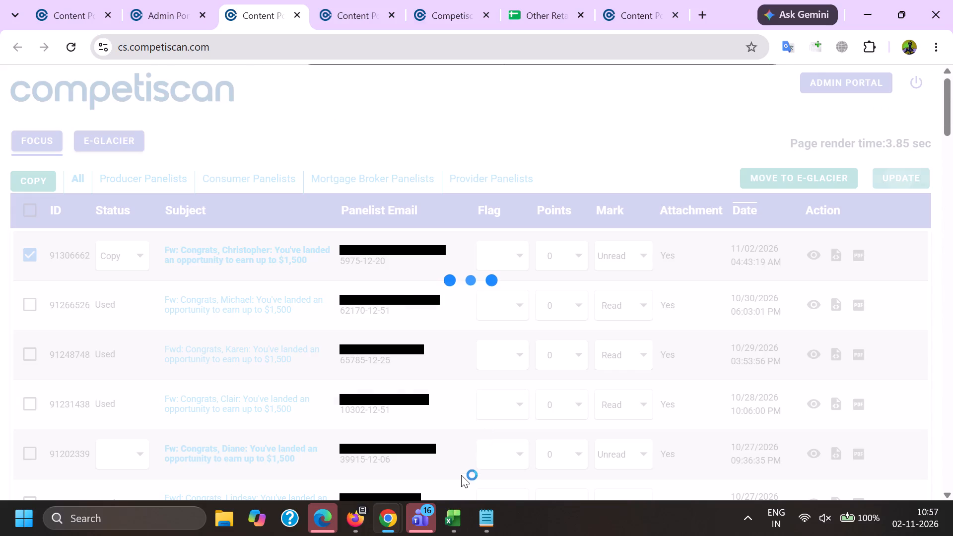
# Copy the "e.potterybarnkids.com" string from the Other Retail Records sheet and search for it in Firefox, replacing the Capital One merchant-offers search.
pyautogui.click(549, 0)
pyautogui.click(103, 259)
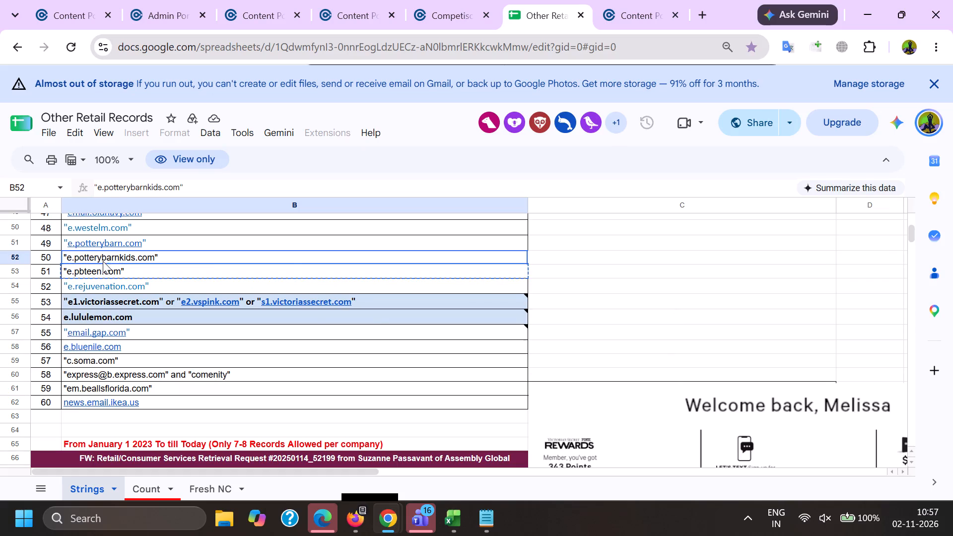
pyautogui.hotkey('ctrl', 'c')
pyautogui.hotkey('ctrl', 'c')
pyautogui.click(352, 518)
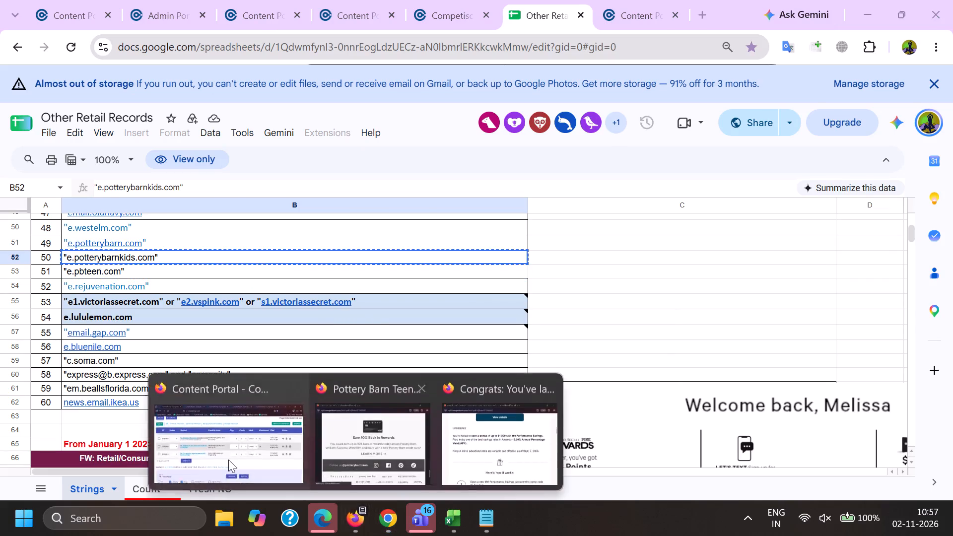
pyautogui.click(228, 459)
pyautogui.click(415, 0)
pyautogui.scroll(-4, 303, 424)
pyautogui.scroll(6, 302, 408)
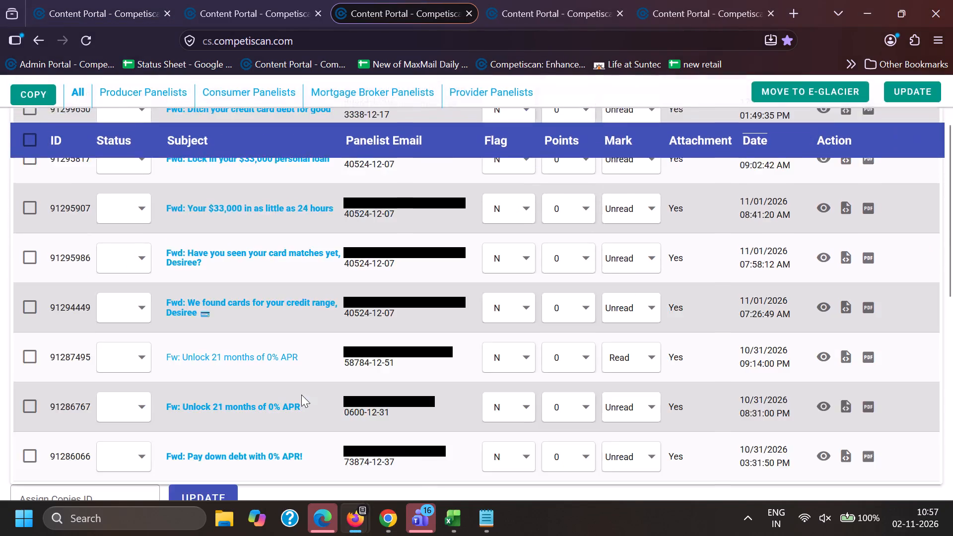
pyautogui.click(594, 0)
pyautogui.scroll(-1, 146, 325)
pyautogui.moveTo(321, 215); pyautogui.dragTo(314, 217)
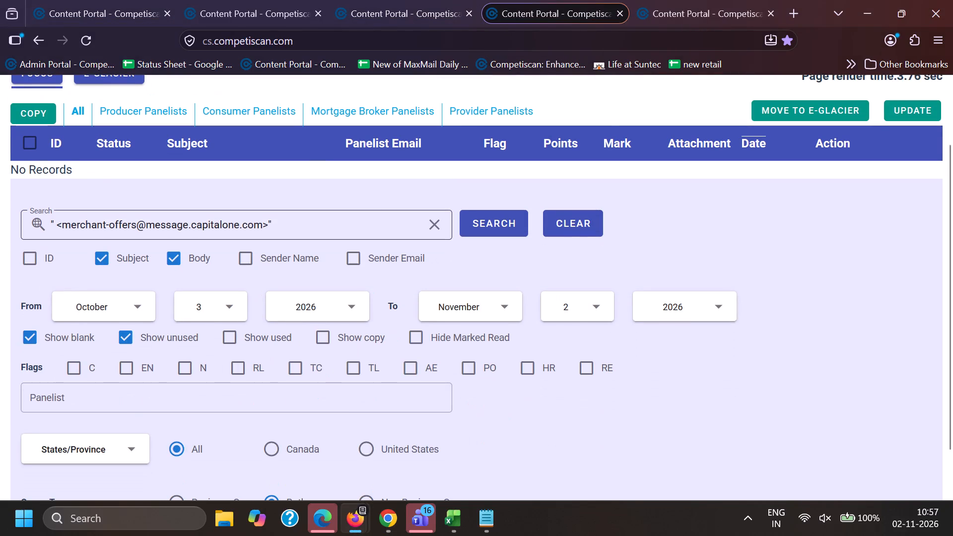
pyautogui.moveTo(314, 217); pyautogui.dragTo(0, 269)
pyautogui.press('BackSpace')
pyautogui.hotkey('shift', '"')
pyautogui.hotkey('ctrl', 'shift', 'v')
pyautogui.hotkey('shift', '"')
pyautogui.press('Return')
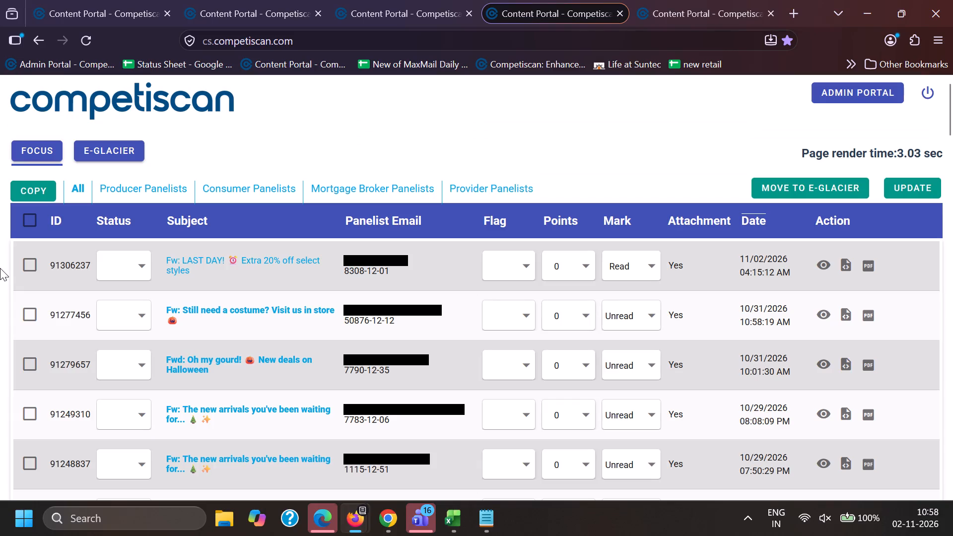
# Show the E-Glacier records for the e.potterybarnkids.com search and return to those results after checking the other email lists.
pyautogui.scroll(10, 223, 343)
pyautogui.click(117, 150)
pyautogui.click(93, 0)
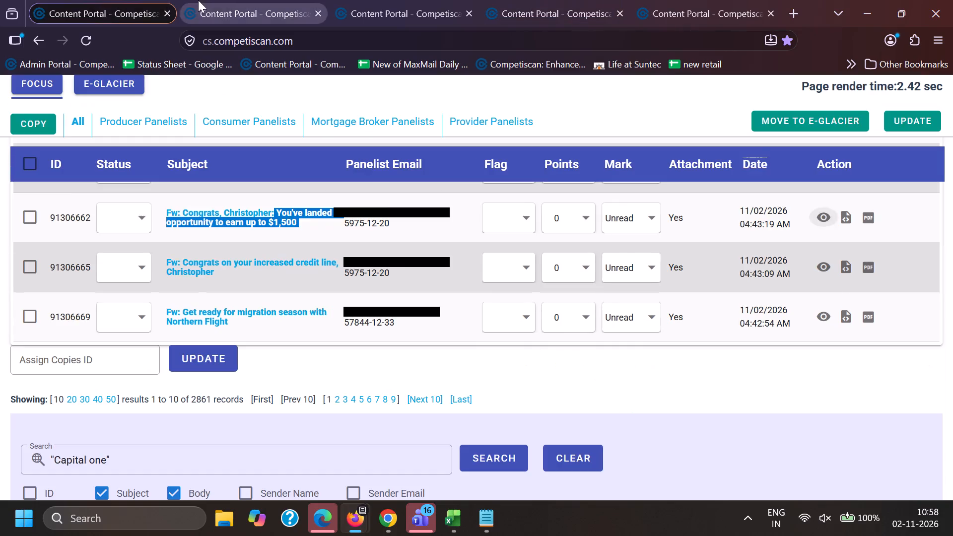
pyautogui.click(198, 0)
pyautogui.click(575, 0)
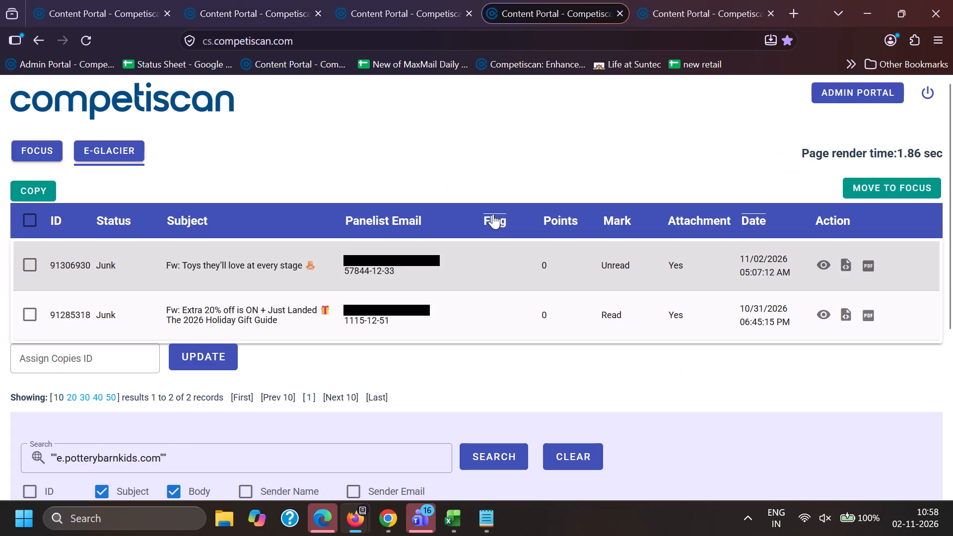
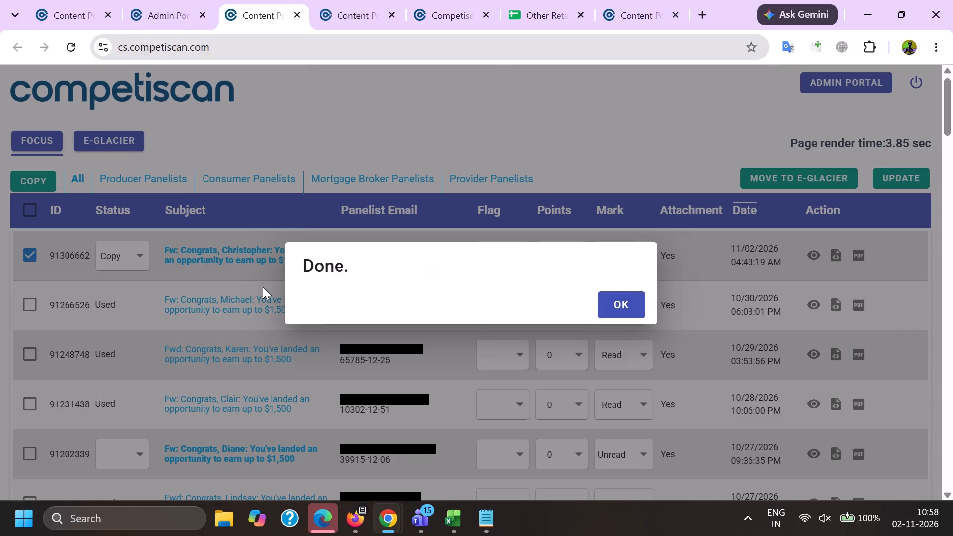
# Search the email records by subject for "Toys they'll love at every stage 🧸" in place of the Capital One subject.
pyautogui.scroll(-4, 257, 282)
pyautogui.scroll(1, 257, 283)
pyautogui.scroll(-20, 257, 283)
pyautogui.scroll(-3, 257, 283)
pyautogui.scroll(1, 272, 381)
pyautogui.scroll(-8, 275, 383)
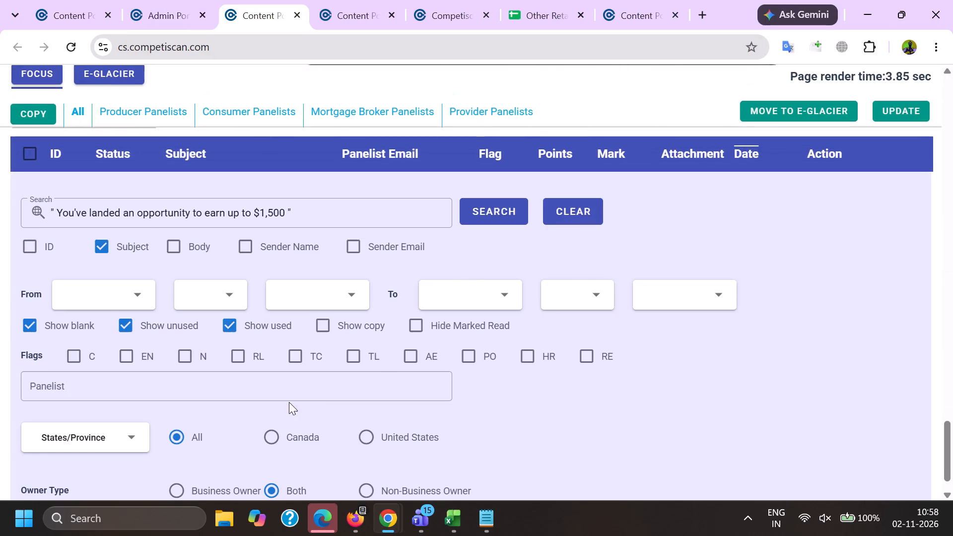
pyautogui.moveTo(315, 197); pyautogui.dragTo(0, 224)
pyautogui.moveTo(288, 216); pyautogui.dragTo(1, 195)
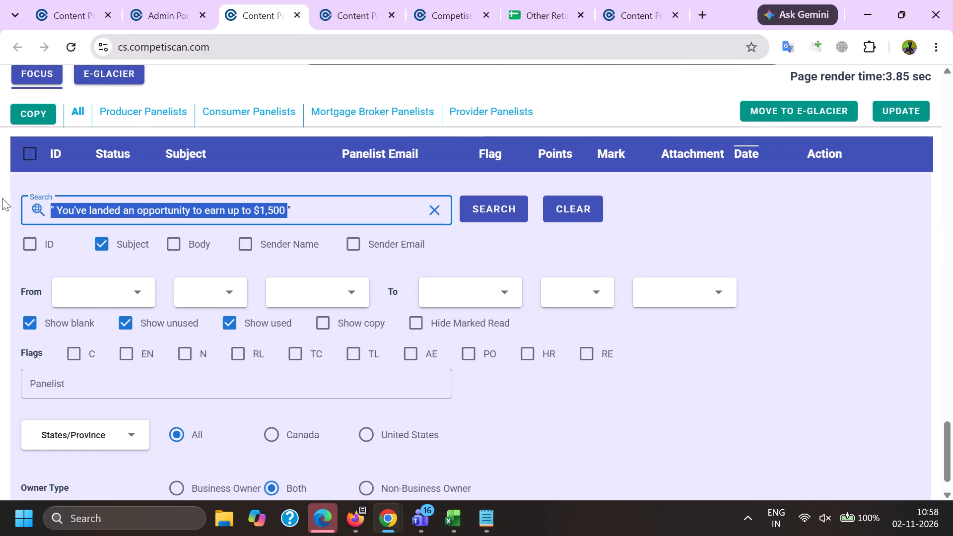
pyautogui.press('BackSpace')
pyautogui.hotkey('shift', '"')
pyautogui.hotkey('ctrl', 'v')
pyautogui.hotkey('shift', '"')
pyautogui.press('Return')
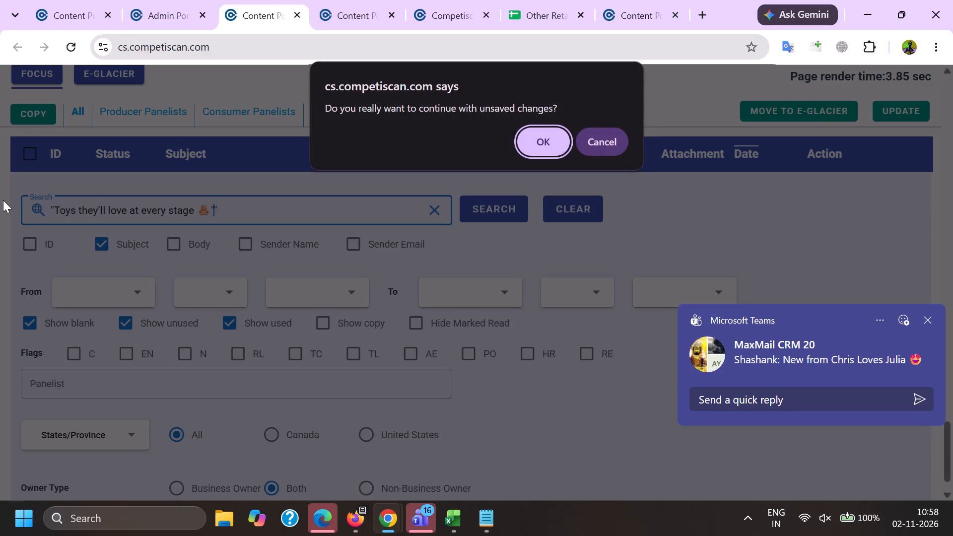
pyautogui.press('Return')
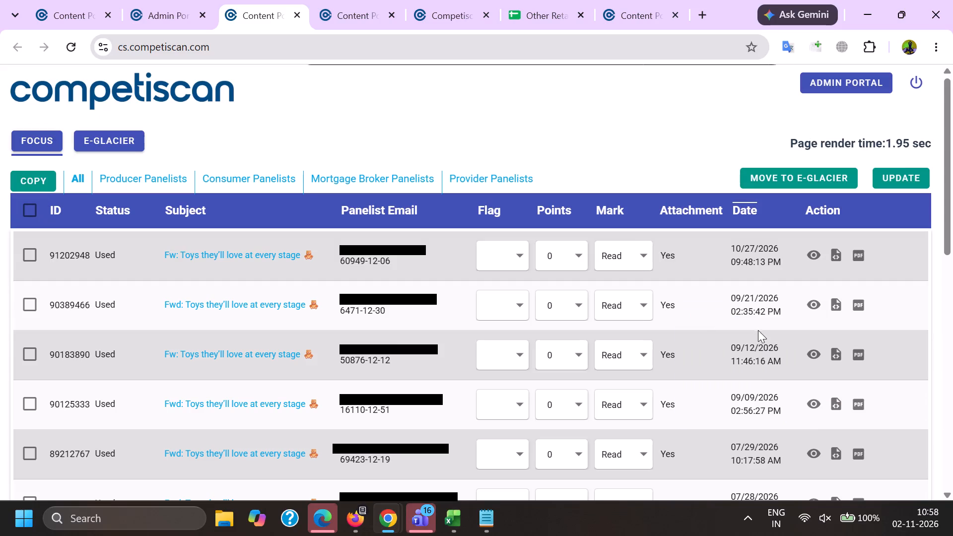
# Rerun the subject search with copy records included.
pyautogui.click(814, 266)
pyautogui.click(814, 258)
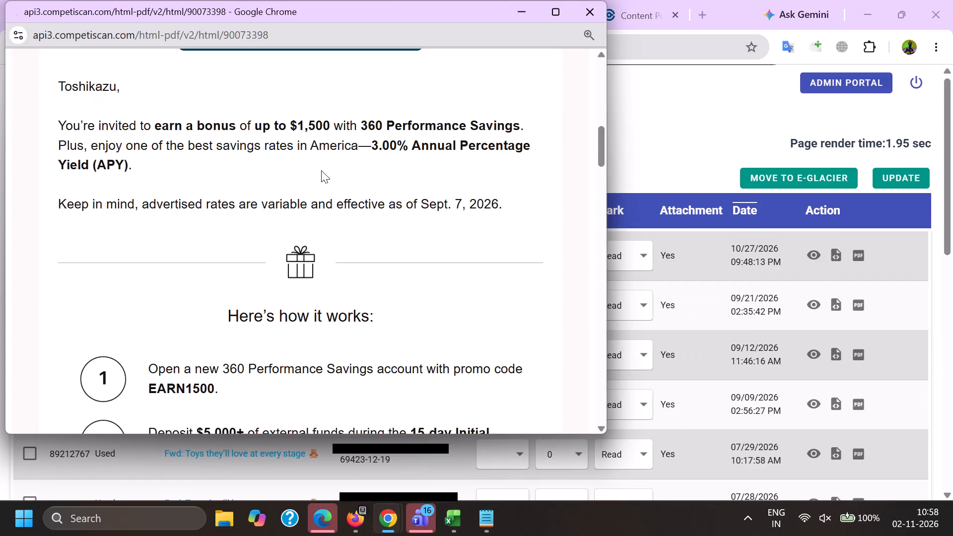
pyautogui.hotkey('alt', 'Tab')
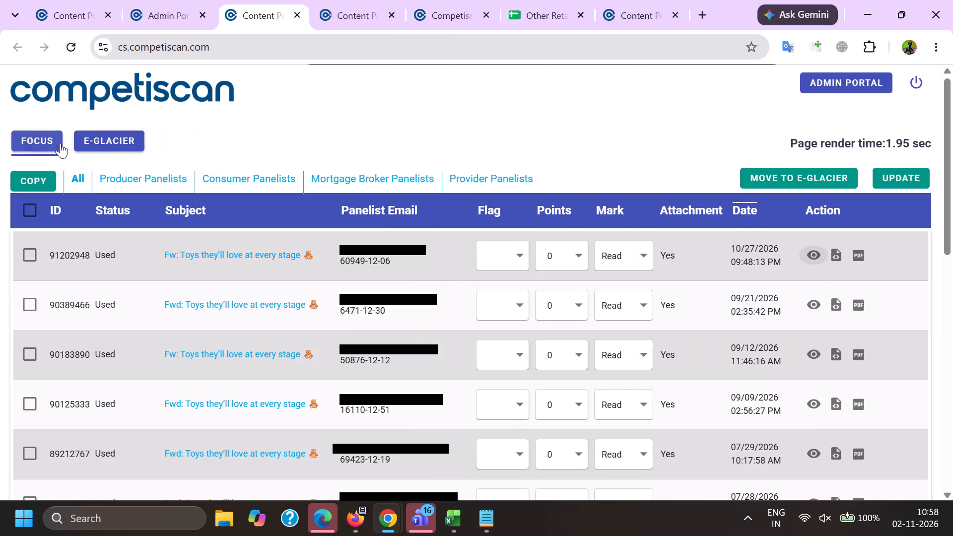
pyautogui.scroll(-9, 117, 185)
pyautogui.click(320, 285)
pyautogui.scroll(3, 358, 376)
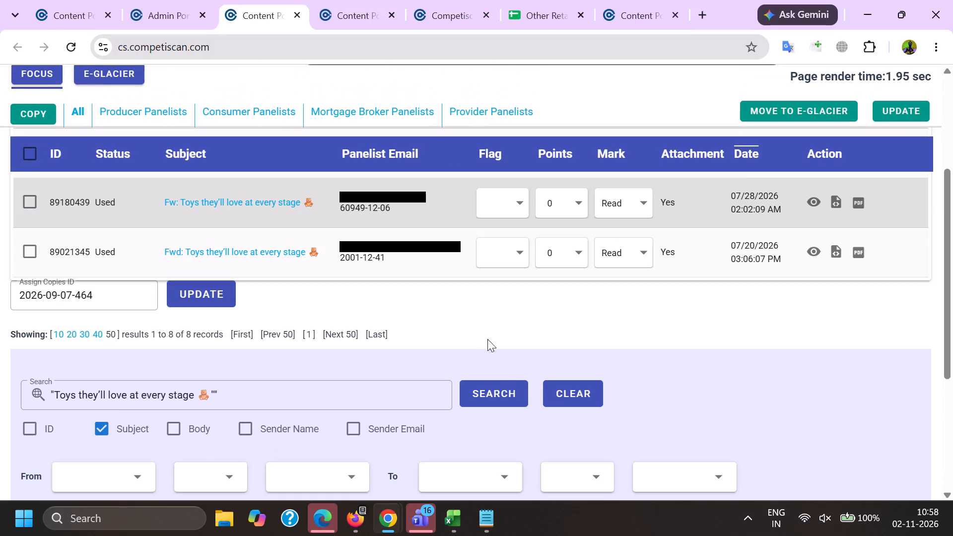
pyautogui.click(506, 395)
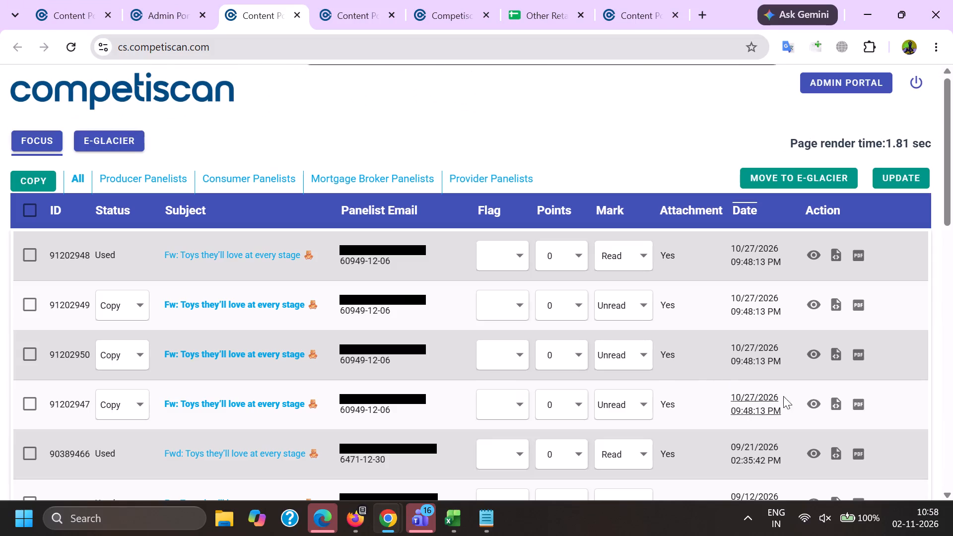
# Examine the Pottery Barn Kids email content of the October 27 records 91202947, 91202949 and 91202948 through to their footers.
pyautogui.click(817, 401)
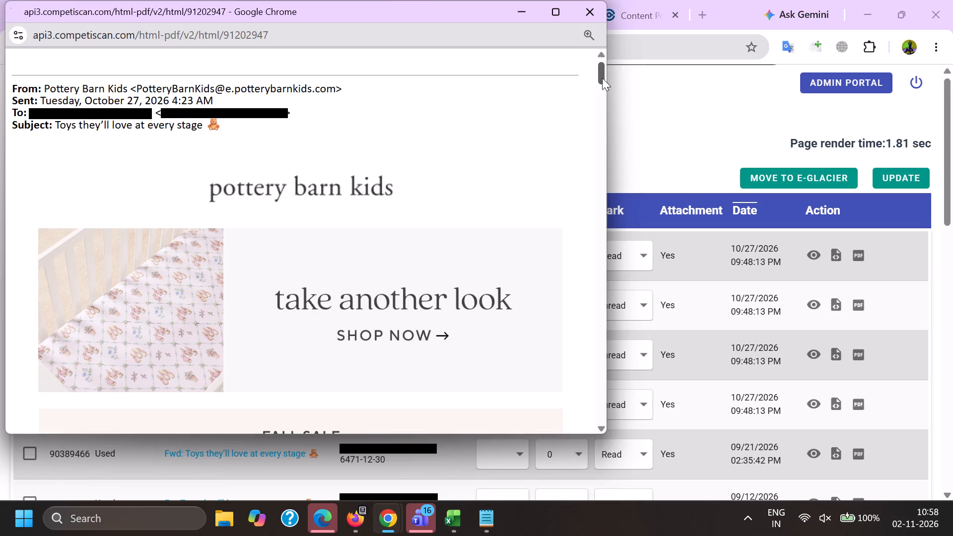
pyautogui.click(599, 9)
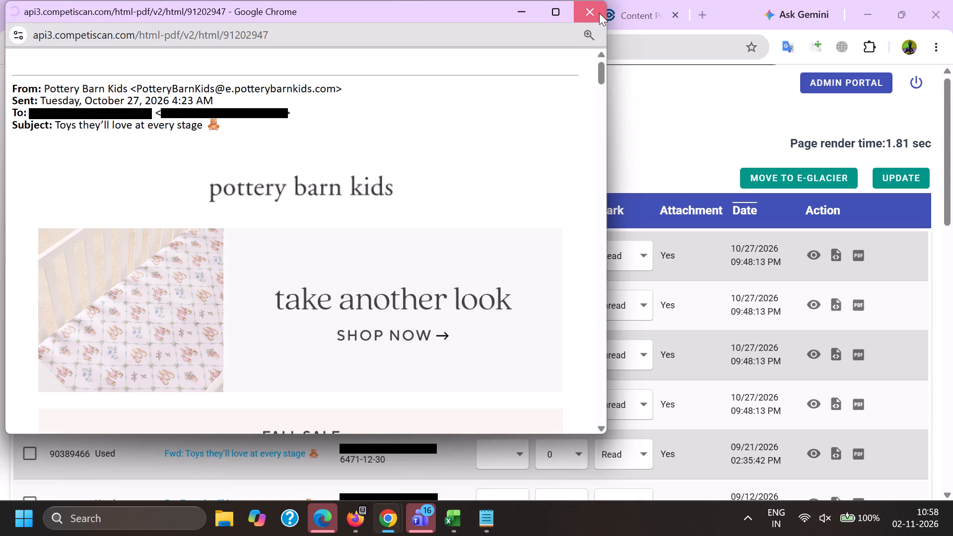
pyautogui.click(815, 300)
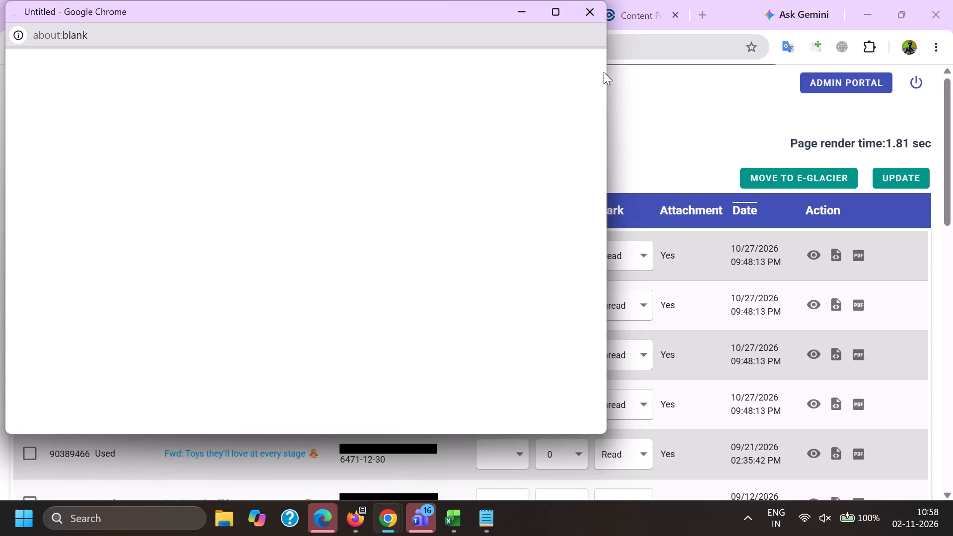
pyautogui.moveTo(604, 68); pyautogui.dragTo(557, 333)
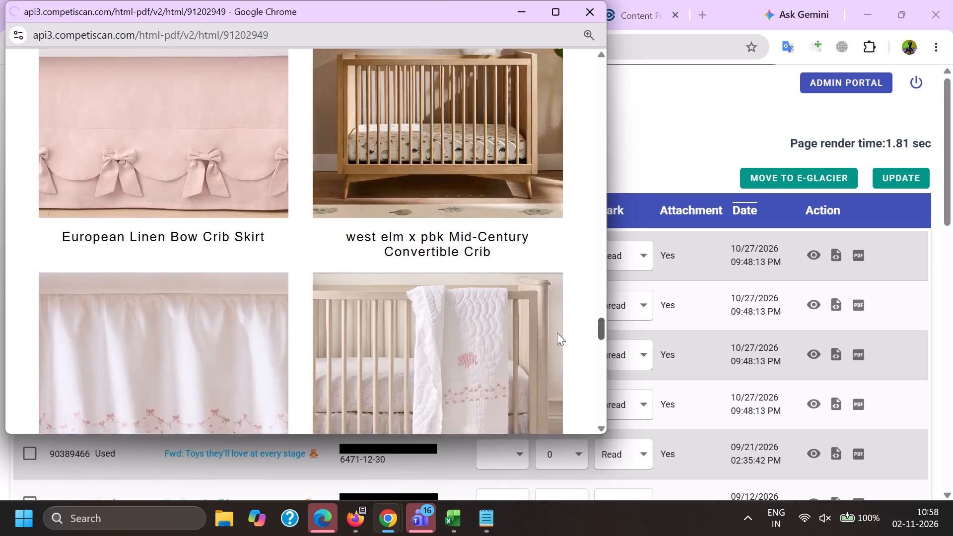
pyautogui.moveTo(557, 333); pyautogui.dragTo(560, 361)
pyautogui.hotkey('alt', 'Tab')
pyautogui.click(805, 250)
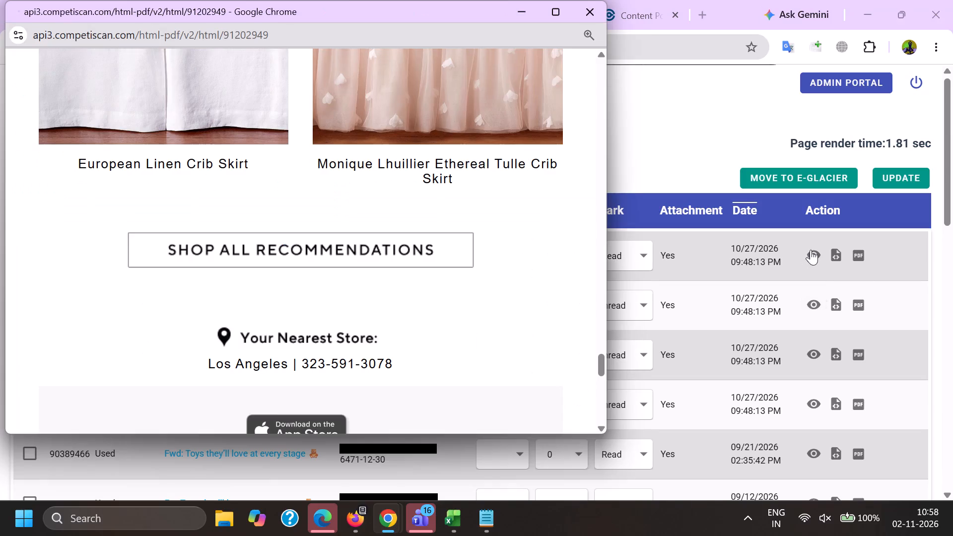
pyautogui.moveTo(608, 70); pyautogui.dragTo(569, 319)
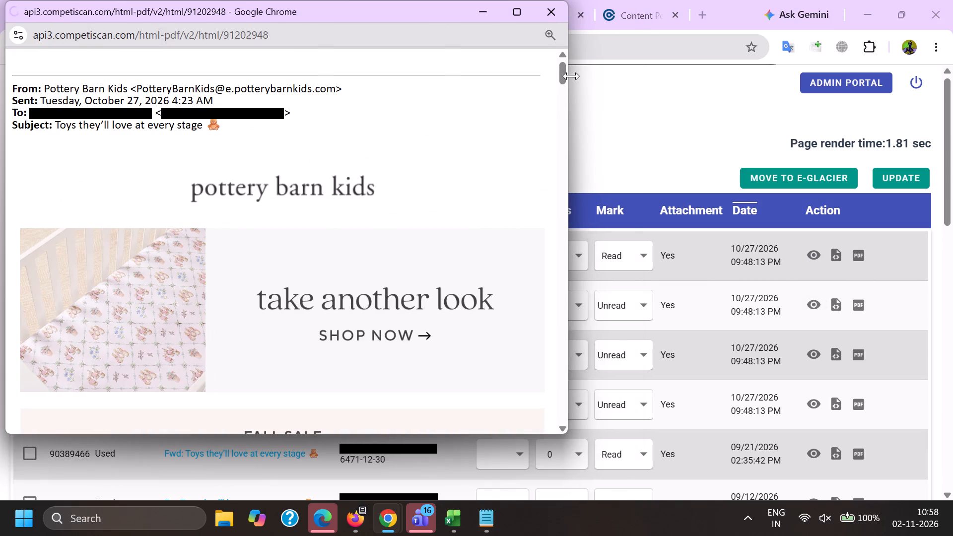
pyautogui.moveTo(565, 67); pyautogui.dragTo(542, 357)
pyautogui.hotkey('alt', 'Tab')
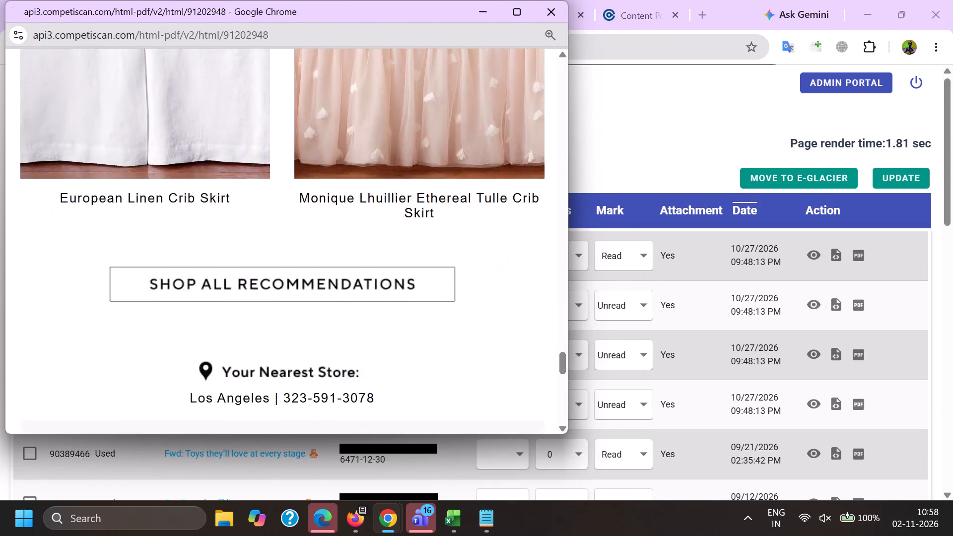
pyautogui.click(820, 359)
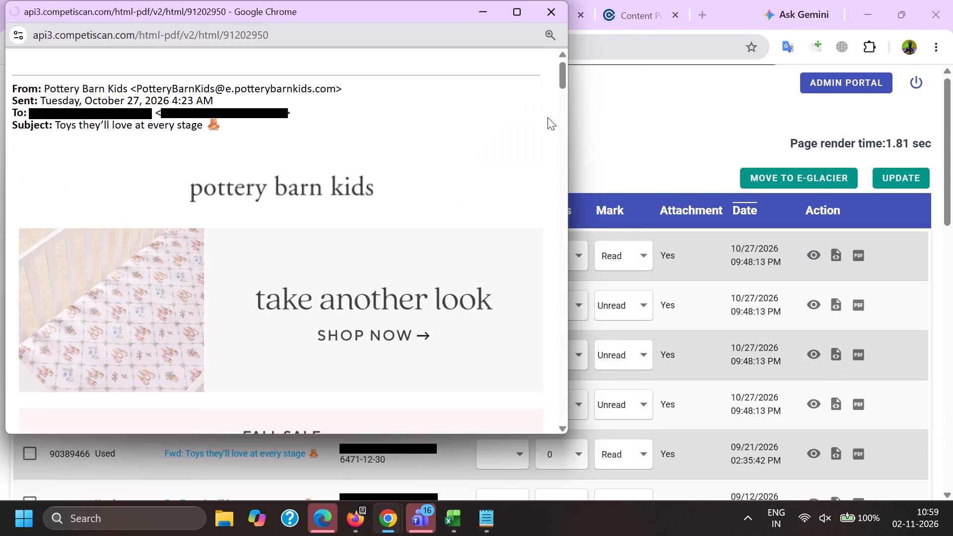
pyautogui.moveTo(561, 76); pyautogui.dragTo(523, 342)
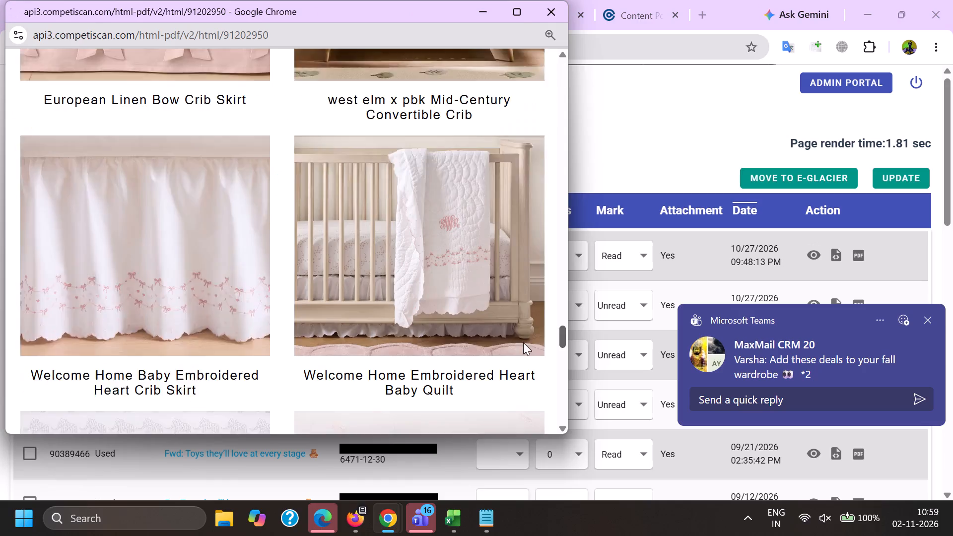
pyautogui.moveTo(523, 342); pyautogui.dragTo(523, 349)
pyautogui.hotkey('alt', 'Tab')
pyautogui.click(929, 324)
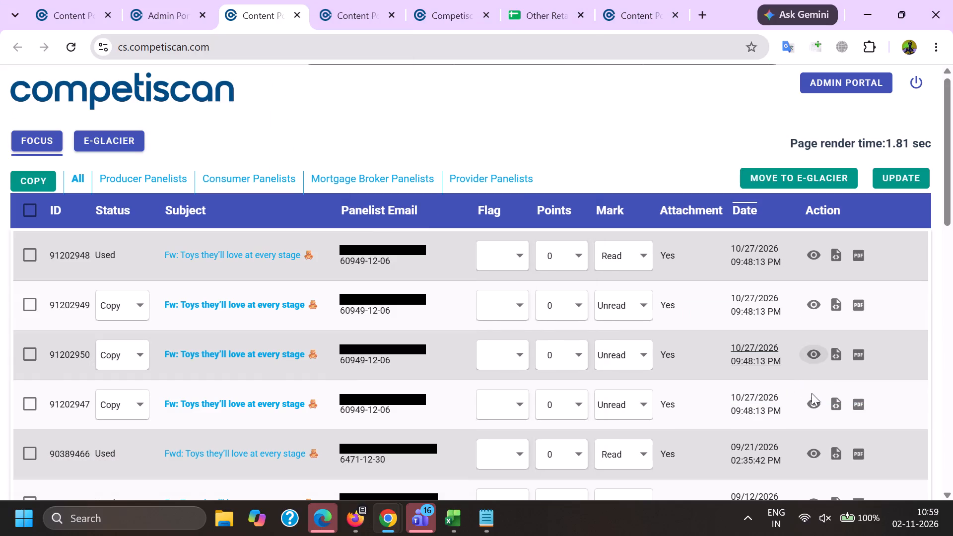
pyautogui.click(814, 406)
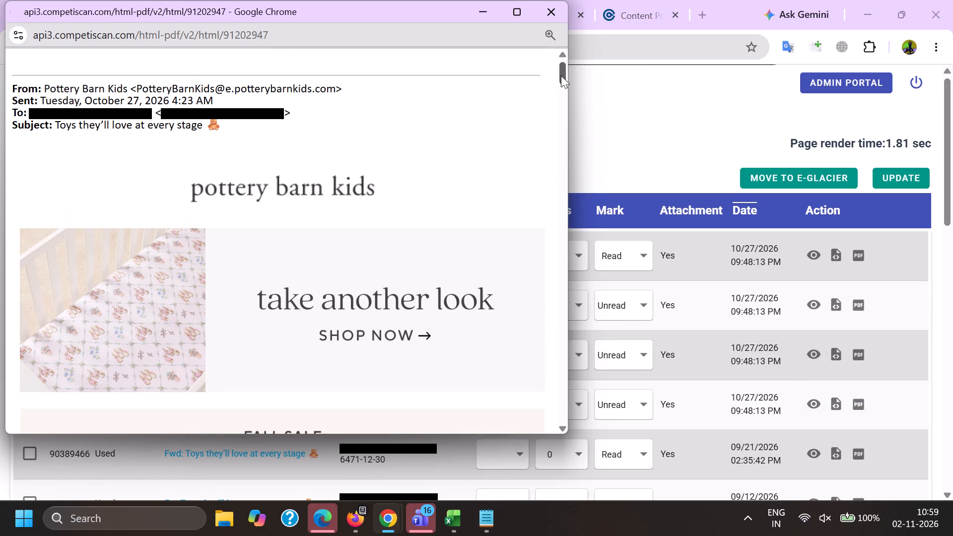
pyautogui.moveTo(563, 75); pyautogui.dragTo(532, 356)
pyautogui.hotkey('alt', 'Tab')
pyautogui.scroll(-1, 458, 353)
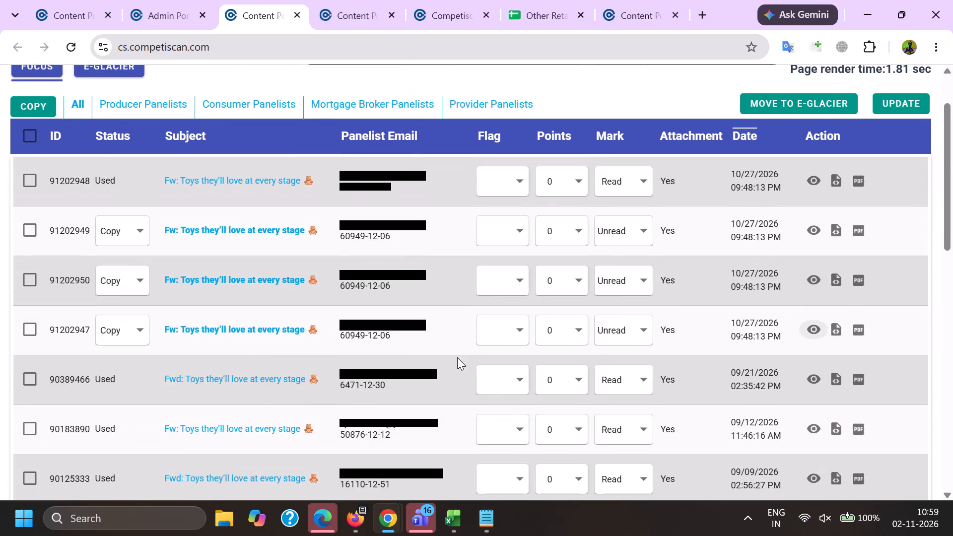
pyautogui.scroll(-2, 455, 355)
pyautogui.scroll(-2, 325, 362)
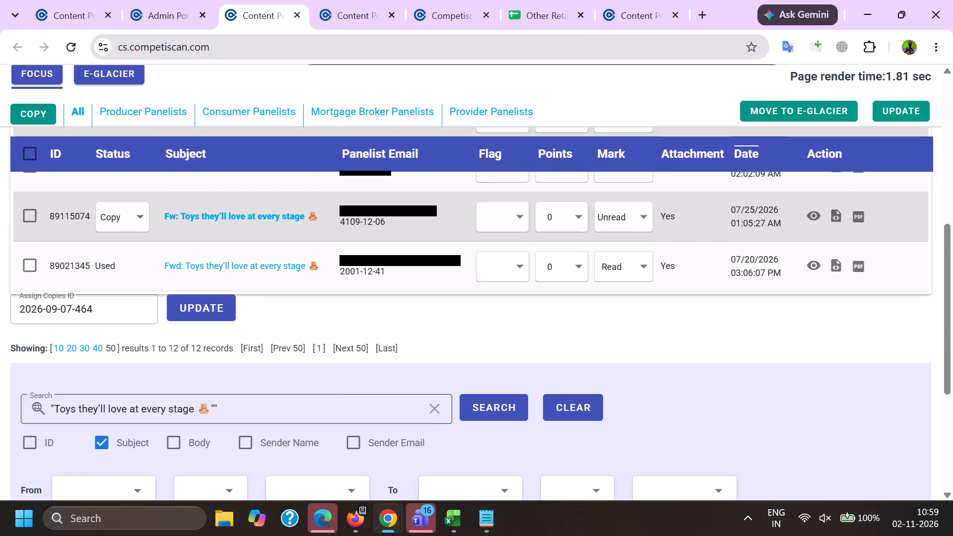
pyautogui.scroll(4, 339, 394)
# Switch to Firefox and examine the content of the Pottery Barn Kids email record 91306930 in E-Glacier.
pyautogui.click(354, 515)
pyautogui.click(261, 481)
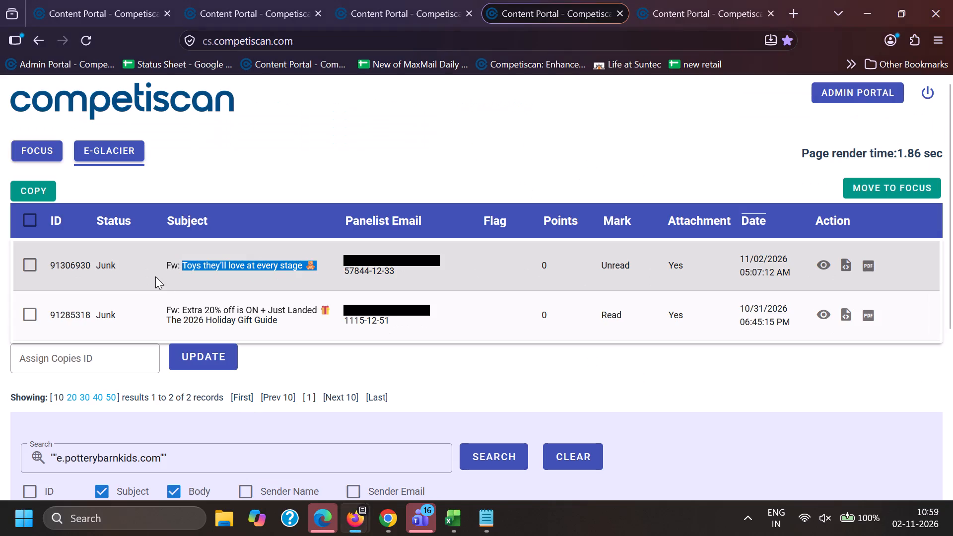
pyautogui.click(827, 260)
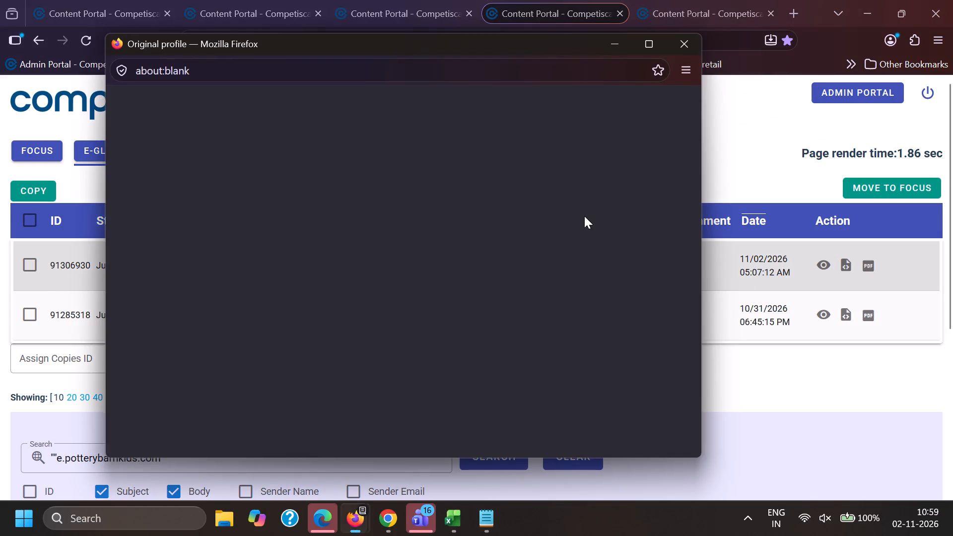
pyautogui.scroll(-11, 583, 215)
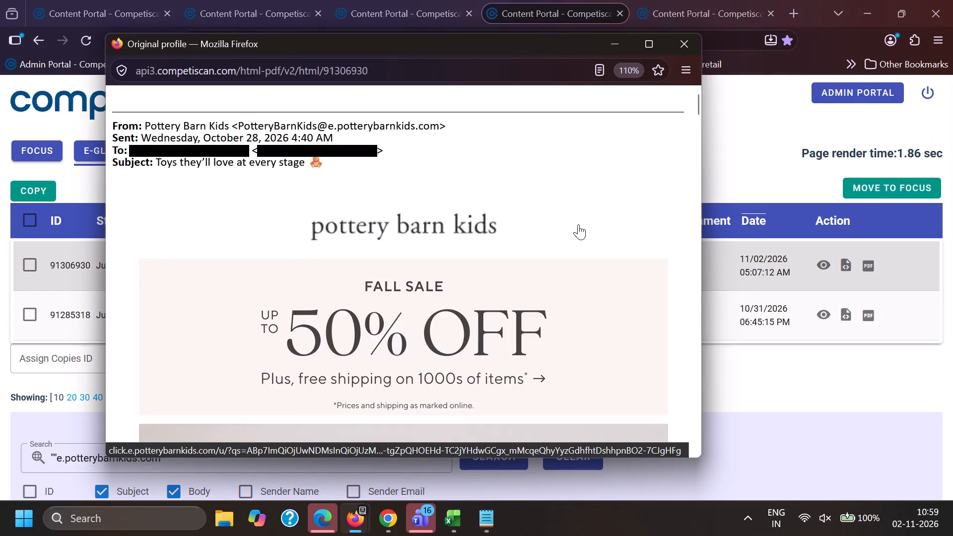
pyautogui.scroll(-20, 578, 224)
pyautogui.scroll(-18, 578, 224)
pyautogui.hotkey('alt', 'Tab')
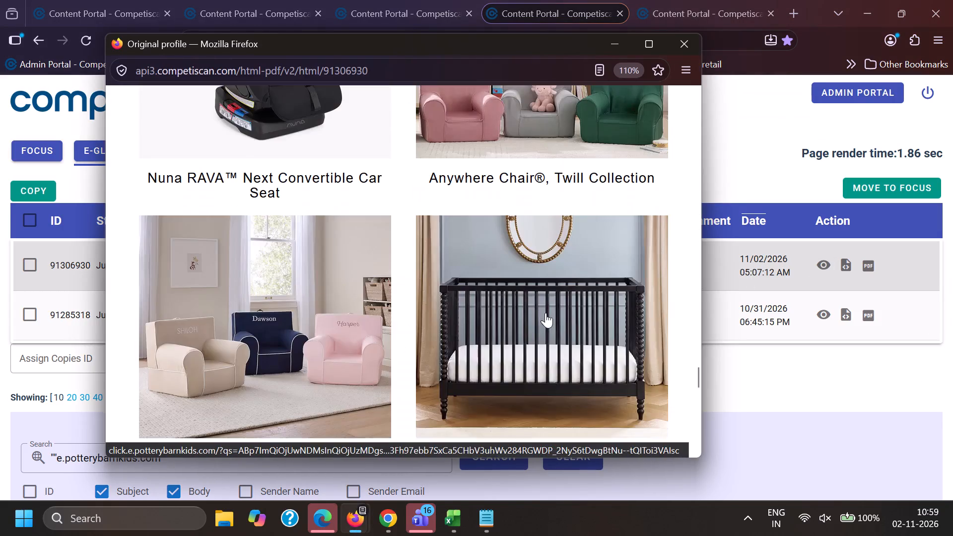
# Move the Pottery Barn Kids email record 91306930 from E-Glacier to Focus.
pyautogui.click(31, 265)
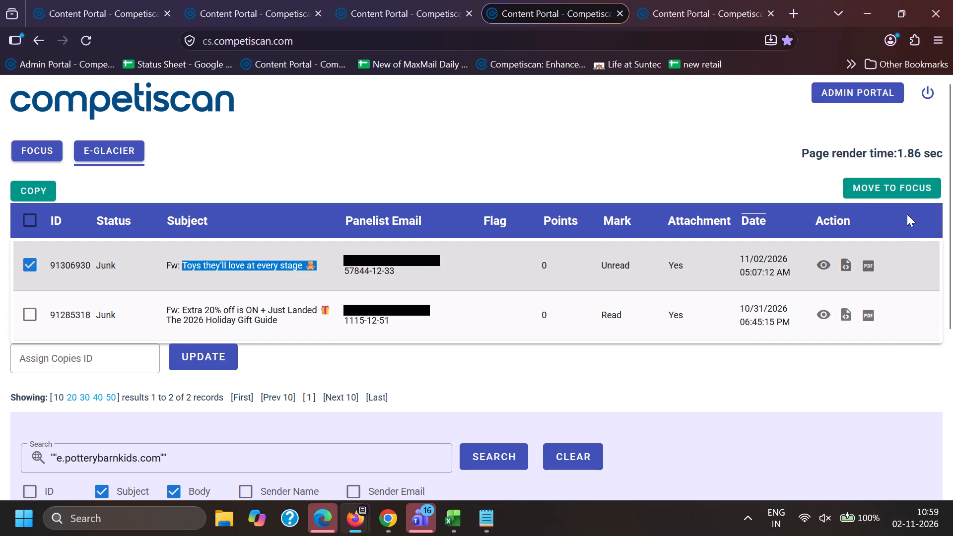
pyautogui.click(885, 197)
# Switch to Chrome and rerun the "Toys they'll love at every stage 🧸" subject search to refresh the Focus results.
pyautogui.click(377, 511)
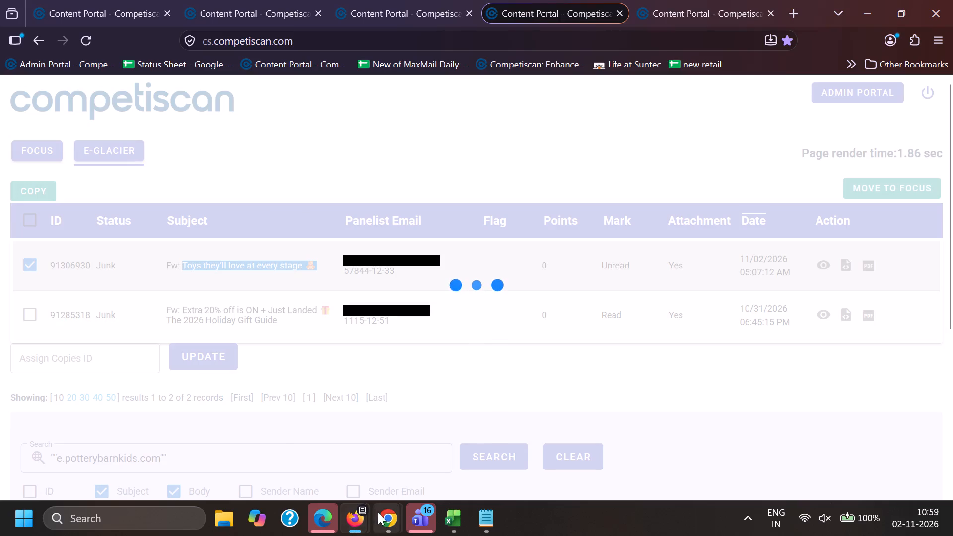
pyautogui.click(261, 446)
pyautogui.scroll(-20, 340, 362)
pyautogui.scroll(2, 468, 401)
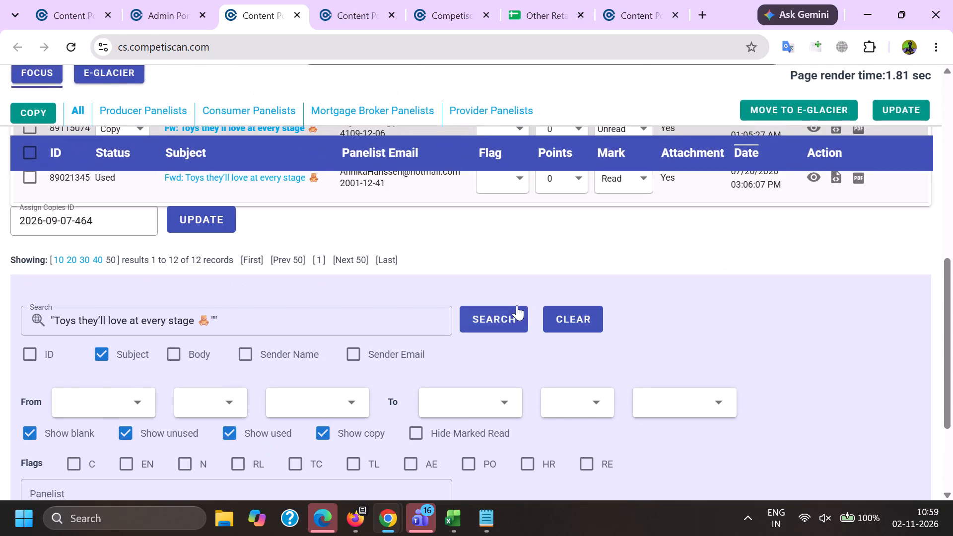
pyautogui.click(503, 328)
pyautogui.click(382, 0)
pyautogui.click(286, 0)
pyautogui.click(360, 0)
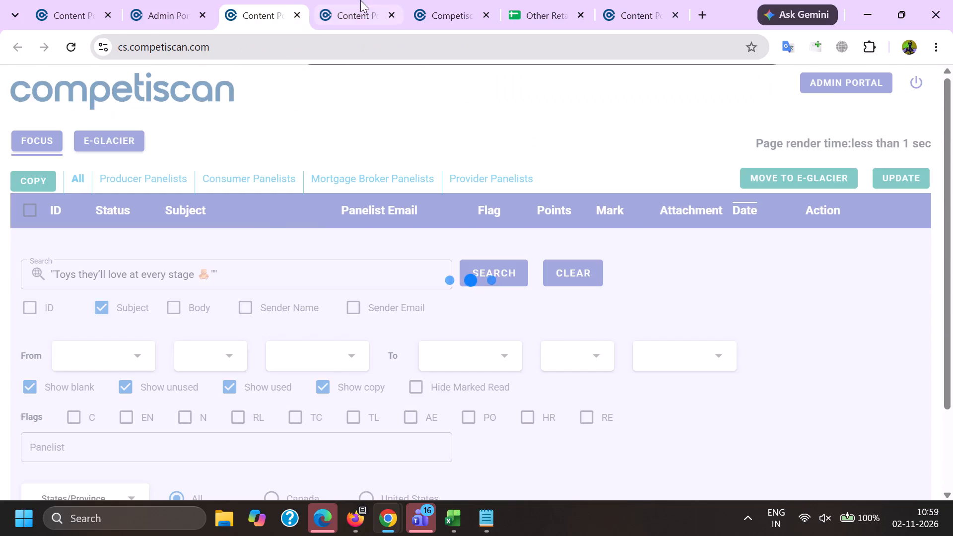
pyautogui.scroll(6, 0, 312)
pyautogui.click(270, 0)
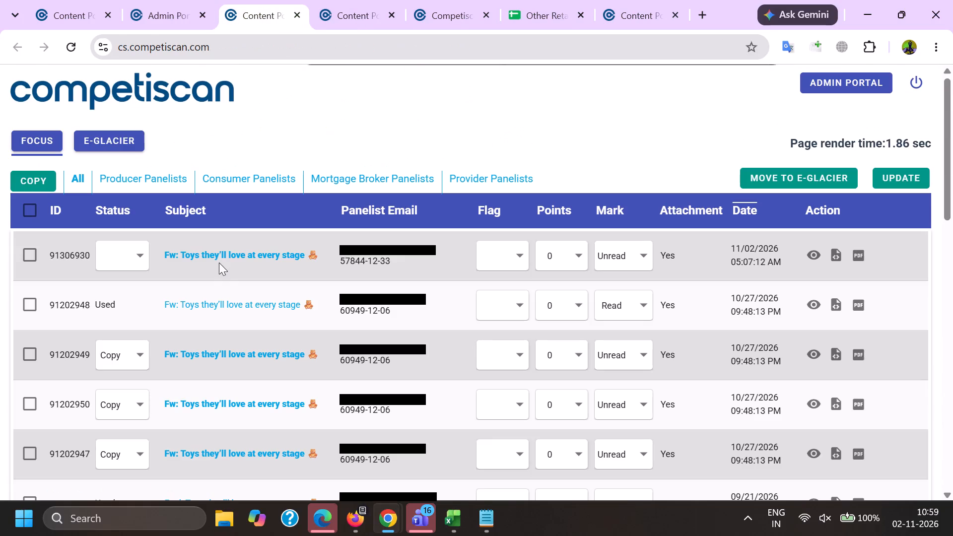
# Open the November 2 "Toys they'll love at every stage 🧸" record in the email editor and copy its record ID.
pyautogui.keyDown('ctrl'); pyautogui.click(215, 256); pyautogui.keyUp('ctrl')
pyautogui.moveTo(319, 0); pyautogui.dragTo(318, 5)
pyautogui.doubleClick(302, 46)
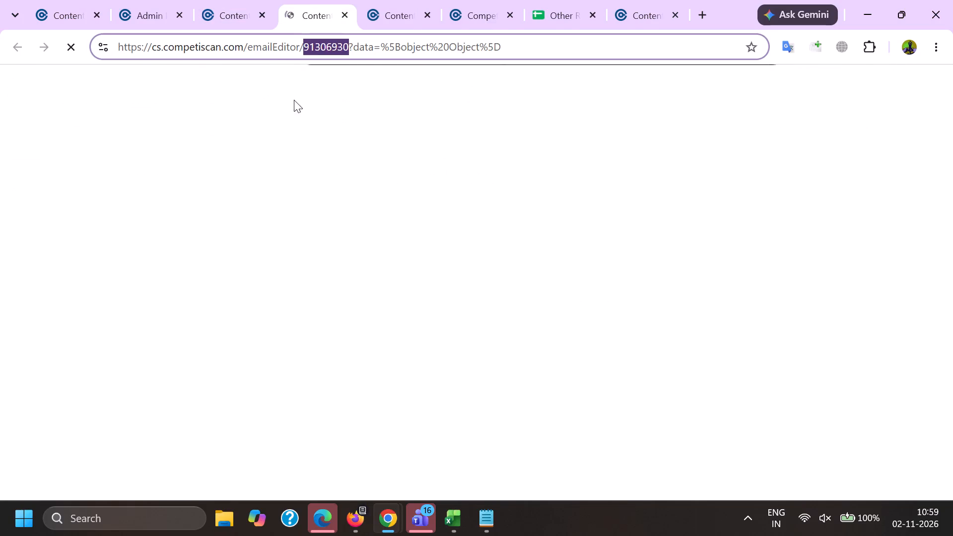
pyautogui.hotkey('ctrl', 'c')
pyautogui.hotkey('ctrl', 'c')
pyautogui.click(453, 529)
pyautogui.click(600, 477)
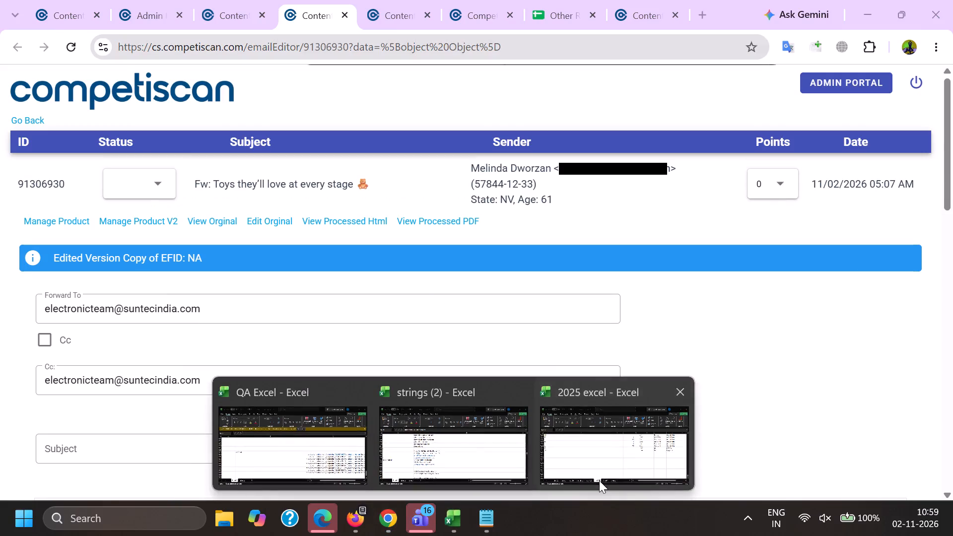
pyautogui.click(34, 293)
pyautogui.press('Left')
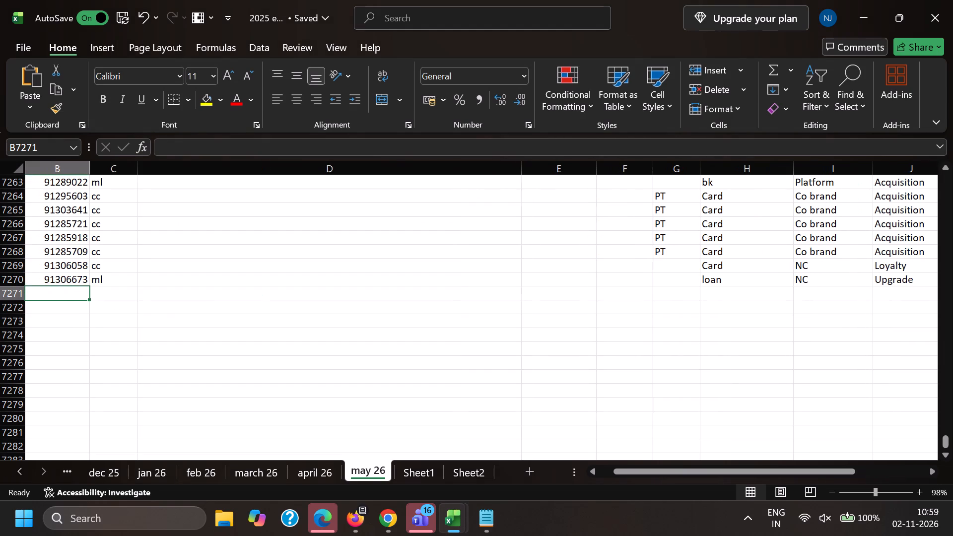
pyautogui.hotkey('ctrl', 'b')
pyautogui.hotkey('ctrl', 'v')
pyautogui.press('Right')
pyautogui.press('c')
pyautogui.press('c')
# Classify the new row 7271 as Card, Co brand and Acquisition in columns H to J, and go to the next row's ID cell.
pyautogui.press('Right')
pyautogui.press('Right')
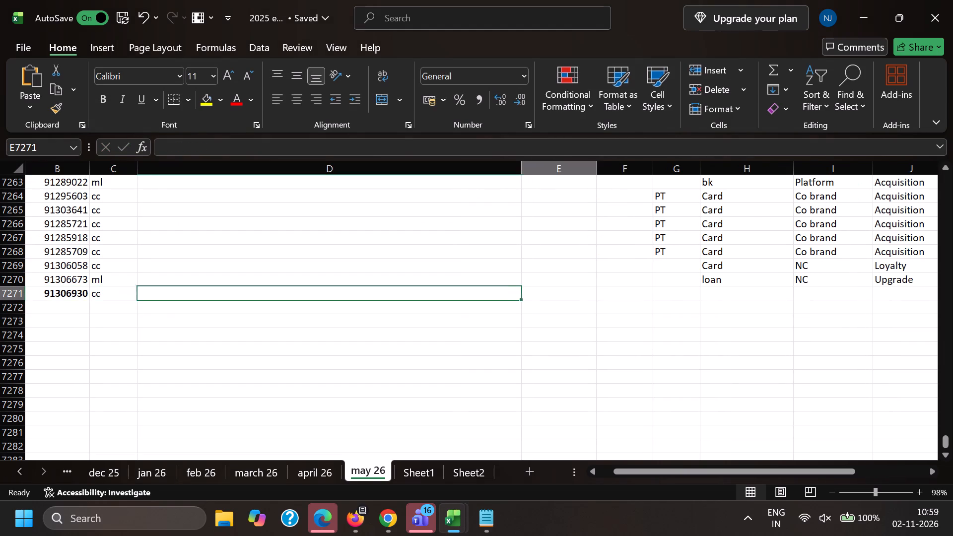
pyautogui.press('Right')
pyautogui.press('Right')
pyautogui.press('c')
pyautogui.press('Right')
pyautogui.press('Left')
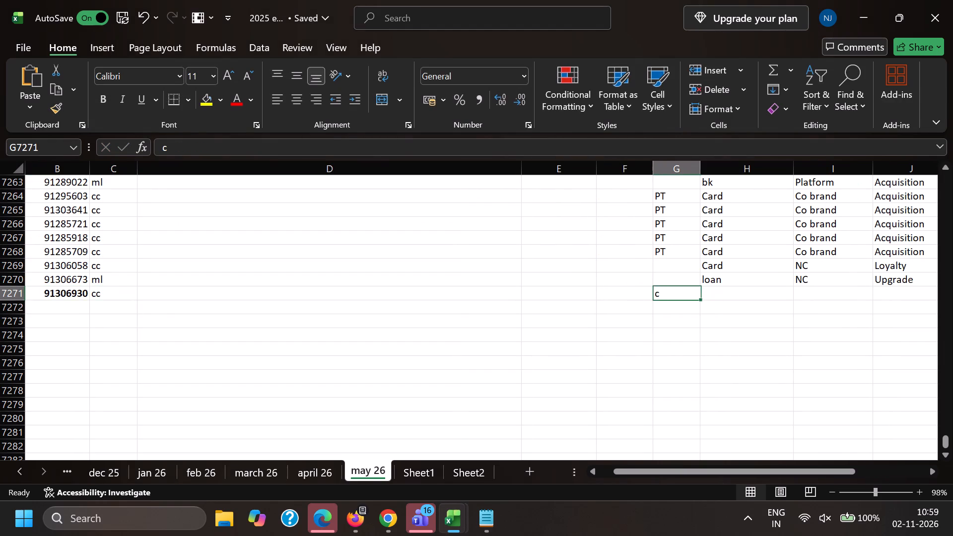
pyautogui.press('BackSpace')
pyautogui.press('Right')
pyautogui.press('c')
pyautogui.press('Right')
pyautogui.press('c')
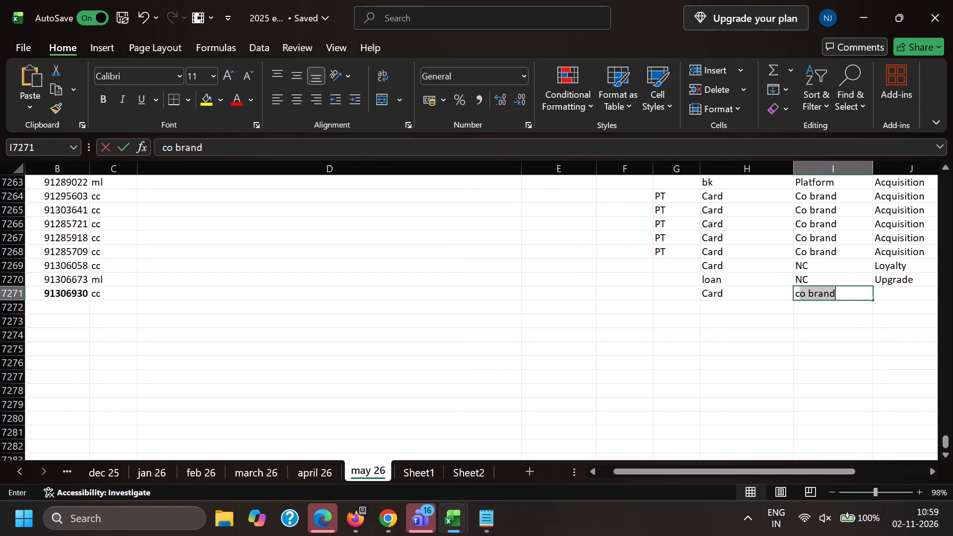
pyautogui.press('Right')
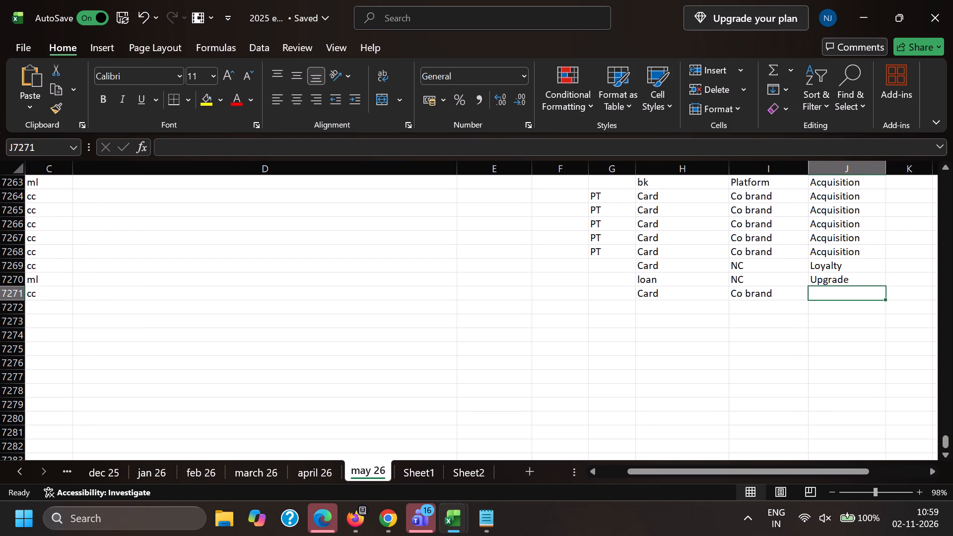
pyautogui.press('a')
pyautogui.press('Left')
pyautogui.press('Left')
pyautogui.press('Left')
pyautogui.press('Left')
pyautogui.press('Left')
pyautogui.press('Left')
pyautogui.press('Left')
pyautogui.press('Left')
pyautogui.press('Left')
pyautogui.press('Left')
pyautogui.press('Left')
pyautogui.press('Left')
pyautogui.press('Left')
pyautogui.press('Left')
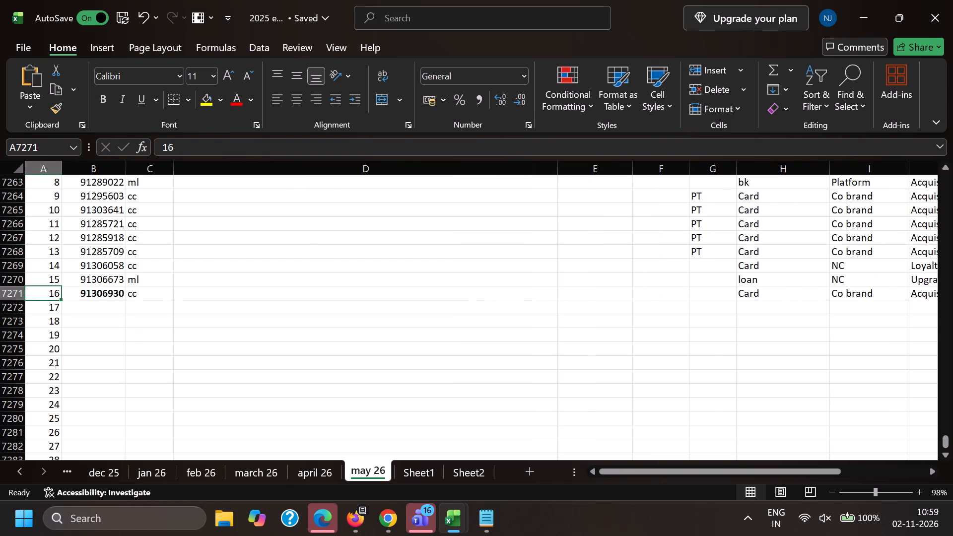
pyautogui.press('Down')
pyautogui.press('Right')
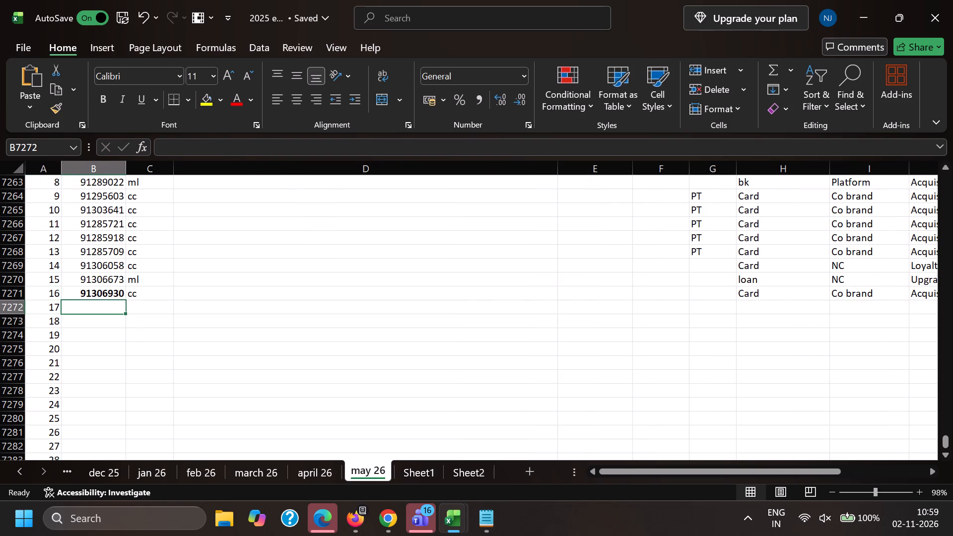
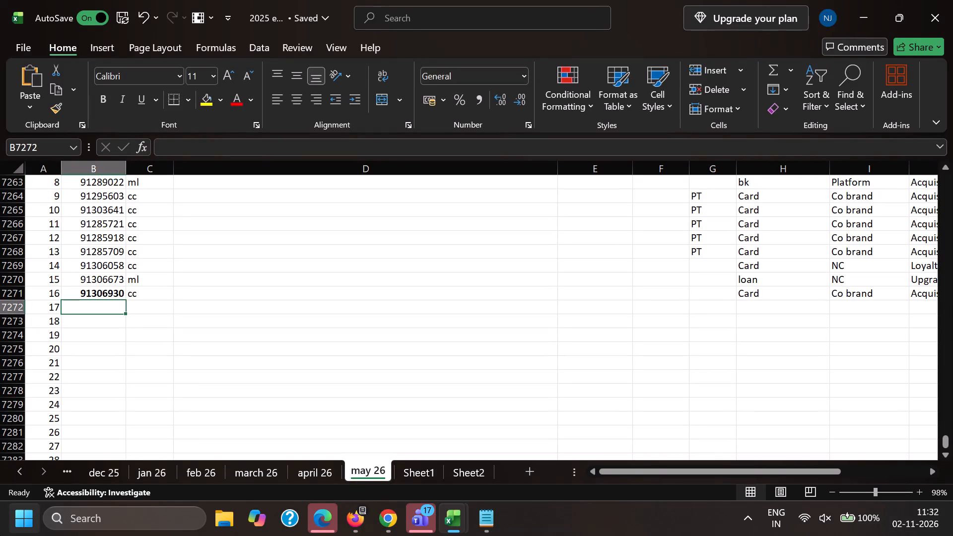
# Switch from the Excel workbook to Firefox, bringing up its open Competiscan and email windows.
pyautogui.click(353, 508)
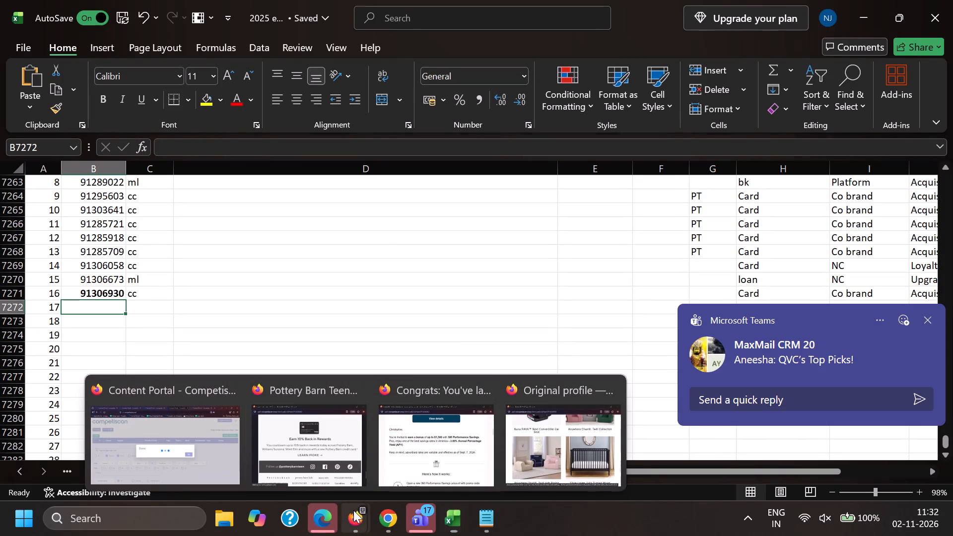
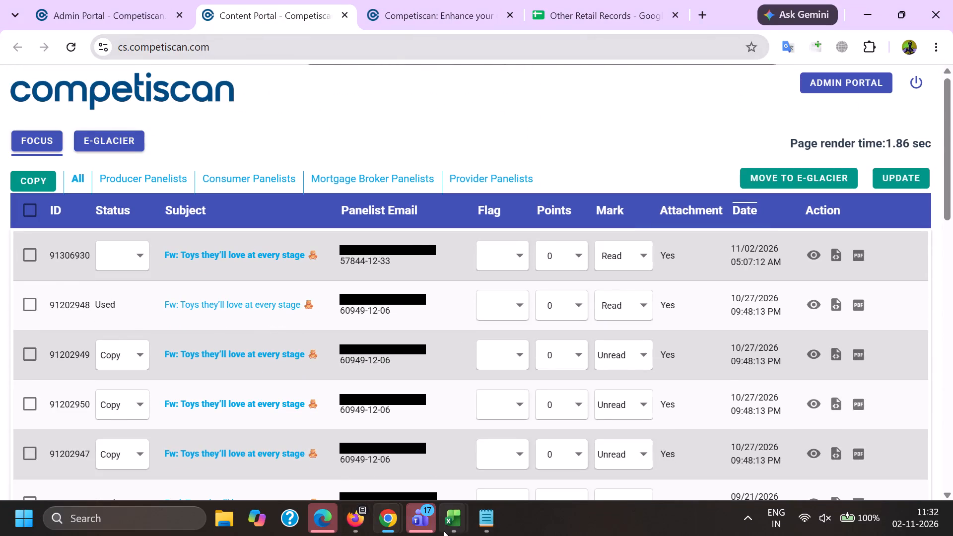
# Glance at the 2025 excel log, then open email record 91306930, "Fw: Toys they'll love at every stage", in the email editor.
pyautogui.click(453, 523)
pyautogui.click(567, 457)
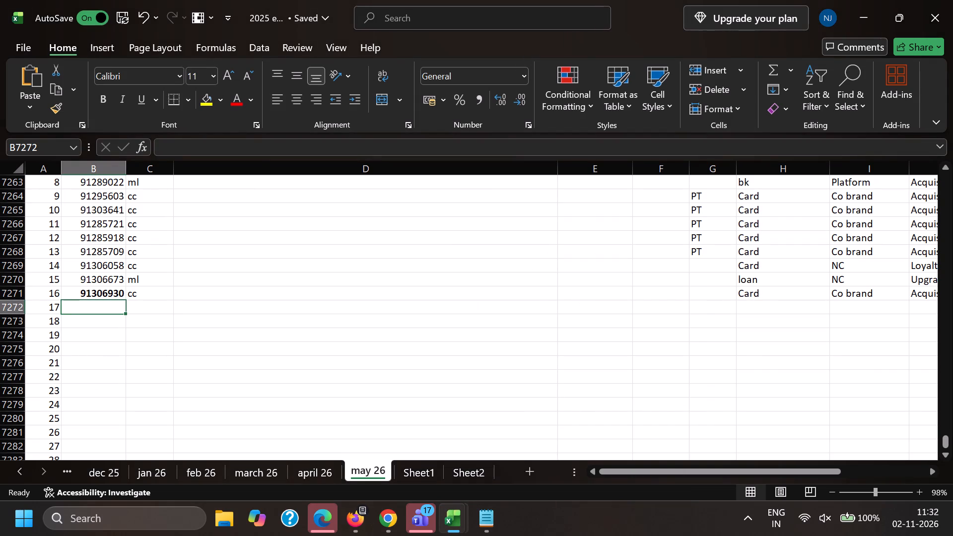
pyautogui.hotkey('alt', 'Tab')
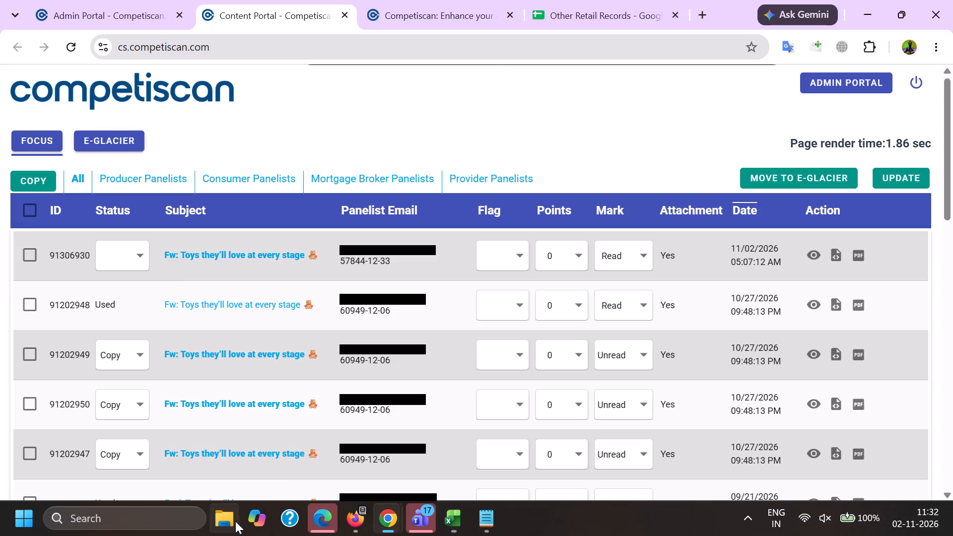
pyautogui.keyDown('ctrl'); pyautogui.click(234, 255); pyautogui.keyUp('ctrl')
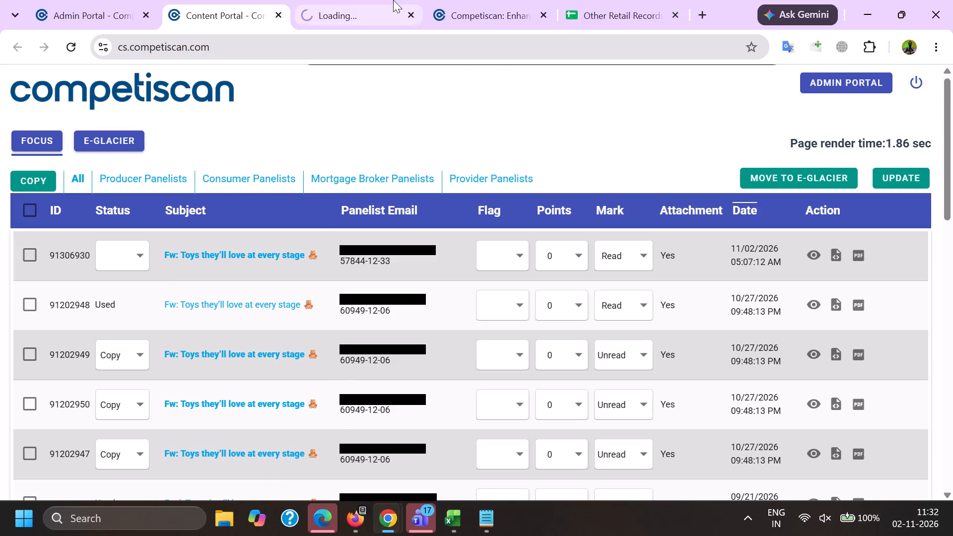
pyautogui.click(393, 0)
pyautogui.doubleClick(289, 39)
pyautogui.hotkey('ctrl', 'c')
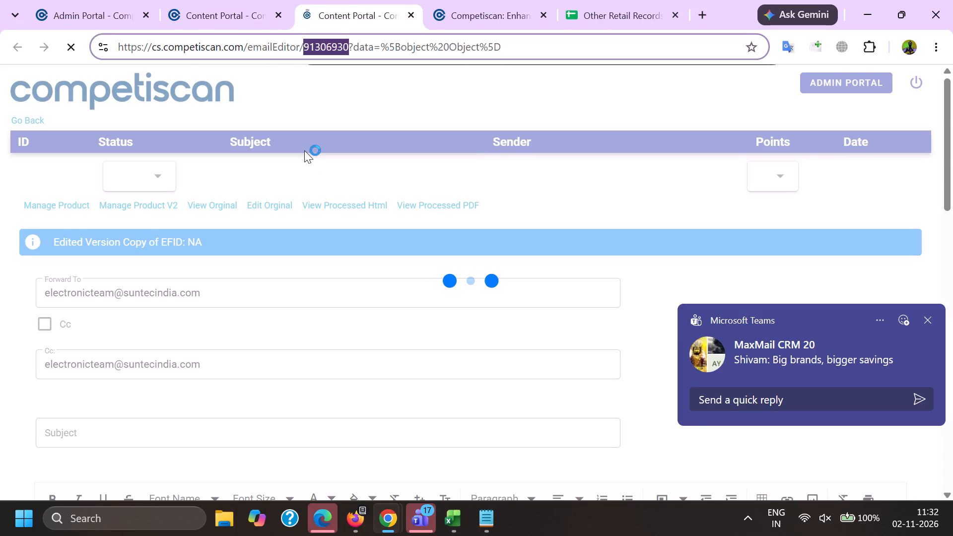
pyautogui.hotkey('ctrl', 'c')
pyautogui.hotkey('ctrl', 'c')
pyautogui.click(456, 530)
pyautogui.click(593, 470)
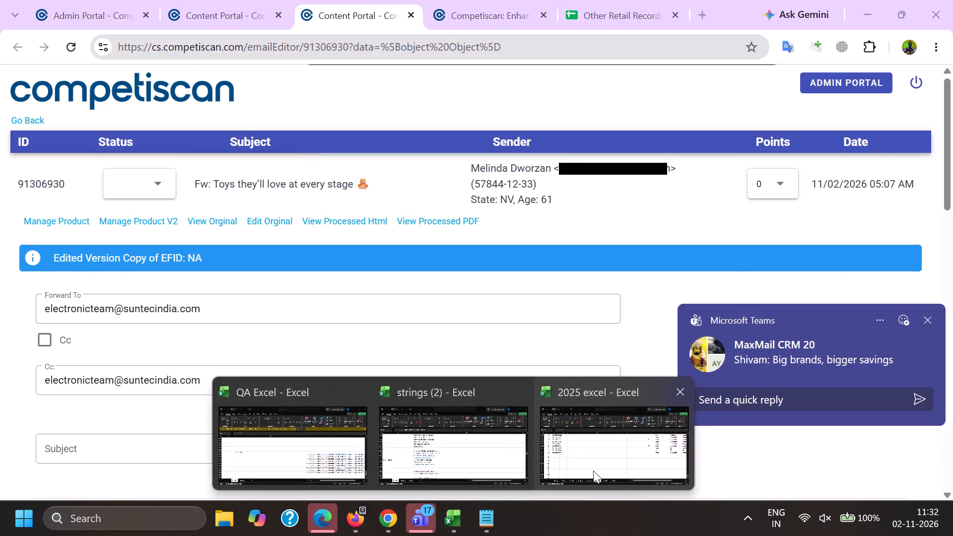
pyautogui.hotkey('alt', 'Tab')
# Separate the From block from the content above it and delete the blank space and divider line at the email's top.
pyautogui.scroll(-3, 160, 210)
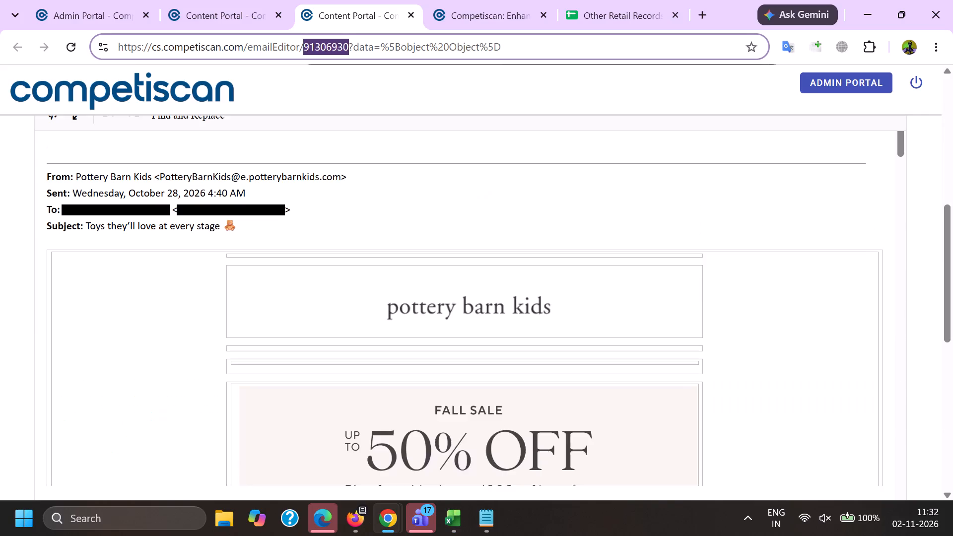
pyautogui.click(83, 215)
pyautogui.click(44, 188)
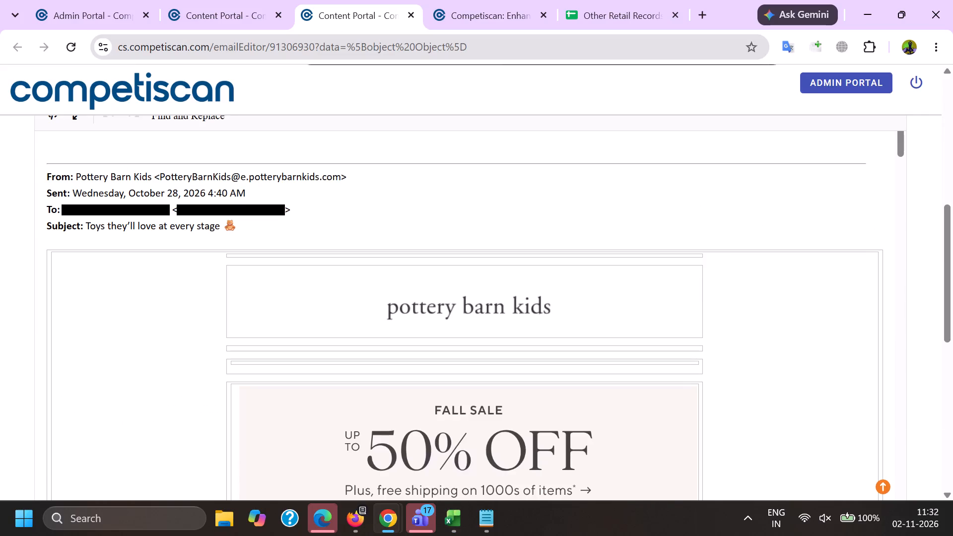
pyautogui.click(44, 183)
pyautogui.press('Return')
pyautogui.press('Return')
pyautogui.press('Return')
pyautogui.scroll(2, 114, 535)
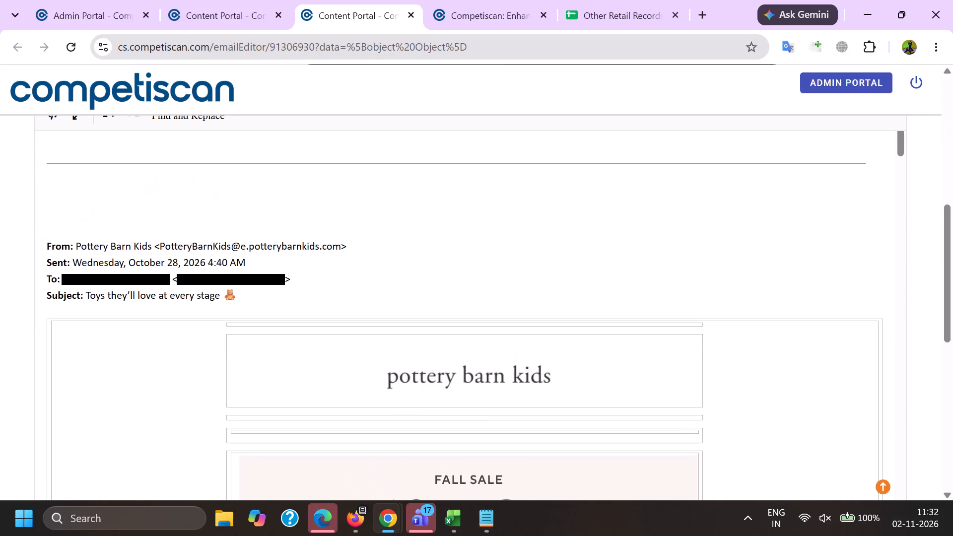
pyautogui.scroll(1, 116, 380)
pyautogui.moveTo(117, 264); pyautogui.dragTo(0, 157)
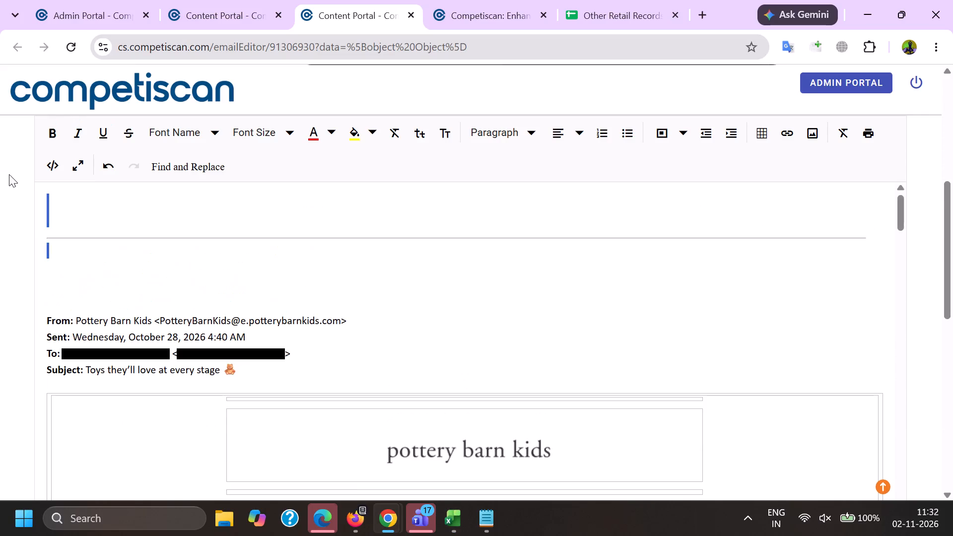
pyautogui.press('BackSpace')
# Delete the recipient line and the sender's email address from the email header, keeping the sender name Pottery Barn Kids.
pyautogui.moveTo(46, 274); pyautogui.dragTo(320, 280)
pyautogui.press('BackSpace')
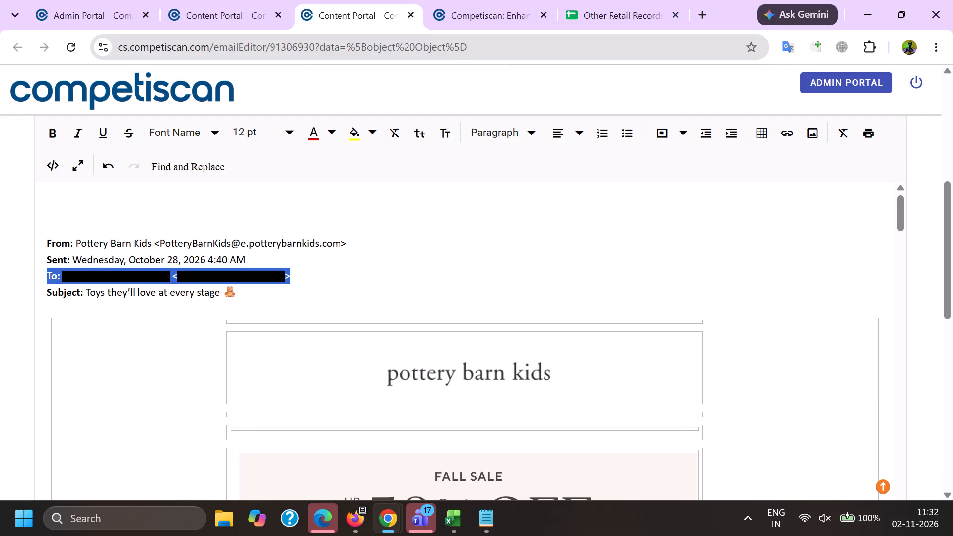
pyautogui.press('BackSpace')
pyautogui.moveTo(160, 242); pyautogui.dragTo(350, 240)
pyautogui.press('BackSpace')
pyautogui.press('BackSpace')
# Remove the hyperlinks from the Design Crew Sweepstakes banner and the Pottery Barn credit card rewards image.
pyautogui.scroll(-7, 373, 293)
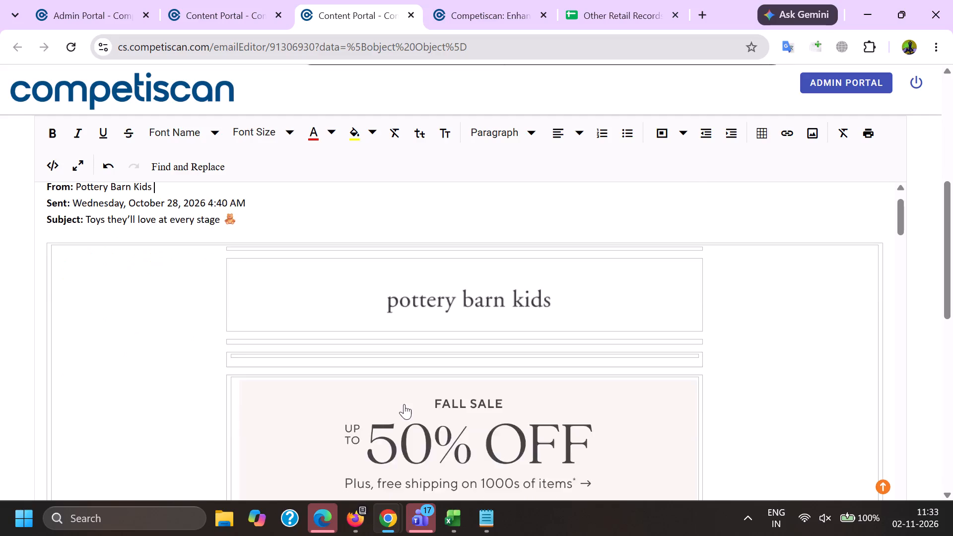
pyautogui.scroll(-20, 404, 404)
pyautogui.scroll(-16, 404, 404)
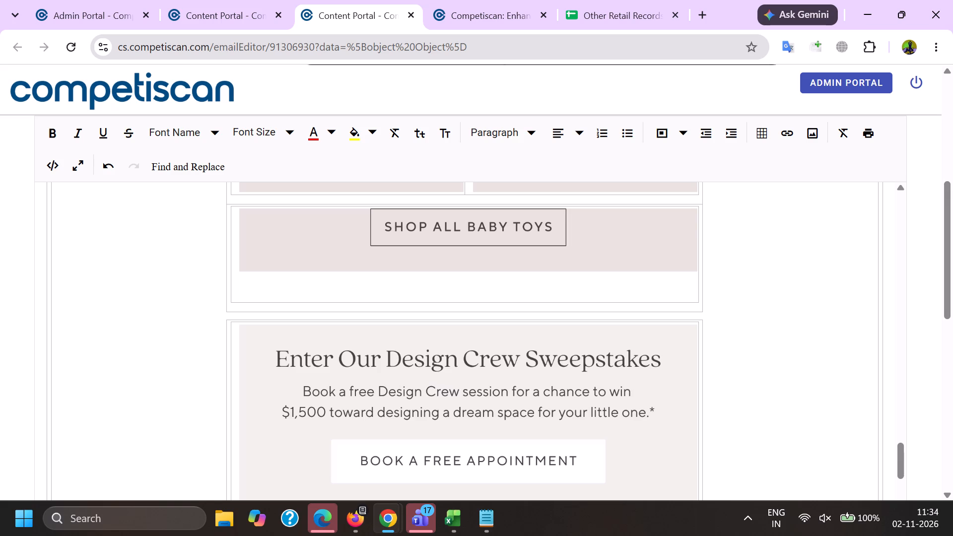
pyautogui.scroll(-2, 350, 335)
pyautogui.click(342, 318)
pyautogui.click(441, 478)
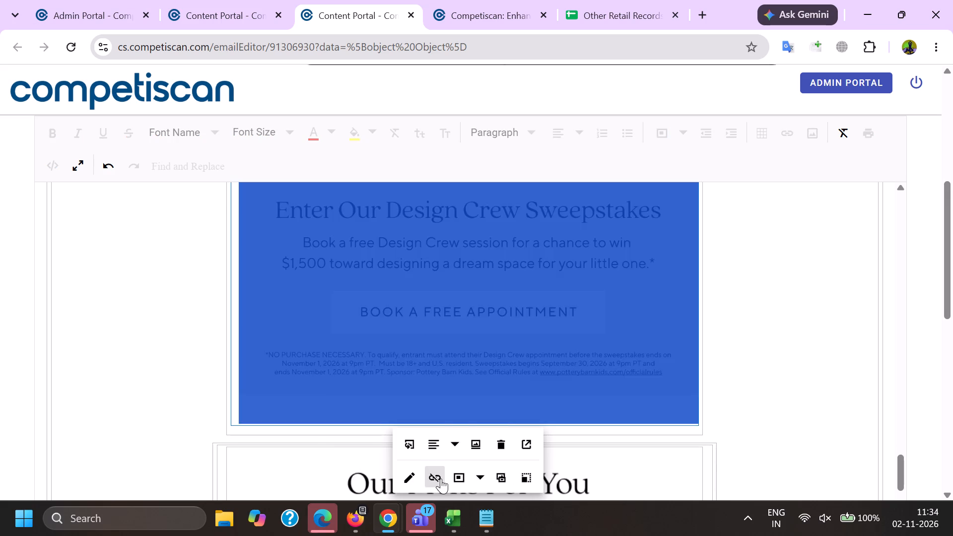
pyautogui.scroll(-4, 428, 295)
pyautogui.scroll(-16, 387, 322)
pyautogui.scroll(3, 401, 420)
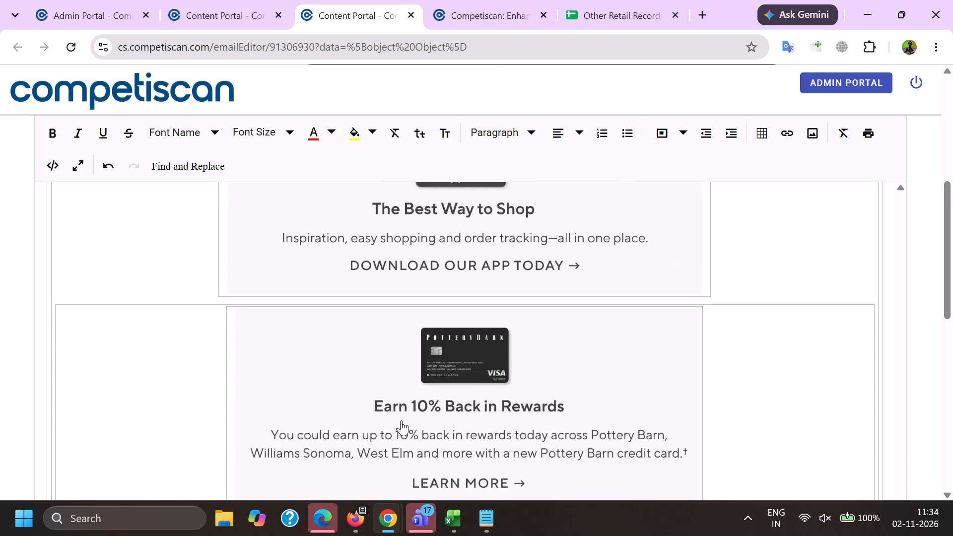
pyautogui.click(423, 392)
pyautogui.click(432, 309)
pyautogui.scroll(-5, 432, 310)
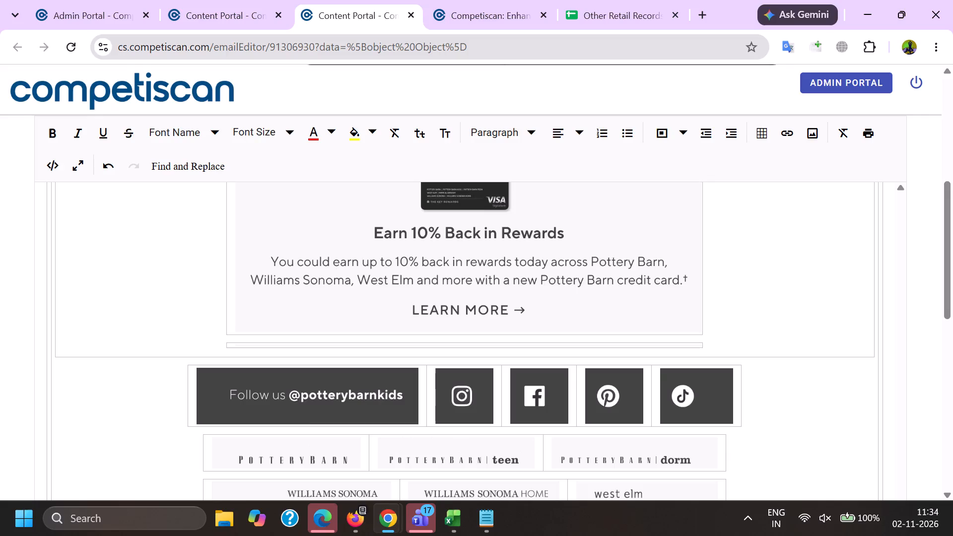
pyautogui.click(313, 435)
pyautogui.click(272, 392)
pyautogui.click(282, 344)
pyautogui.click(487, 409)
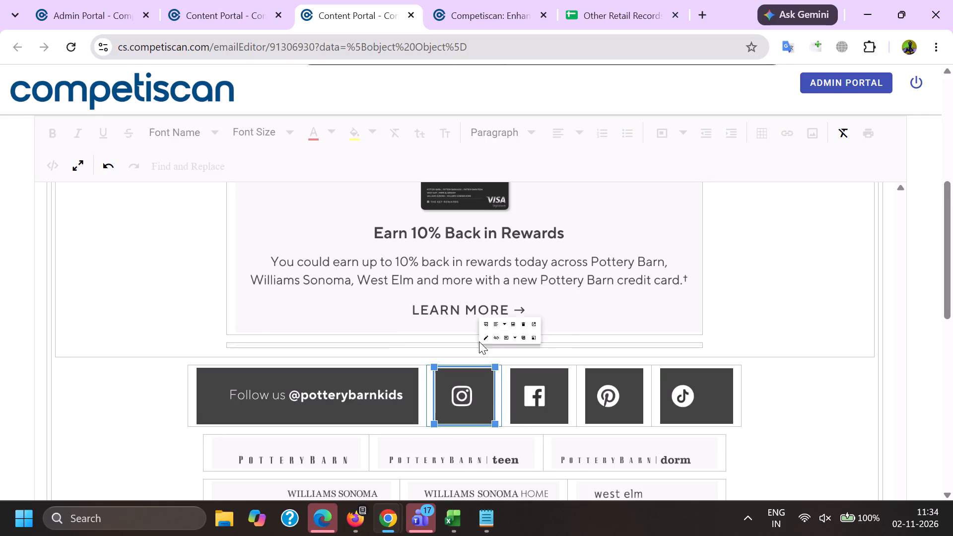
pyautogui.click(479, 331)
pyautogui.click(471, 345)
pyautogui.click(468, 422)
pyautogui.click(557, 398)
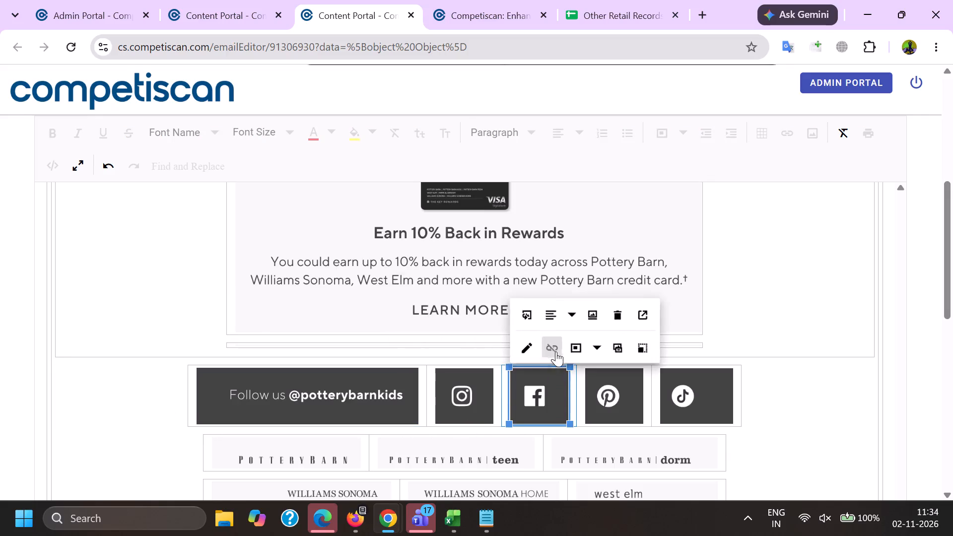
pyautogui.click(553, 347)
pyautogui.click(600, 396)
pyautogui.click(625, 348)
pyautogui.click(663, 394)
pyautogui.click(700, 350)
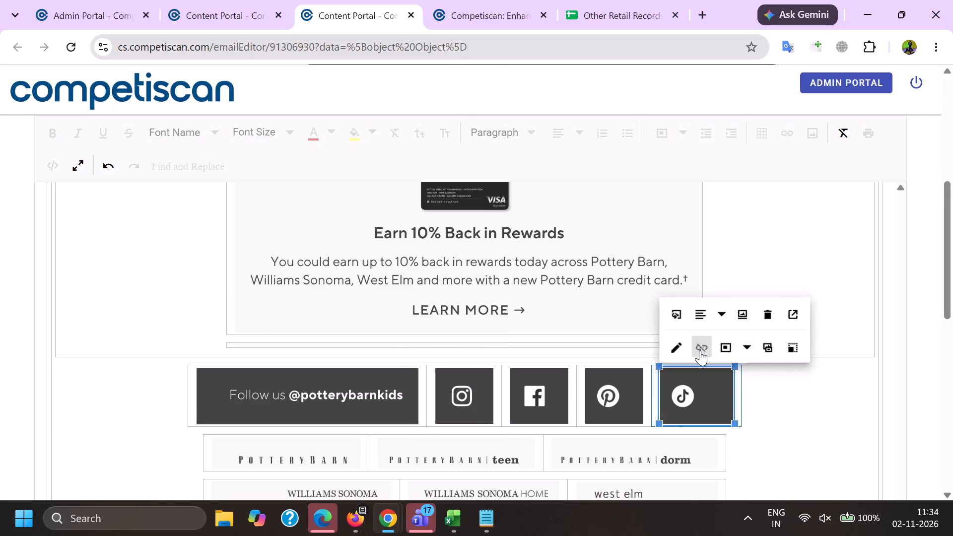
# Unlink "View Images" in the footer and delete the recipient's address after "This message was sent to".
pyautogui.scroll(-4, 524, 317)
pyautogui.scroll(-4, 410, 360)
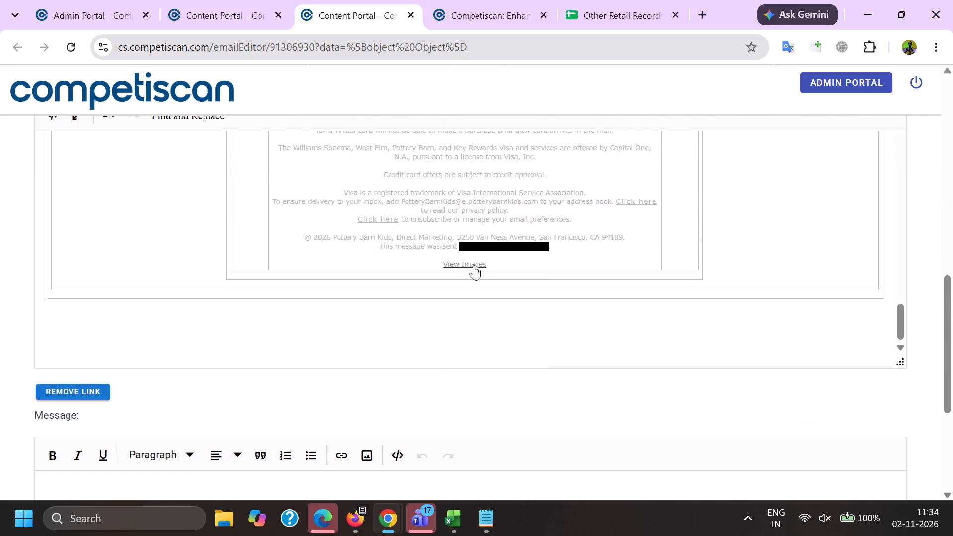
pyautogui.click(473, 264)
pyautogui.click(563, 294)
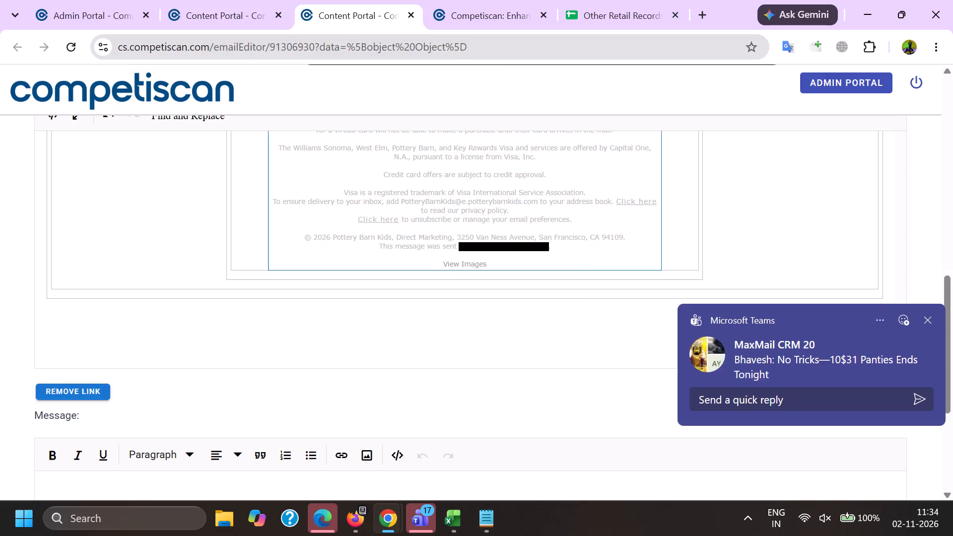
pyautogui.moveTo(466, 246); pyautogui.dragTo(561, 251)
pyautogui.press('BackSpace')
# Unlink the unsubscribe "Click here" text and delete the sender's email address from the footer's inbox delivery sentence.
pyautogui.scroll(3, 423, 431)
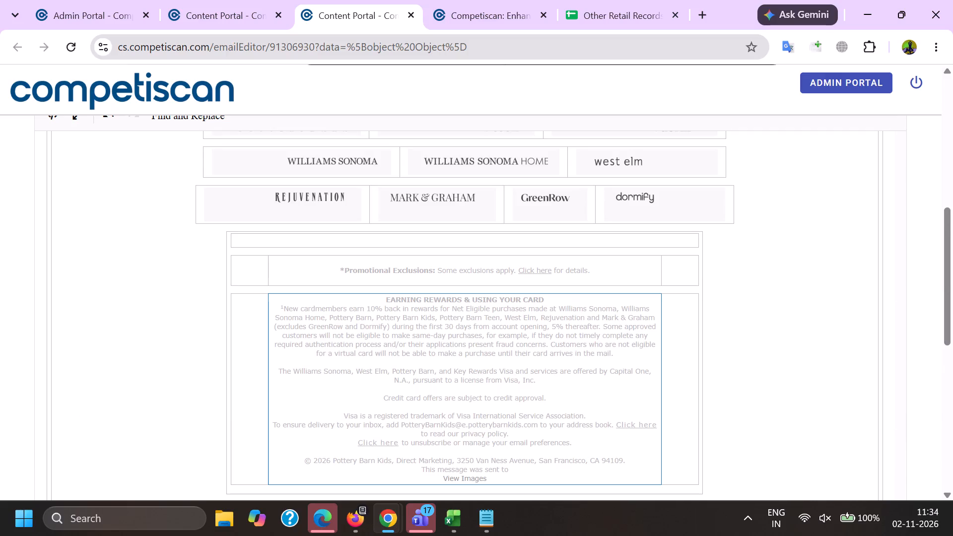
pyautogui.click(375, 441)
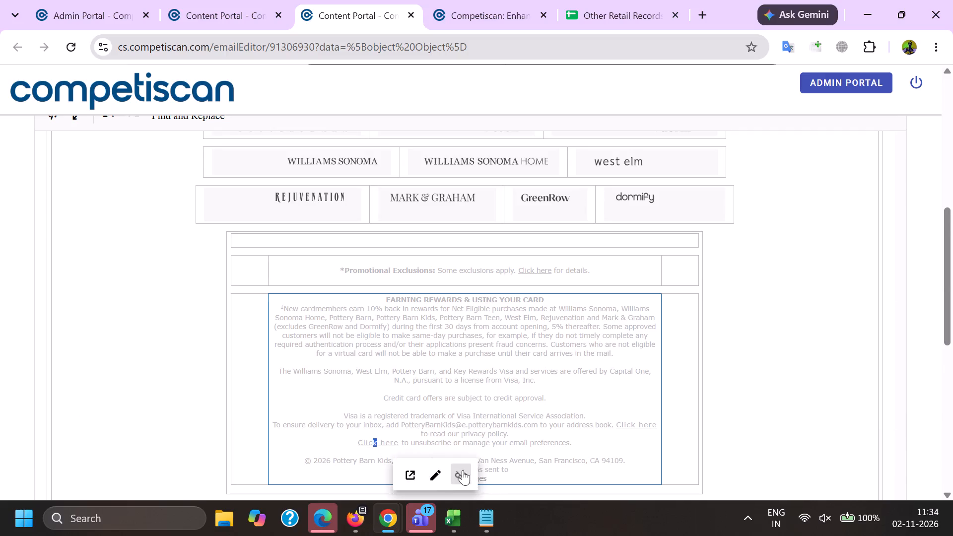
pyautogui.click(463, 469)
pyautogui.moveTo(402, 426); pyautogui.dragTo(532, 425)
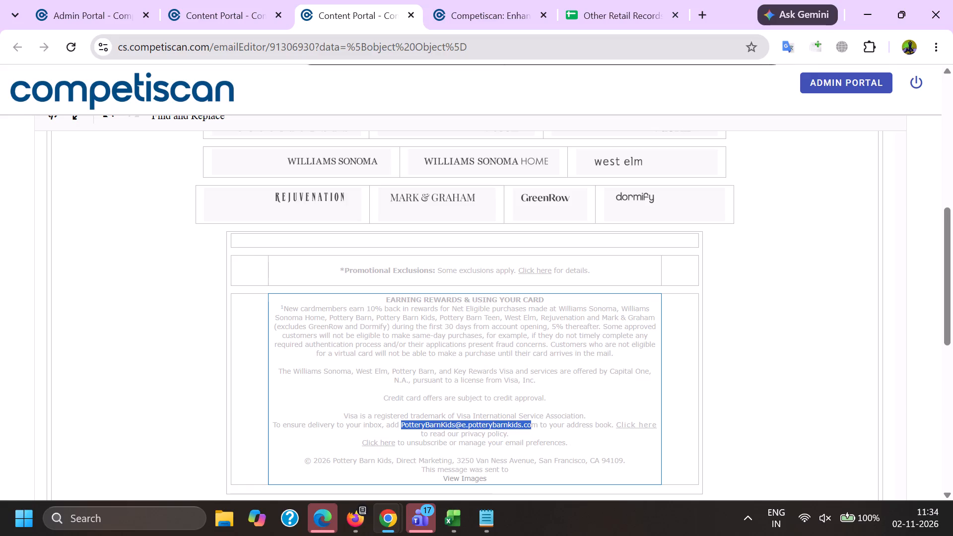
pyautogui.moveTo(532, 425); pyautogui.dragTo(537, 425)
pyautogui.press('BackSpace')
pyautogui.press('BackSpace')
# Save the cleaned email's product info and open Manage Product for the record.
pyautogui.scroll(-12, 481, 312)
pyautogui.click(404, 379)
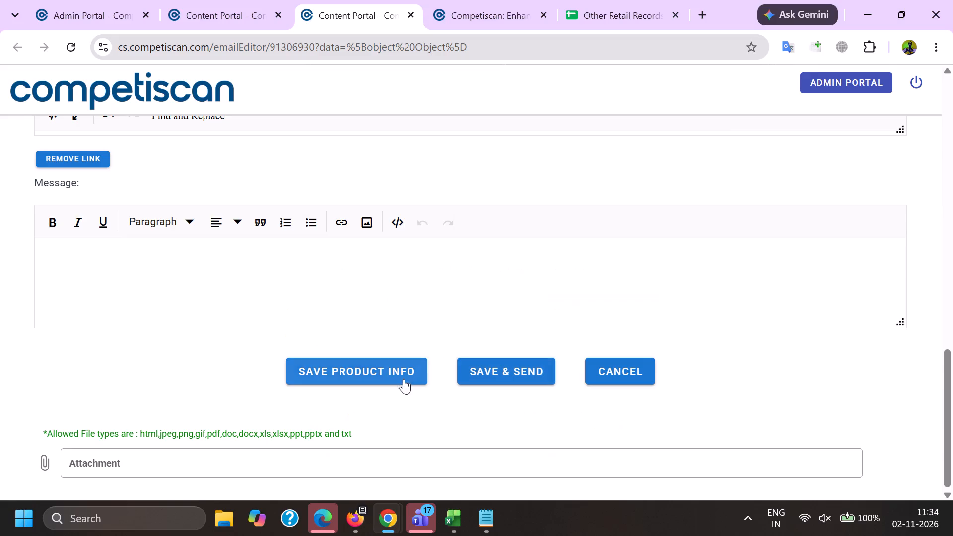
pyautogui.click(494, 305)
pyautogui.click(256, 0)
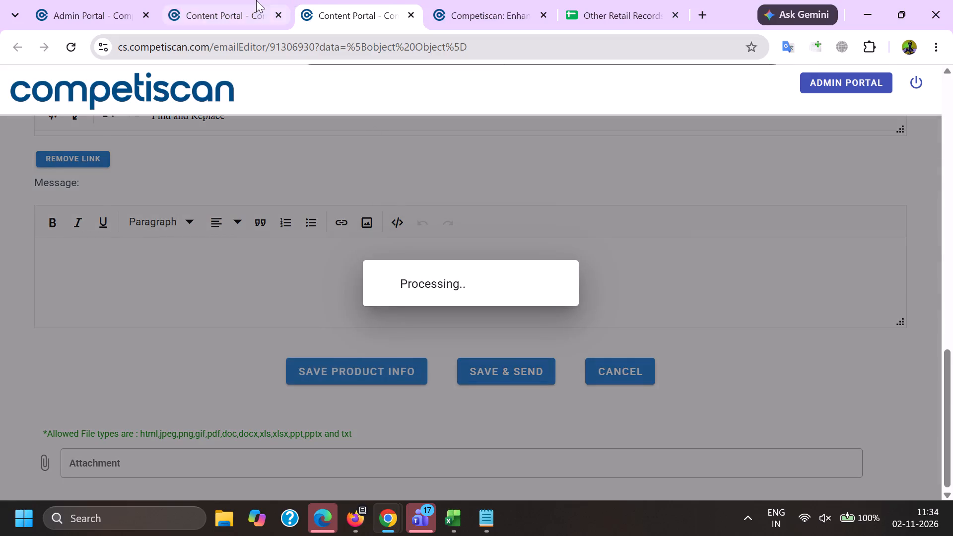
pyautogui.click(378, 0)
pyautogui.click(0, 172)
pyautogui.scroll(11, 0, 262)
pyautogui.click(47, 223)
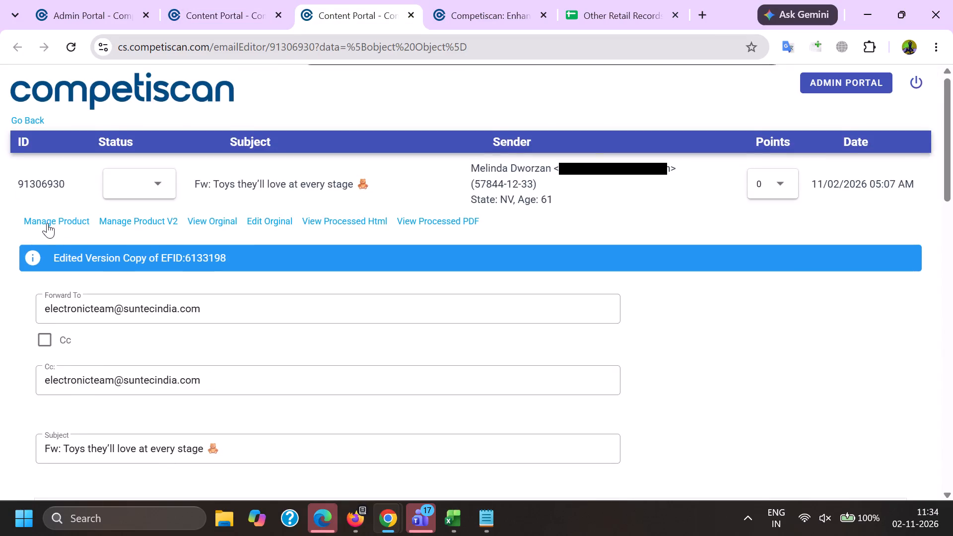
# Copy the addproduct link for product 20978146 from the 2025 excel log and open it in a new browser tab.
pyautogui.hotkey('alt', 'Tab')
pyautogui.click(456, 509)
pyautogui.click(605, 471)
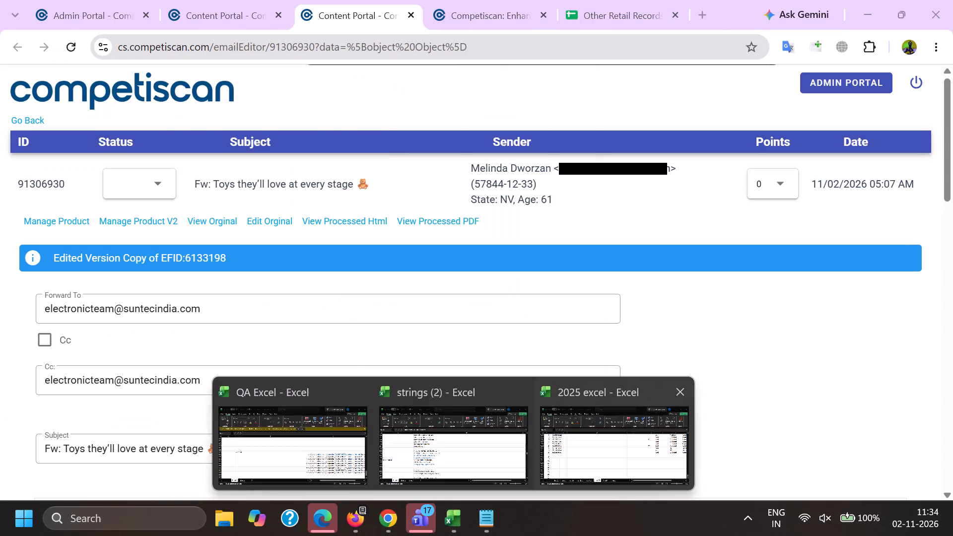
pyautogui.scroll(14, 470, 387)
pyautogui.scroll(3, 496, 311)
pyautogui.click(473, 363)
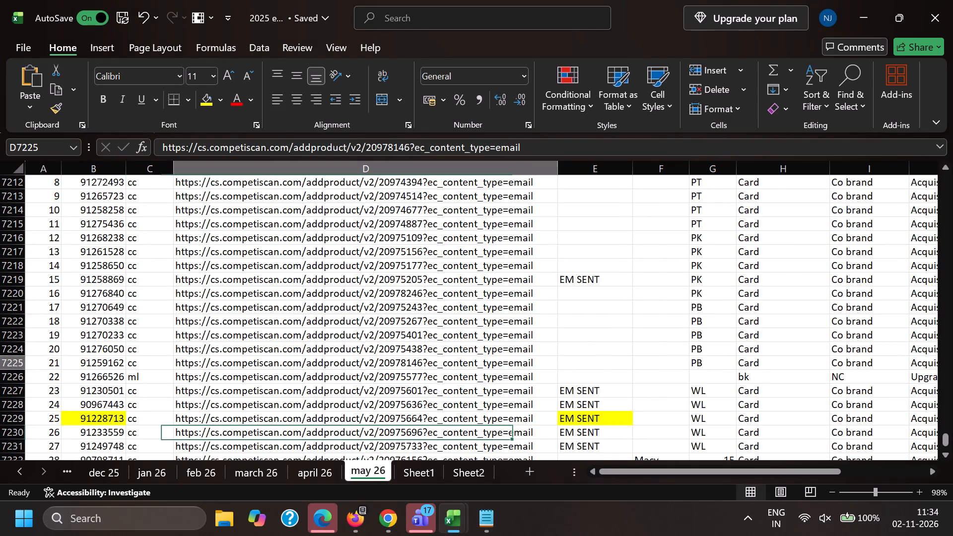
pyautogui.hotkey('ctrl', 'c')
pyautogui.hotkey('alt', 'Tab')
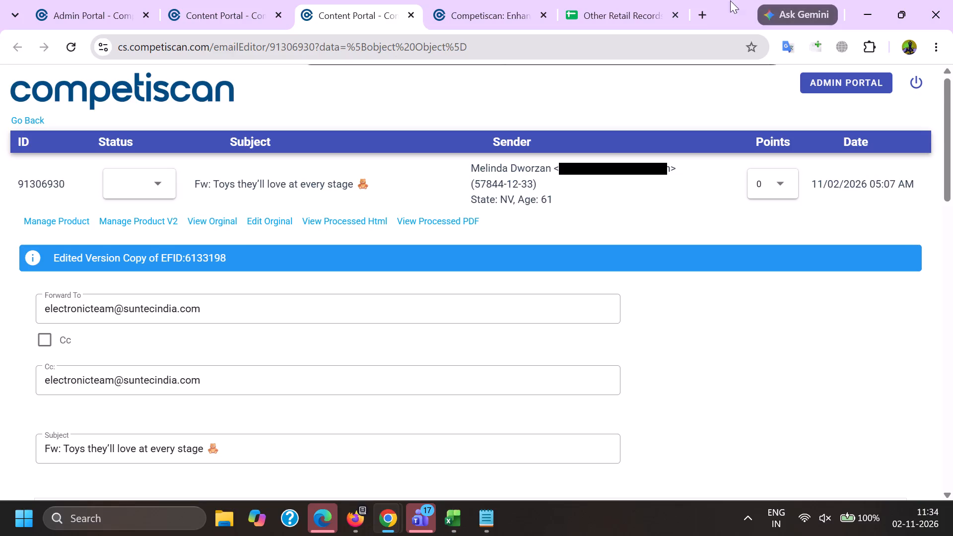
pyautogui.click(700, 7)
pyautogui.hotkey('ctrl', 'v')
pyautogui.press('Return')
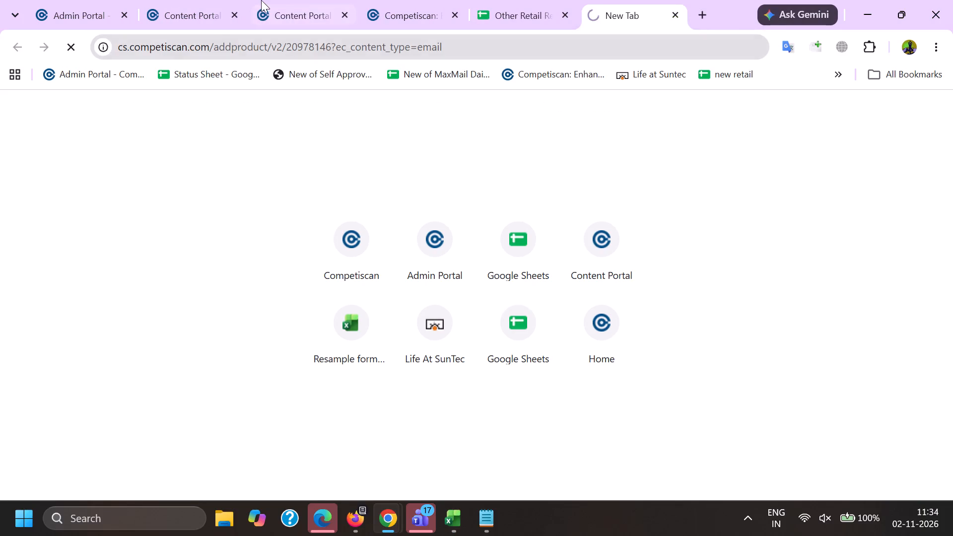
pyautogui.click(260, 0)
pyautogui.click(70, 218)
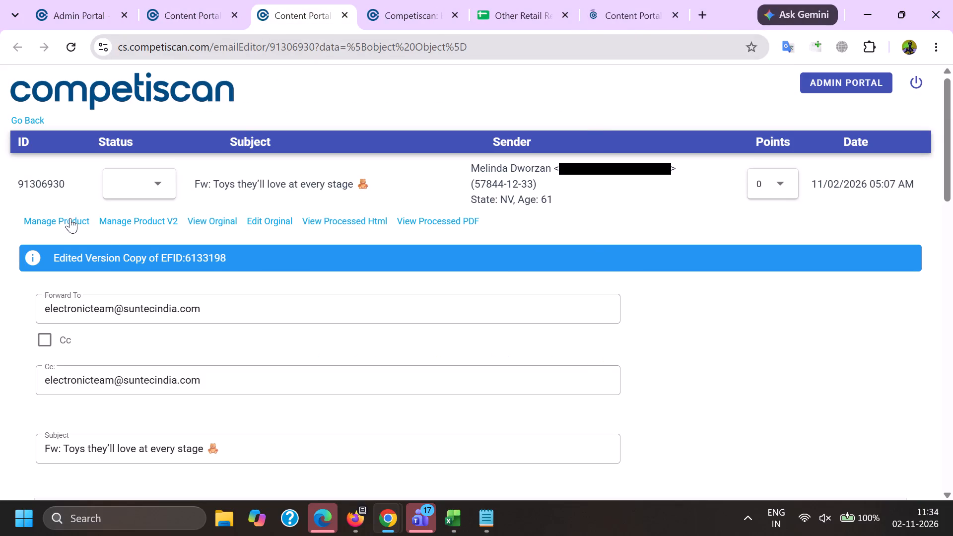
# Copy the sender name "Pottery Barn Kids" from the email's From line.
pyautogui.hotkey('alt', 'Tab')
pyautogui.scroll(-5, 167, 247)
pyautogui.click(117, 345)
pyautogui.press('pageup')
pyautogui.press('pageup')
pyautogui.press('pageup')
pyautogui.press('pageup')
pyautogui.press('pageup')
pyautogui.press('pageup')
pyautogui.press('pageup')
pyautogui.press('pageup')
pyautogui.press('pageup')
pyautogui.press('pageup')
pyautogui.press('pageup')
pyautogui.press('pageup')
pyautogui.press('pageup')
pyautogui.press('pageup')
pyautogui.press('pageup')
pyautogui.press('pageup')
pyautogui.press('pageup')
pyautogui.press('pageup')
pyautogui.press('pageup')
pyautogui.press('pageup')
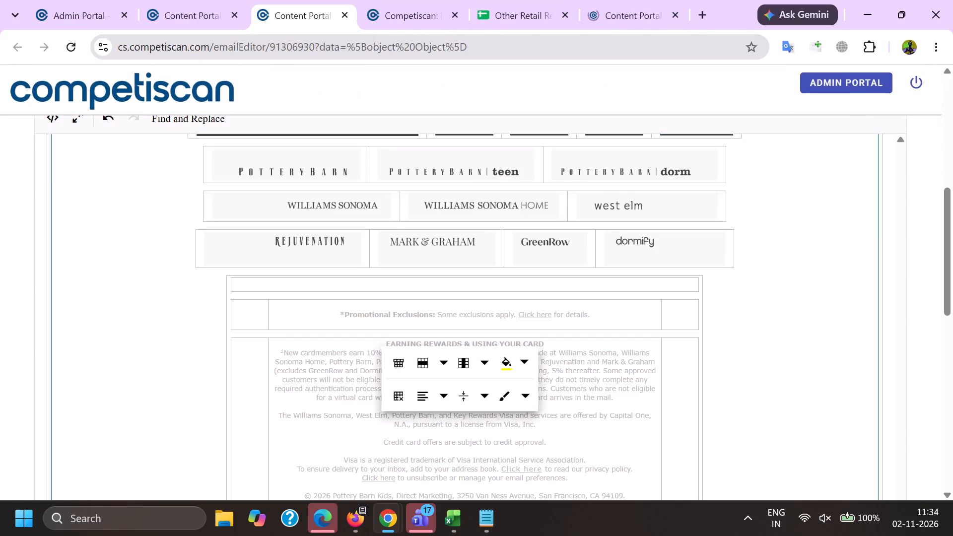
pyautogui.scroll(-4, 82, 276)
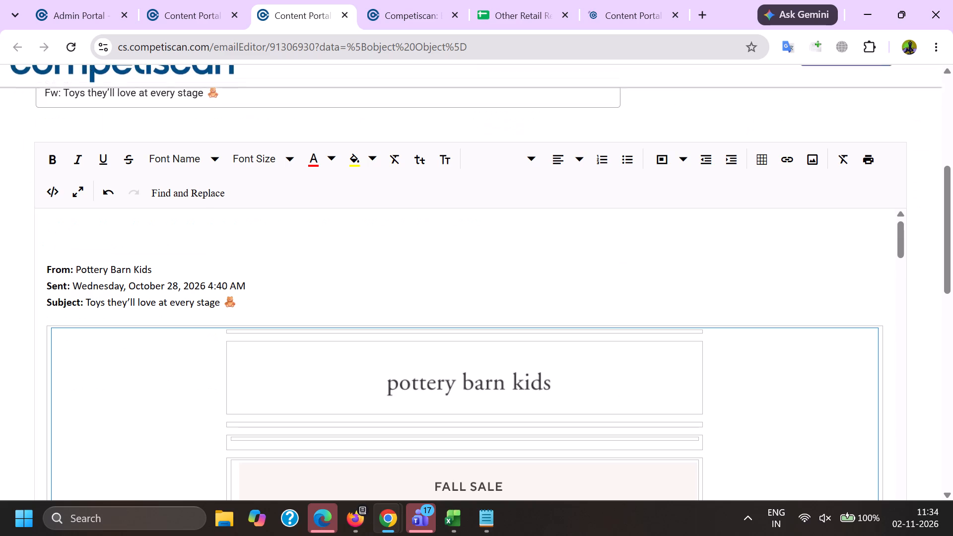
pyautogui.doubleClick(87, 266)
pyautogui.keyDown('shift'); pyautogui.click(129, 270); pyautogui.keyUp('shift')
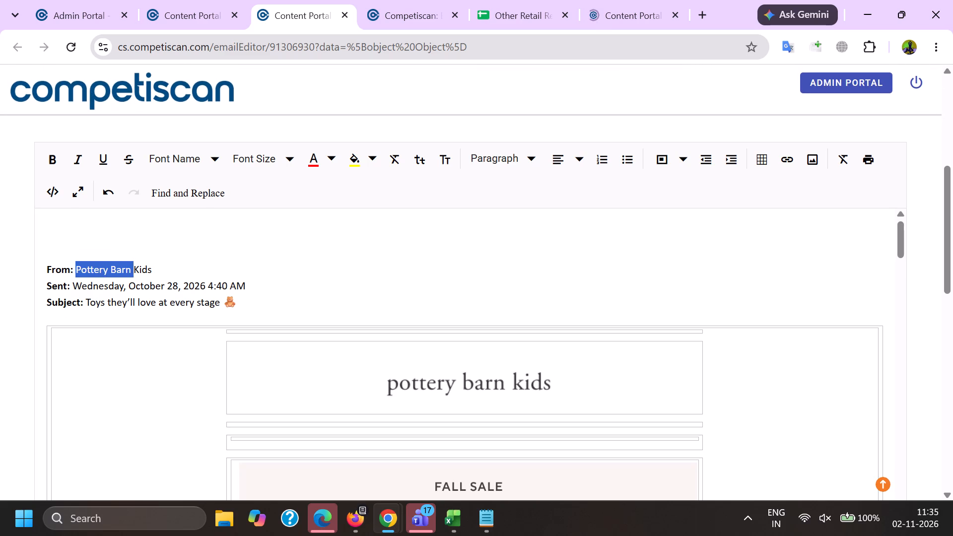
pyautogui.keyDown('shift'); pyautogui.click(145, 274); pyautogui.keyUp('shift')
pyautogui.hotkey('ctrl', 'c')
# In the product form for record 91306930, use the Pottery Barn Kids company image as the product image.
pyautogui.hotkey('alt', 'Tab')
pyautogui.scroll(-5, 255, 255)
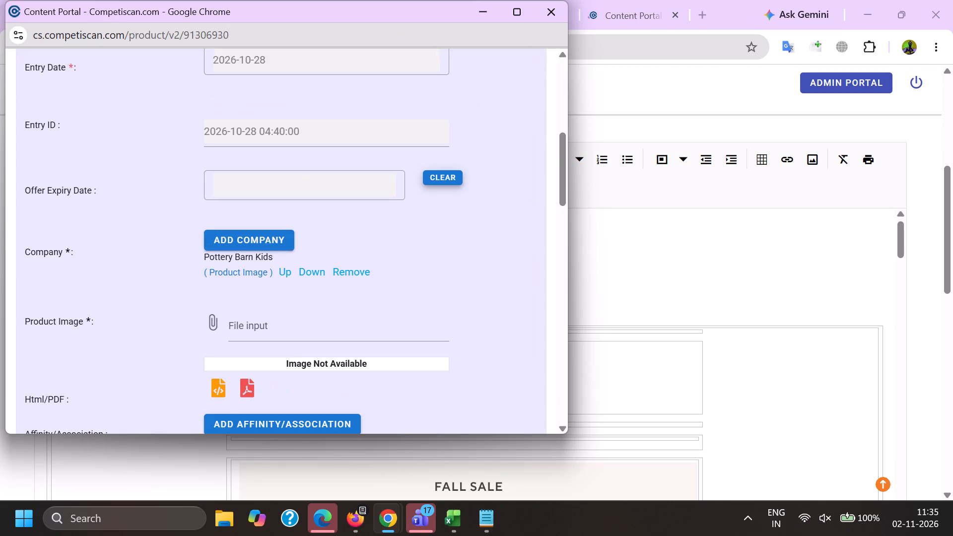
pyautogui.click(263, 274)
# Add Capital One as a company on the product record.
pyautogui.click(258, 241)
pyautogui.press('c')
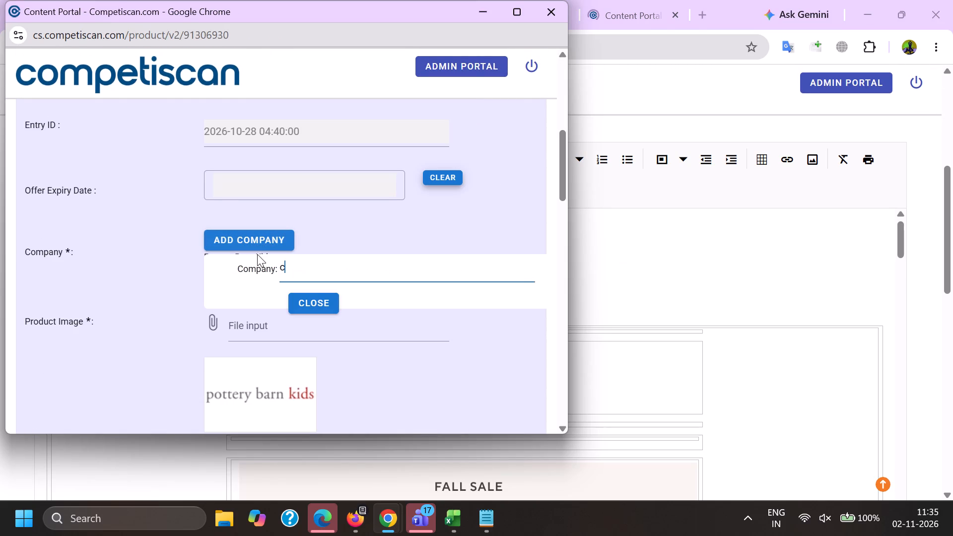
pyautogui.press('a')
pyautogui.press('p')
pyautogui.write('it')
pyautogui.press('a')
pyautogui.write('l')
pyautogui.press('space')
pyautogui.write('one')
pyautogui.scroll(-3, 259, 244)
pyautogui.scroll(2, 299, 310)
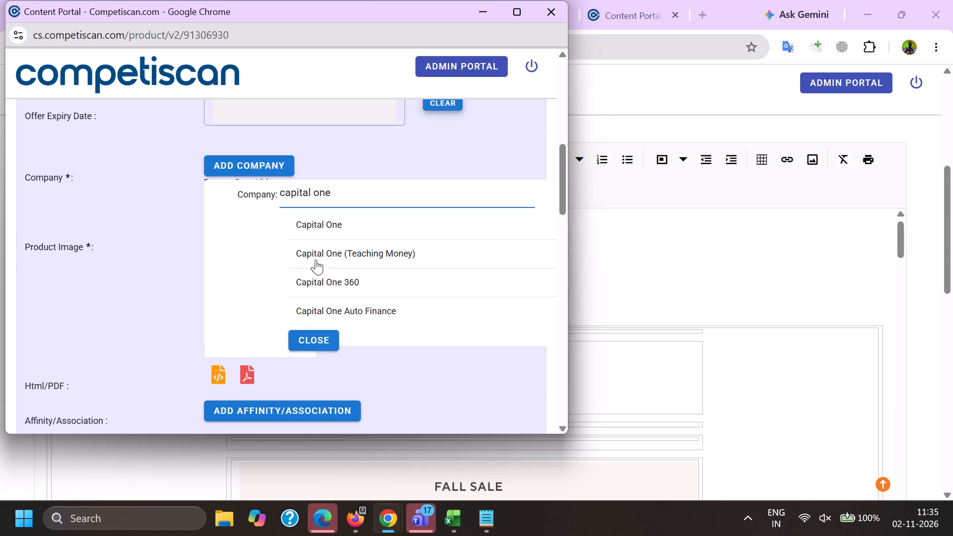
pyautogui.click(308, 228)
# Add Pottery Barn Kids (Retail) as the affinity/association.
pyautogui.scroll(-3, 289, 167)
pyautogui.click(280, 226)
pyautogui.click(323, 253)
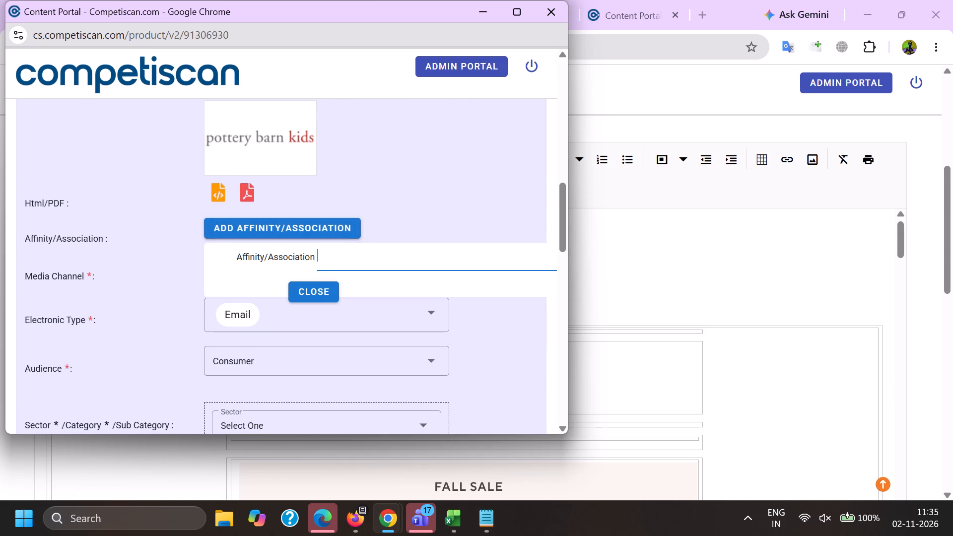
pyautogui.hotkey('ctrl', 'v')
pyautogui.click(315, 285)
# Set the classification's sector to Retail and its category to Home.
pyautogui.scroll(-3, 296, 177)
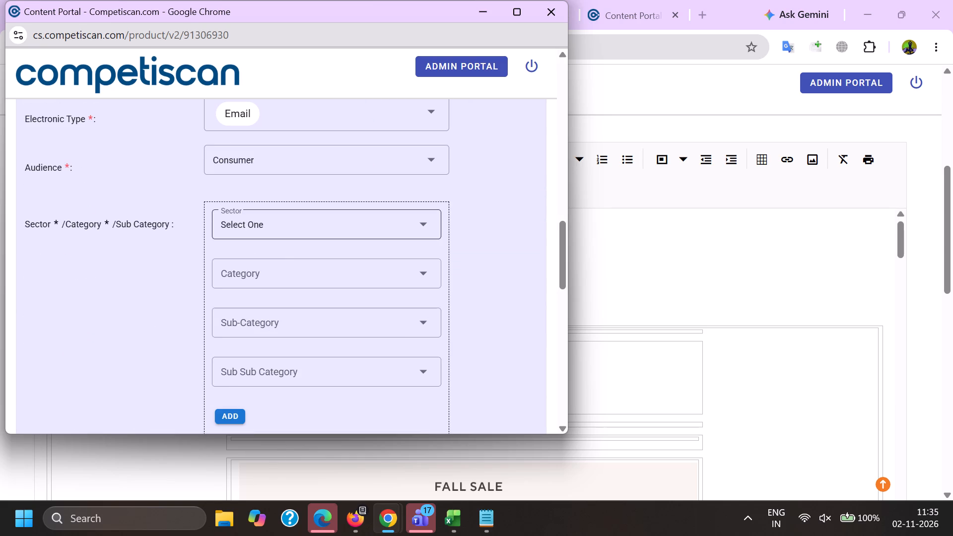
pyautogui.click(270, 225)
pyautogui.scroll(-6, 270, 222)
pyautogui.click(259, 278)
pyautogui.moveTo(155, 270); pyautogui.dragTo(159, 270)
pyautogui.click(304, 274)
pyautogui.scroll(-7, 276, 134)
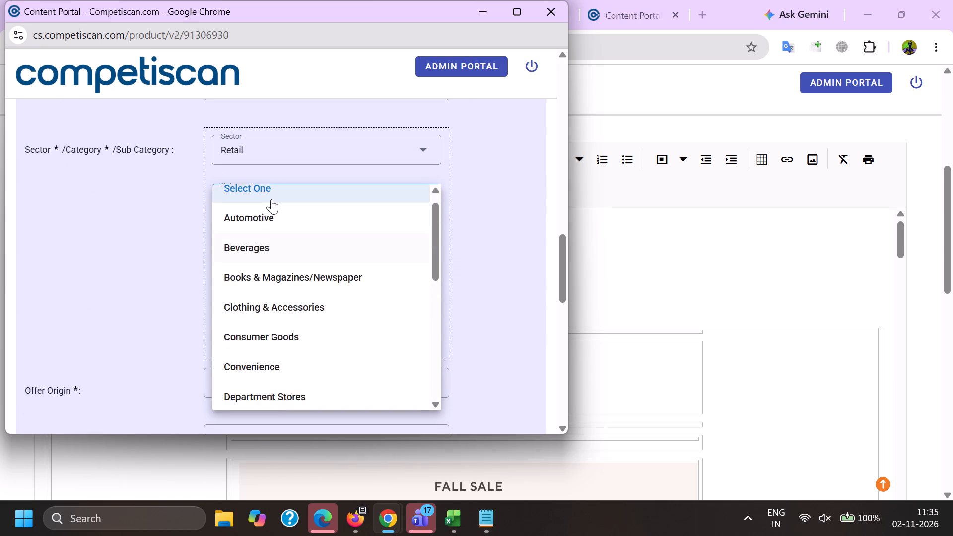
pyautogui.click(271, 197)
pyautogui.moveTo(173, 233); pyautogui.dragTo(175, 240)
# Check the email's product images, set the sub category to Furniture, and add the Retail / Home / Furniture classification.
pyautogui.click(233, 250)
pyautogui.hotkey('alt', 'Tab')
pyautogui.scroll(-9, 305, 337)
pyautogui.scroll(1, 322, 336)
pyautogui.scroll(-3, 322, 337)
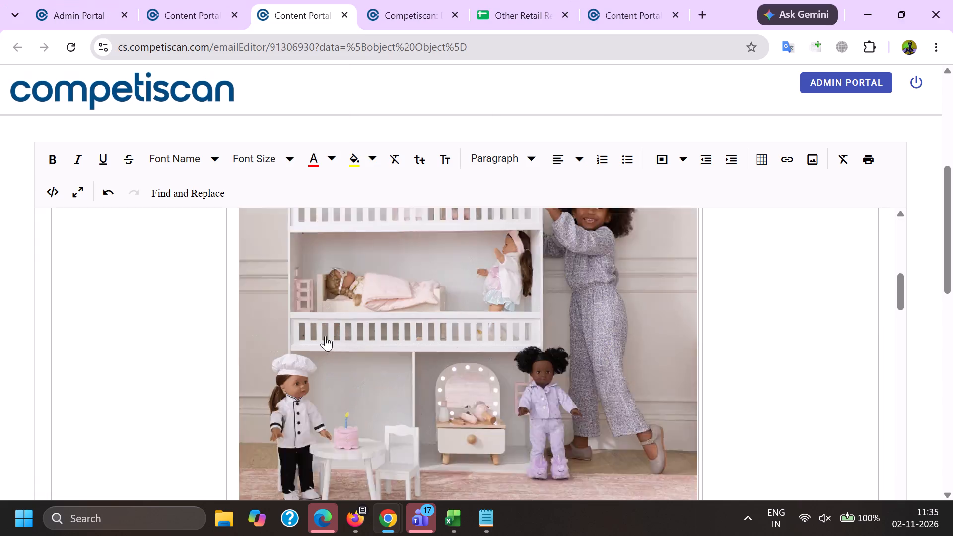
pyautogui.scroll(-3, 325, 336)
pyautogui.hotkey('alt', 'Tab')
pyautogui.click(259, 392)
pyautogui.click(177, 362)
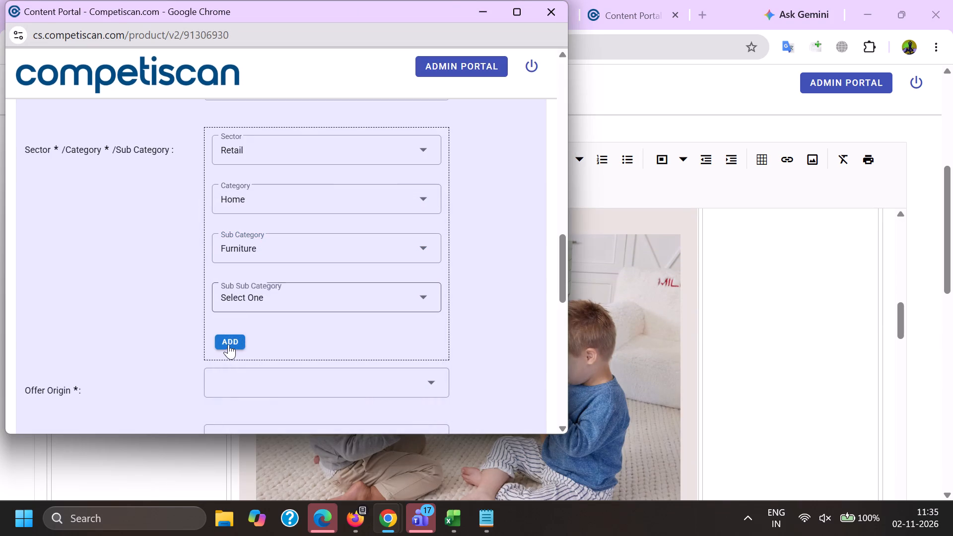
pyautogui.click(228, 345)
# Add a second classification of Credit Cards / Payment Cards / Credit Cards to the product record.
pyautogui.click(269, 170)
pyautogui.scroll(6, 260, 334)
pyautogui.click(265, 304)
pyautogui.moveTo(152, 291); pyautogui.dragTo(153, 291)
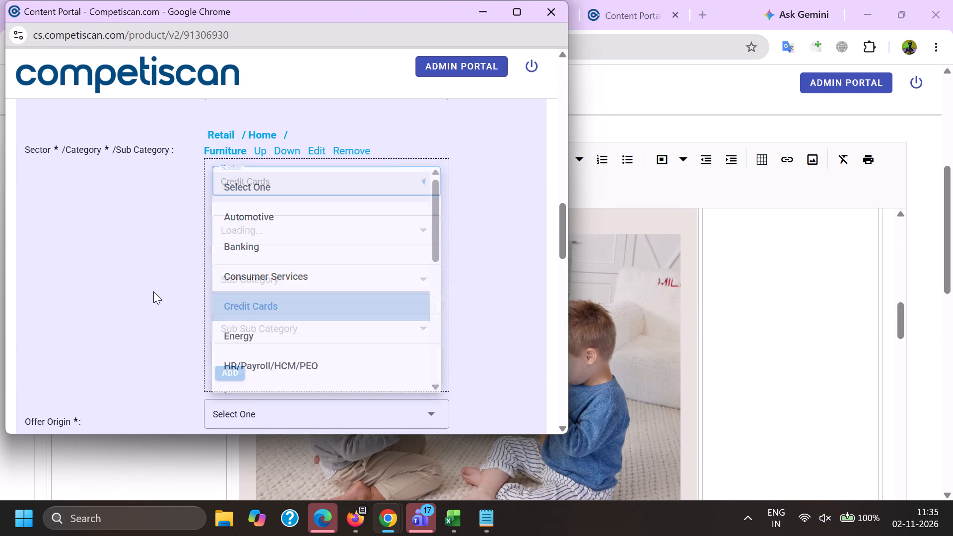
pyautogui.moveTo(153, 291); pyautogui.dragTo(174, 287)
pyautogui.click(268, 225)
pyautogui.click(264, 303)
pyautogui.click(252, 279)
pyautogui.scroll(-2, 252, 220)
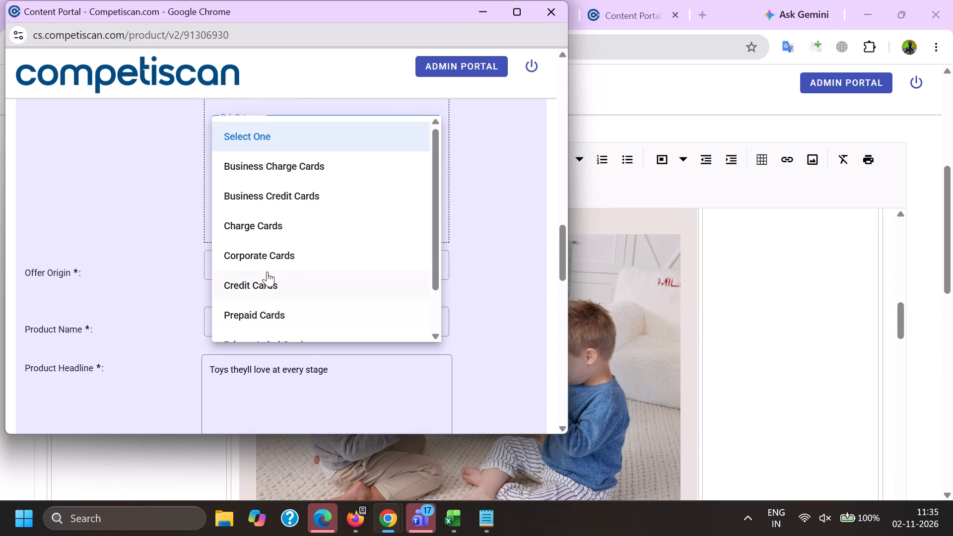
pyautogui.click(267, 271)
pyautogui.click(132, 270)
pyautogui.click(225, 227)
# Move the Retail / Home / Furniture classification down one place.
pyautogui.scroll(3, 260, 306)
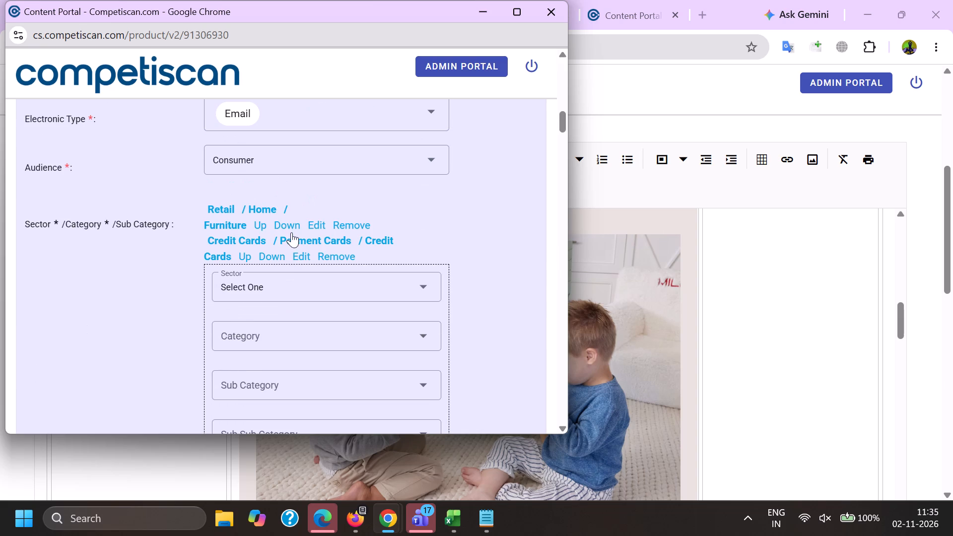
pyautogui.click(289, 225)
# Set the offer origin to Provider/Bank and the product name to Pottery Barn Key Rewards Visa Credit Card.
pyautogui.scroll(-4, 243, 275)
pyautogui.click(237, 230)
pyautogui.doubleClick(234, 280)
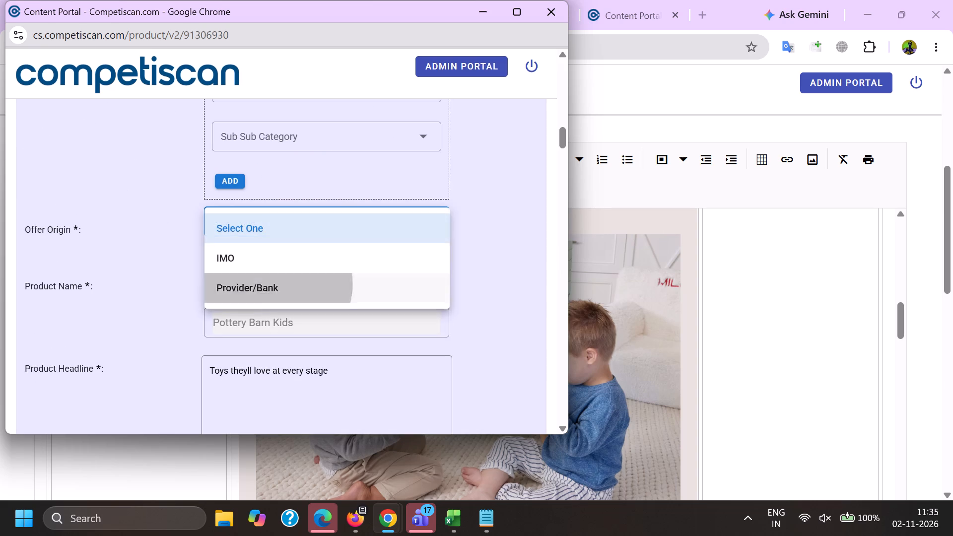
pyautogui.hotkey('ctrl', 'v')
pyautogui.moveTo(263, 278); pyautogui.dragTo(388, 303)
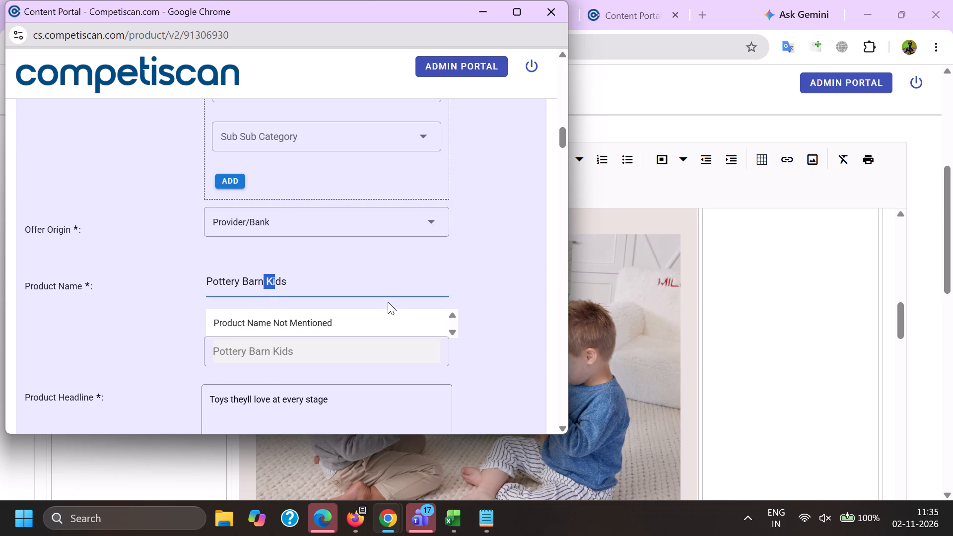
pyautogui.press('BackSpace')
pyautogui.click(313, 364)
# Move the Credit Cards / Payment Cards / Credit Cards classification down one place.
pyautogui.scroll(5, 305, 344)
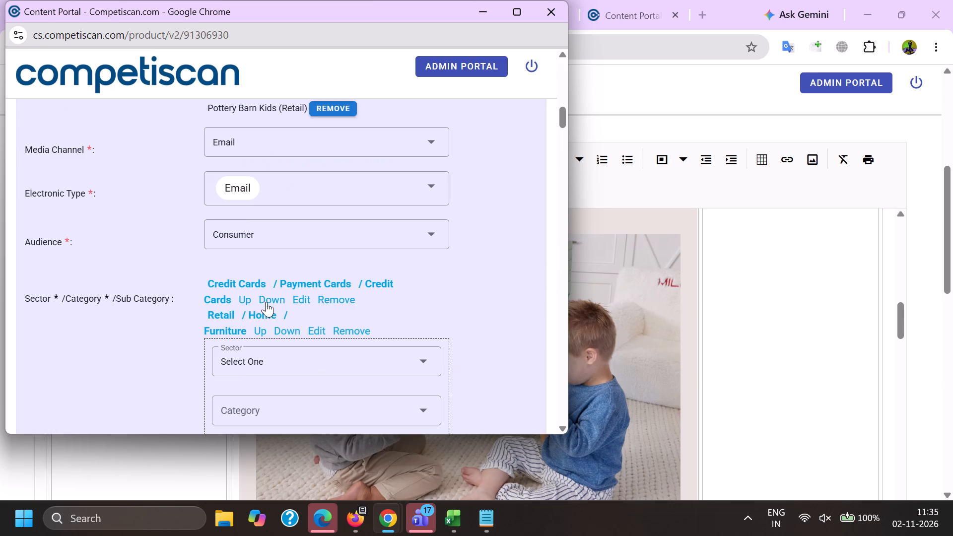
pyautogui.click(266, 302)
# Replace the product headline with the email's subject text "Toys they'll love at every stage", without the emoji, and add a period.
pyautogui.scroll(-5, 276, 240)
pyautogui.scroll(-1, 299, 287)
pyautogui.moveTo(394, 283); pyautogui.dragTo(0, 257)
pyautogui.press('BackSpace')
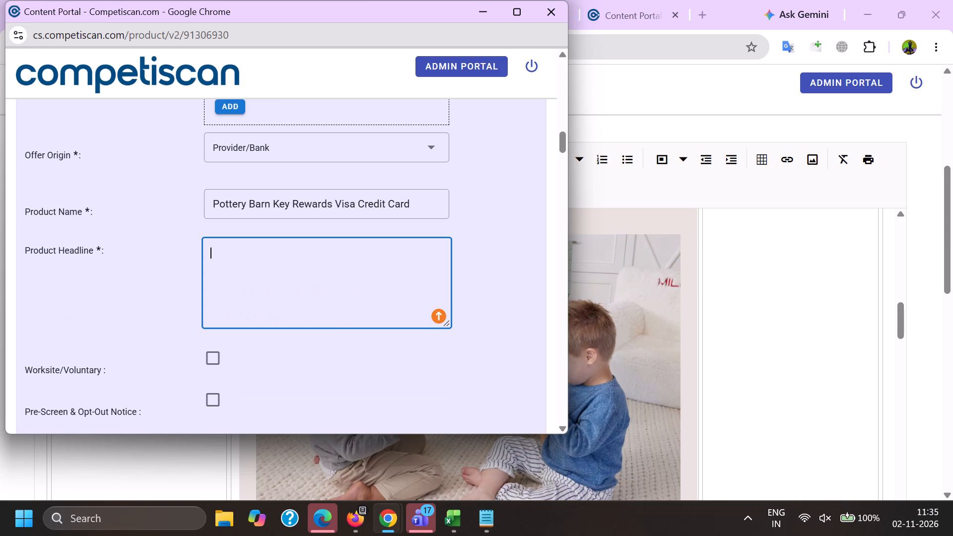
pyautogui.hotkey('alt', 'Tab')
pyautogui.scroll(15, 418, 406)
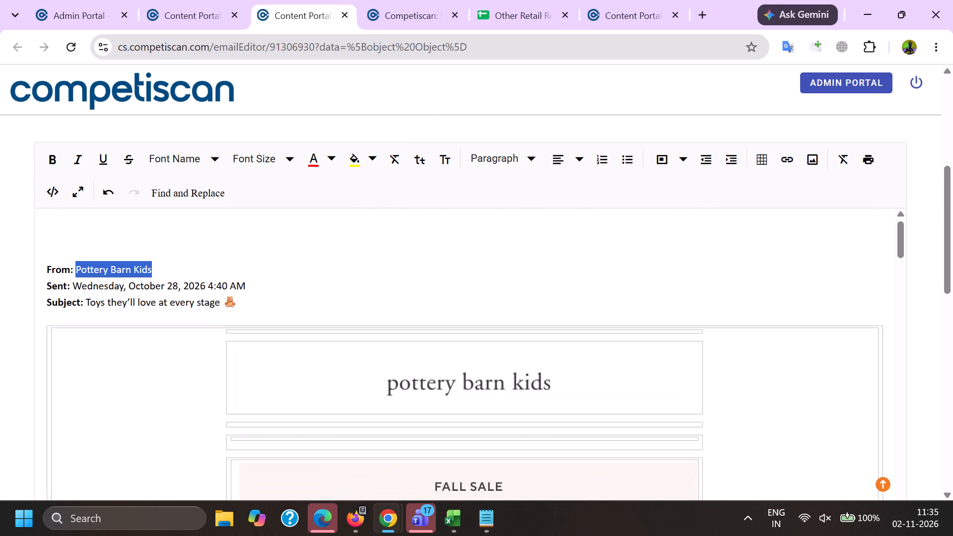
pyautogui.moveTo(87, 301); pyautogui.dragTo(263, 307)
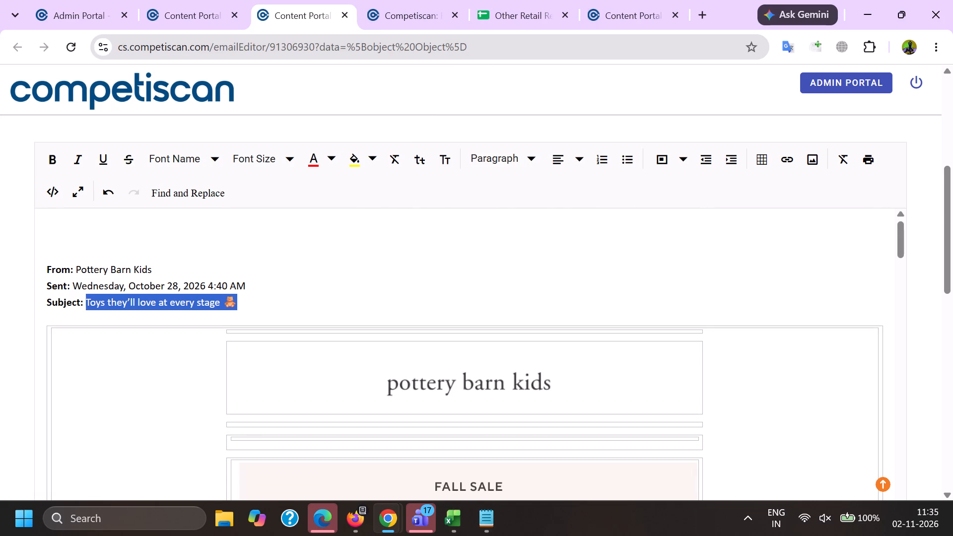
pyautogui.moveTo(263, 307); pyautogui.dragTo(220, 306)
pyautogui.hotkey('ctrl', 'c')
pyautogui.hotkey('ctrl', 'c')
pyautogui.hotkey('alt', 'Tab')
pyautogui.click(317, 289)
pyautogui.hotkey('ctrl', 'v')
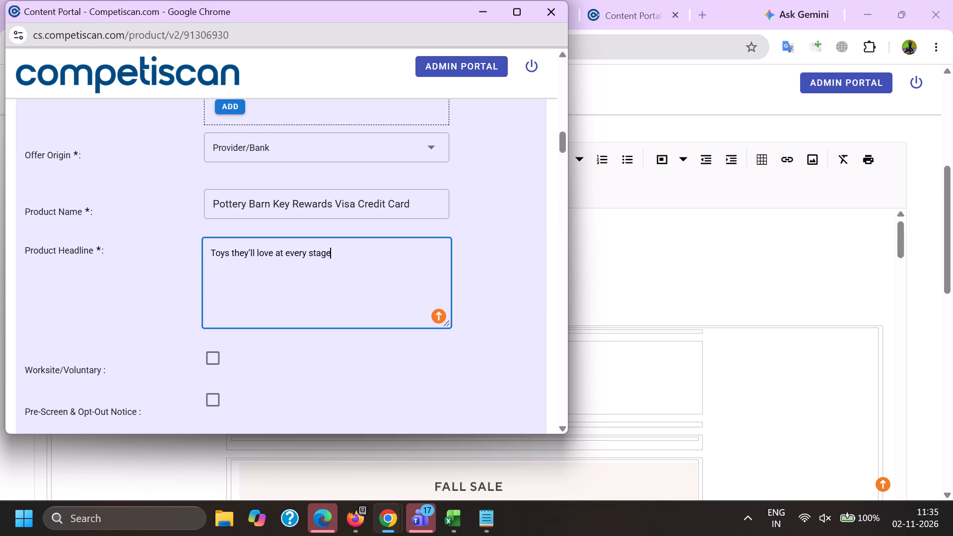
pyautogui.press('.')
pyautogui.press('space')
# Copy "Earn 10% back in rewards" from product 20978146's headline and append it to the new record's product headline.
pyautogui.hotkey('alt', 'Tab')
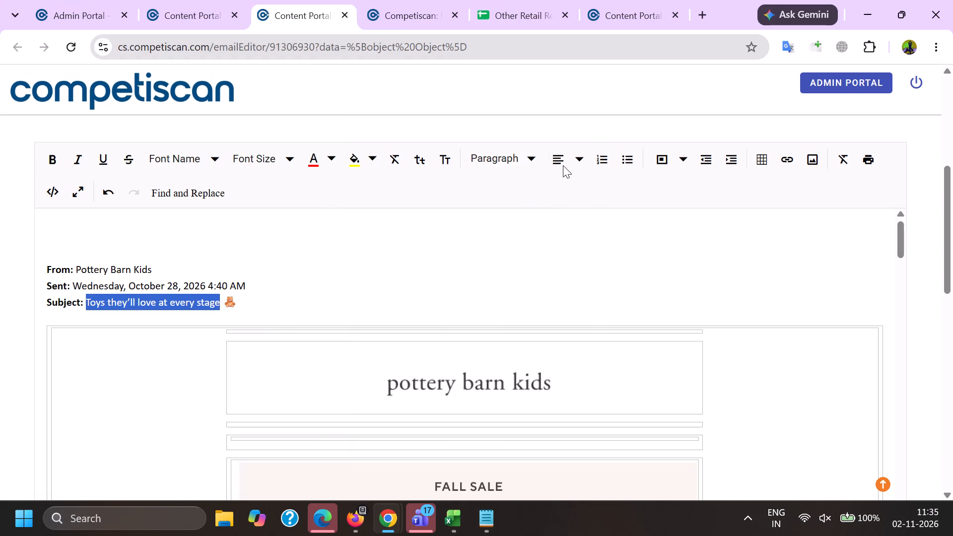
pyautogui.click(615, 0)
pyautogui.scroll(8, 541, 218)
pyautogui.scroll(-20, 538, 247)
pyautogui.scroll(-1, 538, 247)
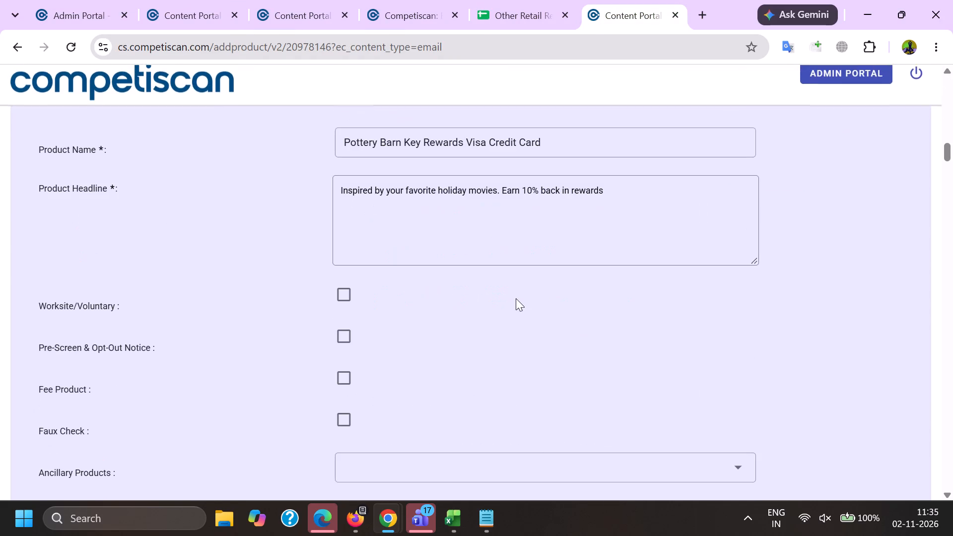
pyautogui.doubleClick(504, 184)
pyautogui.keyDown('shift'); pyautogui.click(614, 202); pyautogui.keyUp('shift')
pyautogui.hotkey('ctrl', 'c')
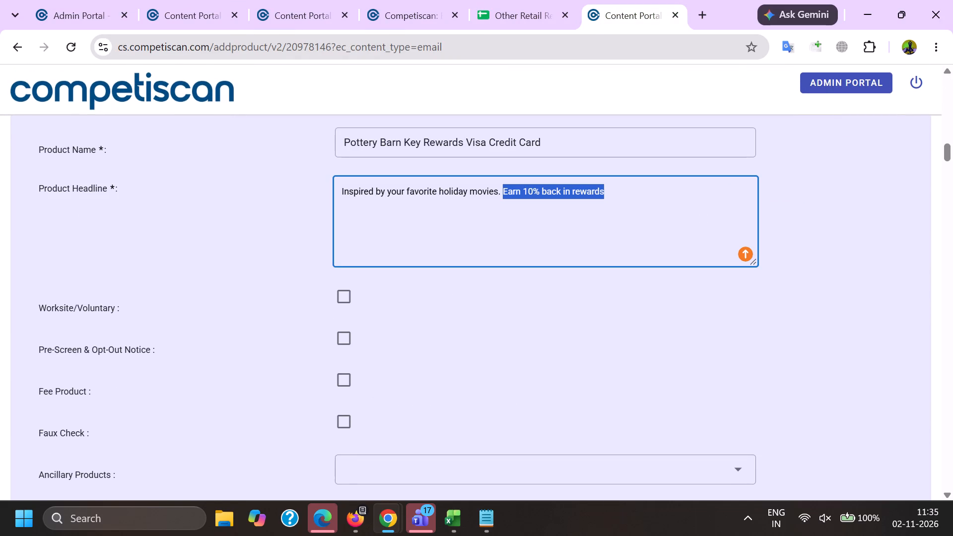
pyautogui.hotkey('alt', 'Tab')
pyautogui.hotkey('ctrl', 'v')
# Set the response mechanism to URL/Website and the mailing type to Acquisition.
pyautogui.scroll(-5, 308, 262)
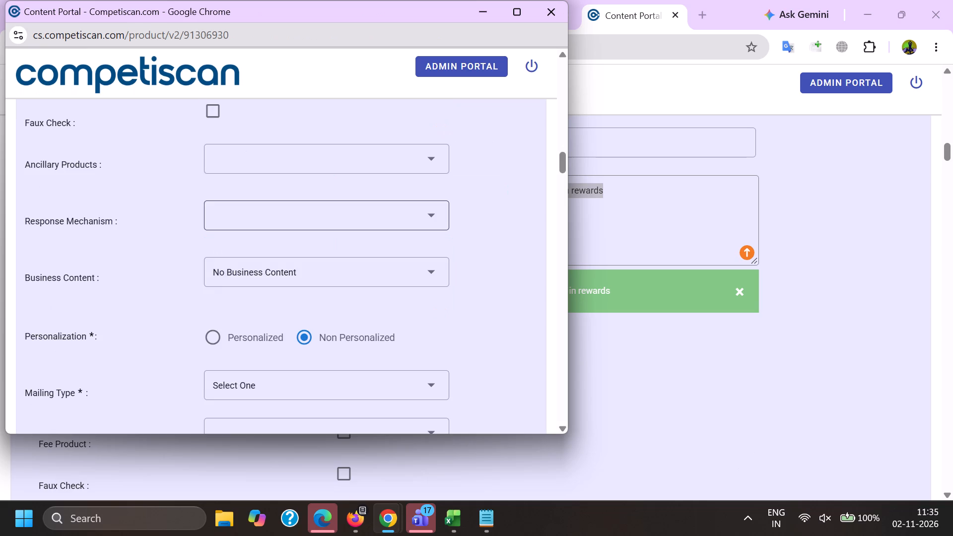
pyautogui.click(242, 214)
pyautogui.scroll(-7, 271, 127)
pyautogui.click(262, 315)
pyautogui.click(139, 302)
pyautogui.click(257, 323)
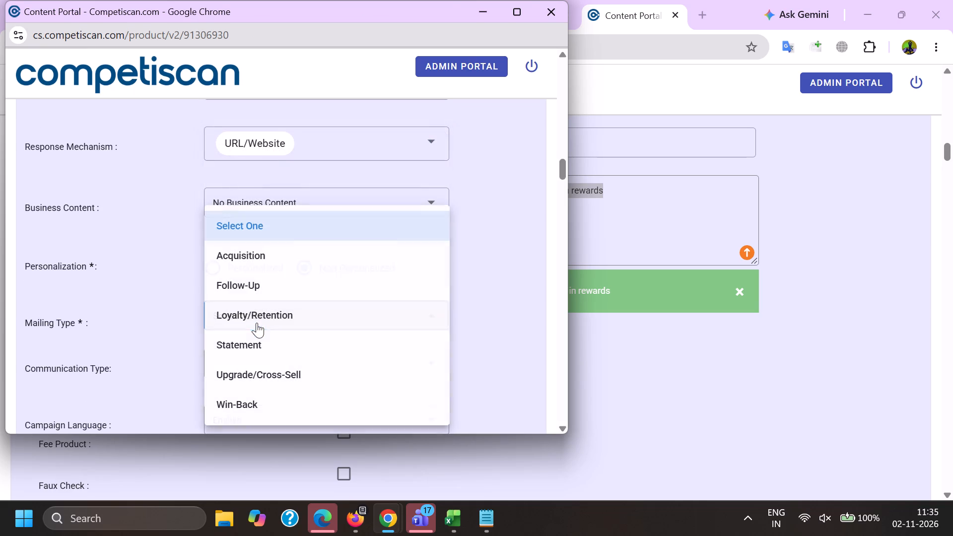
pyautogui.click(256, 256)
pyautogui.moveTo(86, 325); pyautogui.dragTo(107, 331)
# Choose Bonuses/Contests/Incentives, Co-Brand and Mobile Application as the communication types.
pyautogui.click(293, 366)
pyautogui.scroll(-3, 301, 222)
pyautogui.click(274, 265)
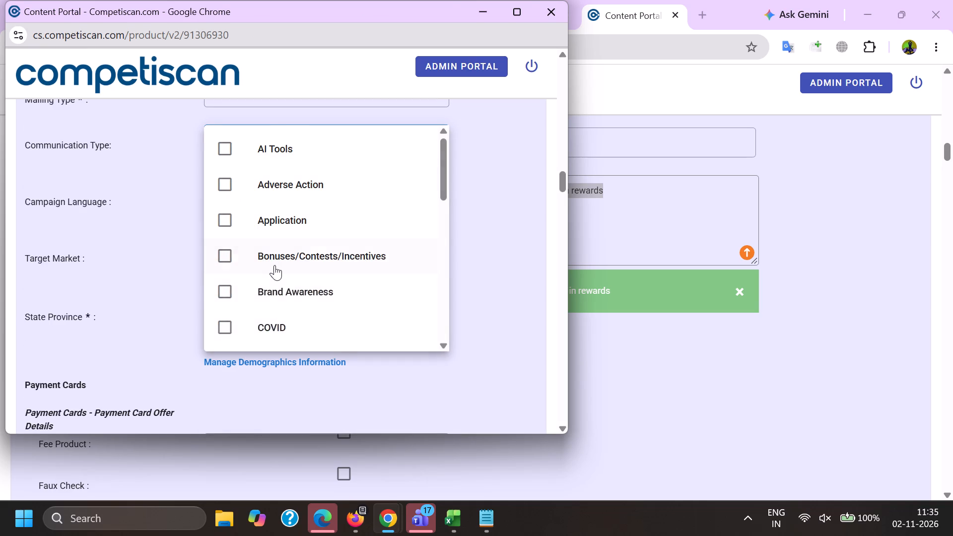
pyautogui.scroll(-5, 274, 263)
pyautogui.click(270, 239)
pyautogui.scroll(-12, 271, 238)
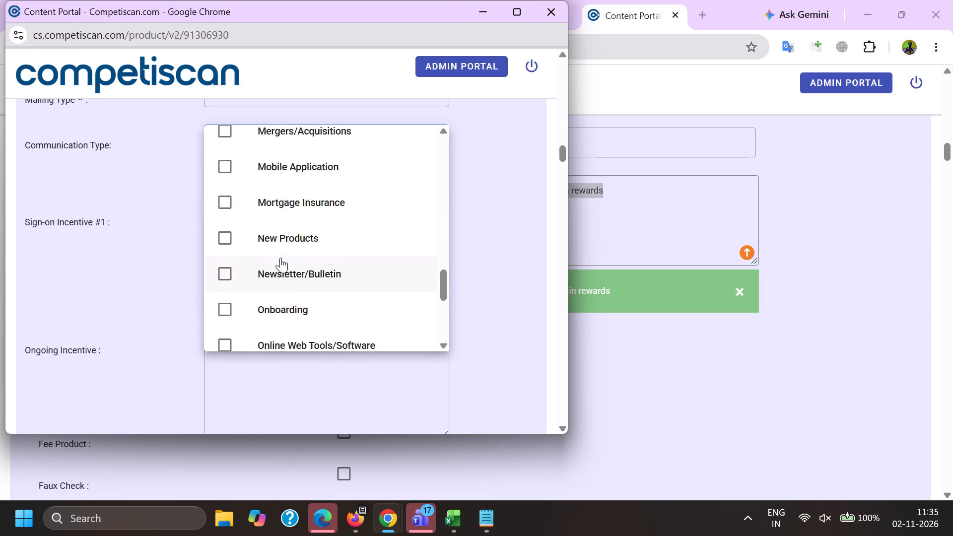
pyautogui.click(289, 170)
pyautogui.click(34, 198)
# Copy the Sign-on Incentive #1 text, "10% back in rewards during the first 30 days from account opening", from product 20978146 into the new record.
pyautogui.hotkey('alt', 'Tab')
pyautogui.scroll(-11, 644, 249)
pyautogui.scroll(3, 645, 331)
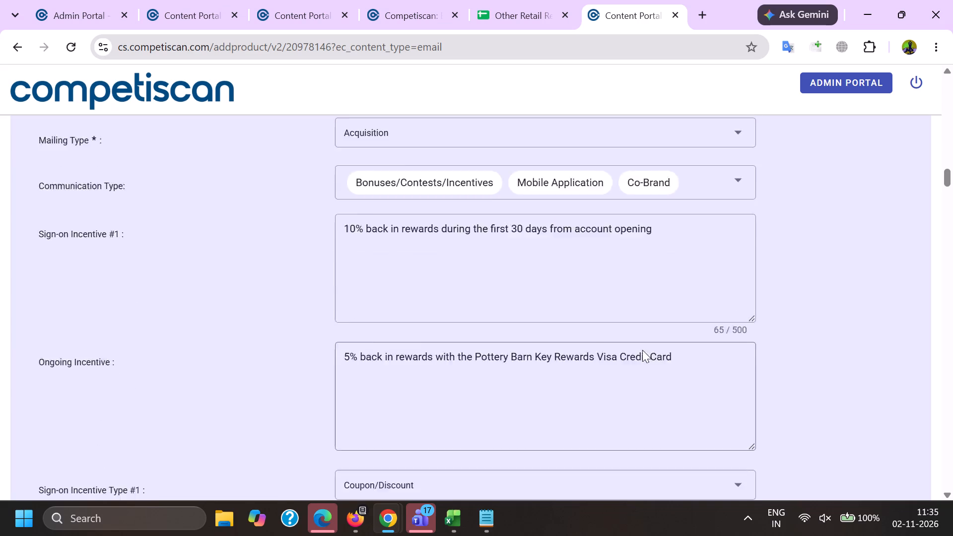
pyautogui.moveTo(689, 298); pyautogui.dragTo(15, 265)
pyautogui.hotkey('ctrl', 'c')
pyautogui.hotkey('alt', 'Tab')
pyautogui.click(226, 254)
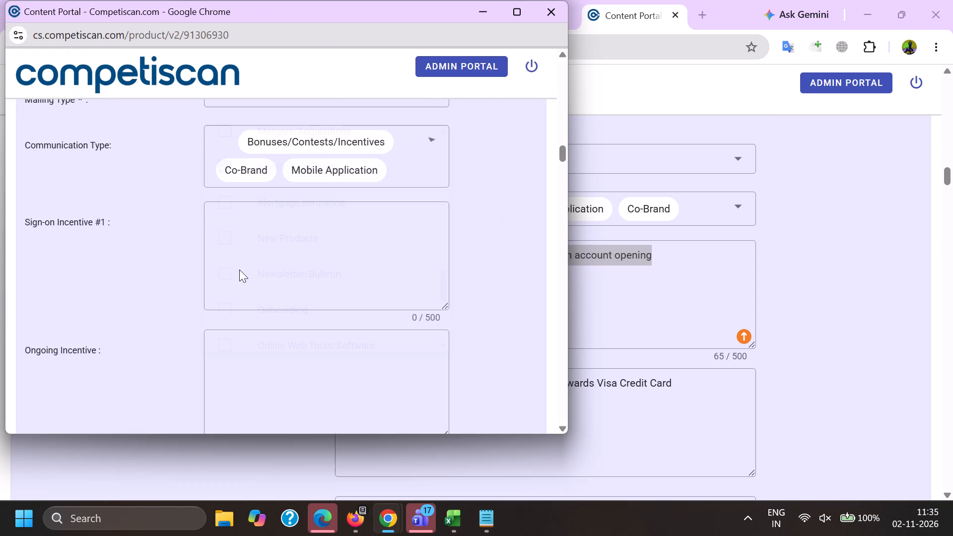
pyautogui.hotkey('ctrl', 'v')
# Copy the Ongoing Incentive text, "5% back in rewards with the Pottery Barn Key Rewards Visa Credit Card", from product 20978146 into the new record.
pyautogui.click(344, 390)
pyautogui.hotkey('alt', 'Tab')
pyautogui.moveTo(692, 393); pyautogui.dragTo(268, 336)
pyautogui.hotkey('ctrl', 'c')
pyautogui.hotkey('alt', 'Tab')
pyautogui.hotkey('ctrl', 'v')
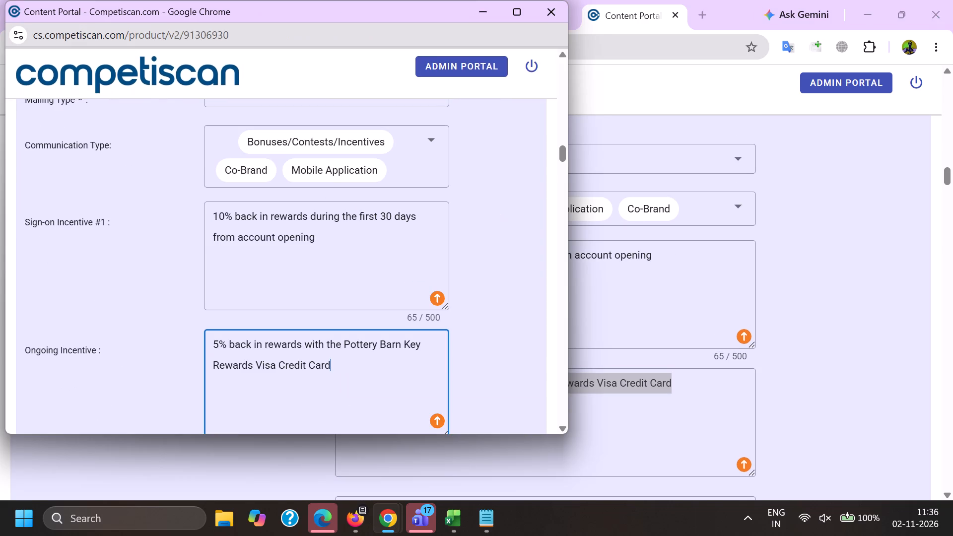
# Set Sign-on Incentive Type #1 to Coupon/Discount and Sign-on Incentive Value #1 to 10.00.
pyautogui.scroll(-4, 280, 242)
pyautogui.click(261, 170)
pyautogui.scroll(-6, 261, 170)
pyautogui.click(250, 275)
pyautogui.click(169, 254)
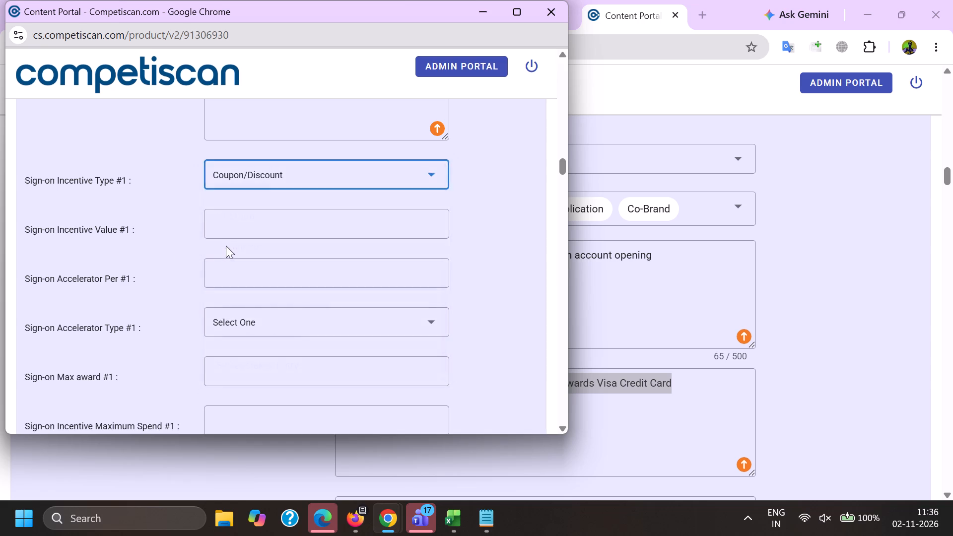
pyautogui.click(226, 244)
pyautogui.click(222, 227)
pyautogui.write('10.')
pyautogui.press('0')
pyautogui.press('0')
pyautogui.press('Tab')
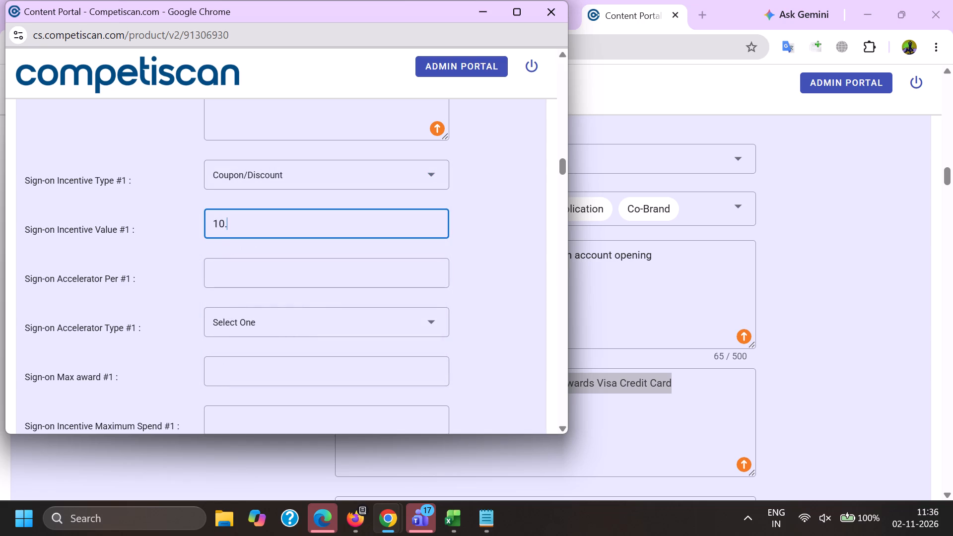
# Set Sign-on Max award #1 to 10.00 and Sign-on Incentive Window (months) #1 to 1.
pyautogui.press('Tab')
pyautogui.press('Tab')
pyautogui.press('1')
pyautogui.write('0.0')
pyautogui.press('.')
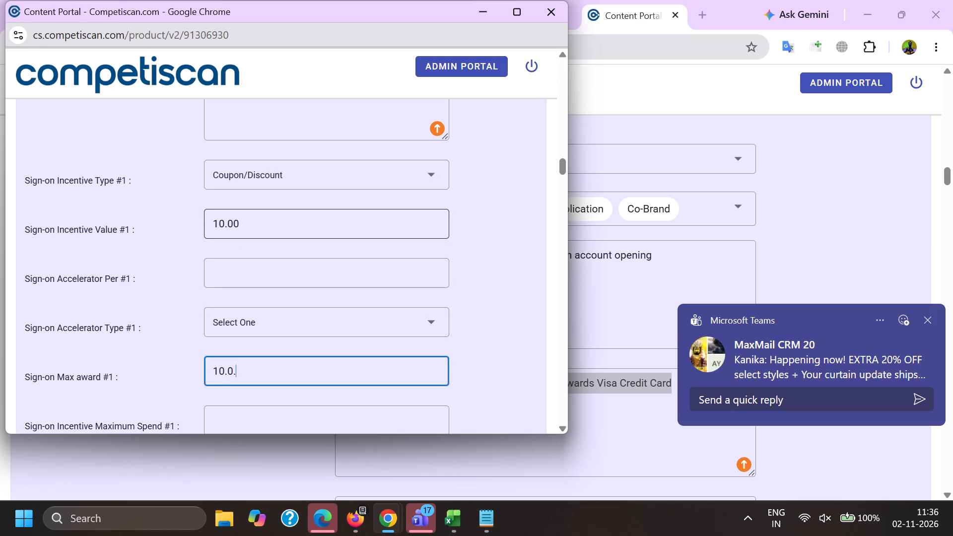
pyautogui.press('BackSpace')
pyautogui.press('0')
pyautogui.press('Tab')
pyautogui.press('Tab')
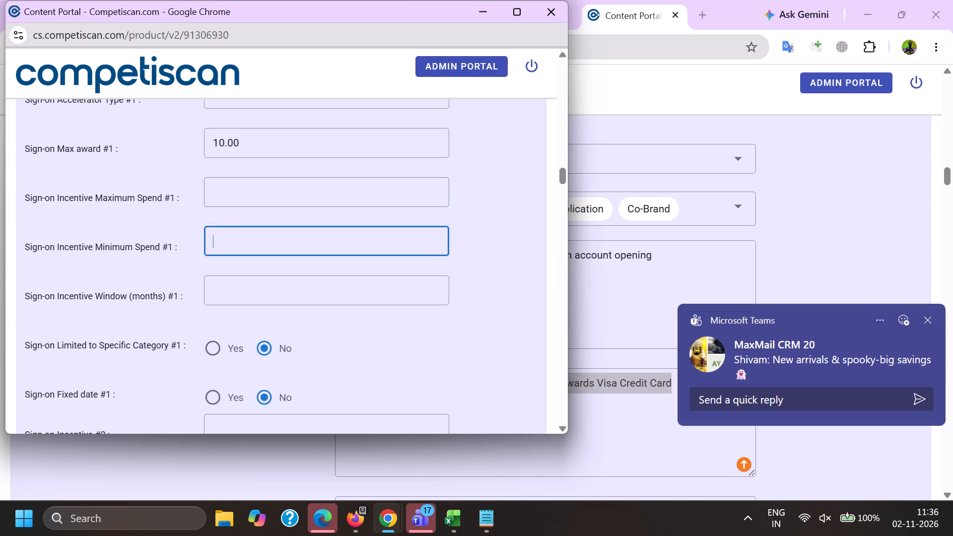
pyautogui.press('Tab')
pyautogui.press('1')
# Mark Reward Program as Yes and set Application Type to Invitation to Apply in the Payment Card Offer Details.
pyautogui.scroll(-1, 221, 222)
pyautogui.click(206, 333)
pyautogui.scroll(-13, 250, 248)
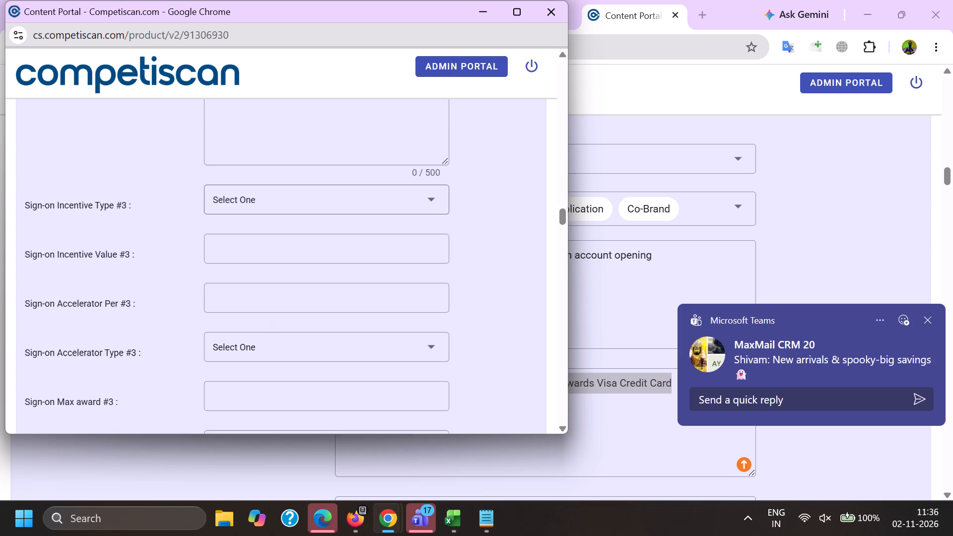
pyautogui.scroll(-11, 252, 255)
pyautogui.click(215, 252)
pyautogui.scroll(2, 230, 307)
pyautogui.click(233, 205)
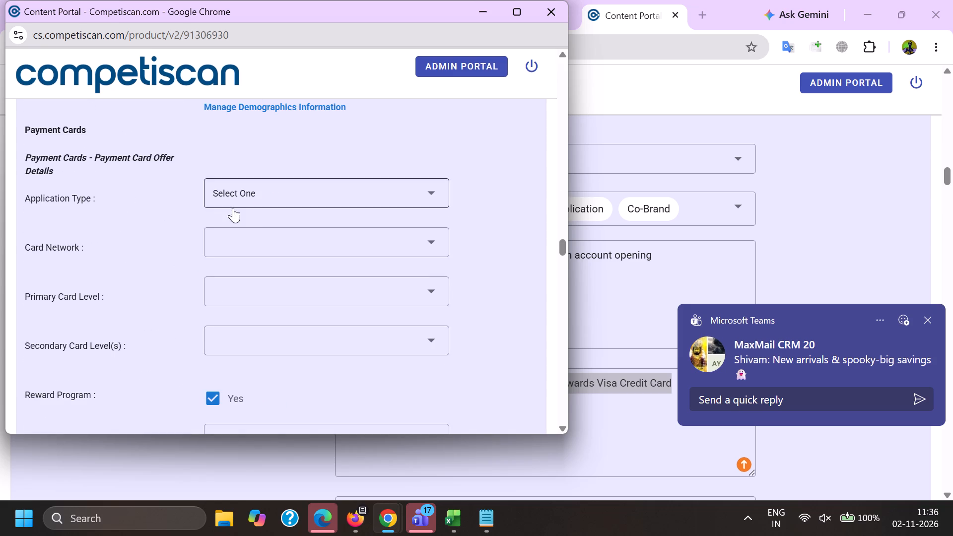
pyautogui.click(263, 283)
pyautogui.click(248, 187)
pyautogui.click(252, 264)
pyautogui.moveTo(106, 248); pyautogui.dragTo(117, 244)
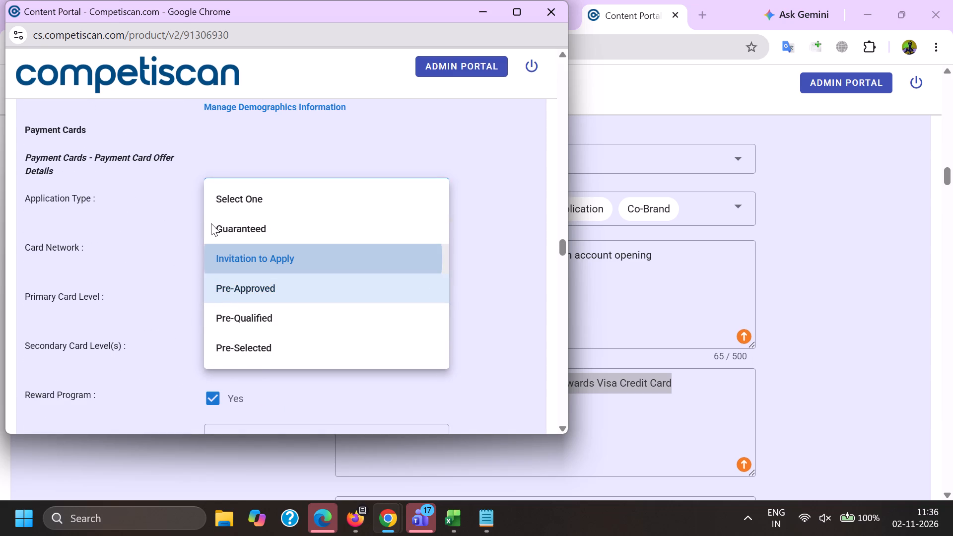
pyautogui.click(211, 223)
# Choose Visa as the Card Network and Visa Signature as the Primary Card Level.
pyautogui.click(256, 243)
pyautogui.scroll(-6, 257, 174)
pyautogui.scroll(5, 257, 332)
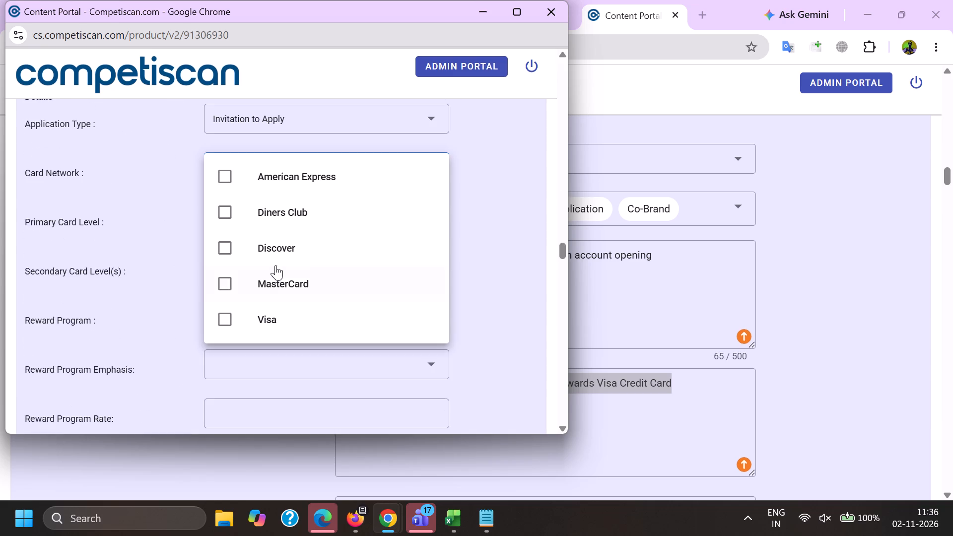
pyautogui.click(275, 326)
pyautogui.click(141, 289)
pyautogui.click(227, 221)
pyautogui.scroll(-5, 250, 346)
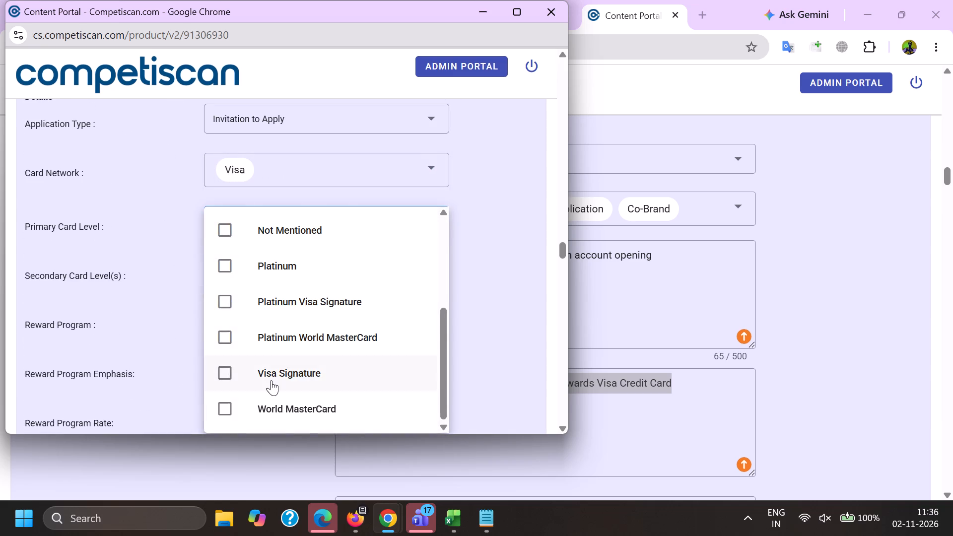
pyautogui.click(271, 380)
pyautogui.doubleClick(156, 348)
# Mark Credit Card Mentioned in the Retail Credit section and submit the product record.
pyautogui.press('End')
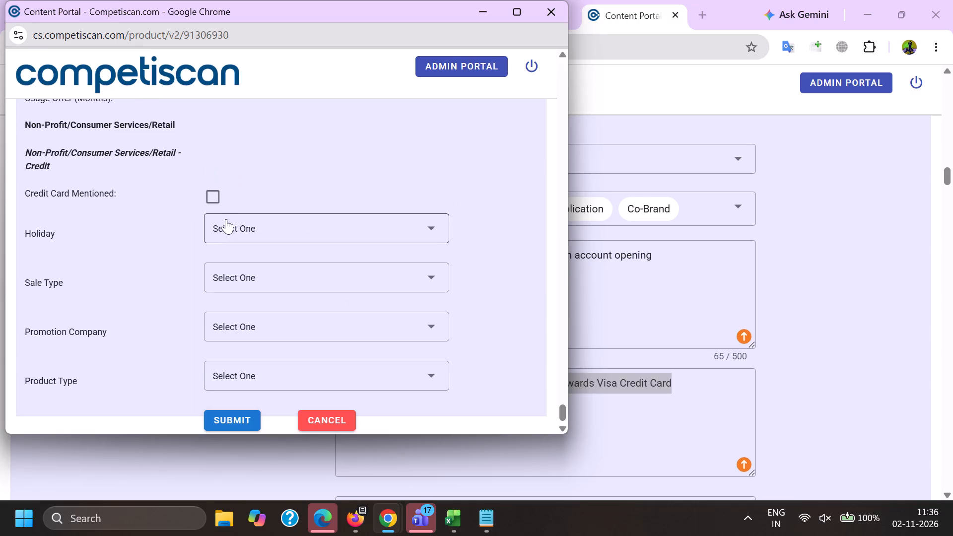
pyautogui.click(216, 190)
pyautogui.click(224, 427)
# Switch to the Firefox email list, open LendingTree email 91307177 and select the subject text following the recipient's name.
pyautogui.click(345, 517)
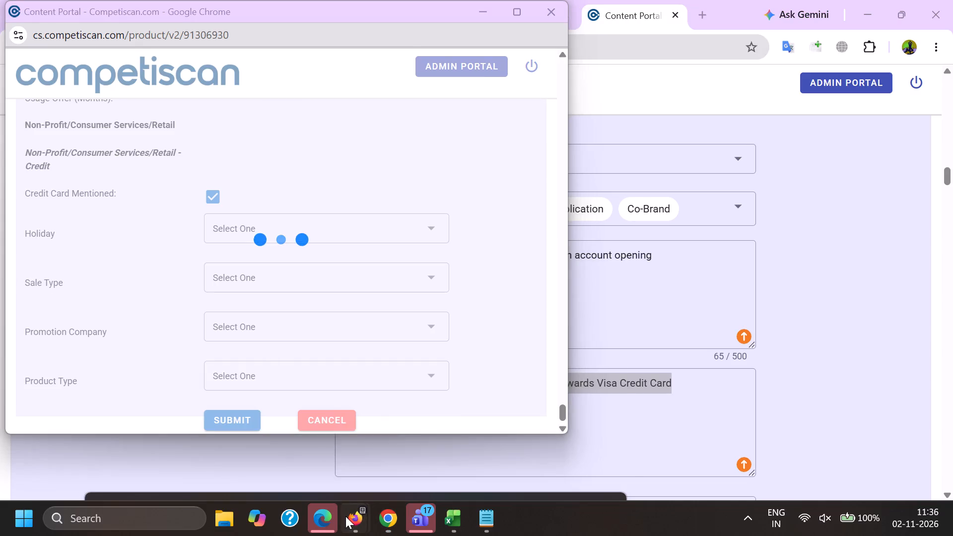
pyautogui.click(186, 423)
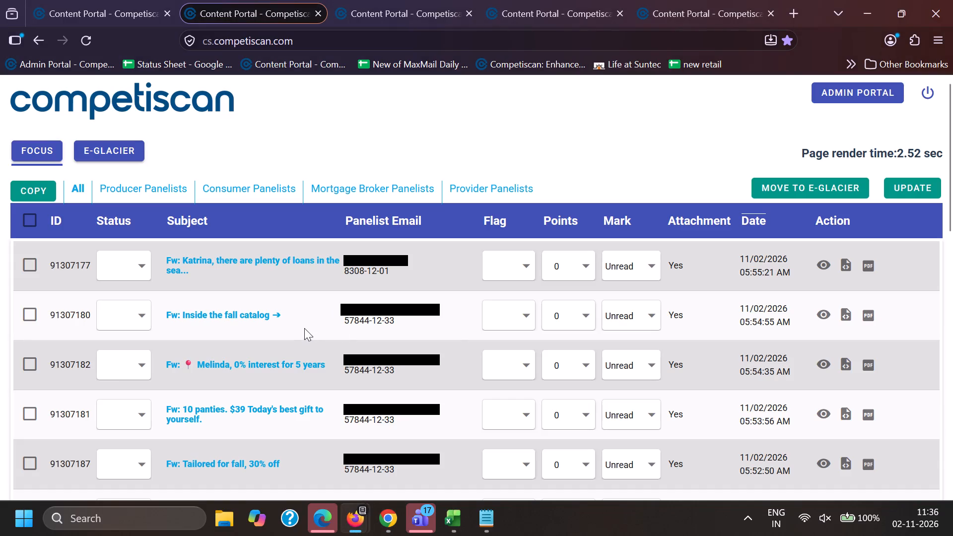
pyautogui.click(832, 264)
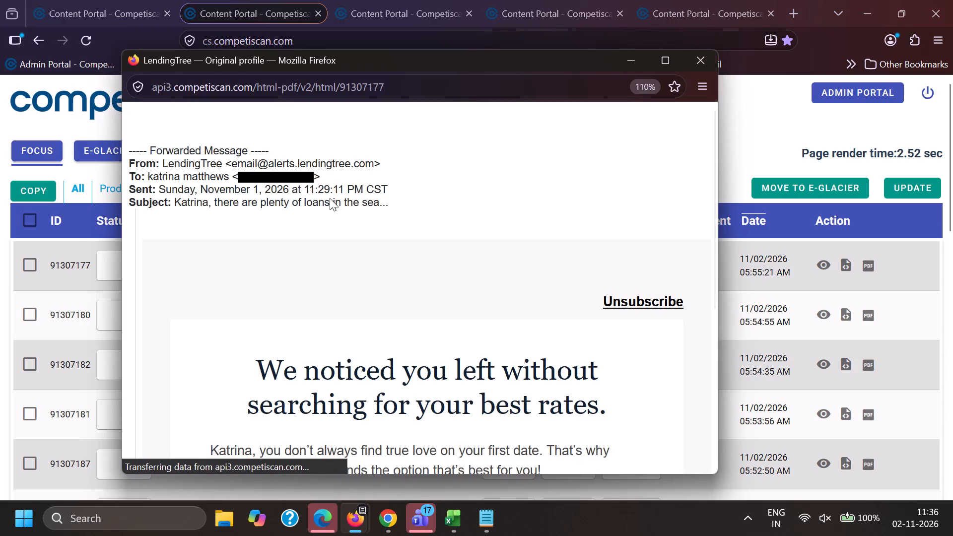
pyautogui.moveTo(208, 203); pyautogui.dragTo(399, 217)
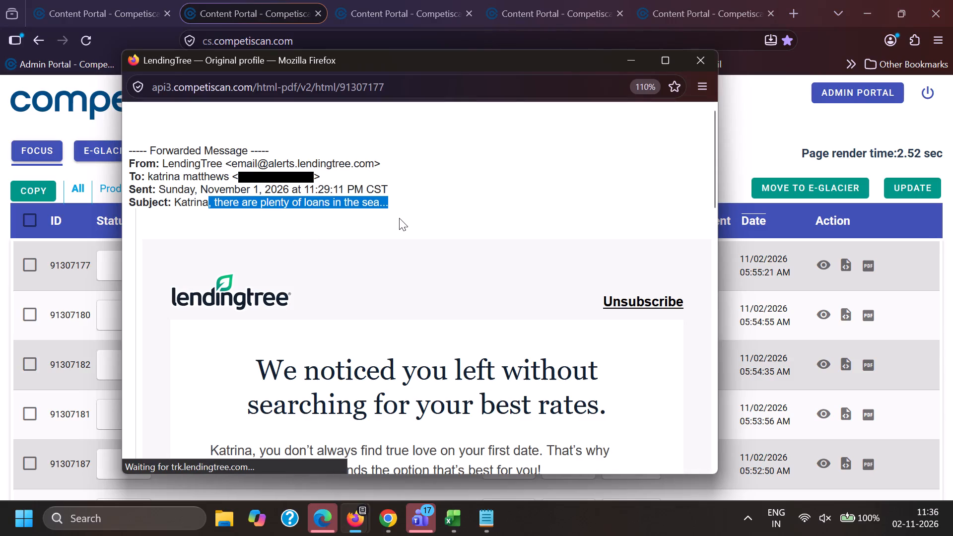
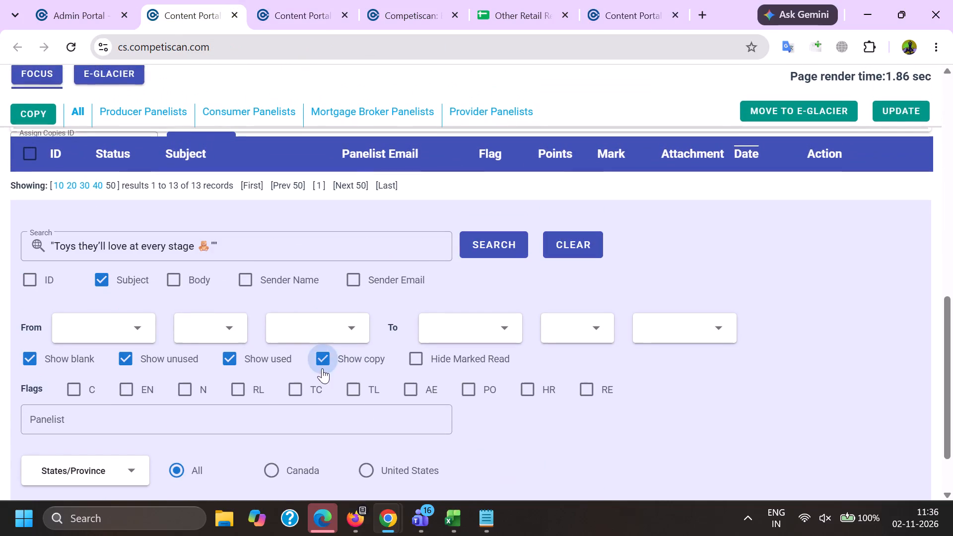
# Search the email list for the copied LendingTree subject text in quotation marks, with copies excluded.
pyautogui.click(323, 368)
pyautogui.moveTo(321, 239); pyautogui.dragTo(1, 146)
pyautogui.press('BackSpace')
pyautogui.hotkey('shift', '"')
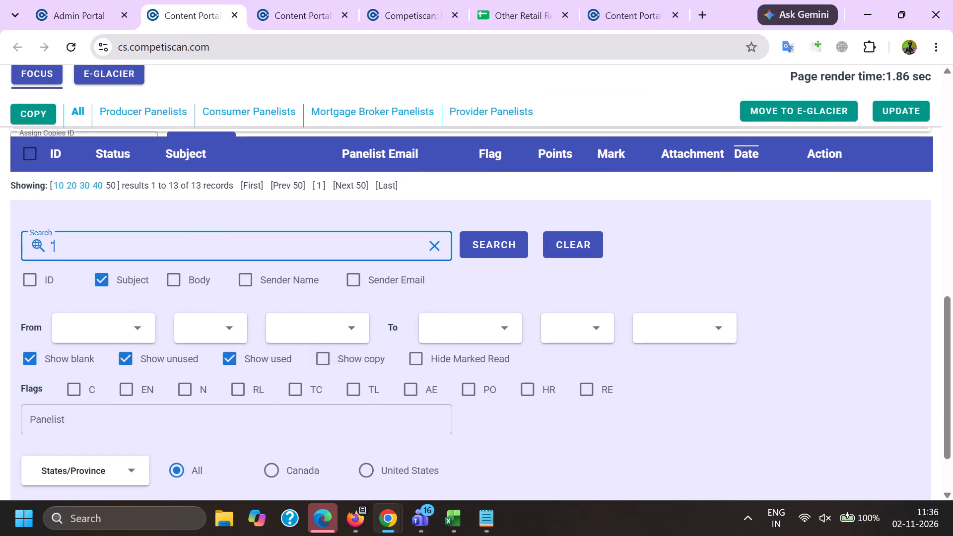
pyautogui.hotkey('ctrl', 'v')
pyautogui.hotkey('shift', '"')
pyautogui.press('Return')
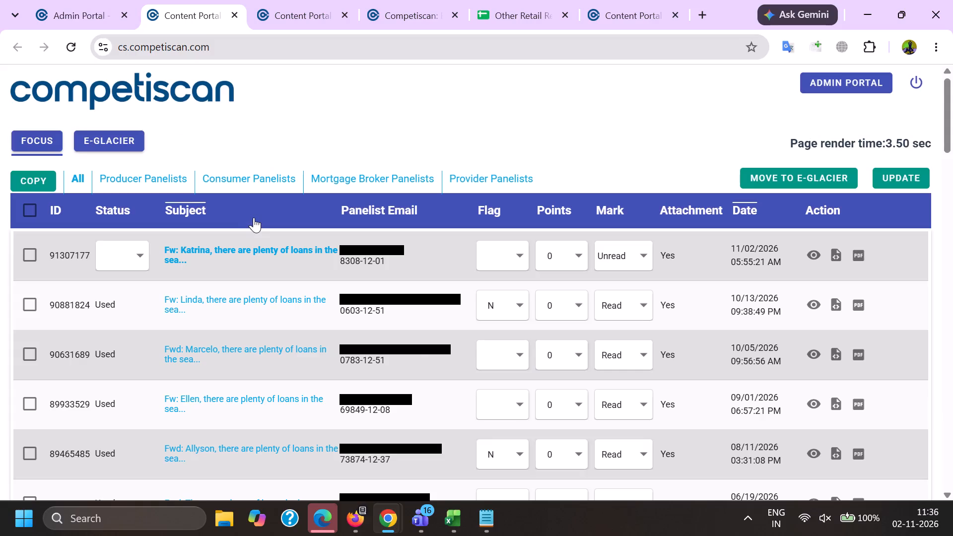
# Open email 91307177 from the results and copy its ID.
pyautogui.keyDown('ctrl'); pyautogui.click(290, 248); pyautogui.keyUp('ctrl')
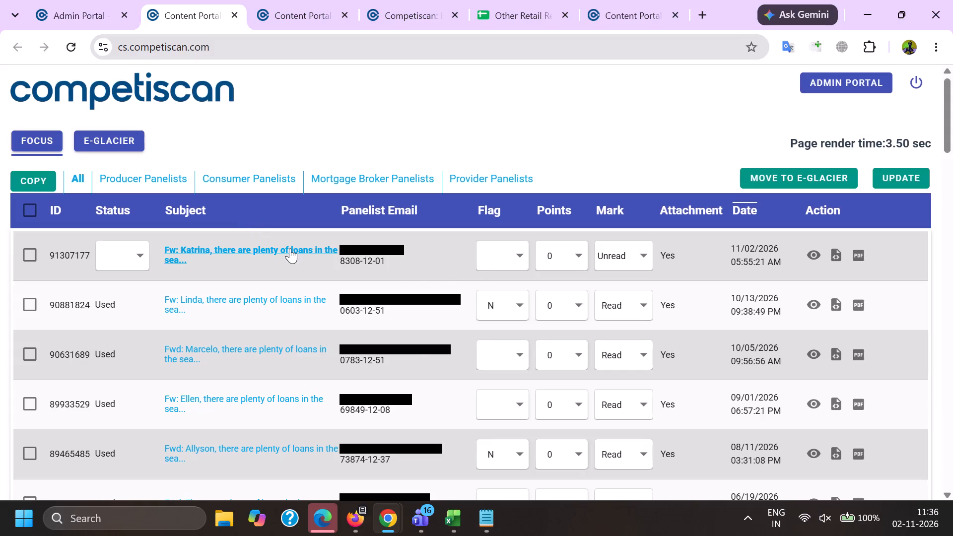
pyautogui.click(258, 0)
pyautogui.doubleClick(277, 45)
pyautogui.hotkey('ctrl', 'c')
pyautogui.hotkey('ctrl', 'c')
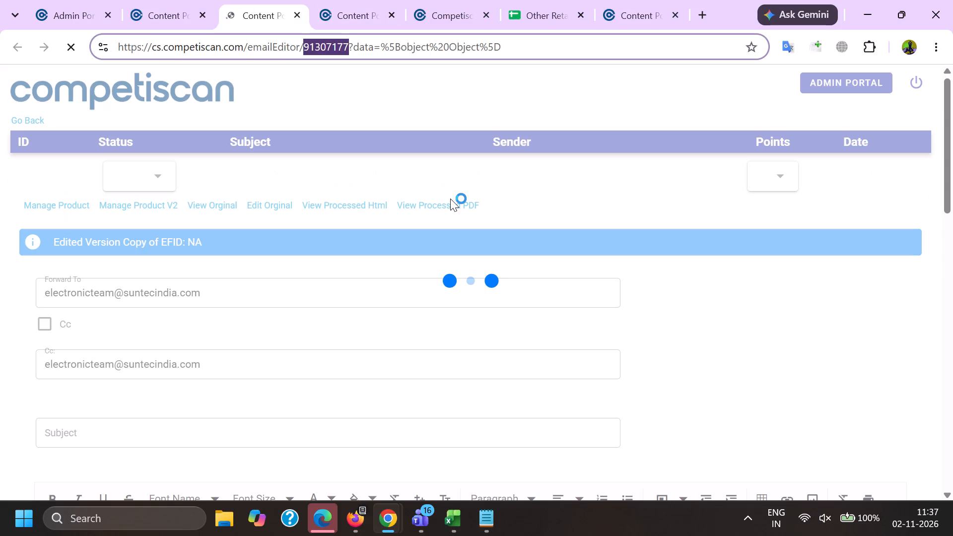
# Log ID 91307177 with type ml as entry 17 on the may 26 sheet of the Excel log.
pyautogui.click(454, 535)
pyautogui.click(628, 463)
pyautogui.scroll(-20, 168, 302)
pyautogui.scroll(-3, 168, 302)
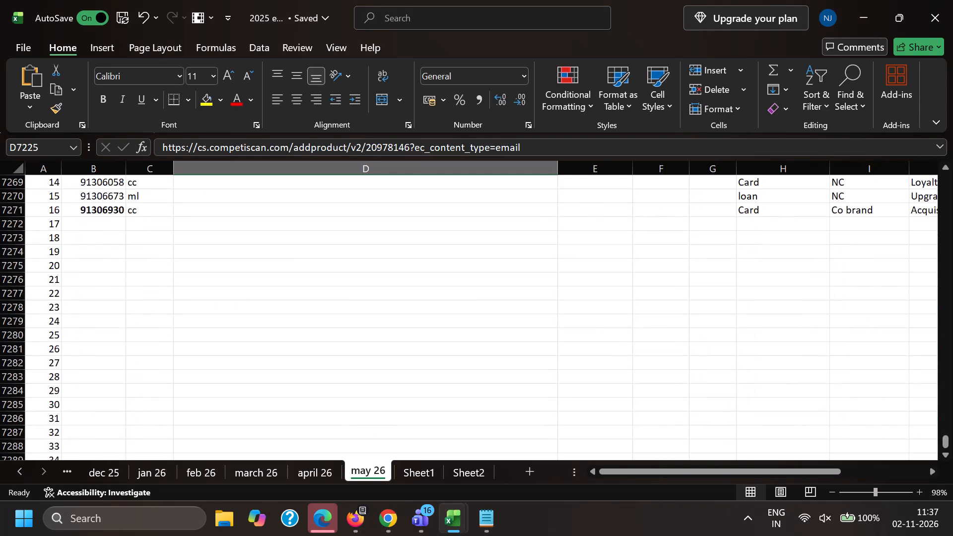
pyautogui.scroll(-2, 125, 317)
pyautogui.scroll(8, 98, 337)
pyautogui.click(109, 312)
pyautogui.hotkey('ctrl', 'v')
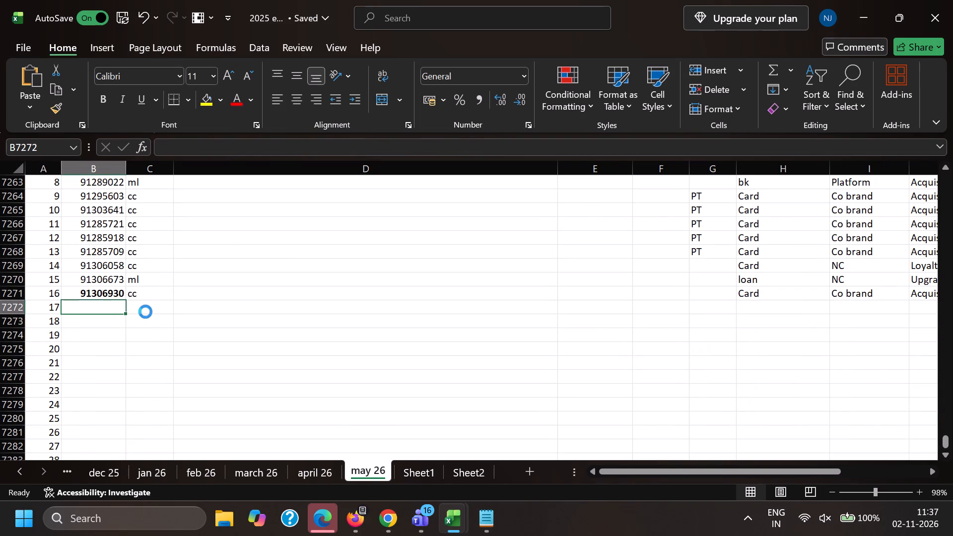
pyautogui.keyDown('ctrl'); pyautogui.click(145, 312); pyautogui.keyUp('ctrl')
pyautogui.write('ml')
pyautogui.press('Right')
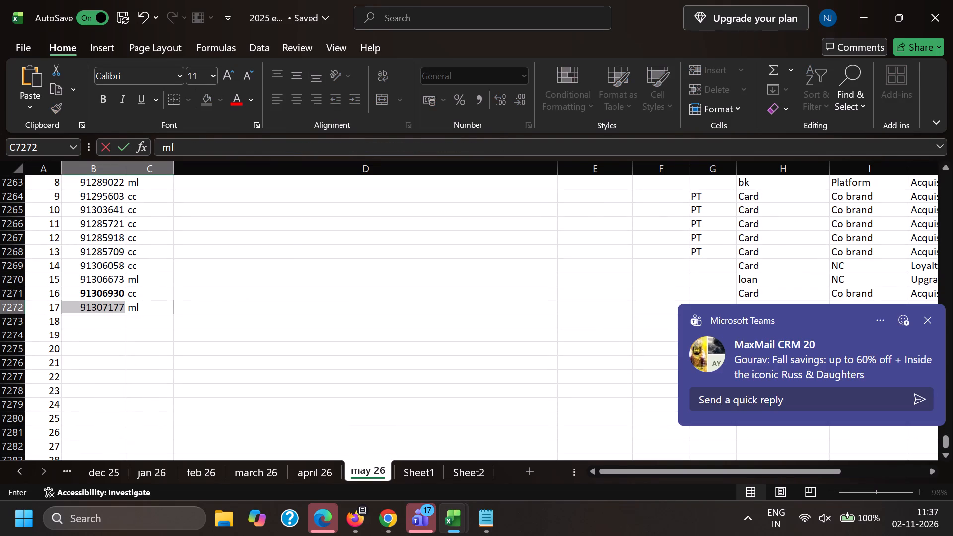
# Complete entry 17 with bk, Platform and Acquisition in columns H to J.
pyautogui.press('Right')
pyautogui.press('Right')
pyautogui.press('Right')
pyautogui.press('Right')
pyautogui.press('b')
pyautogui.press('Right')
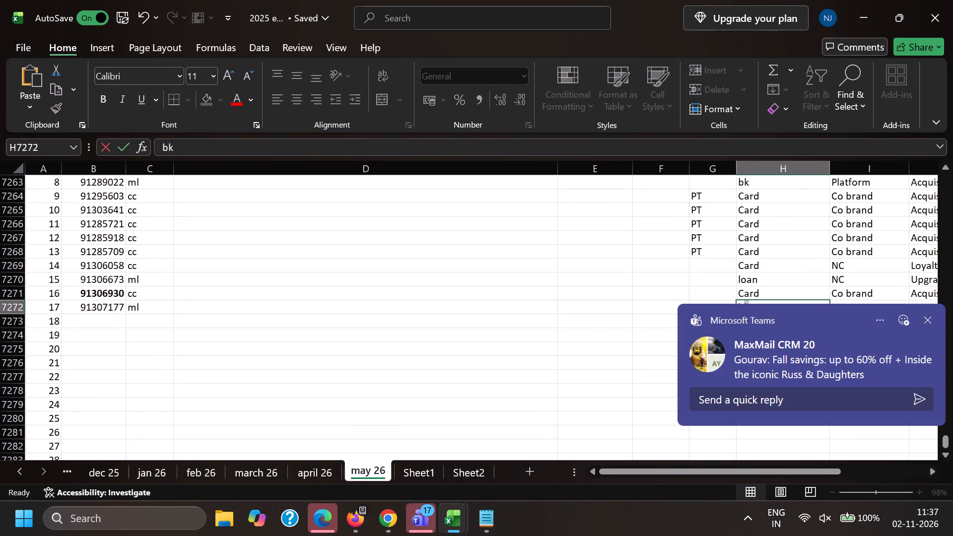
pyautogui.press('p')
pyautogui.press('Right')
pyautogui.press('a')
pyautogui.press('Down')
pyautogui.press('Left')
pyautogui.press('Left')
pyautogui.press('Left')
pyautogui.press('Left')
pyautogui.press('Left')
pyautogui.press('Left')
pyautogui.press('Left')
pyautogui.press('Left')
pyautogui.press('Left')
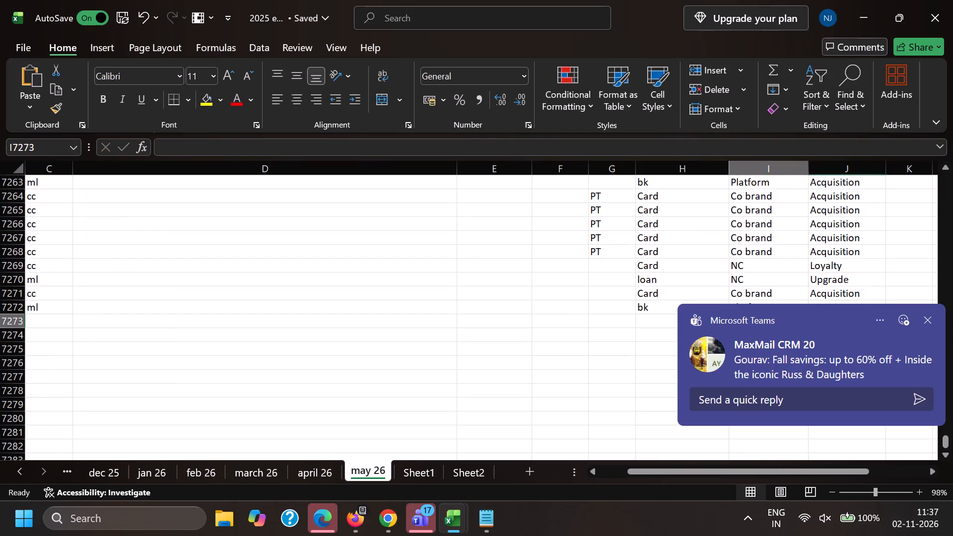
# Back in the email editor, delete the text above the From line, the sender's address and the To line.
pyautogui.hotkey('alt', 'Tab')
pyautogui.scroll(-1, 163, 198)
pyautogui.moveTo(182, 312); pyautogui.dragTo(1, 273)
pyautogui.press('BackSpace')
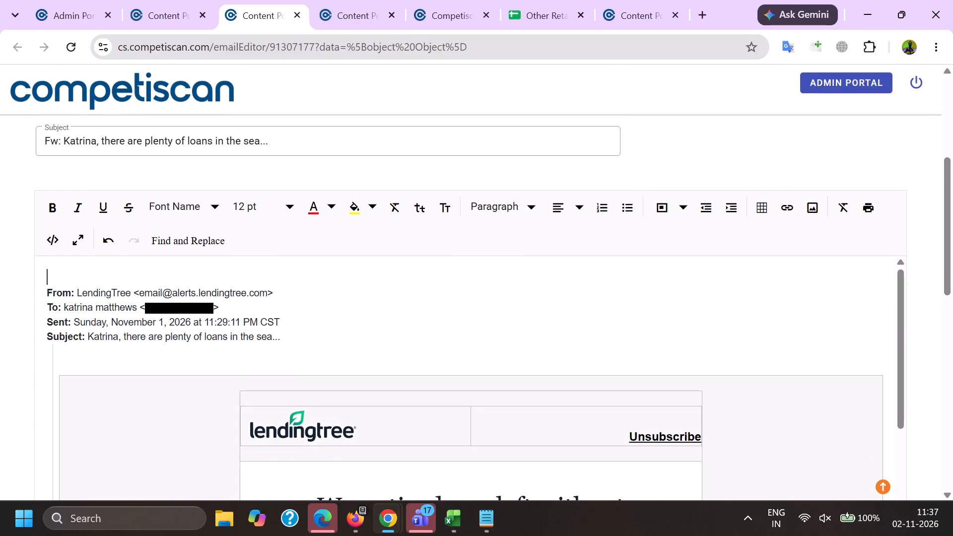
pyautogui.moveTo(132, 295); pyautogui.dragTo(262, 306)
pyautogui.press('BackSpace')
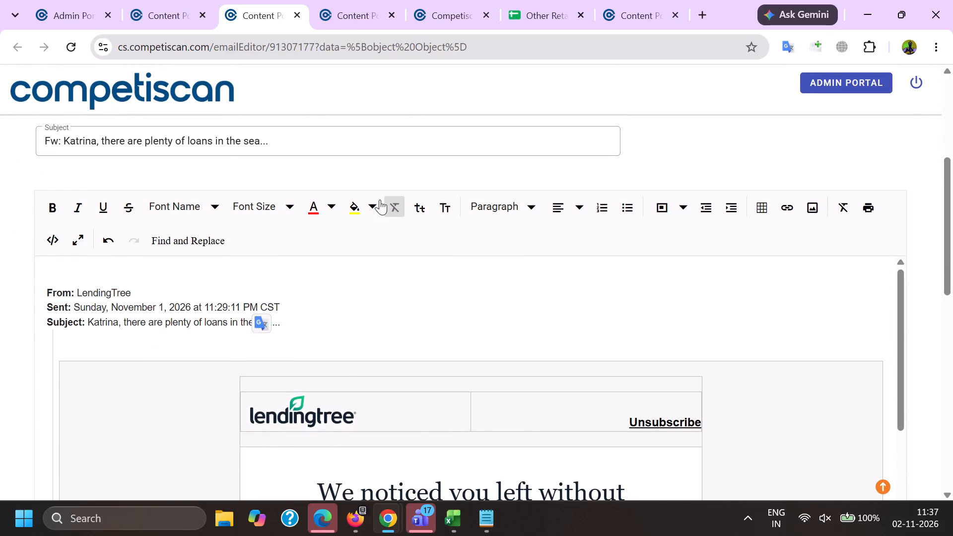
# Remove the recipient's first name from the subject line and from the opening sentence of the email body.
pyautogui.scroll(-2, 380, 200)
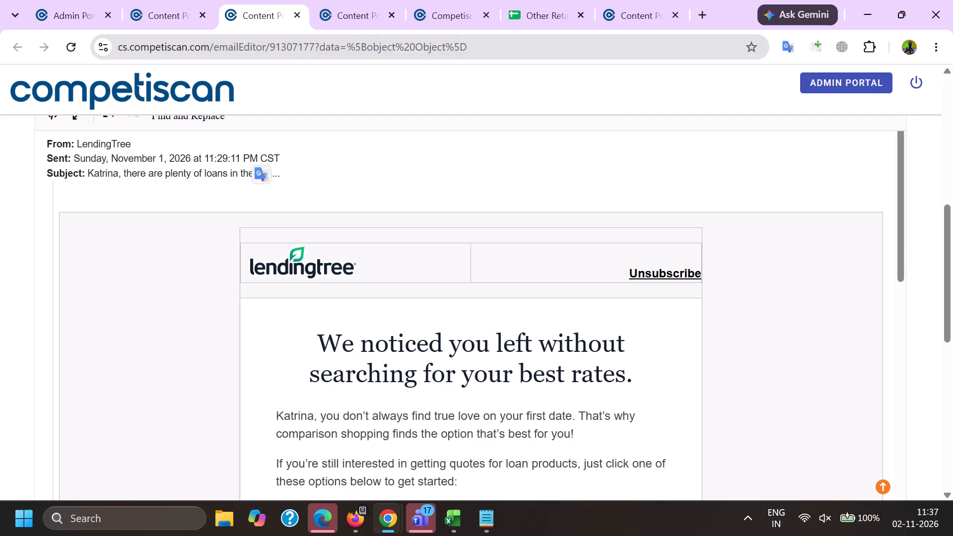
pyautogui.doubleClick(102, 174)
pyautogui.hotkey('ctrl', 'c')
pyautogui.press('BackSpace')
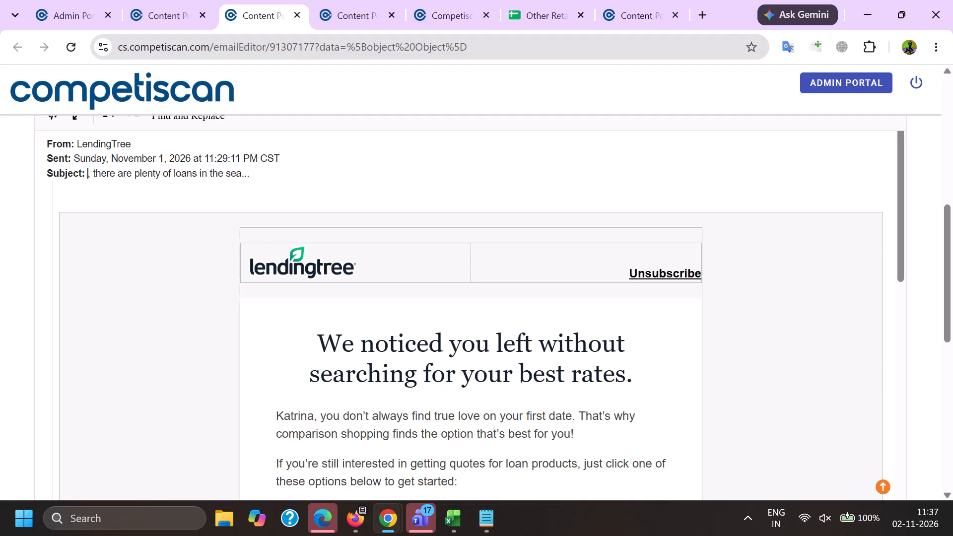
pyautogui.hotkey('ctrl', 'f')
pyautogui.hotkey('ctrl', 'v')
pyautogui.press('Return')
pyautogui.press('Return')
pyautogui.press('Return')
pyautogui.press('Return')
pyautogui.press('Return')
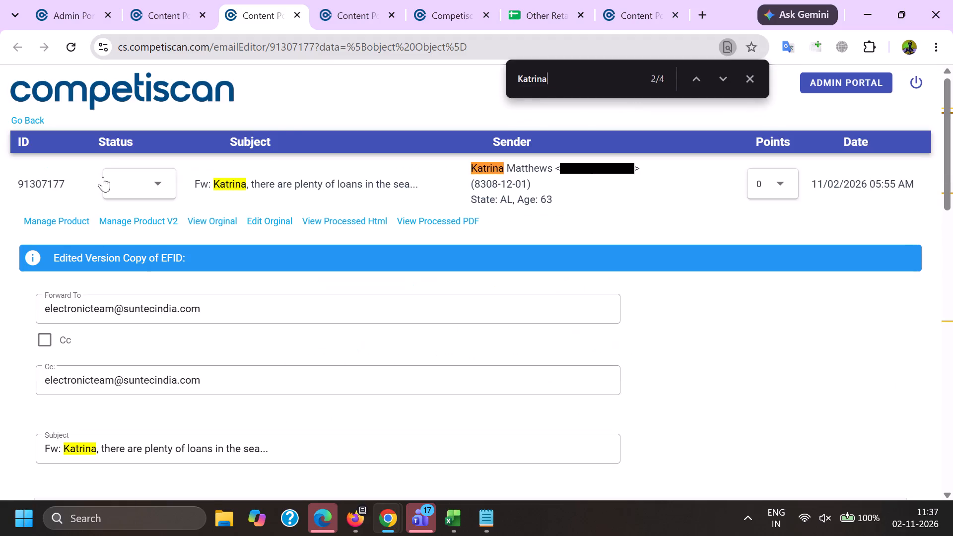
pyautogui.press('Return')
pyautogui.press('Return')
pyautogui.doubleClick(298, 227)
pyautogui.press('BackSpace')
# Strip the links from the email and reinsert the copied Privacy Policy address as a link in the Privacy Policy text.
pyautogui.scroll(-3, 356, 223)
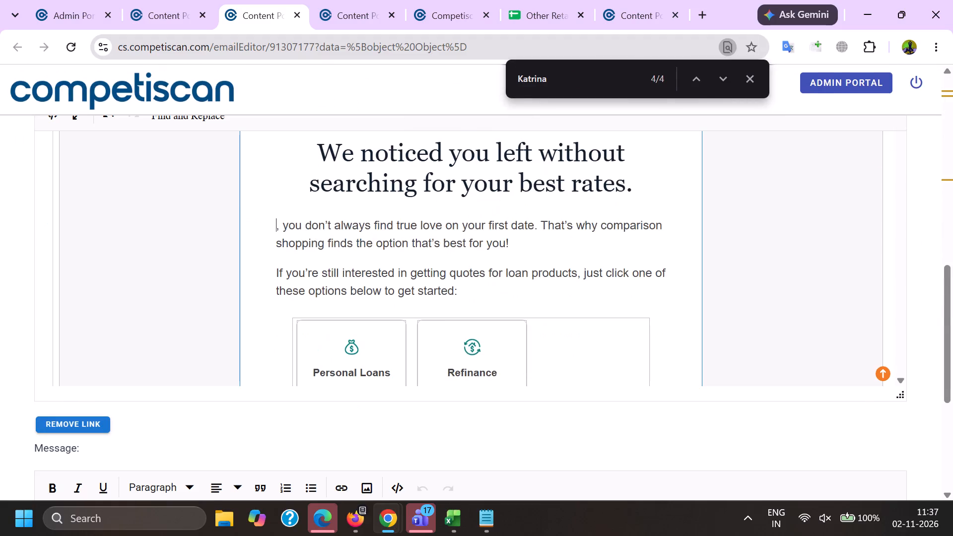
pyautogui.scroll(-10, 351, 226)
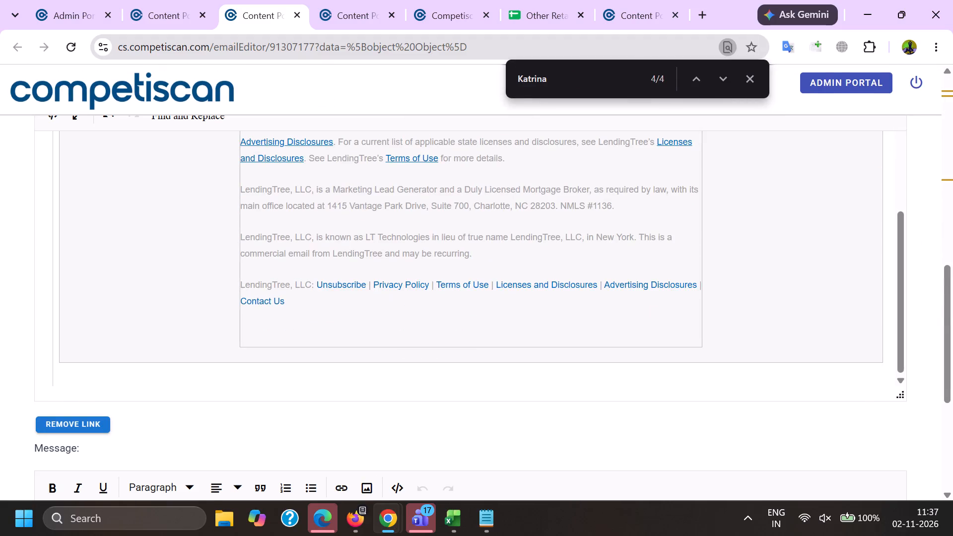
pyautogui.rightClick(384, 284)
pyautogui.click(434, 163)
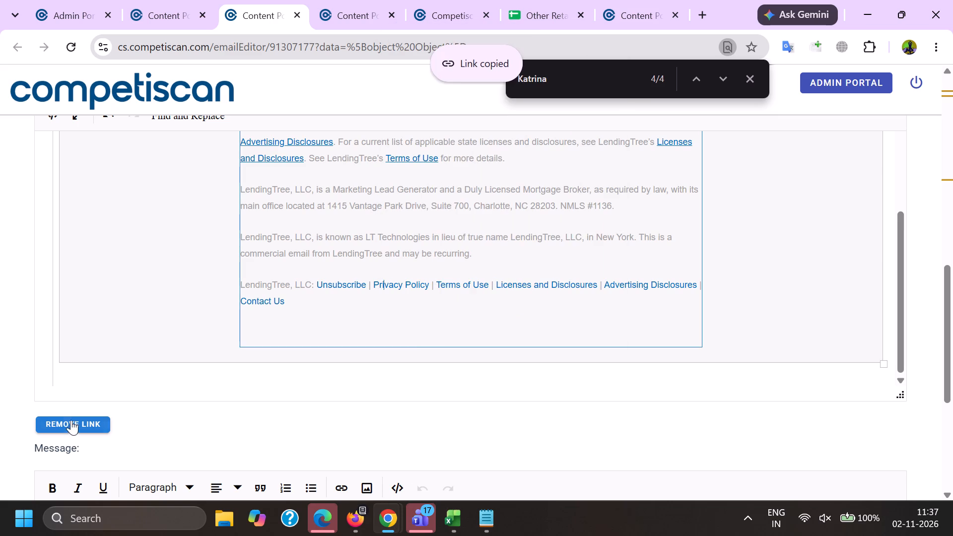
pyautogui.click(71, 420)
pyautogui.click(549, 136)
pyautogui.click(381, 284)
pyautogui.hotkey('ctrl', 'k')
pyautogui.hotkey('ctrl', 'v')
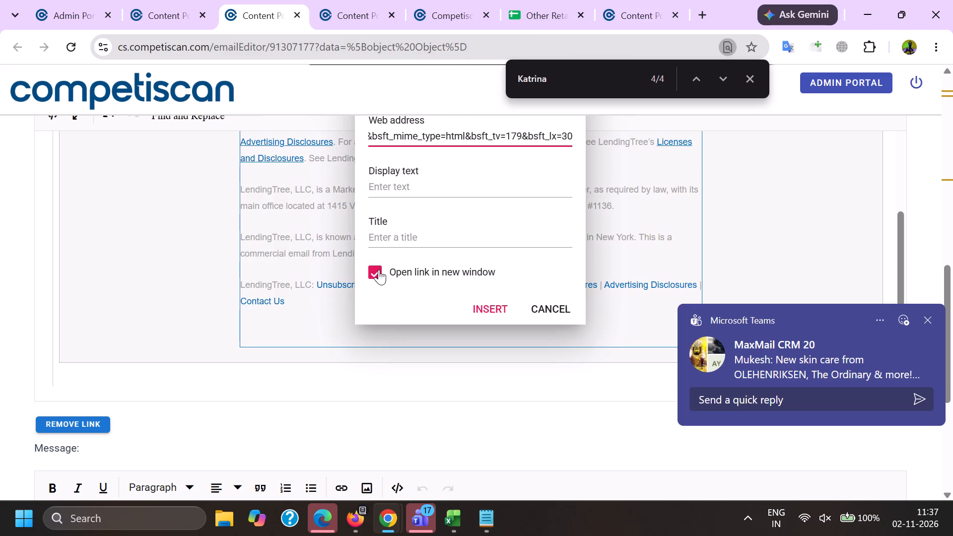
pyautogui.click(498, 312)
# Save the cleaned email's product info and close the extra content portal tab.
pyautogui.scroll(-3, 407, 285)
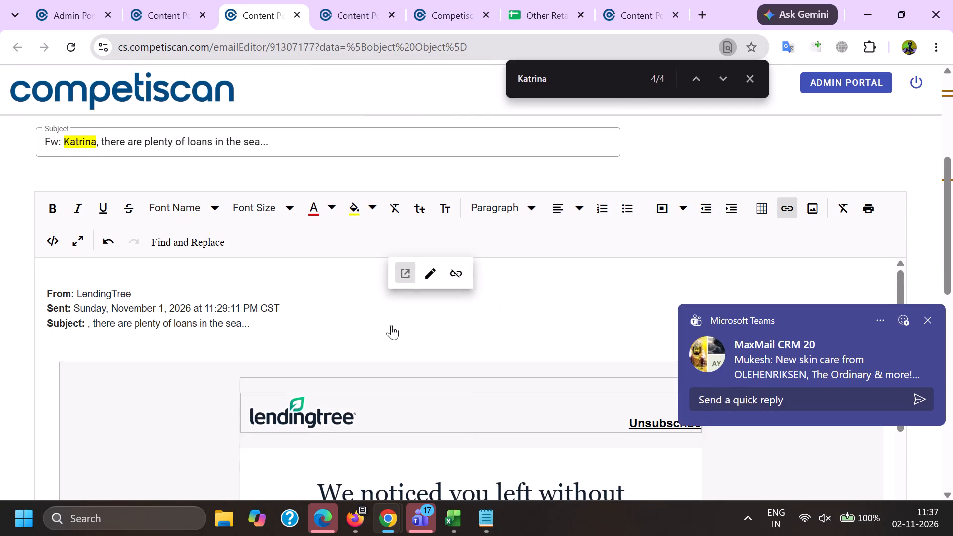
pyautogui.scroll(-6, 391, 325)
pyautogui.scroll(5, 390, 364)
pyautogui.scroll(-18, 381, 346)
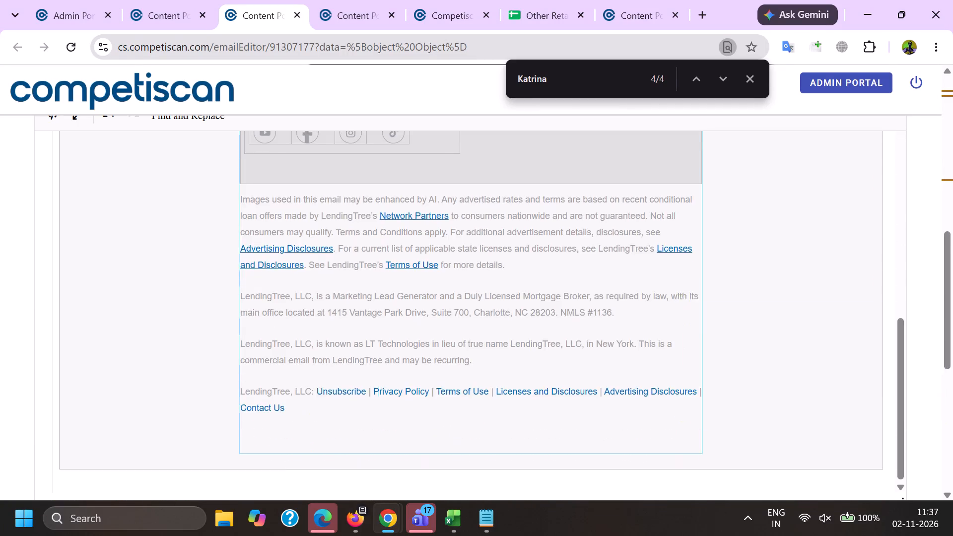
pyautogui.scroll(-10, 374, 349)
pyautogui.click(405, 381)
pyautogui.click(468, 310)
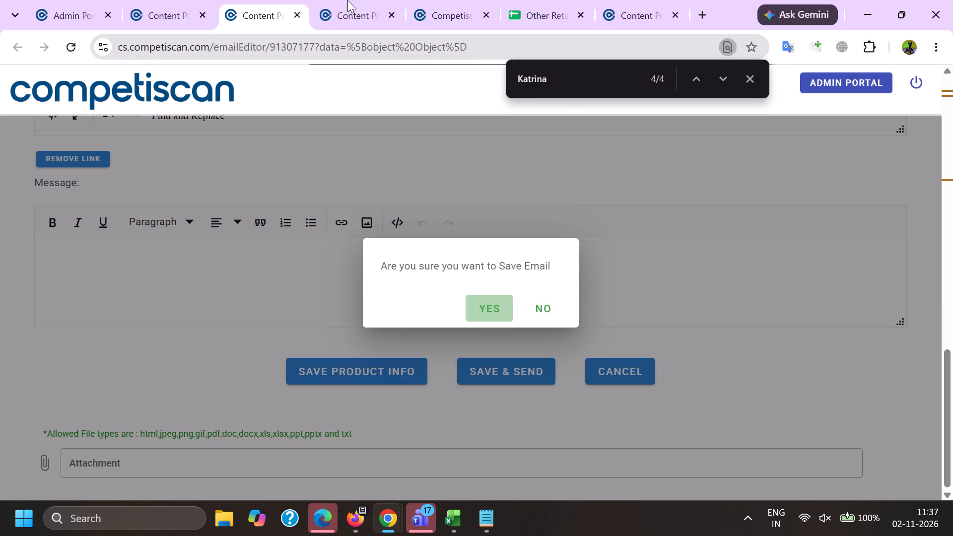
pyautogui.click(325, 0)
pyautogui.click(391, 16)
pyautogui.click(304, 0)
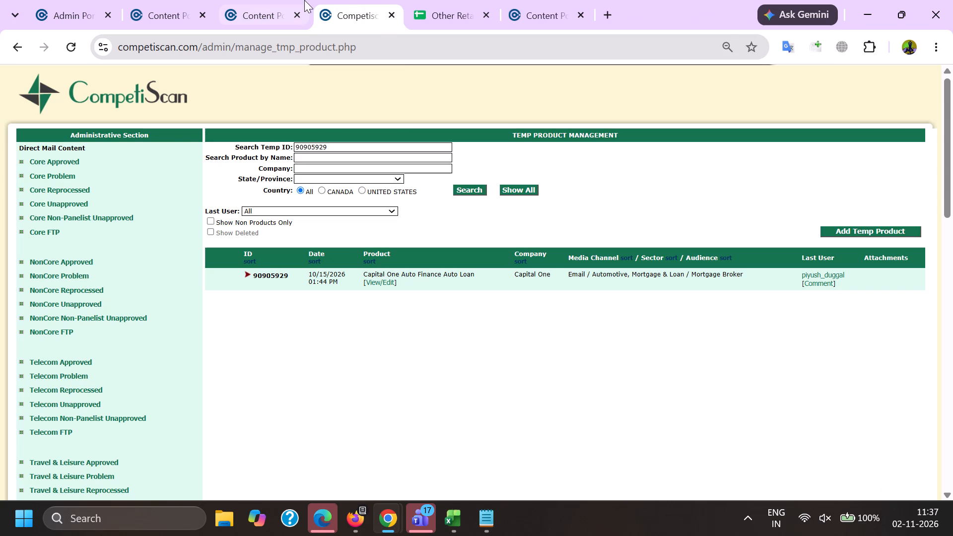
# Open the processed PDF and the product record of email 91307177.
pyautogui.click(53, 297)
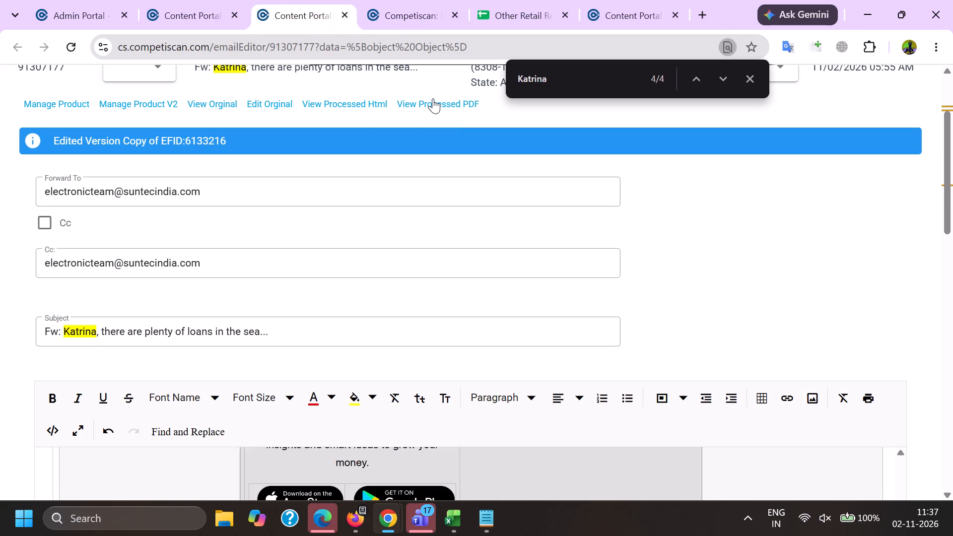
pyautogui.keyDown('ctrl'); pyautogui.click(433, 98); pyautogui.keyUp('ctrl')
pyautogui.click(45, 109)
# From the email body, copy the sentence beginning "If you're still interested", followed by the one beginning "That's why comparison shopping".
pyautogui.hotkey('alt', 'Tab')
pyautogui.scroll(-5, 260, 215)
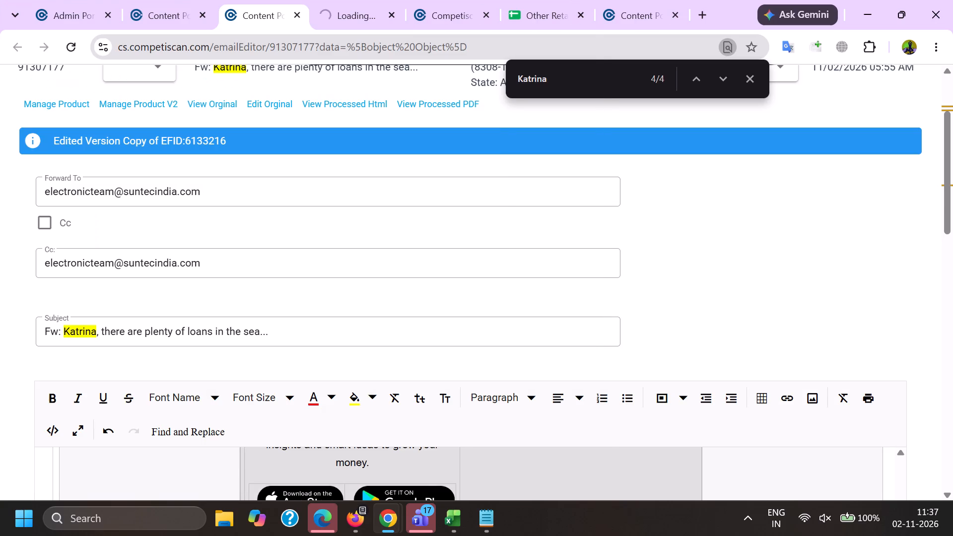
pyautogui.scroll(6, 263, 294)
pyautogui.scroll(3, 303, 319)
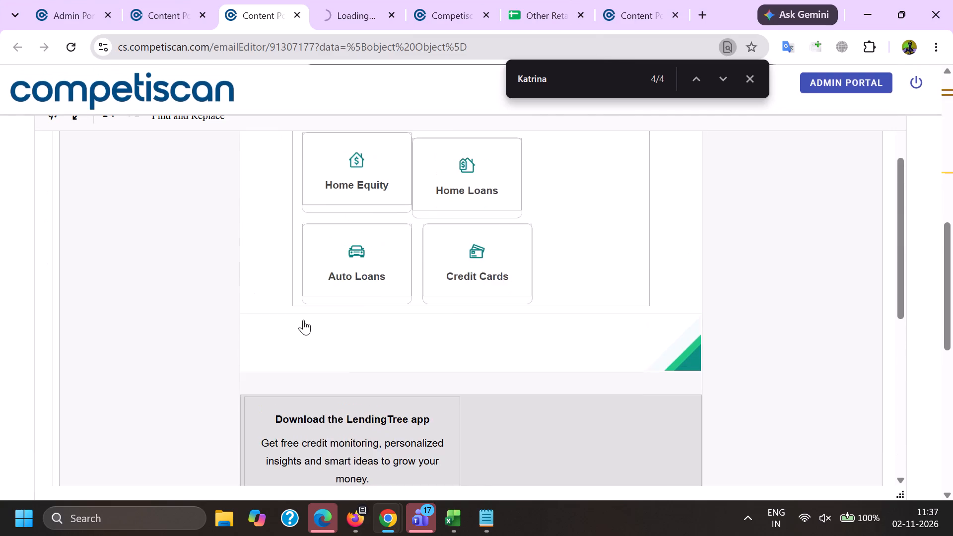
pyautogui.scroll(1, 317, 309)
pyautogui.moveTo(259, 304); pyautogui.dragTo(461, 327)
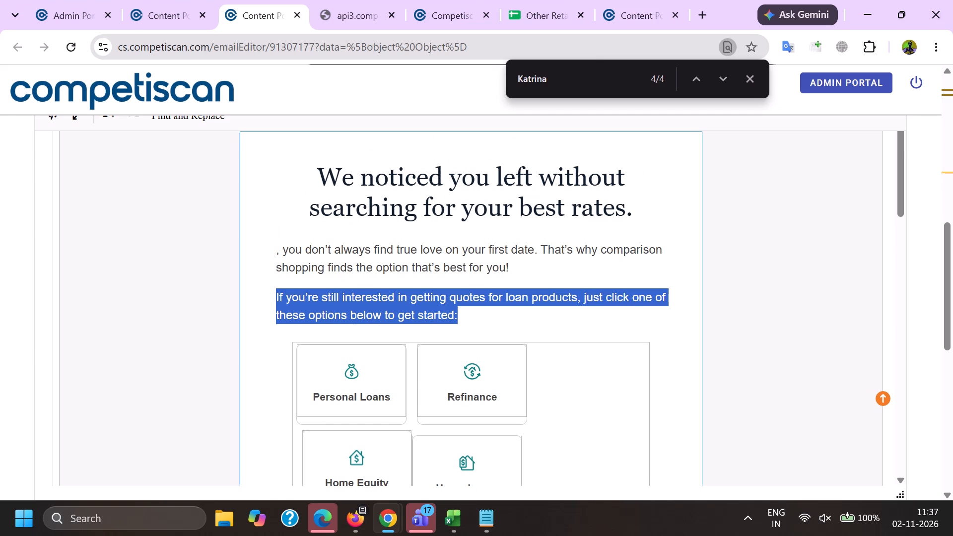
pyautogui.hotkey('ctrl', 'c')
pyautogui.hotkey('ctrl', 'c')
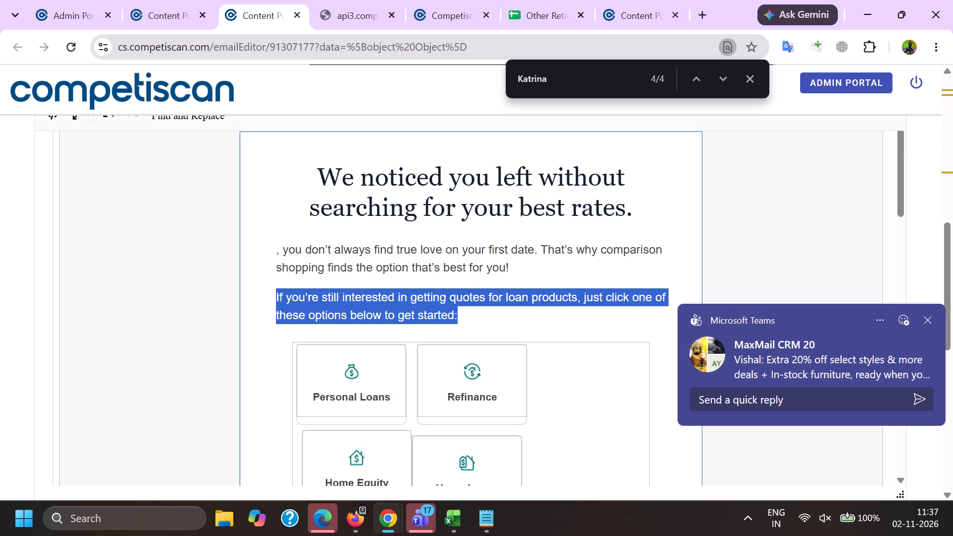
pyautogui.moveTo(543, 250); pyautogui.dragTo(542, 263)
pyautogui.hotkey('ctrl', 'c')
pyautogui.hotkey('ctrl', 'c')
# Append the comparison shopping sentence to the email's subject line, copy the combined text and undo the insertion.
pyautogui.scroll(4, 437, 296)
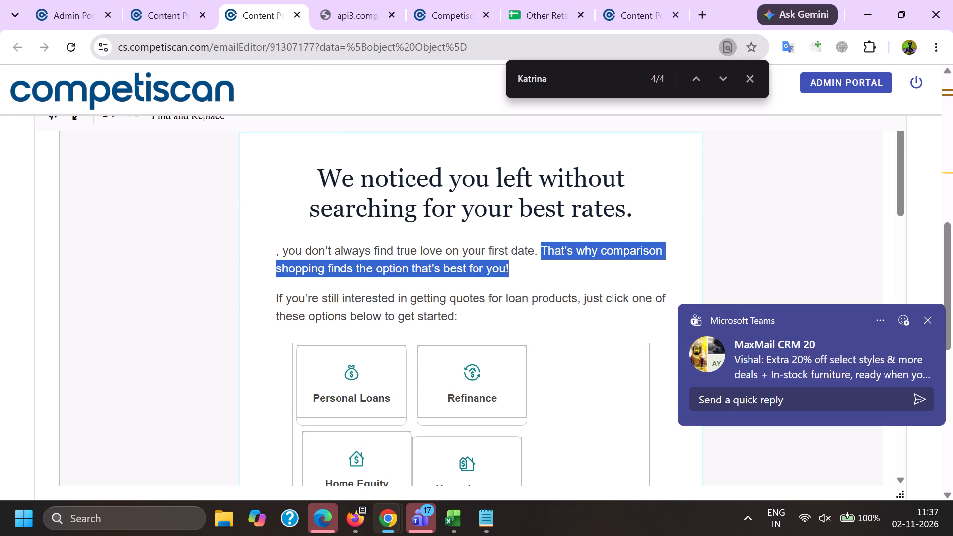
pyautogui.scroll(4, 437, 295)
pyautogui.scroll(2, 319, 298)
pyautogui.click(353, 237)
pyautogui.press('space')
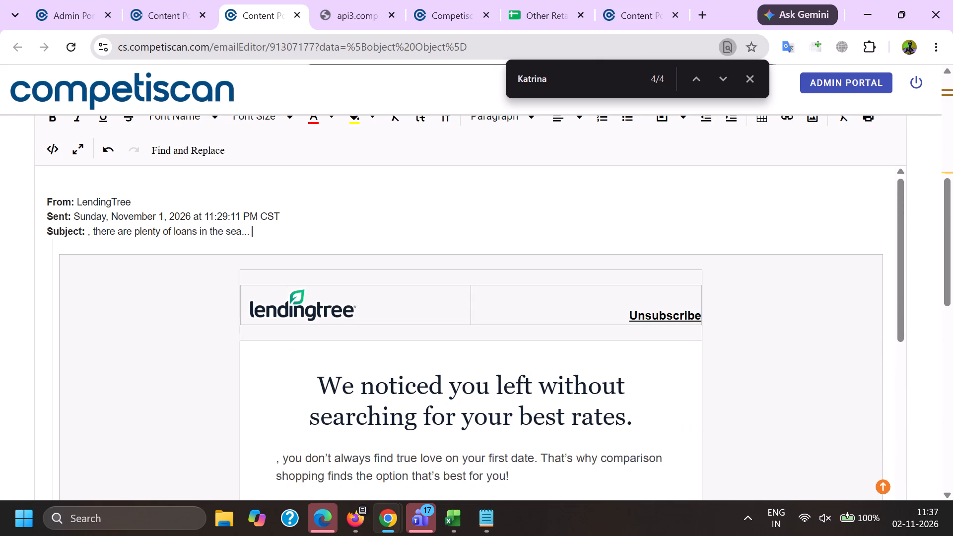
pyautogui.hotkey('ctrl', 'v')
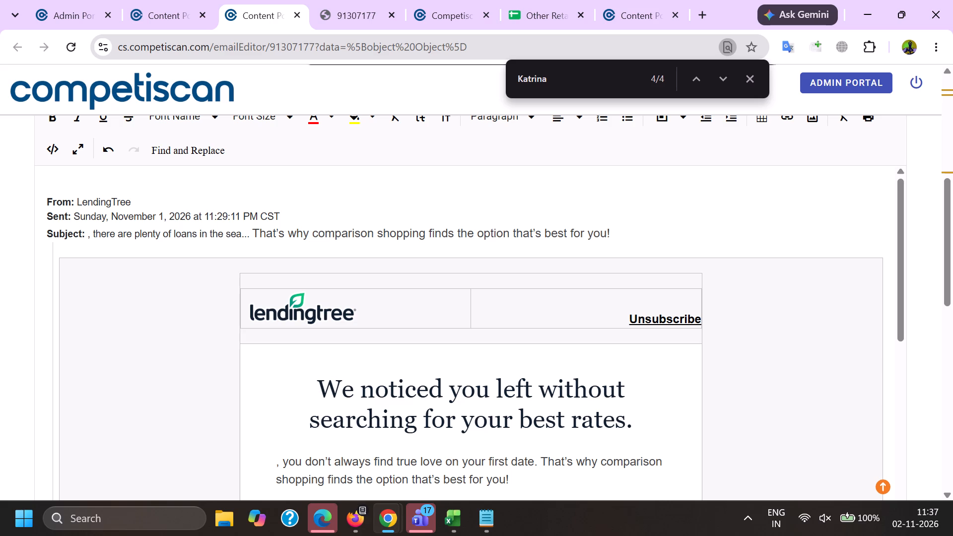
pyautogui.moveTo(86, 235); pyautogui.dragTo(619, 236)
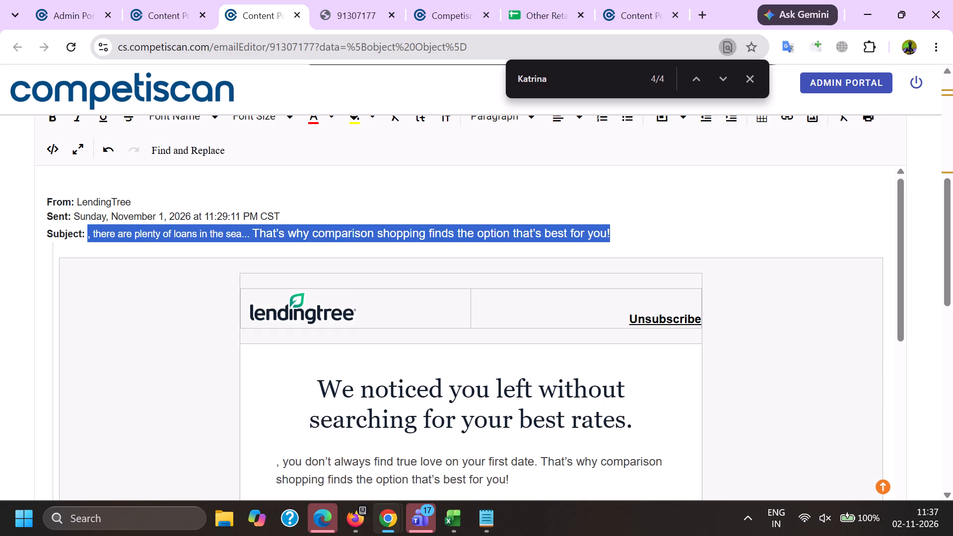
pyautogui.hotkey('ctrl', 'c')
pyautogui.hotkey('ctrl', 'z')
# In product record 91307177, set the sector to Consumer Services and the category to Credit Score Provider/Comparison Platform.
pyautogui.hotkey('alt', 'Tab')
pyautogui.scroll(-5, 316, 209)
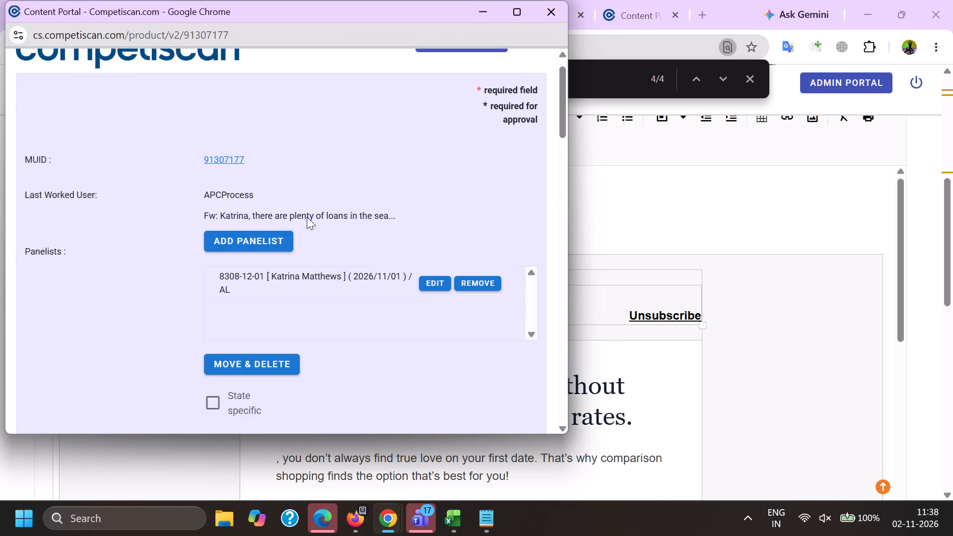
pyautogui.click(254, 271)
pyautogui.scroll(-5, 268, 231)
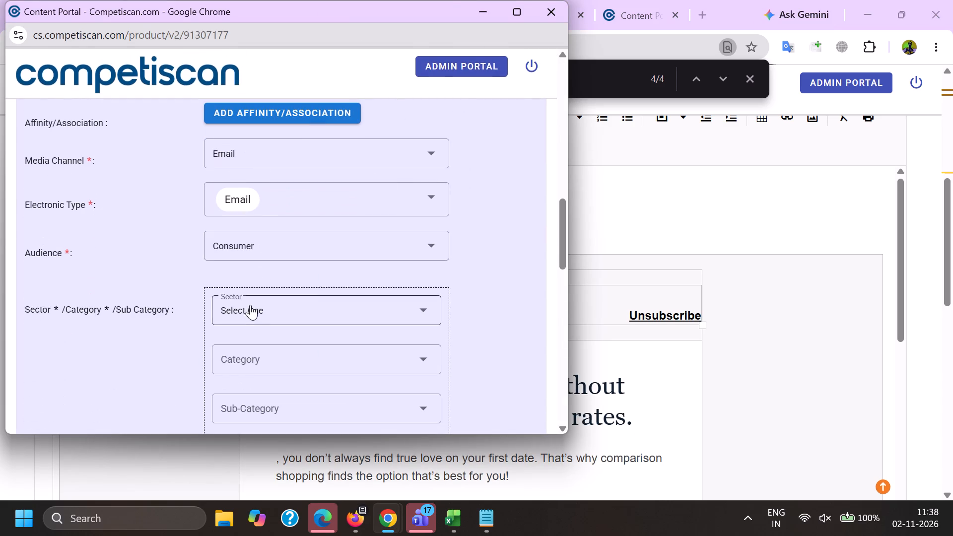
pyautogui.click(250, 305)
pyautogui.click(271, 312)
pyautogui.moveTo(163, 313); pyautogui.dragTo(166, 320)
pyautogui.click(237, 348)
pyautogui.scroll(-2, 267, 216)
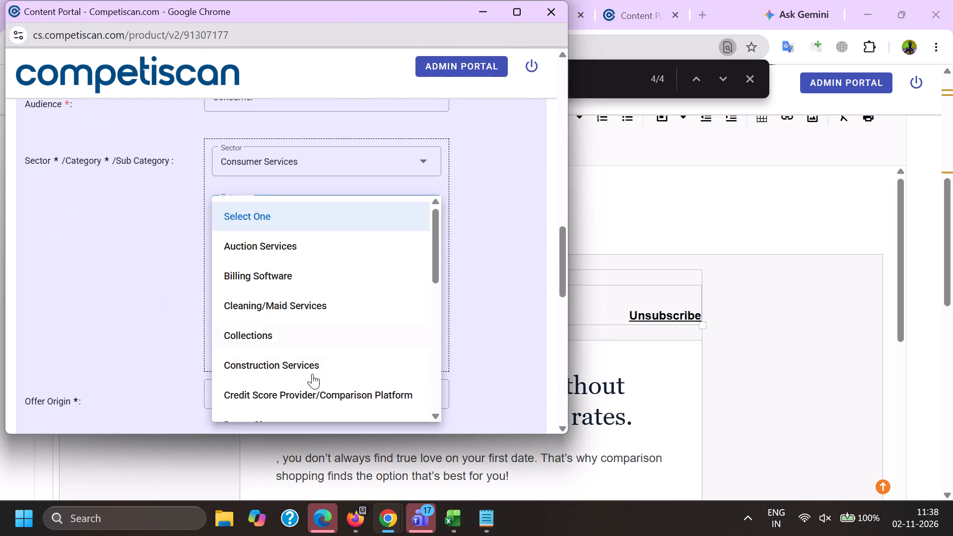
pyautogui.click(307, 393)
pyautogui.moveTo(173, 361); pyautogui.dragTo(186, 365)
pyautogui.click(230, 348)
# Change the product headline to "[Name], there are plenty of loans in the sea. That's why comparison shopping finds the option that's best for you".
pyautogui.scroll(-4, 288, 198)
pyautogui.moveTo(426, 275); pyautogui.dragTo(1, 220)
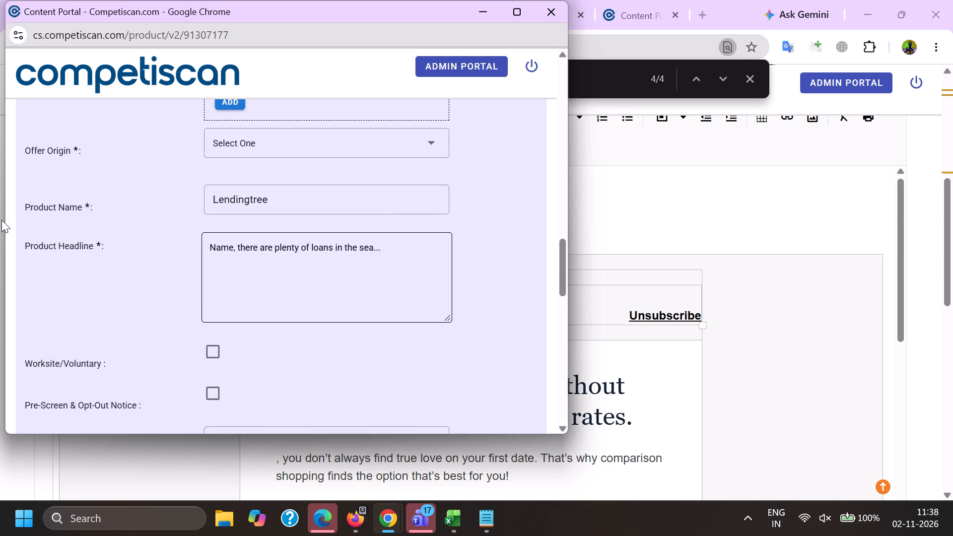
pyautogui.moveTo(1, 220); pyautogui.dragTo(1, 219)
pyautogui.press('BackSpace')
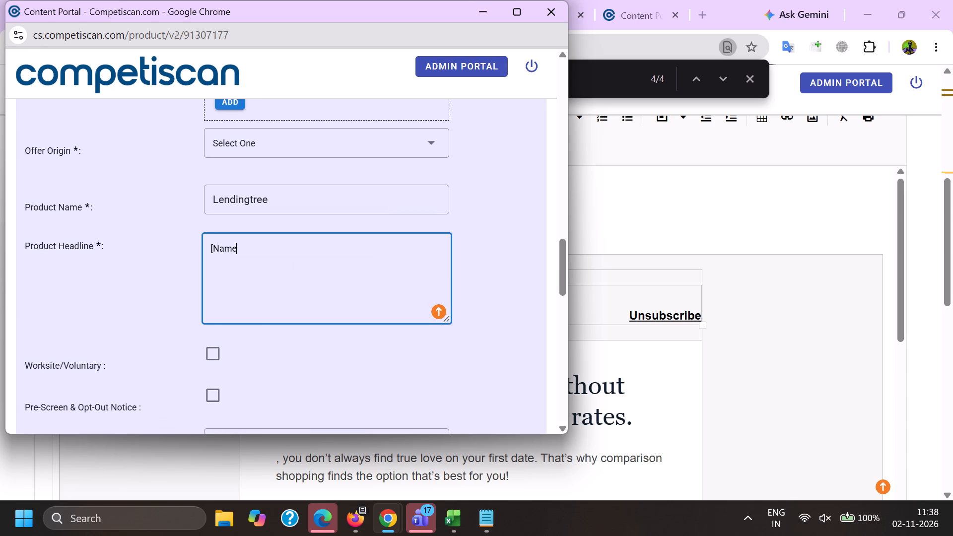
pyautogui.press(']')
pyautogui.hotkey('ctrl', 'v')
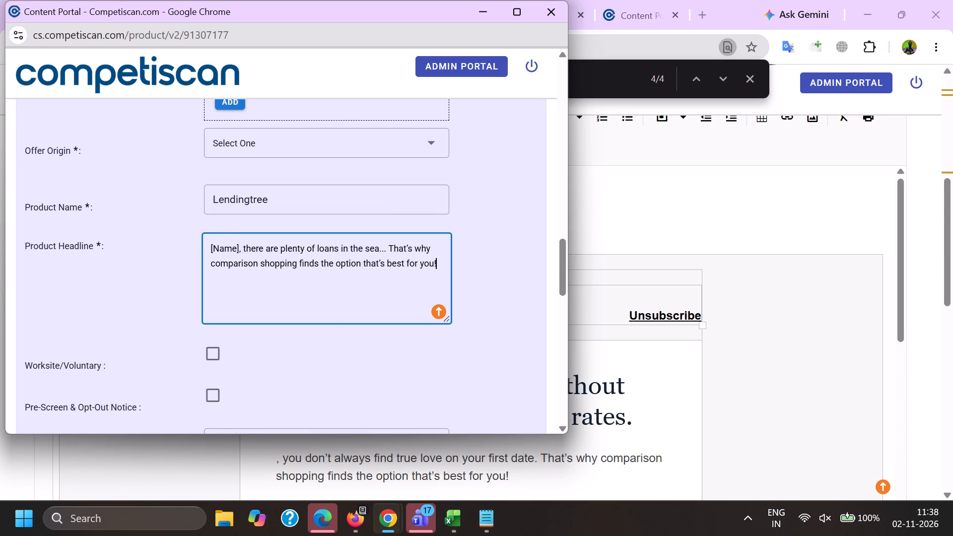
pyautogui.press('BackSpace')
pyautogui.click(385, 245)
pyautogui.press('BackSpace')
pyautogui.press('BackSpace')
pyautogui.scroll(-4, 342, 298)
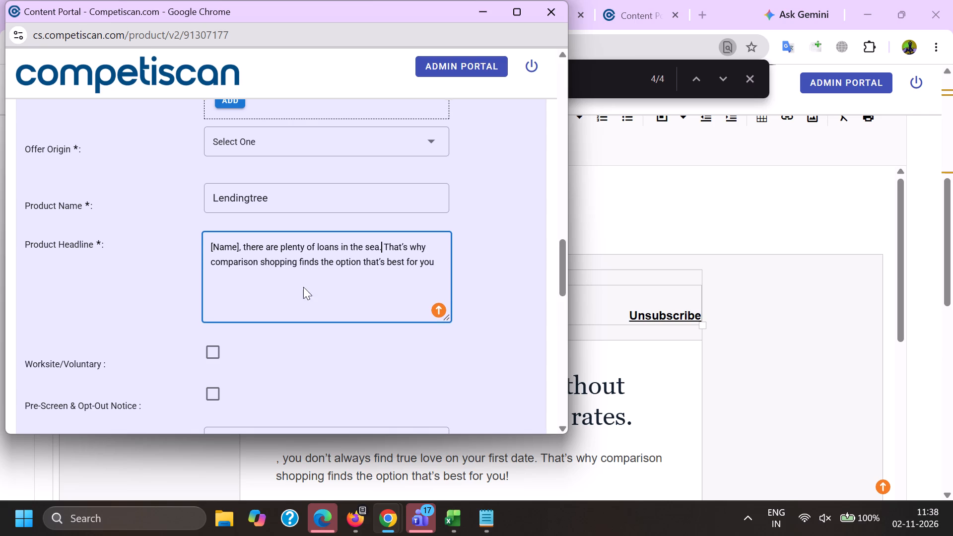
# Correct the capitalization of the product name to LendingTree.
pyautogui.scroll(4, 261, 289)
pyautogui.click(255, 198)
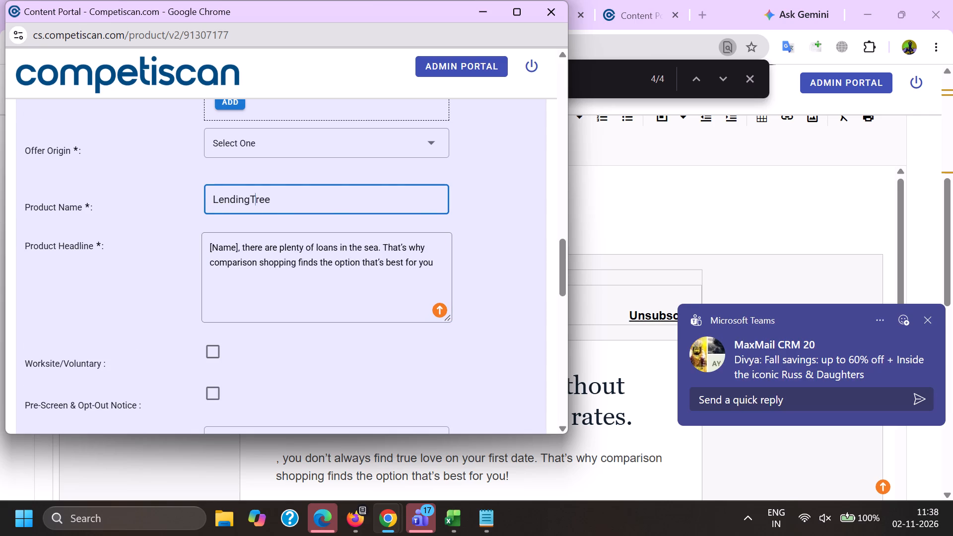
# Set the record's response mechanism to URL/Website and its mailing type to Acquisition.
pyautogui.scroll(-5, 277, 204)
pyautogui.click(268, 125)
pyautogui.scroll(-5, 259, 252)
pyautogui.click(275, 312)
pyautogui.click(150, 275)
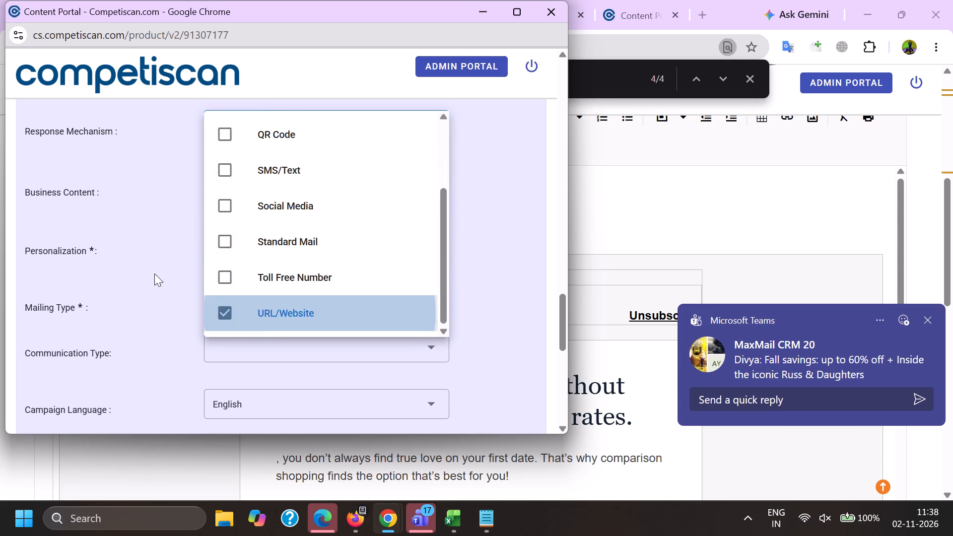
pyautogui.click(205, 255)
pyautogui.click(232, 292)
pyautogui.click(239, 258)
pyautogui.click(164, 275)
pyautogui.scroll(-6, 219, 298)
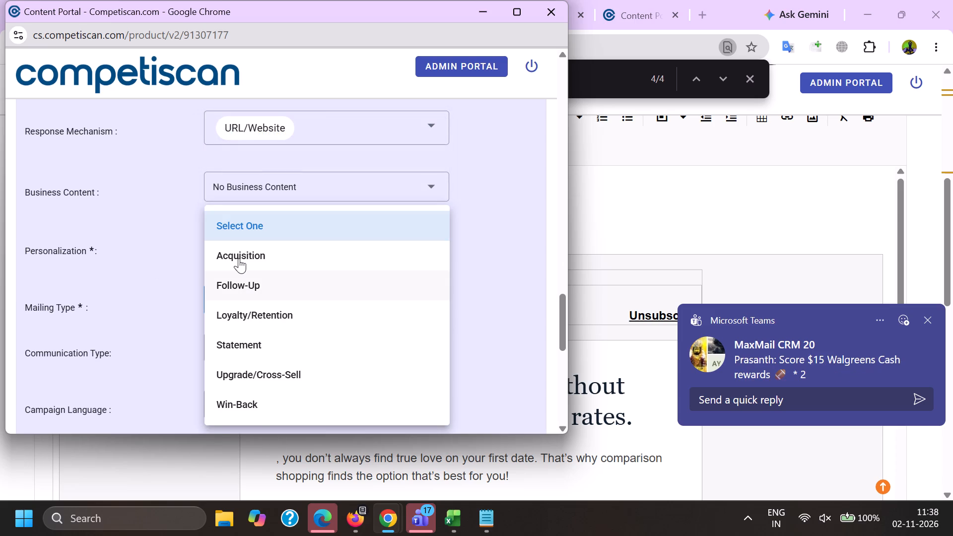
pyautogui.scroll(-5, 239, 258)
pyautogui.click(235, 419)
# In the Firefox email list, copy the subject text ", 0% interest for 5 years" from email 91307182 and switch to Chrome.
pyautogui.click(357, 522)
pyautogui.click(101, 394)
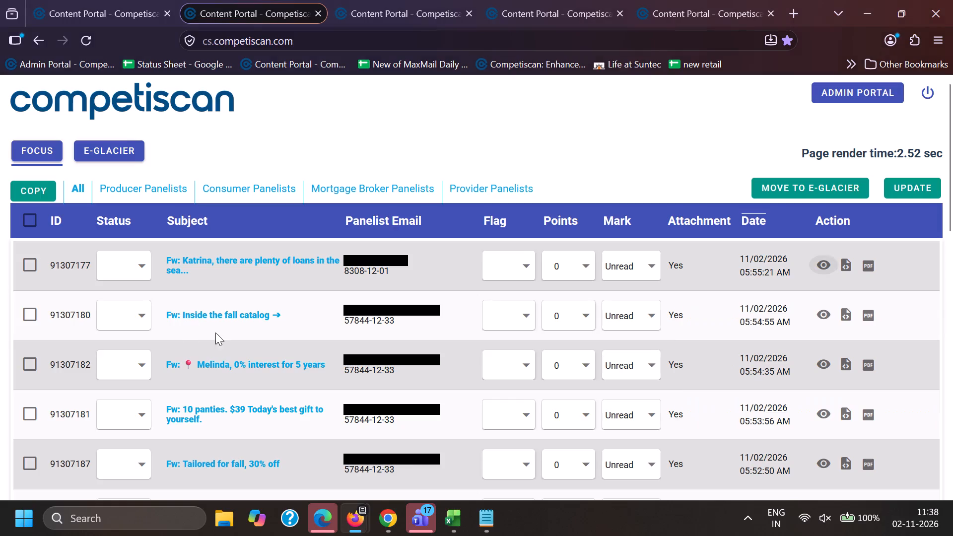
pyautogui.moveTo(228, 363); pyautogui.dragTo(333, 376)
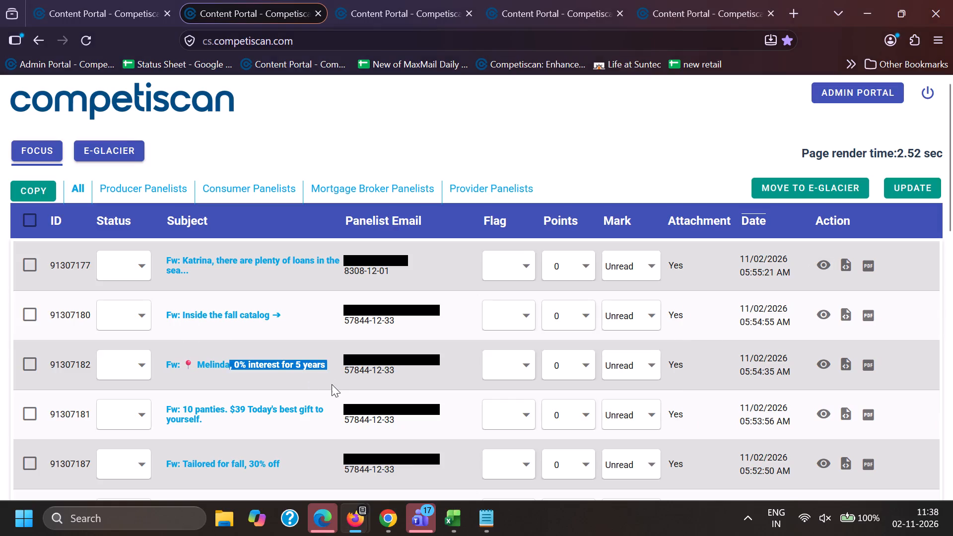
pyautogui.hotkey('ctrl', 'c')
pyautogui.hotkey('ctrl', 'c')
pyautogui.hotkey('ctrl', 'c')
pyautogui.click(388, 517)
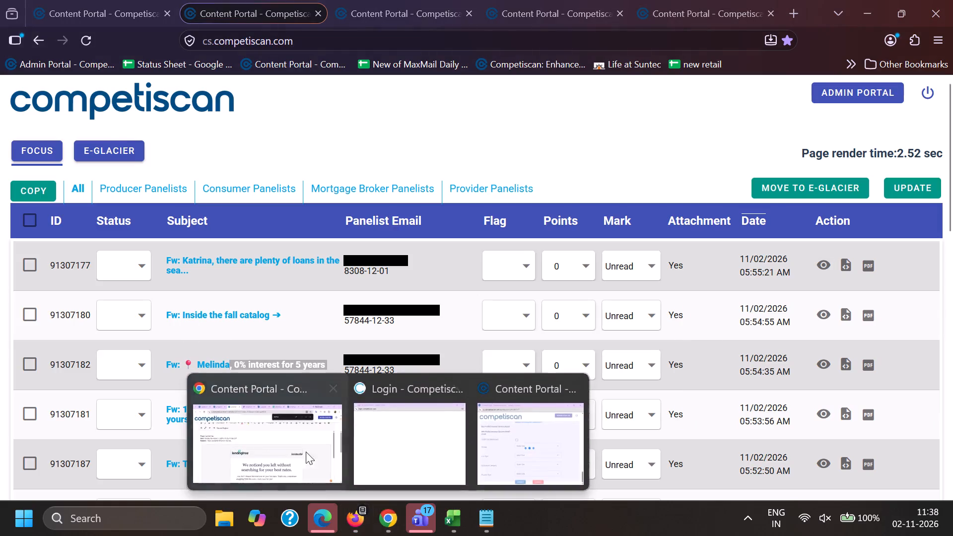
# In Chrome's Content Portal, replace the subject search with the copied phrase ", 0% interest for 5 years" in quotation marks and run it.
pyautogui.click(302, 451)
pyautogui.click(207, 0)
pyautogui.scroll(-18, 235, 261)
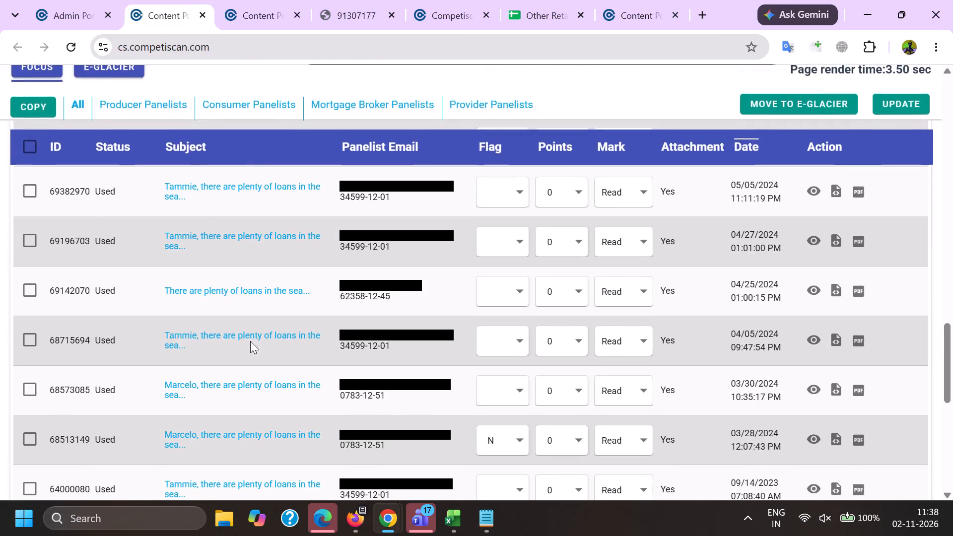
pyautogui.scroll(-6, 250, 348)
pyautogui.moveTo(300, 179); pyautogui.dragTo(1, 148)
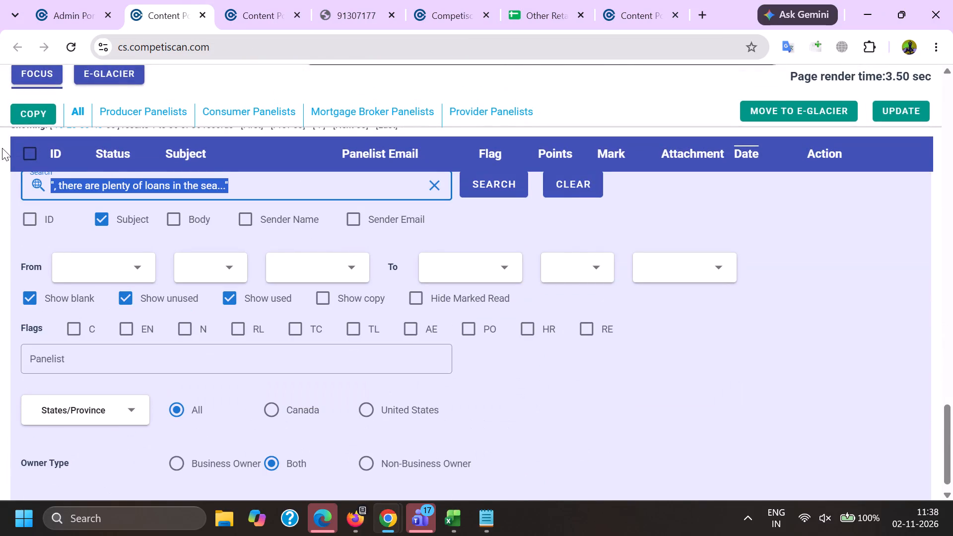
pyautogui.press('BackSpace')
pyautogui.hotkey('shift', '"')
pyautogui.hotkey('ctrl', 'v')
pyautogui.hotkey('shift', '"')
pyautogui.press('Return')
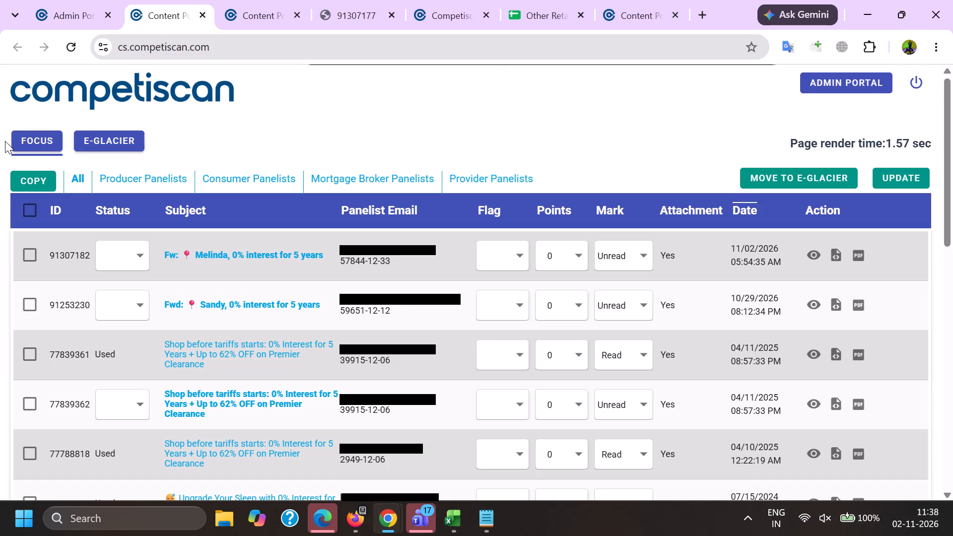
pyautogui.click(814, 250)
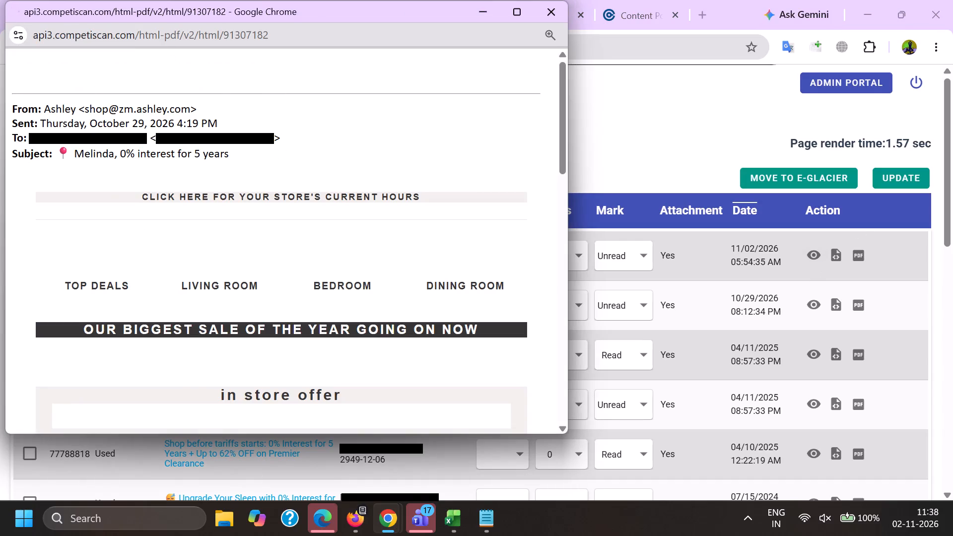
pyautogui.hotkey('alt', 'Tab')
# Switch to the Content Portal in Firefox and reload the Focus list of N-flagged loan emails.
pyautogui.click(349, 511)
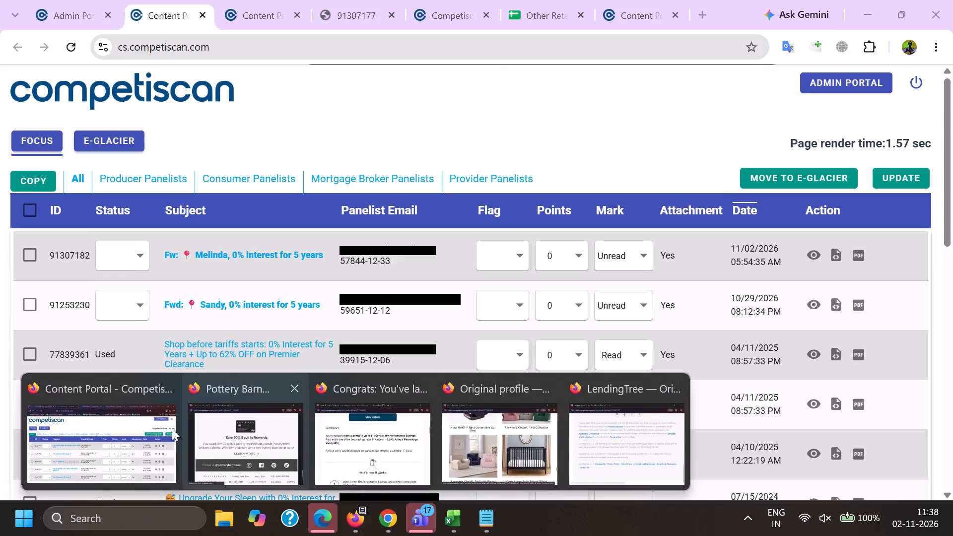
pyautogui.click(120, 439)
pyautogui.scroll(-2, 286, 296)
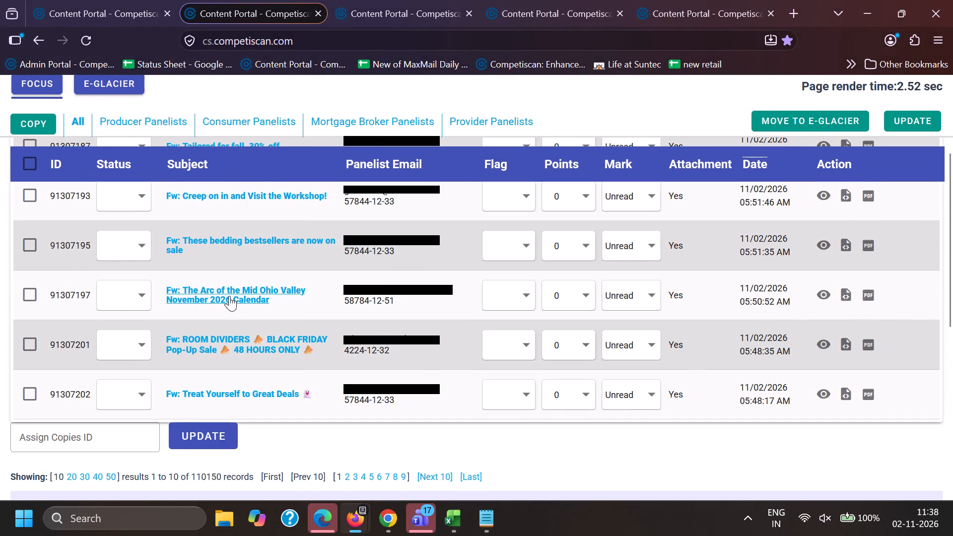
pyautogui.scroll(-2, 229, 296)
pyautogui.click(357, 0)
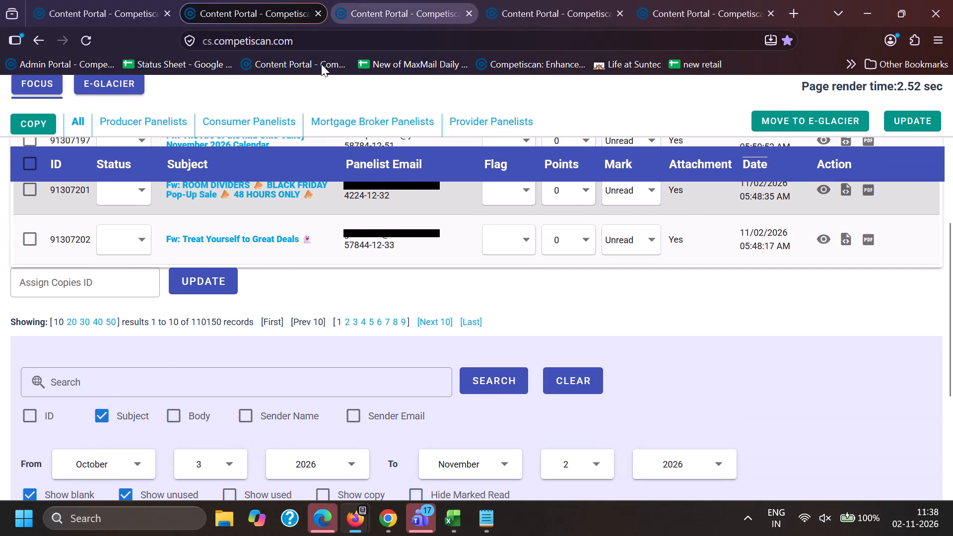
pyautogui.click(28, 154)
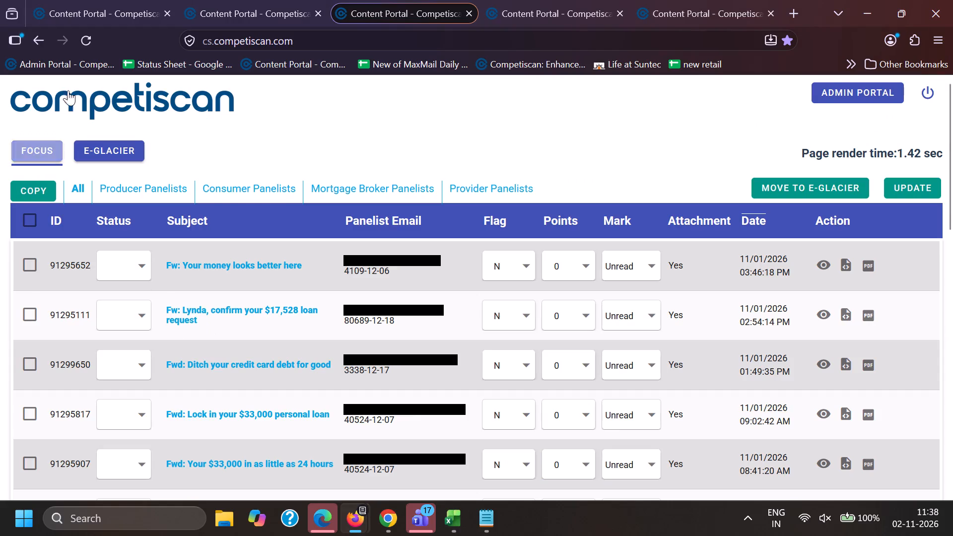
# Rerun the "Capital one" search in its portal page and return to the list of N-flagged loan emails.
pyautogui.click(77, 0)
pyautogui.click(474, 450)
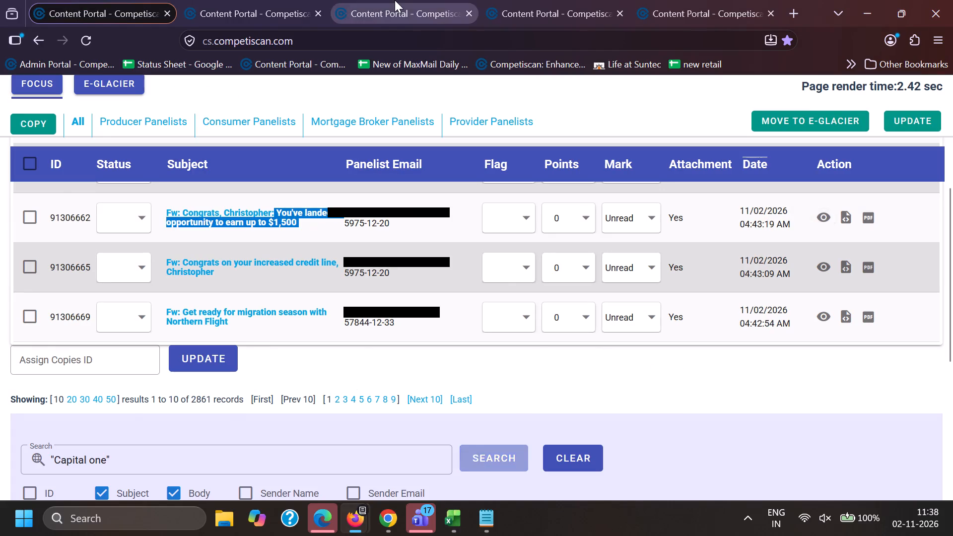
pyautogui.click(395, 0)
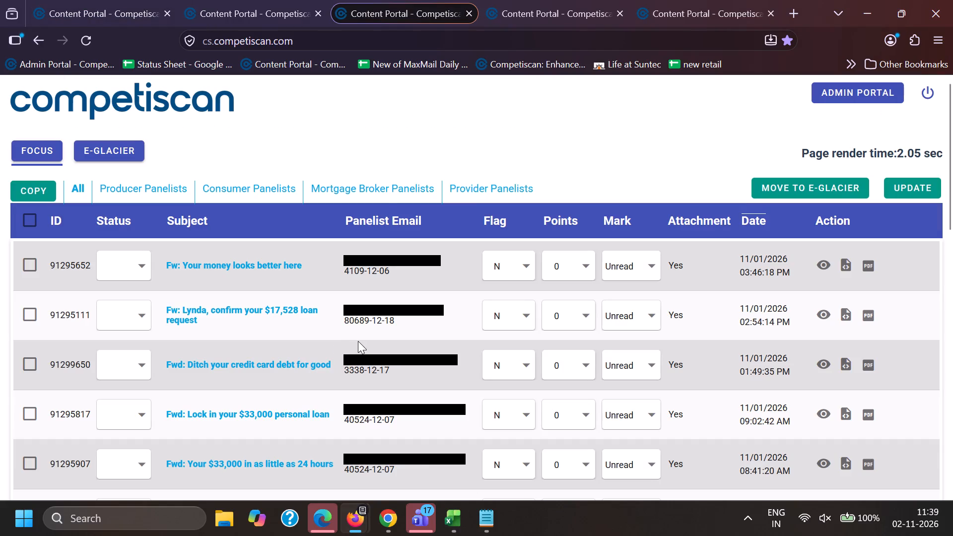
# Go through the subjects in Firefox's first Content Portal email list to find card and loan offer emails.
pyautogui.click(143, 0)
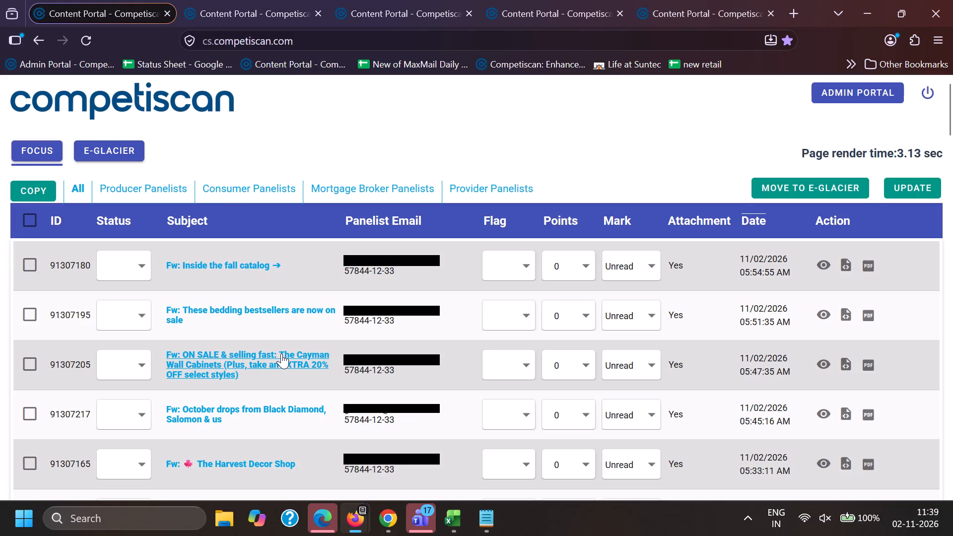
pyautogui.scroll(-2, 281, 353)
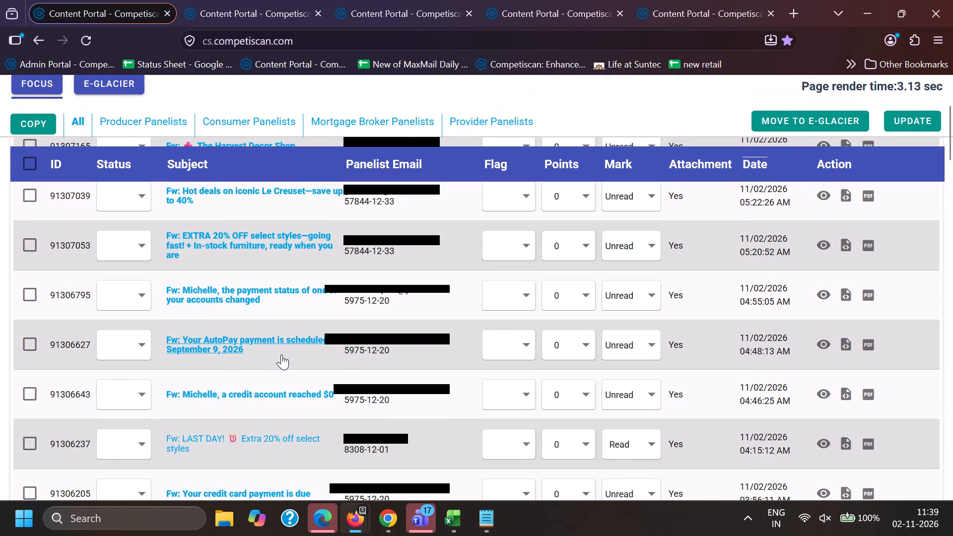
pyautogui.scroll(-2, 280, 364)
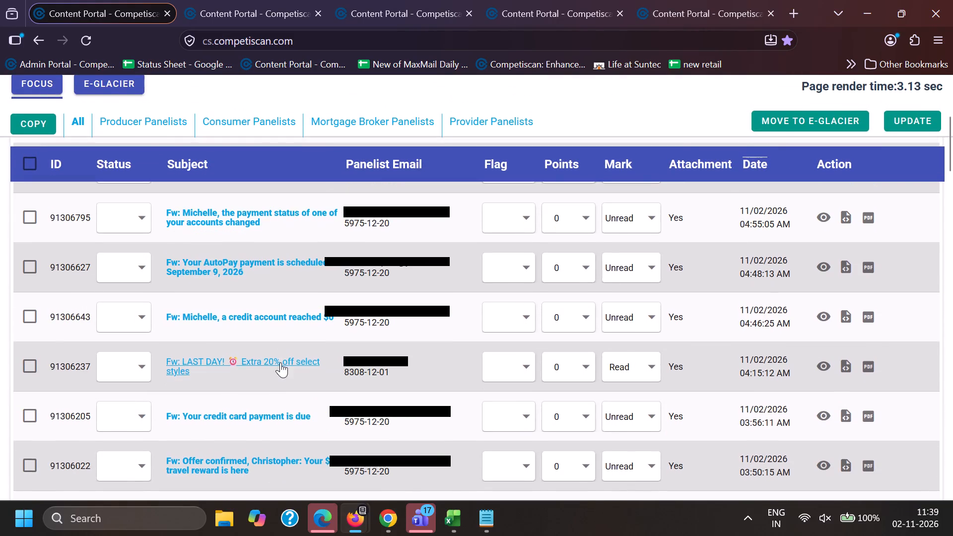
pyautogui.scroll(-3, 280, 362)
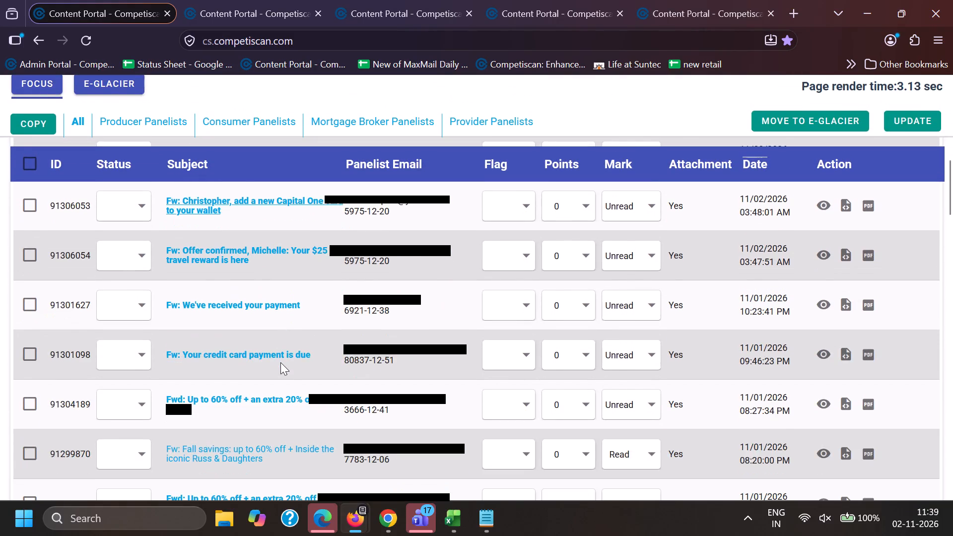
pyautogui.scroll(-6, 280, 362)
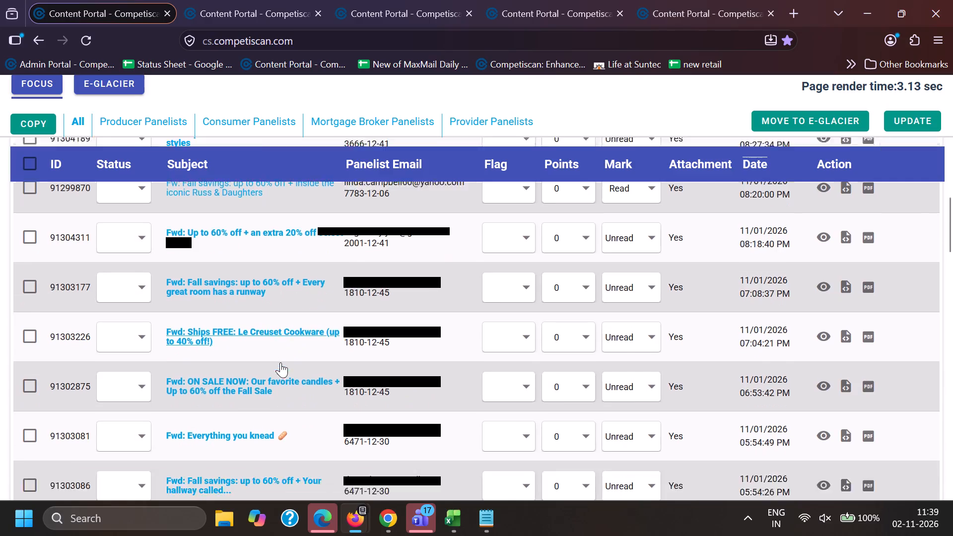
pyautogui.scroll(-3, 280, 362)
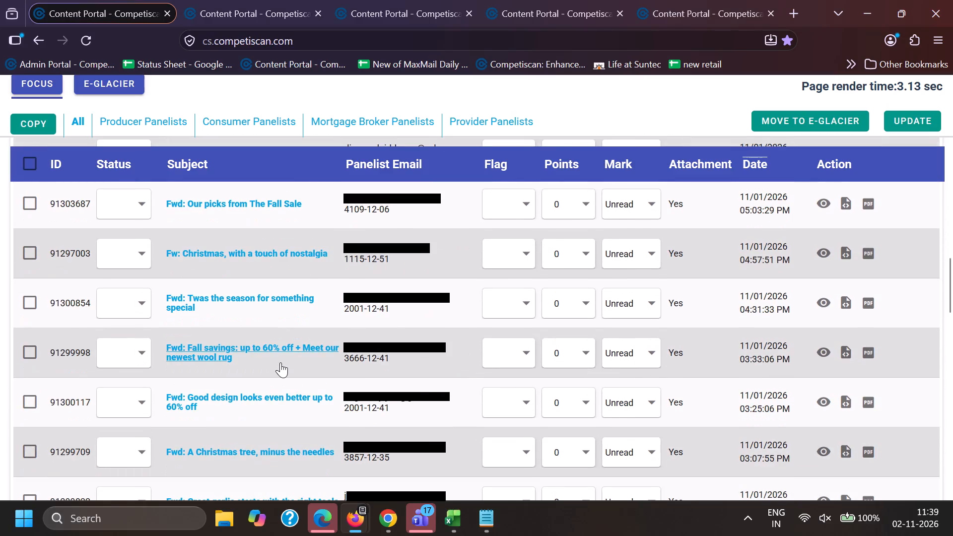
pyautogui.scroll(-4, 280, 362)
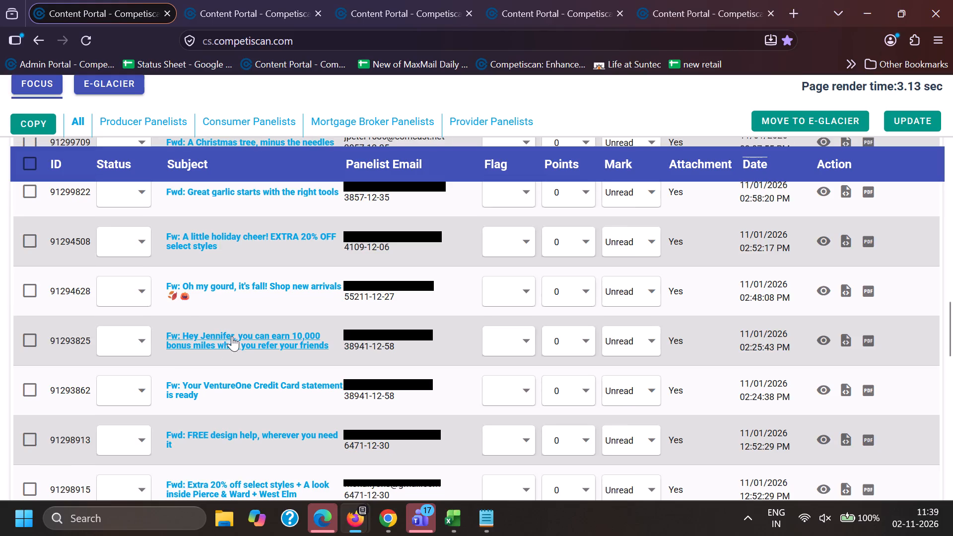
# Copy the subject text ", you can earn 10,000 bonus miles when you refer your friends" from email 91293825.
pyautogui.moveTo(233, 336); pyautogui.dragTo(330, 348)
pyautogui.hotkey('ctrl', 'c')
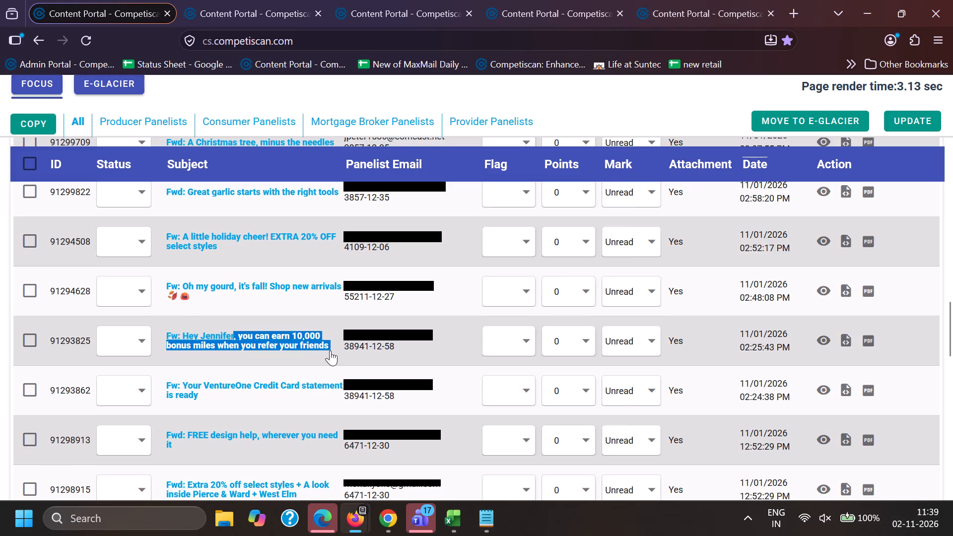
pyautogui.hotkey('ctrl', 'c')
# Preview email 91293825, read through its offer content and return to the email list.
pyautogui.click(823, 335)
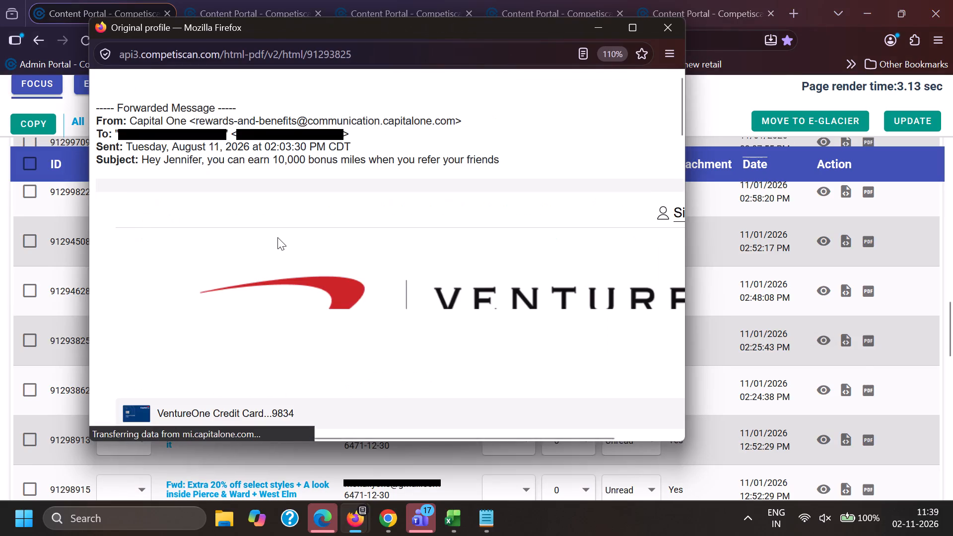
pyautogui.scroll(-15, 277, 237)
pyautogui.scroll(12, 286, 279)
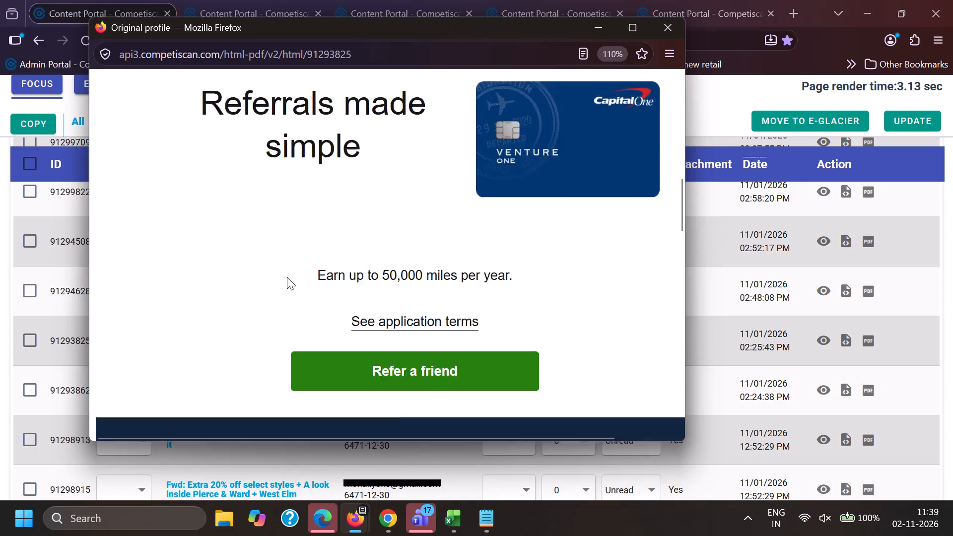
pyautogui.scroll(2, 287, 277)
pyautogui.hotkey('alt', 'Tab')
# Check the remaining subjects down to the end of the first email list, and view the loan email list.
pyautogui.scroll(-3, 280, 313)
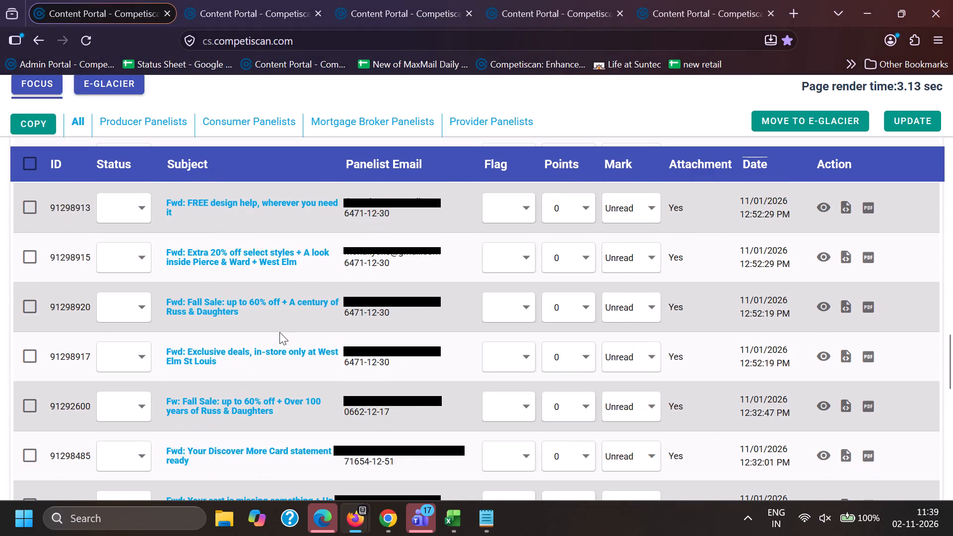
pyautogui.scroll(-2, 279, 332)
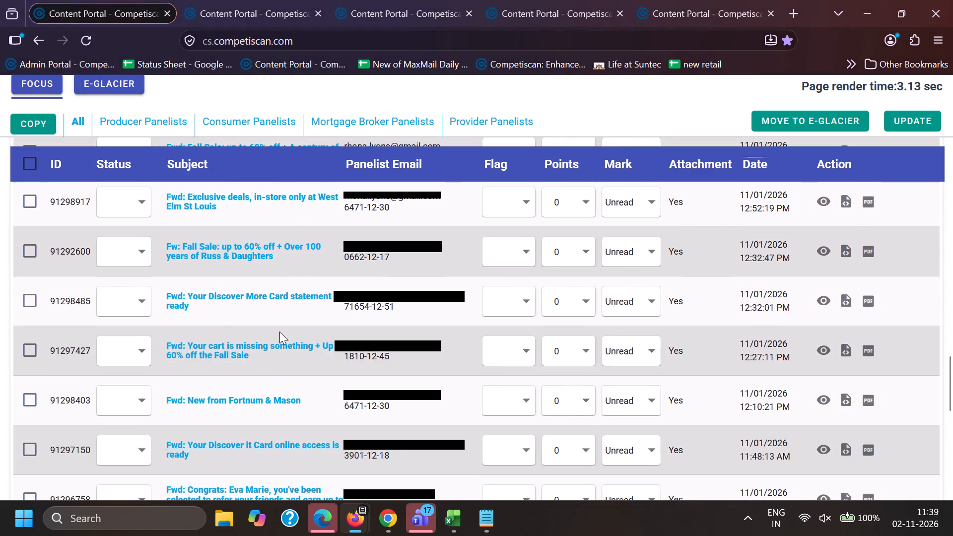
pyautogui.scroll(-3, 278, 335)
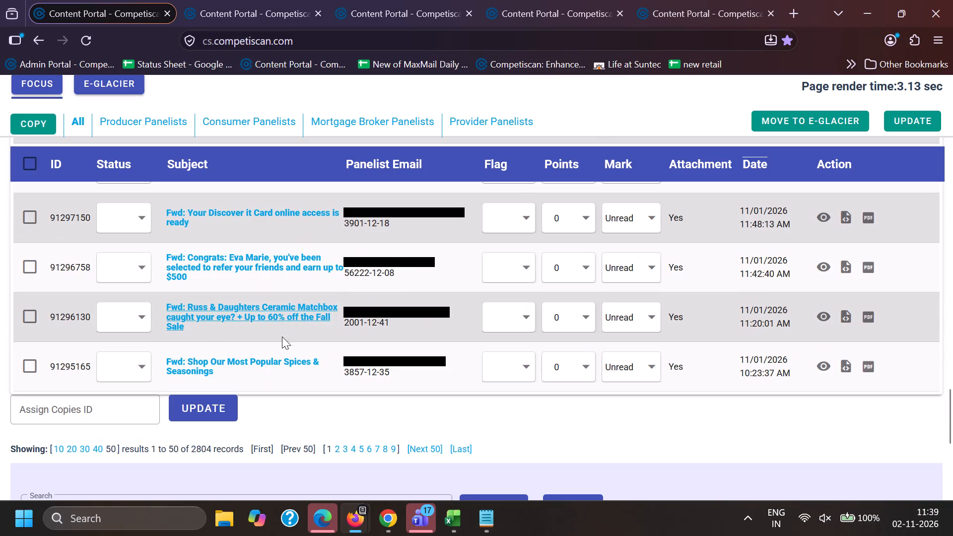
pyautogui.click(264, 0)
pyautogui.click(412, 0)
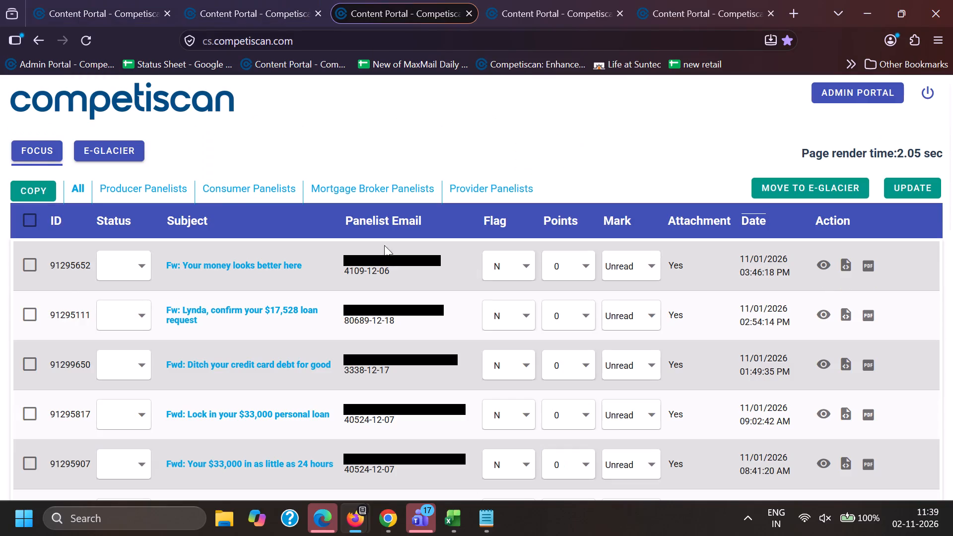
# Rerun the e.potterybarnkids.com search in E-Glacier, view its Focus results and reload the Focus list in the last Content Portal tab.
pyautogui.click(546, 0)
pyautogui.click(614, 302)
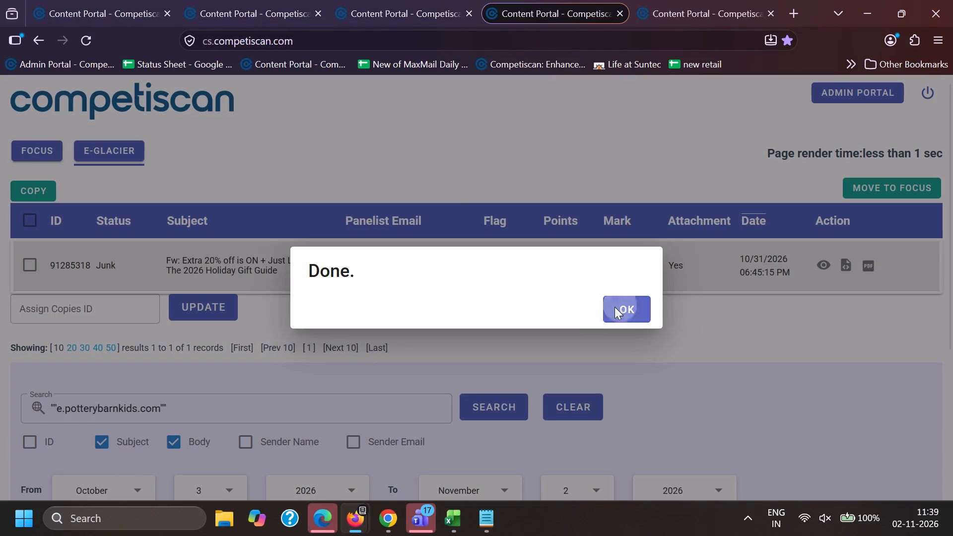
pyautogui.click(498, 409)
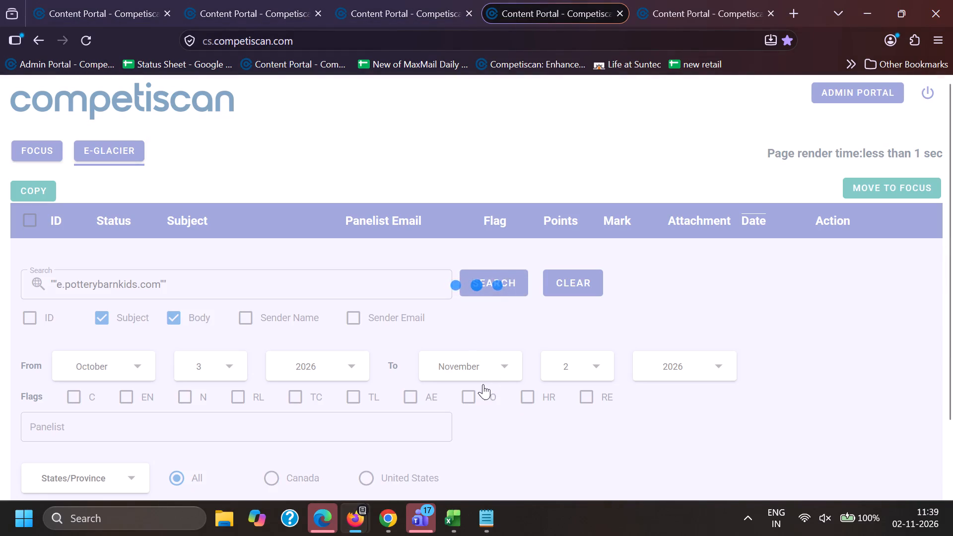
pyautogui.click(60, 154)
pyautogui.click(759, 0)
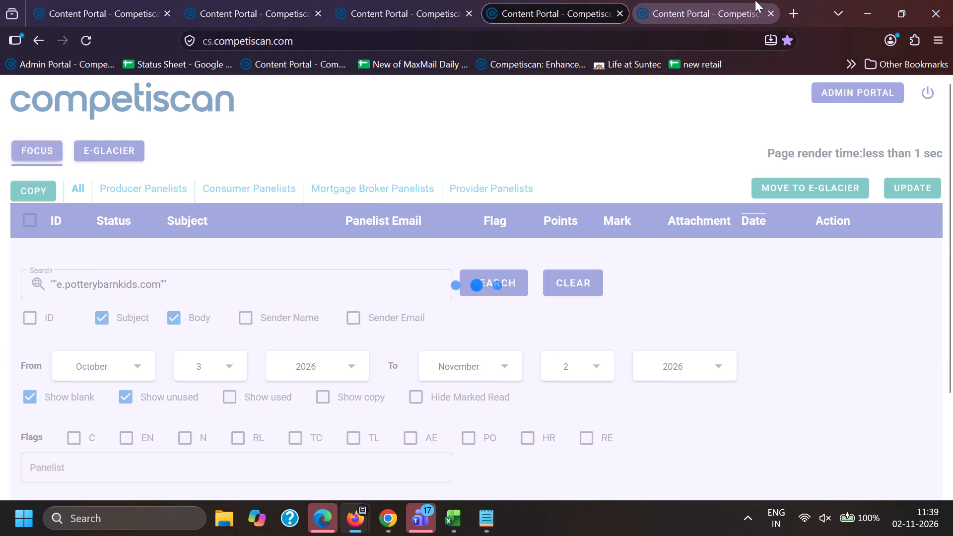
pyautogui.click(55, 80)
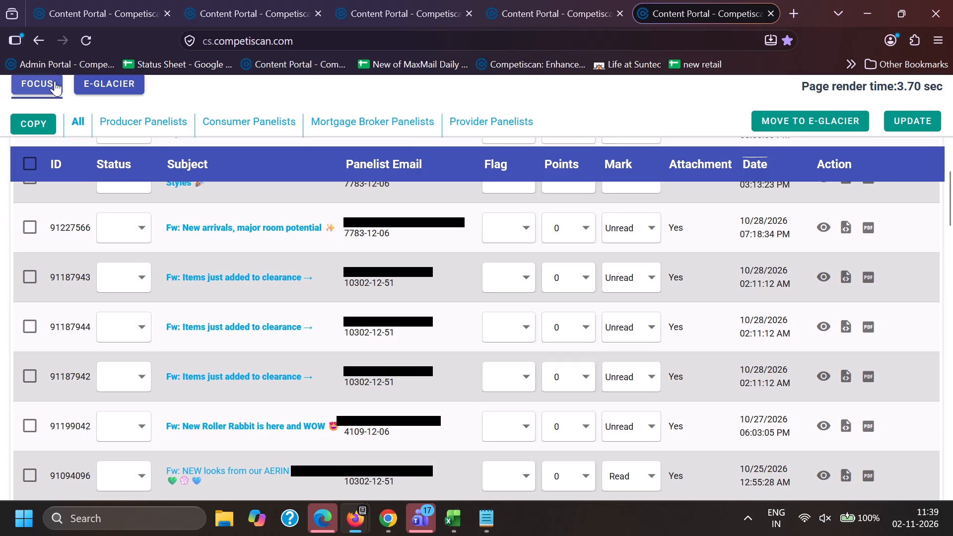
pyautogui.click(539, 0)
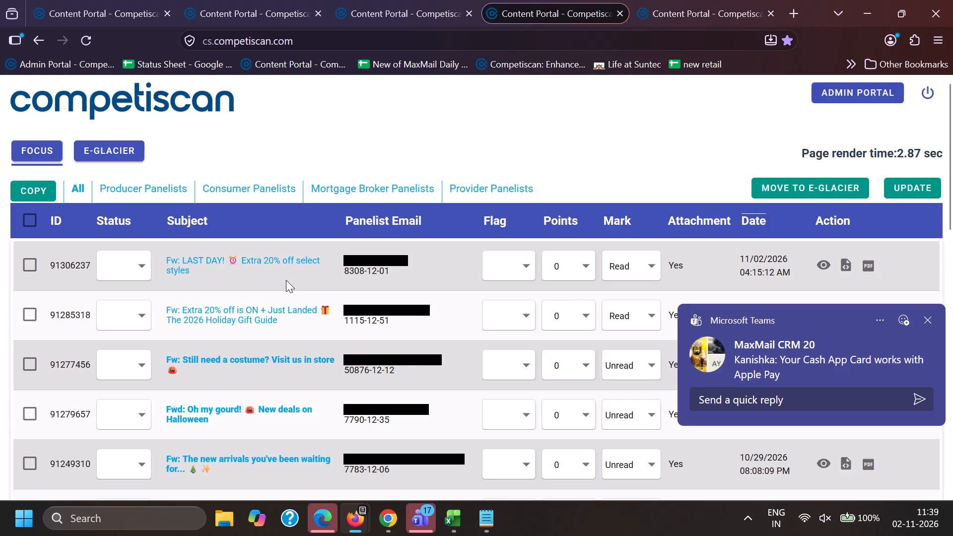
pyautogui.scroll(-1, 529, 256)
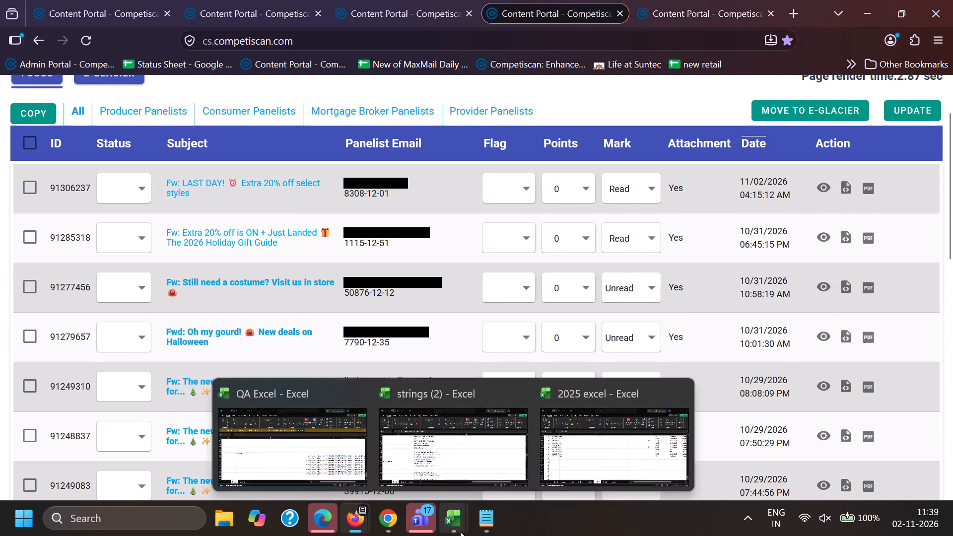
# Switch back to Chrome's Content Portal window with the "0% interest for 5 years" emails.
pyautogui.click(460, 532)
pyautogui.click(395, 515)
pyautogui.click(271, 446)
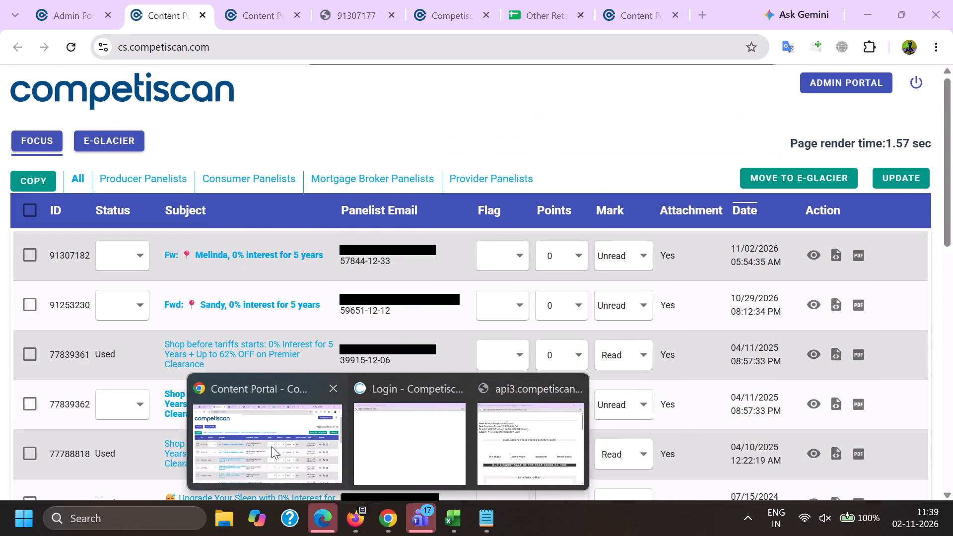
# Copy the "e.potterybarn.com" string from the Other Retail Records sheet and search for it in Firefox's Content Portal.
pyautogui.click(538, 0)
pyautogui.click(105, 243)
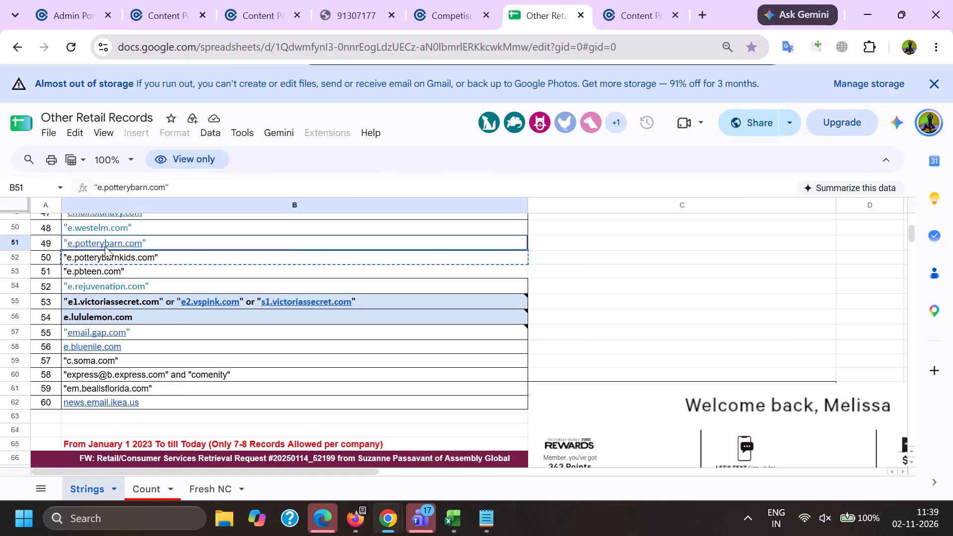
pyautogui.hotkey('ctrl', 'c')
pyautogui.hotkey('alt', 'Tab')
pyautogui.scroll(-11, 230, 340)
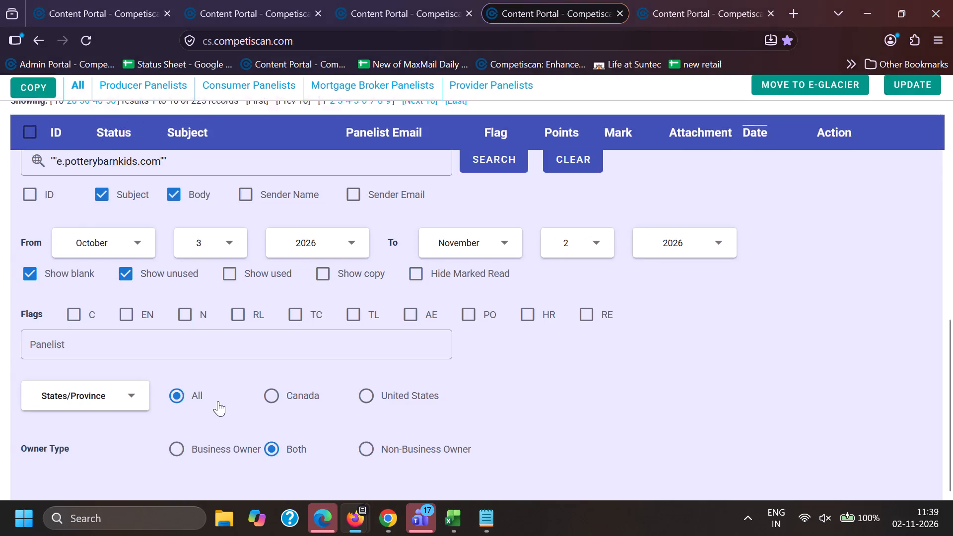
pyautogui.scroll(2, 204, 414)
pyautogui.moveTo(230, 318); pyautogui.dragTo(1, 282)
pyautogui.press('BackSpace')
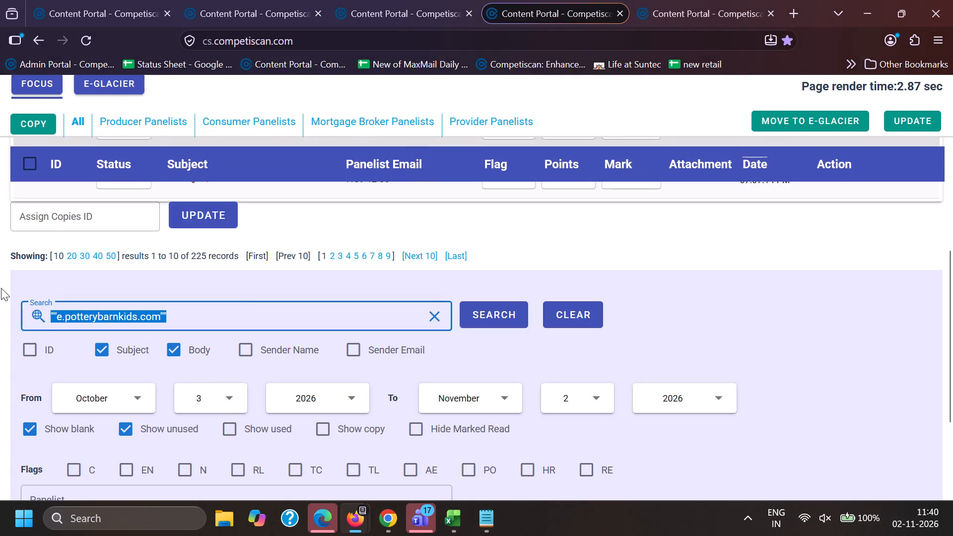
pyautogui.hotkey('shift', '"')
pyautogui.hotkey('ctrl', 'v')
pyautogui.hotkey('shift', '"')
pyautogui.press('Return')
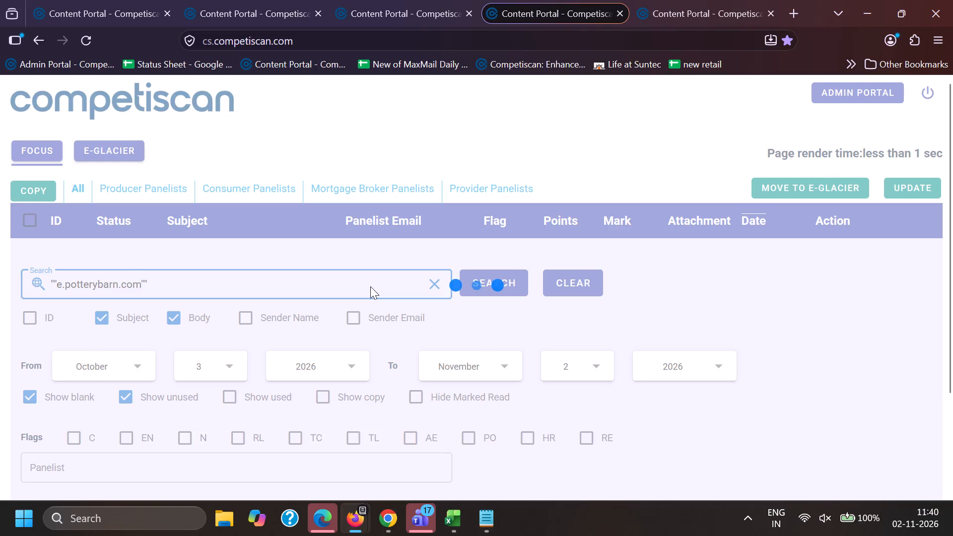
# Copy the full Cayman Wall Cabinets subject of email 91307205 without "Fw:" and search for it in quotes in Chrome's Content Portal.
pyautogui.moveTo(182, 348); pyautogui.dragTo(287, 394)
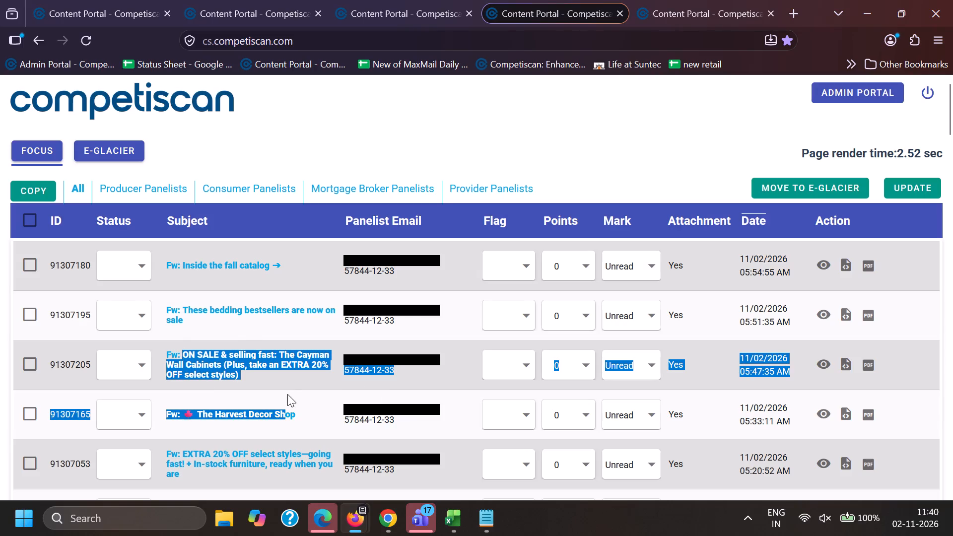
pyautogui.keyDown('shift'); pyautogui.click(258, 376); pyautogui.keyUp('shift')
pyautogui.hotkey('ctrl', 'c')
pyautogui.click(395, 514)
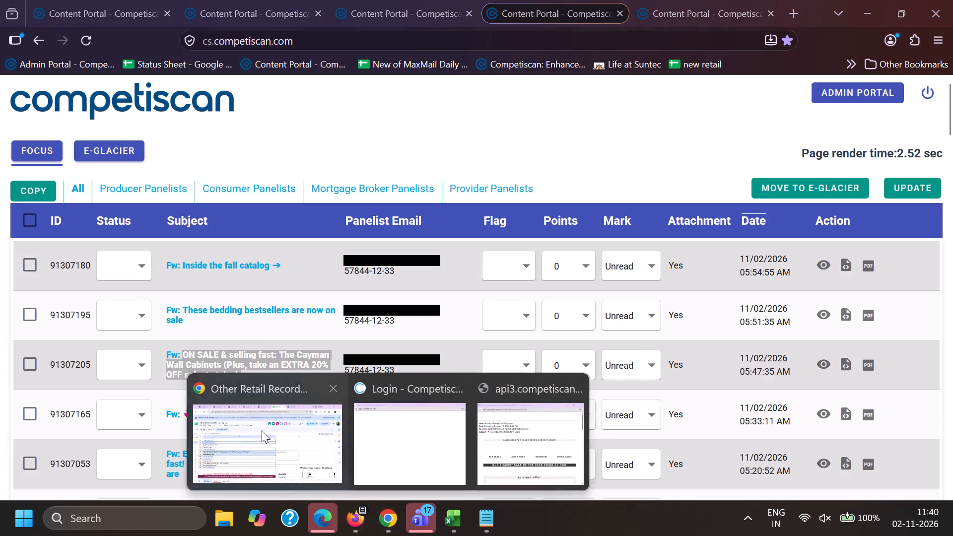
pyautogui.click(262, 430)
pyautogui.click(266, 0)
pyautogui.click(182, 0)
pyautogui.scroll(-12, 253, 366)
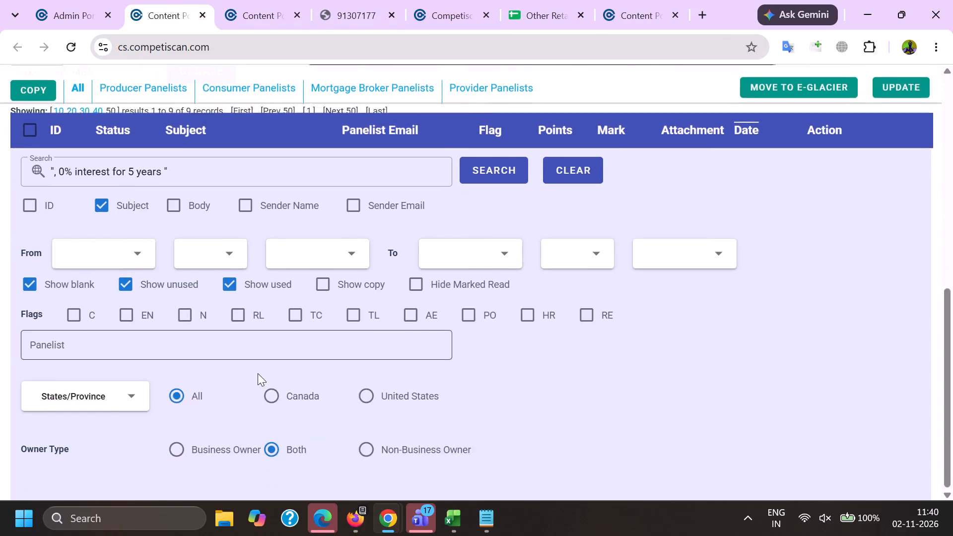
pyautogui.scroll(2, 249, 386)
pyautogui.moveTo(271, 318); pyautogui.dragTo(0, 273)
pyautogui.press('BackSpace')
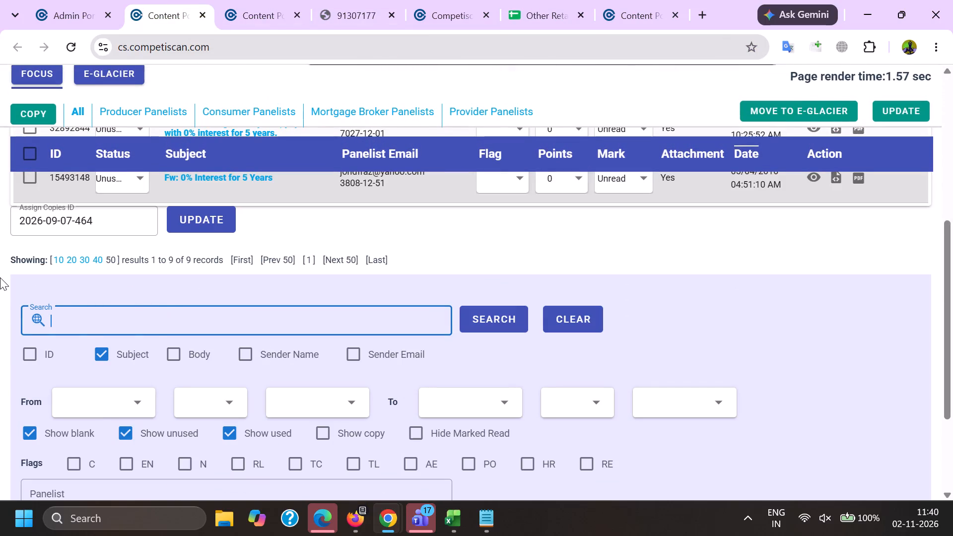
pyautogui.hotkey('shift', '"')
pyautogui.hotkey('ctrl', 'v')
pyautogui.hotkey('shift', '"')
pyautogui.press('Return')
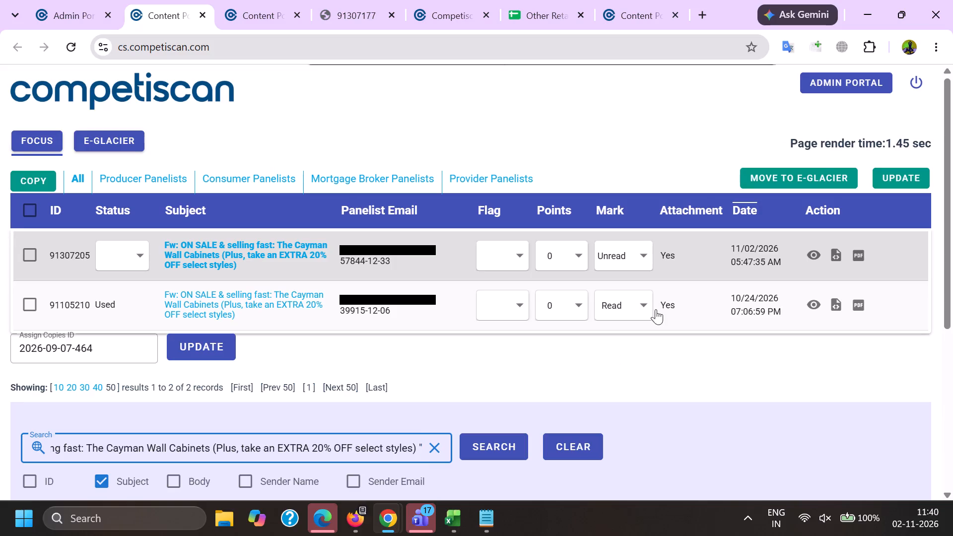
# Preview emails 91307205 and 91105210, compare their offer content, and recheck 91307205 before returning to the list.
pyautogui.click(814, 256)
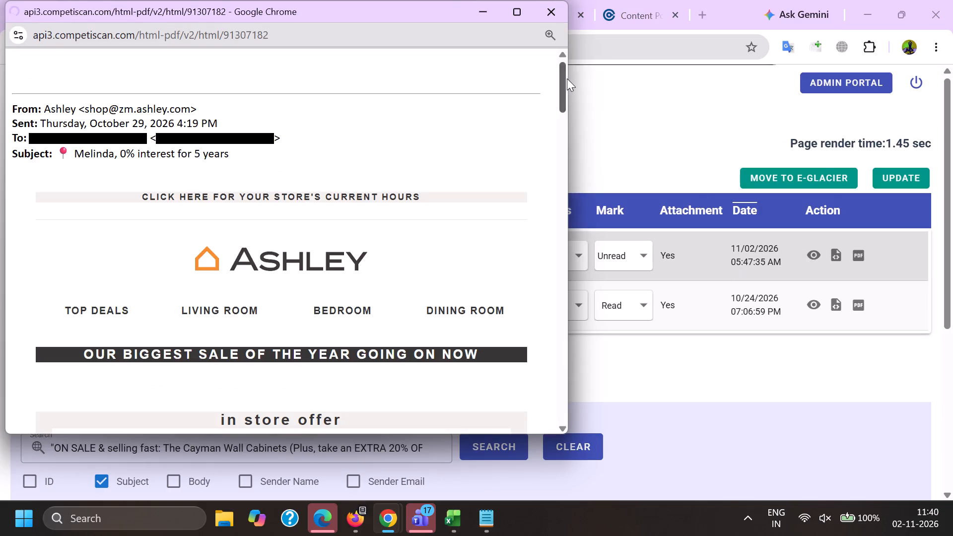
pyautogui.moveTo(563, 69); pyautogui.dragTo(559, 101)
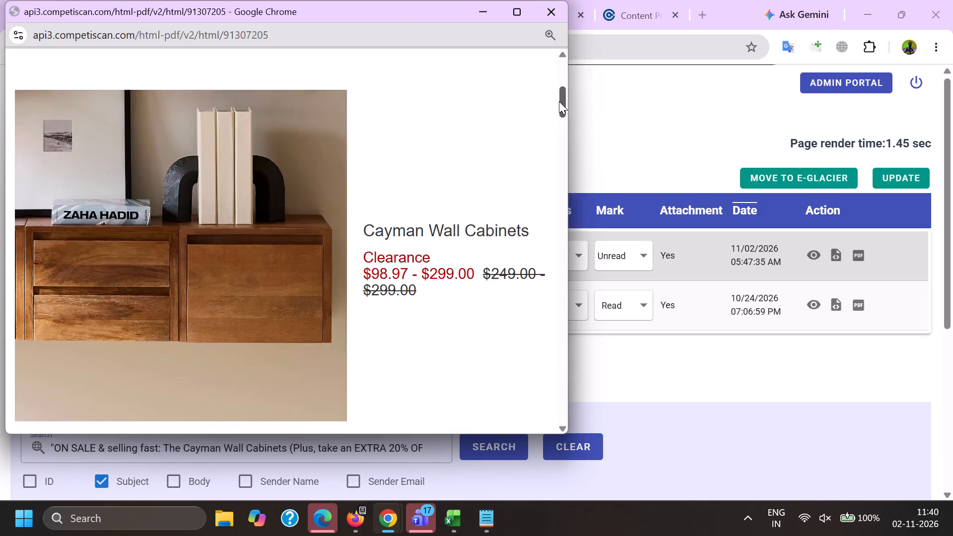
pyautogui.moveTo(559, 101); pyautogui.dragTo(563, 280)
pyautogui.hotkey('alt', 'Tab')
pyautogui.click(817, 310)
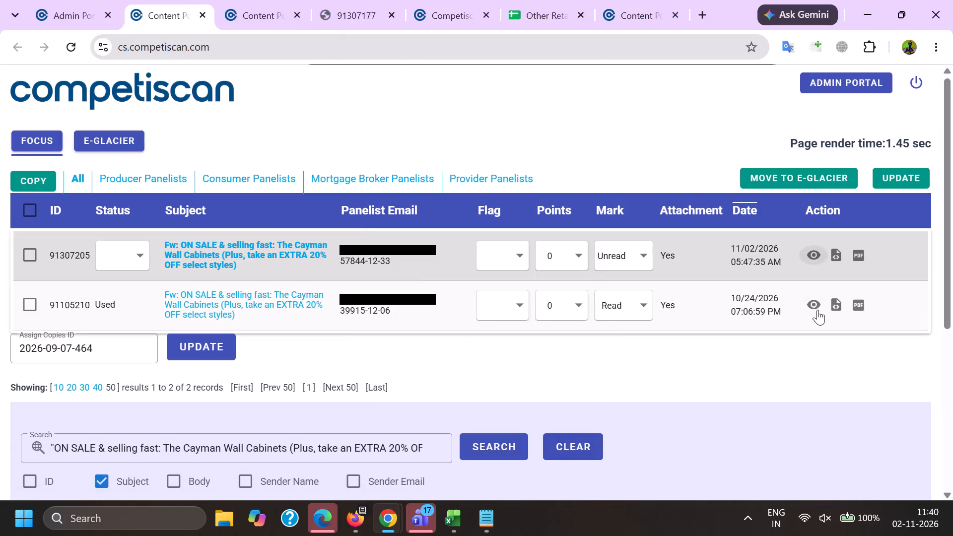
pyautogui.moveTo(562, 70); pyautogui.dragTo(564, 139)
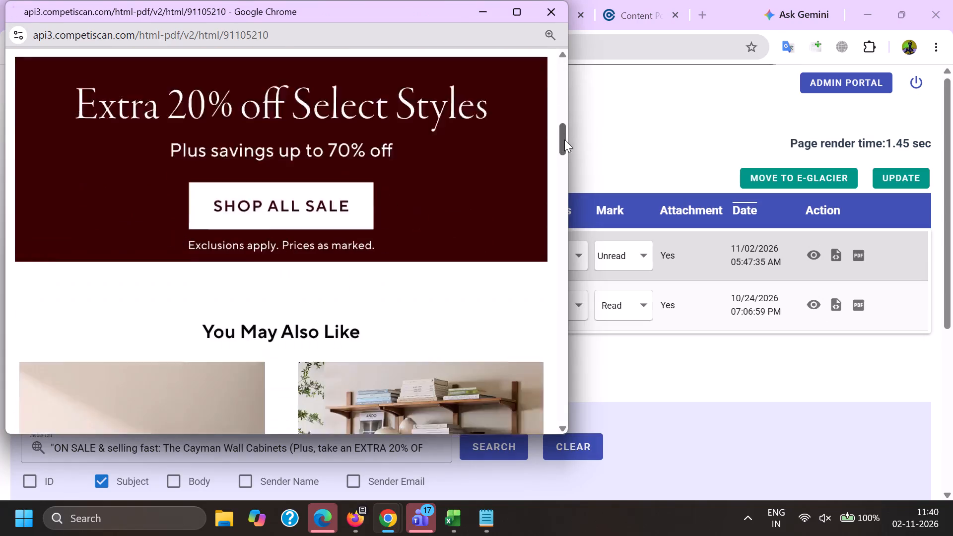
pyautogui.moveTo(564, 139); pyautogui.dragTo(585, 287)
pyautogui.hotkey('alt', 'Tab')
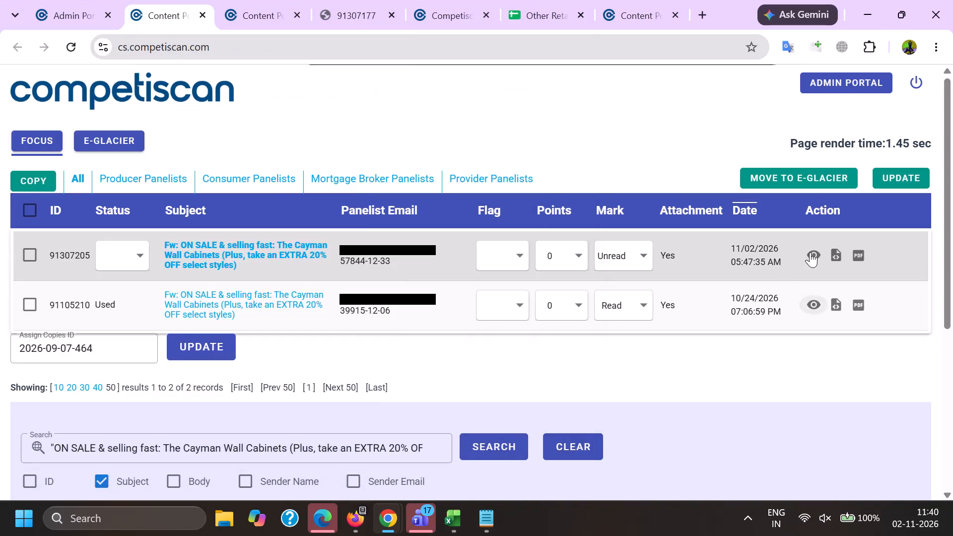
pyautogui.click(814, 257)
pyautogui.scroll(-7, 442, 174)
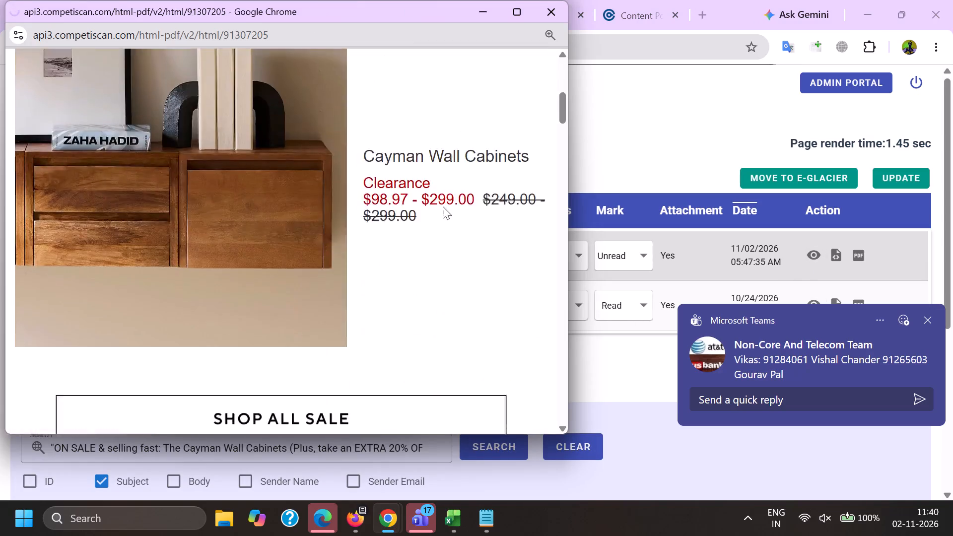
pyautogui.scroll(-20, 443, 206)
pyautogui.scroll(-7, 443, 206)
pyautogui.hotkey('alt', 'Tab')
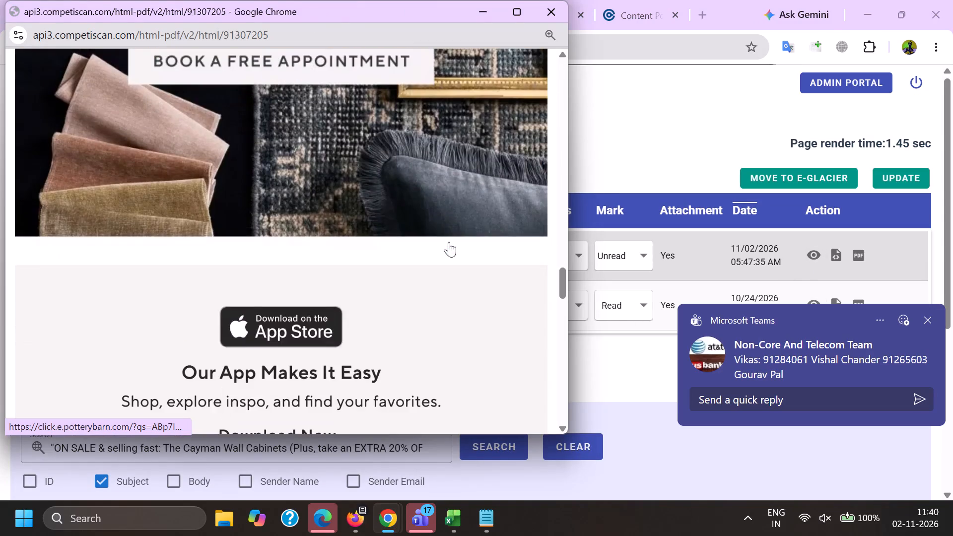
# Copy email 91307053's subject "EXTRA 20% OFF select styles—going fast! + In-stock furniture, ready when you are" from Firefox and search for it in Chrome.
pyautogui.click(374, 533)
pyautogui.click(361, 521)
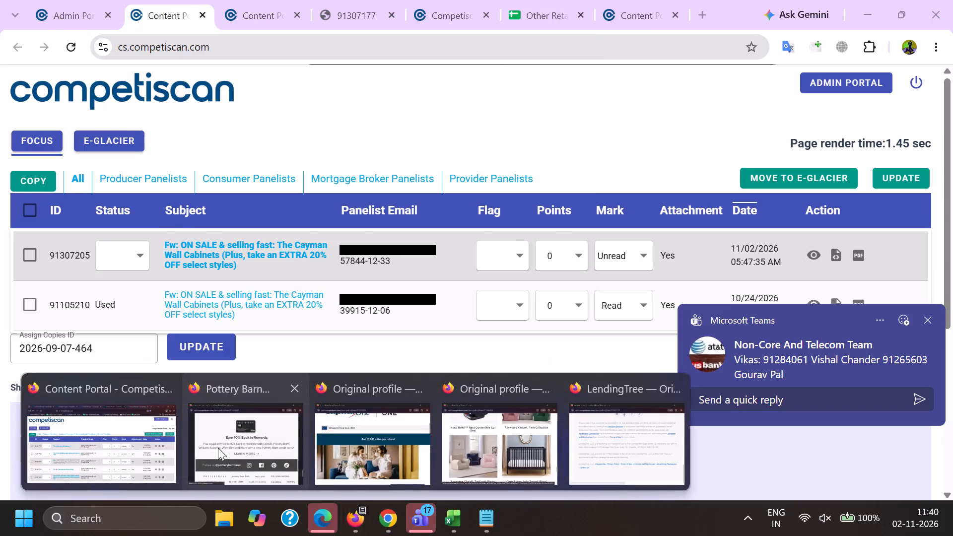
pyautogui.click(114, 446)
pyautogui.scroll(-1, 195, 348)
pyautogui.moveTo(184, 372); pyautogui.dragTo(204, 408)
pyautogui.hotkey('ctrl', 'c')
pyautogui.hotkey('ctrl', 'c')
pyautogui.click(395, 522)
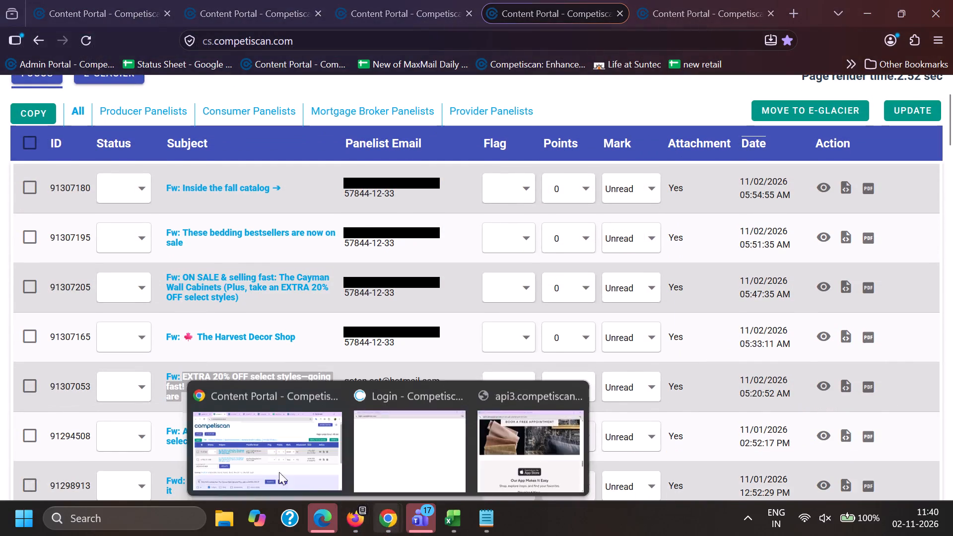
pyautogui.click(251, 461)
pyautogui.tripleClick(408, 446)
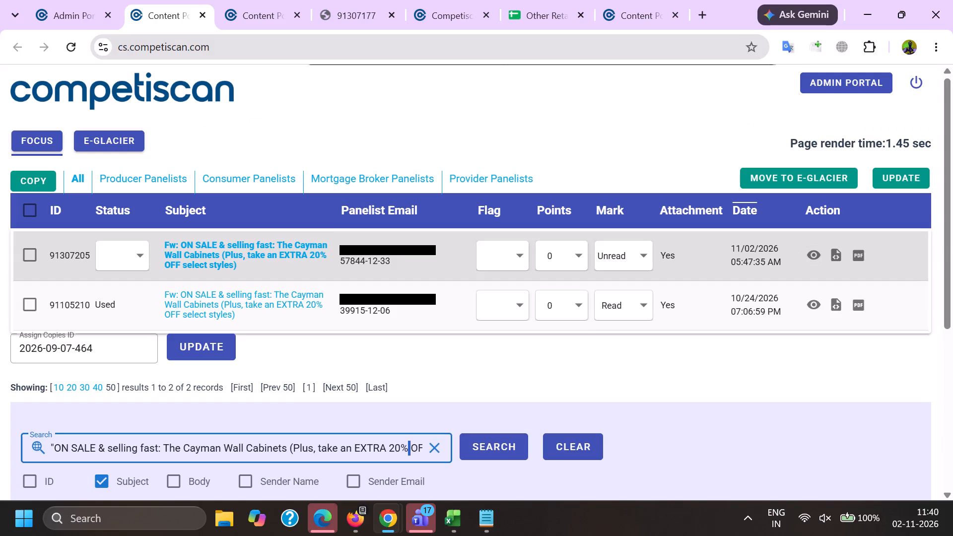
pyautogui.hotkey('ctrl', 'a')
pyautogui.press('BackSpace')
pyautogui.hotkey('shift', '"')
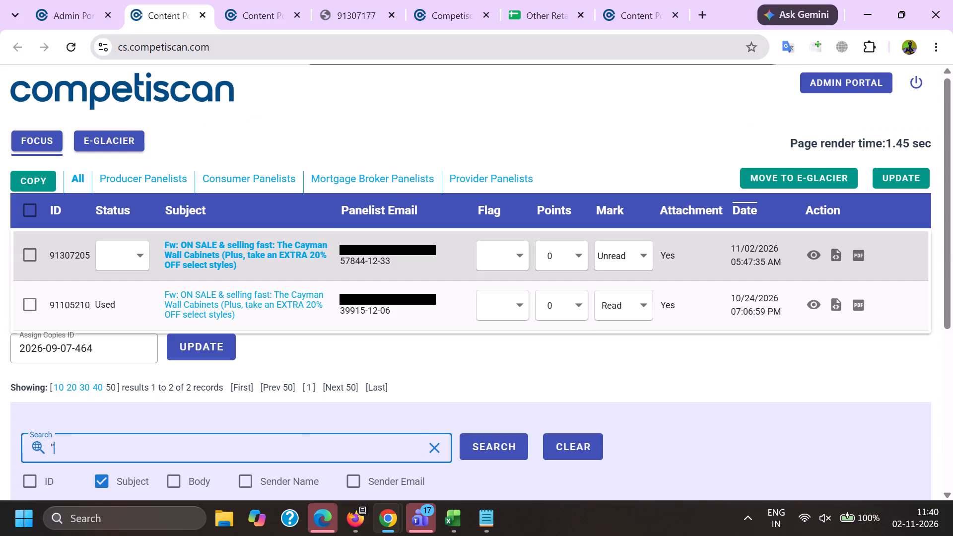
pyautogui.hotkey('ctrl', 'v')
pyautogui.hotkey('shift', '"')
pyautogui.press('Return')
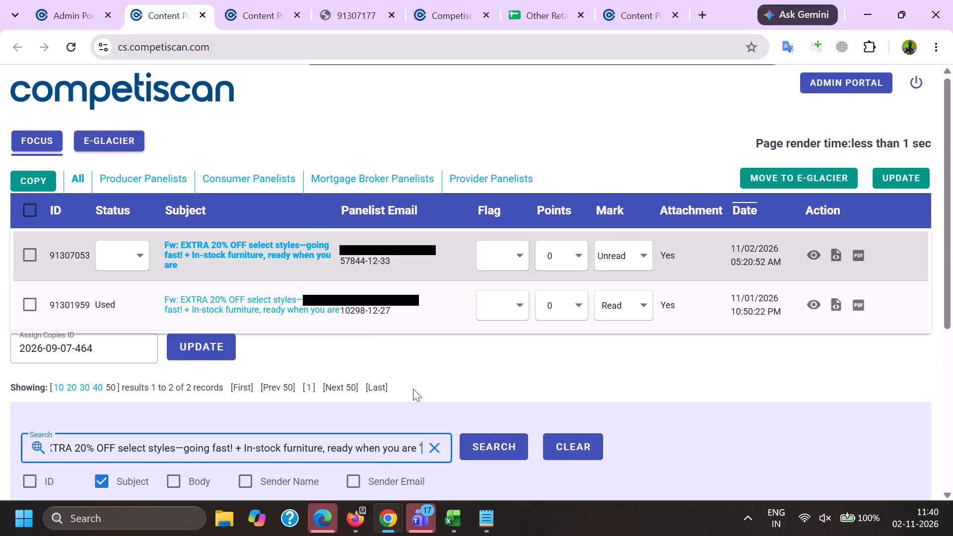
# Copy email 91290991's full "Happening now! EXTRA 20% OFF select styles + Ships free" subject from Firefox and search for it in Chrome's Content Portal.
pyautogui.hotkey('alt', 'Tab')
pyautogui.scroll(-2, 266, 332)
pyautogui.moveTo(185, 352); pyautogui.dragTo(261, 383)
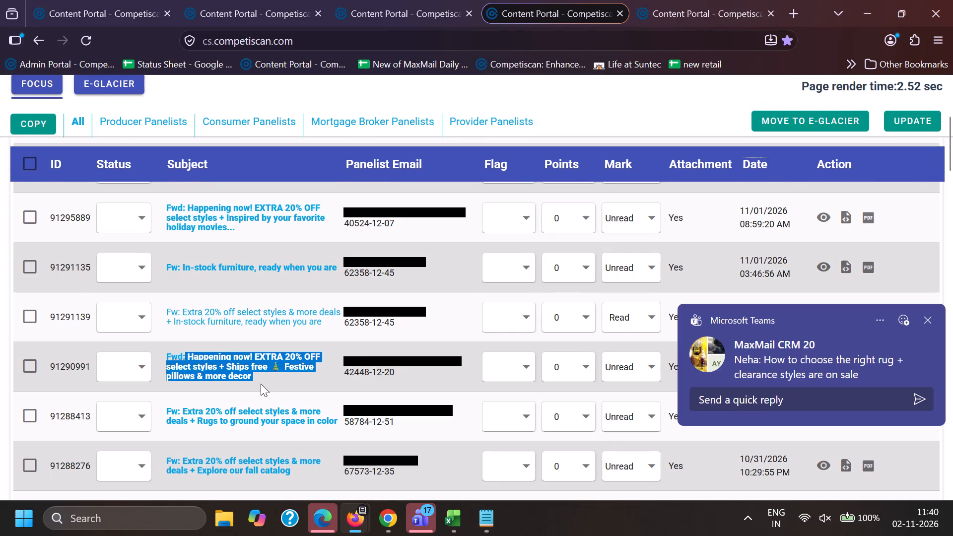
pyautogui.hotkey('ctrl', 'c')
pyautogui.hotkey('ctrl', 'c')
pyautogui.hotkey('alt', 'Tab')
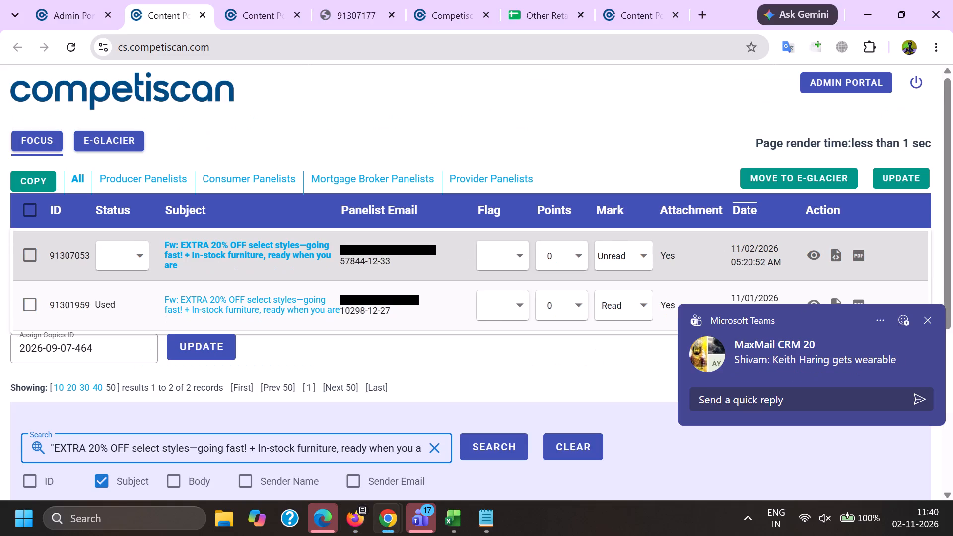
pyautogui.tripleClick(302, 450)
pyautogui.press('BackSpace')
pyautogui.hotkey('shift', '"')
pyautogui.hotkey('ctrl', 'v')
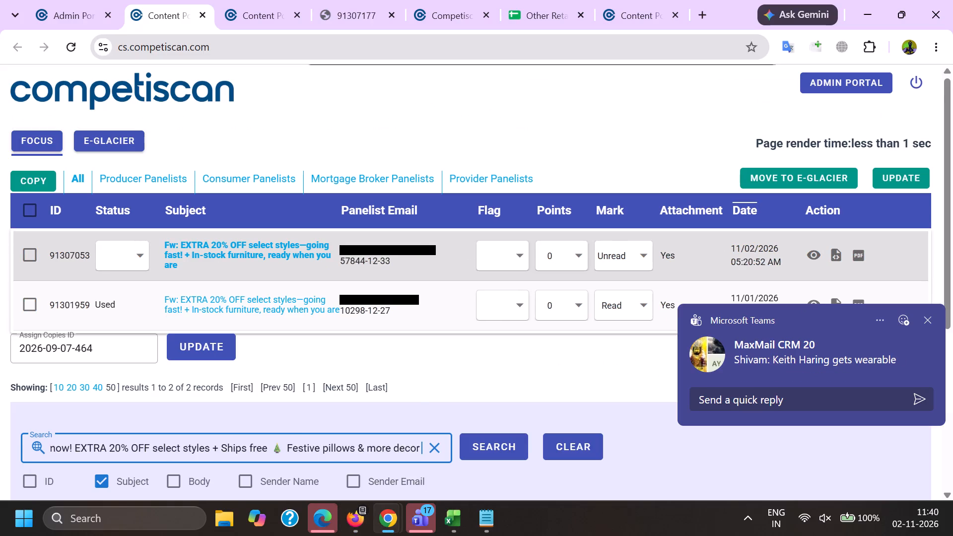
pyautogui.hotkey('shift', '"')
pyautogui.press('Return')
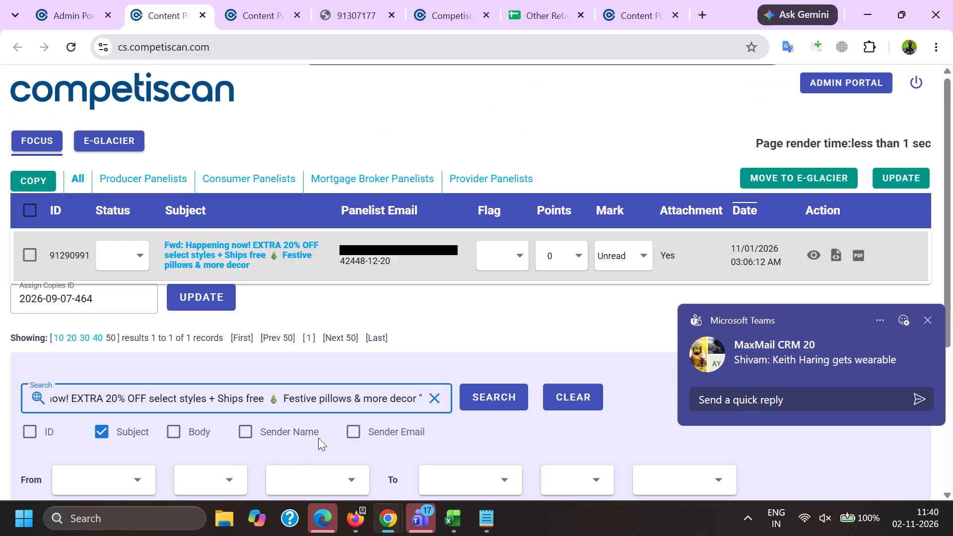
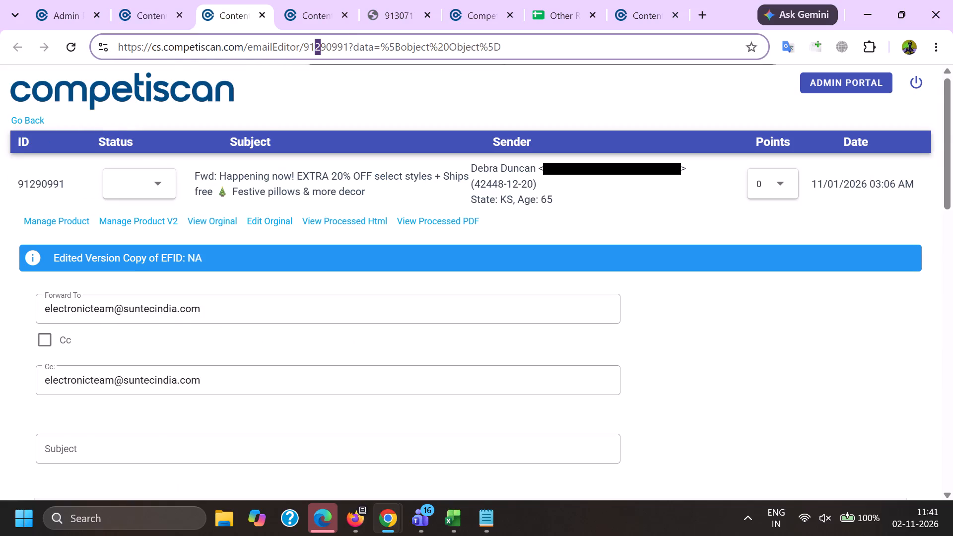
pyautogui.hotkey('ctrl', 'c')
pyautogui.click(461, 529)
pyautogui.click(593, 457)
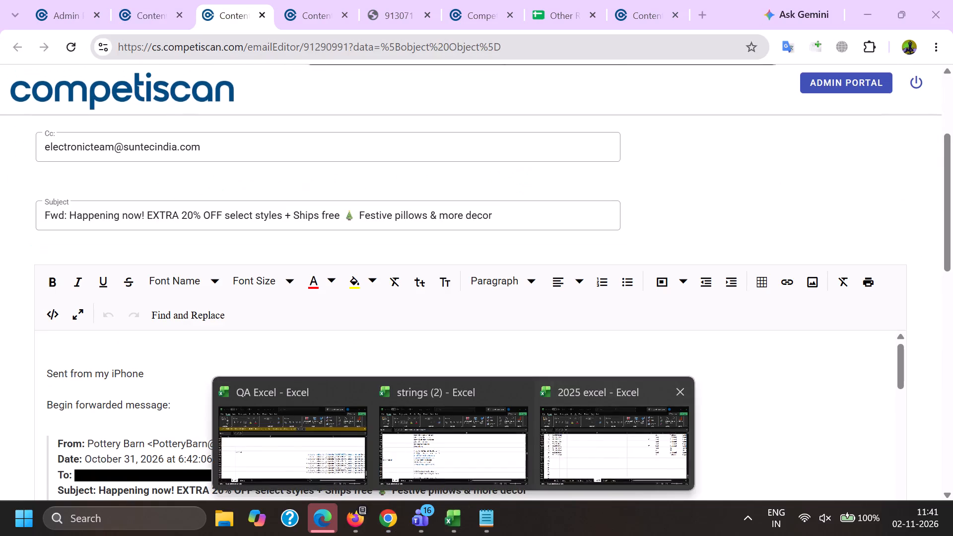
pyautogui.click(99, 322)
pyautogui.hotkey('ctrl', 'v')
pyautogui.click(163, 318)
pyautogui.press('c')
pyautogui.press('c')
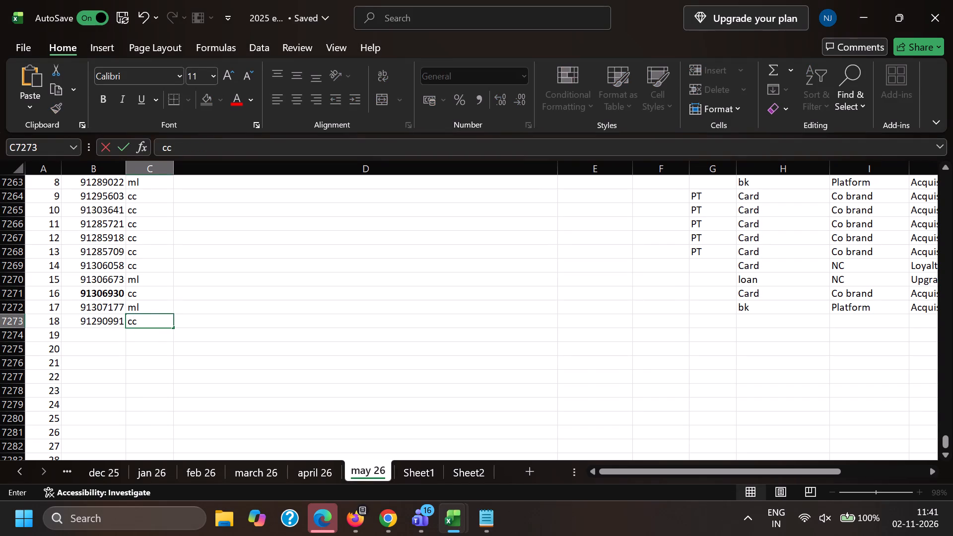
# Fill the same row's classification columns H, I and J with Card, Co brand and Acquisition.
pyautogui.press('Right')
pyautogui.press('Right')
pyautogui.press('Right')
pyautogui.press('Right')
pyautogui.press('Right')
pyautogui.press('c')
pyautogui.press('Right')
pyautogui.press('c')
pyautogui.press('Right')
pyautogui.press('a')
pyautogui.press('Left')
pyautogui.press('Left')
pyautogui.press('Left')
pyautogui.press('Left')
pyautogui.press('Left')
pyautogui.press('Left')
pyautogui.press('Left')
pyautogui.press('Left')
pyautogui.press('Left')
pyautogui.press('Left')
pyautogui.press('Left')
pyautogui.press('Left')
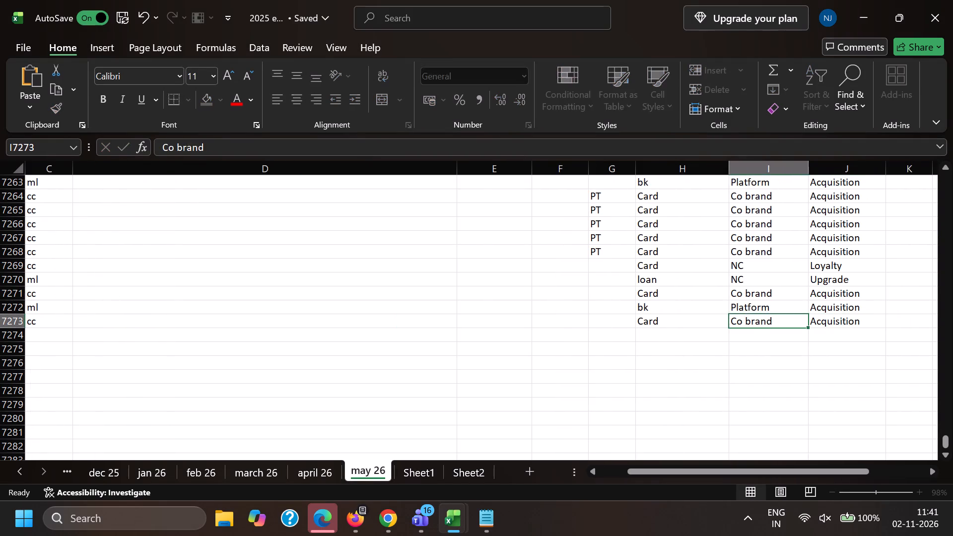
# Back in the browser's email editor, delete the "Sent from my iPhone" and "Begin forwarded message:" lines and remove the header's indent.
pyautogui.hotkey('alt', 'Tab')
pyautogui.moveTo(201, 406); pyautogui.dragTo(0, 332)
pyautogui.press('BackSpace')
pyautogui.click(51, 402)
pyautogui.press('BackSpace')
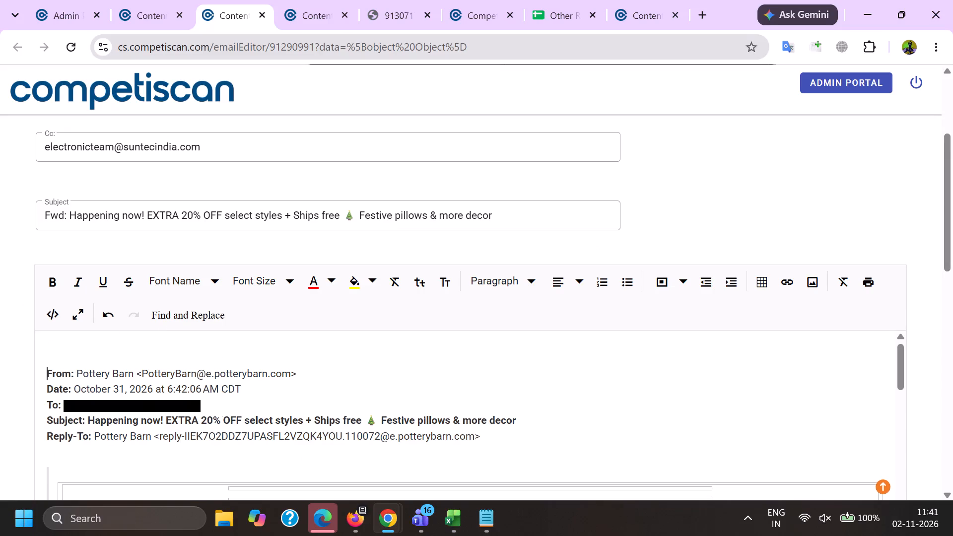
# Remove the To line, the sender's email address and the Reply-To line from the forwarded message header.
pyautogui.moveTo(40, 409); pyautogui.dragTo(200, 410)
pyautogui.press('BackSpace')
pyautogui.press('BackSpace')
pyautogui.moveTo(138, 373); pyautogui.dragTo(377, 368)
pyautogui.press('BackSpace')
pyautogui.moveTo(509, 425); pyautogui.dragTo(24, 421)
pyautogui.press('BackSpace')
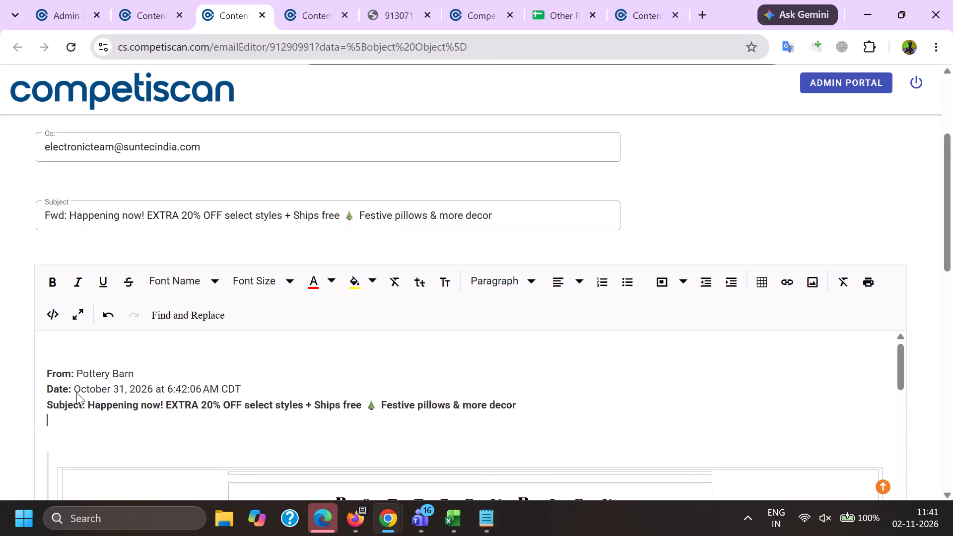
pyautogui.scroll(-3, 284, 230)
pyautogui.scroll(-20, 412, 304)
pyautogui.scroll(-16, 412, 304)
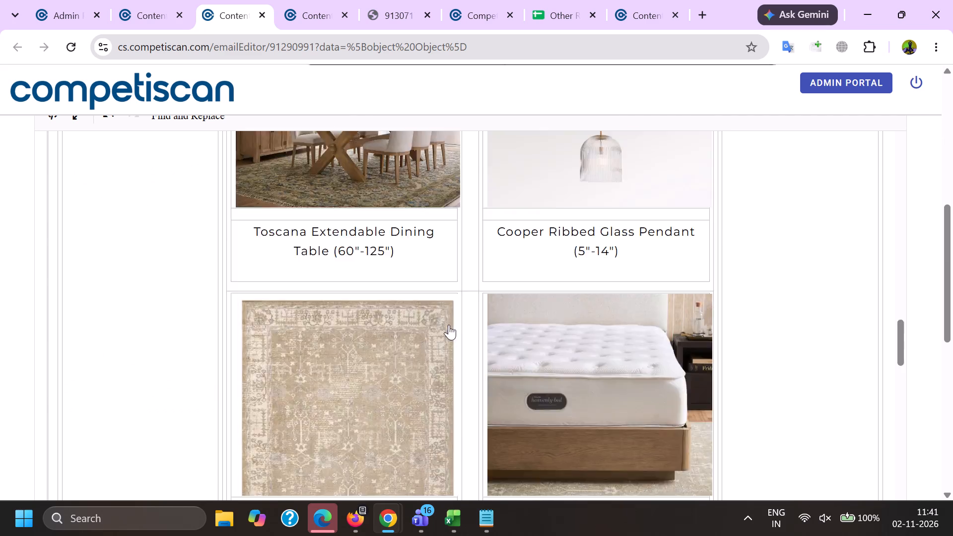
pyautogui.scroll(-6, 449, 325)
pyautogui.scroll(5, 425, 389)
pyautogui.click(427, 339)
pyautogui.click(442, 232)
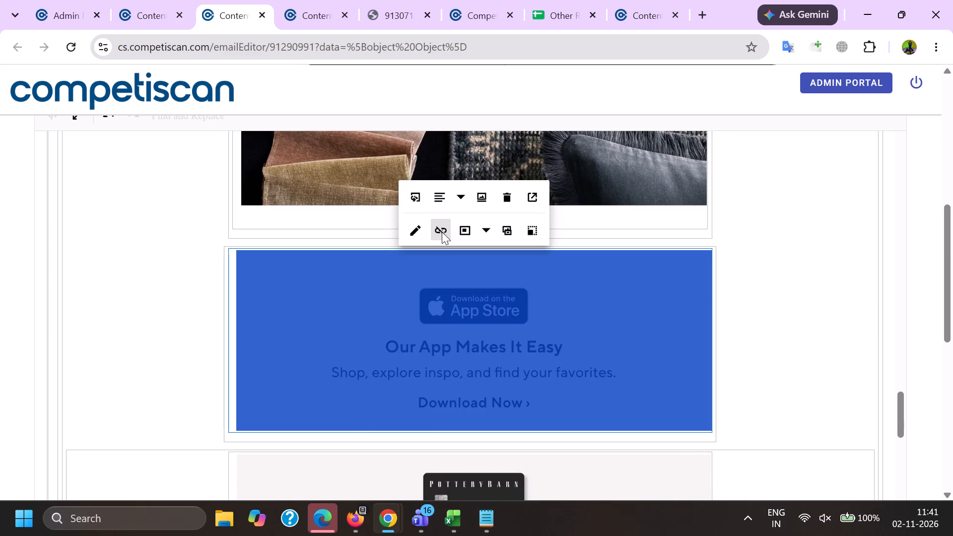
pyautogui.scroll(-6, 442, 231)
pyautogui.scroll(-4, 352, 360)
pyautogui.click(359, 264)
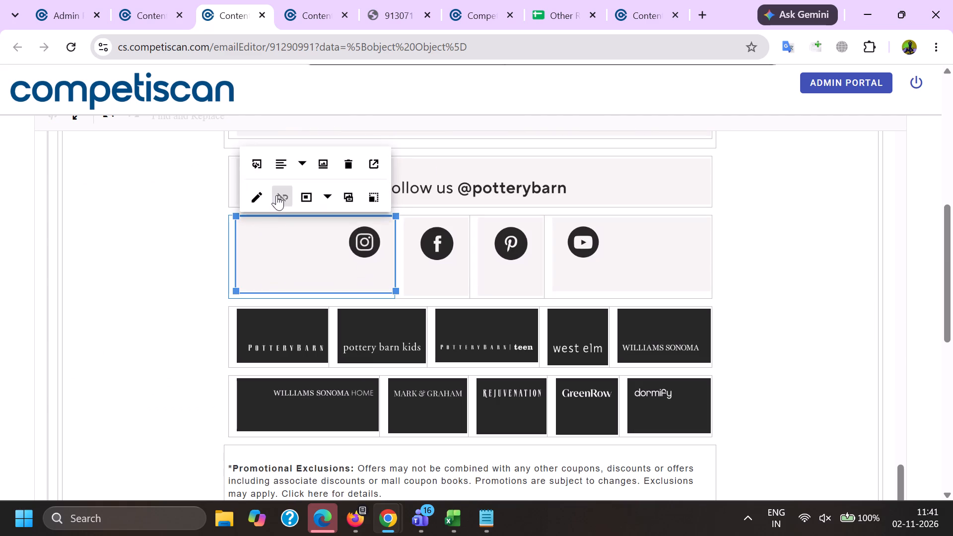
pyautogui.click(276, 195)
pyautogui.click(429, 234)
pyautogui.click(450, 205)
pyautogui.click(520, 253)
pyautogui.click(525, 193)
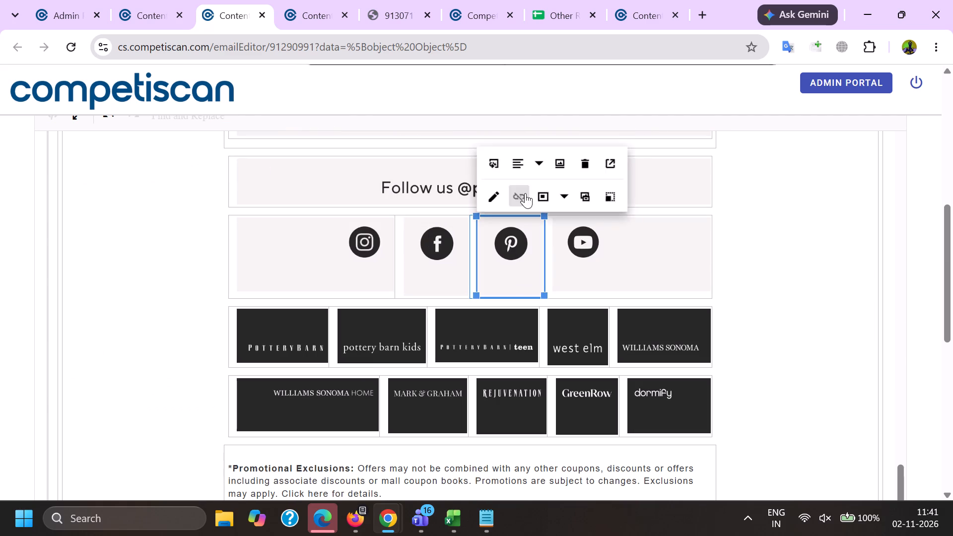
pyautogui.click(616, 252)
pyautogui.click(605, 197)
pyautogui.click(503, 177)
pyautogui.click(443, 263)
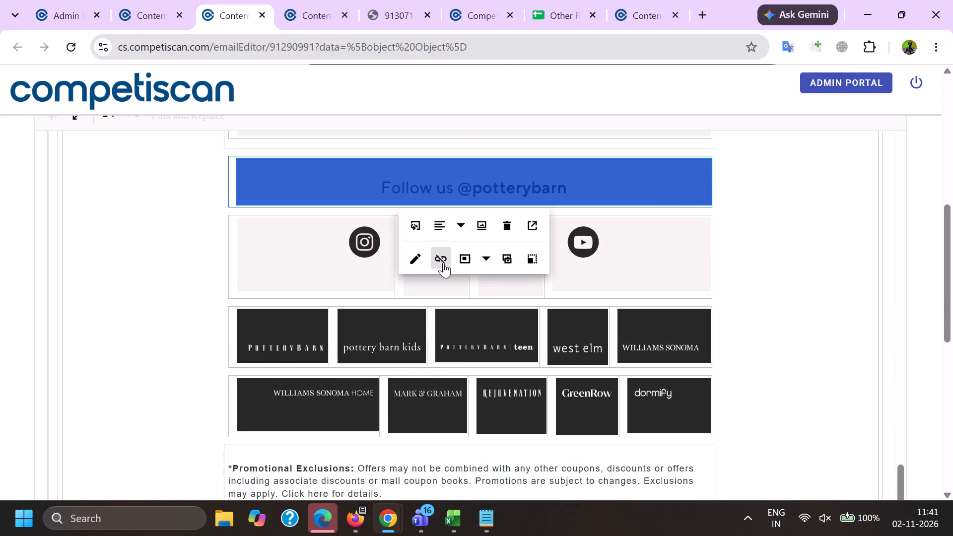
pyautogui.scroll(-5, 443, 258)
pyautogui.scroll(-2, 366, 310)
pyautogui.scroll(-1, 365, 400)
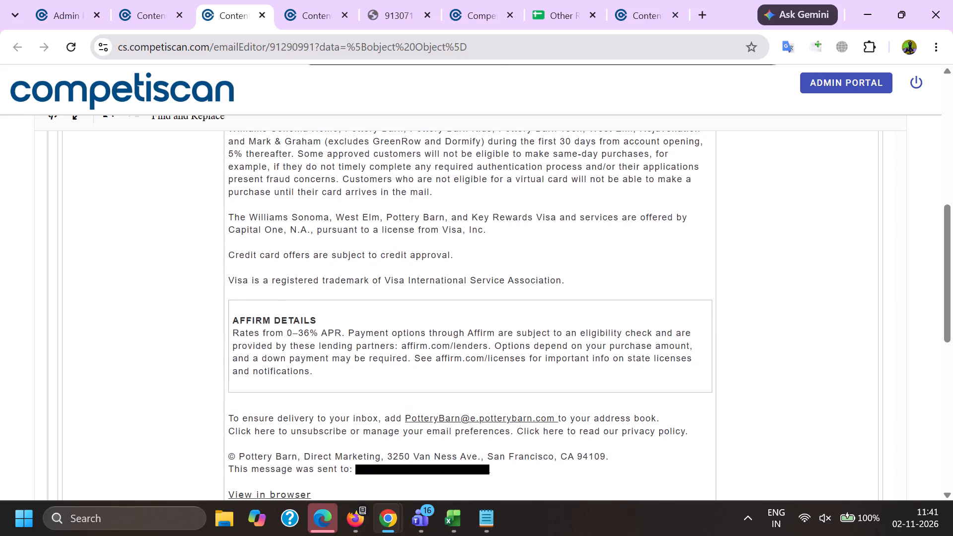
pyautogui.moveTo(406, 416); pyautogui.dragTo(556, 415)
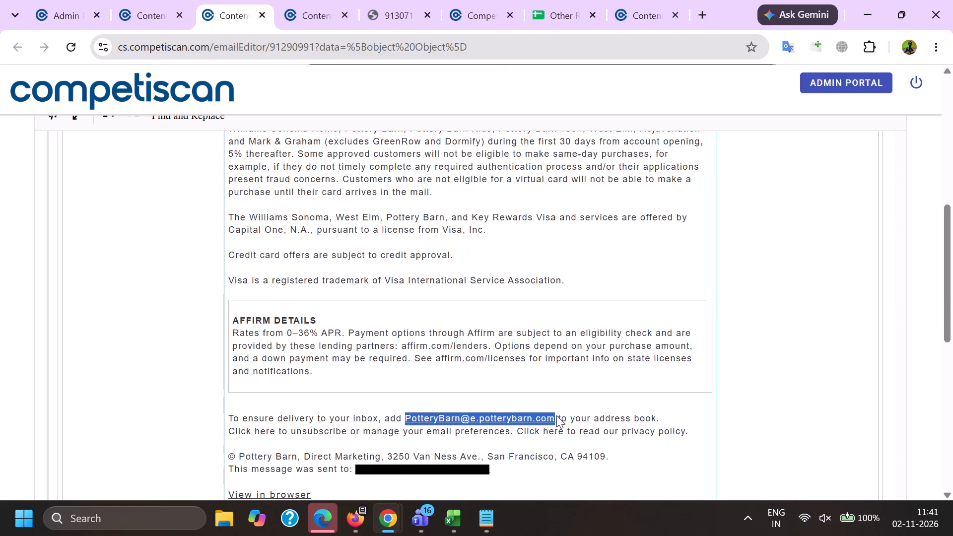
pyautogui.moveTo(556, 415); pyautogui.dragTo(557, 418)
pyautogui.press('BackSpace')
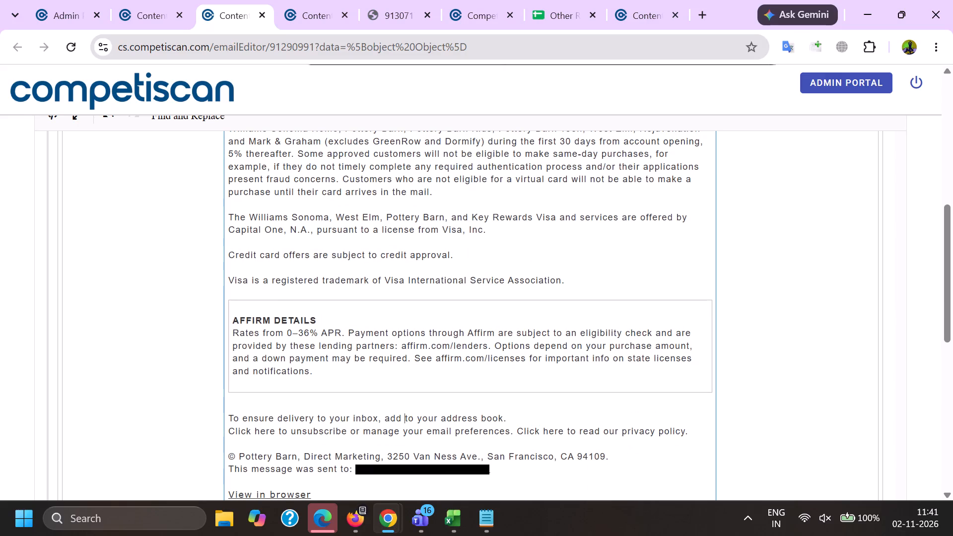
pyautogui.click(352, 469)
pyautogui.moveTo(357, 467); pyautogui.dragTo(512, 471)
pyautogui.press('BackSpace')
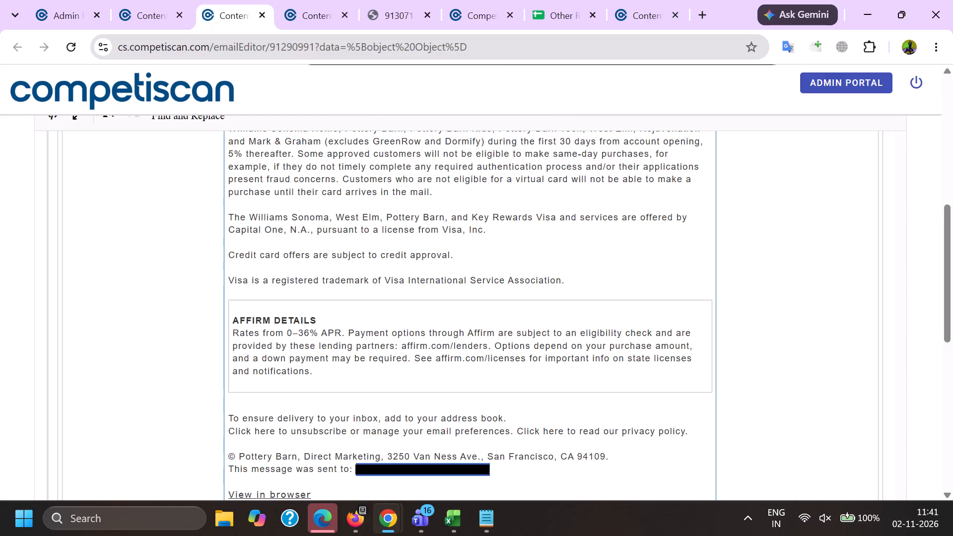
# Remove the hyperlink from the footer's "View in browser" text and check the "Click here to unsubscribe" line for a link.
pyautogui.scroll(-2, 317, 306)
pyautogui.click(294, 346)
pyautogui.click(382, 384)
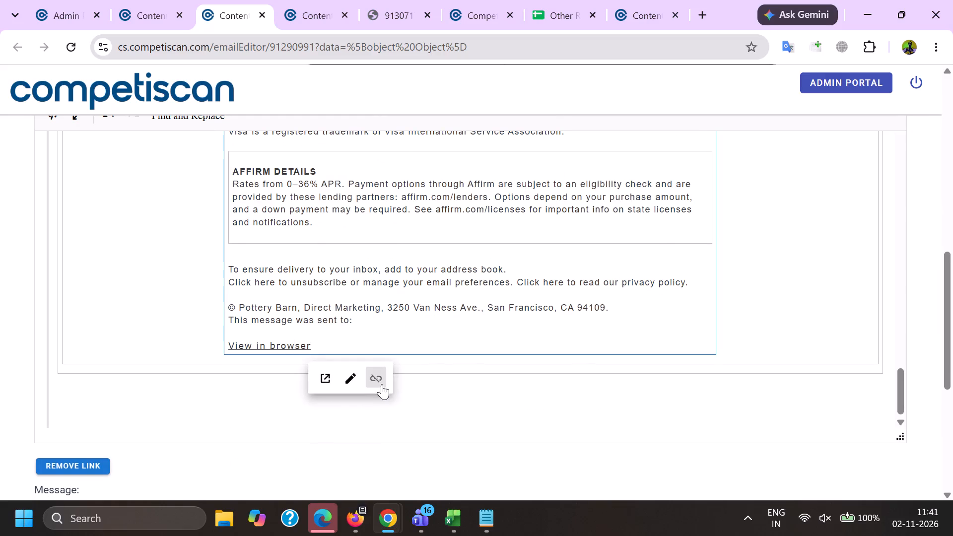
pyautogui.click(267, 278)
pyautogui.click(345, 311)
# Save the product info for the edited email 91290991.
pyautogui.scroll(-6, 346, 291)
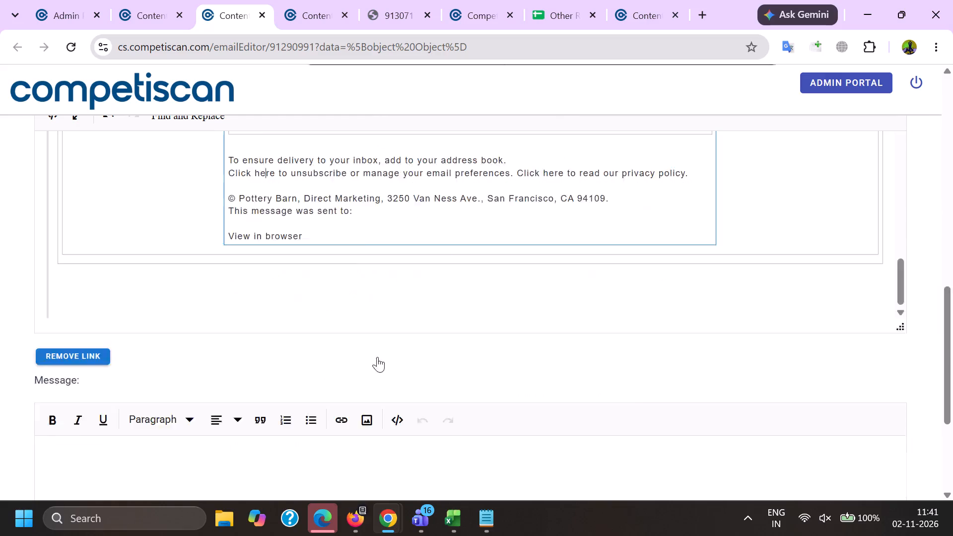
pyautogui.scroll(-6, 377, 357)
pyautogui.click(381, 379)
pyautogui.click(479, 305)
# Close the finished LendingTree email 91307177 editor tab and the 913071… tab beside it.
pyautogui.click(412, 0)
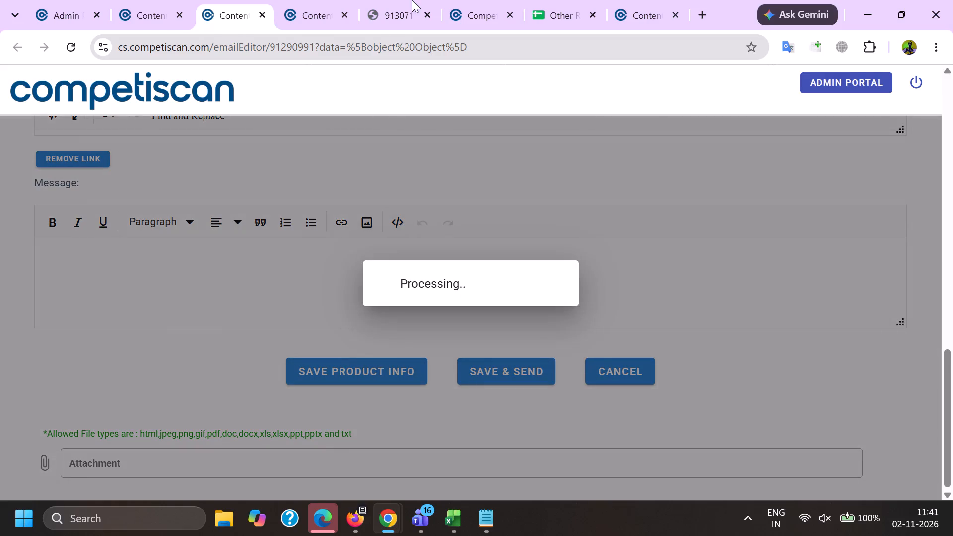
pyautogui.click(338, 0)
pyautogui.click(352, 13)
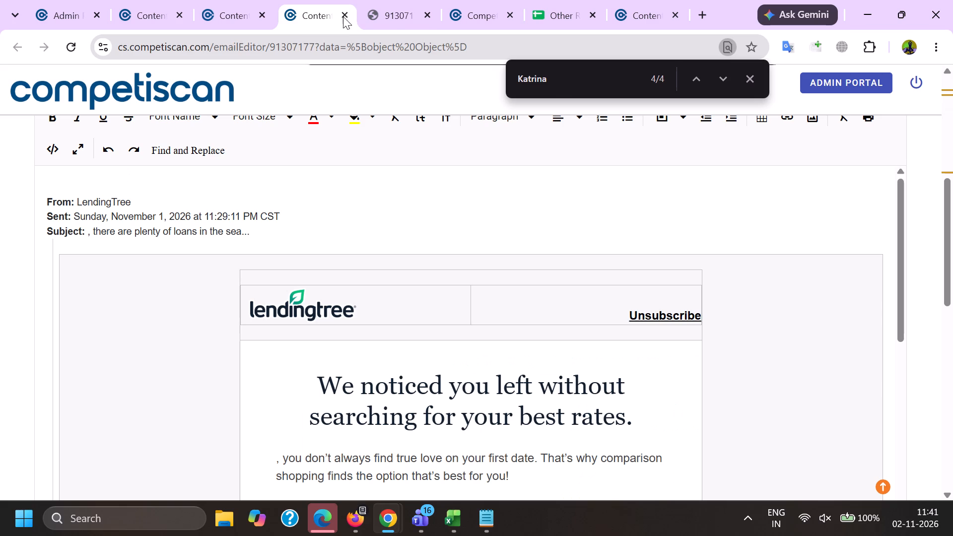
pyautogui.doubleClick(343, 16)
# Return to email 91290991's editor, dismiss the save message and open its product record.
pyautogui.click(264, 0)
pyautogui.click(0, 337)
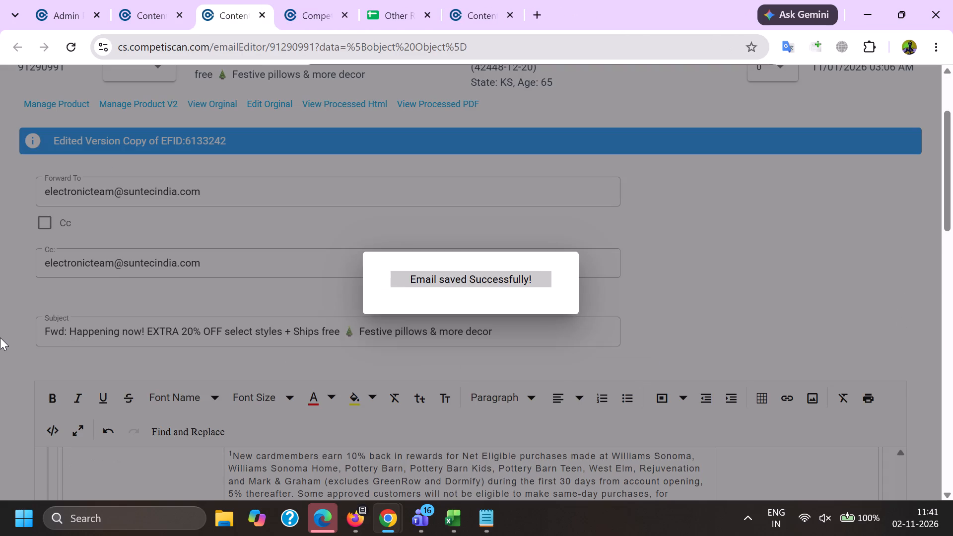
pyautogui.click(65, 102)
# Copy the sender name "Pottery Barn" from the From line in email 91290991's editor and return to the product record window.
pyautogui.hotkey('alt', 'Tab')
pyautogui.scroll(-5, 79, 271)
pyautogui.click(101, 324)
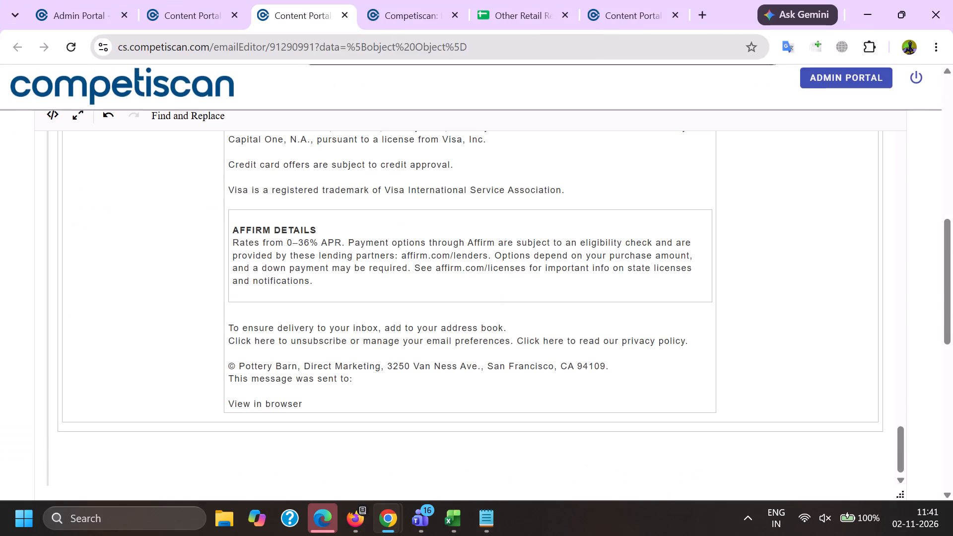
pyautogui.press('pageup')
pyautogui.press('Home')
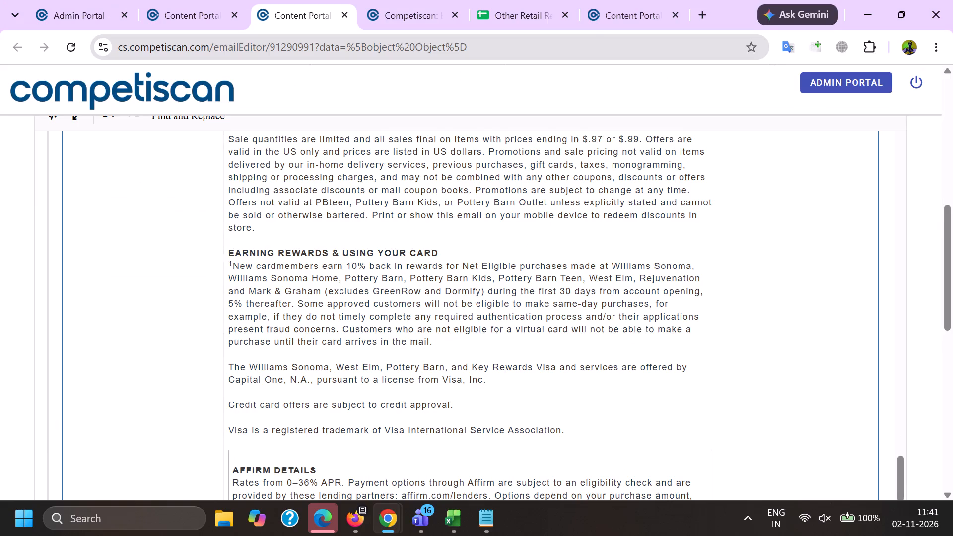
pyautogui.click(108, 306)
pyautogui.press('pageup')
pyautogui.press('pageup')
pyautogui.press('pageup')
pyautogui.press('pageup')
pyautogui.press('pageup')
pyautogui.press('pageup')
pyautogui.press('pageup')
pyautogui.press('pageup')
pyautogui.press('pageup')
pyautogui.press('pageup')
pyautogui.press('pageup')
pyautogui.press('pageup')
pyautogui.press('pageup')
pyautogui.press('pageup')
pyautogui.press('pageup')
pyautogui.press('pageup')
pyautogui.press('pageup')
pyautogui.press('pageup')
pyautogui.press('pageup')
pyautogui.press('pageup')
pyautogui.scroll(-3, 103, 252)
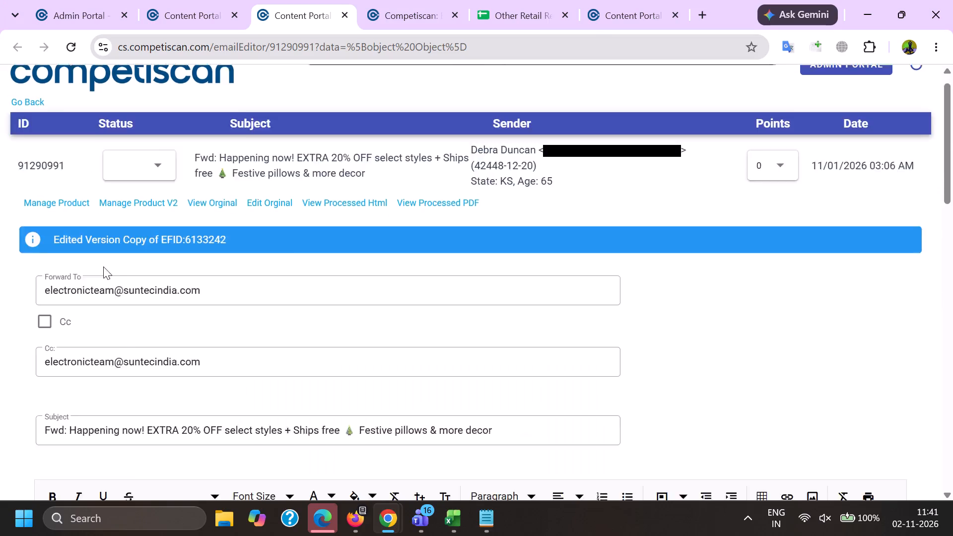
pyautogui.doubleClick(87, 316)
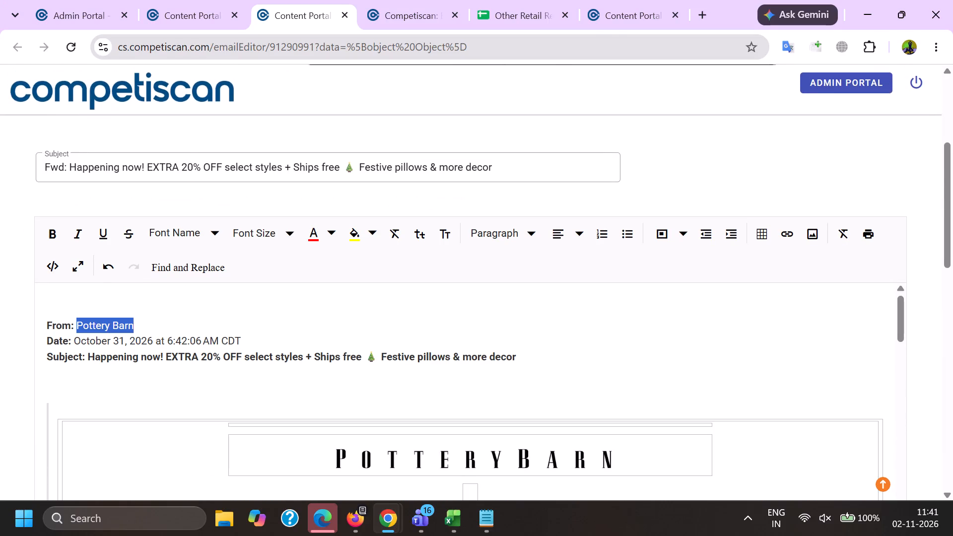
pyautogui.keyDown('shift'); pyautogui.click(120, 320); pyautogui.keyUp('shift')
pyautogui.hotkey('ctrl', 'c')
pyautogui.hotkey('alt', 'Tab')
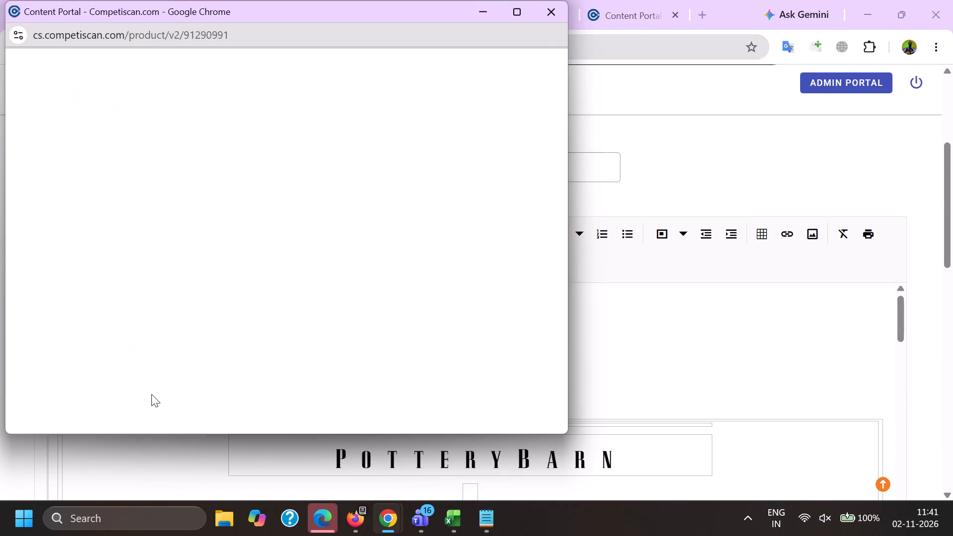
# Add Pottery Barn as a company and search the affinity/association field for Pottery Barn.
pyautogui.scroll(-6, 336, 202)
pyautogui.click(272, 208)
pyautogui.click(265, 177)
pyautogui.press('c')
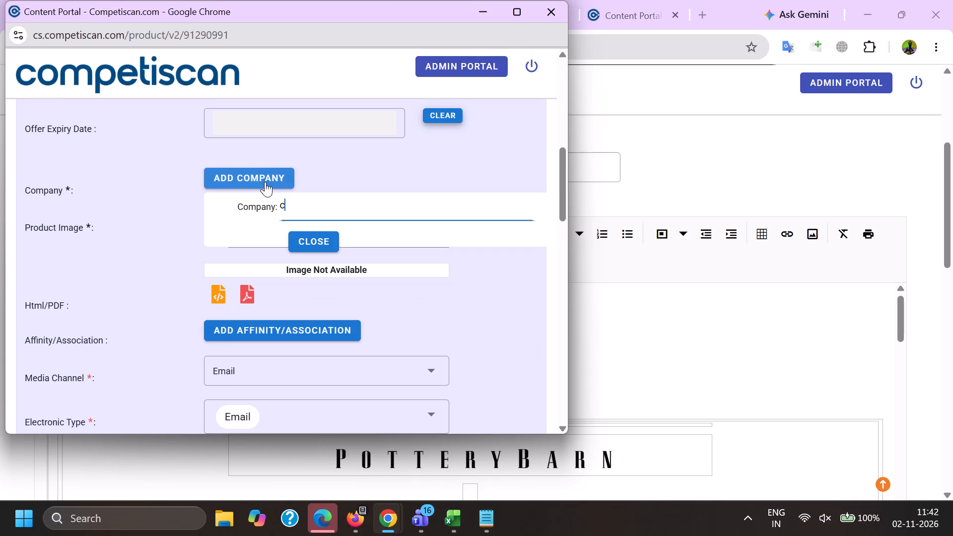
pyautogui.press('a')
pyautogui.press('BackSpace')
pyautogui.press('BackSpace')
pyautogui.press('BackSpace')
pyautogui.hotkey('ctrl', 'v')
pyautogui.scroll(-2, 265, 179)
pyautogui.click(267, 181)
pyautogui.click(351, 214)
pyautogui.hotkey('ctrl', 'v')
pyautogui.scroll(3, 323, 277)
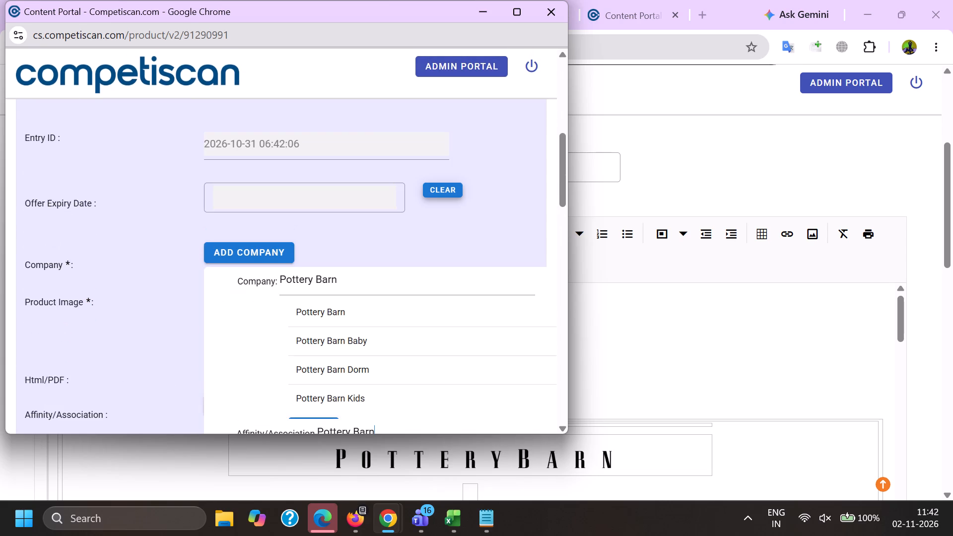
pyautogui.click(308, 317)
# Add Affirm as a second company.
pyautogui.click(246, 253)
pyautogui.press('a')
pyautogui.write('ffri')
pyautogui.press('m')
pyautogui.press('BackSpace')
pyautogui.press('BackSpace')
pyautogui.press('BackSpace')
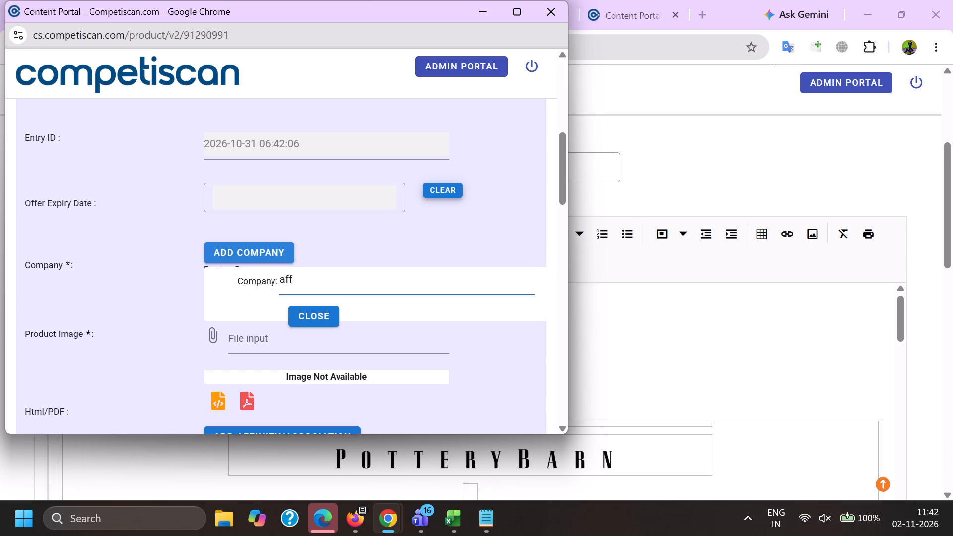
pyautogui.write('irm')
pyautogui.click(305, 322)
# Add Pottery Barn (Retail) as the affinity/association.
pyautogui.scroll(-5, 281, 220)
pyautogui.scroll(1, 301, 322)
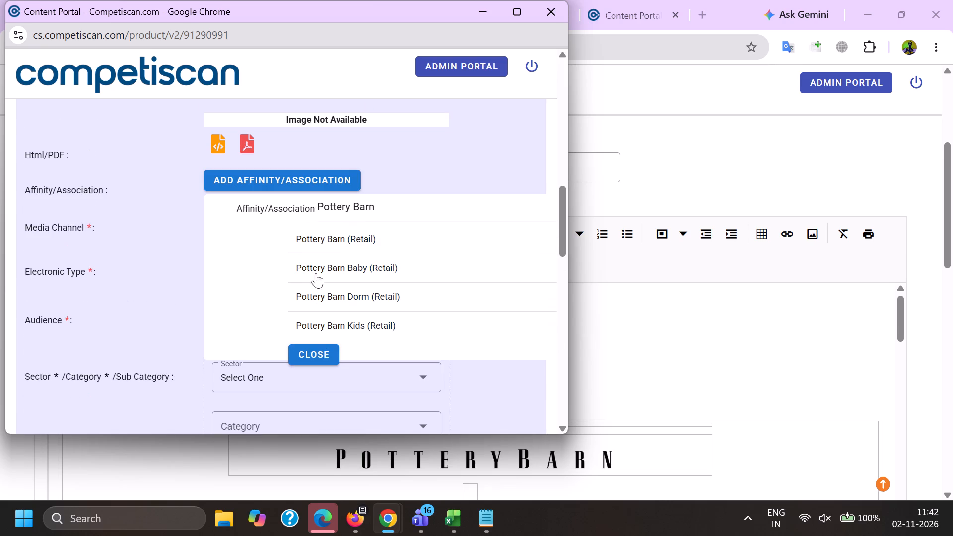
pyautogui.click(320, 240)
# Use the Pottery Barn company's logo as the product image.
pyautogui.scroll(4, 282, 346)
pyautogui.click(256, 288)
# Add Capital One as a third company.
pyautogui.click(254, 246)
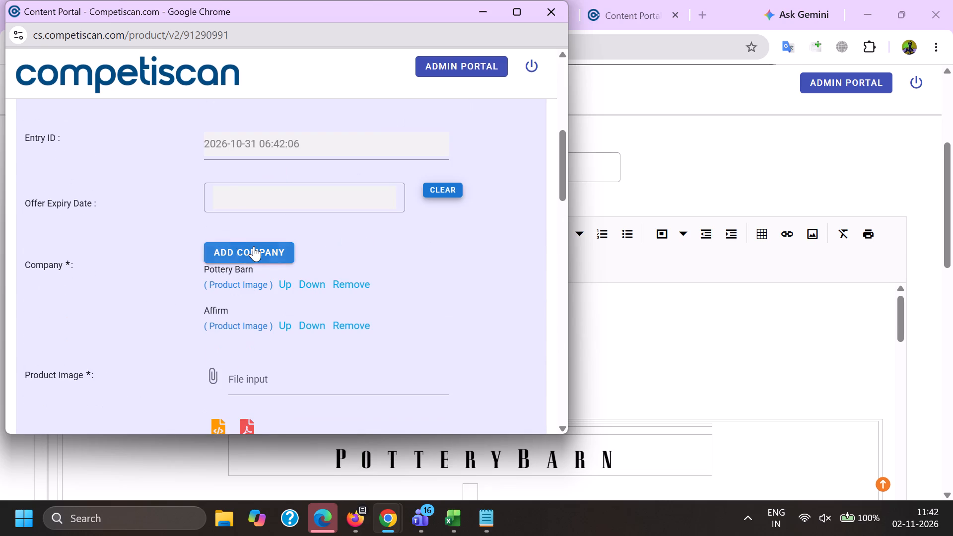
pyautogui.press('a')
pyautogui.press('f')
pyautogui.press('BackSpace')
pyautogui.press('BackSpace')
pyautogui.press('BackSpace')
pyautogui.press('BackSpace')
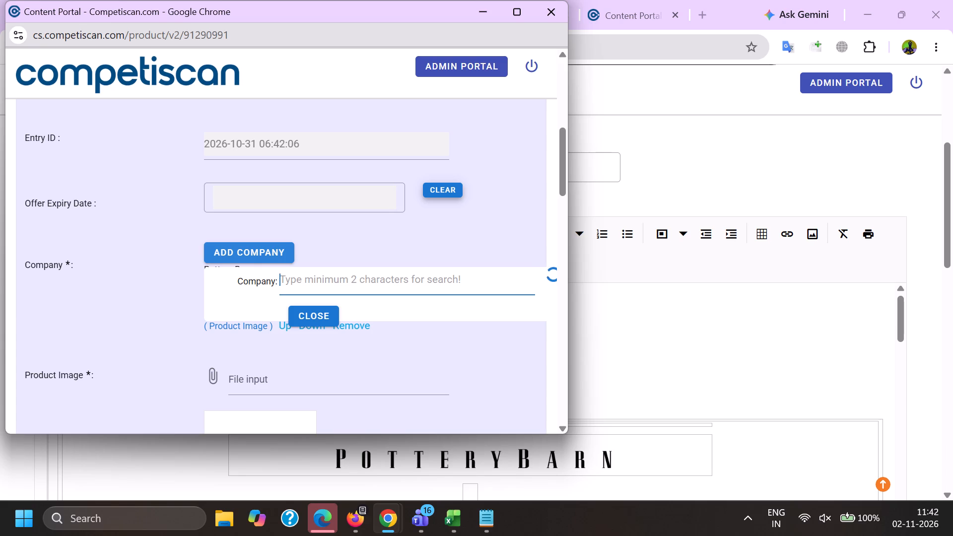
pyautogui.write('af')
pyautogui.press('BackSpace')
pyautogui.press('BackSpace')
pyautogui.press('BackSpace')
pyautogui.write('capital one')
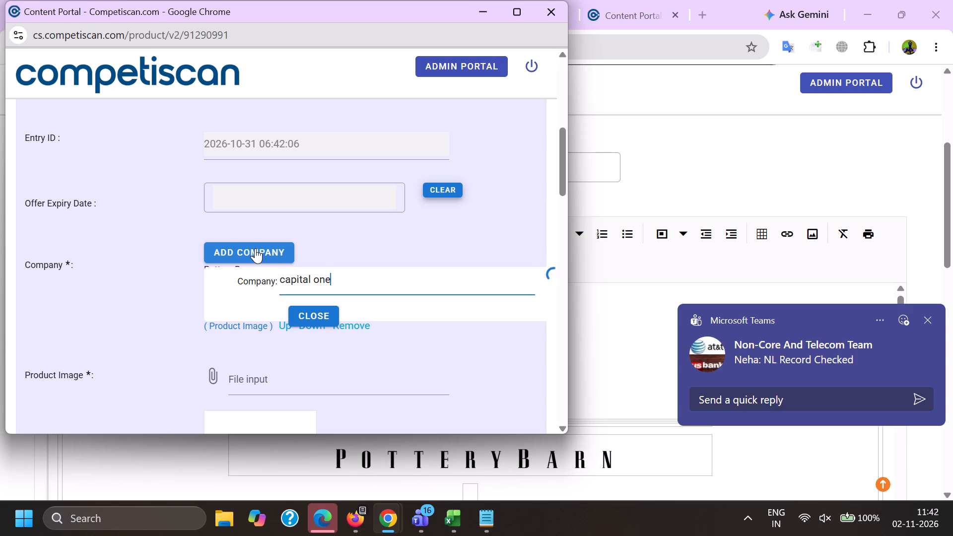
pyautogui.scroll(-1, 255, 249)
pyautogui.click(304, 241)
# Set the product's sector to Retail.
pyautogui.scroll(-4, 316, 169)
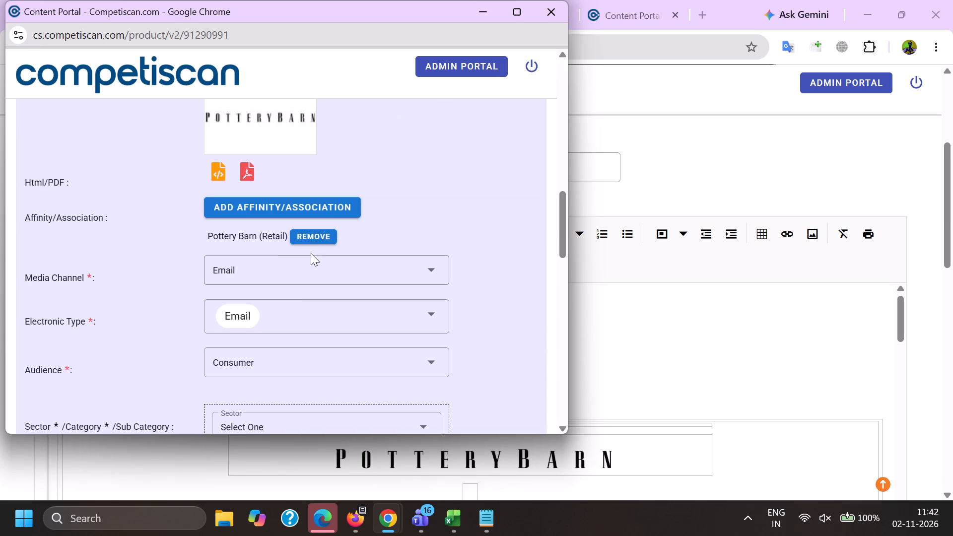
pyautogui.scroll(-3, 292, 292)
pyautogui.click(249, 208)
pyautogui.scroll(-7, 249, 206)
pyautogui.click(252, 278)
pyautogui.moveTo(132, 268); pyautogui.dragTo(148, 268)
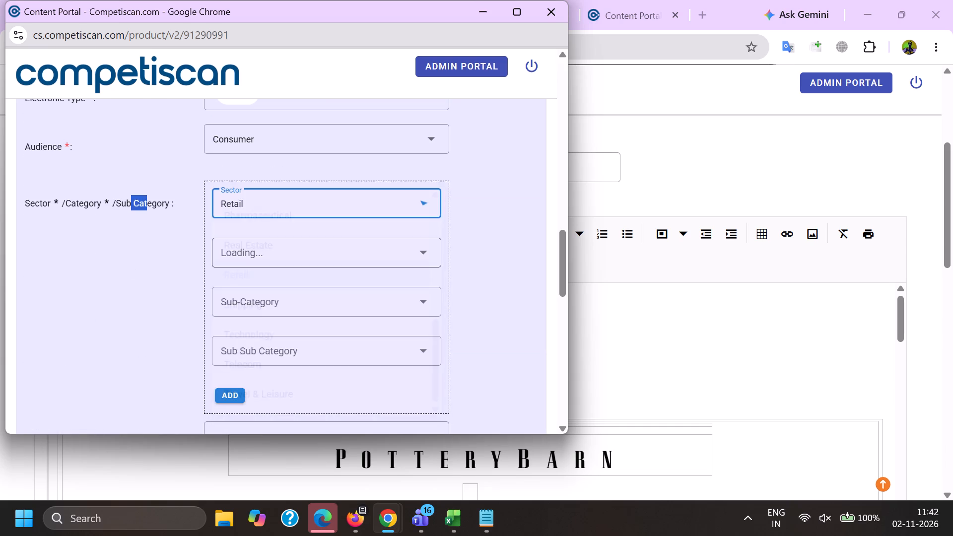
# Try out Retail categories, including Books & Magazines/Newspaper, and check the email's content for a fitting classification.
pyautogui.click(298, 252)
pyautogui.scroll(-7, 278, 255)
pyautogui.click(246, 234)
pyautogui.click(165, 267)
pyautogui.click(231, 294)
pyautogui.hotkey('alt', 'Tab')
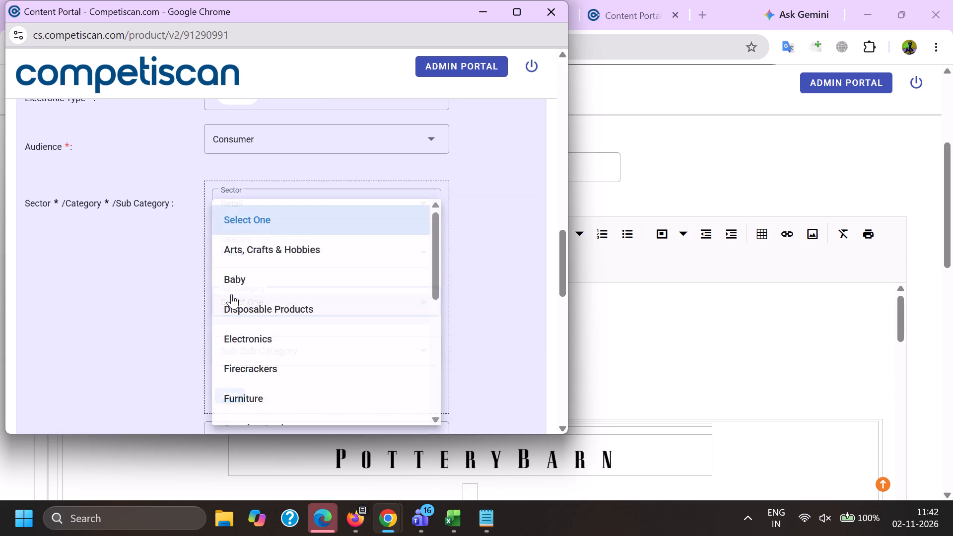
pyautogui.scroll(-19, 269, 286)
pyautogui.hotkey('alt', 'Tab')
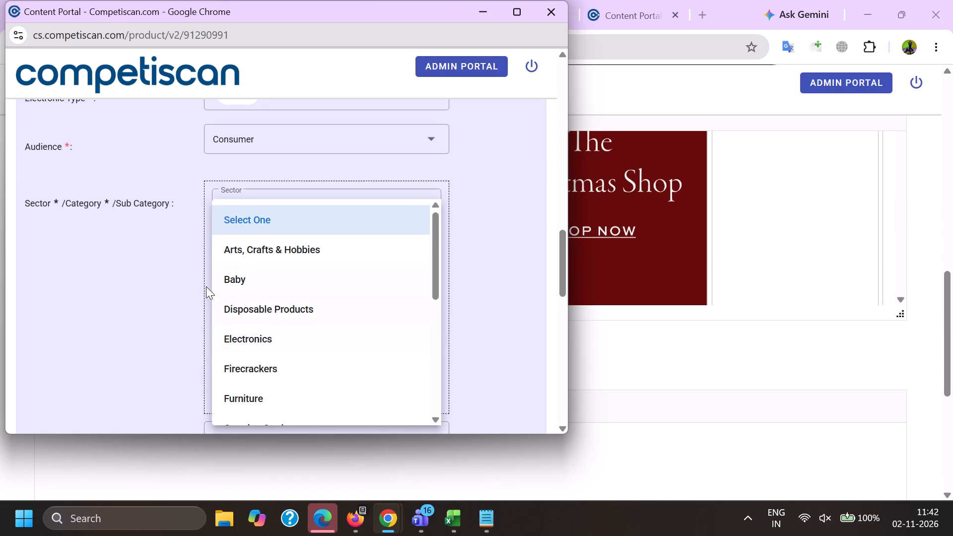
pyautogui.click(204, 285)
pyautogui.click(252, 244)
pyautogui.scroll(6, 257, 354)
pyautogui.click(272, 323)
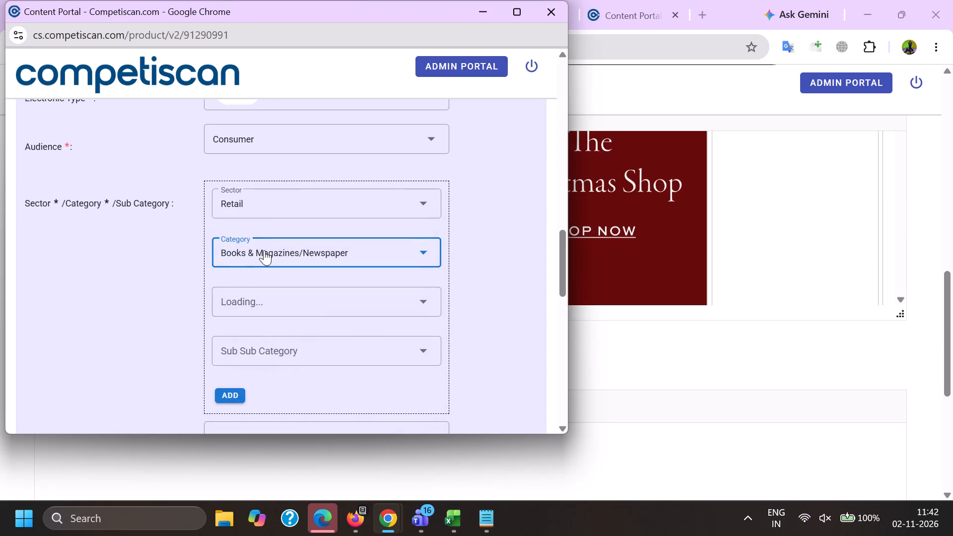
# Set the Retail category to Home Improvement, sub category Holiday Decorations and sub sub category Christmas Decorations, and add the classification.
pyautogui.click(261, 250)
pyautogui.scroll(-6, 251, 341)
pyautogui.scroll(2, 257, 338)
pyautogui.click(264, 334)
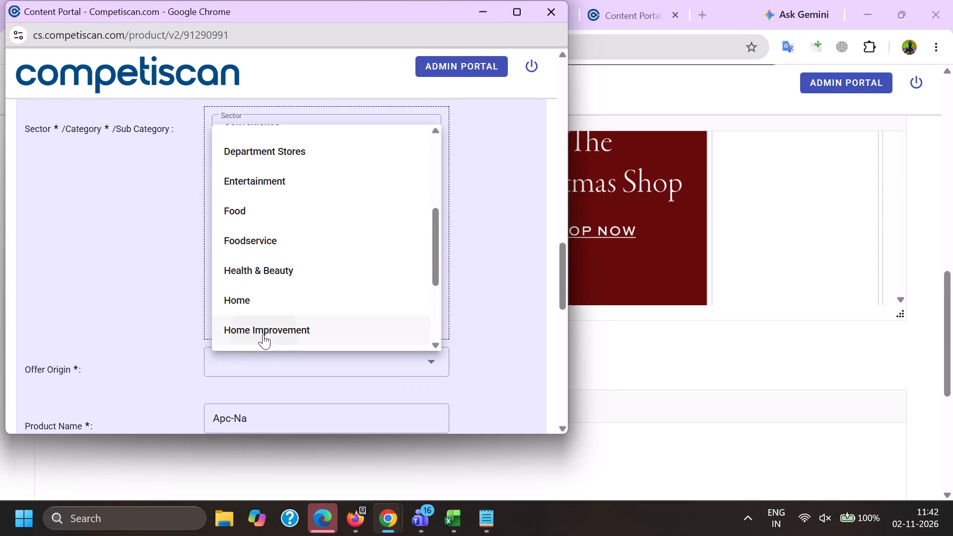
pyautogui.moveTo(117, 279); pyautogui.dragTo(122, 279)
pyautogui.click(241, 223)
pyautogui.scroll(-2, 252, 361)
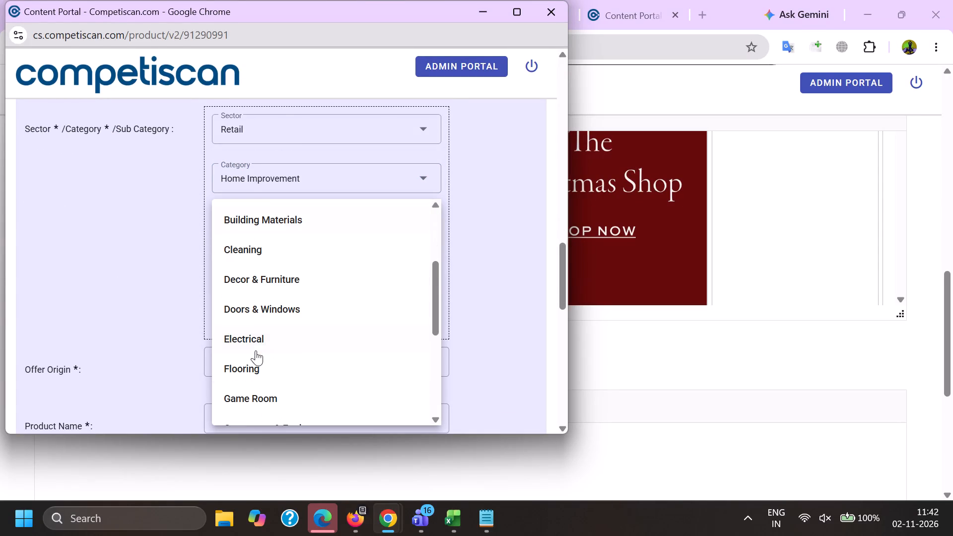
pyautogui.scroll(-3, 268, 305)
pyautogui.click(274, 349)
pyautogui.moveTo(163, 320); pyautogui.dragTo(170, 320)
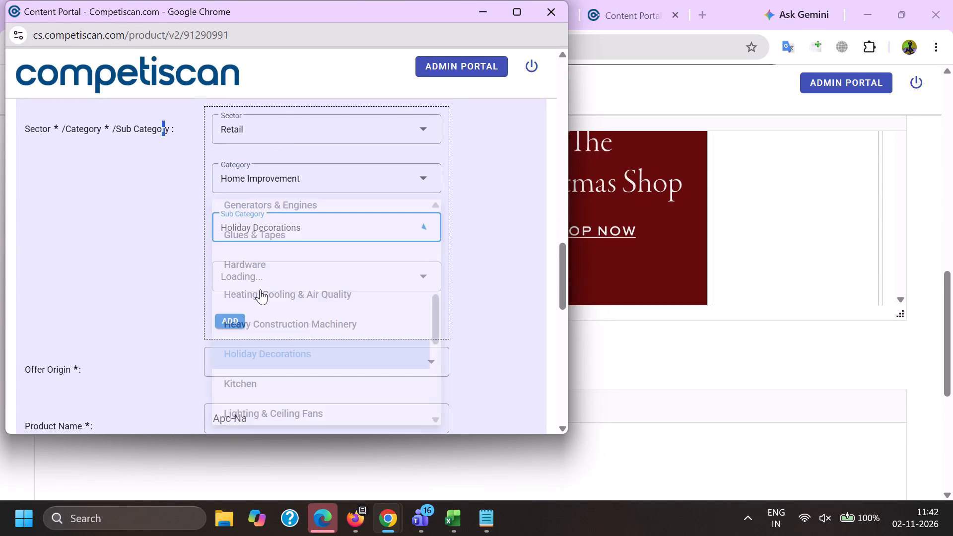
pyautogui.click(257, 275)
pyautogui.scroll(-1, 287, 182)
pyautogui.click(295, 246)
pyautogui.moveTo(152, 246); pyautogui.dragTo(158, 247)
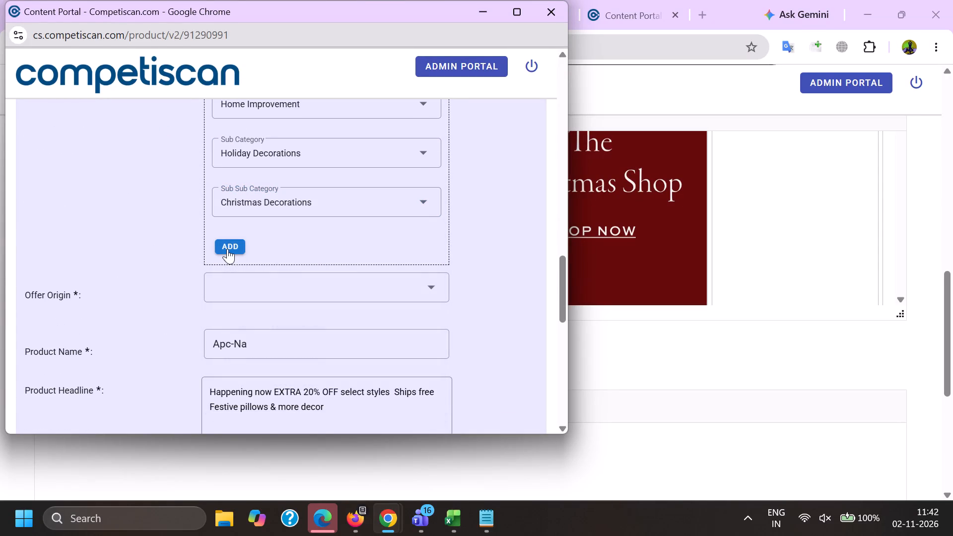
pyautogui.click(227, 249)
# Add a second classification of Mortgage & Loan / Unsecured / Point of Sale Financing/BNPL.
pyautogui.scroll(3, 241, 329)
pyautogui.click(269, 322)
pyautogui.scroll(-2, 272, 359)
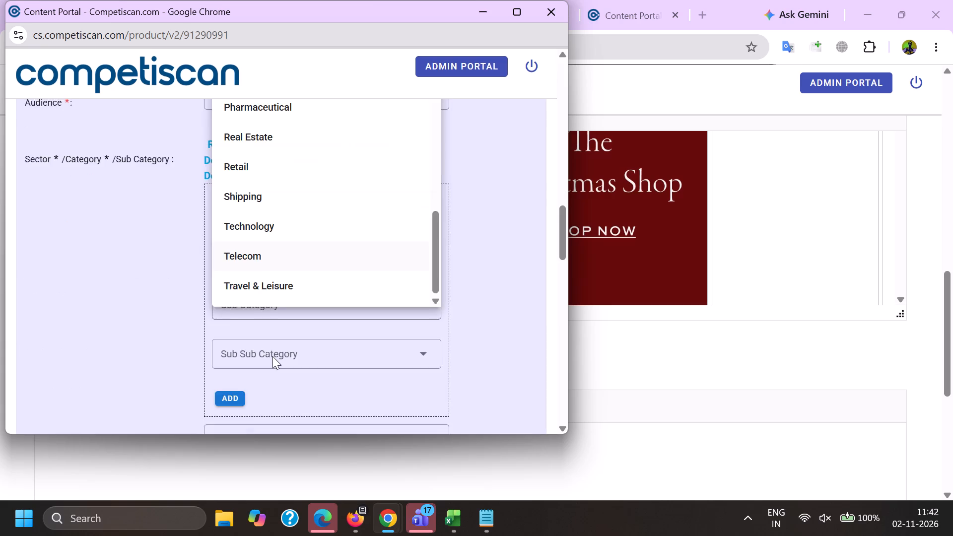
pyautogui.scroll(5, 263, 384)
pyautogui.click(274, 378)
pyautogui.moveTo(177, 368); pyautogui.dragTo(186, 367)
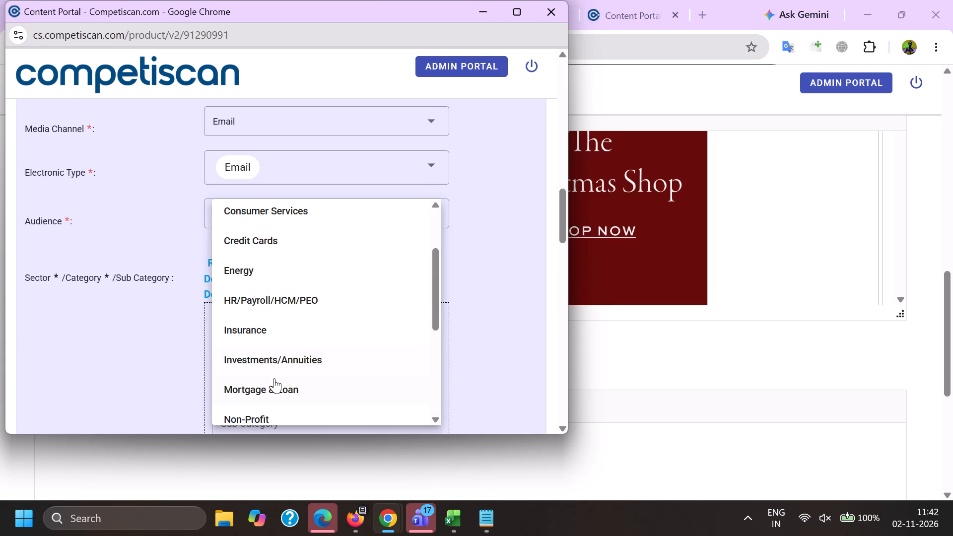
pyautogui.click(256, 374)
pyautogui.scroll(-1, 276, 255)
pyautogui.click(285, 373)
pyautogui.click(264, 356)
pyautogui.scroll(-2, 264, 221)
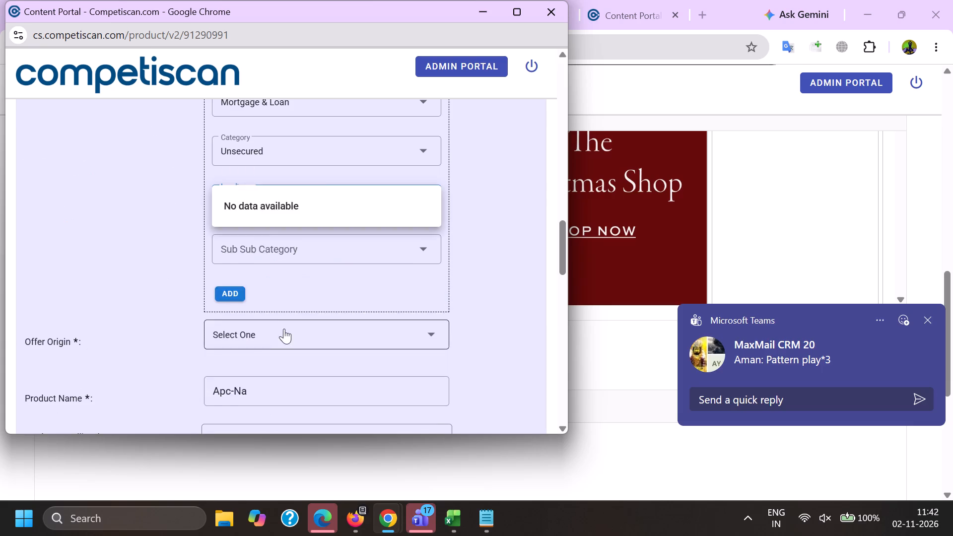
pyautogui.scroll(-7, 282, 325)
pyautogui.click(282, 385)
pyautogui.moveTo(123, 353); pyautogui.dragTo(142, 354)
pyautogui.click(230, 297)
# Add a third classification of Credit Cards / Payment Cards / Credit Cards.
pyautogui.scroll(2, 245, 373)
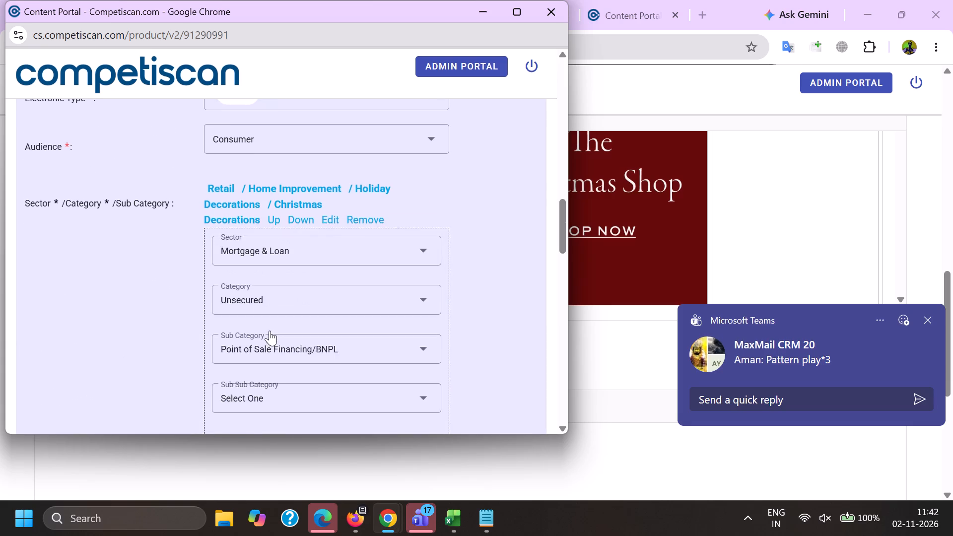
pyautogui.click(246, 277)
pyautogui.scroll(5, 256, 382)
pyautogui.click(257, 333)
pyautogui.moveTo(168, 314); pyautogui.dragTo(181, 318)
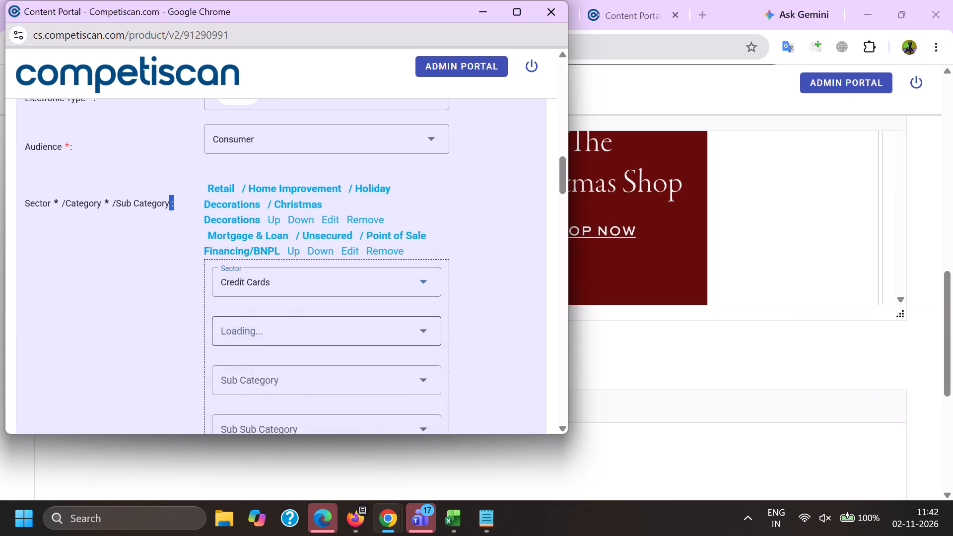
pyautogui.click(256, 329)
pyautogui.scroll(-1, 260, 211)
pyautogui.click(270, 319)
pyautogui.click(263, 309)
pyautogui.scroll(-2, 291, 234)
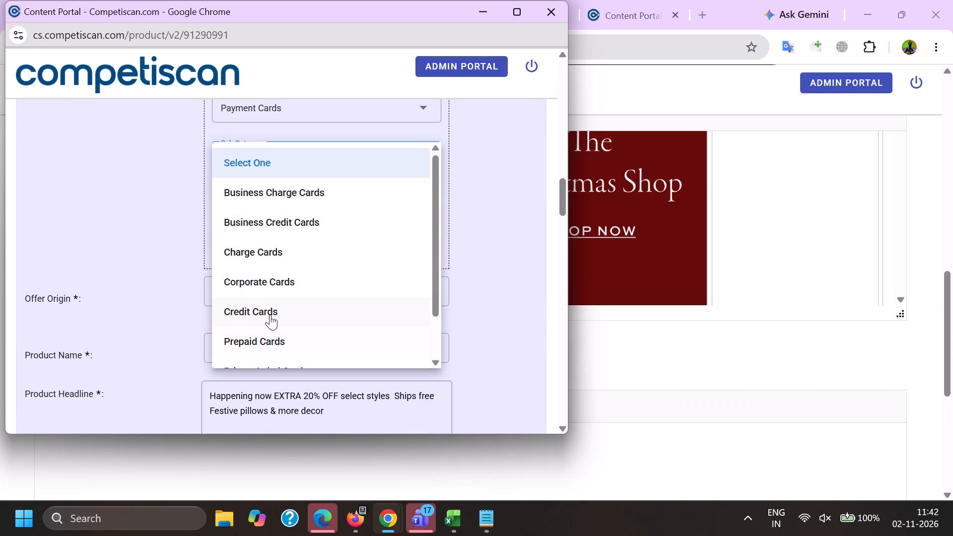
pyautogui.click(270, 315)
pyautogui.click(184, 300)
pyautogui.click(237, 250)
# Move the Retail / Home Improvement classification down below the Mortgage & Loan one.
pyautogui.scroll(4, 233, 325)
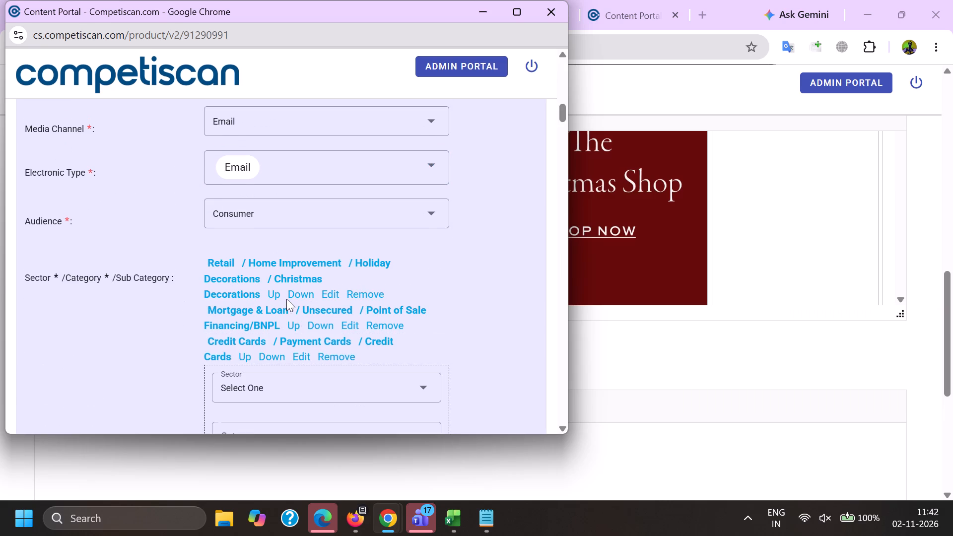
pyautogui.click(297, 293)
pyautogui.scroll(-3, 292, 295)
pyautogui.scroll(4, 290, 306)
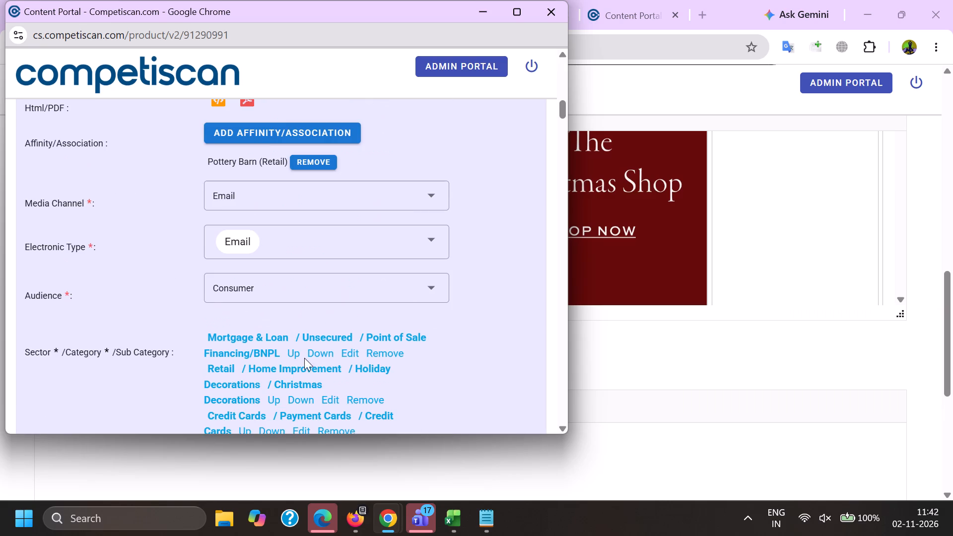
# Move the Mortgage & Loan / Unsecured classification down to the end of the sector list, below Credit Cards.
pyautogui.click(326, 346)
pyautogui.click(325, 403)
# Set the offer origin to Provider/Bank.
pyautogui.scroll(-4, 311, 325)
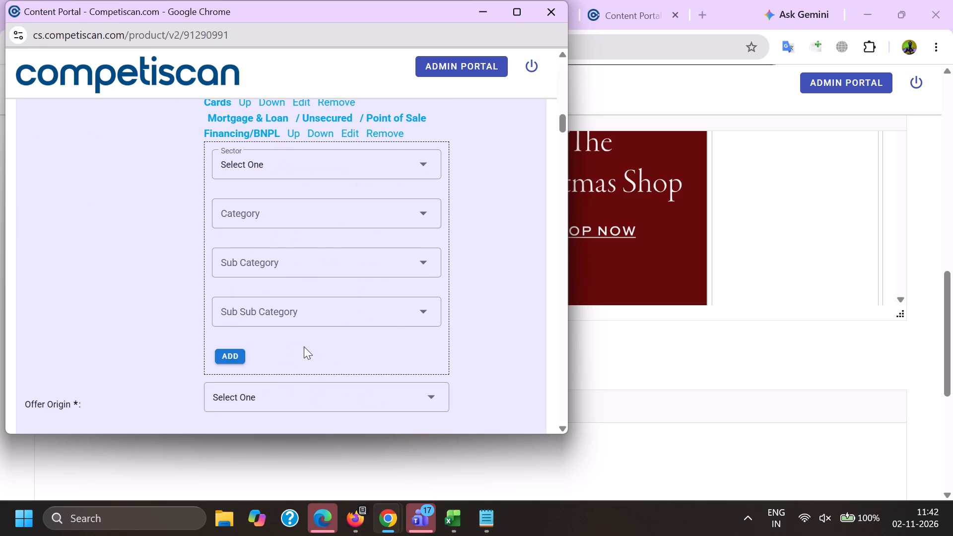
pyautogui.click(262, 402)
pyautogui.scroll(-3, 266, 266)
pyautogui.click(263, 184)
# Look up and assign Pottery Barn Key Rewards Visa Credit Card as the product name.
pyautogui.scroll(2, 260, 293)
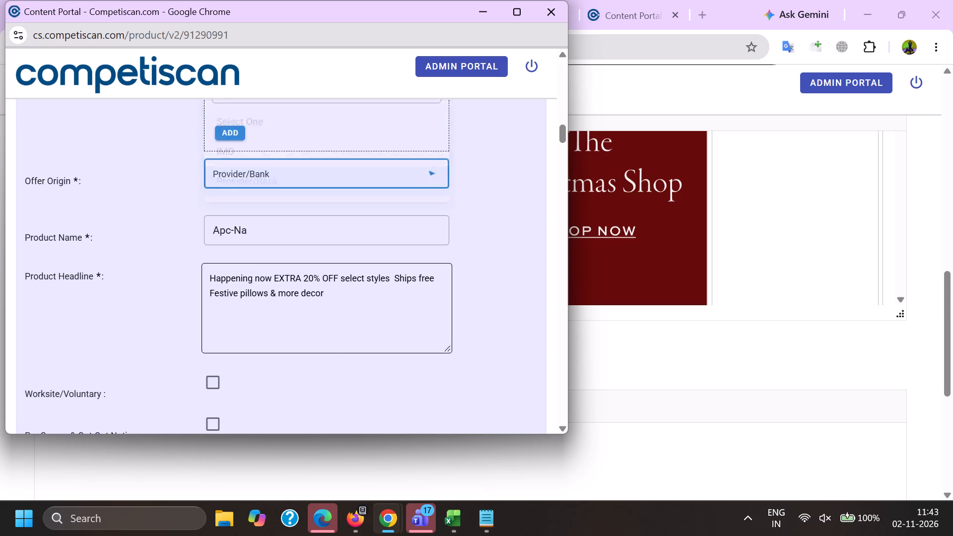
pyautogui.scroll(3, 260, 293)
pyautogui.click(295, 218)
pyautogui.scroll(-6, 292, 216)
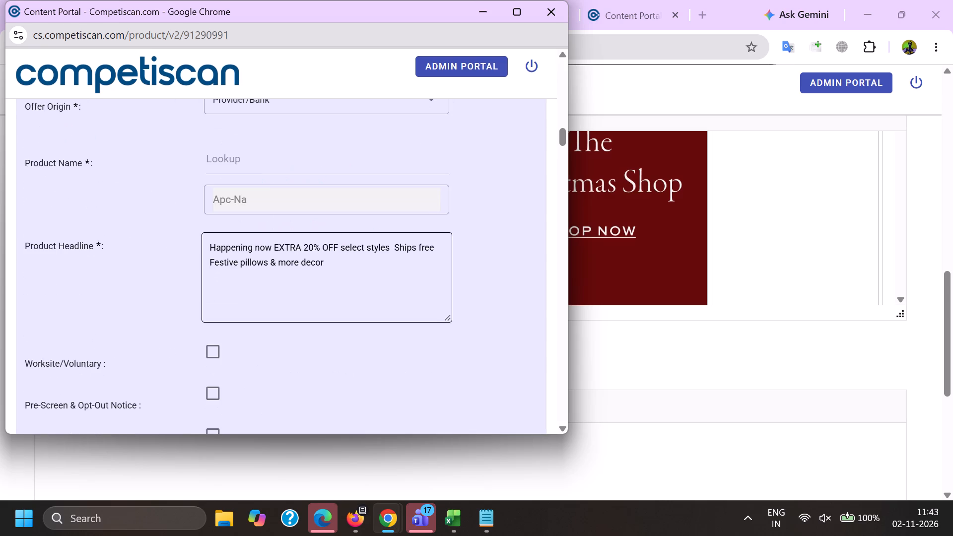
pyautogui.click(259, 169)
pyautogui.hotkey('ctrl', 'v')
pyautogui.click(260, 244)
pyautogui.click(251, 229)
pyautogui.scroll(6, 253, 274)
pyautogui.click(265, 206)
# Replace the product headline with the full subject line copied from the email's header.
pyautogui.scroll(-6, 266, 186)
pyautogui.moveTo(368, 242); pyautogui.dragTo(107, 197)
pyautogui.press('BackSpace')
pyautogui.hotkey('alt', 'Tab')
pyautogui.scroll(8, 265, 247)
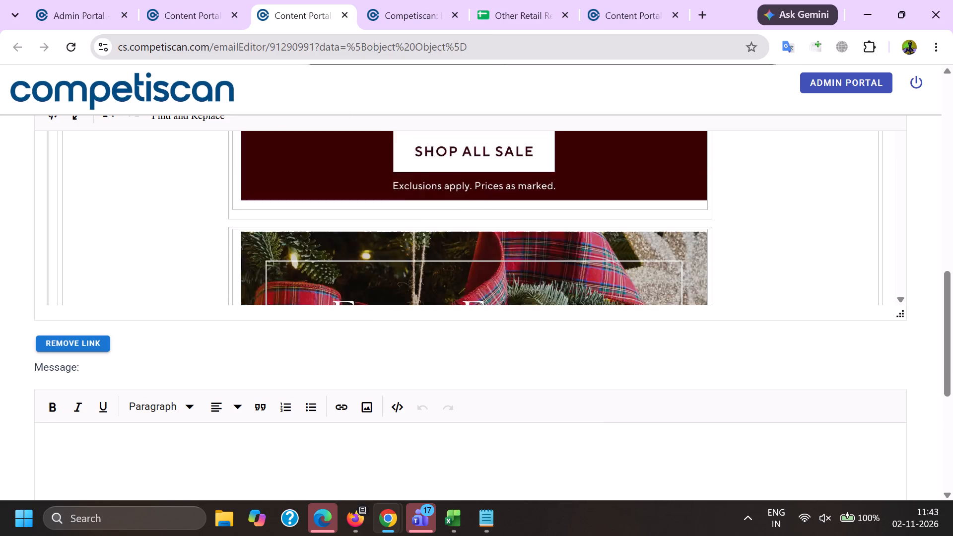
pyautogui.scroll(10, 209, 271)
pyautogui.scroll(1, 90, 284)
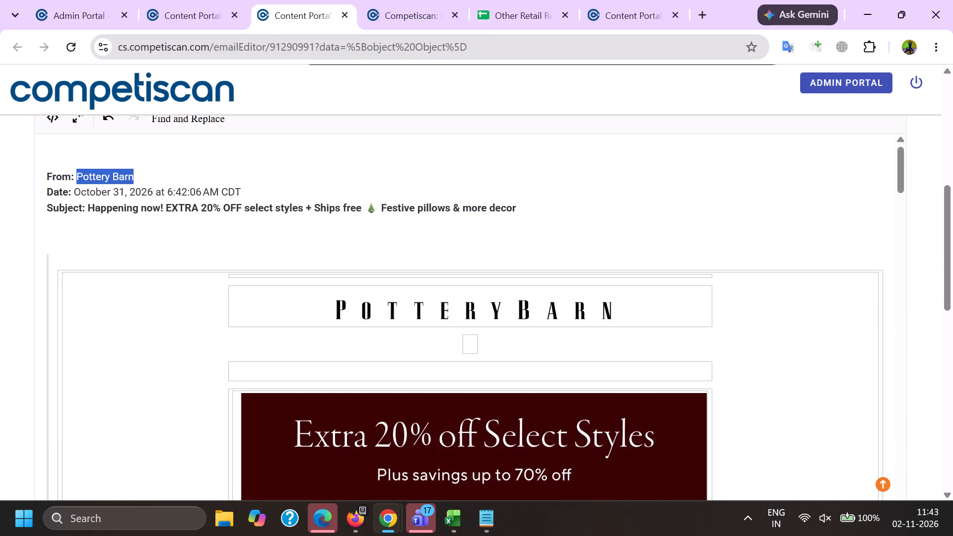
pyautogui.moveTo(89, 210); pyautogui.dragTo(560, 203)
pyautogui.hotkey('ctrl', 'c')
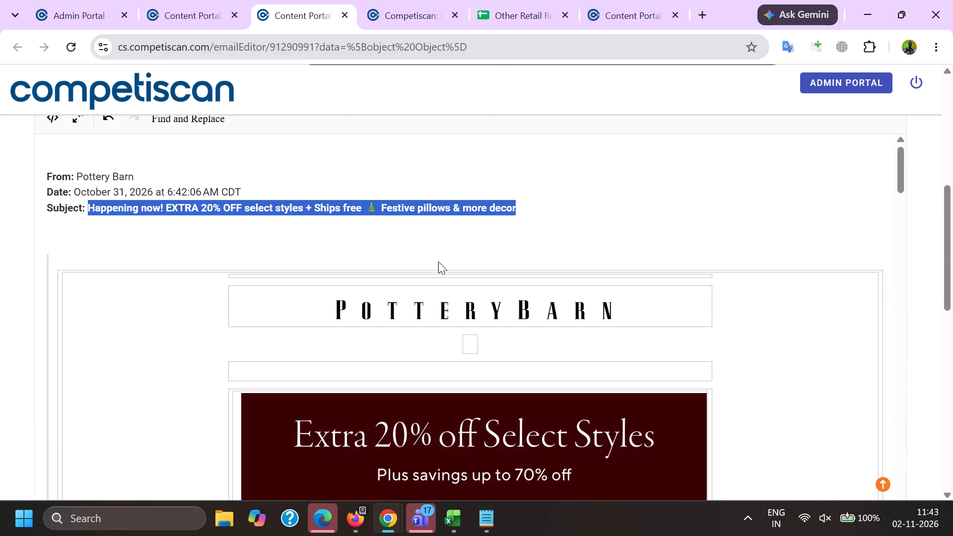
pyautogui.hotkey('alt', 'Tab')
pyautogui.hotkey('ctrl', 'v')
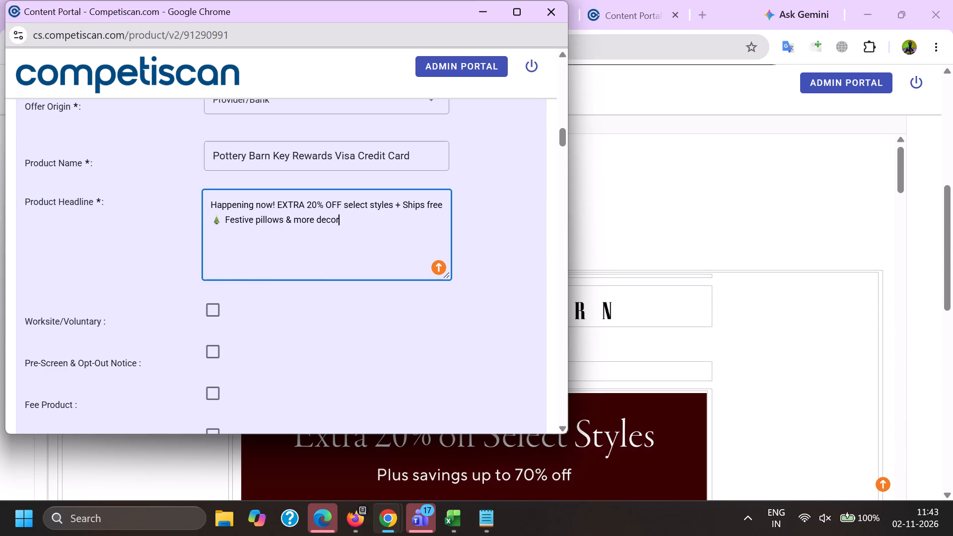
# Edit the product headline to read "Happening now! EXTRA 20% OFF select styles Plus Ships free Festive pillows and more decor.".
pyautogui.click(398, 202)
pyautogui.press('Right')
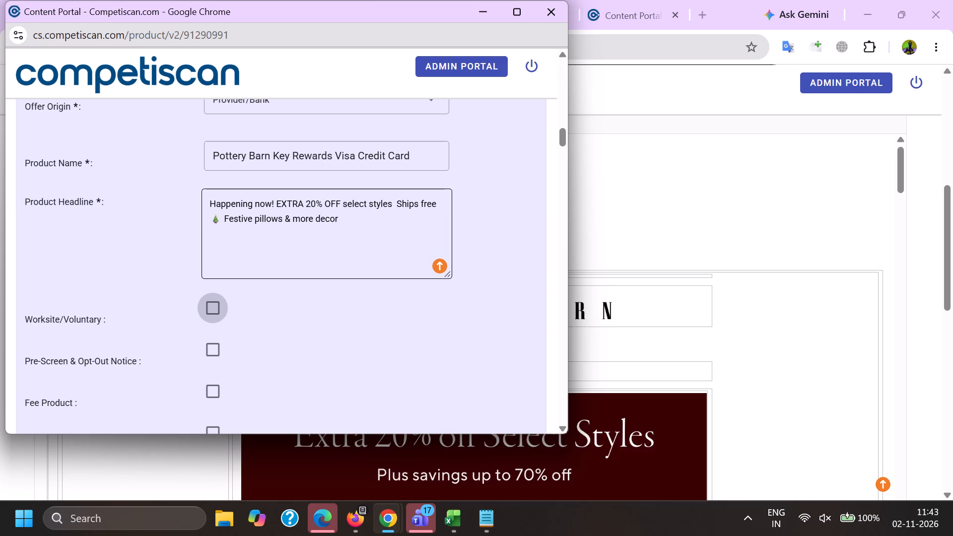
pyautogui.hotkey('ctrl', 'z')
pyautogui.press('BackSpace')
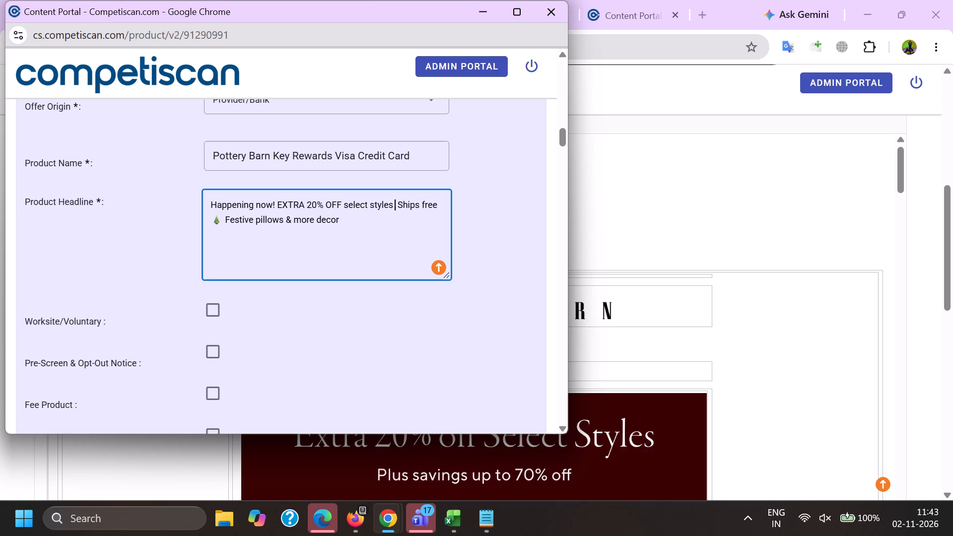
pyautogui.press('p')
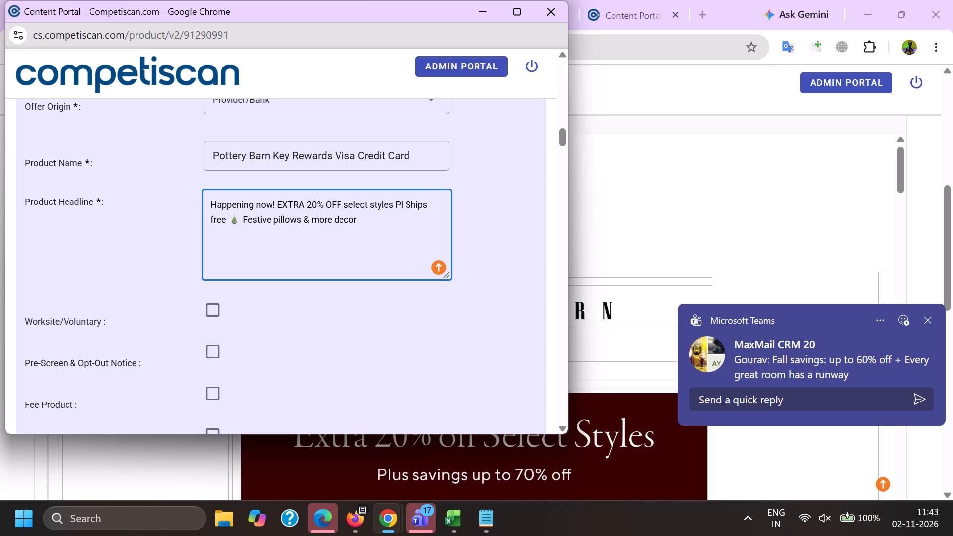
pyautogui.write('us')
pyautogui.click(240, 223)
pyautogui.press('BackSpace')
pyautogui.press('BackSpace')
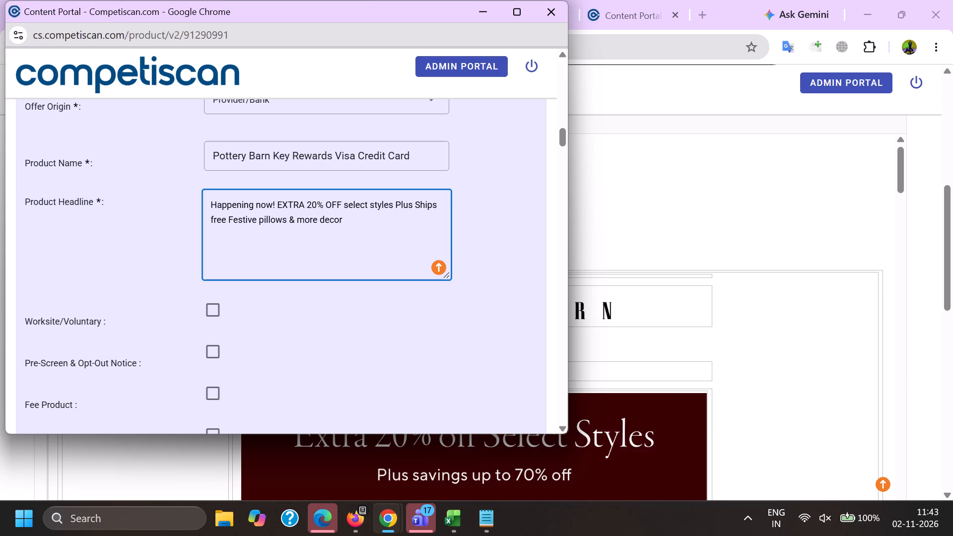
pyautogui.click(294, 213)
pyautogui.press('BackSpace')
pyautogui.press('a')
pyautogui.press('n')
pyautogui.press('d')
pyautogui.click(360, 222)
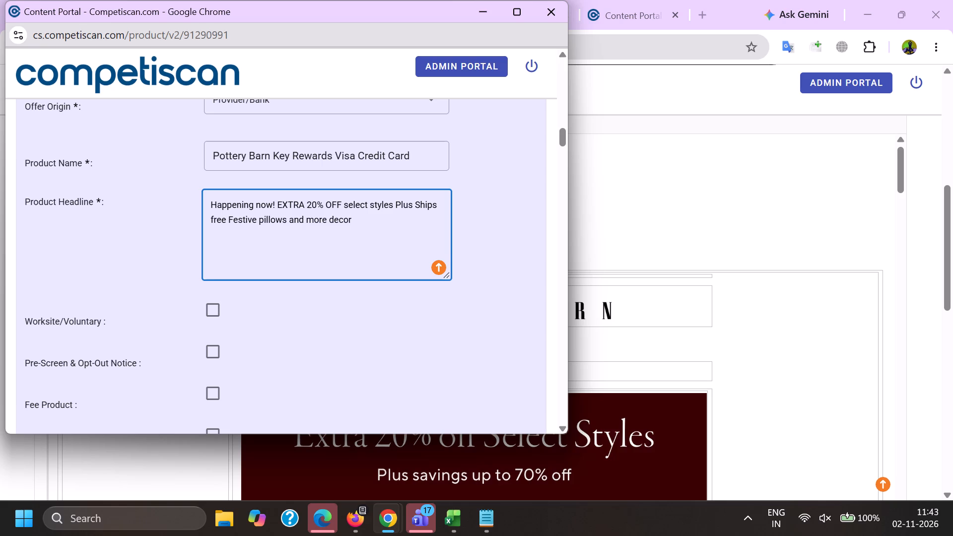
pyautogui.press('.')
pyautogui.press('space')
# Append "Earn 10% back in rewards", copied from the reference product 20978146's headline, to the end of the product headline.
pyautogui.hotkey('alt', 'Tab')
pyautogui.click(619, 0)
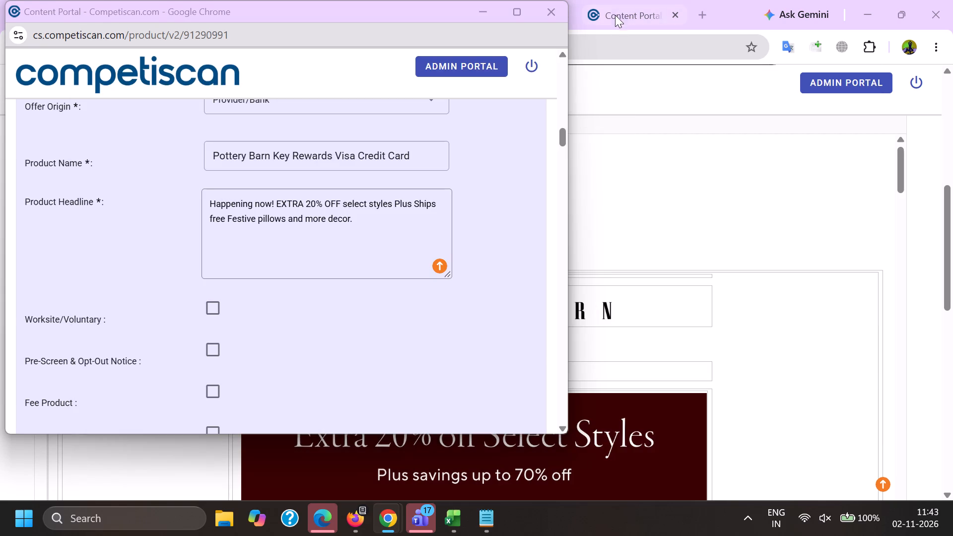
pyautogui.click(615, 14)
pyautogui.scroll(-5, 450, 291)
pyautogui.scroll(12, 459, 288)
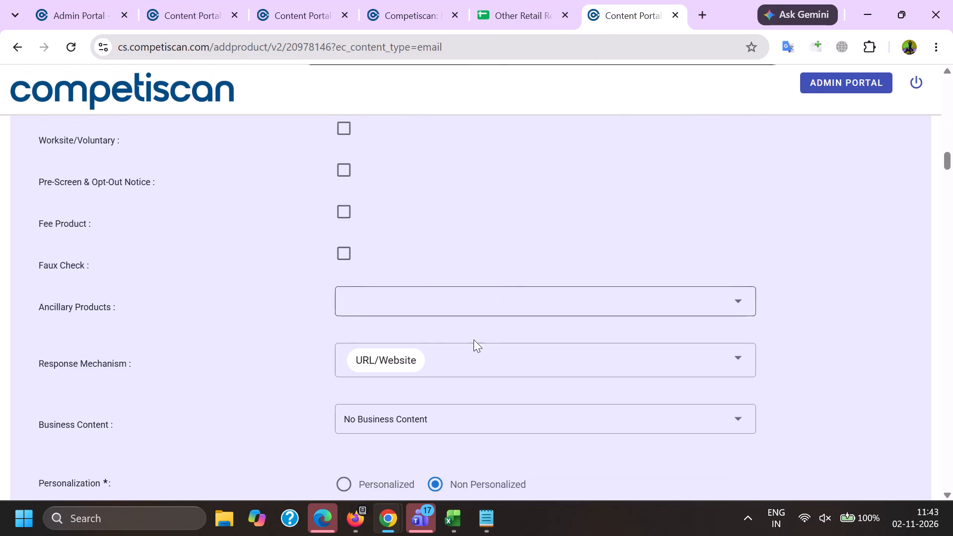
pyautogui.scroll(2, 474, 339)
pyautogui.doubleClick(503, 267)
pyautogui.keyDown('shift'); pyautogui.click(615, 278); pyautogui.keyUp('shift')
pyautogui.hotkey('ctrl', 'c')
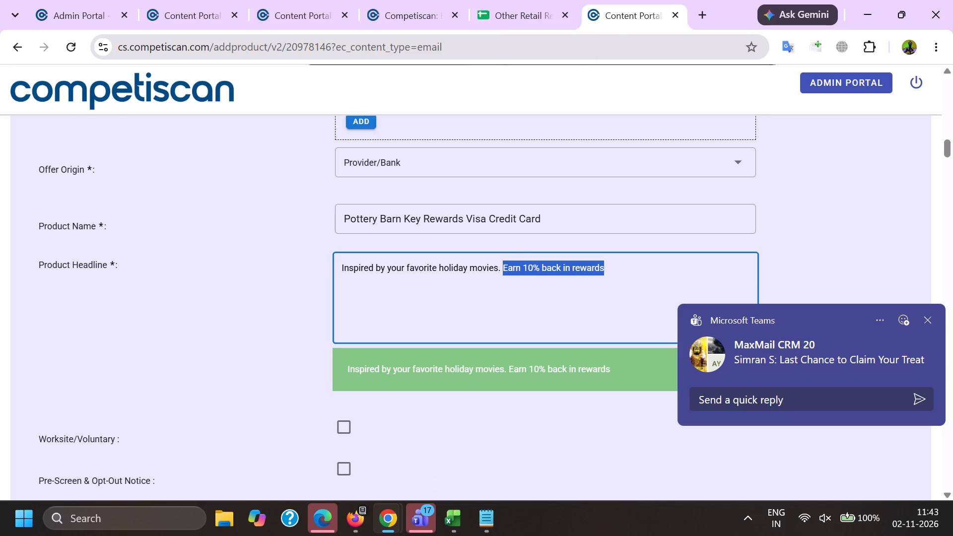
pyautogui.hotkey('alt', 'Tab')
pyautogui.hotkey('ctrl', 'v')
# Set the response mechanism to URL/Website and the mailing type to Acquisition.
pyautogui.scroll(-4, 284, 275)
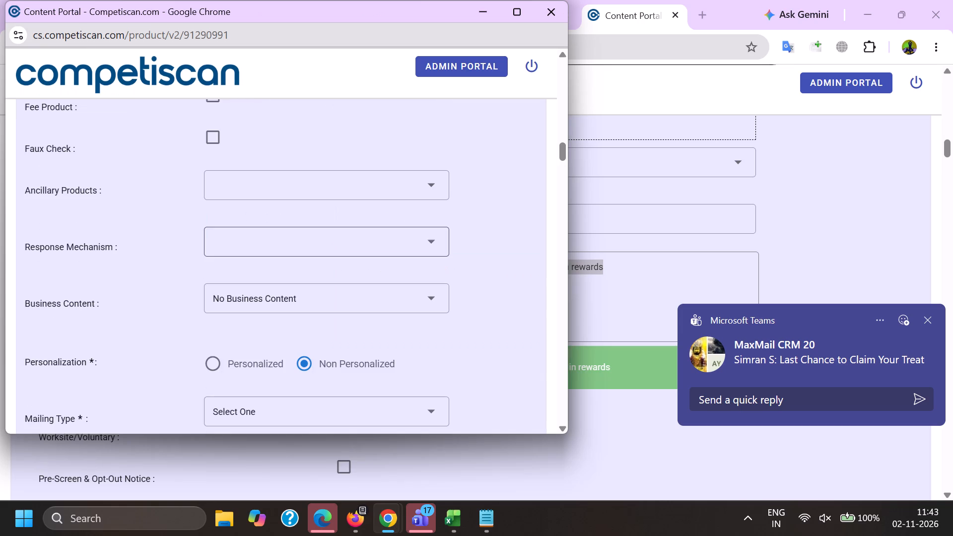
pyautogui.click(245, 239)
pyautogui.scroll(-8, 241, 151)
pyautogui.click(247, 346)
pyautogui.moveTo(84, 327); pyautogui.dragTo(109, 336)
pyautogui.click(309, 343)
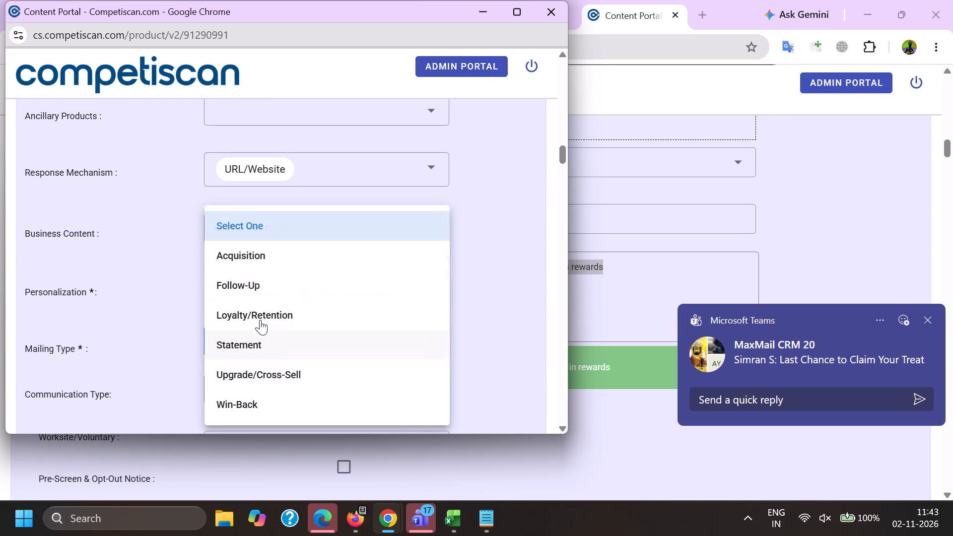
pyautogui.click(251, 261)
pyautogui.moveTo(94, 312); pyautogui.dragTo(119, 321)
# Set the communication types to Bonuses/Contests/Incentives, Co-Brand and Mobile Application.
pyautogui.click(268, 397)
pyautogui.scroll(-4, 277, 195)
pyautogui.click(266, 207)
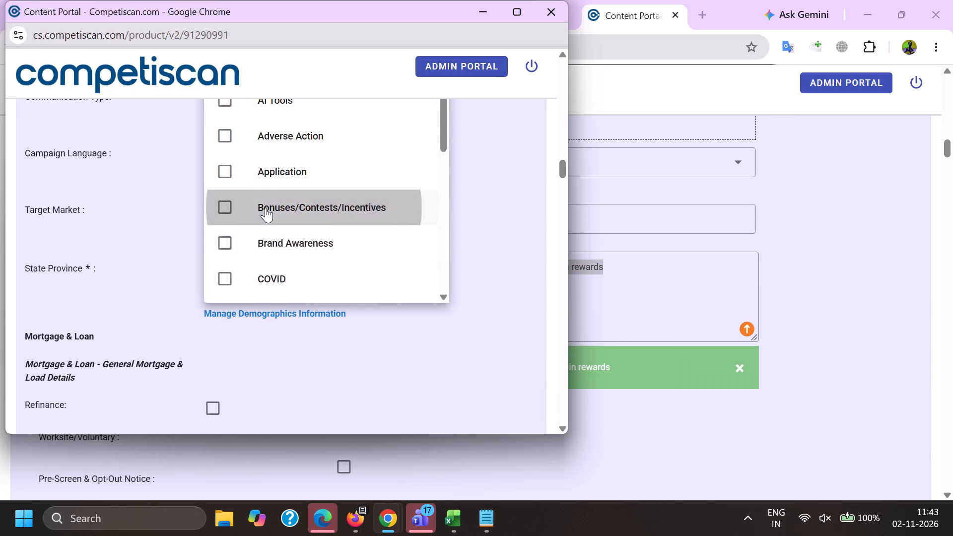
pyautogui.scroll(-8, 266, 207)
pyautogui.click(275, 196)
pyautogui.scroll(-10, 275, 195)
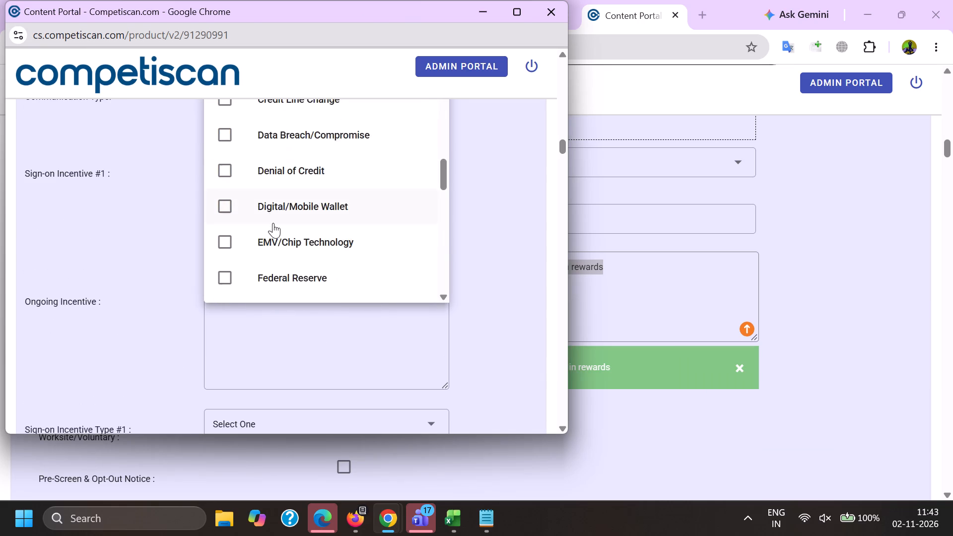
pyautogui.scroll(-1, 273, 223)
pyautogui.scroll(2, 276, 243)
pyautogui.click(275, 270)
pyautogui.click(85, 222)
# Copy the reference product's "10% back in rewards during the first 30 days from account opening" into Sign-on Incentive #1.
pyautogui.hotkey('alt', 'Tab')
pyautogui.scroll(-4, 634, 229)
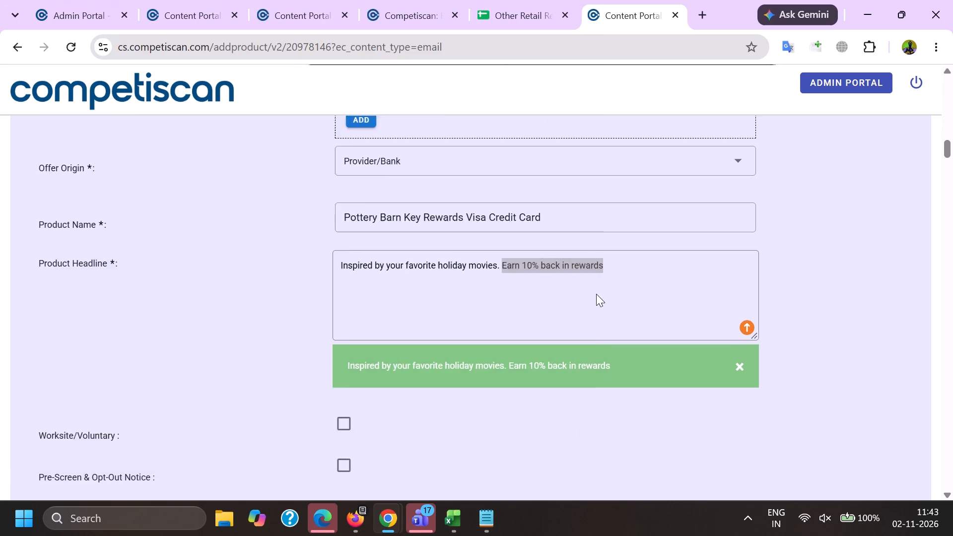
pyautogui.scroll(-7, 596, 294)
pyautogui.scroll(3, 643, 337)
pyautogui.moveTo(681, 346); pyautogui.dragTo(205, 332)
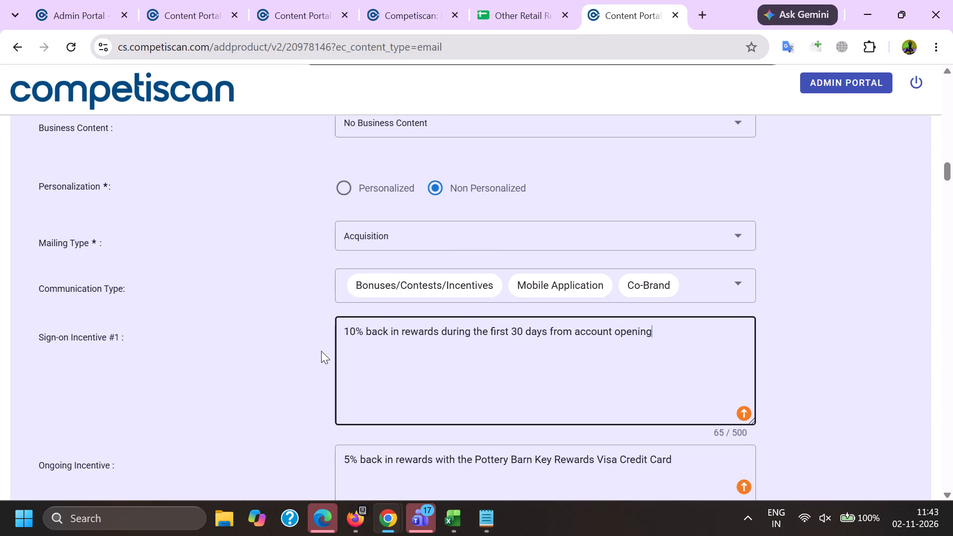
pyautogui.hotkey('ctrl', 'c')
pyautogui.hotkey('alt', 'Tab')
pyautogui.click(250, 208)
pyautogui.hotkey('ctrl', 'v')
# Copy the reference product's "5% back in rewards with the Pottery Barn Key Rewards Visa Credit Card" into Ongoing Incentive.
pyautogui.keyDown('ctrl'); pyautogui.click(272, 323); pyautogui.keyUp('ctrl')
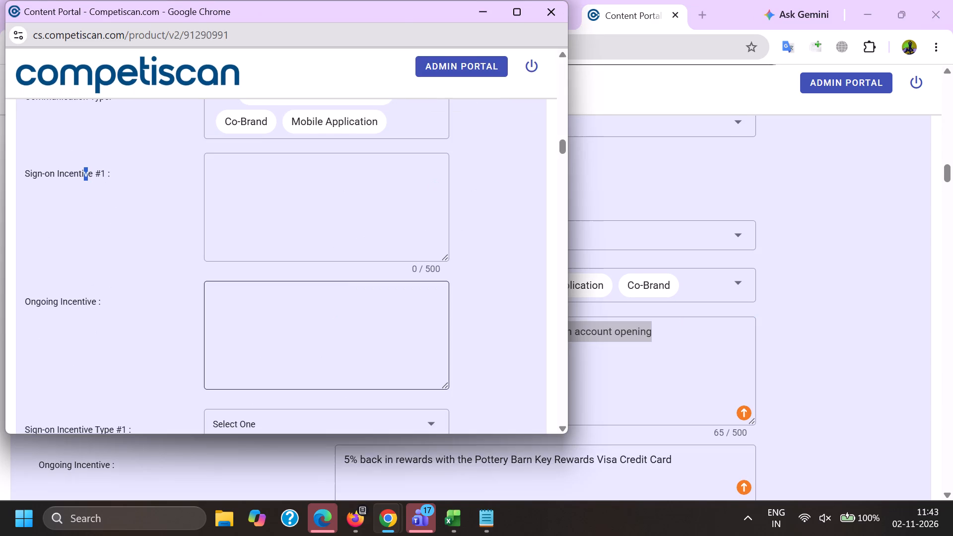
pyautogui.hotkey('alt', 'Tab')
pyautogui.moveTo(689, 465); pyautogui.dragTo(12, 377)
pyautogui.hotkey('ctrl', 'c')
pyautogui.hotkey('alt', 'Tab')
pyautogui.hotkey('ctrl', 'v')
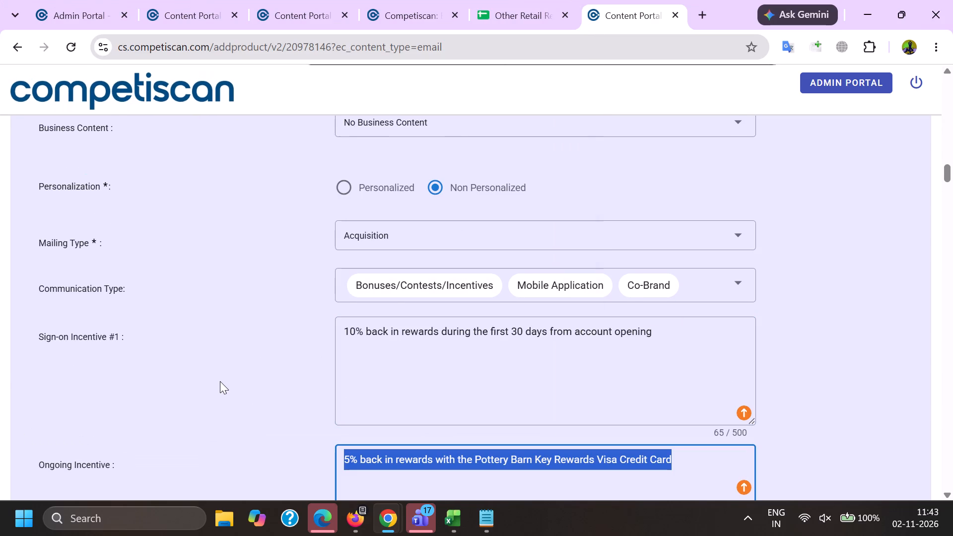
# Set Sign-on Incentive Type #1 to Coupon/Discount and Sign-on Incentive Value #1 to 10.00.
pyautogui.scroll(-2, 191, 185)
pyautogui.click(230, 265)
pyautogui.scroll(-7, 230, 262)
pyautogui.click(250, 317)
pyautogui.moveTo(103, 327); pyautogui.dragTo(121, 330)
pyautogui.click(253, 342)
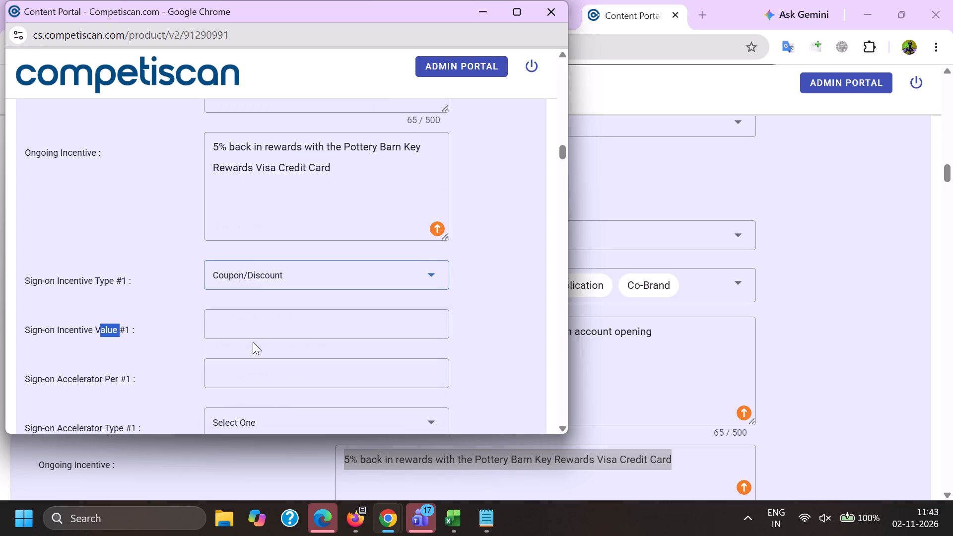
pyautogui.click(245, 329)
pyautogui.press('1')
pyautogui.press('0')
pyautogui.press('.')
pyautogui.press('0')
pyautogui.press('0')
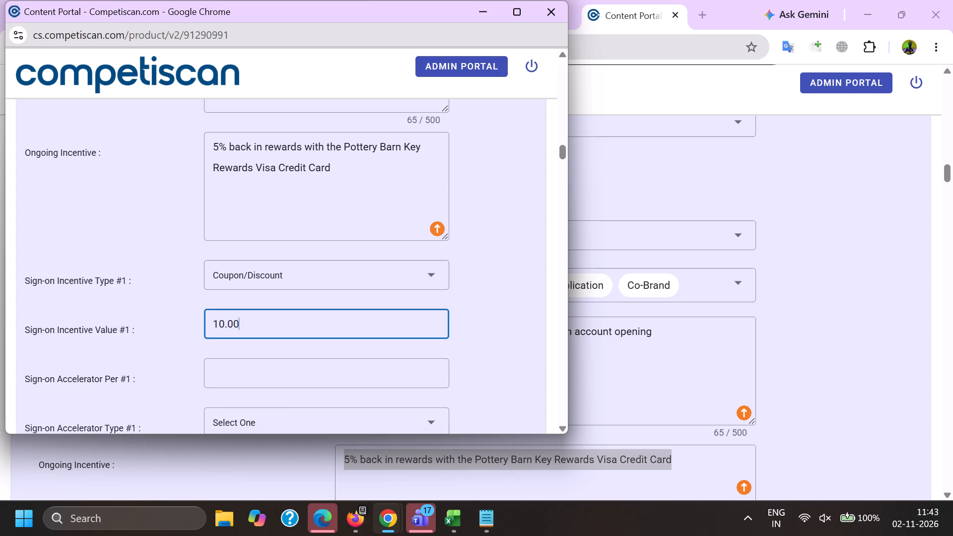
# Enter 10.00 and 1 in the remaining incentive fields that follow Sign-on Accelerator Type #1.
pyautogui.press('Tab')
pyautogui.press('Tab')
pyautogui.press('Tab')
pyautogui.press('1')
pyautogui.press('0')
pyautogui.press('.')
pyautogui.press('0')
pyautogui.press('0')
pyautogui.press('Tab')
pyautogui.press('Tab')
pyautogui.press('Tab')
pyautogui.press('1')
# Choose the application type in the Mortgage & Loan details.
pyautogui.scroll(-3, 245, 326)
pyautogui.click(225, 275)
pyautogui.scroll(-20, 225, 273)
pyautogui.scroll(-5, 225, 273)
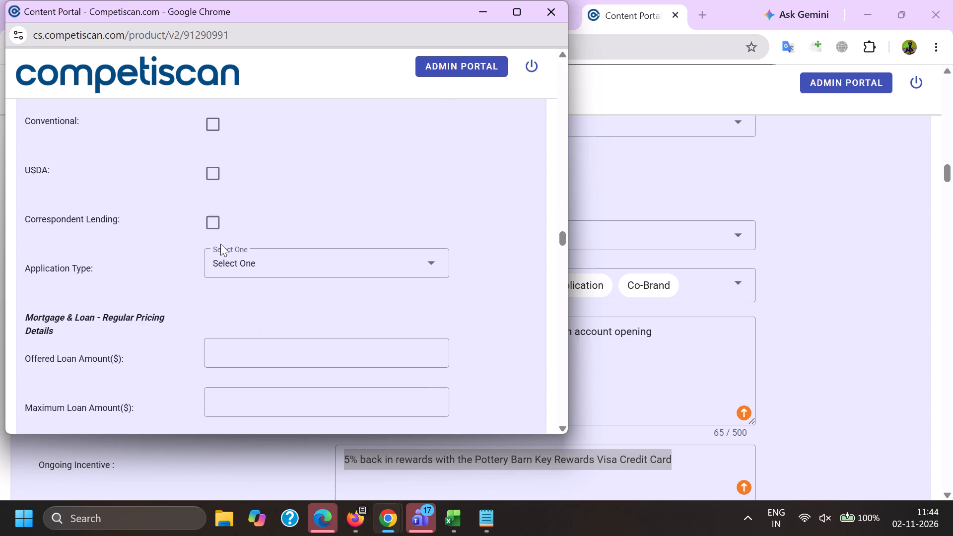
pyautogui.click(236, 266)
pyautogui.click(310, 324)
pyautogui.click(127, 305)
# Set the loan's upper APR to 36% and lower APR to 0% in the regular pricing details.
pyautogui.scroll(-4, 211, 234)
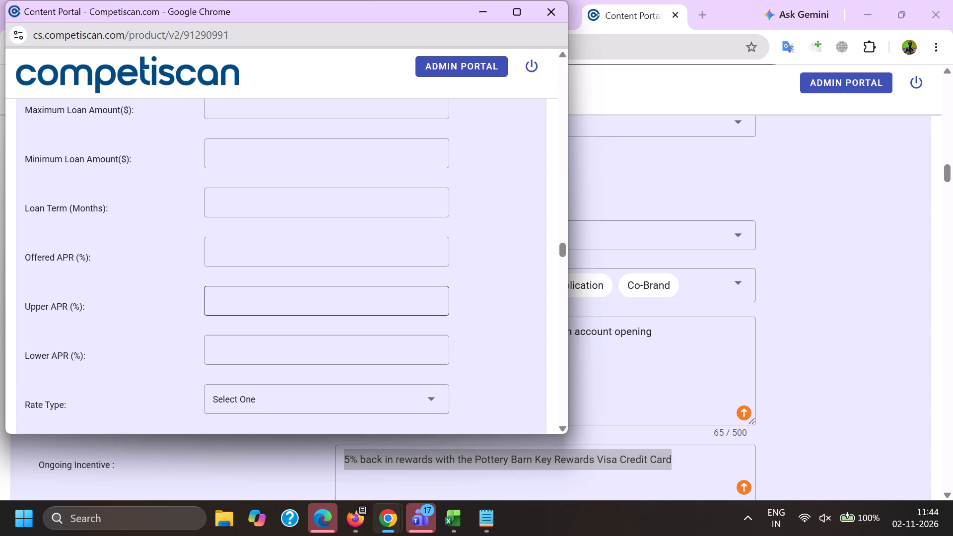
pyautogui.click(238, 307)
pyautogui.press('3')
pyautogui.press('6')
pyautogui.press('Tab')
pyautogui.press('0')
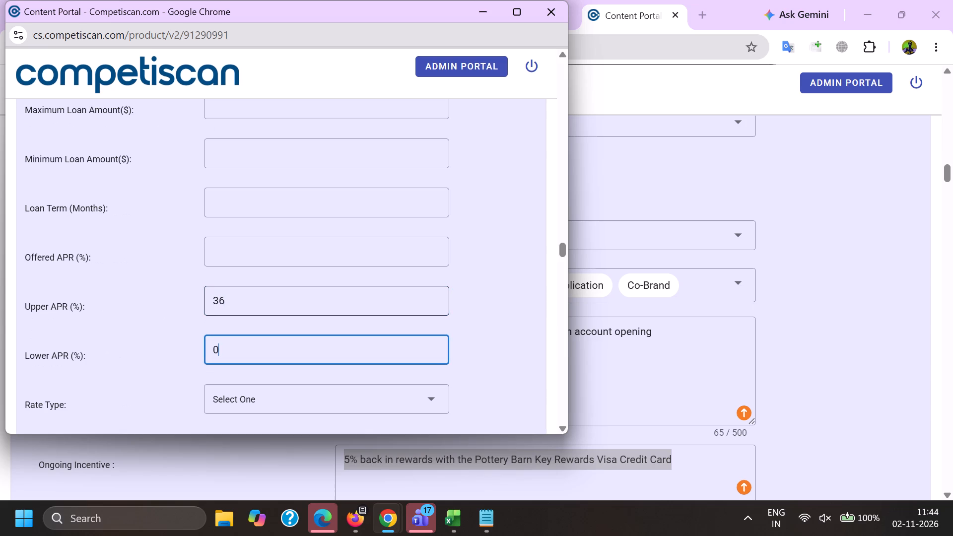
# Set the credit card application type to Invitation to Apply and the card network to Visa.
pyautogui.scroll(-5, 244, 303)
pyautogui.click(244, 277)
pyautogui.scroll(-2, 242, 198)
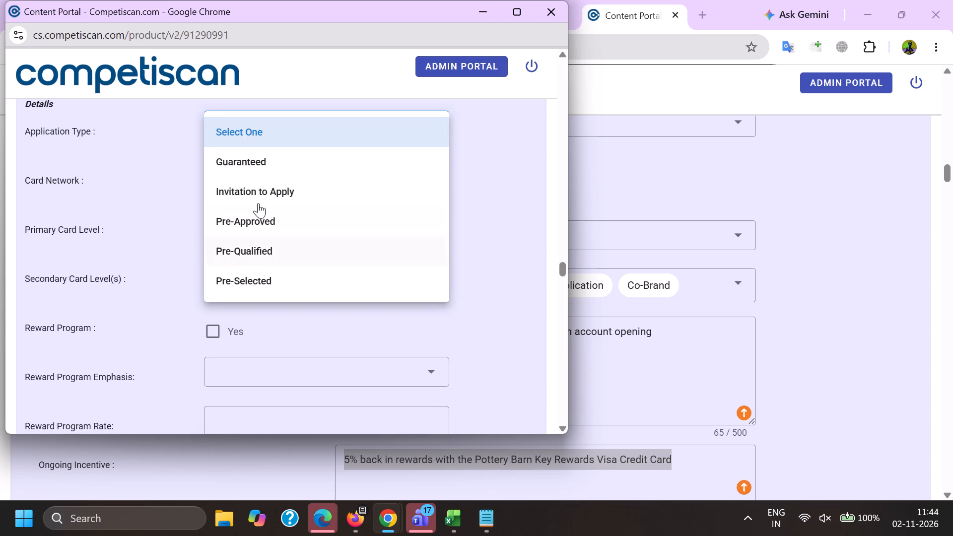
pyautogui.click(262, 183)
pyautogui.moveTo(104, 199); pyautogui.dragTo(114, 199)
pyautogui.click(244, 171)
pyautogui.click(269, 328)
pyautogui.moveTo(38, 284); pyautogui.dragTo(66, 279)
# Set the primary card level to Visa Signature and mark the reward program as Yes.
pyautogui.click(238, 211)
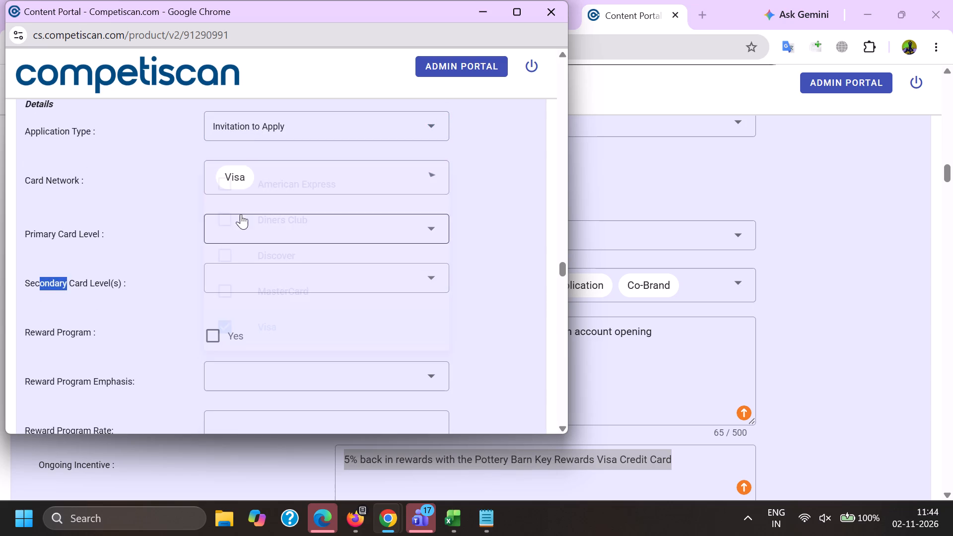
pyautogui.click(243, 224)
pyautogui.scroll(-6, 241, 321)
pyautogui.click(263, 374)
pyautogui.moveTo(98, 361); pyautogui.dragTo(103, 361)
pyautogui.click(202, 339)
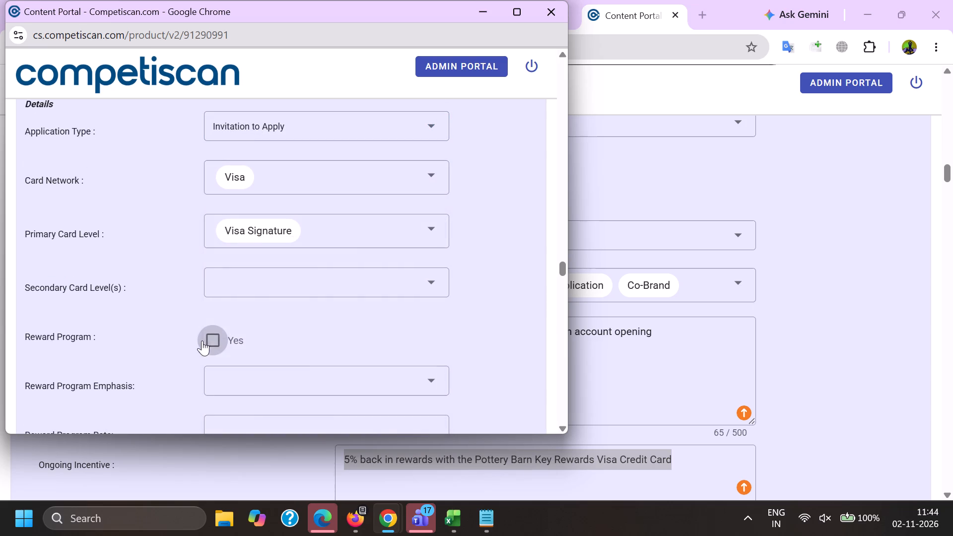
pyautogui.doubleClick(106, 379)
# Mark Credit Card Mentioned in the retail credit details and submit the product form.
pyautogui.press('End')
pyautogui.click(213, 184)
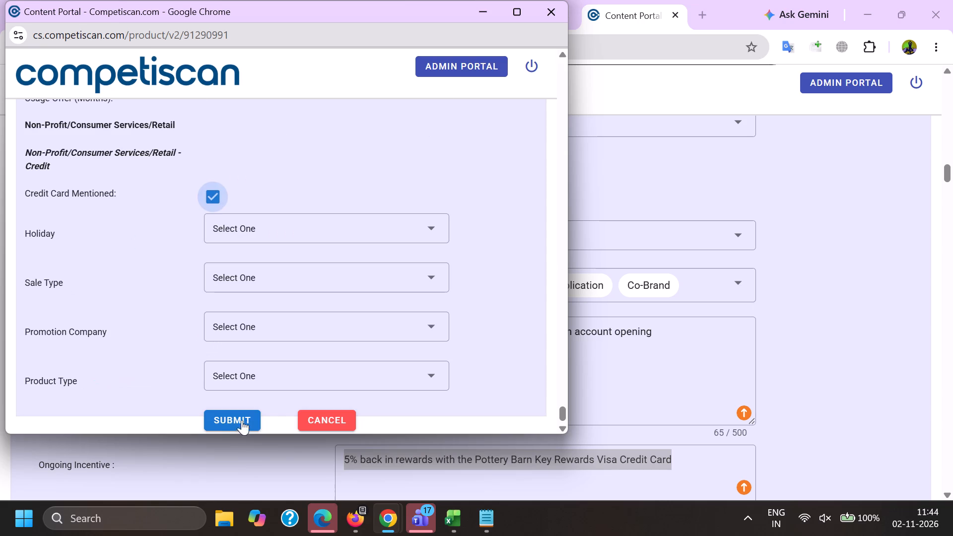
pyautogui.click(242, 421)
# Switch to the email list in Firefox and copy email 91288413's subject, "Extra 20% off select styles & more deals + Rugs to ground your space in color".
pyautogui.hotkey('alt', 'Tab')
pyautogui.click(178, 0)
pyautogui.click(317, 0)
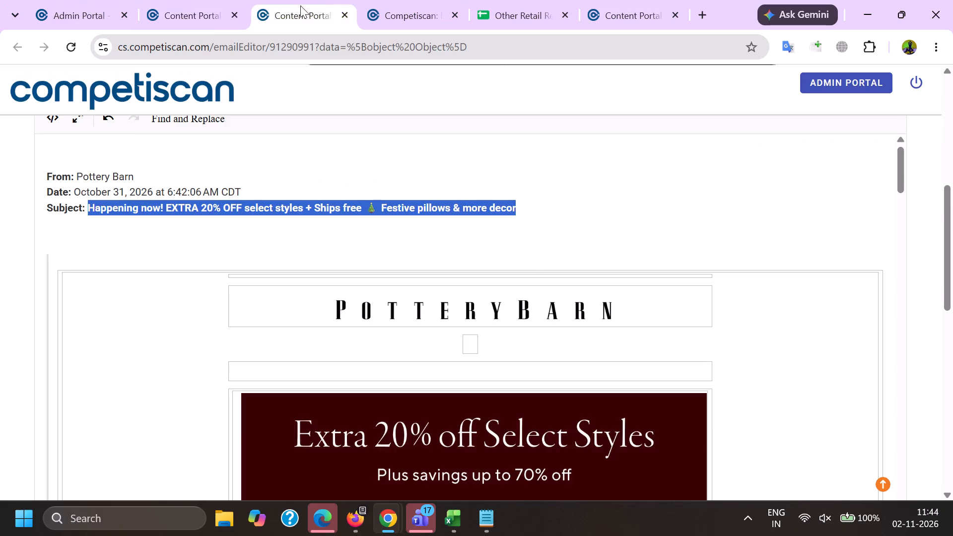
pyautogui.click(223, 0)
pyautogui.click(297, 0)
pyautogui.click(371, 507)
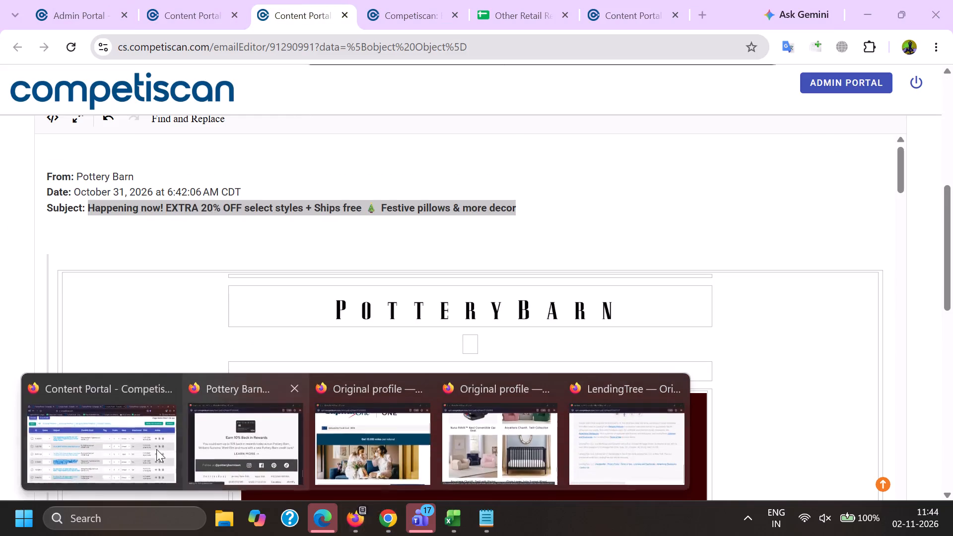
pyautogui.click(129, 450)
pyautogui.moveTo(181, 402); pyautogui.dragTo(335, 428)
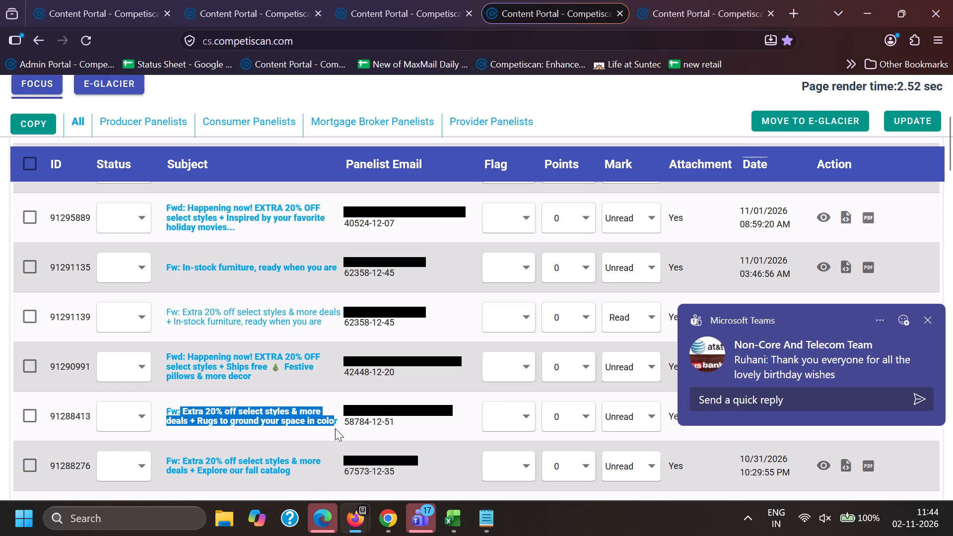
pyautogui.moveTo(335, 428); pyautogui.dragTo(340, 427)
pyautogui.hotkey('ctrl', 'c')
# Return to the email list in Chrome and select the existing text in its subject search.
pyautogui.click(374, 520)
pyautogui.click(259, 445)
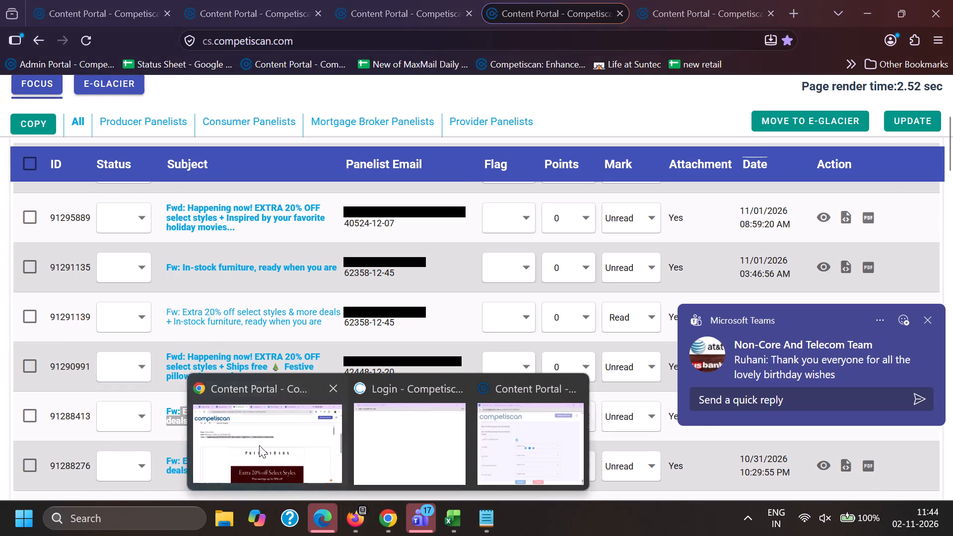
pyautogui.click(197, 0)
pyautogui.scroll(-4, 263, 261)
pyautogui.scroll(1, 281, 375)
pyautogui.tripleClick(342, 249)
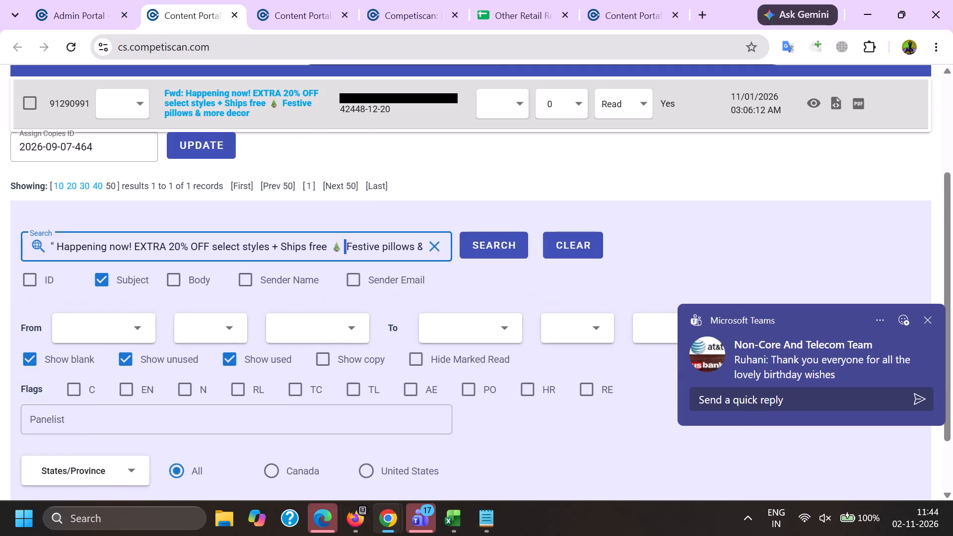
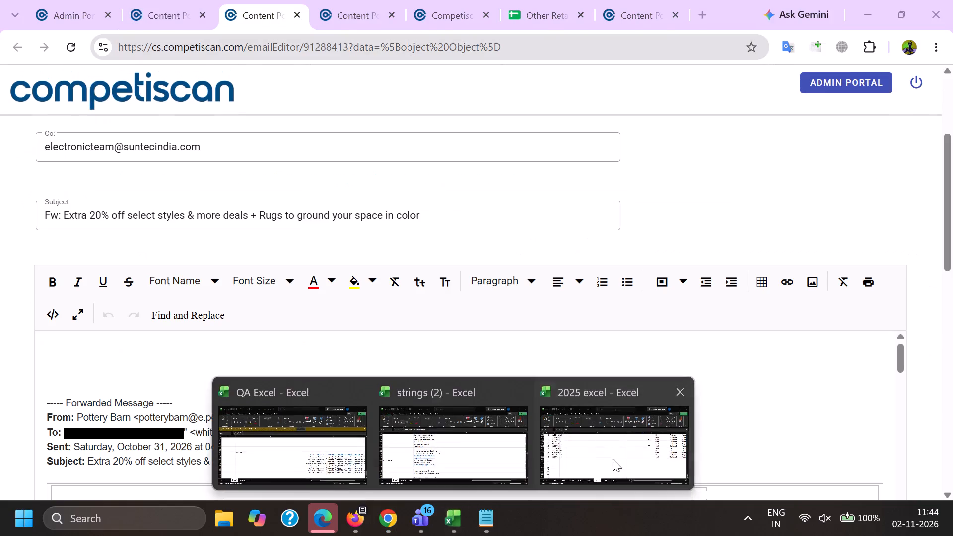
# Record email 91288413 with code cc in row 19 of the may 26 tracking sheet in Excel.
pyautogui.click(108, 338)
pyautogui.hotkey('ctrl', 'v')
pyautogui.click(142, 337)
pyautogui.press('c')
pyautogui.press('c')
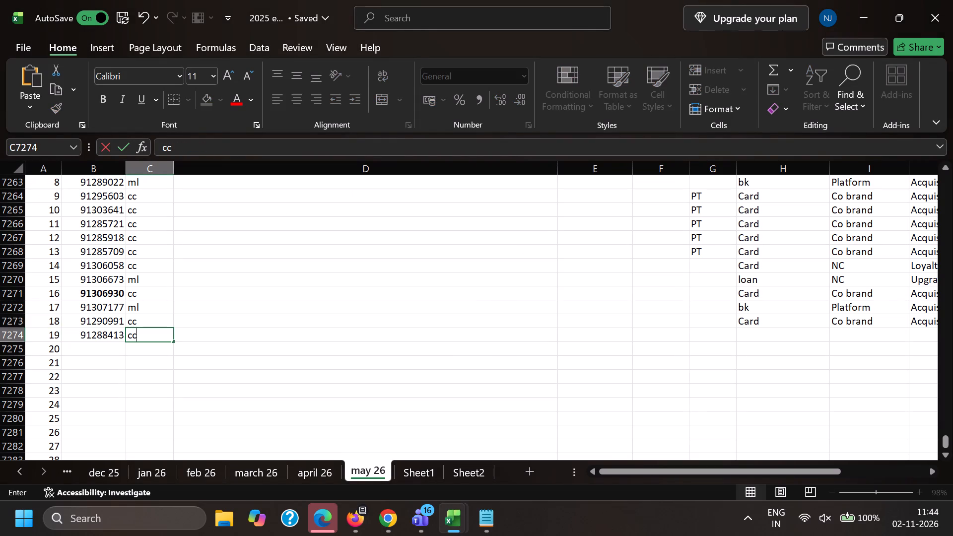
# Complete the new tracking row with Card, Co brand and Acquisition.
pyautogui.press('Right')
pyautogui.press('Right')
pyautogui.press('Right')
pyautogui.press('Right')
pyautogui.press('Right')
pyautogui.press('c')
pyautogui.press('Right')
pyautogui.press('c')
pyautogui.press('Right')
pyautogui.press('a')
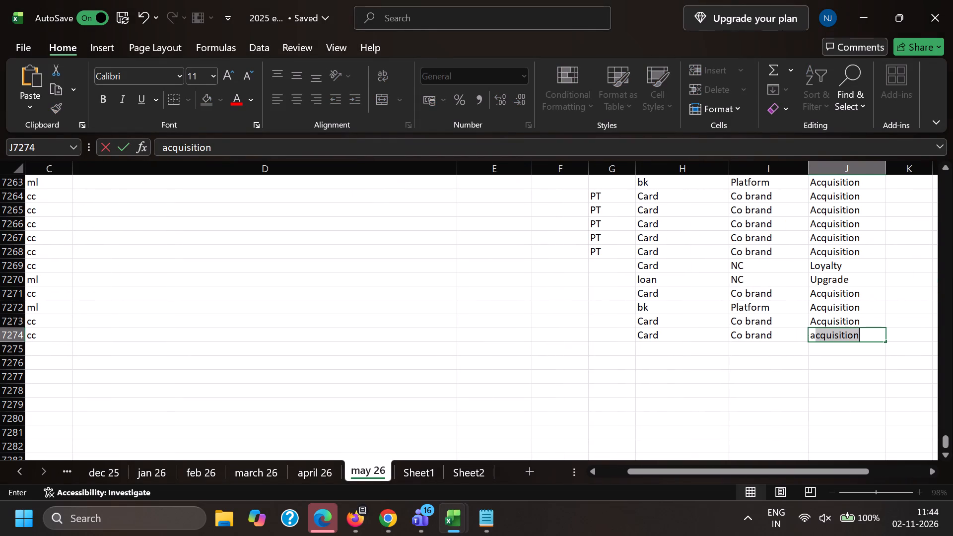
pyautogui.press('Left')
pyautogui.press('Left')
pyautogui.press('Left')
pyautogui.press('Left')
pyautogui.press('Left')
pyautogui.press('Left')
pyautogui.press('Left')
pyautogui.press('Left')
pyautogui.press('Left')
pyautogui.press('Left')
pyautogui.press('Left')
pyautogui.press('Left')
pyautogui.press('Left')
pyautogui.press('Left')
pyautogui.press('Left')
# Return to the email editor in Chrome and delete the Forwarded Message line, the sender's address and the recipient line.
pyautogui.hotkey('alt', 'Tab')
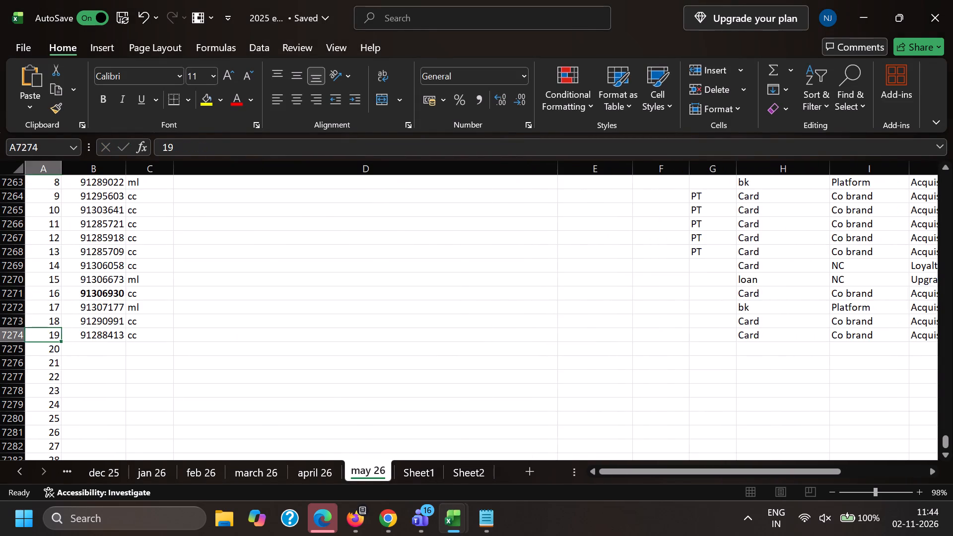
pyautogui.moveTo(178, 407); pyautogui.dragTo(0, 385)
pyautogui.press('BackSpace')
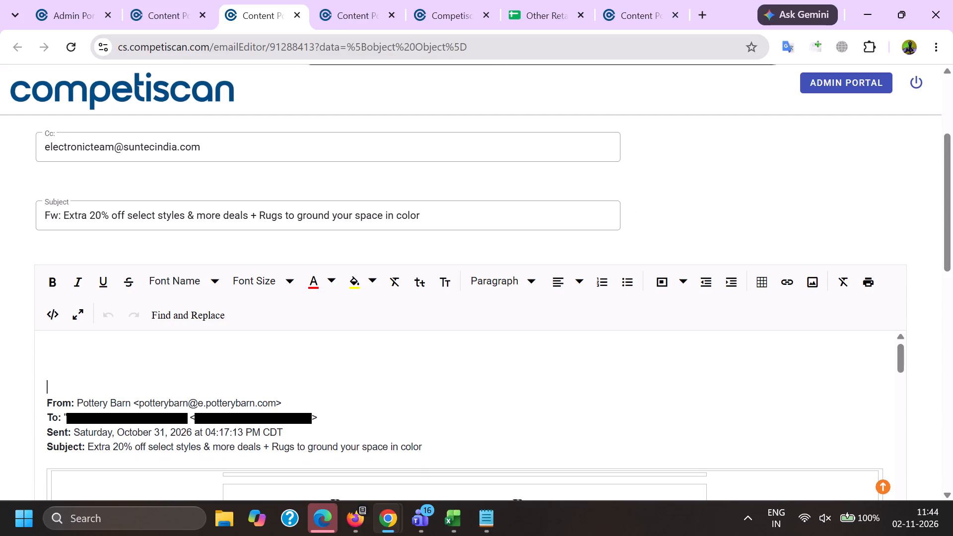
pyautogui.moveTo(133, 402); pyautogui.dragTo(345, 415)
pyautogui.press('BackSpace')
# Examine the Pottery Barn email body from the select styles banner down past the app download section.
pyautogui.scroll(-2, 296, 254)
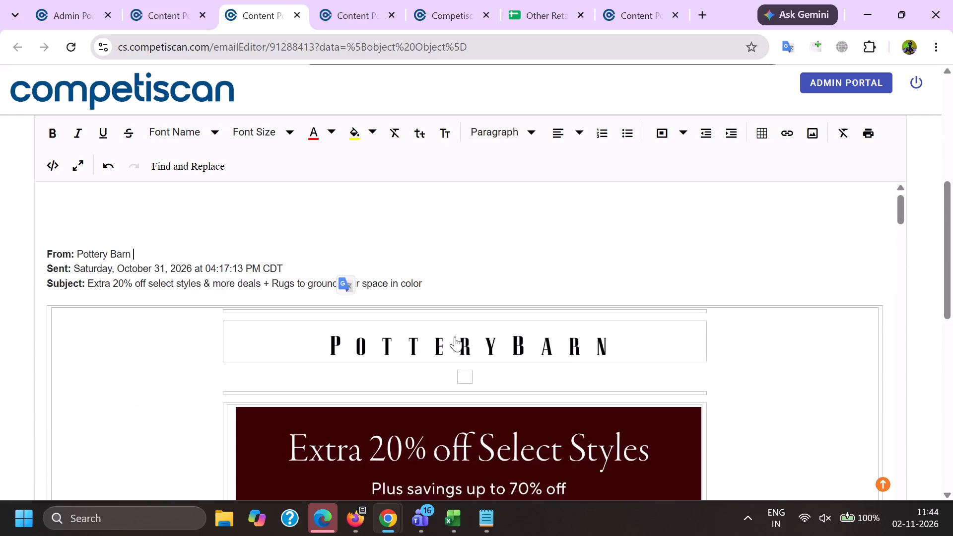
pyautogui.scroll(-20, 455, 337)
pyautogui.scroll(-20, 455, 337)
pyautogui.scroll(-9, 455, 337)
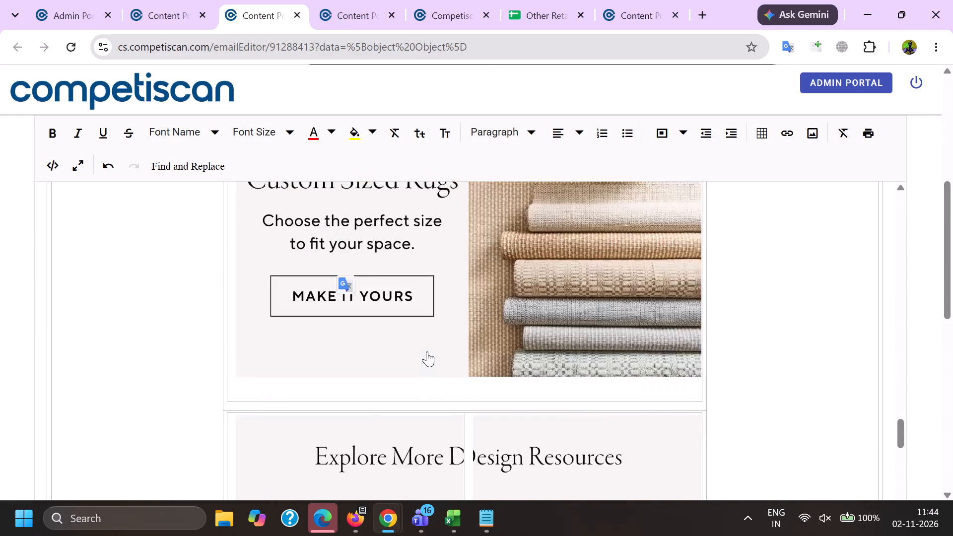
pyautogui.scroll(-5, 428, 351)
pyautogui.scroll(-16, 426, 361)
pyautogui.scroll(-5, 413, 382)
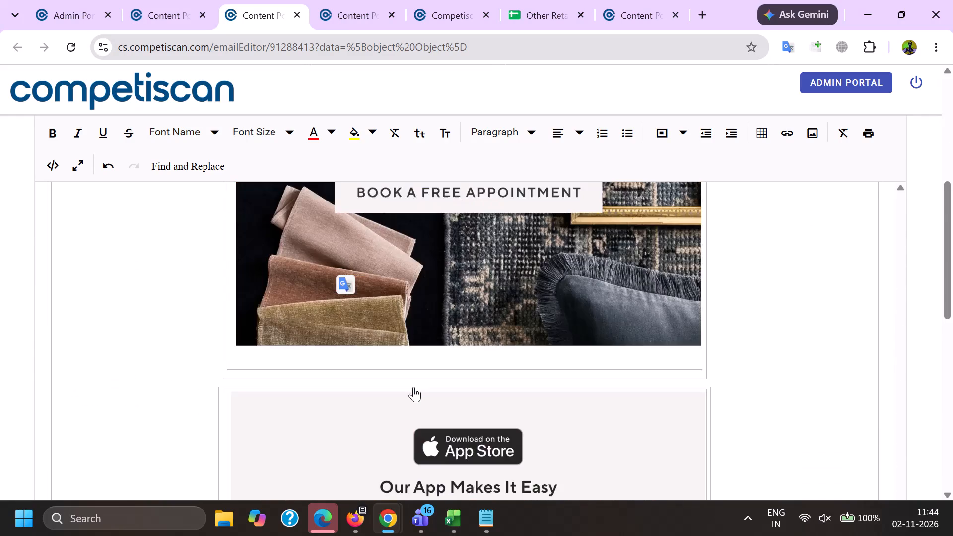
pyautogui.click(416, 401)
pyautogui.click(433, 328)
pyautogui.scroll(-7, 433, 324)
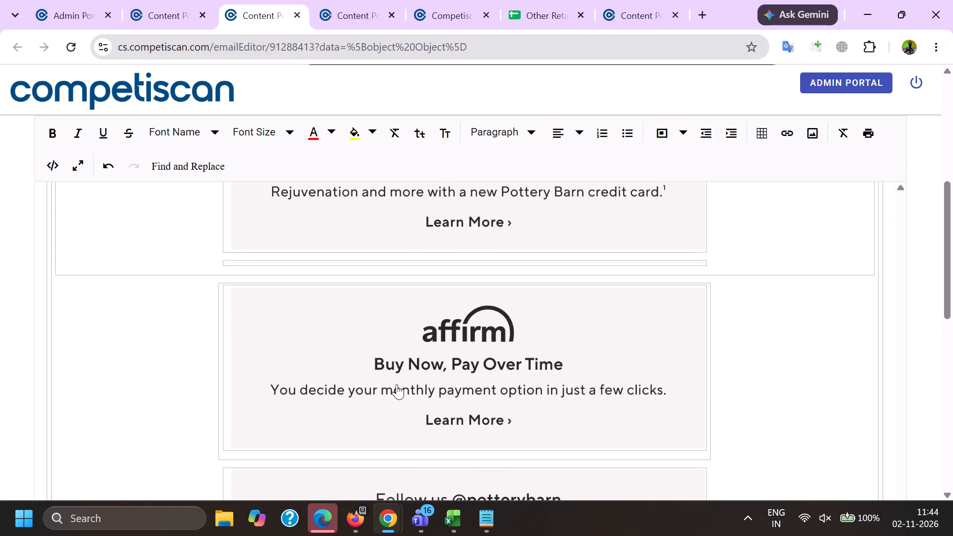
pyautogui.scroll(-4, 397, 384)
pyautogui.click(338, 289)
pyautogui.click(282, 349)
pyautogui.click(447, 250)
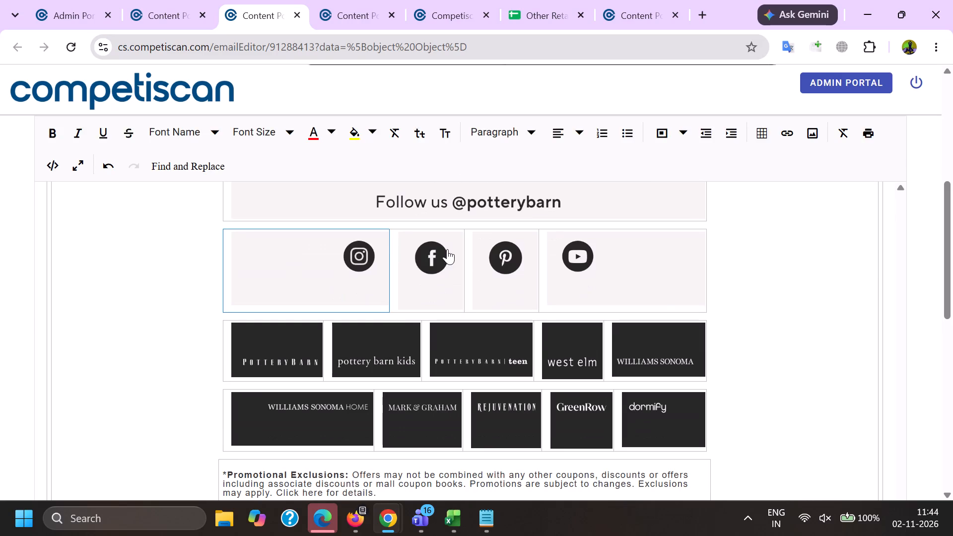
pyautogui.click(442, 357)
pyautogui.click(501, 243)
pyautogui.click(513, 363)
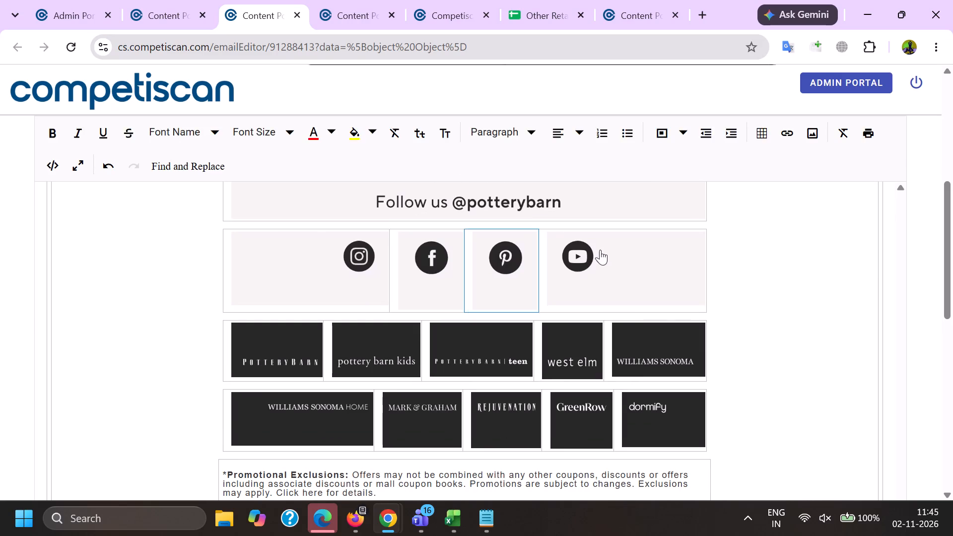
pyautogui.click(600, 250)
pyautogui.click(592, 351)
pyautogui.scroll(2, 529, 441)
pyautogui.click(445, 347)
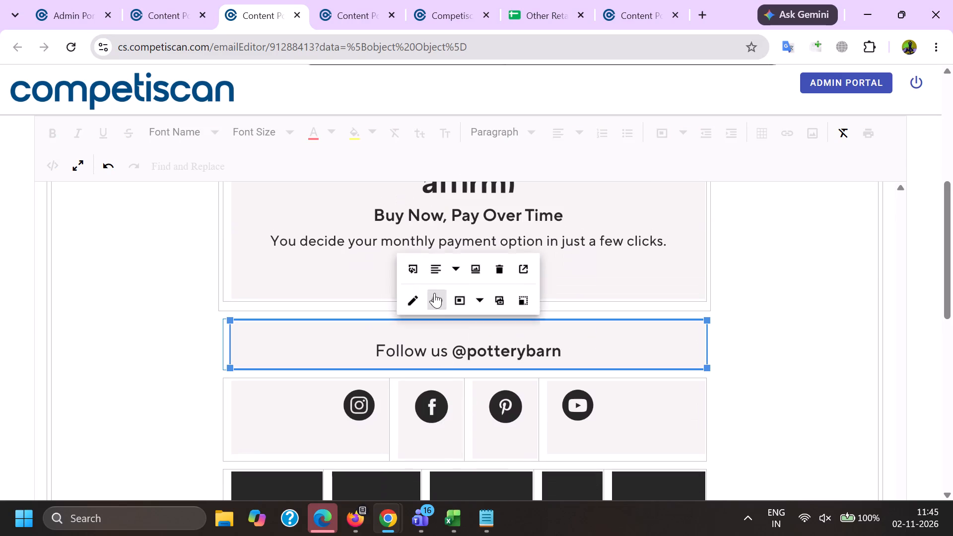
pyautogui.click(434, 289)
pyautogui.scroll(-8, 432, 293)
pyautogui.scroll(-2, 405, 371)
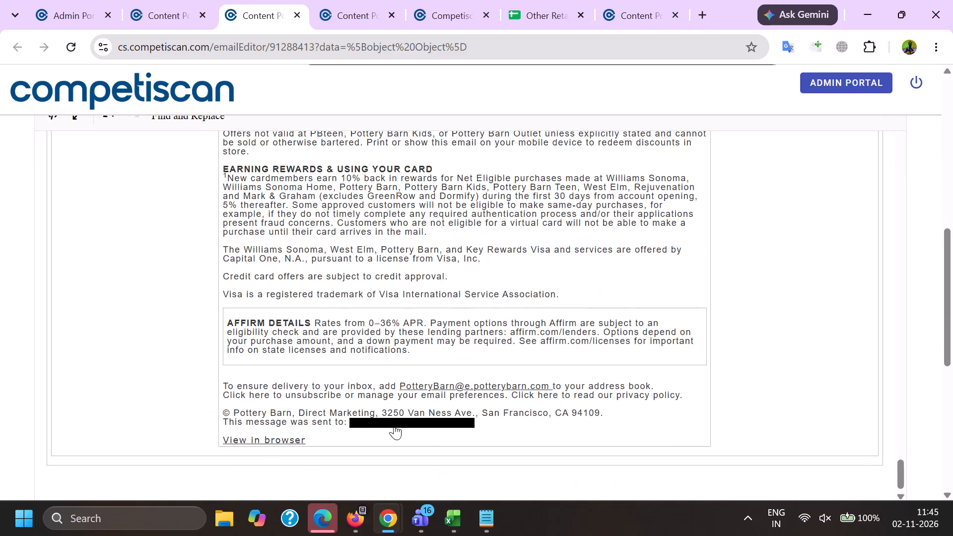
# Delete the recipient's address after This message was sent to and the sender's address from the delivery note in the footer.
pyautogui.moveTo(353, 420); pyautogui.dragTo(514, 425)
pyautogui.press('BackSpace')
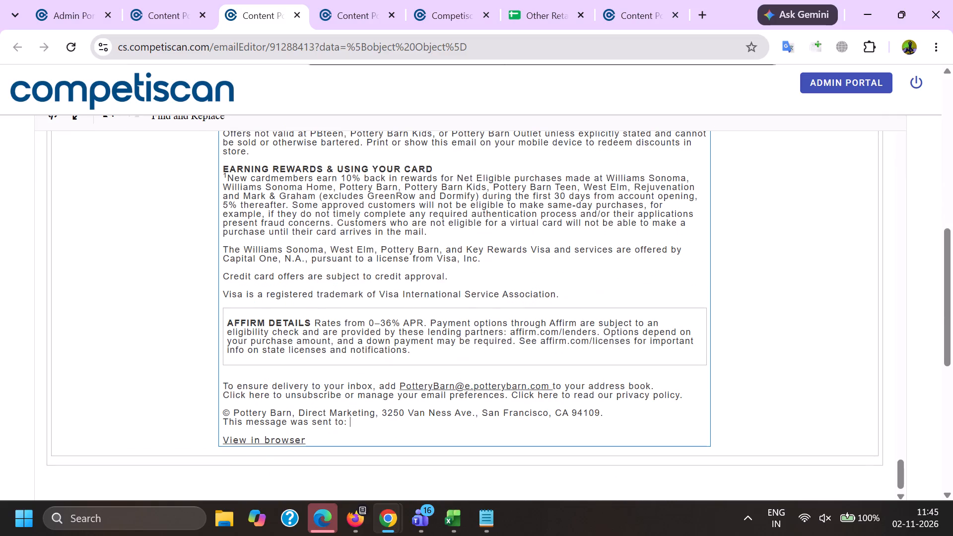
pyautogui.moveTo(397, 389); pyautogui.dragTo(551, 387)
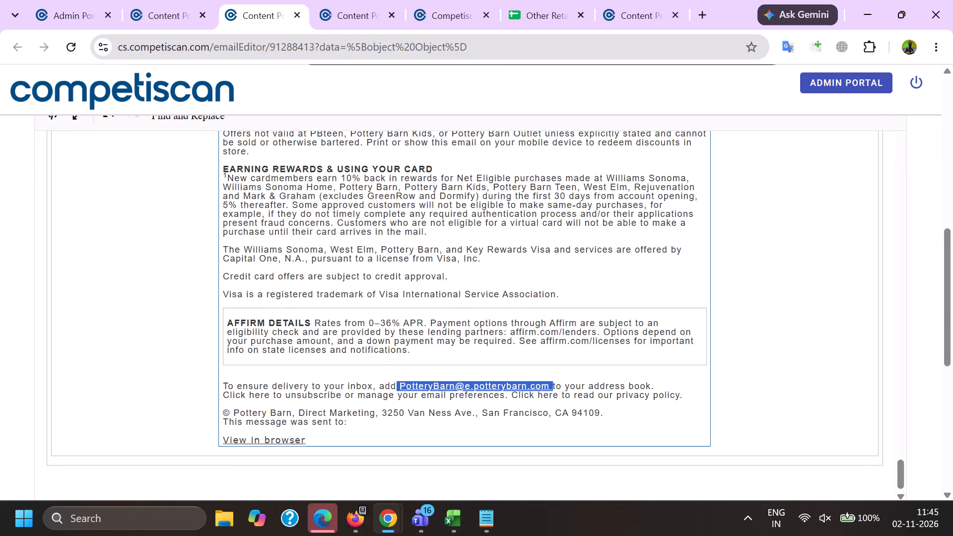
pyautogui.moveTo(551, 387); pyautogui.dragTo(552, 387)
pyautogui.press('BackSpace')
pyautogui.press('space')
# Remove the links from View in browser and the Click here to unsubscribe text in the footer.
pyautogui.click(292, 440)
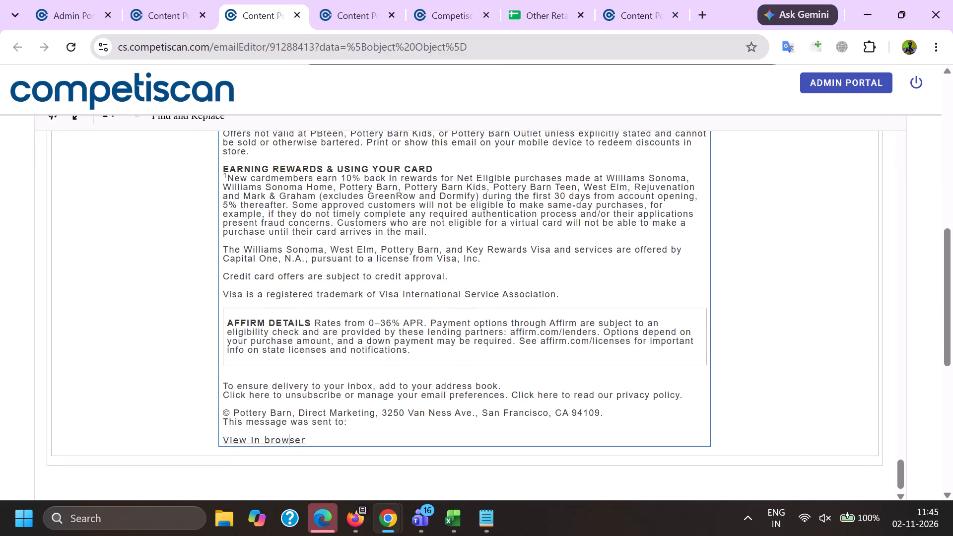
pyautogui.click(374, 469)
pyautogui.click(248, 394)
pyautogui.click(331, 422)
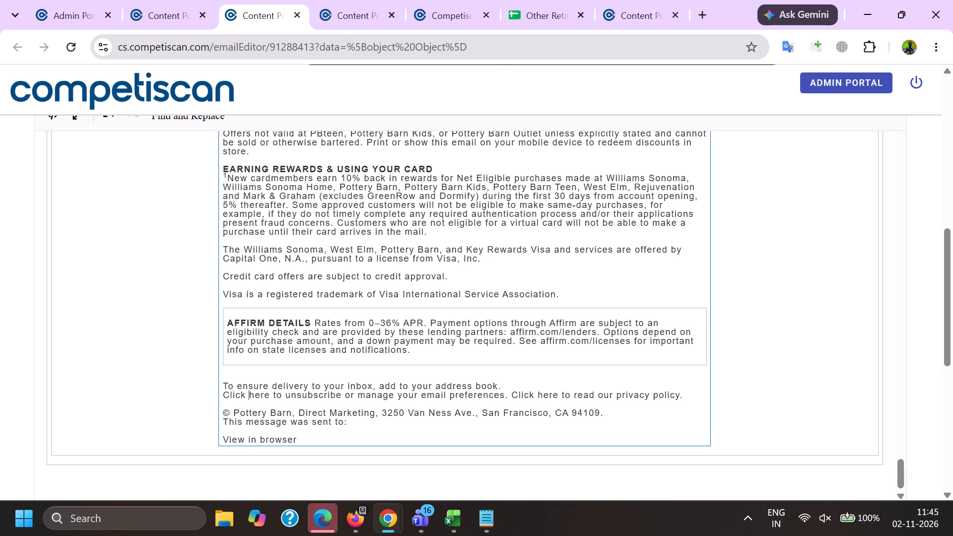
# Save the product info of the cleaned Pottery Barn email.
pyautogui.scroll(-11, 332, 359)
pyautogui.scroll(3, 317, 403)
pyautogui.scroll(-5, 320, 395)
pyautogui.click(338, 385)
pyautogui.click(340, 368)
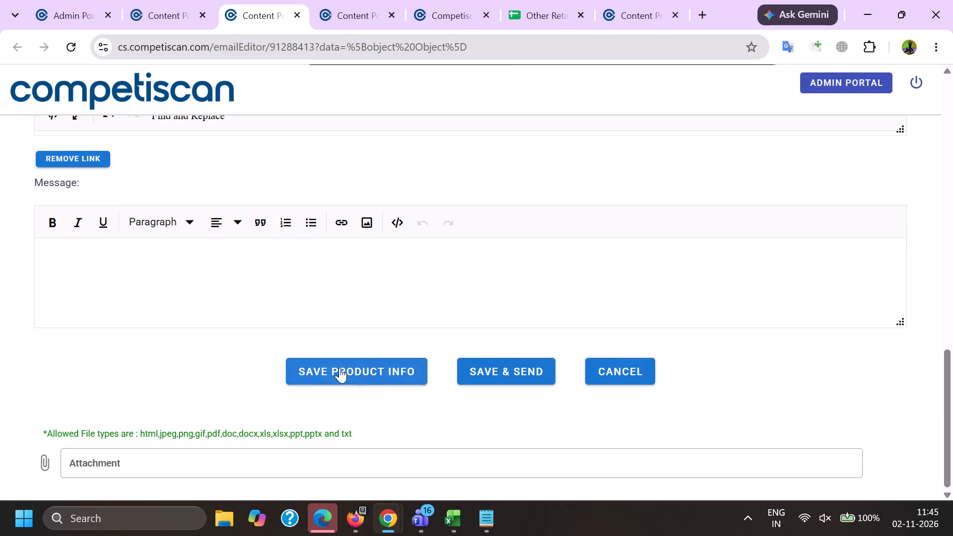
pyautogui.click(492, 297)
# Open the product management page for email 91288413.
pyautogui.click(385, 0)
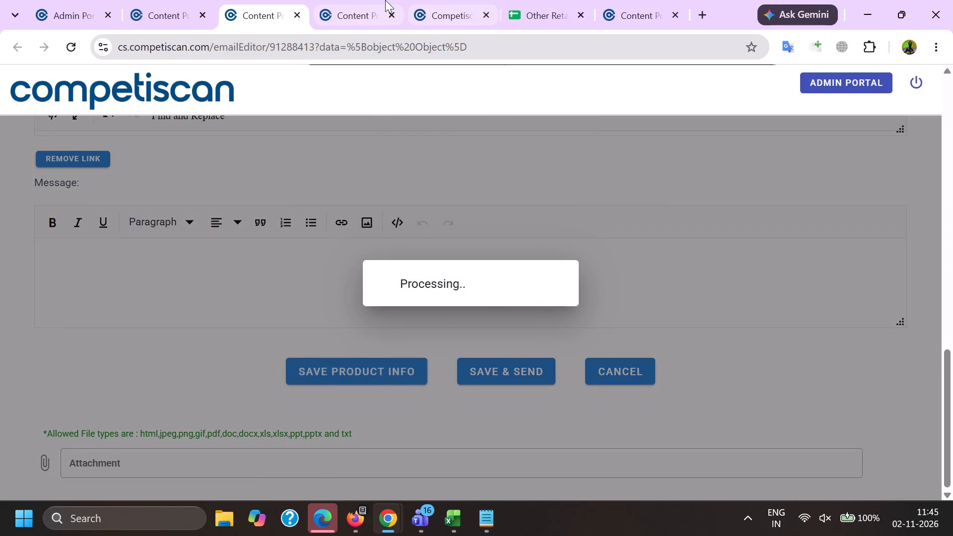
pyautogui.click(274, 0)
pyautogui.moveTo(0, 159); pyautogui.dragTo(10, 143)
pyautogui.click(39, 98)
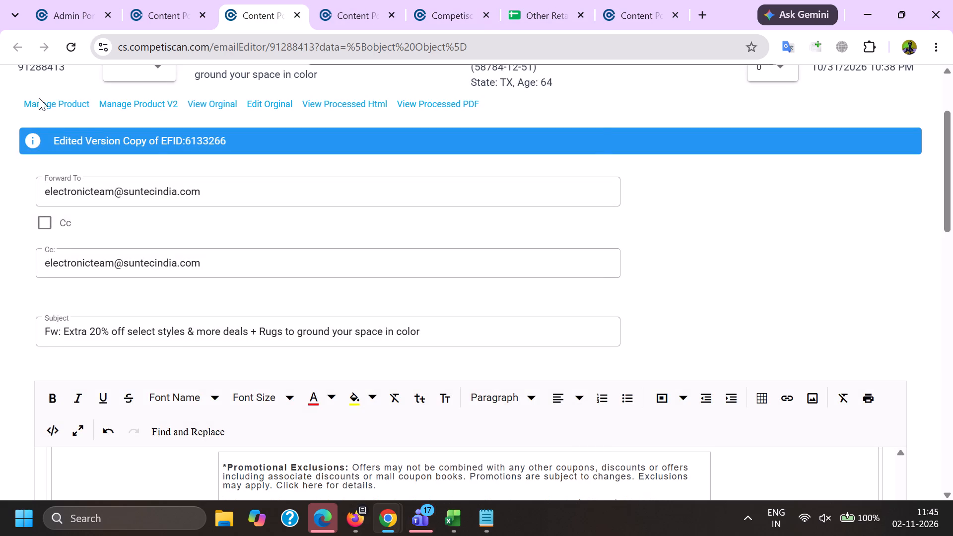
# Return to the email editor and copy the sender name Pottery Barn from the From line at the start of the email.
pyautogui.hotkey('alt', 'Tab')
pyautogui.scroll(-6, 143, 134)
pyautogui.click(122, 269)
pyautogui.click(122, 267)
pyautogui.press('pageup')
pyautogui.press('pageup')
pyautogui.press('pageup')
pyautogui.press('pageup')
pyautogui.press('pageup')
pyautogui.press('pageup')
pyautogui.press('pageup')
pyautogui.press('pageup')
pyautogui.press('pageup')
pyautogui.press('pageup')
pyautogui.press('pageup')
pyautogui.press('pageup')
pyautogui.press('pageup')
pyautogui.press('pageup')
pyautogui.press('pageup')
pyautogui.press('pageup')
pyautogui.press('pageup')
pyautogui.press('pageup')
pyautogui.press('pageup')
pyautogui.press('pageup')
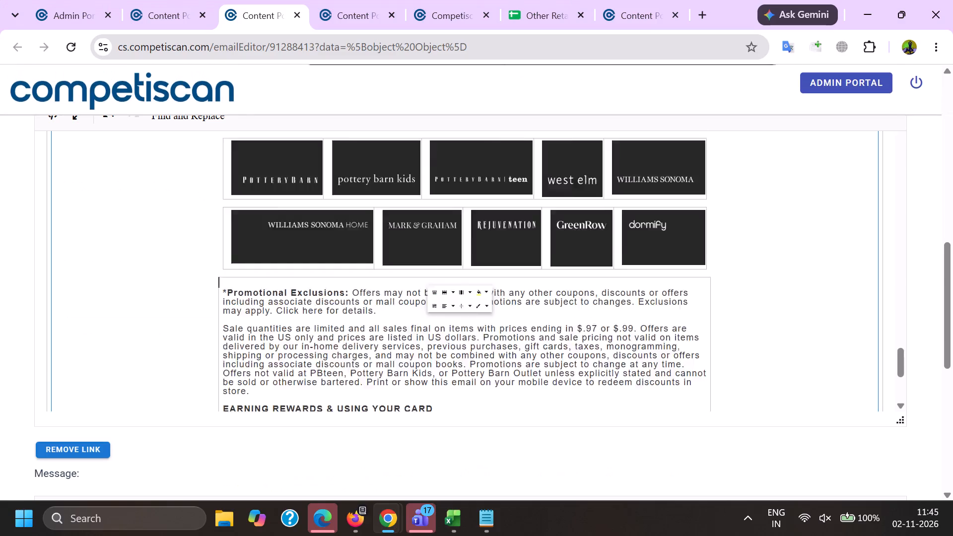
pyautogui.scroll(-4, 122, 264)
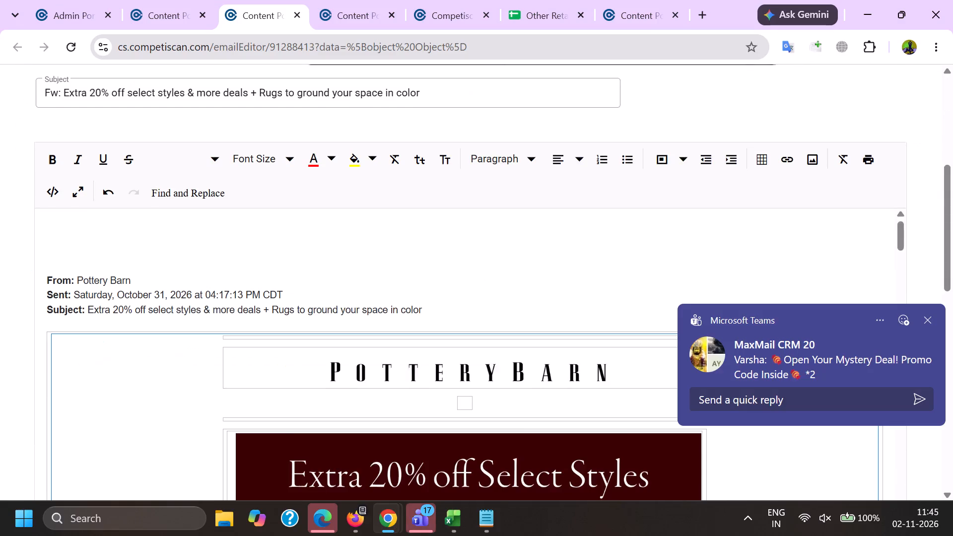
pyautogui.doubleClick(99, 278)
pyautogui.keyDown('shift'); pyautogui.click(134, 272); pyautogui.keyUp('shift')
pyautogui.keyDown('shift'); pyautogui.click(124, 274); pyautogui.keyUp('shift')
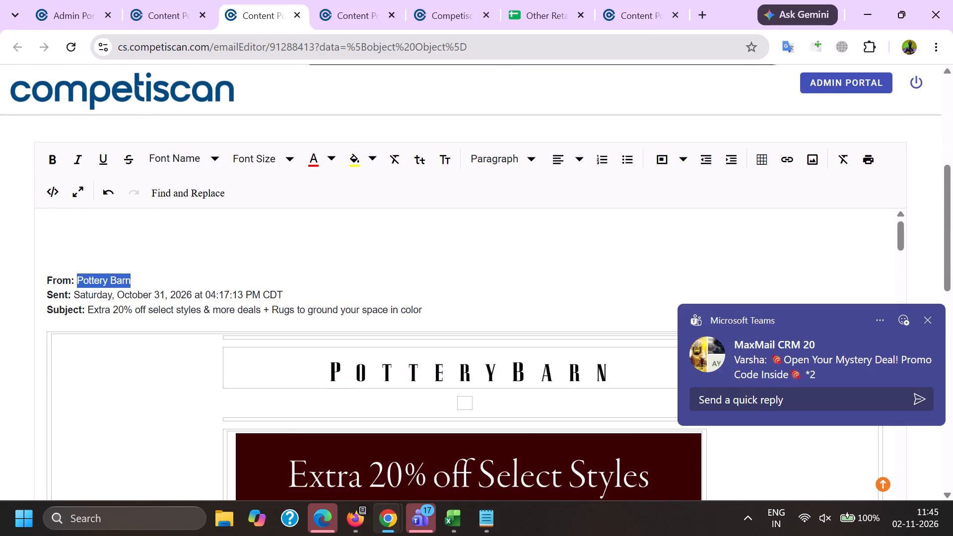
pyautogui.hotkey('ctrl', 'c')
# In the product record, replace the apc-na company with Pottery Barn, use its product image, and enter Pottery Barn as the affinity search.
pyautogui.hotkey('alt', 'Tab')
pyautogui.scroll(-5, 239, 154)
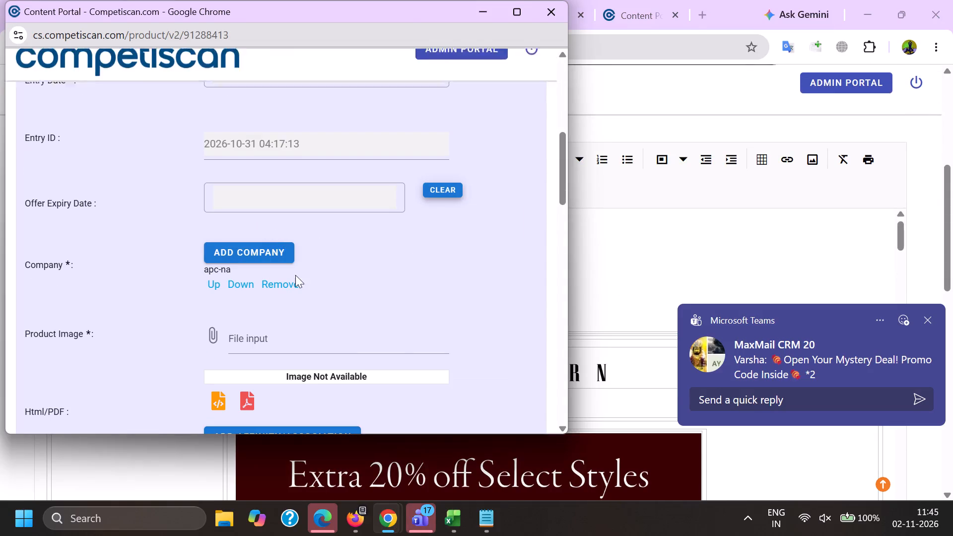
pyautogui.click(292, 282)
pyautogui.click(277, 250)
pyautogui.hotkey('ctrl', 'v')
pyautogui.click(293, 405)
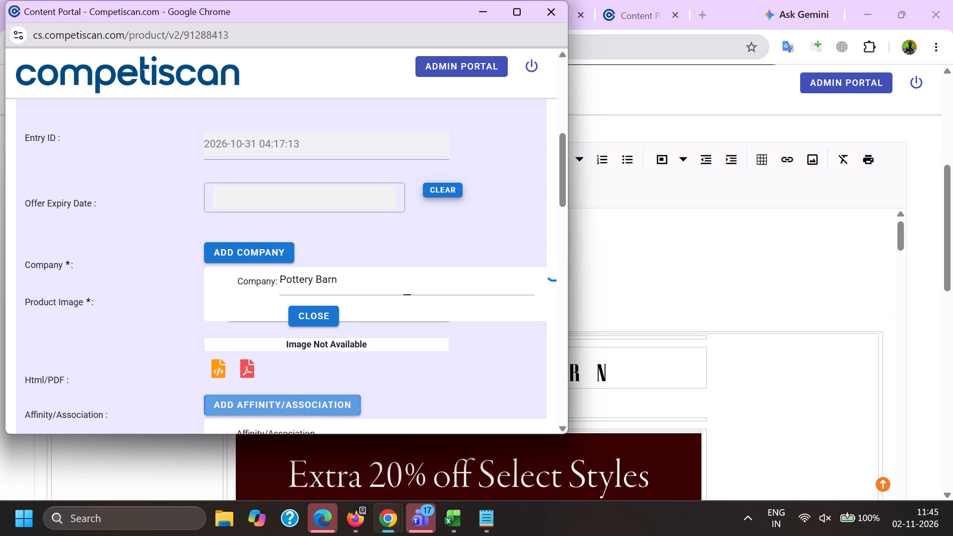
pyautogui.click(352, 423)
pyautogui.hotkey('ctrl', 'v')
pyautogui.scroll(-1, 314, 286)
pyautogui.click(307, 234)
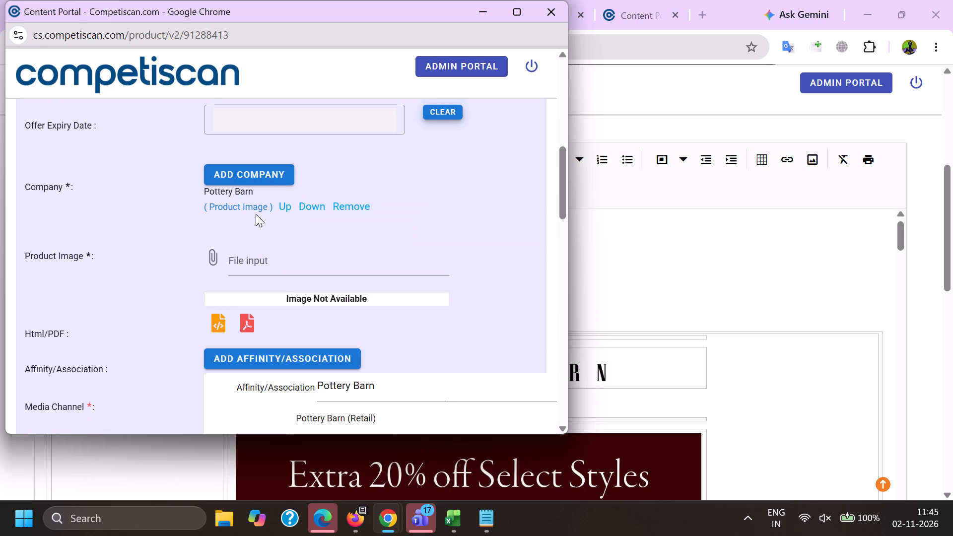
pyautogui.click(251, 210)
# Add Capital One as a second company and Pottery Barn (Retail) as the affinity/association.
pyautogui.click(251, 172)
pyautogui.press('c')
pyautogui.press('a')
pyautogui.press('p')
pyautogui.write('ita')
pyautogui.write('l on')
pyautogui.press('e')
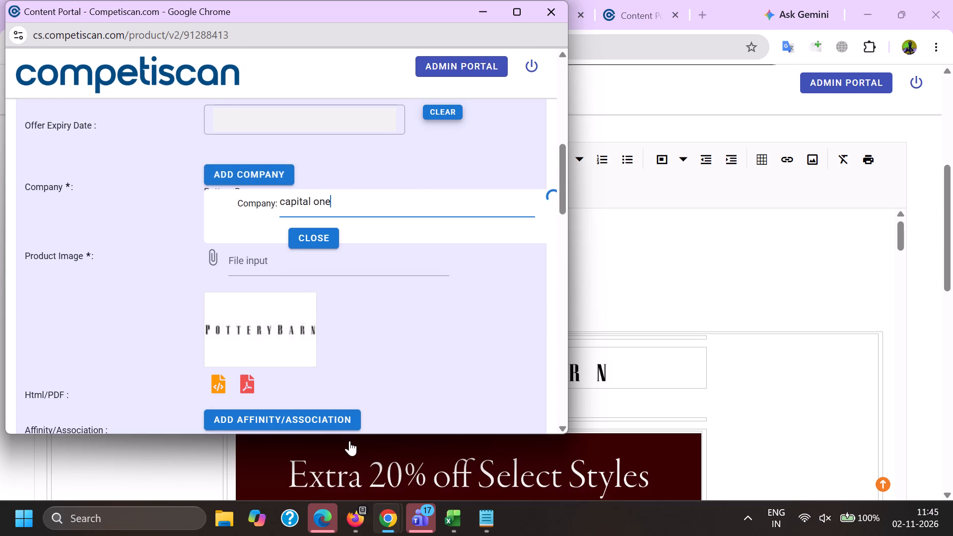
pyautogui.click(317, 418)
pyautogui.scroll(-3, 354, 178)
pyautogui.click(352, 264)
pyautogui.scroll(4, 304, 295)
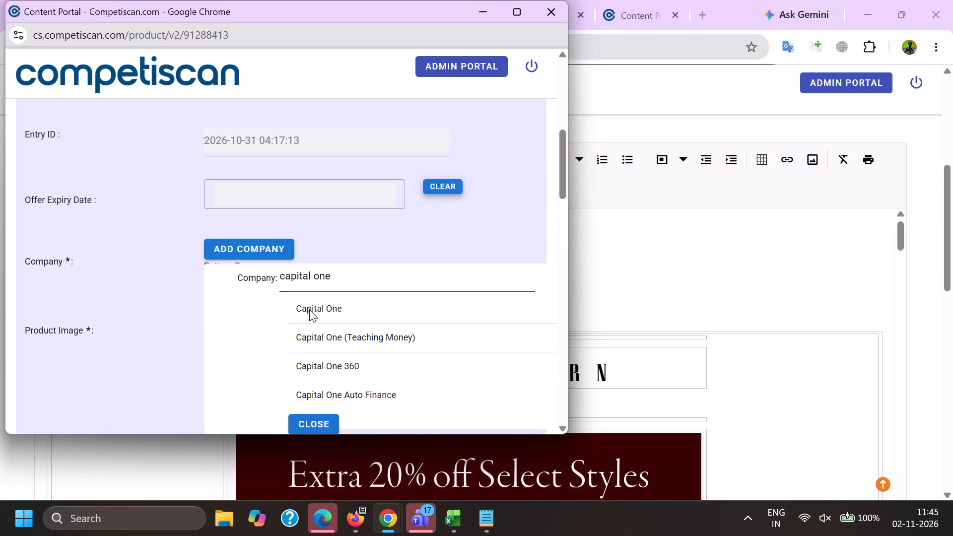
pyautogui.click(311, 313)
# Add Affirm as a further company on the product record.
pyautogui.click(279, 248)
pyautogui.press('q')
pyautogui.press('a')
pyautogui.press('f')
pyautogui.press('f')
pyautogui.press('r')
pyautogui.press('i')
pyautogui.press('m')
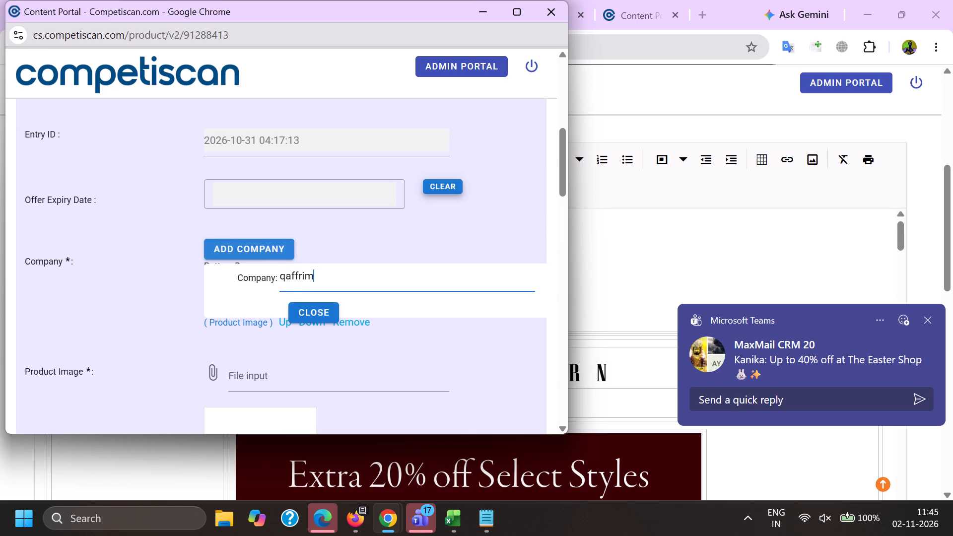
pyautogui.press('BackSpace')
pyautogui.press('BackSpace')
pyautogui.press('BackSpace')
pyautogui.press('BackSpace')
pyautogui.press('BackSpace')
pyautogui.press('BackSpace')
pyautogui.press('BackSpace')
pyautogui.press('BackSpace')
pyautogui.press('BackSpace')
pyautogui.press('BackSpace')
pyautogui.press('BackSpace')
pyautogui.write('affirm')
pyautogui.click(312, 316)
# Add the classification with sector Retail, category Home and sub-category Furniture.
pyautogui.scroll(-4, 297, 219)
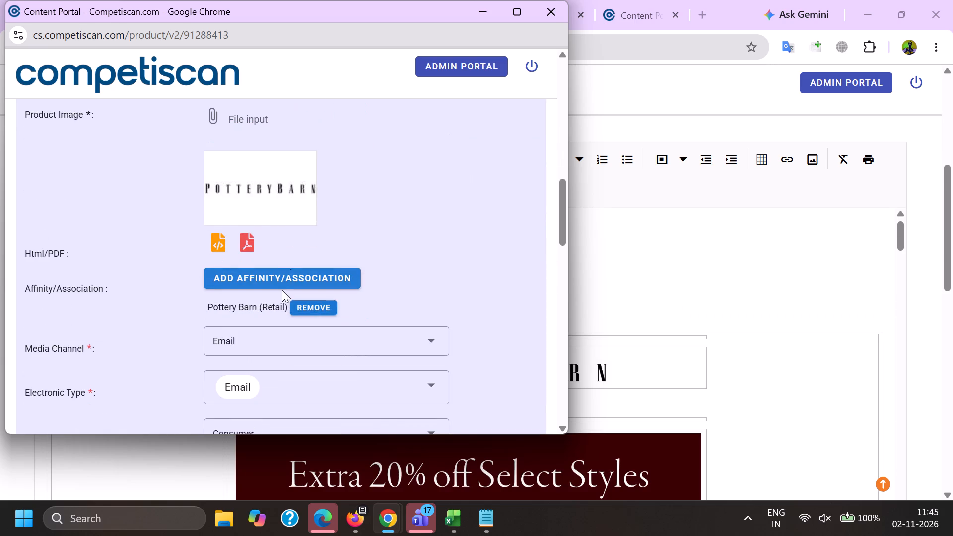
pyautogui.scroll(-4, 282, 290)
pyautogui.click(260, 207)
pyautogui.scroll(-6, 260, 204)
pyautogui.click(253, 268)
pyautogui.click(141, 279)
pyautogui.click(236, 253)
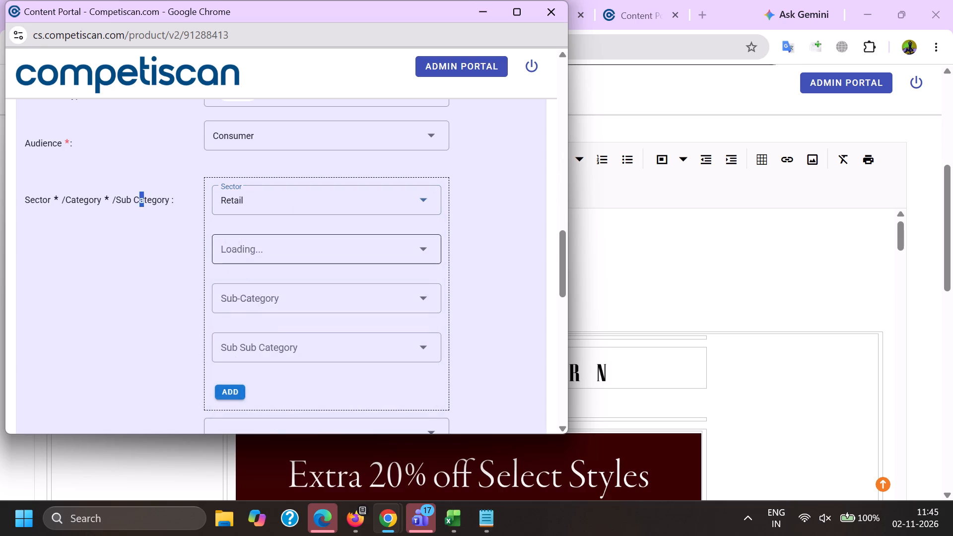
pyautogui.scroll(-7, 236, 252)
pyautogui.click(242, 270)
pyautogui.click(185, 271)
pyautogui.click(245, 296)
pyautogui.scroll(-2, 257, 175)
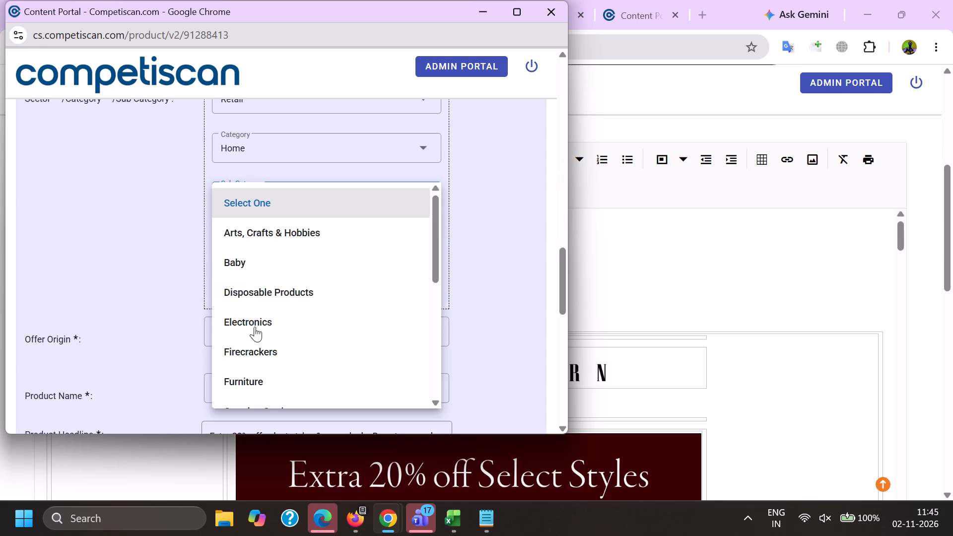
pyautogui.click(252, 315)
pyautogui.click(245, 154)
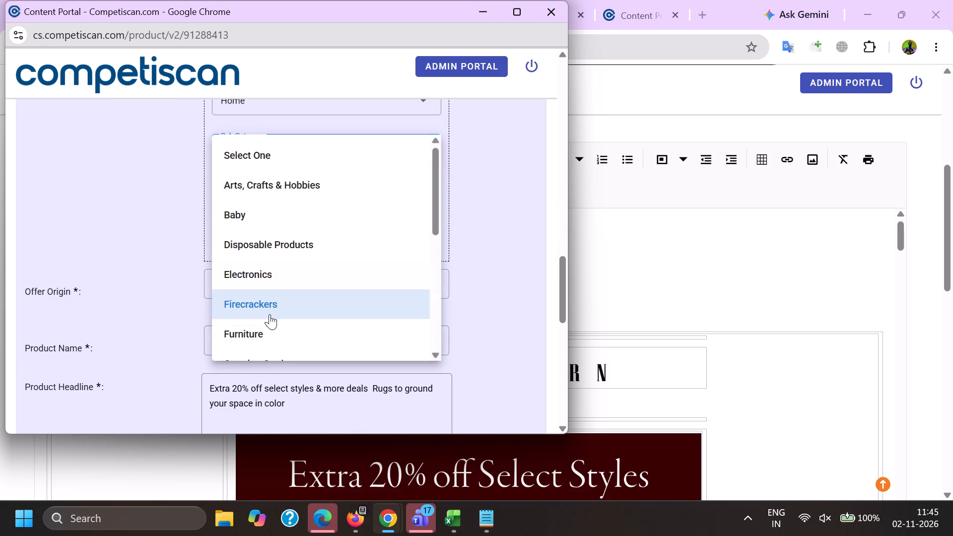
pyautogui.click(270, 335)
pyautogui.moveTo(149, 318); pyautogui.dragTo(164, 313)
pyautogui.click(225, 239)
# Add a second classification with sector Credit Cards and category Payment Cards.
pyautogui.scroll(3, 241, 295)
pyautogui.click(256, 295)
pyautogui.scroll(7, 245, 381)
pyautogui.click(261, 341)
pyautogui.moveTo(78, 316); pyautogui.dragTo(85, 316)
pyautogui.scroll(-2, 212, 184)
pyautogui.click(246, 212)
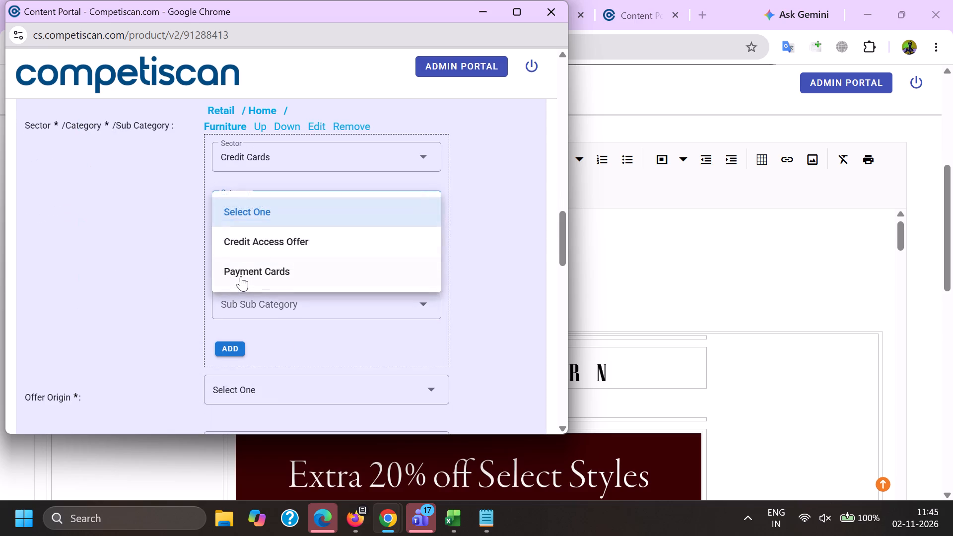
pyautogui.click(241, 276)
pyautogui.click(236, 265)
pyautogui.scroll(-2, 245, 194)
pyautogui.click(259, 258)
pyautogui.moveTo(133, 242); pyautogui.dragTo(137, 242)
pyautogui.click(222, 199)
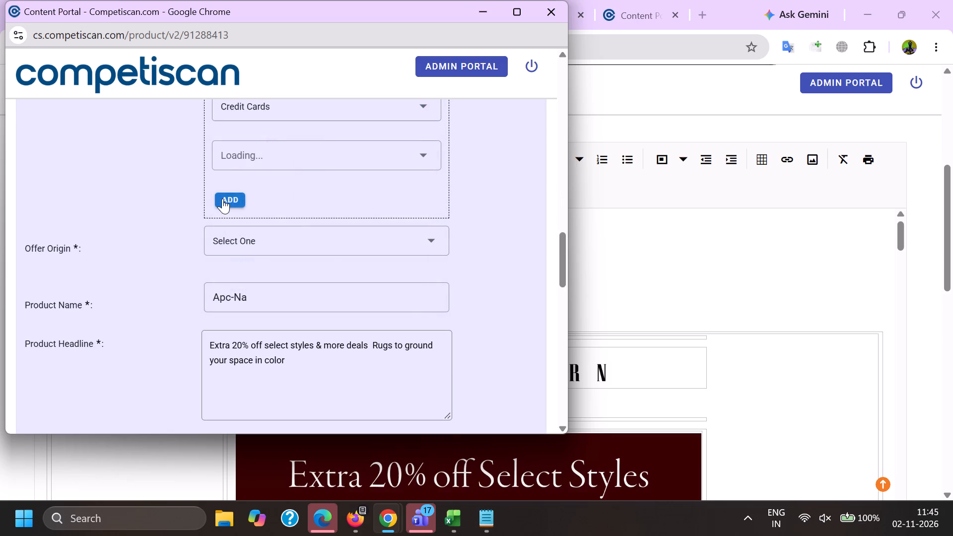
# Set the offer origin to Provider/Bank and look up Pottery Barn Key Rewards Visa Credit Card as the product name.
pyautogui.scroll(3, 231, 276)
pyautogui.click(289, 200)
pyautogui.scroll(-4, 289, 199)
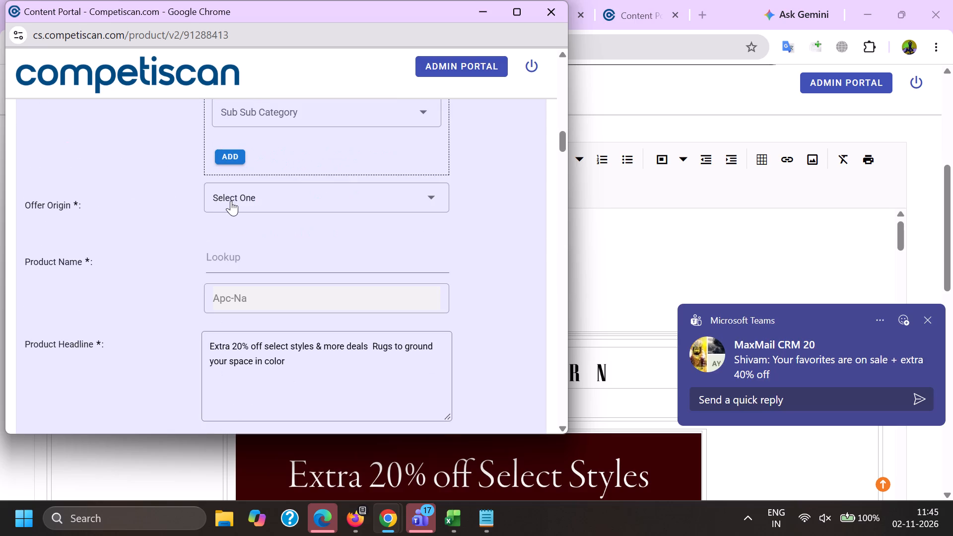
pyautogui.click(230, 200)
pyautogui.doubleClick(233, 264)
pyautogui.hotkey('ctrl', 'v')
pyautogui.click(244, 318)
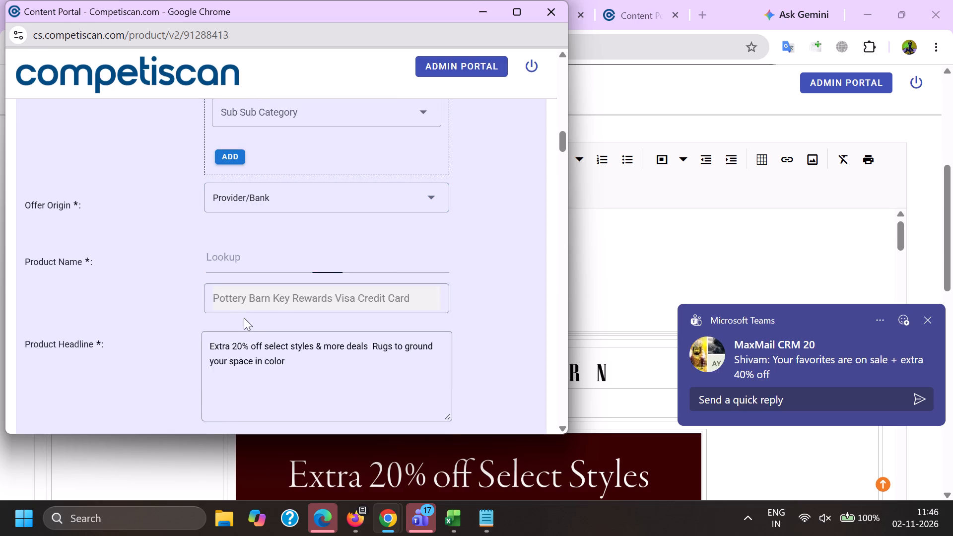
pyautogui.scroll(4, 243, 318)
pyautogui.click(275, 195)
pyautogui.scroll(-5, 275, 192)
pyautogui.click(462, 242)
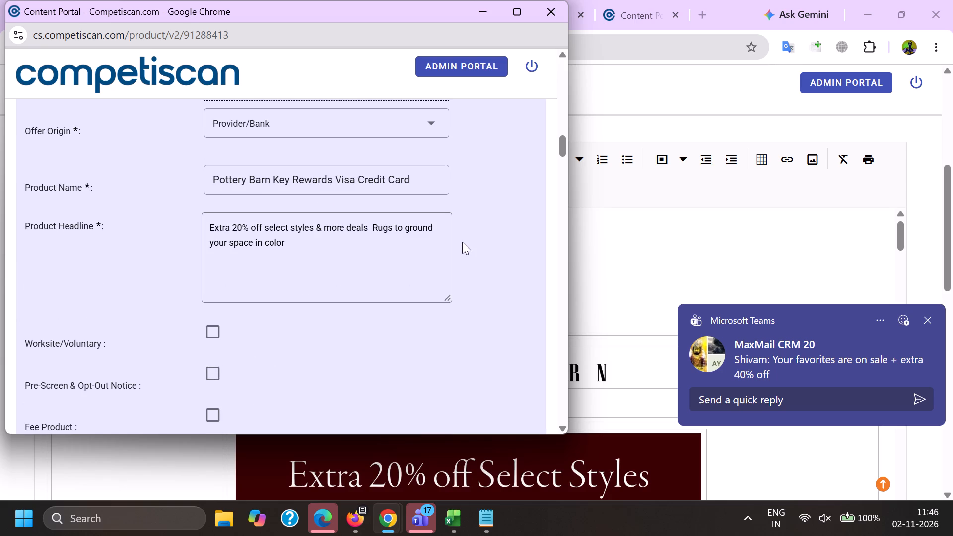
# Replace the product headline with the subject line copied from the email editor.
pyautogui.moveTo(377, 262); pyautogui.dragTo(60, 229)
pyautogui.press('BackSpace')
pyautogui.hotkey('alt', 'Tab')
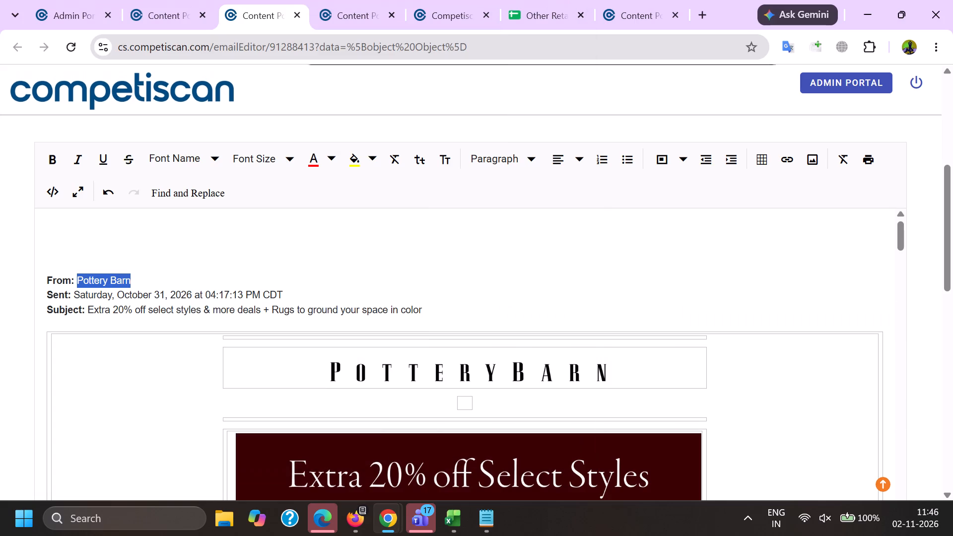
pyautogui.moveTo(89, 311); pyautogui.dragTo(448, 318)
pyautogui.hotkey('ctrl', 'c')
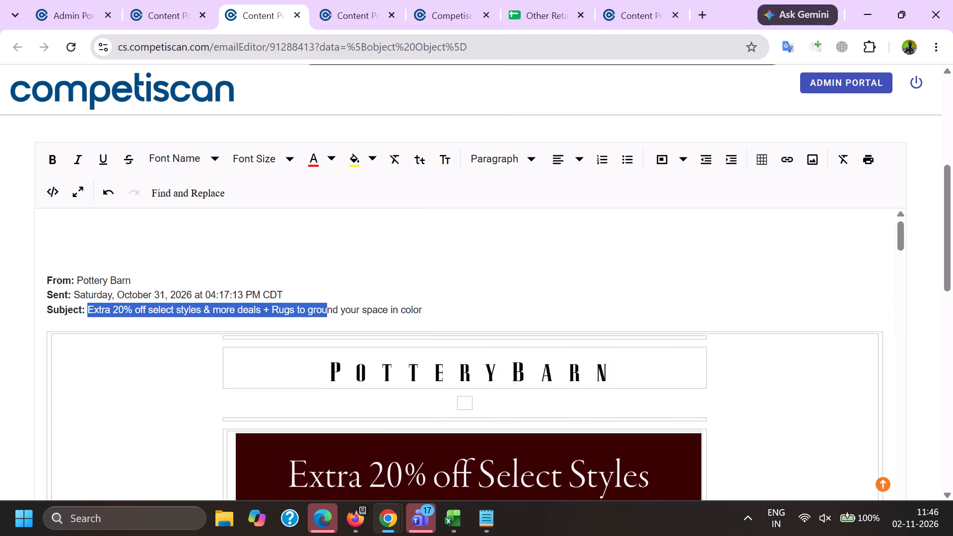
pyautogui.hotkey('alt', 'Tab')
pyautogui.hotkey('ctrl', 'v')
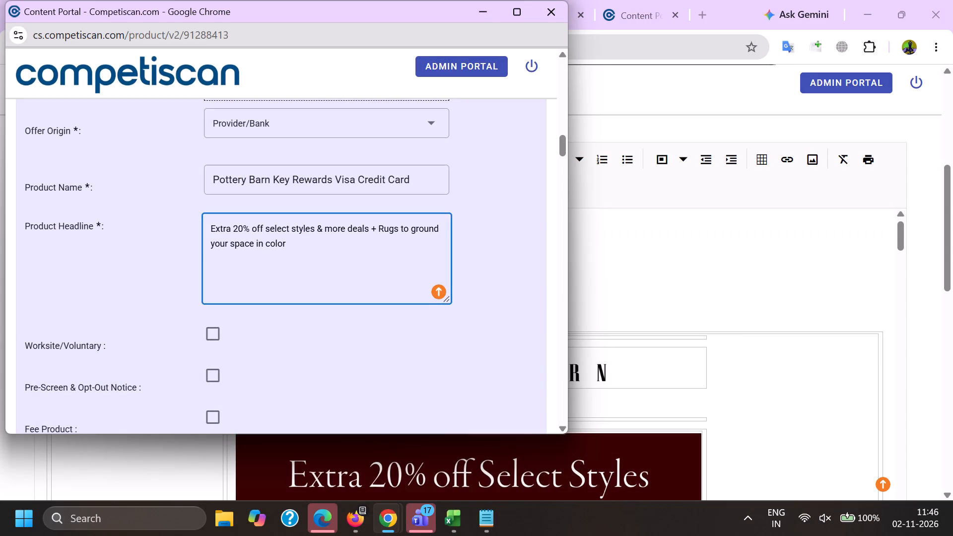
# Edit the headline to "Extra 20% off select styles and more deals Plus Rugs to ground your space in color.".
pyautogui.click(323, 228)
pyautogui.press('BackSpace')
pyautogui.write('qa')
pyautogui.write('nd')
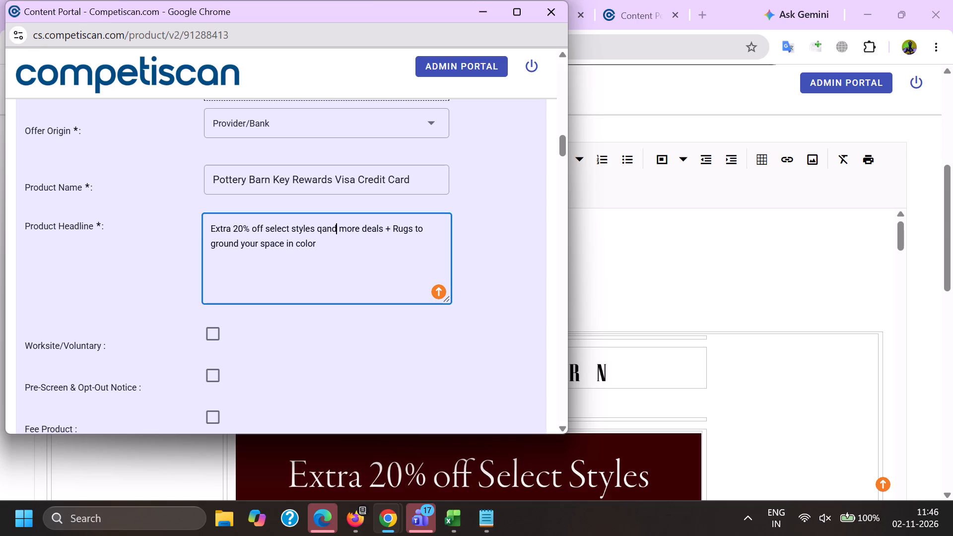
pyautogui.click(323, 230)
pyautogui.press('BackSpace')
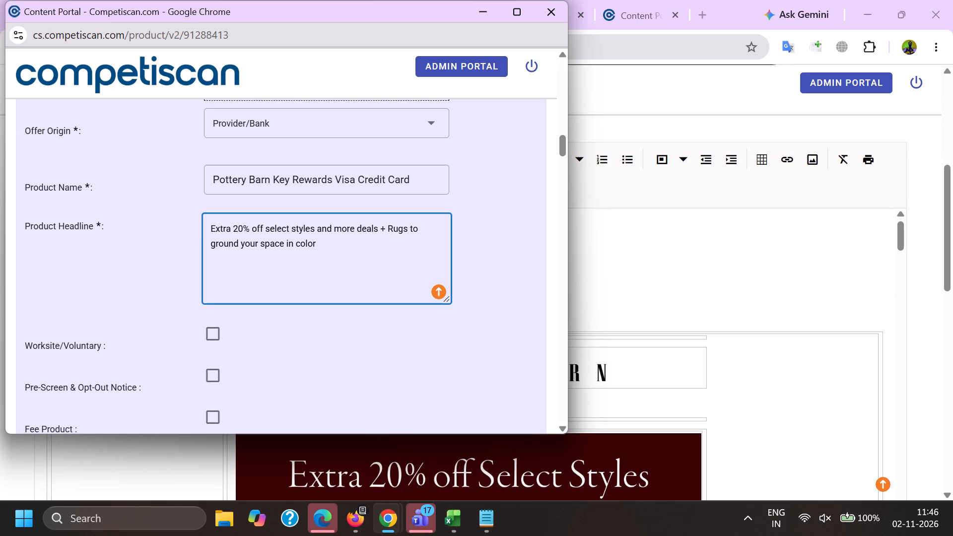
pyautogui.click(385, 225)
pyautogui.press('BackSpace')
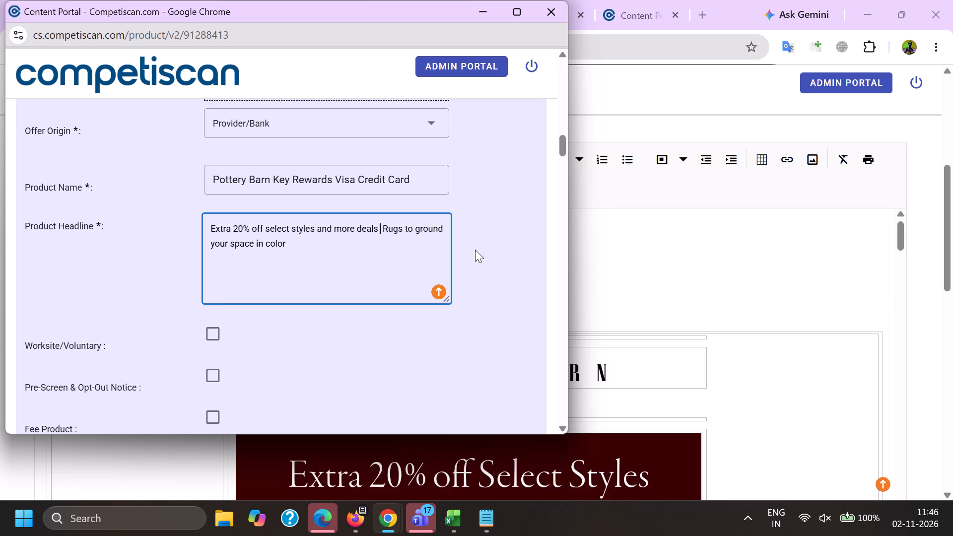
pyautogui.click(392, 303)
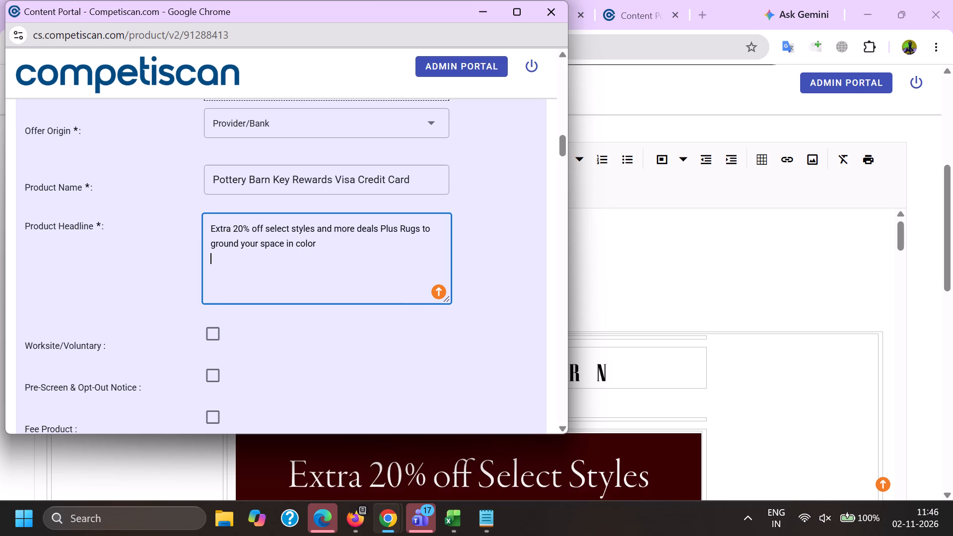
pyautogui.press('BackSpace')
pyautogui.press('.')
pyautogui.press('space')
# Copy "Earn 10% back in rewards" from the other Pottery Barn product record's headline and append it to this headline.
pyautogui.hotkey('alt', 'Tab')
pyautogui.click(628, 0)
pyautogui.scroll(10, 549, 264)
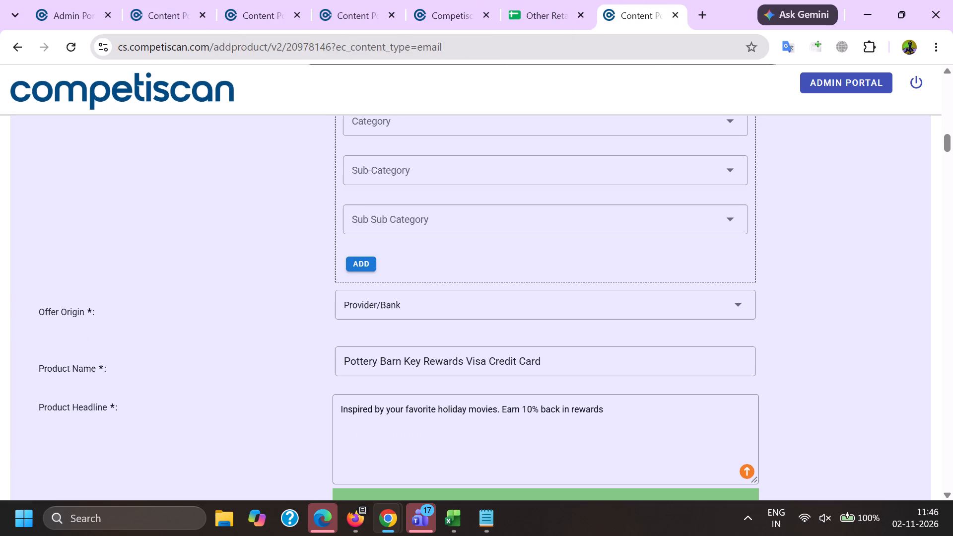
pyautogui.doubleClick(512, 421)
pyautogui.keyDown('shift'); pyautogui.click(673, 429); pyautogui.keyUp('shift')
pyautogui.hotkey('ctrl', 'c')
pyautogui.hotkey('alt', 'Tab')
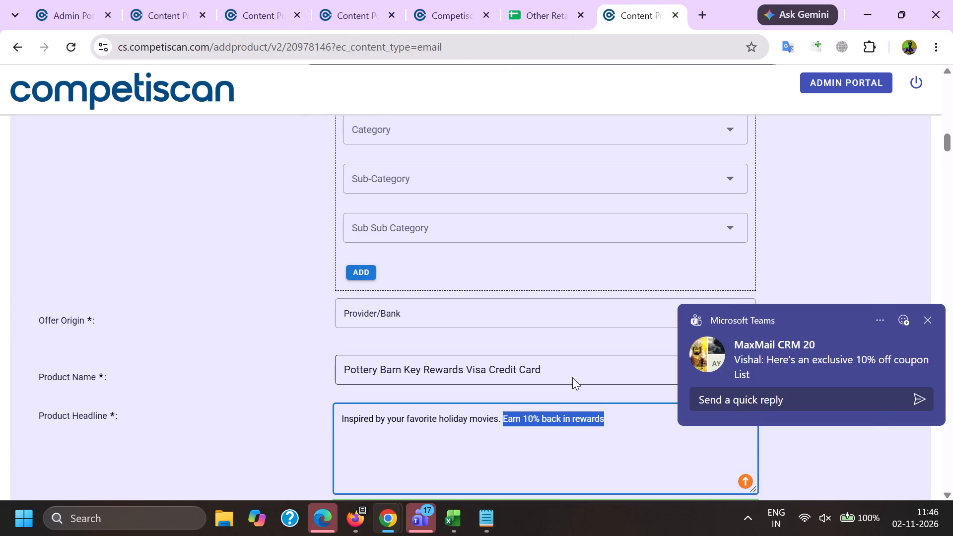
pyautogui.hotkey('ctrl', 'v')
# Set the response mechanism to URL/Website, business content to No Business Content and mailing type to Acquisition.
pyautogui.scroll(-5, 267, 233)
pyautogui.click(256, 205)
pyautogui.scroll(-7, 240, 302)
pyautogui.click(272, 382)
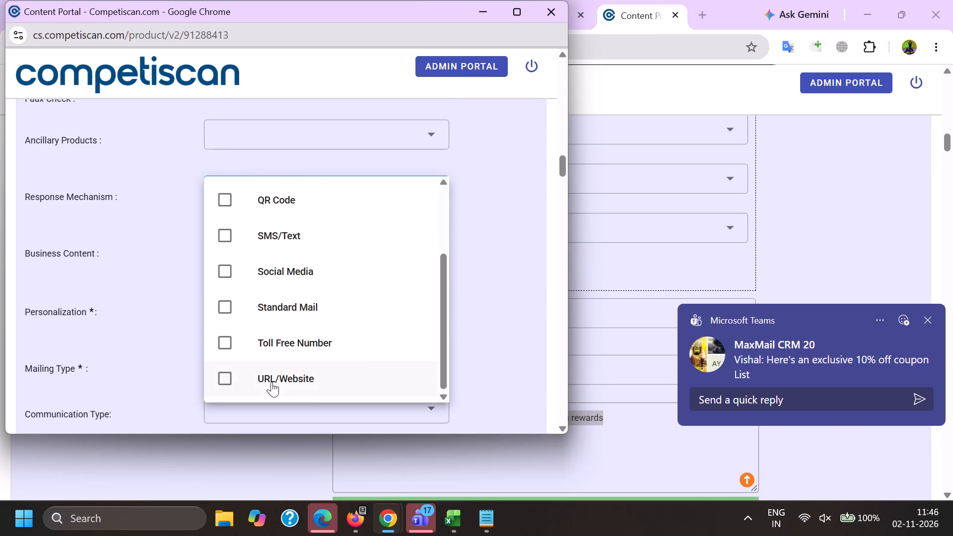
pyautogui.moveTo(117, 390); pyautogui.dragTo(134, 391)
pyautogui.click(236, 391)
pyautogui.click(238, 367)
pyautogui.click(245, 252)
pyautogui.moveTo(102, 285); pyautogui.dragTo(109, 283)
# Select Bonuses/Contests/Incentives, Co-Brand and Mobile Application as the communication types.
pyautogui.scroll(-2, 204, 183)
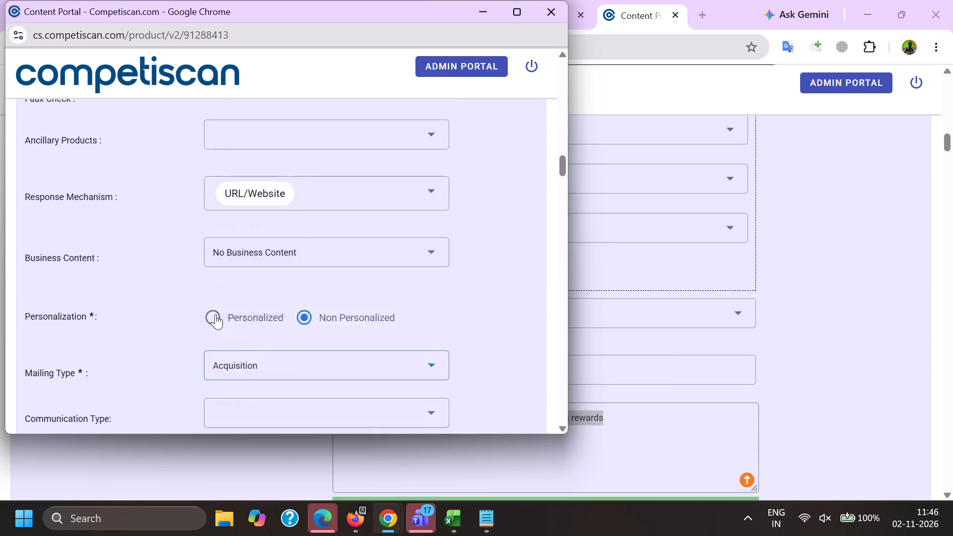
pyautogui.click(246, 261)
pyautogui.scroll(-1, 253, 174)
pyautogui.click(271, 305)
pyautogui.scroll(-5, 271, 298)
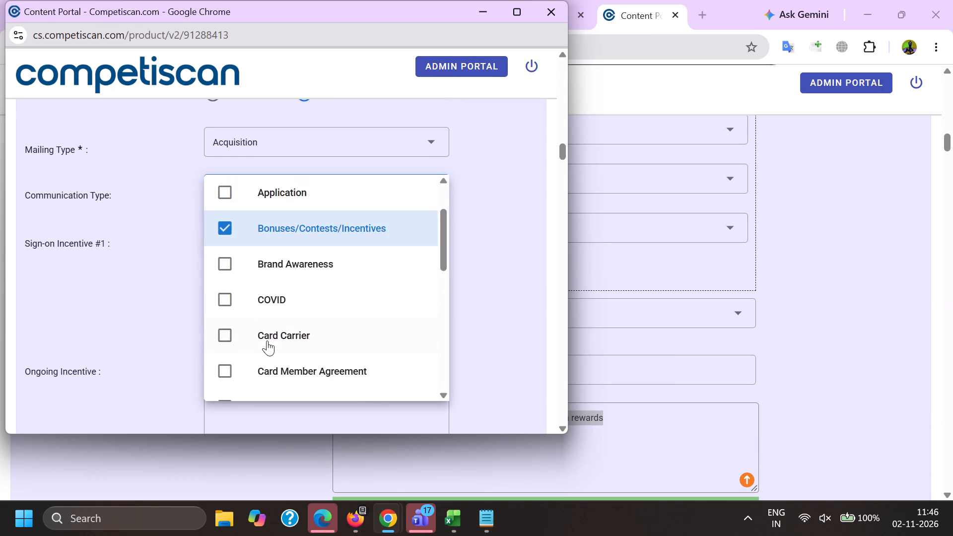
pyautogui.scroll(-3, 266, 358)
pyautogui.click(276, 291)
pyautogui.scroll(-10, 276, 288)
pyautogui.click(290, 289)
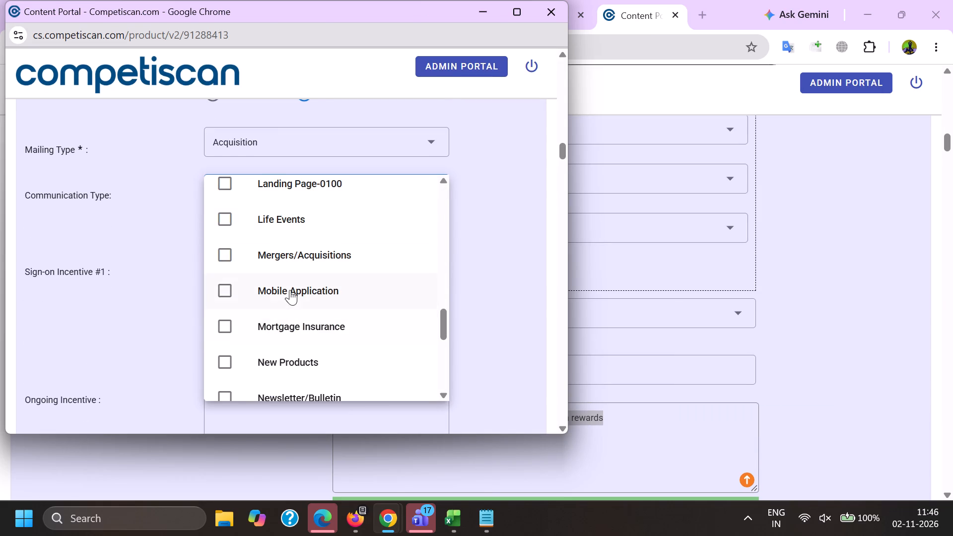
pyautogui.click(128, 298)
# Copy "10% back in rewards during the first 30 days from account opening" from the reference record into Sign-on Incentive #1.
pyautogui.hotkey('alt', 'Tab')
pyautogui.scroll(-11, 692, 296)
pyautogui.scroll(2, 617, 362)
pyautogui.scroll(-2, 678, 342)
pyautogui.moveTo(704, 293); pyautogui.dragTo(689, 292)
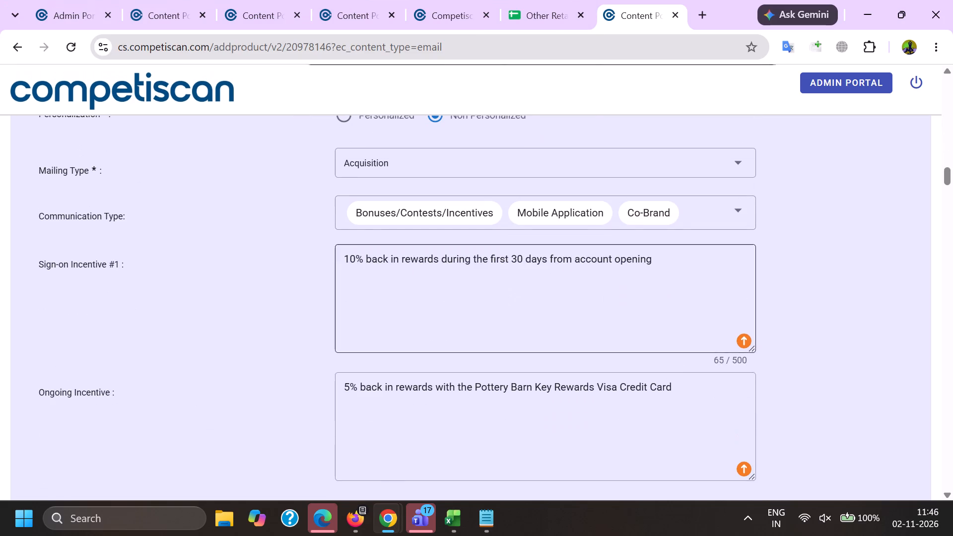
pyautogui.moveTo(689, 292); pyautogui.dragTo(77, 250)
pyautogui.hotkey('ctrl', 'c')
pyautogui.hotkey('alt', 'Tab')
pyautogui.click(276, 313)
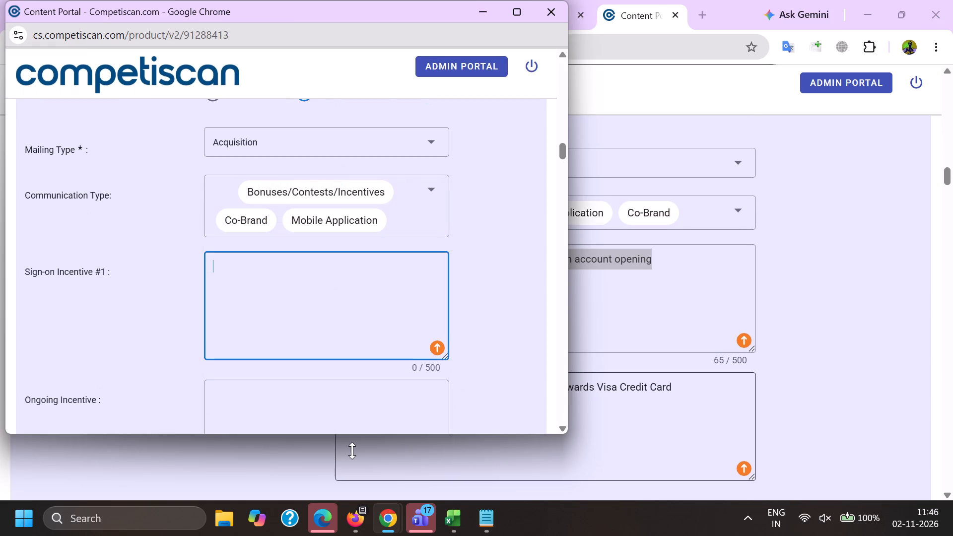
pyautogui.hotkey('ctrl', 'v')
# Copy "5% back in rewards with the Pottery Barn Key Rewards Visa Credit Card" from the reference record into Ongoing Incentive.
pyautogui.click(312, 400)
pyautogui.hotkey('alt', 'Tab')
pyautogui.moveTo(713, 395); pyautogui.dragTo(391, 376)
pyautogui.click(379, 149)
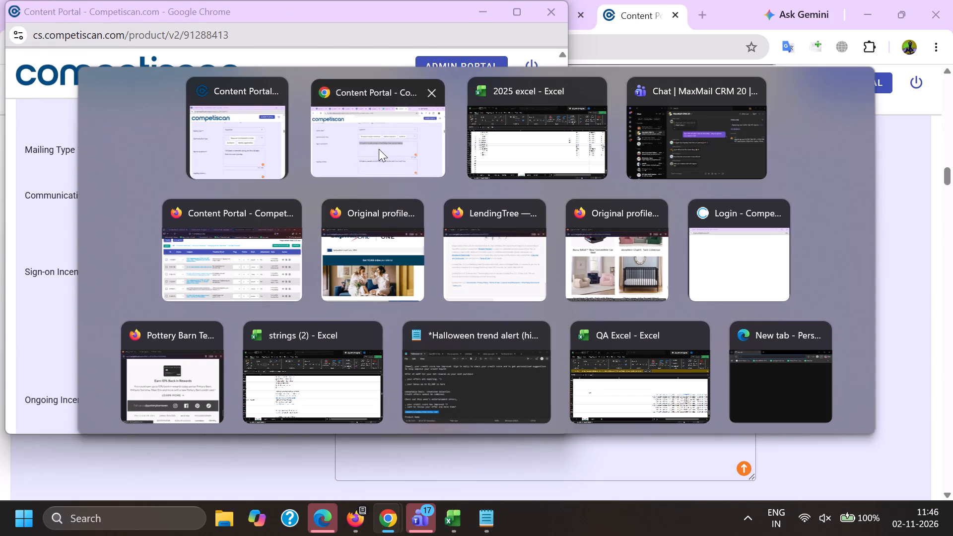
pyautogui.moveTo(715, 417); pyautogui.dragTo(235, 331)
pyautogui.hotkey('ctrl', 'c')
pyautogui.hotkey('alt', 'Tab')
pyautogui.hotkey('ctrl', 'v')
# Set Sign-on Incentive Type #1 to Coupon/Discount and Sign-on Incentive Value #1 to 10.00.
pyautogui.scroll(-3, 240, 218)
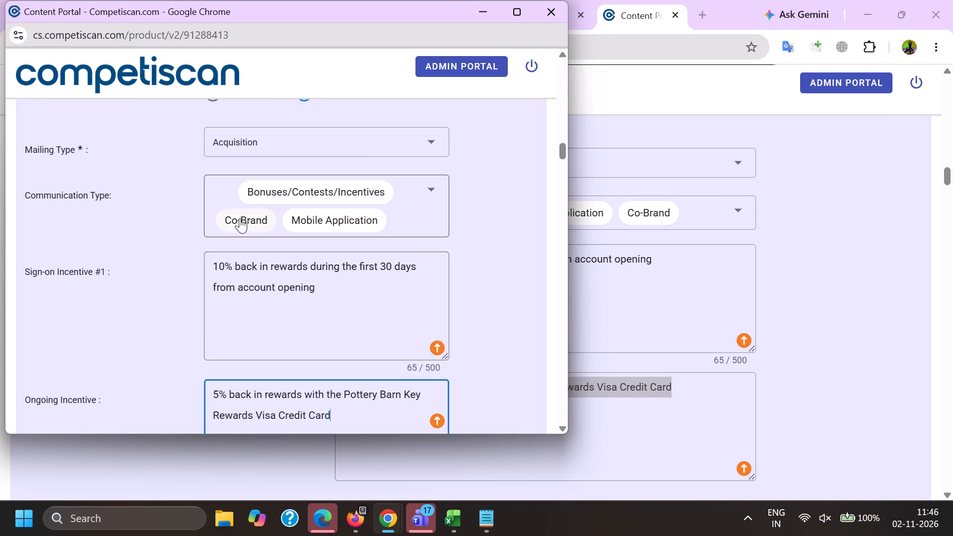
pyautogui.click(232, 303)
pyautogui.scroll(-6, 239, 309)
pyautogui.click(263, 324)
pyautogui.moveTo(133, 326); pyautogui.dragTo(145, 329)
pyautogui.click(268, 356)
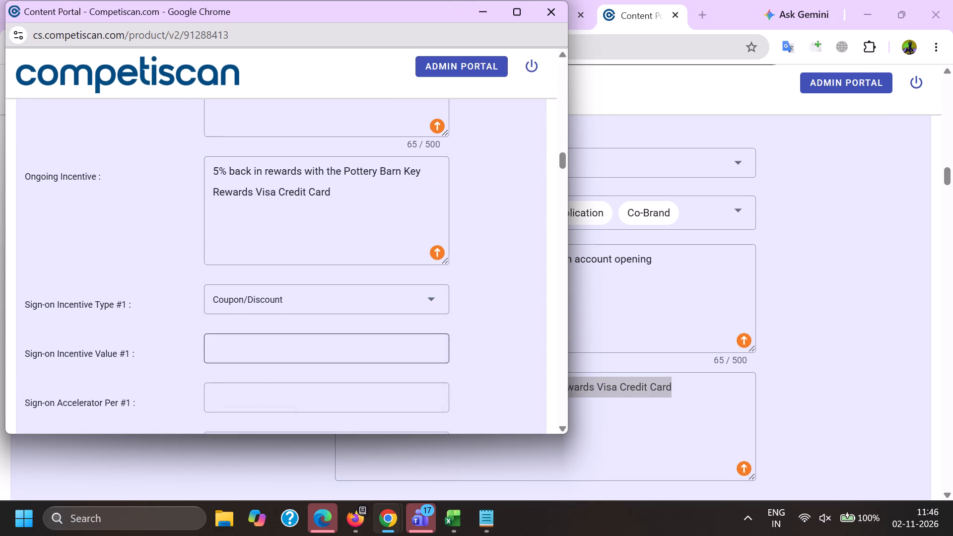
pyautogui.press('1')
pyautogui.press('0')
pyautogui.press('.')
pyautogui.press('0')
pyautogui.press('0')
# Set Sign-on Max award #1 to 10.00 and the Sign-on Incentive Window #1 to 1 month.
pyautogui.press('Tab')
pyautogui.press('Tab')
pyautogui.press('Tab')
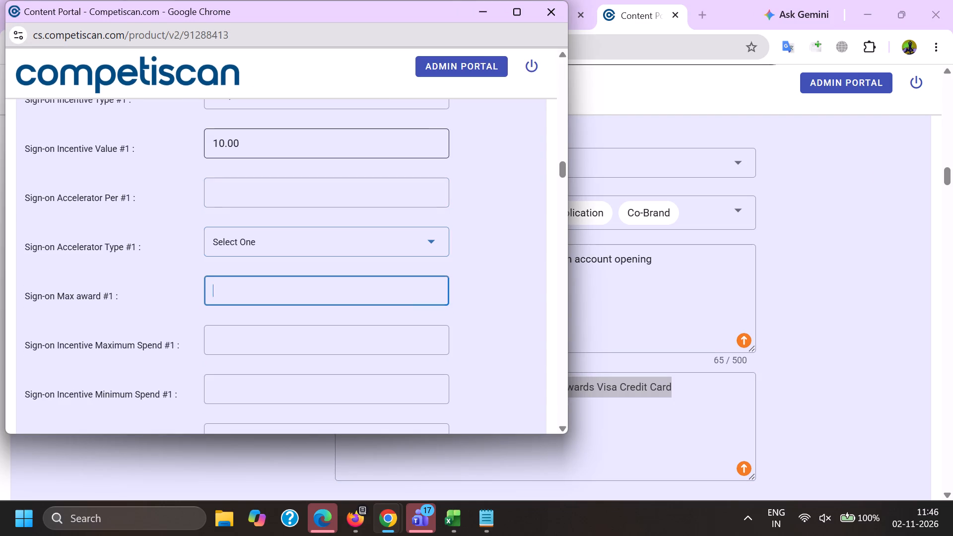
pyautogui.press('1')
pyautogui.press('0')
pyautogui.press('.')
pyautogui.press('0')
pyautogui.press('0')
pyautogui.press('Tab')
pyautogui.press('Tab')
pyautogui.press('Tab')
pyautogui.press('1')
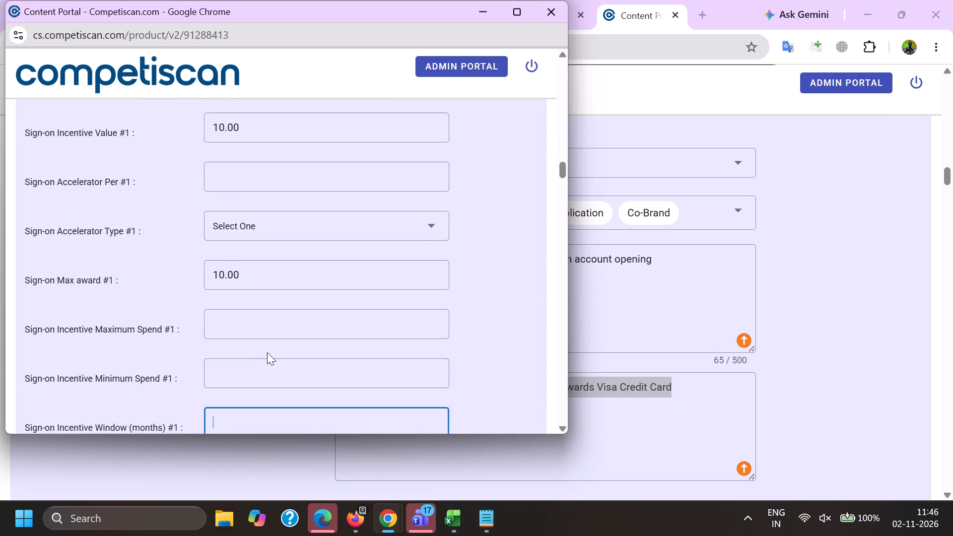
# Set the payment card application type to Invitation to Apply, card network to Visa and primary card level to Visa Signature.
pyautogui.scroll(-3, 267, 352)
pyautogui.click(229, 304)
pyautogui.scroll(-20, 229, 302)
pyautogui.scroll(-1, 229, 302)
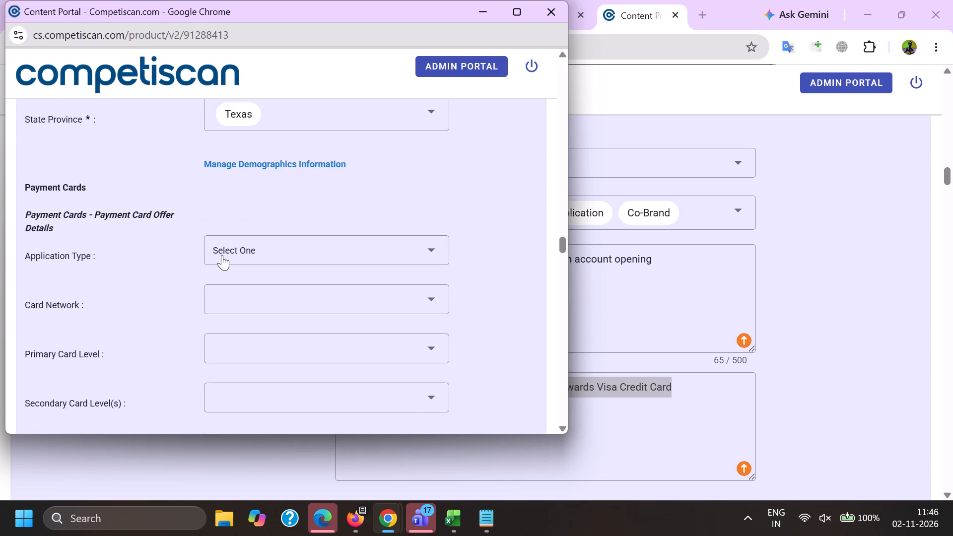
pyautogui.click(222, 255)
pyautogui.click(281, 321)
pyautogui.moveTo(147, 310); pyautogui.dragTo(154, 311)
pyautogui.click(274, 307)
pyautogui.scroll(-2, 267, 204)
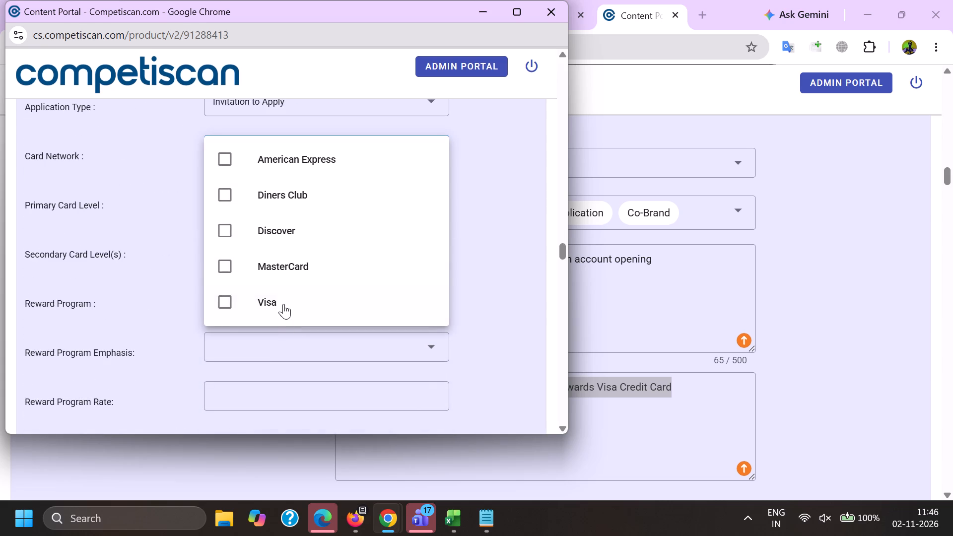
pyautogui.click(283, 303)
pyautogui.moveTo(126, 251); pyautogui.dragTo(142, 251)
pyautogui.click(258, 195)
pyautogui.scroll(-6, 264, 289)
pyautogui.click(299, 355)
pyautogui.click(159, 323)
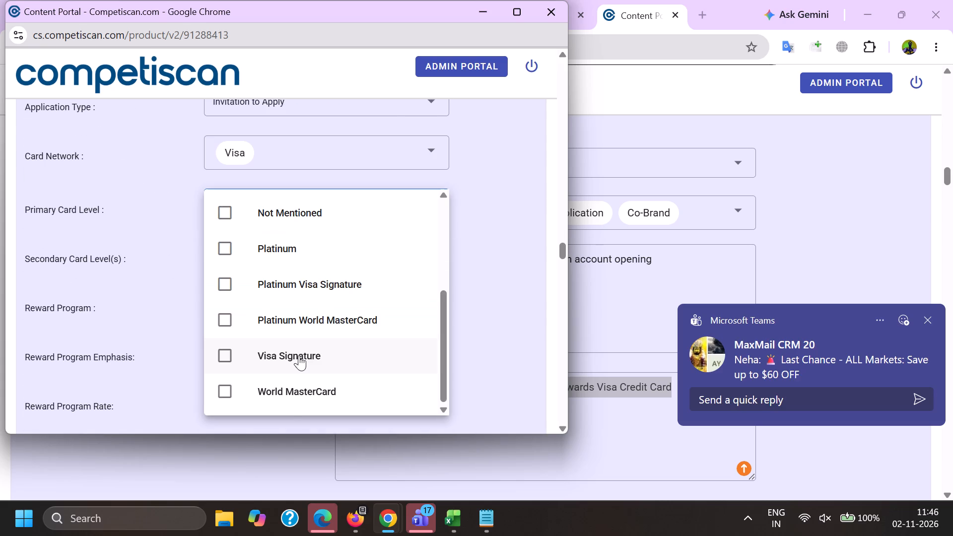
pyautogui.click(203, 311)
# Add a Mortgage & Loan sector entry with its category and sub category to the product record.
pyautogui.scroll(20, 208, 313)
pyautogui.scroll(13, 208, 313)
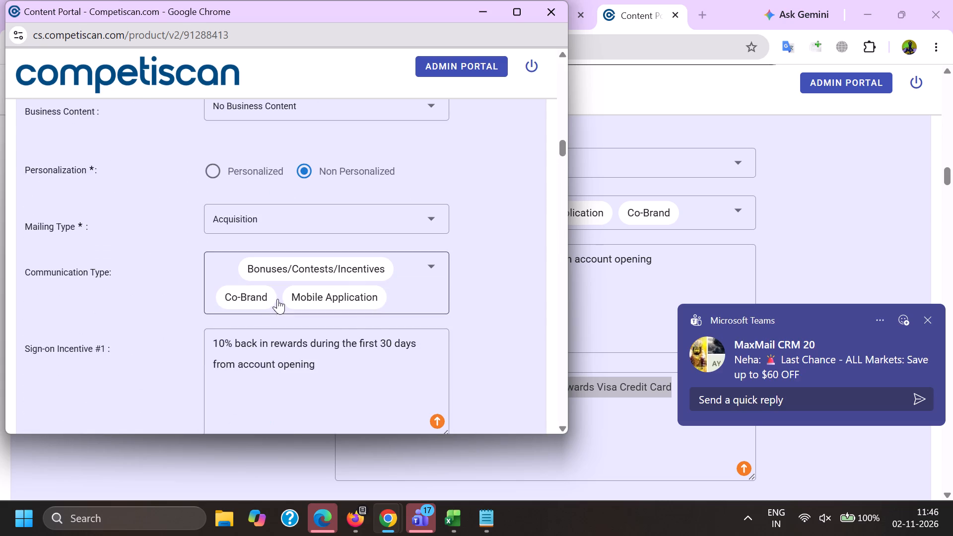
pyautogui.scroll(10, 276, 296)
pyautogui.scroll(2, 267, 256)
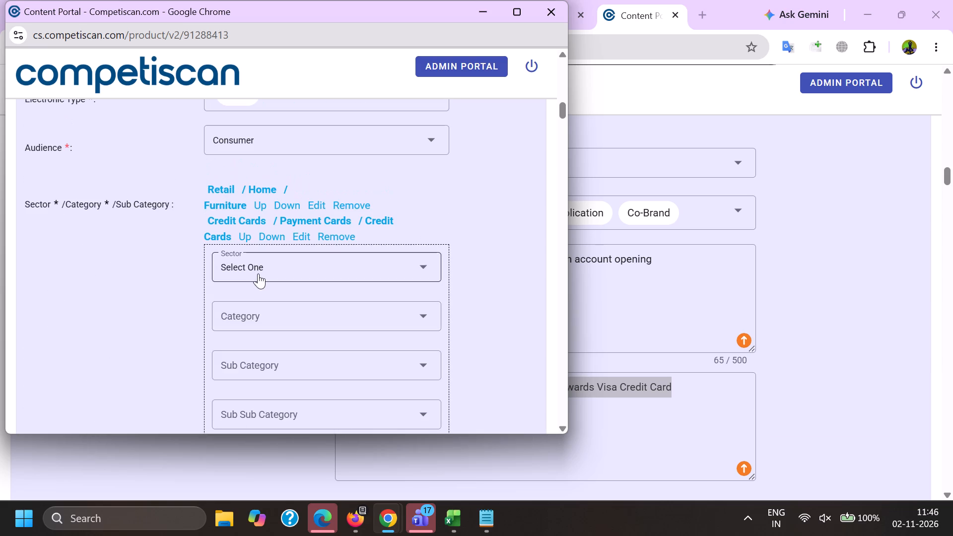
pyautogui.click(258, 273)
pyautogui.scroll(-2, 258, 273)
pyautogui.click(273, 335)
pyautogui.click(148, 318)
pyautogui.click(247, 278)
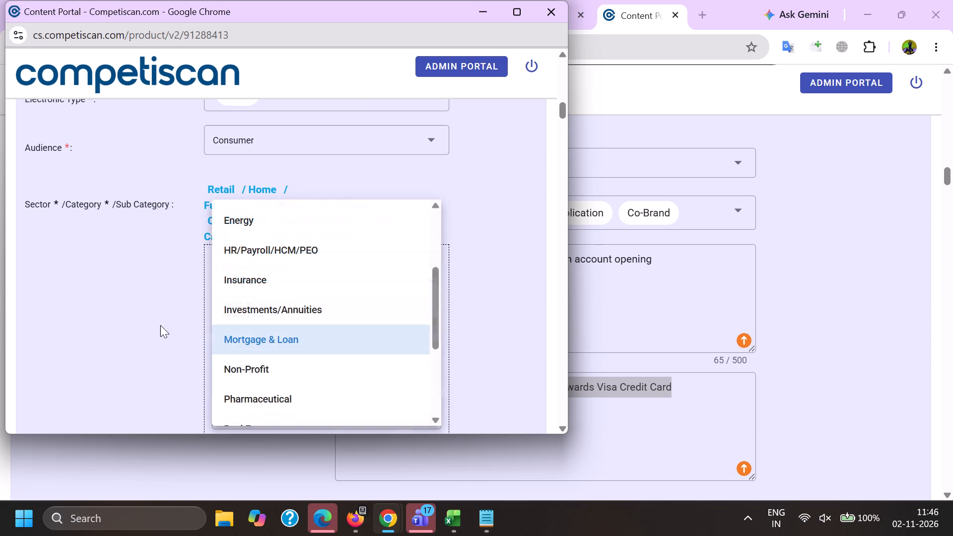
pyautogui.click(160, 325)
pyautogui.click(252, 324)
pyautogui.scroll(-2, 262, 237)
pyautogui.click(269, 240)
pyautogui.click(270, 214)
pyautogui.scroll(-7, 270, 152)
pyautogui.click(282, 328)
pyautogui.moveTo(117, 292); pyautogui.dragTo(127, 289)
pyautogui.click(235, 232)
# Choose the application type in the Mortgage & Loan section.
pyautogui.scroll(-9, 236, 213)
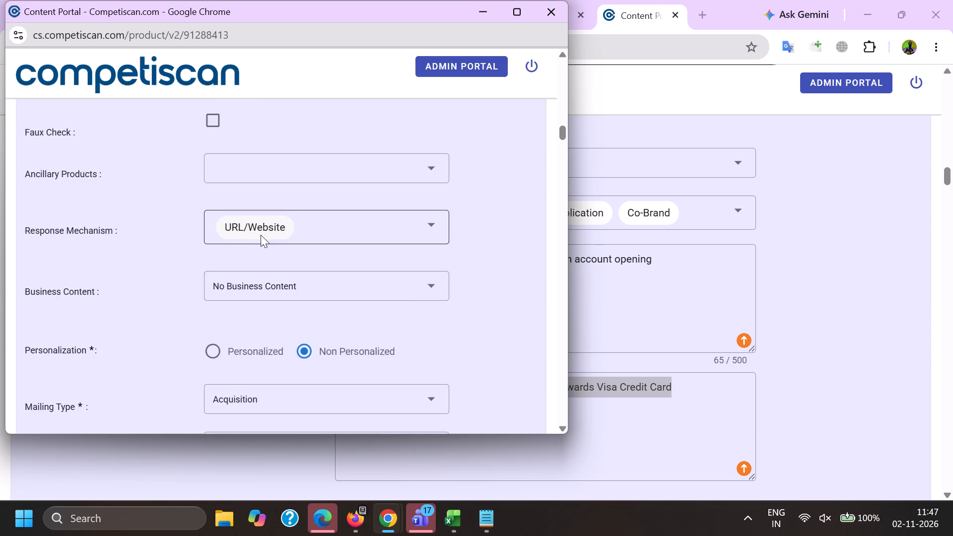
pyautogui.scroll(-9, 261, 235)
pyautogui.scroll(1, 261, 236)
pyautogui.scroll(-20, 261, 236)
pyautogui.scroll(-10, 261, 236)
pyautogui.scroll(1, 216, 235)
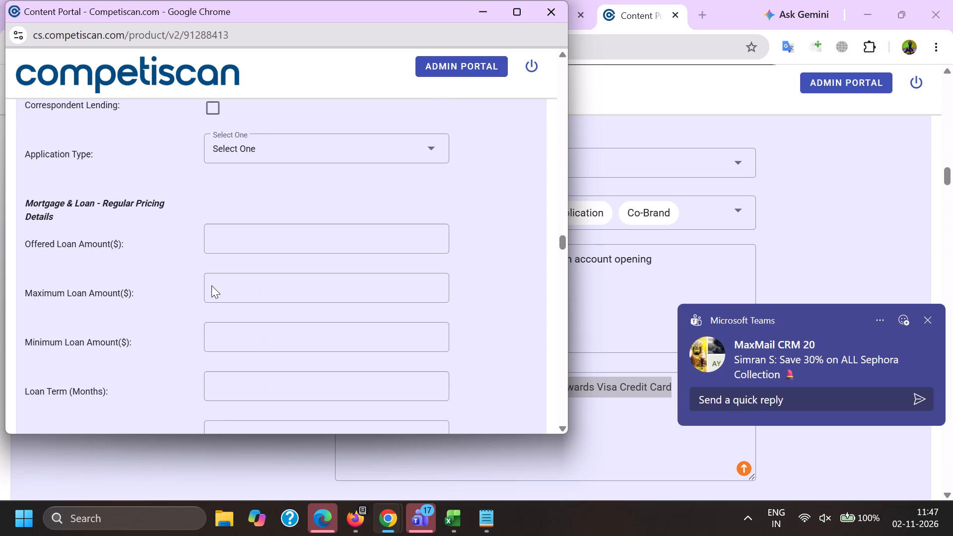
pyautogui.click(247, 186)
pyautogui.click(272, 244)
pyautogui.click(200, 247)
pyautogui.scroll(1, 210, 234)
# Set the Mortgage & Loan regular pricing to Upper APR 36 and Lower APR 0.
pyautogui.scroll(-5, 210, 234)
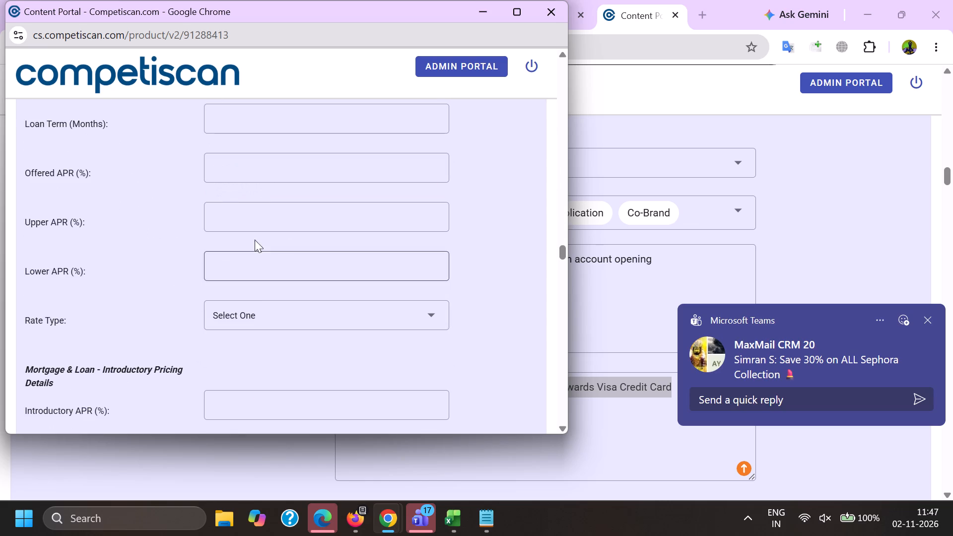
pyautogui.click(255, 205)
pyautogui.write('36')
pyautogui.press('Tab')
pyautogui.press('0')
# Mark Credit Card Mentioned in the Retail credit section and submit the product record.
pyautogui.scroll(-6, 256, 209)
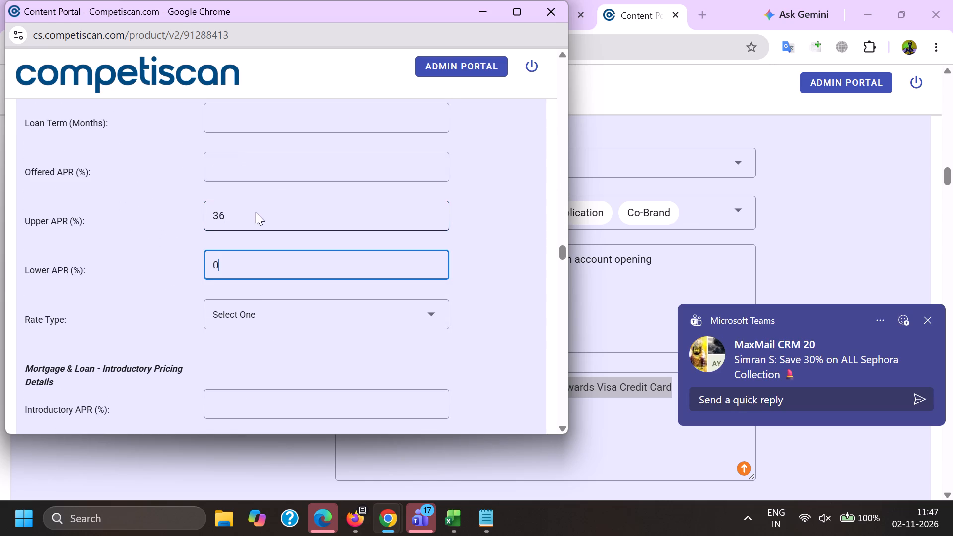
pyautogui.click(159, 261)
pyautogui.press('End')
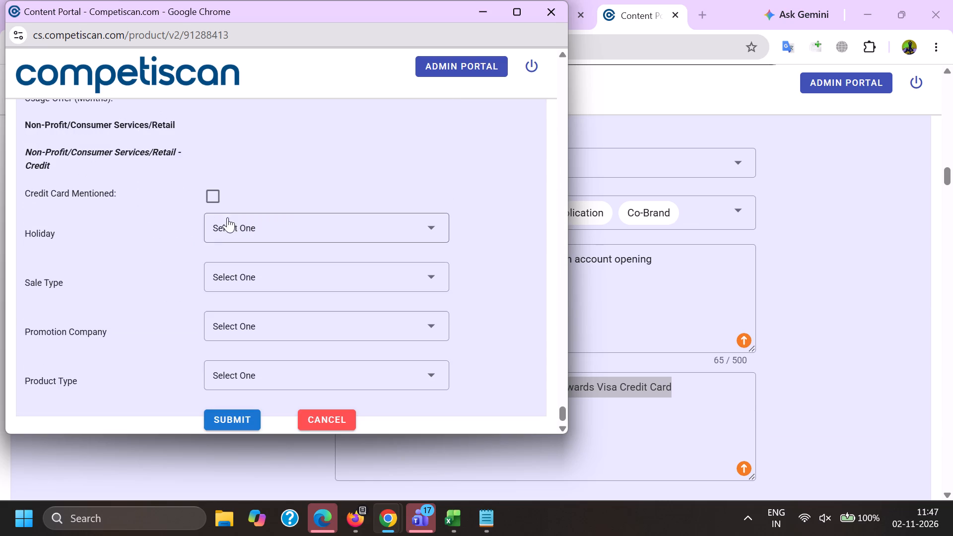
pyautogui.click(228, 202)
pyautogui.click(220, 196)
pyautogui.click(244, 418)
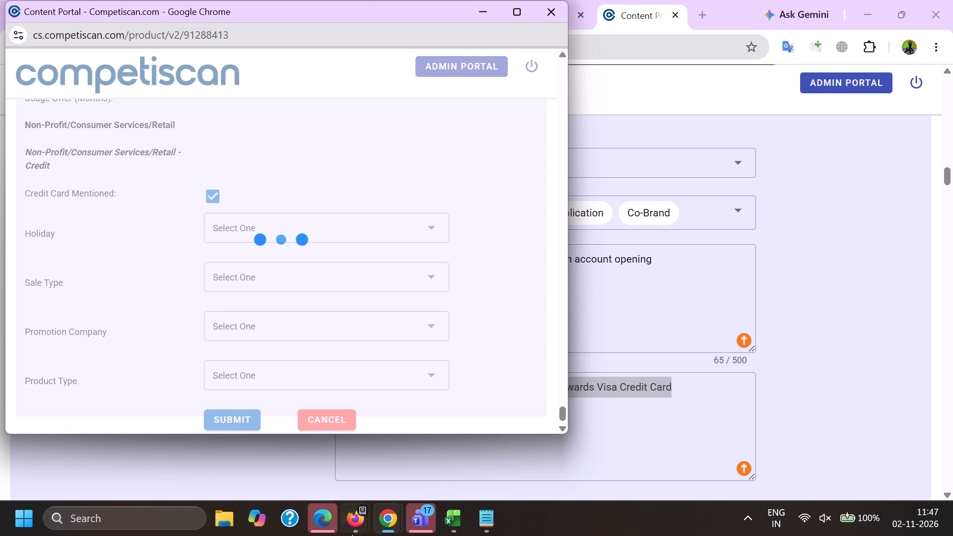
pyautogui.click(354, 535)
pyautogui.click(120, 436)
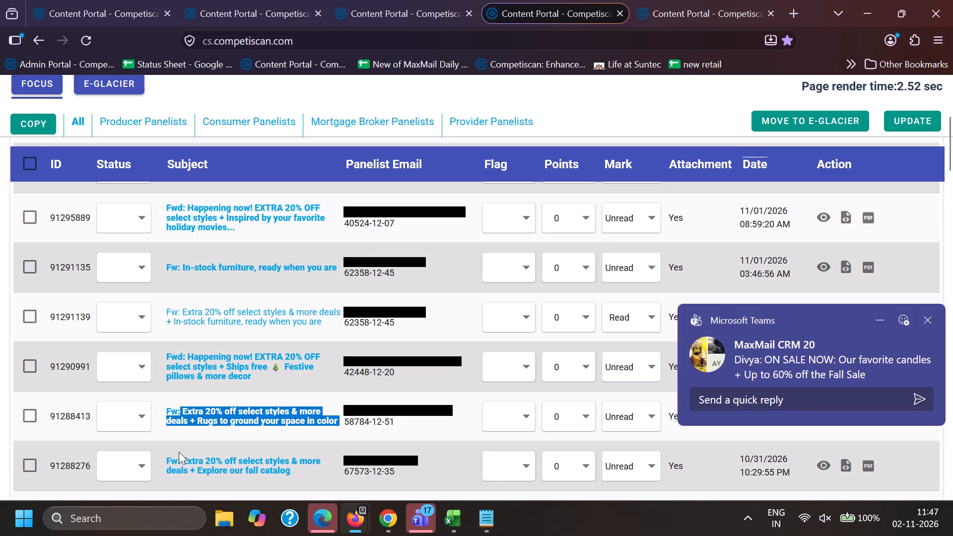
pyautogui.moveTo(182, 453); pyautogui.dragTo(313, 468)
pyautogui.hotkey('ctrl', 'c')
pyautogui.hotkey('ctrl', 'c')
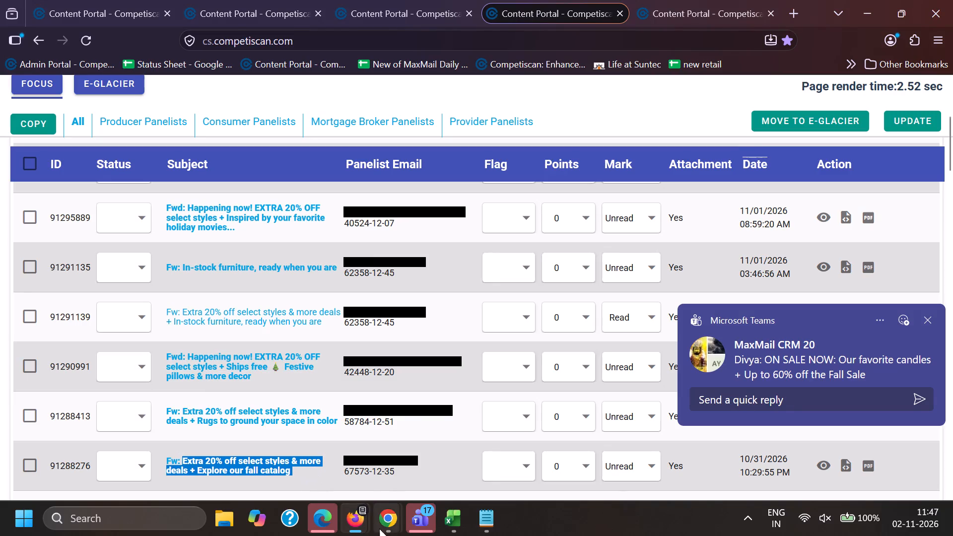
pyautogui.click(379, 528)
pyautogui.click(221, 429)
pyautogui.click(201, 0)
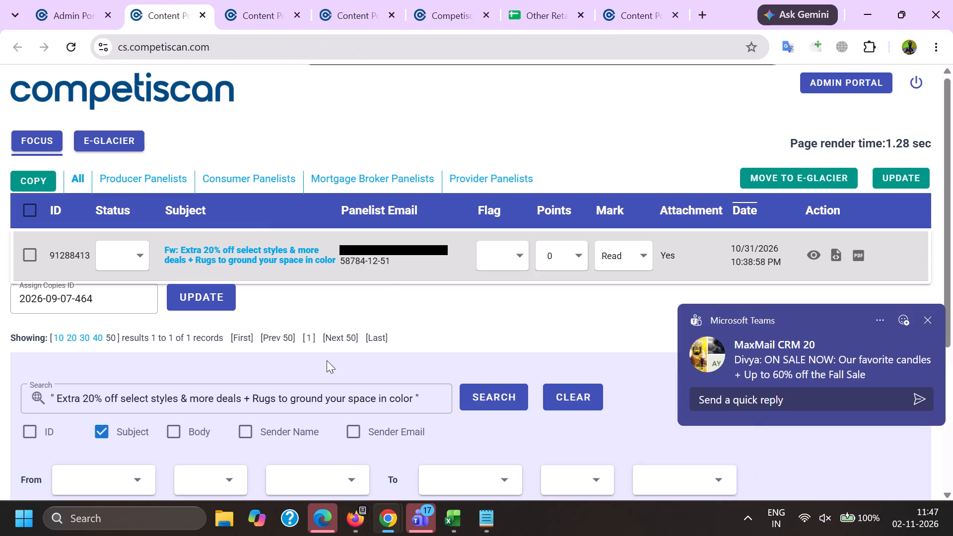
pyautogui.tripleClick(316, 388)
pyautogui.press('BackSpace')
pyautogui.hotkey('shift', '"')
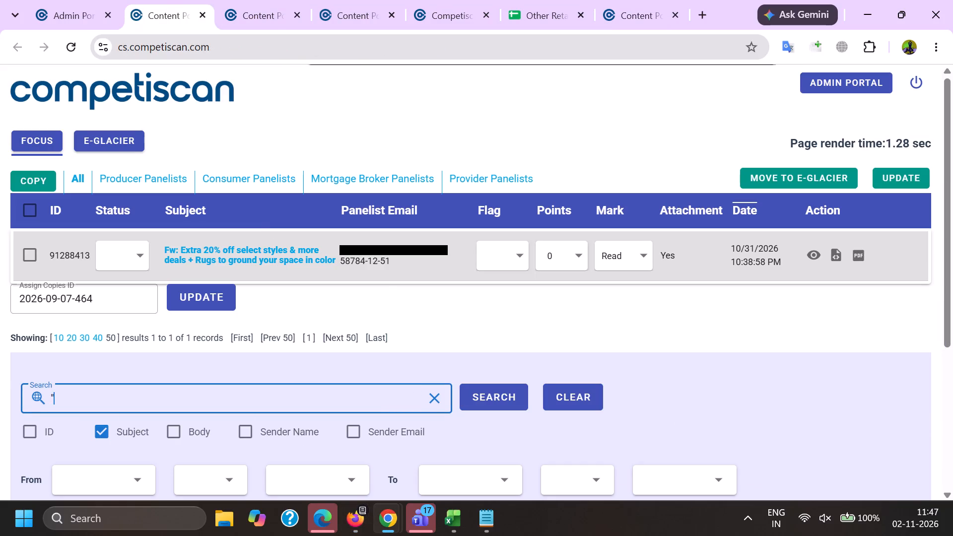
pyautogui.hotkey('ctrl', 'v')
pyautogui.hotkey('shift', '"')
pyautogui.press('Return')
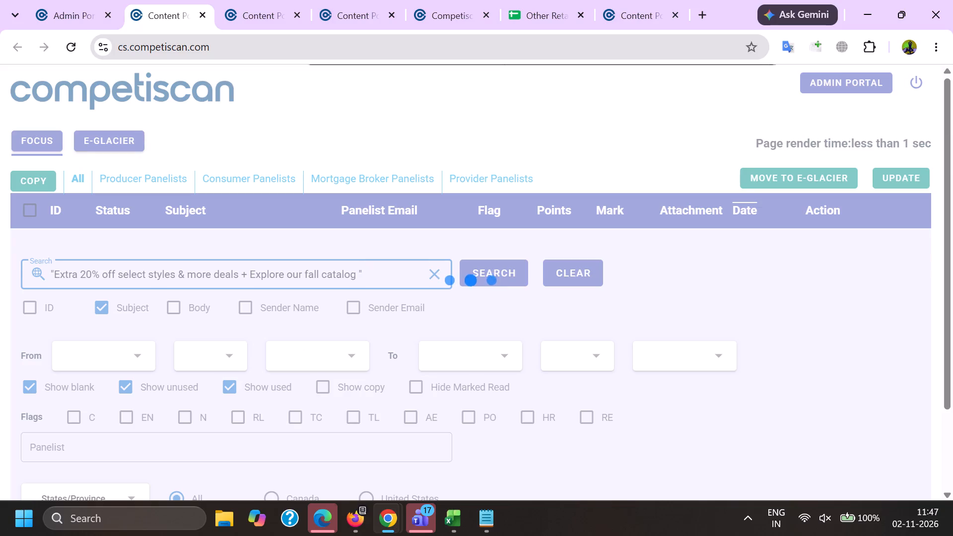
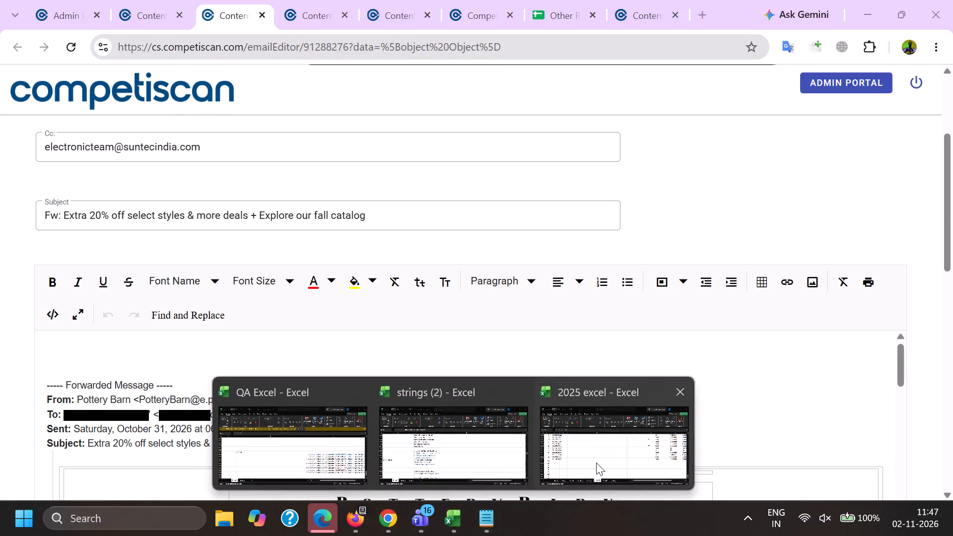
# Log email 91288276 in row 7275 of the Excel tracker's may 26 sheet with cc, Card, Co brand and Acquisition.
pyautogui.click(104, 354)
pyautogui.hotkey('ctrl', 'v')
pyautogui.click(146, 343)
pyautogui.press('c')
pyautogui.press('c')
pyautogui.press('Right')
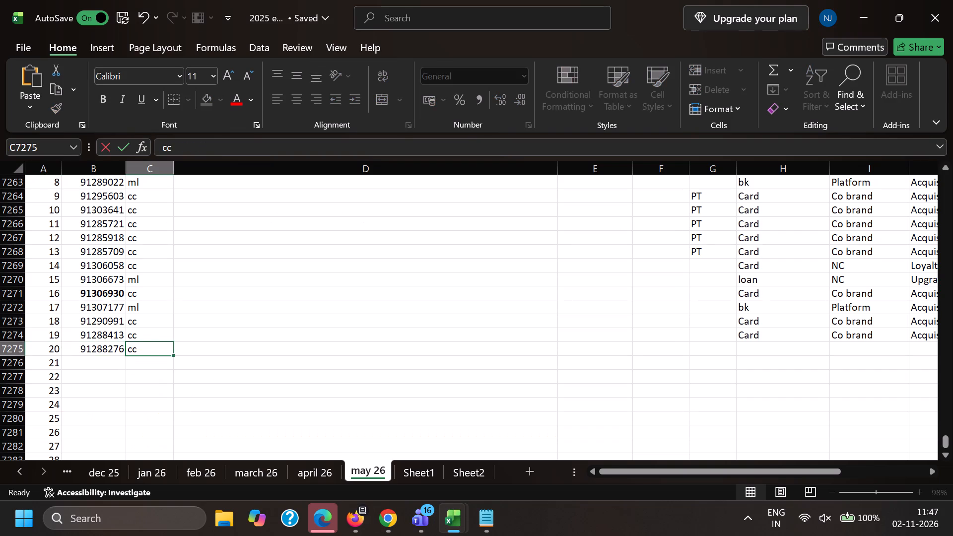
pyautogui.press('Right')
pyautogui.press('Right')
pyautogui.press('Right')
pyautogui.press('Right')
pyautogui.press('c')
pyautogui.press('Right')
pyautogui.press('c')
pyautogui.press('Right')
pyautogui.press('a')
# Enter PB in column G for rows 7273, 7274 and 7275, the last three logged emails.
pyautogui.press('Left')
pyautogui.press('Left')
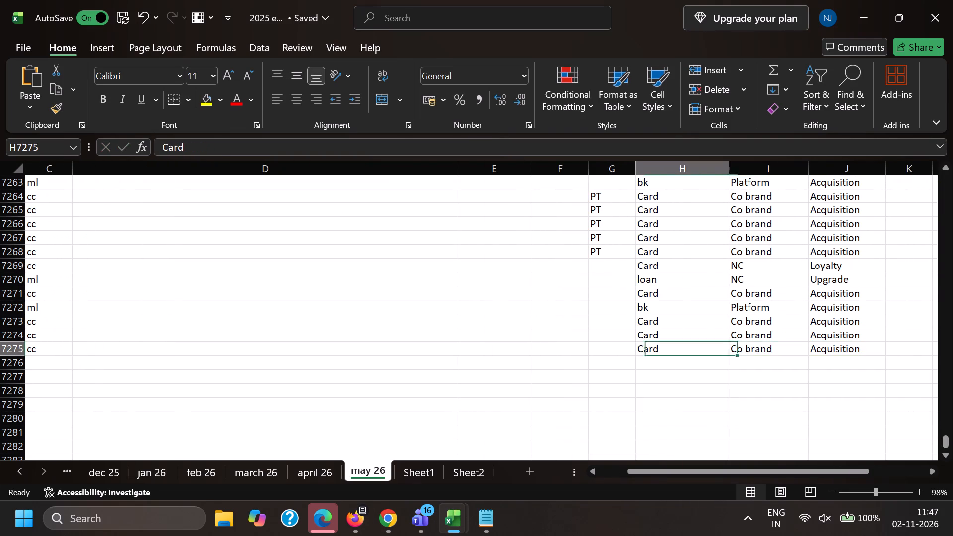
pyautogui.press('Left')
pyautogui.press('Up')
pyautogui.press('Up')
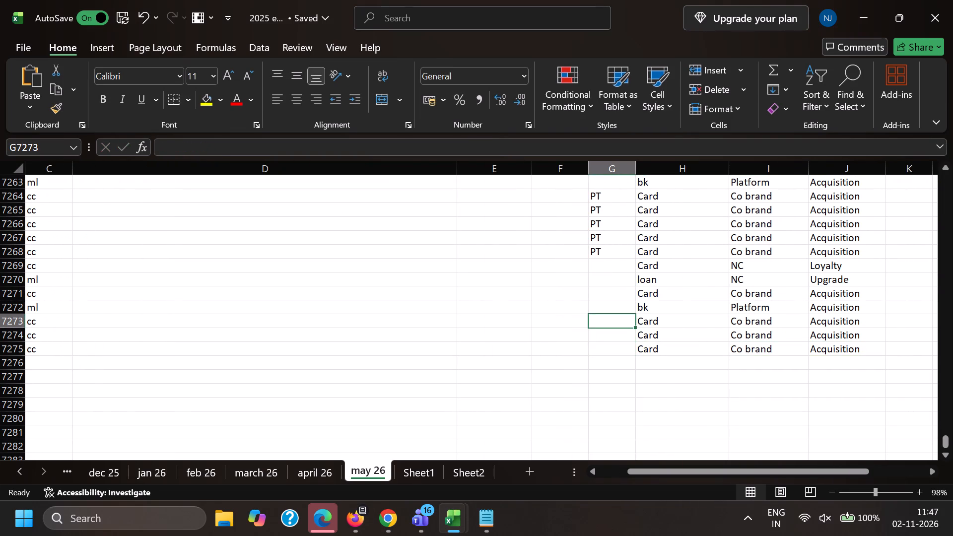
pyautogui.write('PB')
pyautogui.press('Return')
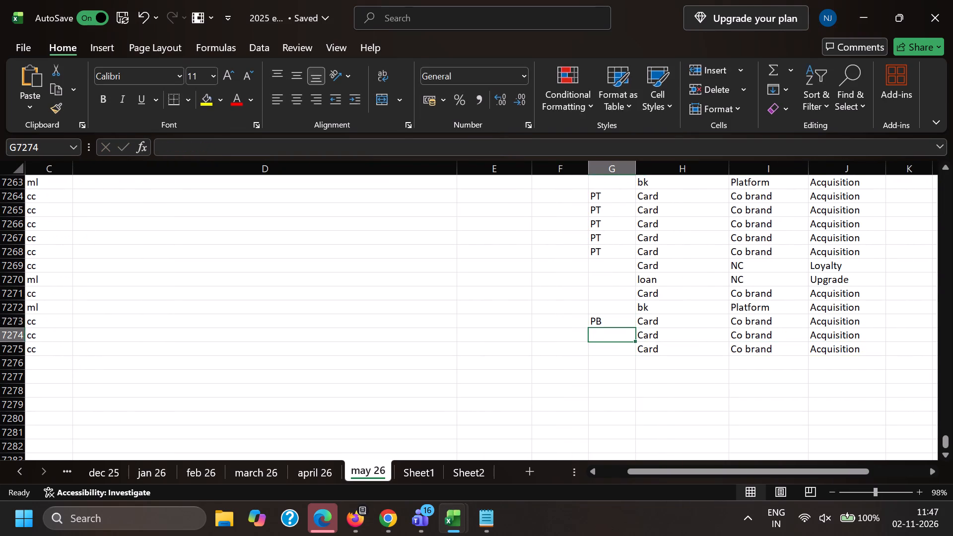
pyautogui.write('PB')
pyautogui.press('Return')
pyautogui.write('PB')
pyautogui.press('Return')
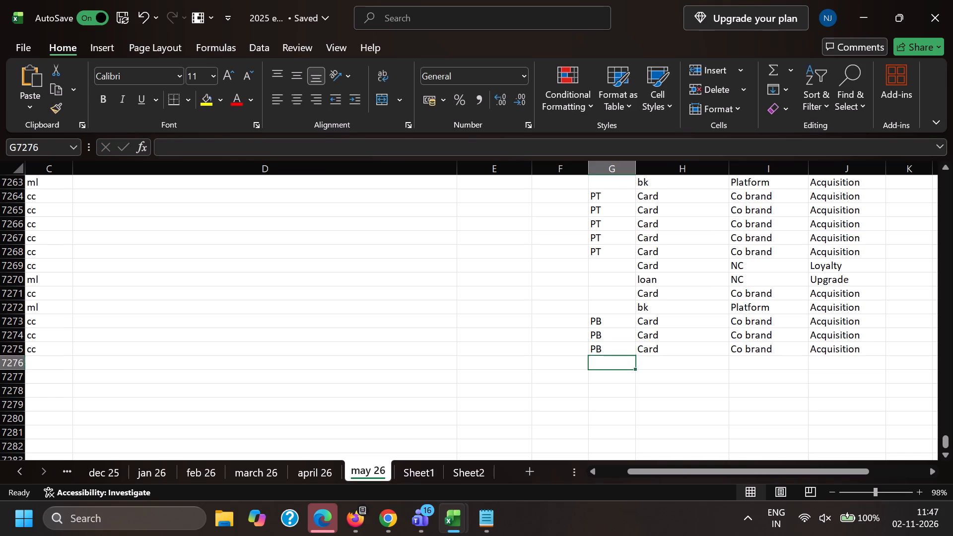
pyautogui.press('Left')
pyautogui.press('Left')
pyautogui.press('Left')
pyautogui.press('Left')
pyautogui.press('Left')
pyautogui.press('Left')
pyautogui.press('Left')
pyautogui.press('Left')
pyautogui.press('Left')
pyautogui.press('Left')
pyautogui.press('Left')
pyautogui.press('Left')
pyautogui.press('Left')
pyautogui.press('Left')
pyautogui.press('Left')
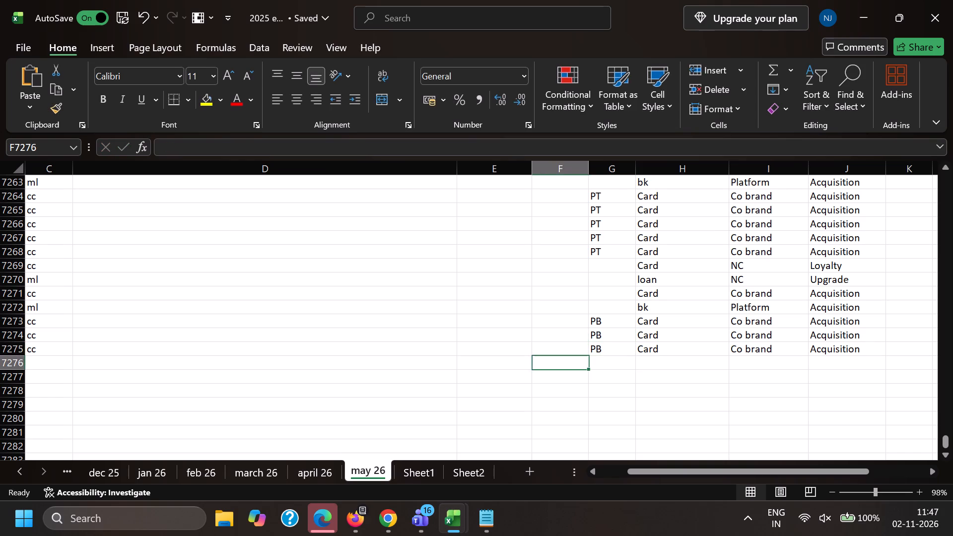
pyautogui.hotkey('alt', 'Tab')
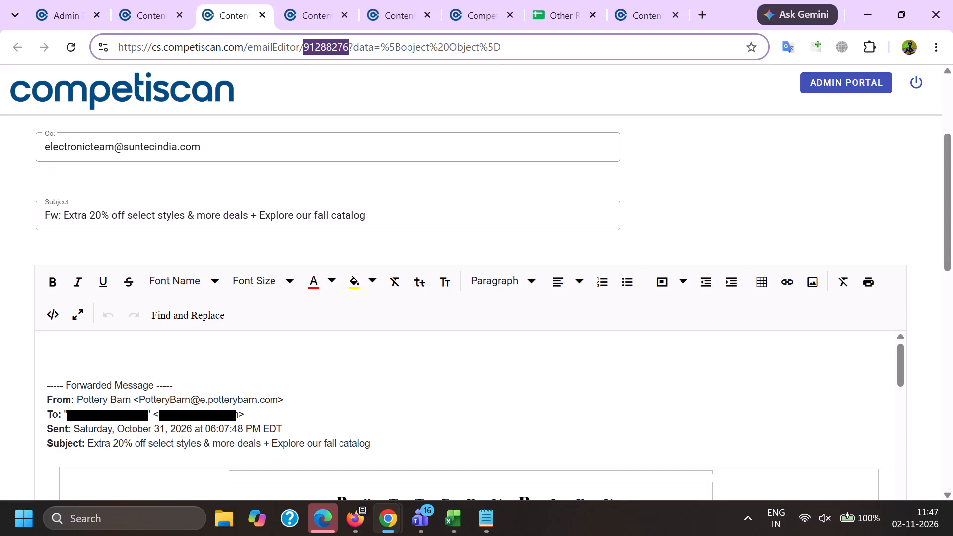
pyautogui.moveTo(220, 383); pyautogui.dragTo(0, 363)
pyautogui.press('BackSpace')
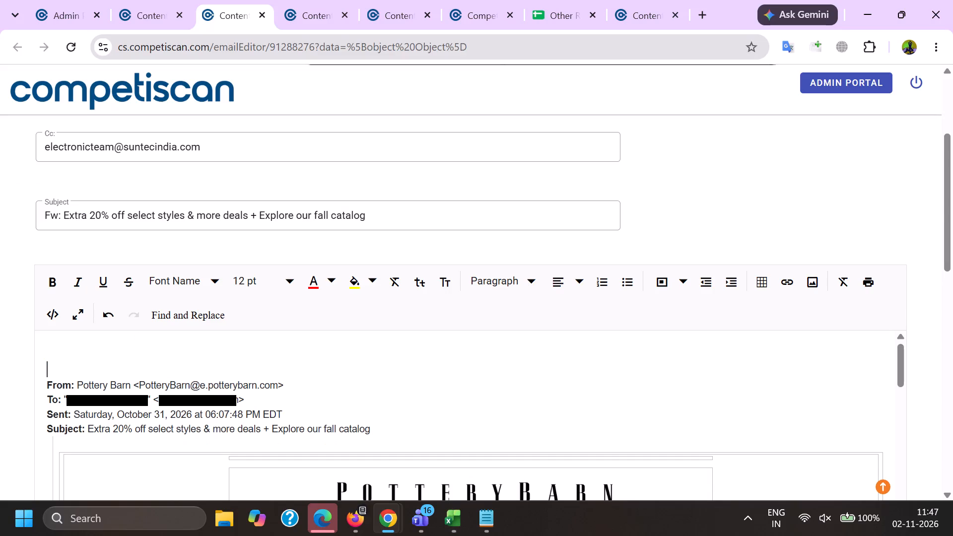
pyautogui.moveTo(136, 385); pyautogui.dragTo(269, 397)
pyautogui.press('BackSpace')
# Remove the link from the App Store download banner in the email body.
pyautogui.scroll(-16, 359, 222)
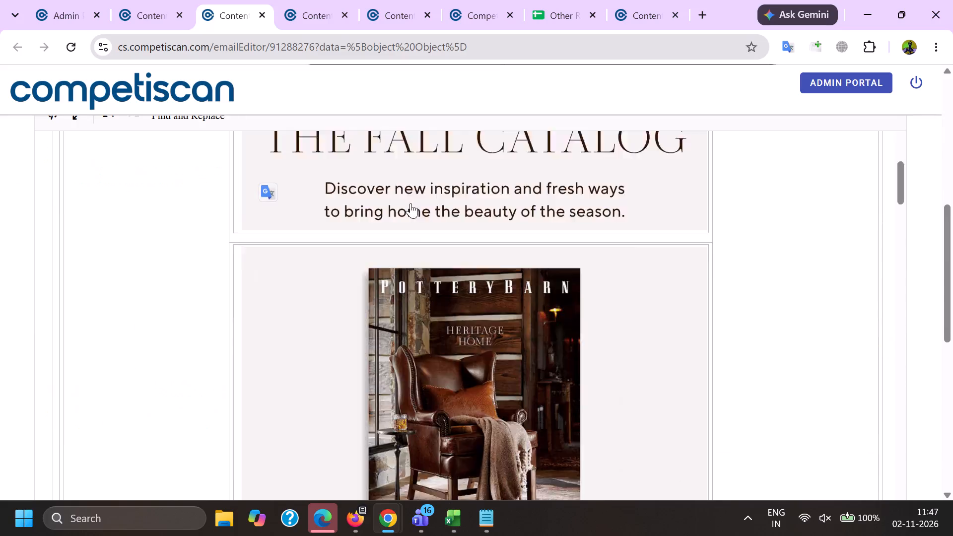
pyautogui.scroll(-20, 410, 203)
pyautogui.scroll(-17, 410, 203)
pyautogui.scroll(7, 415, 337)
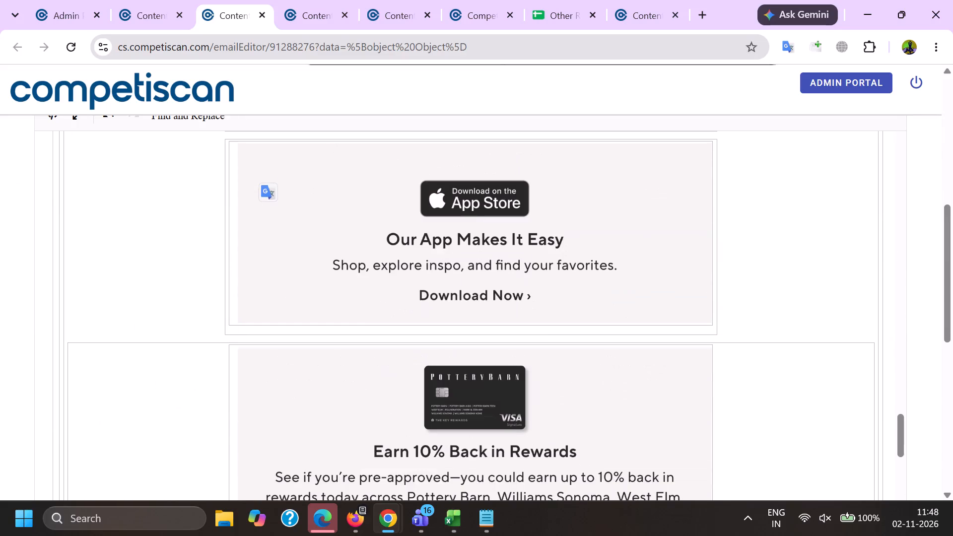
pyautogui.click(376, 400)
pyautogui.scroll(1, 252, 294)
pyautogui.click(276, 319)
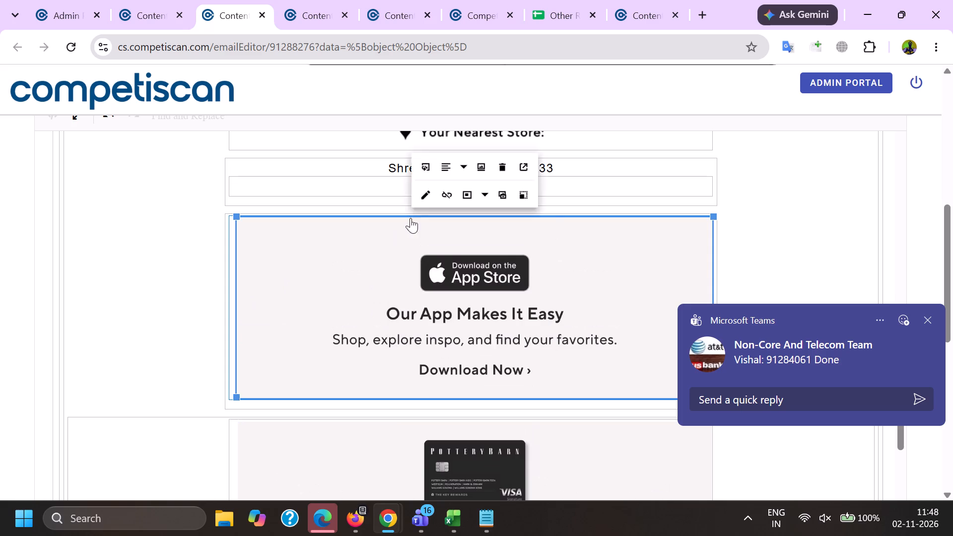
pyautogui.click(446, 194)
pyautogui.scroll(-5, 427, 268)
pyautogui.scroll(-4, 379, 399)
pyautogui.click(355, 299)
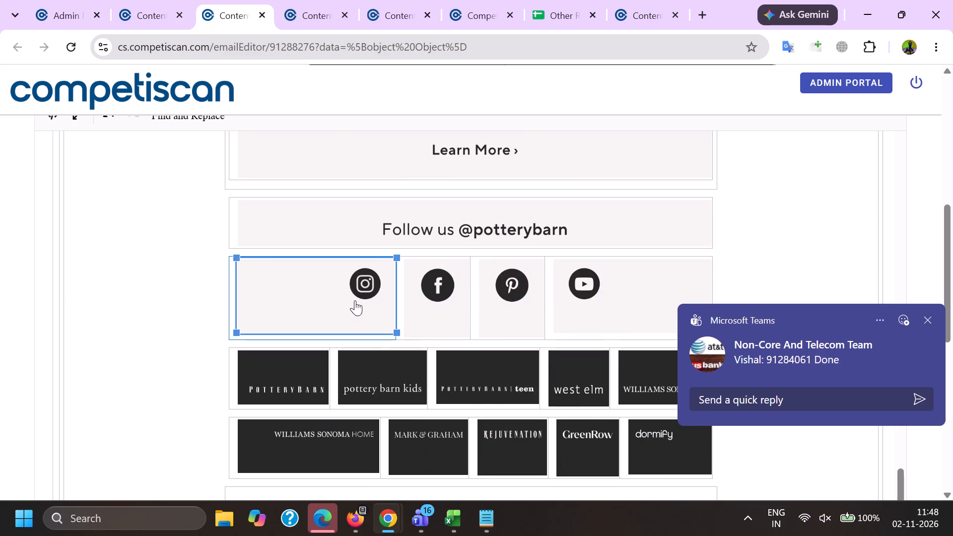
pyautogui.click(280, 239)
pyautogui.click(463, 304)
pyautogui.click(444, 242)
pyautogui.click(520, 300)
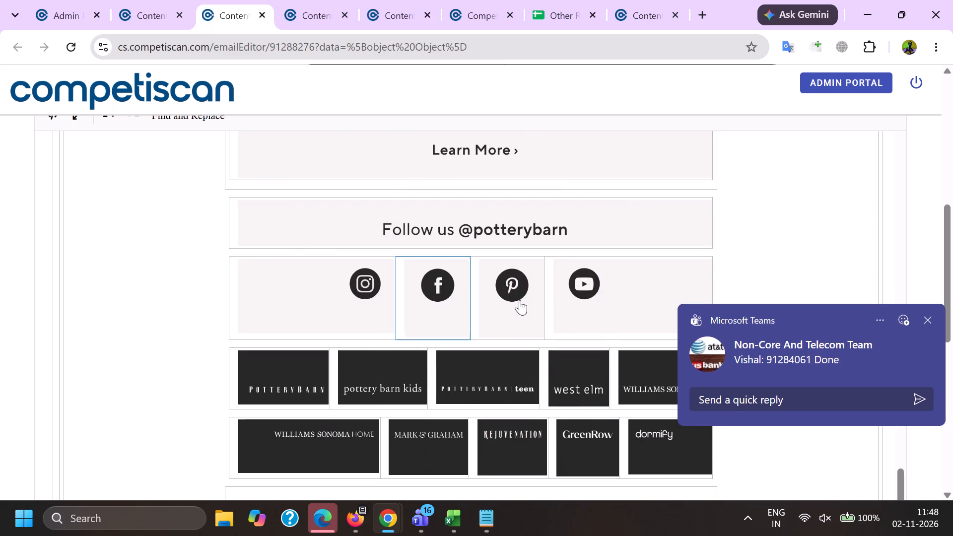
pyautogui.click(521, 241)
pyautogui.click(585, 308)
pyautogui.click(601, 237)
pyautogui.click(479, 215)
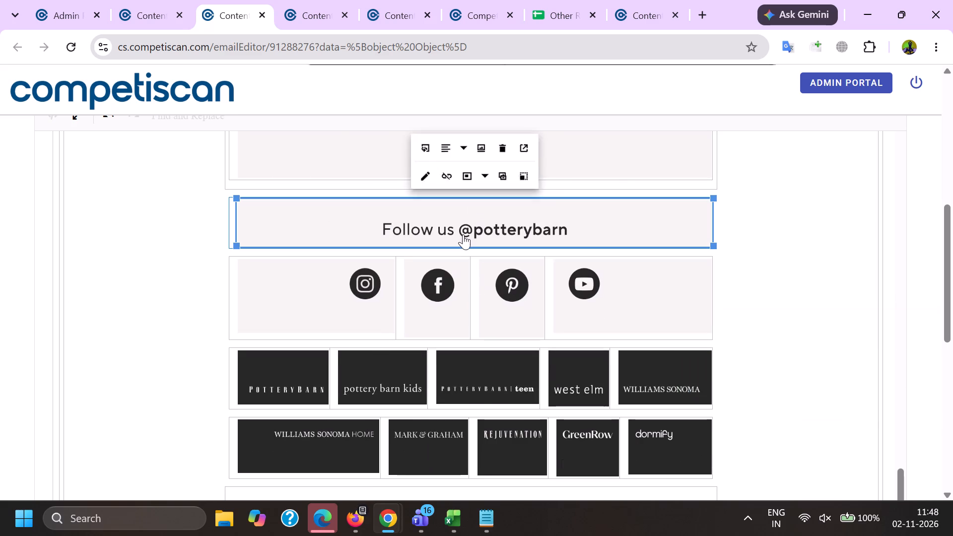
pyautogui.click(444, 175)
# Delete the sender's address from the delivery line and the recipient's address from the sent-to line in the email footer.
pyautogui.scroll(-8, 449, 249)
pyautogui.scroll(-2, 440, 310)
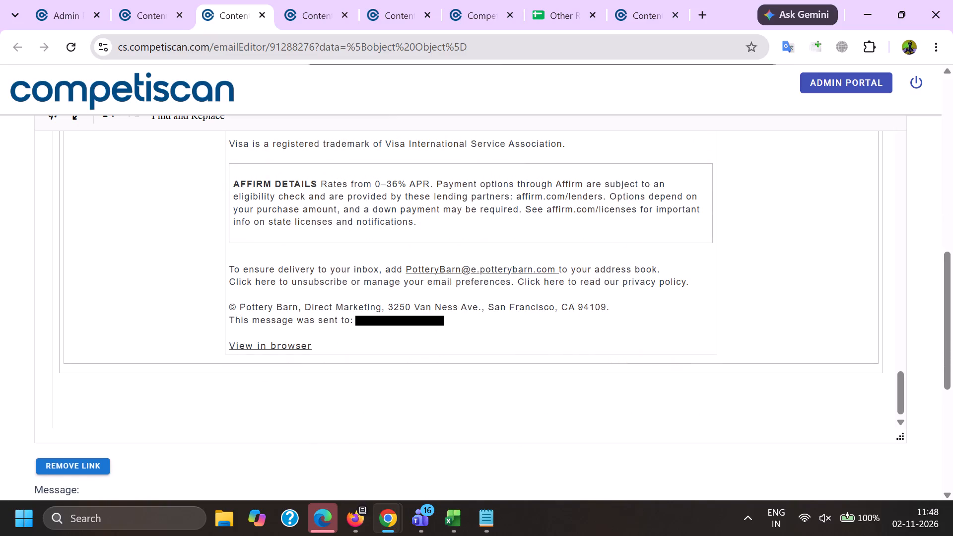
pyautogui.moveTo(406, 271); pyautogui.dragTo(563, 268)
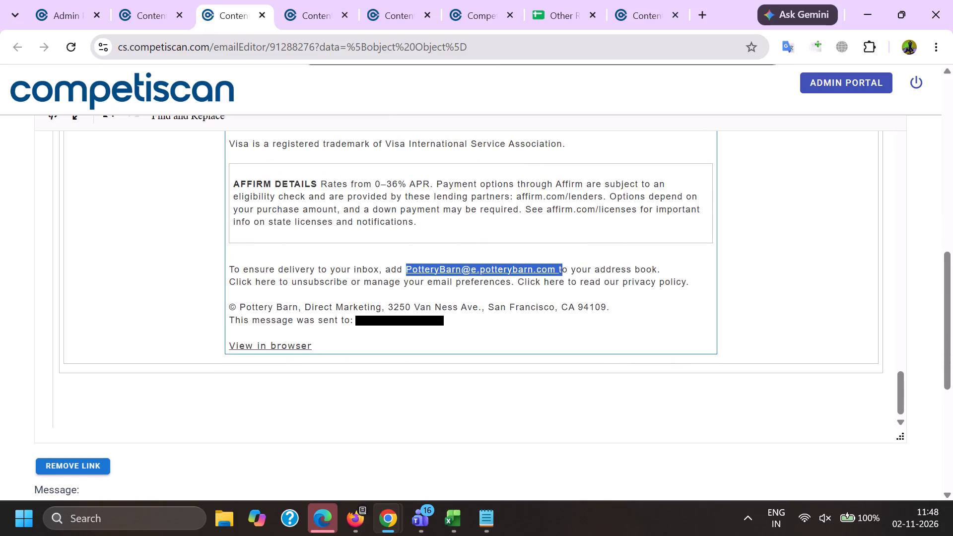
pyautogui.moveTo(563, 268); pyautogui.dragTo(559, 270)
pyautogui.press('BackSpace')
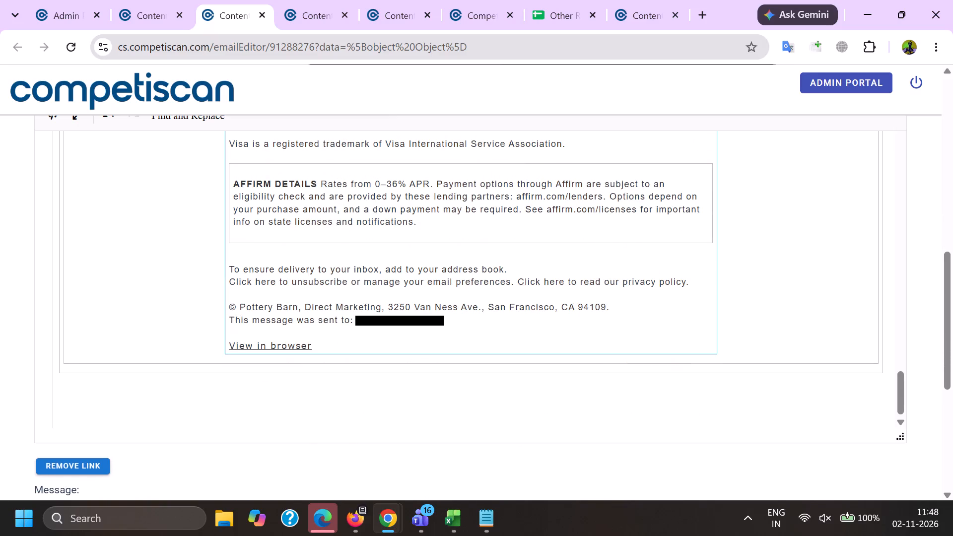
pyautogui.moveTo(358, 321); pyautogui.dragTo(441, 321)
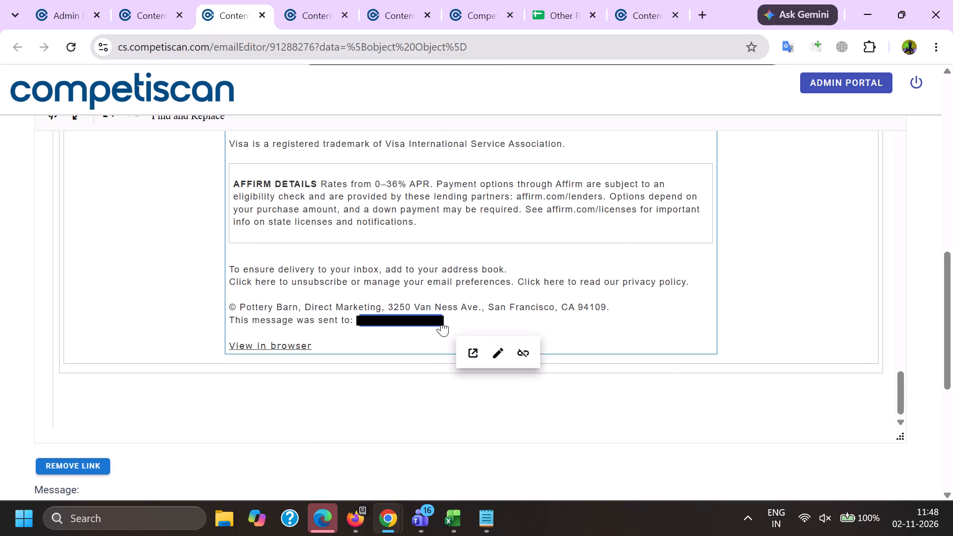
pyautogui.press('BackSpace')
pyautogui.press('BackSpace')
# Remove the links from View in browser and the unsubscribe text in the email footer.
pyautogui.click(280, 345)
pyautogui.click(371, 375)
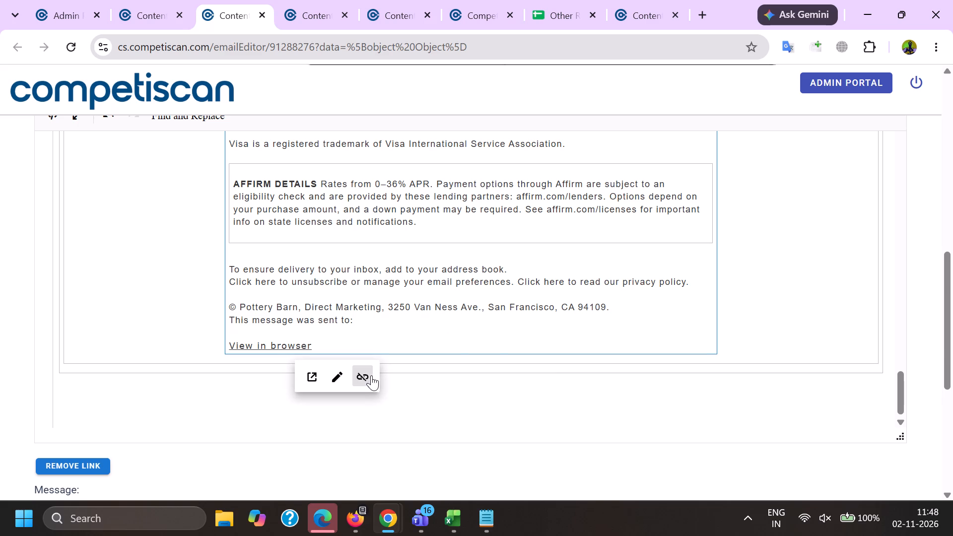
pyautogui.click(251, 281)
pyautogui.click(339, 300)
# Save the edited email's product info and open the product record for 91288276.
pyautogui.scroll(-4, 333, 256)
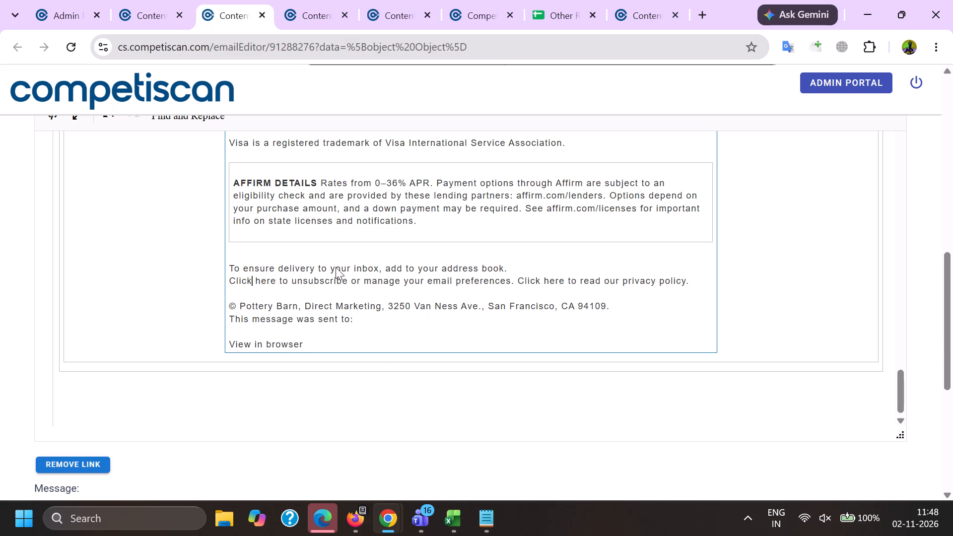
pyautogui.scroll(-7, 336, 267)
pyautogui.click(357, 376)
pyautogui.click(478, 306)
pyautogui.click(315, 0)
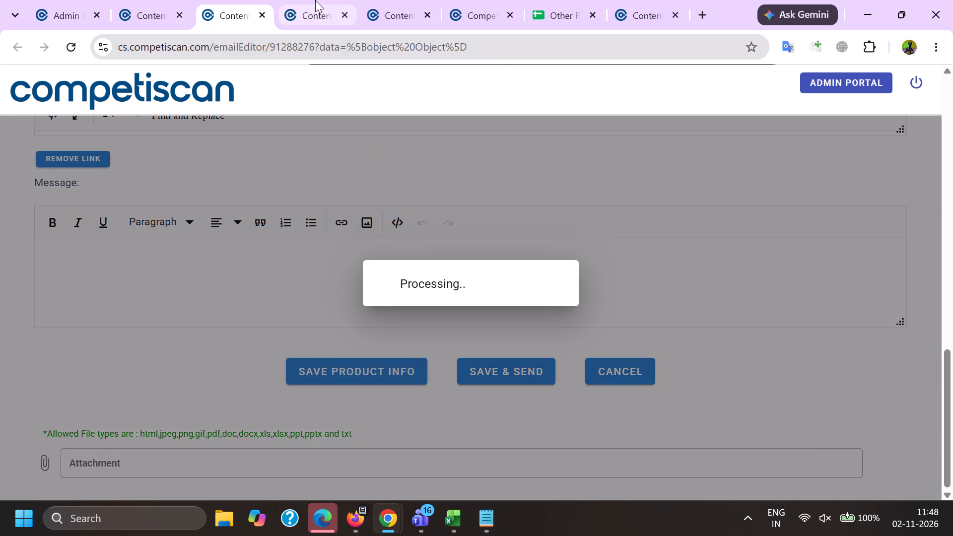
pyautogui.click(235, 0)
pyautogui.click(0, 198)
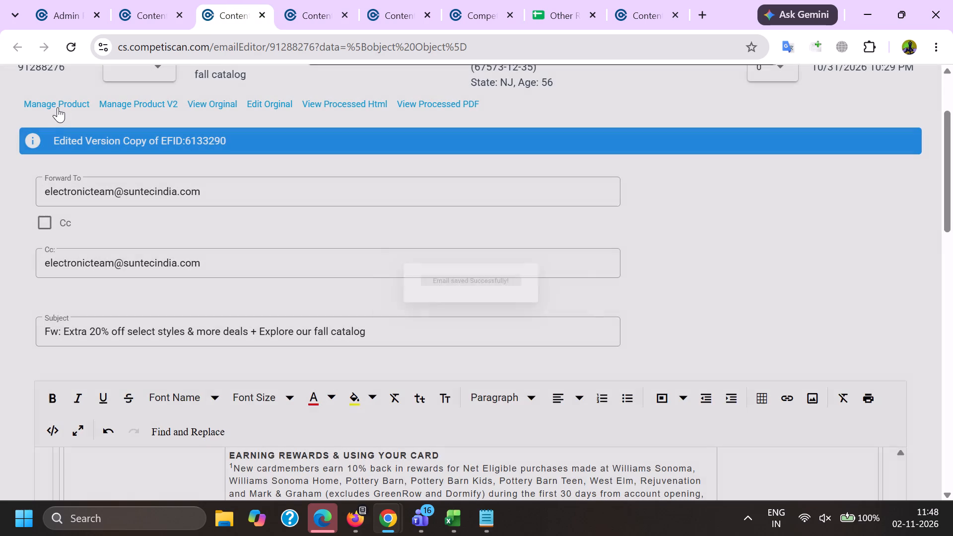
pyautogui.click(58, 106)
# Return to the email editor and copy the sender name Pottery Barn from the email header.
pyautogui.hotkey('alt', 'Tab')
pyautogui.scroll(-5, 208, 209)
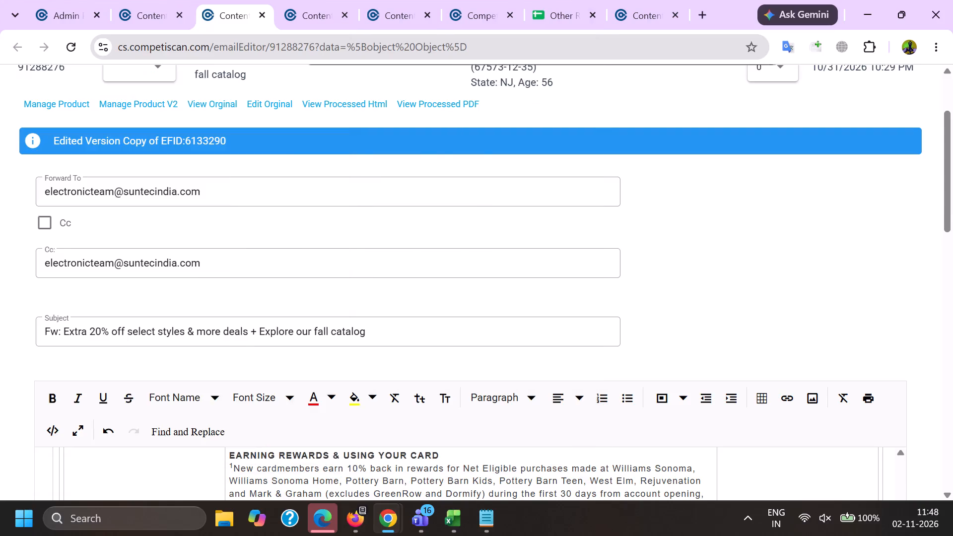
pyautogui.click(172, 272)
pyautogui.press('pageup')
pyautogui.press('pageup')
pyautogui.press('pageup')
pyautogui.press('pageup')
pyautogui.press('pageup')
pyautogui.press('pageup')
pyautogui.press('pageup')
pyautogui.press('pageup')
pyautogui.press('pageup')
pyautogui.press('pageup')
pyautogui.press('pageup')
pyautogui.press('pageup')
pyautogui.press('pageup')
pyautogui.press('pageup')
pyautogui.press('pageup')
pyautogui.press('pageup')
pyautogui.press('pageup')
pyautogui.press('pageup')
pyautogui.press('pageup')
pyautogui.press('pageup')
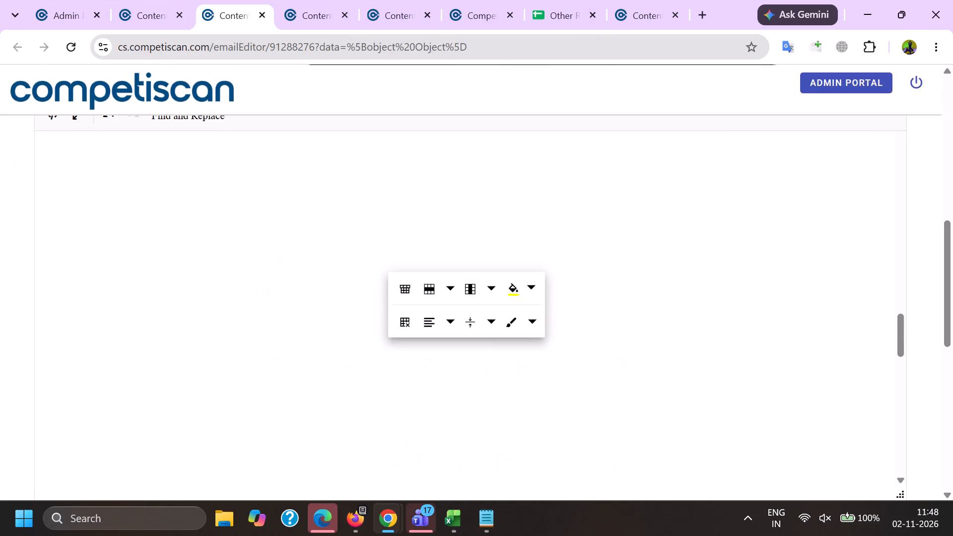
pyautogui.scroll(-5, 174, 266)
pyautogui.scroll(1, 111, 296)
pyautogui.scroll(-3, 103, 260)
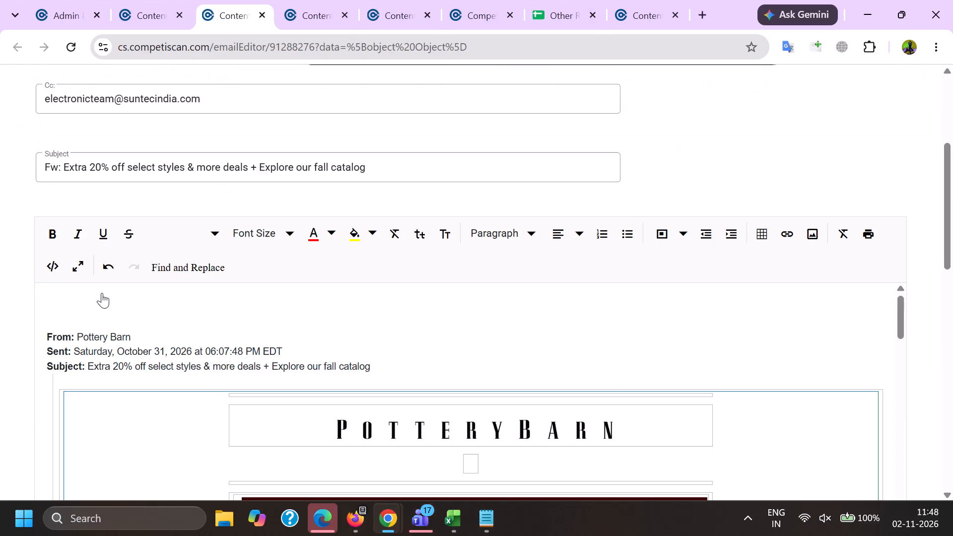
pyautogui.doubleClick(94, 336)
pyautogui.keyDown('shift'); pyautogui.click(112, 334); pyautogui.keyUp('shift')
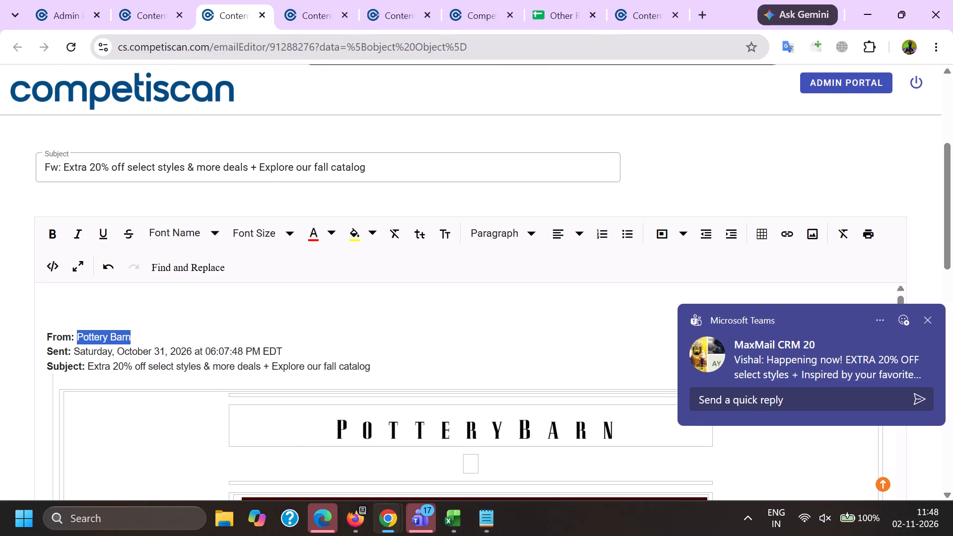
pyautogui.hotkey('ctrl', 'c')
# In the product record, replace company apc-na with Pottery Barn and search for Pottery Barn as the affinity.
pyautogui.hotkey('alt', 'Tab')
pyautogui.scroll(-4, 290, 219)
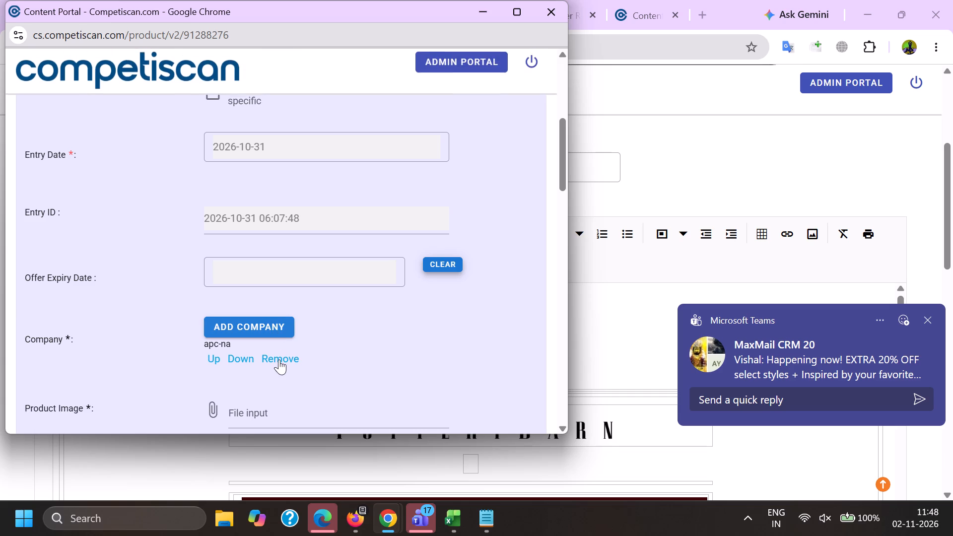
pyautogui.click(279, 360)
pyautogui.click(271, 328)
pyautogui.hotkey('ctrl', 'v')
pyautogui.scroll(-3, 268, 205)
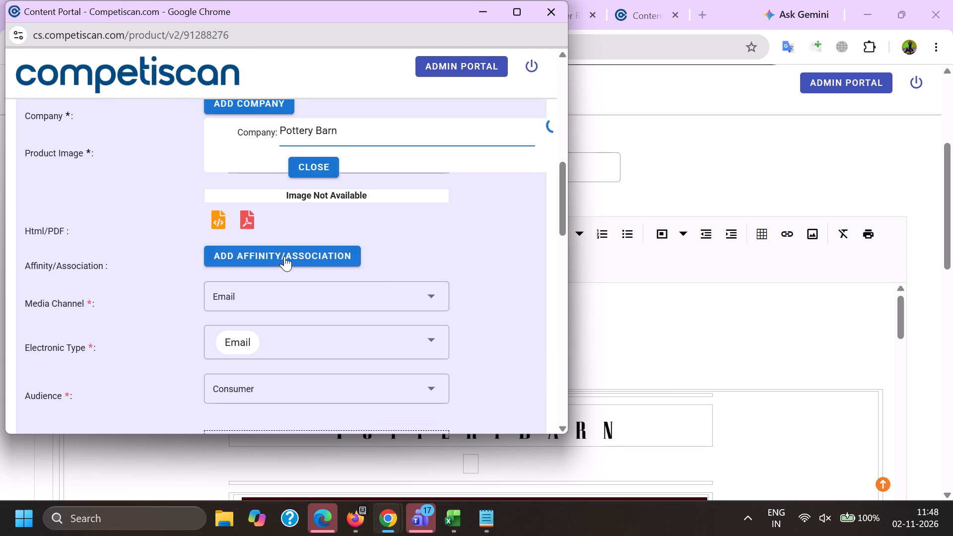
pyautogui.click(284, 255)
pyautogui.click(383, 274)
pyautogui.hotkey('ctrl', 'v')
pyautogui.scroll(2, 321, 344)
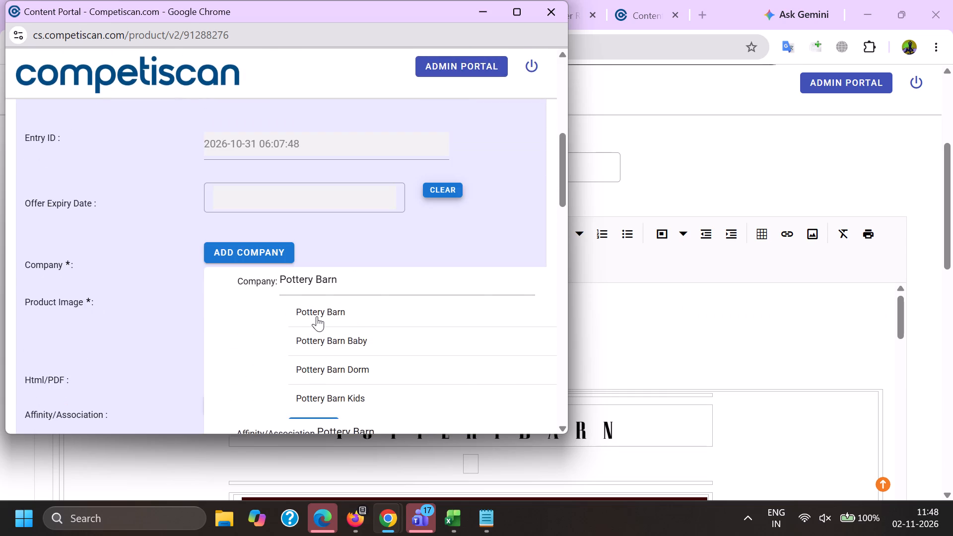
pyautogui.click(317, 316)
# Add CAPITAL ONE as a second company on the product record.
pyautogui.click(260, 279)
pyautogui.click(259, 284)
pyautogui.click(262, 259)
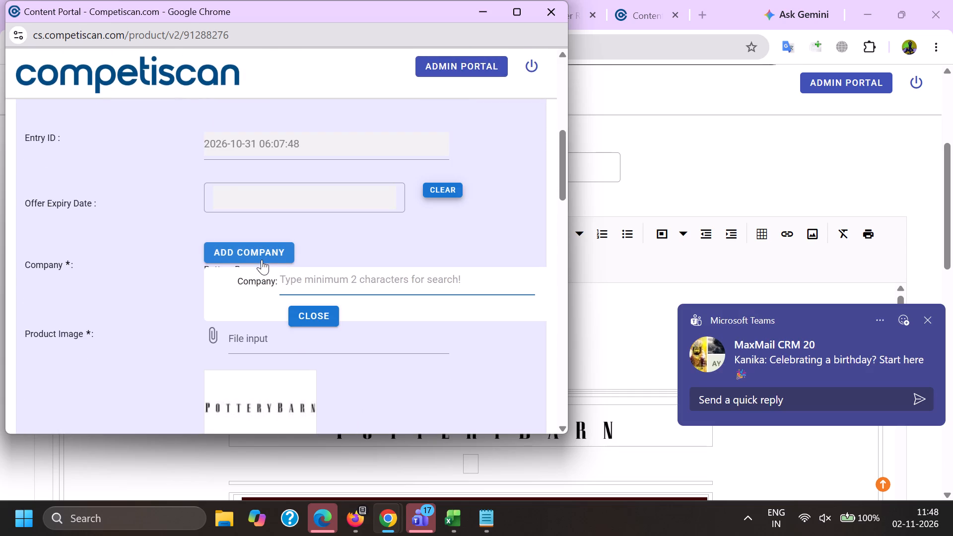
pyautogui.press('c')
pyautogui.press('a')
pyautogui.write('PIT')
pyautogui.press('a')
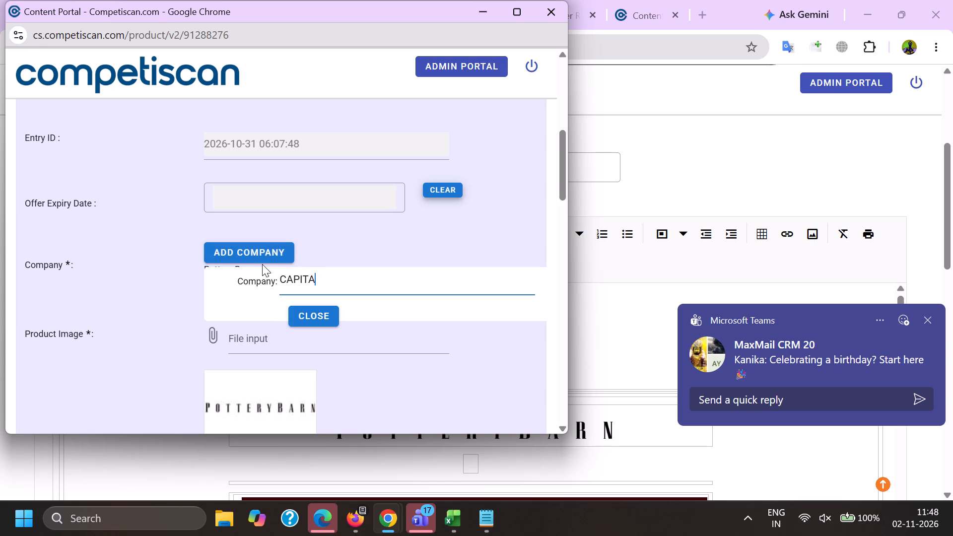
pyautogui.press('l')
pyautogui.press('space')
pyautogui.write('ON')
pyautogui.press('e')
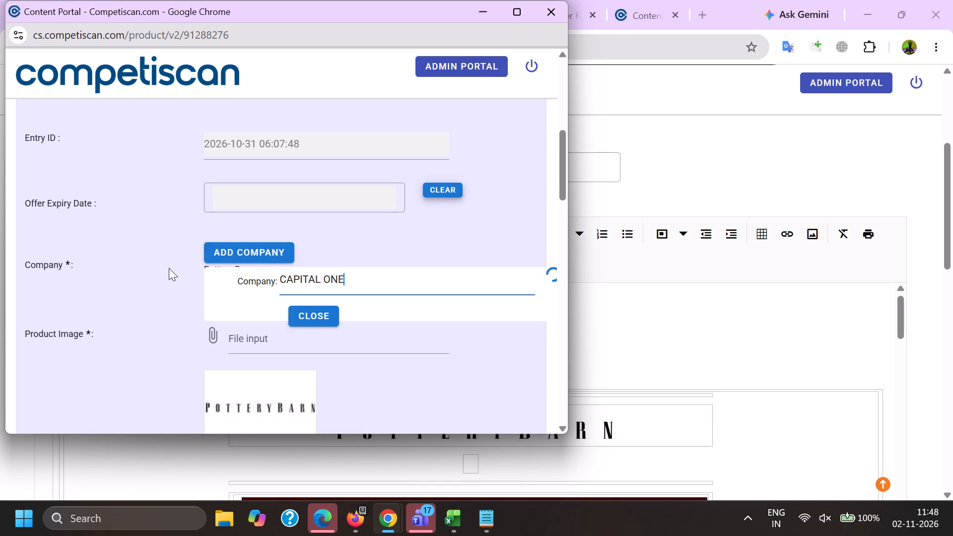
pyautogui.click(299, 309)
pyautogui.click(324, 319)
# Choose Pottery Barn (Retail) as the product record's affinity/association.
pyautogui.scroll(-3, 291, 223)
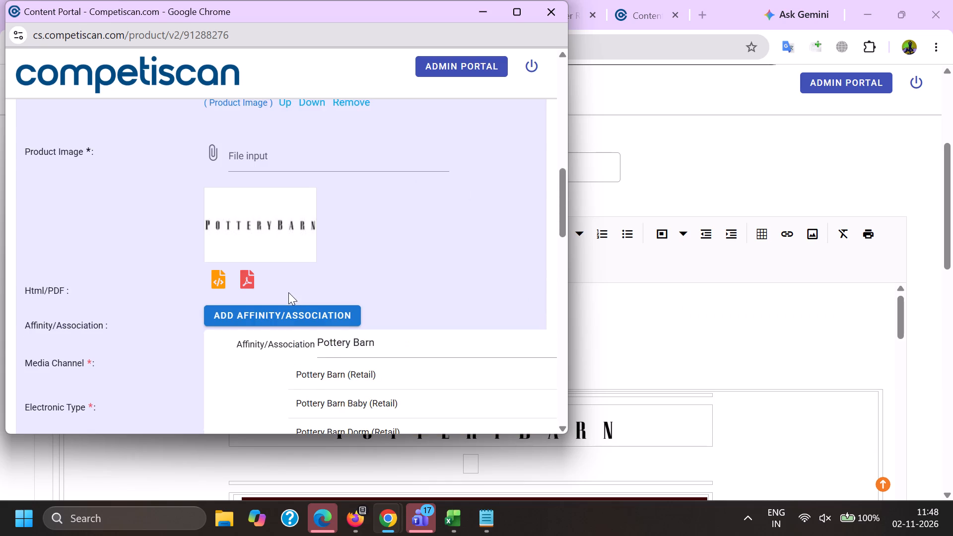
pyautogui.scroll(-2, 288, 295)
pyautogui.click(314, 231)
# Set the product record's sector to Retail and its category to Home.
pyautogui.scroll(-2, 285, 152)
pyautogui.click(258, 234)
pyautogui.scroll(-3, 258, 232)
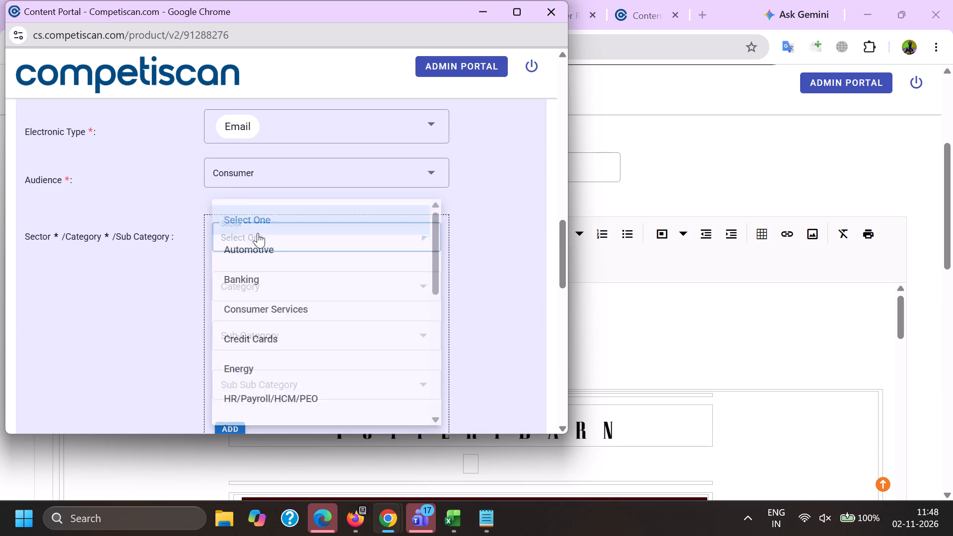
pyautogui.scroll(-4, 258, 233)
pyautogui.click(259, 285)
pyautogui.moveTo(144, 261); pyautogui.dragTo(150, 263)
pyautogui.click(245, 283)
pyautogui.scroll(-7, 251, 193)
pyautogui.click(258, 154)
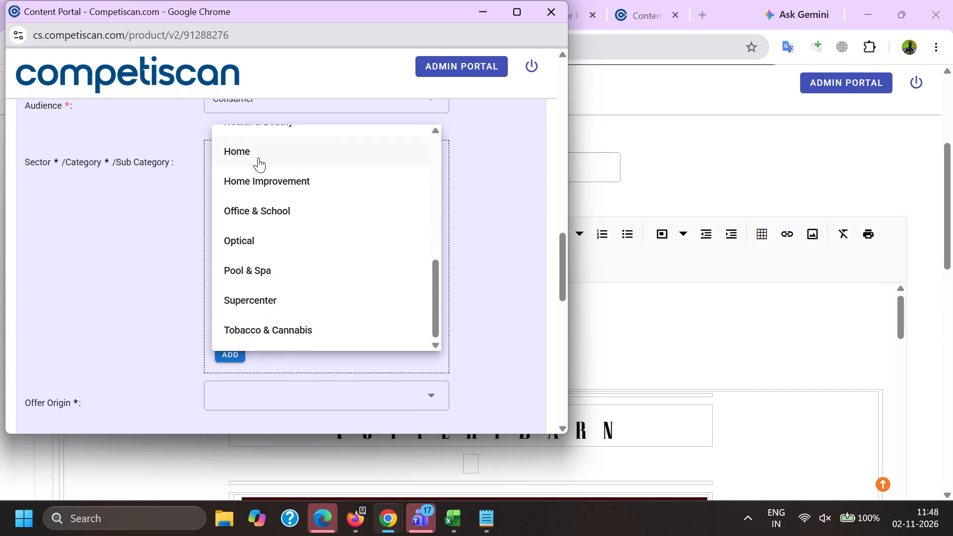
pyautogui.click(172, 214)
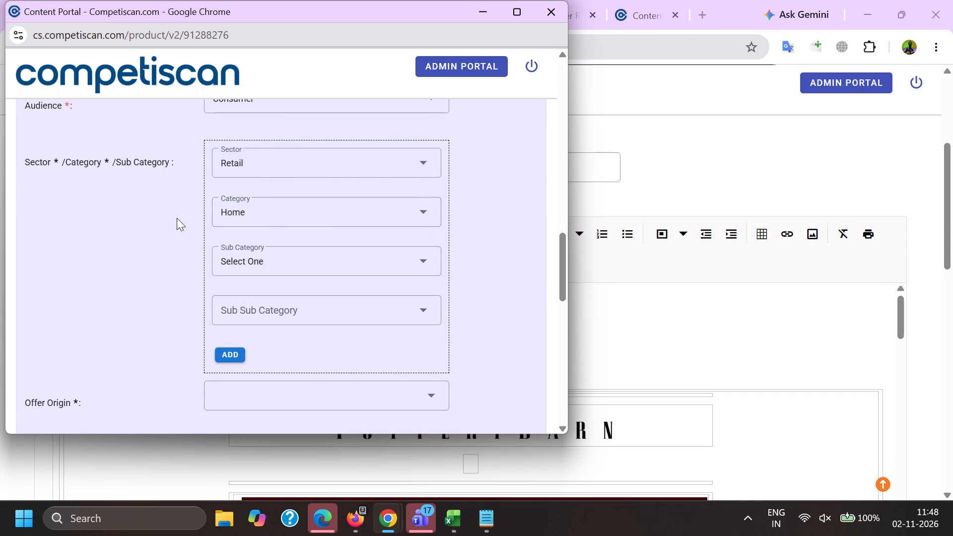
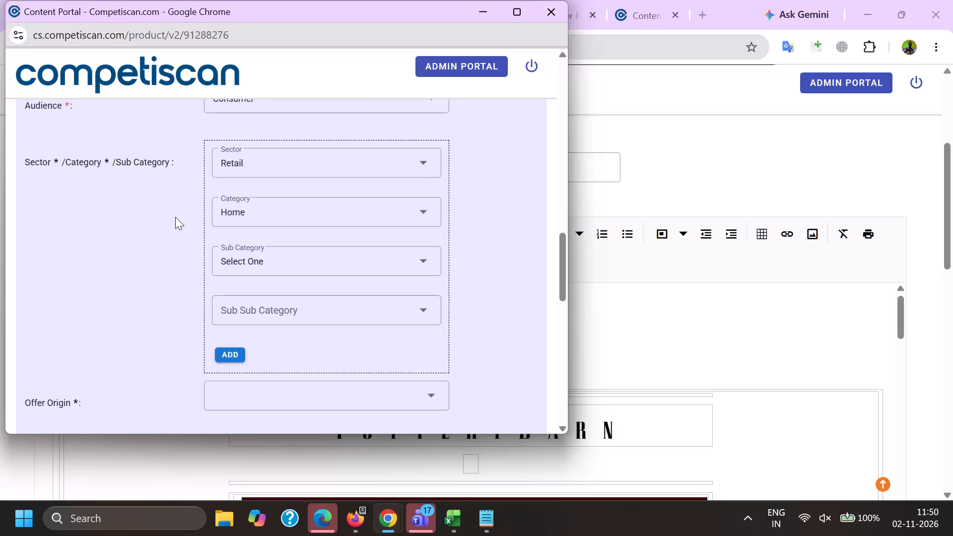
# Choose the Furniture sub category, compare it with the email's content, and add the Retail / Home / Furniture classification to the product record.
pyautogui.click(249, 247)
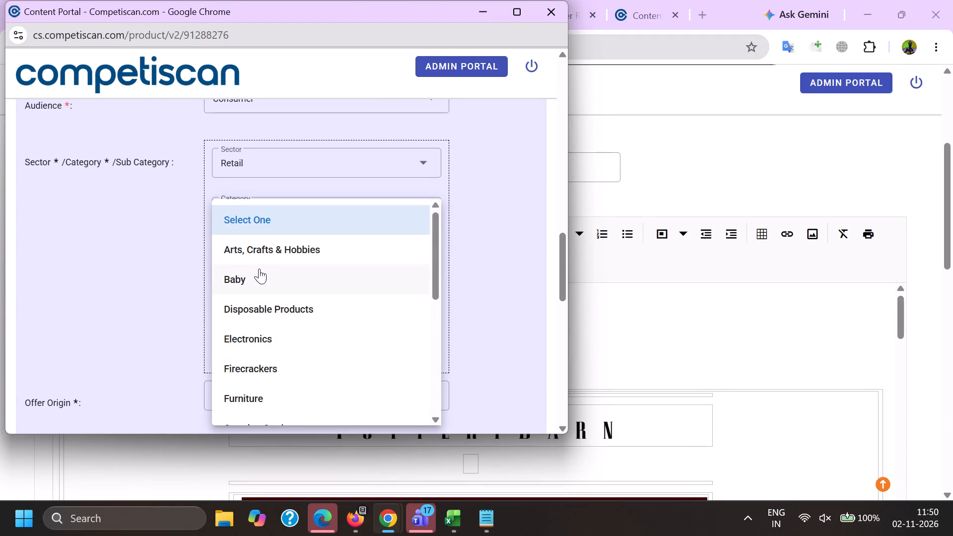
pyautogui.scroll(-1, 274, 324)
pyautogui.moveTo(274, 324); pyautogui.dragTo(264, 324)
pyautogui.click(96, 334)
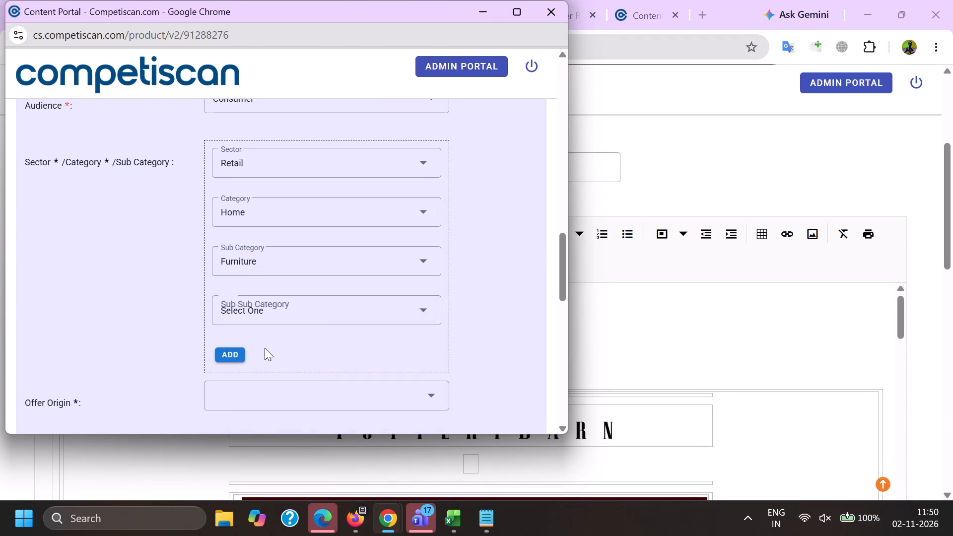
pyautogui.hotkey('alt', 'Tab')
pyautogui.scroll(-20, 388, 197)
pyautogui.hotkey('alt', 'Tab')
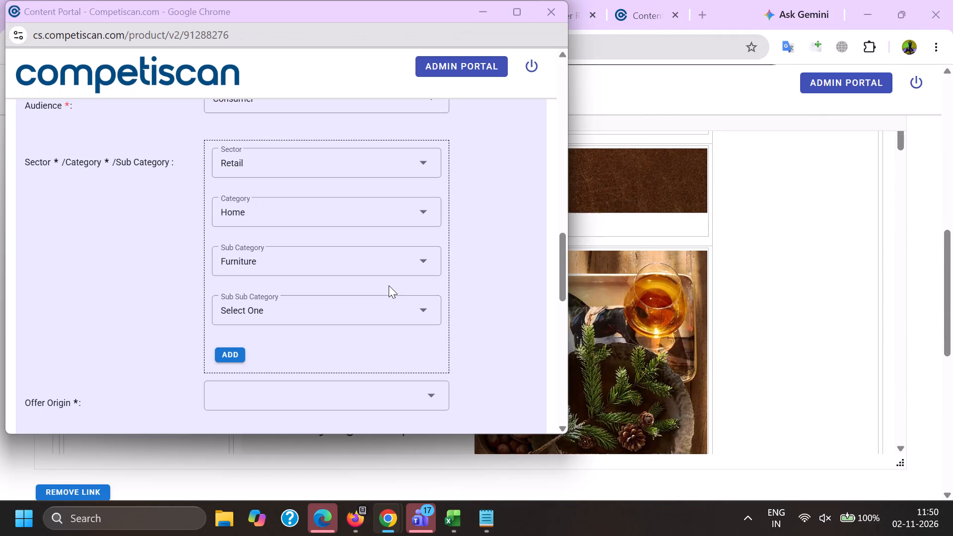
pyautogui.hotkey('alt', 'Tab')
pyautogui.scroll(11, 359, 282)
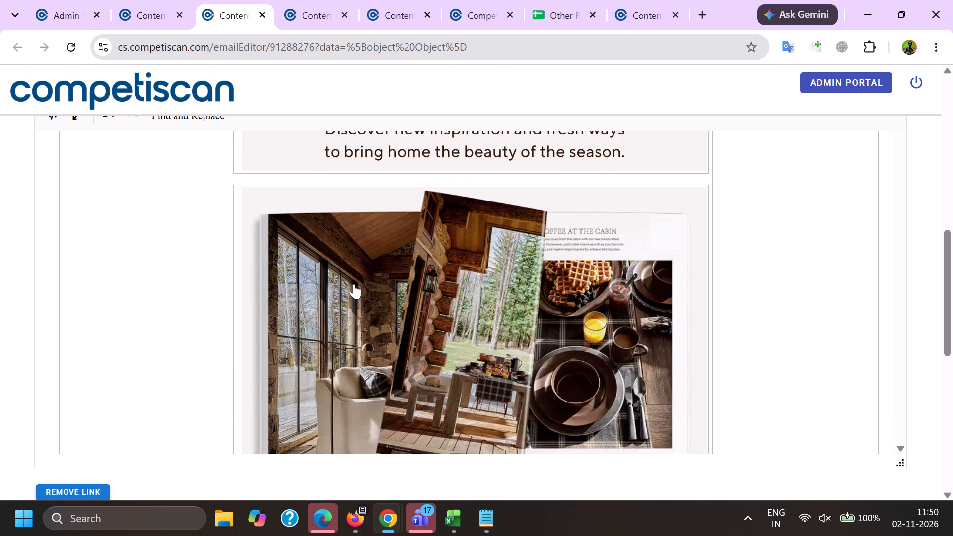
pyautogui.scroll(5, 354, 284)
pyautogui.scroll(-18, 353, 282)
pyautogui.hotkey('alt', 'Tab')
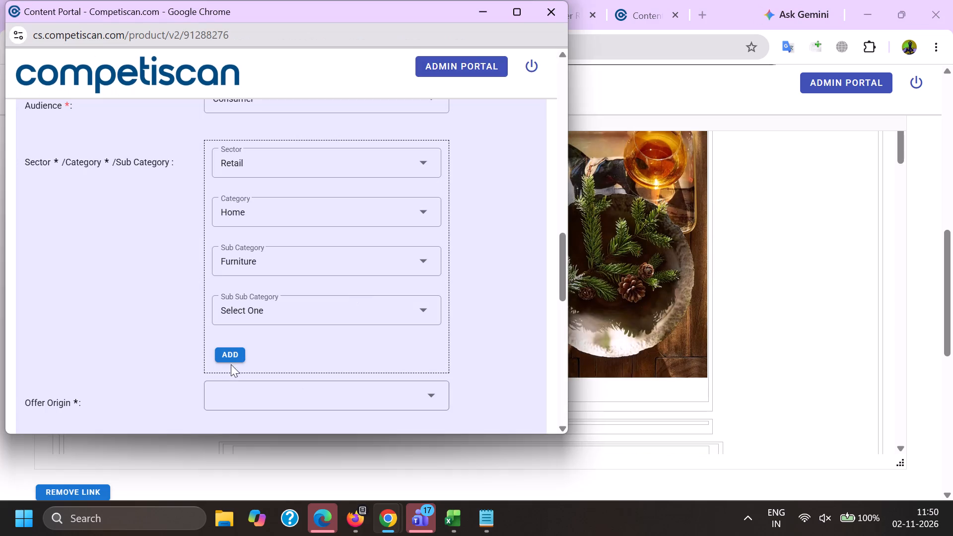
pyautogui.click(226, 355)
# Add a second classification of Credit Cards / Payment Cards / Credit Cards to the product record.
pyautogui.click(255, 192)
pyautogui.scroll(7, 249, 298)
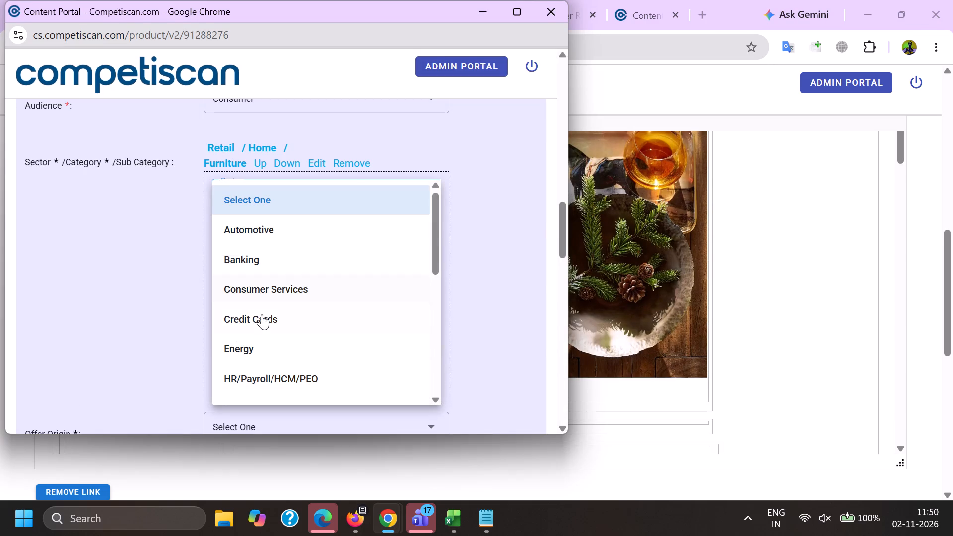
pyautogui.click(262, 314)
pyautogui.moveTo(158, 287); pyautogui.dragTo(165, 287)
pyautogui.click(238, 248)
pyautogui.click(249, 309)
pyautogui.click(246, 302)
pyautogui.scroll(-1, 277, 171)
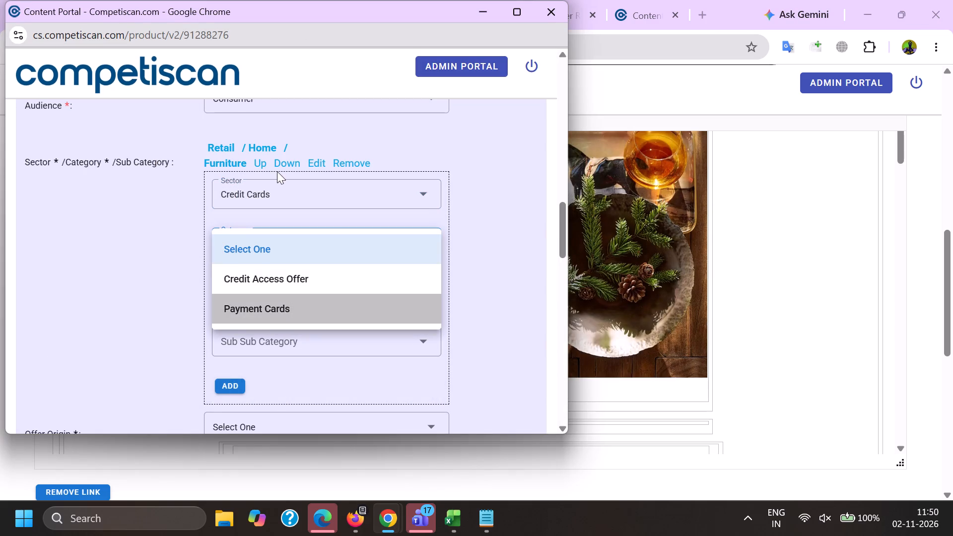
pyautogui.click(262, 370)
pyautogui.click(152, 330)
pyautogui.click(227, 313)
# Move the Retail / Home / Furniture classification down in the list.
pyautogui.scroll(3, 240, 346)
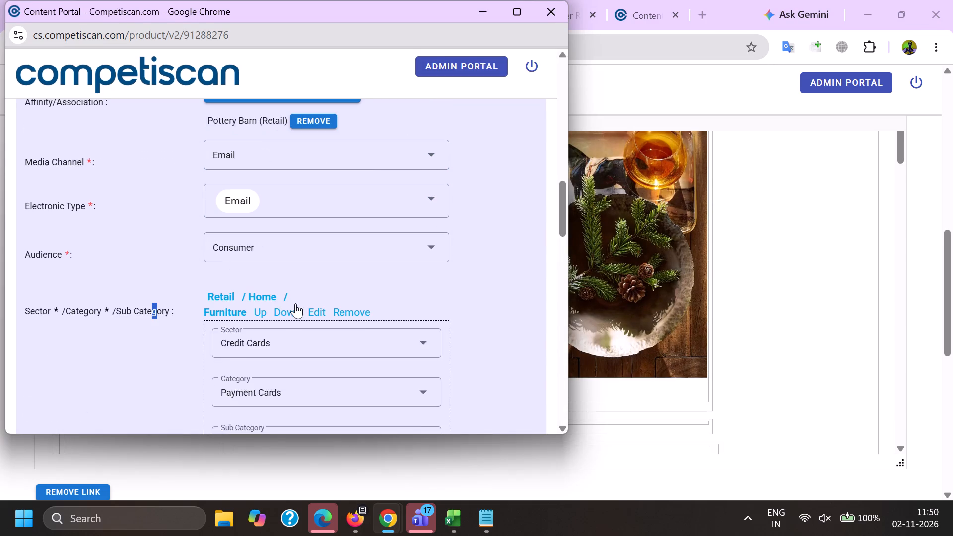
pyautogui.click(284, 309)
# Set the offer origin to Provider/Bank and the product name to Pottery Barn Key Rewards Visa Credit Card.
pyautogui.scroll(-6, 285, 279)
pyautogui.click(246, 163)
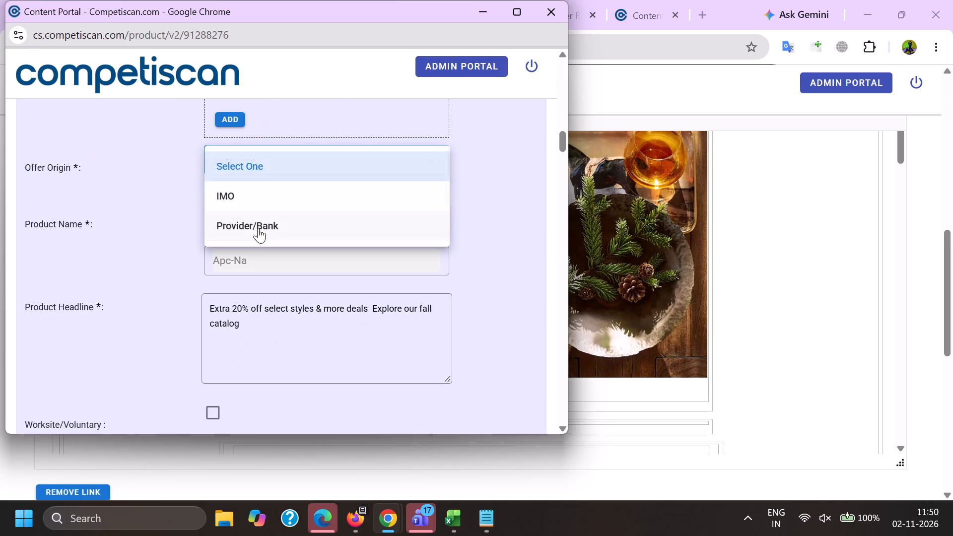
pyautogui.doubleClick(255, 224)
pyautogui.hotkey('ctrl', 'v')
pyautogui.click(287, 289)
# Move the Credit Cards classification down below Retail / Home / Furniture.
pyautogui.scroll(5, 287, 290)
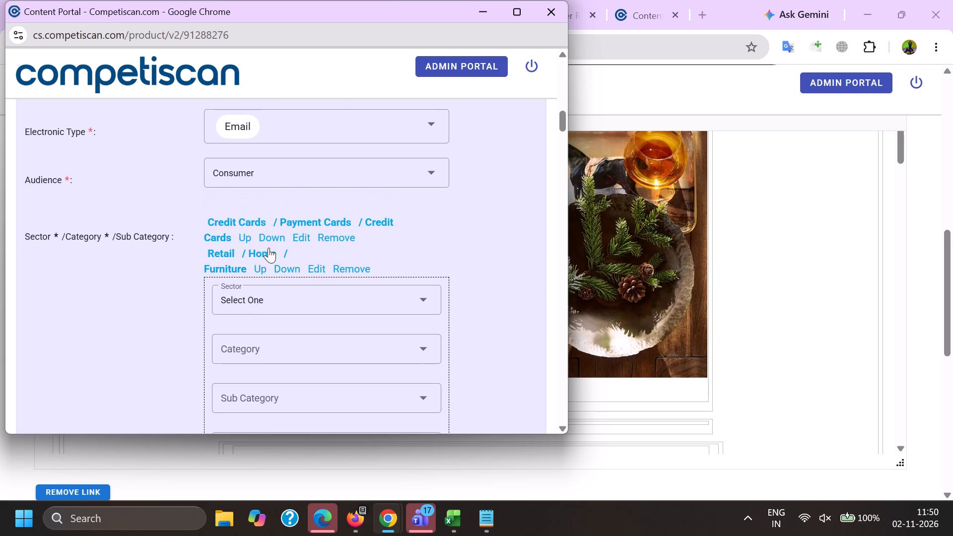
pyautogui.click(262, 243)
# Add a third classification under the Mortgage & Loan sector, choosing its category and sub category.
pyautogui.scroll(-4, 269, 224)
pyautogui.scroll(2, 347, 332)
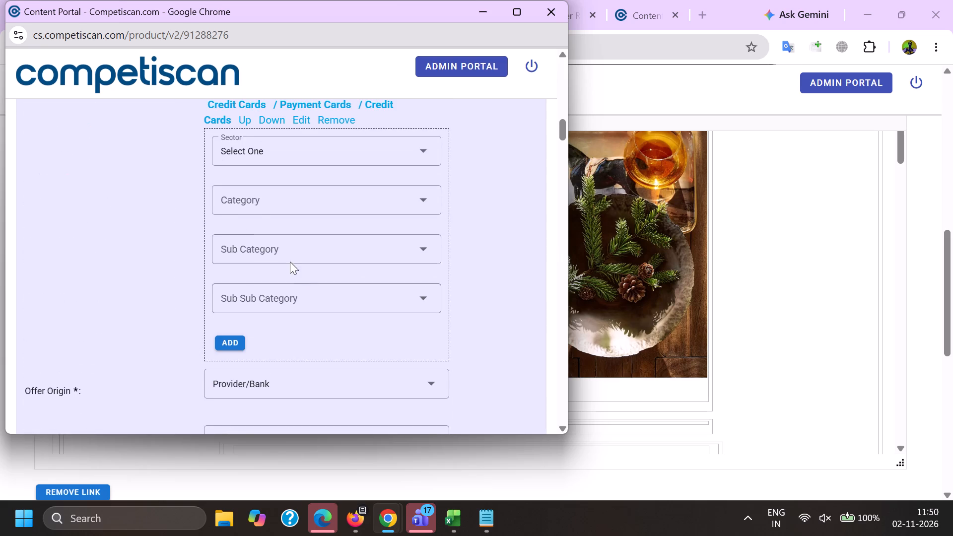
pyautogui.click(253, 157)
pyautogui.scroll(-2, 263, 255)
pyautogui.click(288, 276)
pyautogui.moveTo(175, 251); pyautogui.dragTo(186, 251)
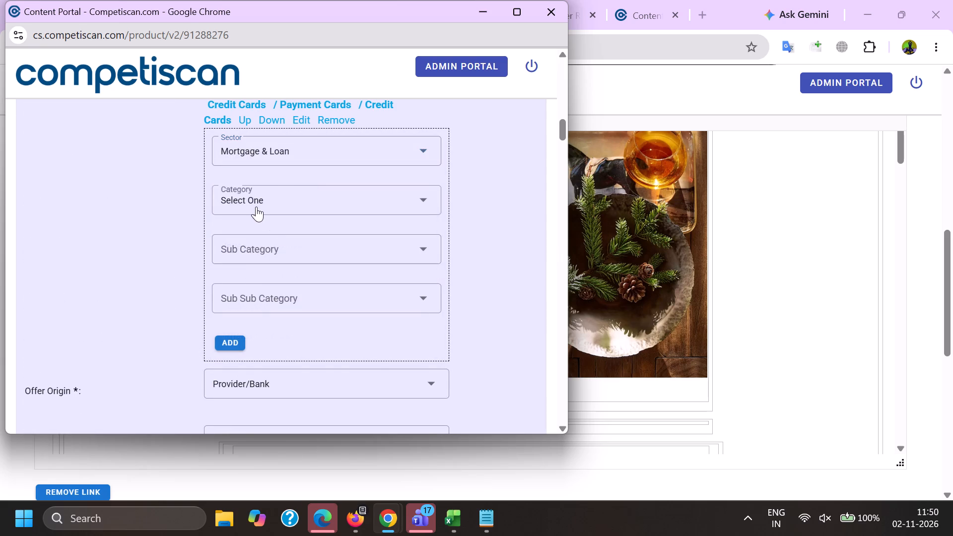
pyautogui.click(256, 206)
pyautogui.click(251, 256)
pyautogui.click(247, 254)
pyautogui.scroll(-1, 256, 155)
pyautogui.scroll(-7, 275, 288)
pyautogui.click(284, 365)
pyautogui.moveTo(154, 326); pyautogui.dragTo(175, 324)
pyautogui.click(222, 272)
# Replace the product headline with the email's subject line, "Extra 20% off select styles & more deals + Explore our fall catalog".
pyautogui.scroll(-3, 255, 202)
pyautogui.moveTo(320, 282); pyautogui.dragTo(92, 235)
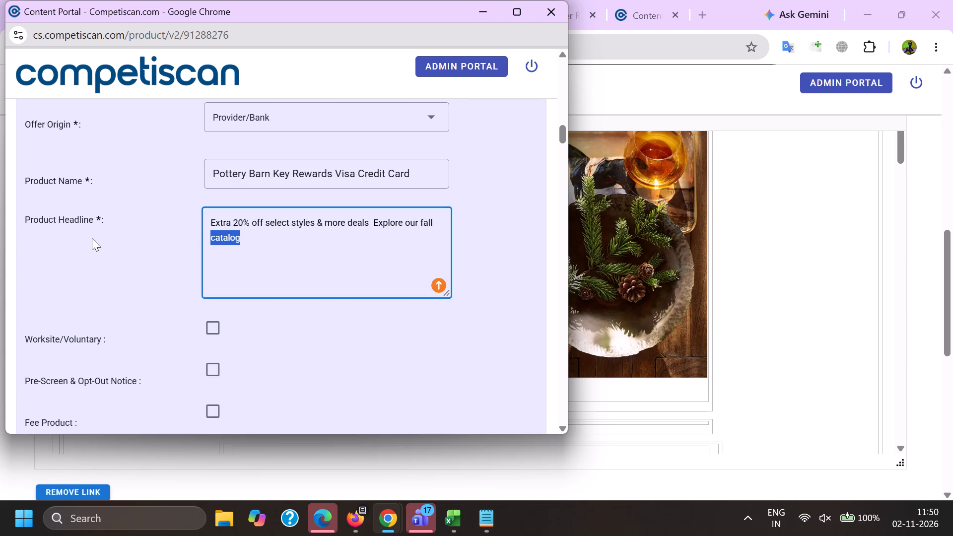
pyautogui.hotkey('ctrl', 'a')
pyautogui.press('BackSpace')
pyautogui.hotkey('alt', 'Tab')
pyautogui.scroll(13, 220, 270)
pyautogui.scroll(11, 133, 281)
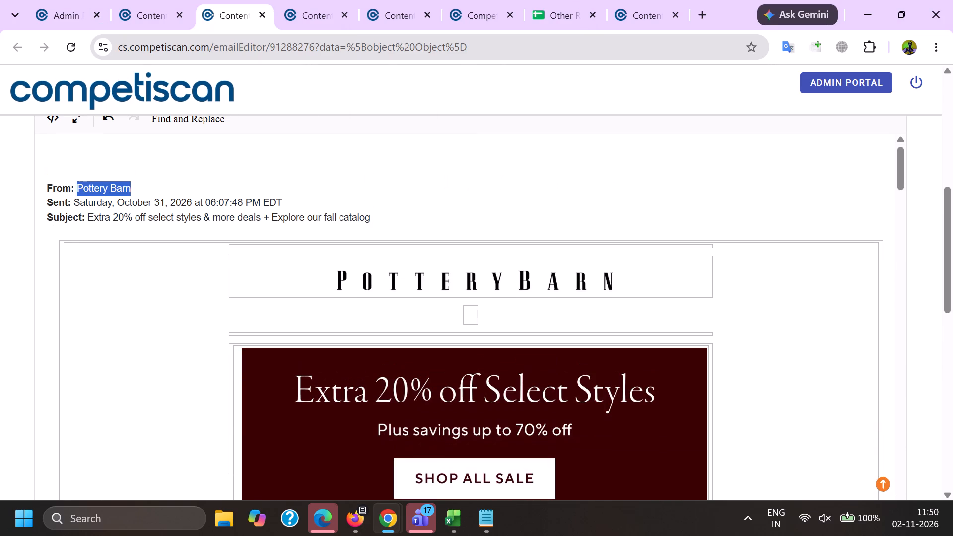
pyautogui.moveTo(88, 220); pyautogui.dragTo(394, 214)
pyautogui.hotkey('ctrl', 'c')
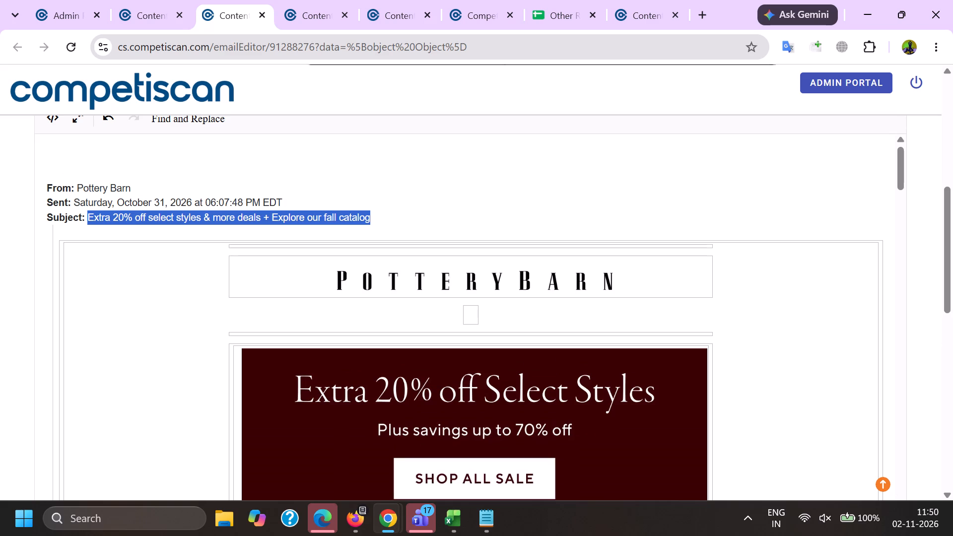
pyautogui.hotkey('alt', 'Tab')
pyautogui.click(333, 261)
pyautogui.hotkey('ctrl', 'v')
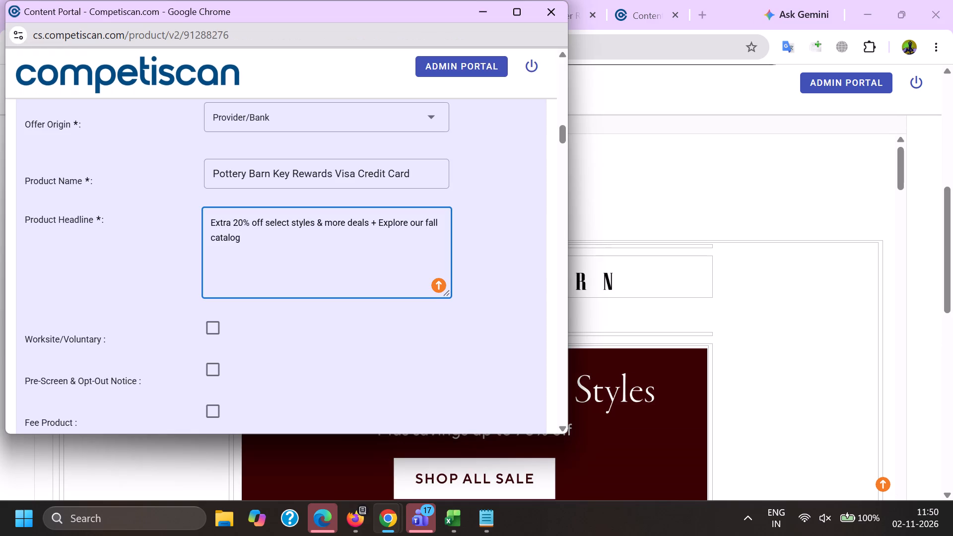
# In the product headline, replace "+" with "Plus" and "&" with "and", and end the sentence with a period.
pyautogui.click(374, 222)
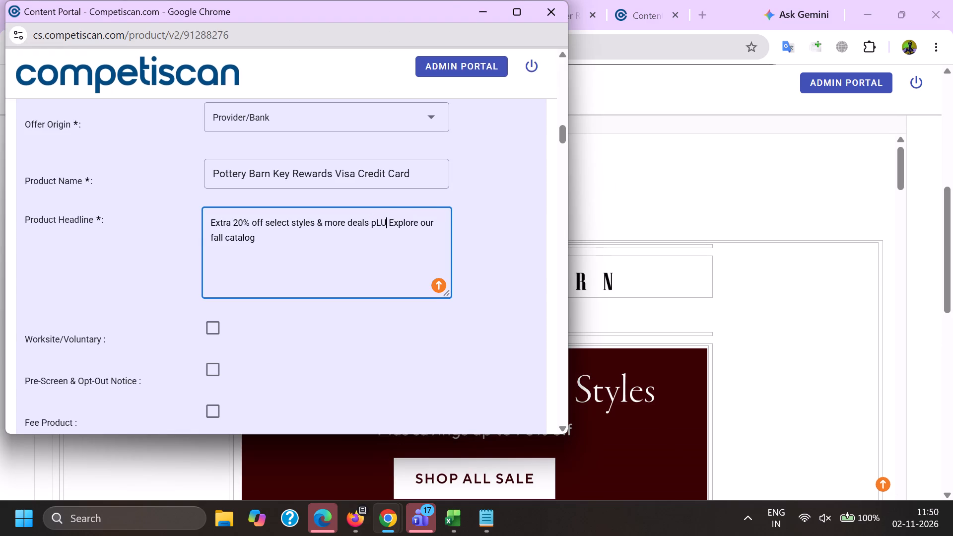
pyautogui.press('BackSpace')
pyautogui.press('BackSpace')
pyautogui.press('BackSpace')
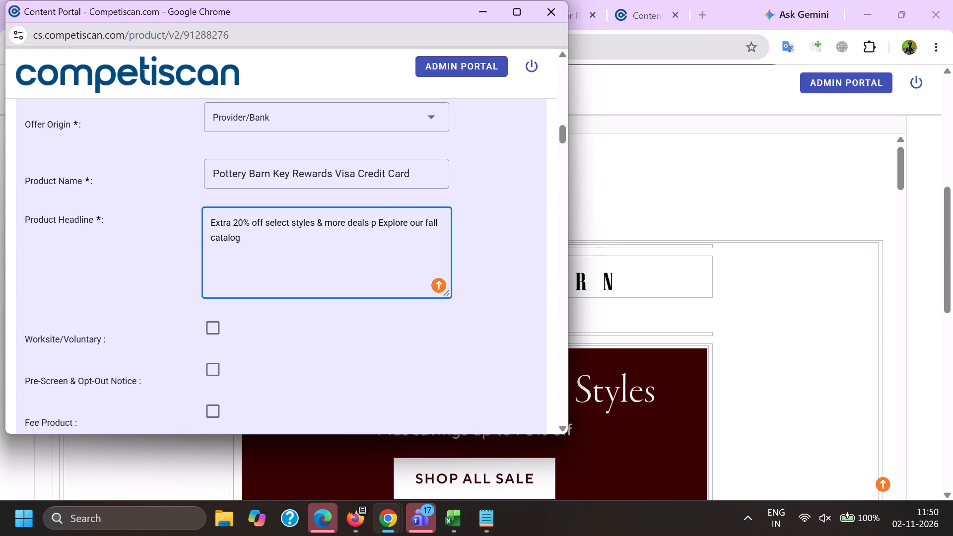
pyautogui.press('BackSpace')
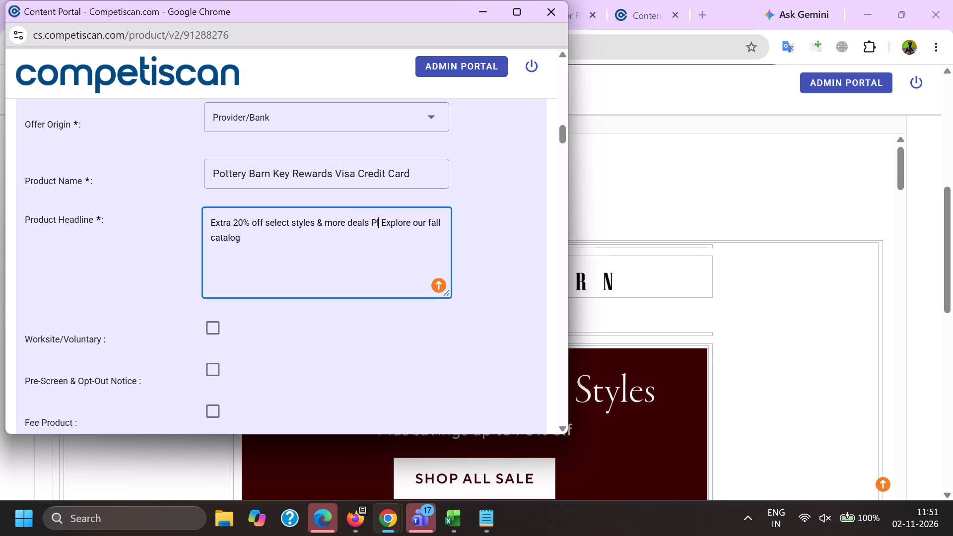
pyautogui.click(326, 224)
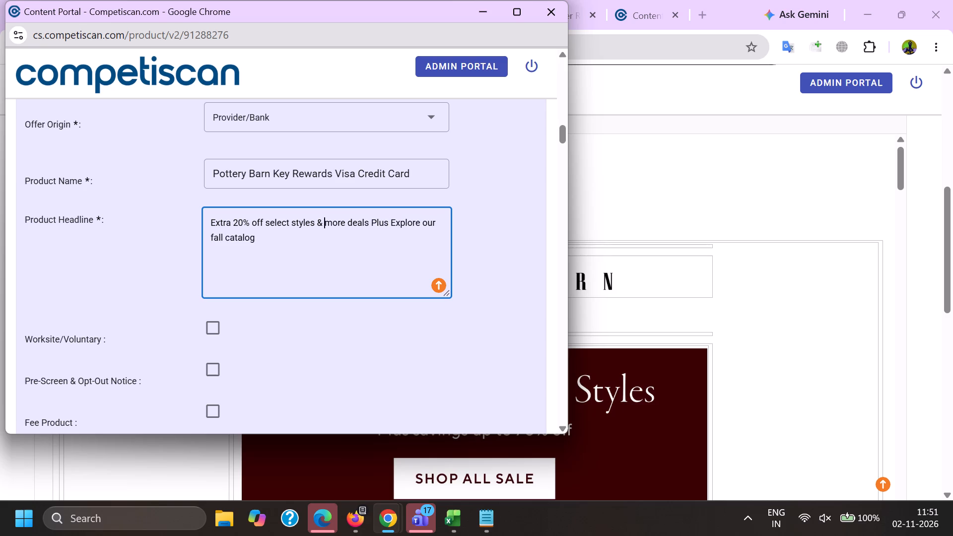
pyautogui.press('Left')
pyautogui.press('BackSpace')
pyautogui.press('a')
pyautogui.press('n')
pyautogui.press('d')
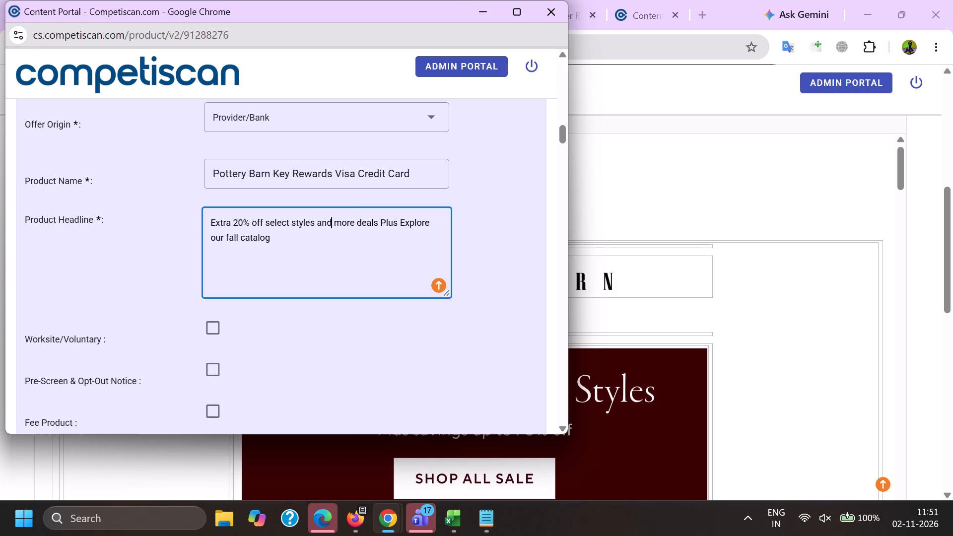
pyautogui.click(301, 257)
pyautogui.press('.')
pyautogui.press('space')
# Copy "Earn 10% back in rewards" from the other Pottery Barn product record and append it to the product headline.
pyautogui.hotkey('alt', 'Tab')
pyautogui.click(637, 0)
pyautogui.scroll(11, 530, 298)
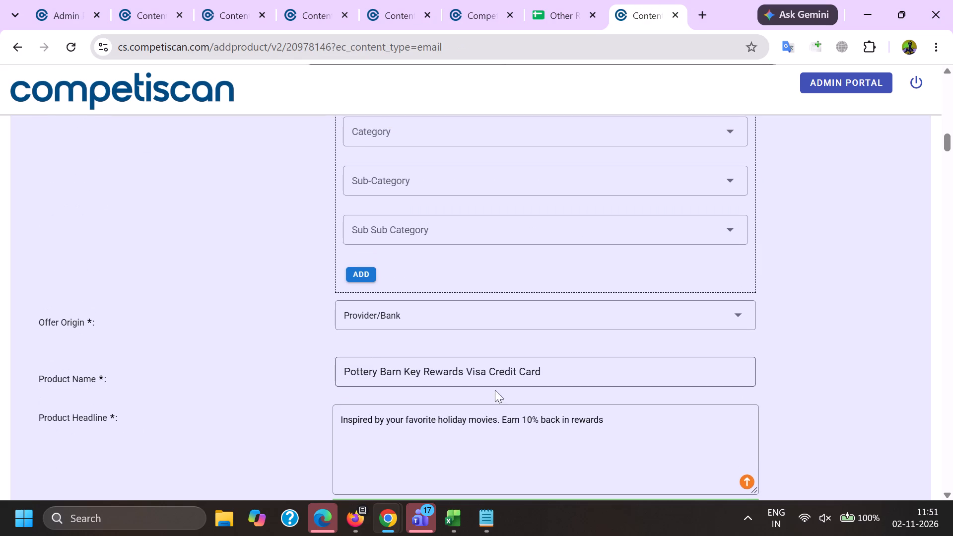
pyautogui.doubleClick(509, 418)
pyautogui.keyDown('shift'); pyautogui.click(664, 418); pyautogui.keyUp('shift')
pyautogui.hotkey('ctrl', 'c')
pyautogui.hotkey('alt', 'Tab')
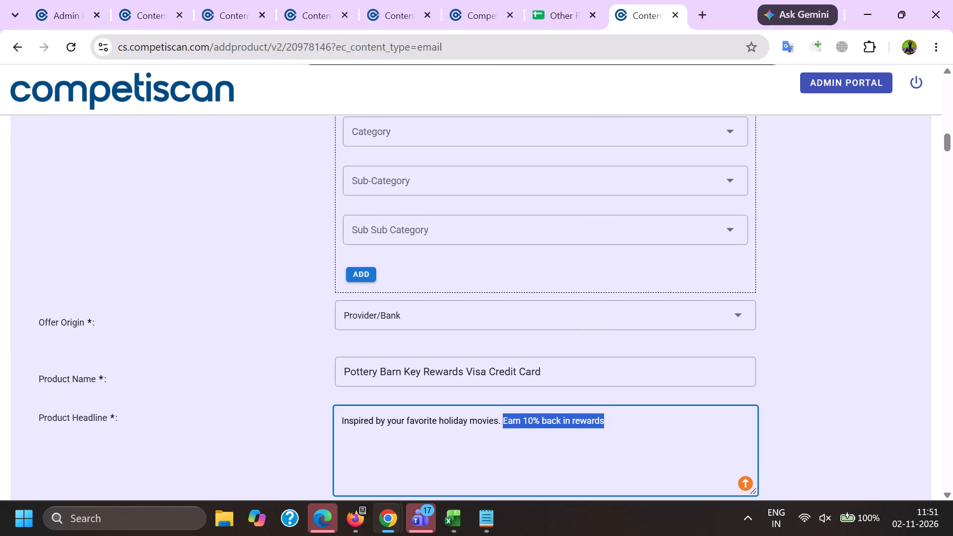
pyautogui.hotkey('ctrl', 'v')
# Set the response mechanism to URL/Website and the mailing type to Acquisition.
pyautogui.scroll(-4, 300, 264)
pyautogui.click(254, 256)
pyautogui.scroll(-2, 278, 174)
pyautogui.scroll(-3, 298, 283)
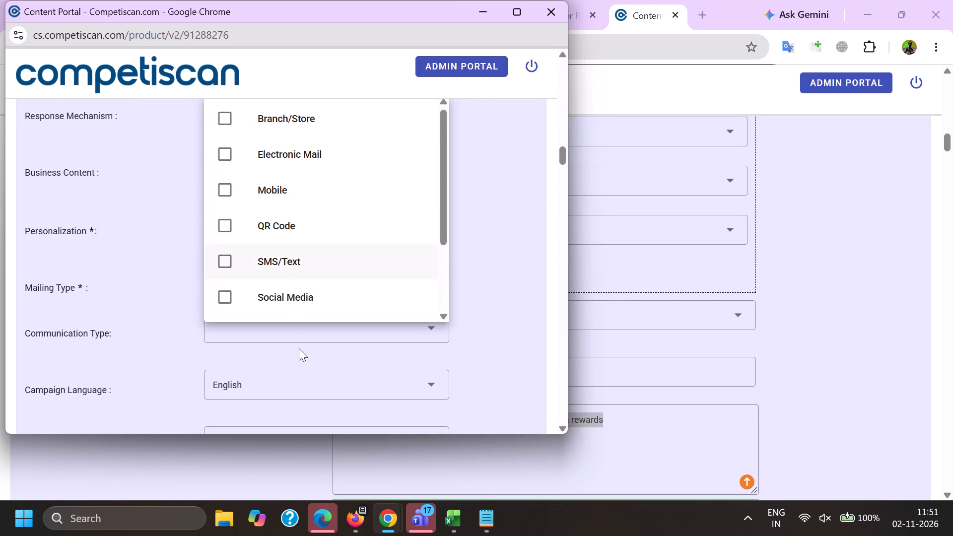
pyautogui.scroll(-4, 299, 348)
pyautogui.click(280, 303)
pyautogui.moveTo(91, 272); pyautogui.dragTo(109, 272)
pyautogui.click(247, 286)
pyautogui.click(262, 257)
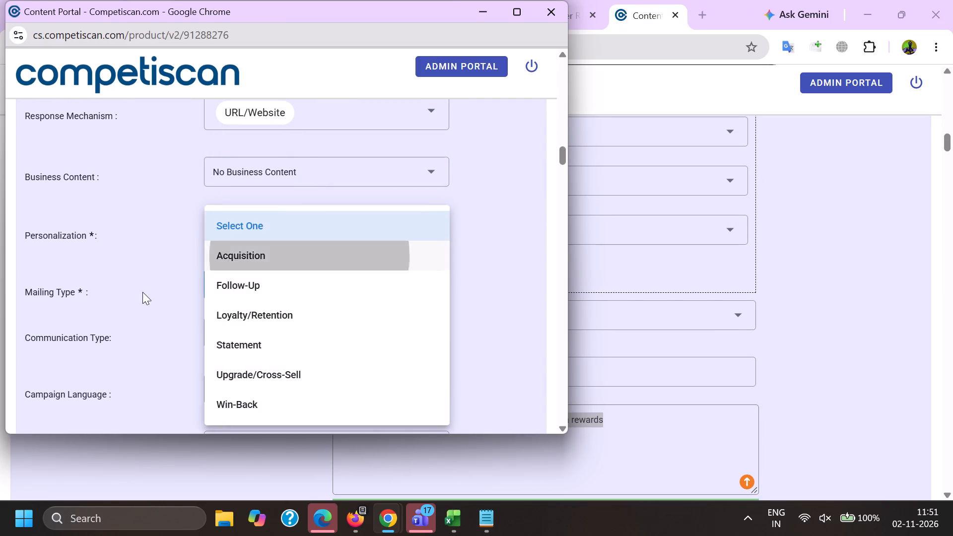
pyautogui.moveTo(142, 291); pyautogui.dragTo(164, 300)
# Set the communication types to Bonuses/Contests/Incentives, Co-Brand and Mobile Application.
pyautogui.click(280, 335)
pyautogui.scroll(-3, 286, 152)
pyautogui.click(279, 233)
pyautogui.scroll(-6, 279, 230)
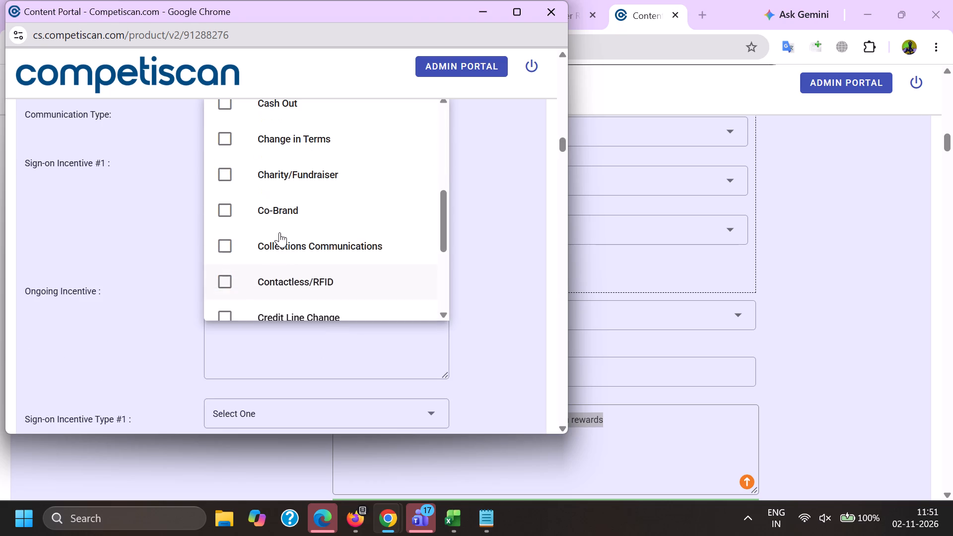
pyautogui.click(274, 209)
pyautogui.scroll(-13, 274, 207)
pyautogui.scroll(1, 280, 256)
pyautogui.click(282, 213)
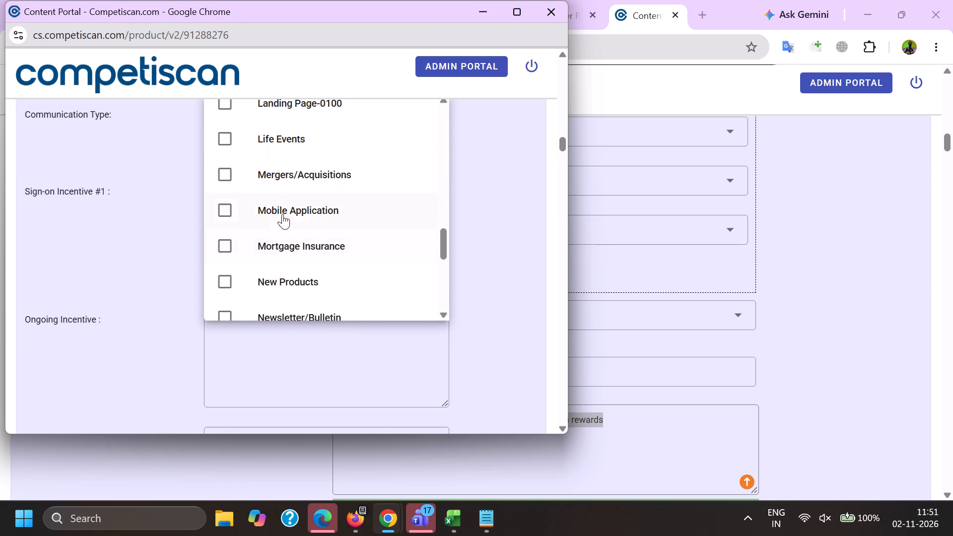
pyautogui.click(66, 210)
# Copy "10% back in rewards during the first 30 days from account opening" from the other record into Sign-on Incentive #1.
pyautogui.hotkey('alt', 'Tab')
pyautogui.scroll(-10, 598, 239)
pyautogui.moveTo(702, 342); pyautogui.dragTo(124, 294)
pyautogui.hotkey('ctrl', 'c')
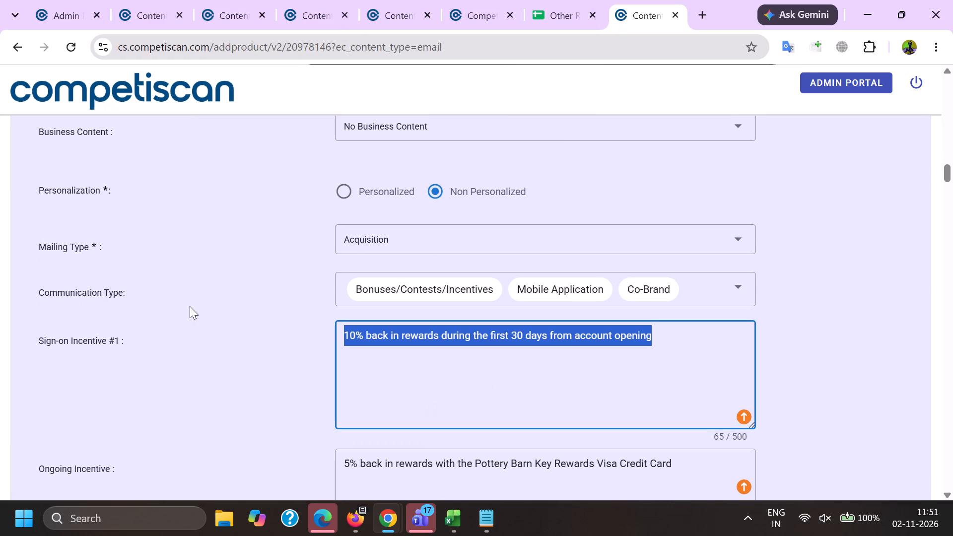
pyautogui.hotkey('alt', 'Tab')
pyautogui.click(259, 217)
pyautogui.hotkey('ctrl', 'v')
# Copy "5% back in rewards with the Pottery Barn Key Rewards Visa Credit Card" from the other record into Ongoing Incentive.
pyautogui.click(292, 332)
pyautogui.hotkey('alt', 'Tab')
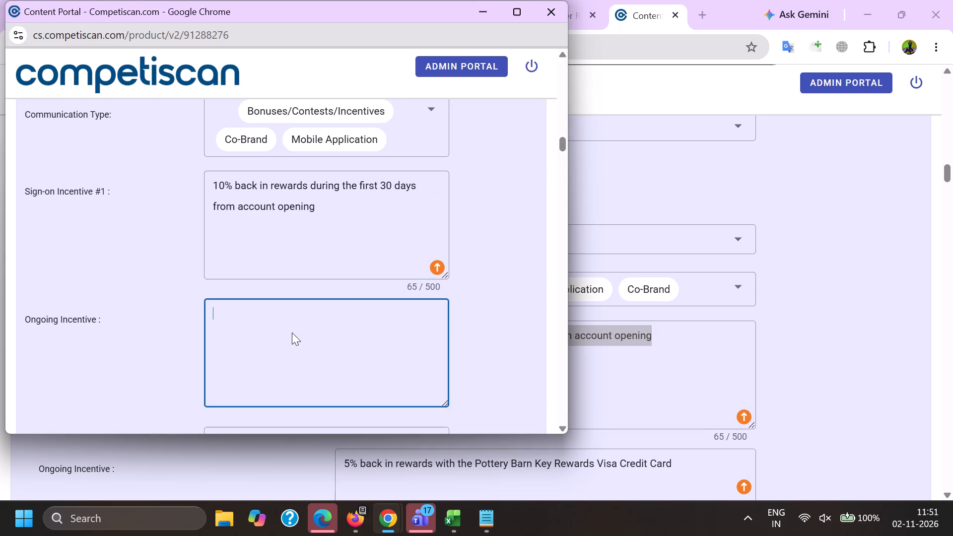
pyautogui.moveTo(685, 466); pyautogui.dragTo(38, 450)
pyautogui.hotkey('ctrl', 'c')
pyautogui.hotkey('alt', 'Tab')
pyautogui.hotkey('ctrl', 'v')
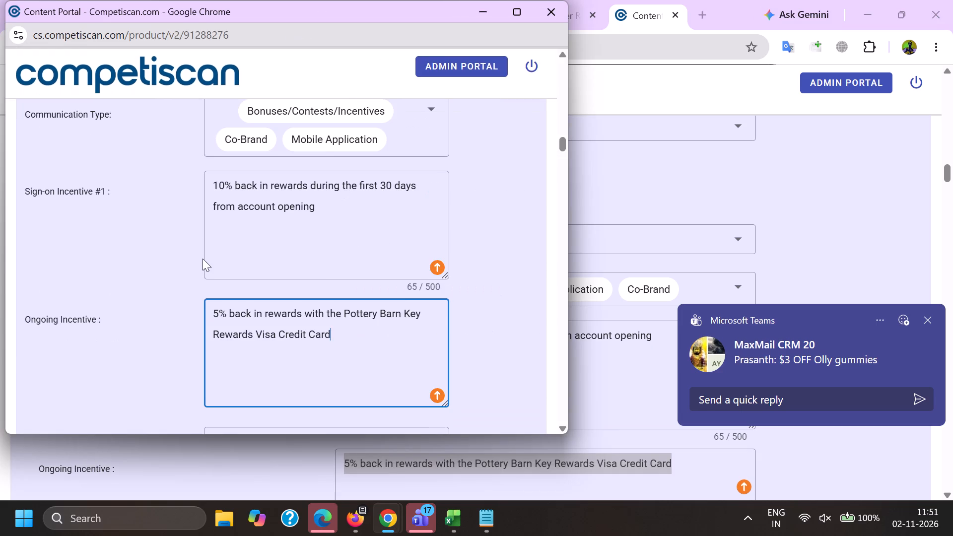
# Set Sign-on Incentive Type #1 to Coupon/Discount and Sign-on Incentive Value #1 to 10.00.
pyautogui.scroll(-4, 203, 259)
pyautogui.click(238, 146)
pyautogui.scroll(-8, 238, 143)
pyautogui.click(273, 246)
pyautogui.moveTo(104, 240); pyautogui.dragTo(117, 240)
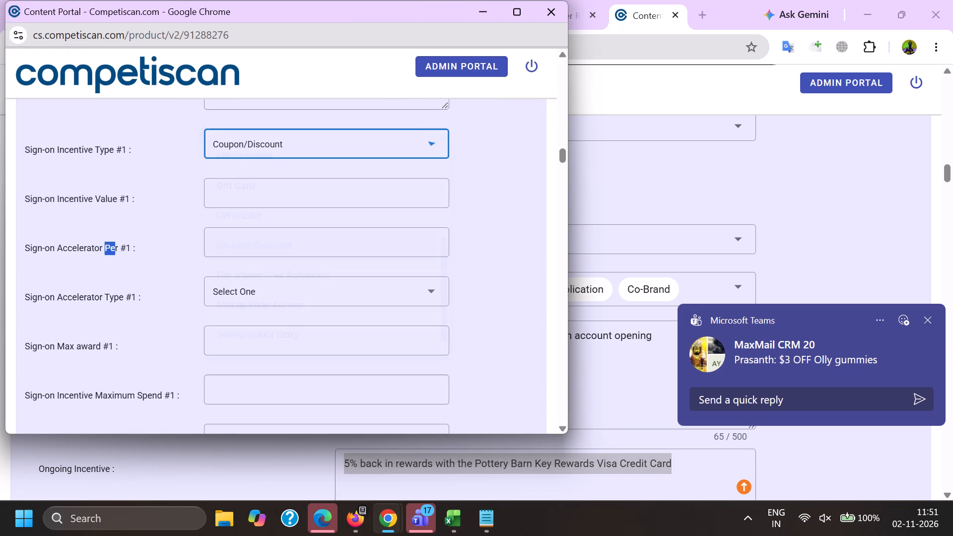
pyautogui.click(224, 181)
pyautogui.press('1')
pyautogui.press('0')
pyautogui.press('.')
pyautogui.press('0')
pyautogui.press('0')
# Set Sign-on Max award #1 to 10.00 and Sign-on Incentive Window (months) #1 to 1.
pyautogui.press('Tab')
pyautogui.press('Tab')
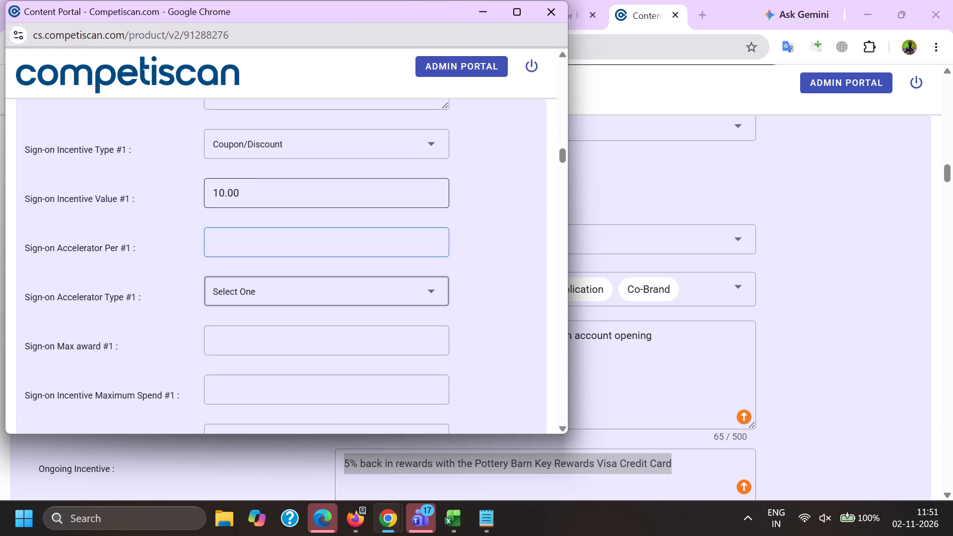
pyautogui.press('Tab')
pyautogui.press('1')
pyautogui.write('0.')
pyautogui.press('0')
pyautogui.press('0')
pyautogui.press('Tab')
pyautogui.press('Tab')
pyautogui.press('Tab')
pyautogui.press('1')
# Set Sign-on Limited to Specific Category #1 and Sign-on Fixed date #1 to No.
pyautogui.scroll(-2, 268, 198)
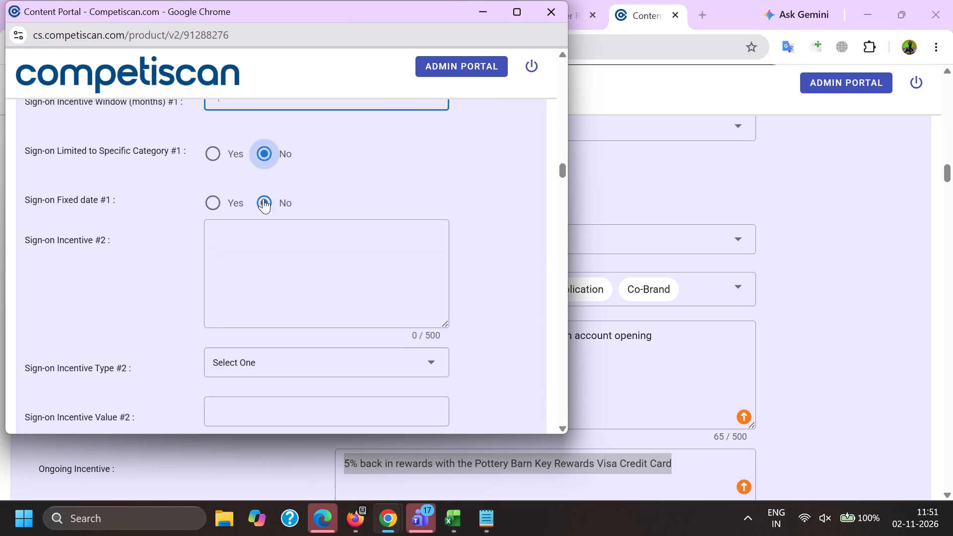
pyautogui.click(226, 202)
pyautogui.scroll(-20, 228, 190)
pyautogui.scroll(-4, 228, 190)
pyautogui.scroll(1, 249, 252)
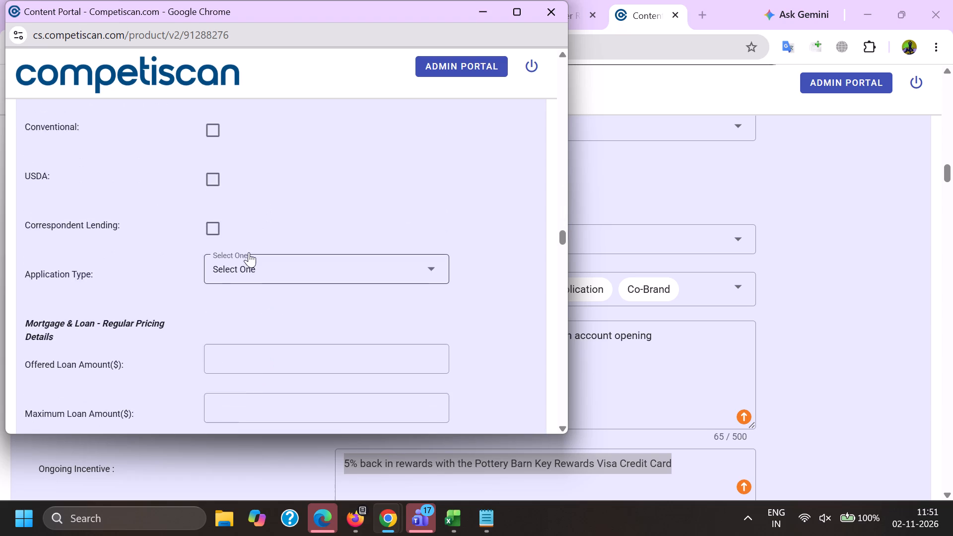
# Set the loan pricing details' Upper APR to 36 and Lower APR to 0.
pyautogui.click(237, 334)
pyautogui.scroll(-1, 295, 165)
pyautogui.click(283, 250)
pyautogui.click(139, 217)
pyautogui.scroll(-4, 223, 182)
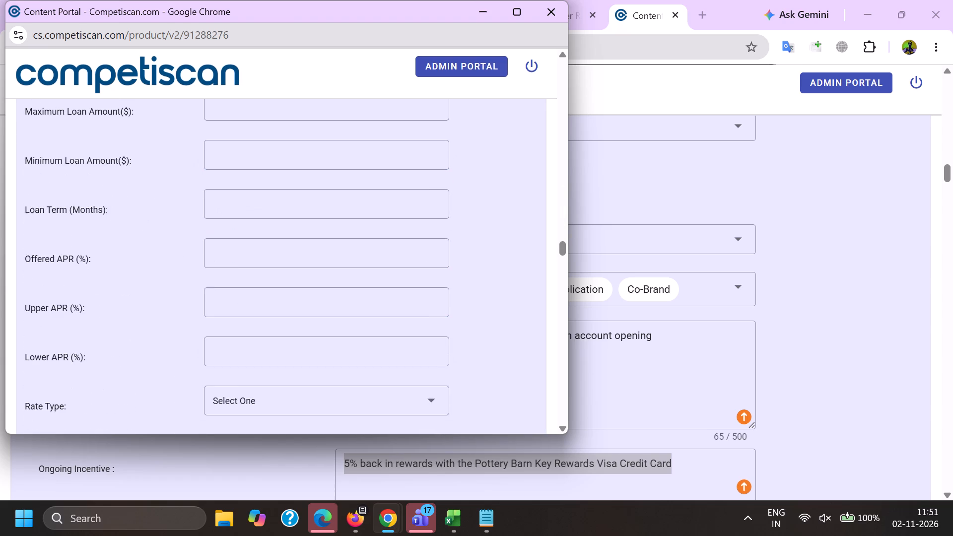
pyautogui.click(234, 314)
pyautogui.press('3')
pyautogui.press('6')
pyautogui.press('Tab')
pyautogui.press('0')
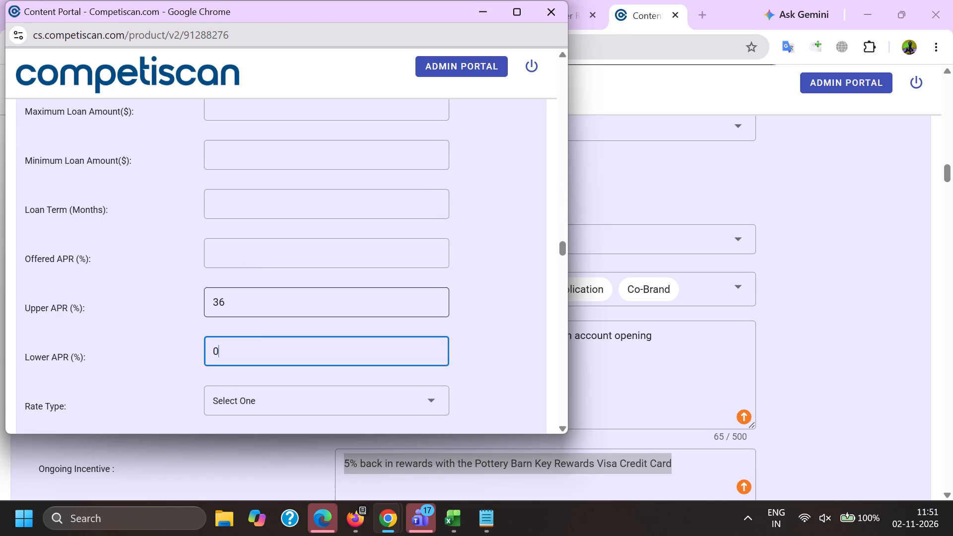
# Set the Application Type under Payment Card Offer Details to Invitation to Apply.
pyautogui.scroll(-4, 261, 300)
pyautogui.click(228, 360)
pyautogui.scroll(-2, 267, 194)
pyautogui.moveTo(267, 195); pyautogui.dragTo(285, 280, button='right')
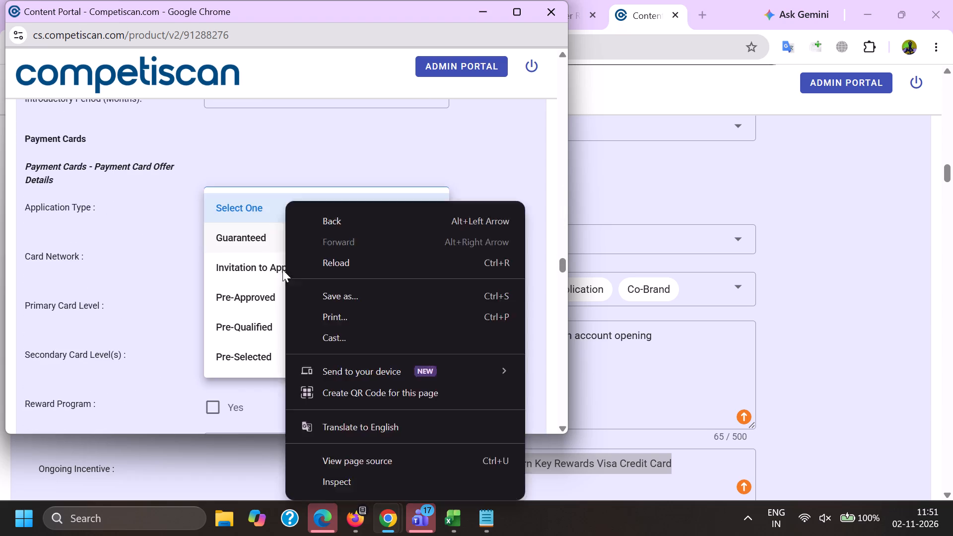
pyautogui.click(282, 268)
# Select Visa as the Card Network in the payment card offer details.
pyautogui.click(226, 249)
pyautogui.scroll(-2, 239, 167)
pyautogui.click(269, 271)
pyautogui.click(175, 263)
pyautogui.scroll(2, 206, 296)
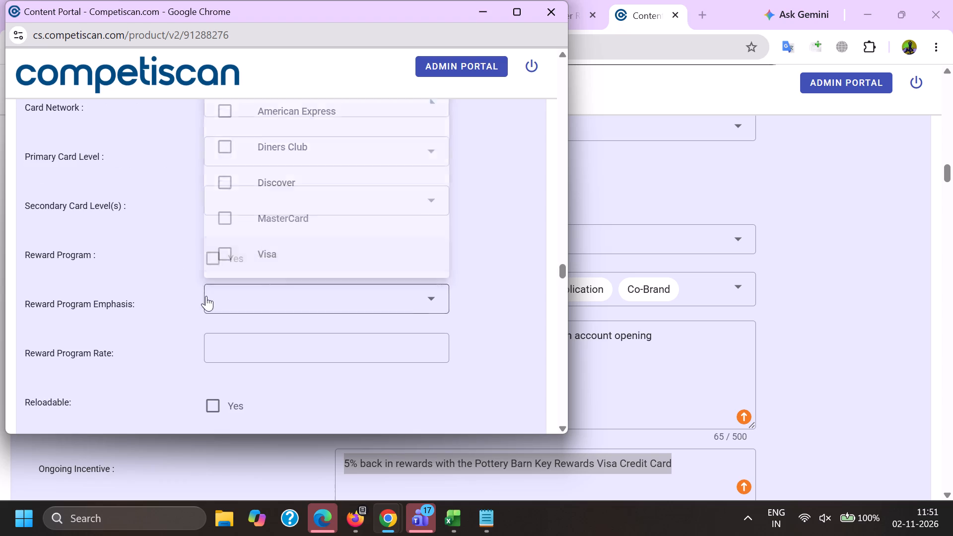
pyautogui.scroll(1, 206, 296)
pyautogui.click(226, 324)
pyautogui.scroll(-2, 248, 224)
pyautogui.click(262, 321)
pyautogui.moveTo(36, 312); pyautogui.dragTo(64, 306)
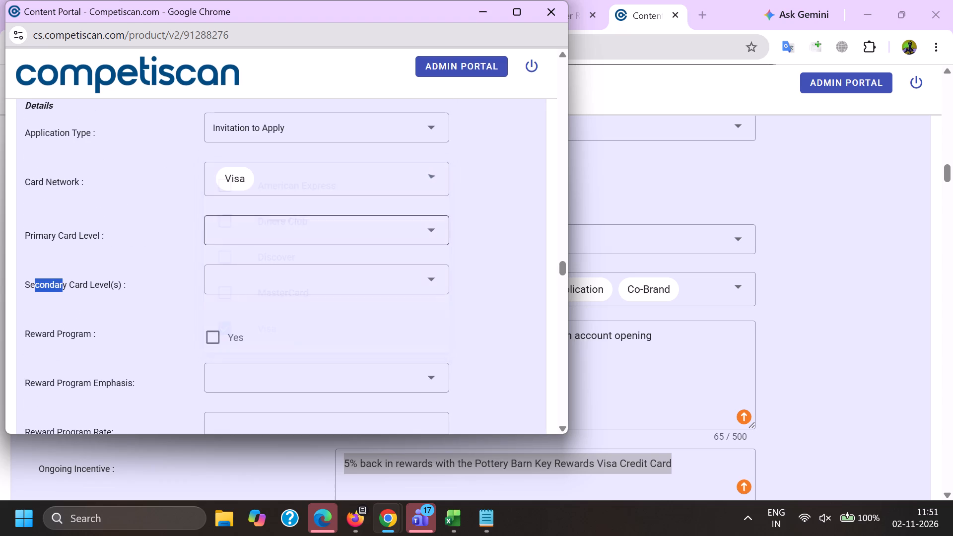
# Set the Primary Card Level to Visa Signature and mark Reward Program as Yes.
pyautogui.click(235, 225)
pyautogui.scroll(-7, 266, 354)
pyautogui.click(285, 391)
pyautogui.click(144, 342)
pyautogui.click(202, 353)
pyautogui.click(220, 336)
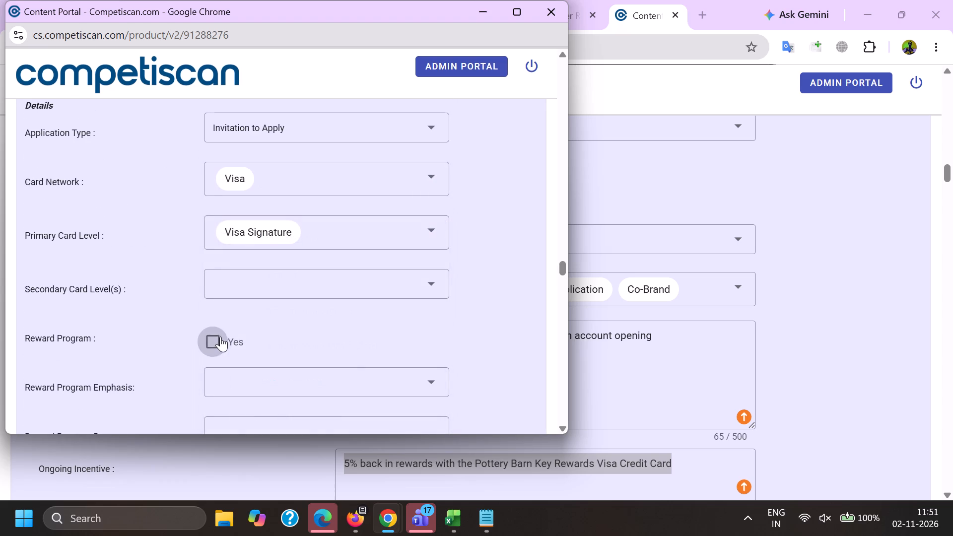
pyautogui.doubleClick(87, 366)
# Mark Credit Card Mentioned in the Non-Profit/Consumer Services/Retail section and submit the product record.
pyautogui.press('End')
pyautogui.click(211, 189)
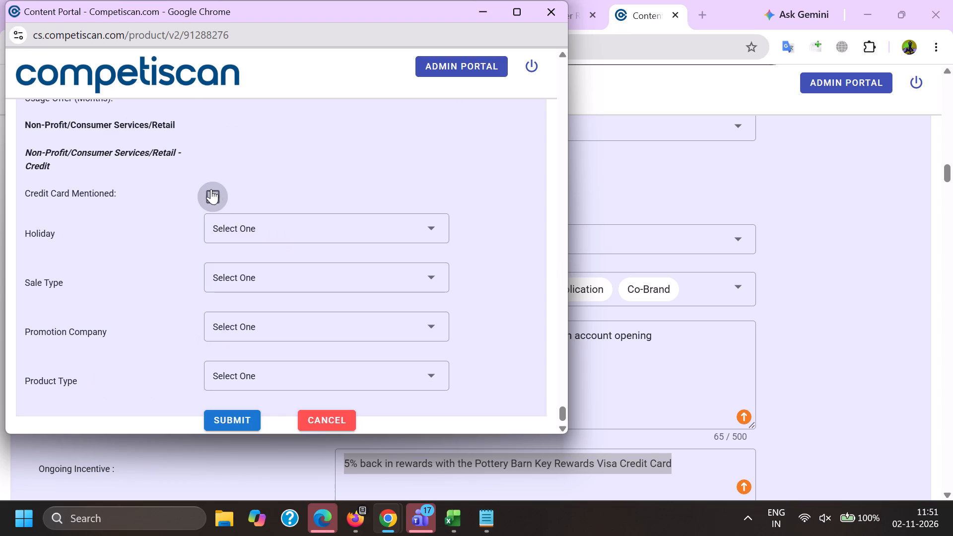
pyautogui.click(223, 420)
# Leave the email editor and switch to the Firefox window holding the list of panelist emails.
pyautogui.hotkey('alt', 'Tab')
pyautogui.click(240, 0)
pyautogui.click(174, 0)
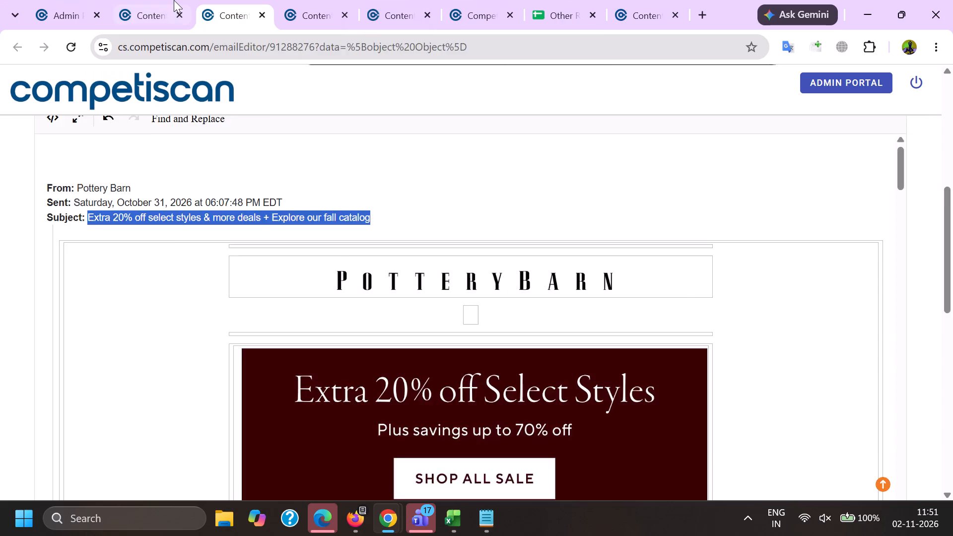
pyautogui.click(355, 528)
pyautogui.click(136, 442)
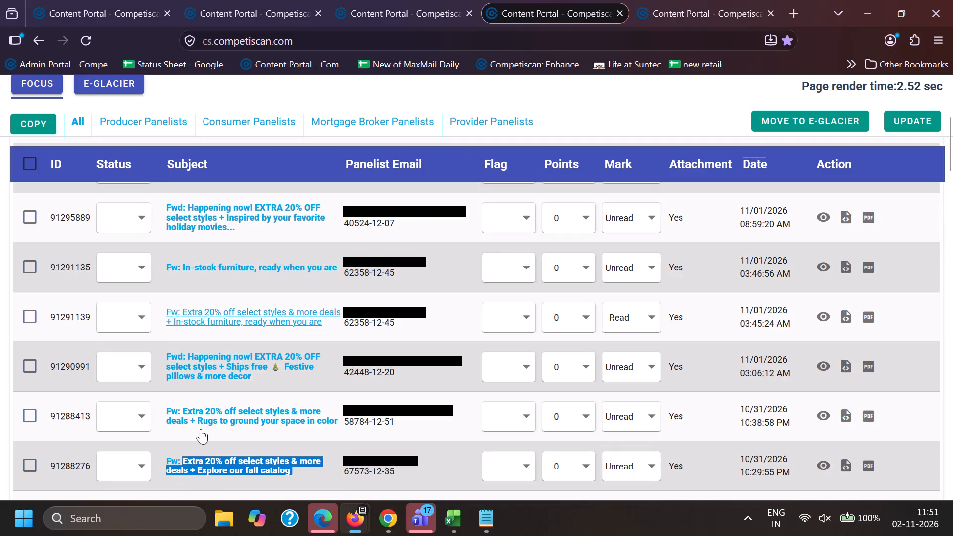
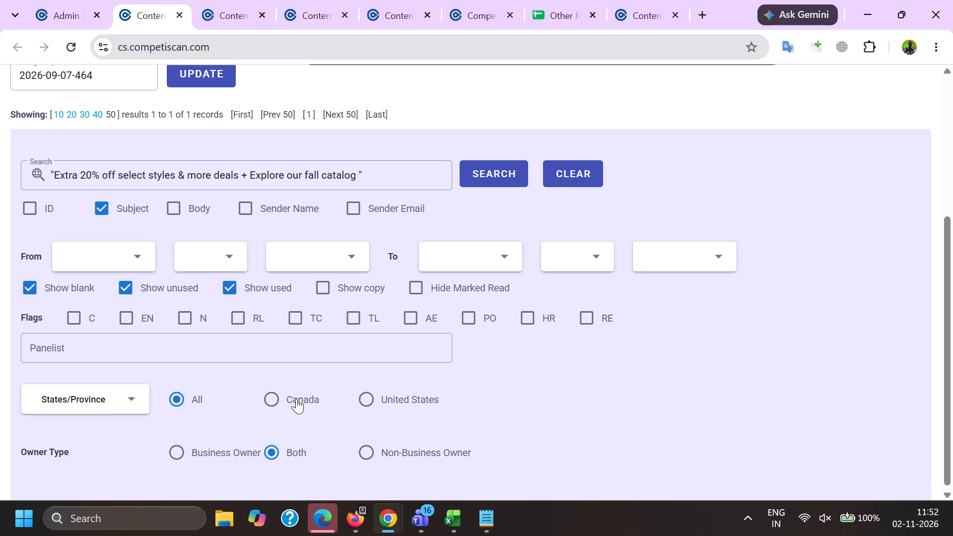
# Search the email subjects for "Extra 20% off select styles & more deals + Starts at $29.50: Artisanal vases" and open the matching email.
pyautogui.tripleClick(198, 177)
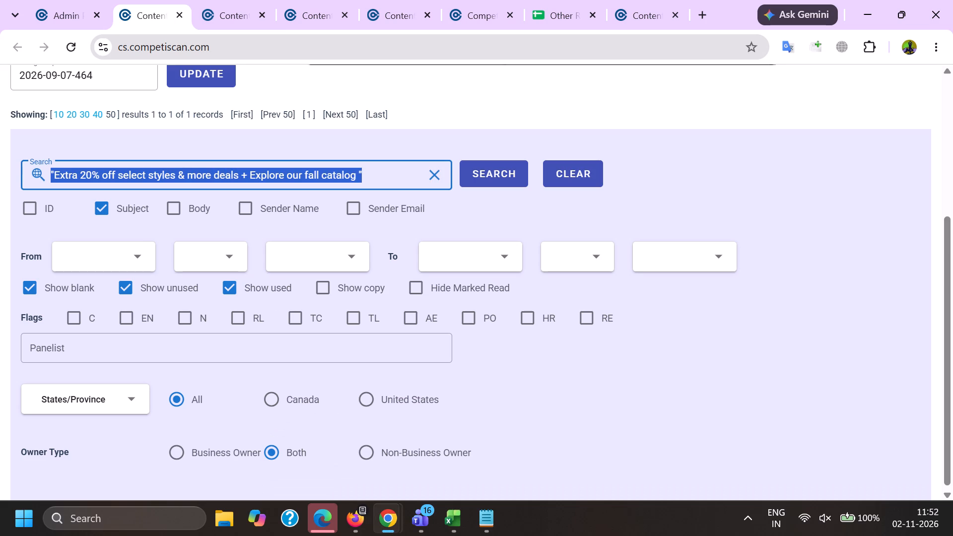
pyautogui.press('BackSpace')
pyautogui.hotkey('shift', '"')
pyautogui.hotkey('ctrl', 'v')
pyautogui.hotkey('shift', '"')
pyautogui.press('Return')
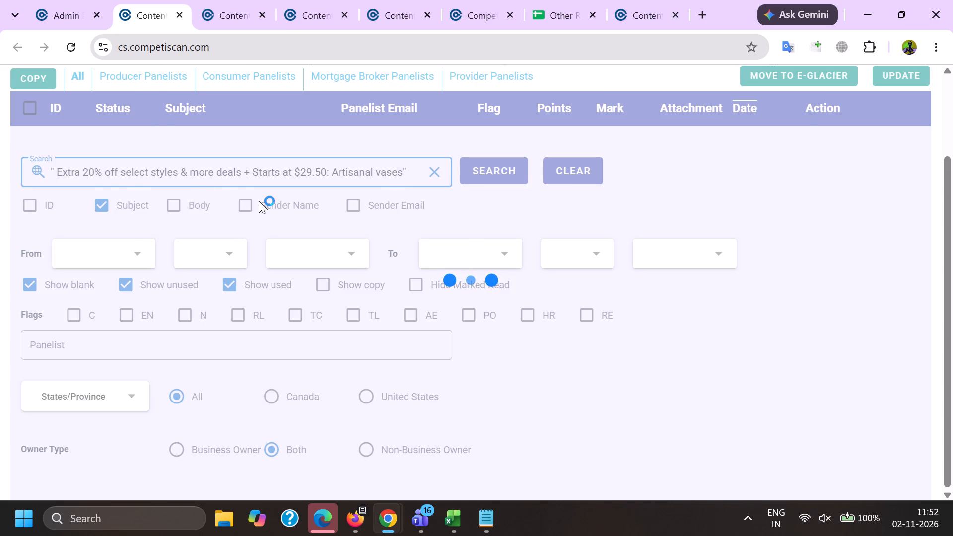
pyautogui.keyDown('ctrl'); pyautogui.click(235, 260); pyautogui.keyUp('ctrl')
pyautogui.click(196, 0)
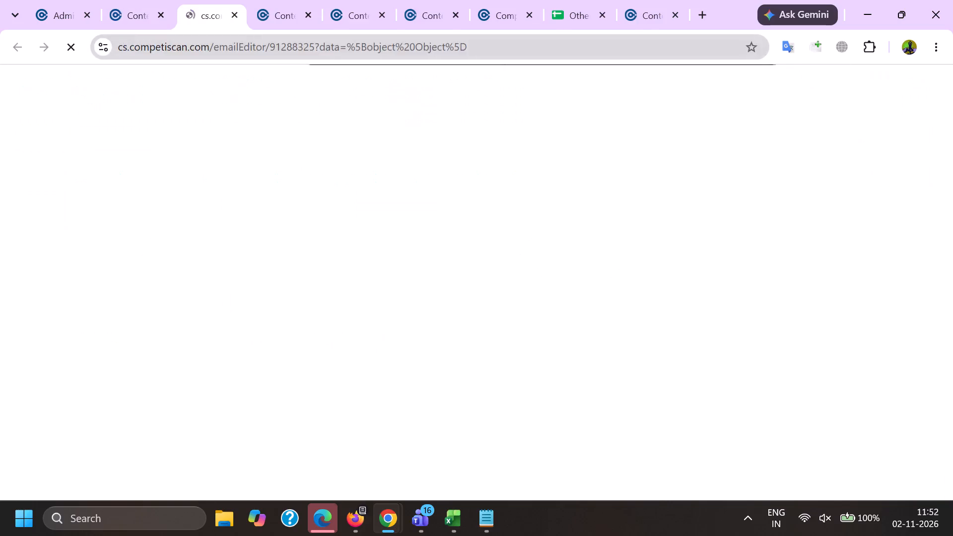
pyautogui.doubleClick(290, 46)
pyautogui.hotkey('ctrl', 'c')
pyautogui.click(442, 511)
pyautogui.click(582, 462)
pyautogui.scroll(-2, 7, 265)
pyautogui.click(109, 278)
pyautogui.hotkey('ctrl', 'v')
pyautogui.click(154, 278)
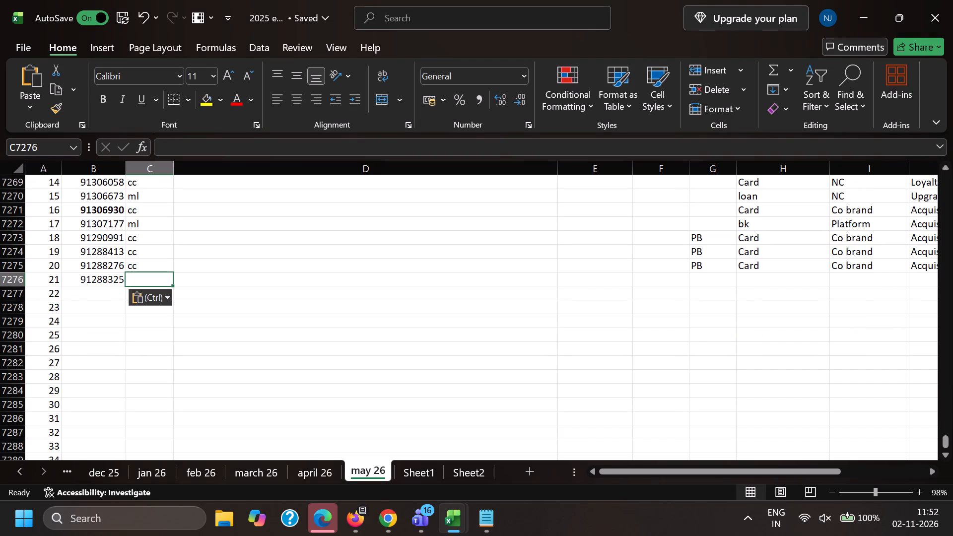
pyautogui.press('c')
pyautogui.press('c')
pyautogui.press('Right')
pyautogui.press('Right')
pyautogui.press('Right')
pyautogui.press('Right')
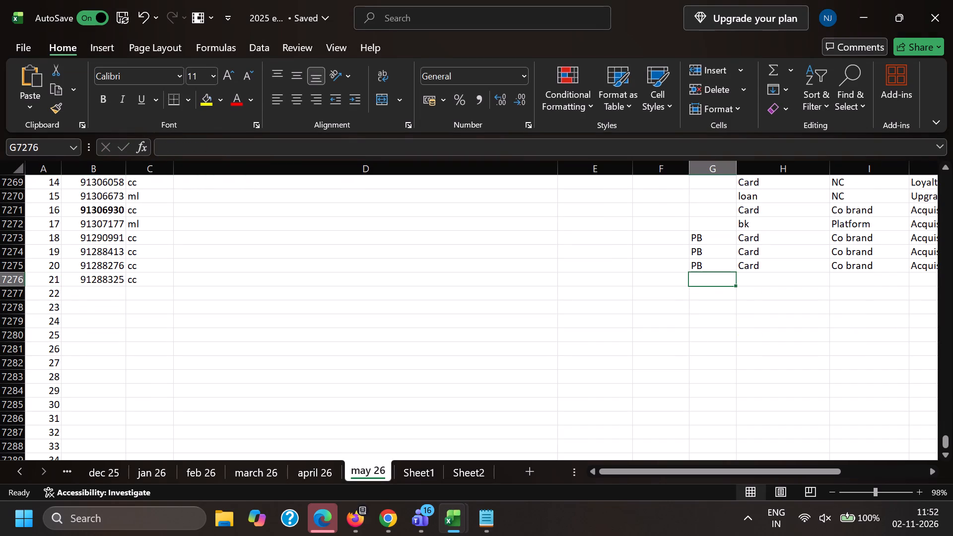
pyautogui.press('Right')
pyautogui.press('c')
pyautogui.press('Right')
pyautogui.press('c')
pyautogui.press('Right')
pyautogui.press('a')
pyautogui.press('Left')
pyautogui.press('Left')
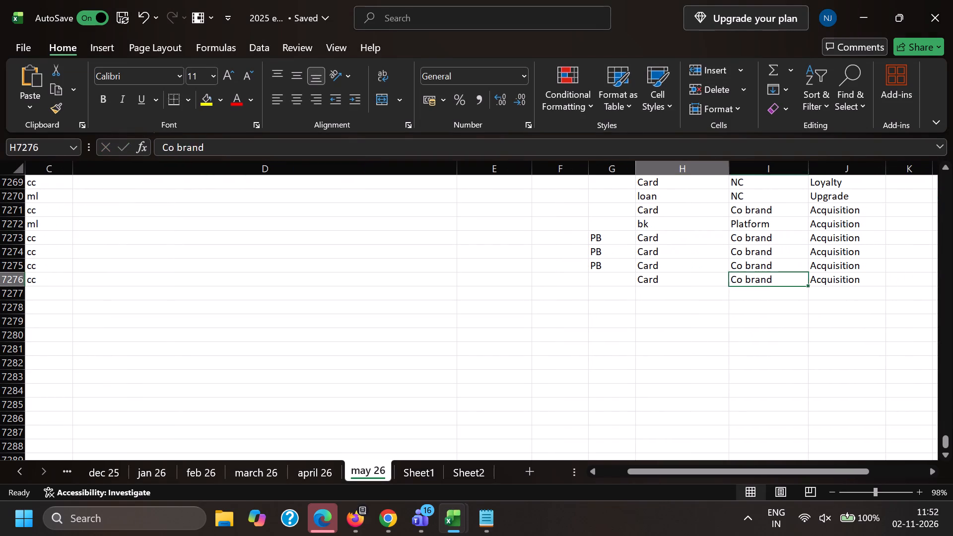
pyautogui.press('Left')
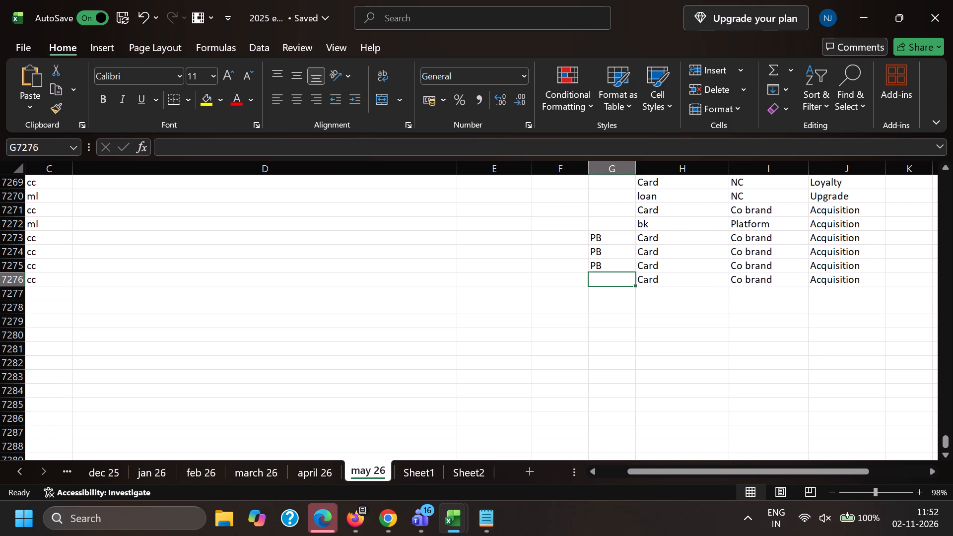
pyautogui.write('PB')
# Switch to Chrome and copy the From, Sent and Subject header from email 91288276 to the top of email 91288325's body.
pyautogui.hotkey('alt', 'Tab')
pyautogui.scroll(-1, 158, 198)
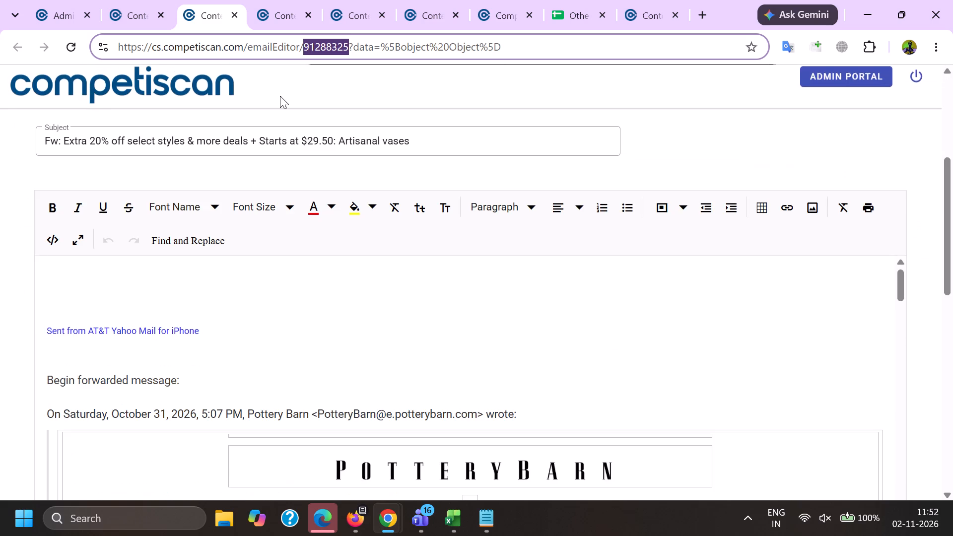
pyautogui.click(286, 0)
pyautogui.click(394, 216)
pyautogui.click(406, 217)
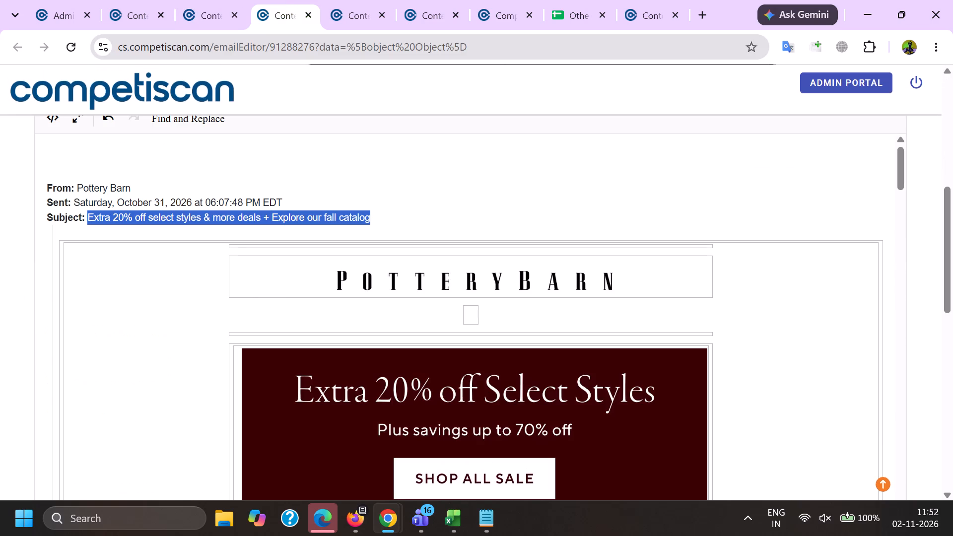
pyautogui.click(416, 223)
pyautogui.moveTo(415, 217); pyautogui.dragTo(56, 179)
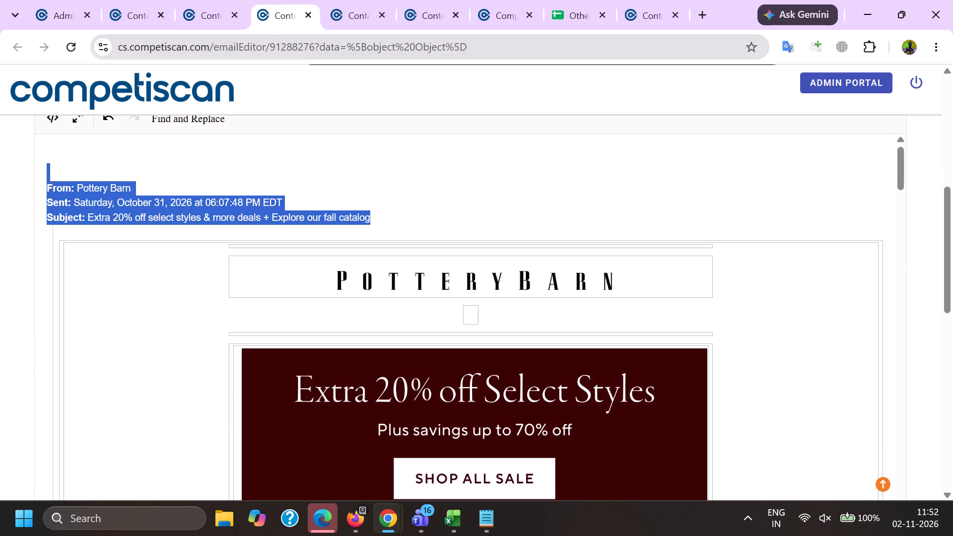
pyautogui.moveTo(56, 179); pyautogui.dragTo(55, 179)
pyautogui.hotkey('ctrl', 'c')
pyautogui.click(238, 0)
pyautogui.click(110, 289)
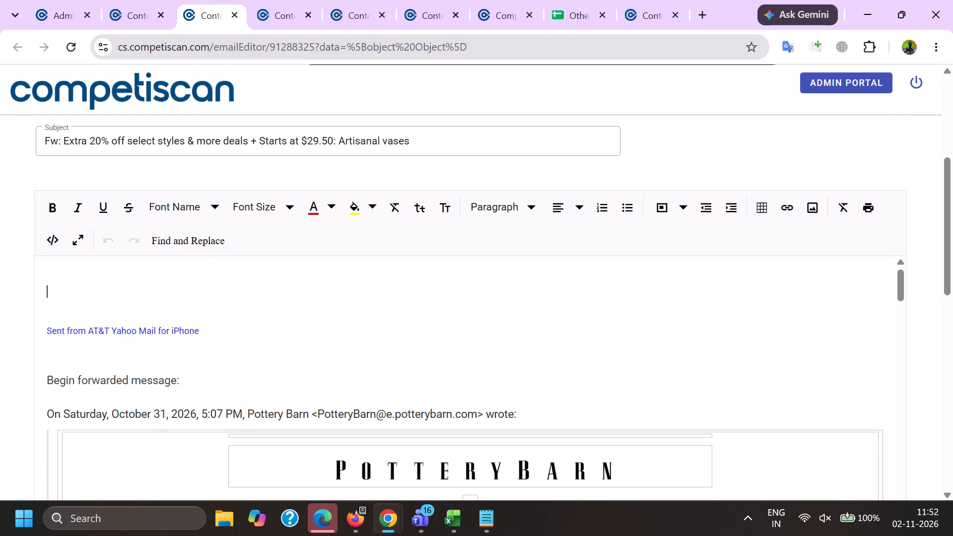
pyautogui.hotkey('ctrl', 'v')
# Replace the pasted header's Sent value with "Saturday, October 31, 2026, 5:07 PM" from the forwarded message line, keeping a space after the label.
pyautogui.scroll(-3, 91, 204)
pyautogui.moveTo(62, 222); pyautogui.dragTo(211, 212)
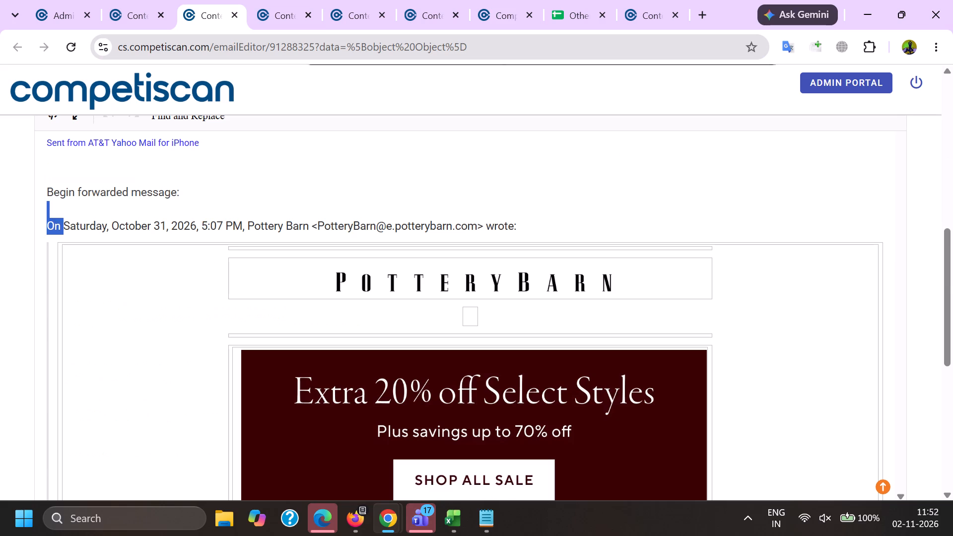
pyautogui.moveTo(211, 212); pyautogui.dragTo(243, 232)
pyautogui.hotkey('ctrl', 'c')
pyautogui.scroll(2, 154, 339)
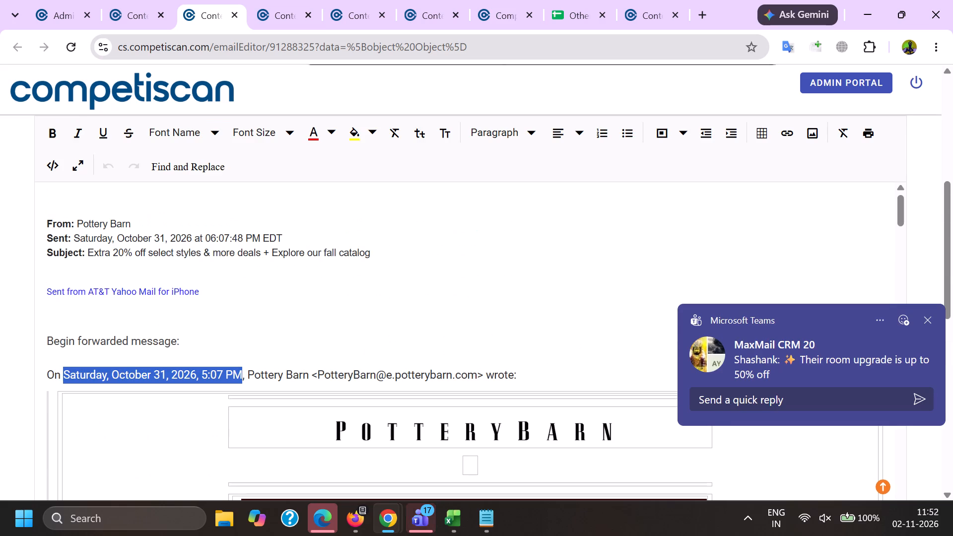
pyautogui.moveTo(74, 238); pyautogui.dragTo(281, 236)
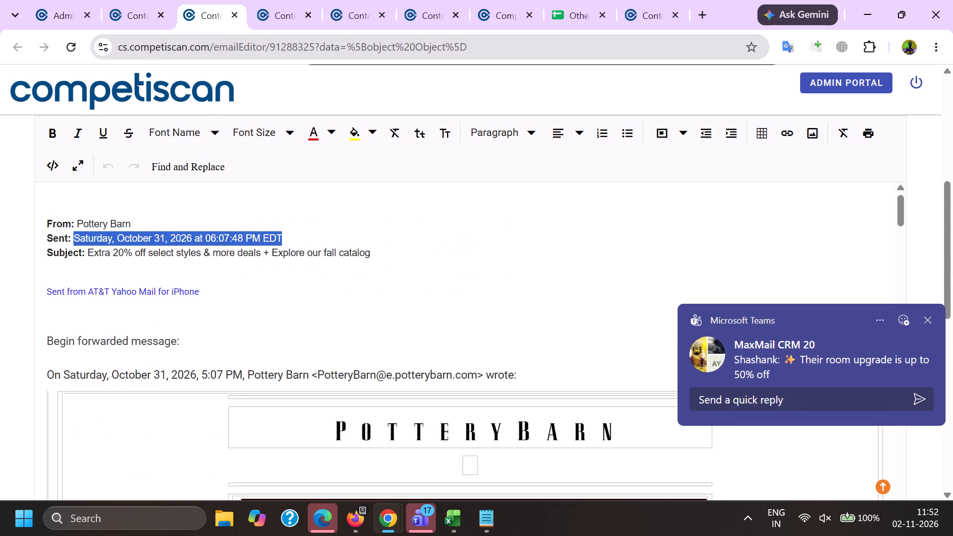
pyautogui.moveTo(281, 236); pyautogui.dragTo(284, 236)
pyautogui.hotkey('ctrl', 'v')
pyautogui.click(71, 239)
pyautogui.press('space')
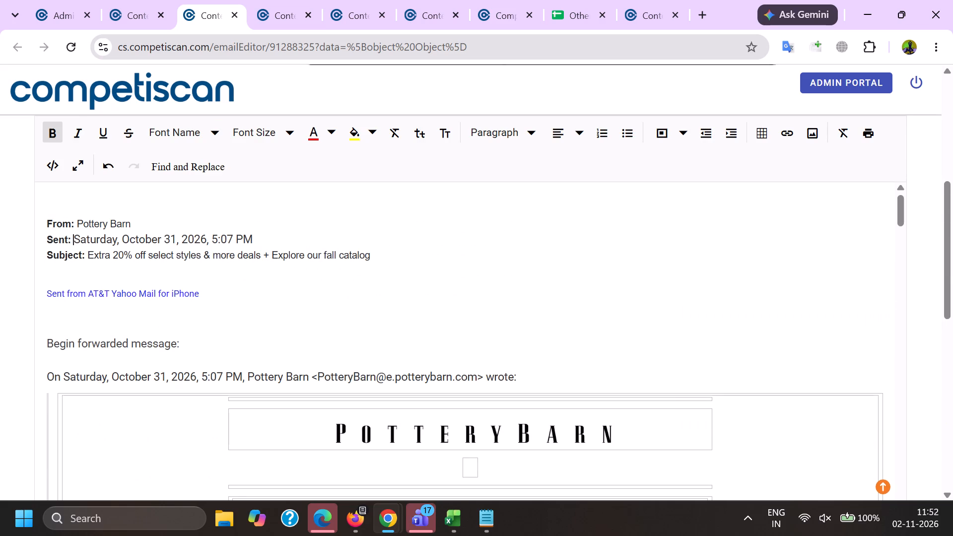
# Replace the pasted header's Subject with "Extra 20% off select styles & more deals + Starts at $29.50: Artisanal vases", keeping a space after the label.
pyautogui.scroll(3, 142, 357)
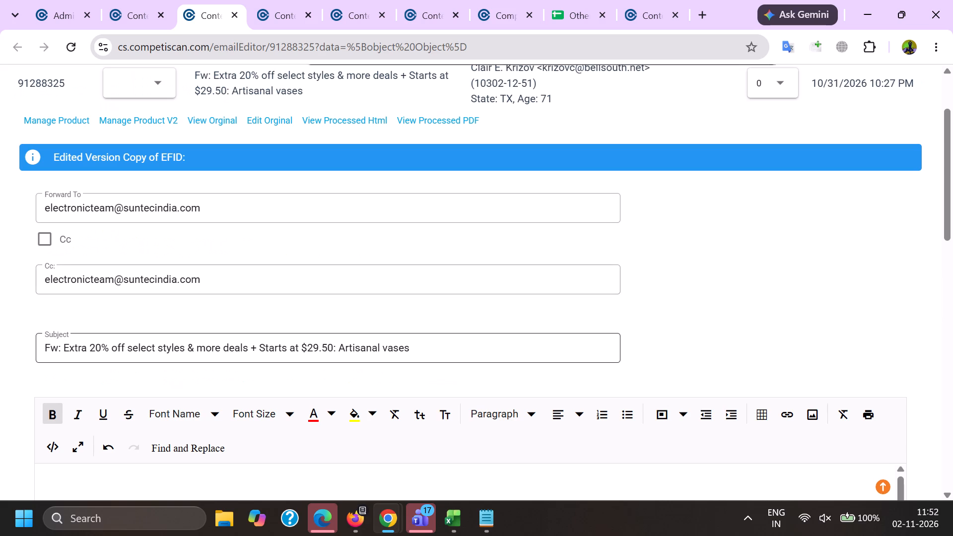
pyautogui.moveTo(66, 348); pyautogui.dragTo(410, 341)
pyautogui.hotkey('ctrl', 'c')
pyautogui.scroll(-3, 104, 244)
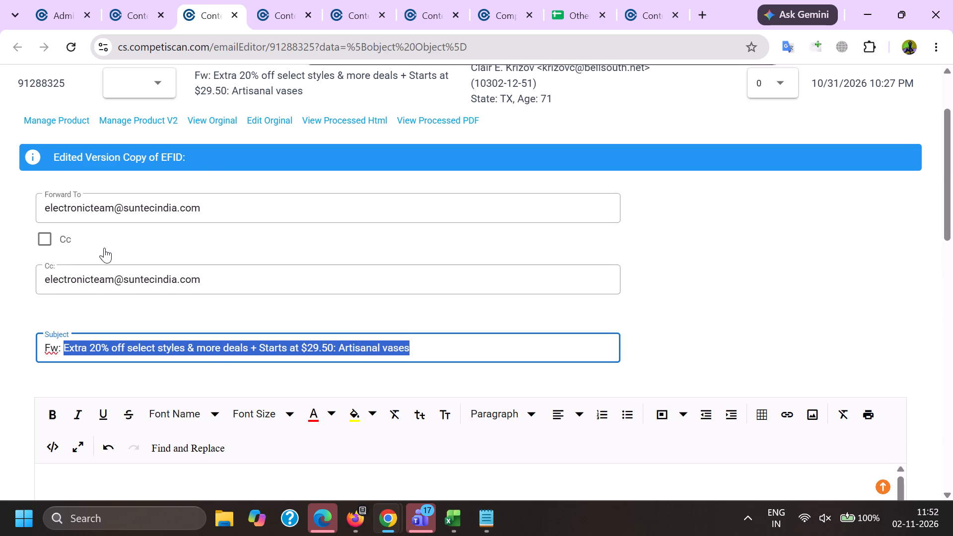
pyautogui.moveTo(85, 257); pyautogui.dragTo(86, 257)
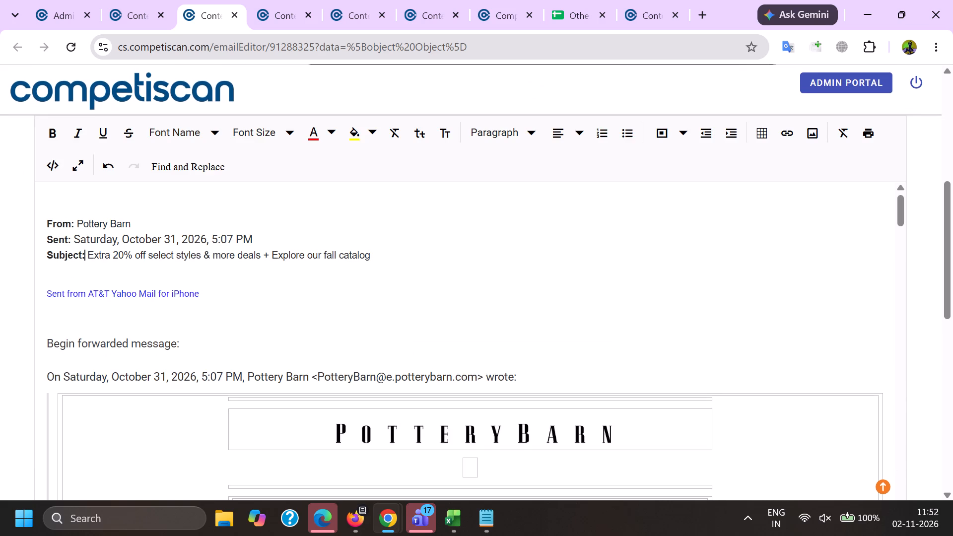
pyautogui.moveTo(86, 257); pyautogui.dragTo(404, 251)
pyautogui.click(68, 258)
pyautogui.moveTo(87, 257); pyautogui.dragTo(115, 259)
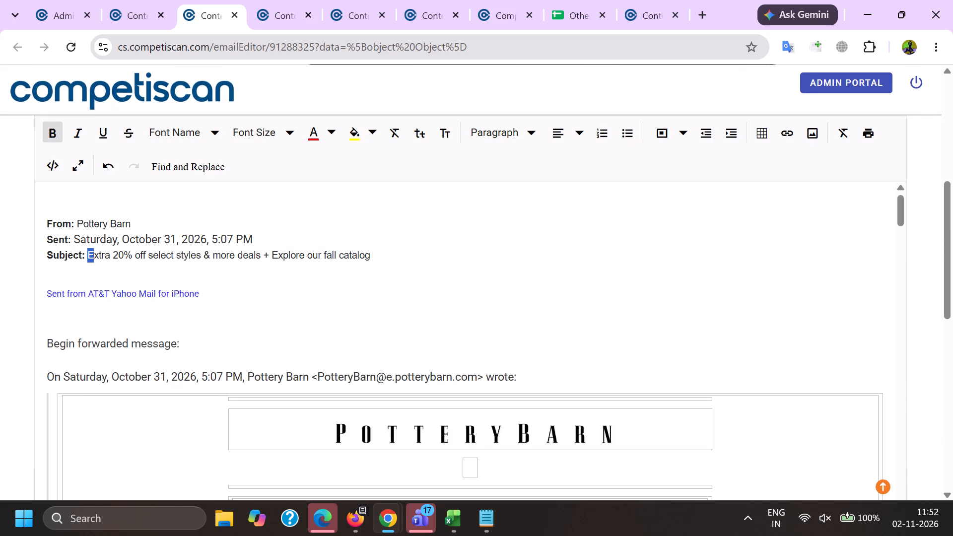
pyautogui.moveTo(115, 259); pyautogui.dragTo(379, 257)
pyautogui.hotkey('ctrl', 'v')
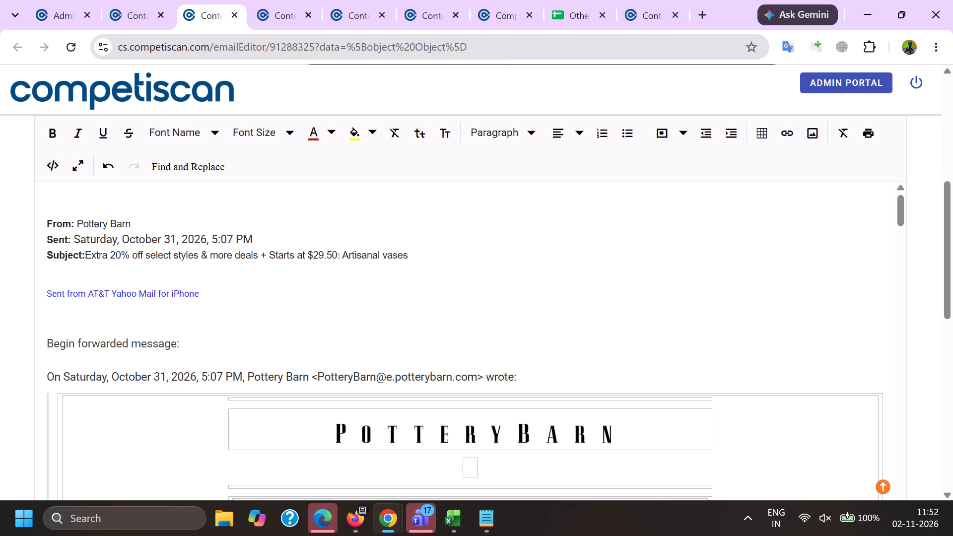
pyautogui.click(82, 259)
pyautogui.press('Right')
pyautogui.press('space')
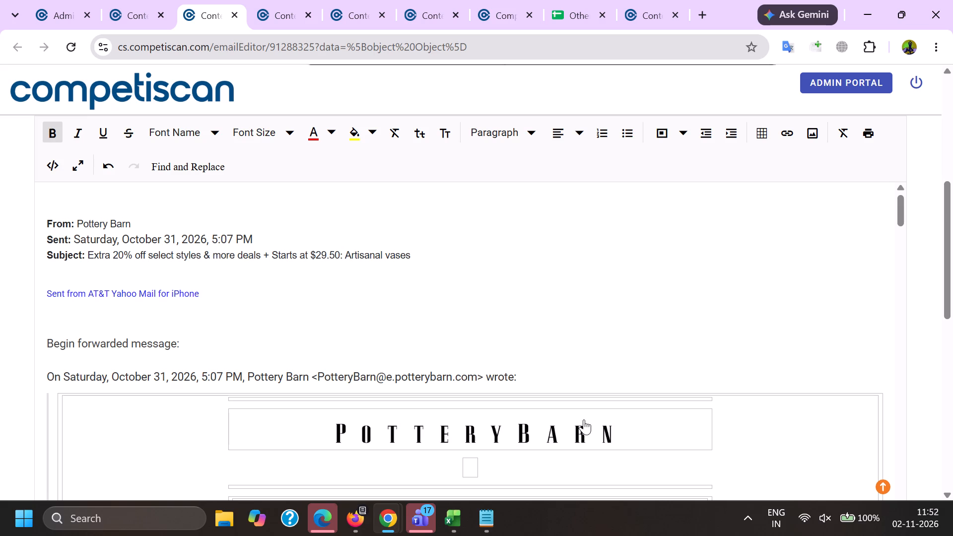
# Delete the Yahoo Mail signature, "Begin forwarded message" and "On … wrote" lines between the new header and the Pottery Barn content.
pyautogui.moveTo(552, 376); pyautogui.dragTo(0, 264)
pyautogui.press('BackSpace')
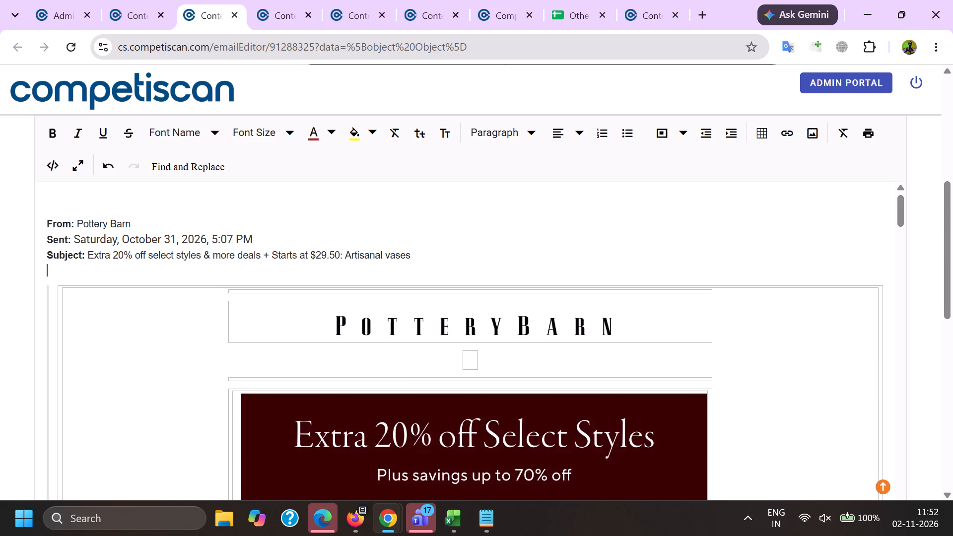
# Remove the links from the free design appointment banner and the App Store download banner in the email body.
pyautogui.scroll(-7, 371, 288)
pyautogui.scroll(12, 317, 341)
pyautogui.scroll(4, 191, 344)
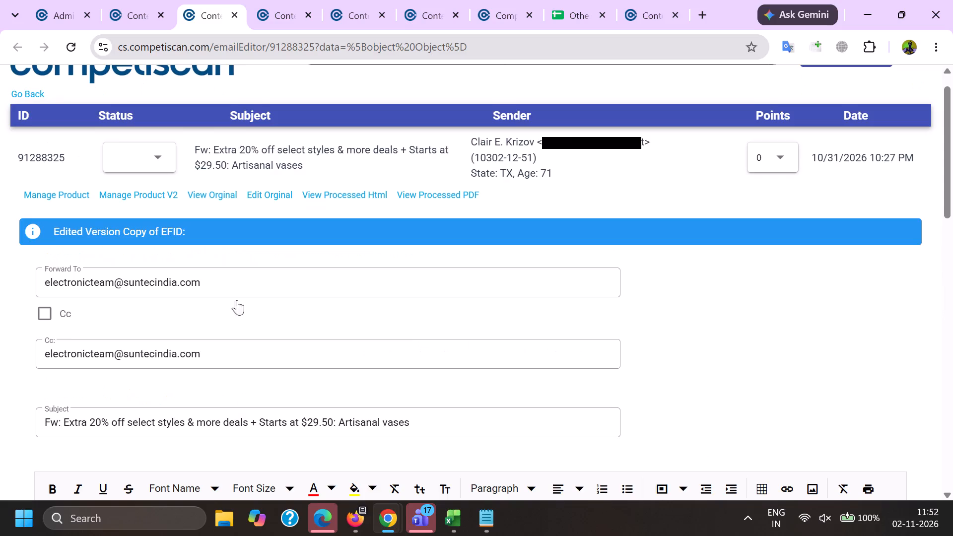
pyautogui.scroll(-20, 298, 237)
pyautogui.scroll(-7, 298, 237)
pyautogui.scroll(1, 399, 313)
pyautogui.scroll(-18, 399, 314)
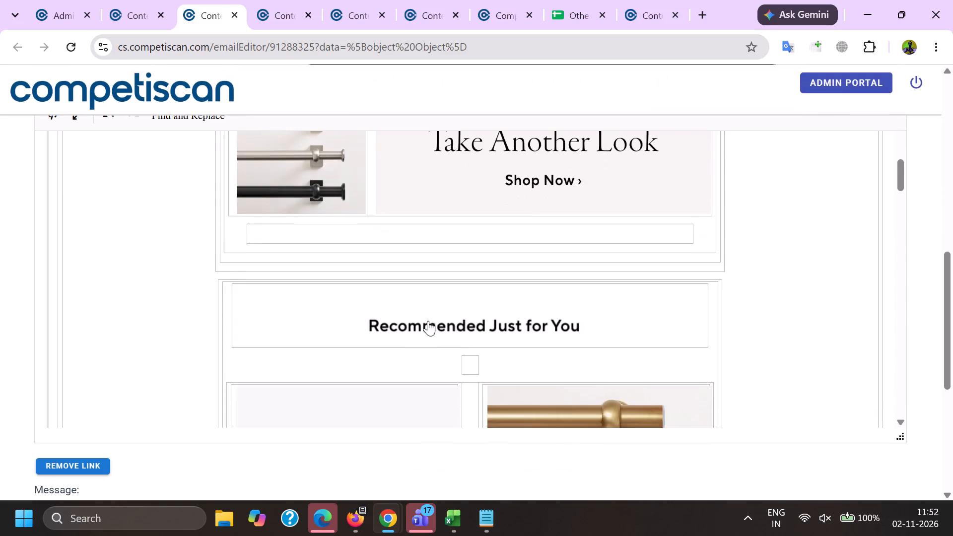
pyautogui.scroll(-18, 428, 323)
pyautogui.scroll(-4, 426, 323)
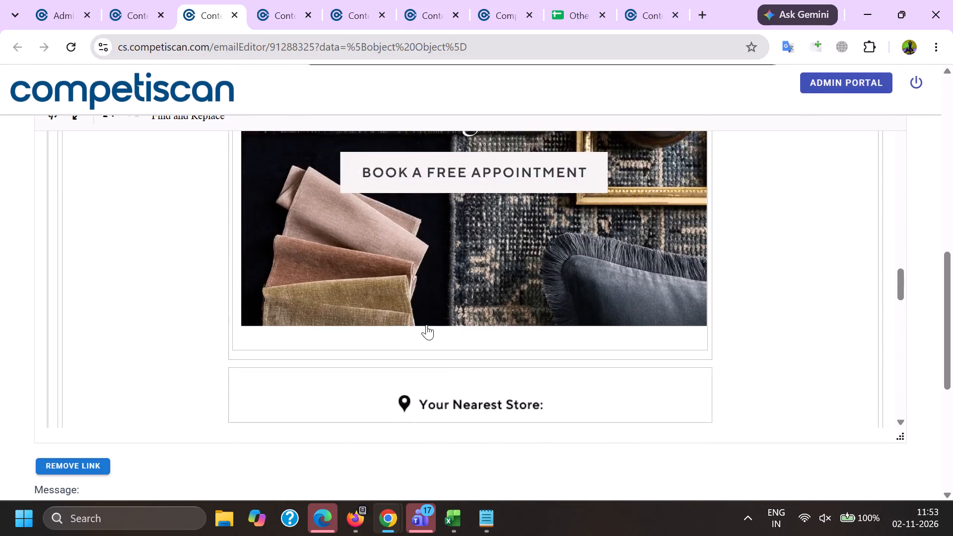
pyautogui.scroll(3, 428, 332)
pyautogui.click(425, 333)
pyautogui.click(442, 167)
pyautogui.scroll(-8, 433, 203)
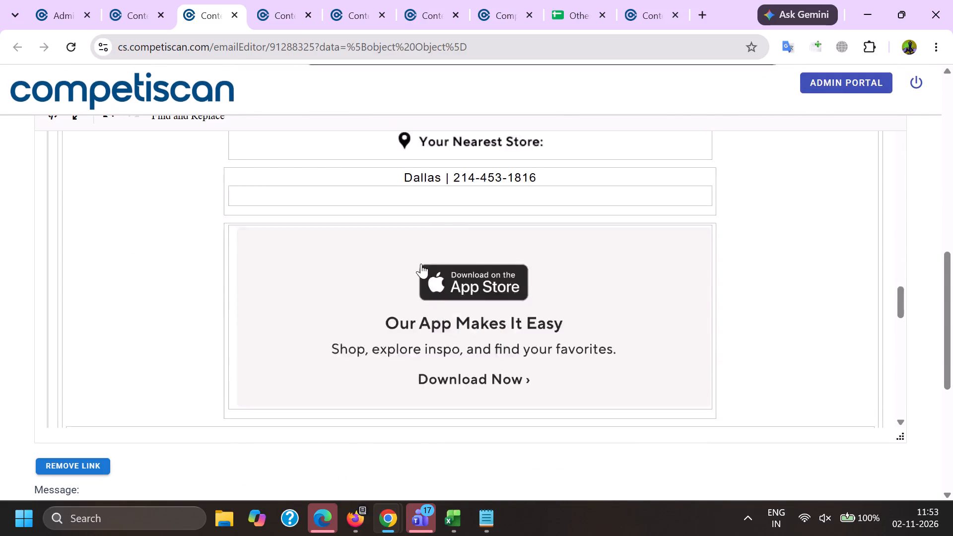
pyautogui.scroll(-2, 421, 264)
pyautogui.scroll(3, 410, 324)
pyautogui.click(412, 285)
pyautogui.click(429, 198)
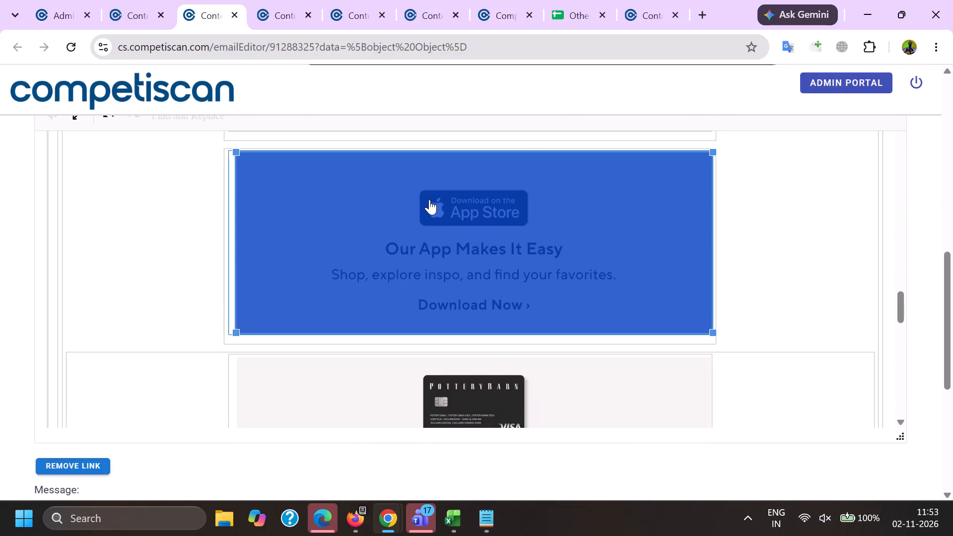
pyautogui.click(438, 134)
pyautogui.scroll(-7, 411, 249)
pyautogui.click(360, 381)
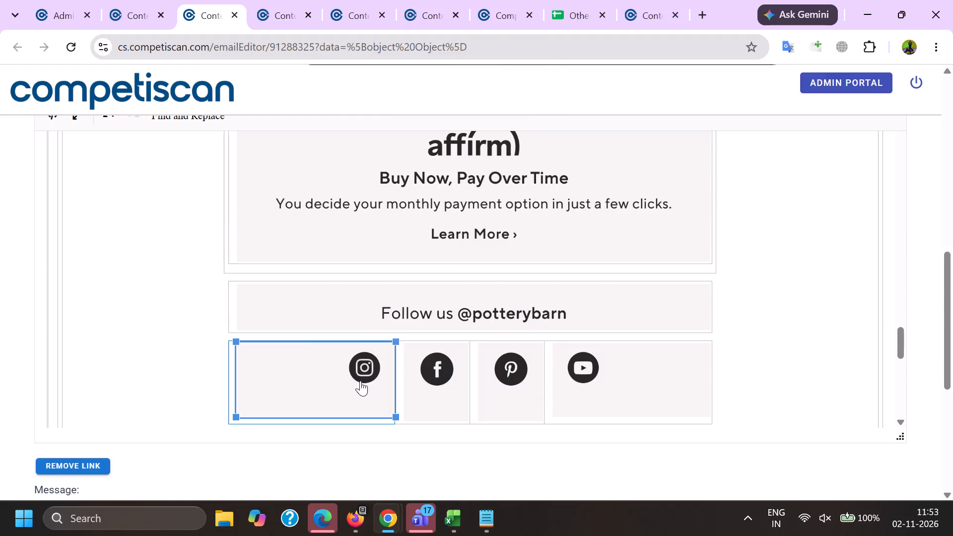
pyautogui.click(285, 322)
pyautogui.click(424, 368)
pyautogui.click(449, 315)
pyautogui.click(487, 377)
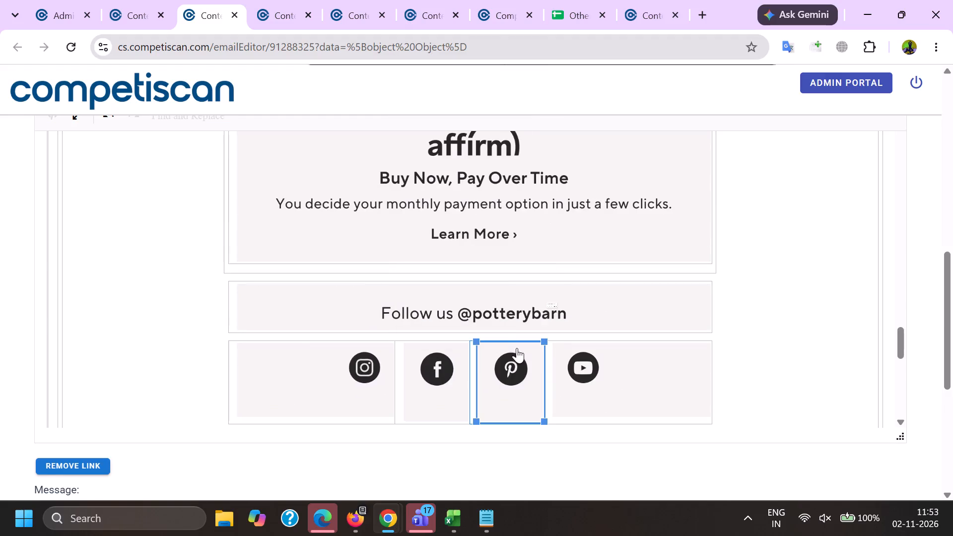
pyautogui.click(523, 330)
pyautogui.click(578, 376)
pyautogui.click(603, 319)
pyautogui.click(457, 303)
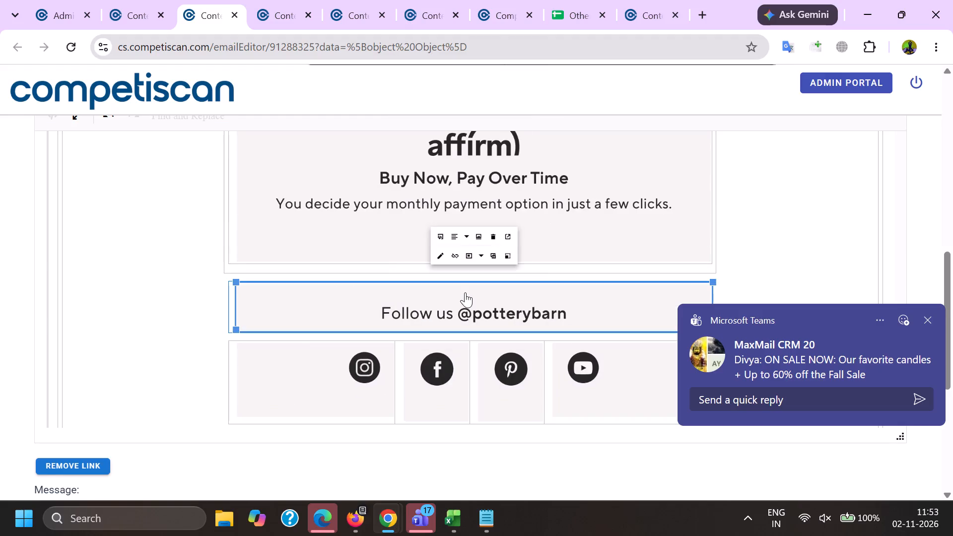
pyautogui.click(446, 267)
# Delete the recipient's email address after "This message was sent to:" in the email footer.
pyautogui.scroll(-5, 445, 260)
pyautogui.scroll(-5, 430, 328)
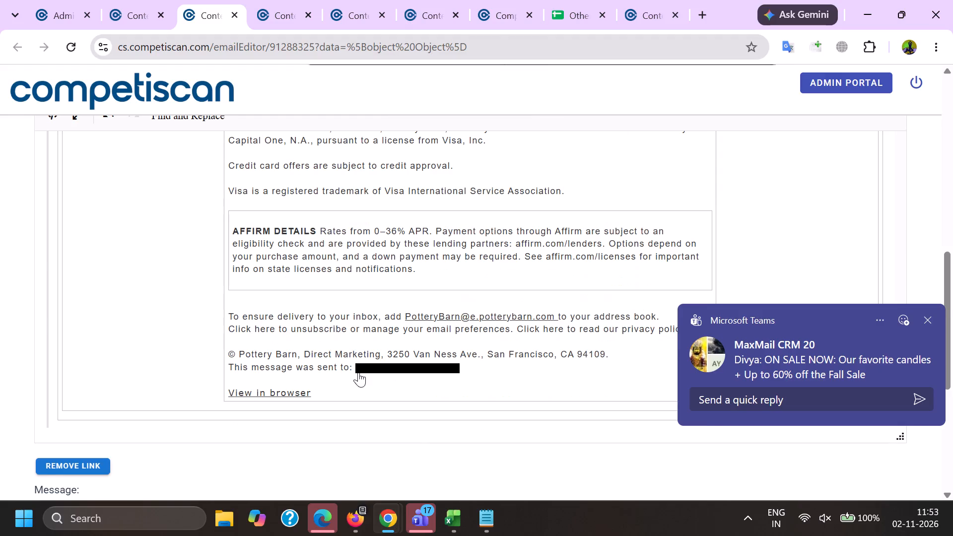
pyautogui.moveTo(358, 368); pyautogui.dragTo(476, 370)
pyautogui.press('BackSpace')
# Delete the Pottery Barn email address from the footer's "To ensure delivery to your inbox" line.
pyautogui.scroll(2, 430, 472)
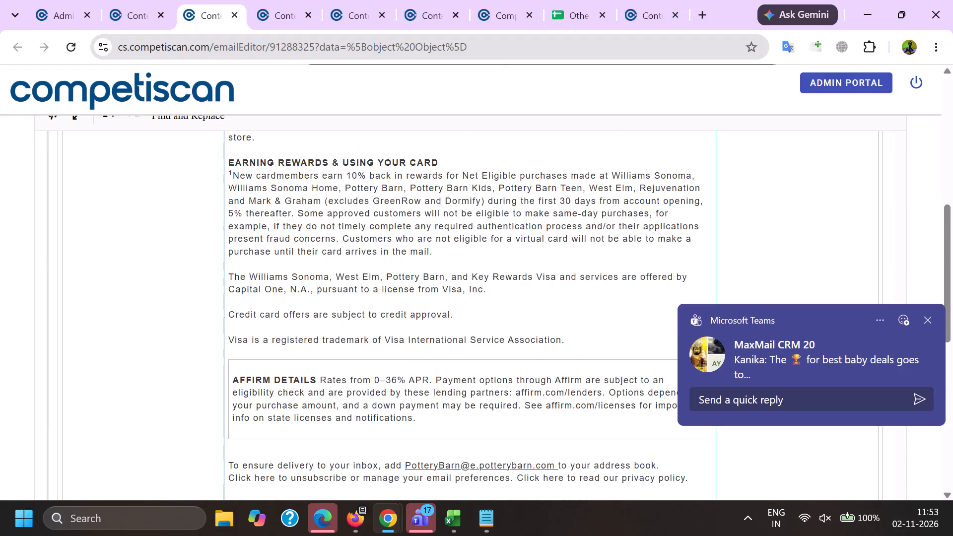
pyautogui.moveTo(405, 466); pyautogui.dragTo(554, 466)
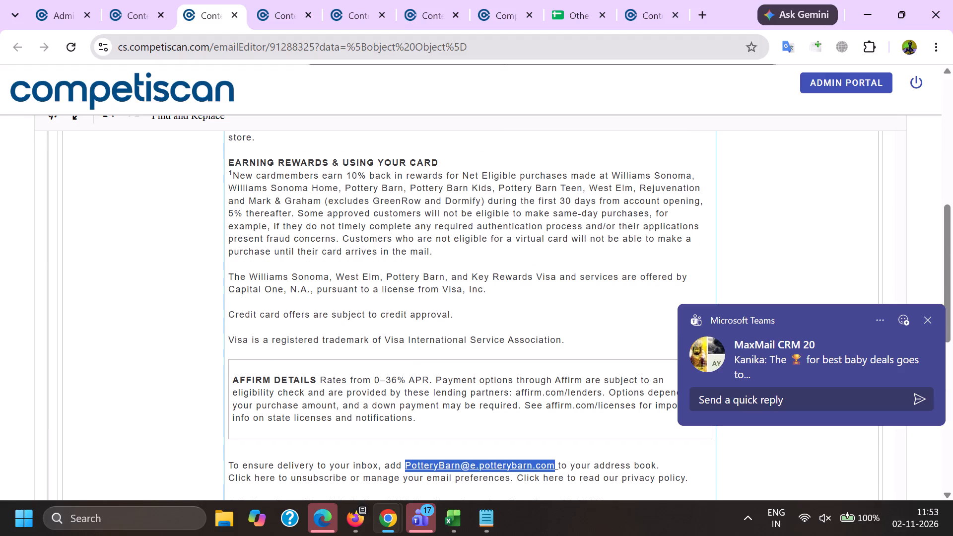
pyautogui.moveTo(554, 466); pyautogui.dragTo(558, 466)
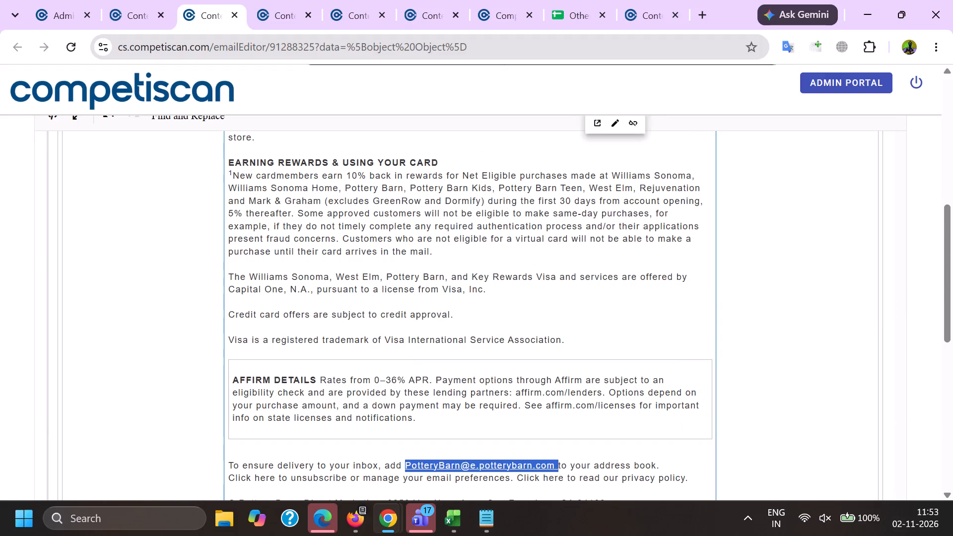
pyautogui.press('BackSpace')
# Remove the links from the unsubscribe "Click here" text and the "View in browser" line in the email footer.
pyautogui.scroll(-3, 327, 322)
pyautogui.click(256, 471)
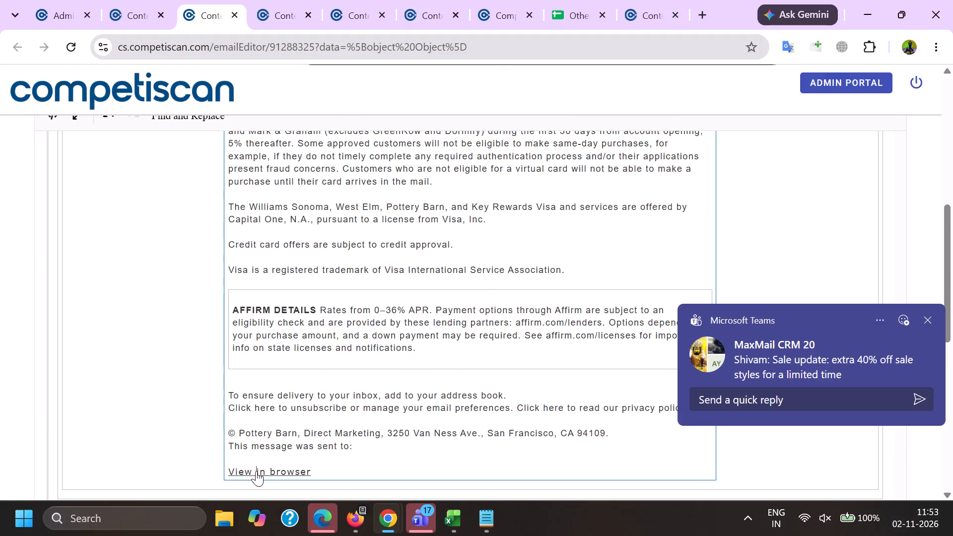
pyautogui.scroll(-2, 314, 335)
pyautogui.click(260, 260)
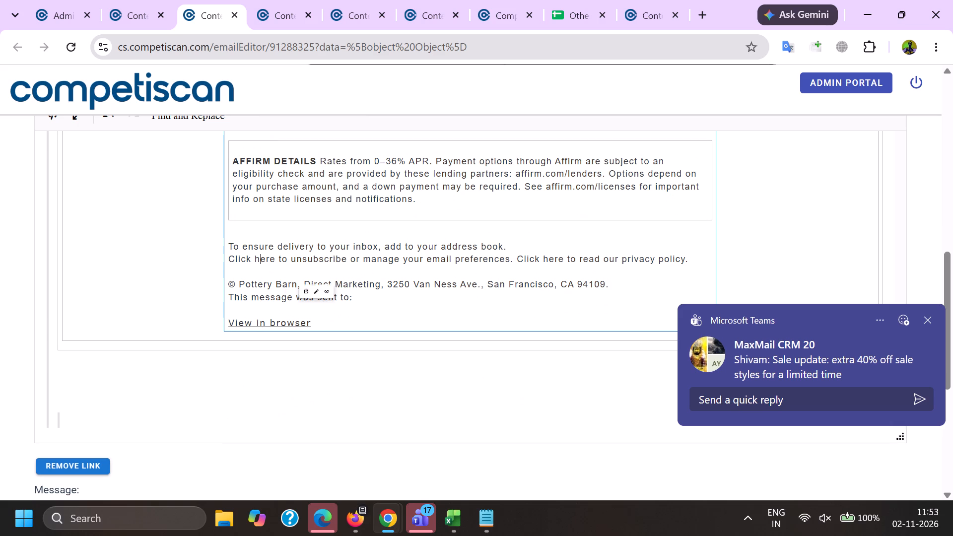
pyautogui.click(329, 284)
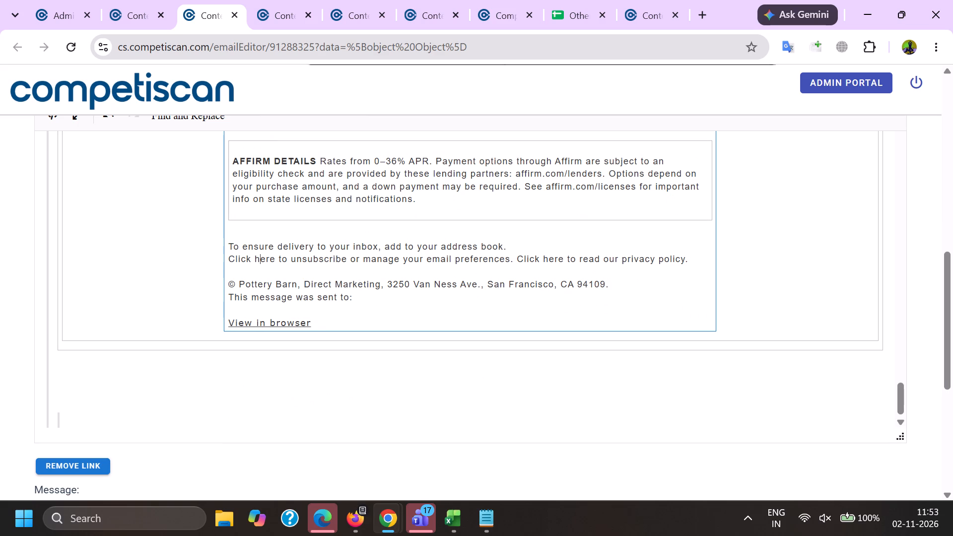
pyautogui.click(284, 322)
pyautogui.click(369, 353)
# Save the product info for the cleaned email.
pyautogui.scroll(-12, 355, 272)
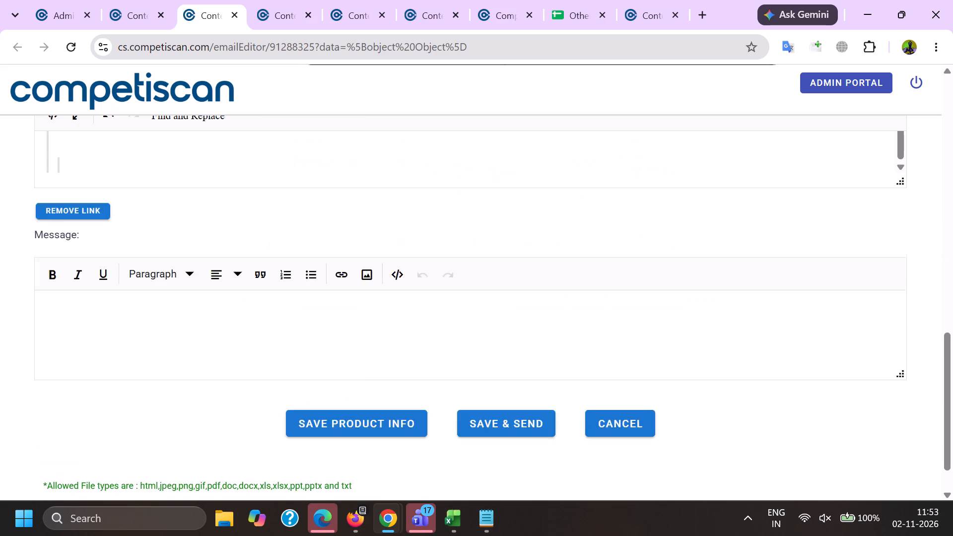
pyautogui.click(367, 371)
pyautogui.click(478, 312)
pyautogui.click(290, 0)
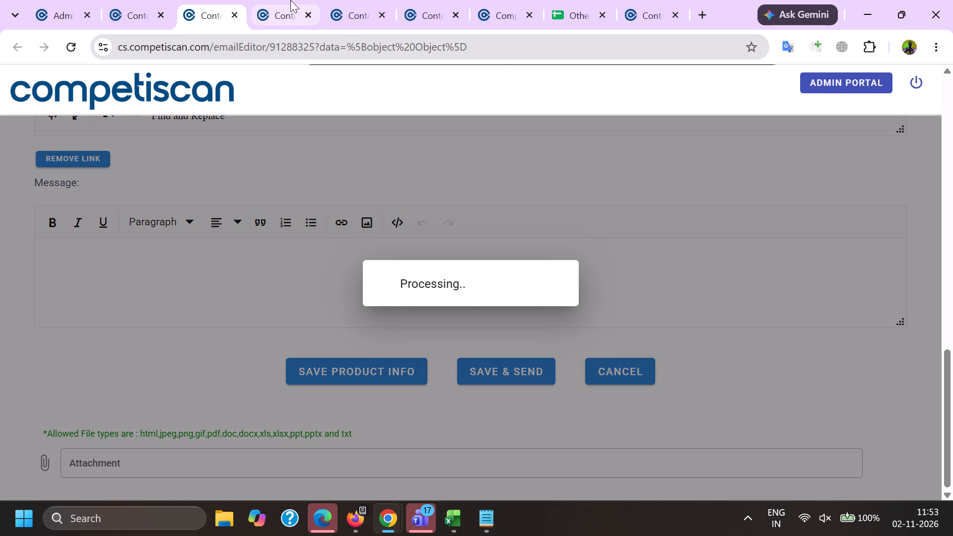
pyautogui.click(224, 0)
# Open the product management form for email 91288325.
pyautogui.moveTo(0, 184); pyautogui.dragTo(5, 190)
pyautogui.scroll(12, 5, 266)
pyautogui.click(46, 222)
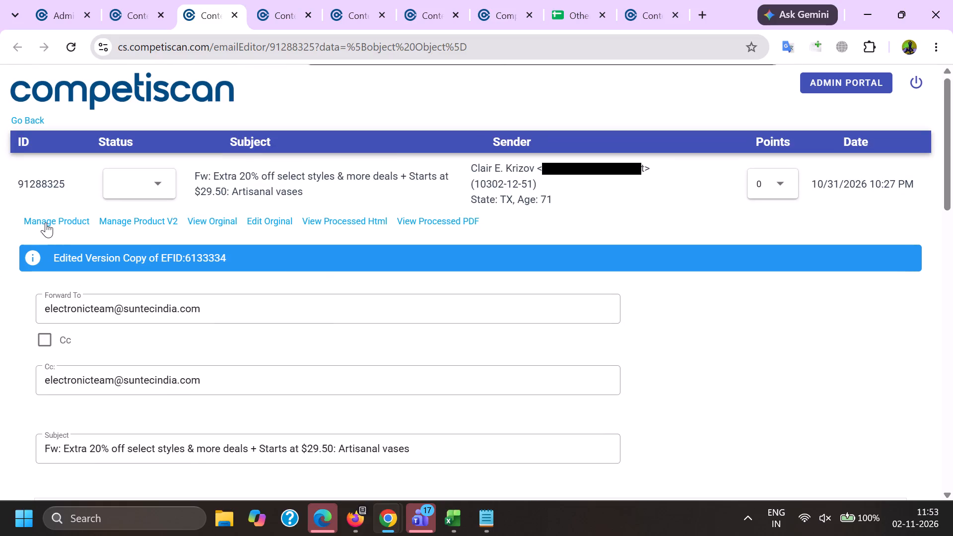
# Return to the email editor and copy the sender name "Pottery Barn" from the From line.
pyautogui.hotkey('alt', 'Tab')
pyautogui.scroll(-6, 137, 239)
pyautogui.click(117, 331)
pyautogui.press('pageup')
pyautogui.press('pageup')
pyautogui.press('pageup')
pyautogui.press('pageup')
pyautogui.press('pageup')
pyautogui.press('pageup')
pyautogui.press('pageup')
pyautogui.press('pageup')
pyautogui.press('pageup')
pyautogui.press('pageup')
pyautogui.press('pageup')
pyautogui.press('pageup')
pyautogui.press('pageup')
pyautogui.press('pageup')
pyautogui.press('pageup')
pyautogui.press('pageup')
pyautogui.press('pageup')
pyautogui.press('pageup')
pyautogui.press('pageup')
pyautogui.press('pageup')
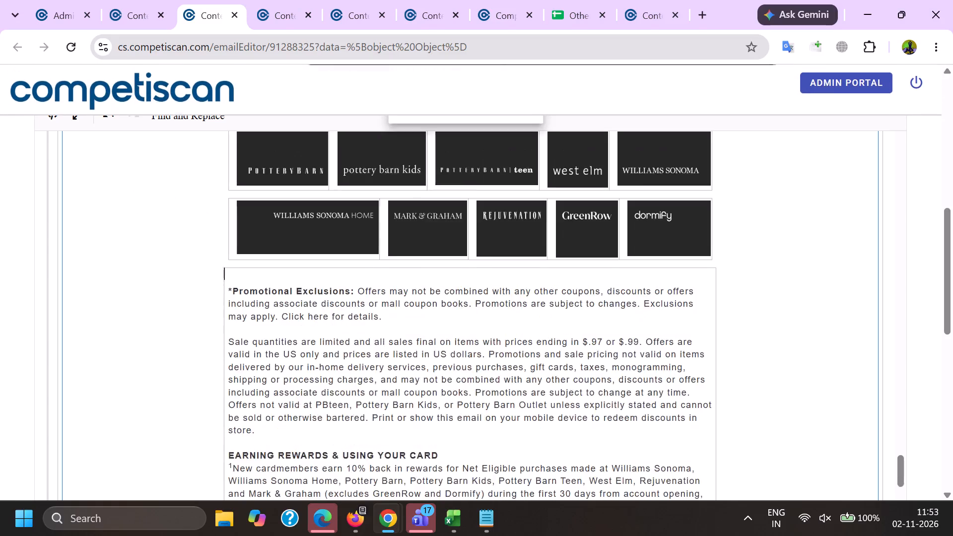
pyautogui.scroll(-5, 116, 296)
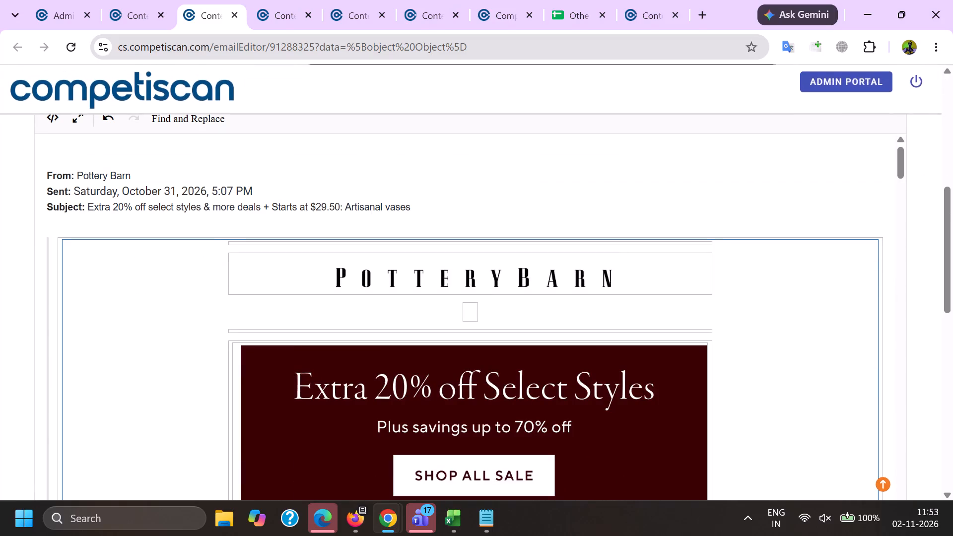
pyautogui.doubleClick(101, 175)
pyautogui.keyDown('shift'); pyautogui.click(109, 173); pyautogui.keyUp('shift')
pyautogui.keyDown('shift'); pyautogui.click(128, 175); pyautogui.keyUp('shift')
pyautogui.keyDown('shift'); pyautogui.click(121, 176); pyautogui.keyUp('shift')
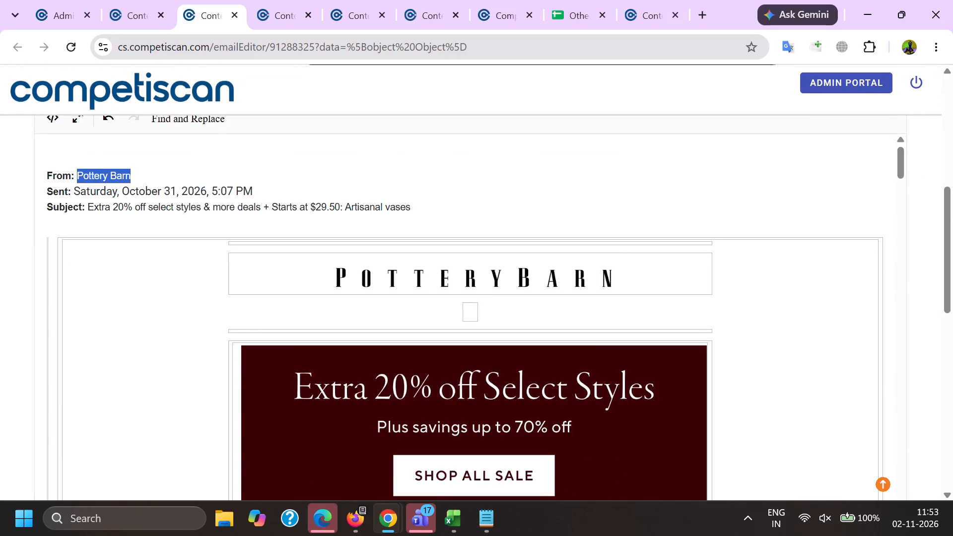
pyautogui.hotkey('ctrl', 'c')
# In the product form, remove the apc-na company and enter "Pottery Barn" in the Company and Affinity/Association lookups.
pyautogui.hotkey('alt', 'Tab')
pyautogui.scroll(-7, 278, 162)
pyautogui.scroll(2, 245, 323)
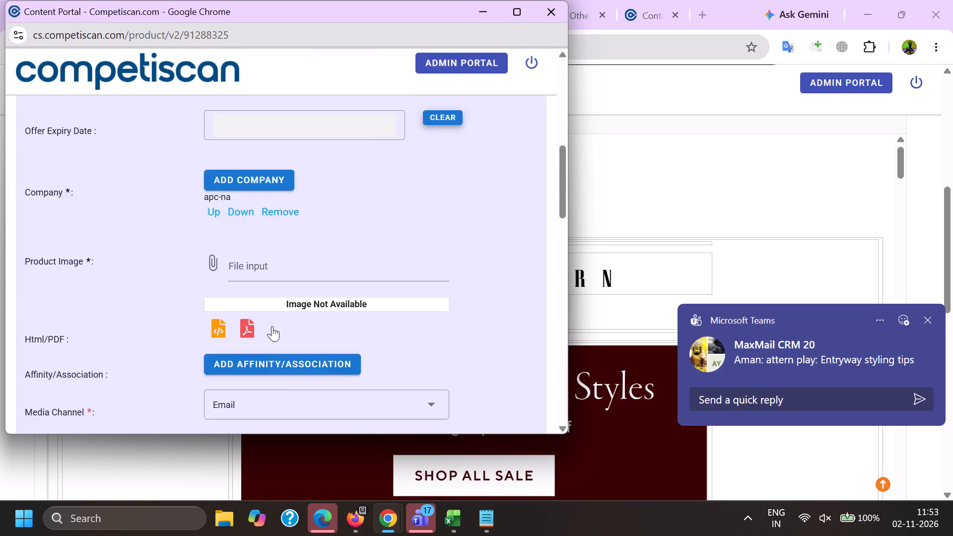
pyautogui.click(285, 285)
pyautogui.click(265, 252)
pyautogui.hotkey('ctrl', 'v')
pyautogui.scroll(-2, 269, 216)
pyautogui.click(274, 241)
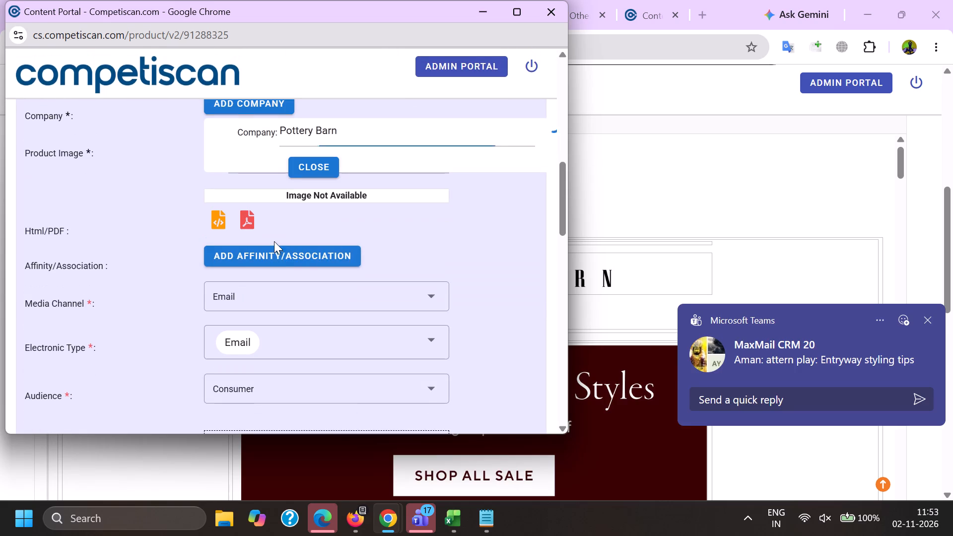
pyautogui.click(279, 258)
pyautogui.click(354, 289)
pyautogui.hotkey('ctrl', 'v')
# Add Pottery Barn as the company and use its logo as the product image.
pyautogui.scroll(3, 321, 346)
pyautogui.click(317, 392)
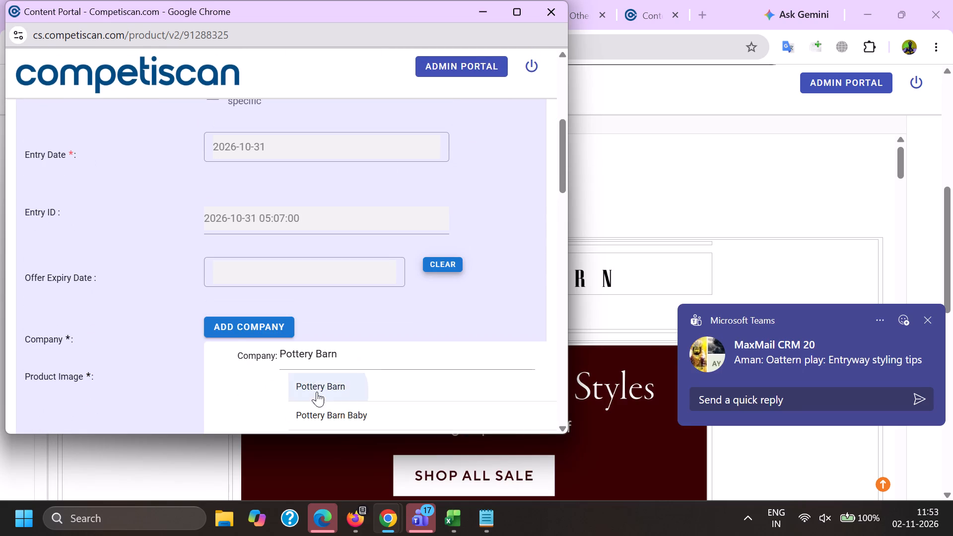
pyautogui.click(251, 359)
# Add Capital One as a second company and select Pottery Barn (Retail) as the affinity/association.
pyautogui.click(256, 329)
pyautogui.press('c')
pyautogui.press('a')
pyautogui.press('p')
pyautogui.press('i')
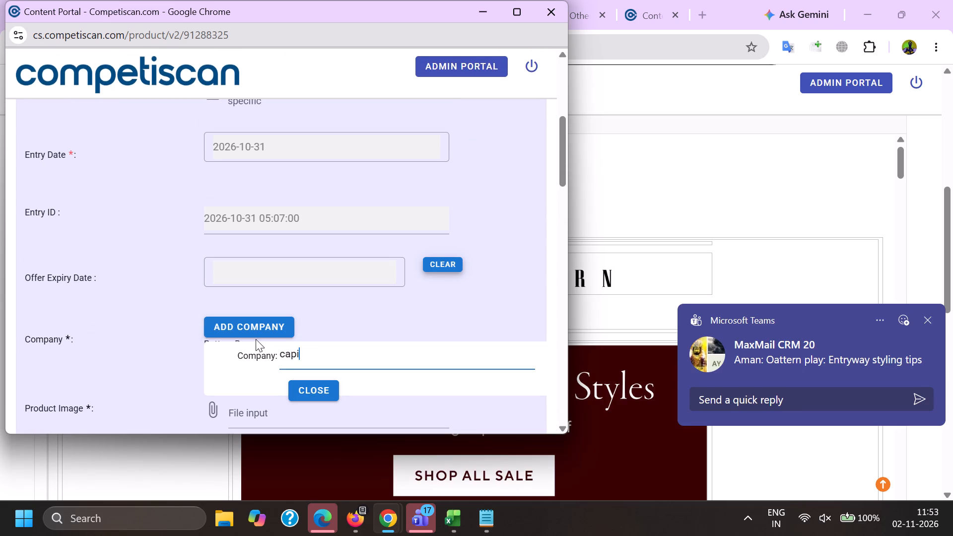
pyautogui.press('t')
pyautogui.press('a')
pyautogui.press('l')
pyautogui.press('space')
pyautogui.press('o')
pyautogui.press('n')
pyautogui.press('e')
pyautogui.scroll(-3, 257, 332)
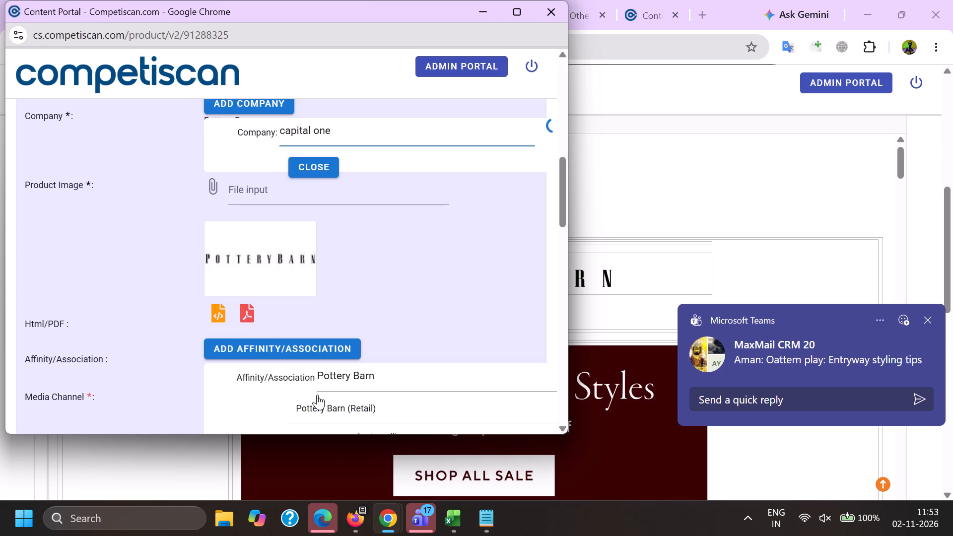
pyautogui.click(321, 409)
pyautogui.scroll(3, 321, 409)
pyautogui.moveTo(319, 381); pyautogui.dragTo(323, 389)
pyautogui.click(324, 392)
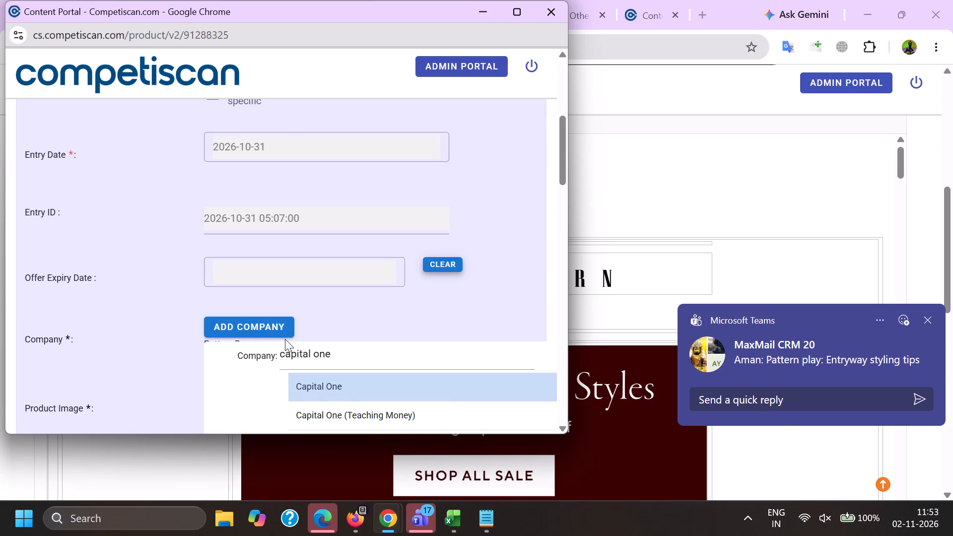
# Add Affirm as a third company in the product form.
pyautogui.click(285, 339)
pyautogui.click(275, 331)
pyautogui.press('a')
pyautogui.press('f')
pyautogui.press('f')
pyautogui.write('ri')
pyautogui.press('m')
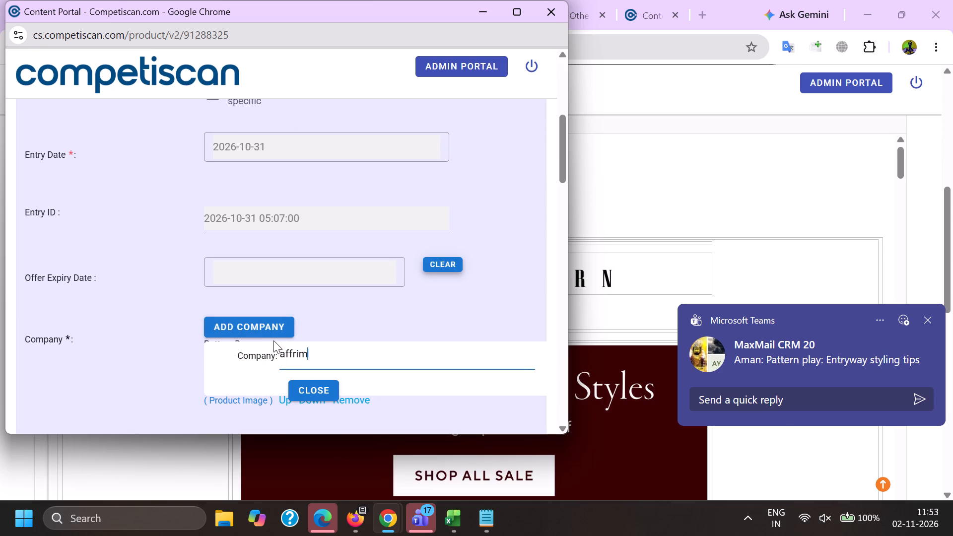
pyautogui.press('BackSpace')
pyautogui.press('BackSpace')
pyautogui.press('BackSpace')
pyautogui.press('i')
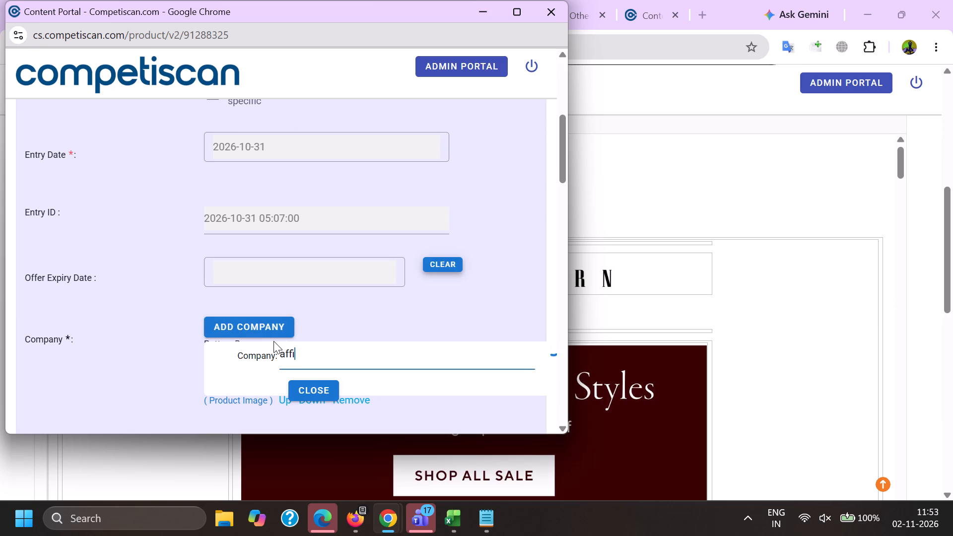
pyautogui.press('r')
pyautogui.press('m')
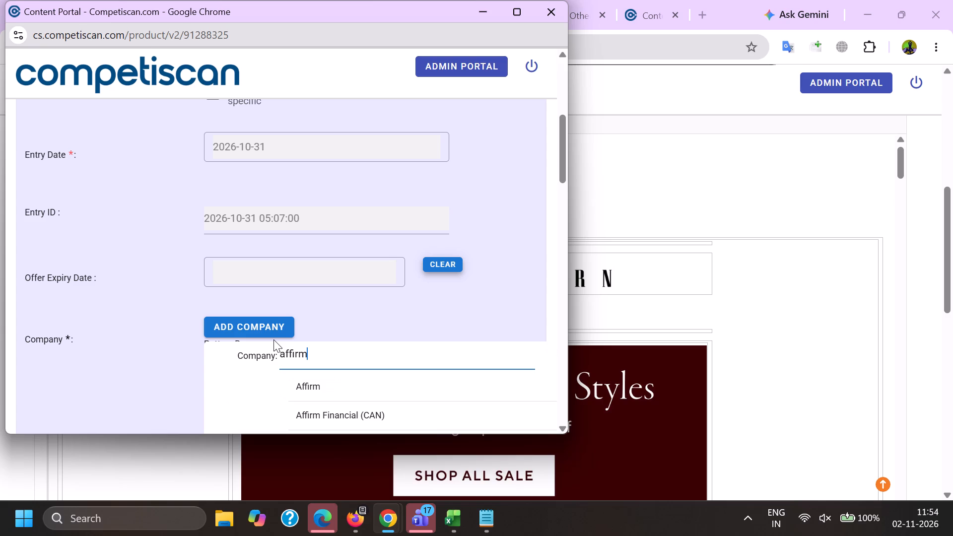
pyautogui.scroll(-1, 273, 282)
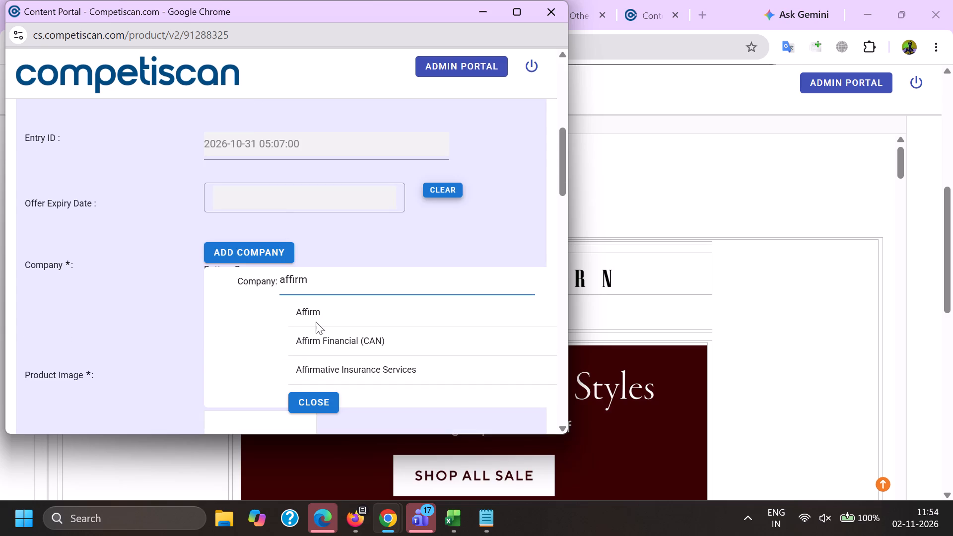
pyautogui.click(316, 322)
# Add the sector classification Retail / Home / Home Decor, consulting the email's products for the category.
pyautogui.scroll(-7, 293, 235)
pyautogui.click(252, 274)
pyautogui.scroll(-8, 252, 273)
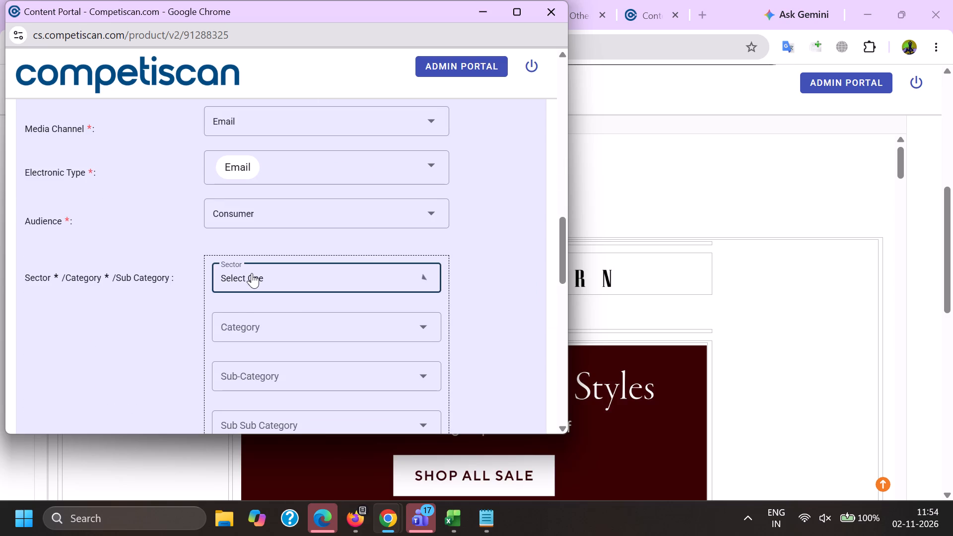
pyautogui.moveTo(250, 282); pyautogui.dragTo(249, 287)
pyautogui.click(154, 309)
pyautogui.click(261, 328)
pyautogui.scroll(-1, 303, 169)
pyautogui.hotkey('alt', 'Tab')
pyautogui.scroll(-6, 339, 319)
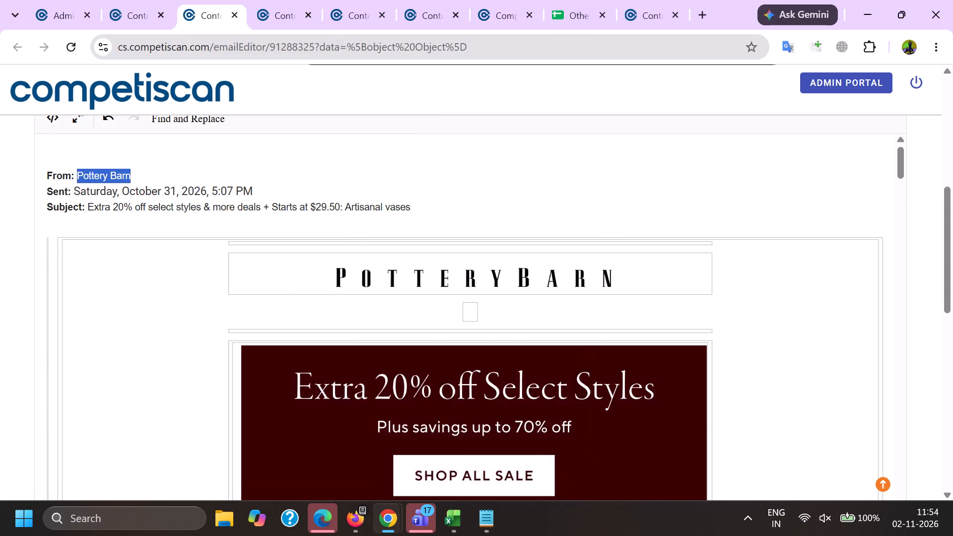
pyautogui.scroll(-15, 339, 320)
pyautogui.hotkey('alt', 'Tab')
pyautogui.scroll(-3, 257, 268)
pyautogui.click(246, 275)
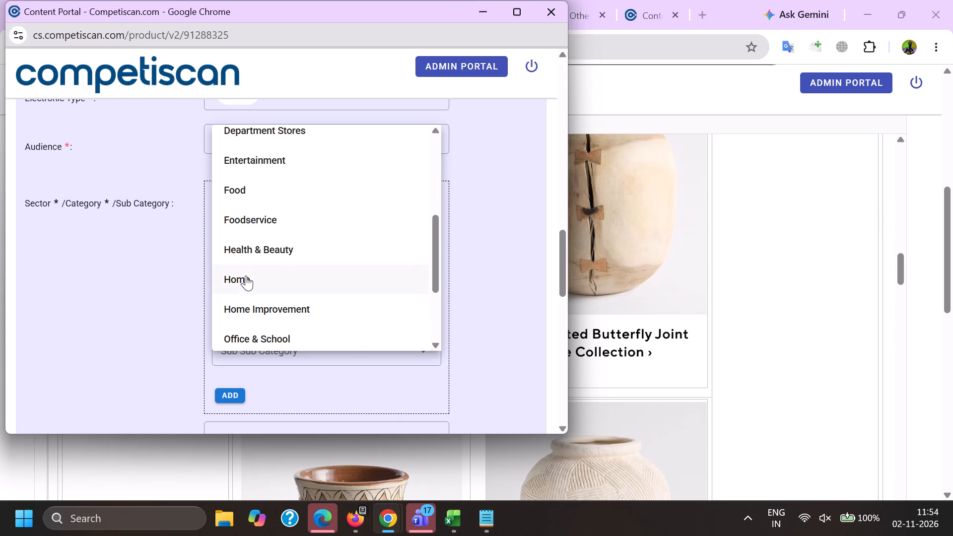
pyautogui.moveTo(137, 273); pyautogui.dragTo(159, 277)
pyautogui.click(243, 304)
pyautogui.scroll(-5, 265, 197)
pyautogui.scroll(2, 260, 365)
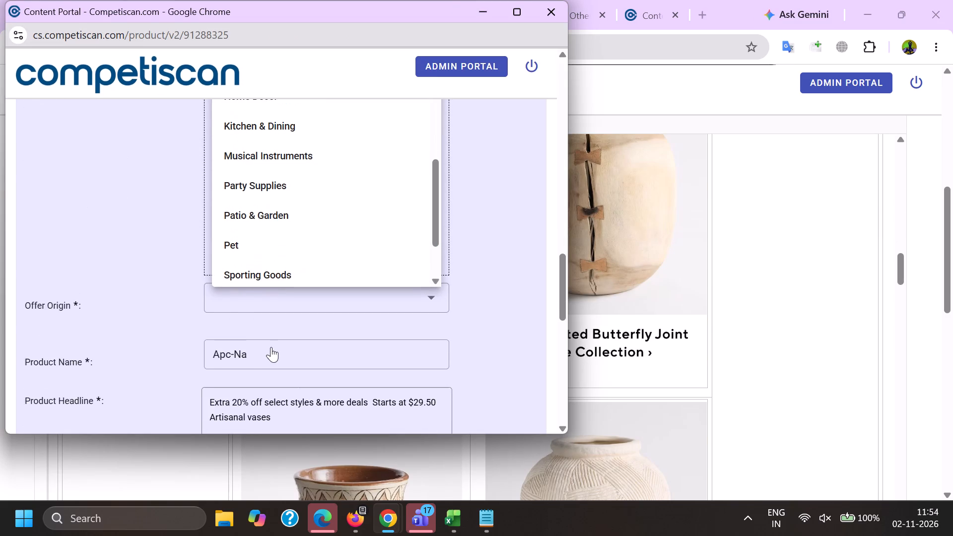
pyautogui.click(275, 239)
pyautogui.click(127, 260)
pyautogui.click(229, 394)
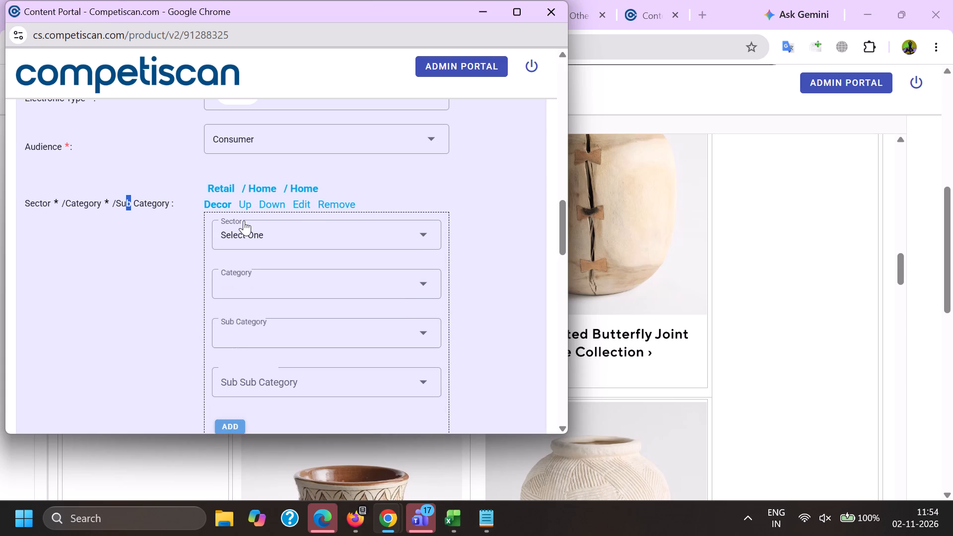
# Add a second sector classification, Credit Cards / Payment Cards / Credit Cards.
pyautogui.click(244, 220)
pyautogui.scroll(6, 251, 315)
pyautogui.scroll(-6, 266, 300)
pyautogui.scroll(6, 252, 343)
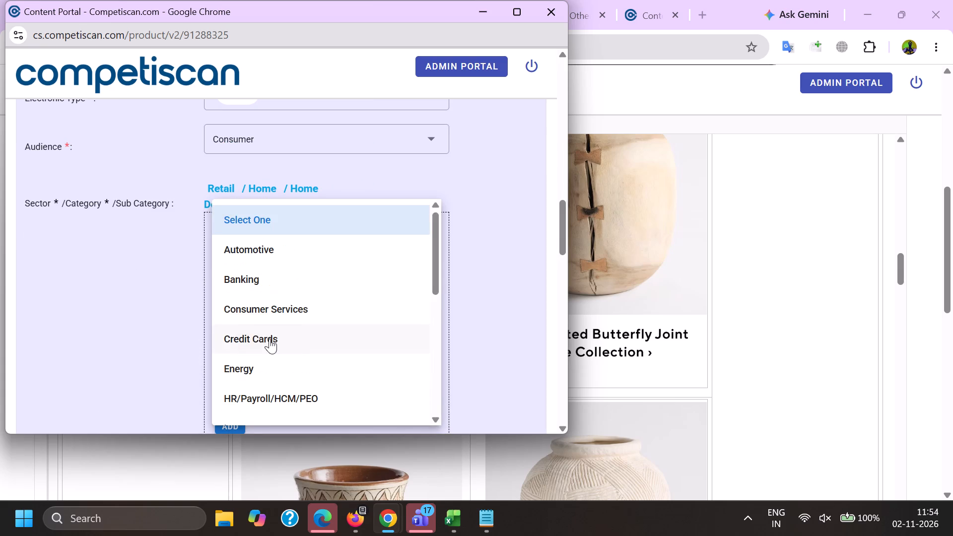
pyautogui.click(270, 338)
pyautogui.moveTo(156, 316); pyautogui.dragTo(175, 316)
pyautogui.moveTo(260, 274); pyautogui.dragTo(260, 278)
pyautogui.click(258, 339)
pyautogui.click(251, 342)
pyautogui.scroll(-2, 260, 218)
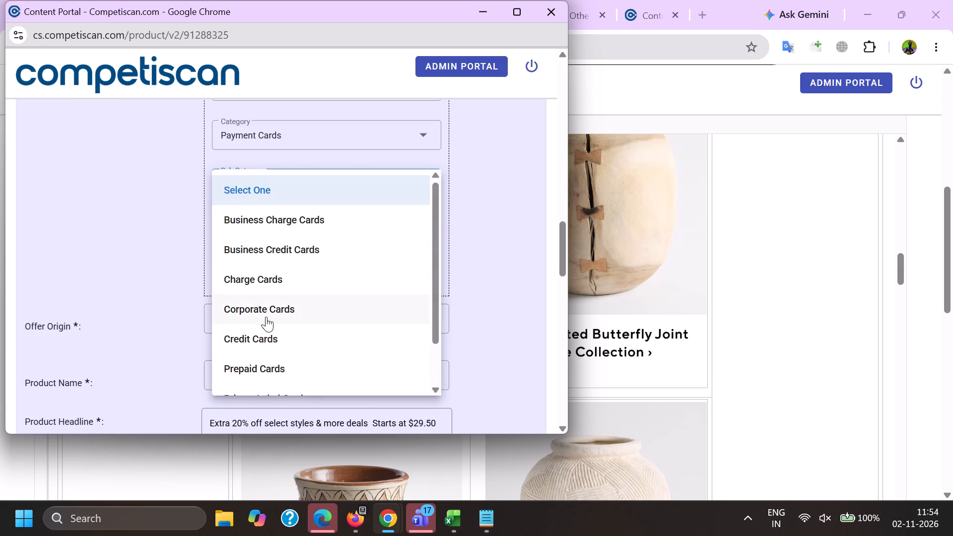
pyautogui.click(260, 338)
pyautogui.moveTo(149, 312); pyautogui.dragTo(156, 311)
pyautogui.click(228, 273)
# Move the Retail / Home / Home Decor classification down one place in the sector list.
pyautogui.scroll(3, 230, 350)
pyautogui.click(272, 280)
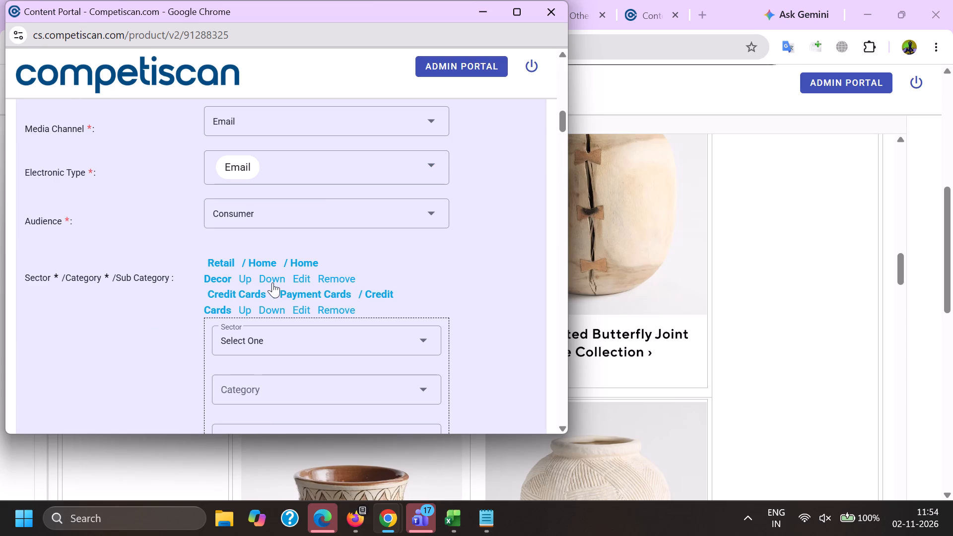
# Set Offer Origin to Provider/Bank and look up Pottery Barn Key Rewards Visa Credit Card as the product name.
pyautogui.scroll(-4, 265, 247)
pyautogui.click(238, 298)
pyautogui.click(243, 278)
pyautogui.doubleClick(255, 351)
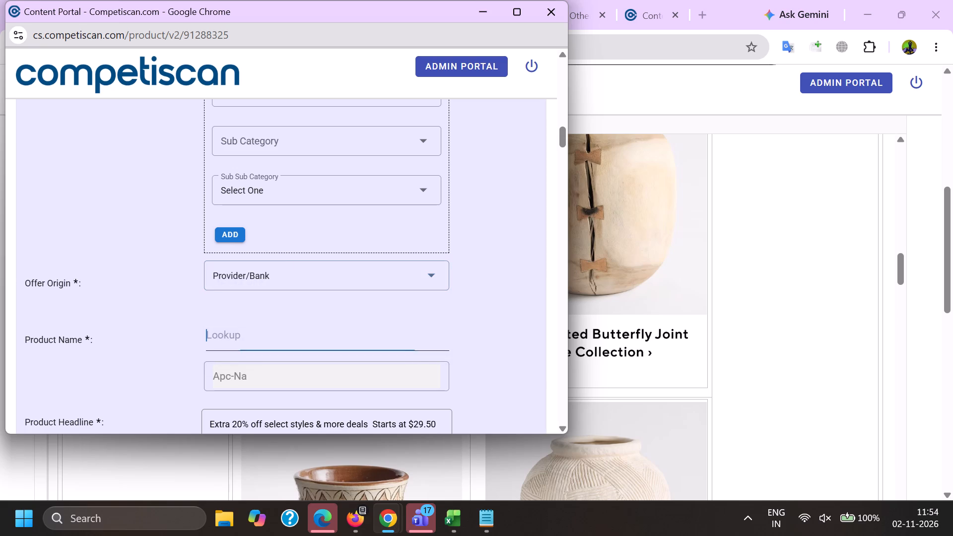
pyautogui.hotkey('ctrl', 'v')
pyautogui.click(259, 396)
# Move the Credit Cards classification back below Retail / Home / Home Decor in the sector list.
pyautogui.scroll(4, 259, 391)
pyautogui.click(259, 280)
# Replace the product headline with the email's subject line, "Extra 20% off select styles & more deals + Starts at $29.50: Artisanal vases".
pyautogui.scroll(-4, 265, 238)
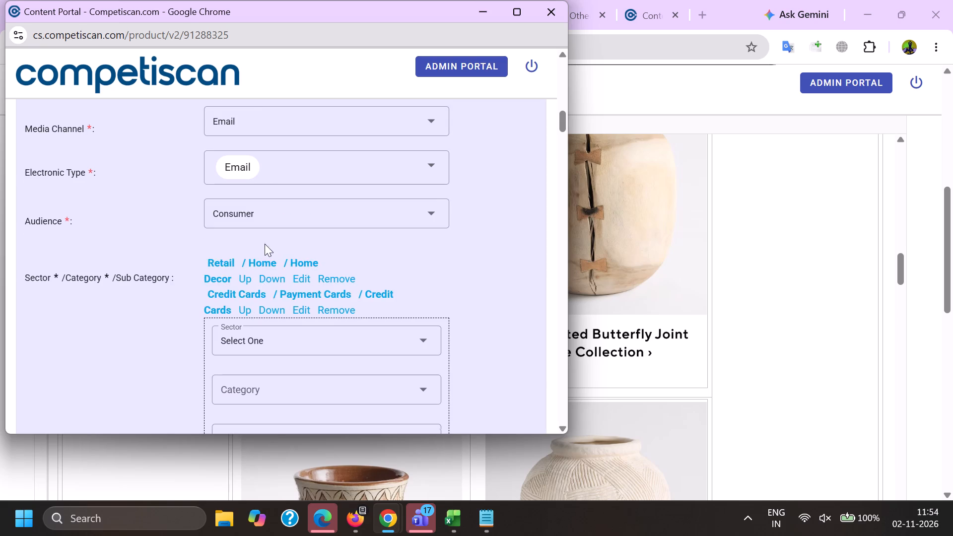
pyautogui.scroll(-1, 265, 244)
pyautogui.moveTo(350, 357); pyautogui.dragTo(0, 272)
pyautogui.press('BackSpace')
pyautogui.hotkey('alt', 'Tab')
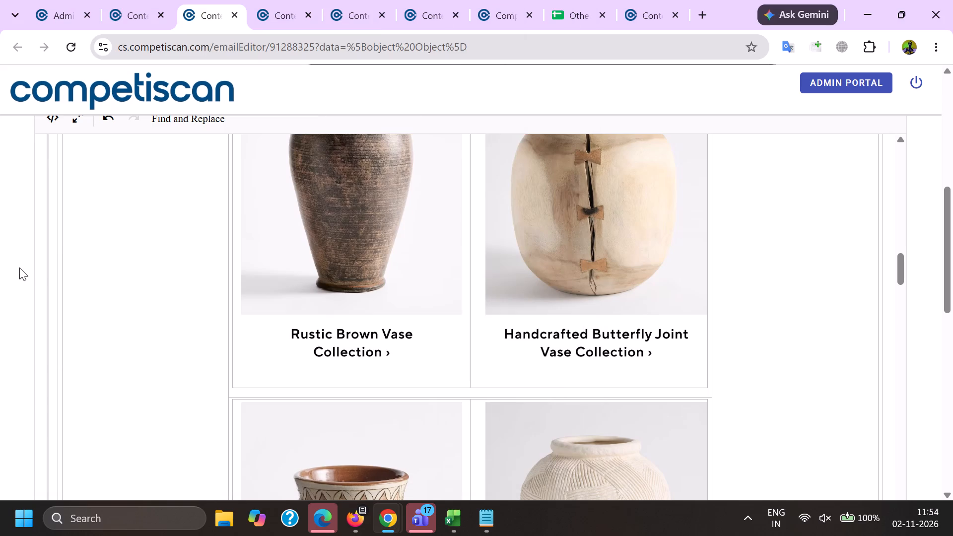
pyautogui.scroll(19, 169, 263)
pyautogui.scroll(3, 168, 317)
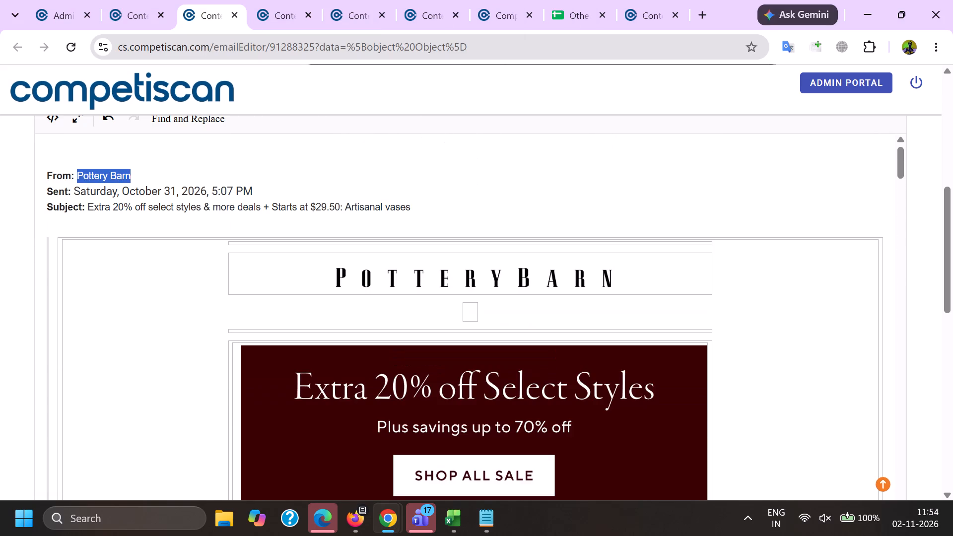
pyautogui.moveTo(87, 212); pyautogui.dragTo(450, 207)
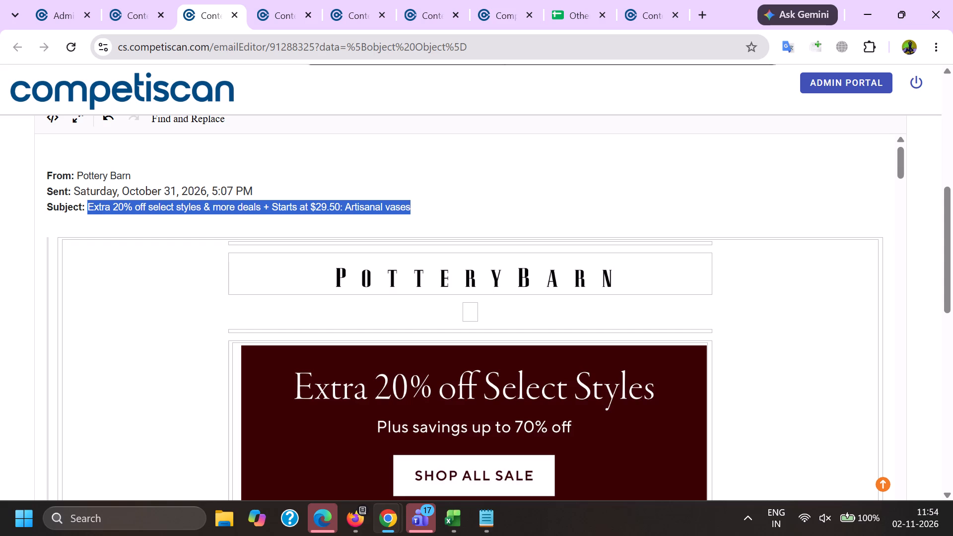
pyautogui.hotkey('ctrl', 'c')
pyautogui.hotkey('alt', 'Tab')
pyautogui.click(263, 311)
pyautogui.hotkey('ctrl', 'v')
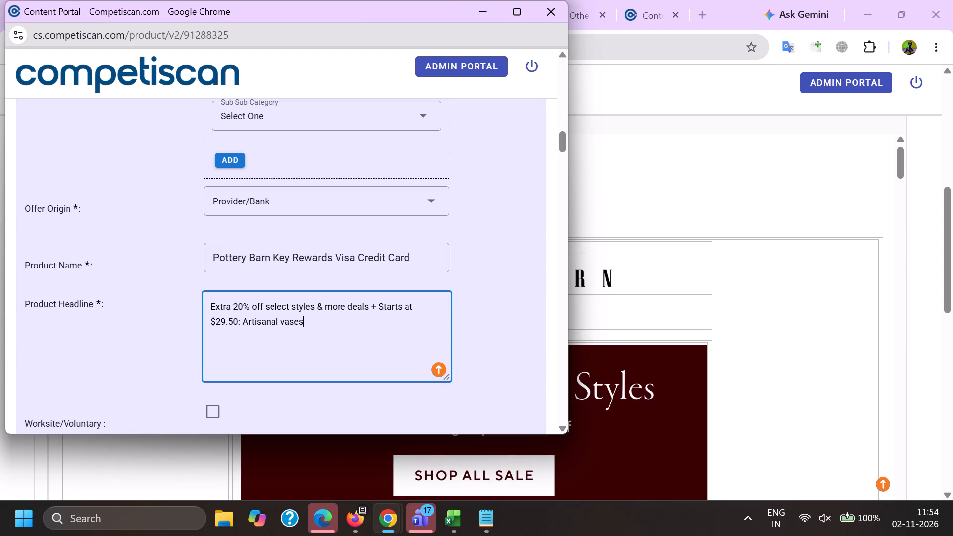
# Replace the ampersand in the product headline with "and".
pyautogui.click(321, 303)
pyautogui.press('BackSpace')
pyautogui.press('a')
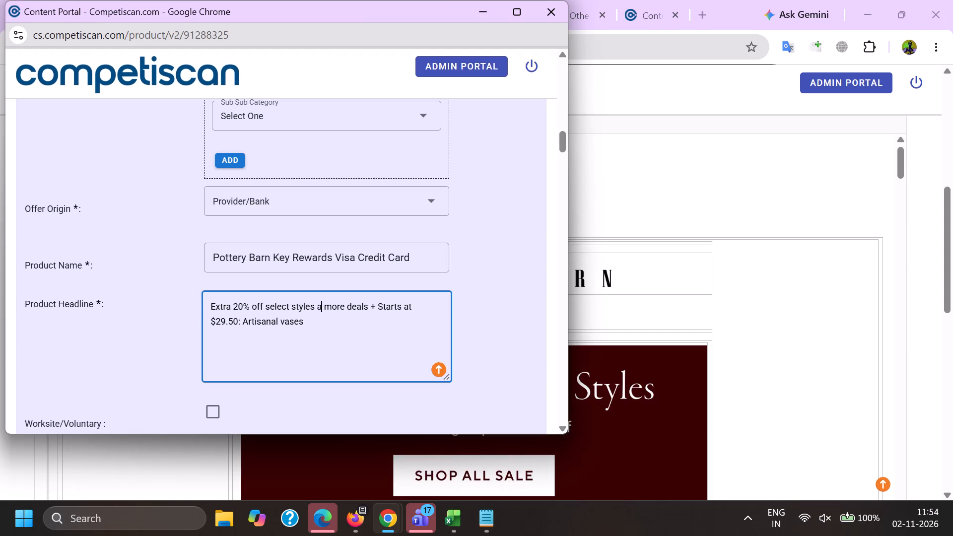
pyautogui.press('n')
pyautogui.press('d')
pyautogui.press('Down')
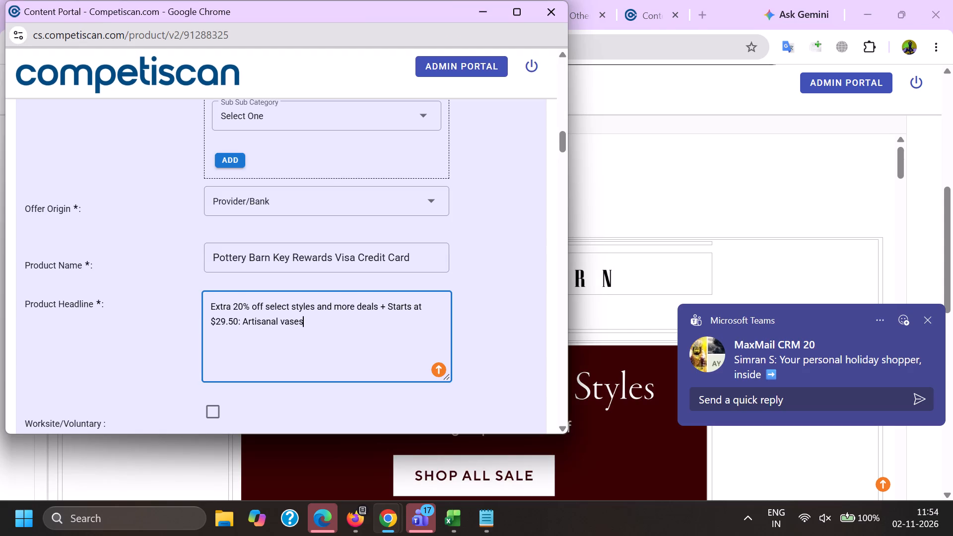
# Replace the plus sign between "deals" and "Starts" in the product headline with the word "Plus".
pyautogui.press('Down')
pyautogui.press('Up')
pyautogui.press('Right')
pyautogui.press('Right')
pyautogui.press('Right')
pyautogui.press('Right')
pyautogui.press('Right')
pyautogui.press('Right')
pyautogui.press('Right')
pyautogui.press('Right')
pyautogui.press('Right')
pyautogui.press('Right')
pyautogui.press('Right')
pyautogui.press('Right')
pyautogui.press('Right')
pyautogui.press('BackSpace')
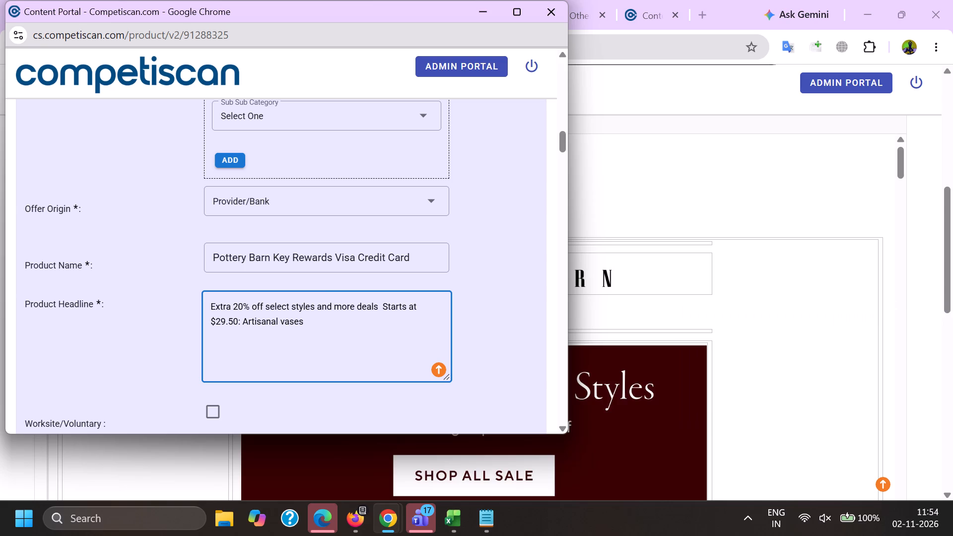
pyautogui.press('u')
pyautogui.press('s')
# End the headline with a period and append "Earn 10% back in rewards", copied from the product form of 20978146.
pyautogui.click(349, 329)
pyautogui.press('.')
pyautogui.press('space')
pyautogui.hotkey('alt', 'Tab')
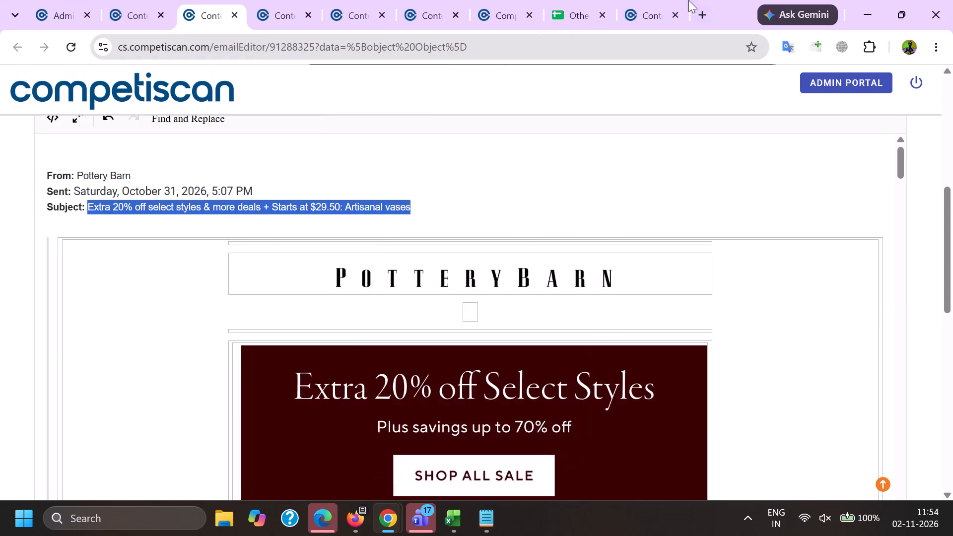
pyautogui.click(665, 0)
pyautogui.scroll(10, 549, 277)
pyautogui.doubleClick(509, 420)
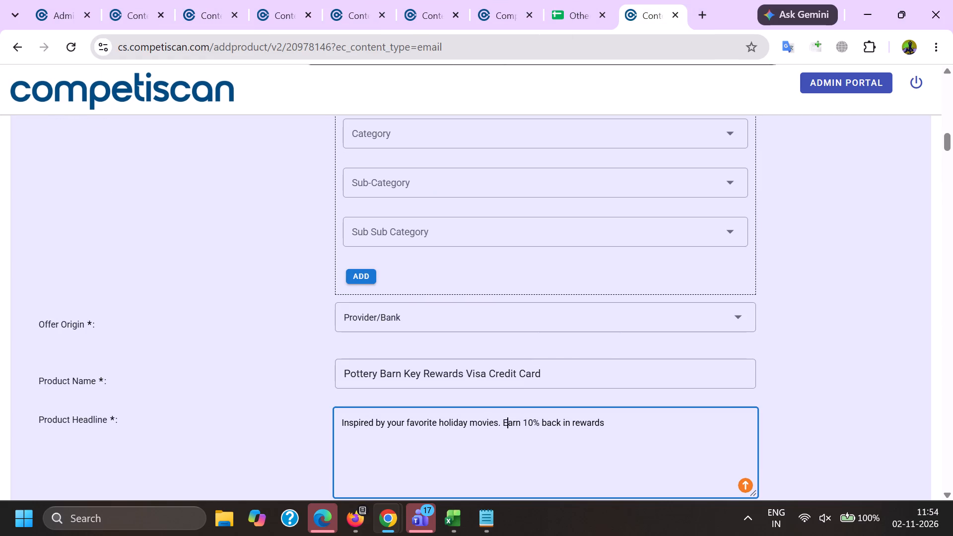
pyautogui.keyDown('shift'); pyautogui.click(676, 431); pyautogui.keyUp('shift')
pyautogui.hotkey('ctrl', 'c')
pyautogui.hotkey('ctrl', 'x')
pyautogui.hotkey('ctrl', 'z')
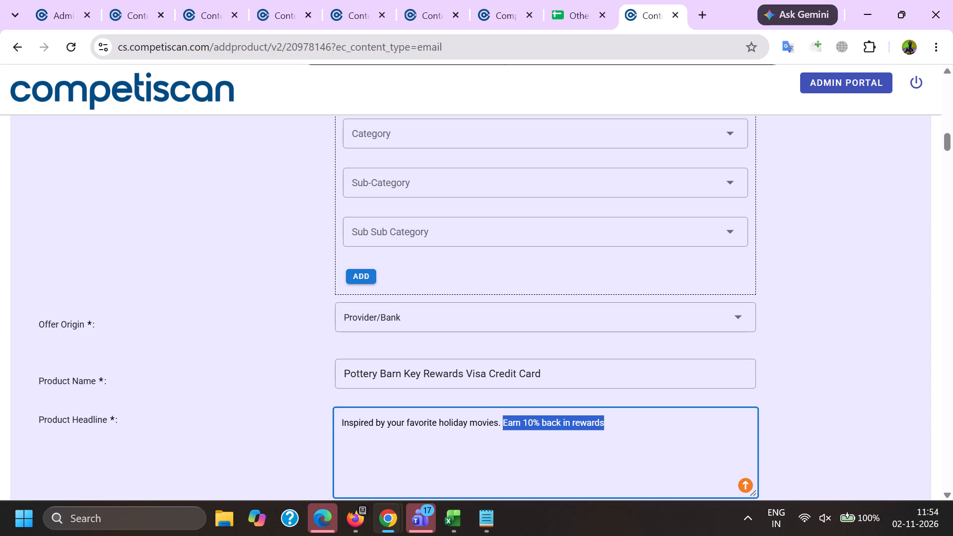
pyautogui.hotkey('ctrl', 'c')
pyautogui.hotkey('alt', 'Tab')
pyautogui.hotkey('ctrl', 'v')
# Set the Response Mechanism to URL/Website and the Mailing Type to Acquisition.
pyautogui.scroll(-5, 335, 289)
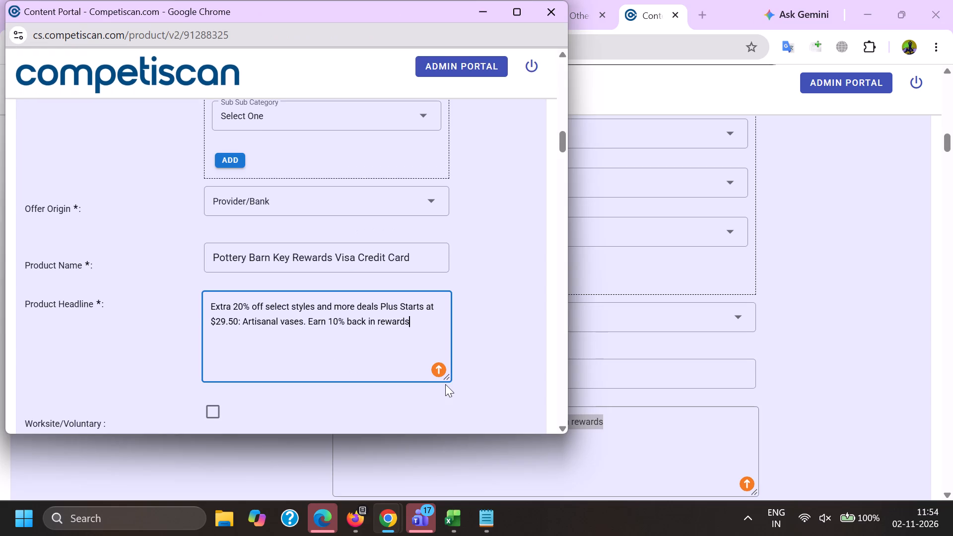
pyautogui.click(254, 271)
pyautogui.scroll(-7, 272, 139)
pyautogui.click(266, 366)
pyautogui.moveTo(109, 377); pyautogui.dragTo(134, 376)
pyautogui.click(292, 357)
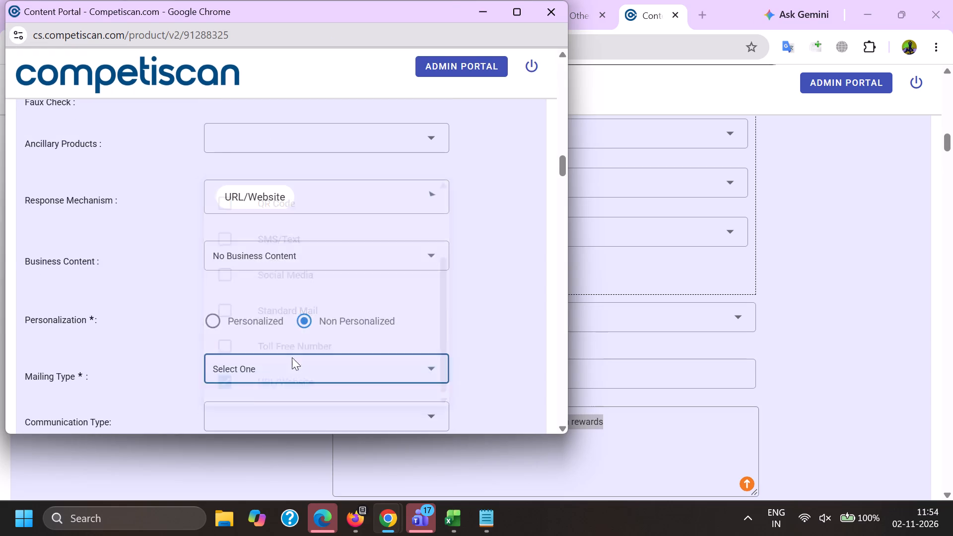
pyautogui.click(267, 253)
pyautogui.click(174, 268)
# Assign the communication types Bonuses/Contests/Incentives, Co-Brand and Mobile Application.
pyautogui.scroll(-2, 214, 186)
pyautogui.click(234, 262)
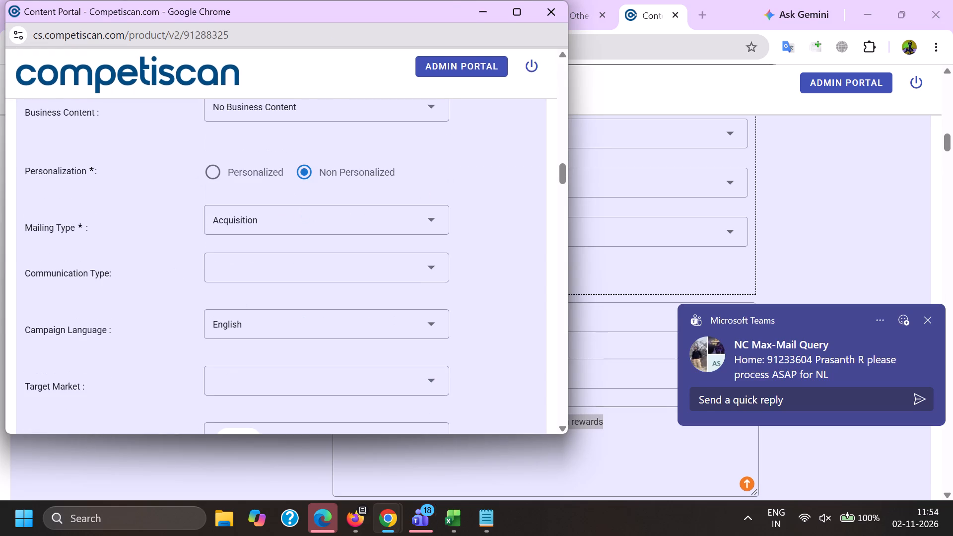
pyautogui.scroll(-1, 260, 169)
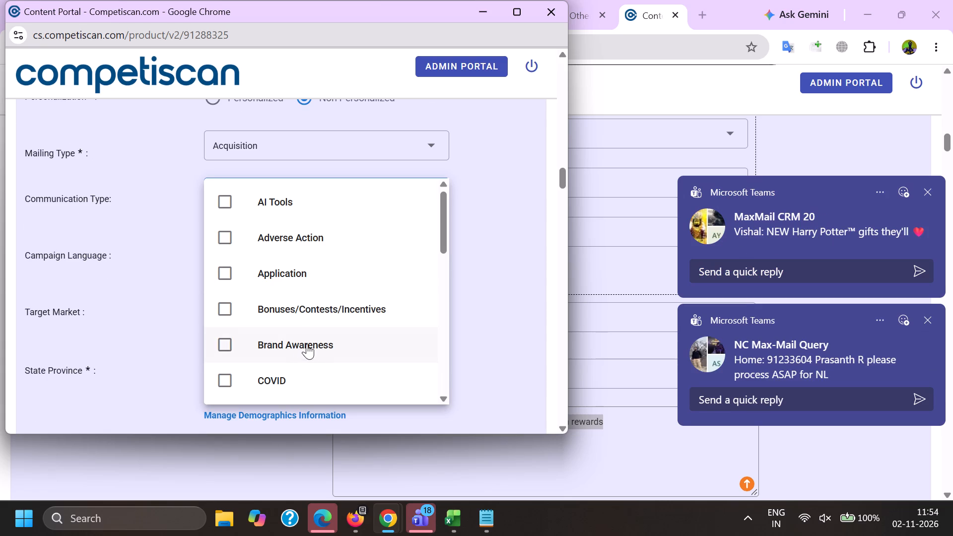
pyautogui.click(299, 303)
pyautogui.scroll(-4, 299, 306)
pyautogui.scroll(-4, 287, 348)
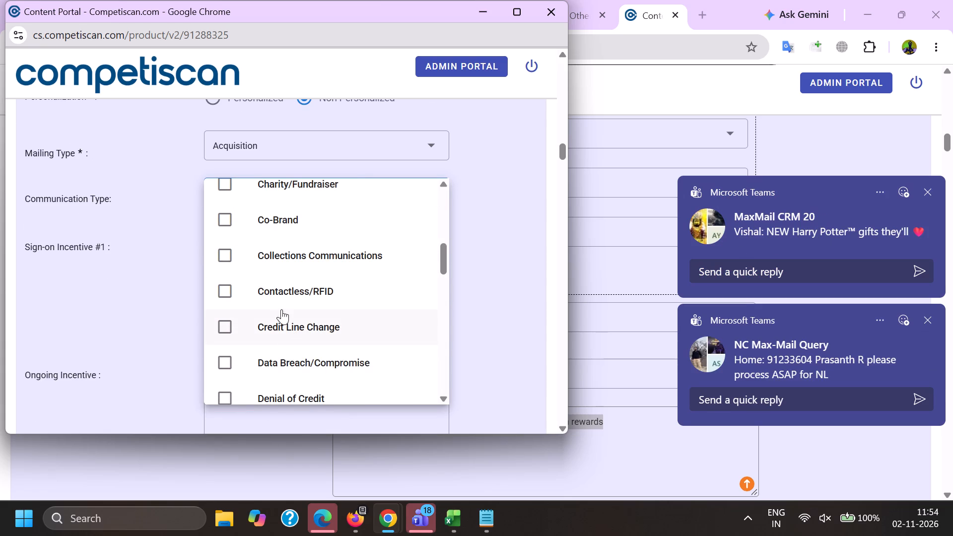
pyautogui.click(277, 221)
pyautogui.scroll(-10, 283, 233)
pyautogui.scroll(3, 297, 336)
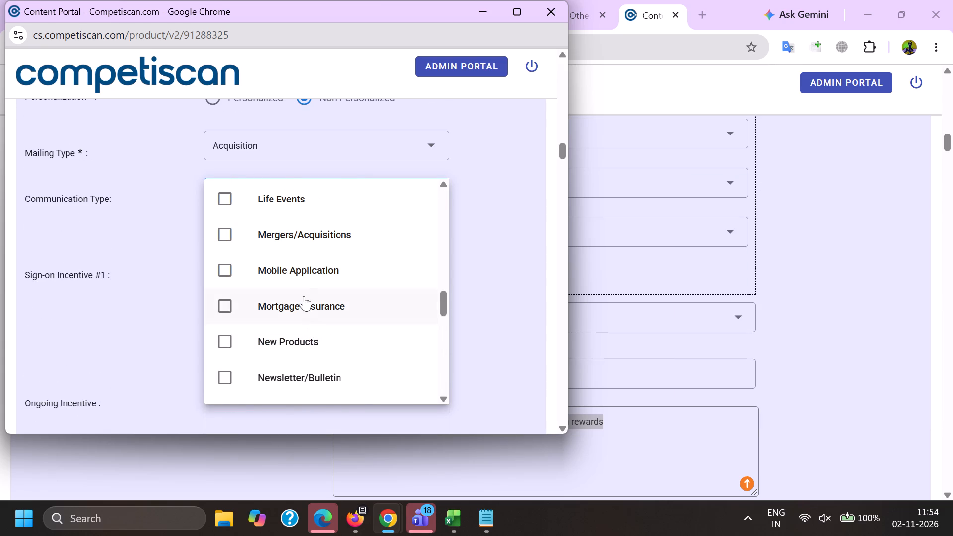
pyautogui.click(302, 277)
pyautogui.click(80, 268)
# Copy "10% back in rewards during the first 30 days from account opening" from the 20978146 form into Sign-on Incentive #1.
pyautogui.hotkey('alt', 'Tab')
pyautogui.scroll(-10, 645, 290)
pyautogui.moveTo(673, 356); pyautogui.dragTo(138, 333)
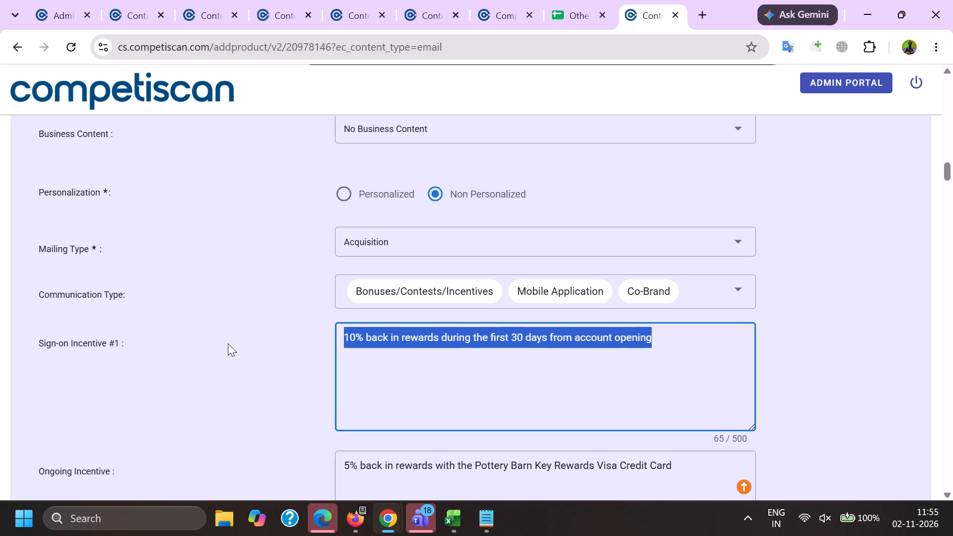
pyautogui.hotkey('ctrl', 'c')
pyautogui.hotkey('alt', 'Tab')
pyautogui.click(267, 287)
pyautogui.hotkey('ctrl', 'v')
# Fill Ongoing Incentive with "5% back in rewards with the Pottery Barn Key Rewards Visa Credit Card", copied from the 20978146 form.
pyautogui.click(297, 398)
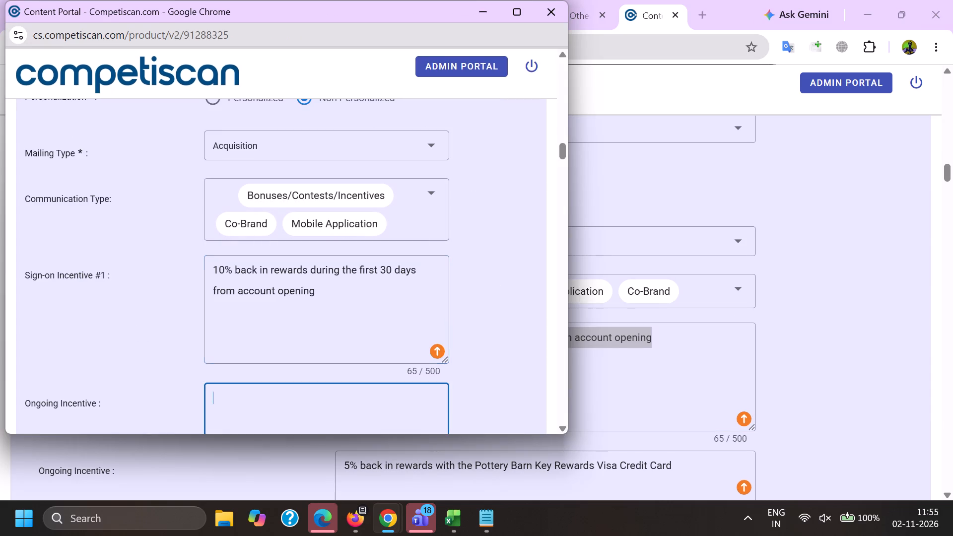
pyautogui.hotkey('alt', 'Tab')
pyautogui.scroll(-3, 685, 327)
pyautogui.moveTo(689, 318); pyautogui.dragTo(49, 173)
pyautogui.hotkey('ctrl', 'c')
pyautogui.hotkey('alt', 'Tab')
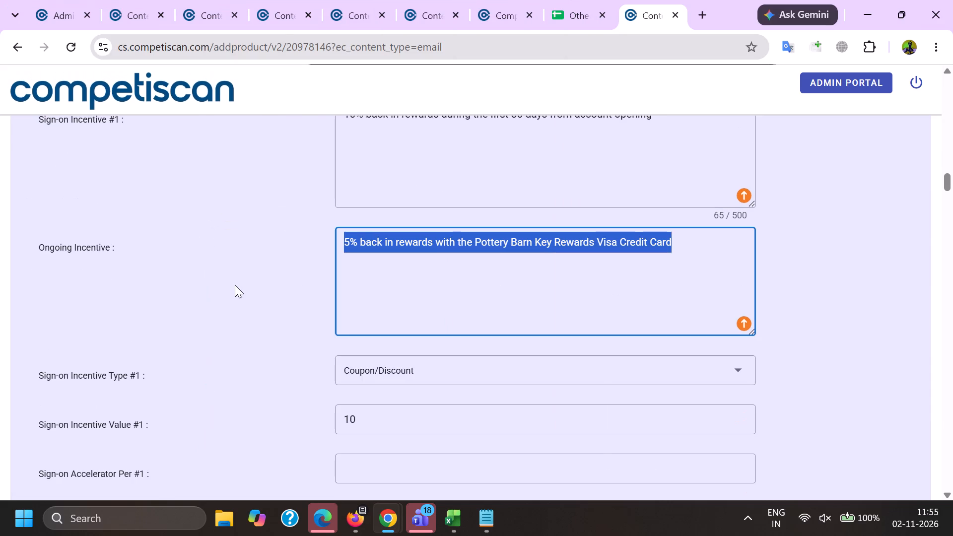
pyautogui.hotkey('ctrl', 'v')
# Set Sign-on Incentive Type #1 to Coupon/Discount with a Sign-on Incentive Value #1 of 10.00.
pyautogui.scroll(-3, 216, 237)
pyautogui.click(229, 307)
pyautogui.scroll(-7, 255, 205)
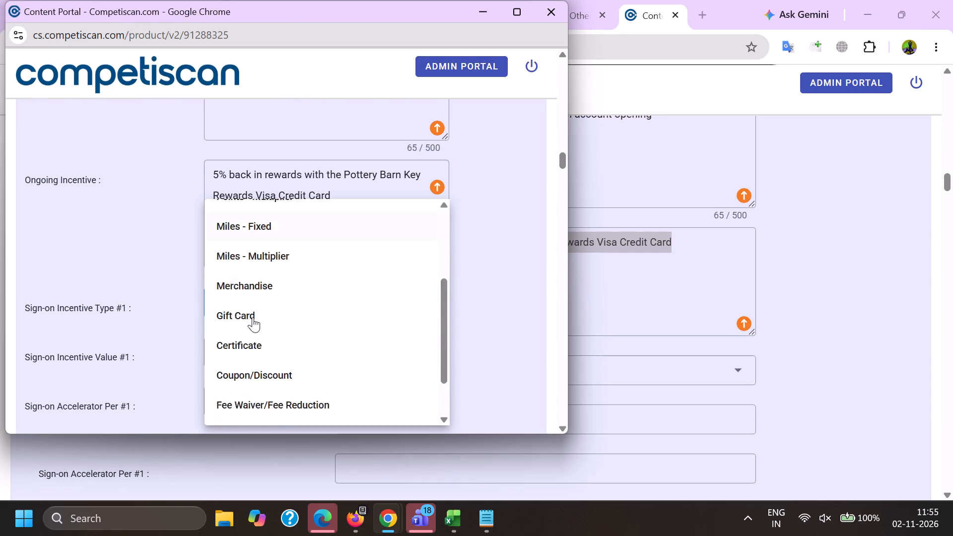
pyautogui.click(272, 319)
pyautogui.moveTo(114, 301); pyautogui.dragTo(141, 311)
pyautogui.click(287, 352)
pyautogui.press('1')
pyautogui.press('0')
pyautogui.press('.')
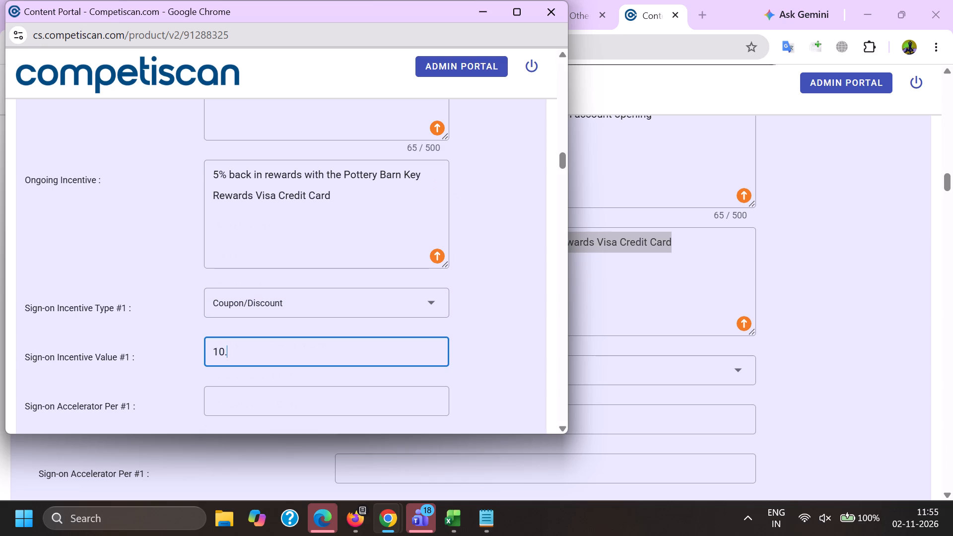
pyautogui.press('0')
pyautogui.press('0')
# Set Sign-on Max award #1 to 10.00 and the Sign-on Incentive Window #1 to 1 month.
pyautogui.press('Tab')
pyautogui.press('Tab')
pyautogui.press('Tab')
pyautogui.press('1')
pyautogui.press('0')
pyautogui.press('.')
pyautogui.press('0')
pyautogui.press('0')
pyautogui.press('Tab')
pyautogui.press('Tab')
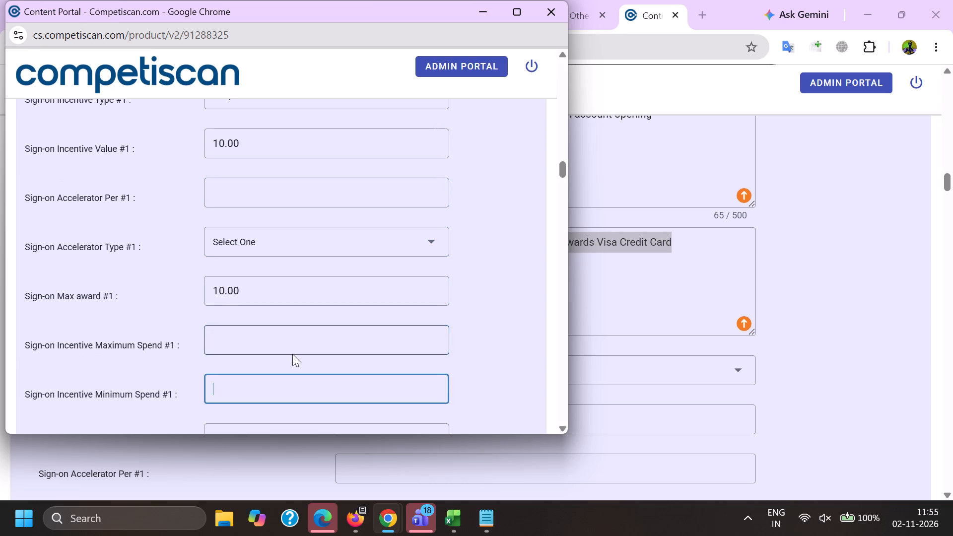
pyautogui.press('Tab')
pyautogui.press('1')
# Set the Application Type under Payment Card Offer Details to Invitation to Apply.
pyautogui.scroll(-4, 293, 341)
pyautogui.click(241, 232)
pyautogui.scroll(-20, 241, 231)
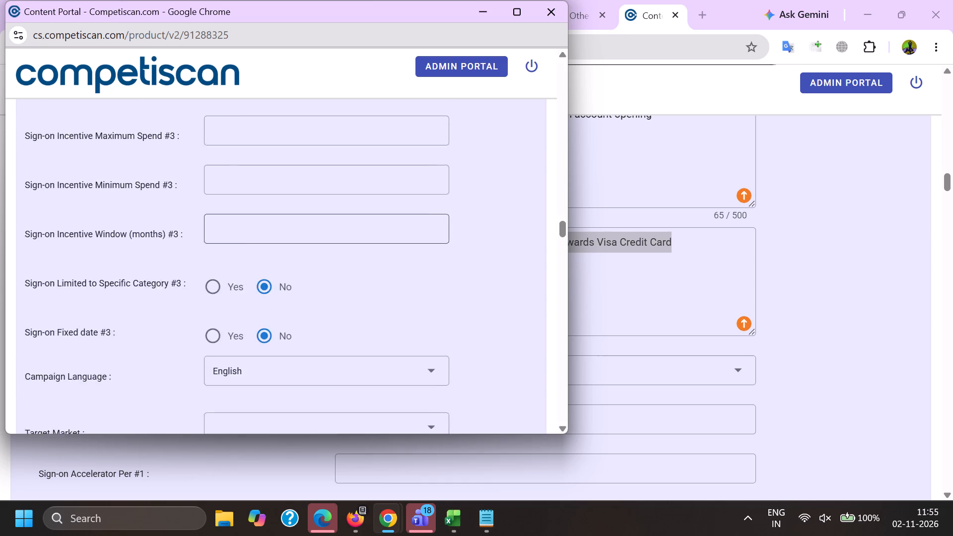
pyautogui.scroll(-2, 241, 229)
pyautogui.scroll(2, 203, 250)
pyautogui.moveTo(250, 225); pyautogui.dragTo(250, 236)
pyautogui.click(248, 257)
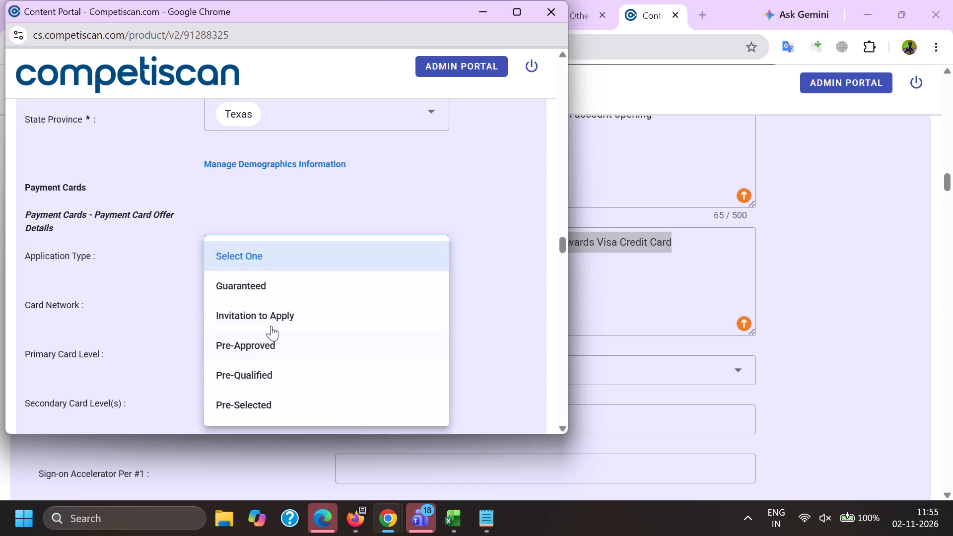
pyautogui.moveTo(274, 317); pyautogui.dragTo(265, 323)
pyautogui.moveTo(149, 310); pyautogui.dragTo(168, 310)
# Set the Card Network to Visa only.
pyautogui.click(279, 298)
pyautogui.scroll(-2, 261, 216)
pyautogui.click(280, 277)
pyautogui.click(278, 302)
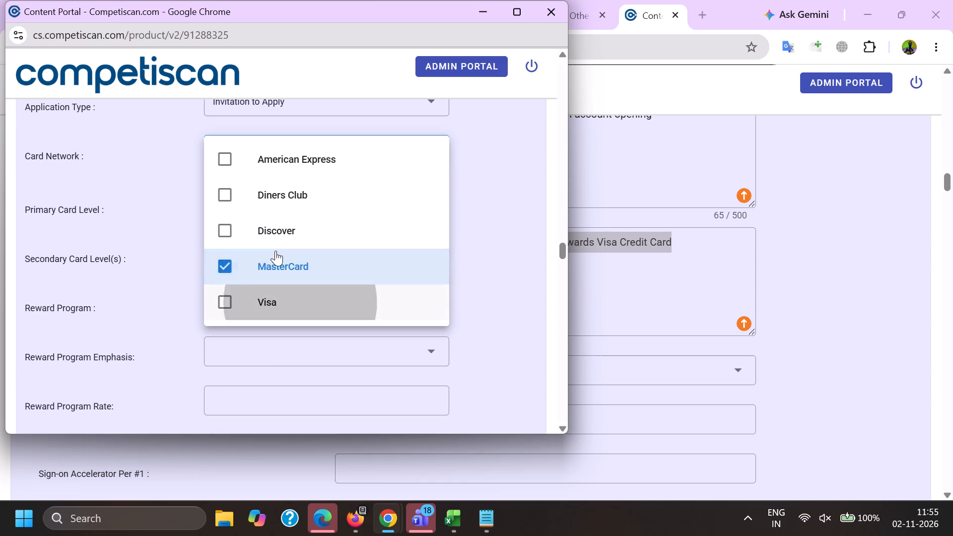
pyautogui.click(275, 250)
pyautogui.click(126, 265)
# Set the Primary Card Level to Visa Signature.
pyautogui.click(227, 205)
pyautogui.scroll(-7, 243, 255)
pyautogui.click(297, 364)
pyautogui.moveTo(23, 345); pyautogui.dragTo(71, 345)
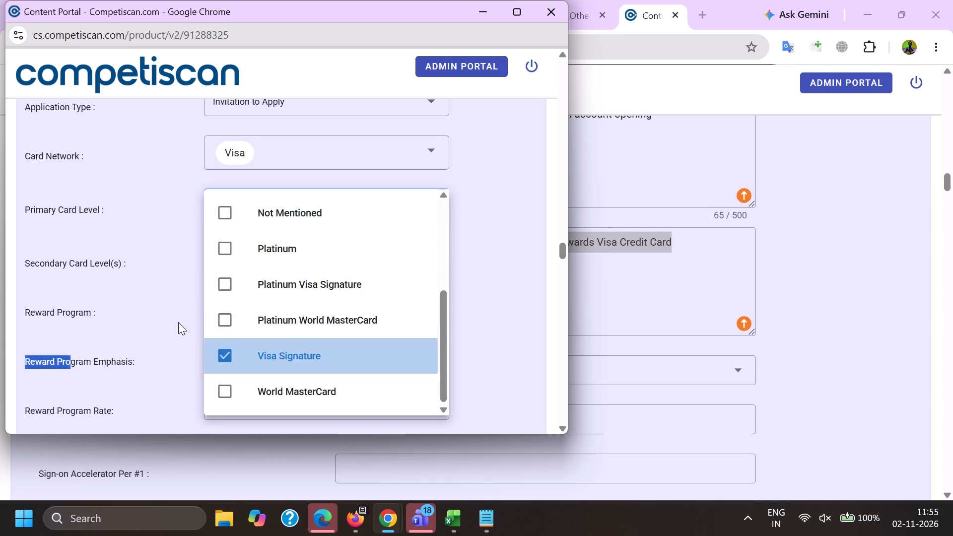
pyautogui.click(201, 309)
pyautogui.doubleClick(158, 346)
# Mark Credit Card Mentioned in the retail credit section and submit the product form.
pyautogui.press('End')
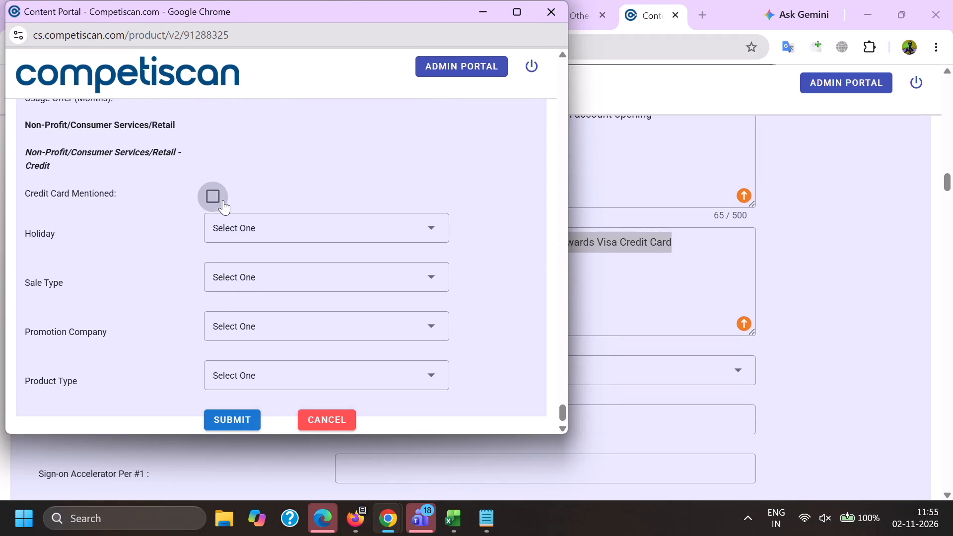
pyautogui.click(223, 199)
pyautogui.click(239, 421)
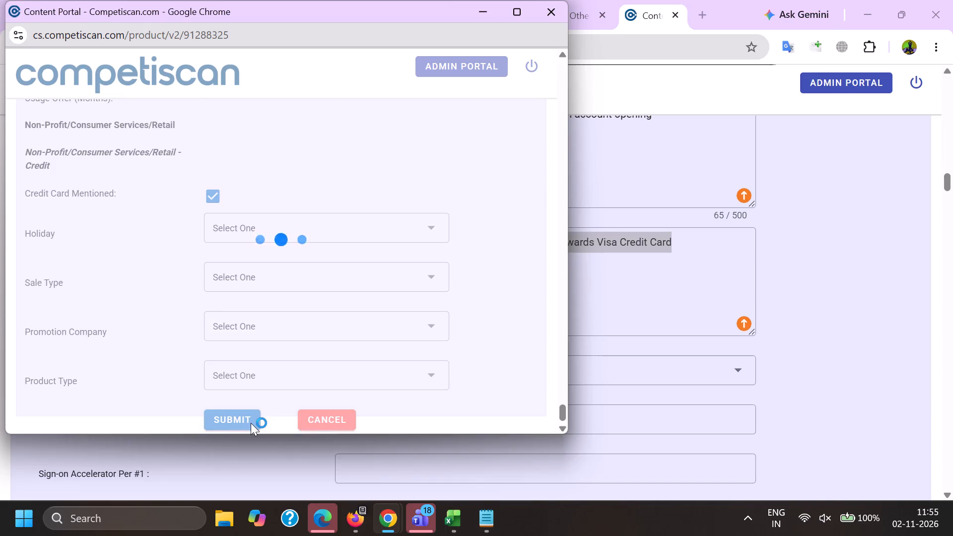
pyautogui.hotkey('alt', 'Tab')
pyautogui.click(227, 0)
pyautogui.click(134, 0)
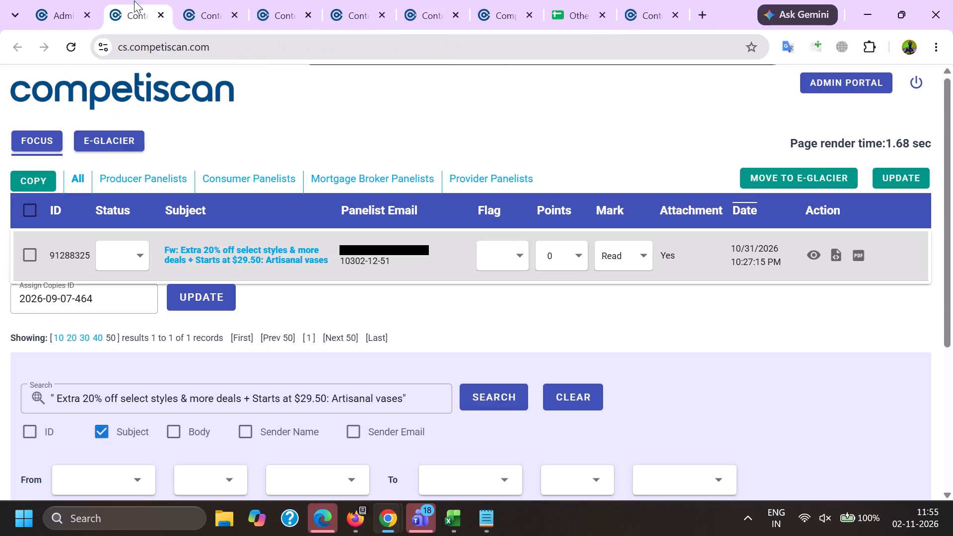
pyautogui.click(355, 525)
pyautogui.click(105, 443)
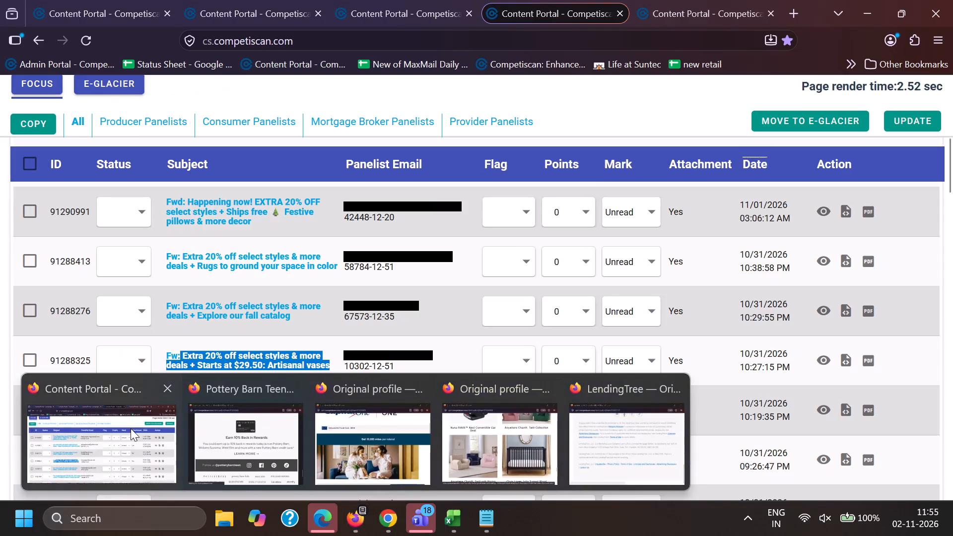
pyautogui.moveTo(185, 397); pyautogui.dragTo(322, 417)
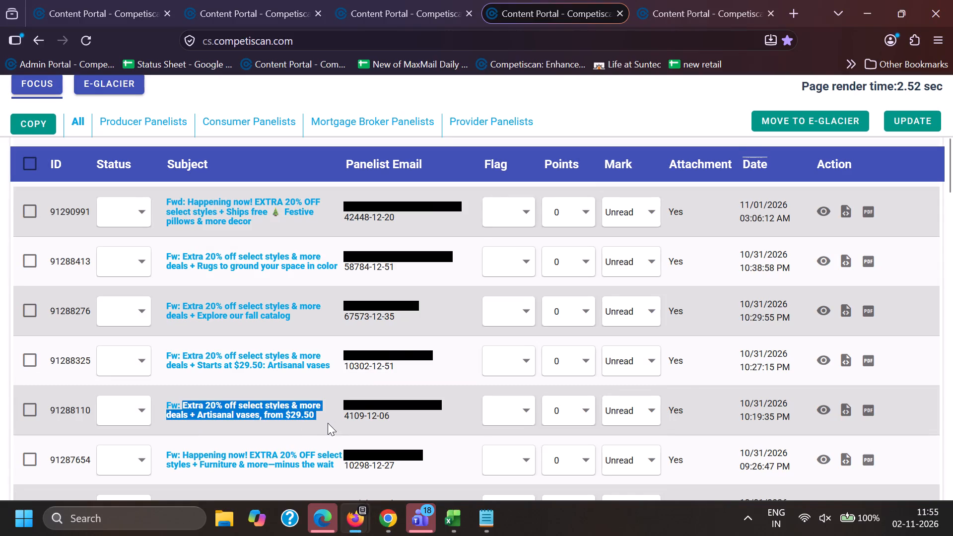
pyautogui.hotkey('ctrl', 'c')
pyautogui.hotkey('ctrl', 'c')
pyautogui.hotkey('alt', 'Tab')
pyautogui.moveTo(407, 391); pyautogui.dragTo(0, 412)
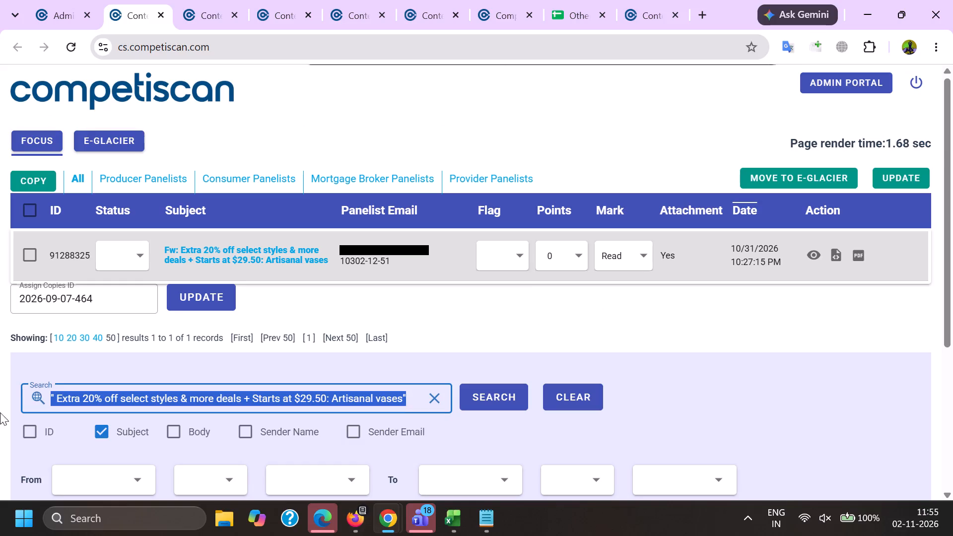
pyautogui.moveTo(0, 412); pyautogui.dragTo(0, 414)
pyautogui.press('BackSpace')
pyautogui.hotkey('shift', '"')
pyautogui.hotkey('ctrl', 'v')
pyautogui.hotkey('shift', '"')
pyautogui.press('Return')
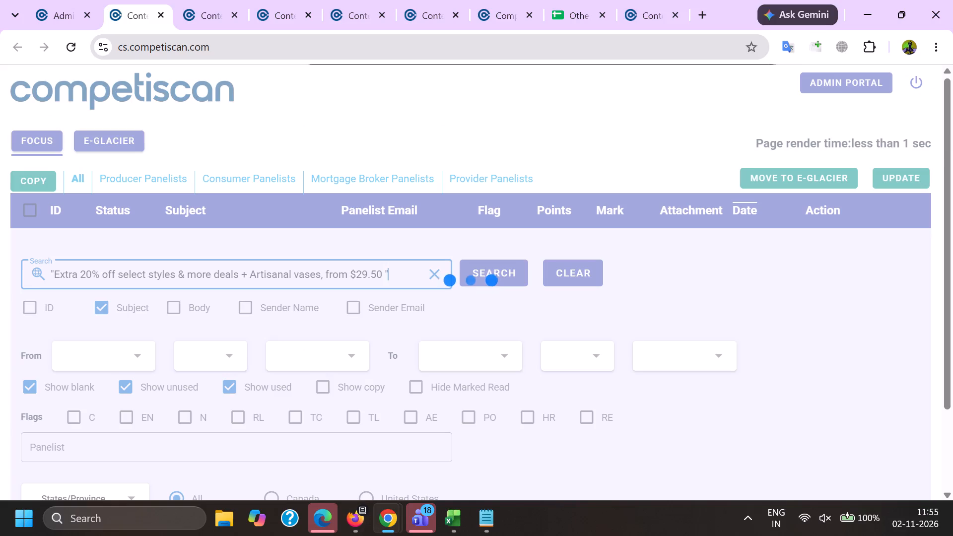
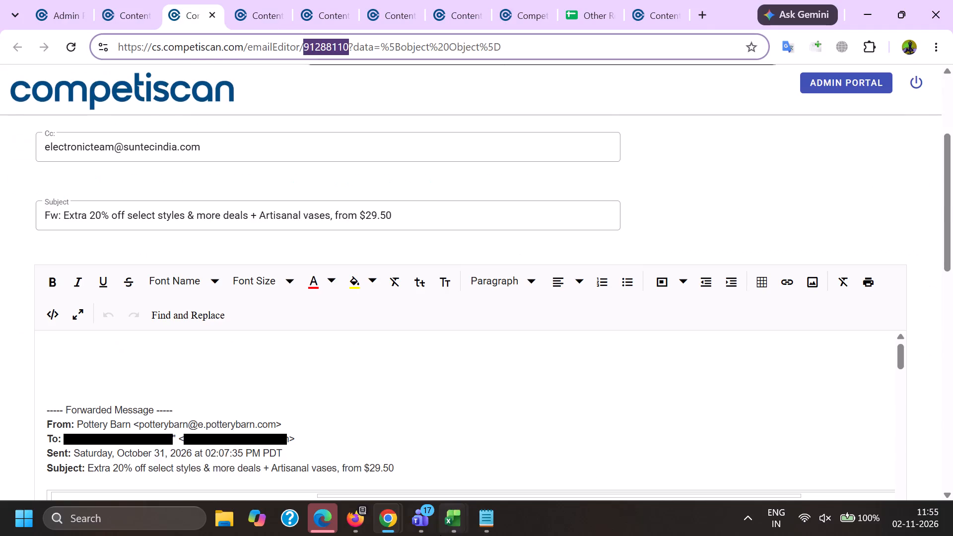
pyautogui.click(448, 524)
pyautogui.click(586, 462)
pyautogui.click(53, 289)
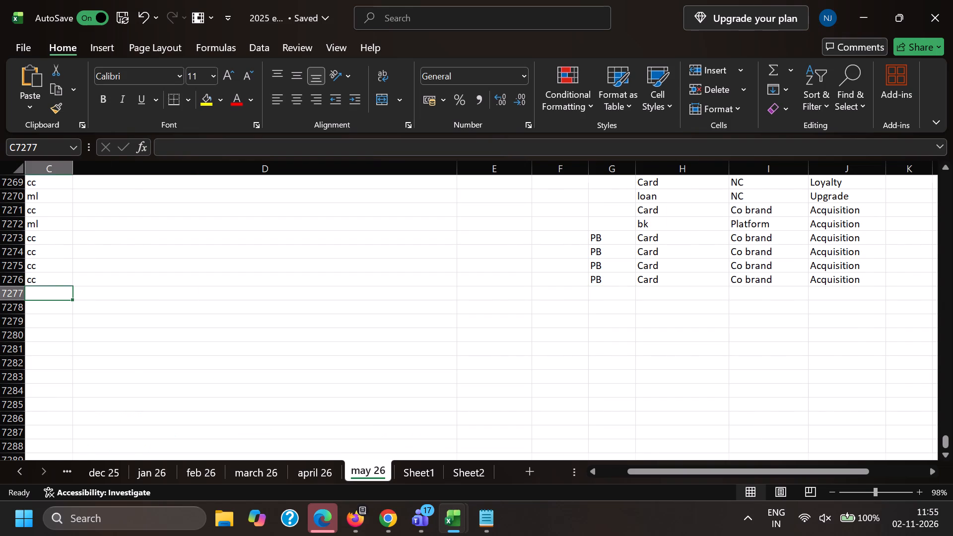
pyautogui.press('Left')
pyautogui.hotkey('ctrl', 'v')
pyautogui.press('Right')
pyautogui.press('c')
pyautogui.press('c')
# Copy PB, Card, Co brand and Acquisition from row 7276 into columns G to J of row 7277.
pyautogui.press('Right')
pyautogui.press('Right')
pyautogui.press('Right')
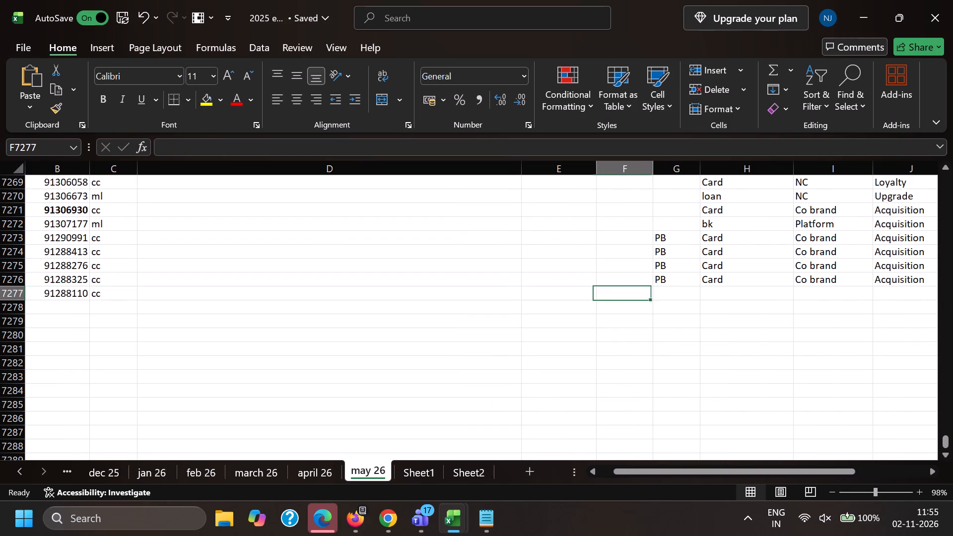
pyautogui.press('Right')
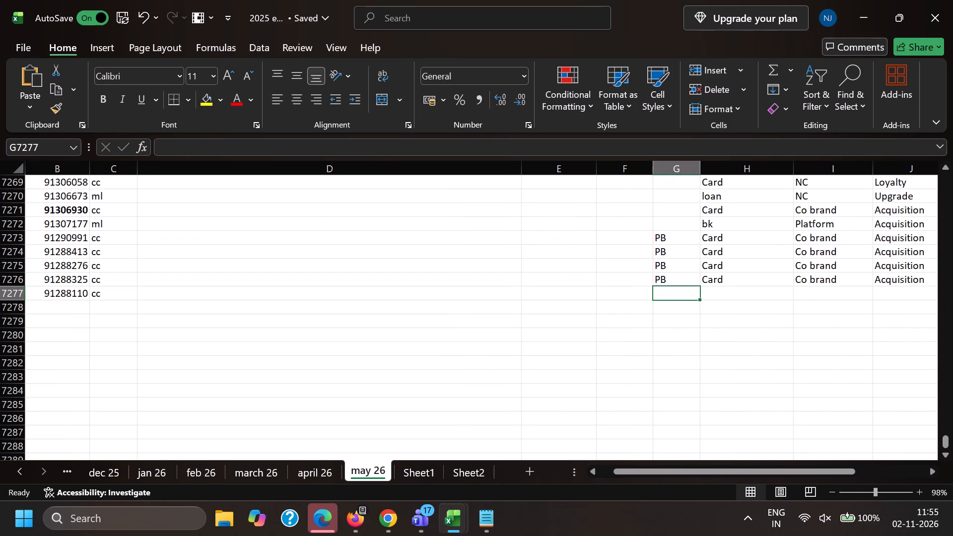
pyautogui.press('Up')
pyautogui.hotkey('shift', 'Right')
pyautogui.hotkey('shift', 'Right')
pyautogui.hotkey('shift', 'Right')
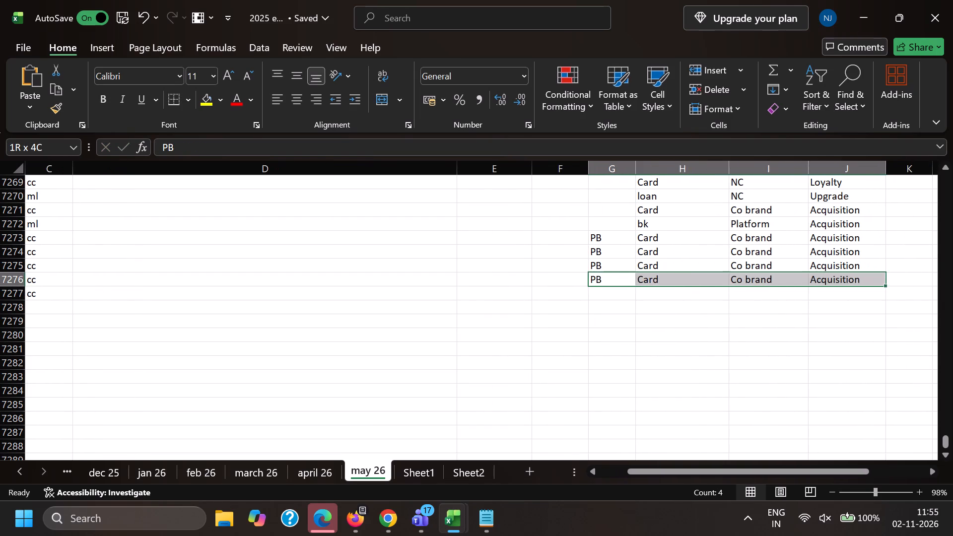
pyautogui.hotkey('ctrl', 'c')
pyautogui.press('Down')
pyautogui.hotkey('ctrl', 'v')
pyautogui.press('Left')
pyautogui.press('Left')
pyautogui.press('Left')
pyautogui.press('Left')
pyautogui.press('Left')
pyautogui.press('Left')
pyautogui.press('Left')
pyautogui.press('Left')
pyautogui.press('Left')
pyautogui.press('Left')
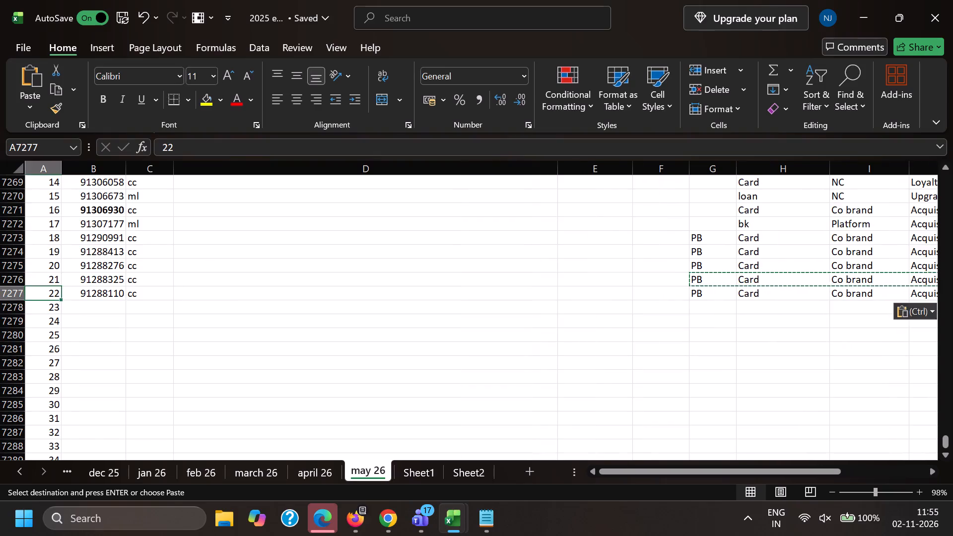
pyautogui.hotkey('alt', 'Tab')
pyautogui.scroll(-1, 136, 216)
pyautogui.moveTo(214, 344); pyautogui.dragTo(0, 301)
pyautogui.click(198, 339)
pyautogui.click(196, 335)
pyautogui.moveTo(184, 337); pyautogui.dragTo(4, 273)
pyautogui.press('BackSpace')
pyautogui.moveTo(135, 296); pyautogui.dragTo(345, 309)
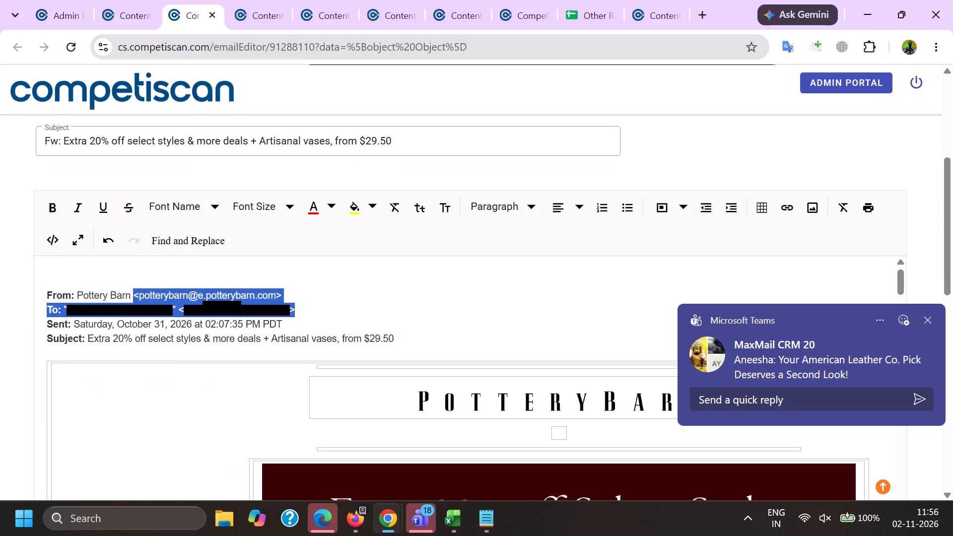
pyautogui.press('BackSpace')
# Remove the links from the Design Crew banner and the app download banner in the email body.
pyautogui.scroll(-20, 341, 174)
pyautogui.scroll(-20, 341, 174)
pyautogui.scroll(-16, 341, 174)
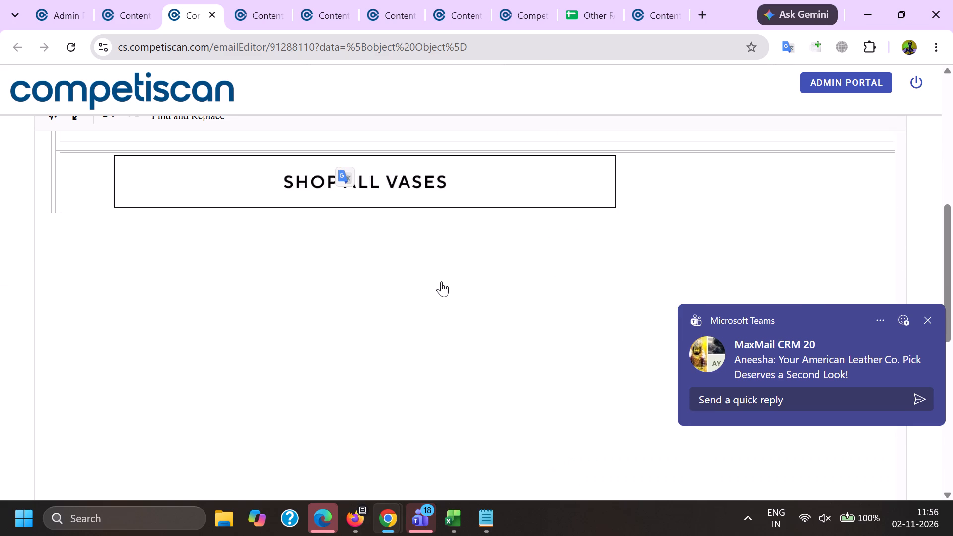
pyautogui.scroll(-8, 441, 281)
pyautogui.scroll(1, 478, 327)
pyautogui.scroll(-18, 484, 333)
pyautogui.scroll(-5, 488, 345)
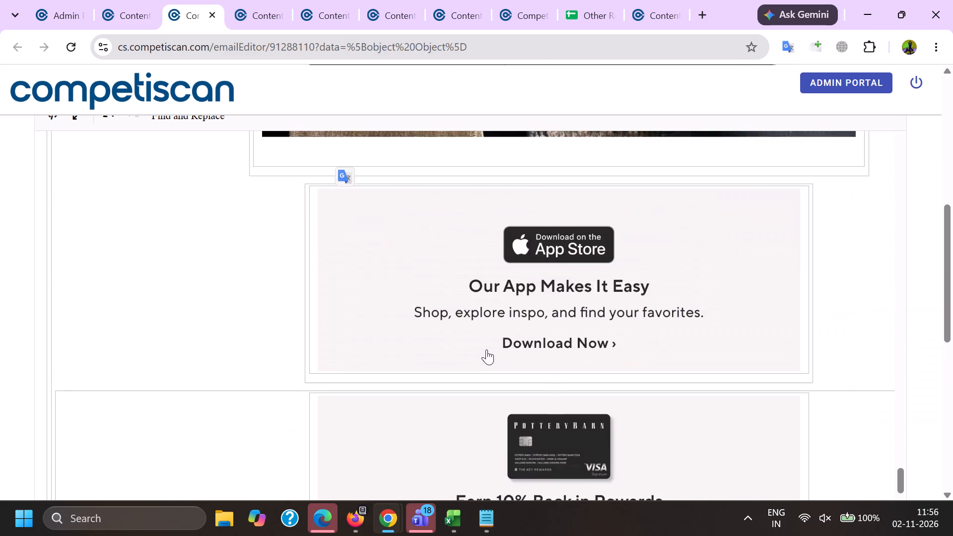
pyautogui.scroll(5, 484, 352)
pyautogui.click(486, 311)
pyautogui.scroll(4, 455, 405)
pyautogui.click(468, 411)
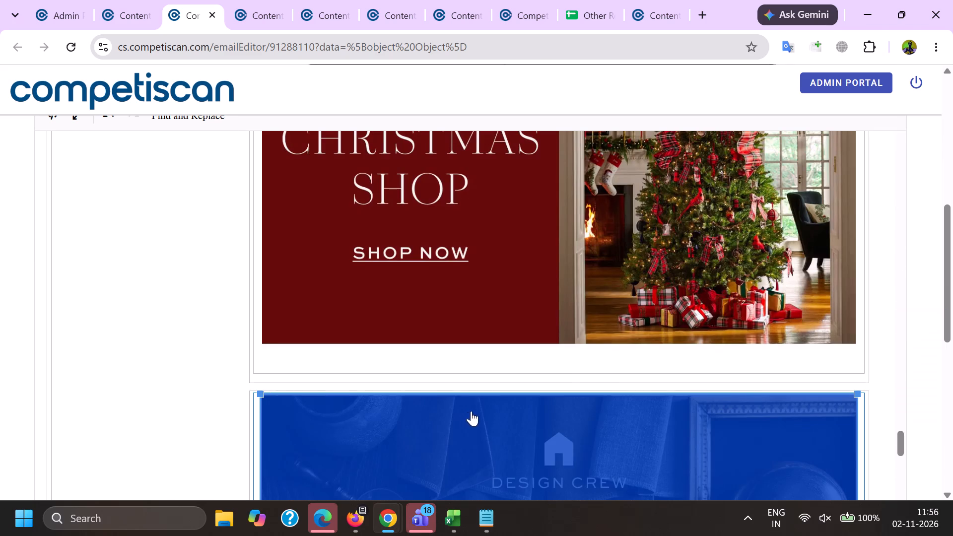
pyautogui.click(526, 371)
pyautogui.scroll(-11, 524, 363)
pyautogui.scroll(2, 507, 392)
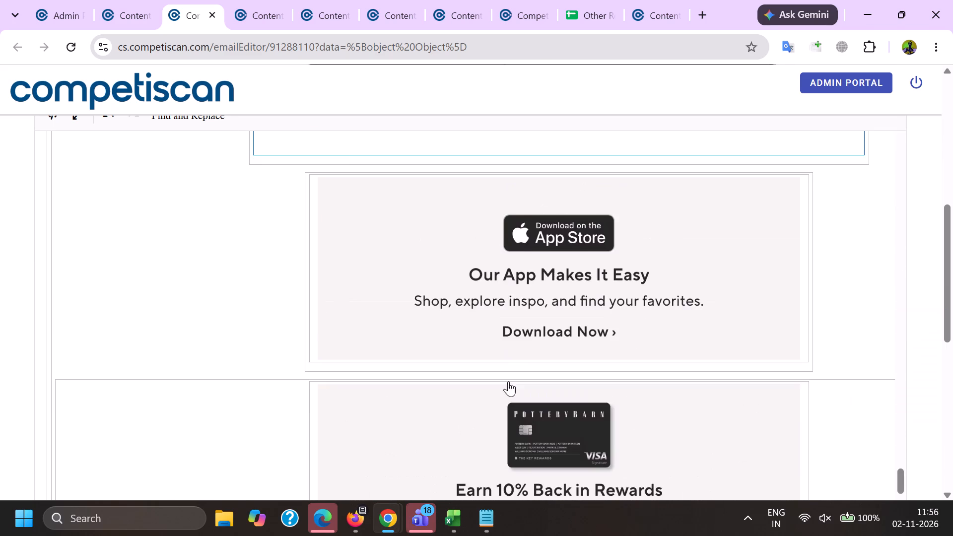
pyautogui.click(504, 338)
pyautogui.click(526, 162)
pyautogui.scroll(-5, 513, 273)
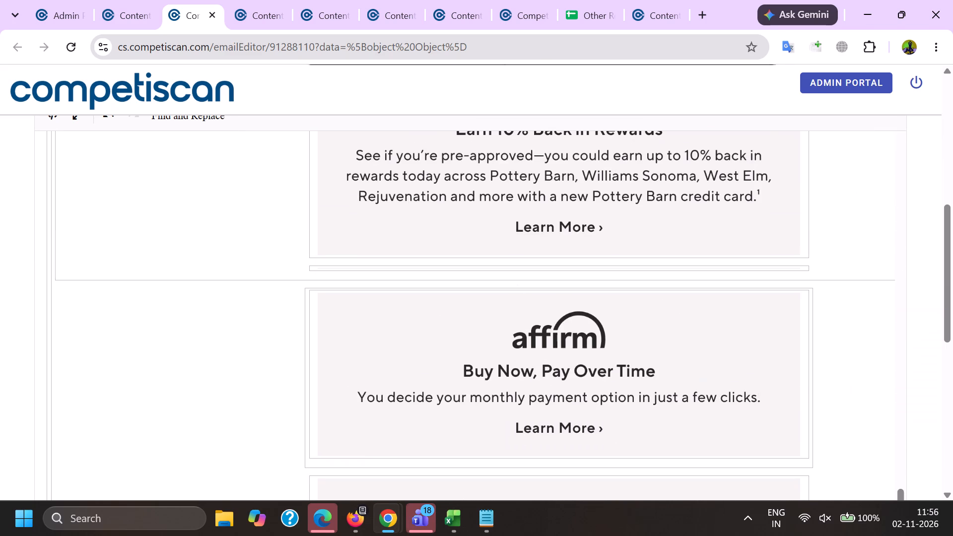
pyautogui.scroll(-5, 525, 303)
pyautogui.click(441, 213)
pyautogui.click(381, 295)
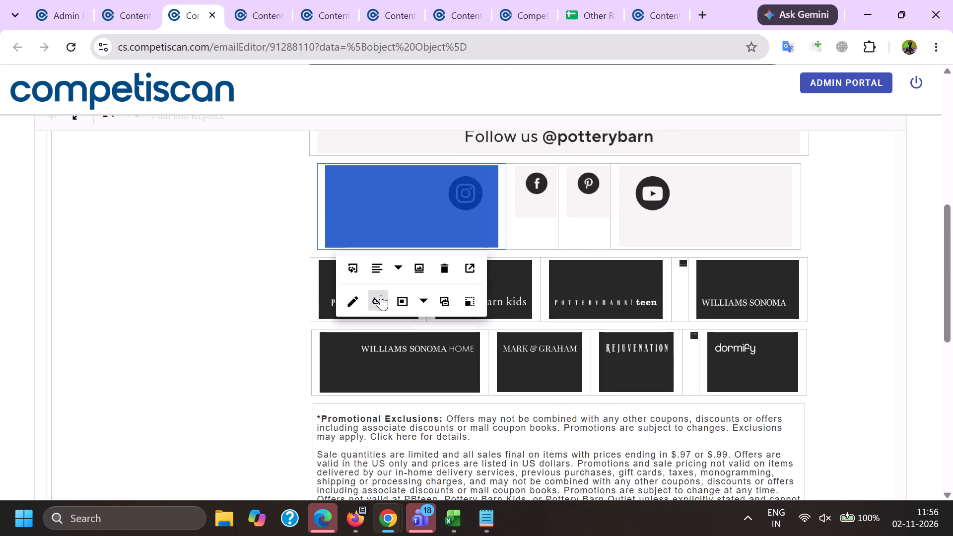
pyautogui.click(531, 197)
pyautogui.click(549, 269)
pyautogui.click(581, 187)
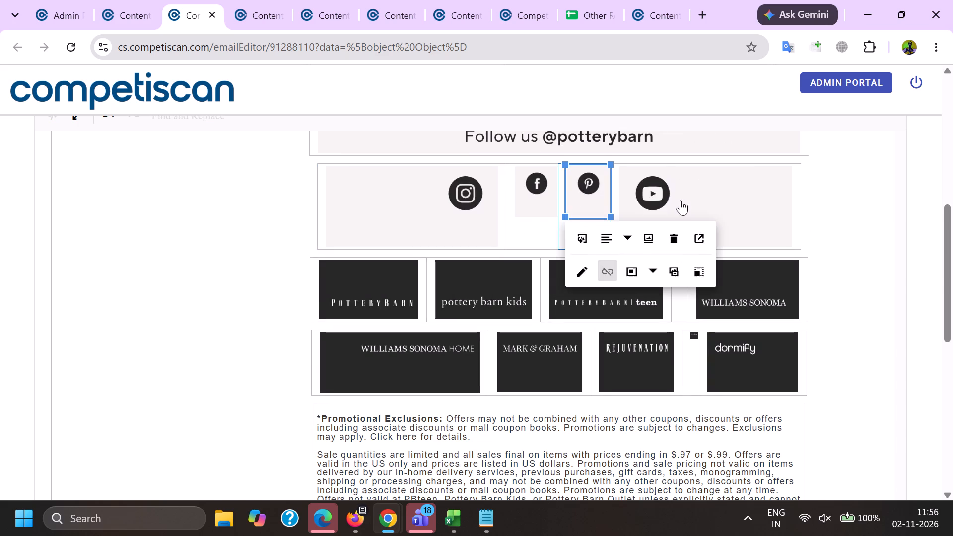
pyautogui.click(614, 275)
pyautogui.click(681, 200)
pyautogui.click(670, 299)
pyautogui.scroll(3, 567, 435)
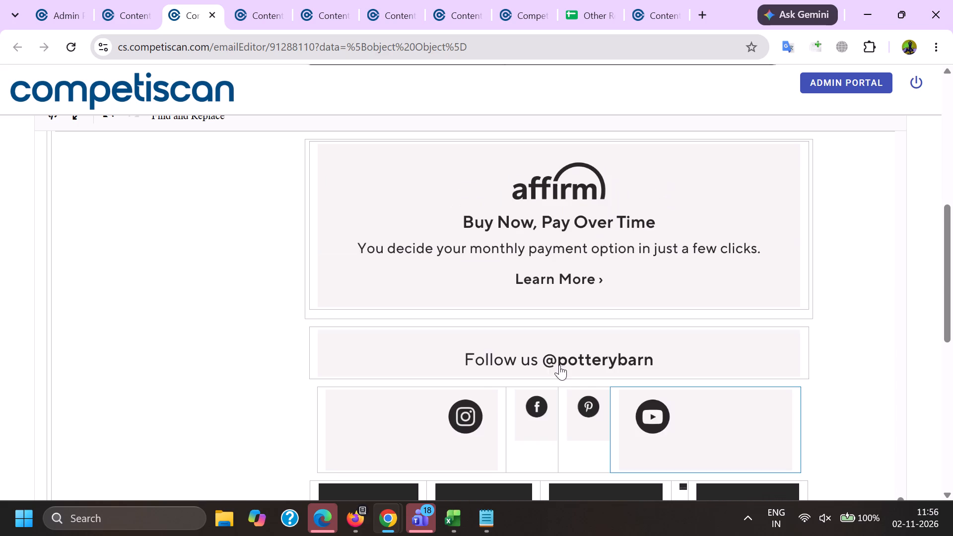
pyautogui.click(485, 345)
pyautogui.click(525, 309)
# Delete the Pottery Barn email address and the recipient's email address from the email footer.
pyautogui.scroll(-9, 525, 295)
pyautogui.scroll(-2, 487, 394)
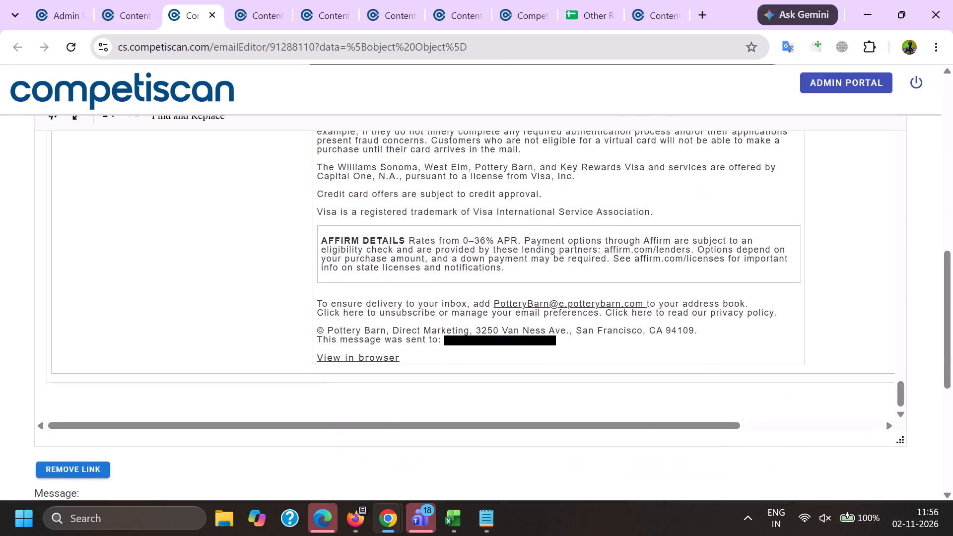
pyautogui.moveTo(492, 300); pyautogui.dragTo(639, 303)
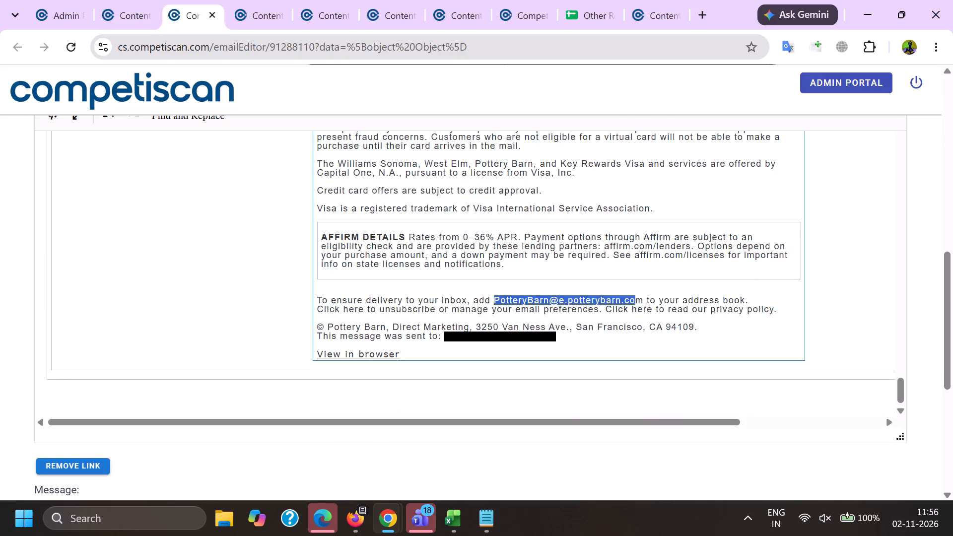
pyautogui.moveTo(639, 303); pyautogui.dragTo(646, 301)
pyautogui.press('BackSpace')
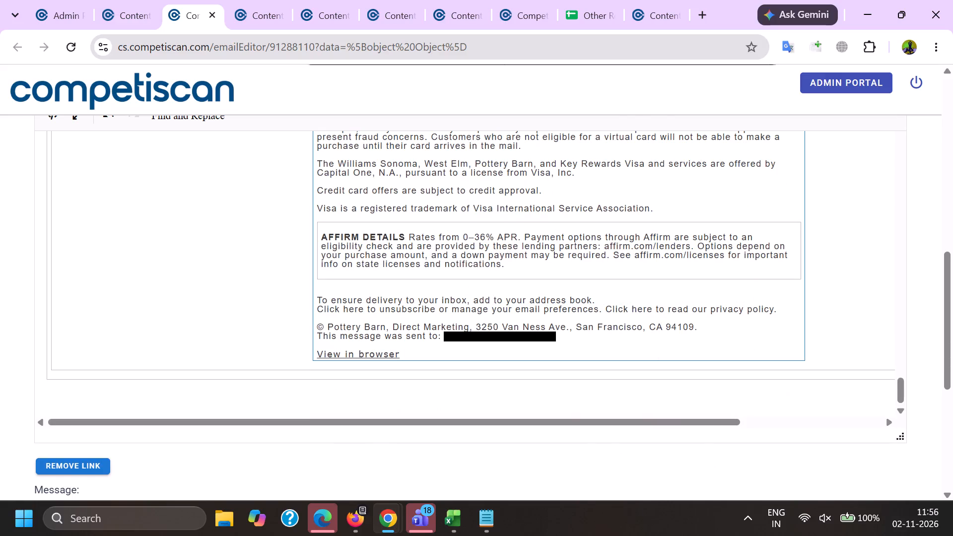
pyautogui.moveTo(445, 338); pyautogui.dragTo(579, 344)
pyautogui.press('BackSpace')
# Remove the links from the footer's unsubscribe line and the View in browser text.
pyautogui.click(353, 310)
pyautogui.click(438, 348)
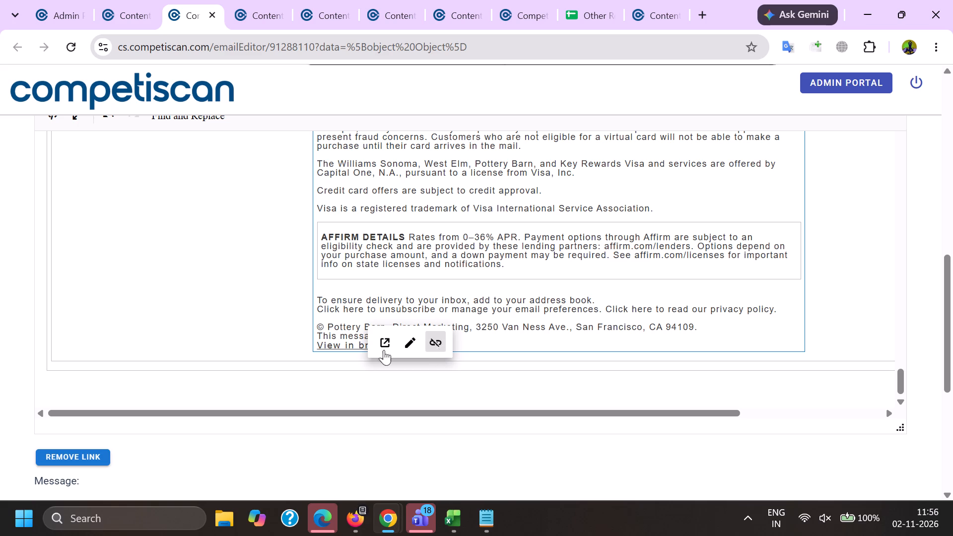
pyautogui.click(358, 338)
pyautogui.click(373, 344)
pyautogui.click(451, 378)
# Save the edited version of email 91288110.
pyautogui.scroll(-11, 452, 367)
pyautogui.click(400, 370)
pyautogui.click(481, 303)
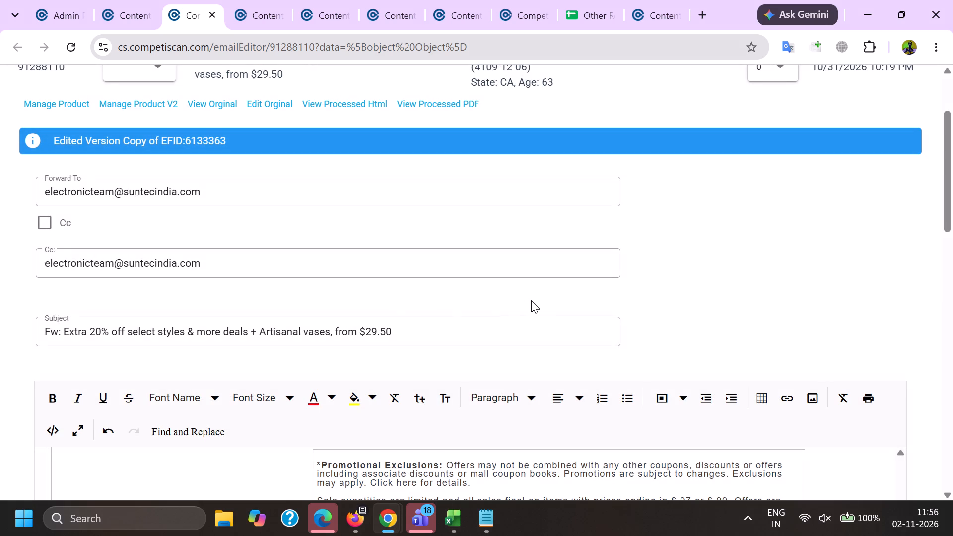
# Open the product form for email 91288110.
pyautogui.click(57, 103)
# Return to the email editor and copy the sender name Pottery Barn from the From line.
pyautogui.hotkey('alt', 'Tab')
pyautogui.scroll(-6, 99, 119)
pyautogui.click(126, 257)
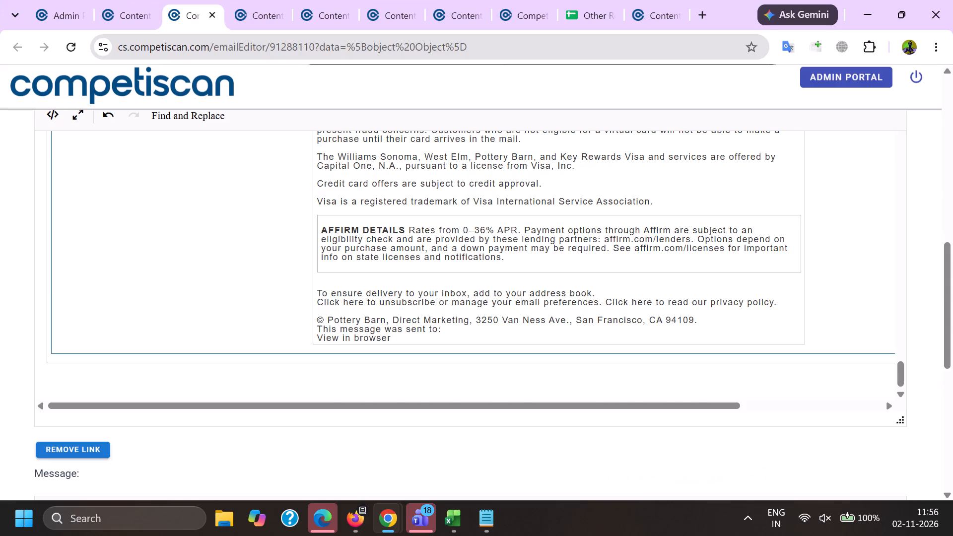
pyautogui.press('pageup')
pyautogui.press('pageup')
pyautogui.press('pageup')
pyautogui.press('pageup')
pyautogui.press('pageup')
pyautogui.press('pageup')
pyautogui.press('pageup')
pyautogui.press('pageup')
pyautogui.press('pageup')
pyautogui.press('pageup')
pyautogui.press('pageup')
pyautogui.press('pageup')
pyautogui.press('pageup')
pyautogui.press('pageup')
pyautogui.press('pageup')
pyautogui.press('pageup')
pyautogui.press('pageup')
pyautogui.press('pageup')
pyautogui.press('pageup')
pyautogui.press('pageup')
pyautogui.scroll(-4, 129, 252)
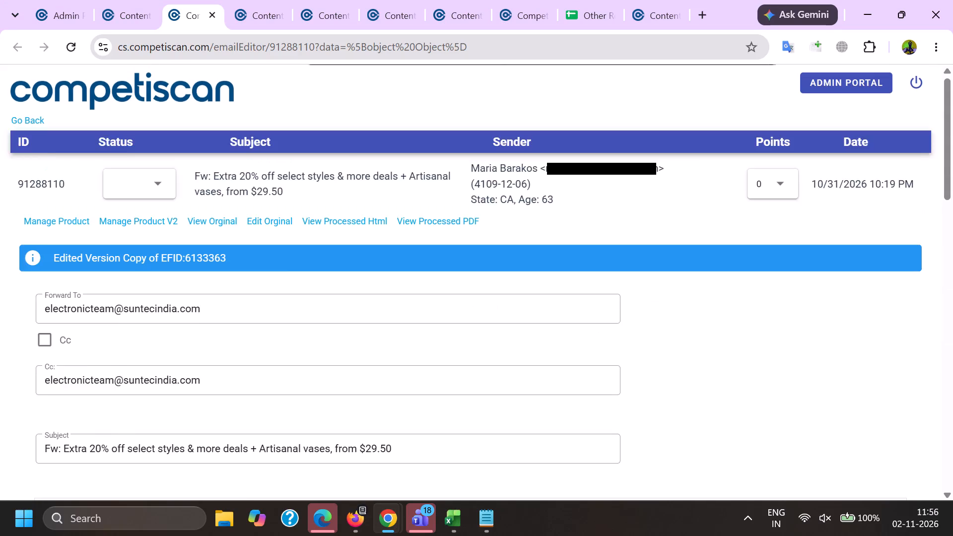
pyautogui.doubleClick(99, 244)
pyautogui.keyDown('shift'); pyautogui.click(114, 244); pyautogui.keyUp('shift')
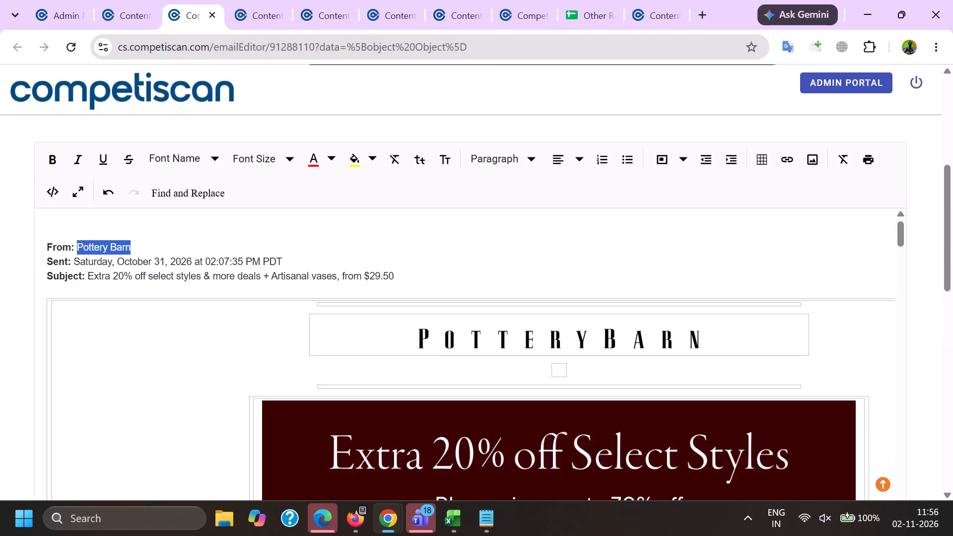
pyautogui.hotkey('ctrl', 'c')
# Replace the apc-na company with Pottery Barn, use its product image, and search affinities for Pottery Barn.
pyautogui.hotkey('alt', 'Tab')
pyautogui.scroll(-6, 211, 122)
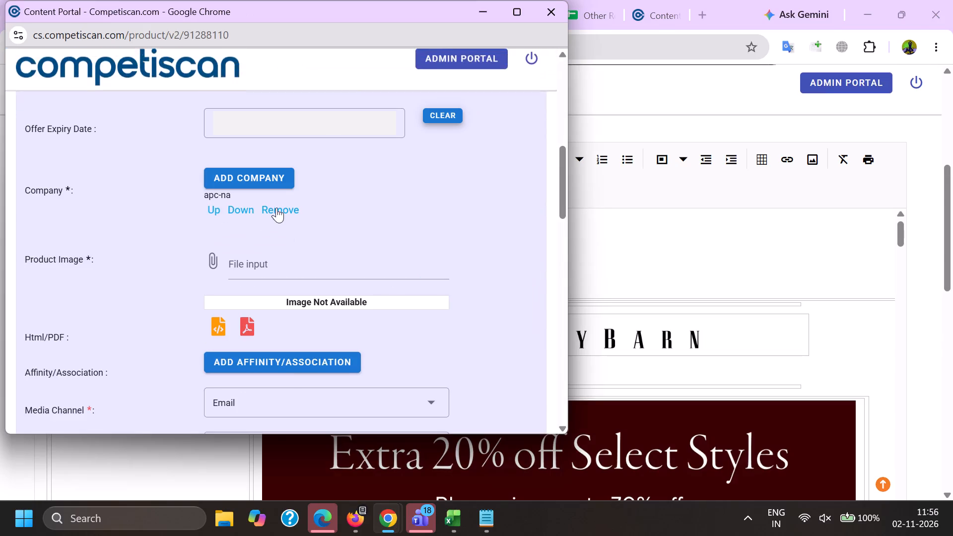
pyautogui.click(276, 207)
pyautogui.click(266, 177)
pyautogui.hotkey('ctrl', 'v')
pyautogui.click(295, 336)
pyautogui.click(378, 356)
pyautogui.hotkey('ctrl', 'v')
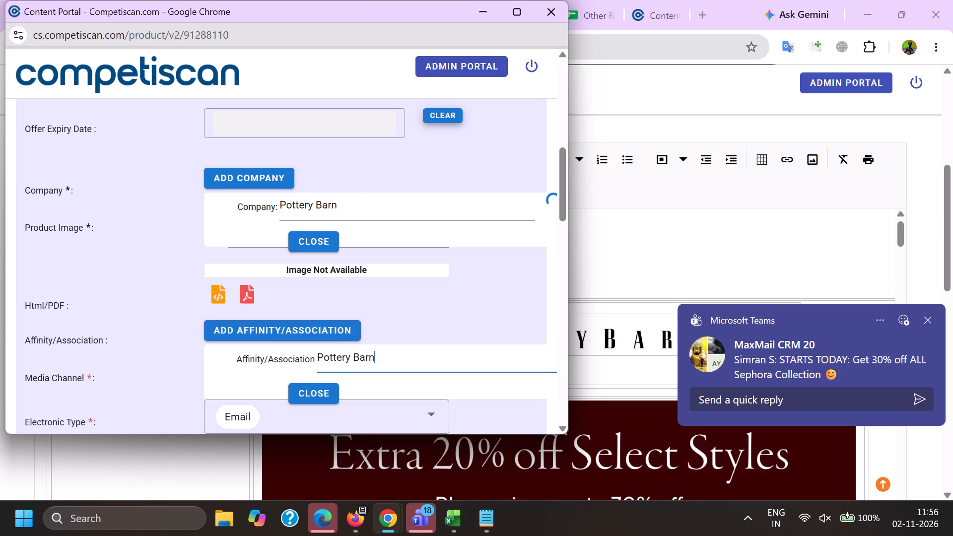
pyautogui.click(314, 239)
pyautogui.click(249, 211)
# Add Capital One as another company on the product form.
pyautogui.click(248, 178)
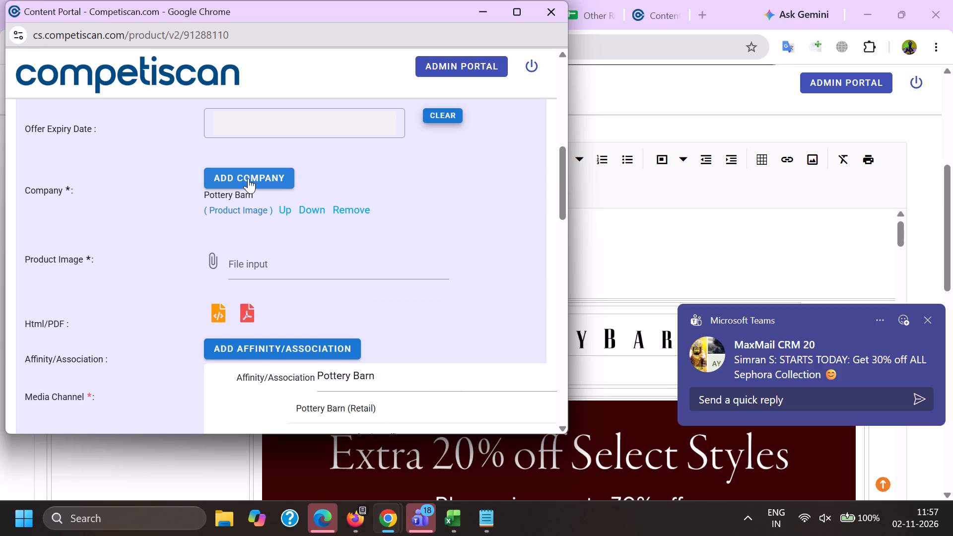
pyautogui.press('c')
pyautogui.press('a')
pyautogui.write('pi')
pyautogui.press('t')
pyautogui.press('a')
pyautogui.press('l')
pyautogui.press('space')
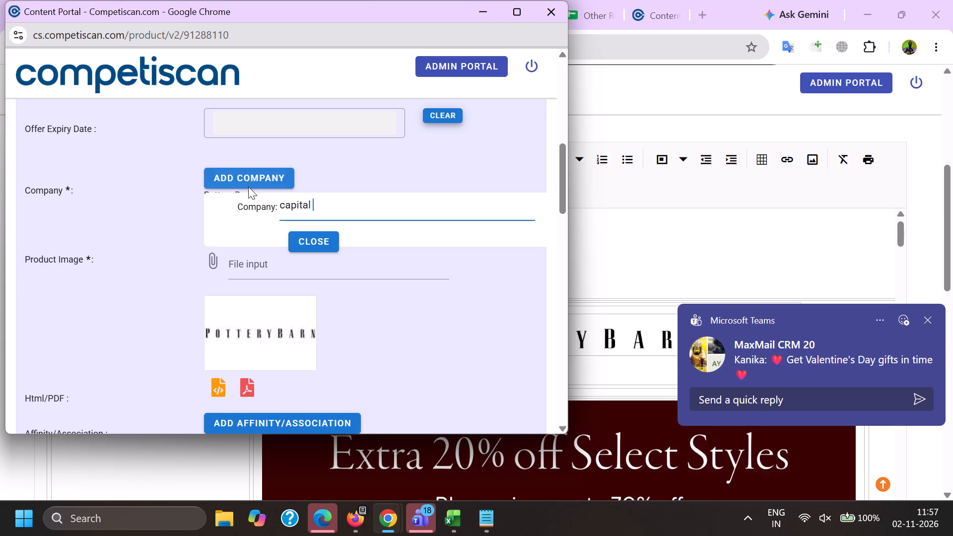
pyautogui.press('o')
pyautogui.press('n')
pyautogui.press('e')
pyautogui.scroll(-2, 249, 181)
pyautogui.scroll(4, 306, 351)
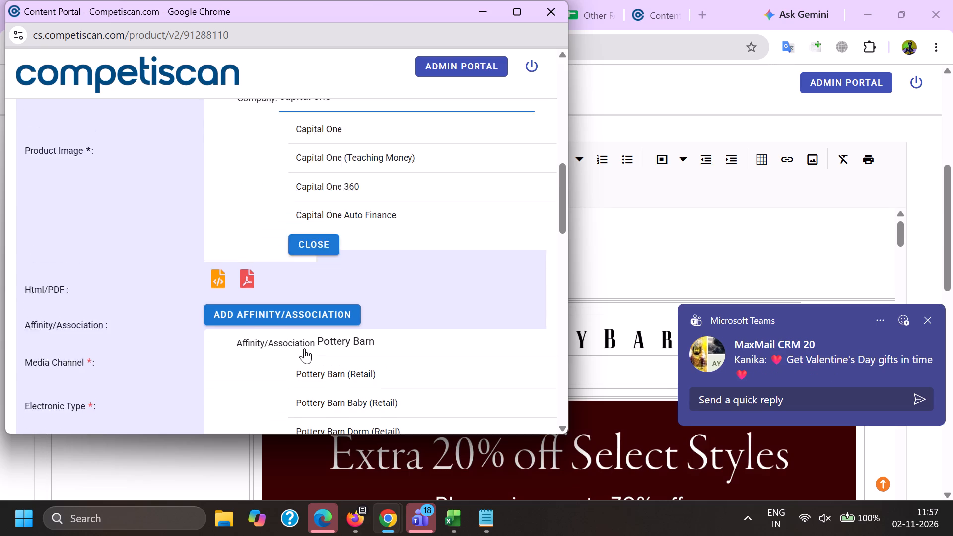
pyautogui.scroll(-2, 314, 268)
pyautogui.click(311, 234)
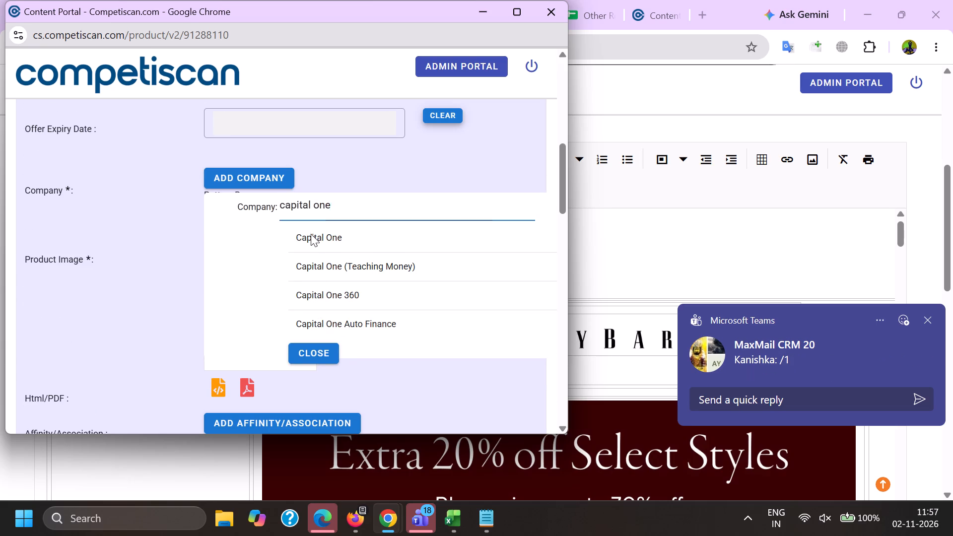
pyautogui.click(314, 238)
# Add Affirm as another company on the product form.
pyautogui.click(264, 179)
pyautogui.press('a')
pyautogui.write('ffri')
pyautogui.press('m')
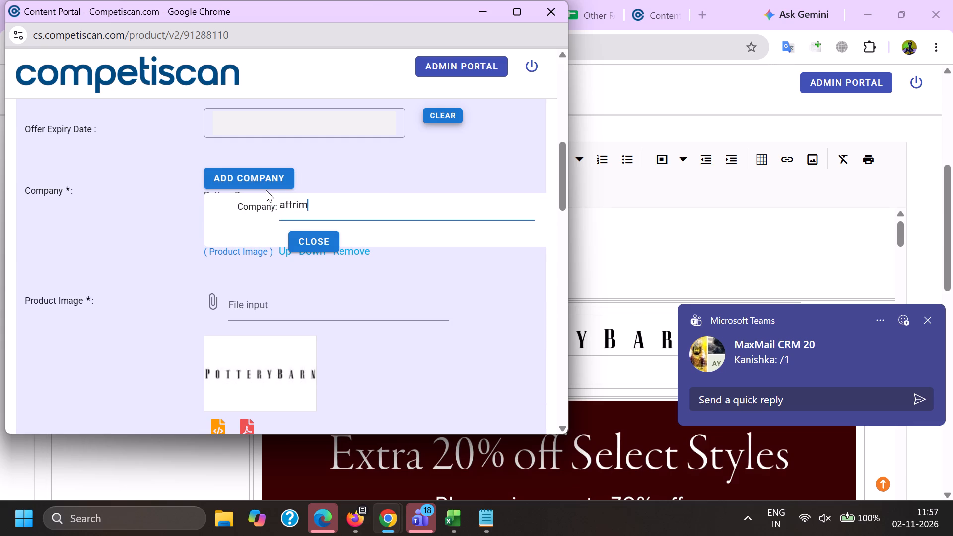
pyautogui.press('BackSpace')
pyautogui.press('BackSpace')
pyautogui.press('BackSpace')
pyautogui.press('i')
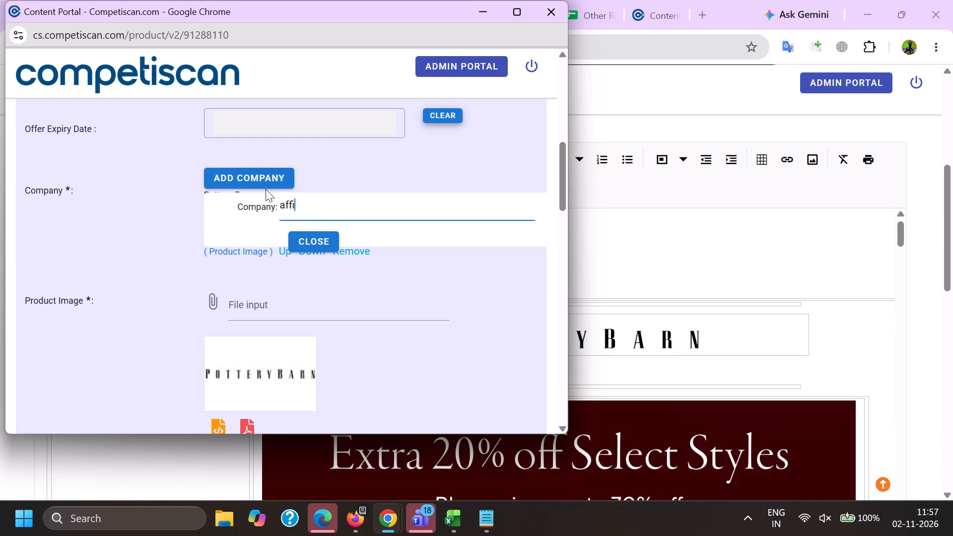
pyautogui.press('r')
pyautogui.press('m')
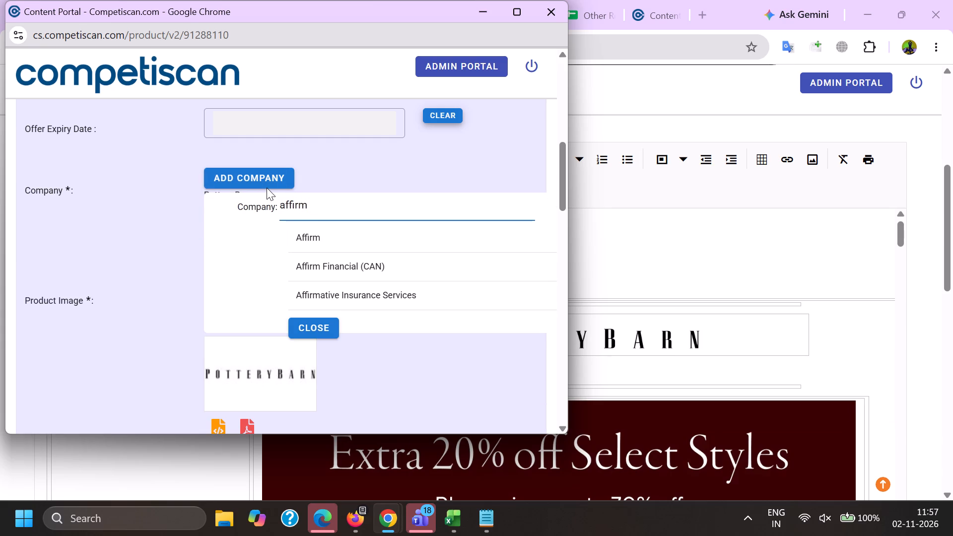
pyautogui.click(317, 242)
# Add Pottery Barn (Retail) as the Affinity/Association.
pyautogui.scroll(-4, 290, 134)
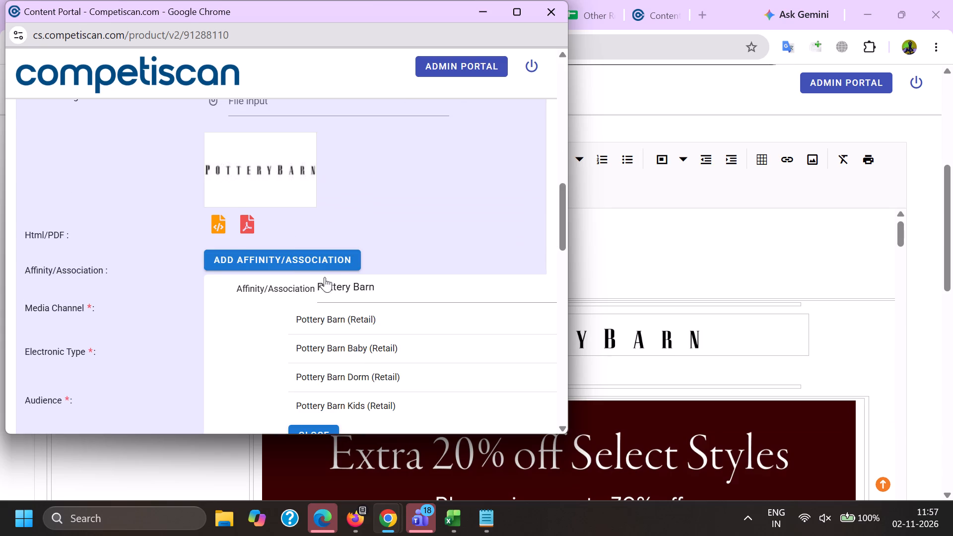
pyautogui.click(325, 275)
# Set the product's Sector to Retail.
pyautogui.scroll(-4, 291, 178)
pyautogui.click(253, 129)
pyautogui.scroll(-3, 253, 127)
pyautogui.scroll(1, 253, 129)
pyautogui.scroll(-3, 253, 130)
pyautogui.click(249, 188)
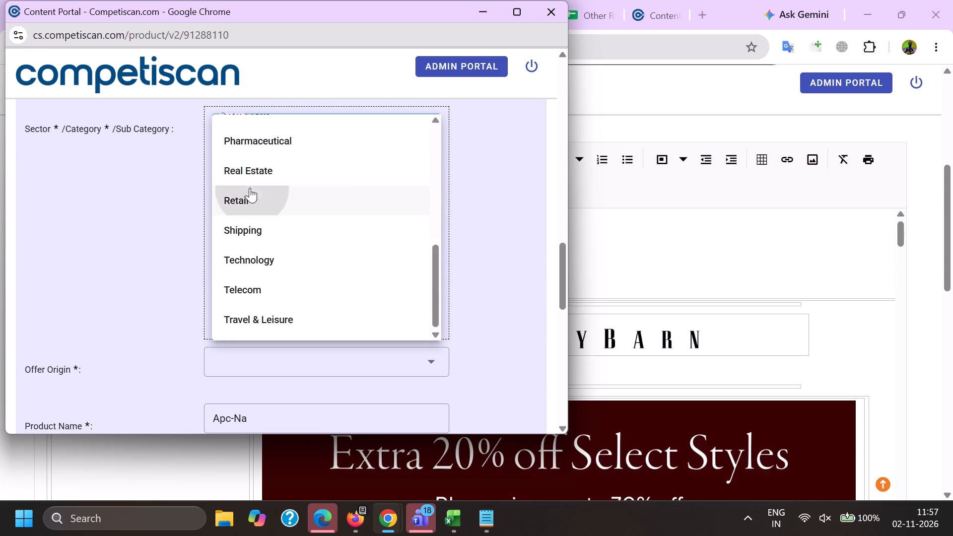
# Choose the Home category and Home Decor sub category under Retail, and add this classification to the product.
pyautogui.moveTo(114, 183); pyautogui.dragTo(126, 183)
pyautogui.click(269, 170)
pyautogui.scroll(-6, 247, 220)
pyautogui.click(246, 196)
pyautogui.click(108, 219)
pyautogui.hotkey('alt', 'Tab')
pyautogui.scroll(-2, 325, 239)
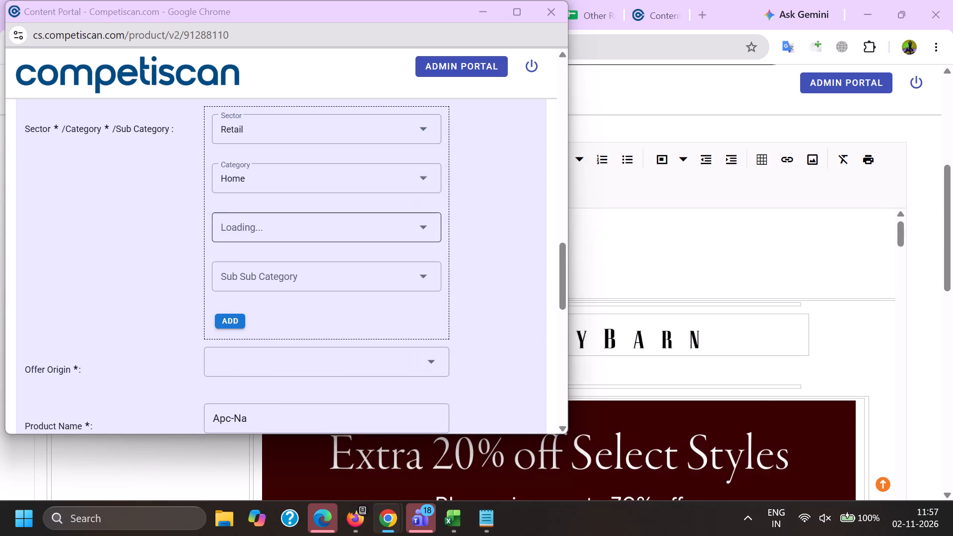
pyautogui.scroll(-7, 325, 239)
pyautogui.click(363, 79)
pyautogui.hotkey('alt', 'Tab')
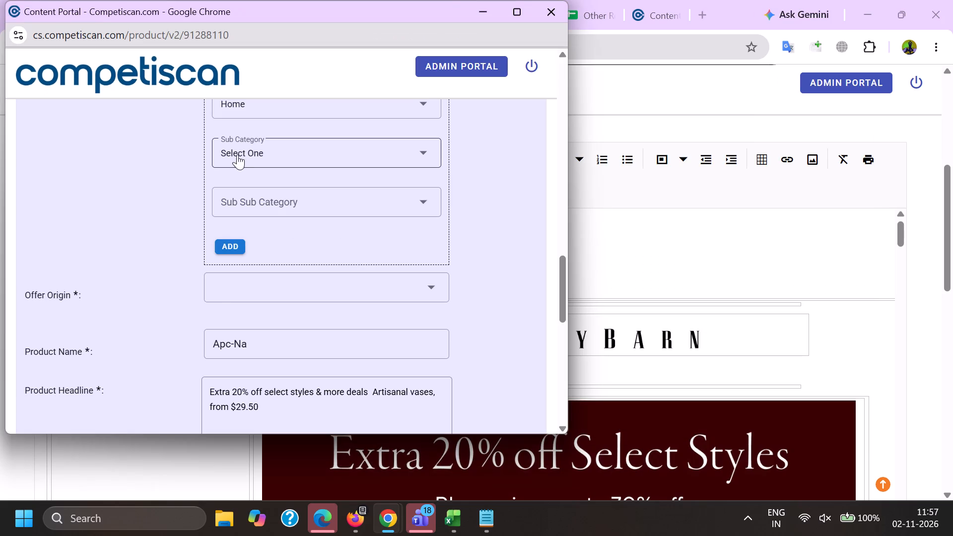
pyautogui.click(236, 149)
pyautogui.scroll(-4, 249, 216)
pyautogui.scroll(2, 268, 317)
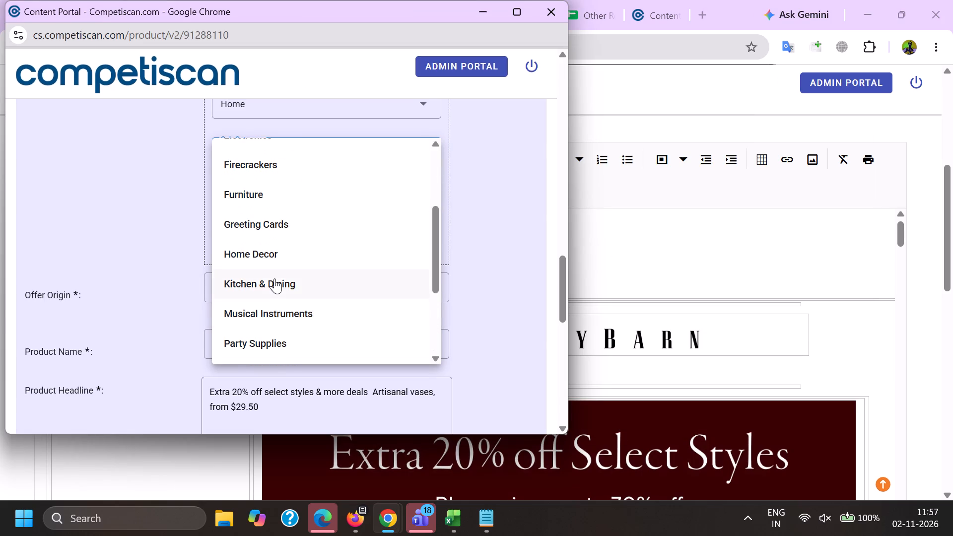
pyautogui.click(264, 261)
pyautogui.moveTo(64, 242); pyautogui.dragTo(83, 244)
pyautogui.click(249, 205)
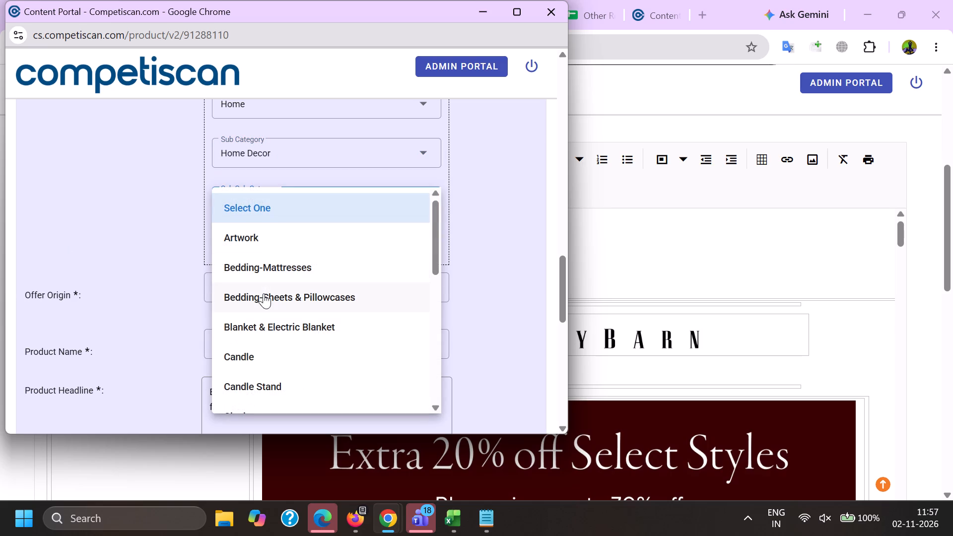
pyautogui.moveTo(146, 273); pyautogui.dragTo(158, 273)
pyautogui.click(231, 246)
# Add a second product classification: Credit Cards / Payment Cards / Credit Cards.
pyautogui.scroll(3, 233, 302)
pyautogui.click(255, 311)
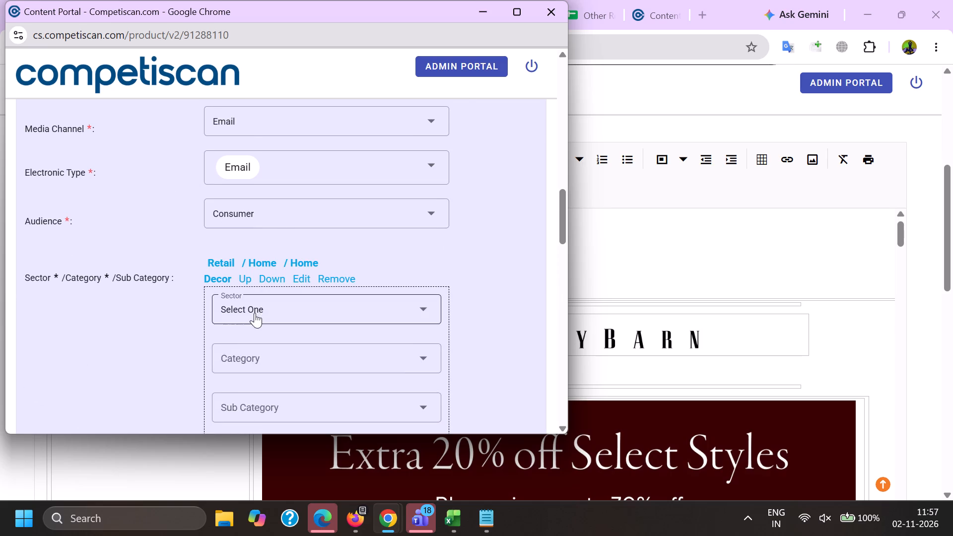
pyautogui.scroll(5, 257, 387)
pyautogui.click(269, 337)
pyautogui.moveTo(121, 341); pyautogui.dragTo(153, 344)
pyautogui.click(249, 361)
pyautogui.scroll(-3, 271, 237)
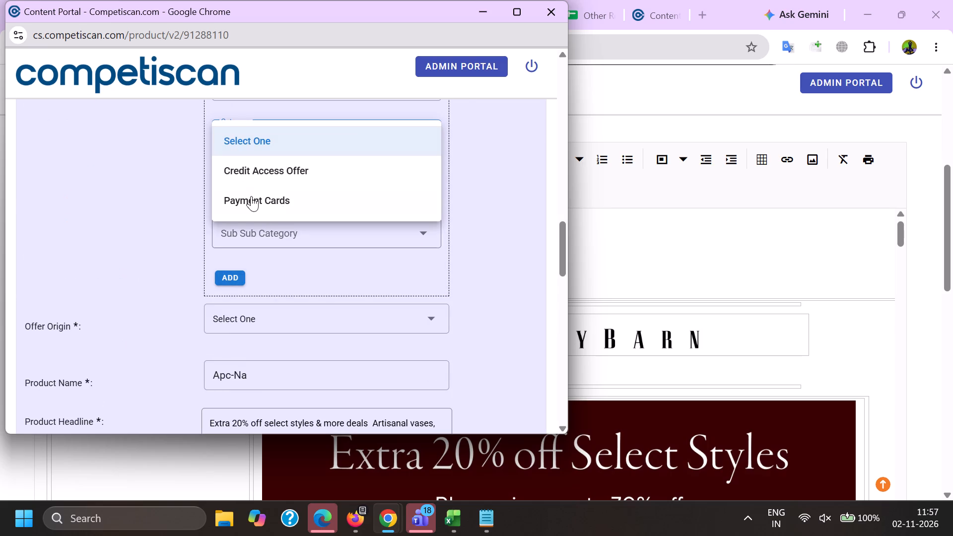
pyautogui.click(251, 196)
pyautogui.click(252, 182)
pyautogui.click(265, 348)
pyautogui.moveTo(133, 314); pyautogui.dragTo(162, 310)
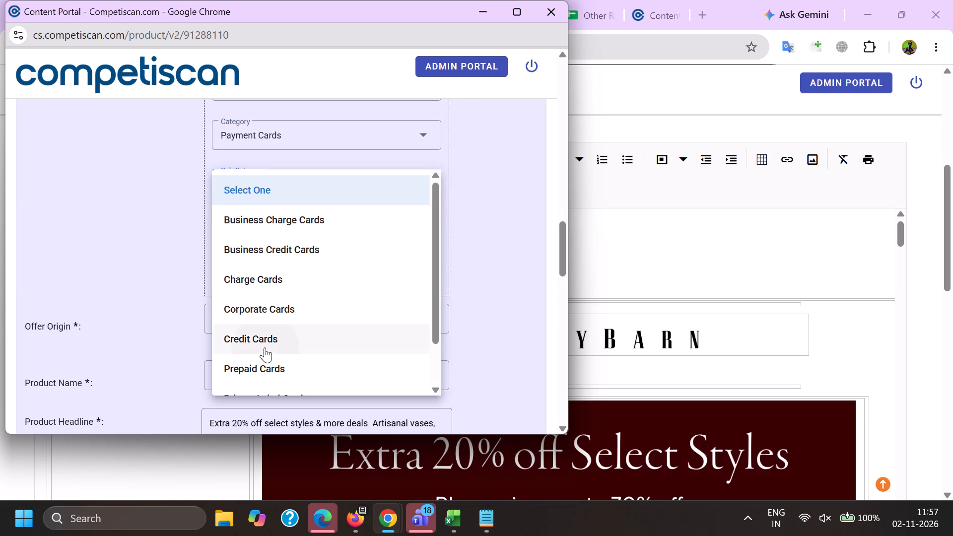
pyautogui.click(233, 272)
# Move the Retail / Home / Home Decor classification down below the Credit Cards one.
pyautogui.scroll(3, 245, 354)
pyautogui.click(272, 272)
# Set the Offer Origin to Provider/Bank and look up Pottery Barn Key Rewards Visa Credit Card as the Product Name.
pyautogui.scroll(-5, 272, 274)
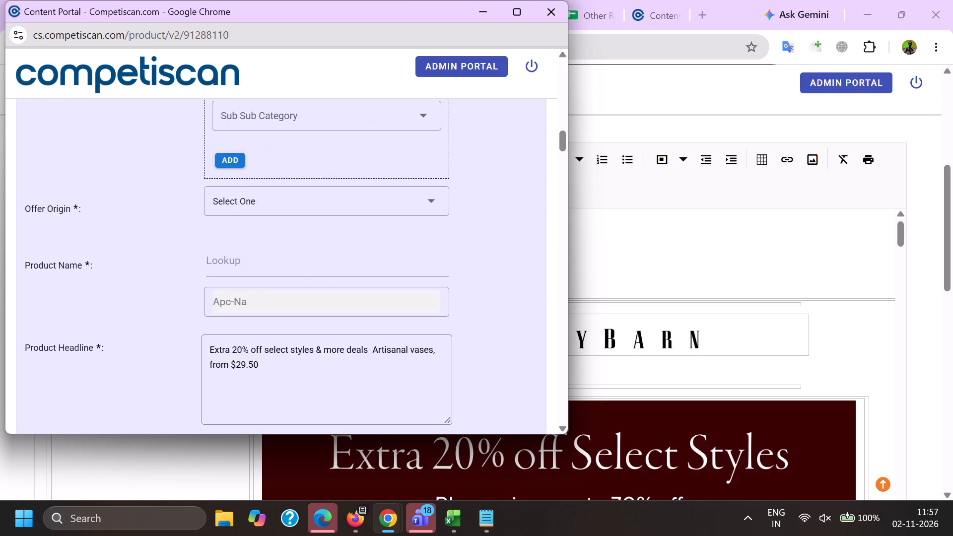
pyautogui.click(257, 204)
pyautogui.doubleClick(261, 264)
pyautogui.hotkey('ctrl', 'v')
pyautogui.click(271, 335)
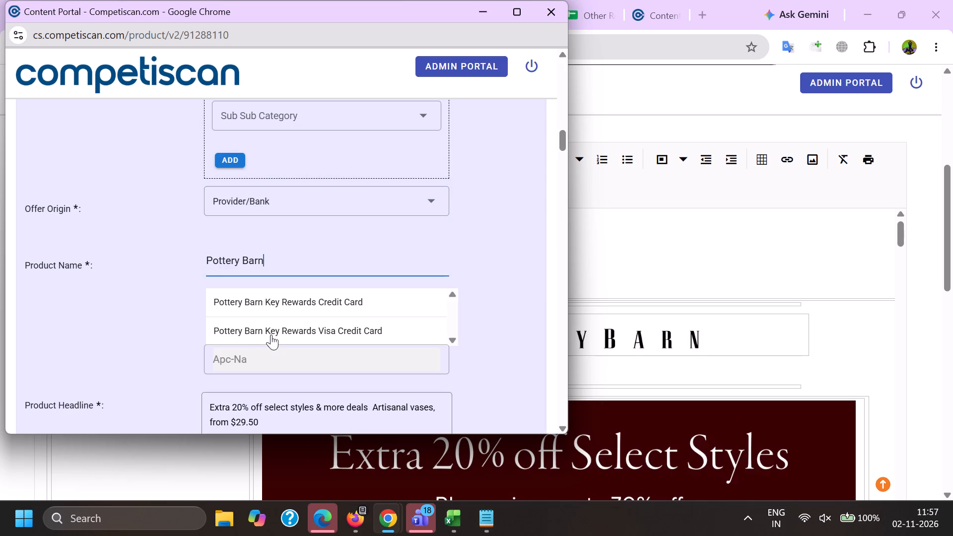
# Add a third product classification: Mortgage & Loan / Unsecured / Point of Sale Financing/BNPL.
pyautogui.scroll(3, 272, 331)
pyautogui.click(242, 203)
pyautogui.scroll(-1, 242, 215)
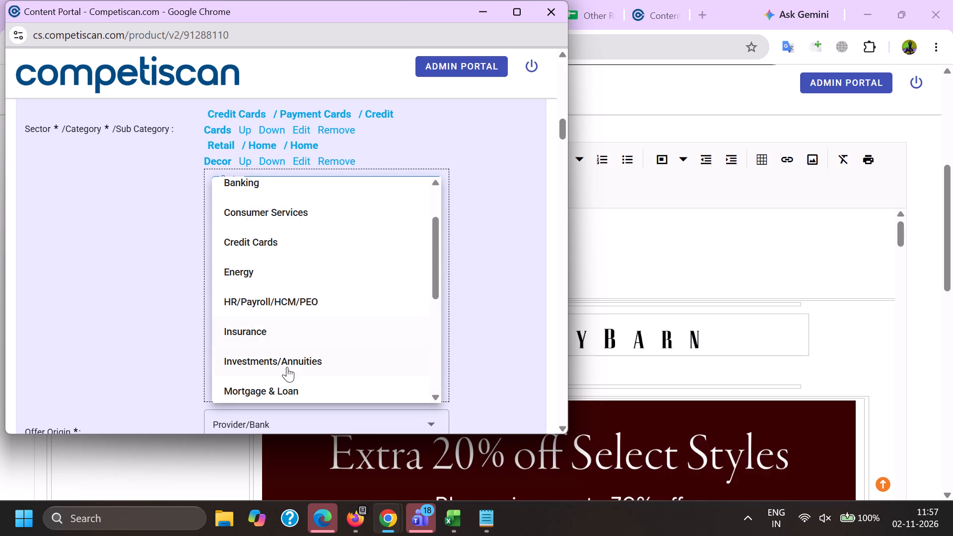
pyautogui.click(287, 380)
pyautogui.click(191, 357)
pyautogui.click(234, 244)
pyautogui.click(241, 309)
pyautogui.click(244, 272)
pyautogui.scroll(-1, 239, 205)
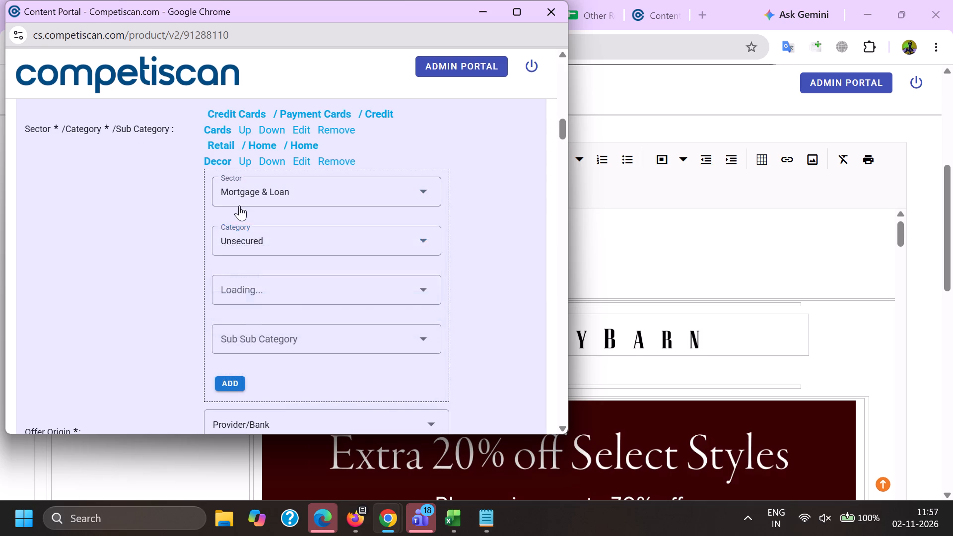
pyautogui.scroll(-1, 239, 205)
pyautogui.click(246, 151)
pyautogui.scroll(-7, 245, 151)
pyautogui.click(290, 335)
pyautogui.moveTo(68, 276); pyautogui.dragTo(82, 275)
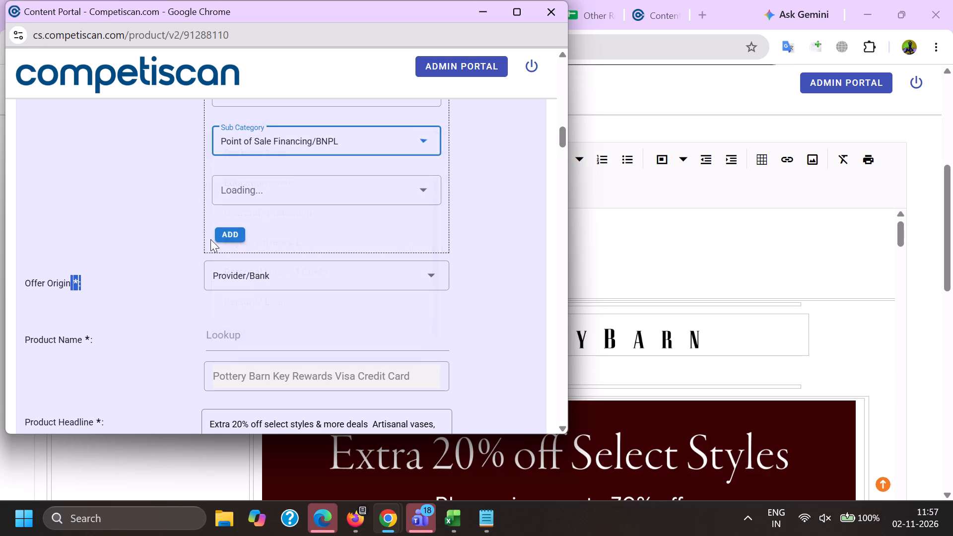
pyautogui.click(236, 237)
# Reorder the classifications so that Retail / Home / Home Decor comes first, above Credit Cards.
pyautogui.scroll(5, 245, 322)
pyautogui.click(277, 348)
# Replace the Product Headline with the email's subject, "Extra 20% off select styles & more deals + Artisanal vases, from $29.50".
pyautogui.scroll(-6, 282, 283)
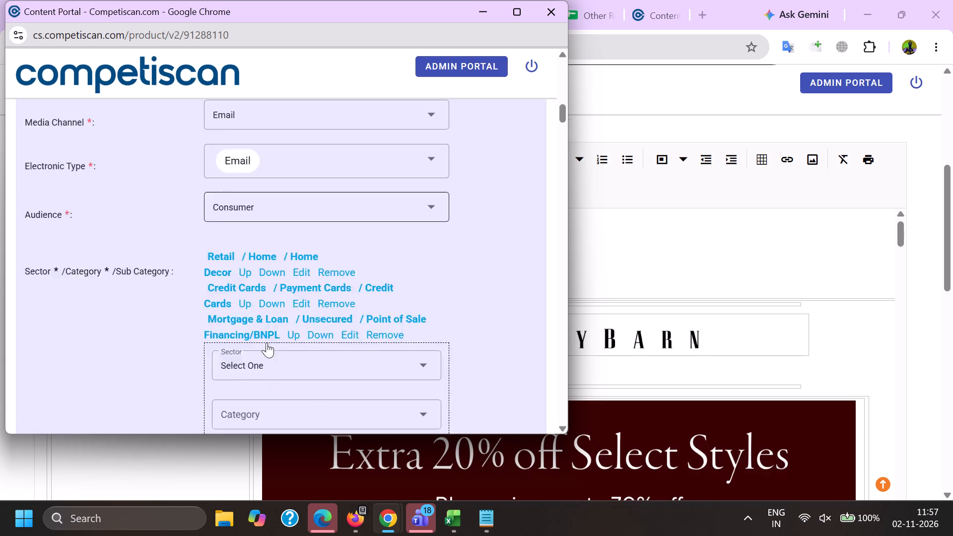
pyautogui.moveTo(281, 390); pyautogui.dragTo(28, 265)
pyautogui.press('BackSpace')
pyautogui.hotkey('alt', 'Tab')
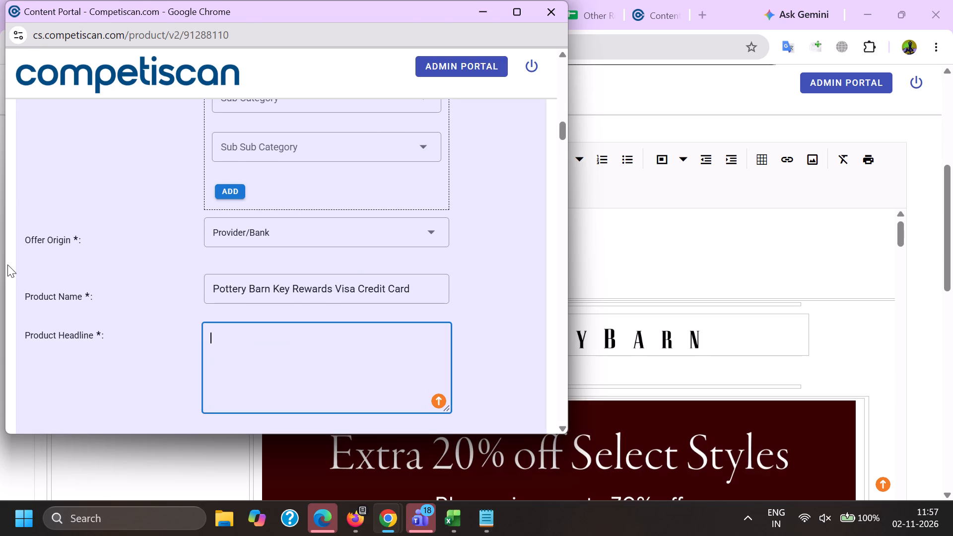
pyautogui.click(84, 275)
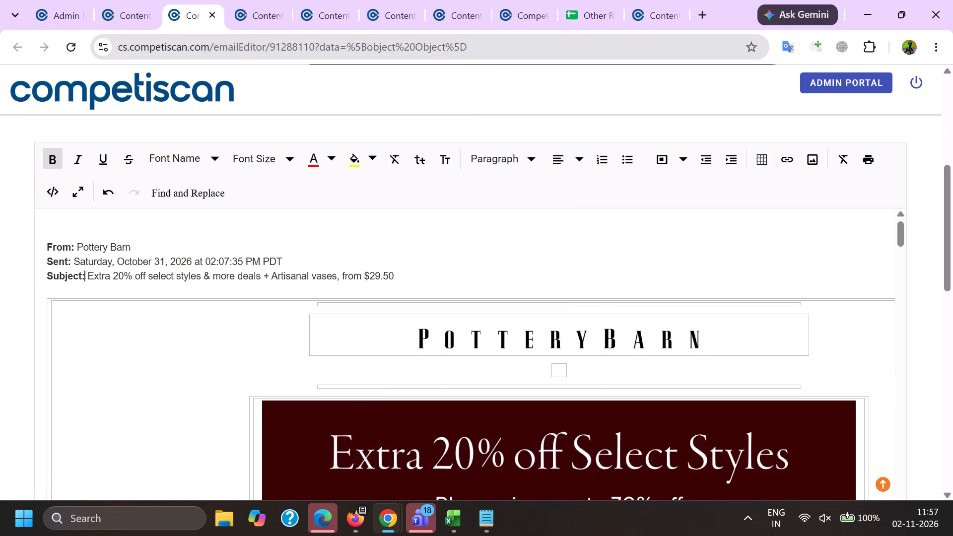
pyautogui.moveTo(89, 274); pyautogui.dragTo(412, 276)
pyautogui.hotkey('ctrl', 'c')
pyautogui.hotkey('alt', 'Tab')
pyautogui.hotkey('ctrl', 'v')
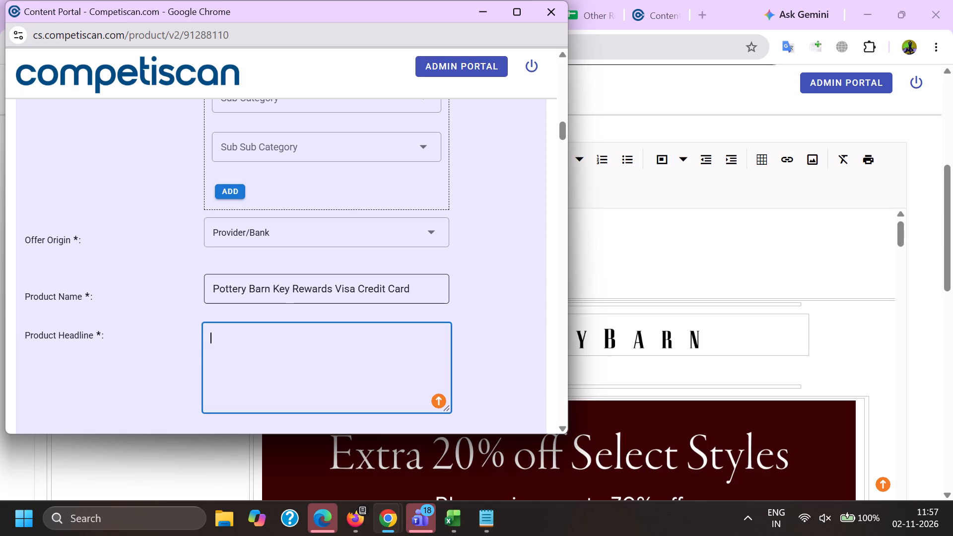
# In the Product Headline, replace "&" with "and" and "+" with "Plus".
pyautogui.click(322, 338)
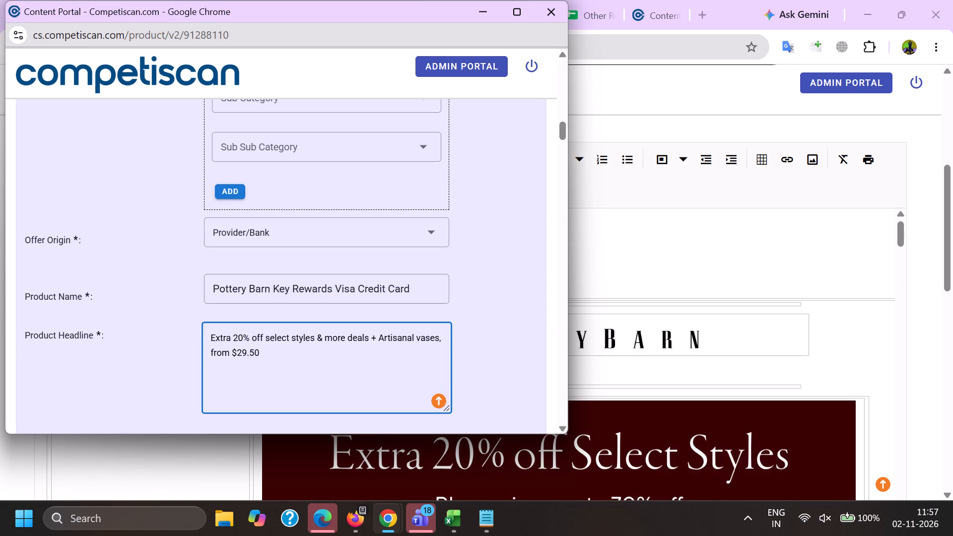
pyautogui.press('BackSpace')
pyautogui.press('a')
pyautogui.press('n')
pyautogui.press('d')
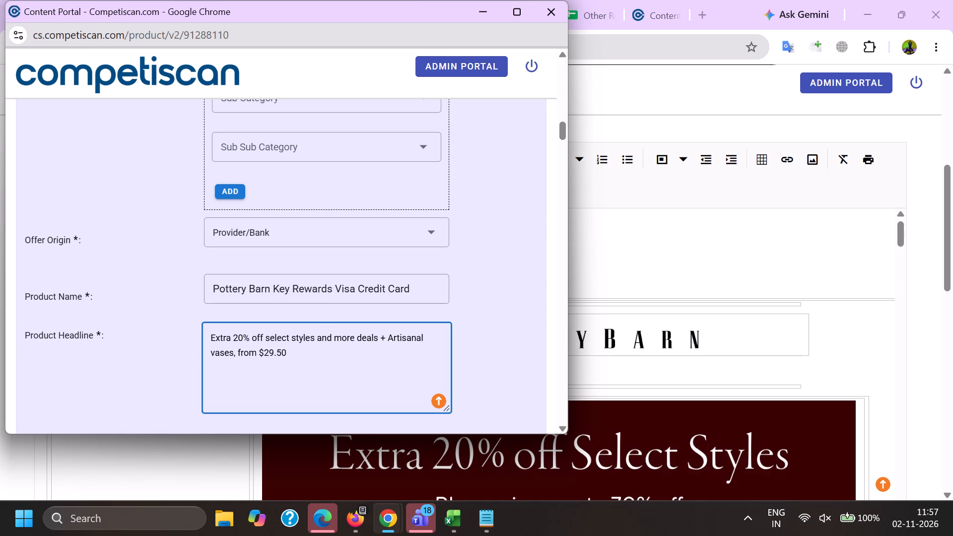
pyautogui.click(382, 338)
pyautogui.press('Right')
pyautogui.write('us')
# End the headline sentence with a period and append "Earn 10% back in rewards", copied from the other Pottery Barn product form's headline.
pyautogui.click(366, 367)
pyautogui.scroll(-2, 353, 264)
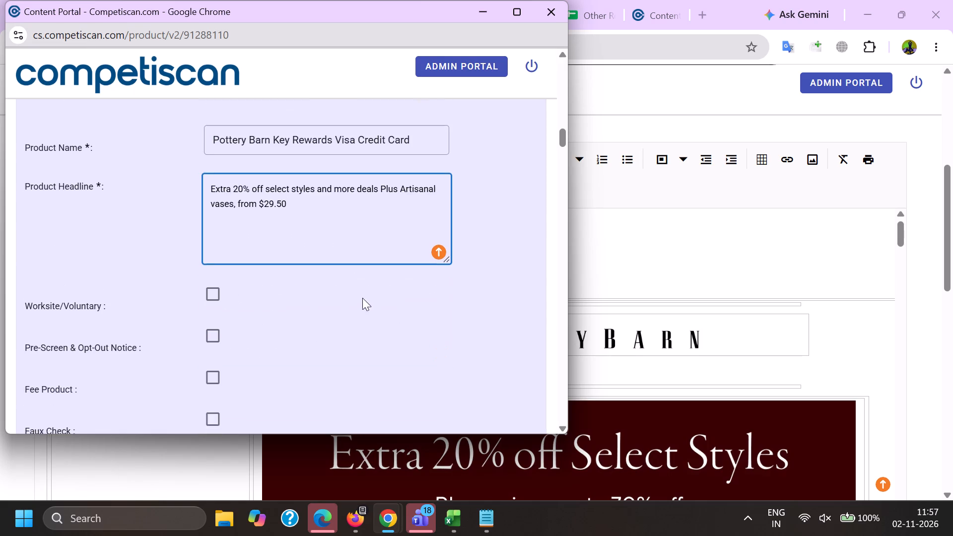
pyautogui.press('.')
pyautogui.press('space')
pyautogui.hotkey('alt', 'Tab')
pyautogui.click(650, 7)
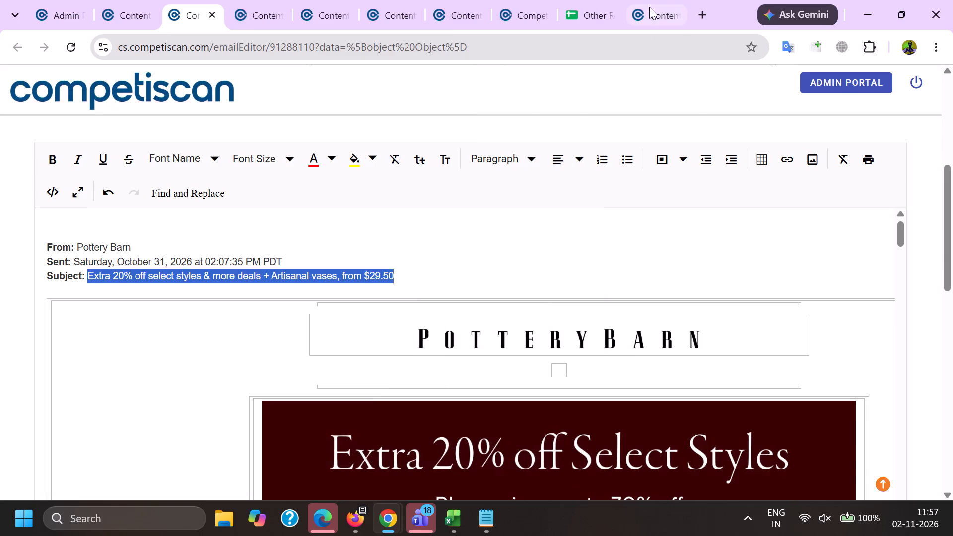
pyautogui.scroll(10, 514, 393)
pyautogui.doubleClick(510, 194)
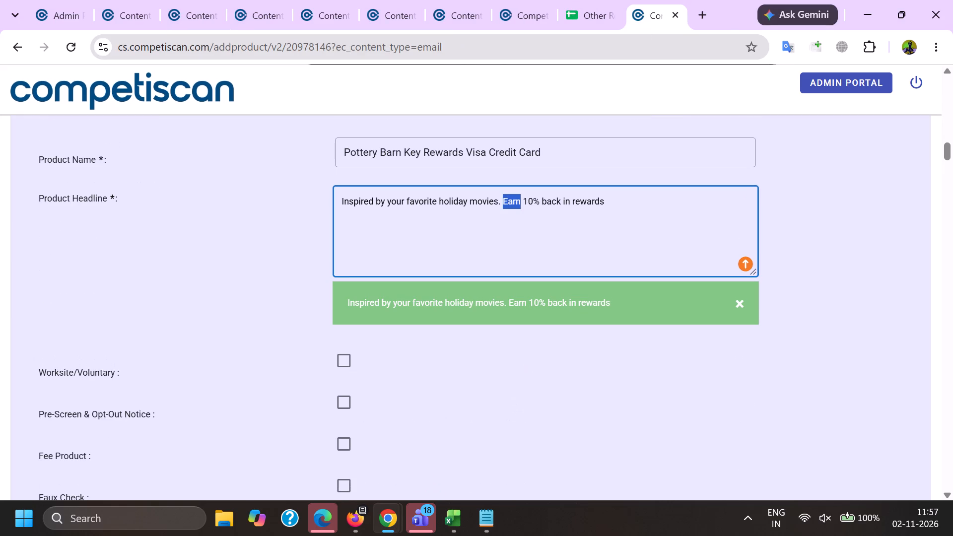
pyautogui.keyDown('shift'); pyautogui.click(646, 209); pyautogui.keyUp('shift')
pyautogui.hotkey('ctrl', 'c')
pyautogui.hotkey('alt', 'Tab')
pyautogui.hotkey('ctrl', 'v')
# Select the product's Response Mechanism.
pyautogui.scroll(-4, 294, 219)
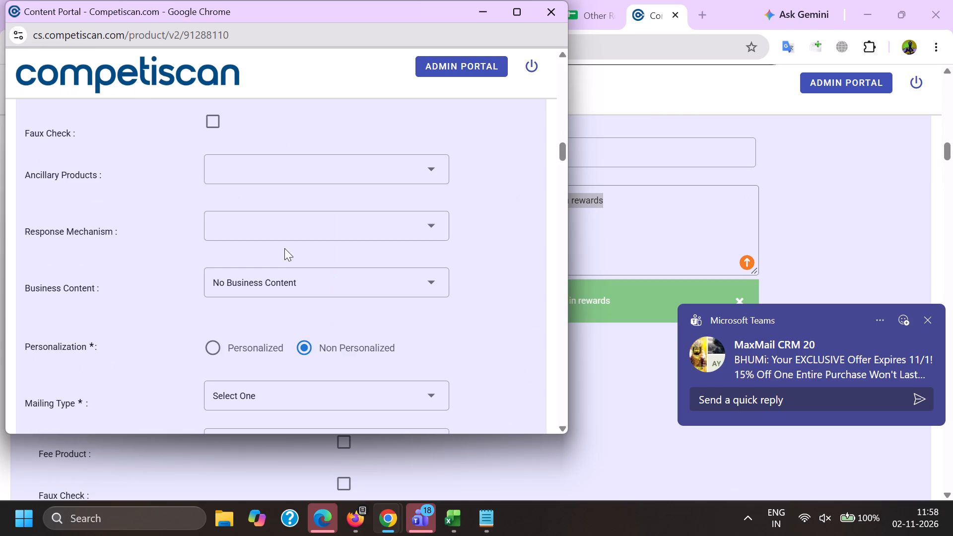
pyautogui.click(246, 226)
pyautogui.scroll(-8, 306, 117)
pyautogui.click(303, 258)
pyautogui.moveTo(123, 240); pyautogui.dragTo(136, 241)
# Set the Mailing Type to Acquisition.
pyautogui.click(276, 249)
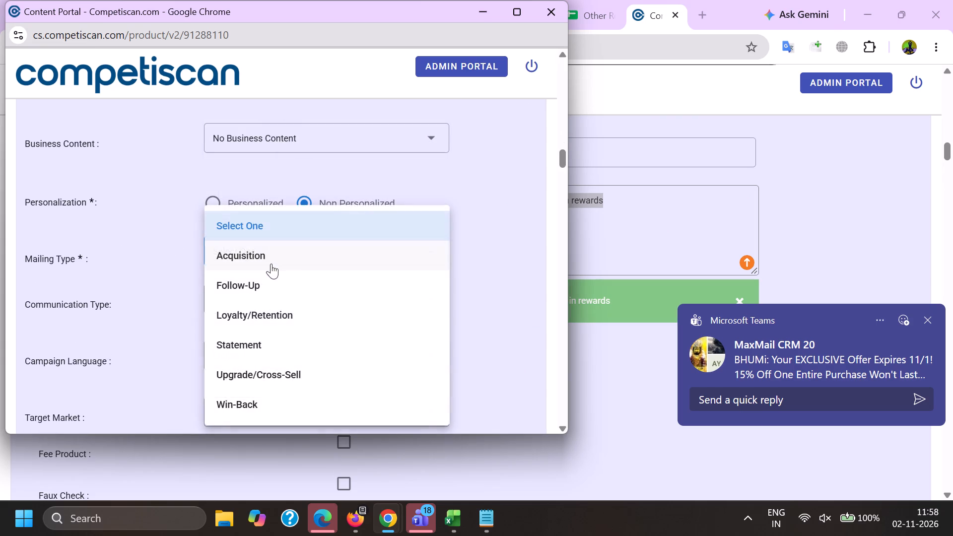
pyautogui.click(269, 258)
pyautogui.moveTo(126, 272); pyautogui.dragTo(136, 277)
# Set the Communication Type to Bonuses/Contests/Incentives, Co-Brand and Mobile Application.
pyautogui.click(231, 296)
pyautogui.scroll(-2, 266, 195)
pyautogui.click(289, 268)
pyautogui.scroll(-4, 286, 258)
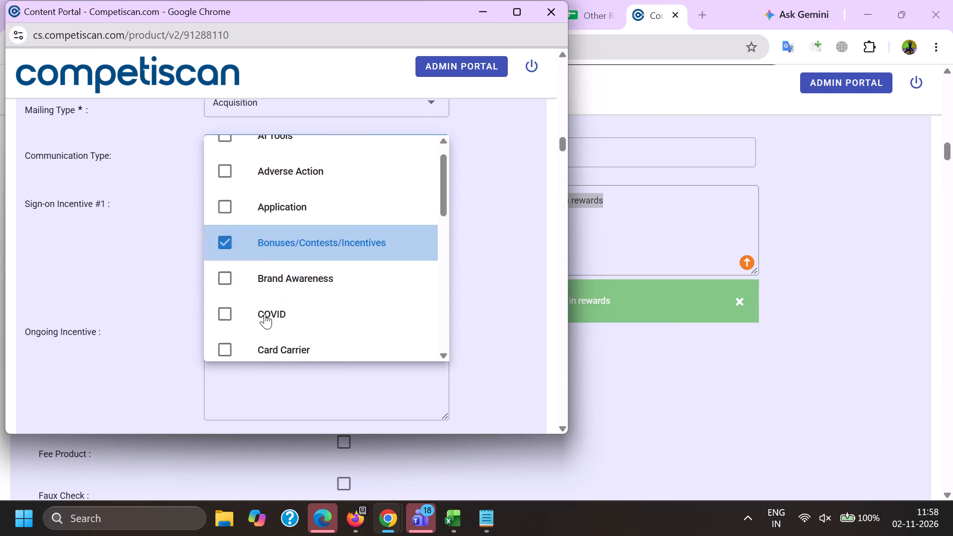
pyautogui.click(274, 255)
pyautogui.scroll(-10, 274, 255)
pyautogui.moveTo(294, 308); pyautogui.dragTo(294, 314)
pyautogui.click(146, 309)
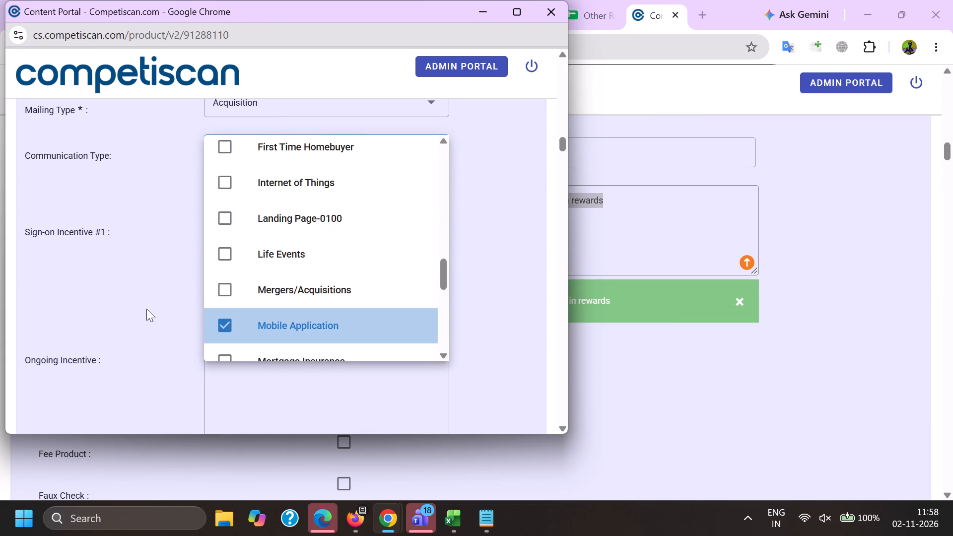
# Copy "10% back in rewards during the first 30 days from account opening" from the other product form into Sign-on Incentive #1.
pyautogui.hotkey('alt', 'Tab')
pyautogui.scroll(-11, 581, 270)
pyautogui.scroll(3, 658, 305)
pyautogui.moveTo(678, 285); pyautogui.dragTo(114, 278)
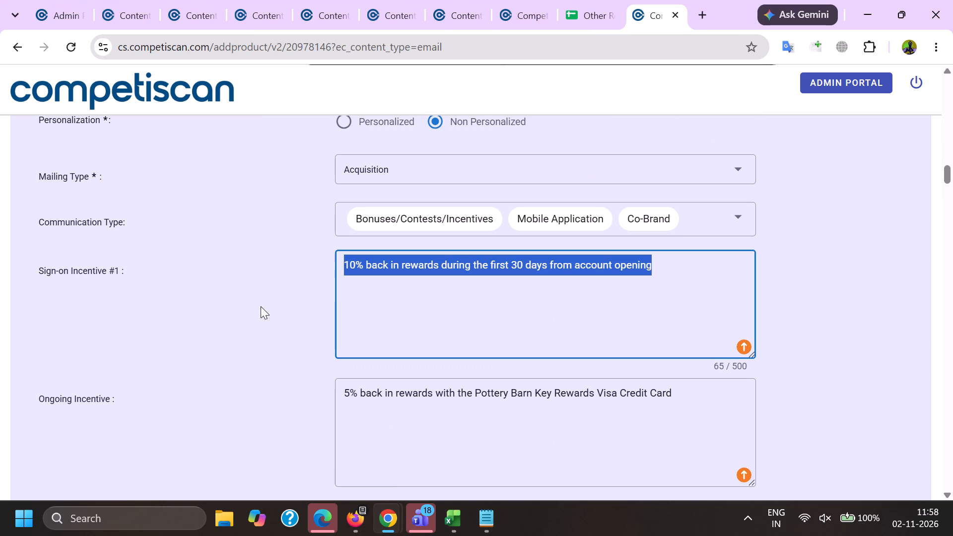
pyautogui.hotkey('ctrl', 'c')
pyautogui.press('Tab')
pyautogui.hotkey('alt', 'Tab')
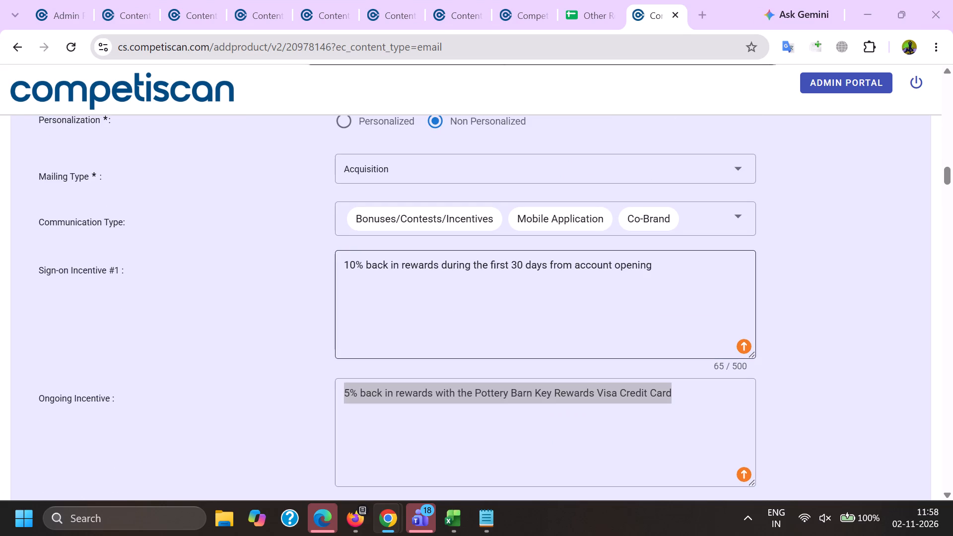
pyautogui.click(312, 272)
pyautogui.hotkey('ctrl', 'v')
# Copy "5% back in rewards with the Pottery Barn Key Rewards Visa Credit Card" from the other form into Ongoing Incentive.
pyautogui.click(341, 373)
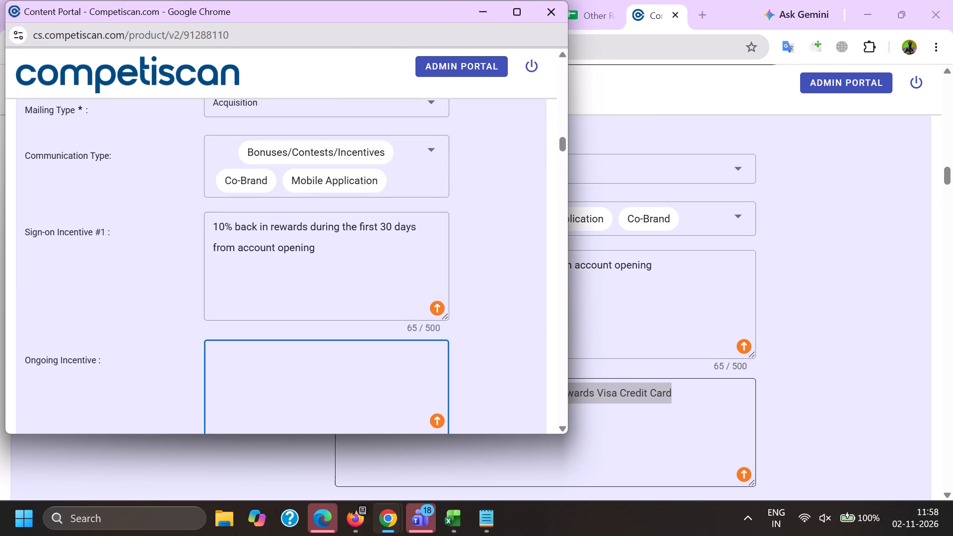
pyautogui.click(693, 416)
pyautogui.moveTo(699, 407); pyautogui.dragTo(257, 375)
pyautogui.hotkey('ctrl', 'c')
pyautogui.hotkey('alt', 'Tab')
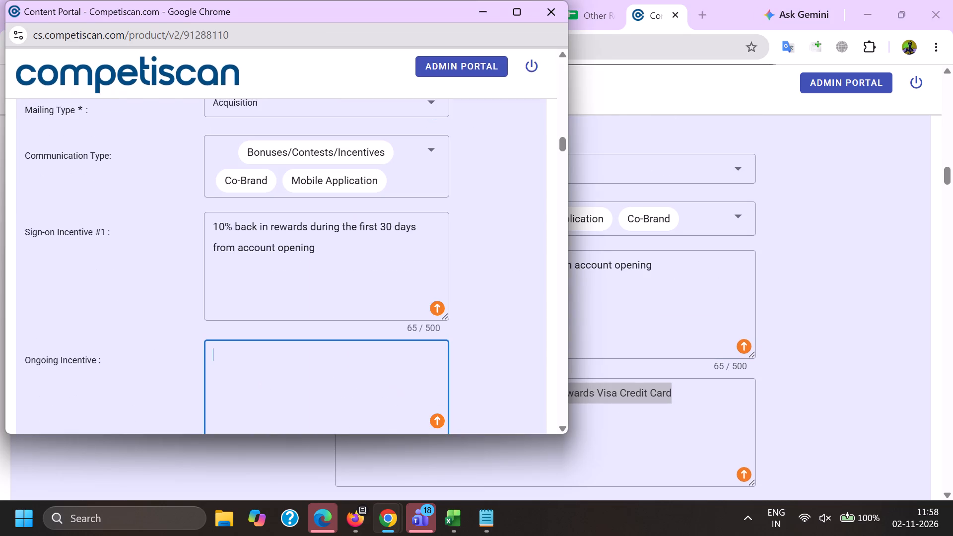
pyautogui.hotkey('ctrl', 'v')
# Set Sign-on Incentive Type #1 to Coupon/Discount and Sign-on Incentive Value #1 to 10.0.
pyautogui.scroll(-3, 255, 261)
pyautogui.click(236, 259)
pyautogui.scroll(-8, 236, 258)
pyautogui.click(255, 325)
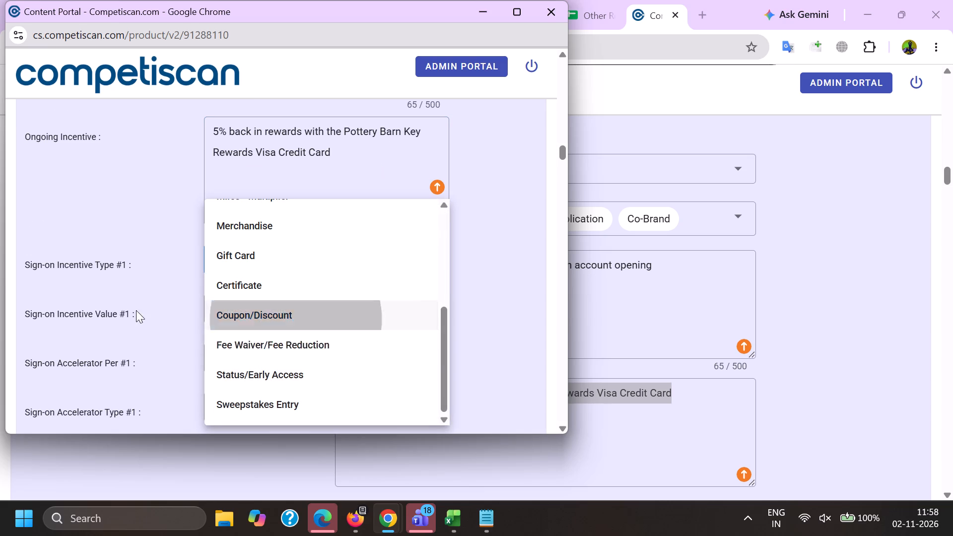
pyautogui.moveTo(136, 309); pyautogui.dragTo(144, 315)
pyautogui.click(224, 317)
pyautogui.press('1')
pyautogui.press('0')
pyautogui.press('.')
pyautogui.press('0')
pyautogui.press('Tab')
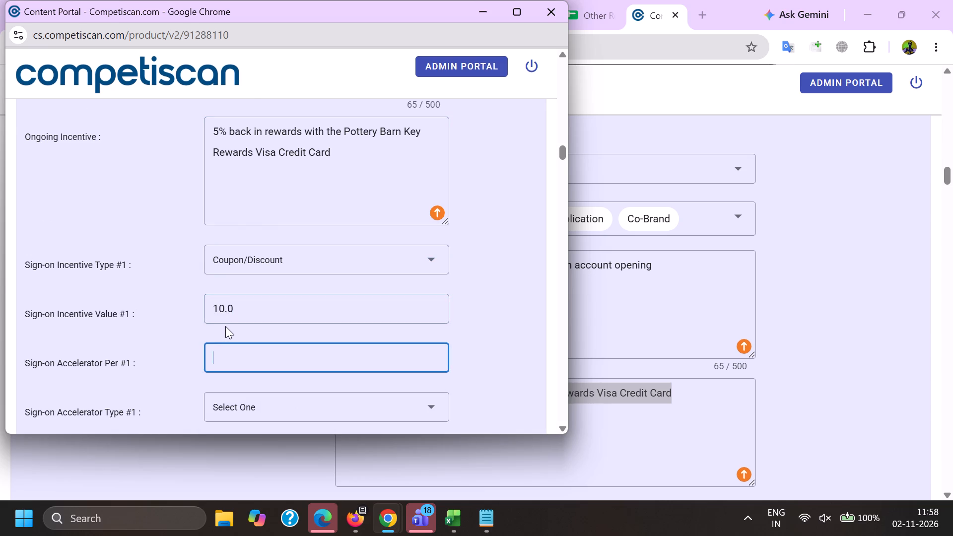
# Set Sign-on Max award #1 to 10.00.
pyautogui.press('Tab')
pyautogui.press('Tab')
pyautogui.press('1')
pyautogui.press('0')
pyautogui.press('.')
pyautogui.press('0')
pyautogui.press('0')
# Extend Sign-on Incentive Value #1 to two decimals, 10.00.
pyautogui.scroll(1, 222, 317)
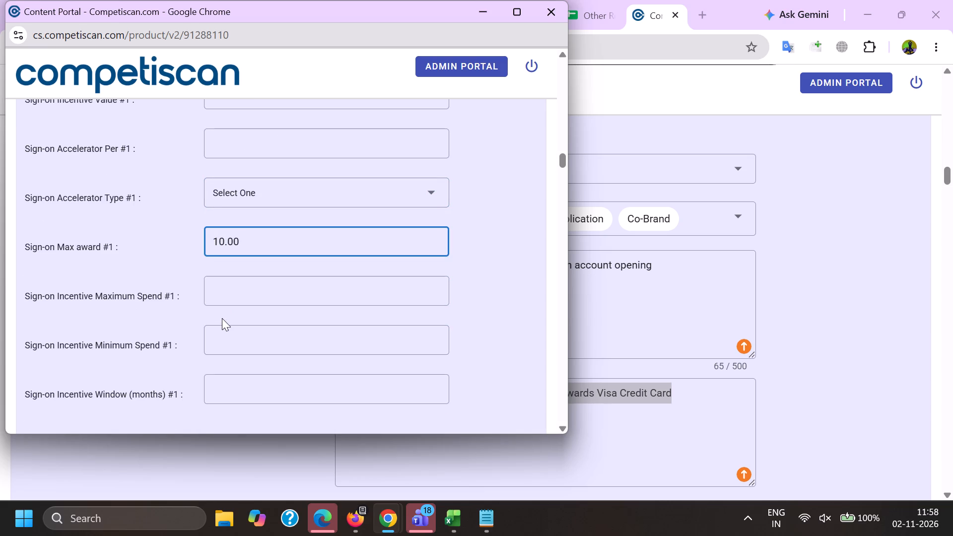
pyautogui.scroll(1, 222, 318)
pyautogui.click(268, 242)
pyautogui.press('0')
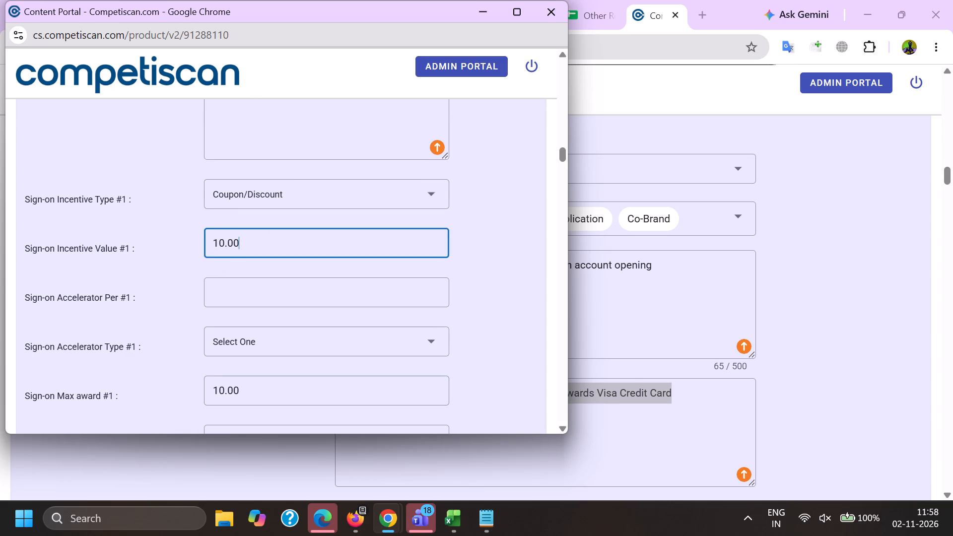
# Set Sign-on Incentive Window (months) #1 to 1.
pyautogui.scroll(-4, 260, 238)
pyautogui.click(229, 232)
pyautogui.press('1')
# Choose an Application Type in the Mortgage & Loan section of the product form.
pyautogui.click(221, 349)
pyautogui.scroll(-5, 226, 310)
pyautogui.scroll(1, 226, 311)
pyautogui.scroll(-16, 226, 312)
pyautogui.scroll(-7, 242, 268)
pyautogui.click(256, 182)
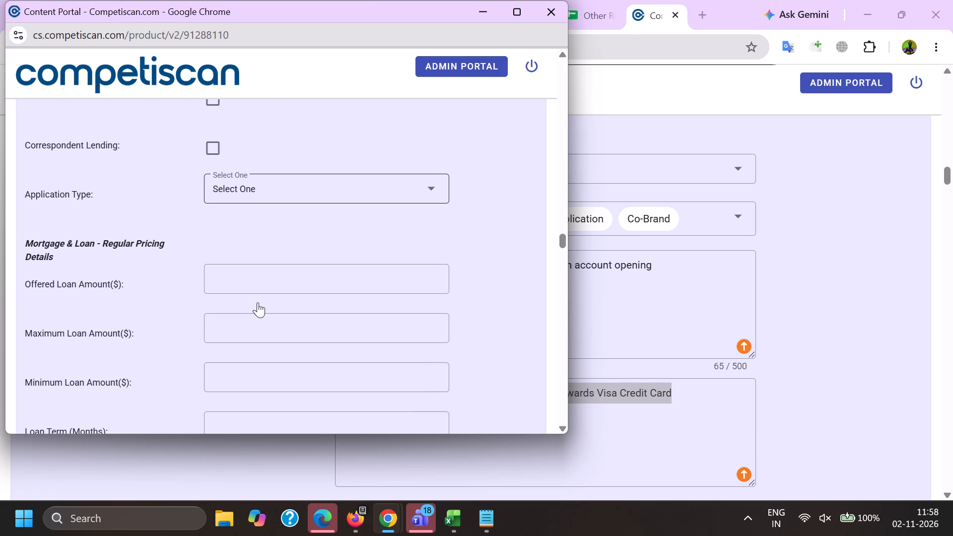
pyautogui.click(280, 250)
pyautogui.click(152, 272)
pyautogui.scroll(-7, 217, 231)
pyautogui.scroll(4, 218, 303)
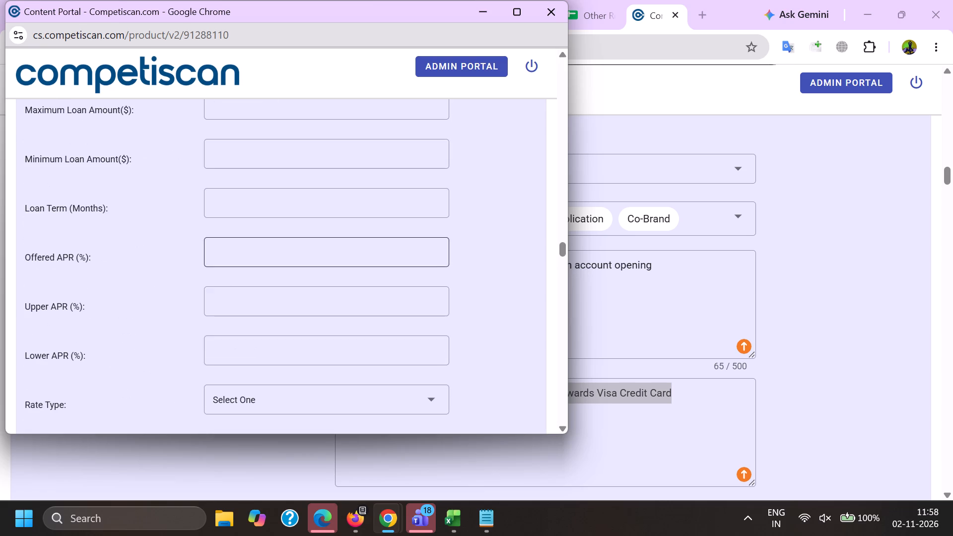
# Set Upper APR (%) to 36 and Lower APR (%) to 0 in the Mortgage & Loan regular pricing details.
pyautogui.click(241, 301)
pyautogui.press('3')
pyautogui.press('6')
pyautogui.press('Tab')
pyautogui.press('0')
# In the Payment Card Offer Details, set Application Type to Invitation to Apply and Card Network to Visa.
pyautogui.scroll(-6, 252, 286)
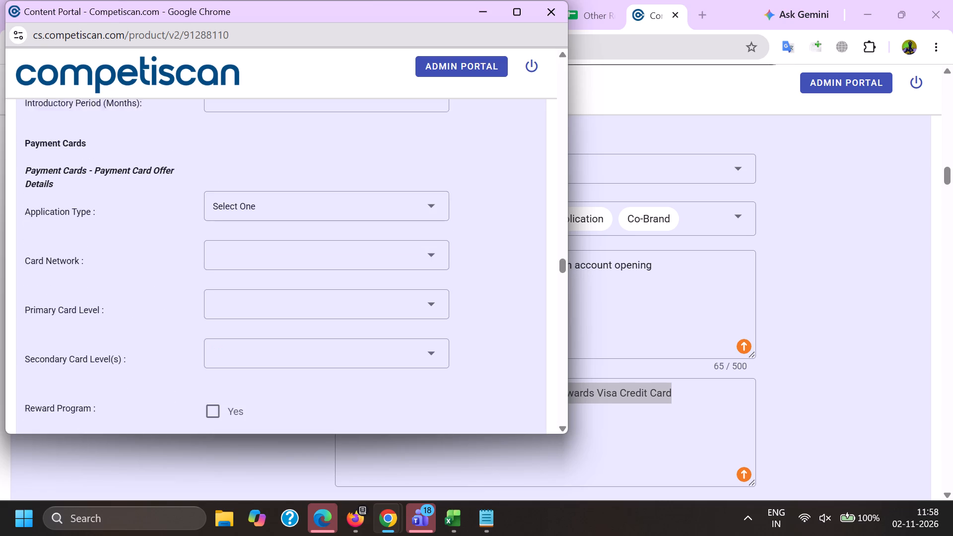
pyautogui.click(252, 200)
pyautogui.click(254, 266)
pyautogui.click(166, 246)
pyautogui.click(252, 244)
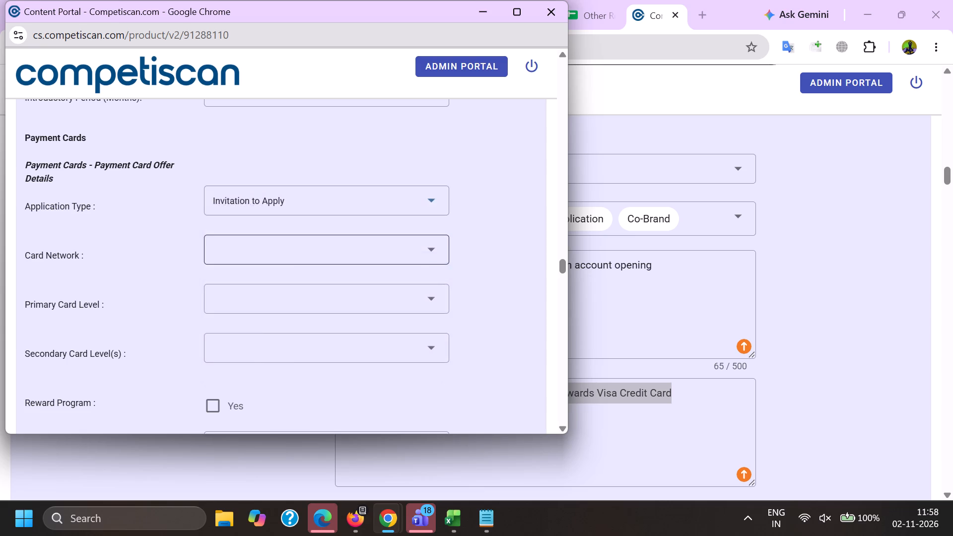
pyautogui.scroll(-2, 256, 157)
pyautogui.click(258, 265)
pyautogui.moveTo(58, 222); pyautogui.dragTo(65, 226)
pyautogui.scroll(2, 220, 296)
# Set Primary Card Level to Visa Signature as the only selected level.
pyautogui.click(238, 294)
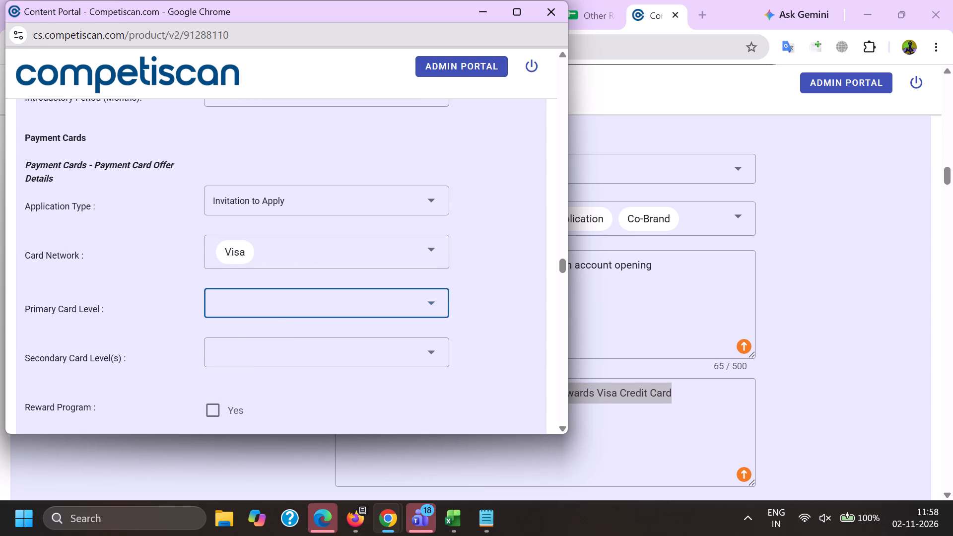
pyautogui.scroll(-8, 251, 187)
pyautogui.click(287, 342)
pyautogui.moveTo(131, 307); pyautogui.dragTo(146, 311)
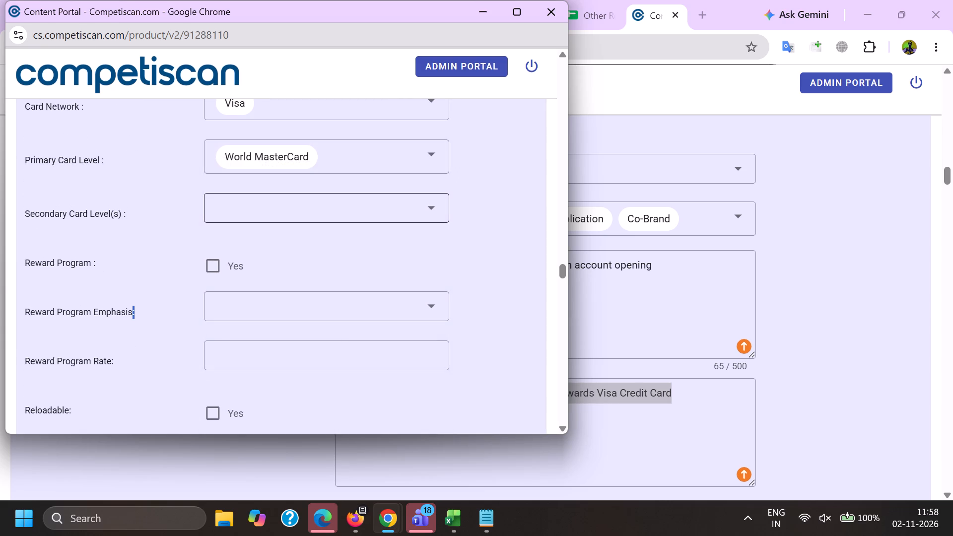
pyautogui.click(342, 151)
pyautogui.click(281, 335)
pyautogui.click(284, 306)
pyautogui.click(130, 284)
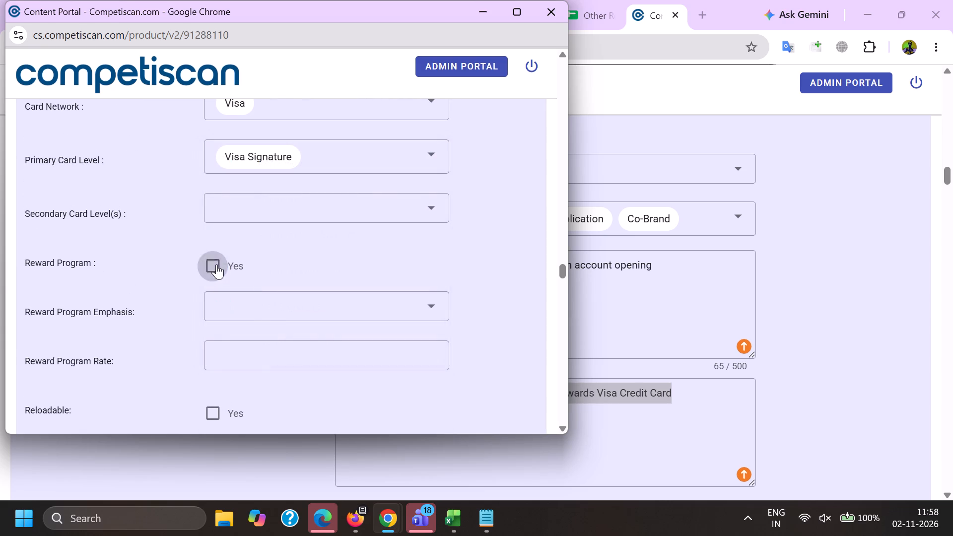
# Mark Reward Program as Yes in the payment card details.
pyautogui.click(216, 264)
pyautogui.click(256, 317)
pyautogui.click(153, 375)
pyautogui.click(155, 371)
# Mark Credit Card Mentioned at the end of the product form and submit the form.
pyautogui.press('End')
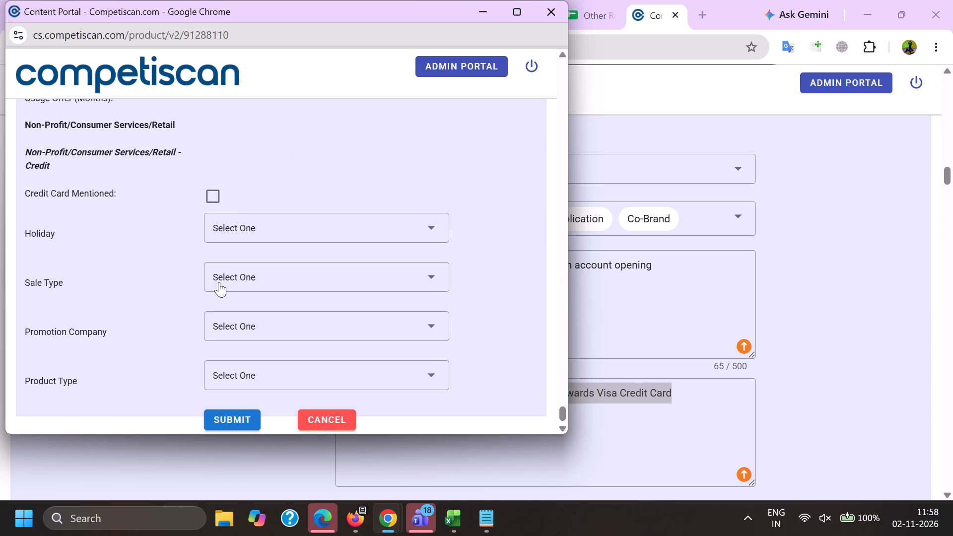
pyautogui.click(219, 192)
pyautogui.click(235, 412)
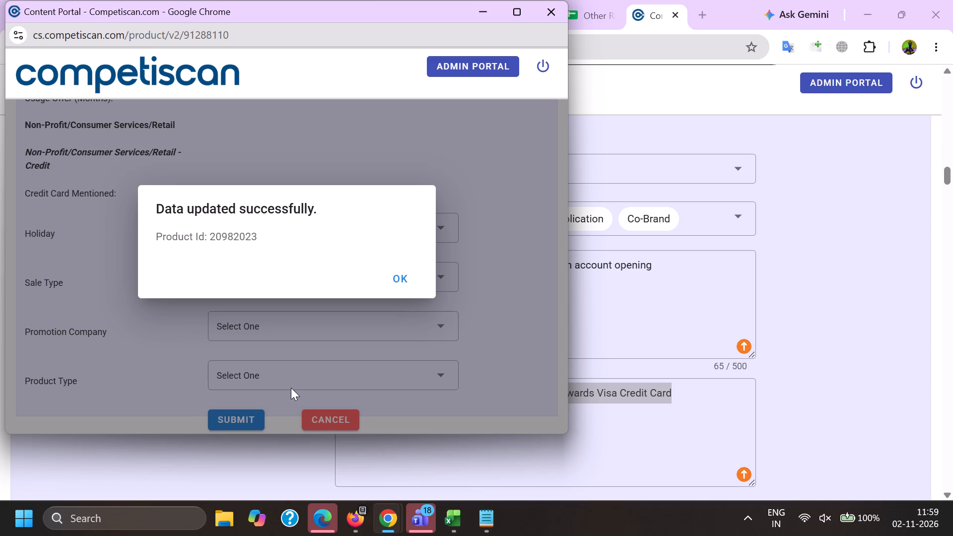
pyautogui.click(401, 280)
# In the editor of email 91288110, enter the forwarding address saved in Notepad as Forward To and as an enabled Cc.
pyautogui.click(252, 0)
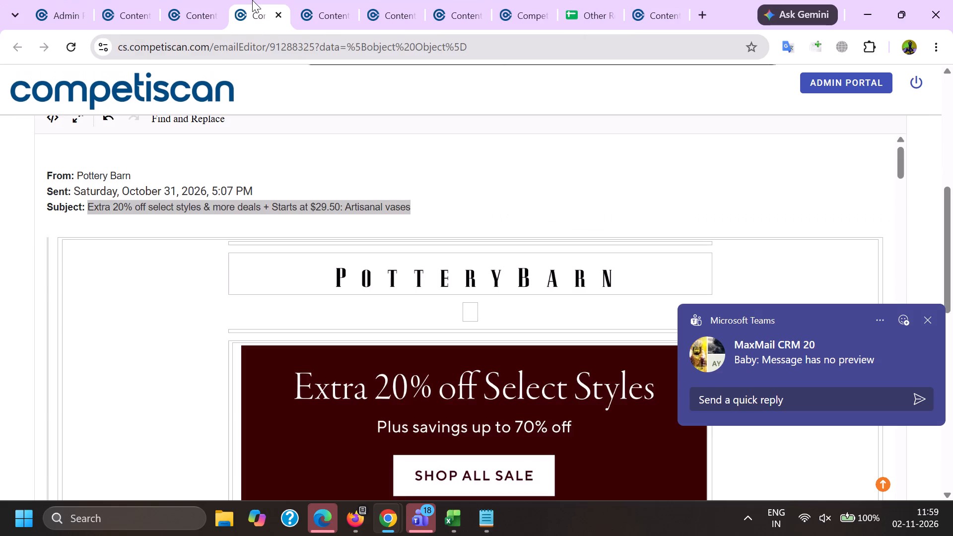
pyautogui.click(197, 0)
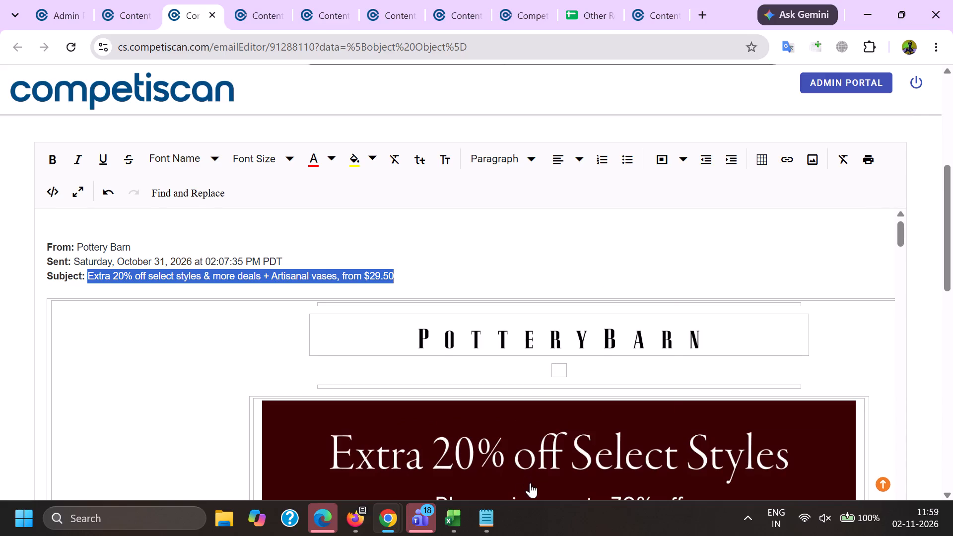
pyautogui.click(498, 524)
pyautogui.hotkey('ctrl', 'c')
pyautogui.hotkey('ctrl', 'c')
pyautogui.hotkey('alt', 'Tab')
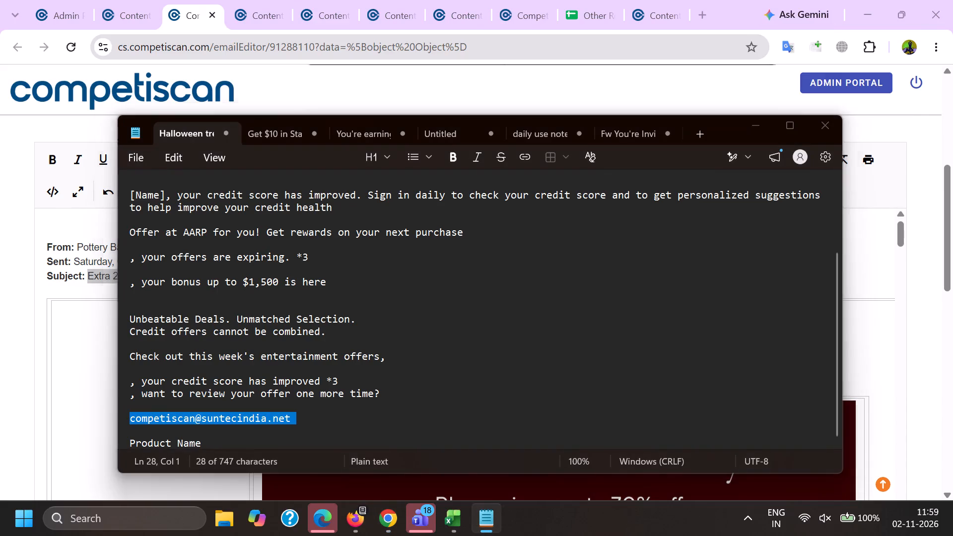
pyautogui.scroll(5, 175, 377)
pyautogui.moveTo(242, 308); pyautogui.dragTo(4, 296)
pyautogui.hotkey('ctrl', 'shift', 'v')
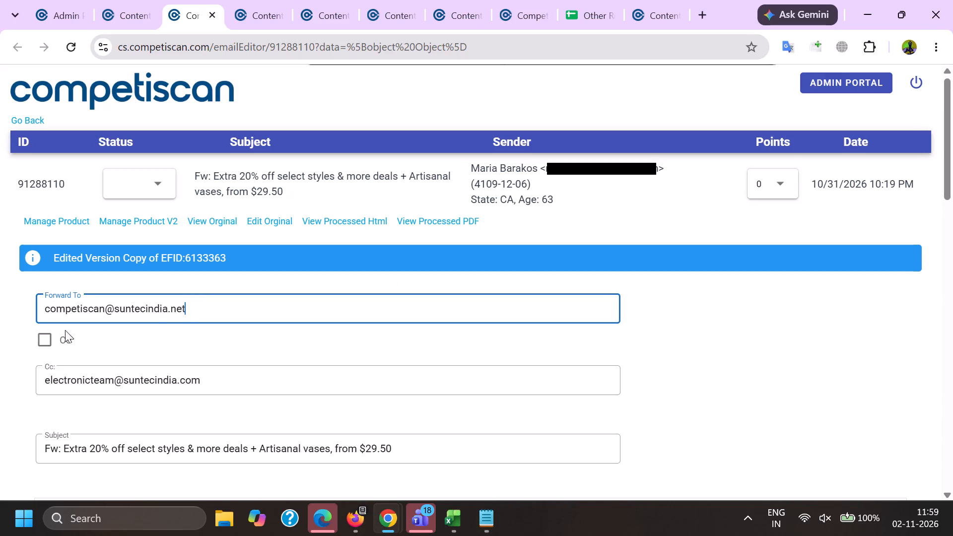
pyautogui.click(59, 334)
pyautogui.moveTo(275, 376); pyautogui.dragTo(1, 324)
pyautogui.hotkey('ctrl', 'v')
# Append "++HP" to the end of the email's subject, after a space.
pyautogui.click(425, 447)
pyautogui.press('space')
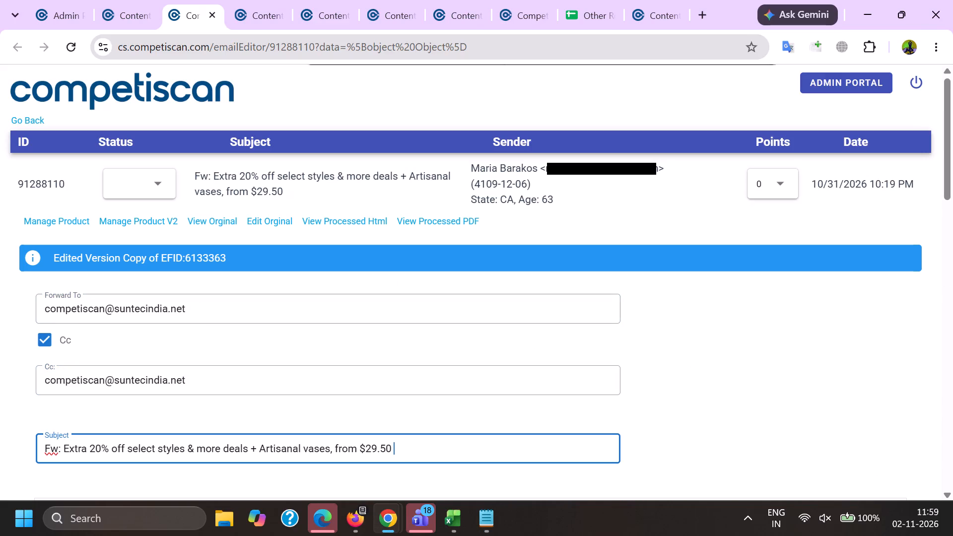
pyautogui.hotkey('shift', '+')
pyautogui.hotkey('shift', 'BackSpace')
pyautogui.write('++')
pyautogui.press('h')
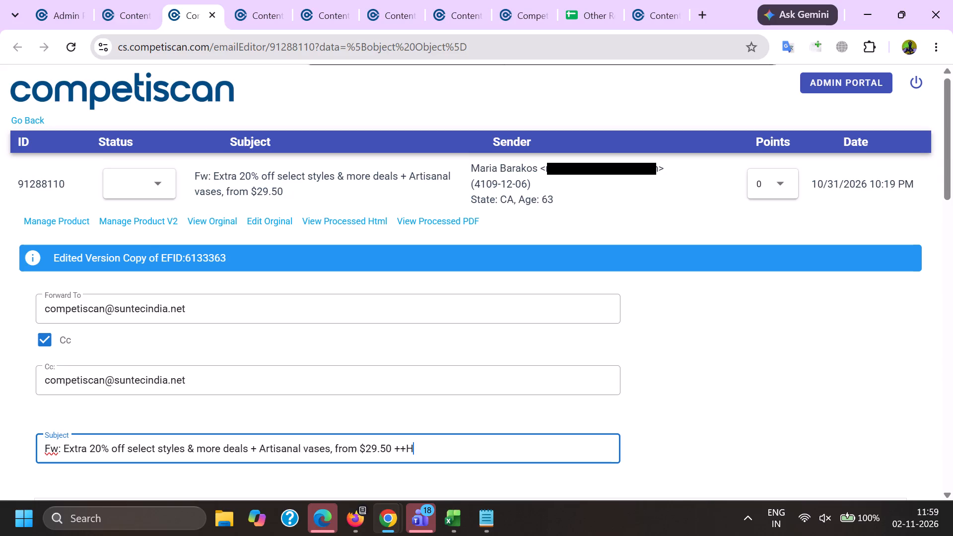
pyautogui.press('p')
# Write "fix the alinment !" as the message of the email.
pyautogui.scroll(-12, 0, 328)
pyautogui.click(110, 285)
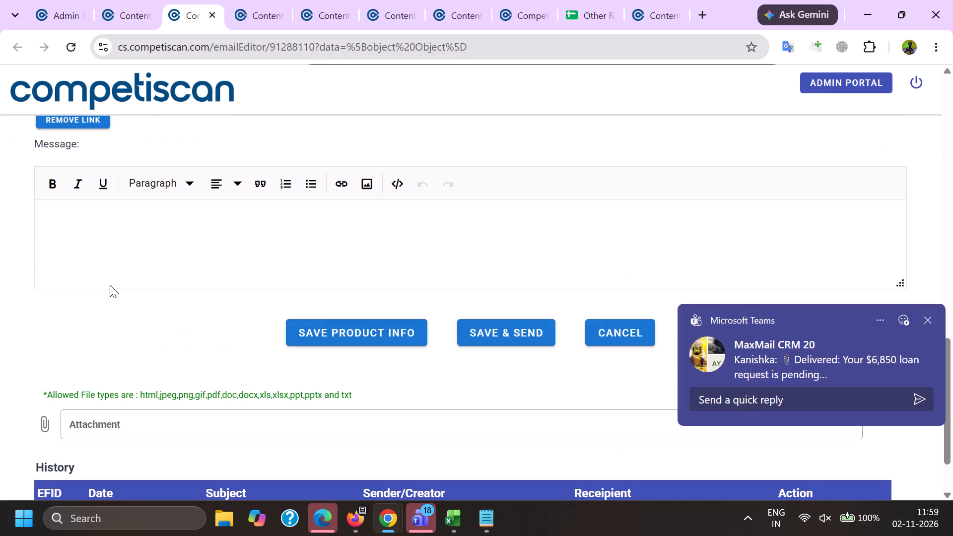
pyautogui.click(96, 255)
pyautogui.scroll(2, 84, 357)
pyautogui.press('f')
pyautogui.press('i')
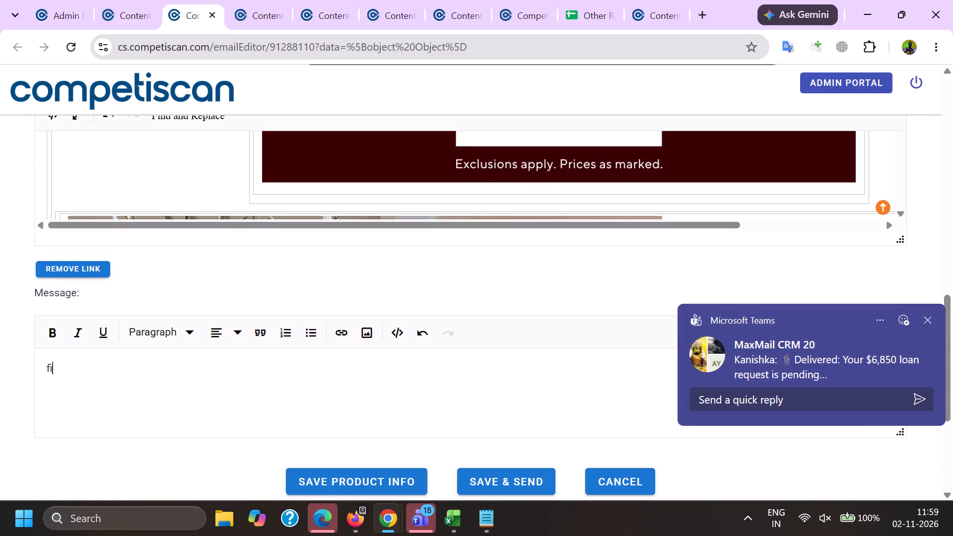
pyautogui.press('x')
pyautogui.press('space')
pyautogui.press('t')
pyautogui.press('h')
pyautogui.press('e')
pyautogui.press('space')
pyautogui.press('a')
pyautogui.write('li')
pyautogui.press('g')
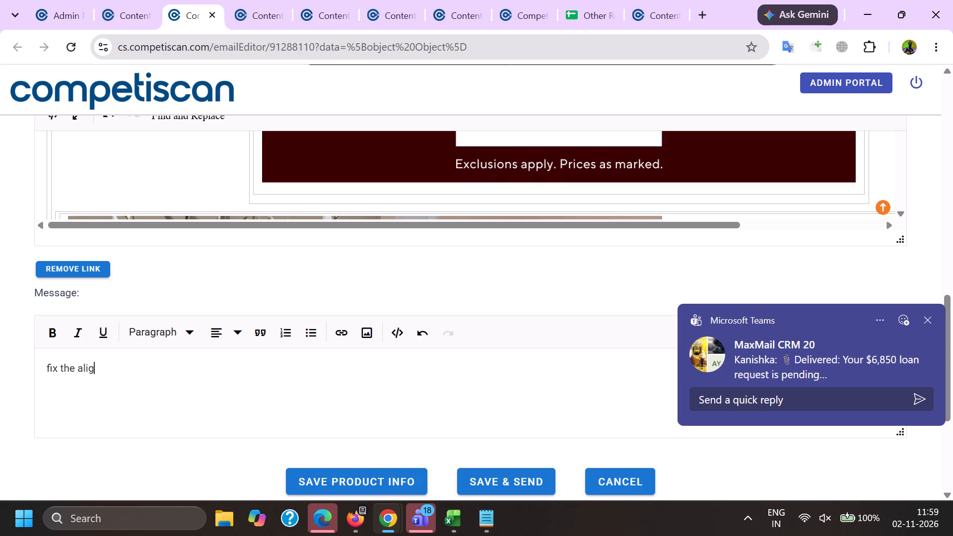
pyautogui.press('BackSpace')
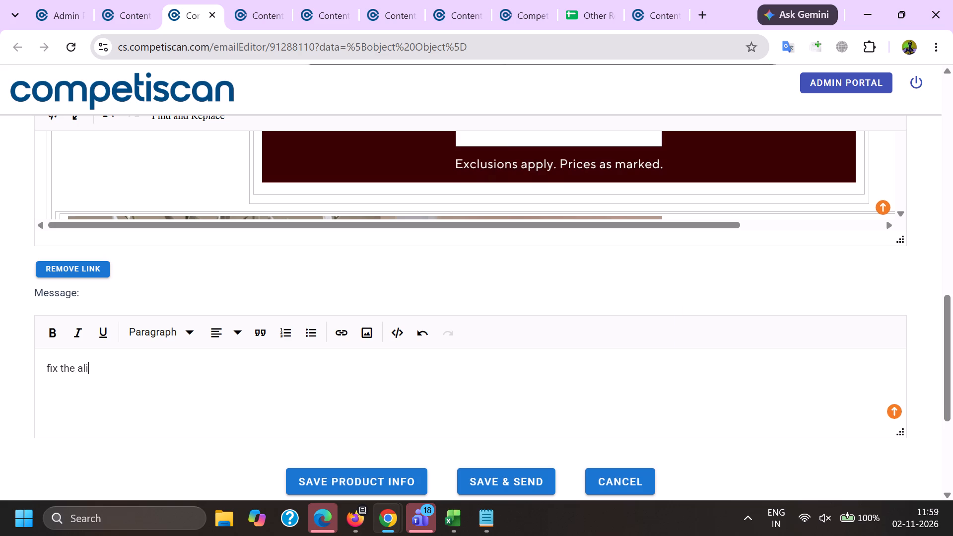
pyautogui.write('nment')
pyautogui.press('space')
pyautogui.hotkey('shift', '!')
# Save and send email 91288110, confirming the send.
pyautogui.scroll(-3, 460, 420)
pyautogui.click(499, 269)
pyautogui.click(492, 313)
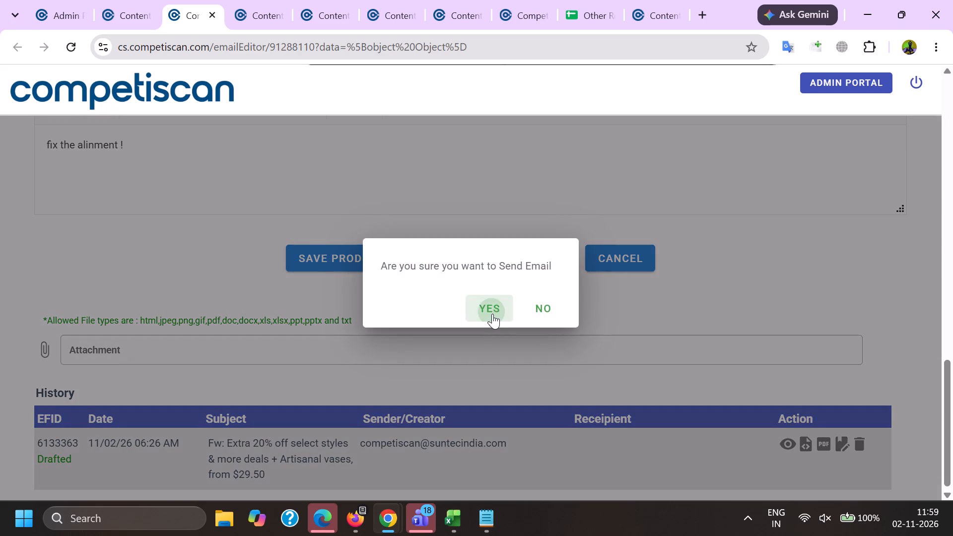
# Switch to the Content Portal email list in Firefox and reload its Focus list.
pyautogui.click(140, 0)
pyautogui.click(350, 517)
pyautogui.click(136, 425)
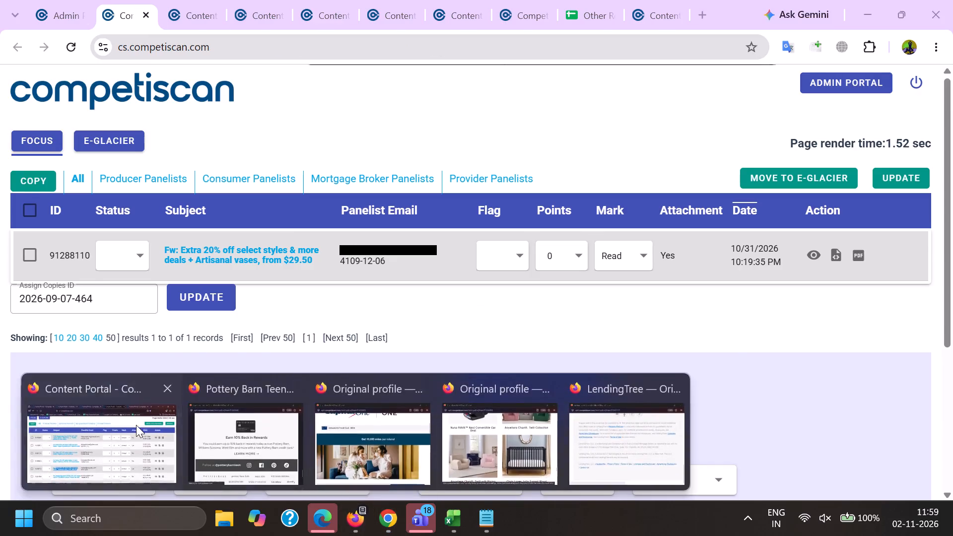
pyautogui.click(84, 0)
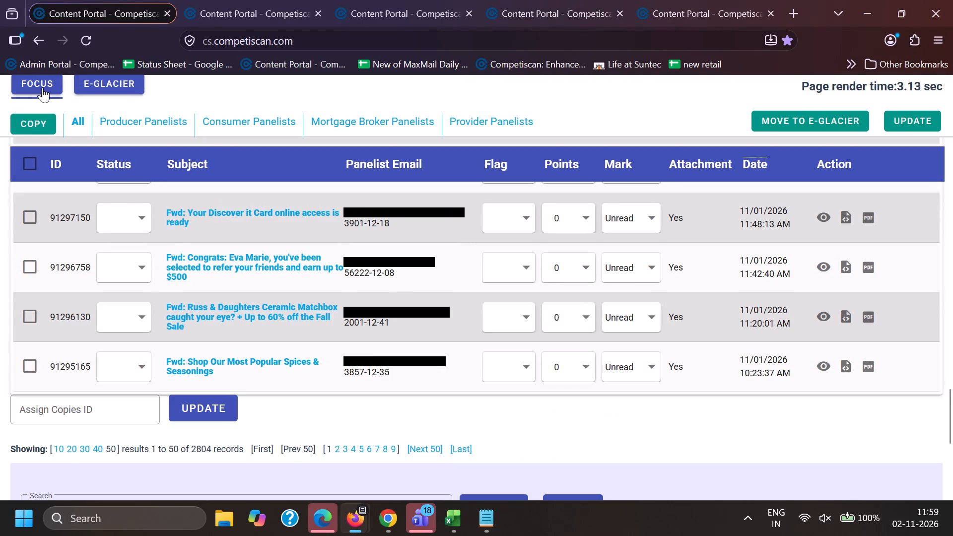
pyautogui.click(42, 87)
# In the second Firefox Content Portal list, search subject and body for "Credit Karma" in quotes.
pyautogui.click(278, 0)
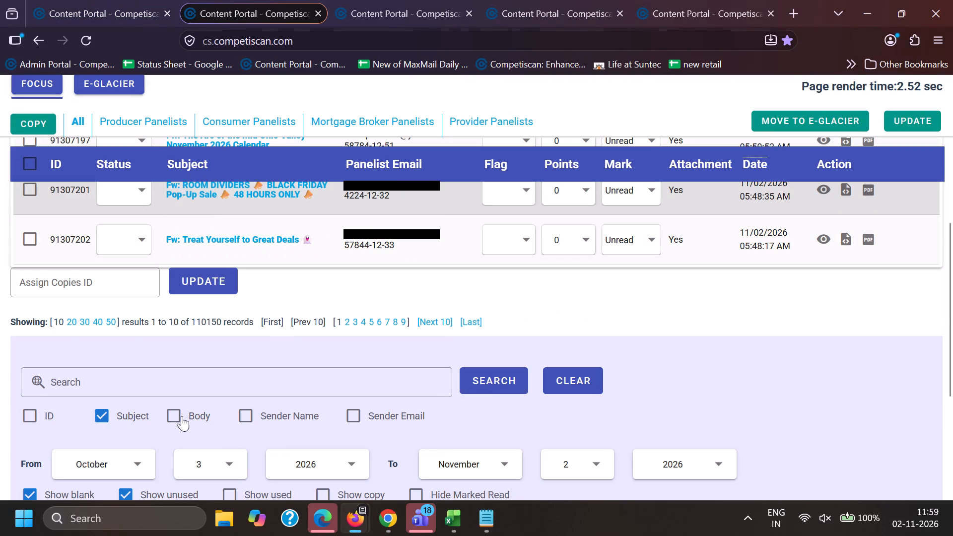
pyautogui.click(173, 418)
pyautogui.scroll(-3, 174, 344)
pyautogui.click(175, 392)
pyautogui.scroll(2, 256, 418)
pyautogui.click(200, 332)
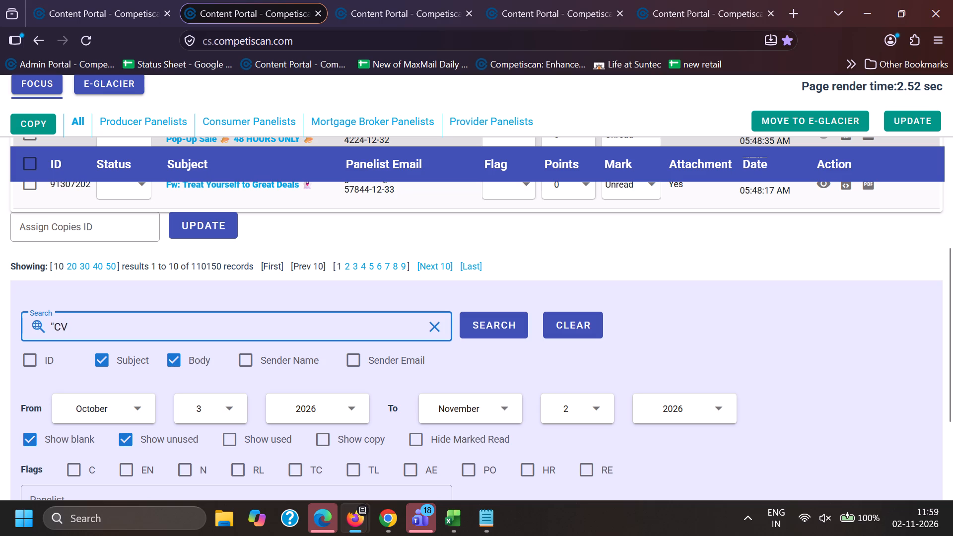
pyautogui.press('BackSpace')
pyautogui.press('r')
pyautogui.write('ed')
pyautogui.press('i')
pyautogui.press('t')
pyautogui.press('r')
pyautogui.write('ma')
pyautogui.hotkey('shift', '"')
pyautogui.press('Return')
# Return to the "Capital one" search results and show 50 results per page.
pyautogui.click(47, 0)
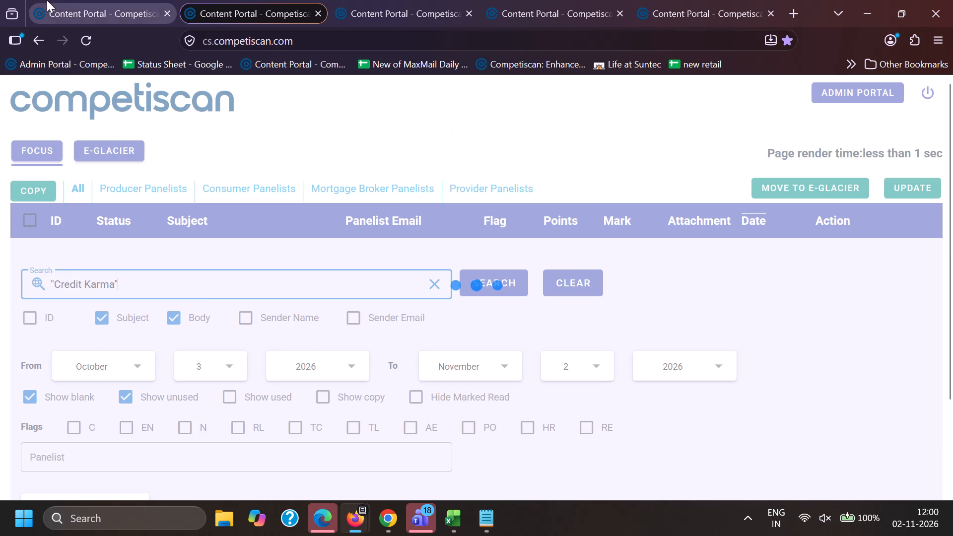
pyautogui.scroll(-1, 186, 277)
pyautogui.scroll(-1, 212, 316)
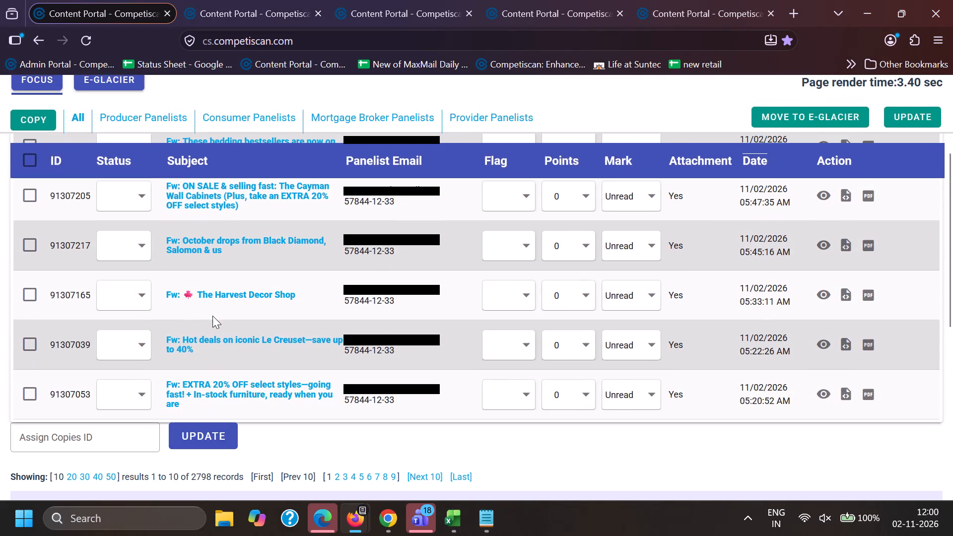
pyautogui.scroll(-2, 229, 354)
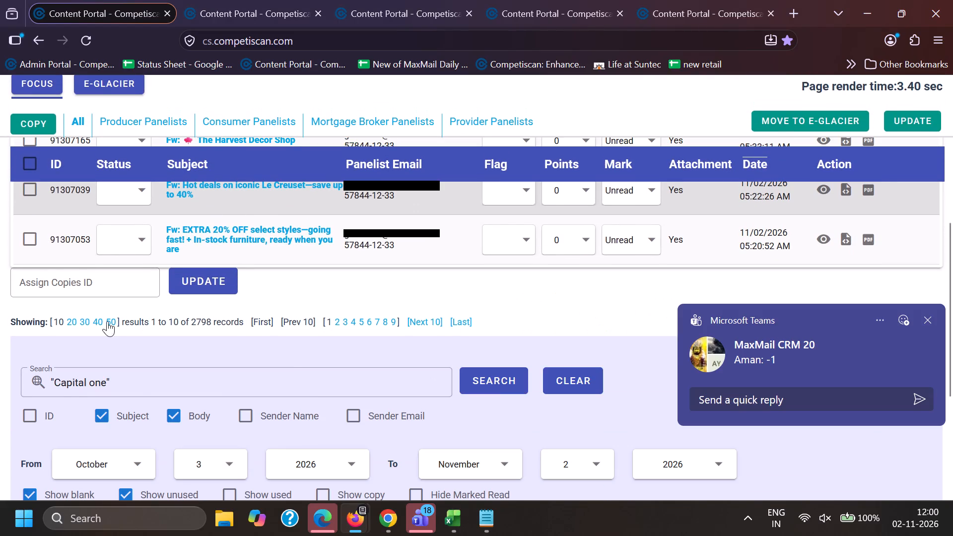
pyautogui.click(107, 321)
# Switch the "Credit Karma" search to the E-Glacier list.
pyautogui.click(242, 0)
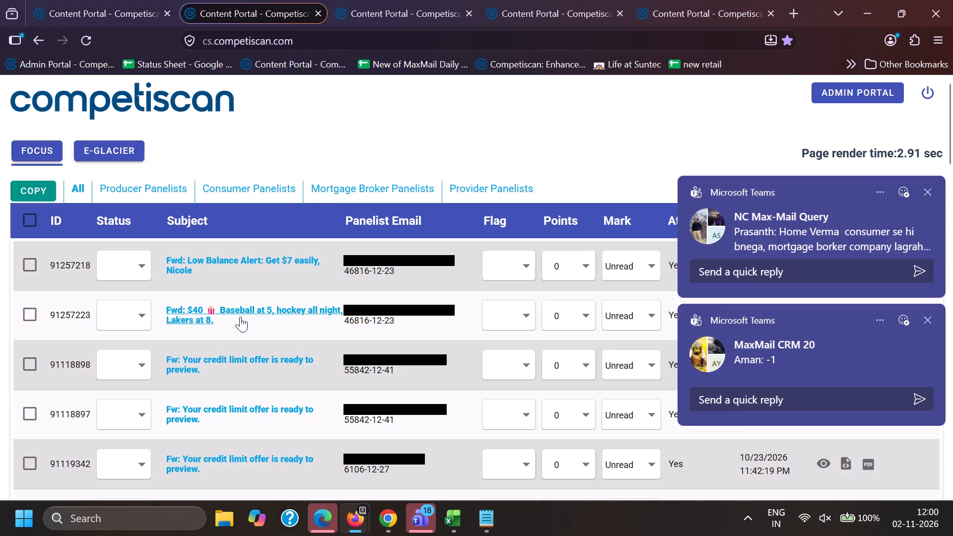
pyautogui.click(100, 155)
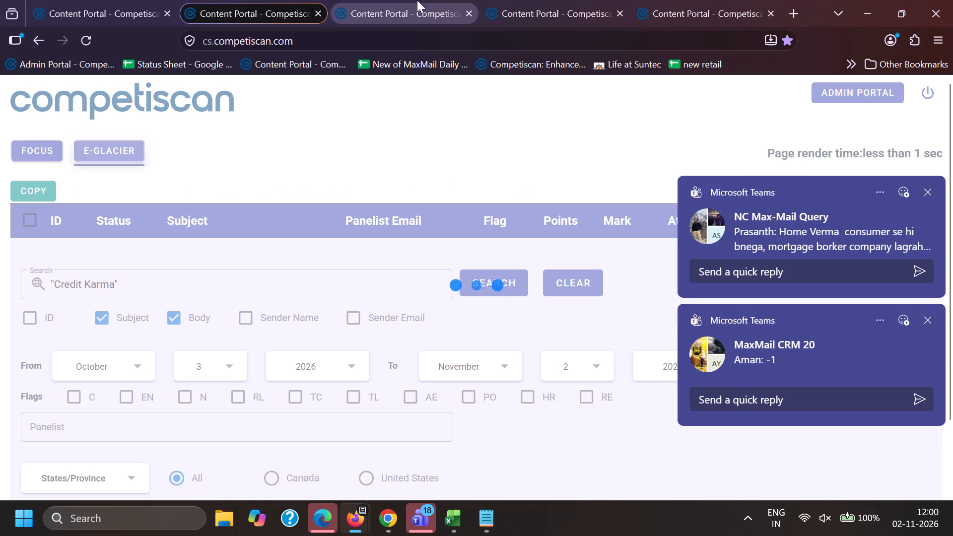
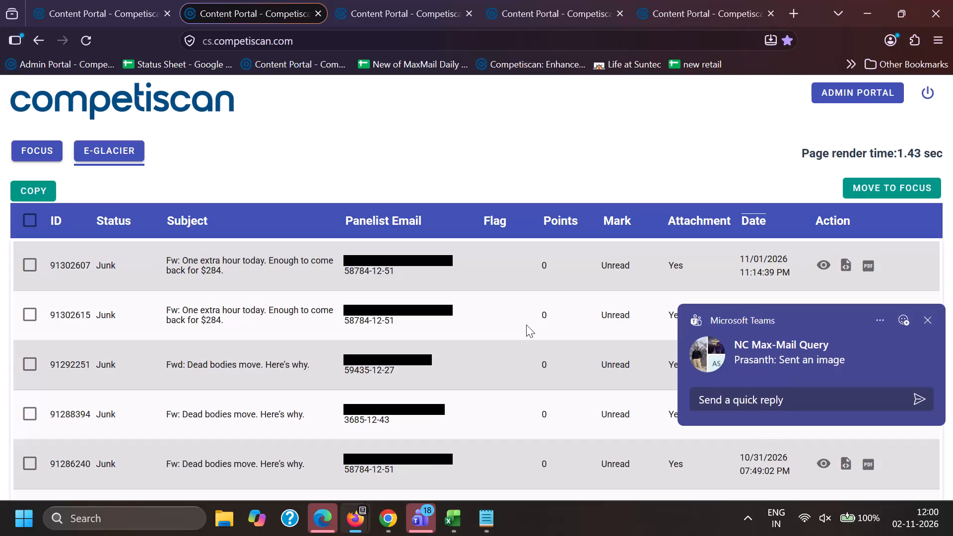
# Reload the Focus list in the third Firefox Content Portal list.
pyautogui.click(427, 0)
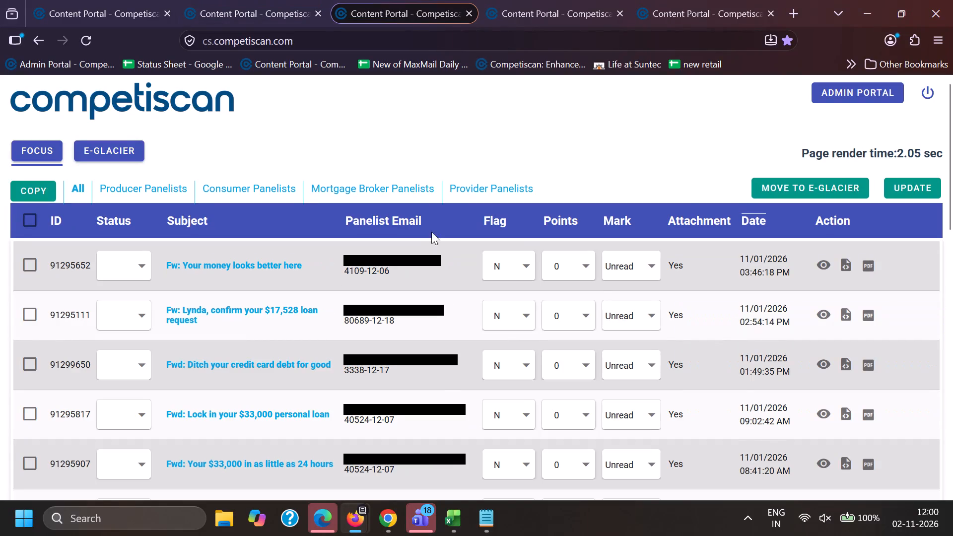
pyautogui.click(49, 156)
# Look through the Focus emails in the first Firefox Content Portal list for candidates to process.
pyautogui.click(70, 0)
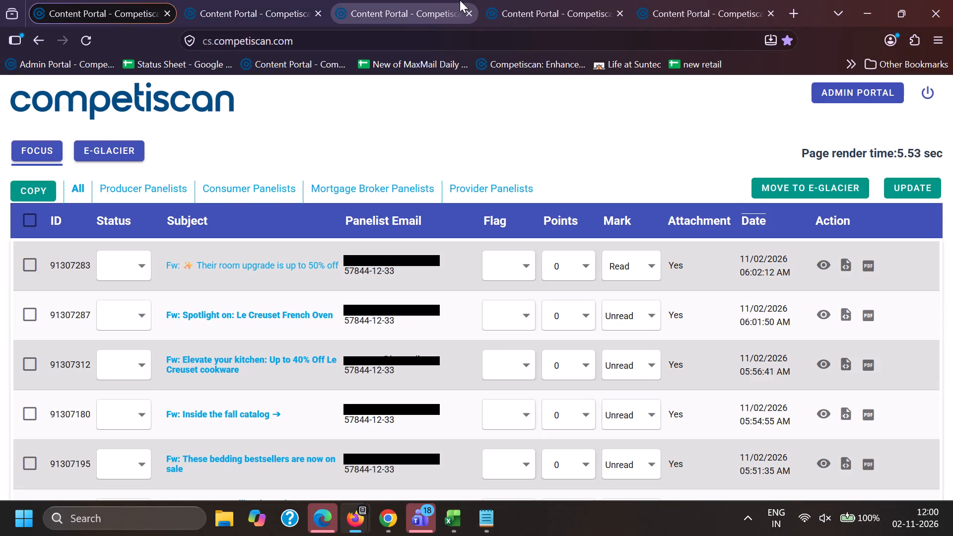
pyautogui.scroll(-2, 309, 370)
pyautogui.scroll(-2, 285, 296)
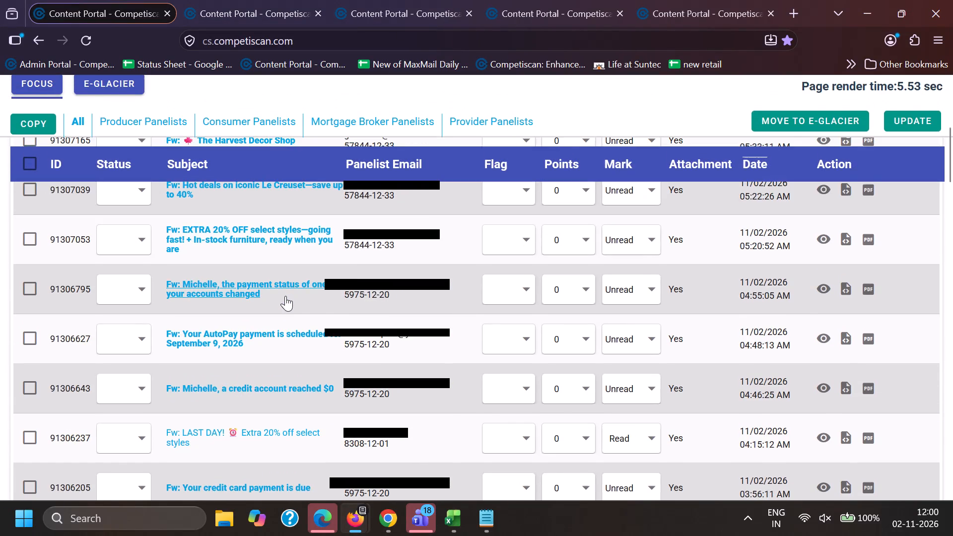
pyautogui.scroll(-4, 285, 296)
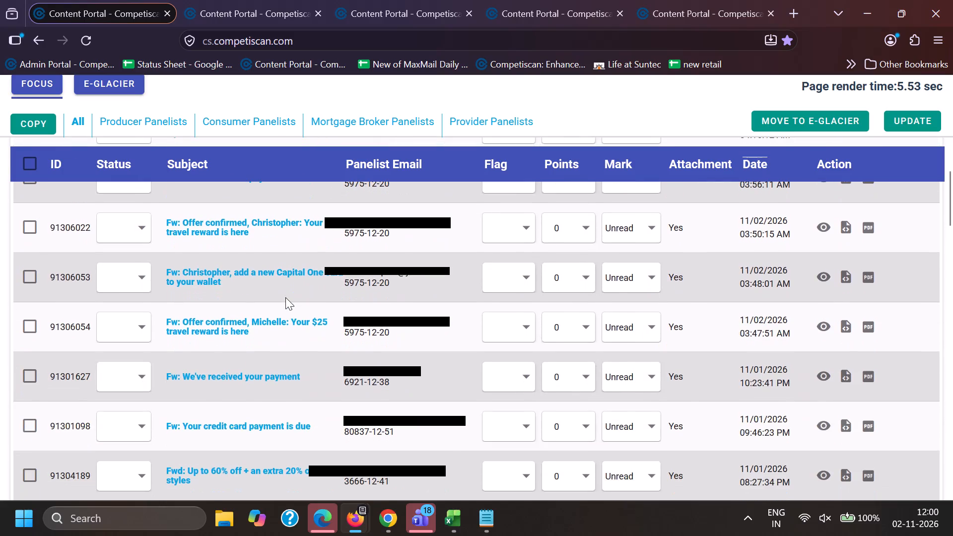
pyautogui.scroll(-7, 285, 297)
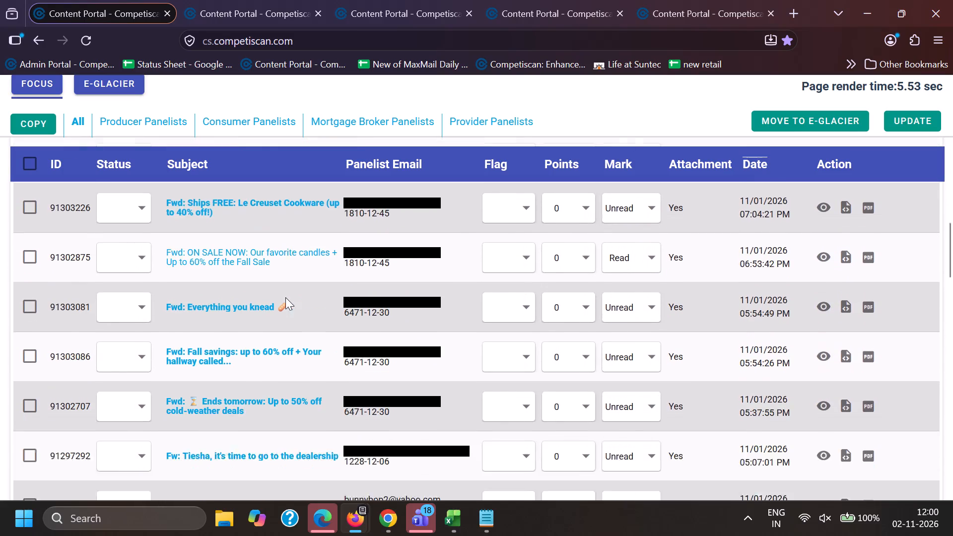
pyautogui.scroll(-3, 285, 297)
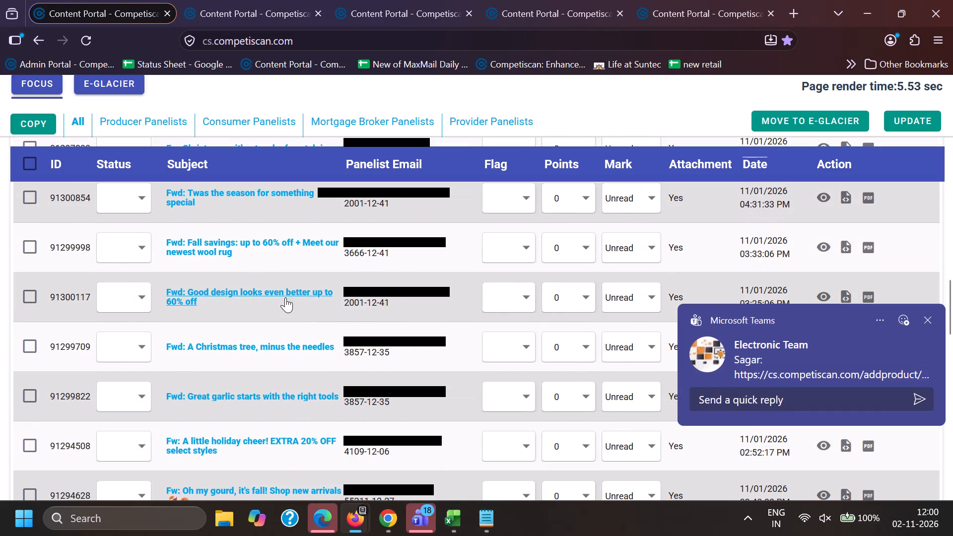
pyautogui.scroll(-3, 285, 297)
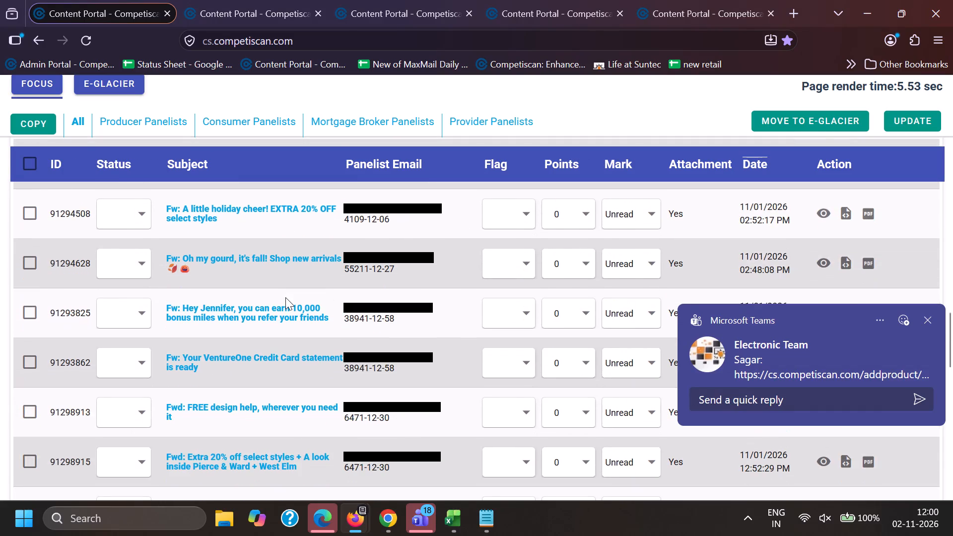
pyautogui.scroll(-7, 285, 297)
# Copy the West Elm search string "e.westelm.com" from the Other Retail Records Strings sheet in Chrome.
pyautogui.click(530, 0)
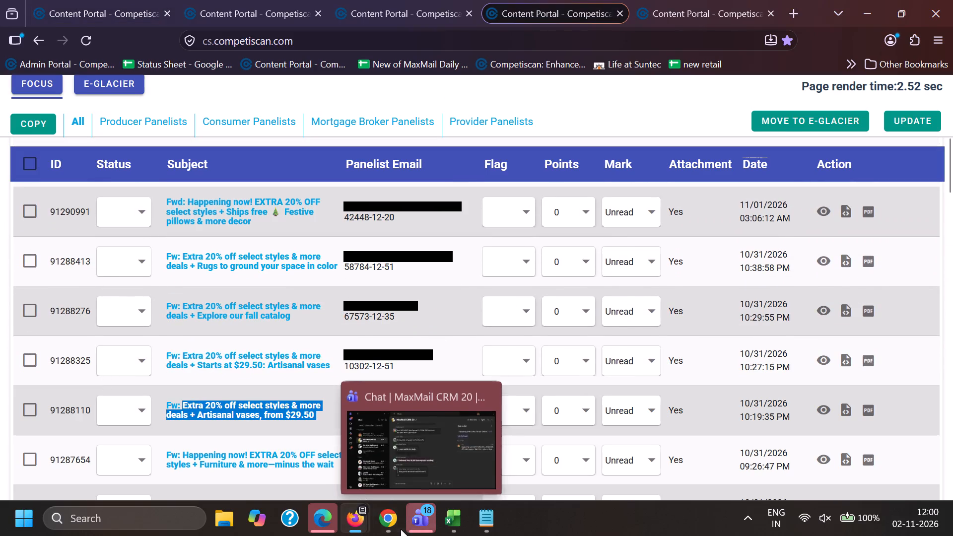
pyautogui.click(398, 531)
pyautogui.click(348, 436)
pyautogui.click(599, 0)
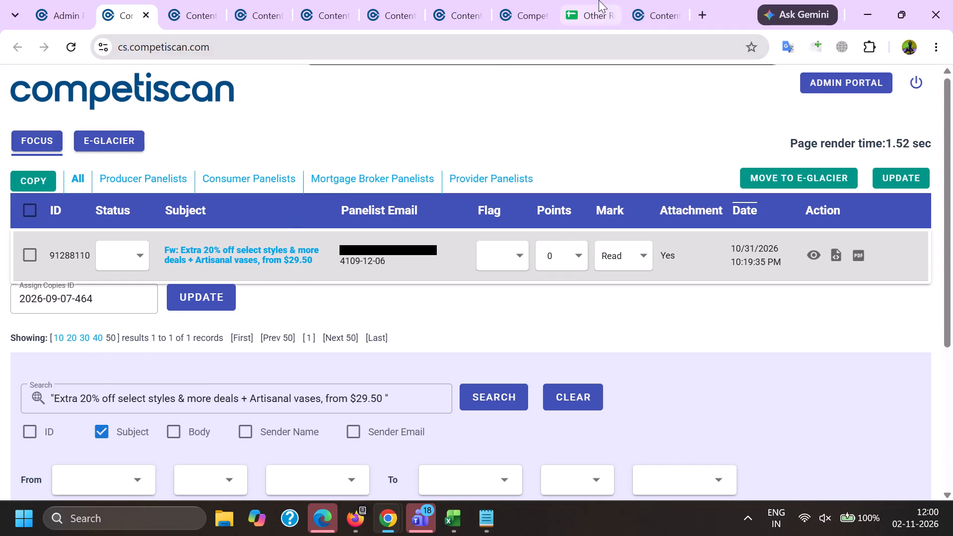
pyautogui.scroll(2, 153, 275)
pyautogui.click(160, 373)
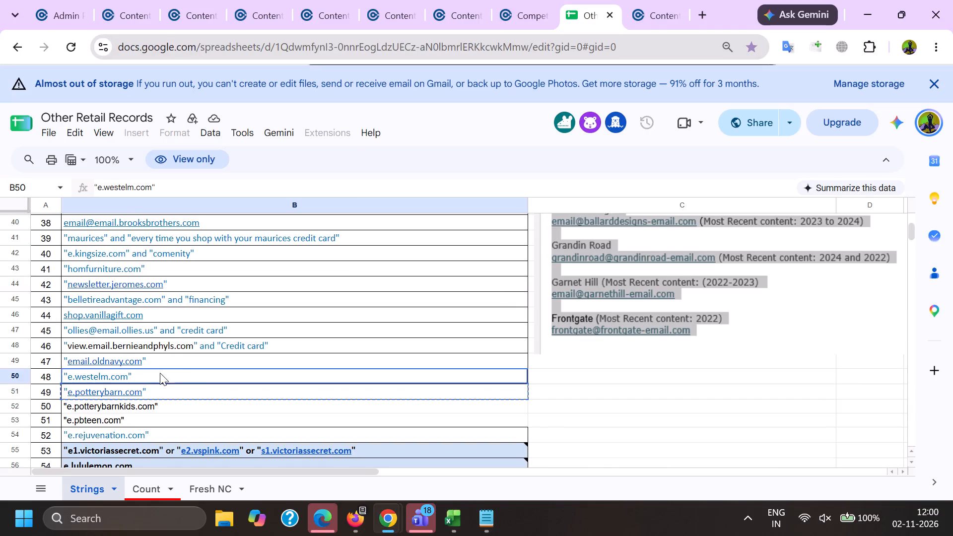
pyautogui.hotkey('ctrl', 'c')
# In the fourth Firefox Content Portal list, replace the Pottery Barn search with the copied "e.westelm.com" string in quotes and run it.
pyautogui.hotkey('alt', 'Tab')
pyautogui.scroll(-11, 245, 307)
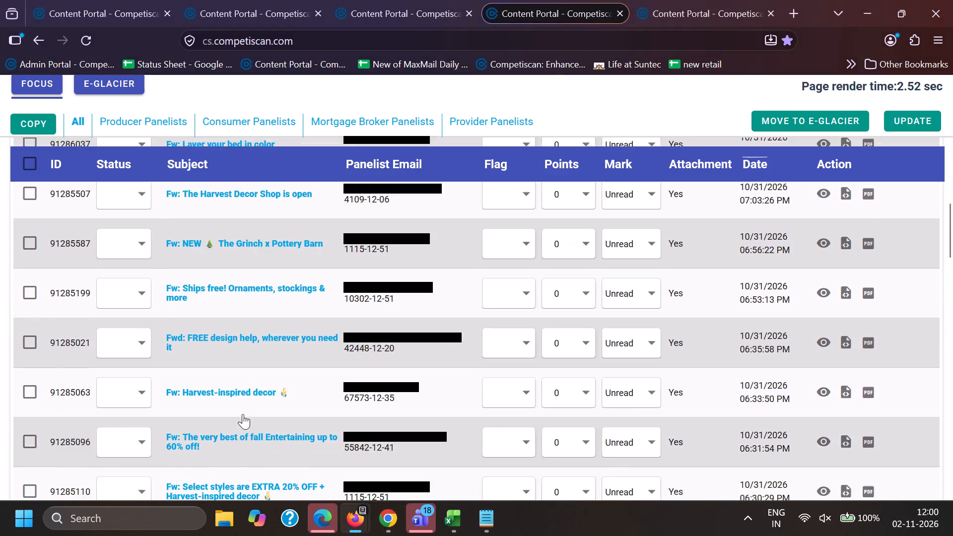
pyautogui.scroll(-15, 243, 414)
pyautogui.moveTo(307, 271); pyautogui.dragTo(1, 237)
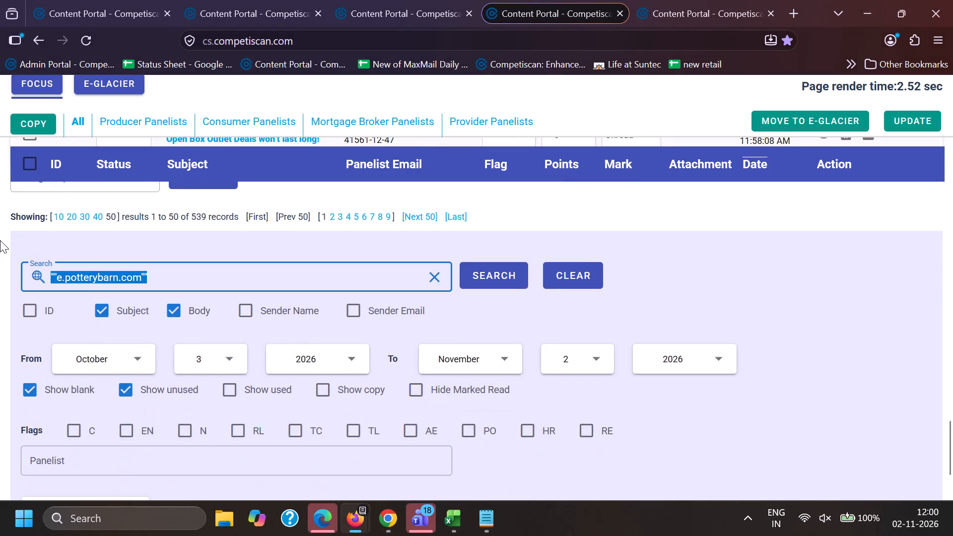
pyautogui.press('BackSpace')
pyautogui.hotkey('shift', '"')
pyautogui.hotkey('ctrl', 'v')
pyautogui.hotkey('shift', '"')
pyautogui.press('Return')
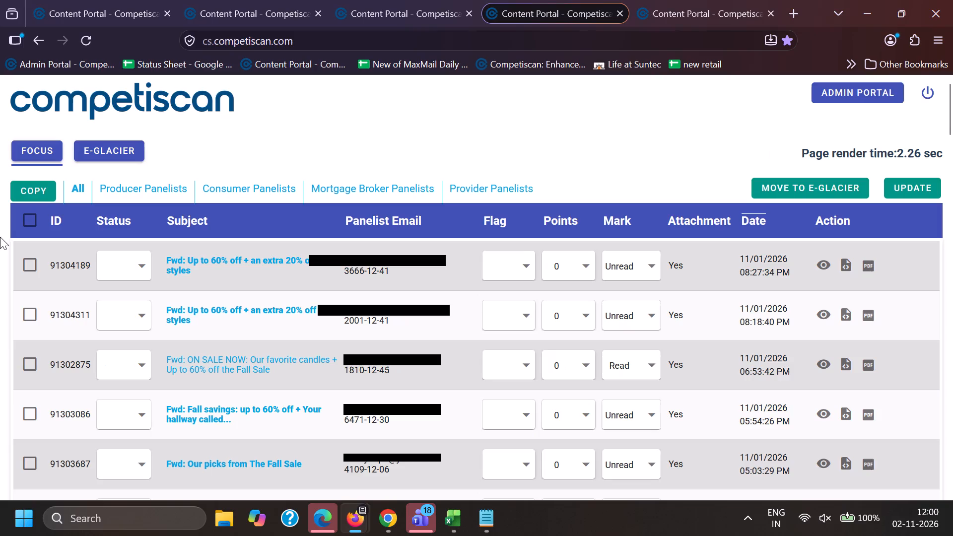
# Copy the subject of West Elm email 91298915, "Extra 20% off select styles + A look inside Pierce & Ward + West Elm".
pyautogui.scroll(-2, 209, 293)
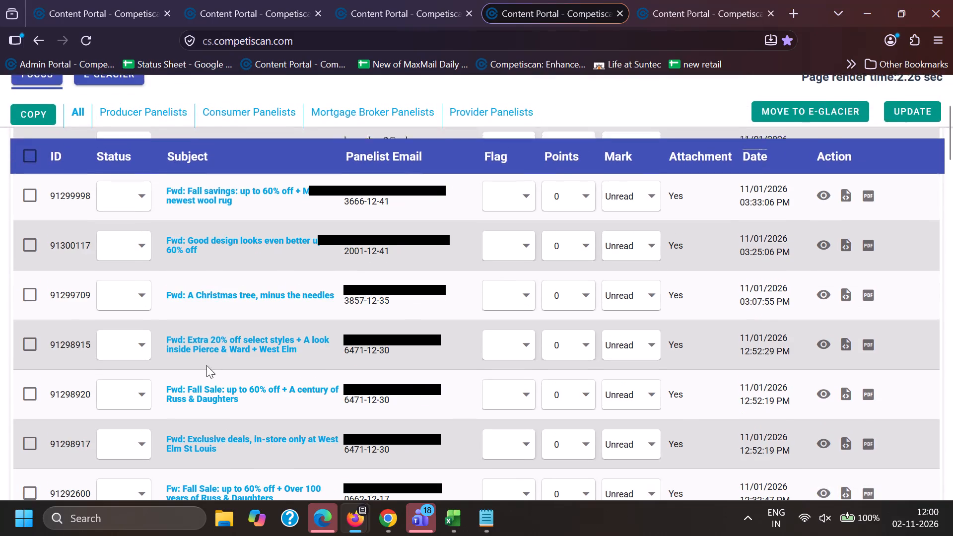
pyautogui.moveTo(184, 328); pyautogui.dragTo(318, 353)
pyautogui.hotkey('ctrl', 'c')
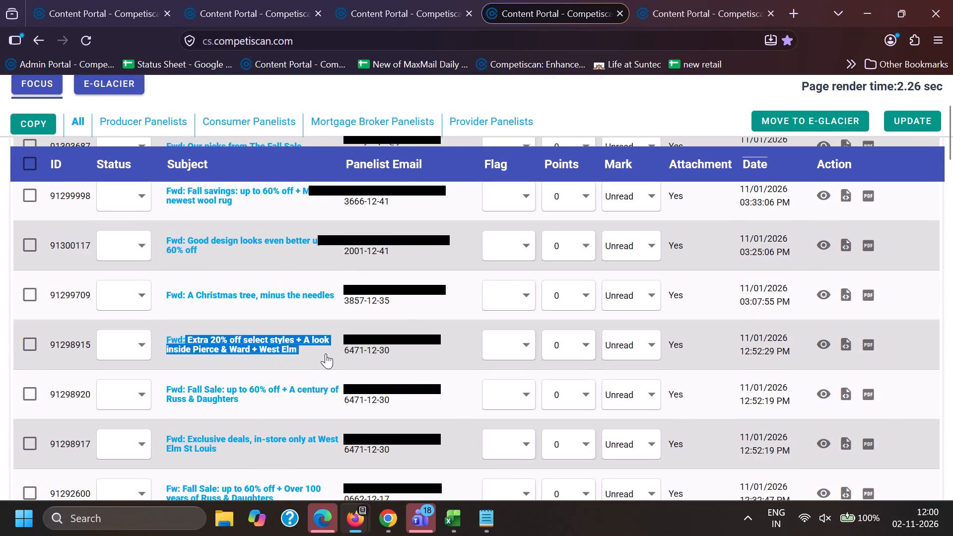
pyautogui.hotkey('ctrl', 'c')
# In Chrome's Content Portal list, search subjects for the copied "Extra 20% off select styles + A look inside Pierce & Ward + West Elm" in quotes.
pyautogui.hotkey('alt', 'Tab')
pyautogui.click(209, 0)
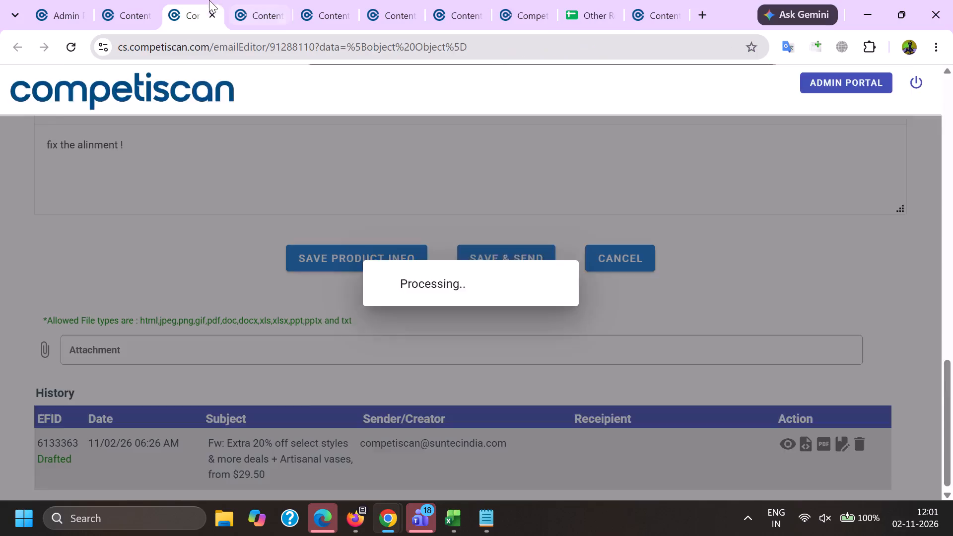
pyautogui.click(138, 0)
pyautogui.scroll(-5, 224, 367)
pyautogui.scroll(2, 306, 332)
pyautogui.click(312, 334)
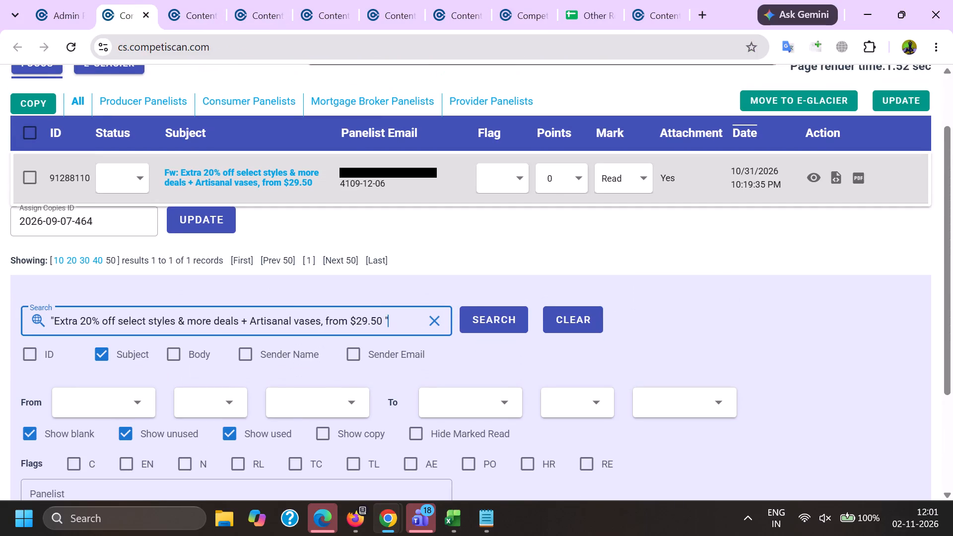
pyautogui.tripleClick(311, 319)
pyautogui.press('BackSpace')
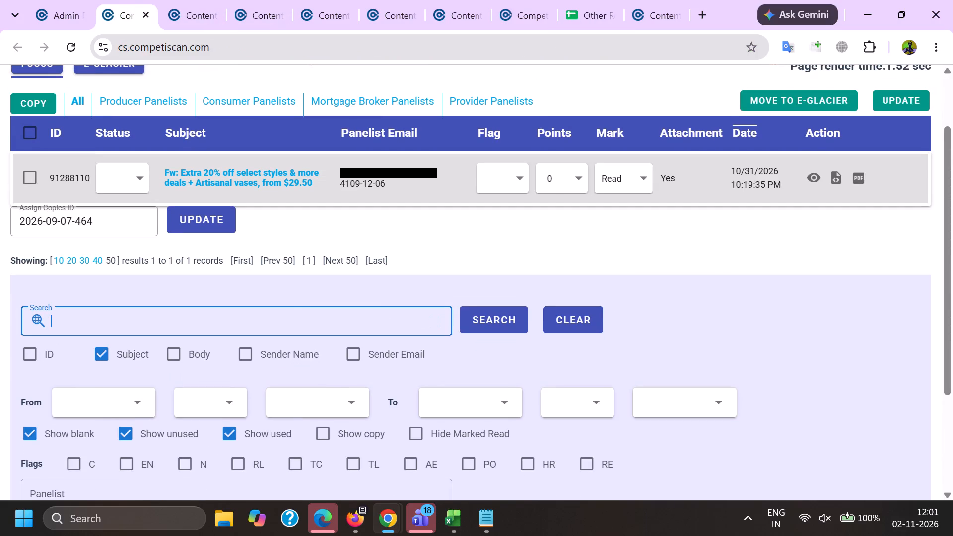
pyautogui.hotkey('shift', '"')
pyautogui.hotkey('ctrl', 'v')
pyautogui.hotkey('shift', '"')
pyautogui.press('Return')
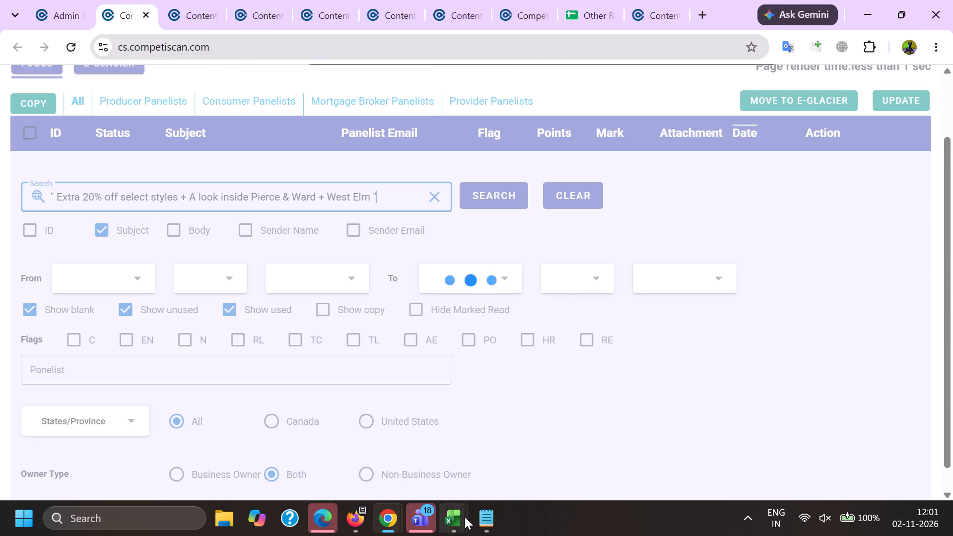
# In the Excel may 26 sheet, enter "EM SENT" in column E for email 91288110.
pyautogui.click(465, 517)
pyautogui.click(605, 464)
pyautogui.click(171, 296)
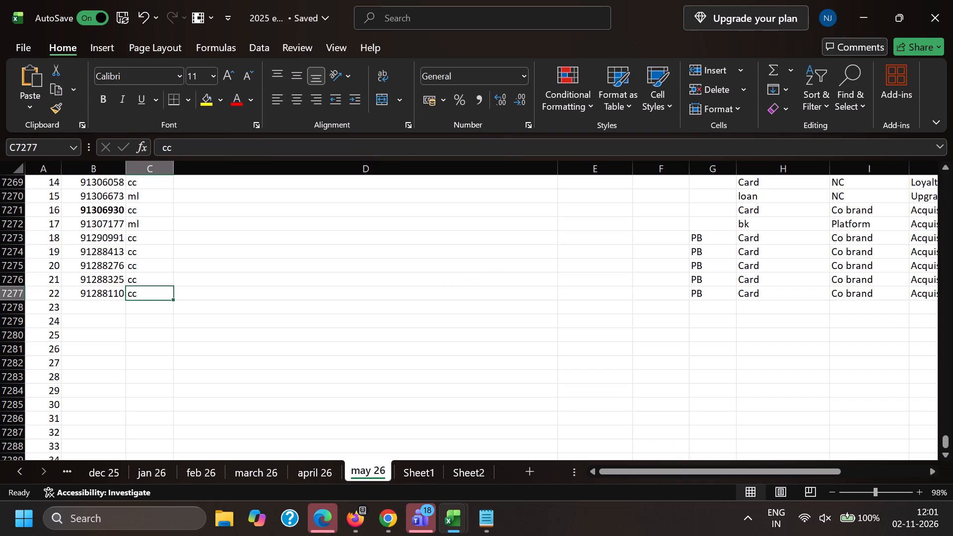
pyautogui.press('Right')
pyautogui.press('Right')
pyautogui.press('e')
pyautogui.press('m')
pyautogui.press('space')
pyautogui.press('s')
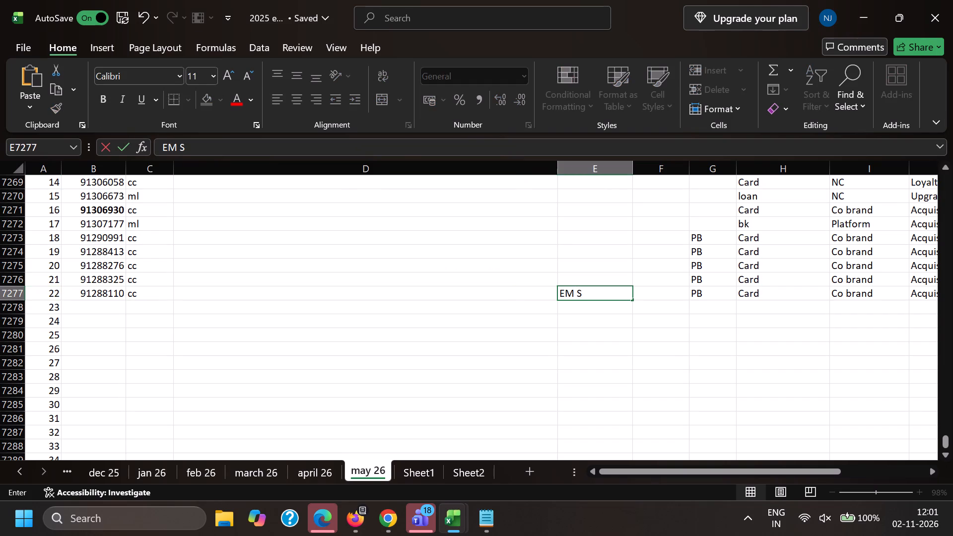
pyautogui.press('e')
pyautogui.press('n')
pyautogui.press('t')
# Return to the Chrome search results and open the preview of email 91298915.
pyautogui.hotkey('alt', 'Tab')
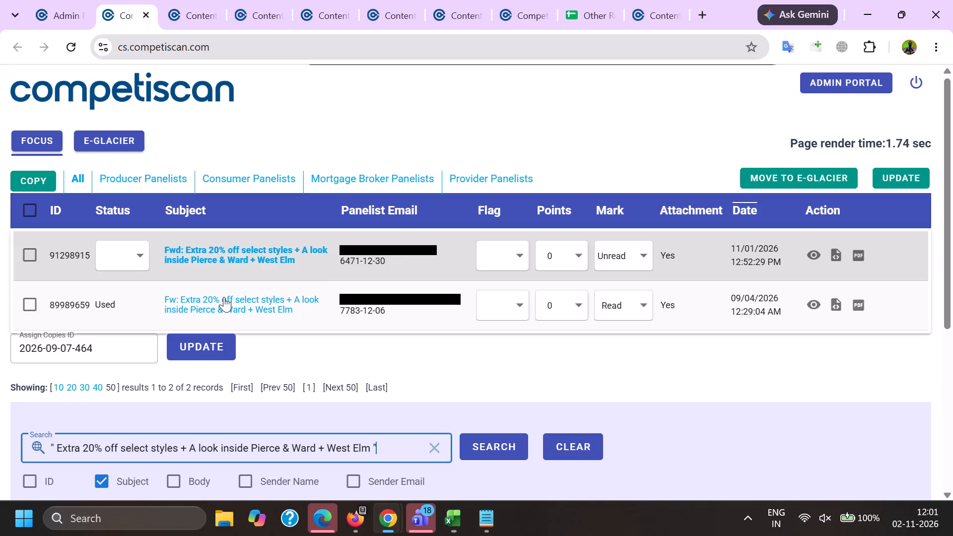
pyautogui.click(808, 253)
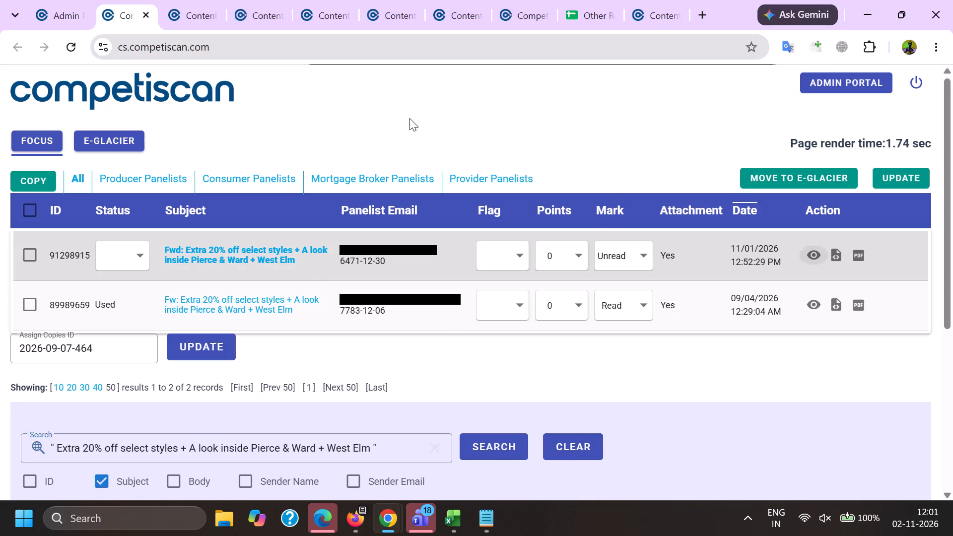
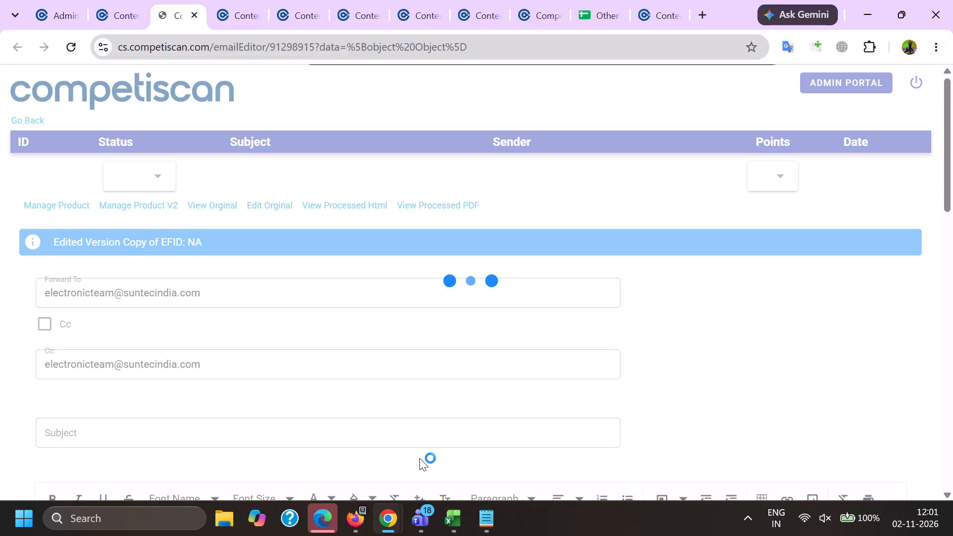
# Switch to the Excel may 26 sheet and log email 91298915 with category cc in row 23 of the list.
pyautogui.click(601, 461)
pyautogui.click(475, 520)
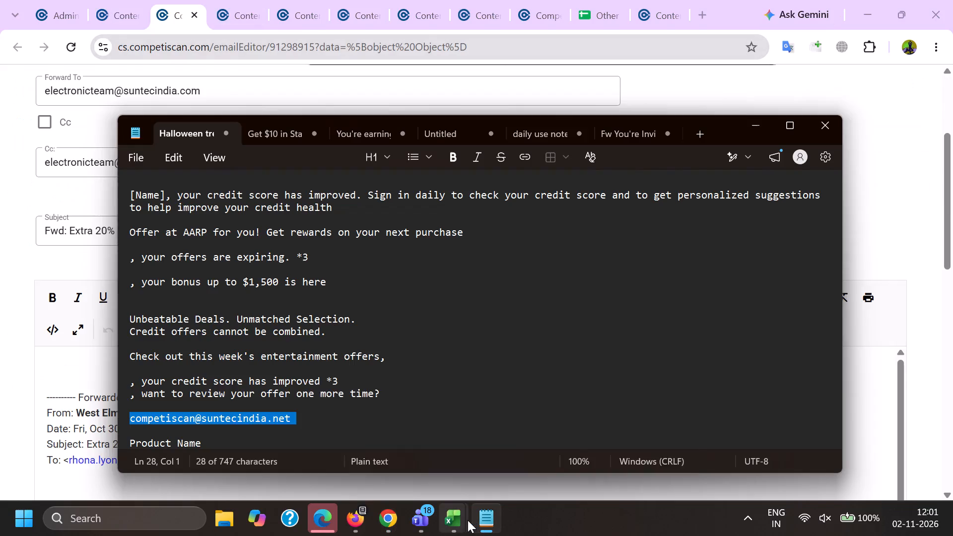
pyautogui.click(468, 533)
pyautogui.click(594, 453)
pyautogui.click(108, 311)
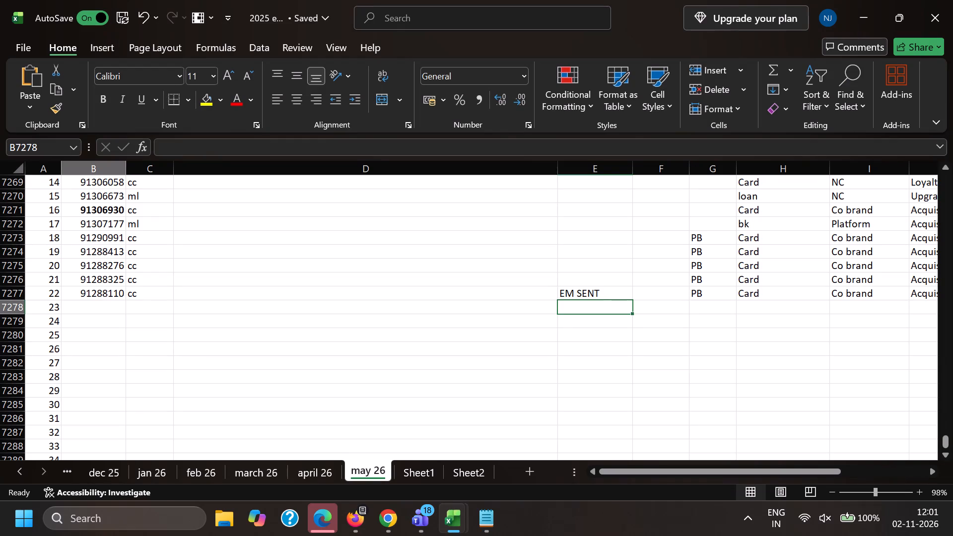
pyautogui.hotkey('ctrl', 'v')
pyautogui.click(162, 303)
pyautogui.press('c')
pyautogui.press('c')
pyautogui.press('Right')
pyautogui.press('Right')
pyautogui.press('Right')
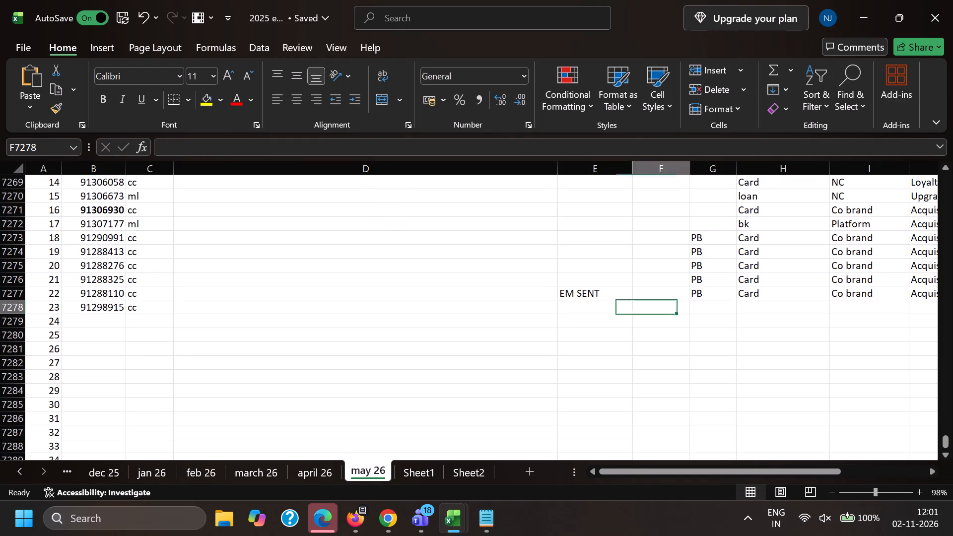
pyautogui.press('Right')
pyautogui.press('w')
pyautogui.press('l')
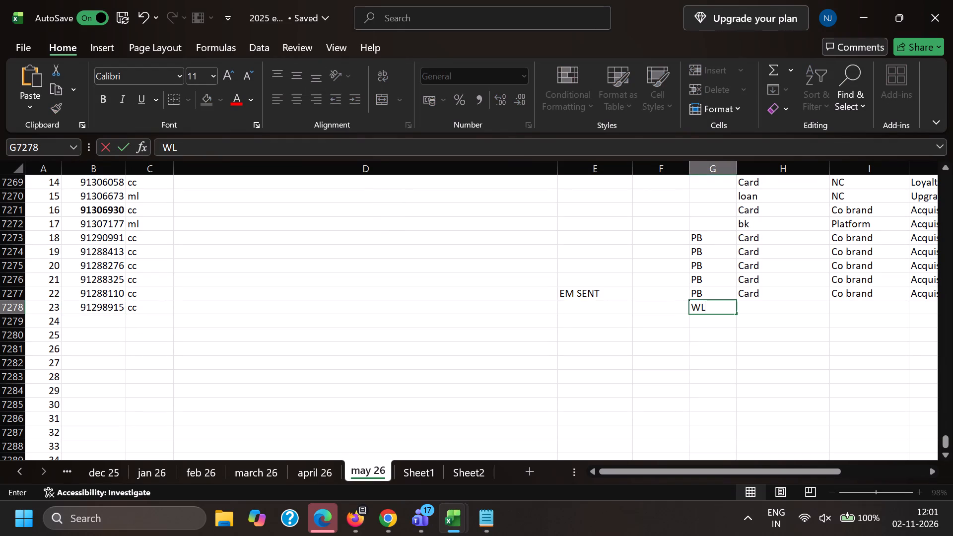
pyautogui.press('Right')
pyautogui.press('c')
pyautogui.press('Right')
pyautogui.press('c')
pyautogui.press('Right')
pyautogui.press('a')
pyautogui.press('Left')
pyautogui.press('Left')
pyautogui.press('Left')
pyautogui.press('Left')
pyautogui.press('Left')
pyautogui.press('Left')
pyautogui.press('Left')
pyautogui.press('Left')
pyautogui.press('Left')
pyautogui.press('Left')
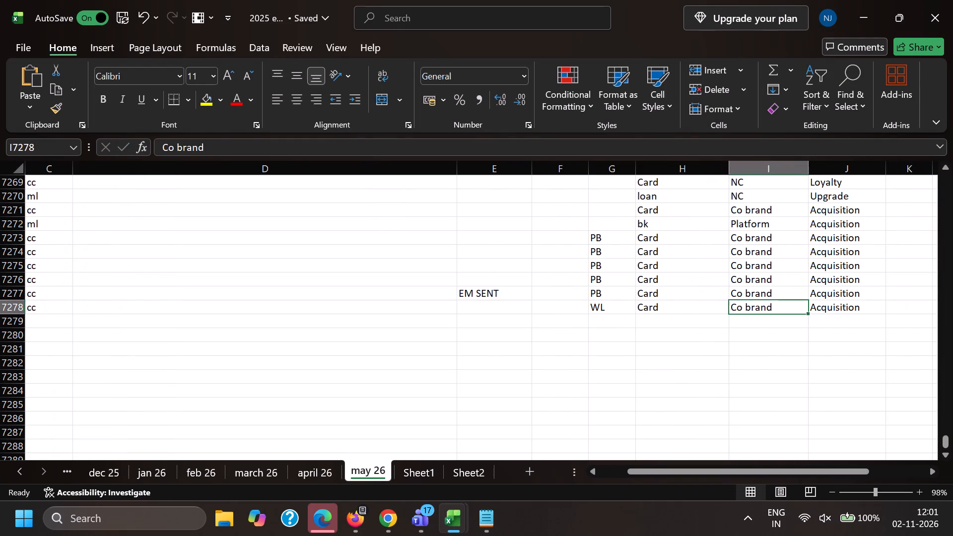
# Return to the editor page of email 91298915 in Chrome.
pyautogui.hotkey('alt', 'Tab')
pyautogui.hotkey('alt', 'Tab')
pyautogui.hotkey('alt', 'Tab')
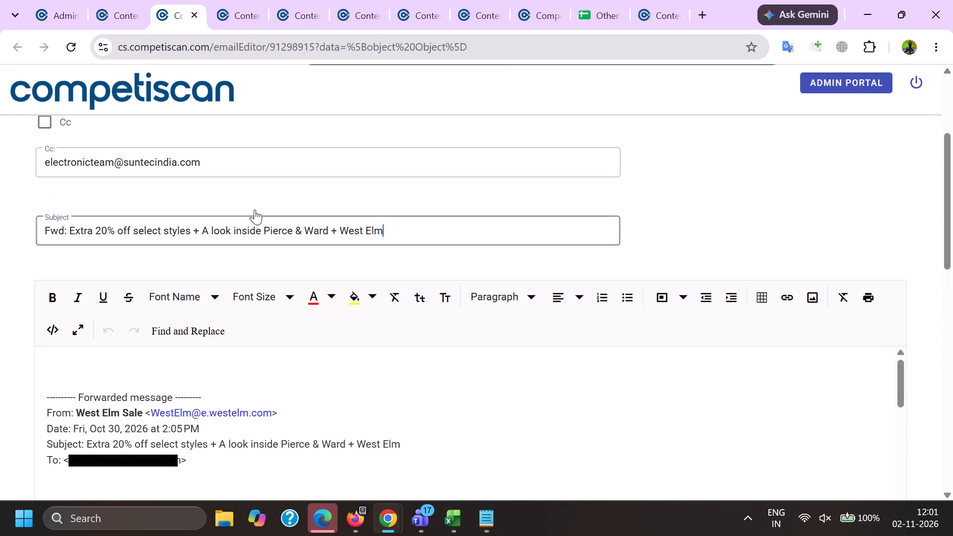
# Delete the forwarded-message line, the sender's address and the To line from the header of West Elm email 91298915.
pyautogui.moveTo(246, 400); pyautogui.dragTo(6, 352)
pyautogui.press('BackSpace')
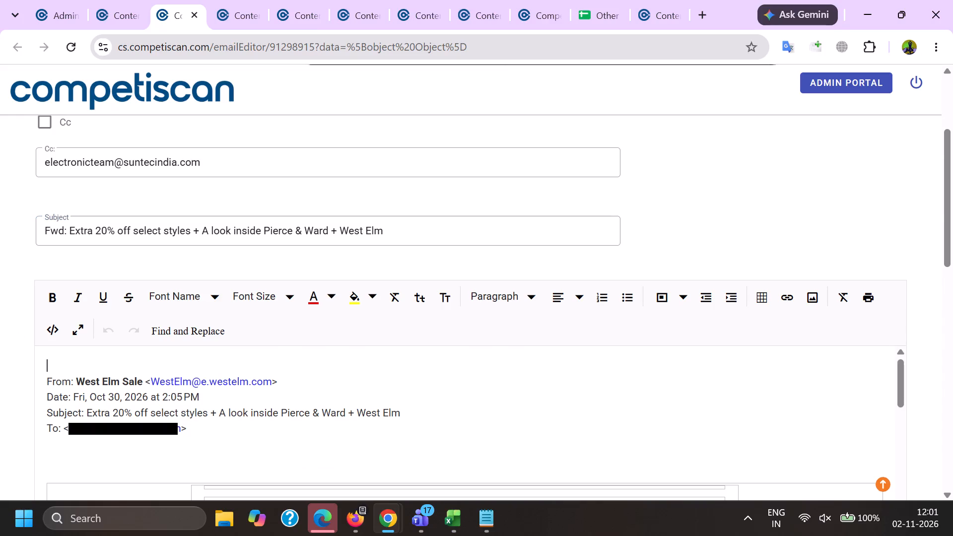
pyautogui.moveTo(143, 383); pyautogui.dragTo(349, 380)
pyautogui.press('BackSpace')
pyautogui.moveTo(253, 443); pyautogui.dragTo(0, 412)
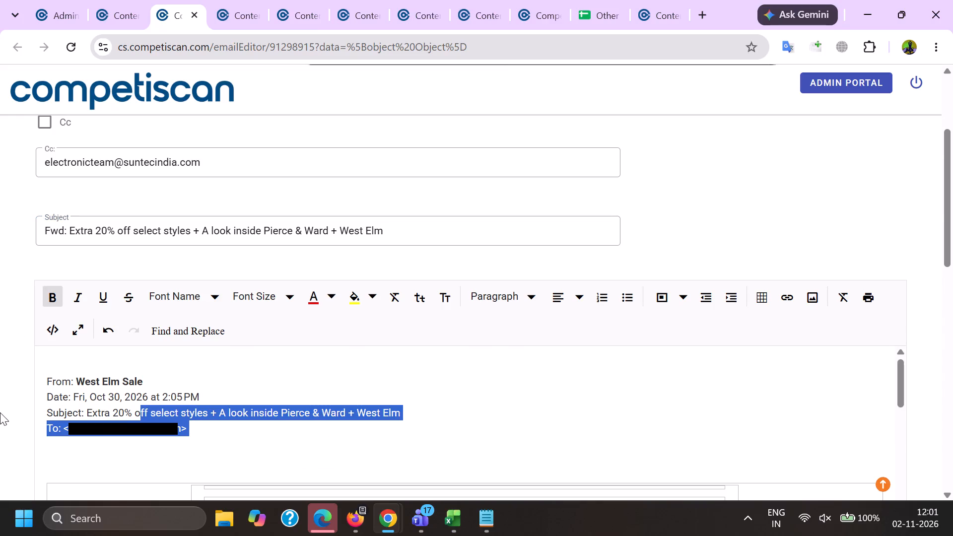
pyautogui.moveTo(0, 412); pyautogui.dragTo(4, 433)
pyautogui.press('BackSpace')
# Remove the links from the nearest-store phone number, the West Elm app banner and "view this email with images" in the email body.
pyautogui.scroll(-20, 320, 201)
pyautogui.scroll(-7, 320, 201)
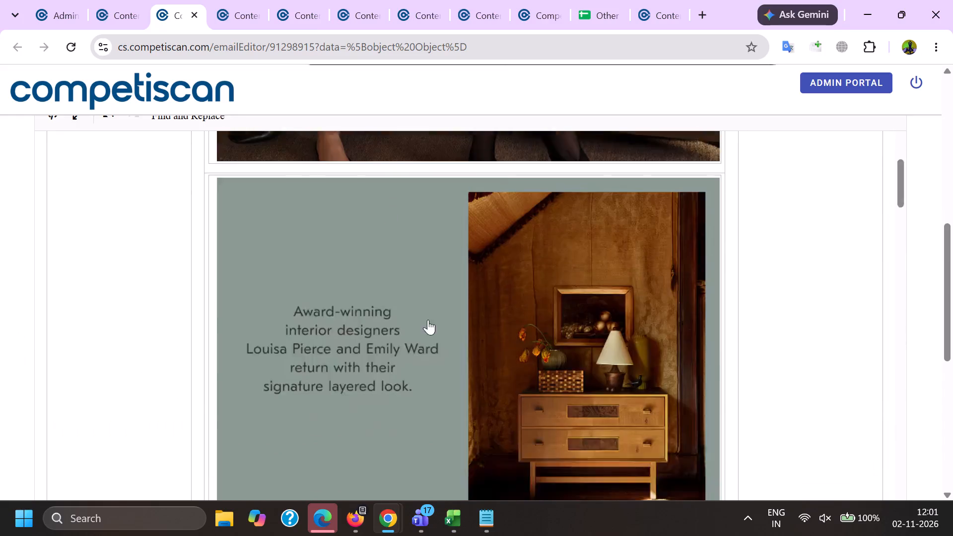
pyautogui.scroll(-20, 428, 320)
pyautogui.scroll(-5, 428, 320)
pyautogui.scroll(11, 432, 331)
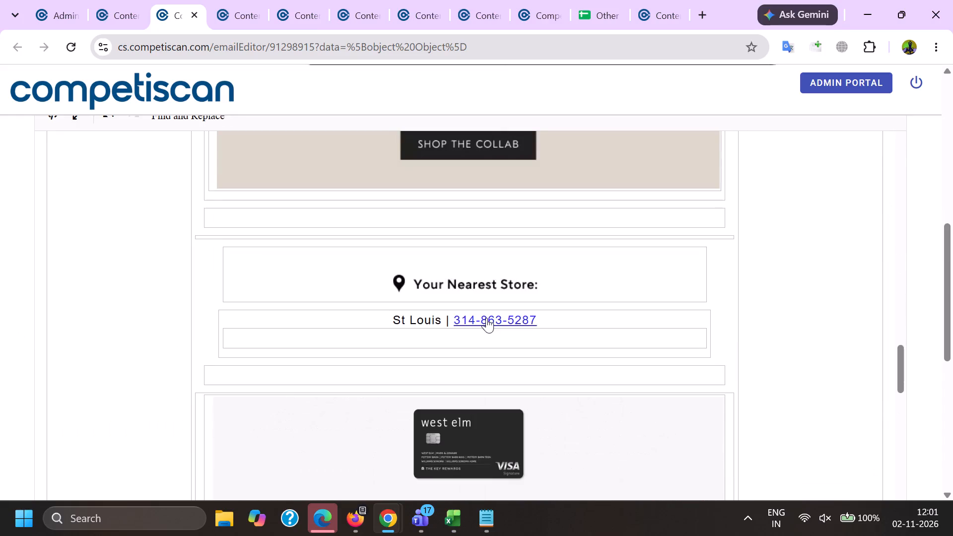
pyautogui.click(486, 318)
pyautogui.click(568, 346)
pyautogui.scroll(-5, 519, 287)
pyautogui.click(391, 364)
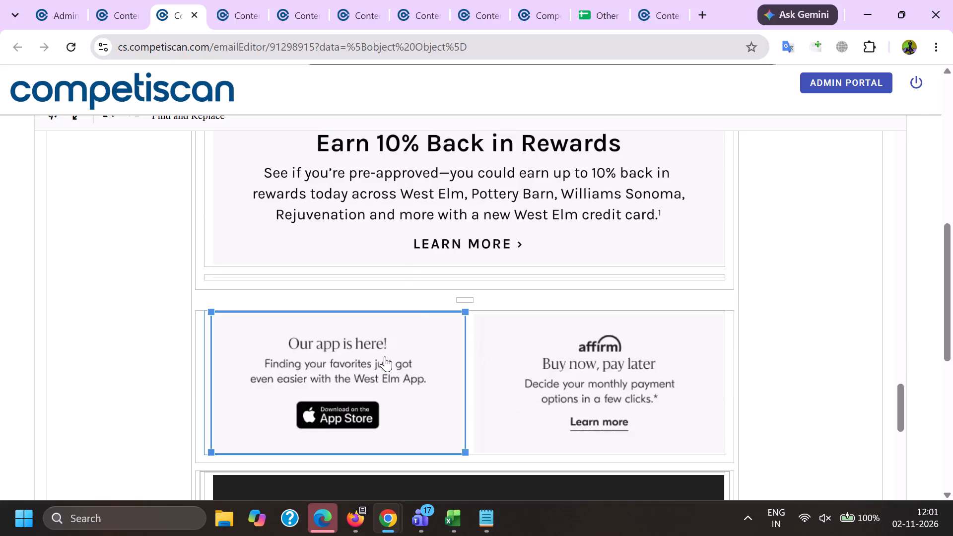
pyautogui.click(301, 294)
pyautogui.scroll(-5, 302, 293)
pyautogui.click(441, 369)
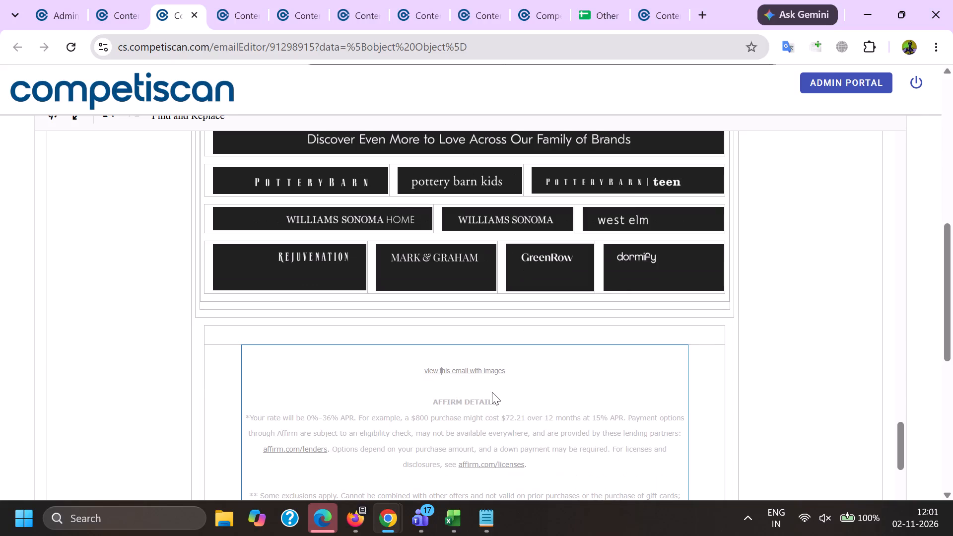
pyautogui.click(517, 397)
# Delete the recipient's address after "This message was sent to" in the email footer.
pyautogui.scroll(-4, 479, 241)
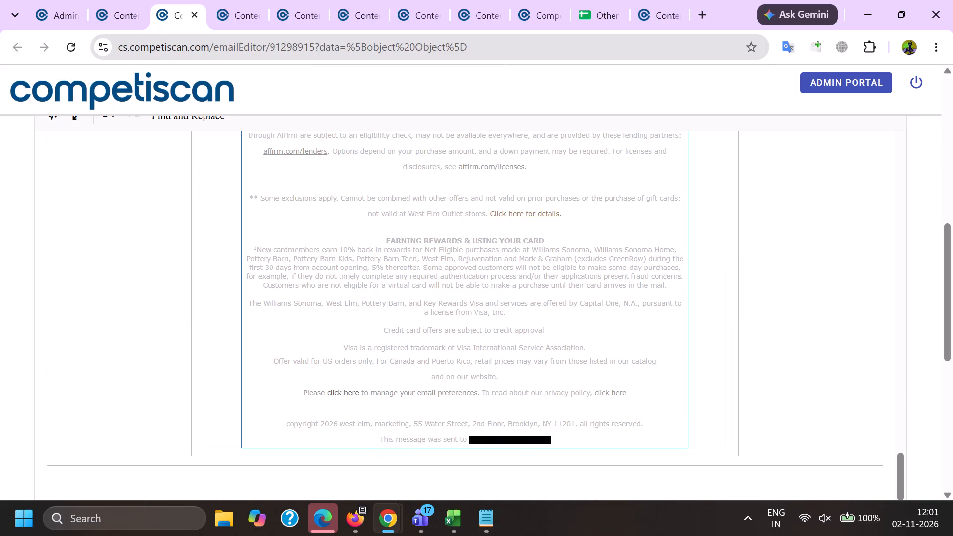
pyautogui.moveTo(471, 440); pyautogui.dragTo(560, 432)
pyautogui.press('BackSpace')
pyautogui.press('BackSpace')
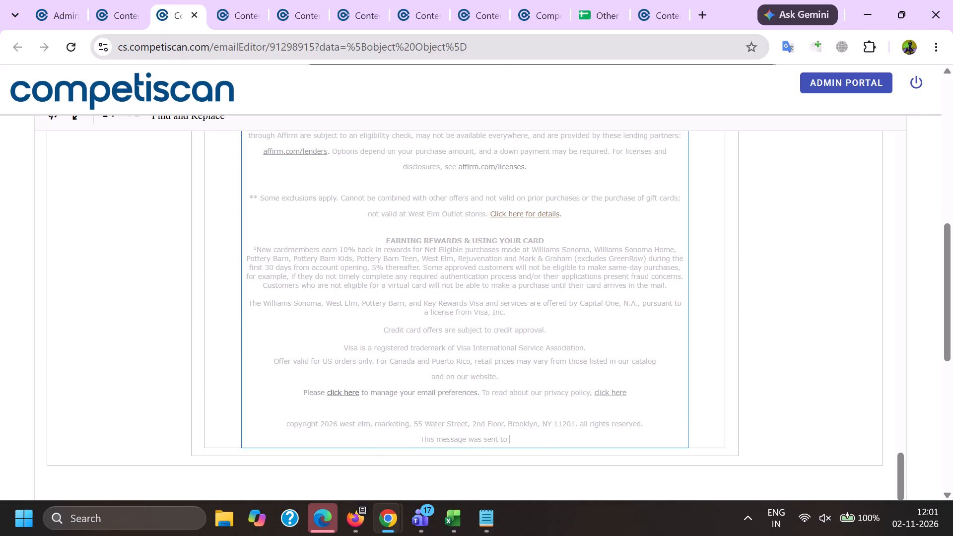
# Remove the link from "click here" in the footer's sentence about managing email preferences.
pyautogui.click(346, 390)
pyautogui.click(434, 420)
# Delete the forwarder's signature, including its dashes and surrounding blank lines, below the email body.
pyautogui.scroll(-7, 424, 313)
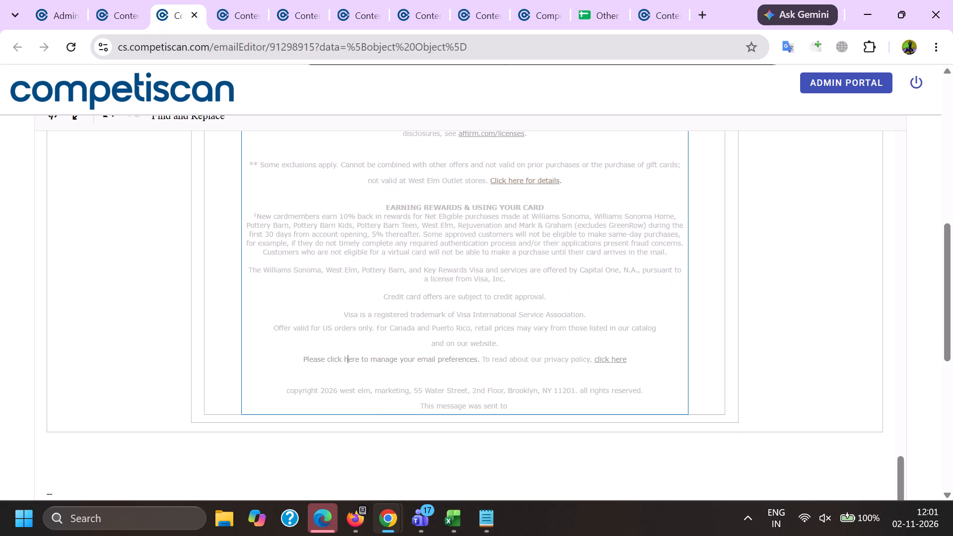
pyautogui.scroll(-4, 397, 323)
pyautogui.scroll(3, 297, 385)
pyautogui.scroll(-4, 278, 333)
pyautogui.scroll(4, 183, 374)
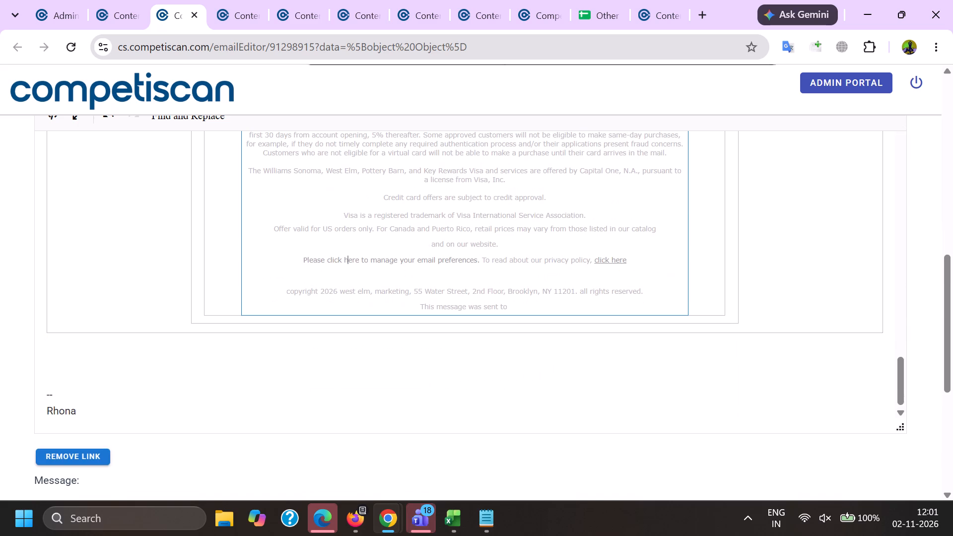
pyautogui.moveTo(86, 392); pyautogui.dragTo(103, 422)
pyautogui.press('BackSpace')
pyautogui.moveTo(93, 391); pyautogui.dragTo(58, 367)
pyautogui.press('BackSpace')
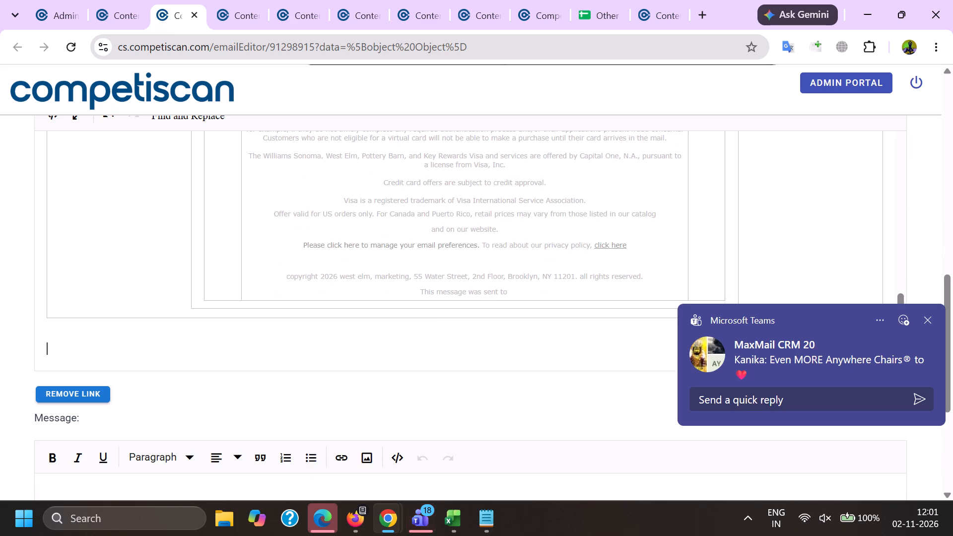
# Save the edited email 91298915 with its product info, without sending it.
pyautogui.scroll(-12, 312, 343)
pyautogui.click(338, 371)
pyautogui.click(483, 315)
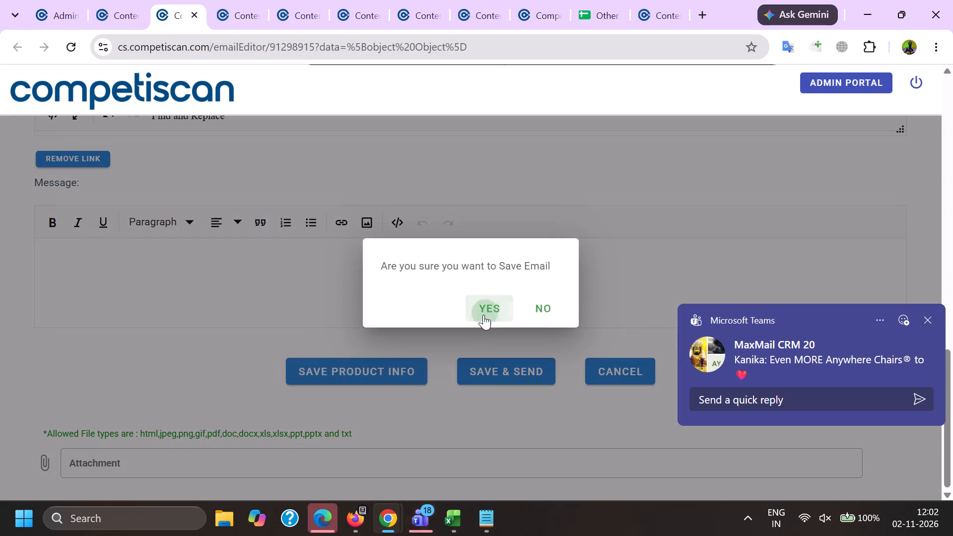
pyautogui.click(256, 0)
pyautogui.click(183, 0)
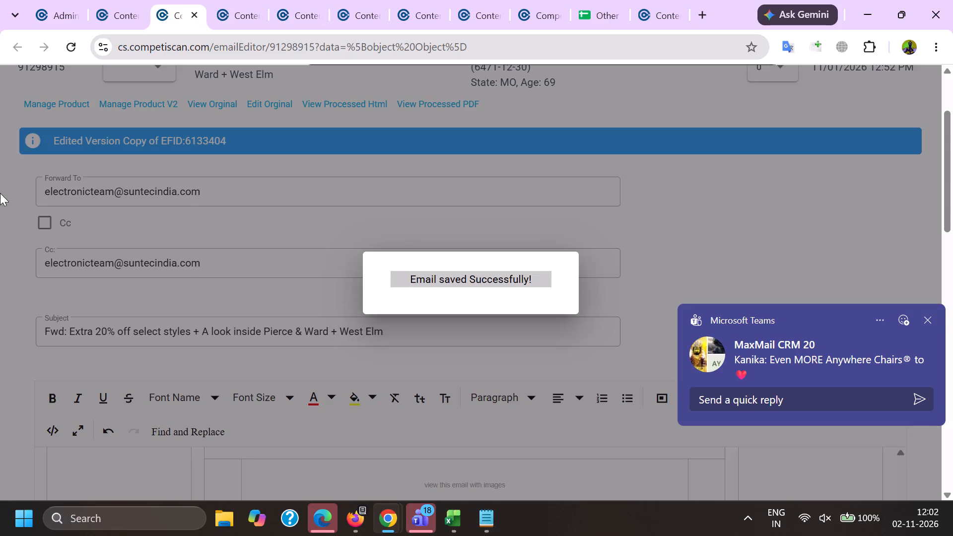
pyautogui.click(0, 191)
# Open the product management form for email 91298915.
pyautogui.click(61, 108)
# Back in the email editor, copy "West Elm" from the From line of the message header.
pyautogui.hotkey('alt', 'Tab')
pyautogui.scroll(-5, 142, 134)
pyautogui.click(168, 277)
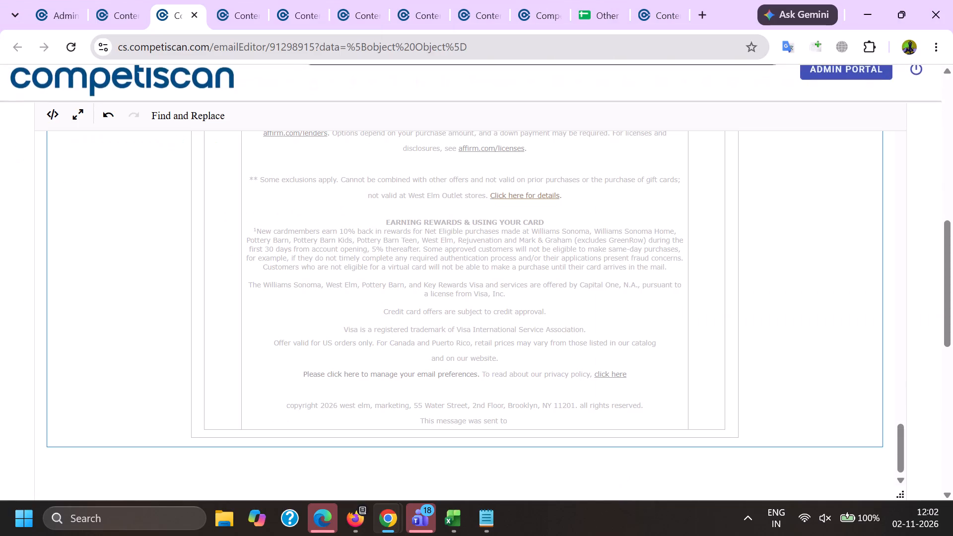
pyautogui.press('pageup')
pyautogui.press('pageup')
pyautogui.press('pageup')
pyautogui.press('pageup')
pyautogui.press('pageup')
pyautogui.press('pageup')
pyautogui.press('pageup')
pyautogui.press('pageup')
pyautogui.press('pageup')
pyautogui.press('pageup')
pyautogui.press('pageup')
pyautogui.press('pageup')
pyautogui.press('pageup')
pyautogui.scroll(-5, 179, 238)
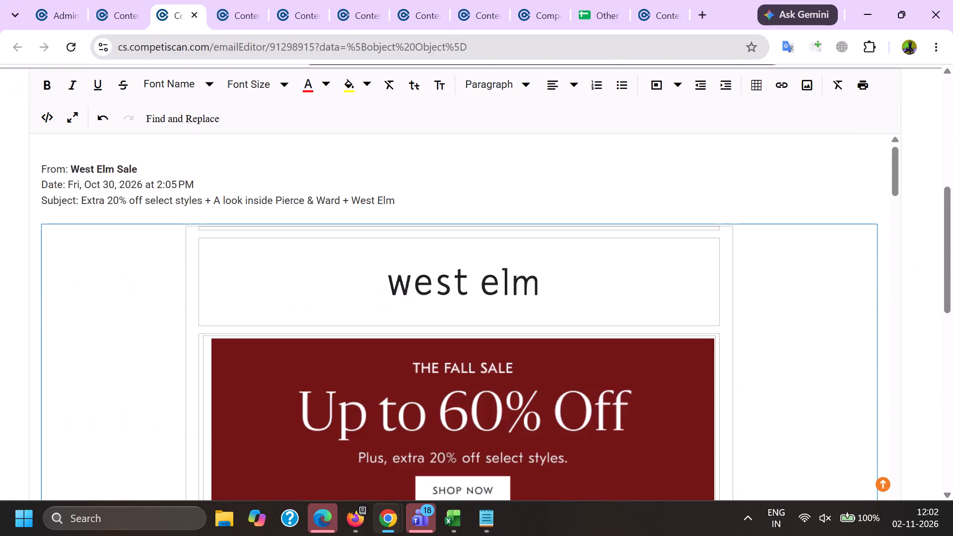
pyautogui.doubleClick(82, 169)
pyautogui.keyDown('shift'); pyautogui.click(103, 170); pyautogui.keyUp('shift')
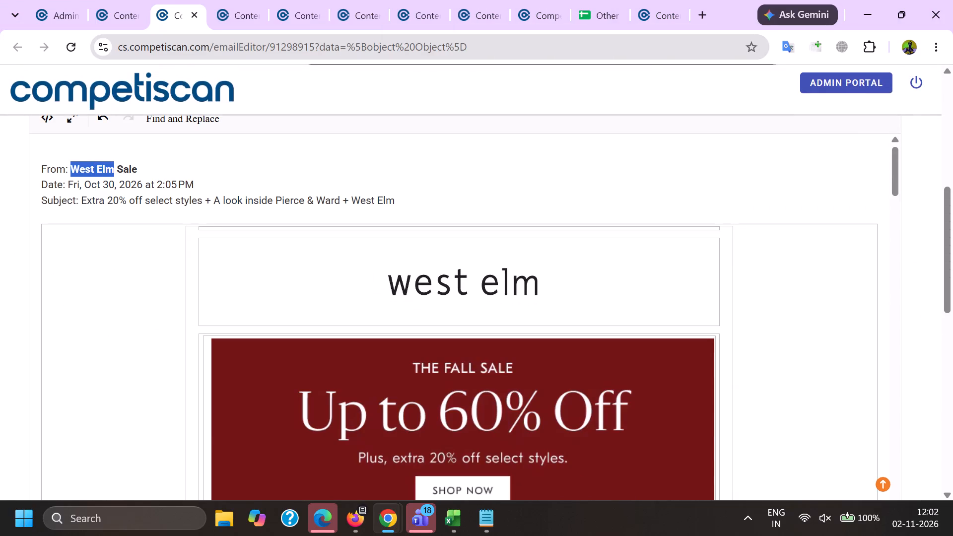
pyautogui.hotkey('ctrl', 'c')
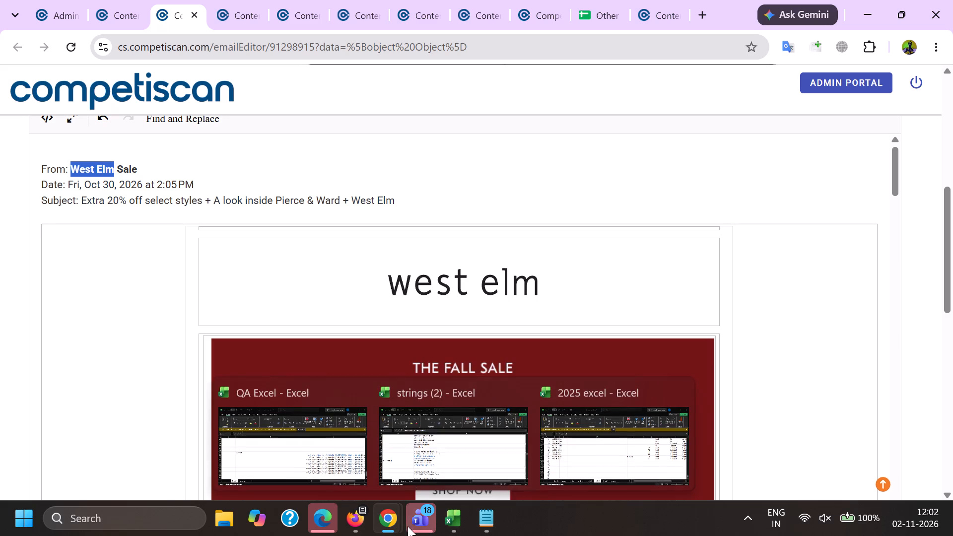
pyautogui.click(393, 524)
pyautogui.click(516, 455)
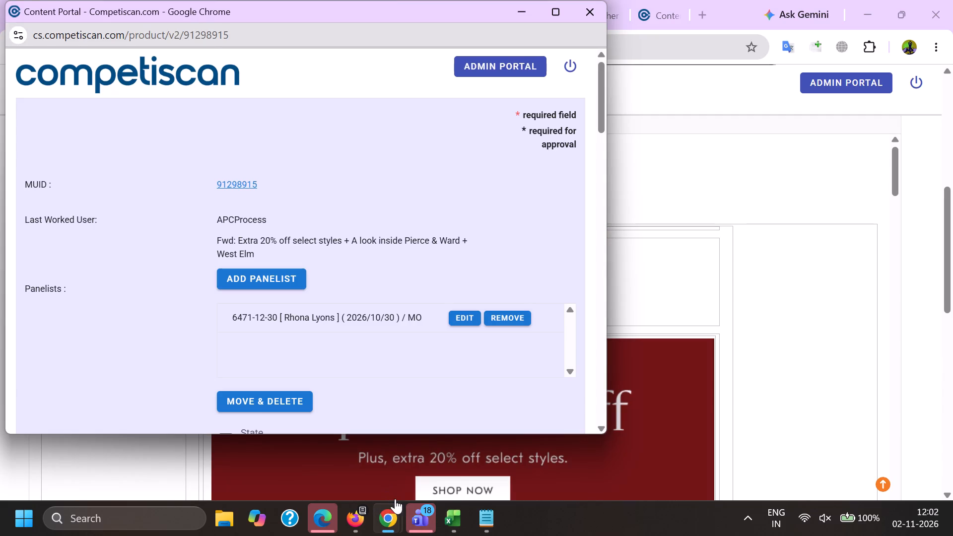
pyautogui.click(395, 511)
pyautogui.click(448, 395)
pyautogui.click(455, 529)
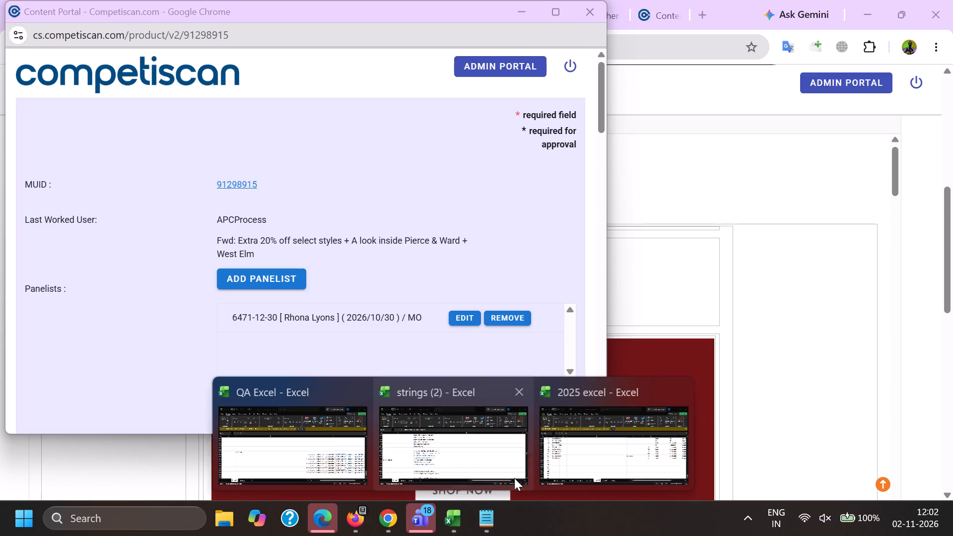
pyautogui.click(576, 459)
pyautogui.scroll(13, 410, 324)
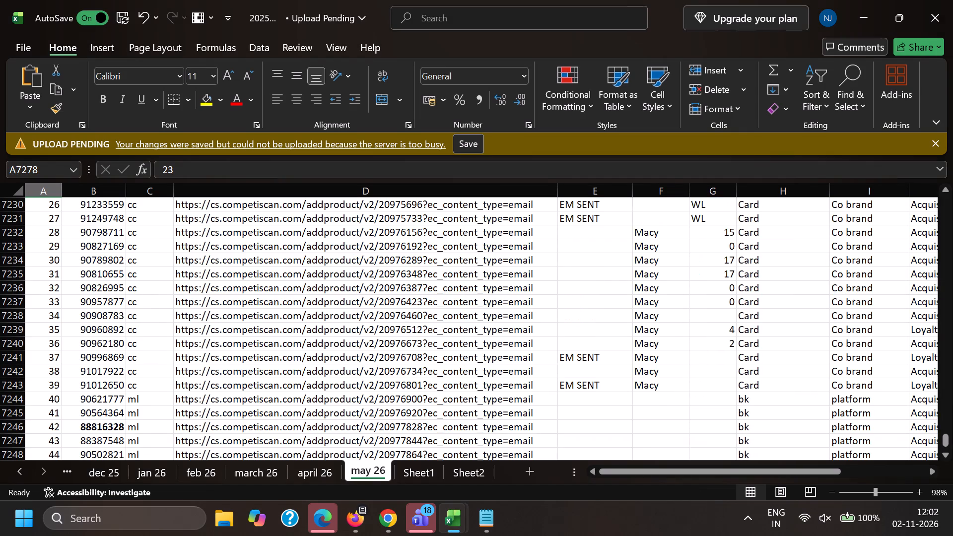
pyautogui.scroll(4, 501, 332)
pyautogui.click(496, 384)
pyautogui.click(492, 359)
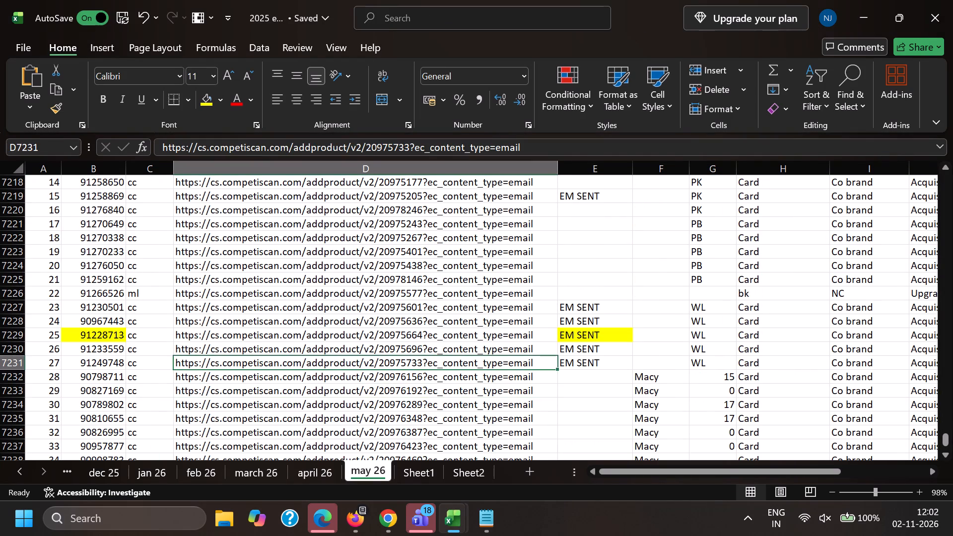
pyautogui.hotkey('ctrl', 'c')
# In Chrome, load the copied product link 20975733 in the tab holding the Pottery Barn reference product.
pyautogui.hotkey('alt', 'Tab')
pyautogui.hotkey('alt', 'Tab')
pyautogui.hotkey('alt', 'Tab')
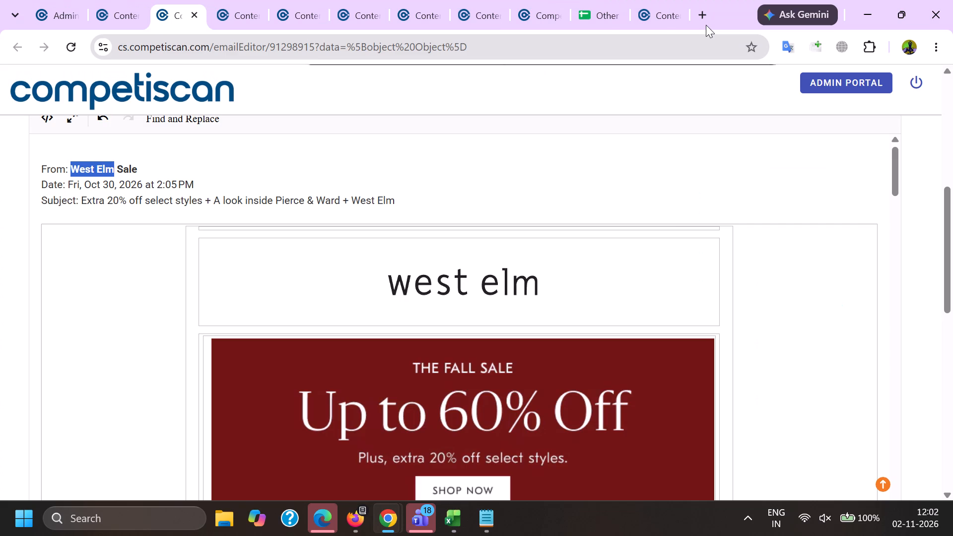
pyautogui.click(666, 0)
pyautogui.tripleClick(654, 42)
pyautogui.hotkey('ctrl', 'v')
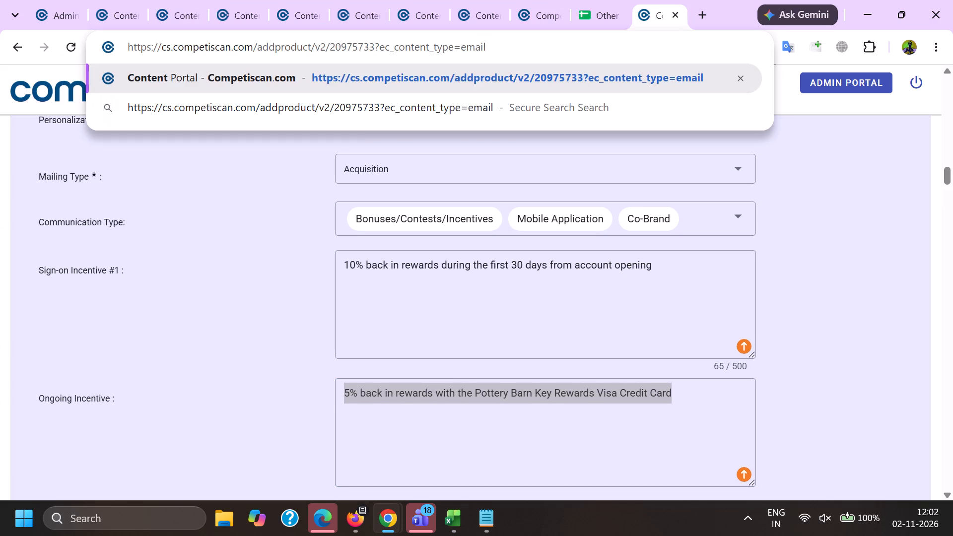
pyautogui.press('Return')
# Close the five leftover content tabs between the 91298915 editor and the Competiscan tab, including 91288110 and 91288413.
pyautogui.click(253, 0)
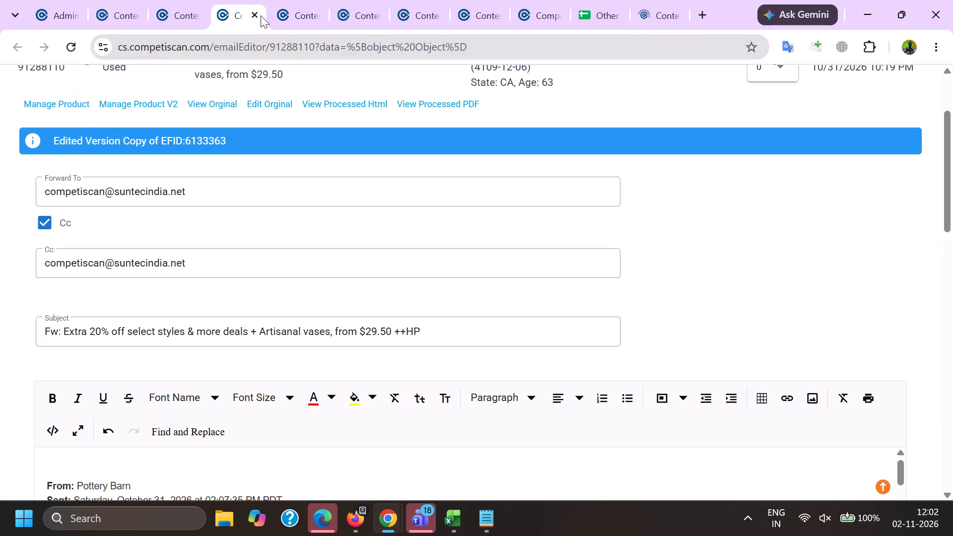
pyautogui.click(261, 15)
pyautogui.click(259, 14)
pyautogui.doubleClick(255, 14)
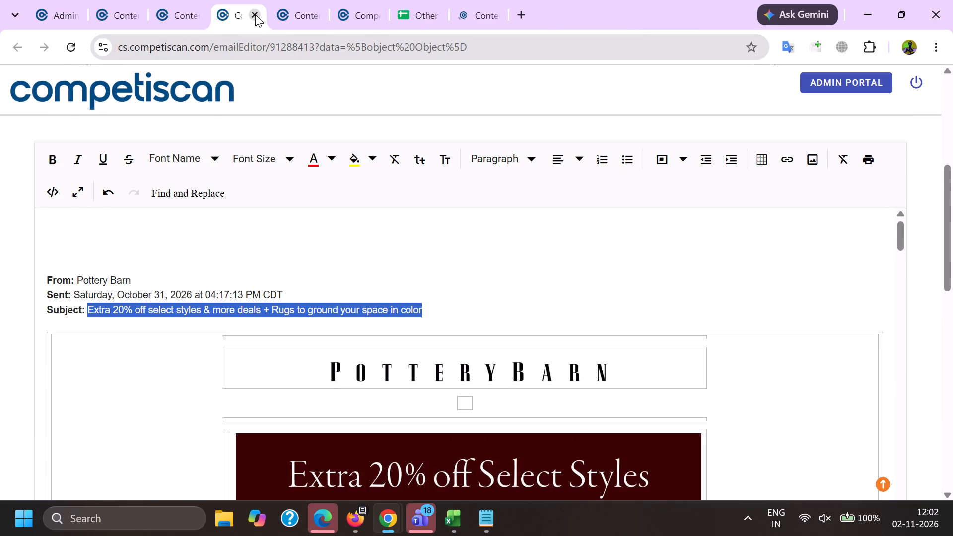
pyautogui.click(255, 14)
pyautogui.click(255, 15)
# Copy the highlighted "West Elm" again from the From line of email 91298915.
pyautogui.click(189, 0)
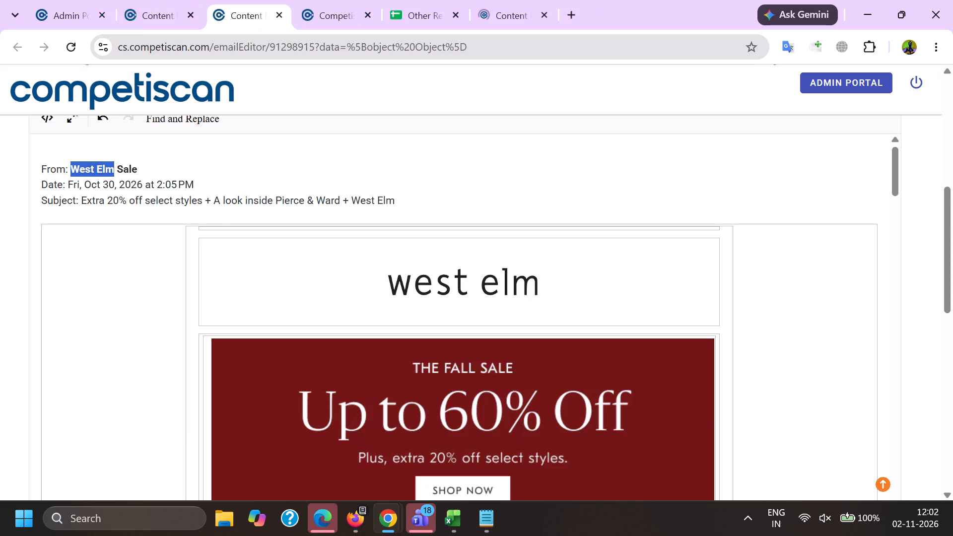
pyautogui.hotkey('ctrl', 'c')
# In the 91298915 product form, start adding a company with the search text "CAPITAL O0NE".
pyautogui.hotkey('alt', 'Tab')
pyautogui.scroll(-4, 256, 225)
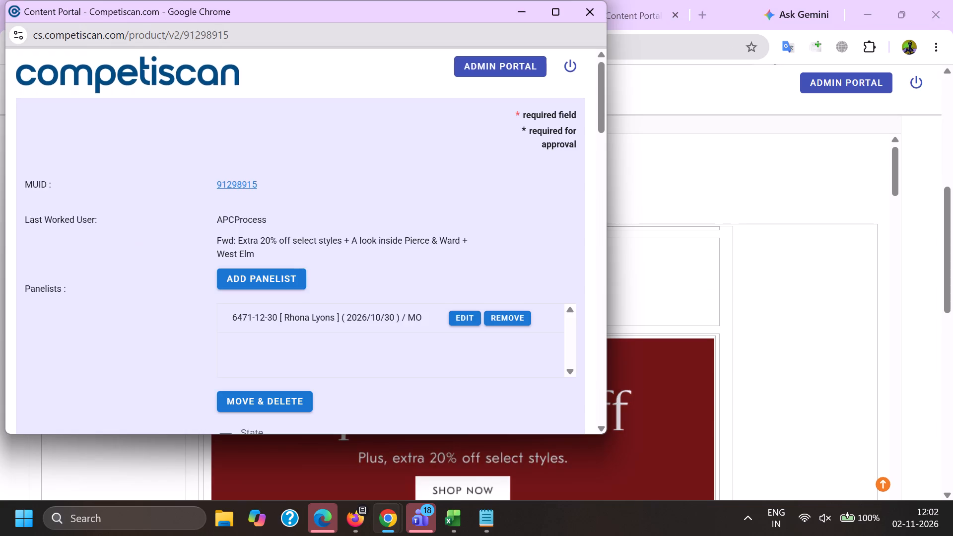
pyautogui.click(265, 359)
pyautogui.click(276, 325)
pyautogui.press('c')
pyautogui.press('a')
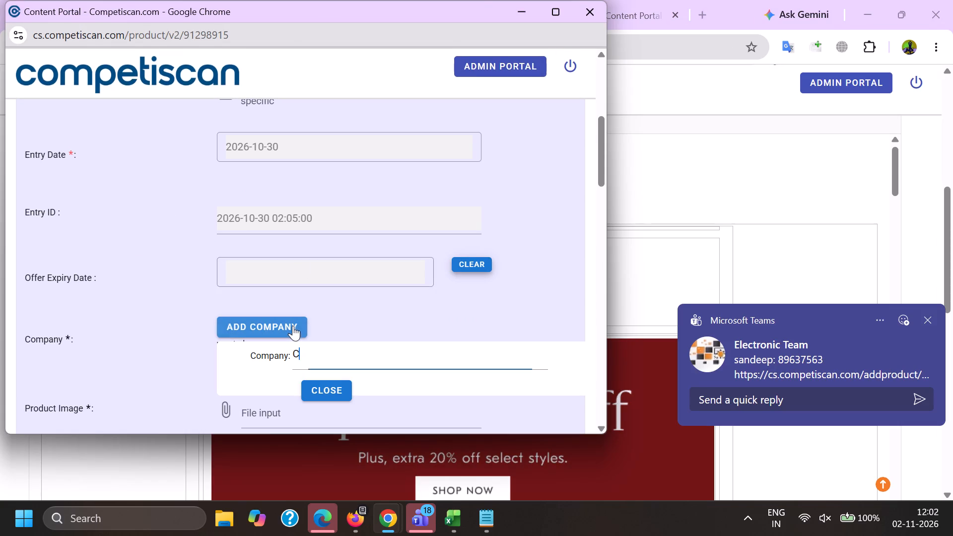
pyautogui.press('p')
pyautogui.press('i')
pyautogui.write('TA')
pyautogui.press('l')
pyautogui.press('space')
pyautogui.write('O0N')
pyautogui.press('e')
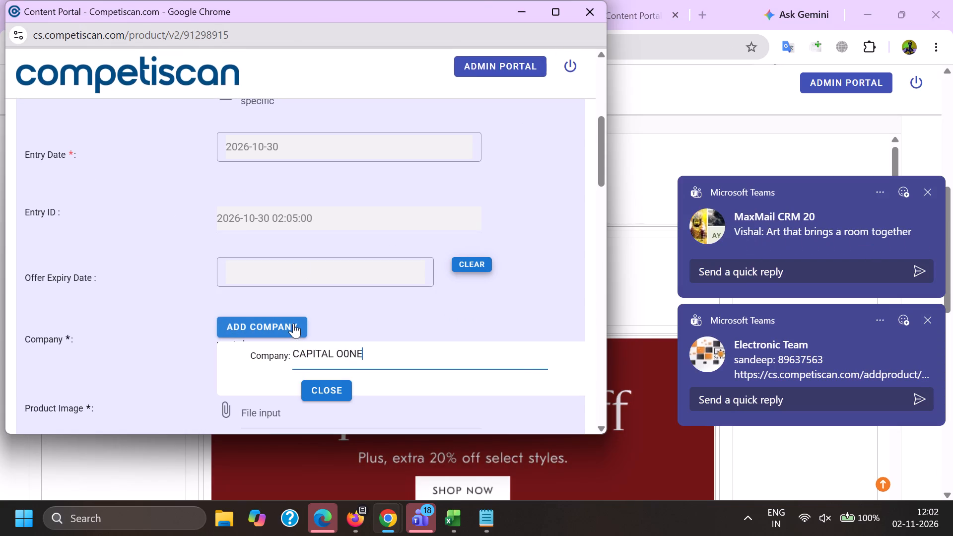
# Start adding an affinity/association and fill its search text with the copied "West Elm".
pyautogui.scroll(-3, 311, 317)
pyautogui.click(335, 351)
pyautogui.click(391, 371)
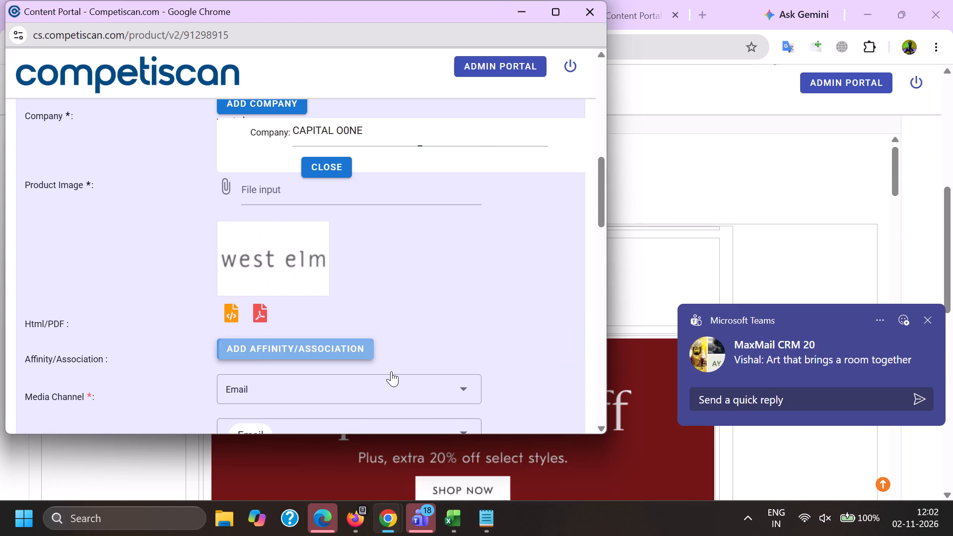
pyautogui.hotkey('ctrl', 'v')
# Correct the company search text to "CAPITAL ONE" and add the matching company.
pyautogui.scroll(3, 359, 395)
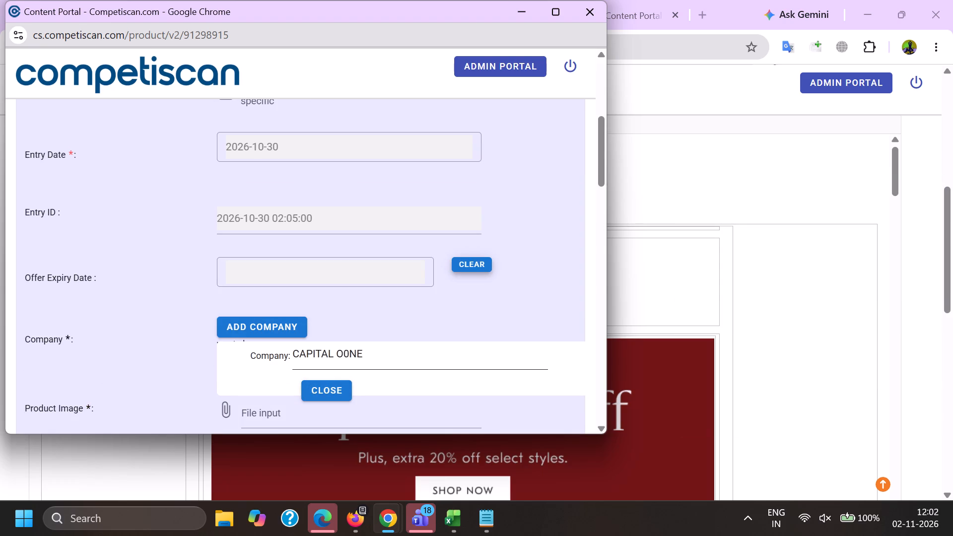
pyautogui.click(345, 352)
pyautogui.press('BackSpace')
pyautogui.scroll(-1, 321, 237)
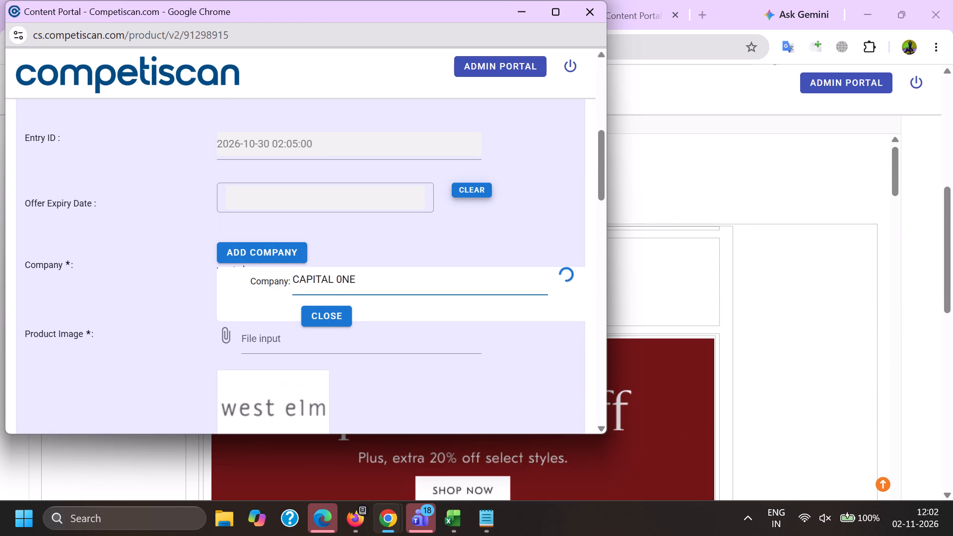
pyautogui.click(343, 279)
pyautogui.press('BackSpace')
pyautogui.press('o')
pyautogui.click(329, 311)
# Add "west elm (Retail)" as the product's affinity/association.
pyautogui.scroll(-4, 293, 250)
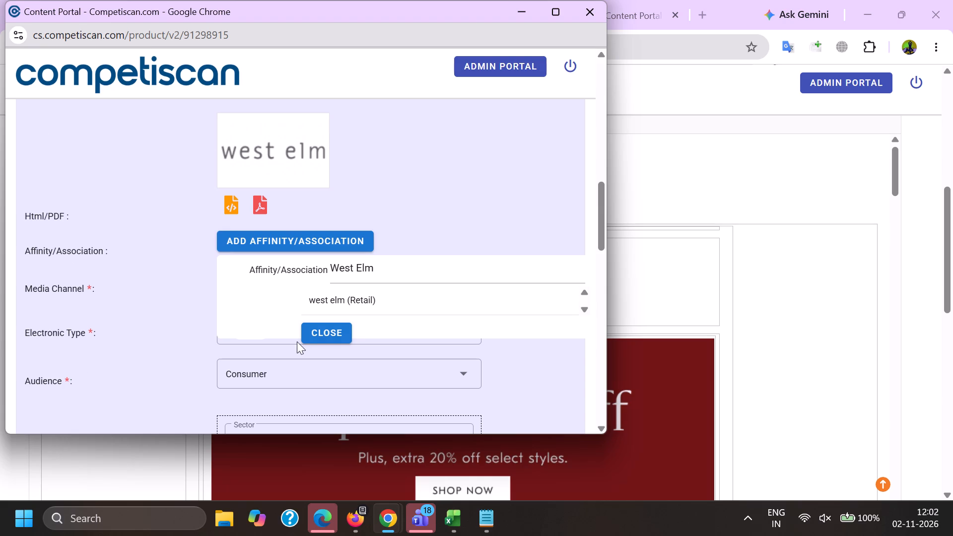
pyautogui.click(358, 306)
# Search for the company "AFFIRM" and add Affirm to the product's companies.
pyautogui.scroll(4, 313, 333)
pyautogui.click(280, 256)
pyautogui.press('a')
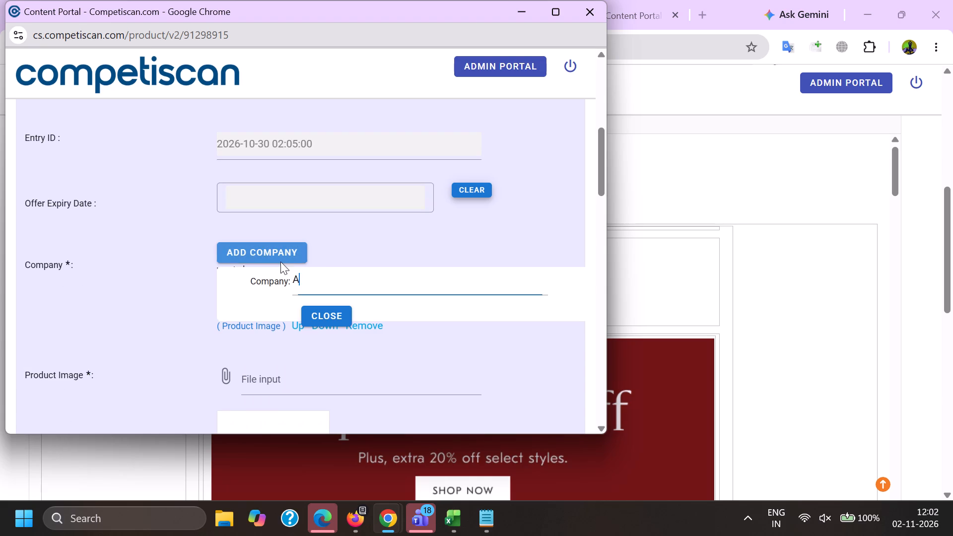
pyautogui.press('f')
pyautogui.press('f')
pyautogui.write('IR')
pyautogui.press('m')
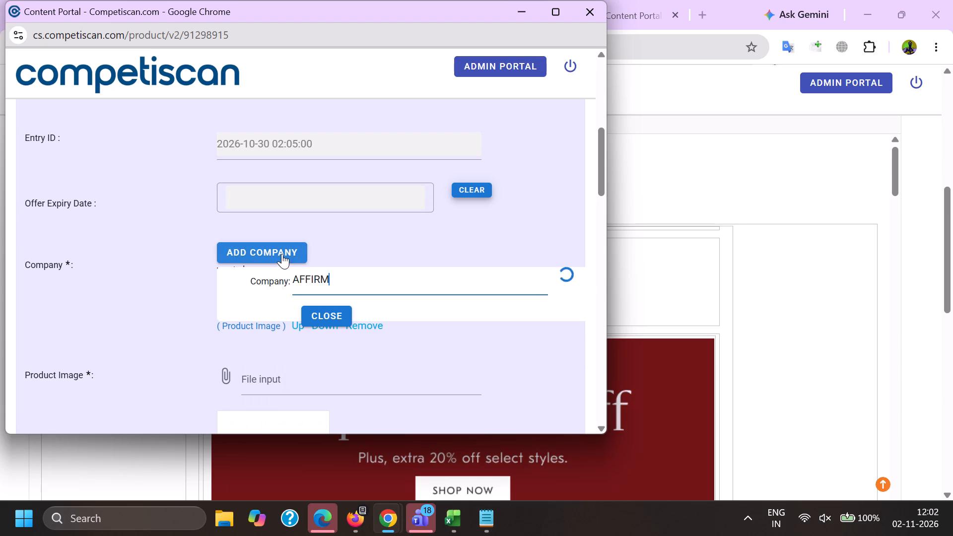
pyautogui.click(340, 313)
# Look over the content of the email in the email editor, returning to the product form.
pyautogui.scroll(-3, 326, 242)
pyautogui.hotkey('alt', 'Tab')
pyautogui.scroll(-6, 317, 297)
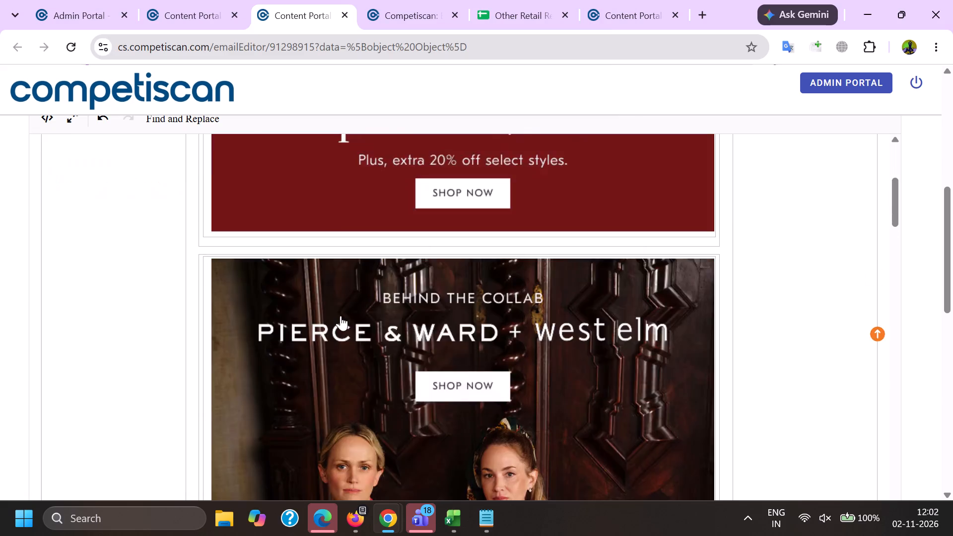
pyautogui.scroll(-8, 340, 316)
pyautogui.scroll(16, 346, 330)
pyautogui.hotkey('alt', 'Tab')
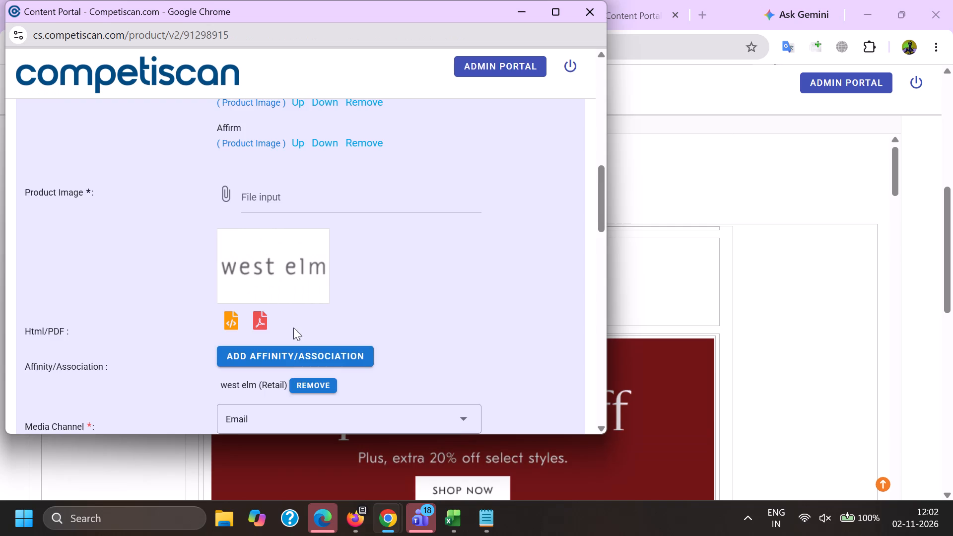
# Add the sector classification Retail / Home / Furniture to the product.
pyautogui.scroll(1, 280, 372)
pyautogui.scroll(-5, 280, 373)
pyautogui.scroll(-2, 308, 307)
pyautogui.scroll(2, 282, 294)
pyautogui.click(272, 283)
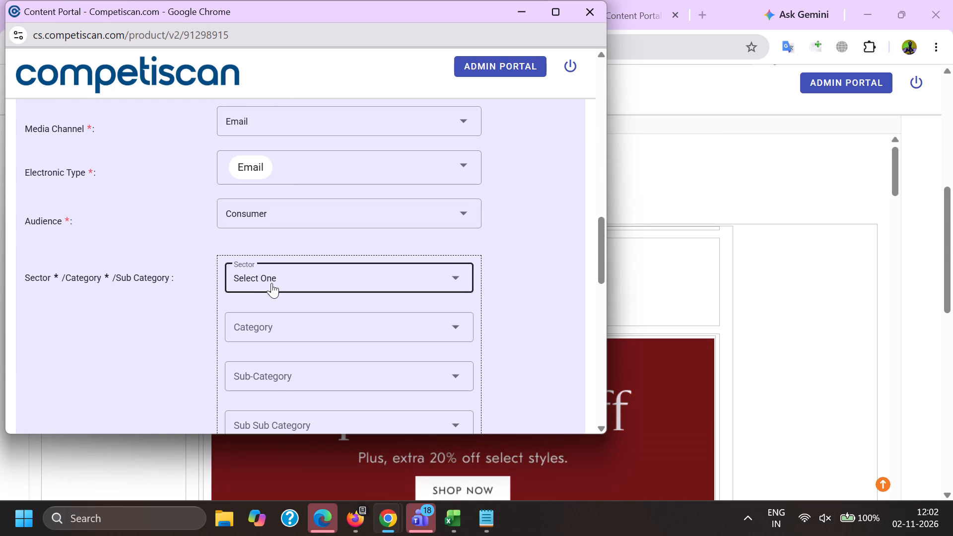
pyautogui.scroll(-6, 271, 282)
pyautogui.click(286, 289)
pyautogui.click(150, 316)
pyautogui.click(269, 329)
pyautogui.scroll(-6, 293, 200)
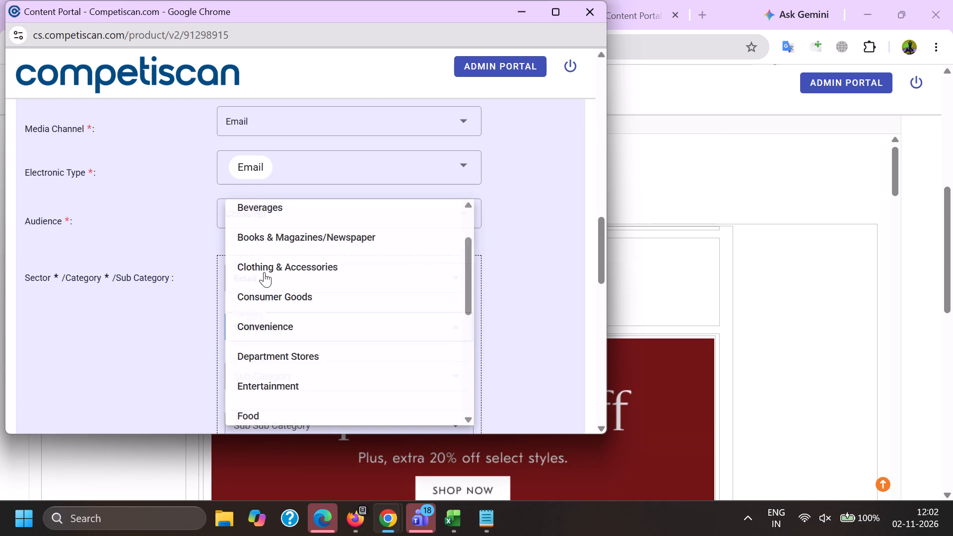
pyautogui.scroll(-2, 264, 272)
pyautogui.click(277, 221)
pyautogui.moveTo(120, 273); pyautogui.dragTo(125, 271)
pyautogui.scroll(-3, 233, 161)
pyautogui.click(260, 160)
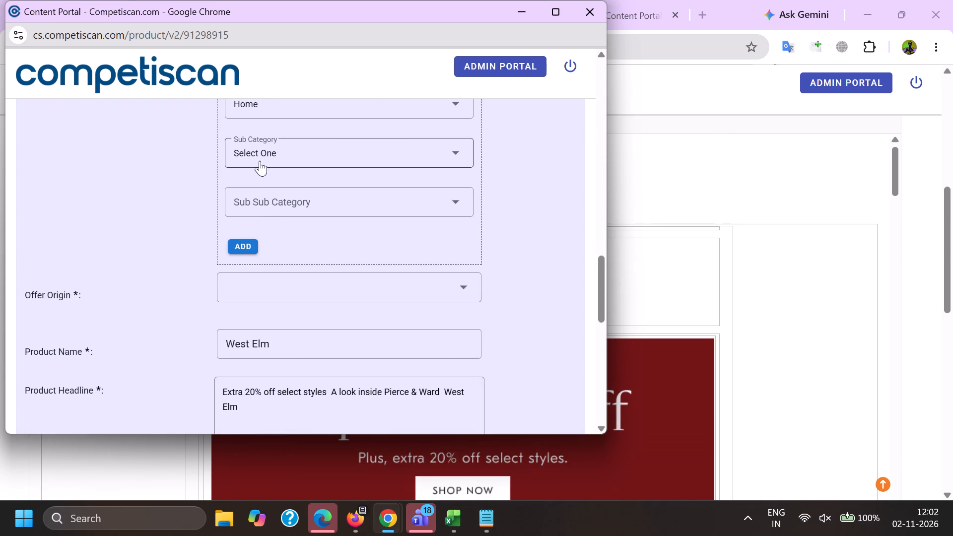
pyautogui.click(276, 334)
pyautogui.moveTo(133, 298); pyautogui.dragTo(181, 298)
pyautogui.click(246, 252)
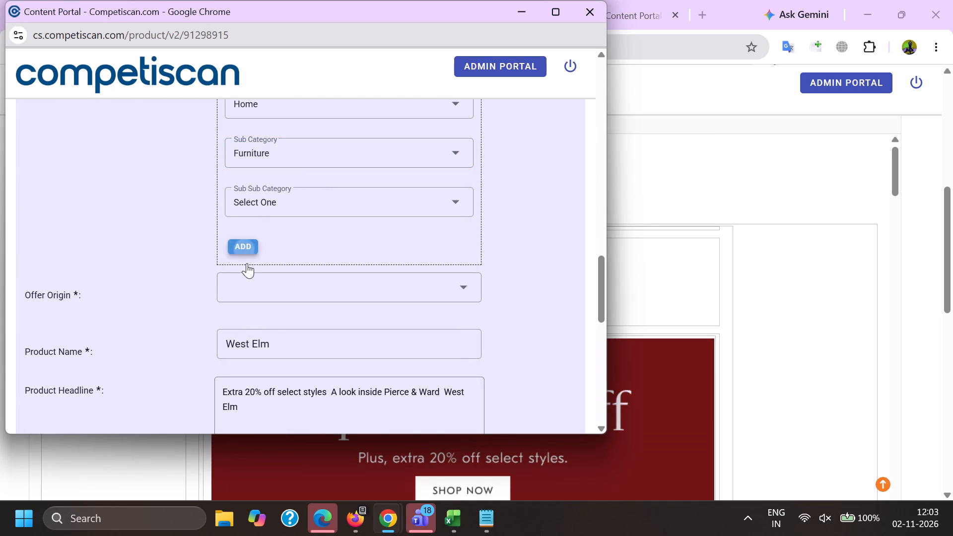
# Add a second sector classification, Credit Cards / Payment Cards / Credit Cards.
pyautogui.scroll(3, 243, 326)
pyautogui.click(269, 297)
pyautogui.scroll(6, 272, 354)
pyautogui.click(300, 337)
pyautogui.moveTo(162, 330); pyautogui.dragTo(181, 335)
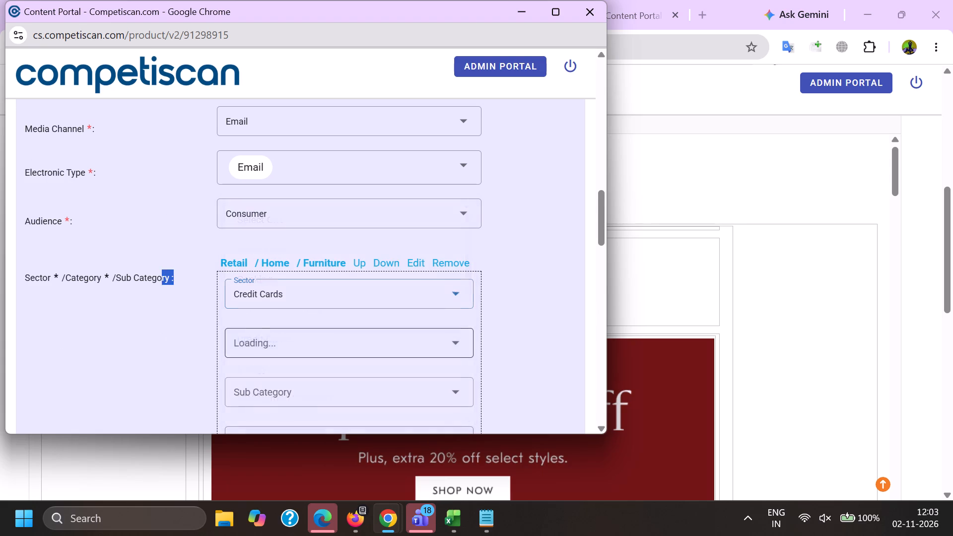
pyautogui.click(263, 341)
pyautogui.scroll(1, 259, 215)
pyautogui.scroll(-2, 260, 211)
pyautogui.click(276, 337)
pyautogui.click(268, 328)
pyautogui.scroll(-2, 262, 269)
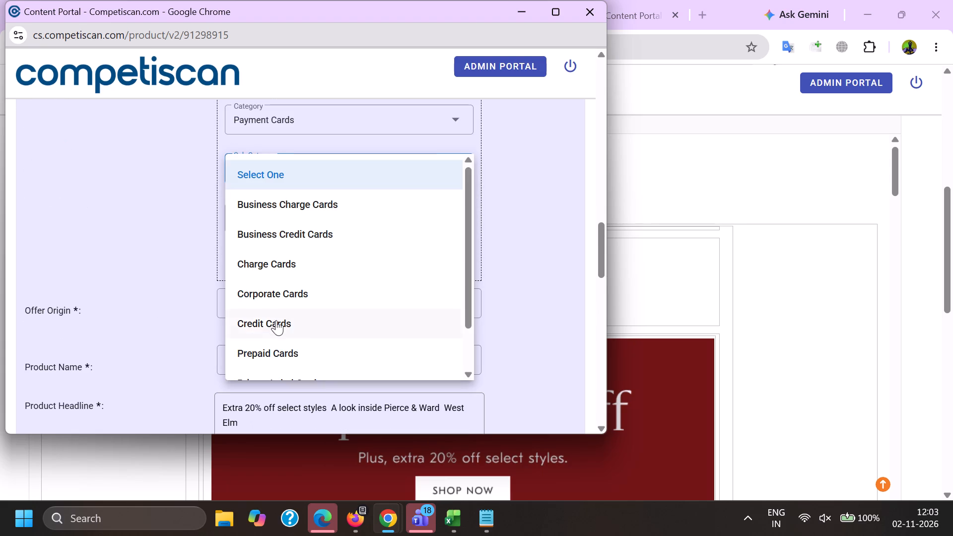
pyautogui.click(276, 318)
pyautogui.moveTo(174, 303); pyautogui.dragTo(185, 300)
pyautogui.click(238, 267)
# Set the offer origin to Provider/Bank and look up "West Elm Key Rewards Visa Card" as the product name.
pyautogui.scroll(4, 236, 348)
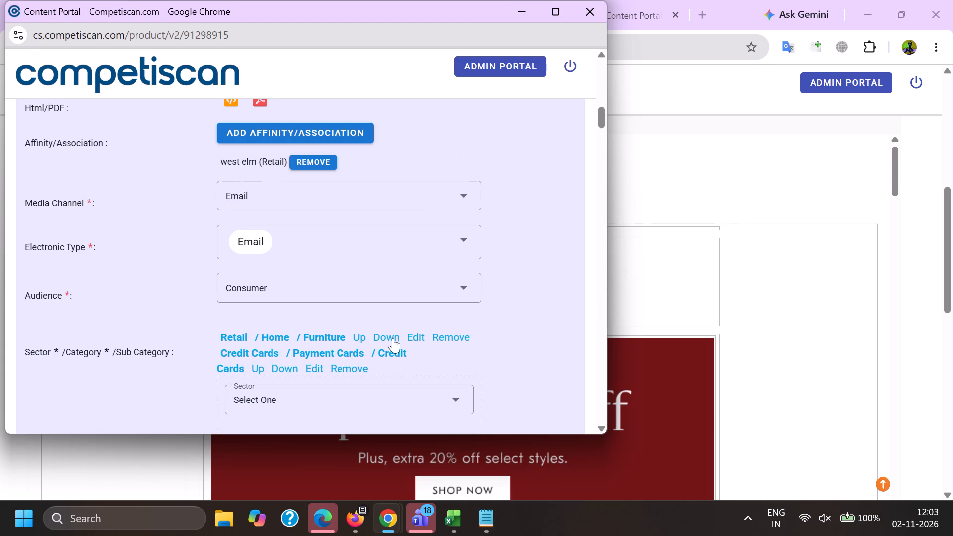
pyautogui.click(393, 337)
pyautogui.scroll(-5, 376, 317)
pyautogui.click(254, 264)
pyautogui.doubleClick(254, 323)
pyautogui.hotkey('ctrl', 'v')
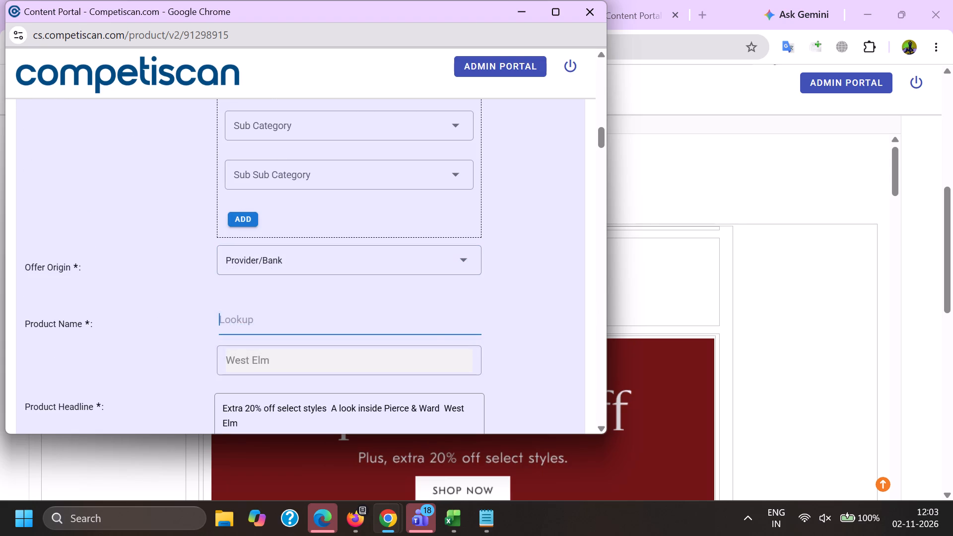
pyautogui.click(309, 383)
# Add a third sector classification, Mortgage & Loan / Unsecured / Point of Sale Financing/BNPL.
pyautogui.scroll(4, 308, 380)
pyautogui.click(278, 275)
pyautogui.click(261, 321)
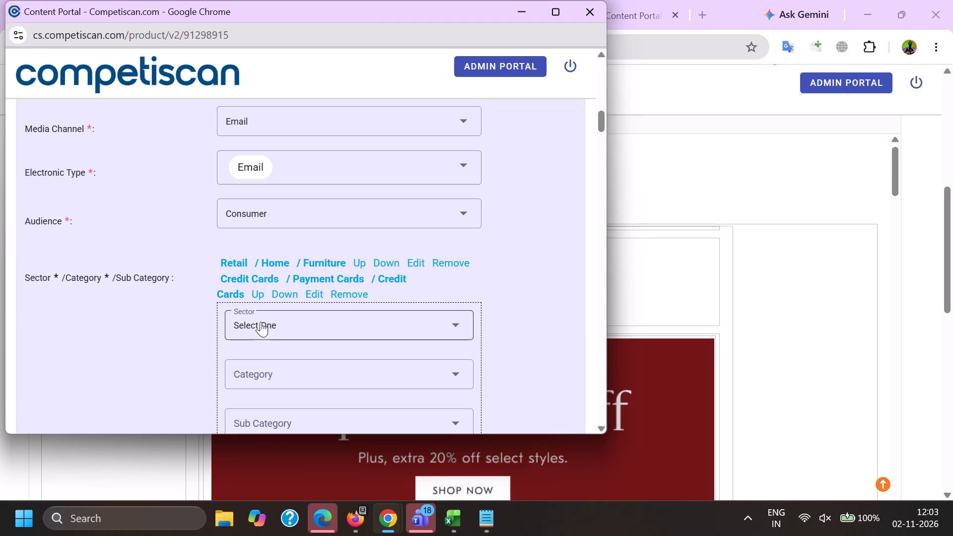
pyautogui.scroll(-2, 261, 367)
pyautogui.click(286, 335)
pyautogui.moveTo(181, 341); pyautogui.dragTo(191, 348)
pyautogui.click(294, 375)
pyautogui.scroll(-2, 299, 227)
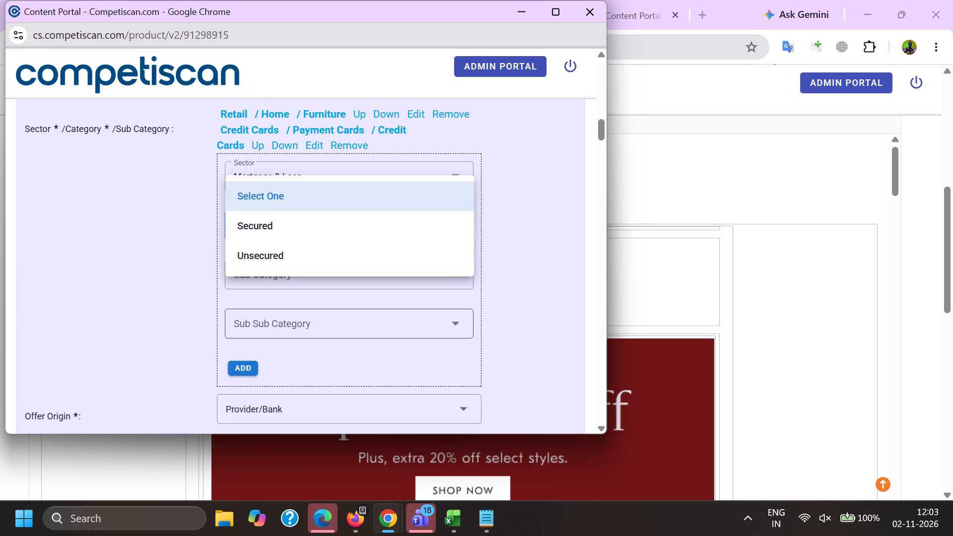
pyautogui.click(269, 261)
pyautogui.click(262, 265)
pyautogui.scroll(-7, 276, 357)
pyautogui.click(306, 396)
pyautogui.moveTo(115, 383); pyautogui.dragTo(148, 377)
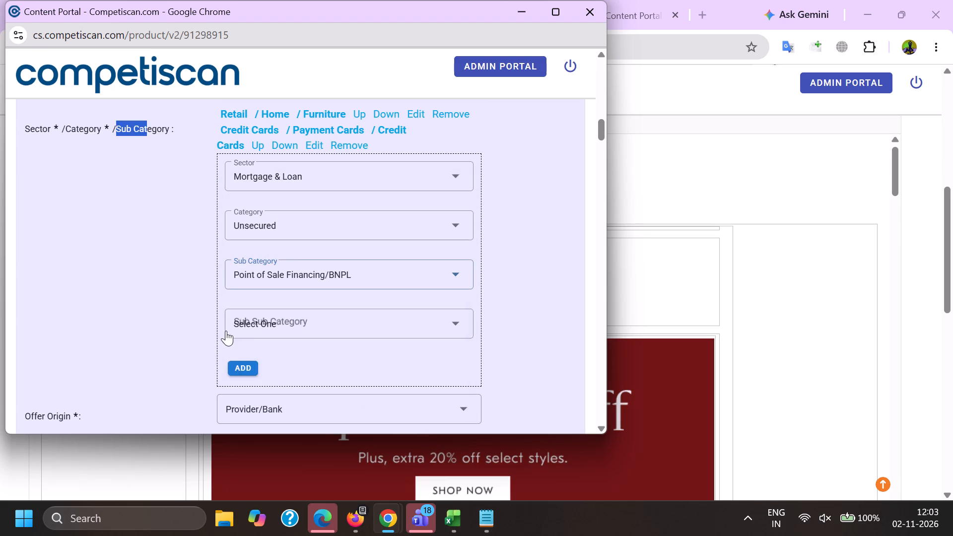
pyautogui.click(241, 373)
# Replace the product headline with the email's subject, "Extra 20% off select styles + A look inside Pierce & Ward + West Elm".
pyautogui.scroll(-5, 277, 254)
pyautogui.moveTo(435, 217); pyautogui.dragTo(0, 108)
pyautogui.press('BackSpace')
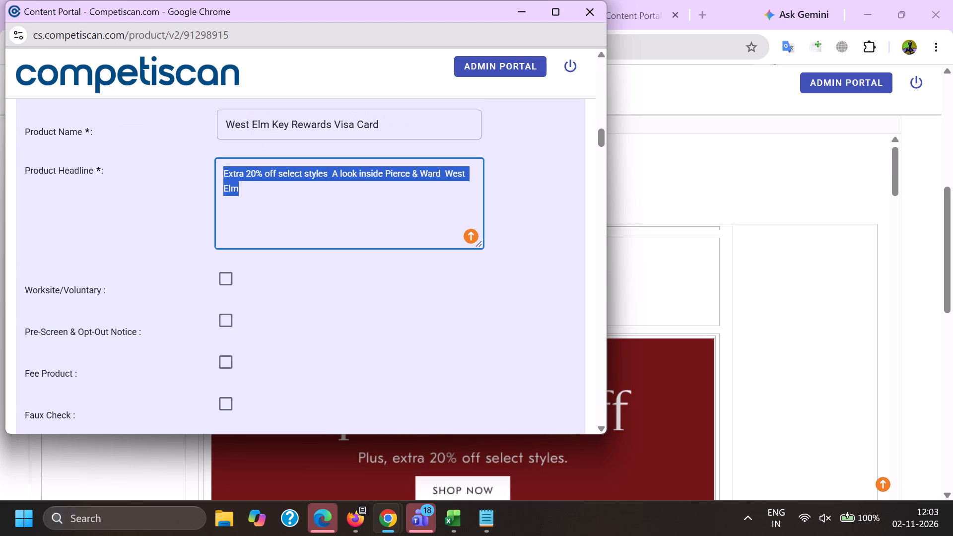
pyautogui.hotkey('alt', 'Tab')
pyautogui.doubleClick(90, 206)
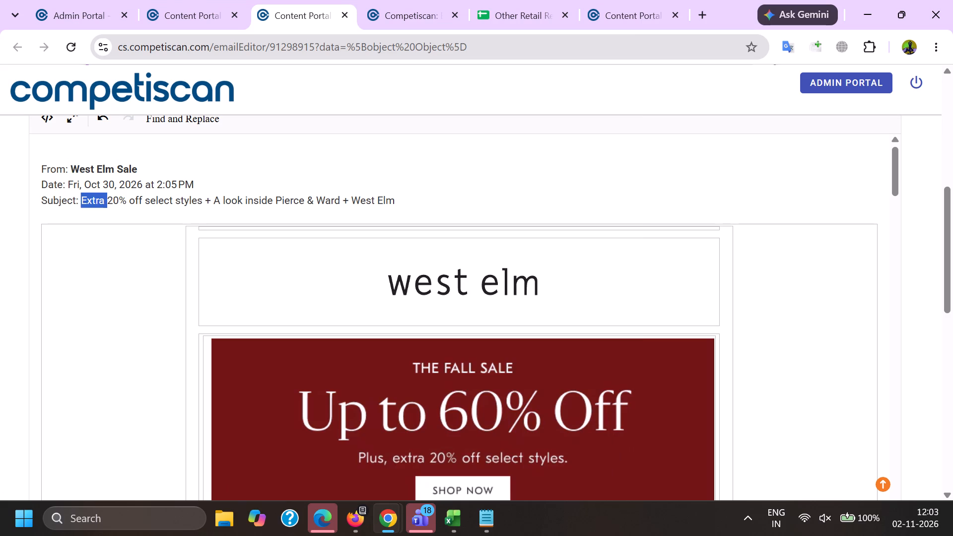
pyautogui.keyDown('shift'); pyautogui.click(423, 192); pyautogui.keyUp('shift')
pyautogui.hotkey('ctrl', 'c')
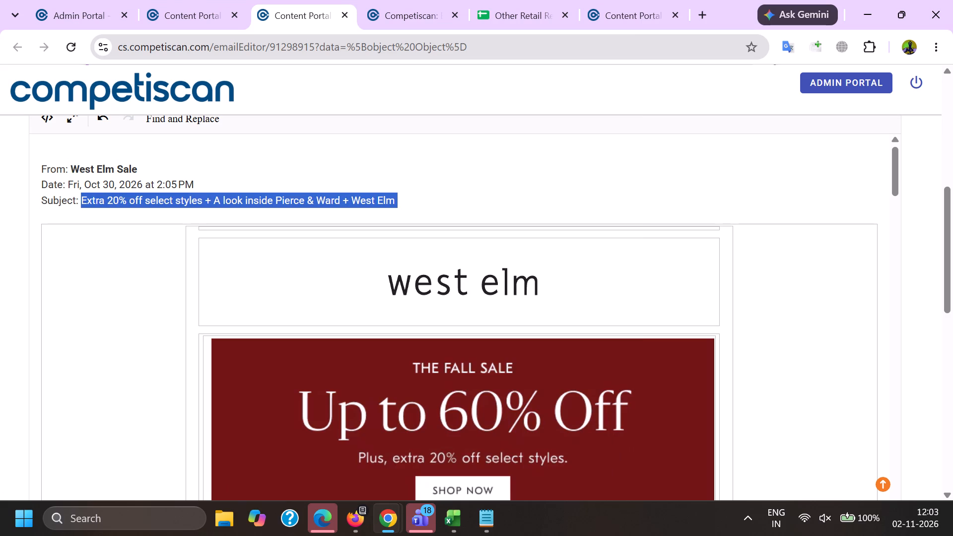
pyautogui.hotkey('alt', 'Tab')
pyautogui.hotkey('ctrl', 'v')
# Replace both plus signs in the product headline with the word "Plus" and end the text with a period.
pyautogui.click(335, 167)
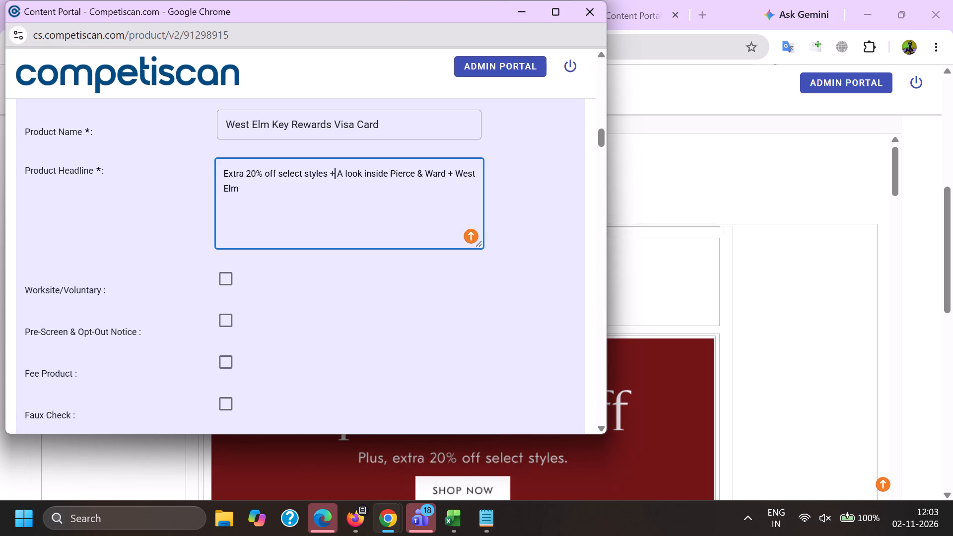
pyautogui.press('s')
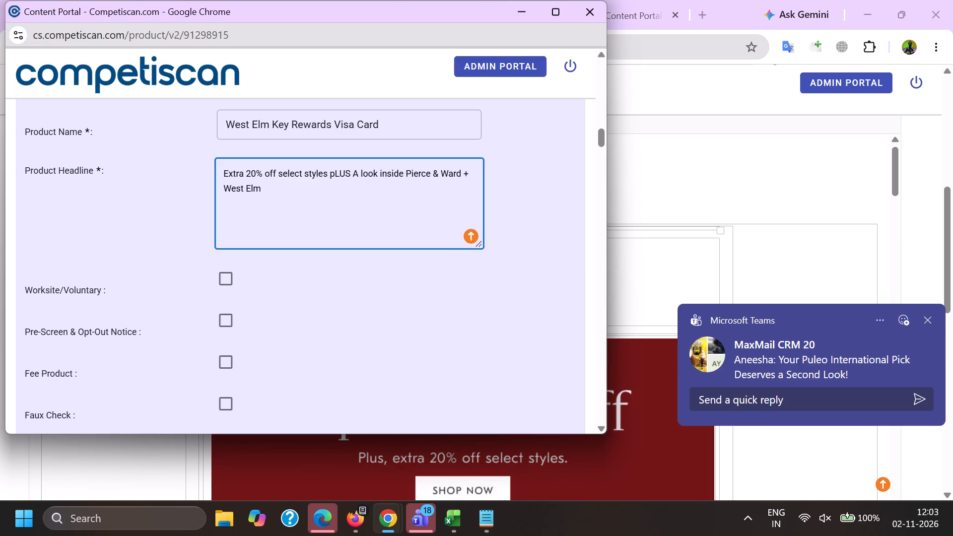
pyautogui.press('BackSpace')
pyautogui.press('BackSpace')
pyautogui.press('BackSpace')
pyautogui.press('BackSpace')
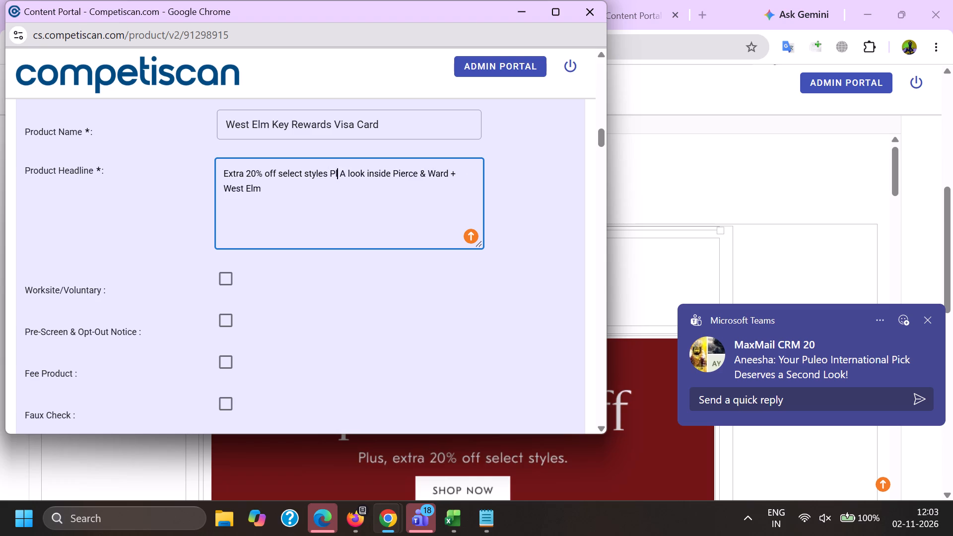
pyautogui.write('us')
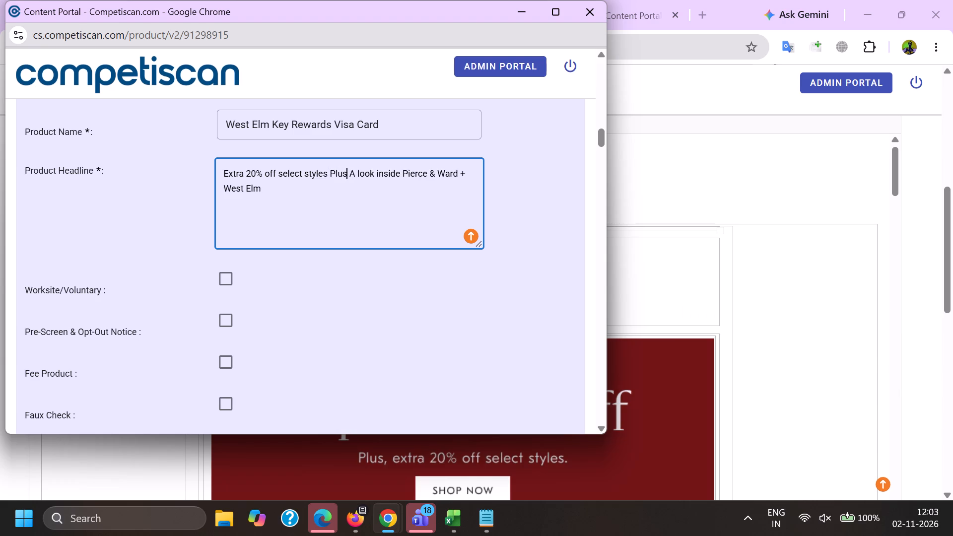
pyautogui.click(432, 179)
pyautogui.click(464, 170)
pyautogui.press('u')
pyautogui.press('s')
pyautogui.moveTo(342, 203); pyautogui.dragTo(214, 115)
pyautogui.click(267, 215)
pyautogui.press('BackSpace')
pyautogui.write('.')
pyautogui.press('space')
# Append "Earn 10% Back in Rewards" to the product headline, copied from the headline of the earlier West Elm entry.
pyautogui.hotkey('alt', 'Tab')
pyautogui.scroll(-5, 395, 318)
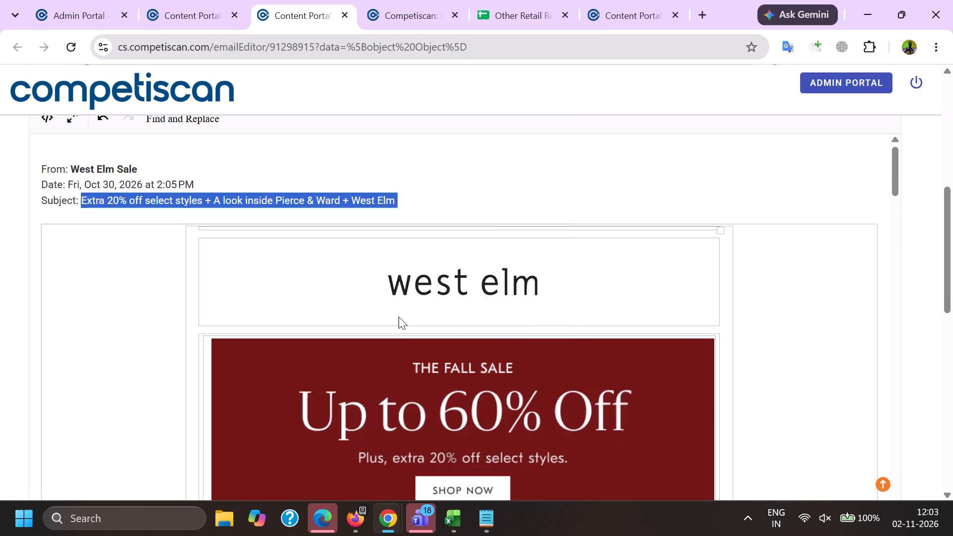
pyautogui.scroll(-20, 399, 317)
pyautogui.scroll(-19, 399, 317)
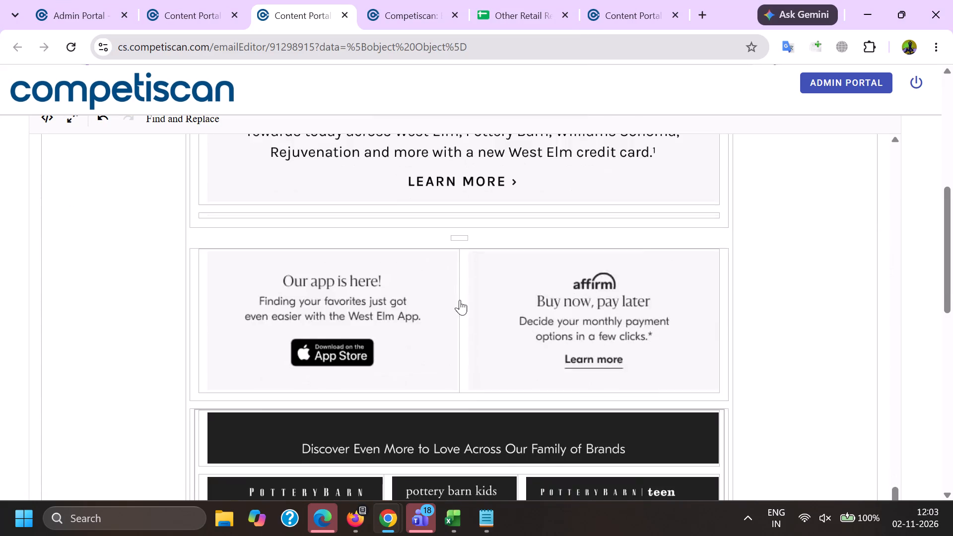
pyautogui.scroll(4, 460, 300)
pyautogui.click(637, 0)
pyautogui.scroll(5, 583, 322)
pyautogui.scroll(-18, 568, 303)
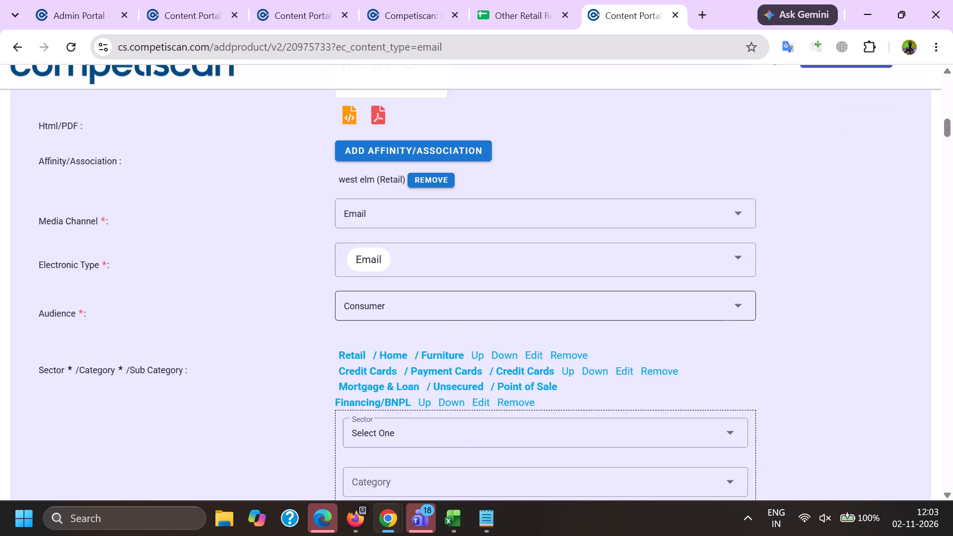
pyautogui.scroll(-2, 539, 317)
pyautogui.doubleClick(453, 256)
pyautogui.keyDown('shift'); pyautogui.click(545, 257); pyautogui.keyUp('shift')
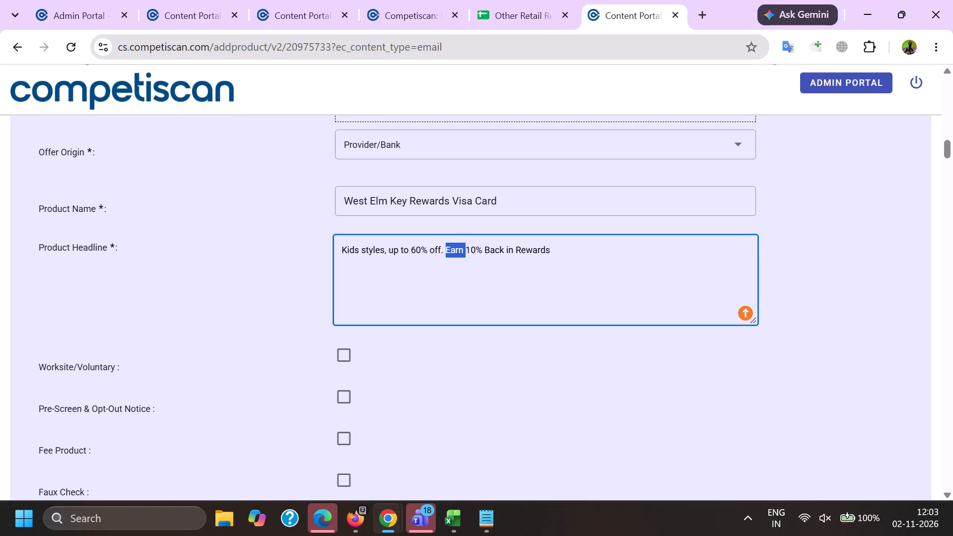
pyautogui.hotkey('ctrl', 'c')
pyautogui.hotkey('alt', 'Tab')
pyautogui.hotkey('ctrl', 'v')
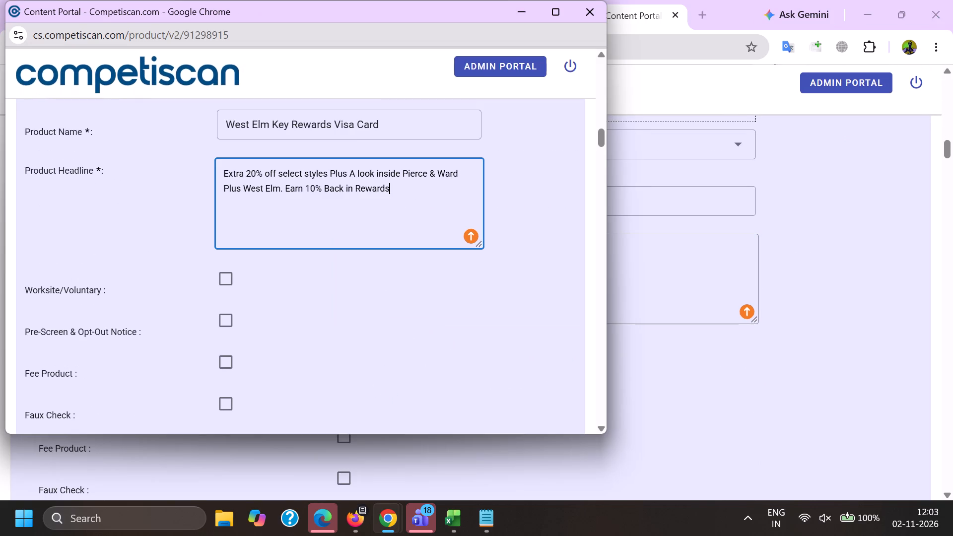
# Set the response mechanism to URL/Website and the mailing type to Acquisition.
pyautogui.scroll(-5, 320, 230)
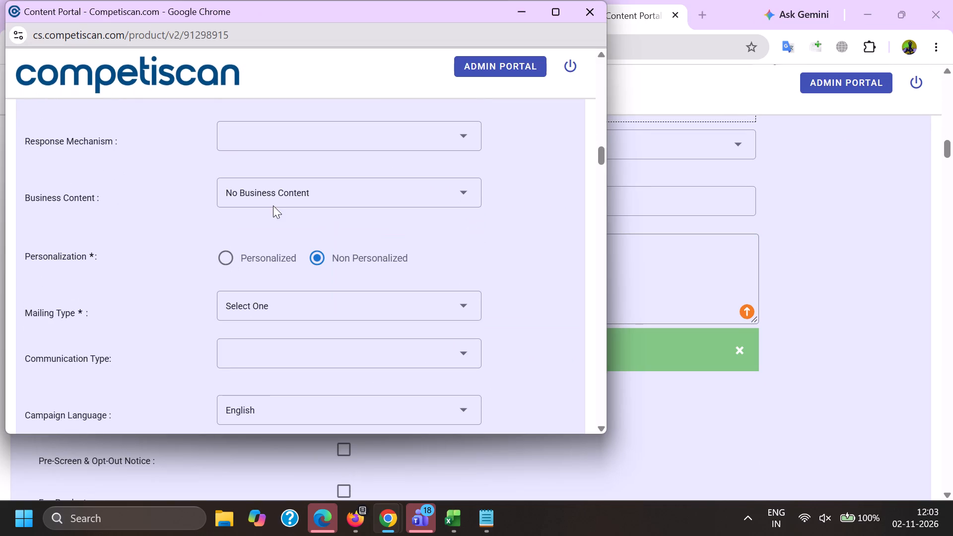
pyautogui.click(245, 134)
pyautogui.scroll(-6, 268, 271)
pyautogui.click(277, 317)
pyautogui.moveTo(114, 304); pyautogui.dragTo(160, 315)
pyautogui.click(321, 308)
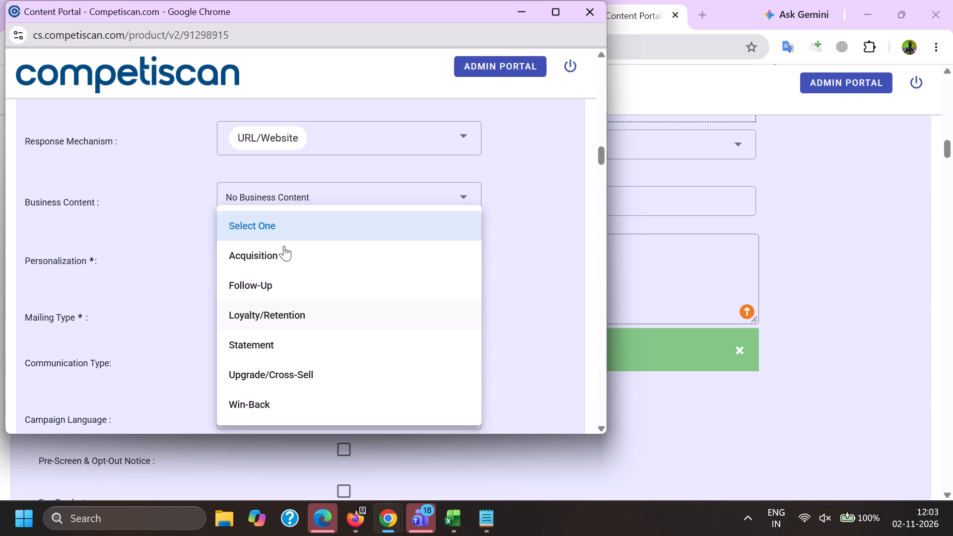
pyautogui.moveTo(284, 245); pyautogui.dragTo(282, 253)
pyautogui.moveTo(150, 281); pyautogui.dragTo(171, 292)
# Include Co-Brand and Mobile Application among the selected communication types.
pyautogui.click(292, 351)
pyautogui.scroll(-3, 305, 219)
pyautogui.click(301, 262)
pyautogui.scroll(-5, 300, 256)
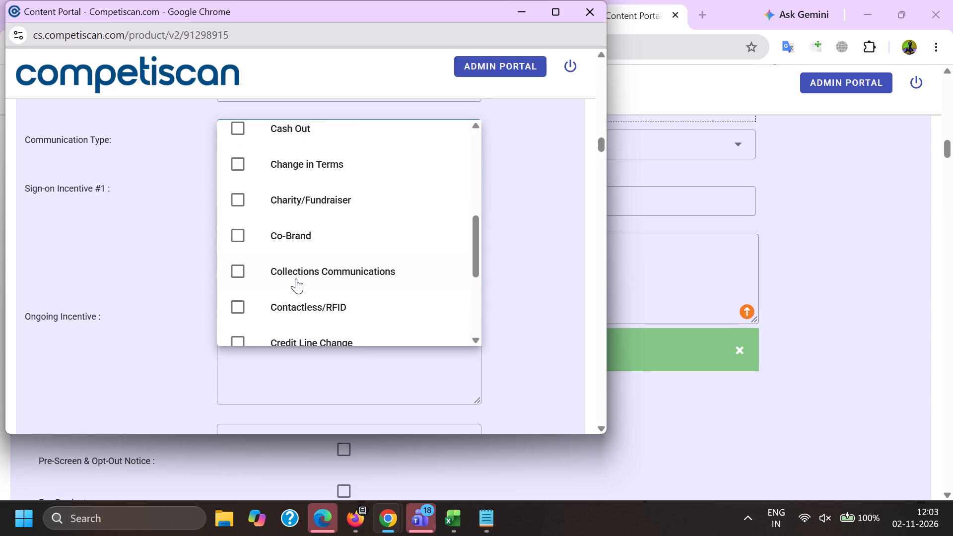
pyautogui.click(305, 233)
pyautogui.scroll(-11, 304, 236)
pyautogui.click(314, 232)
pyautogui.click(109, 236)
pyautogui.hotkey('alt', 'Tab')
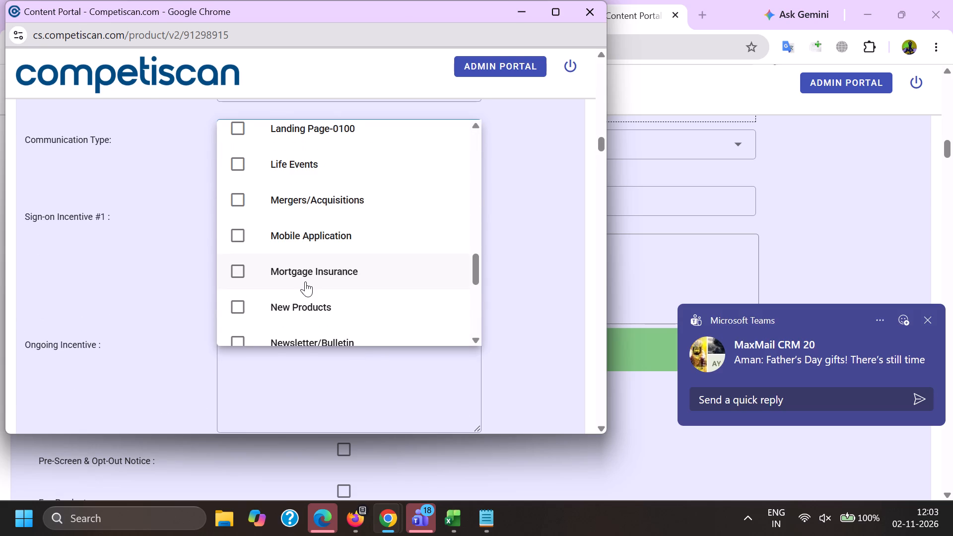
# Fill Sign-on Incentive #1 with "10% back in reward during the first 30 days from account opening", copied from the earlier West Elm entry.
pyautogui.scroll(-11, 645, 258)
pyautogui.scroll(1, 658, 230)
pyautogui.moveTo(691, 204); pyautogui.dragTo(691, 204)
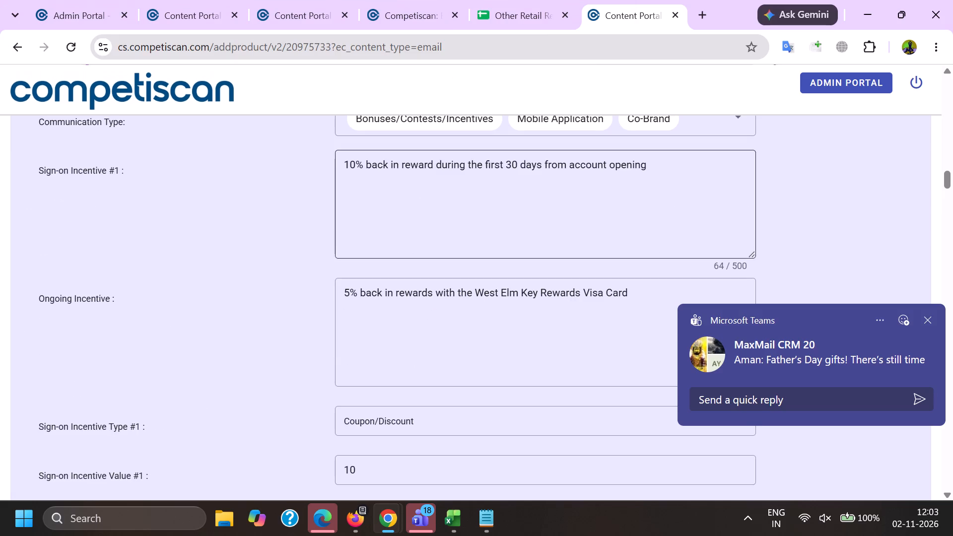
pyautogui.moveTo(691, 204); pyautogui.dragTo(305, 212)
pyautogui.hotkey('ctrl', 'c')
pyautogui.hotkey('alt', 'Tab')
pyautogui.moveTo(279, 262); pyautogui.dragTo(283, 268)
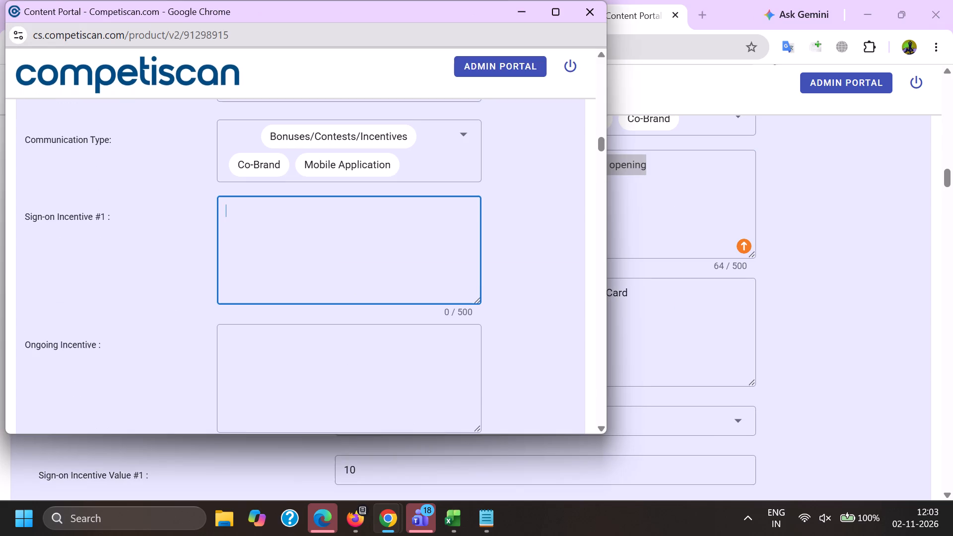
pyautogui.hotkey('ctrl', 'v')
# Fill Ongoing Incentive with "5% back in rewards with the West Elm Key Rewards Visa Card", copied from the earlier entry.
pyautogui.click(356, 388)
pyautogui.hotkey('alt', 'Tab')
pyautogui.moveTo(708, 327); pyautogui.dragTo(157, 243)
pyautogui.hotkey('ctrl', 'c')
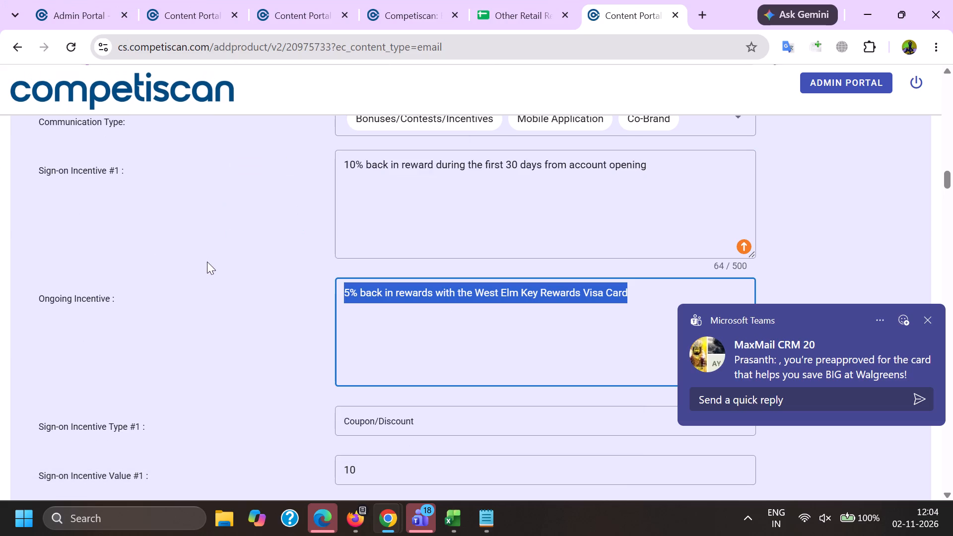
pyautogui.hotkey('alt', 'Tab')
pyautogui.hotkey('ctrl', 'v')
# Set Sign-on Incentive Type #1 to Coupon/Discount and Sign-on Incentive Value #1 to 10.00.
pyautogui.scroll(-4, 144, 219)
pyautogui.click(247, 184)
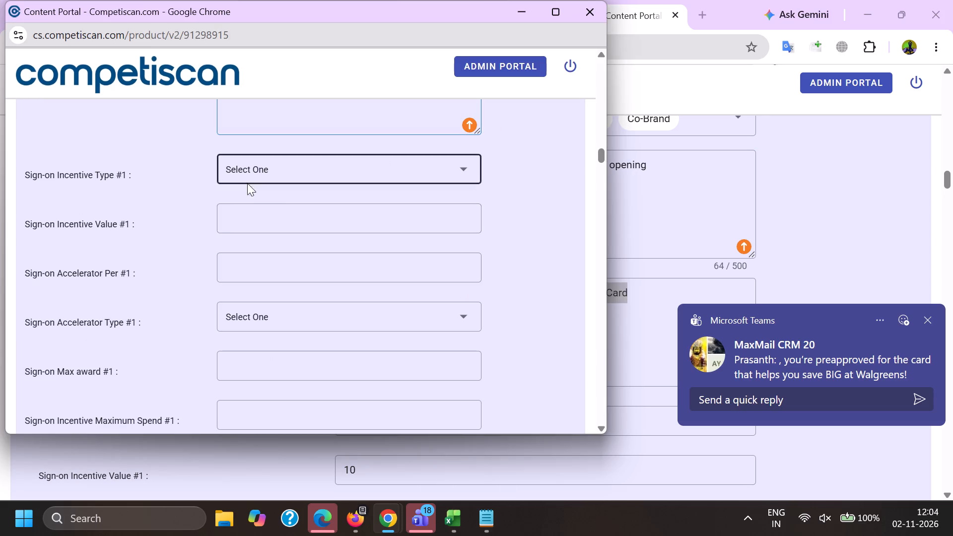
pyautogui.scroll(-7, 247, 179)
pyautogui.click(279, 274)
pyautogui.moveTo(128, 260); pyautogui.dragTo(148, 260)
pyautogui.click(254, 221)
pyautogui.press('1')
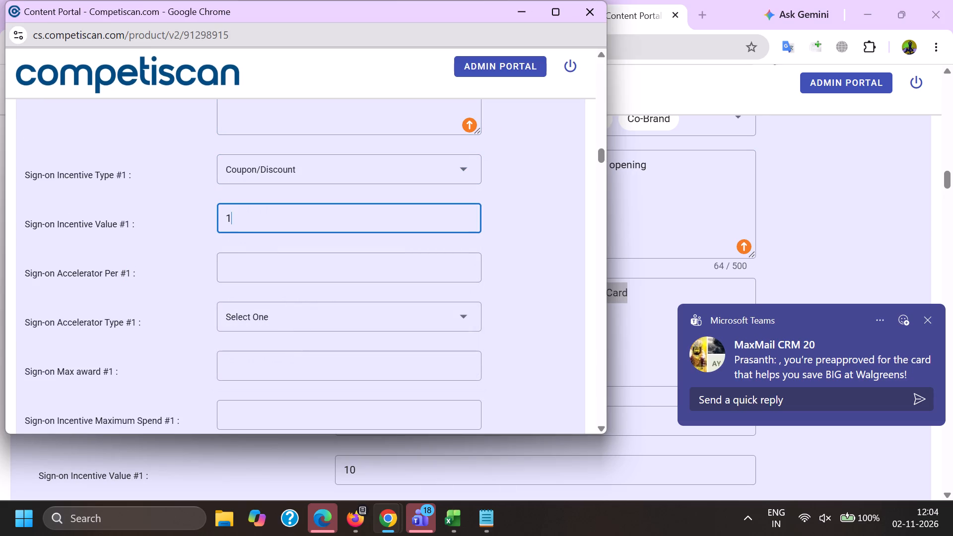
pyautogui.press('0')
pyautogui.press('.')
pyautogui.press('0')
pyautogui.press('0')
# Set Sign-on Max award #1 to 10.00 and the Sign-on Incentive Window #1 to 1 month.
pyautogui.press('Tab')
pyautogui.press('Tab')
pyautogui.press('Tab')
pyautogui.press('1')
pyautogui.press('0')
pyautogui.press('.')
pyautogui.press('0')
pyautogui.press('0')
pyautogui.press('Tab')
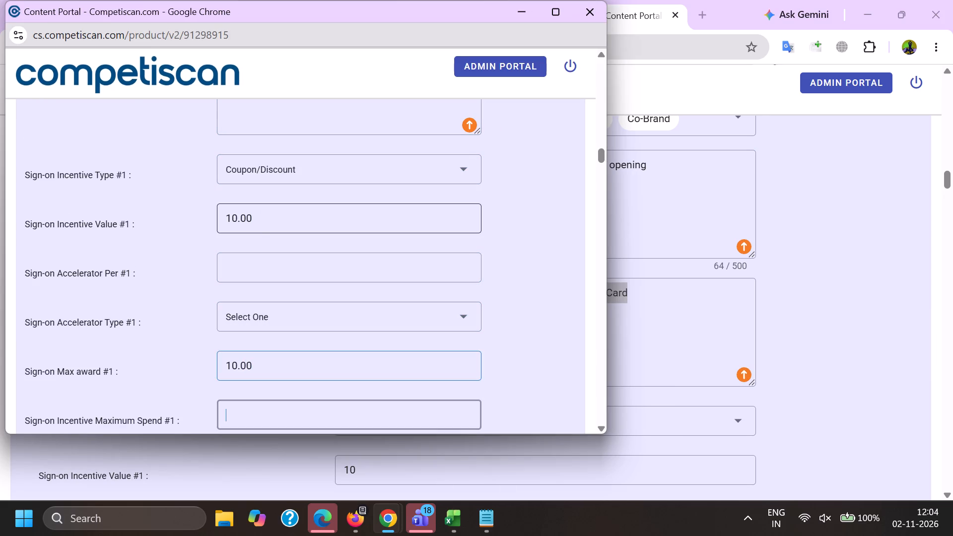
pyautogui.press('Tab')
pyautogui.press('Tab')
pyautogui.press('1')
pyautogui.scroll(-3, 253, 210)
pyautogui.click(245, 173)
# Choose an application type in the Mortgage & Loan section of the product form.
pyautogui.scroll(-10, 244, 171)
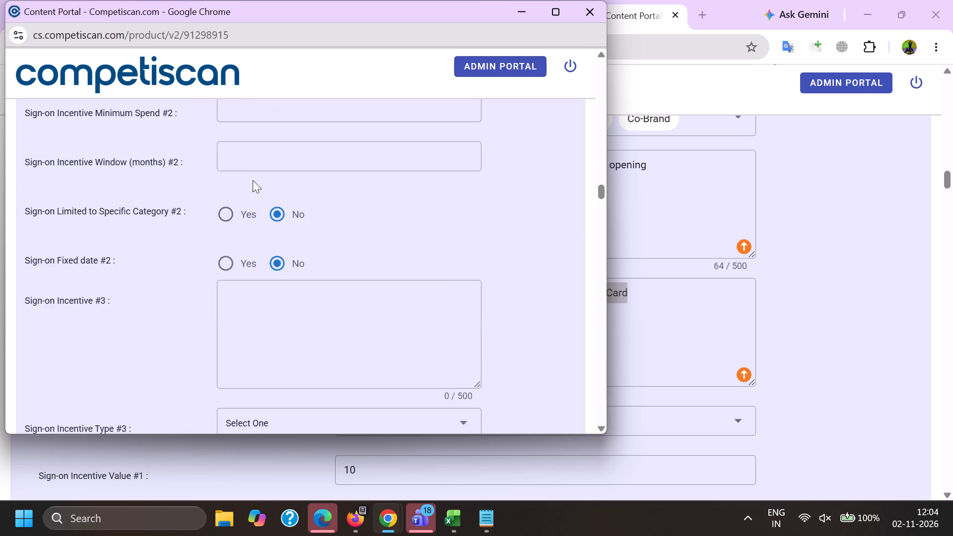
pyautogui.scroll(-12, 253, 180)
pyautogui.scroll(-4, 257, 233)
pyautogui.scroll(2, 260, 273)
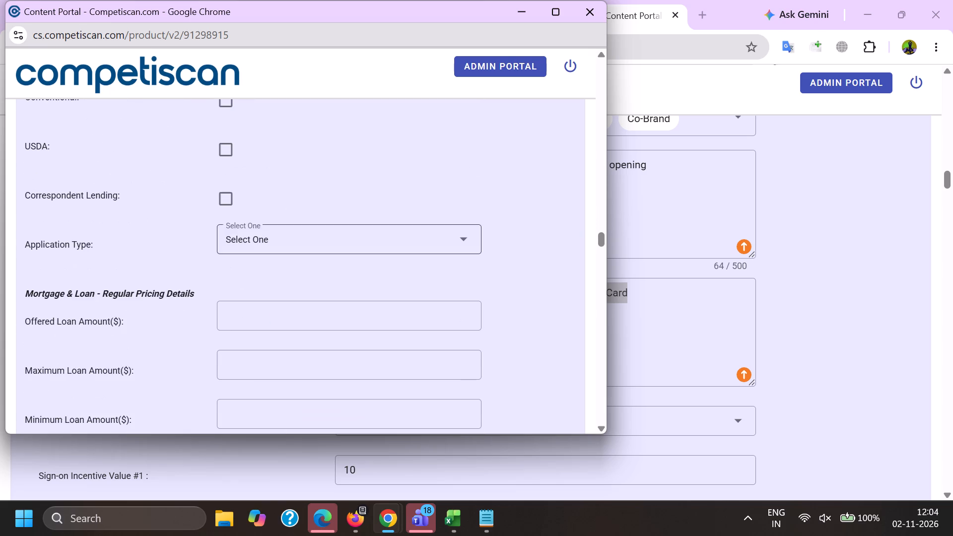
pyautogui.click(275, 238)
pyautogui.scroll(-1, 295, 149)
pyautogui.click(329, 223)
pyautogui.click(124, 239)
# Set the Mortgage & Loan regular pricing to an Upper APR of 36 and a Lower APR of 0.
pyautogui.scroll(-2, 215, 200)
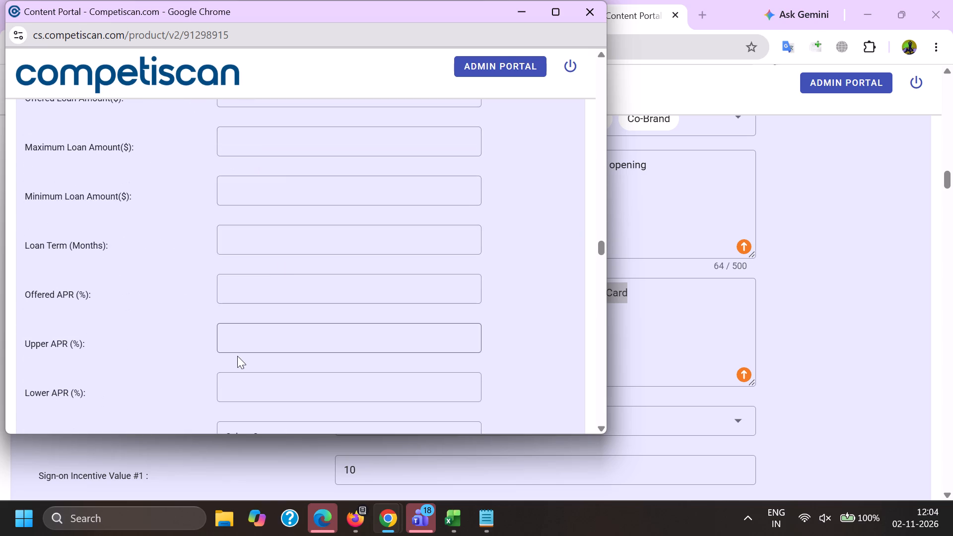
pyautogui.scroll(-2, 238, 350)
pyautogui.click(242, 191)
pyautogui.press('3')
pyautogui.press('6')
pyautogui.press('Tab')
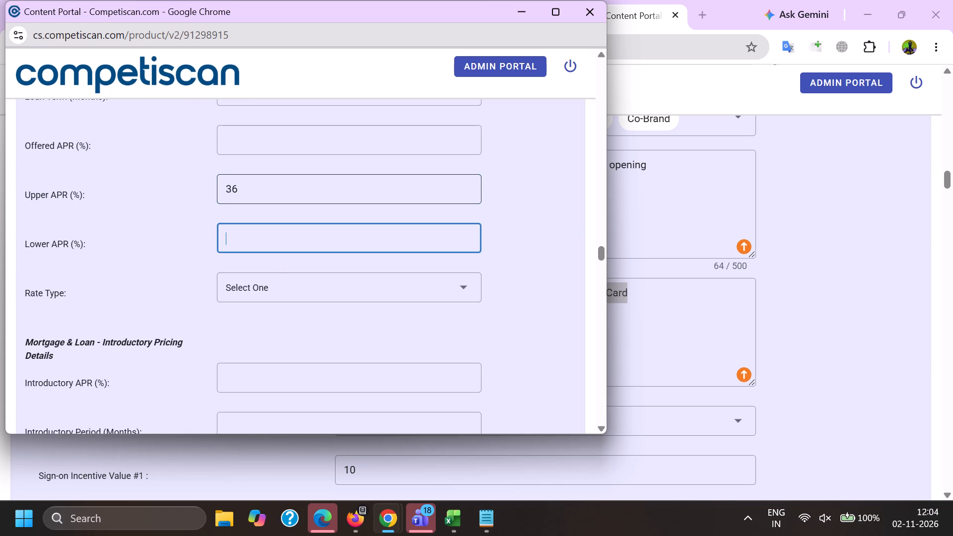
pyautogui.press('0')
# Set the payment card offer's application type to Invitation to Apply and its card network to Visa.
pyautogui.scroll(-4, 244, 194)
pyautogui.click(249, 216)
pyautogui.scroll(-1, 281, 163)
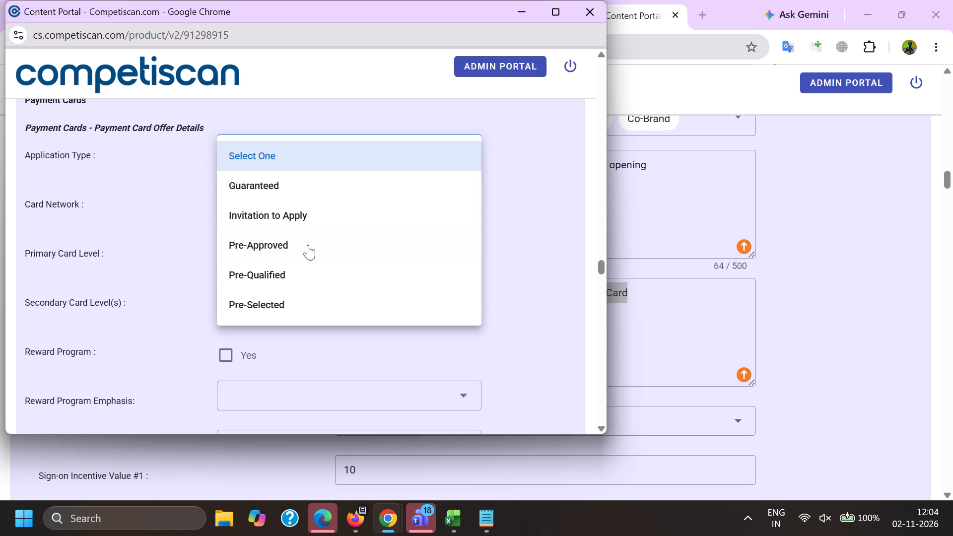
pyautogui.moveTo(298, 215); pyautogui.dragTo(296, 223)
pyautogui.moveTo(148, 235); pyautogui.dragTo(191, 235)
pyautogui.click(288, 202)
pyautogui.click(273, 358)
pyautogui.moveTo(109, 315); pyautogui.dragTo(124, 314)
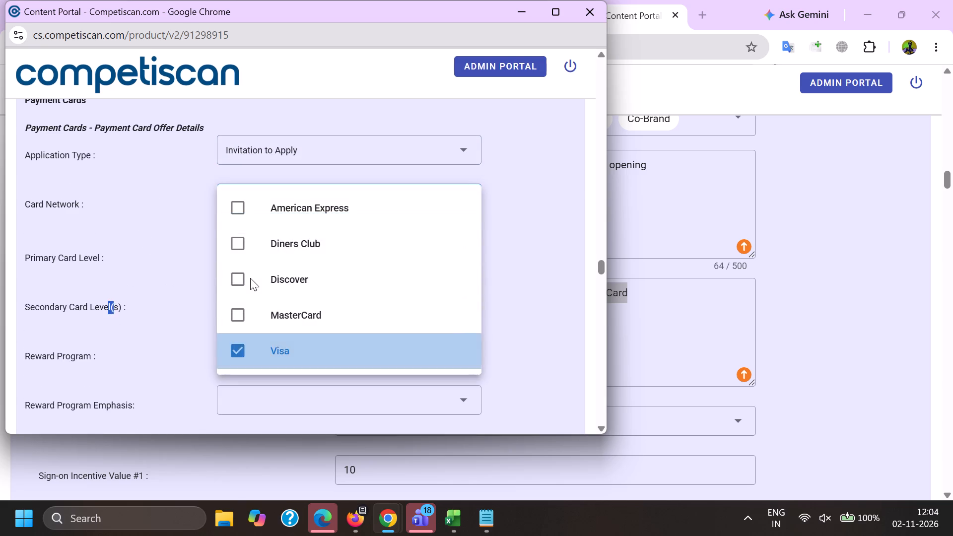
# Set the Primary Card Level to Visa Signature and mark Reward Program as Yes.
pyautogui.click(235, 246)
pyautogui.scroll(-2, 281, 136)
pyautogui.scroll(-7, 274, 263)
pyautogui.click(302, 259)
pyautogui.moveTo(156, 248); pyautogui.dragTo(177, 251)
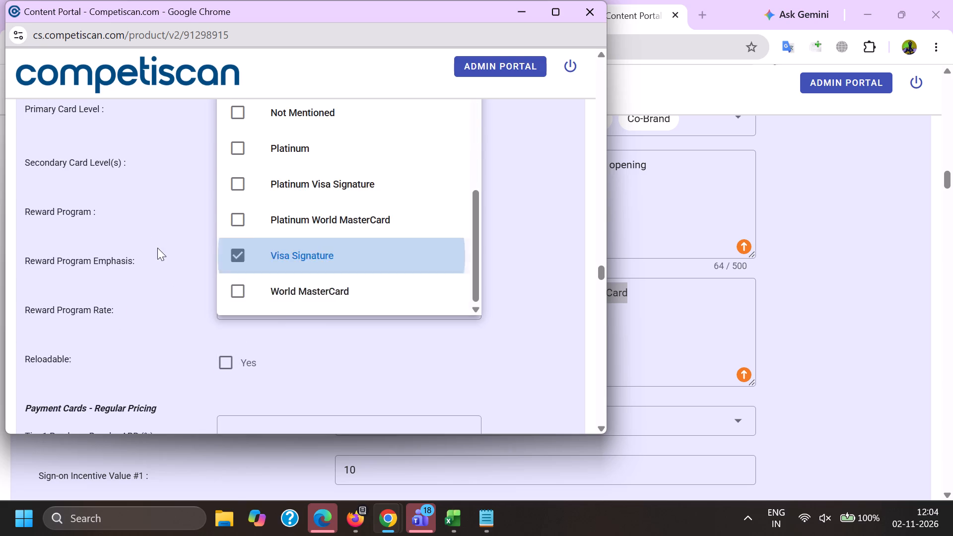
pyautogui.click(219, 213)
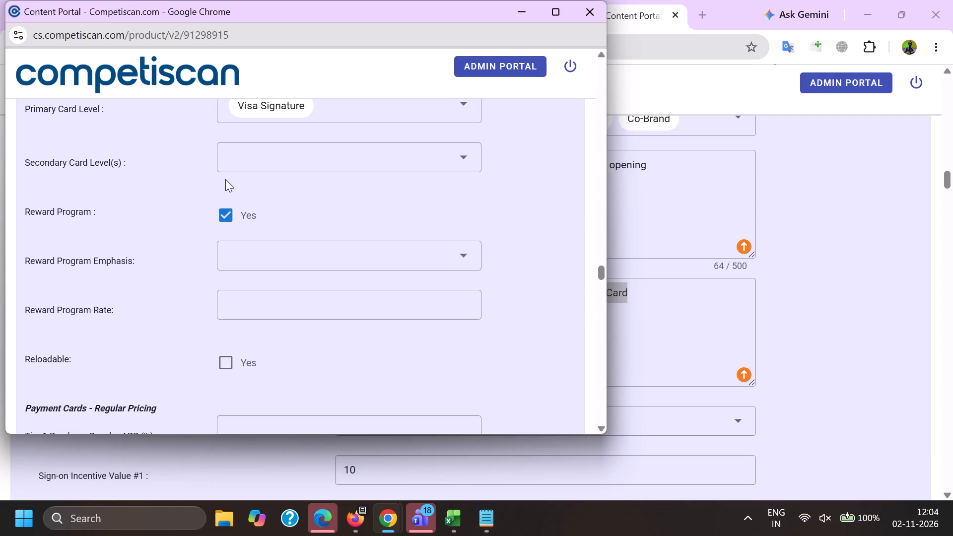
# Mark Credit Card Mentioned in the retail credit section at the end of the form and submit the product.
pyautogui.click(179, 287)
pyautogui.press('End')
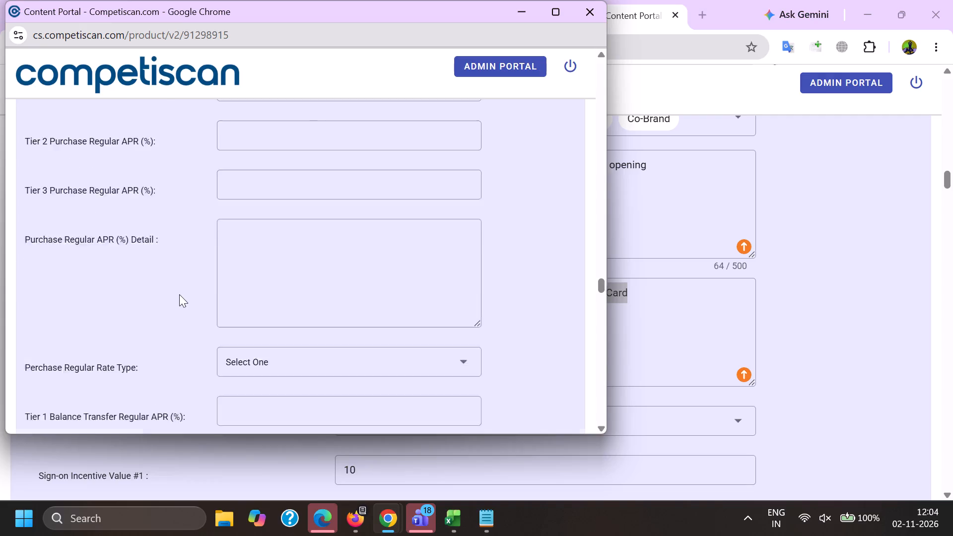
pyautogui.click(230, 180)
pyautogui.click(226, 189)
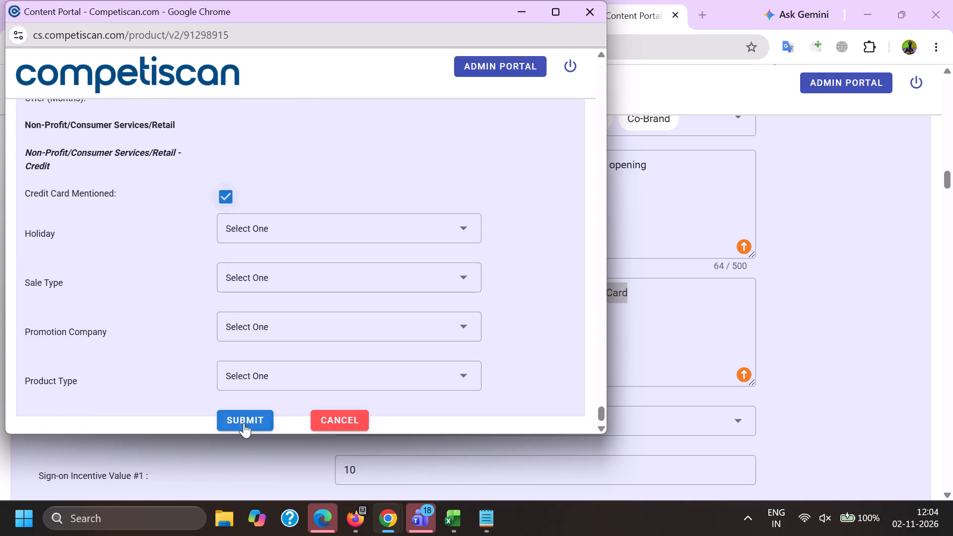
pyautogui.click(243, 423)
# Switch to the email list in Firefox and copy email 91298920's subject, "Fall Sale: up to 60% off + A century of Russ & Daughters".
pyautogui.click(797, 359)
pyautogui.click(316, 0)
pyautogui.click(185, 0)
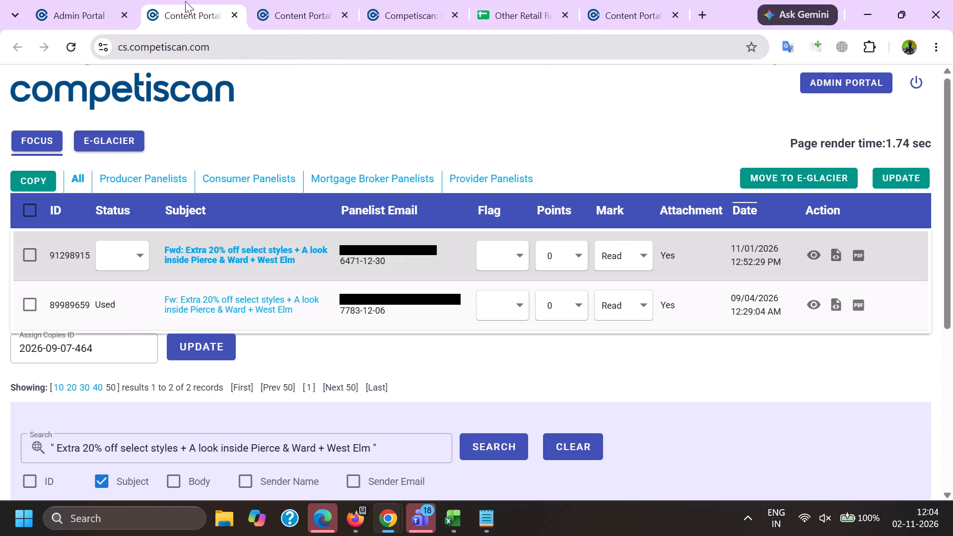
pyautogui.click(350, 528)
pyautogui.click(152, 433)
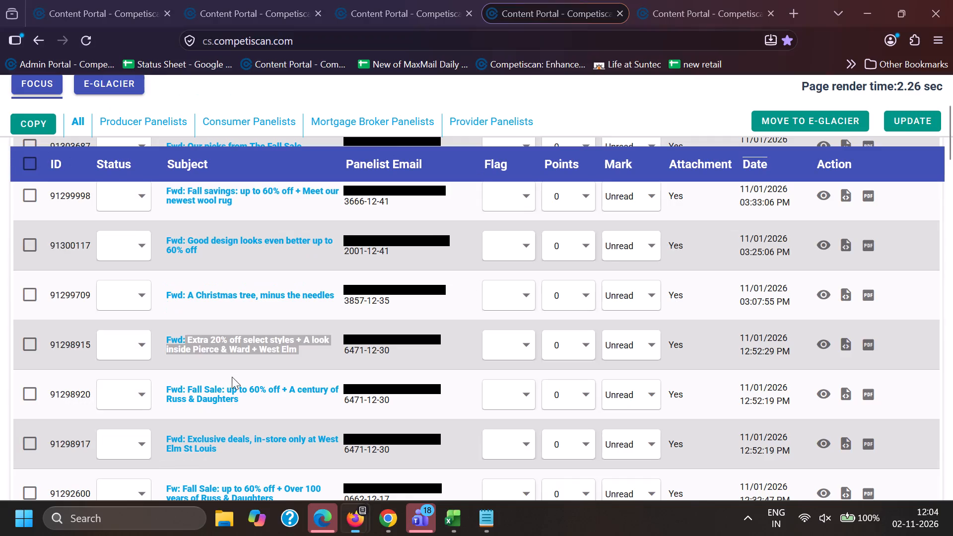
pyautogui.moveTo(189, 382); pyautogui.dragTo(268, 402)
pyautogui.hotkey('ctrl', 'c')
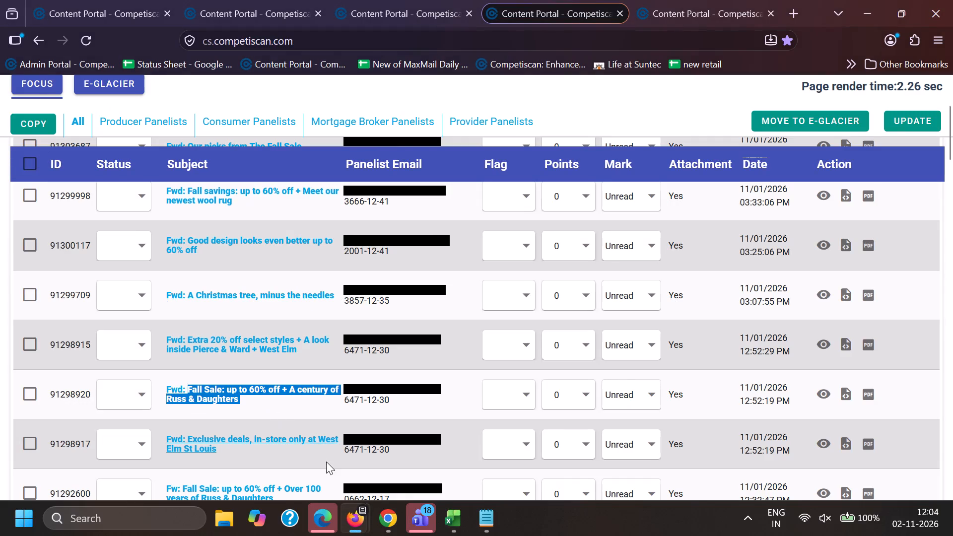
pyautogui.hotkey('ctrl', 'c')
# In Chrome's Content Portal, search for the copied subject enclosed in quotation marks and open email 91298920.
pyautogui.click(398, 531)
pyautogui.click(266, 438)
pyautogui.moveTo(380, 449); pyautogui.dragTo(0, 439)
pyautogui.press('BackSpace')
pyautogui.hotkey('shift', '"')
pyautogui.hotkey('ctrl', 'v')
pyautogui.hotkey('shift', '"')
pyautogui.press('Return')
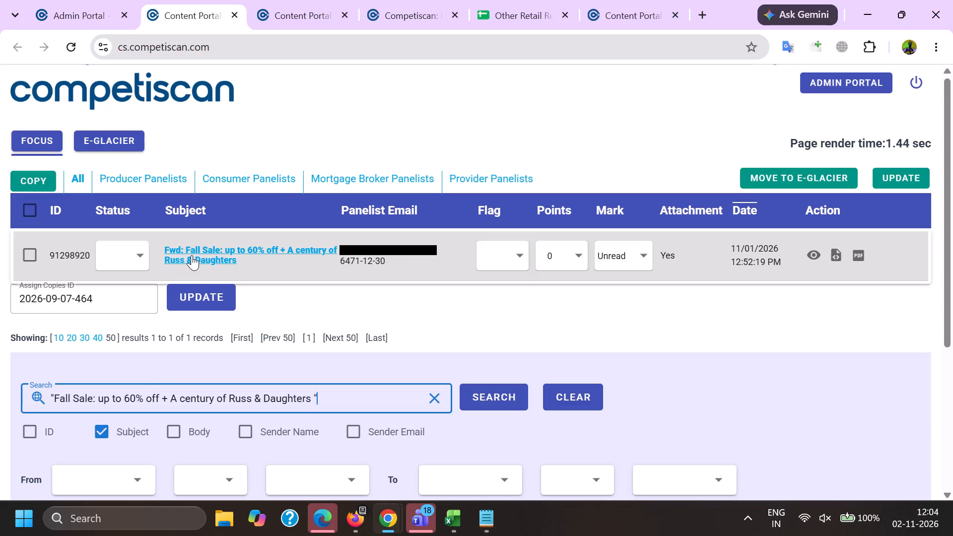
pyautogui.keyDown('ctrl'); pyautogui.click(191, 251); pyautogui.keyUp('ctrl')
# Enter "Russ & Daughters", copied from the subject search text, as a web search in a new browser tab.
pyautogui.moveTo(228, 394); pyautogui.dragTo(229, 394)
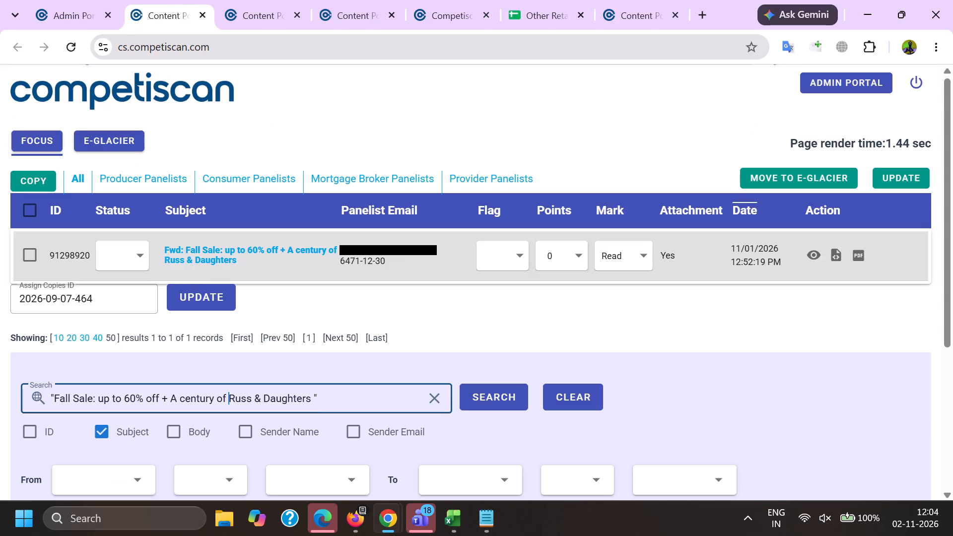
pyautogui.moveTo(229, 394); pyautogui.dragTo(382, 390)
pyautogui.hotkey('ctrl', 'c')
pyautogui.click(693, 0)
pyautogui.hotkey('ctrl', 'v')
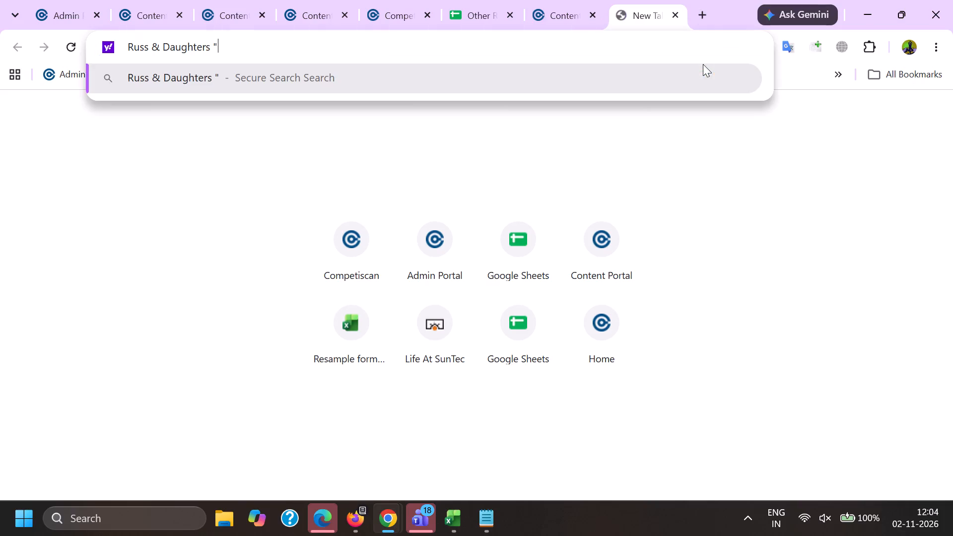
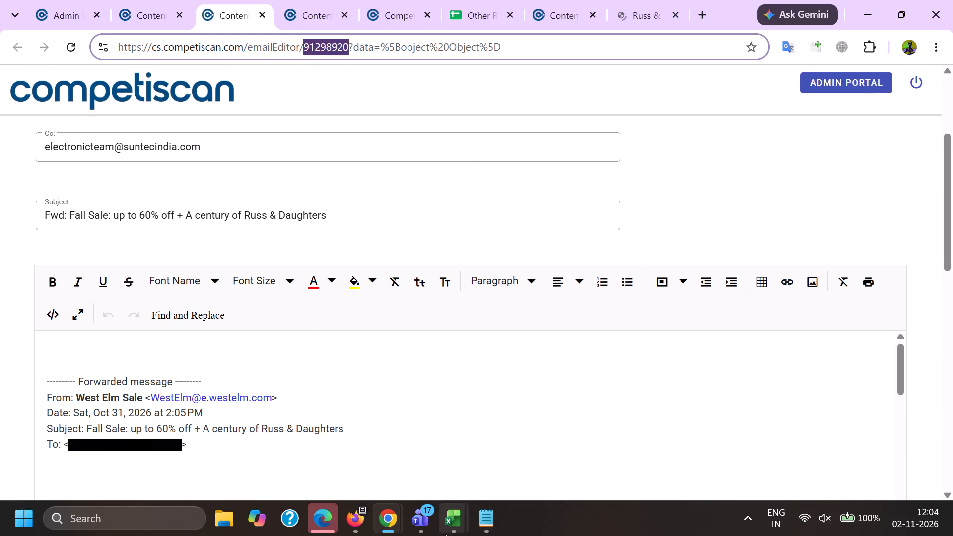
# Switch to the Excel tracking sheet and log email 91298920 with code cc in the first empty row, number 24.
pyautogui.click(445, 533)
pyautogui.click(598, 478)
pyautogui.scroll(-10, 138, 351)
pyautogui.scroll(1, 104, 317)
pyautogui.scroll(-9, 104, 318)
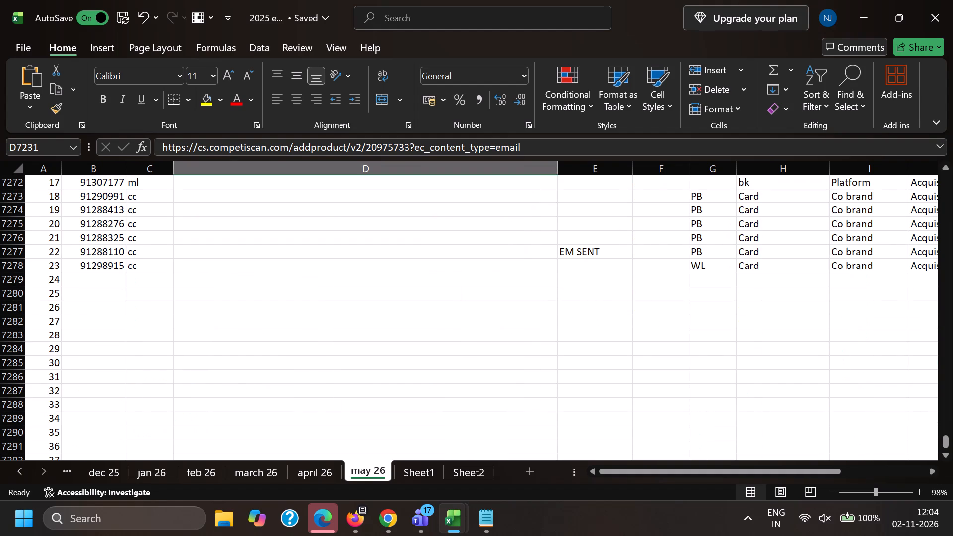
pyautogui.click(100, 283)
pyautogui.hotkey('ctrl', 'v')
pyautogui.click(158, 279)
pyautogui.press('c')
pyautogui.press('c')
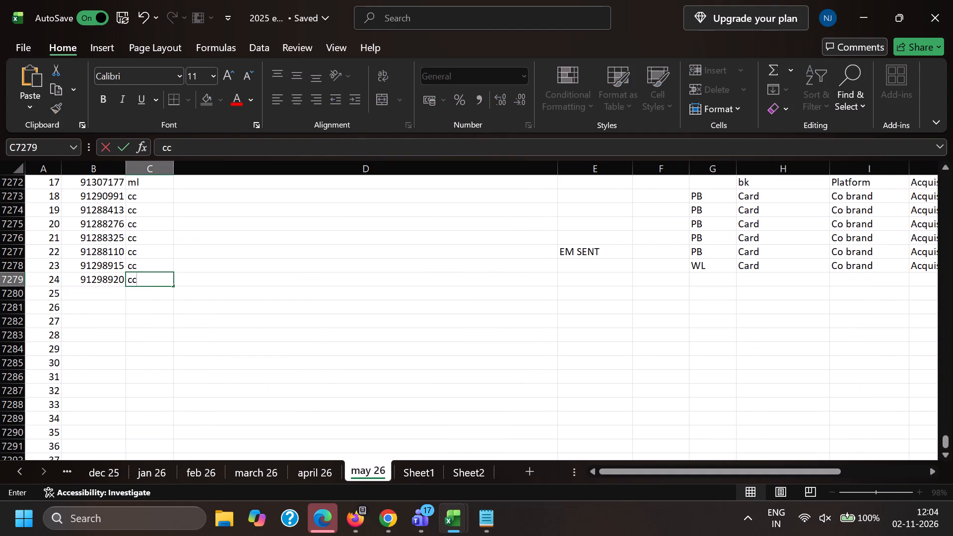
pyautogui.press('Right')
# Mark the rows of emails 91298915 and 91298920 as EM SENT.
pyautogui.press('Right')
pyautogui.press('Right')
pyautogui.press('Right')
pyautogui.press('Left')
pyautogui.press('Left')
pyautogui.press('Up')
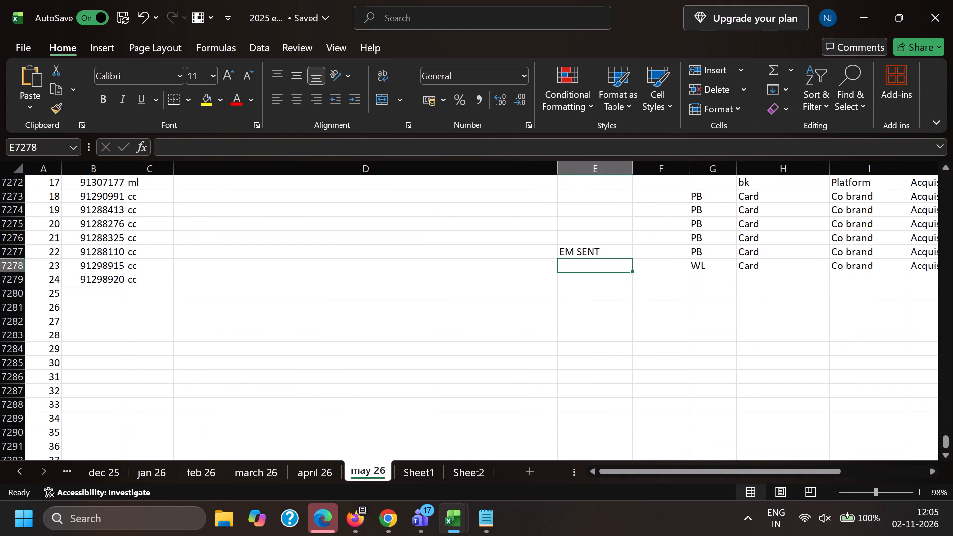
pyautogui.press('e')
pyautogui.press('Down')
pyautogui.press('e')
pyautogui.press('Right')
# Copy WL, Card, Co brand and Acquisition from email 91298915's row into the four rows below, 7279 to 7282.
pyautogui.press('Right')
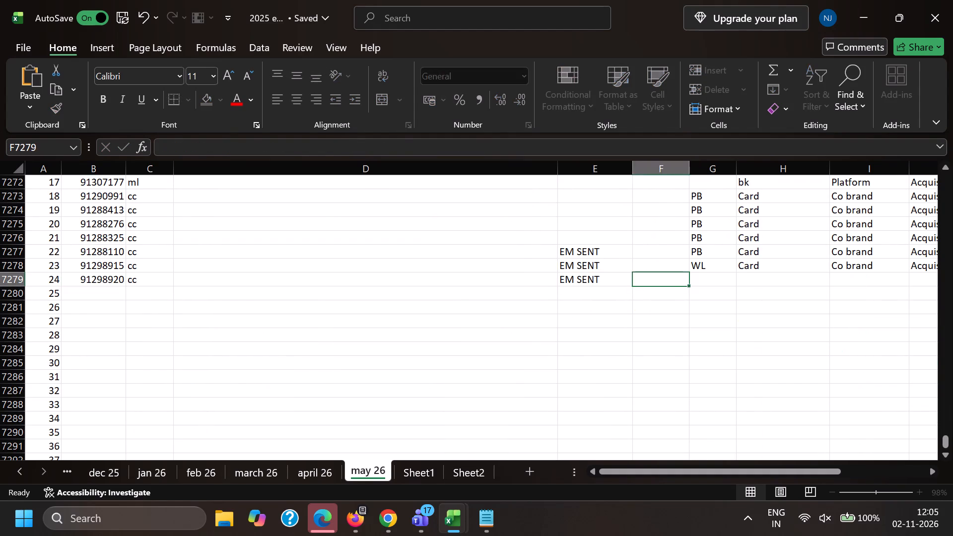
pyautogui.press('Up')
pyautogui.hotkey('shift', 'Right')
pyautogui.hotkey('shift', 'Right')
pyautogui.hotkey('shift', 'Right')
pyautogui.hotkey('ctrl', 'c')
pyautogui.press('Down')
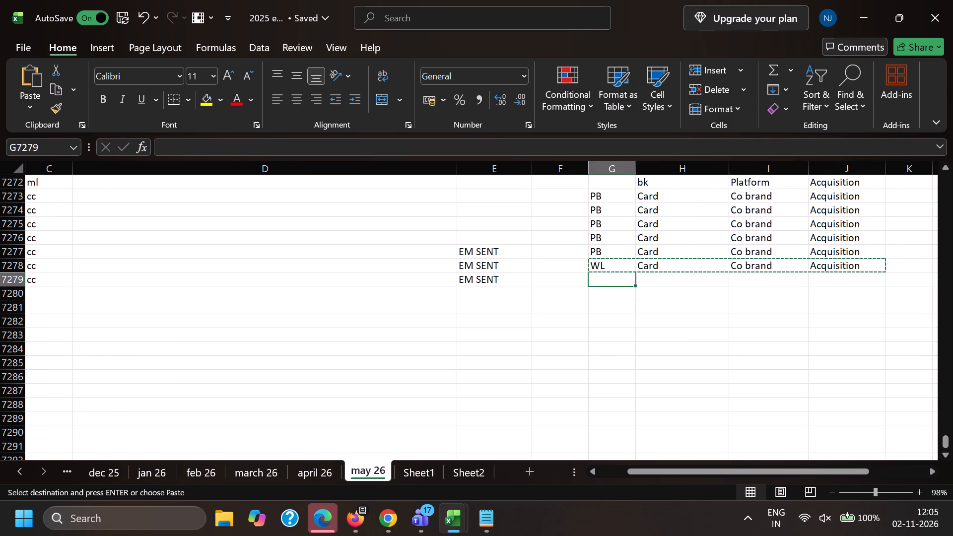
pyautogui.hotkey('shift', 'Down')
pyautogui.hotkey('shift', 'Down')
pyautogui.hotkey('shift', 'Down')
pyautogui.hotkey('ctrl', 'v')
# Copy EM SENT from email 91298920's row into the three rows beneath it.
pyautogui.press('Left')
pyautogui.press('Left')
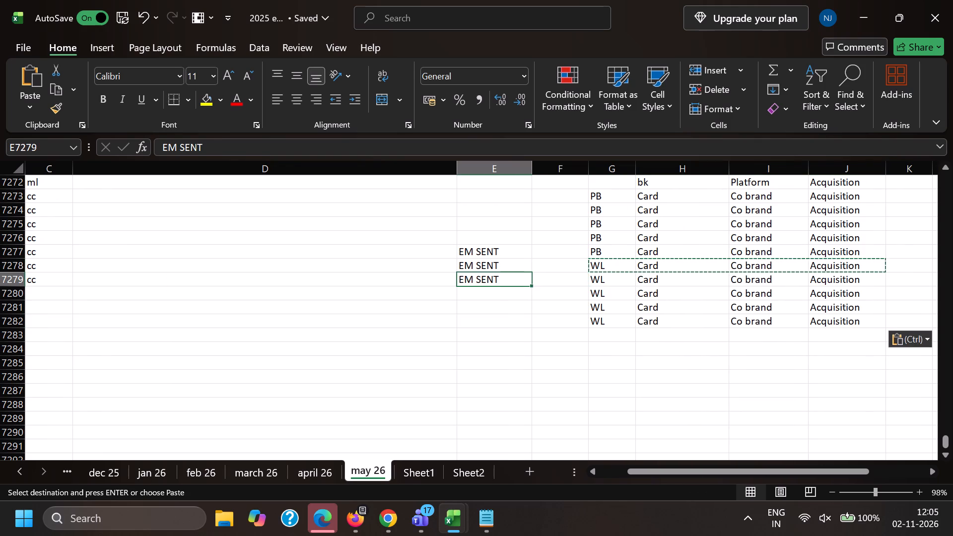
pyautogui.hotkey('ctrl', 'c')
pyautogui.press('Down')
pyautogui.hotkey('shift', 'Down')
pyautogui.hotkey('shift', 'Down')
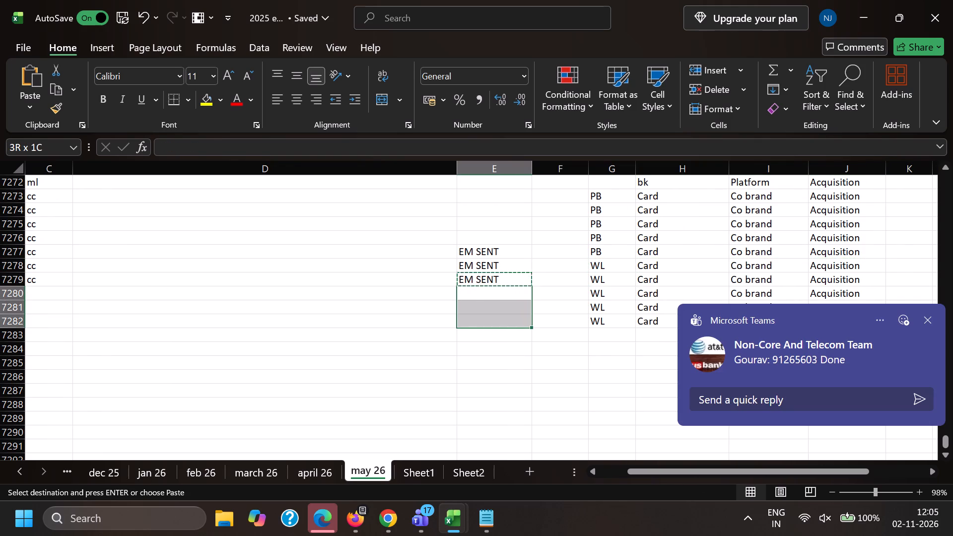
pyautogui.hotkey('ctrl', 'v')
pyautogui.press('Left')
pyautogui.press('Left')
pyautogui.press('Left')
pyautogui.press('Left')
pyautogui.press('Left')
pyautogui.press('Left')
pyautogui.press('Left')
pyautogui.hotkey('alt', 'Tab')
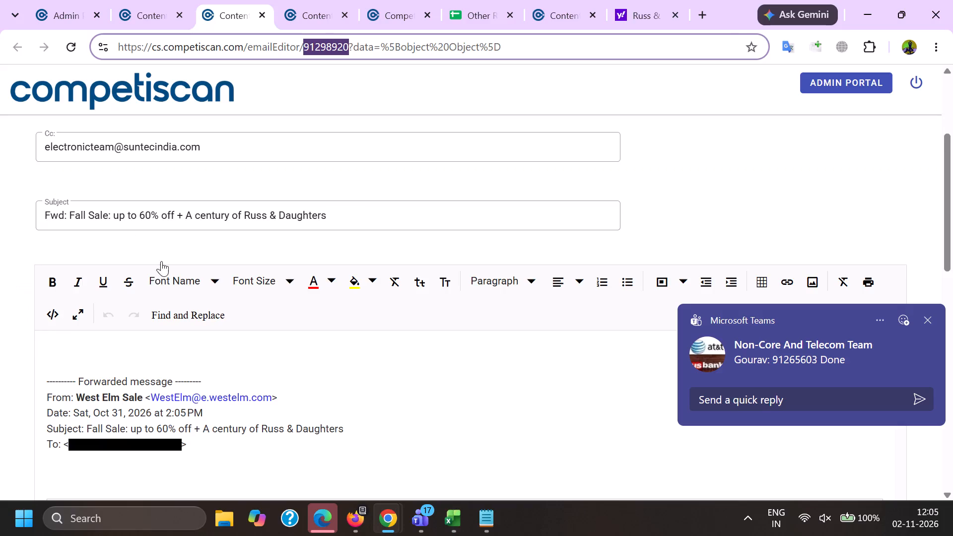
pyautogui.scroll(-1, 180, 211)
pyautogui.moveTo(217, 298); pyautogui.dragTo(240, 300)
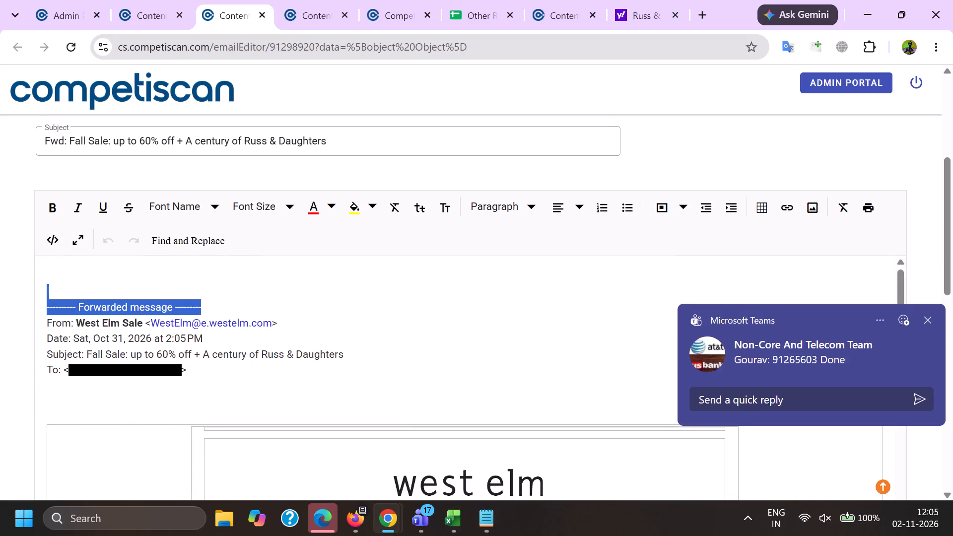
pyautogui.press('BackSpace')
pyautogui.moveTo(146, 305); pyautogui.dragTo(332, 302)
pyautogui.press('BackSpace')
pyautogui.moveTo(241, 384); pyautogui.dragTo(0, 365)
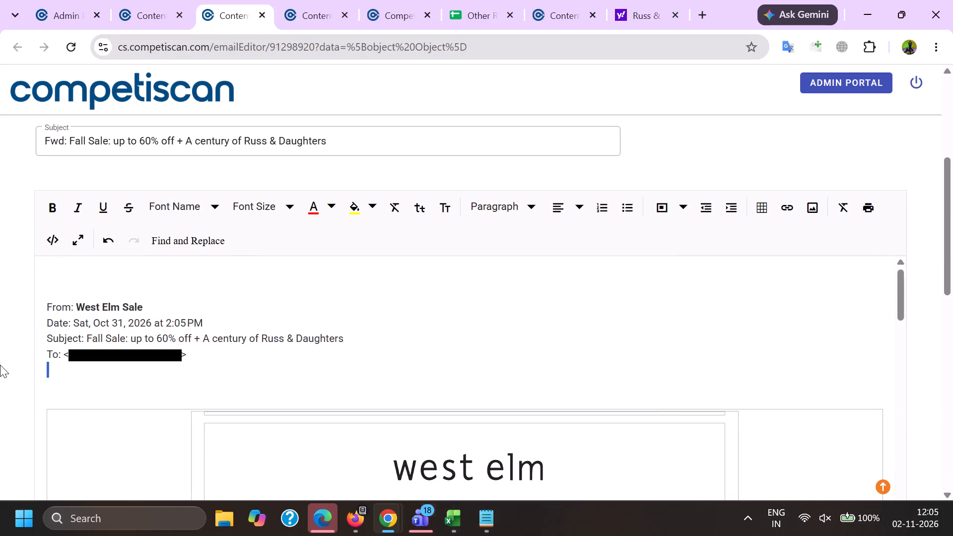
pyautogui.moveTo(0, 365); pyautogui.dragTo(0, 358)
pyautogui.press('BackSpace')
# Look through the email body and remove the link from "view this email with images" above the Affirm details.
pyautogui.scroll(-20, 266, 216)
pyautogui.scroll(-4, 266, 216)
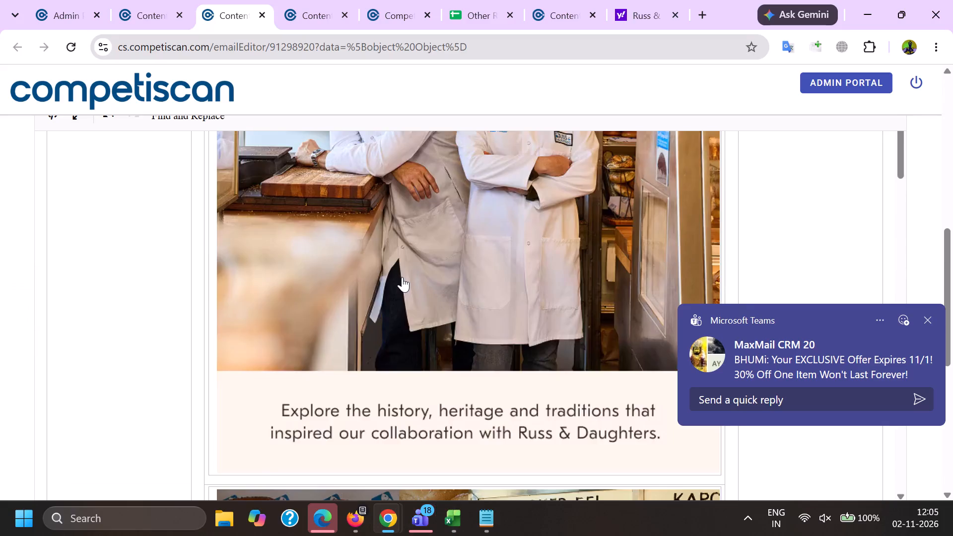
pyautogui.scroll(-7, 416, 274)
pyautogui.scroll(-16, 413, 290)
pyautogui.scroll(7, 387, 299)
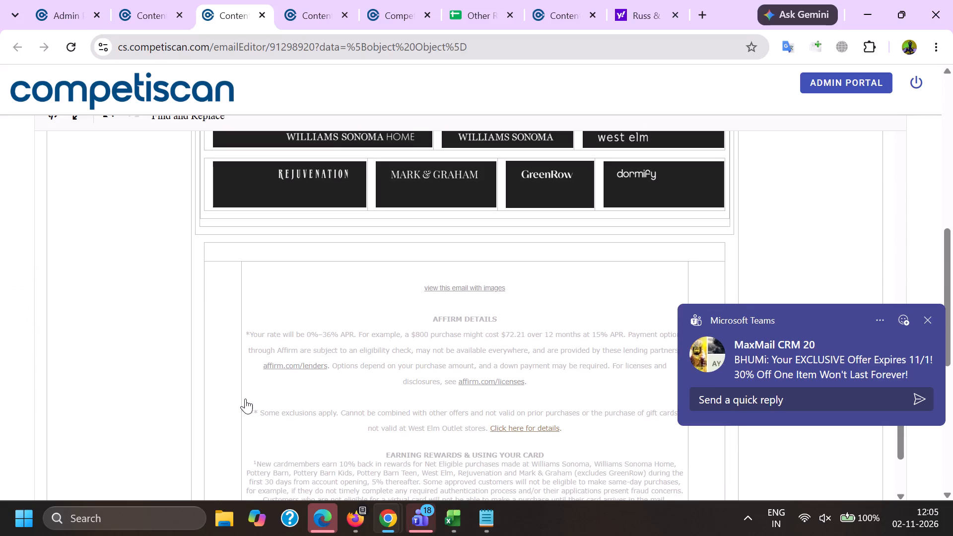
pyautogui.click(245, 399)
pyautogui.click(292, 350)
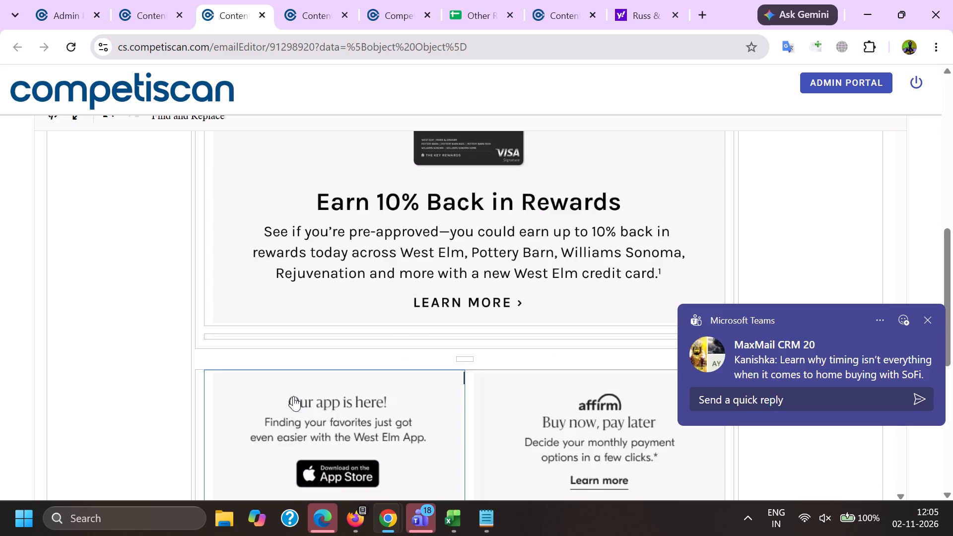
pyautogui.click(293, 396)
pyautogui.scroll(-9, 609, 252)
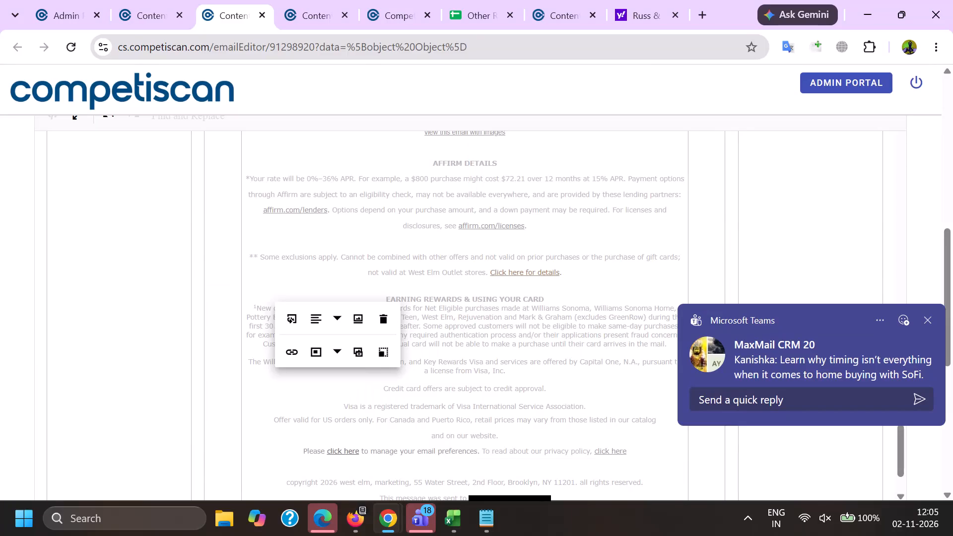
pyautogui.scroll(2, 491, 349)
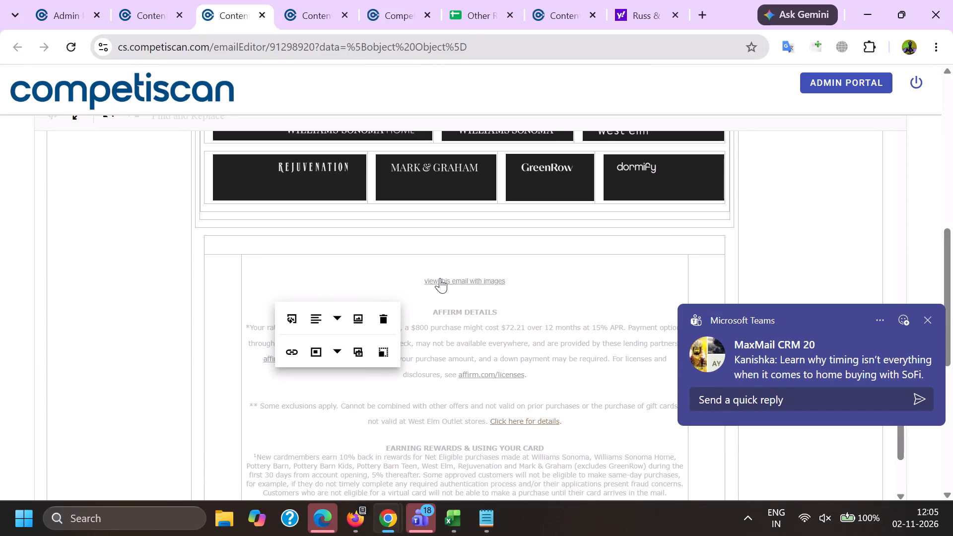
pyautogui.click(440, 277)
pyautogui.click(529, 310)
# Delete the recipient's address after "This message was sent to" and unlink "click here" in the email preferences sentence.
pyautogui.scroll(-5, 485, 265)
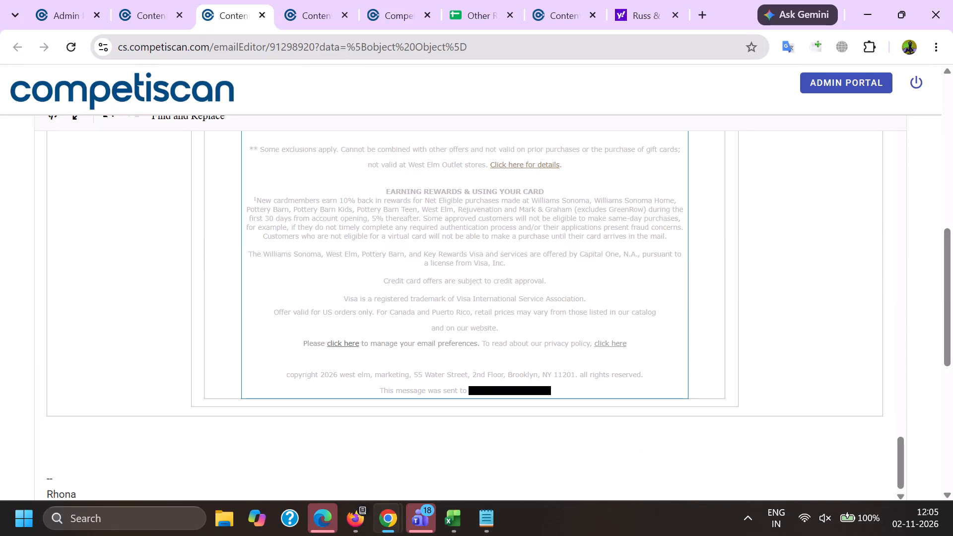
pyautogui.moveTo(472, 384); pyautogui.dragTo(572, 393)
pyautogui.press('BackSpace')
pyautogui.press('BackSpace')
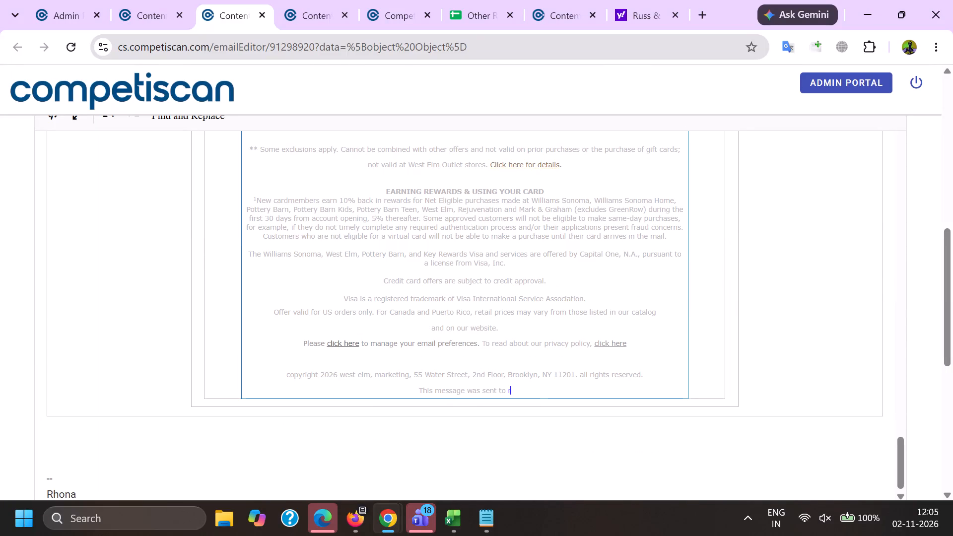
pyautogui.click(347, 344)
pyautogui.click(430, 371)
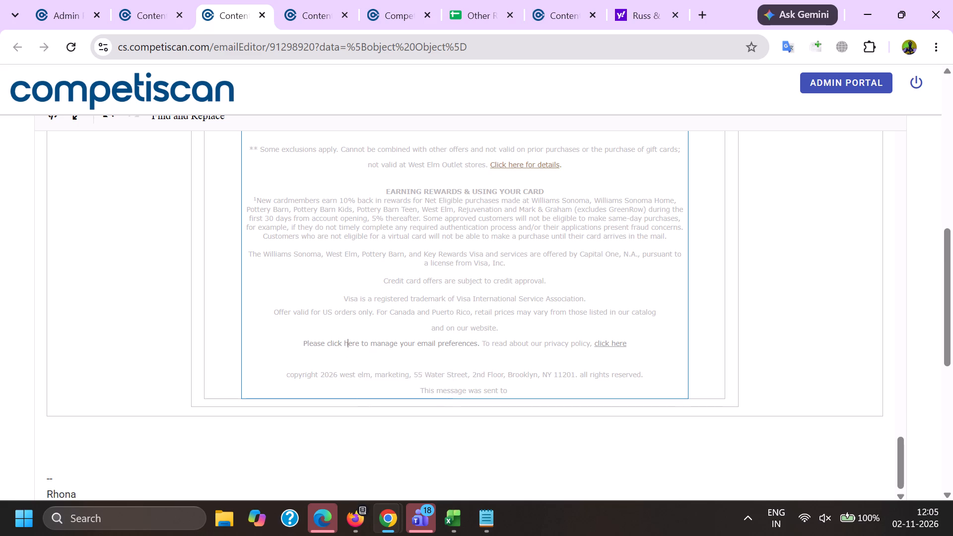
# Delete the sender's signature below the email and save the product info.
pyautogui.scroll(-2, 264, 251)
pyautogui.moveTo(122, 342); pyautogui.dragTo(45, 304)
pyautogui.press('BackSpace')
pyautogui.press('BackSpace')
pyautogui.scroll(-9, 317, 281)
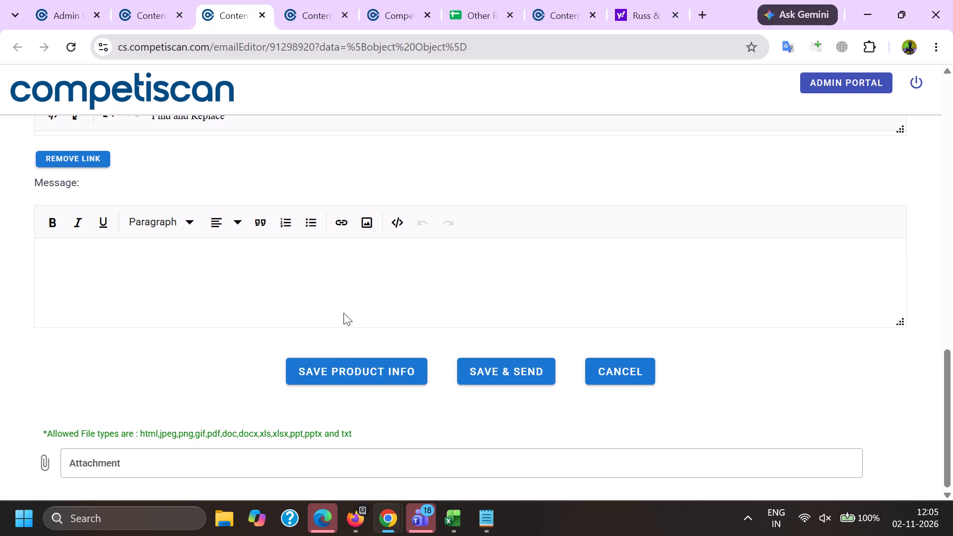
pyautogui.scroll(-4, 343, 313)
pyautogui.click(341, 381)
pyautogui.click(496, 311)
# Open email 91298920's V2 product form in its own window.
pyautogui.click(339, 0)
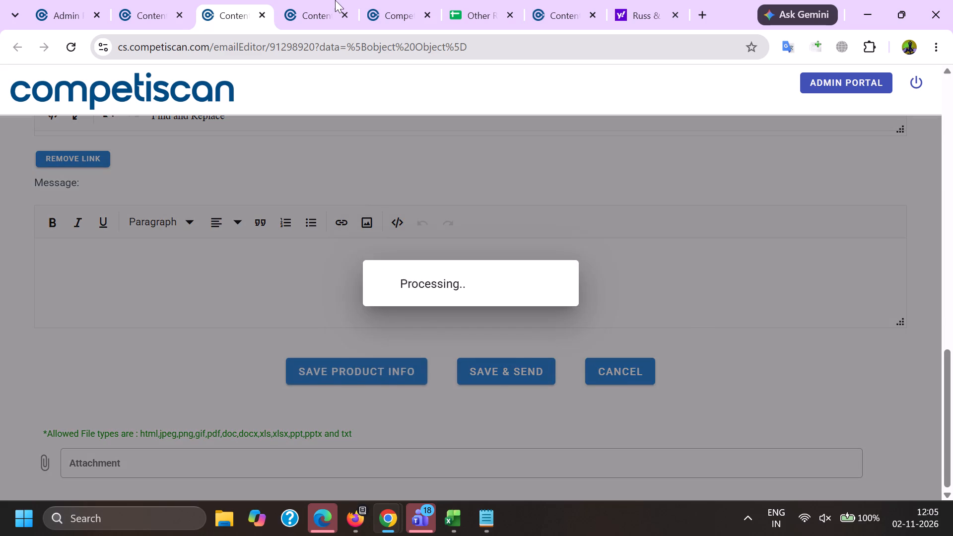
pyautogui.click(258, 0)
pyautogui.click(148, 0)
pyautogui.click(242, 0)
pyautogui.moveTo(0, 261); pyautogui.dragTo(6, 247)
pyautogui.click(58, 101)
# Return to the email editor and copy "West Elm" from the From line.
pyautogui.hotkey('alt', 'Tab')
pyautogui.scroll(-6, 235, 173)
pyautogui.doubleClick(143, 284)
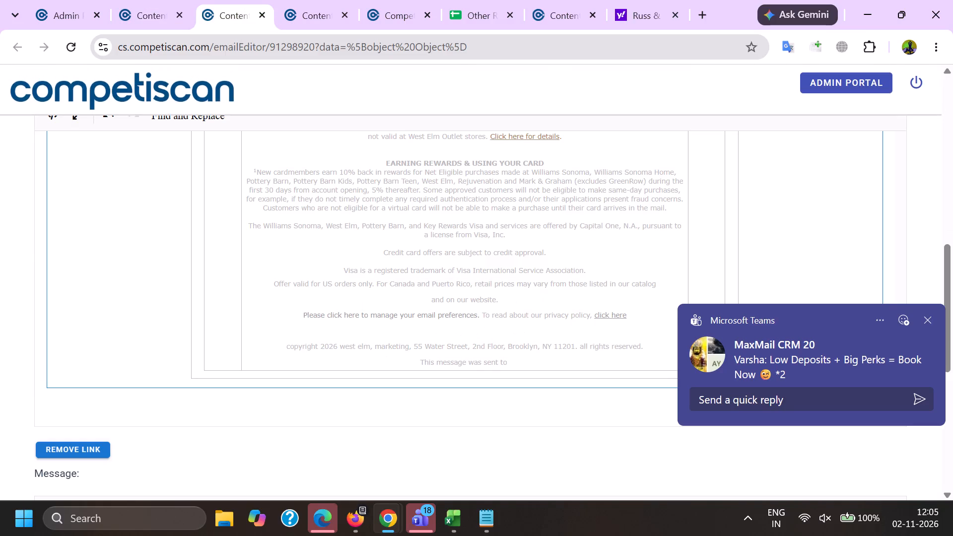
pyautogui.press('pageup')
pyautogui.press('pageup')
pyautogui.press('pageup')
pyautogui.press('pageup')
pyautogui.press('pageup')
pyautogui.press('pageup')
pyautogui.press('pageup')
pyautogui.press('pageup')
pyautogui.press('pageup')
pyautogui.scroll(-5, 97, 262)
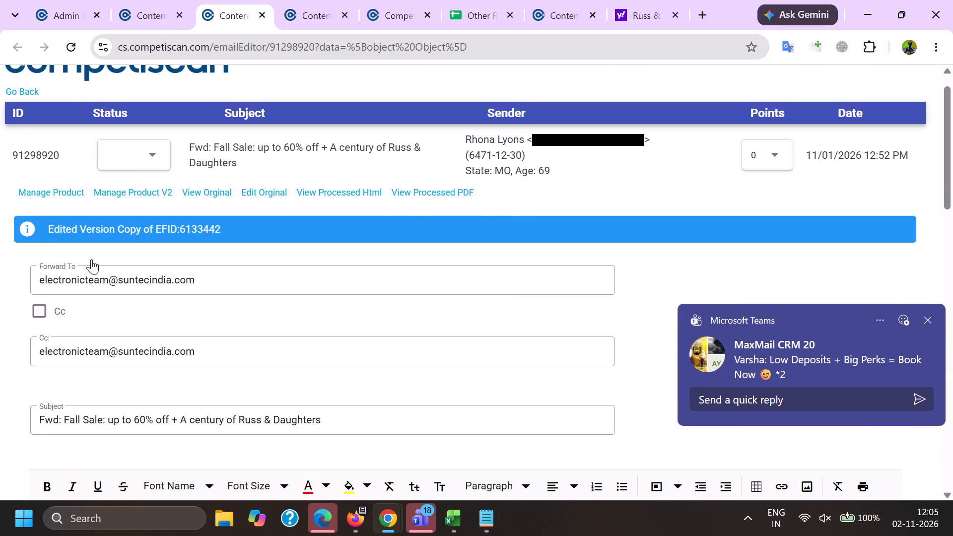
pyautogui.doubleClick(78, 187)
pyautogui.keyDown('shift'); pyautogui.click(96, 181); pyautogui.keyUp('shift')
pyautogui.hotkey('ctrl', 'c')
pyautogui.hotkey('ctrl', 'v')
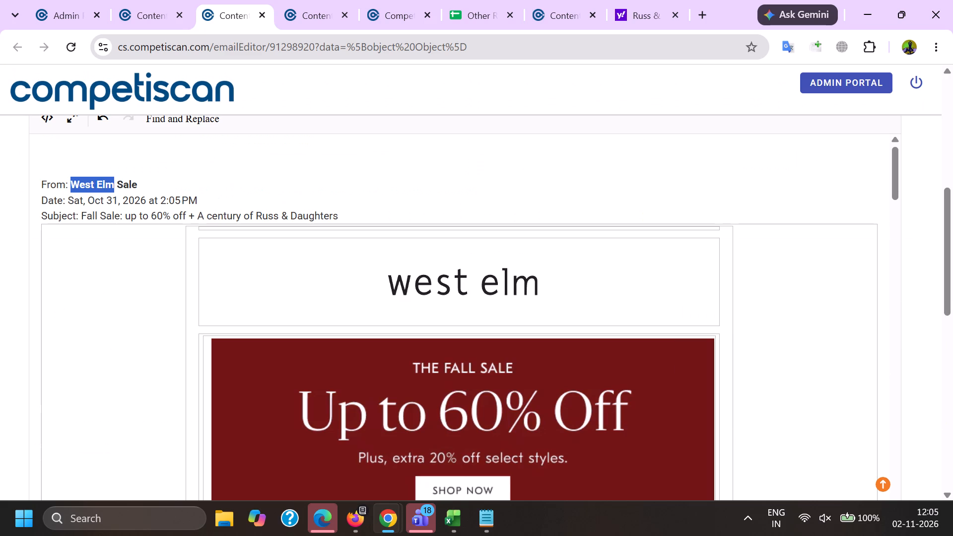
# In the product form, load West Elm's product image and open the entry for adding another company.
pyautogui.hotkey('alt', 'Tab')
pyautogui.scroll(-5, 224, 165)
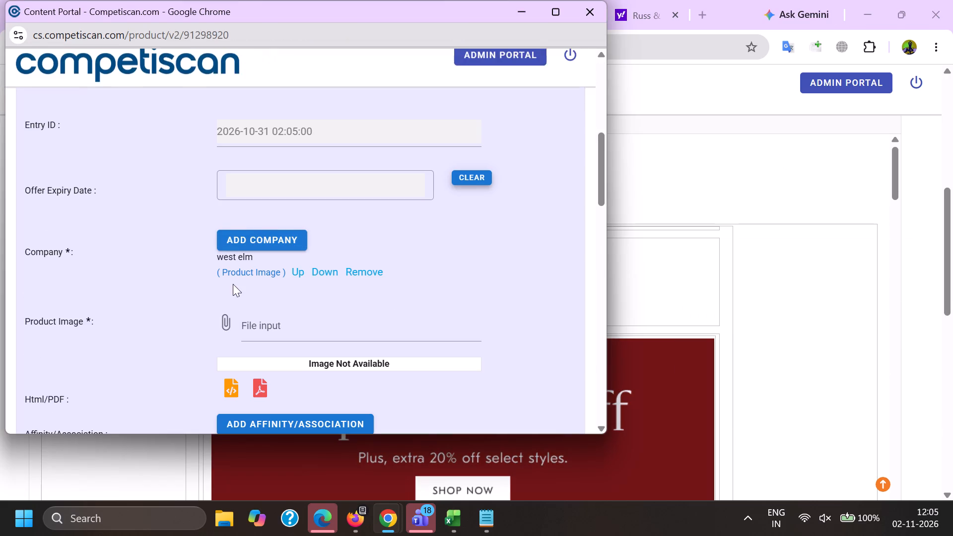
pyautogui.click(252, 270)
pyautogui.click(259, 246)
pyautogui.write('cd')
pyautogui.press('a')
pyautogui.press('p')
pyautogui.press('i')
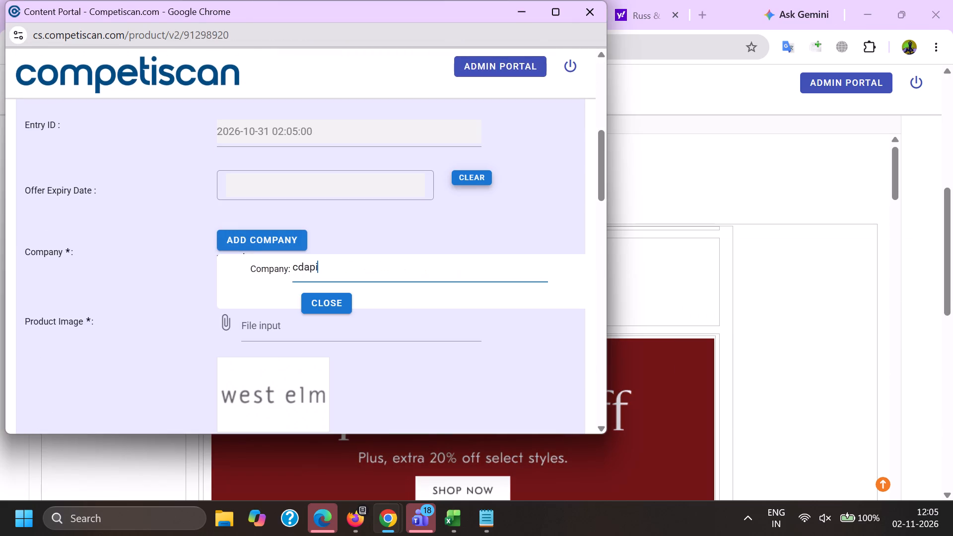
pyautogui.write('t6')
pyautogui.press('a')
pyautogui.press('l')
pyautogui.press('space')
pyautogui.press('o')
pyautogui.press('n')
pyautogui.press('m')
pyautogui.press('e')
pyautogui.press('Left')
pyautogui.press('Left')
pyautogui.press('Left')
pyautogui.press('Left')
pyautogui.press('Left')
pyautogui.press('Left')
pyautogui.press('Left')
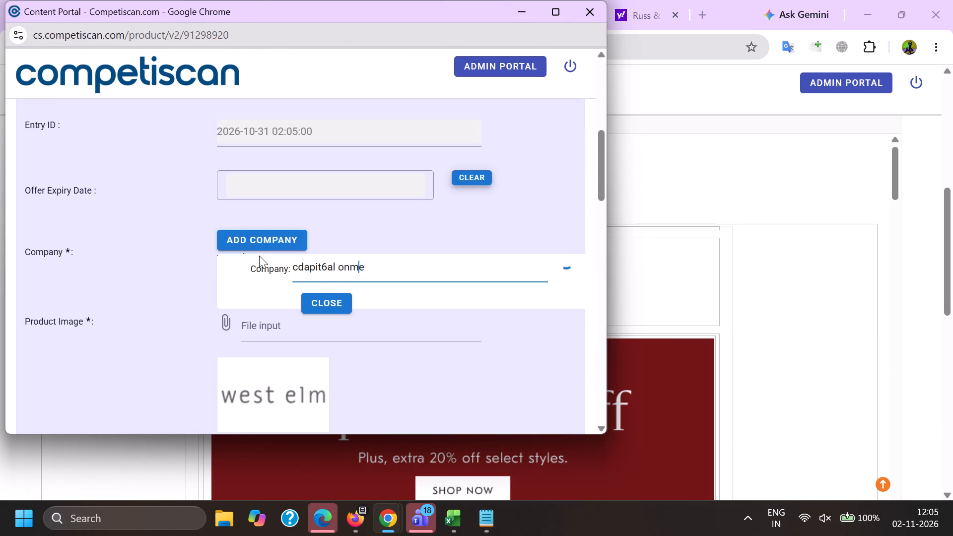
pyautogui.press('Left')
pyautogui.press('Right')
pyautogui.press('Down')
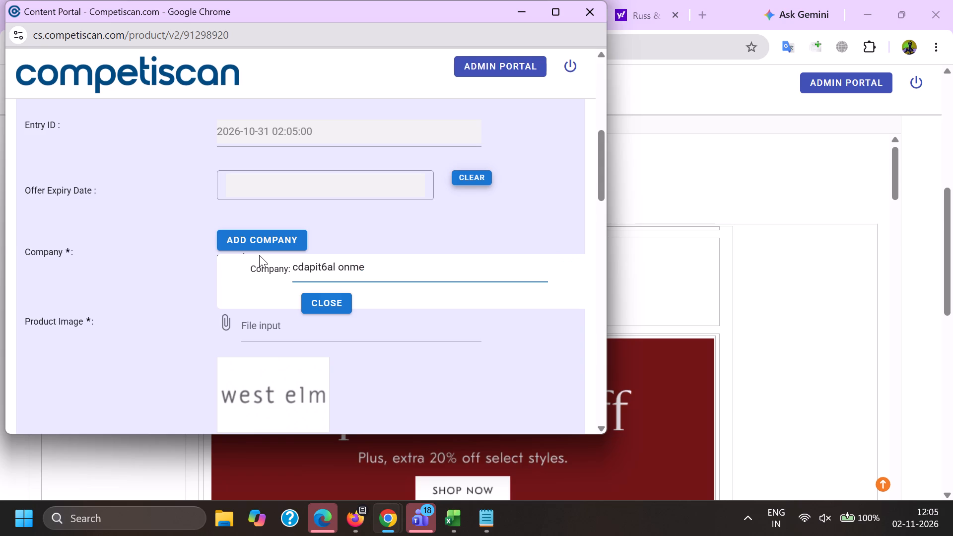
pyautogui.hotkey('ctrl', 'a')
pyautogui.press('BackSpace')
# Add Capital One as a company and enter the copied "West Elm" in the affinity/association search.
pyautogui.press('c')
pyautogui.press('a')
pyautogui.write('pita')
pyautogui.press('l')
pyautogui.press('space')
pyautogui.write('on')
pyautogui.press('e')
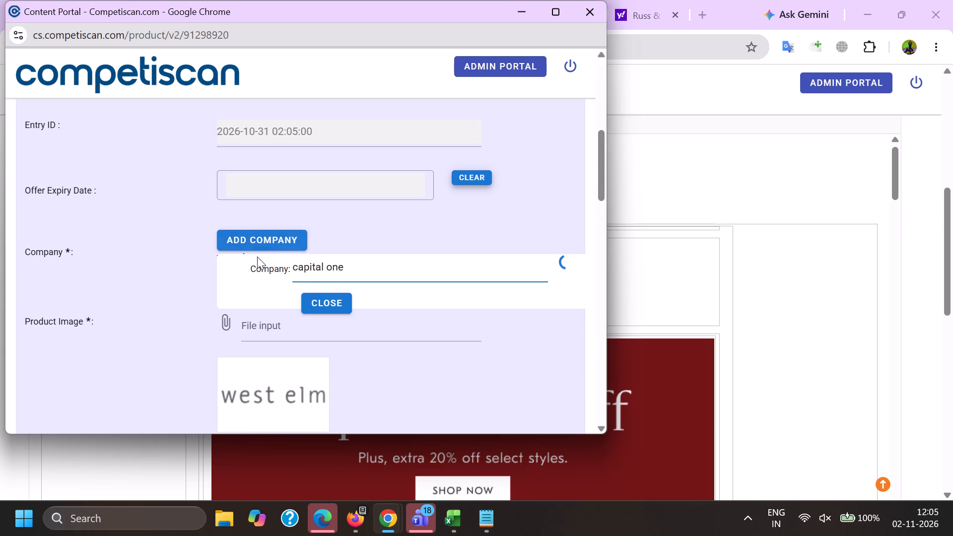
pyautogui.scroll(-2, 261, 255)
pyautogui.click(326, 333)
pyautogui.click(390, 355)
pyautogui.hotkey('ctrl', 'v')
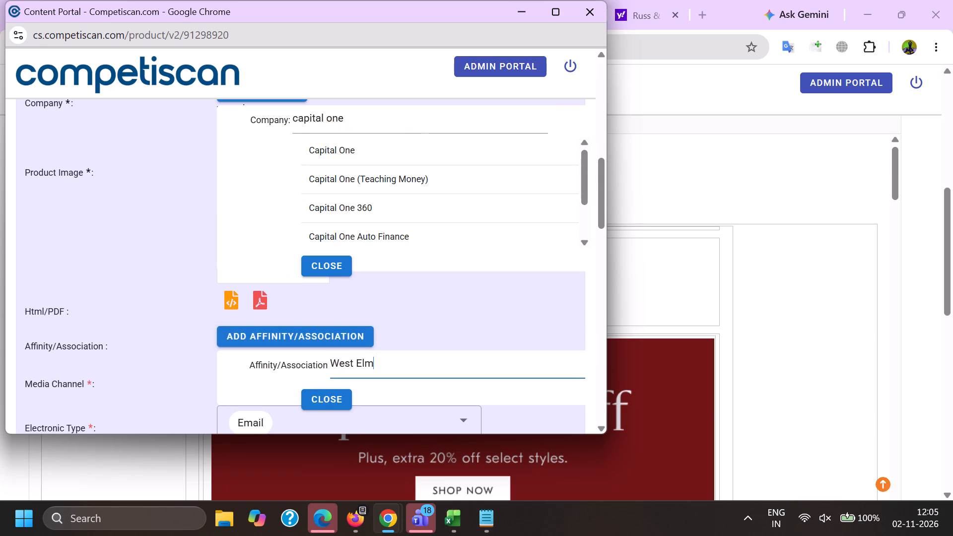
pyautogui.scroll(3, 384, 357)
pyautogui.click(341, 378)
pyautogui.click(270, 350)
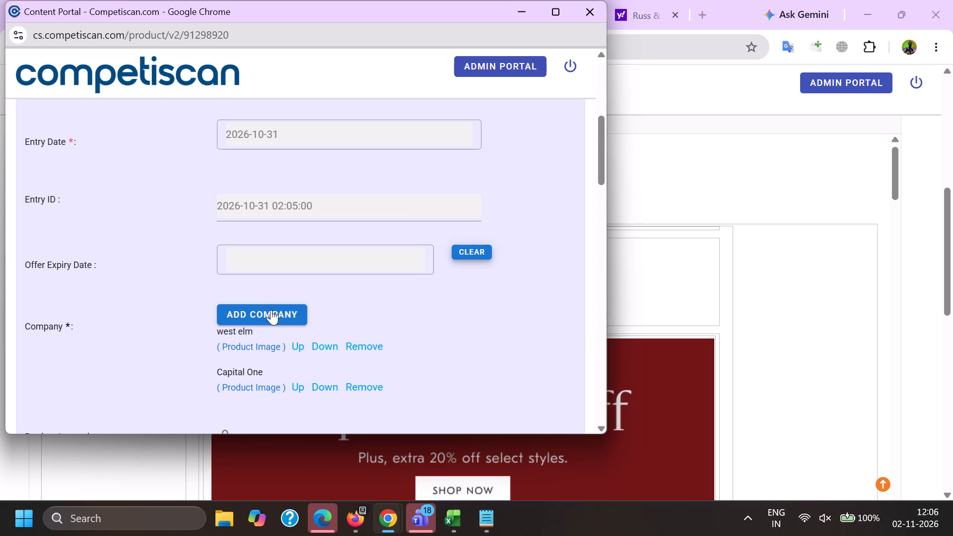
# Search for "affirm" and add Affirm as another company.
pyautogui.click(270, 312)
pyautogui.press('a')
pyautogui.press('f')
pyautogui.press('f')
pyautogui.press('i')
pyautogui.press('r')
pyautogui.press('m')
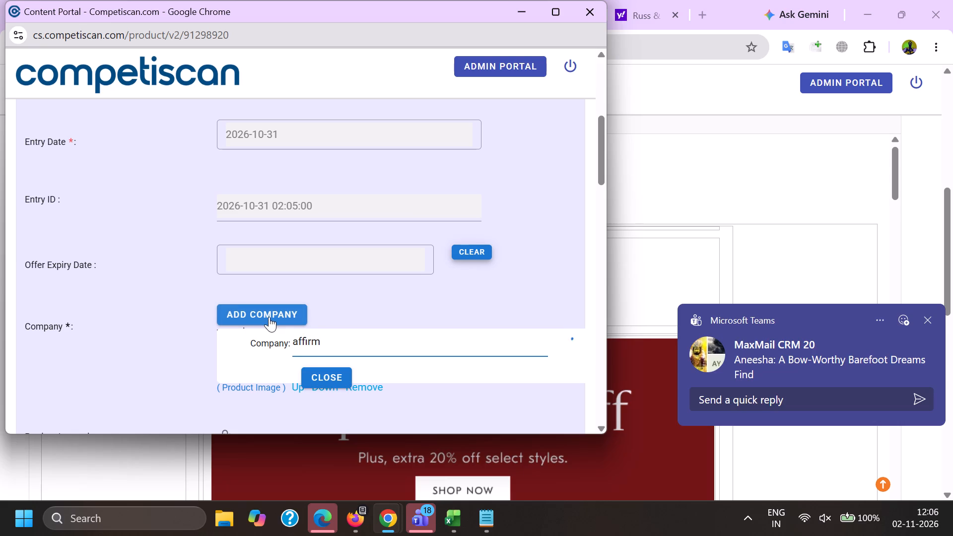
pyautogui.scroll(-1, 315, 274)
pyautogui.click(333, 304)
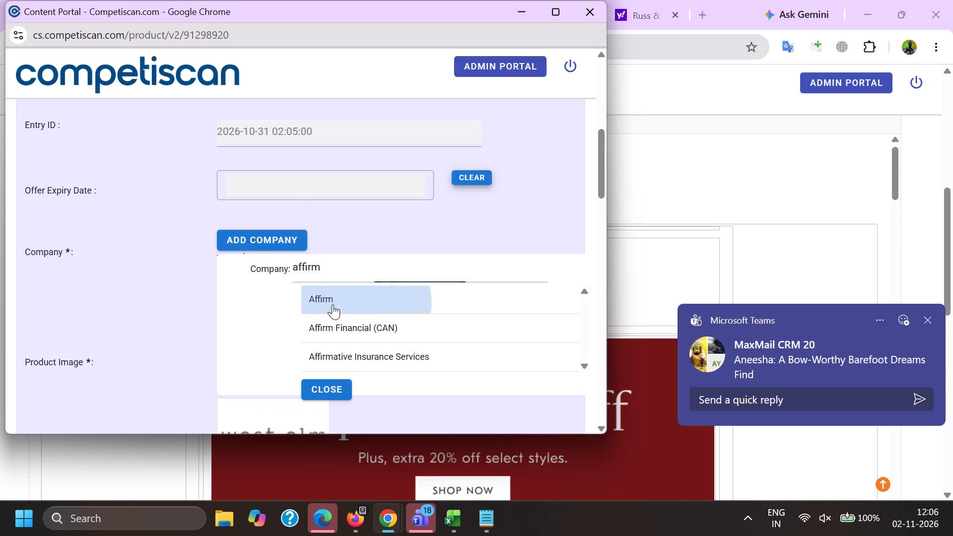
# Choose West Elm as the product's affinity/association.
pyautogui.scroll(-4, 294, 179)
pyautogui.scroll(-1, 309, 306)
pyautogui.click(327, 267)
pyautogui.scroll(-3, 302, 195)
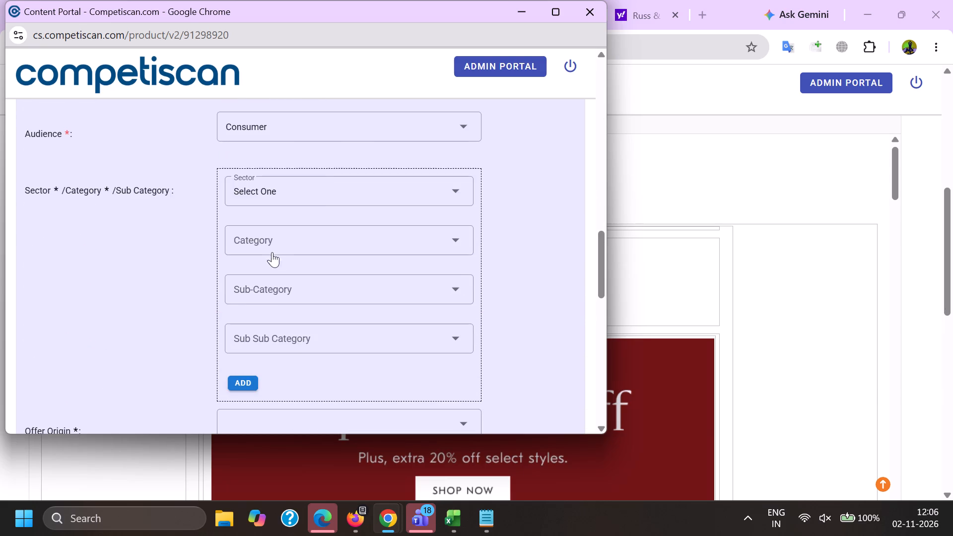
# Set the sector to Retail.
pyautogui.click(277, 198)
pyautogui.scroll(-7, 276, 194)
pyautogui.click(267, 258)
pyautogui.moveTo(159, 268); pyautogui.dragTo(167, 268)
pyautogui.click(263, 257)
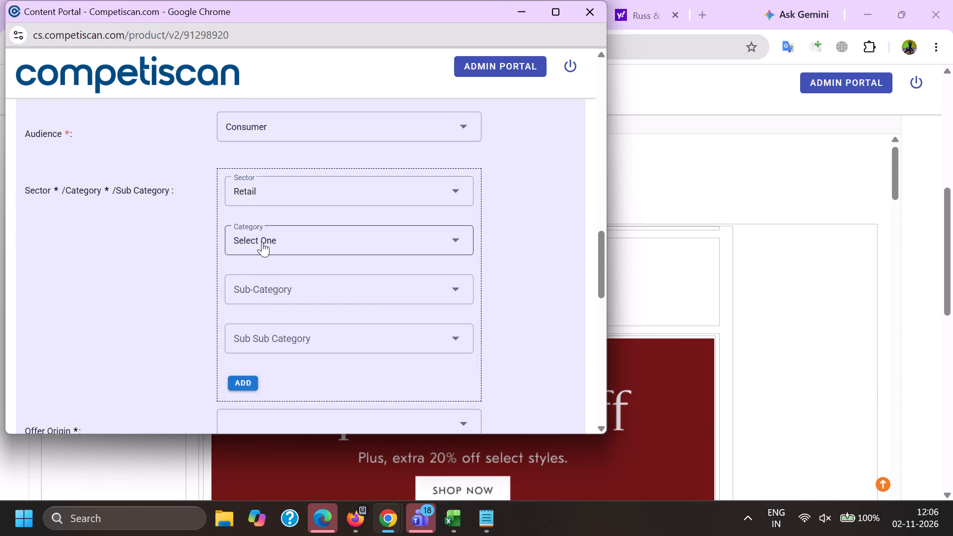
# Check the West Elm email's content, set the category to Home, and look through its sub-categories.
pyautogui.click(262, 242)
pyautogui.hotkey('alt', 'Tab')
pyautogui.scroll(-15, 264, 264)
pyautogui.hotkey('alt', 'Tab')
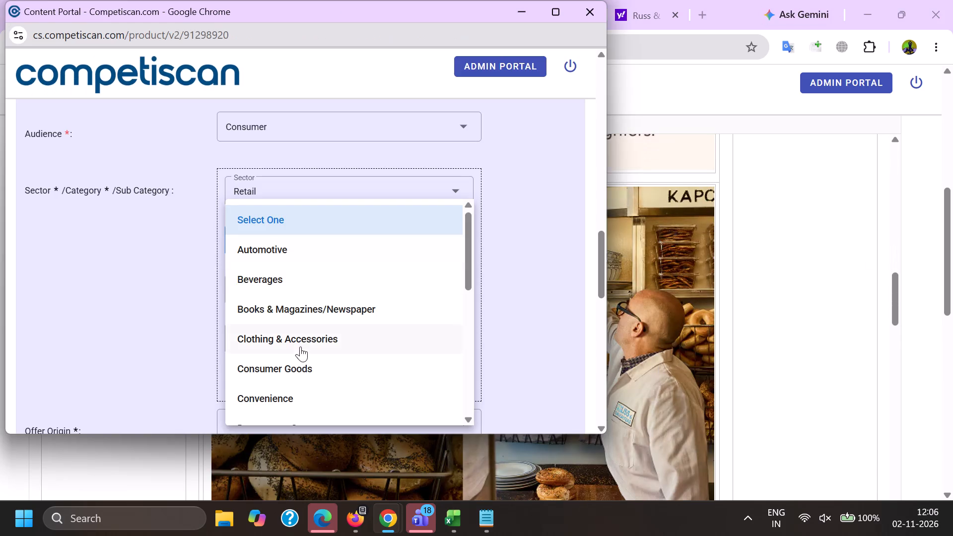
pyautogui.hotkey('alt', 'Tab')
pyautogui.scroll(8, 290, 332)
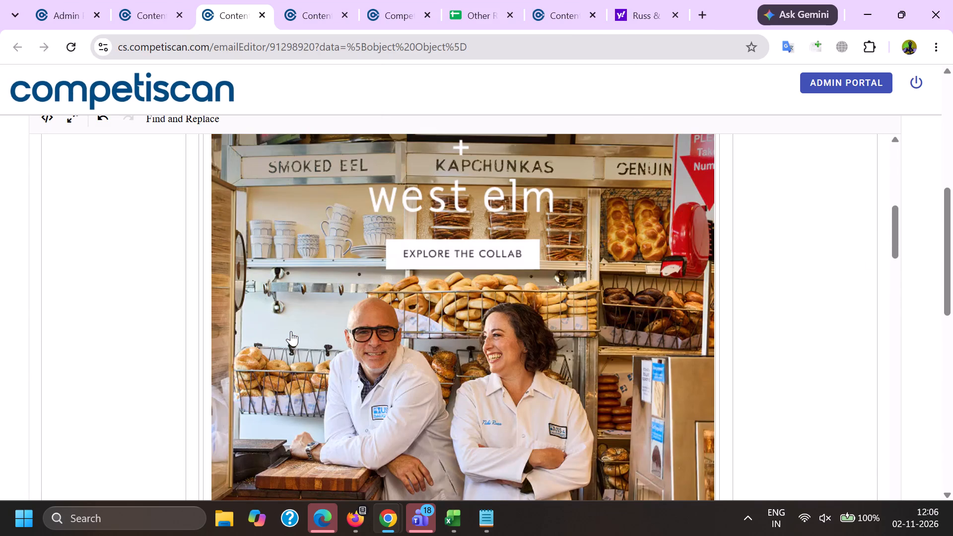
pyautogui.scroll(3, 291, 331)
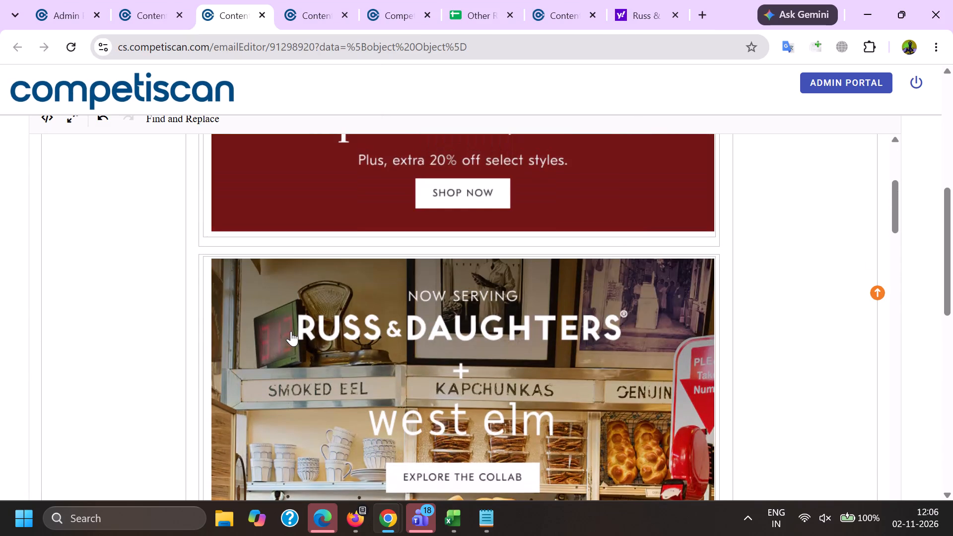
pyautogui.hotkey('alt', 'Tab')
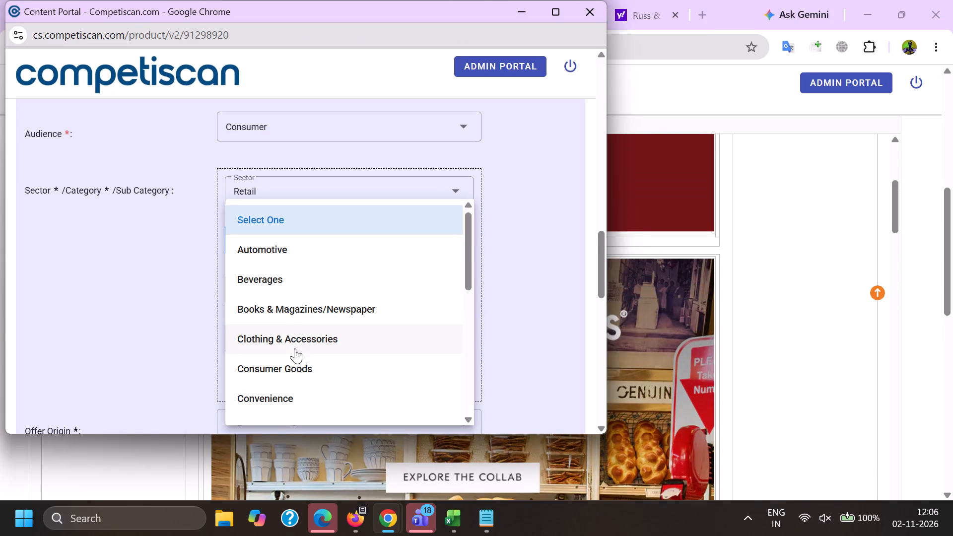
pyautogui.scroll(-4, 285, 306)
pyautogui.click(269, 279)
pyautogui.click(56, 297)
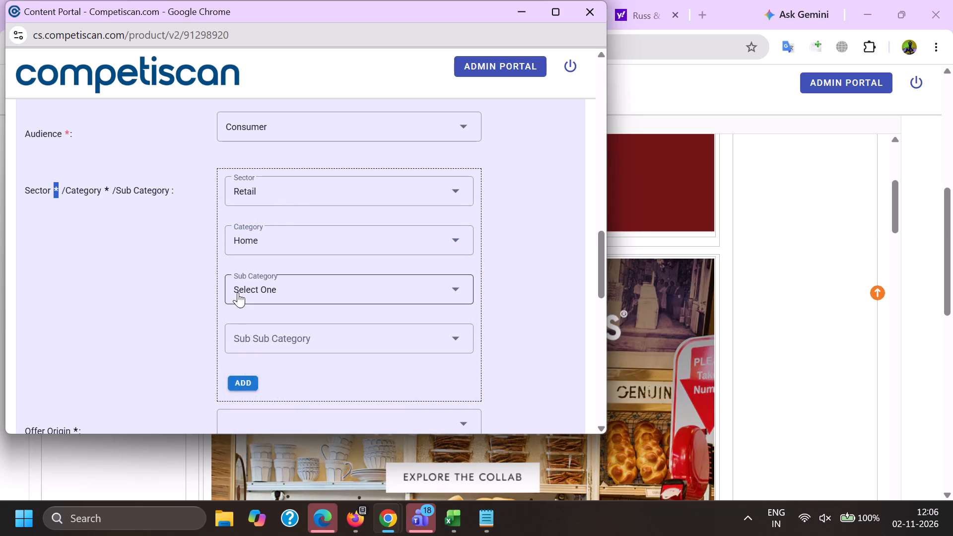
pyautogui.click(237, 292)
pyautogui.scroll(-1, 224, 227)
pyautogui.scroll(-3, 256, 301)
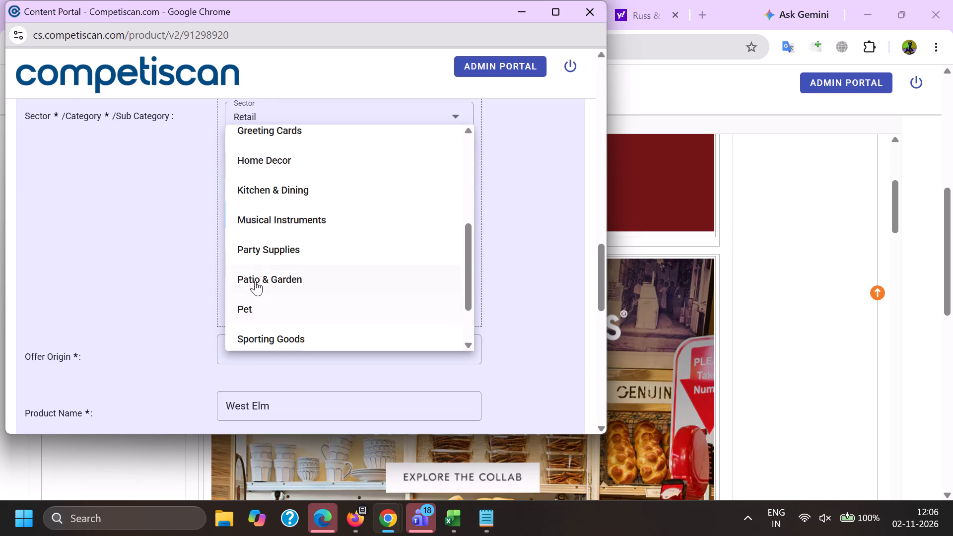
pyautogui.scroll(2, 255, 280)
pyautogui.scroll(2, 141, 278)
# Change the category to Food and add the Retail / Food entry to the product.
pyautogui.click(152, 288)
pyautogui.click(257, 322)
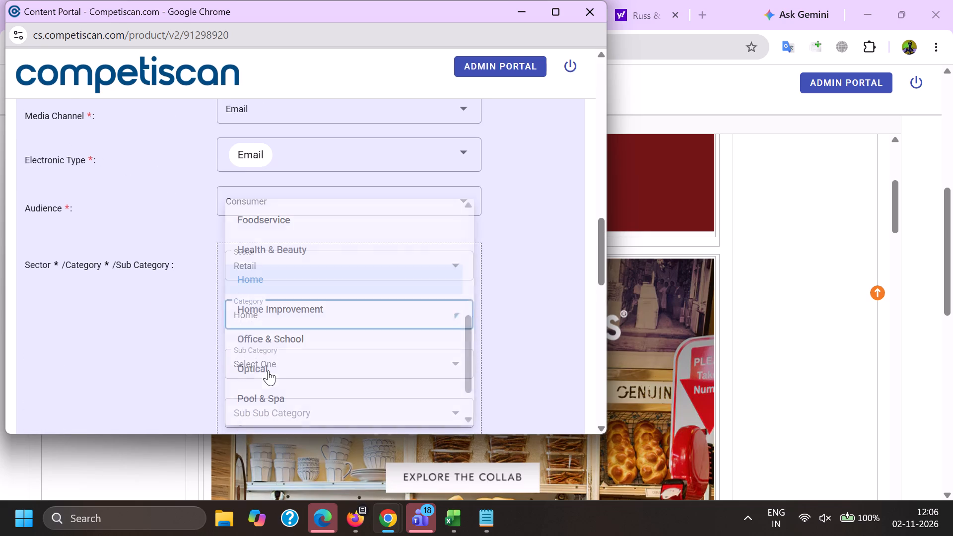
pyautogui.scroll(-3, 266, 357)
pyautogui.scroll(3, 261, 355)
pyautogui.click(262, 363)
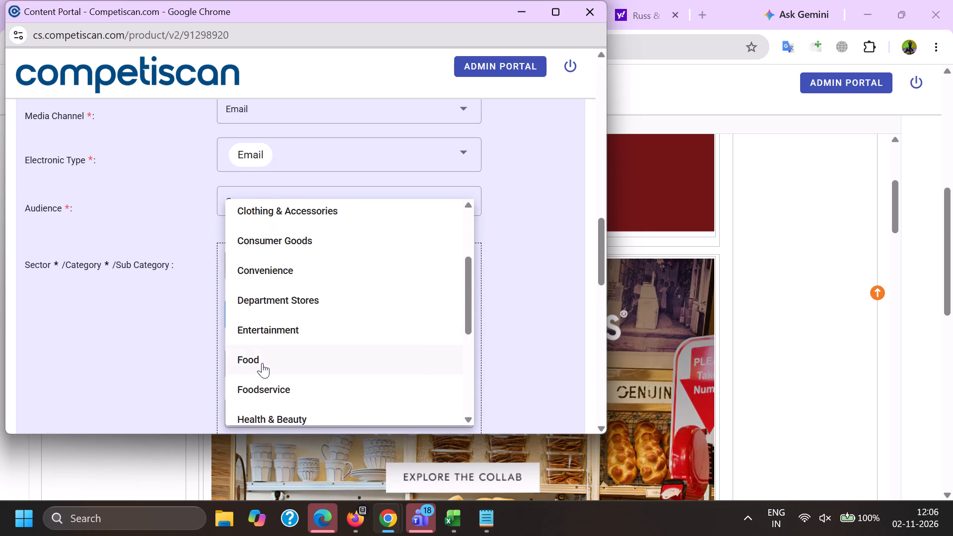
pyautogui.moveTo(132, 347); pyautogui.dragTo(165, 361)
pyautogui.scroll(-1, 264, 282)
pyautogui.click(244, 385)
# Add a second sector entry for Credit Cards / Payment Cards / Credit Cards.
pyautogui.click(264, 216)
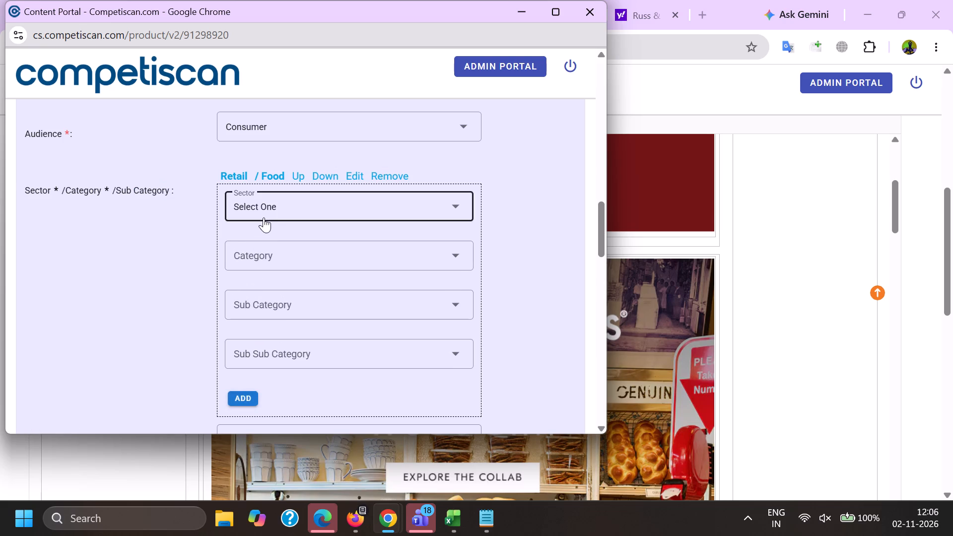
pyautogui.scroll(6, 270, 320)
pyautogui.click(278, 335)
pyautogui.moveTo(153, 310); pyautogui.dragTo(166, 314)
pyautogui.click(266, 271)
pyautogui.click(261, 248)
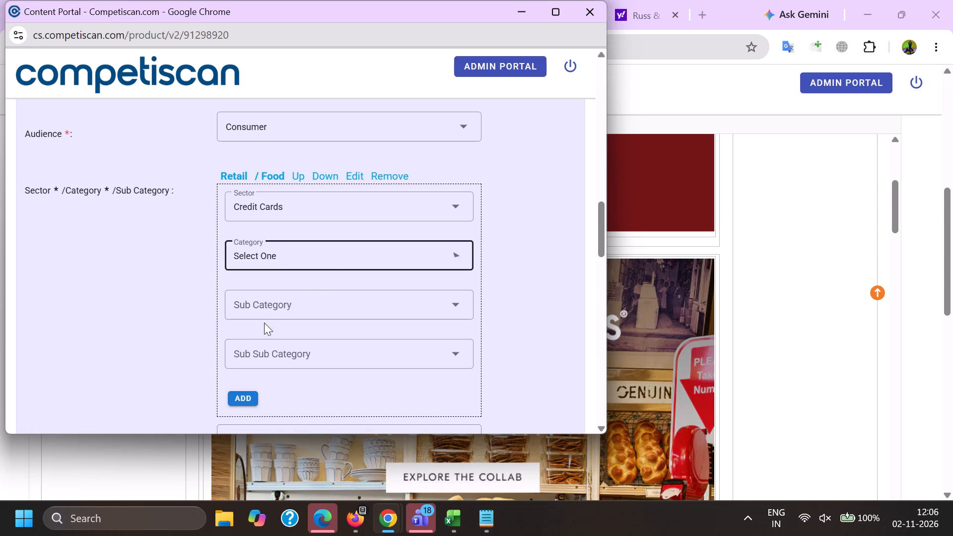
pyautogui.click(266, 322)
pyautogui.click(255, 301)
pyautogui.scroll(-1, 246, 209)
pyautogui.click(282, 385)
pyautogui.click(187, 356)
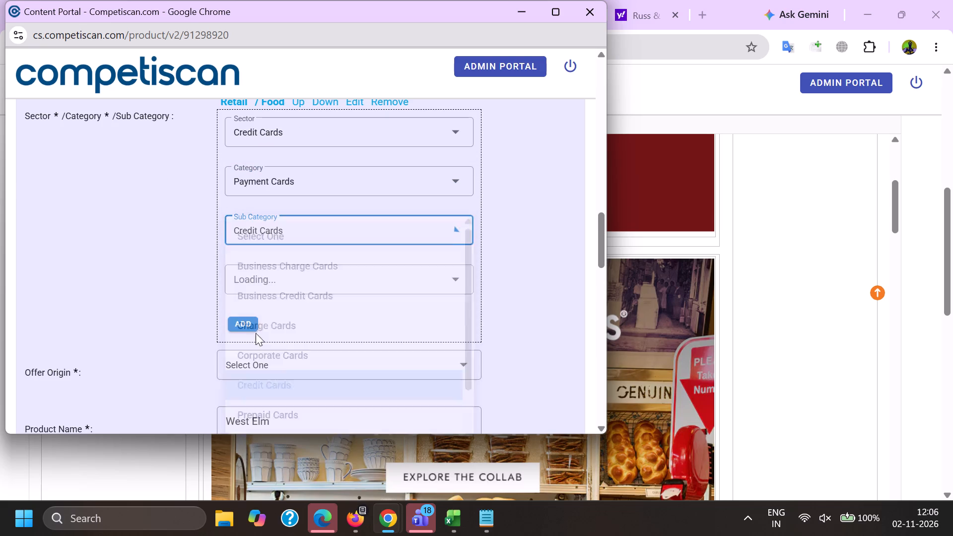
pyautogui.click(247, 324)
# Set the offer origin to Provider/Bank and look up West Elm Key Rewards Visa Card as the product name.
pyautogui.scroll(2, 258, 350)
pyautogui.click(333, 254)
pyautogui.scroll(-5, 313, 219)
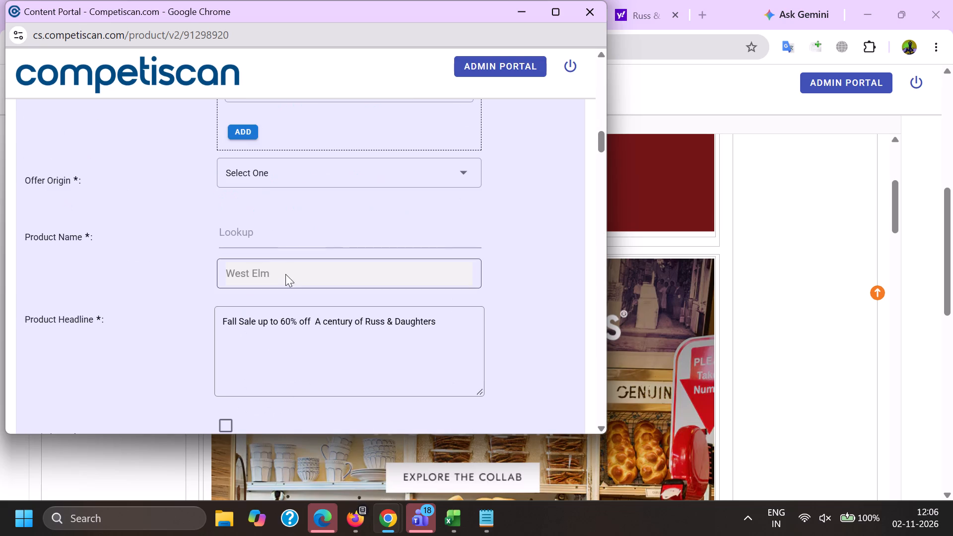
pyautogui.click(250, 174)
pyautogui.doubleClick(260, 236)
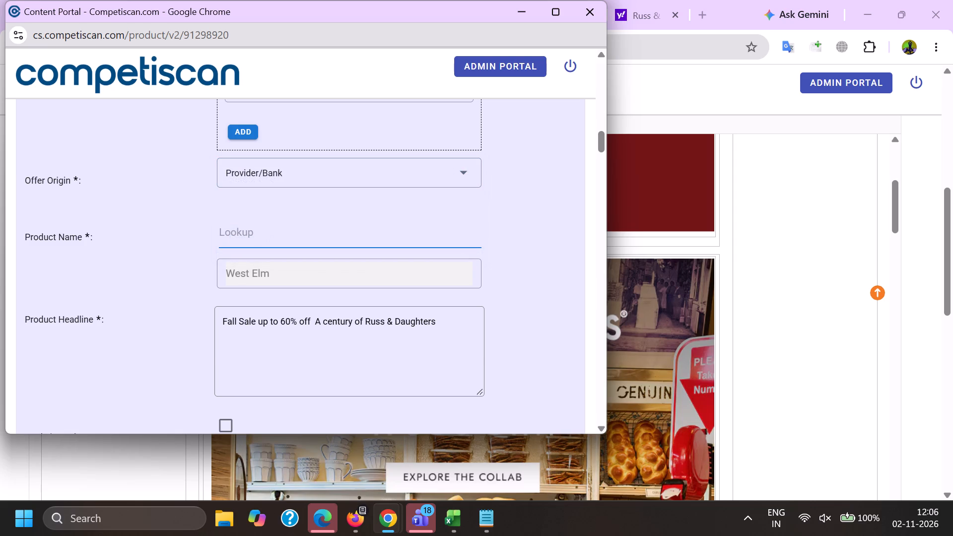
pyautogui.hotkey('ctrl', 'v')
pyautogui.click(291, 298)
# Add a third sector entry for Mortgage & Loan / Unsecured / Point of Sale Financing/BNPL.
pyautogui.scroll(5, 288, 301)
pyautogui.click(277, 271)
pyautogui.click(277, 267)
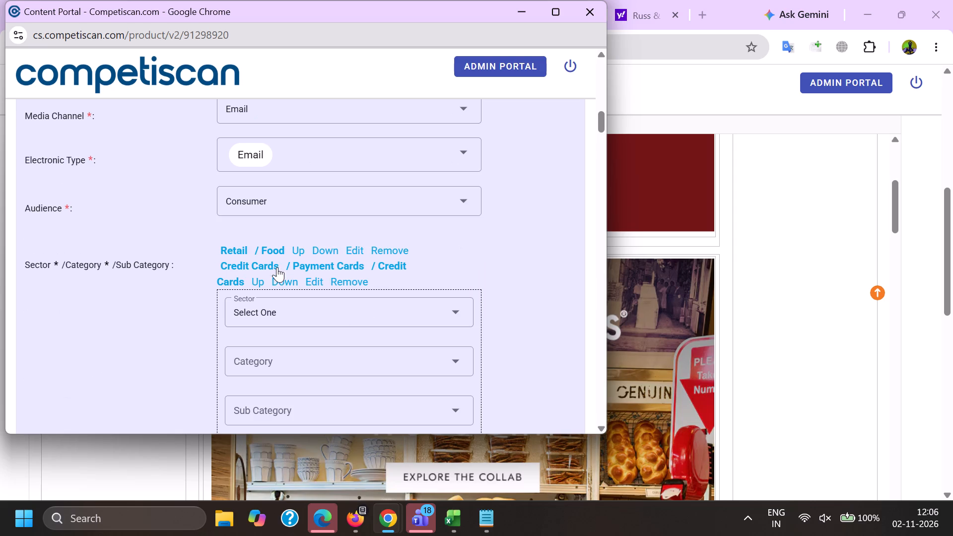
pyautogui.click(272, 303)
pyautogui.scroll(-2, 270, 327)
pyautogui.click(297, 342)
pyautogui.click(187, 335)
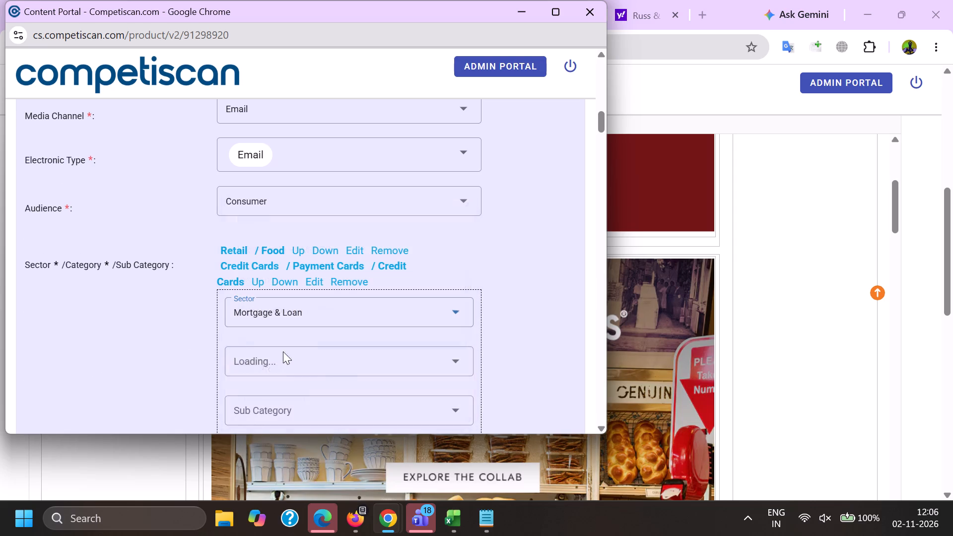
pyautogui.click(278, 357)
pyautogui.scroll(-2, 270, 209)
pyautogui.click(267, 257)
pyautogui.click(266, 254)
pyautogui.scroll(-7, 269, 190)
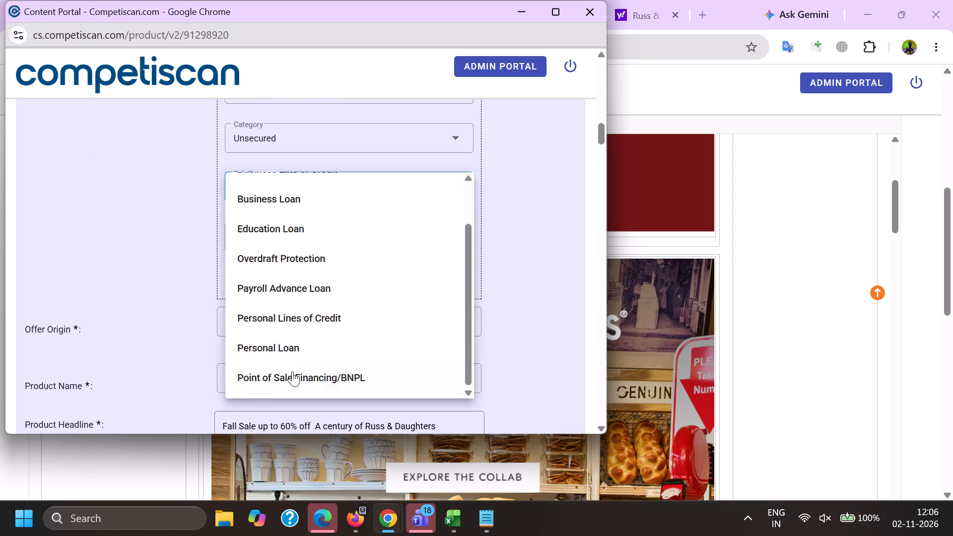
pyautogui.click(302, 380)
pyautogui.moveTo(173, 344); pyautogui.dragTo(185, 337)
pyautogui.click(241, 281)
# Replace the product headline with the email's subject, "Fall Sale: up to 60% off + A century of Russ & Daughters", without "Fwd:".
pyautogui.scroll(-3, 242, 248)
pyautogui.moveTo(441, 257); pyautogui.dragTo(0, 339)
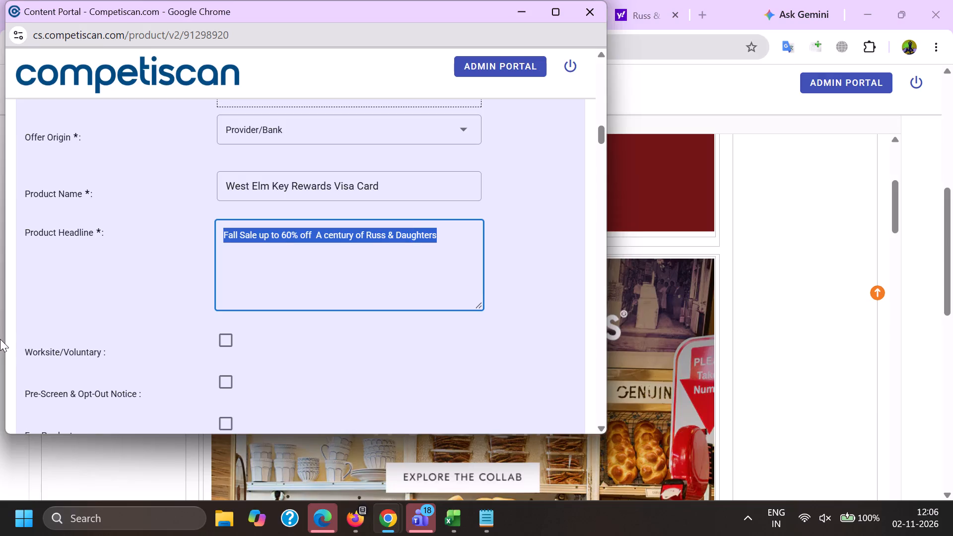
pyautogui.moveTo(0, 339); pyautogui.dragTo(0, 340)
pyautogui.press('BackSpace')
pyautogui.hotkey('alt', 'Tab')
pyautogui.scroll(5, 0, 411)
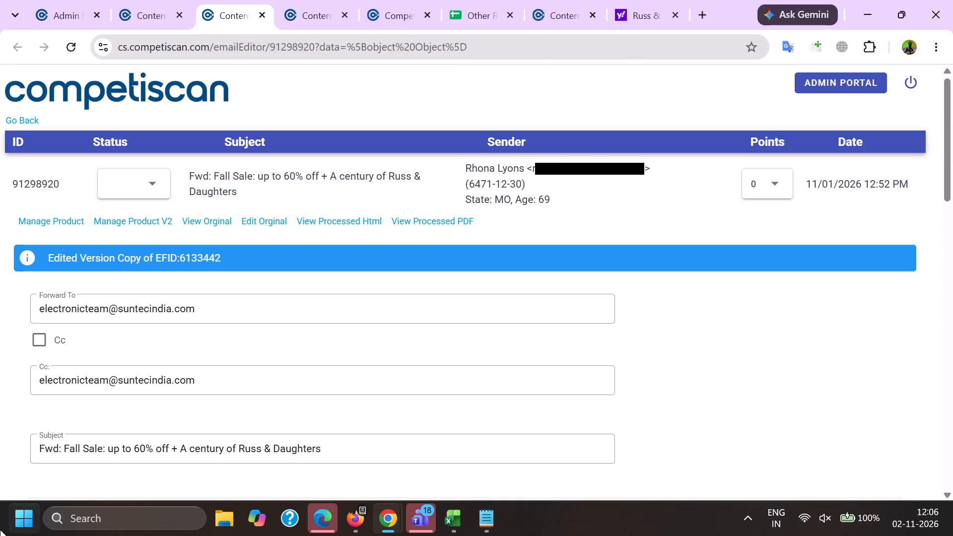
pyautogui.scroll(-3, 8, 529)
pyautogui.moveTo(64, 452); pyautogui.dragTo(350, 469)
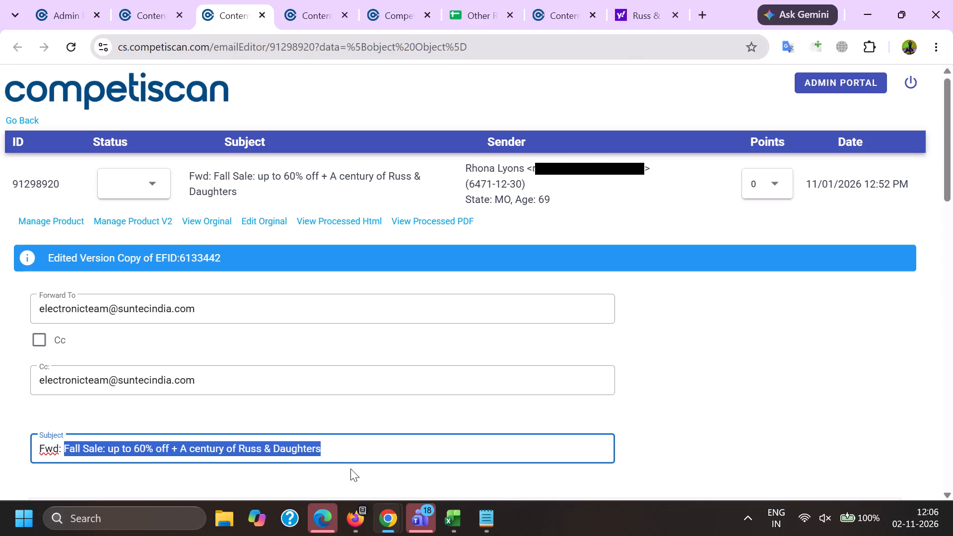
pyautogui.moveTo(350, 469); pyautogui.dragTo(350, 468)
pyautogui.hotkey('ctrl', 'c')
pyautogui.hotkey('alt', 'Tab')
pyautogui.hotkey('ctrl', 'v')
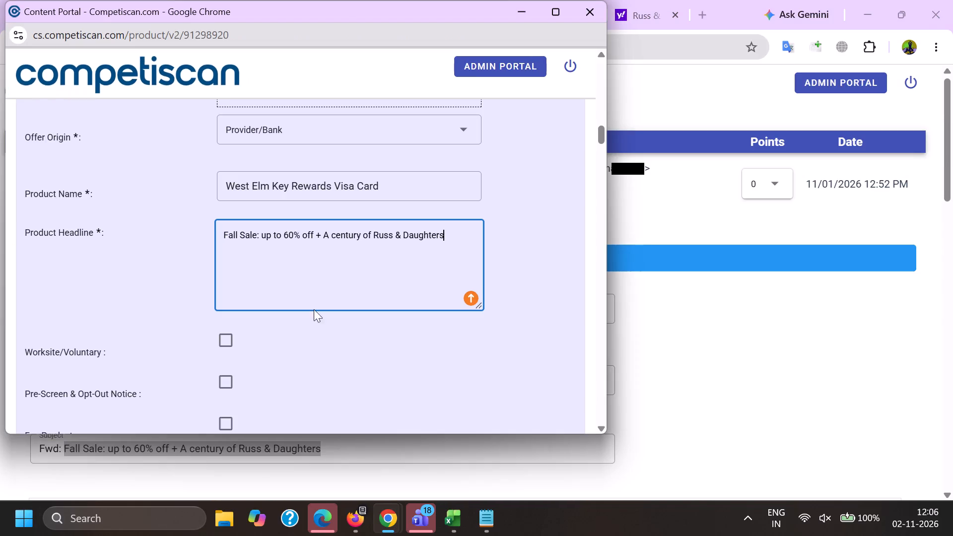
# In the product headline, capitalise "Up" and replace the plus sign with the word "Plus".
pyautogui.click(266, 231)
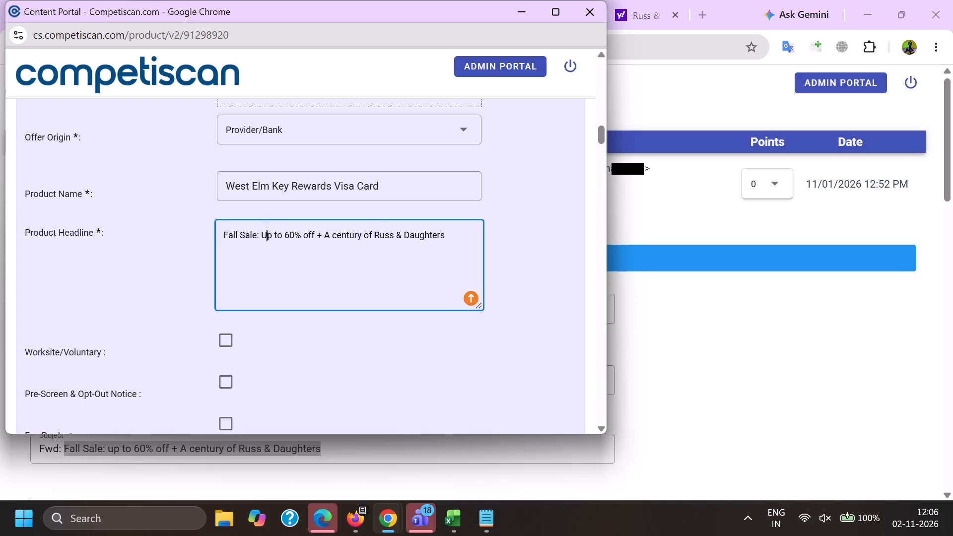
pyautogui.click(321, 237)
pyautogui.press('s')
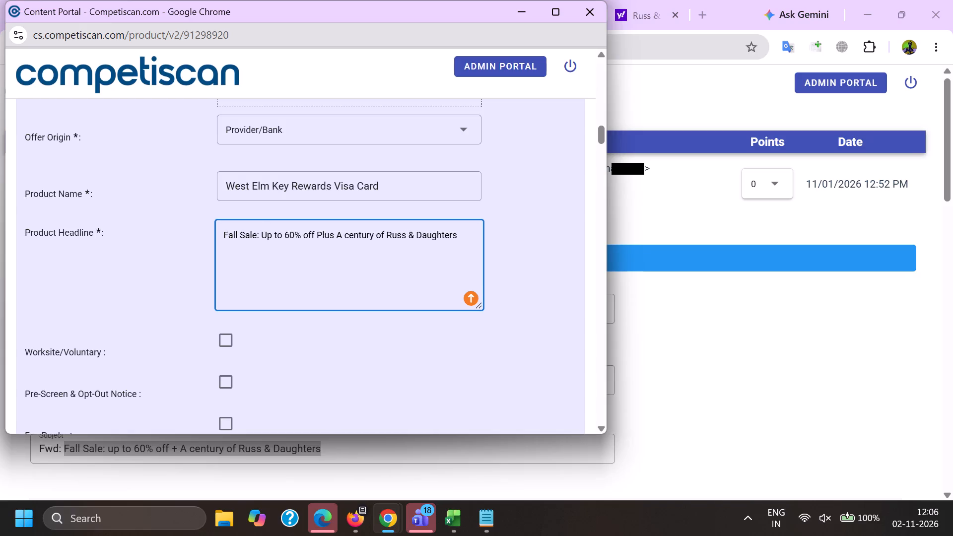
# End the headline with a period and append "Earn 10% Back in Rewards" copied from the earlier West Elm product form.
pyautogui.click(460, 236)
pyautogui.press('.')
pyautogui.press('space')
pyautogui.hotkey('alt', 'Tab')
pyautogui.click(547, 0)
pyautogui.scroll(9, 553, 390)
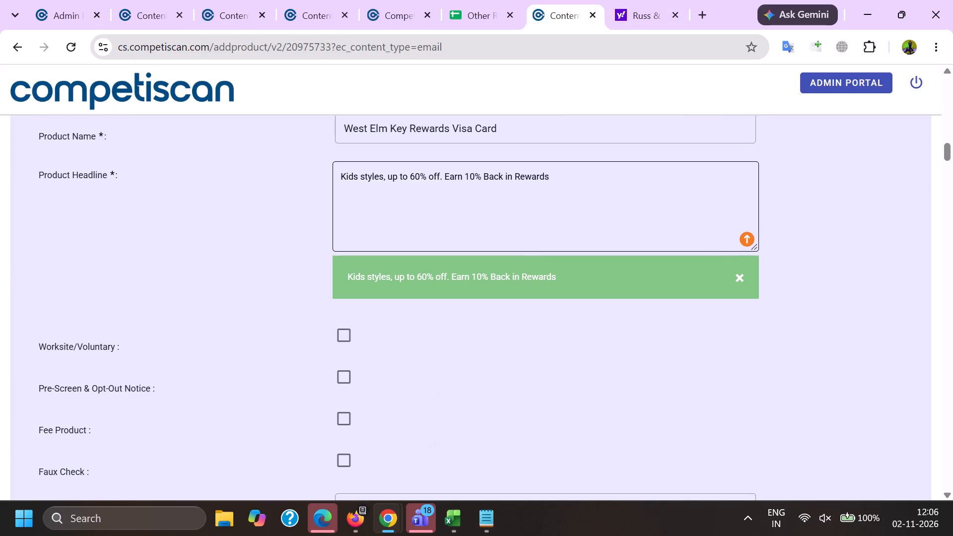
pyautogui.doubleClick(458, 179)
pyautogui.keyDown('shift'); pyautogui.click(660, 190); pyautogui.keyUp('shift')
pyautogui.hotkey('ctrl', 'c')
pyautogui.hotkey('alt', 'Tab')
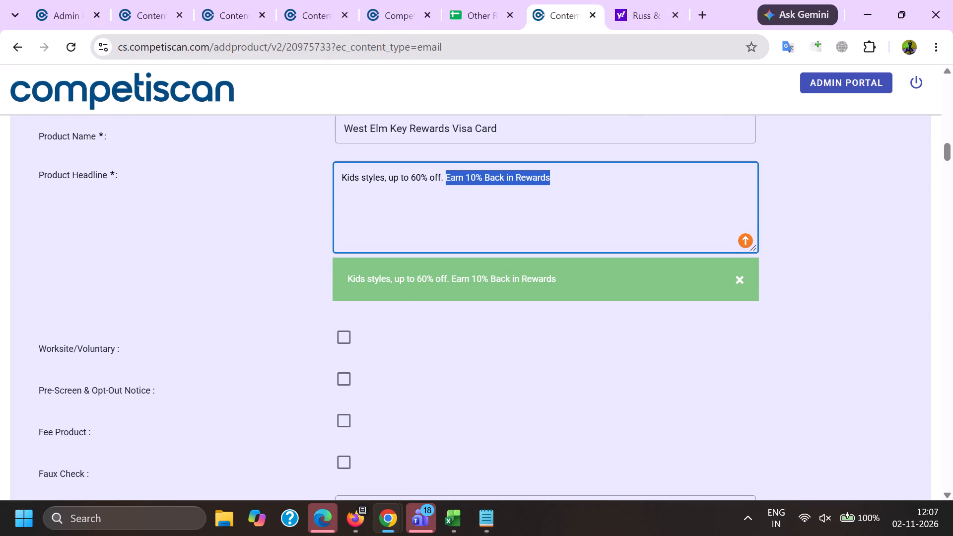
pyautogui.hotkey('ctrl', 'v')
# Select the applicable option in the multi-choice list that includes Mobile, QR Code, SMS/Text and Social Media.
pyautogui.scroll(-5, 354, 265)
pyautogui.click(279, 189)
pyautogui.scroll(-5, 258, 97)
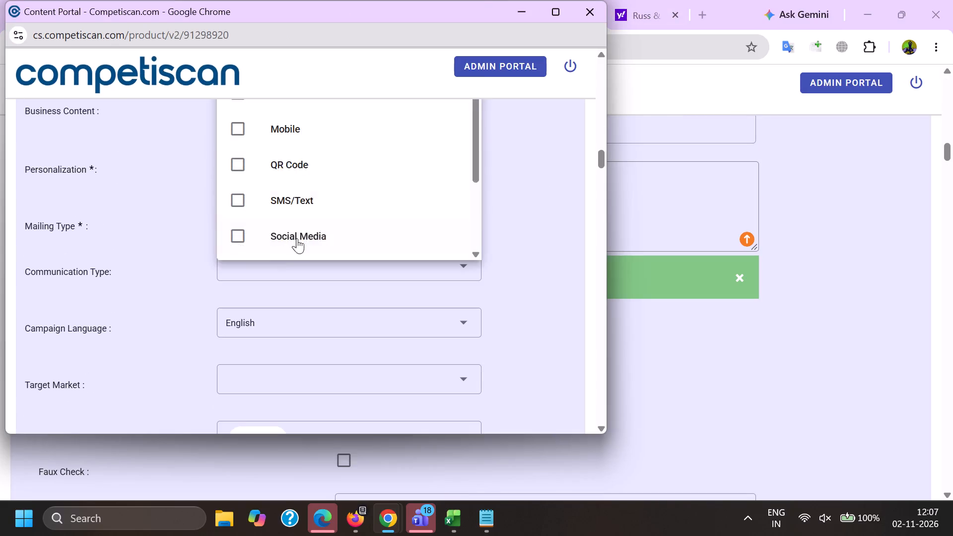
pyautogui.scroll(-2, 297, 238)
pyautogui.click(304, 240)
pyautogui.moveTo(172, 225); pyautogui.dragTo(179, 226)
# Set the mailing type to Acquisition.
pyautogui.click(272, 226)
pyautogui.click(275, 260)
pyautogui.moveTo(162, 265); pyautogui.dragTo(204, 269)
# Select Bonuses/Contests/Incentives, Co-Brand and Mobile Application as the communication types.
pyautogui.click(272, 269)
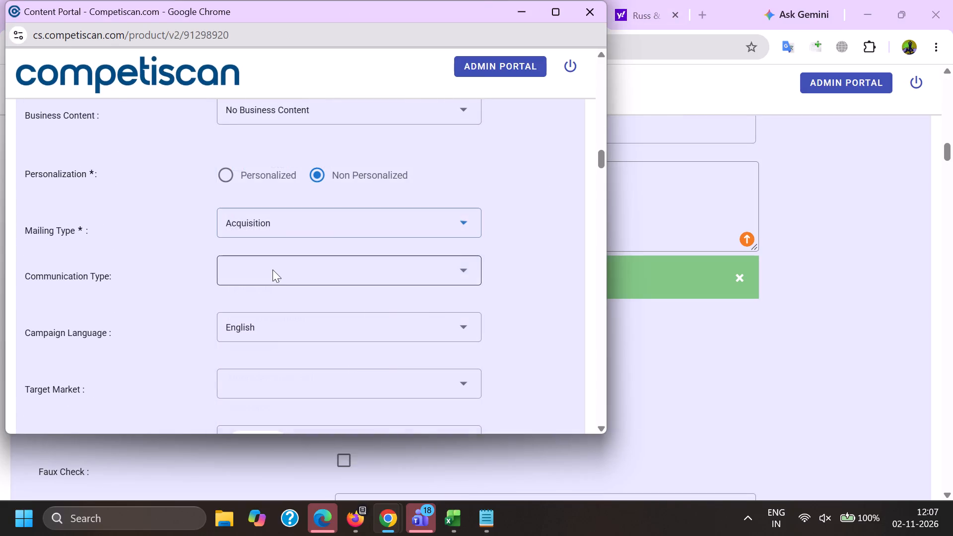
pyautogui.scroll(-2, 267, 156)
pyautogui.click(279, 219)
pyautogui.click(282, 244)
pyautogui.scroll(-4, 284, 236)
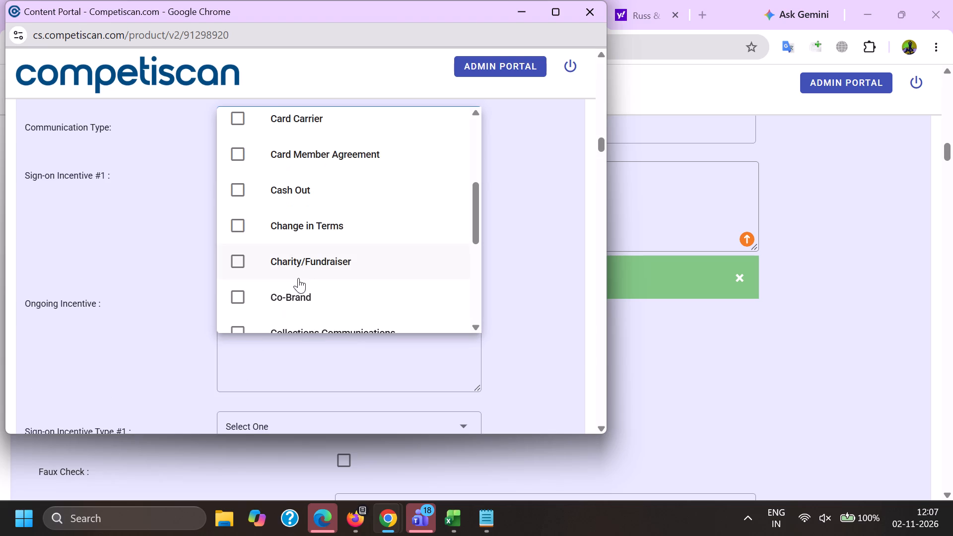
pyautogui.click(298, 296)
pyautogui.scroll(-10, 295, 268)
pyautogui.moveTo(303, 214); pyautogui.dragTo(300, 219)
pyautogui.moveTo(124, 246); pyautogui.dragTo(144, 249)
# Copy "10% back in reward during the first 30 days from account opening" from the earlier form into Sign-on Incentive #1.
pyautogui.hotkey('alt', 'Tab')
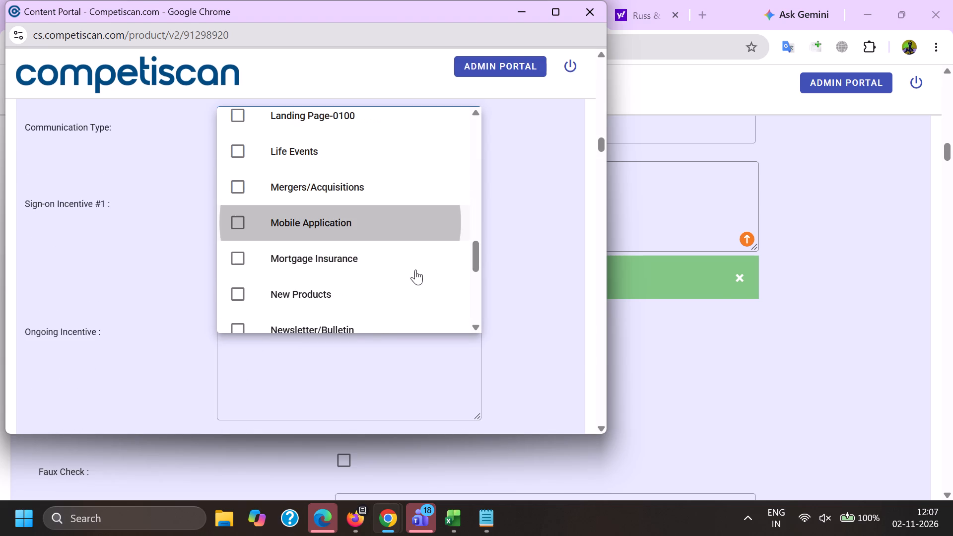
pyautogui.scroll(-12, 631, 249)
pyautogui.scroll(5, 631, 336)
pyautogui.moveTo(690, 341); pyautogui.dragTo(245, 325)
pyautogui.hotkey('ctrl', 'c')
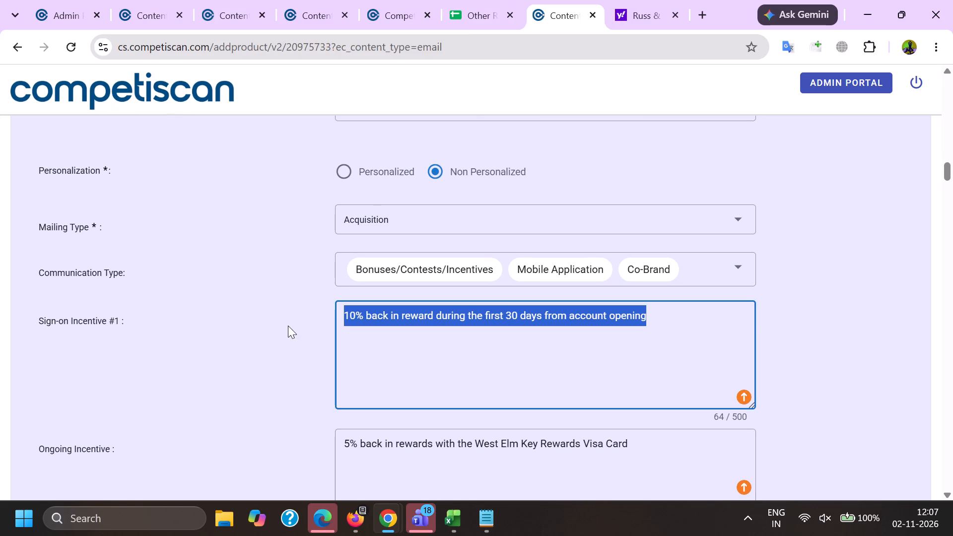
pyautogui.hotkey('ctrl', 'c')
pyautogui.hotkey('alt', 'Tab')
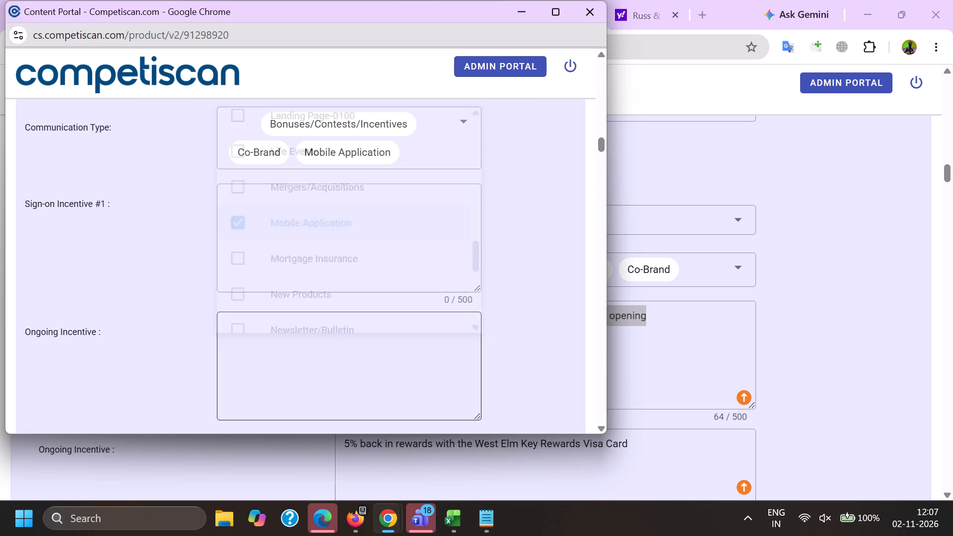
pyautogui.click(299, 253)
pyautogui.hotkey('ctrl', 'v')
# Copy "5% back in rewards with the West Elm Key Rewards Visa Card" from the earlier form into Ongoing Incentive.
pyautogui.click(343, 358)
pyautogui.hotkey('alt', 'Tab')
pyautogui.moveTo(665, 449); pyautogui.dragTo(286, 453)
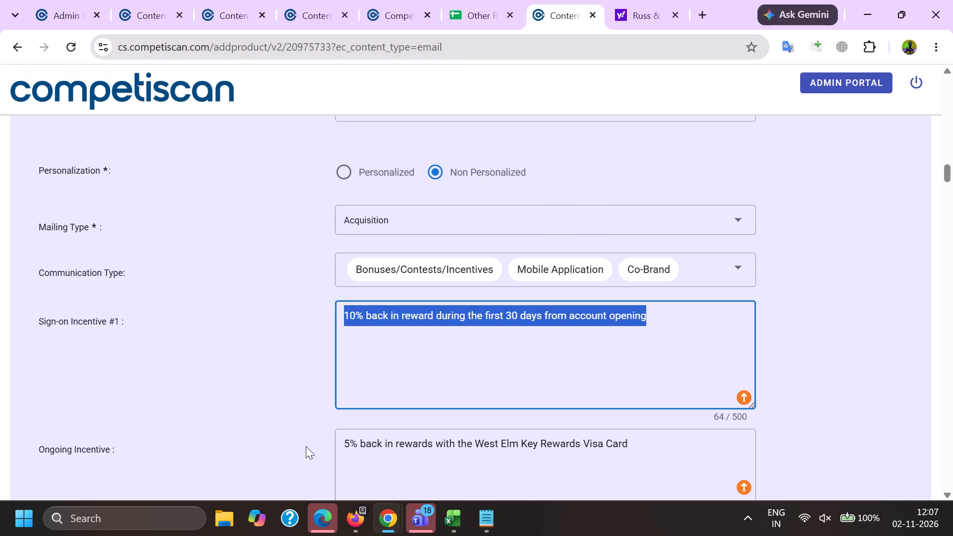
pyautogui.keyDown('ctrl'); pyautogui.tripleClick(406, 456); pyautogui.keyUp('ctrl')
pyautogui.click(408, 456)
pyautogui.hotkey('ctrl', 'c')
pyautogui.hotkey('alt', 'Tab')
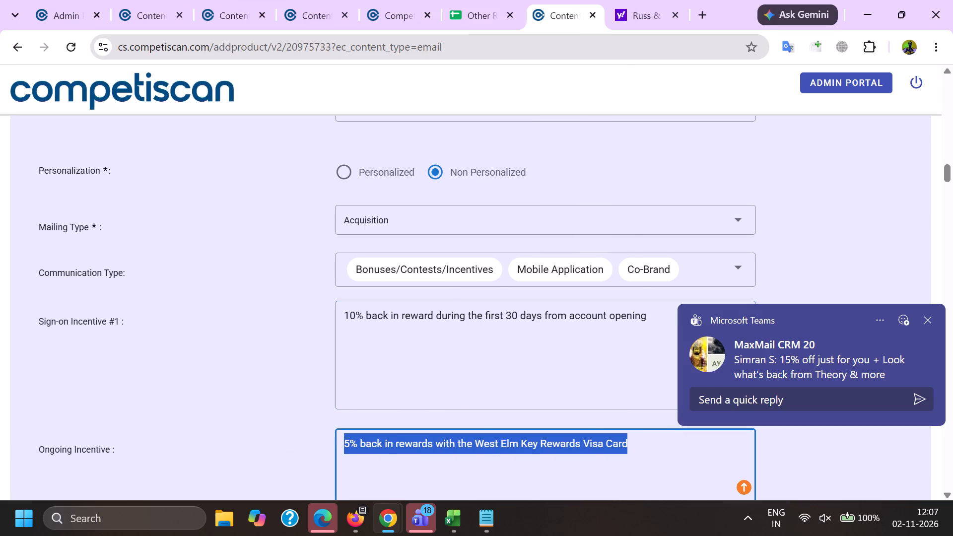
pyautogui.hotkey('ctrl', 'v')
# Set Sign-on Incentive Type #1 to Coupon/Discount and Sign-on Incentive Value #1 to 10.00.
pyautogui.scroll(-4, 251, 290)
pyautogui.click(261, 167)
pyautogui.scroll(-6, 261, 166)
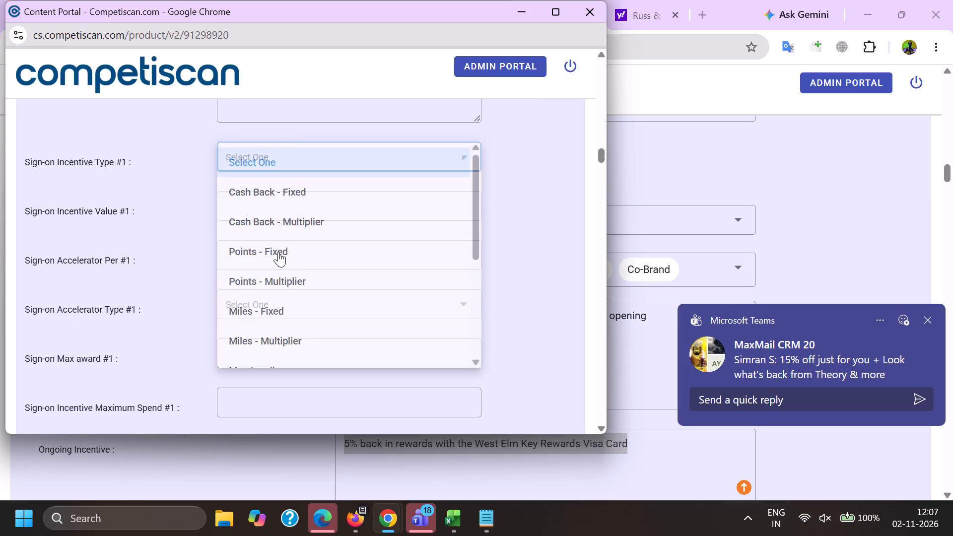
pyautogui.moveTo(301, 258); pyautogui.dragTo(296, 258)
pyautogui.moveTo(145, 264); pyautogui.dragTo(155, 264)
pyautogui.click(258, 207)
pyautogui.press('1')
pyautogui.press('0')
pyautogui.press('.')
pyautogui.press('0')
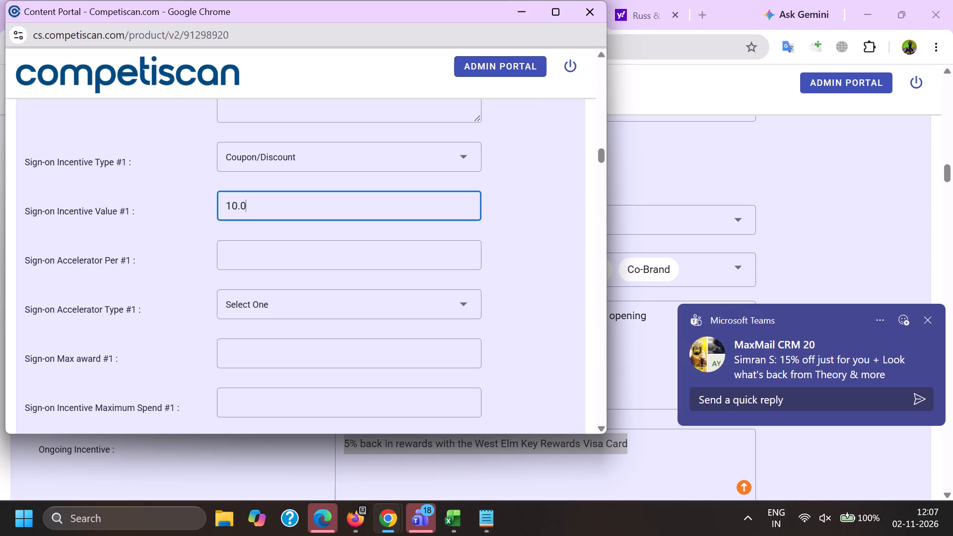
pyautogui.press('0')
# Set Sign-on Max award #1 to 10.00 and Sign-on Incentive Window (months) #1 to 1.
pyautogui.press('Tab')
pyautogui.press('Tab')
pyautogui.press('Tab')
pyautogui.press('1')
pyautogui.press('0')
pyautogui.write('.0')
pyautogui.press('0')
pyautogui.press('Tab')
pyautogui.press('Tab')
pyautogui.press('Tab')
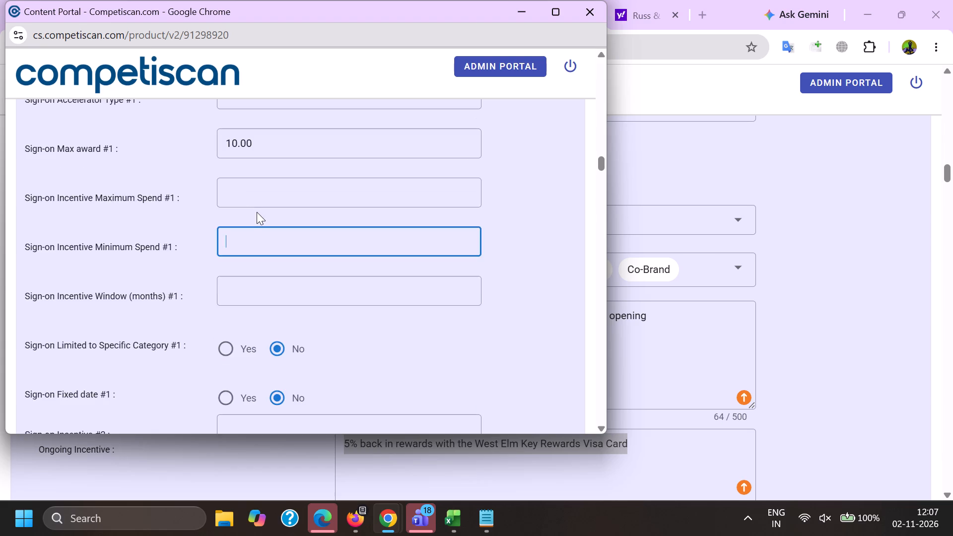
pyautogui.press('1')
pyautogui.scroll(-2, 254, 205)
pyautogui.click(219, 260)
# In the Mortgage & Loan regular pricing details, set Upper APR to 36 and Lower APR to 0.
pyautogui.scroll(-9, 227, 239)
pyautogui.scroll(1, 318, 225)
pyautogui.scroll(-8, 318, 225)
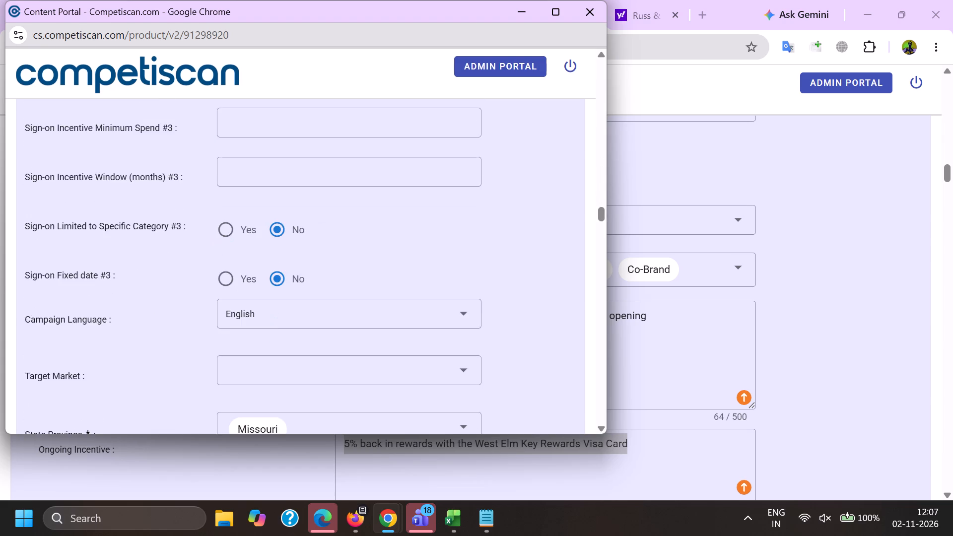
pyautogui.scroll(-4, 310, 230)
pyautogui.scroll(-3, 235, 289)
pyautogui.click(265, 391)
pyautogui.scroll(-2, 331, 187)
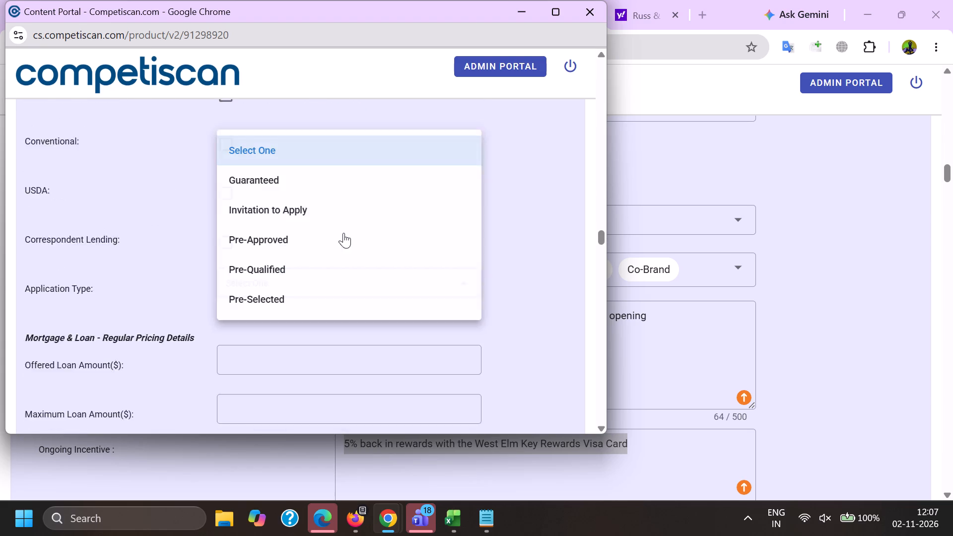
pyautogui.click(307, 159)
pyautogui.click(194, 181)
pyautogui.scroll(-4, 249, 222)
pyautogui.click(262, 263)
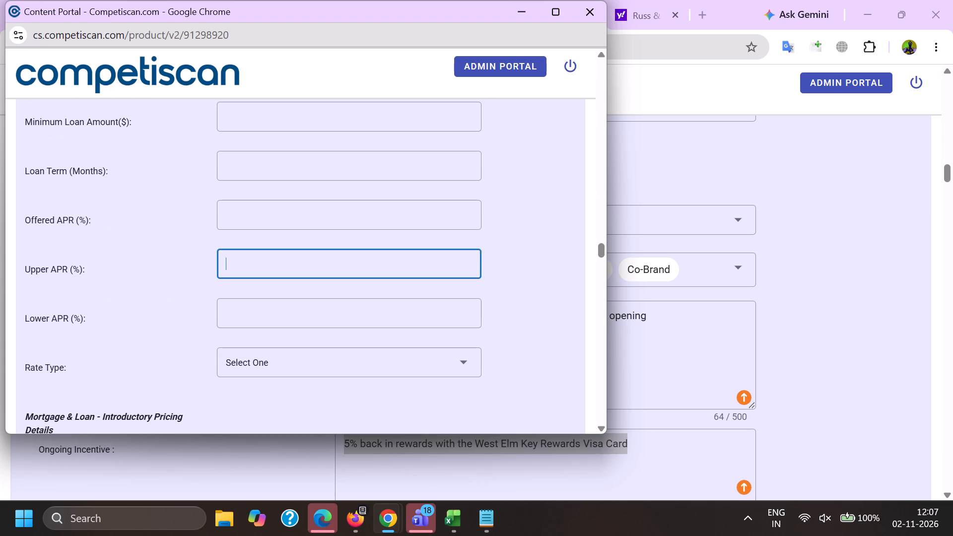
pyautogui.write('36')
pyautogui.press('Tab')
pyautogui.press('0')
pyautogui.scroll(-5, 266, 262)
# Select the Application Type and Card Network in the Payment Card Offer Details.
pyautogui.click(261, 233)
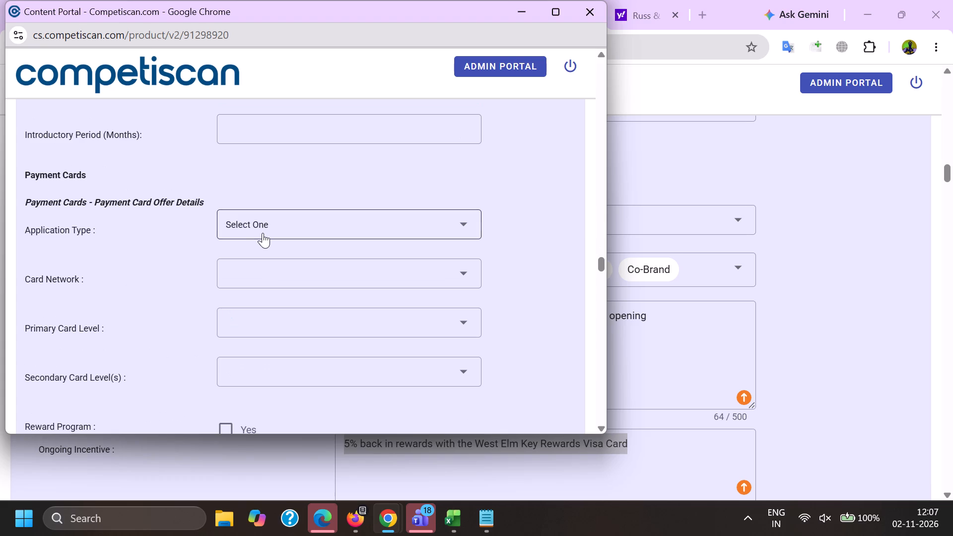
pyautogui.click(294, 298)
pyautogui.moveTo(153, 292); pyautogui.dragTo(176, 292)
pyautogui.click(281, 276)
pyautogui.scroll(-1, 274, 211)
pyautogui.click(285, 351)
pyautogui.moveTo(102, 304); pyautogui.dragTo(114, 304)
# Set the Primary Card Level to Visa Signature and mark Reward Program as Yes.
pyautogui.click(253, 253)
pyautogui.scroll(-6, 243, 333)
pyautogui.click(306, 410)
pyautogui.moveTo(84, 359); pyautogui.dragTo(97, 359)
pyautogui.scroll(-2, 191, 254)
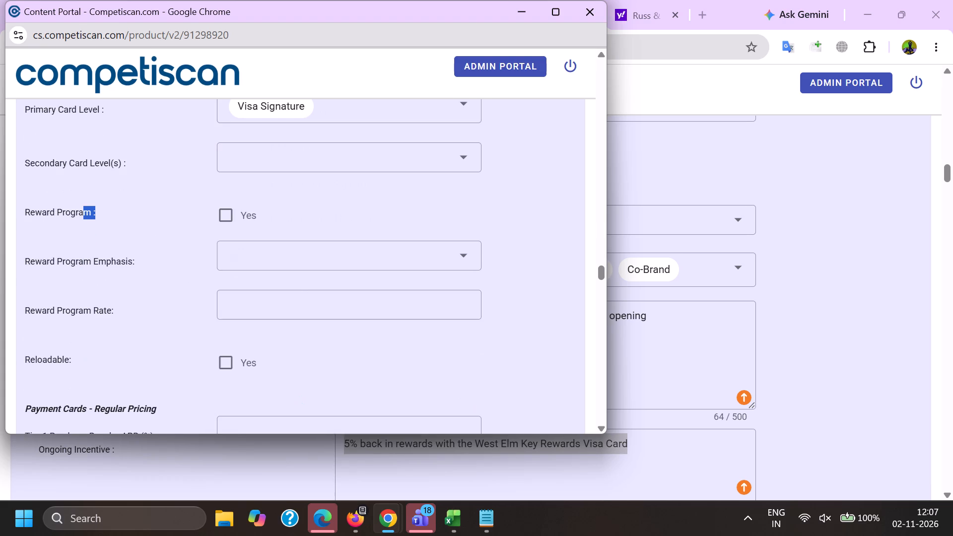
pyautogui.click(215, 203)
pyautogui.doubleClick(155, 306)
# Mark Credit Card Mentioned in the retail credit section and submit the product form.
pyautogui.press('End')
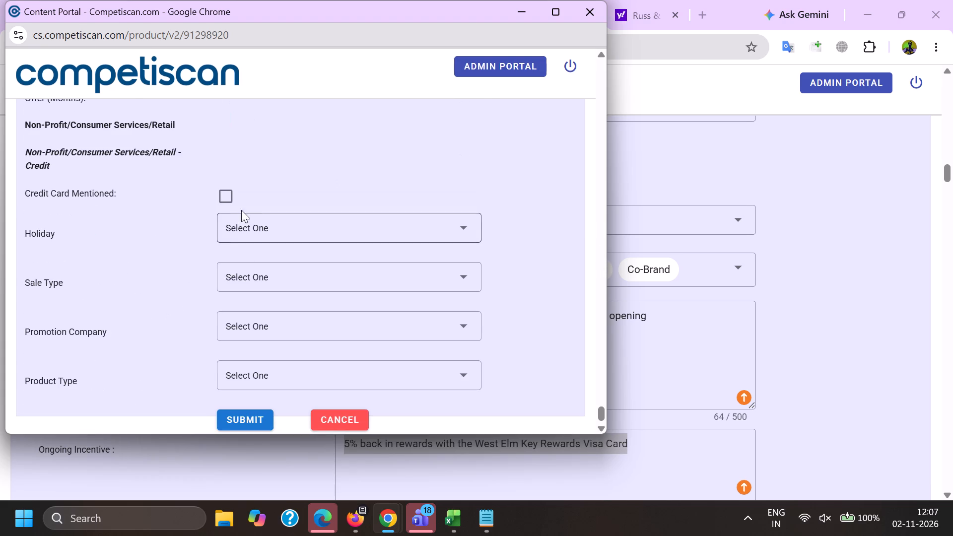
pyautogui.click(236, 193)
pyautogui.click(262, 423)
# Copy the subject "Exclusive deals, in-store only at West Elm St Louis" from the Firefox email list and search for it as an exact phrase in Chrome.
pyautogui.hotkey('alt', 'Tab')
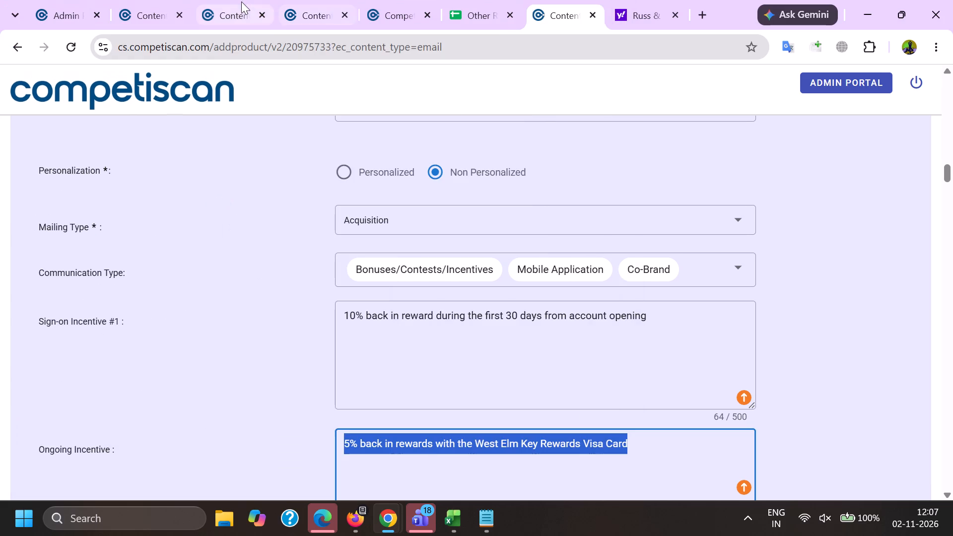
pyautogui.click(243, 0)
pyautogui.click(163, 0)
pyautogui.click(352, 520)
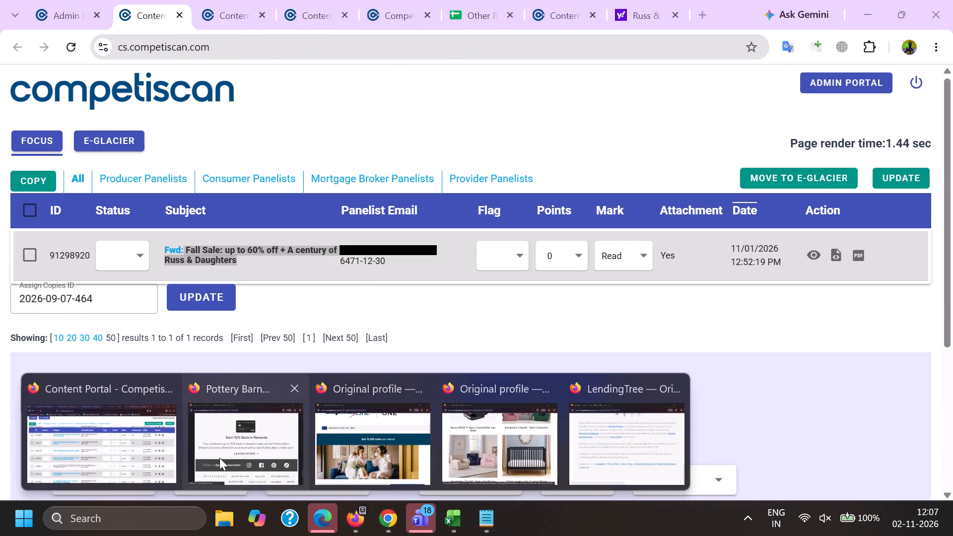
pyautogui.click(148, 452)
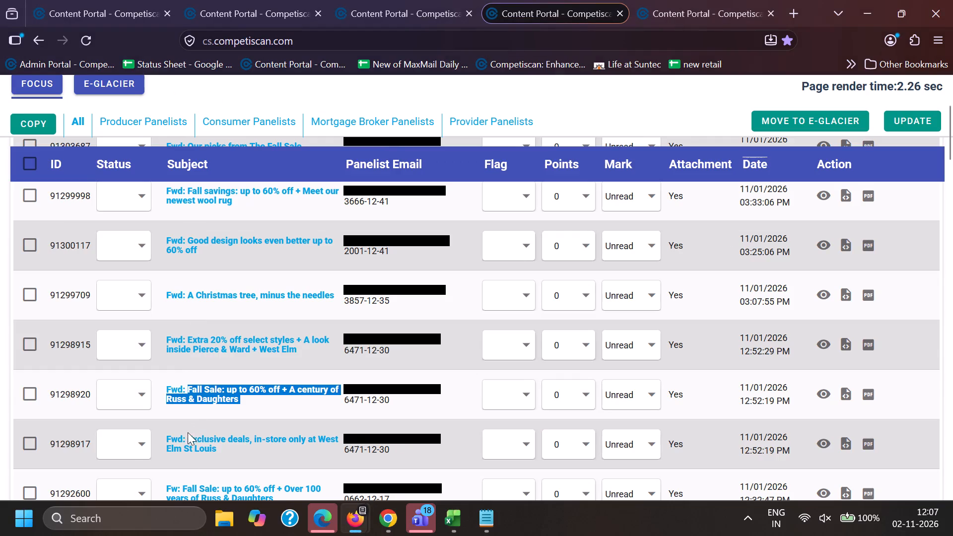
pyautogui.moveTo(188, 432); pyautogui.dragTo(256, 455)
pyautogui.hotkey('ctrl', 'c')
pyautogui.hotkey('ctrl', 'c')
pyautogui.click(403, 517)
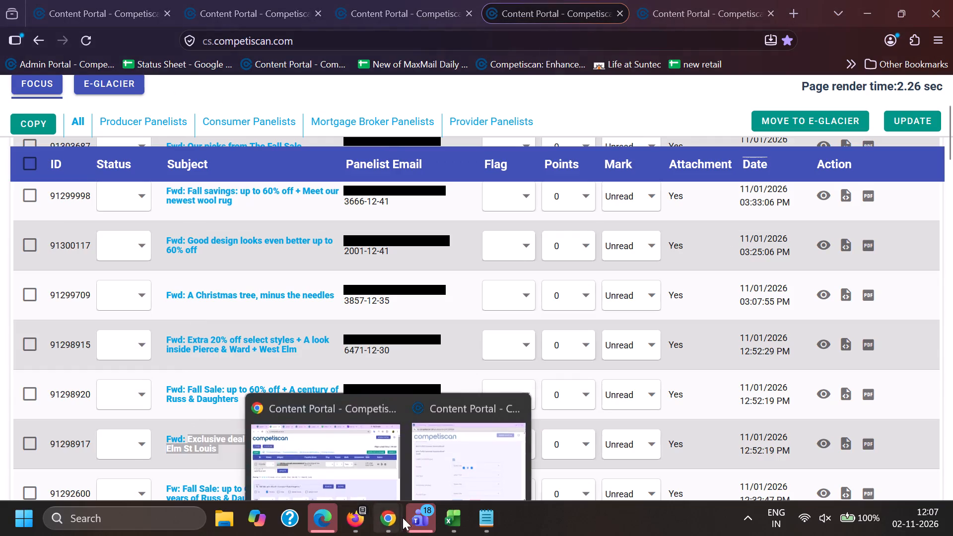
pyautogui.click(344, 469)
pyautogui.moveTo(353, 394); pyautogui.dragTo(4, 380)
pyautogui.press('BackSpace')
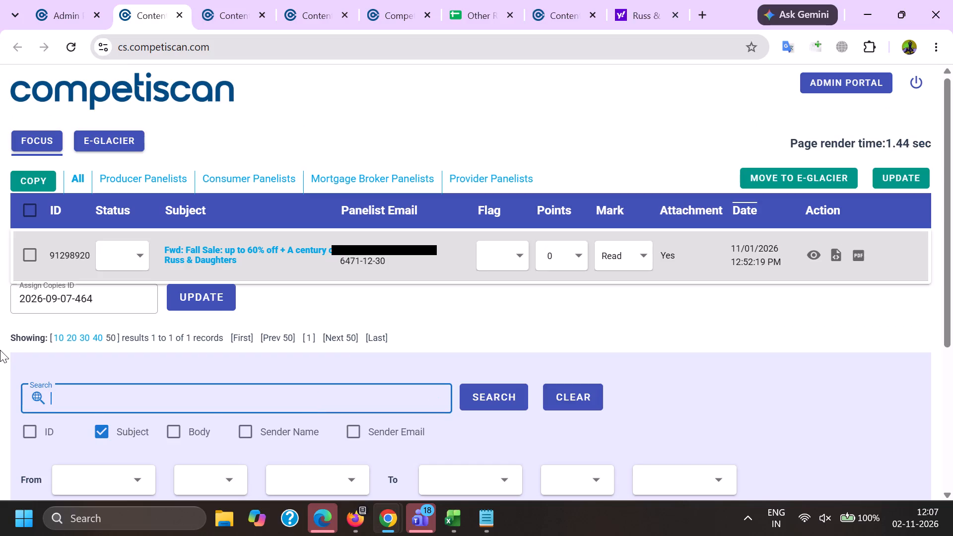
pyautogui.hotkey('shift', '"')
pyautogui.hotkey('ctrl', 'v')
pyautogui.hotkey('shift', '"')
pyautogui.press('Return')
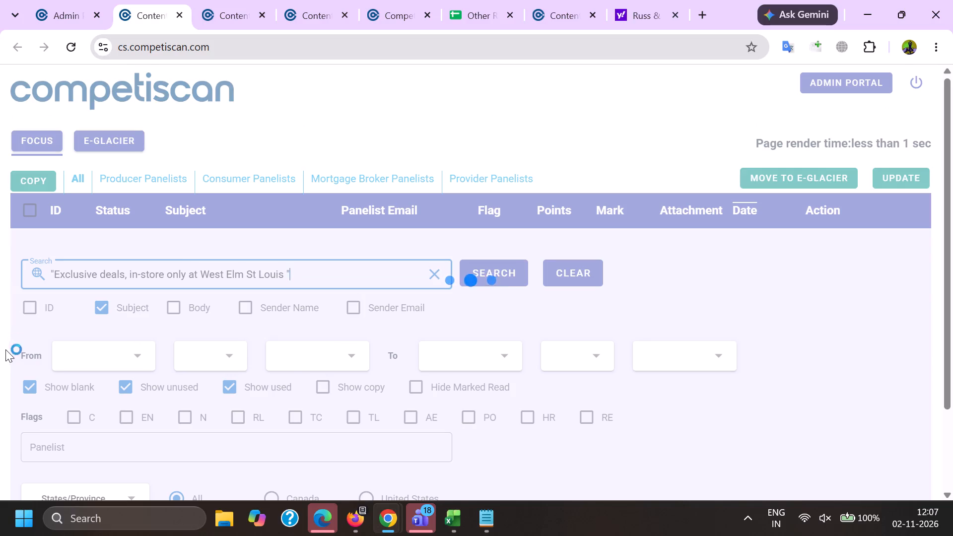
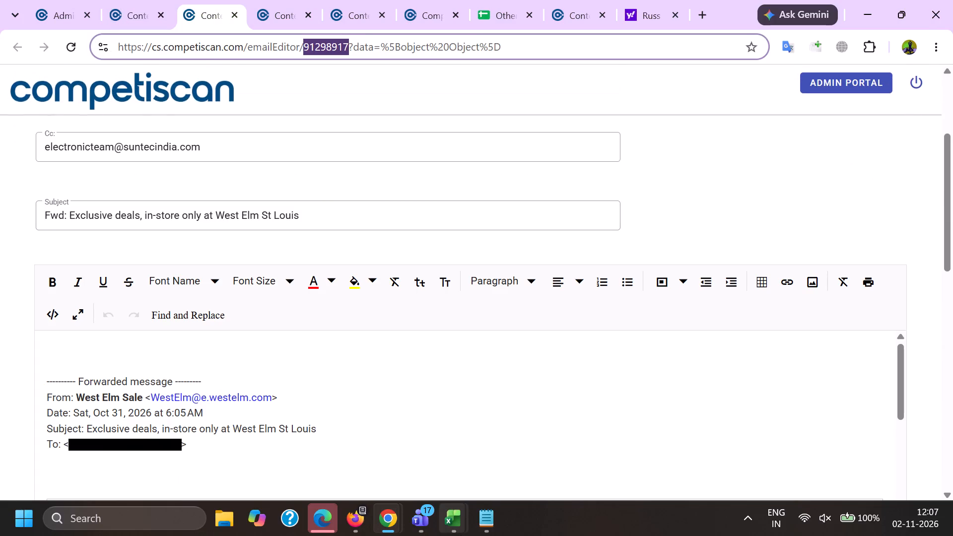
pyautogui.click(461, 535)
pyautogui.click(595, 472)
pyautogui.click(86, 292)
pyautogui.hotkey('ctrl', 'v')
pyautogui.click(144, 291)
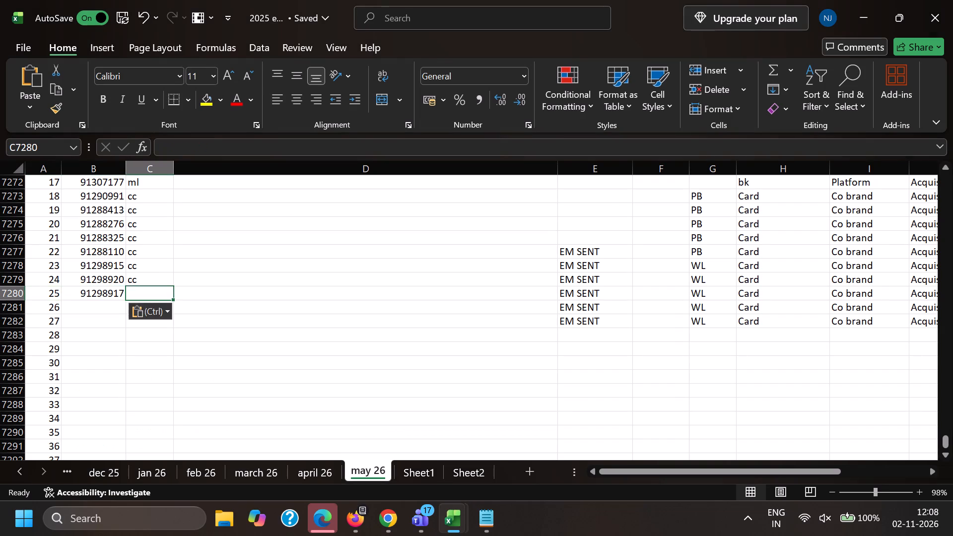
pyautogui.press('c')
pyautogui.press('c')
pyautogui.press('Right')
pyautogui.press('Right')
pyautogui.press('Right')
pyautogui.press('Left')
pyautogui.press('Left')
pyautogui.press('Left')
pyautogui.press('Left')
pyautogui.press('Left')
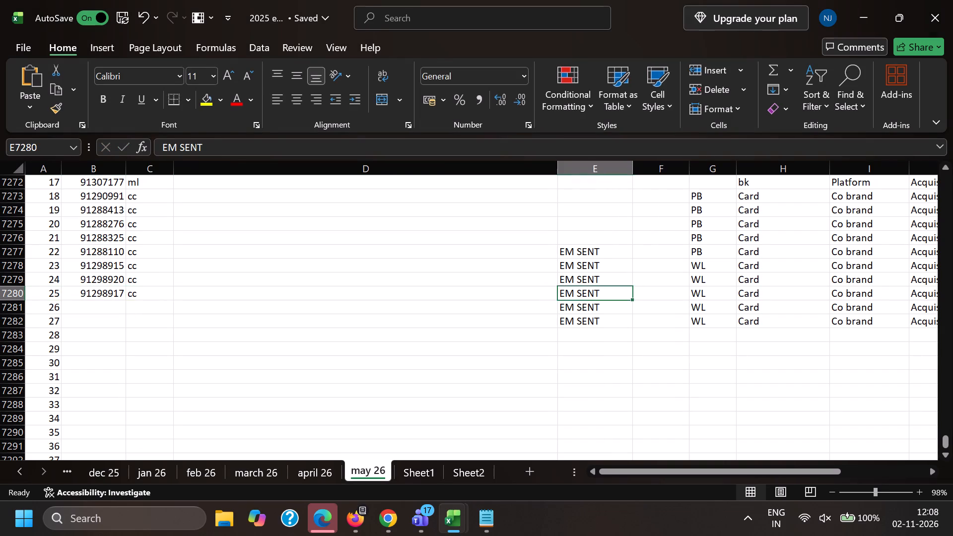
pyautogui.press('Down')
pyautogui.press('Right')
pyautogui.hotkey('alt', 'Tab')
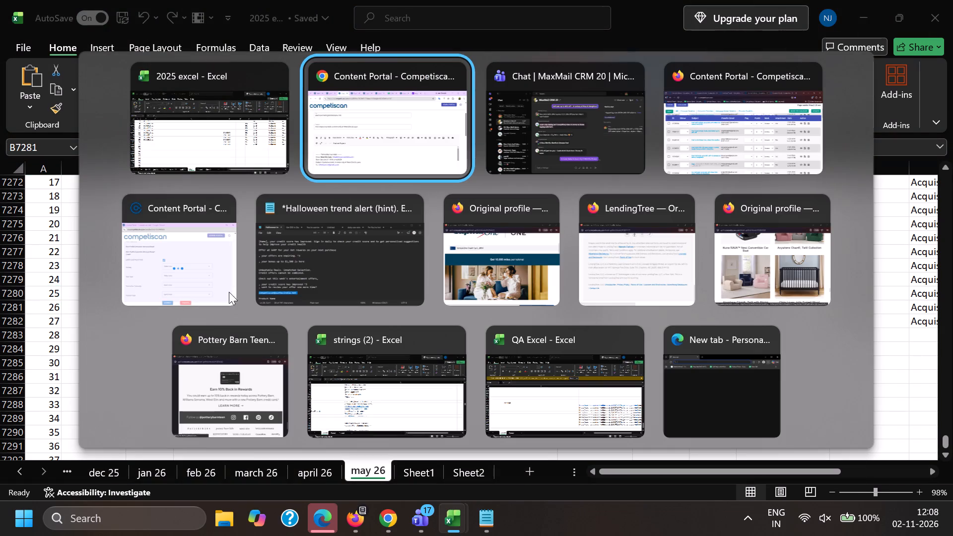
pyautogui.click(371, 153)
pyautogui.moveTo(229, 379); pyautogui.dragTo(16, 351)
pyautogui.press('BackSpace')
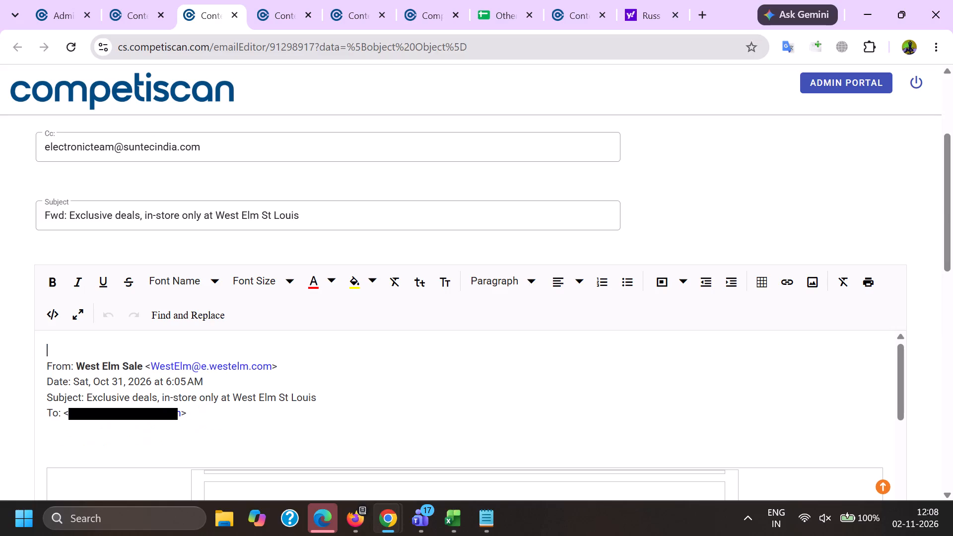
pyautogui.moveTo(144, 367); pyautogui.dragTo(347, 372)
pyautogui.press('BackSpace')
pyautogui.moveTo(313, 426); pyautogui.dragTo(80, 400)
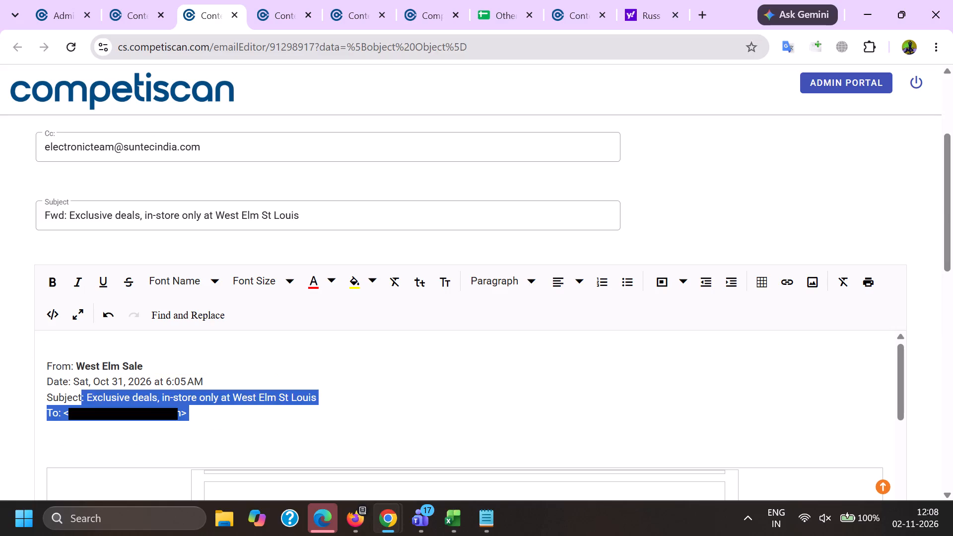
pyautogui.moveTo(80, 400); pyautogui.dragTo(39, 414)
pyautogui.press('BackSpace')
# Remove the hyperlink from the "Our app is here!" image in the email body.
pyautogui.scroll(-12, 285, 171)
pyautogui.scroll(1, 419, 269)
pyautogui.scroll(-2, 419, 269)
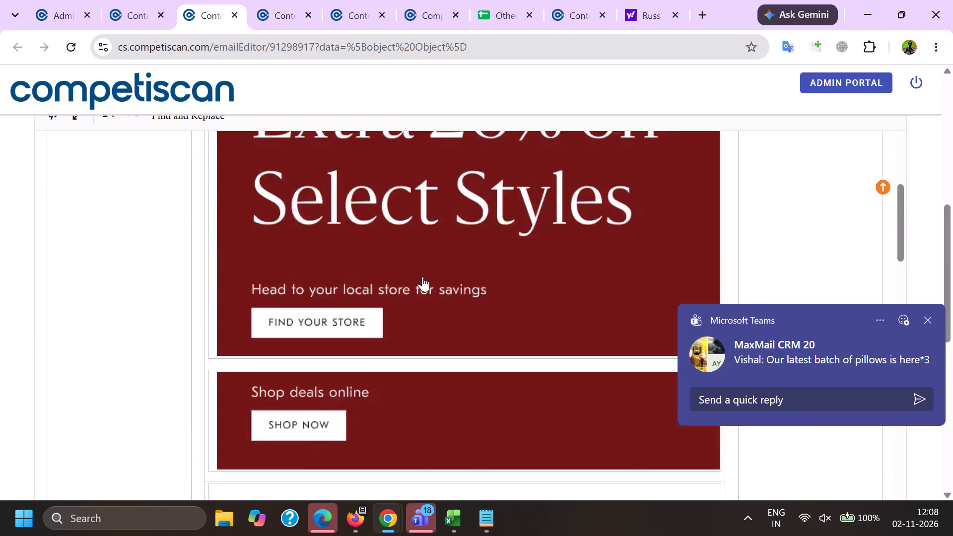
pyautogui.scroll(-16, 422, 276)
pyautogui.scroll(6, 415, 321)
pyautogui.click(357, 457)
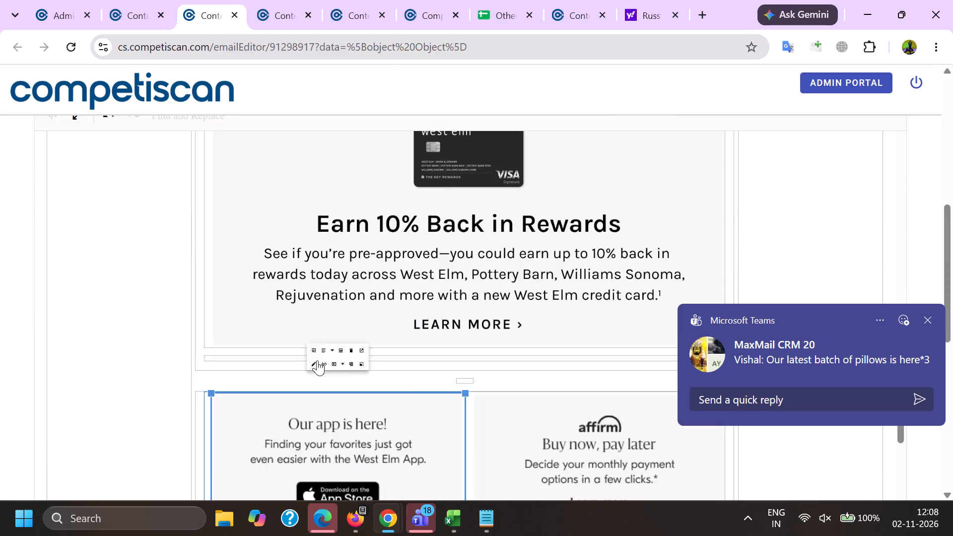
pyautogui.click(289, 376)
pyautogui.click(315, 435)
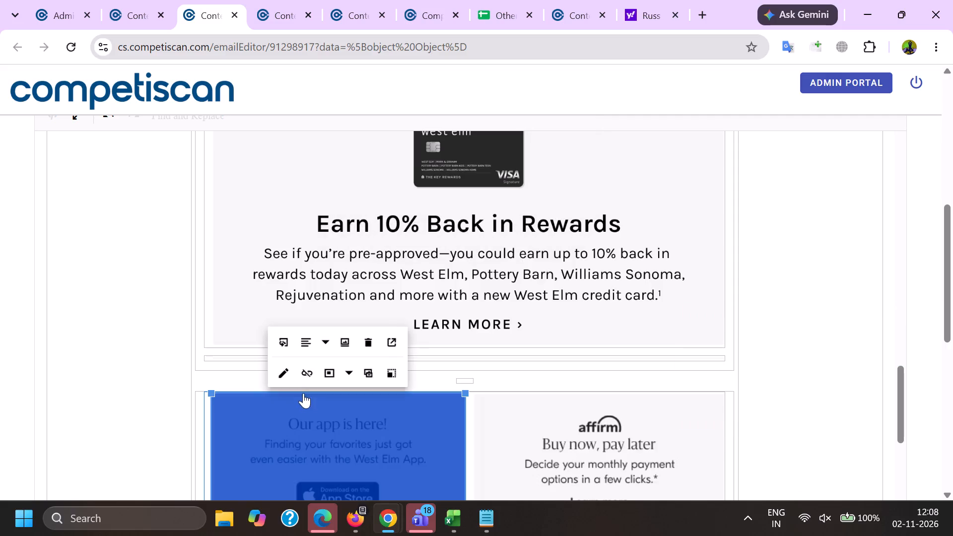
pyautogui.click(305, 369)
# Remove the hyperlinks from "view this email with images" and the email-preferences "click here" in the footer.
pyautogui.scroll(1, 395, 205)
pyautogui.scroll(-9, 395, 205)
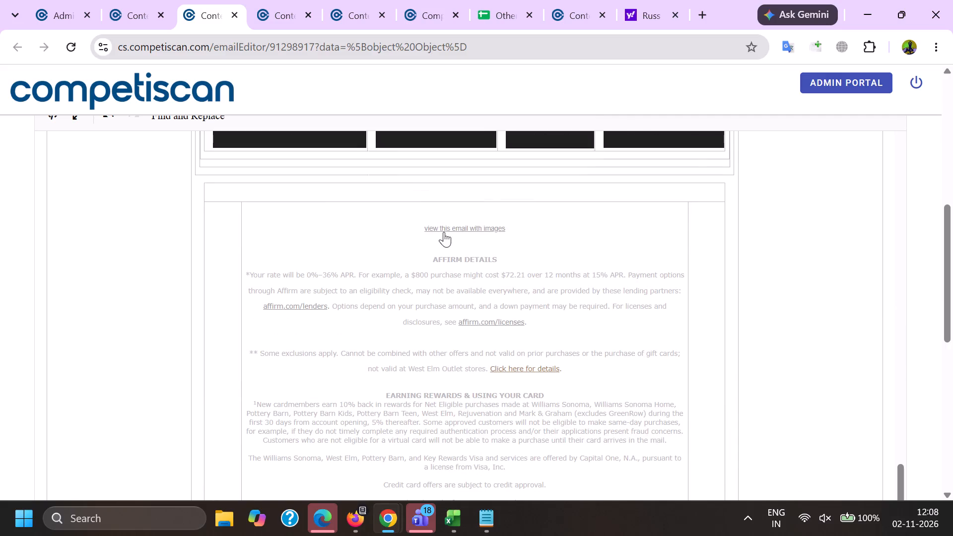
pyautogui.click(443, 231)
pyautogui.click(528, 263)
pyautogui.scroll(-6, 493, 255)
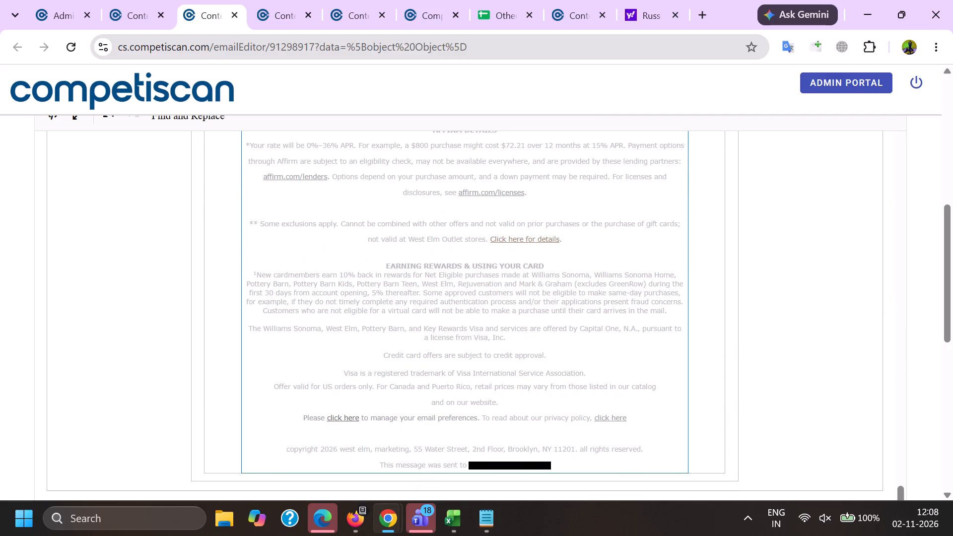
pyautogui.click(348, 417)
pyautogui.click(435, 449)
# Delete the recipient's address after "This message was sent to" at the end of the email footer.
pyautogui.moveTo(471, 461); pyautogui.dragTo(608, 457)
pyautogui.press('BackSpace')
pyautogui.press('BackSpace')
pyautogui.scroll(-7, 384, 307)
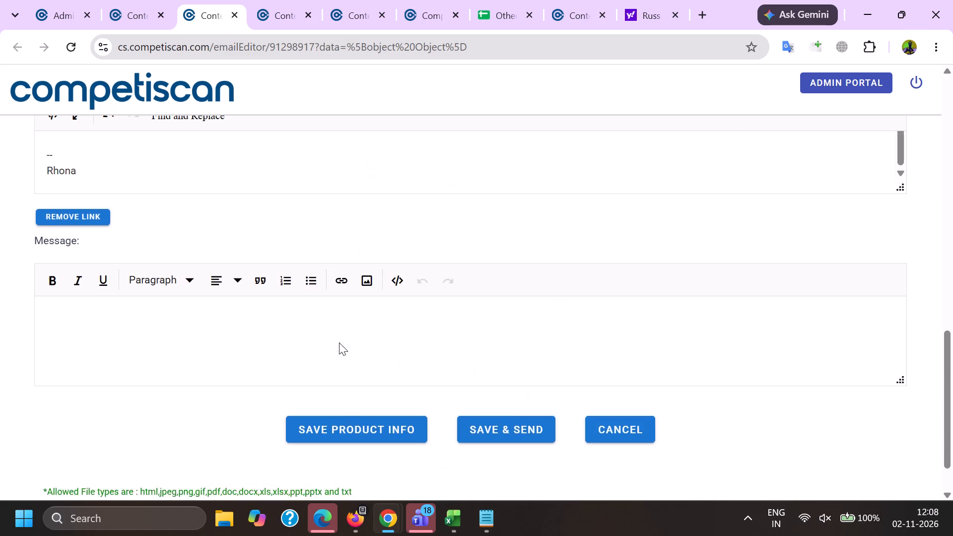
# Delete the sender's sign-off, the dashes and first name, below the footer at the end of the email body.
pyautogui.scroll(3, 161, 393)
pyautogui.moveTo(120, 341); pyautogui.dragTo(14, 291)
pyautogui.press('BackSpace')
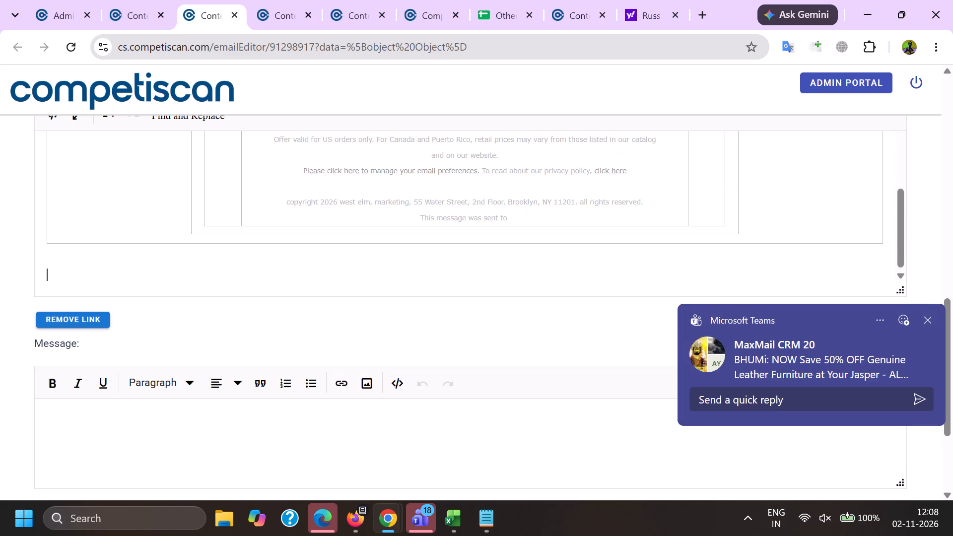
# Save the product info for the cleaned West Elm email and confirm the save.
pyautogui.scroll(-12, 354, 267)
pyautogui.click(344, 364)
pyautogui.click(490, 312)
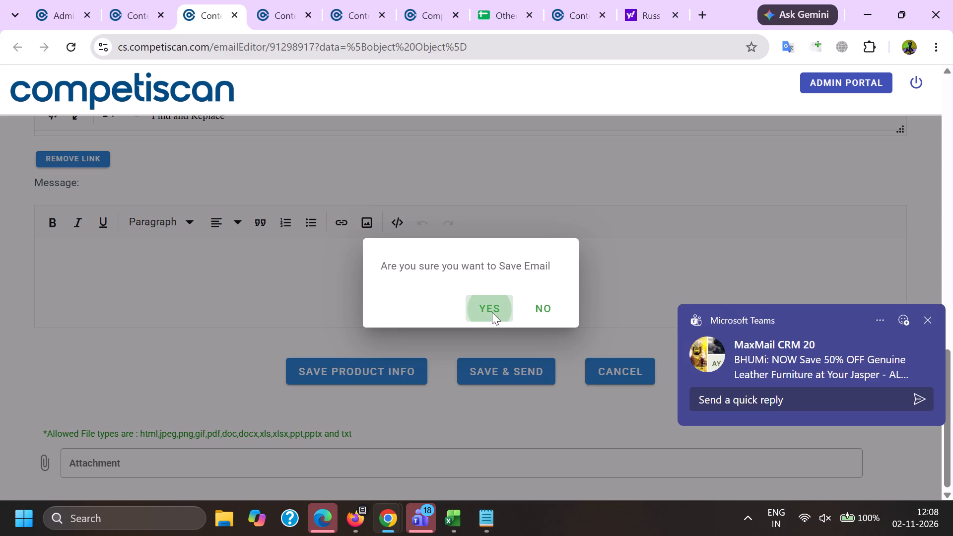
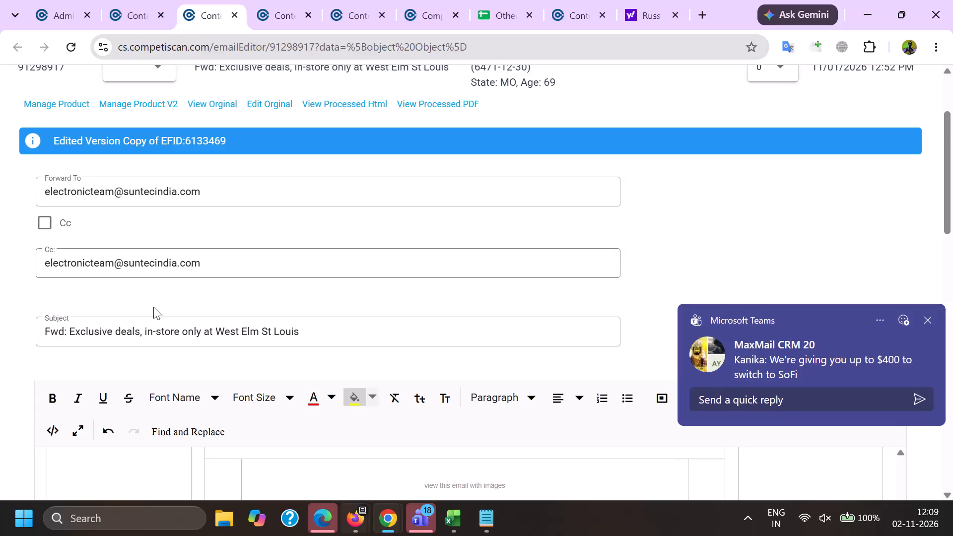
# Open the product record for the email "Fwd: Exclusive deals, in-store only at West Elm St Louis".
pyautogui.scroll(20, 71, 323)
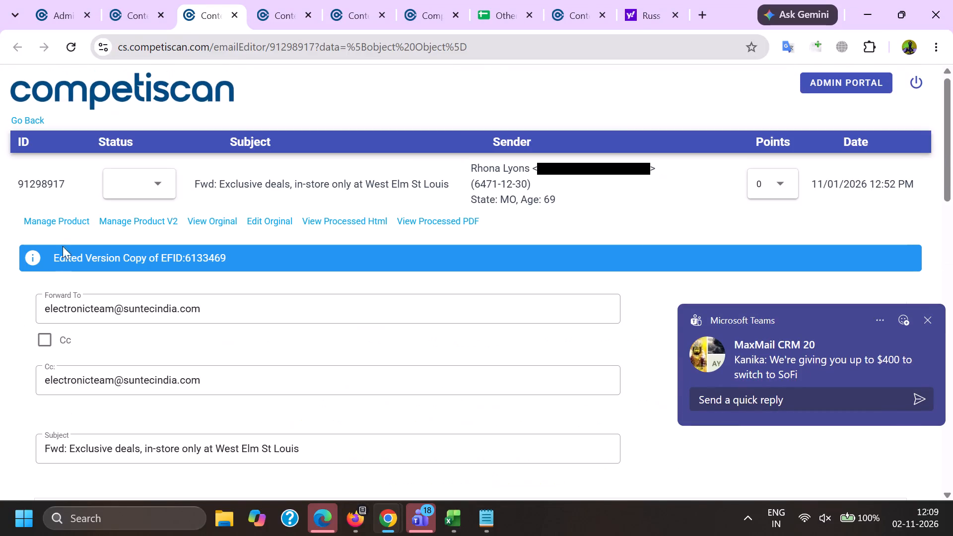
pyautogui.click(56, 223)
# Copy the sender name "West Elm Sale" from the From line at the top of the email body and bring it to the product record.
pyautogui.hotkey('alt', 'Tab')
pyautogui.scroll(-5, 153, 206)
pyautogui.click(149, 313)
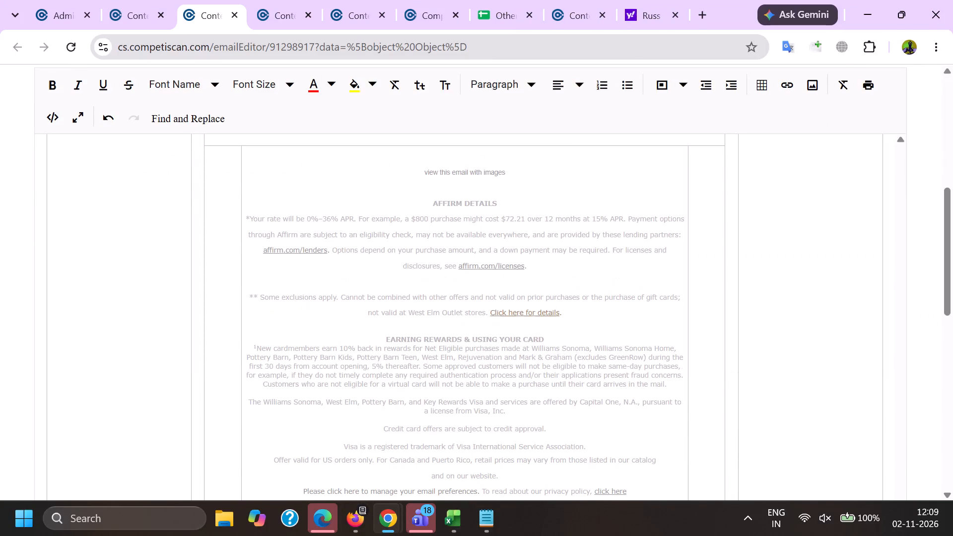
pyautogui.press('pageup')
pyautogui.press('pageup')
pyautogui.press('pageup')
pyautogui.press('pageup')
pyautogui.press('pageup')
pyautogui.press('pageup')
pyautogui.press('pageup')
pyautogui.press('pageup')
pyautogui.press('pageup')
pyautogui.scroll(-6, 149, 253)
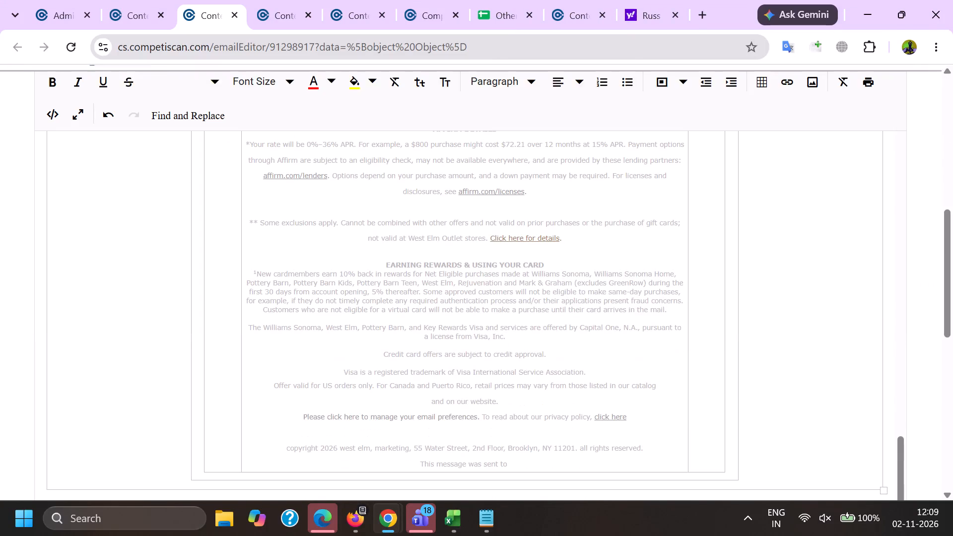
pyautogui.click(128, 301)
pyautogui.press('pageup')
pyautogui.press('pageup')
pyautogui.press('pageup')
pyautogui.press('pageup')
pyautogui.press('pageup')
pyautogui.press('pageup')
pyautogui.press('pageup')
pyautogui.press('pageup')
pyautogui.press('pageup')
pyautogui.press('pageup')
pyautogui.scroll(-4, 37, 314)
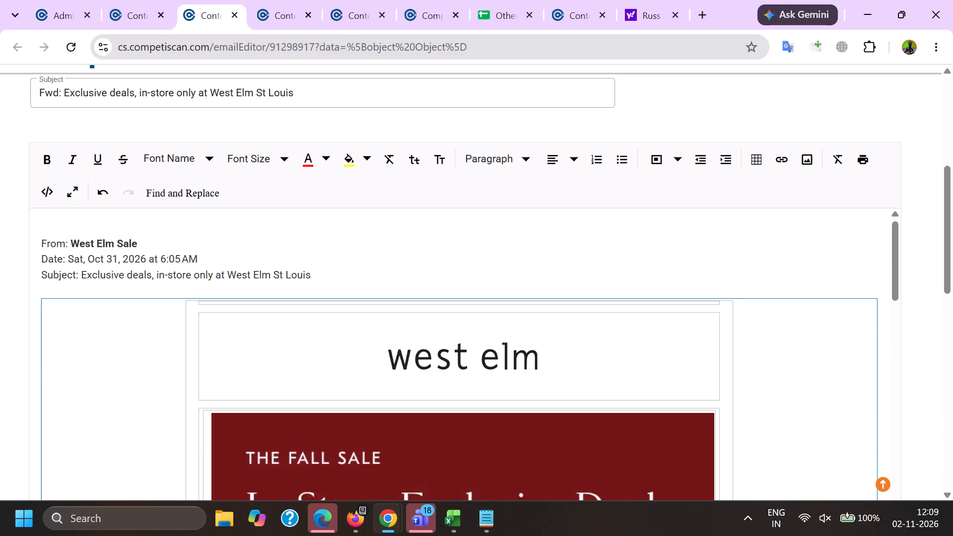
pyautogui.doubleClick(79, 241)
pyautogui.keyDown('shift'); pyautogui.click(117, 238); pyautogui.keyUp('shift')
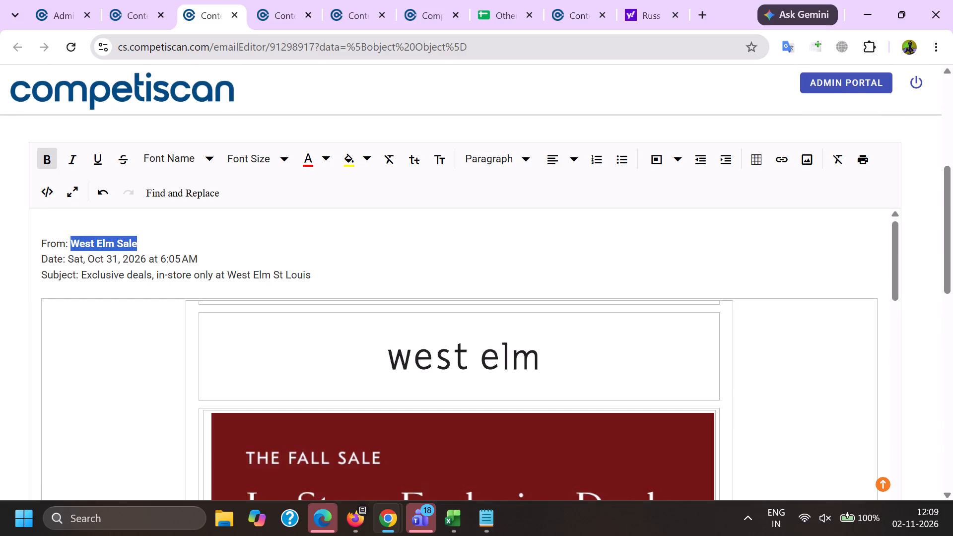
pyautogui.keyDown('shift'); pyautogui.click(103, 239); pyautogui.keyUp('shift')
pyautogui.hotkey('ctrl', 'c')
pyautogui.hotkey('alt', 'Tab')
pyautogui.scroll(-6, 326, 109)
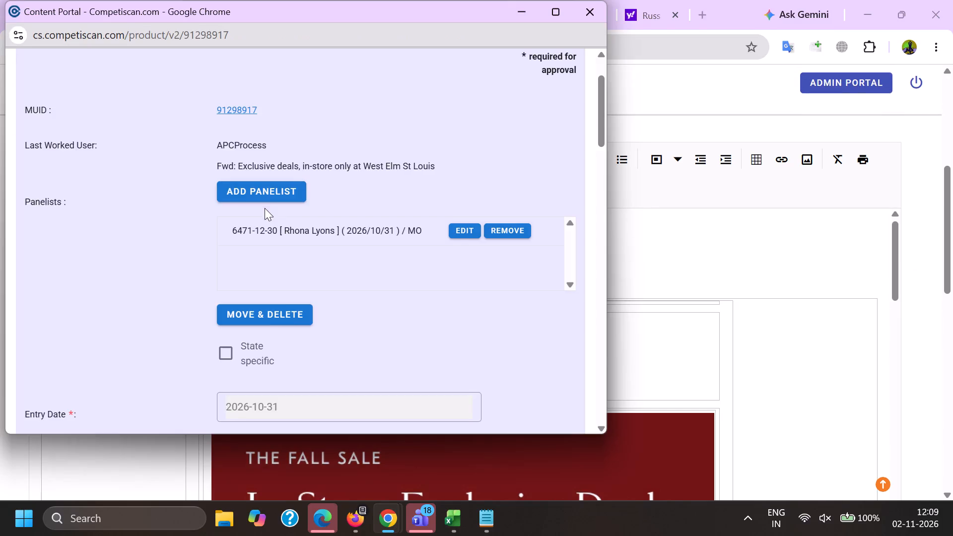
# Use west elm's company image as the image of product 91298917.
pyautogui.scroll(-3, 285, 276)
pyautogui.click(272, 336)
pyautogui.click(273, 346)
# Add Capital One as a second company, paste the copied text into the Affinity/Association lookup, and use west elm's product image.
pyautogui.click(278, 312)
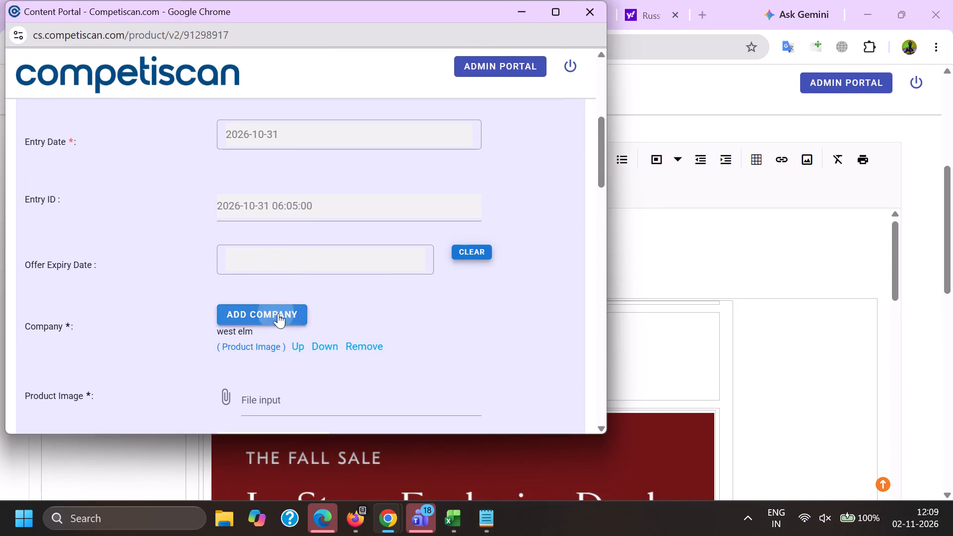
pyautogui.press('c')
pyautogui.press('a')
pyautogui.write('pit')
pyautogui.press('a')
pyautogui.press('l')
pyautogui.press('space')
pyautogui.press('o')
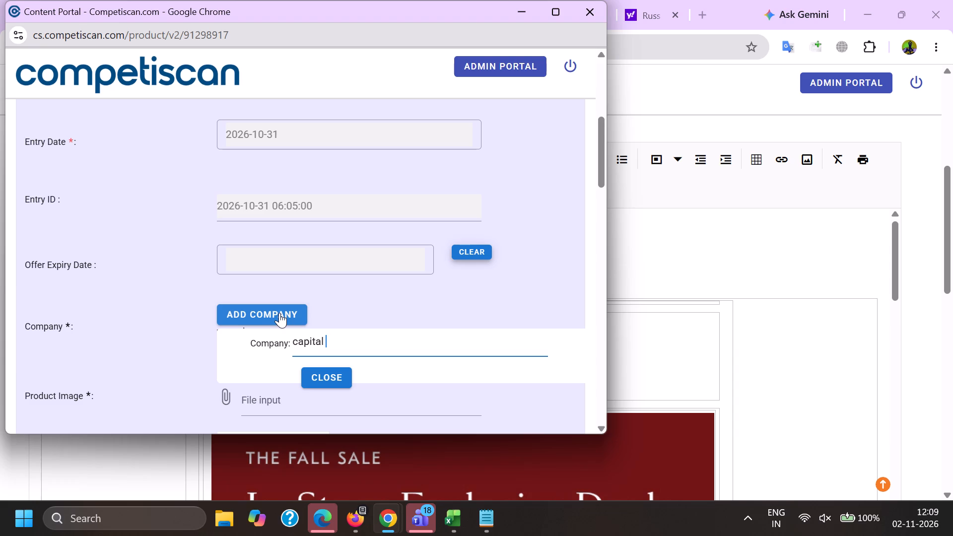
pyautogui.press('n')
pyautogui.press('e')
pyautogui.scroll(-3, 279, 307)
pyautogui.click(332, 336)
pyautogui.click(398, 341)
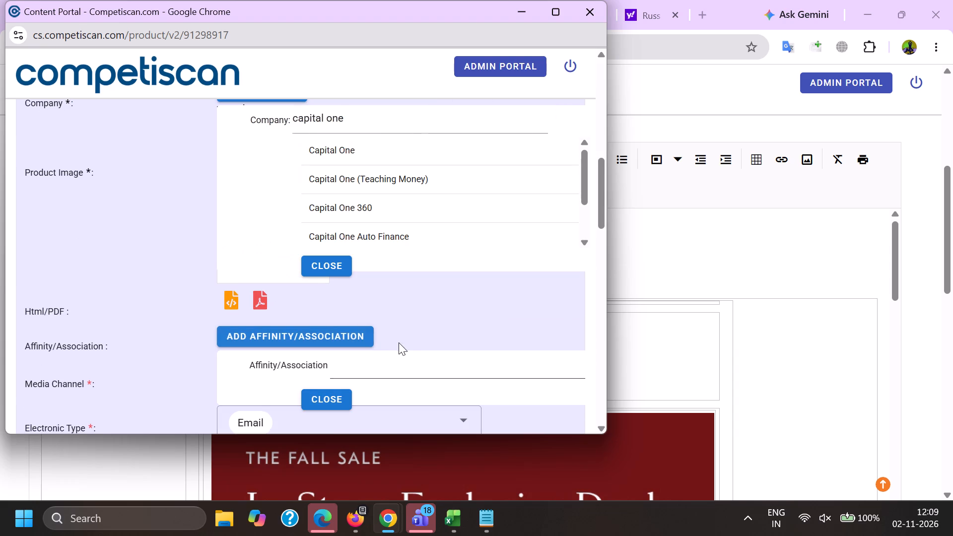
pyautogui.keyDown('ctrl'); pyautogui.click(387, 359); pyautogui.keyUp('ctrl')
pyautogui.hotkey('ctrl', 'v')
pyautogui.scroll(2, 348, 379)
pyautogui.click(329, 309)
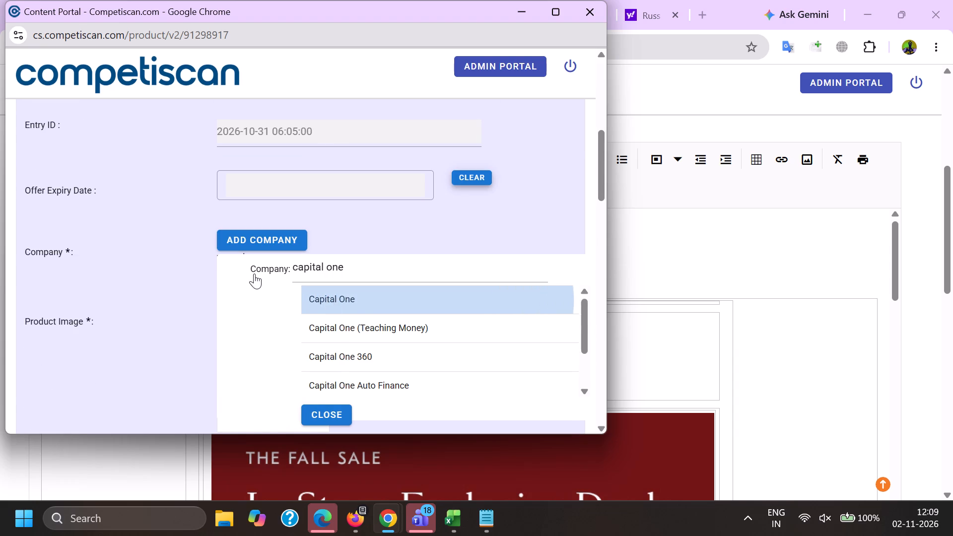
pyautogui.click(254, 273)
# Add Affirm as a third company of the product.
pyautogui.click(273, 238)
pyautogui.press('a')
pyautogui.press('f')
pyautogui.press('f')
pyautogui.press('i')
pyautogui.write('rm')
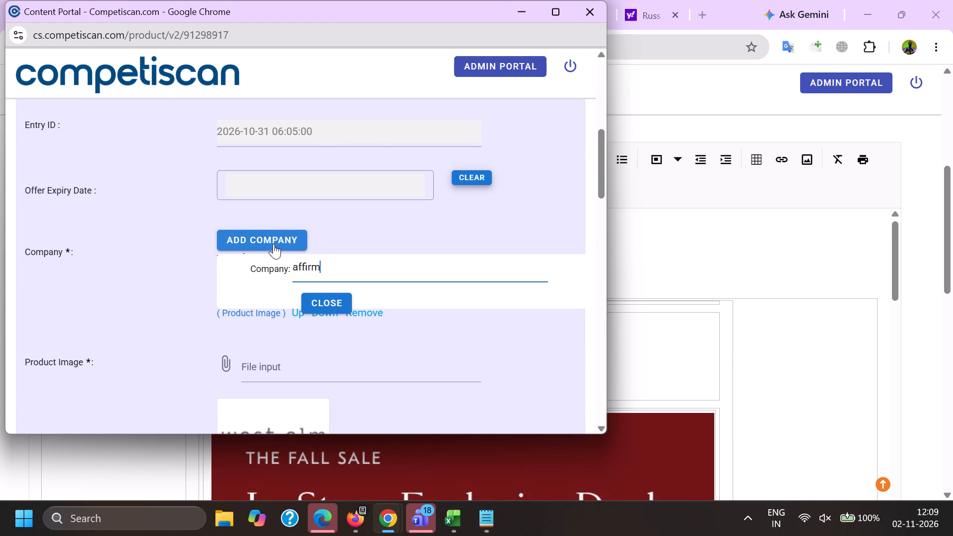
pyautogui.scroll(-2, 273, 240)
pyautogui.scroll(2, 306, 315)
pyautogui.click(328, 301)
pyautogui.scroll(-5, 304, 199)
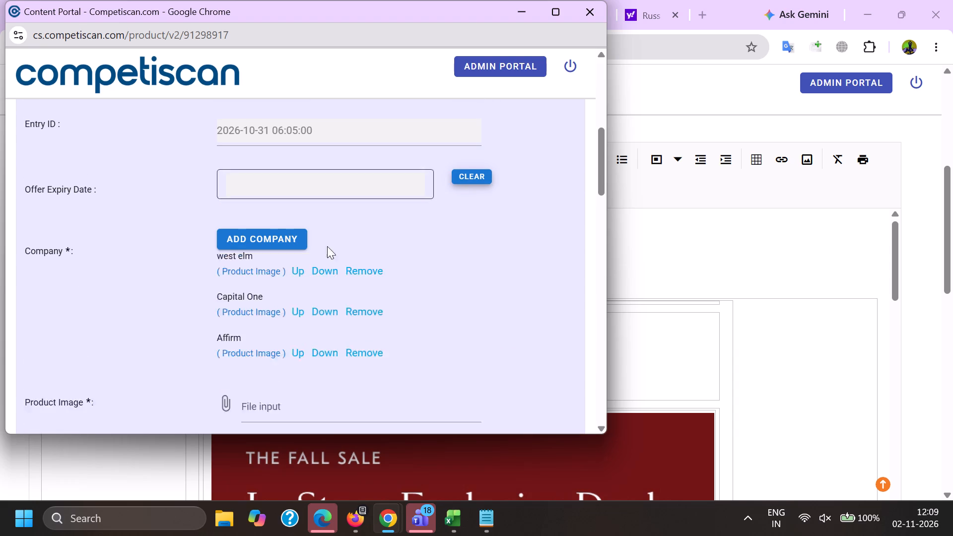
pyautogui.click(332, 253)
# Check the credit card offer in the email and add the category Retail / Home / Furniture to the product.
pyautogui.scroll(-3, 273, 131)
pyautogui.click(256, 185)
pyautogui.scroll(-7, 257, 181)
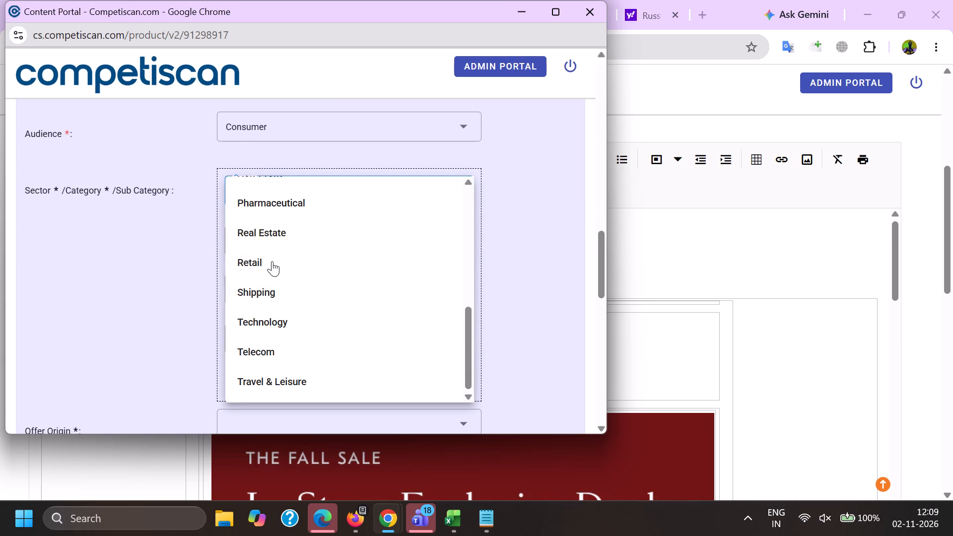
pyautogui.click(271, 250)
pyautogui.moveTo(160, 270); pyautogui.dragTo(184, 264)
pyautogui.click(281, 226)
pyautogui.scroll(-7, 267, 268)
pyautogui.click(265, 233)
pyautogui.moveTo(196, 249); pyautogui.dragTo(203, 253)
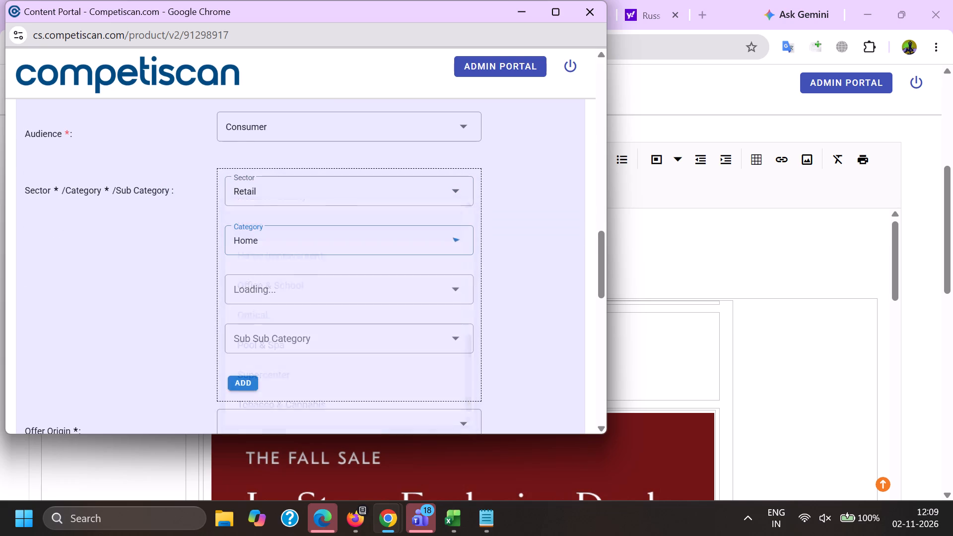
pyautogui.click(263, 277)
pyautogui.hotkey('alt', 'Tab')
pyautogui.scroll(-19, 269, 282)
pyautogui.hotkey('alt', 'Tab')
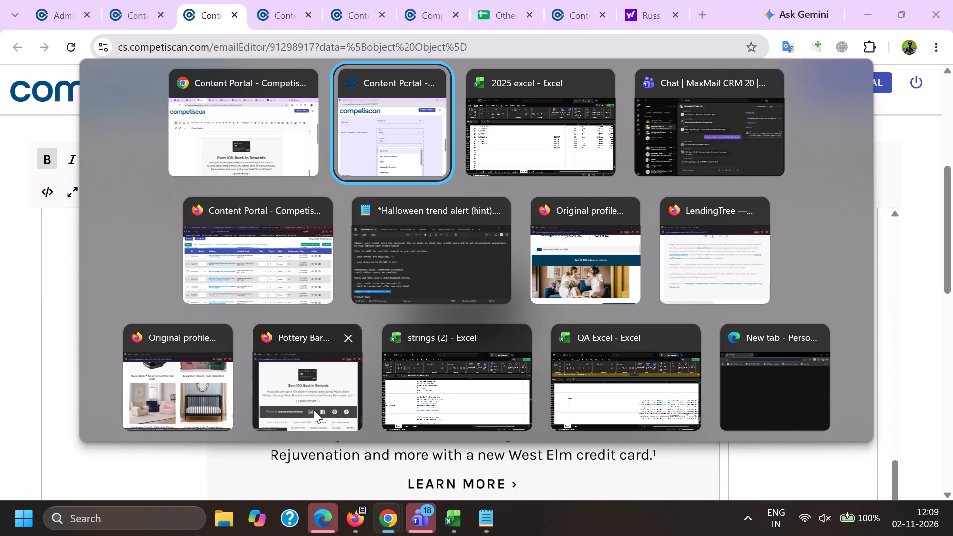
pyautogui.click(383, 137)
pyautogui.scroll(-1, 284, 312)
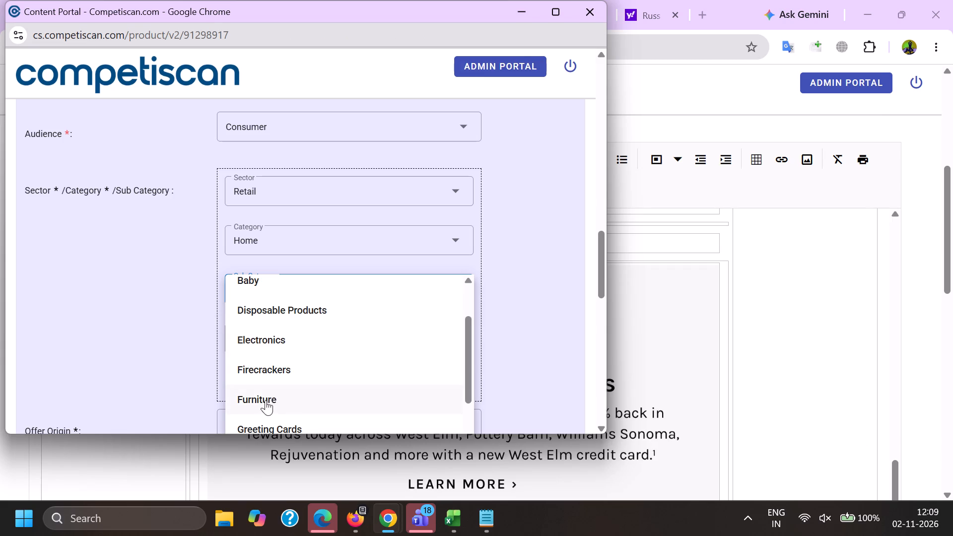
pyautogui.click(266, 400)
pyautogui.moveTo(175, 383); pyautogui.dragTo(196, 387)
pyautogui.click(247, 383)
# Add the category Credit Cards / Payment Cards / Credit Cards to the product.
pyautogui.click(255, 208)
pyautogui.scroll(6, 244, 310)
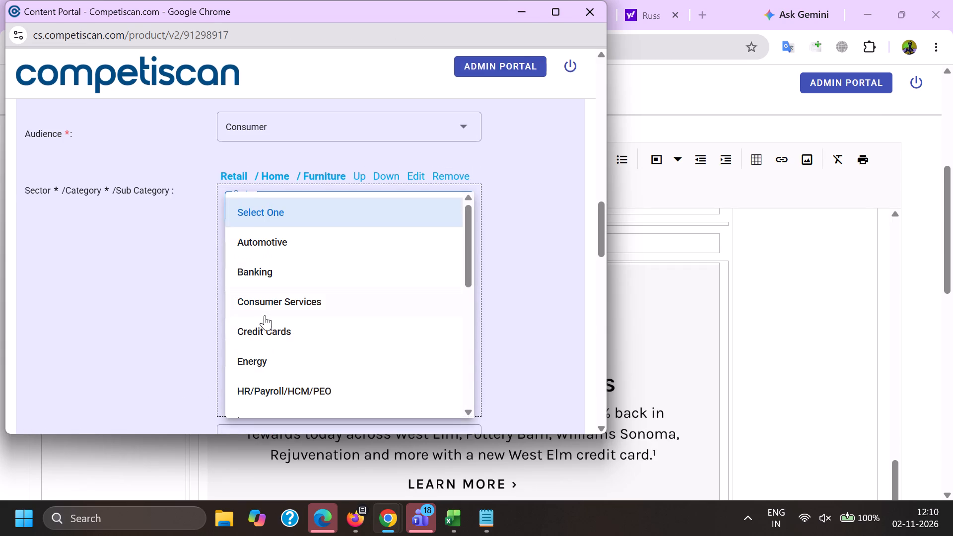
pyautogui.click(280, 328)
pyautogui.moveTo(150, 308); pyautogui.dragTo(158, 308)
pyautogui.click(247, 256)
pyautogui.click(262, 319)
pyautogui.click(256, 309)
pyautogui.scroll(-2, 262, 247)
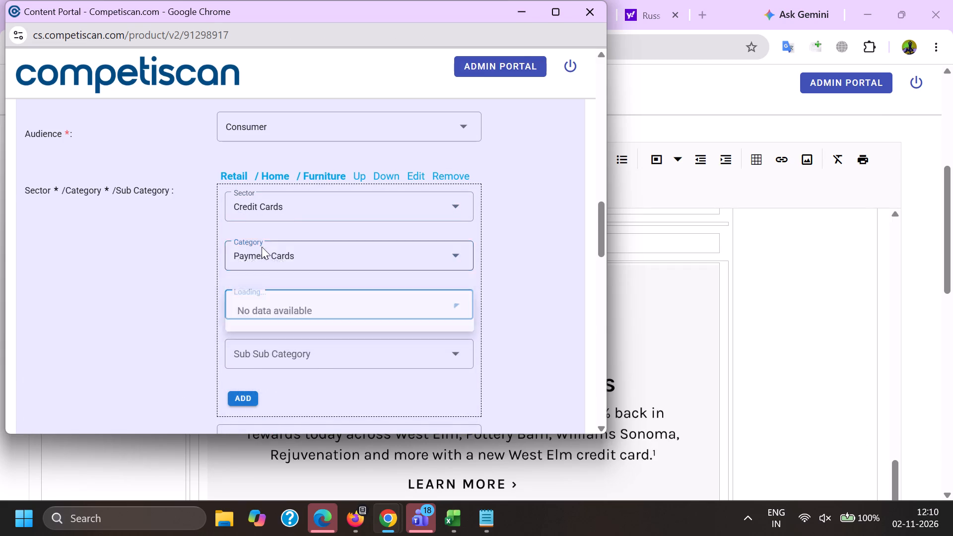
pyautogui.click(279, 308)
pyautogui.moveTo(157, 299); pyautogui.dragTo(174, 300)
pyautogui.click(243, 251)
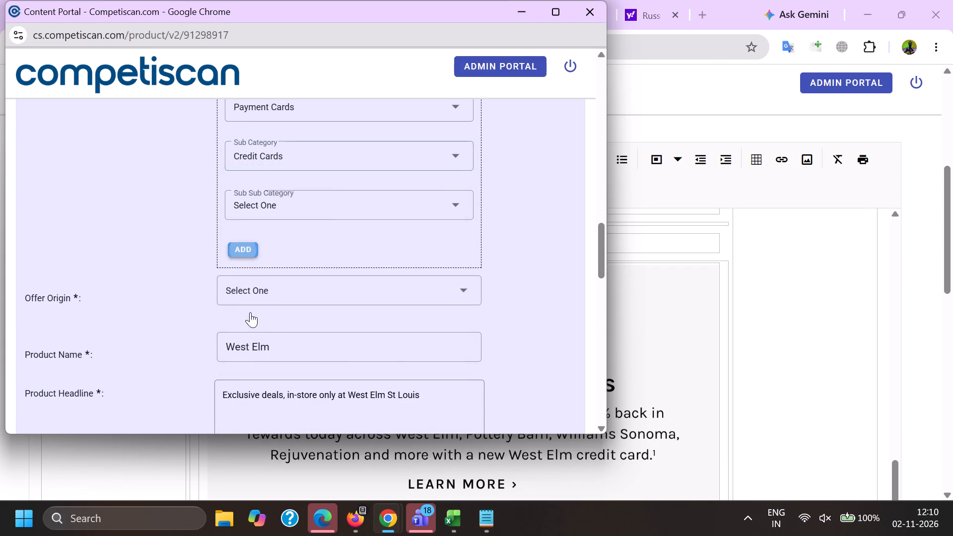
# Move the Retail / Home / Furniture category below the Credit Cards entry.
pyautogui.scroll(3, 255, 328)
pyautogui.click(392, 247)
# Add the category Mortgage & Loan / Unsecured / Point of Sale Financing/BNPL to the product.
pyautogui.click(280, 313)
pyautogui.scroll(-3, 273, 348)
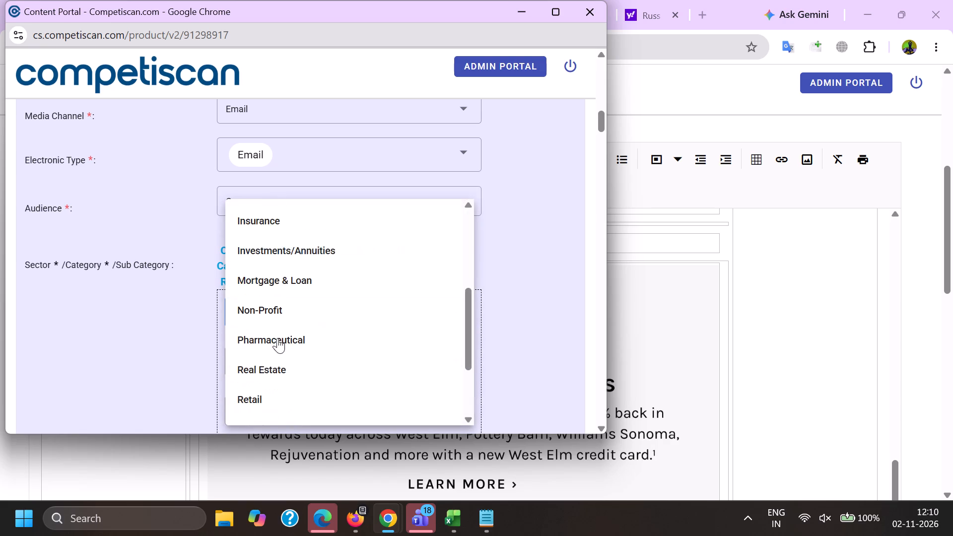
pyautogui.click(290, 264)
pyautogui.moveTo(108, 316); pyautogui.dragTo(122, 317)
pyautogui.click(282, 364)
pyautogui.scroll(-2, 296, 199)
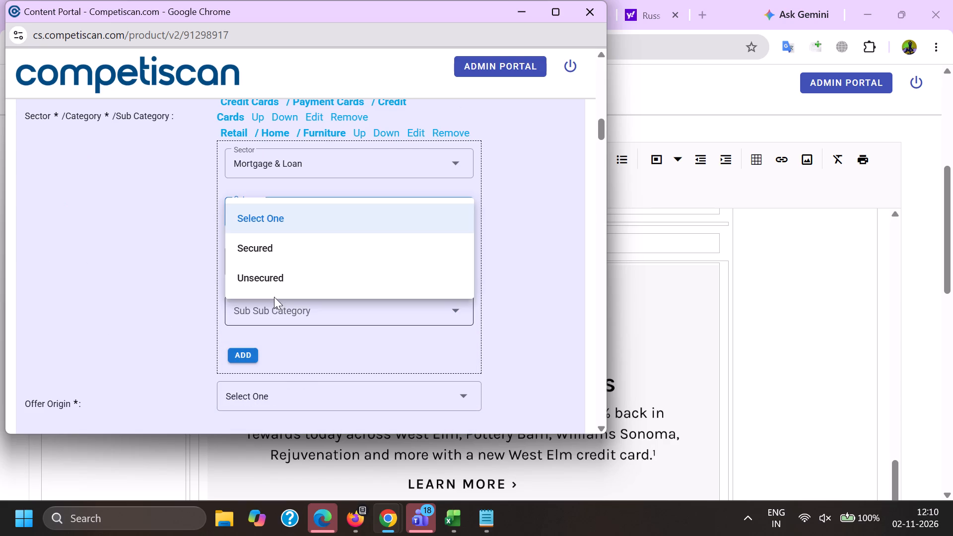
pyautogui.click(272, 284)
pyautogui.click(267, 278)
pyautogui.scroll(-1, 275, 212)
pyautogui.click(270, 186)
pyautogui.scroll(-7, 277, 272)
pyautogui.click(304, 373)
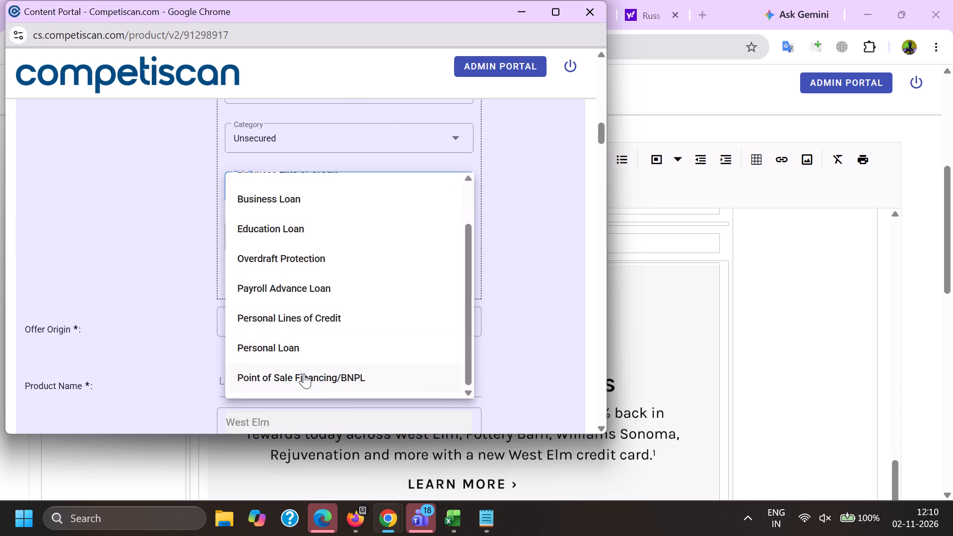
pyautogui.moveTo(206, 341); pyautogui.dragTo(216, 338)
pyautogui.click(252, 279)
# Set the offer origin to Provider/Bank and look up the product name West Elm Key Rewards Visa Card.
pyautogui.scroll(-2, 253, 211)
pyautogui.click(270, 206)
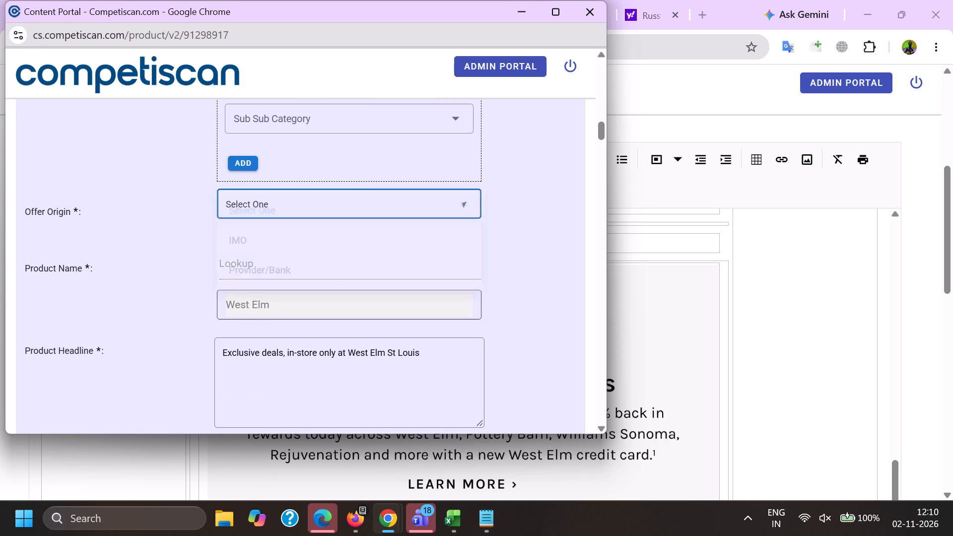
pyautogui.doubleClick(260, 273)
pyautogui.hotkey('ctrl', 'v')
pyautogui.click(267, 323)
# Move the Credit Cards / Payment Cards / Credit Cards category down one place.
pyautogui.scroll(5, 268, 325)
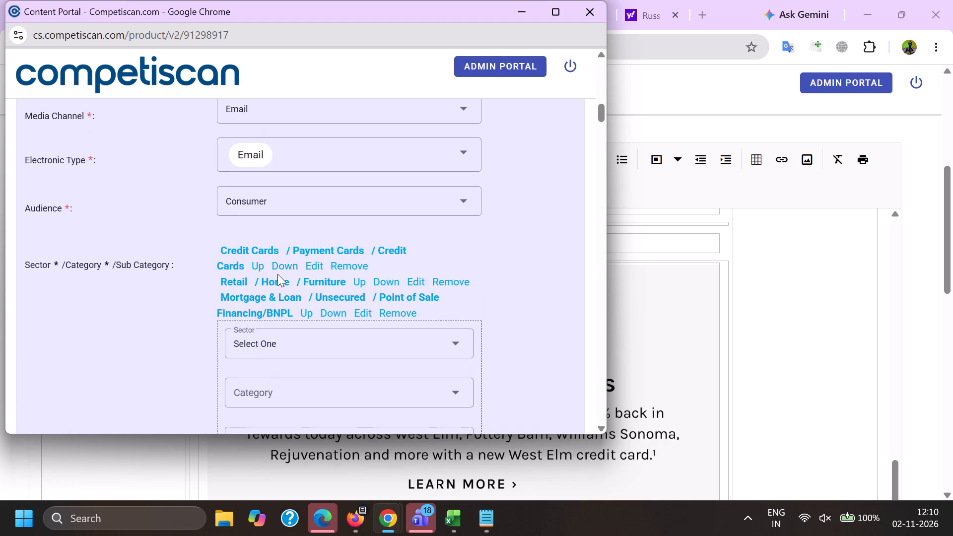
pyautogui.click(285, 262)
# Replace the product headline with the email's subject, "Exclusive deals, in-store only at West Elm St Louis", followed by a period.
pyautogui.scroll(-6, 285, 252)
pyautogui.moveTo(466, 269); pyautogui.dragTo(0, 255)
pyautogui.press('BackSpace')
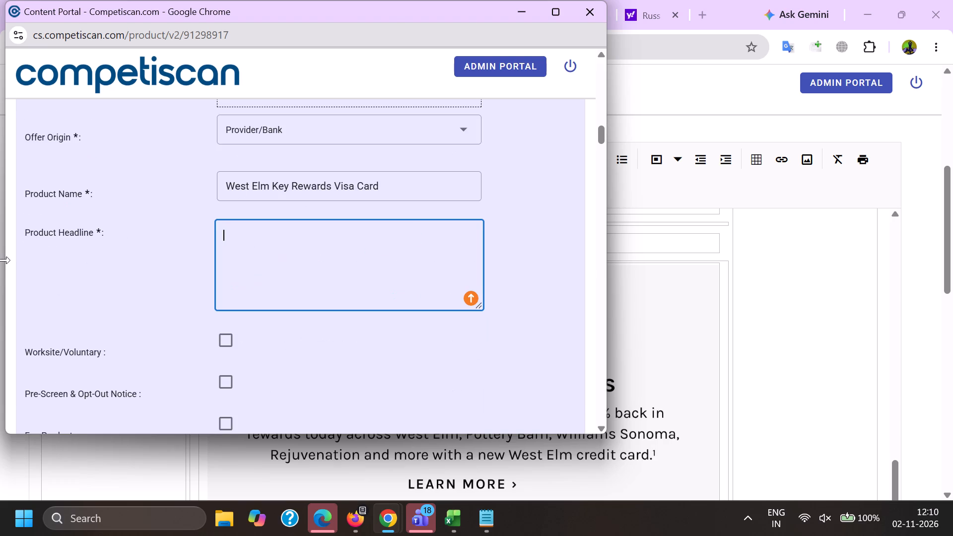
pyautogui.hotkey('alt', 'Tab')
pyautogui.scroll(20, 116, 304)
pyautogui.scroll(3, 116, 304)
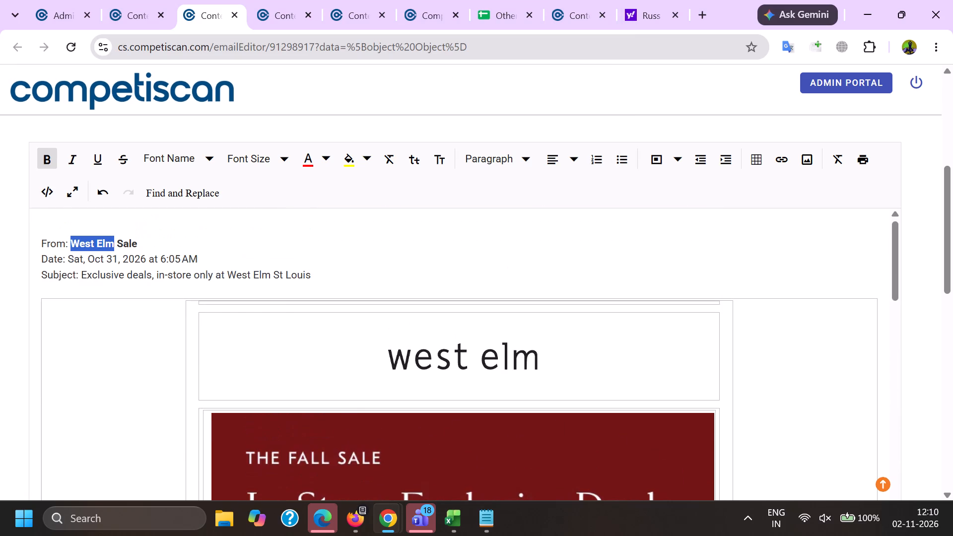
pyautogui.moveTo(82, 275); pyautogui.dragTo(352, 276)
pyautogui.hotkey('ctrl', 'c')
pyautogui.hotkey('alt', 'Tab')
pyautogui.hotkey('ctrl', 'v')
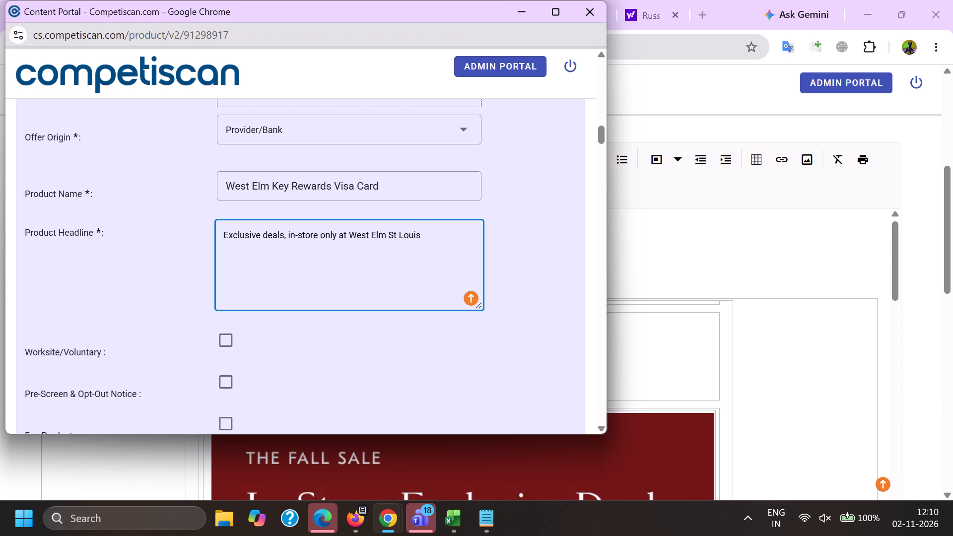
pyautogui.press('.')
pyautogui.press('space')
# Copy "Earn 10% Back in Rewards" from product 20975733's headline and append it to this product's headline.
pyautogui.hotkey('alt', 'Tab')
pyautogui.click(575, 0)
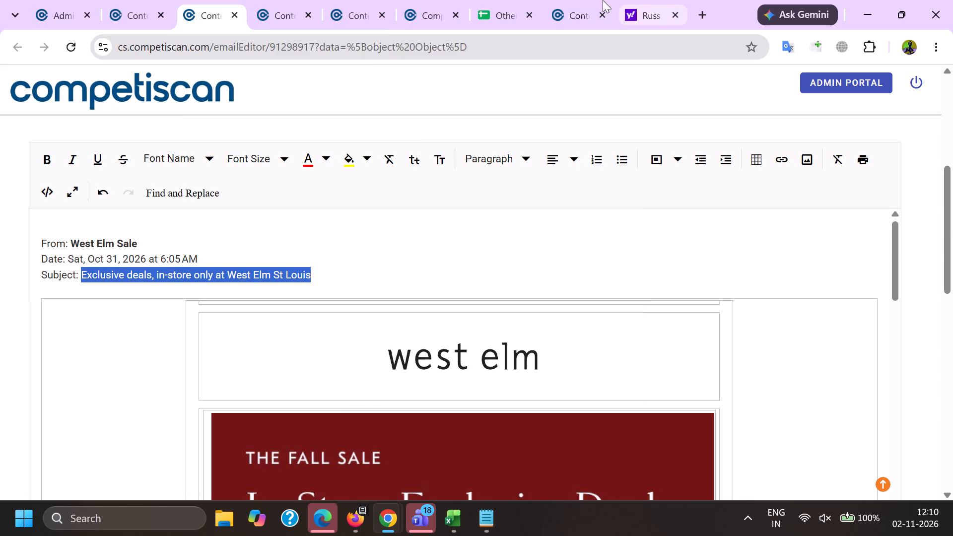
pyautogui.scroll(11, 485, 347)
pyautogui.doubleClick(457, 480)
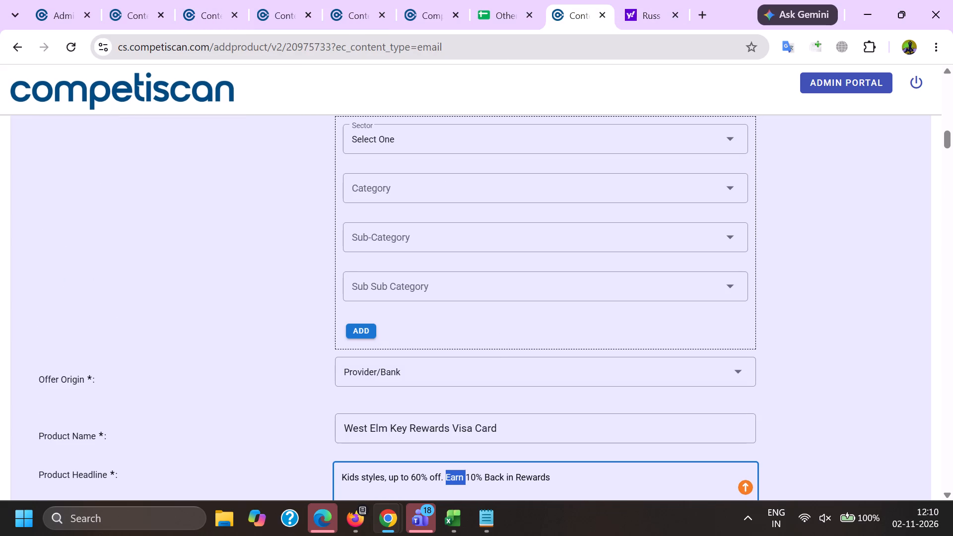
pyautogui.keyDown('shift'); pyautogui.click(592, 475); pyautogui.keyUp('shift')
pyautogui.hotkey('ctrl', 'c')
pyautogui.hotkey('alt', 'Tab')
pyautogui.hotkey('ctrl', 'v')
# Choose the product's response mechanism and mailing type.
pyautogui.scroll(-5, 208, 229)
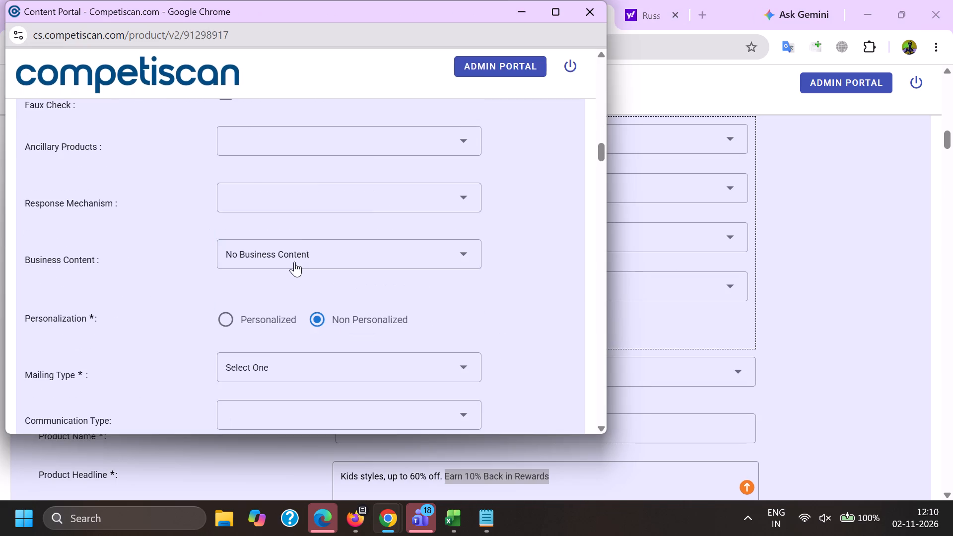
pyautogui.click(273, 193)
pyautogui.scroll(-6, 282, 315)
pyautogui.click(292, 378)
pyautogui.moveTo(131, 366); pyautogui.dragTo(137, 366)
pyautogui.scroll(-2, 173, 240)
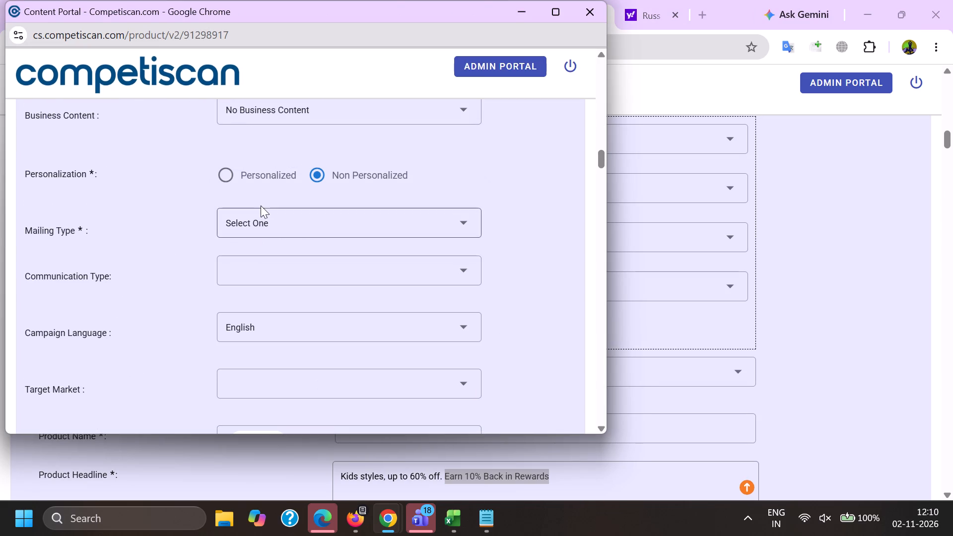
pyautogui.click(261, 205)
pyautogui.click(258, 220)
pyautogui.moveTo(258, 259); pyautogui.dragTo(256, 265)
pyautogui.moveTo(192, 281); pyautogui.dragTo(203, 281)
# Select the communication types Bonuses/Contests/Incentives, Co-Brand and Mobile Application.
pyautogui.click(252, 271)
pyautogui.scroll(-2, 277, 201)
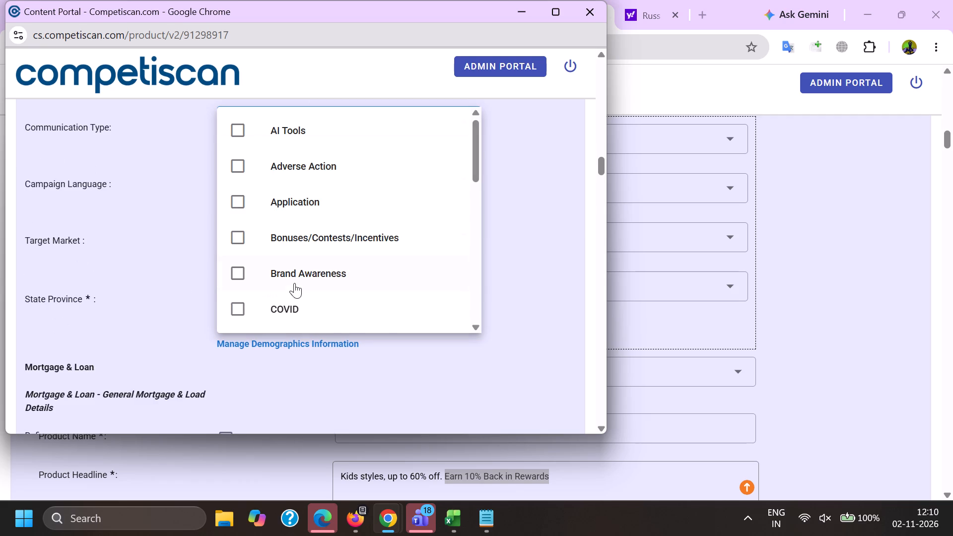
pyautogui.click(297, 248)
pyautogui.scroll(-4, 297, 245)
pyautogui.click(279, 286)
pyautogui.scroll(-12, 278, 277)
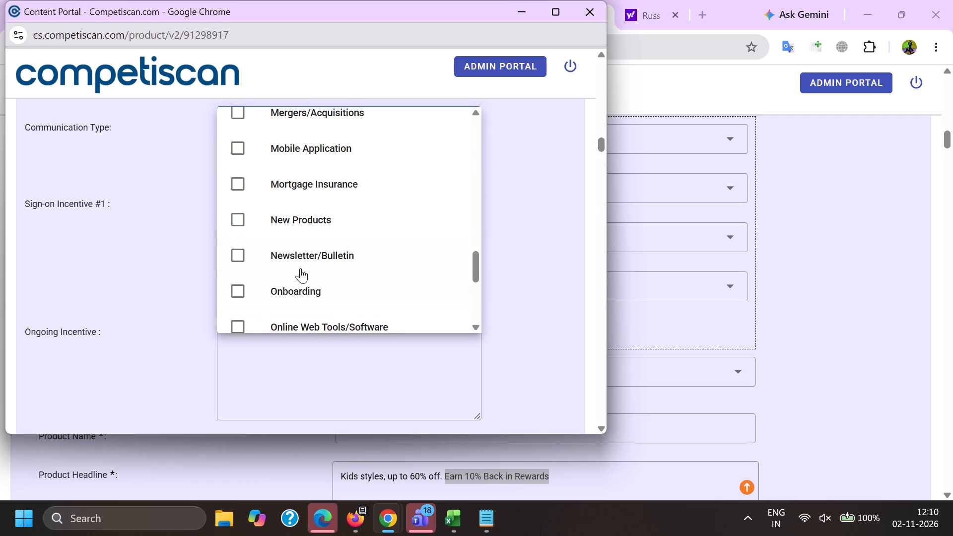
pyautogui.click(321, 144)
pyautogui.click(176, 167)
# Copy "10% back in reward during the first 30 days from account opening" from product 20975733 into Sign-on Incentive #1.
pyautogui.hotkey('alt', 'Tab')
pyautogui.scroll(-10, 663, 211)
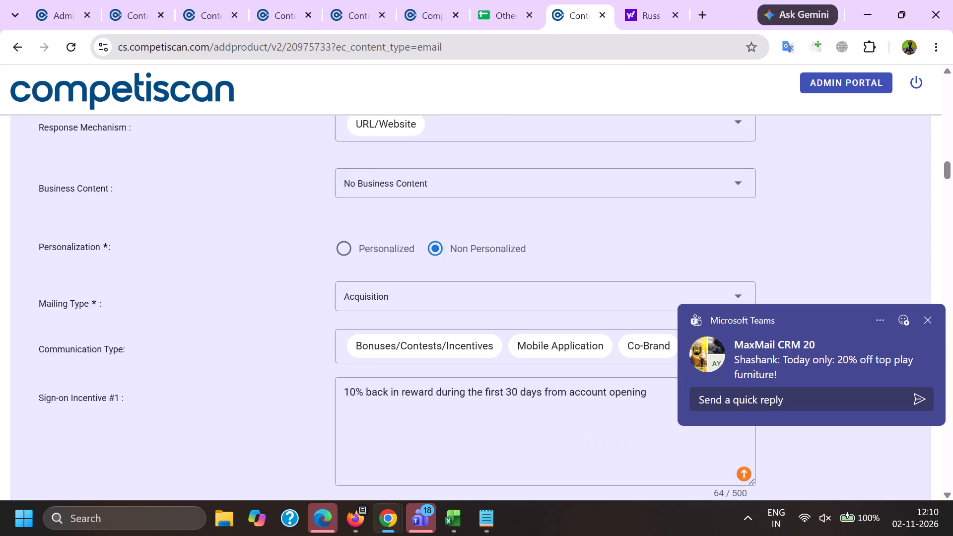
pyautogui.scroll(5, 619, 287)
pyautogui.scroll(3, 526, 345)
pyautogui.scroll(-8, 544, 310)
pyautogui.scroll(-1, 601, 330)
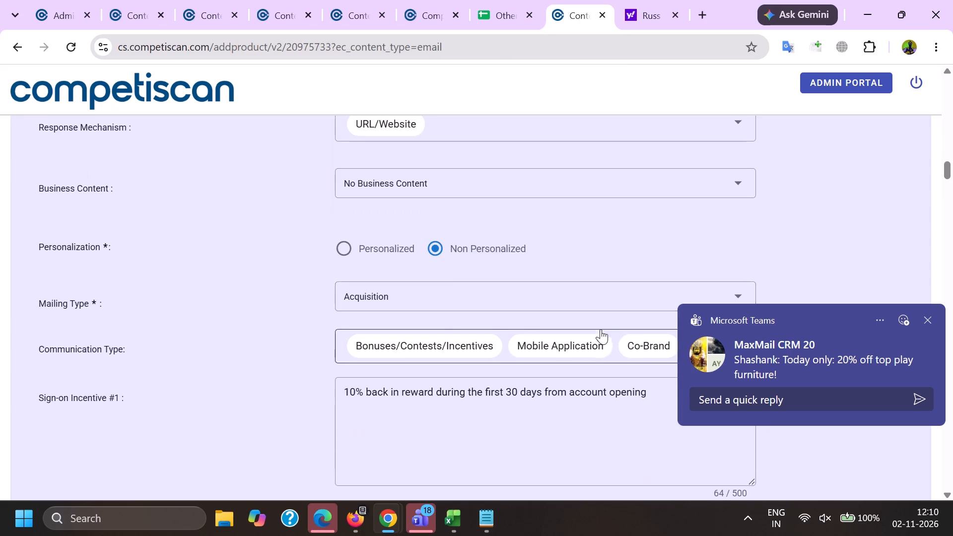
pyautogui.scroll(-1, 601, 329)
pyautogui.moveTo(663, 250); pyautogui.dragTo(280, 241)
pyautogui.hotkey('ctrl', 'c')
pyautogui.hotkey('alt', 'Tab')
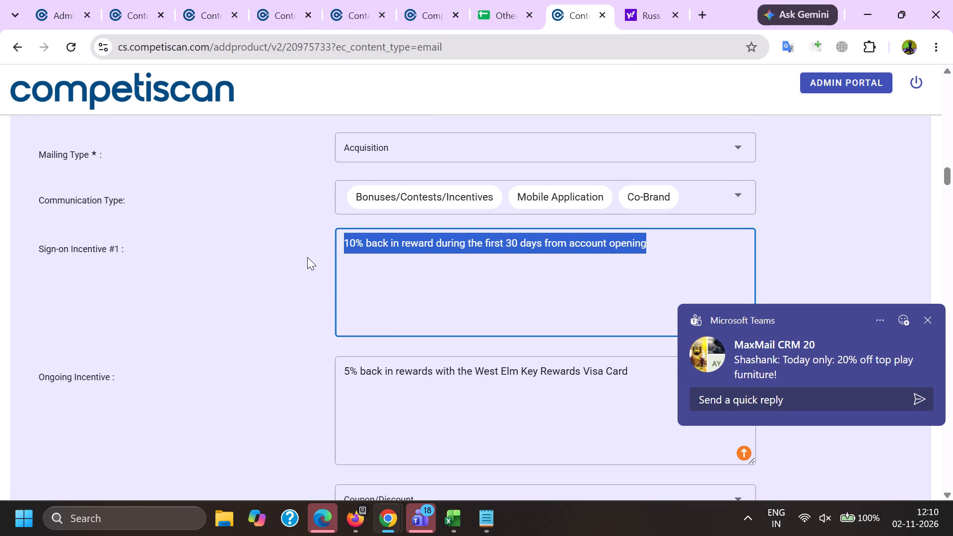
pyautogui.click(317, 243)
pyautogui.hotkey('ctrl', 'v')
# Copy "5% back in rewards with the West Elm Key Rewards Visa Card" from product 20975733 into Ongoing Incentive.
pyautogui.keyDown('ctrl'); pyautogui.click(320, 355); pyautogui.keyUp('ctrl')
pyautogui.hotkey('alt', 'Tab')
pyautogui.moveTo(657, 405); pyautogui.dragTo(205, 363)
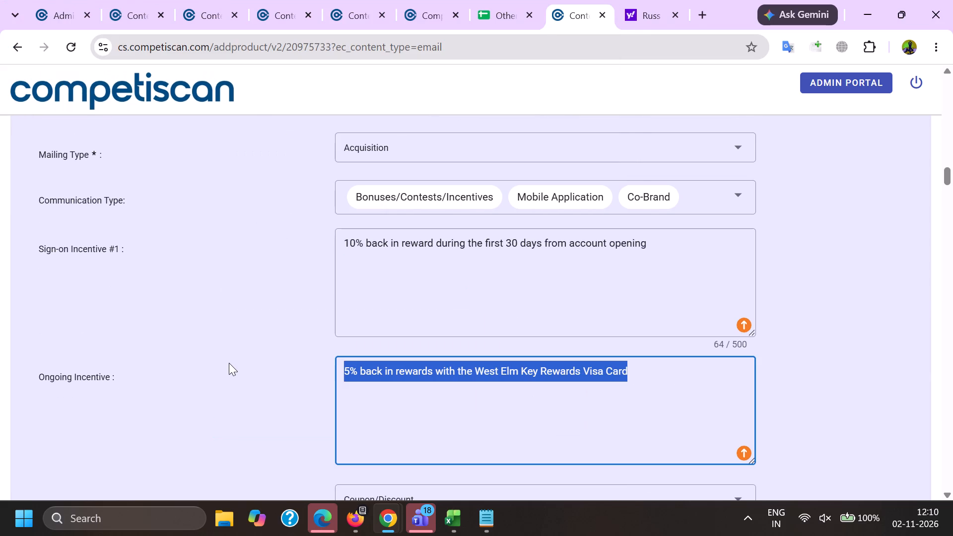
pyautogui.hotkey('ctrl', 'c')
pyautogui.hotkey('alt', 'Tab')
pyautogui.hotkey('ctrl', 'v')
# Set Sign-on Incentive Type #1 to Coupon/Discount and Sign-on Incentive Value #1 to 10.00.
pyautogui.scroll(-3, 254, 272)
pyautogui.click(254, 248)
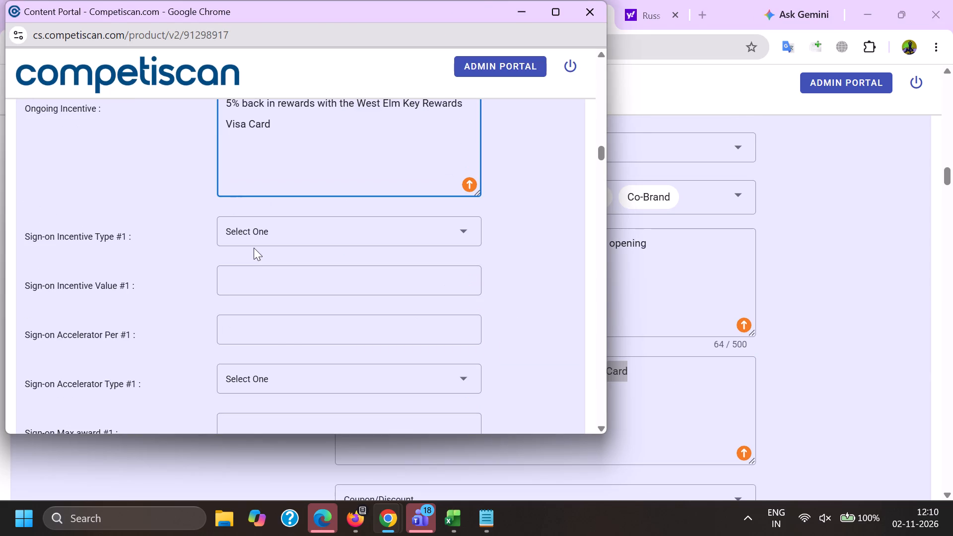
pyautogui.click(253, 234)
pyautogui.scroll(-6, 253, 234)
pyautogui.click(281, 316)
pyautogui.moveTo(173, 313); pyautogui.dragTo(184, 313)
pyautogui.click(260, 299)
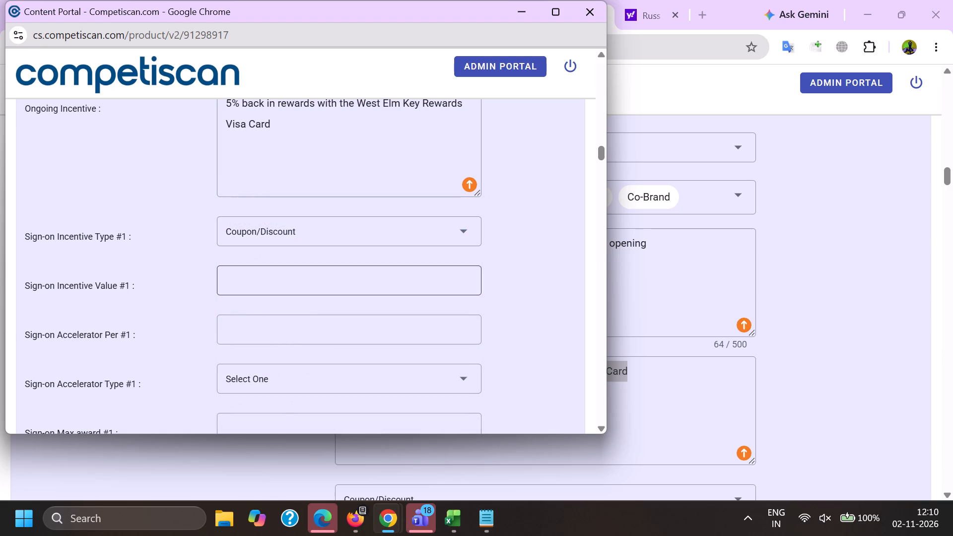
pyautogui.click(252, 279)
pyautogui.press('1')
pyautogui.press('0')
pyautogui.press('.')
pyautogui.press('0')
pyautogui.press('0')
# Set Sign-on Max award #1 to 10.00, Sign-on Incentive Window (months) #1 to 1 and Sign-on Fixed date #1 to Yes.
pyautogui.press('Tab')
pyautogui.press('Tab')
pyautogui.press('Tab')
pyautogui.press('1')
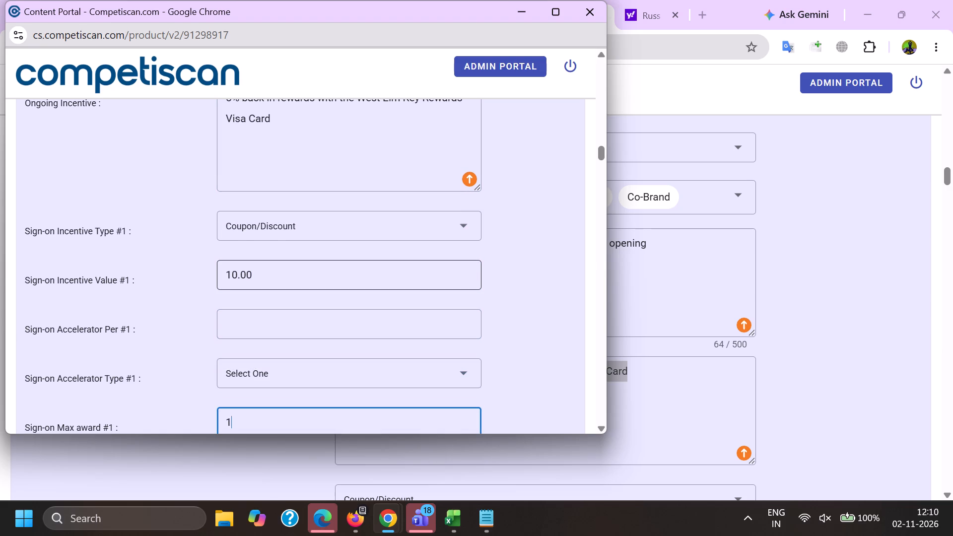
pyautogui.write('0.')
pyautogui.press('0')
pyautogui.press('Tab')
pyautogui.press('Tab')
pyautogui.press('Tab')
pyautogui.press('1')
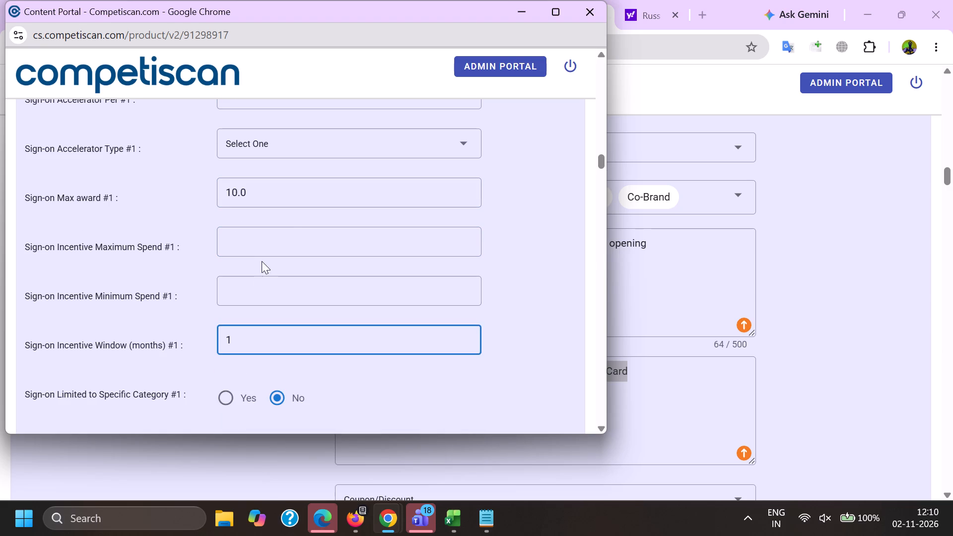
pyautogui.click(292, 189)
pyautogui.press('0')
pyautogui.scroll(-3, 291, 192)
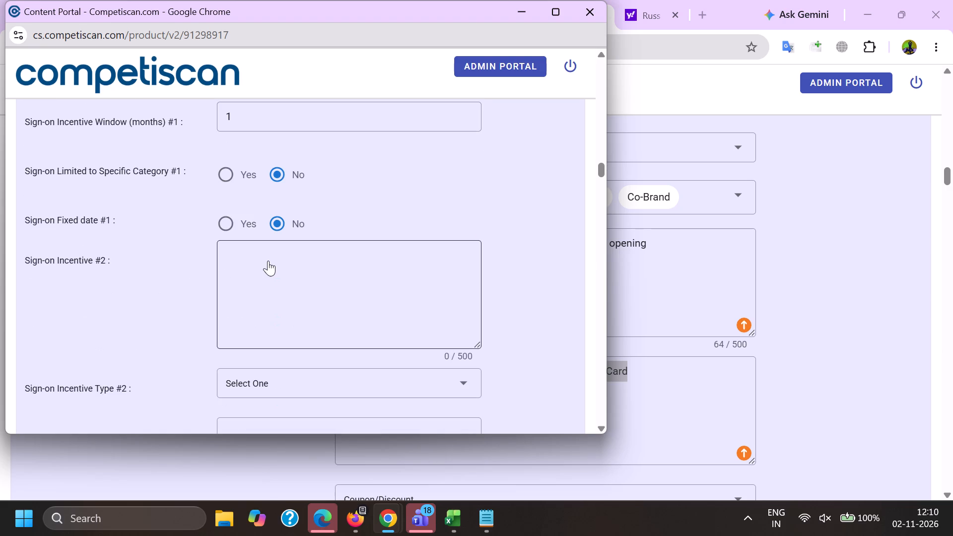
pyautogui.click(224, 224)
# Set the Application Type in the Mortgage & Loan general details to Invitation to Apply.
pyautogui.scroll(-20, 224, 223)
pyautogui.scroll(-3, 224, 223)
pyautogui.scroll(3, 246, 282)
pyautogui.scroll(-7, 247, 276)
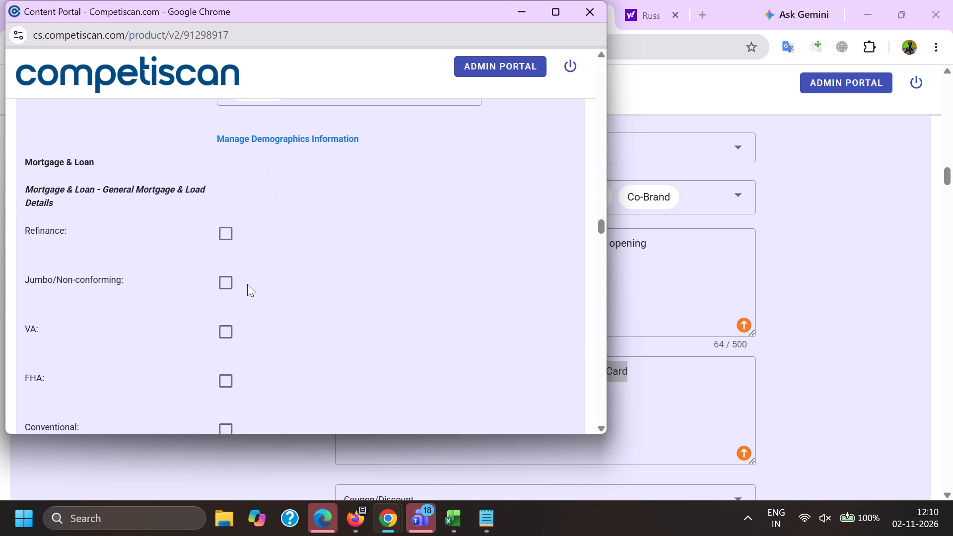
pyautogui.scroll(3, 226, 299)
pyautogui.click(247, 286)
pyautogui.scroll(-2, 266, 205)
pyautogui.click(285, 161)
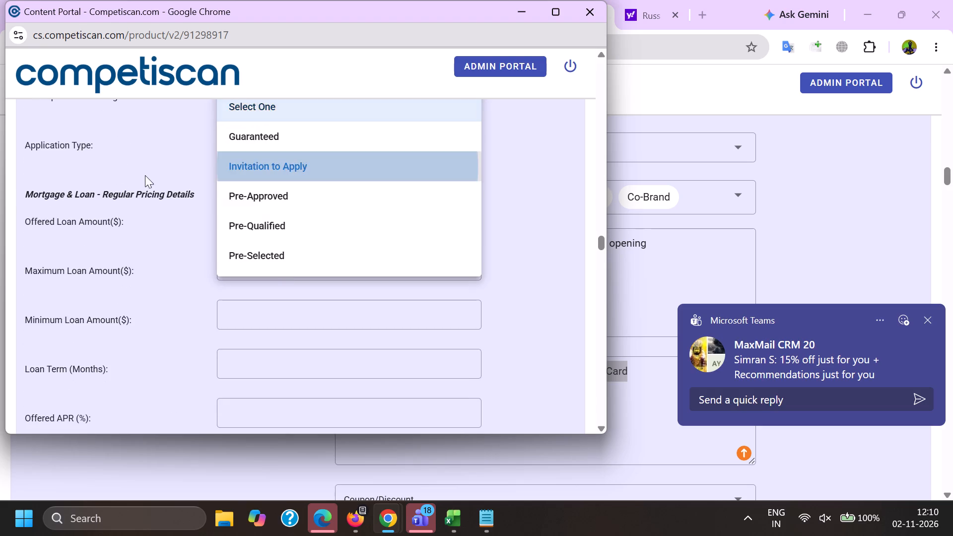
pyautogui.click(145, 175)
# Enter 36 as Upper APR and 0 as Lower APR in the Mortgage & Loan regular pricing details.
pyautogui.scroll(-3, 220, 180)
pyautogui.click(241, 233)
pyautogui.press('3')
pyautogui.press('6')
pyautogui.press('Tab')
pyautogui.press('0')
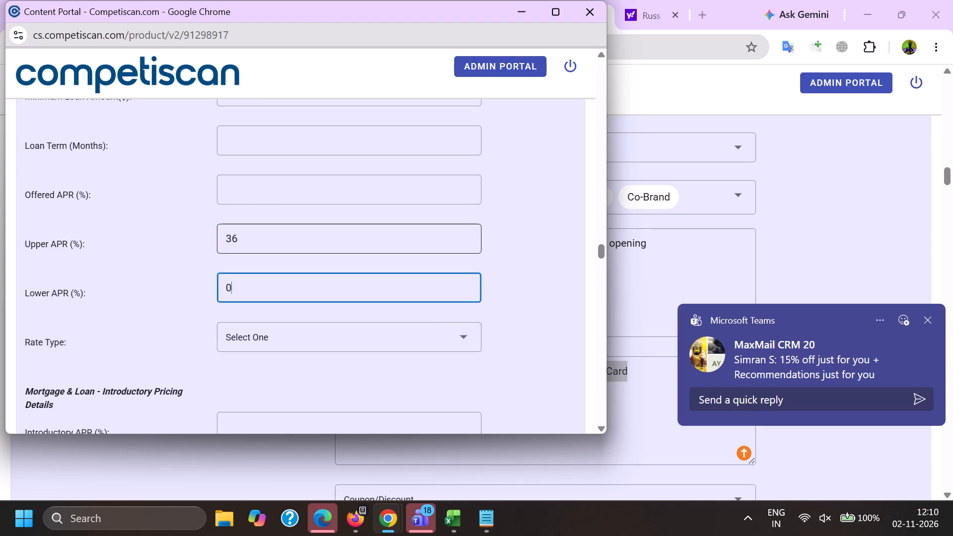
# Set the Payment Cards Application Type to Invitation to Apply and the Card Network to Visa.
pyautogui.scroll(-4, 242, 234)
pyautogui.click(258, 290)
pyautogui.click(259, 280)
pyautogui.scroll(-2, 276, 202)
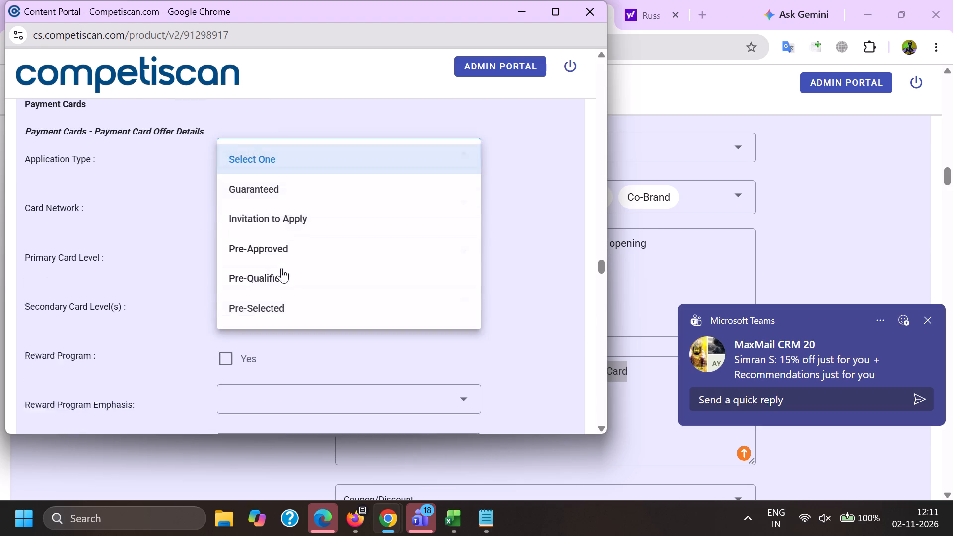
pyautogui.click(288, 187)
pyautogui.moveTo(180, 190); pyautogui.dragTo(188, 190)
pyautogui.click(283, 172)
pyautogui.click(287, 327)
pyautogui.click(197, 304)
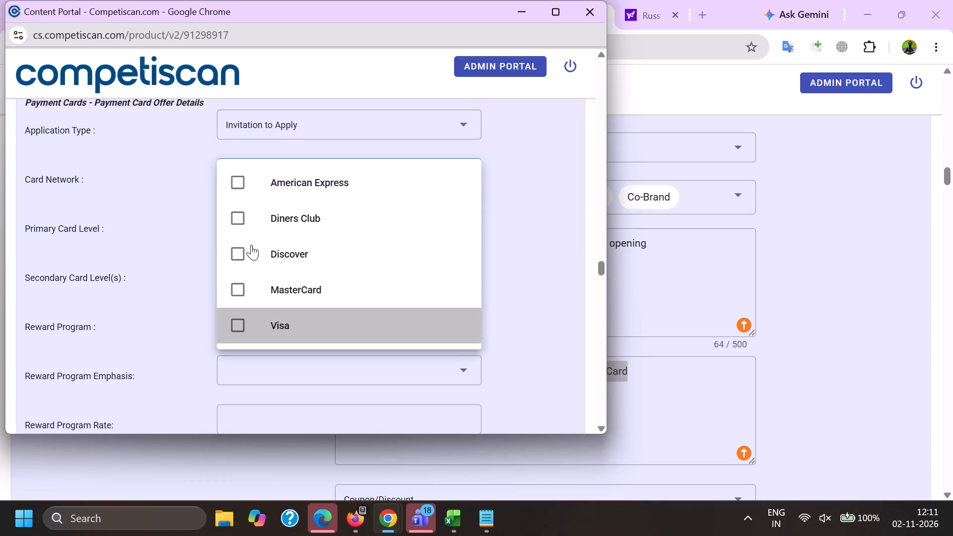
# Select Visa Signature as the Primary Card Level and mark Reward Program as Yes.
pyautogui.click(249, 229)
pyautogui.scroll(-6, 256, 356)
pyautogui.click(292, 376)
pyautogui.click(147, 354)
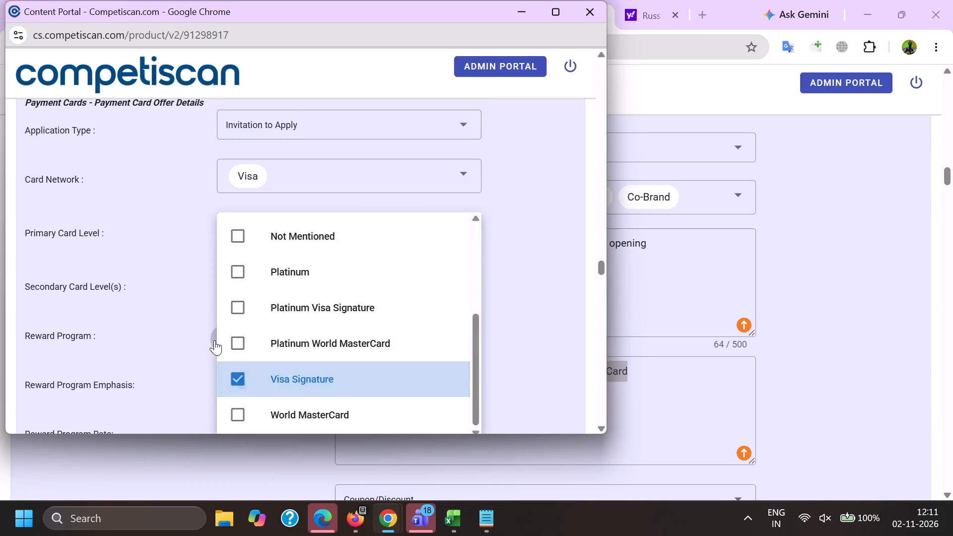
pyautogui.click(216, 339)
pyautogui.doubleClick(123, 354)
# Mark Credit Card Mentioned in the retail credit section and submit the product record.
pyautogui.press('End')
pyautogui.click(221, 199)
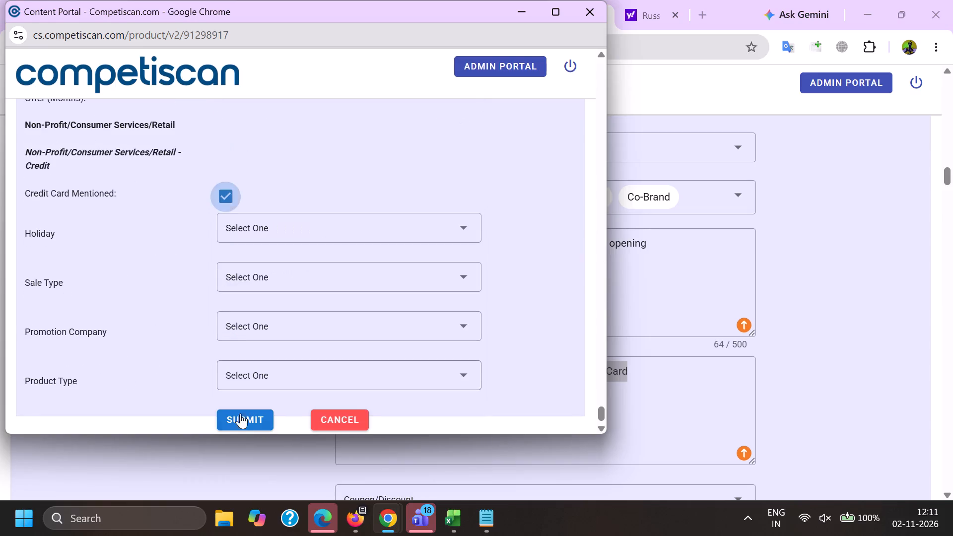
pyautogui.click(242, 425)
# Return to the portal's West Elm St Louis email results, and switch to the Content Portal email list in Firefox.
pyautogui.hotkey('alt', 'Tab')
pyautogui.click(158, 0)
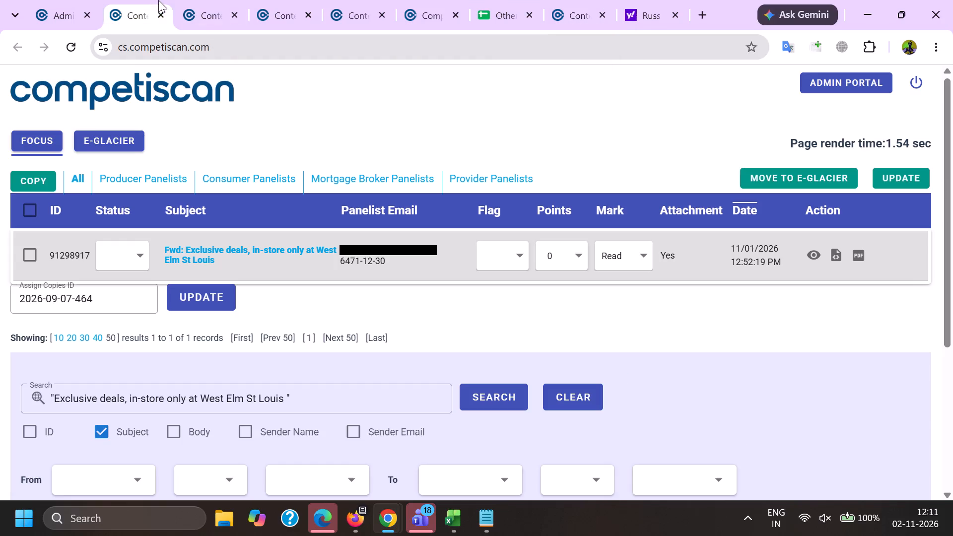
pyautogui.click(351, 531)
pyautogui.click(104, 436)
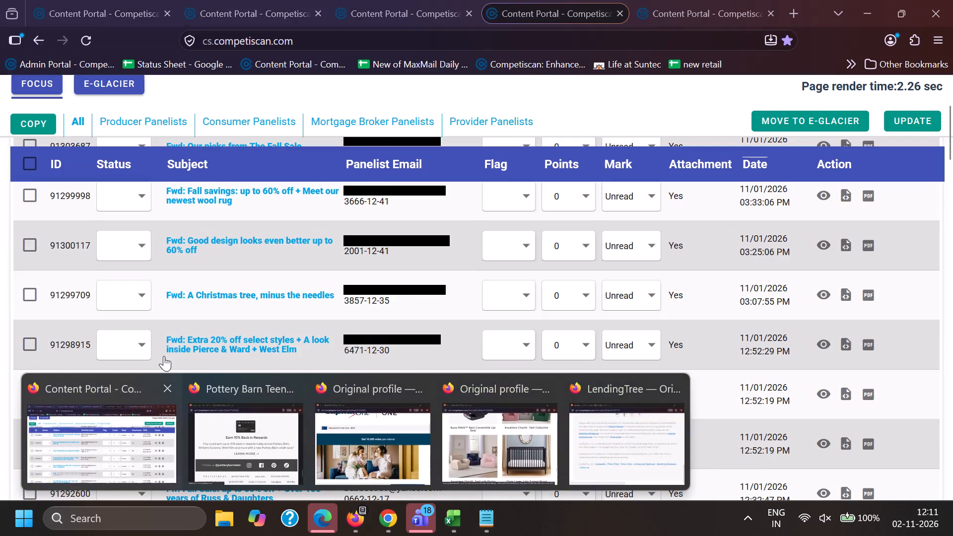
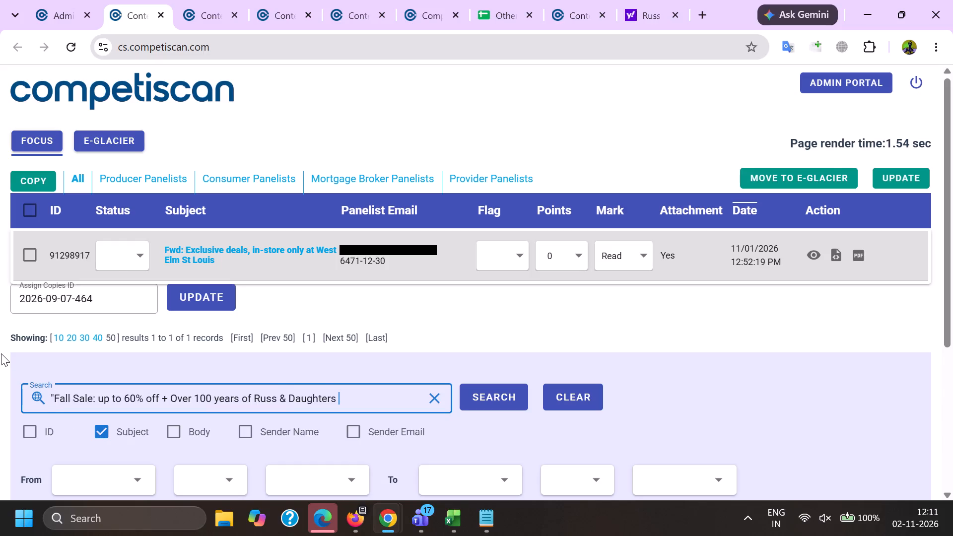
# Search the email subjects for the quoted phrase "Fall Sale: up to 60% off + Over 100 years of Russ & Daughters" and open the match.
pyautogui.hotkey('ctrl', 'shift', "'")
pyautogui.press('Return')
pyautogui.hotkey('shift', '"')
pyautogui.press('Return')
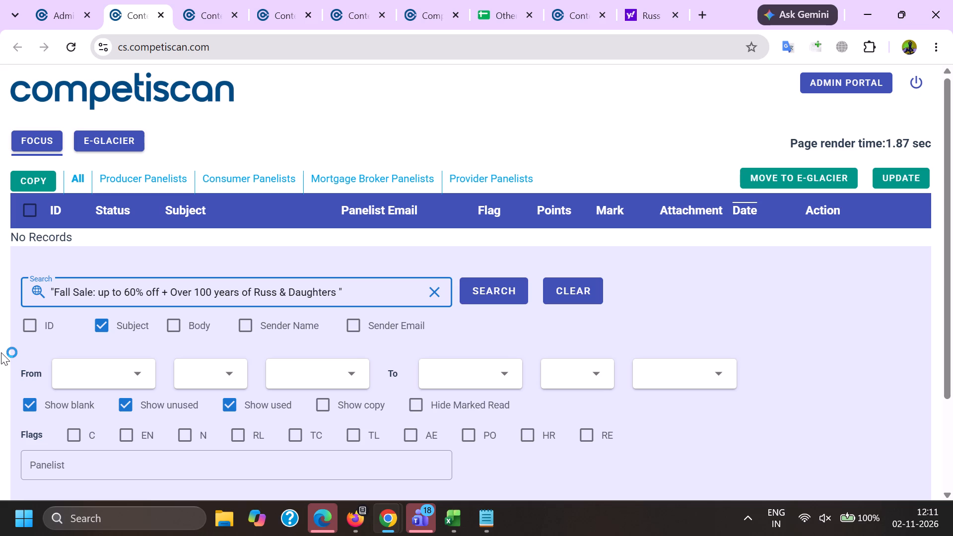
pyautogui.press('BackSpace')
pyautogui.press('BackSpace')
pyautogui.hotkey('shift', '"')
pyautogui.press('Return')
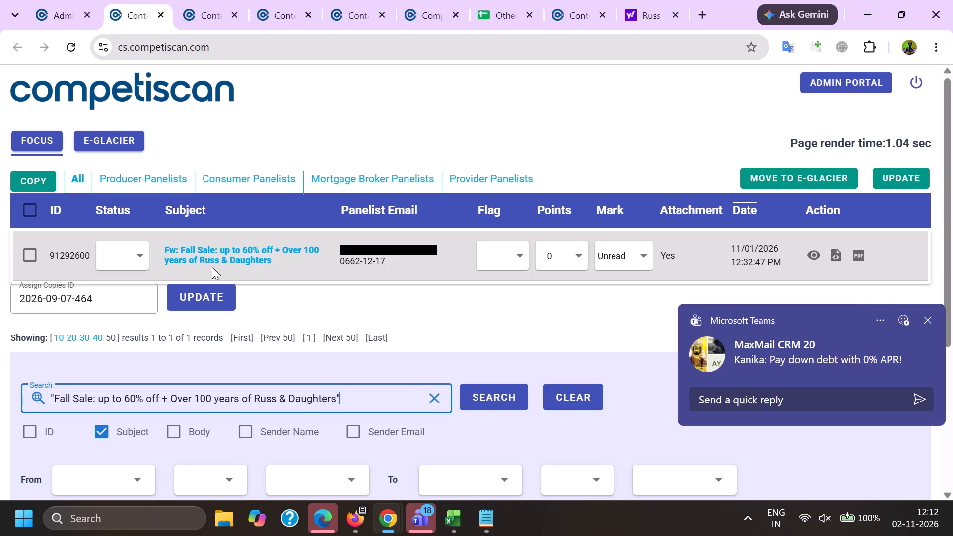
pyautogui.keyDown('ctrl'); pyautogui.click(201, 253); pyautogui.keyUp('ctrl')
pyautogui.click(200, 0)
pyautogui.doubleClick(305, 48)
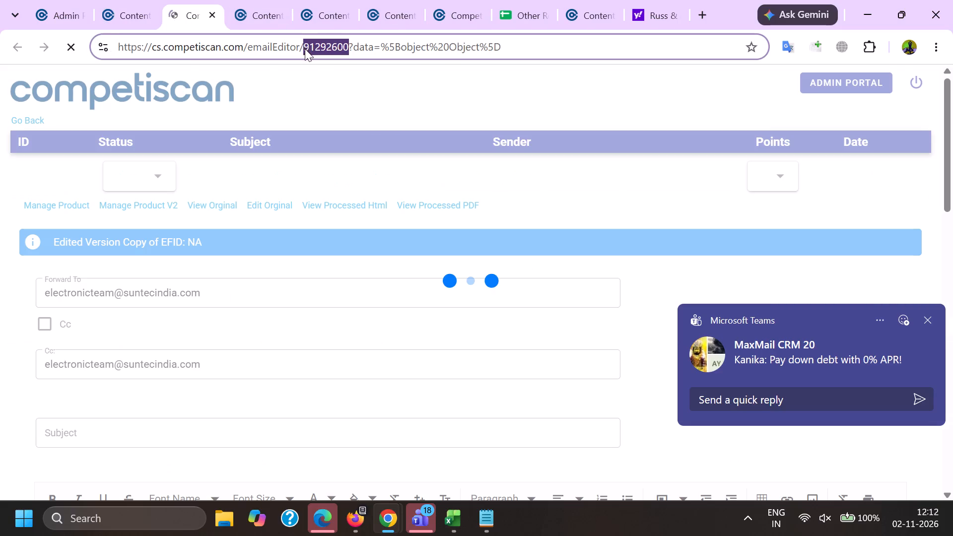
pyautogui.hotkey('ctrl', 'c')
pyautogui.hotkey('ctrl', 'c')
pyautogui.click(452, 535)
pyautogui.click(595, 458)
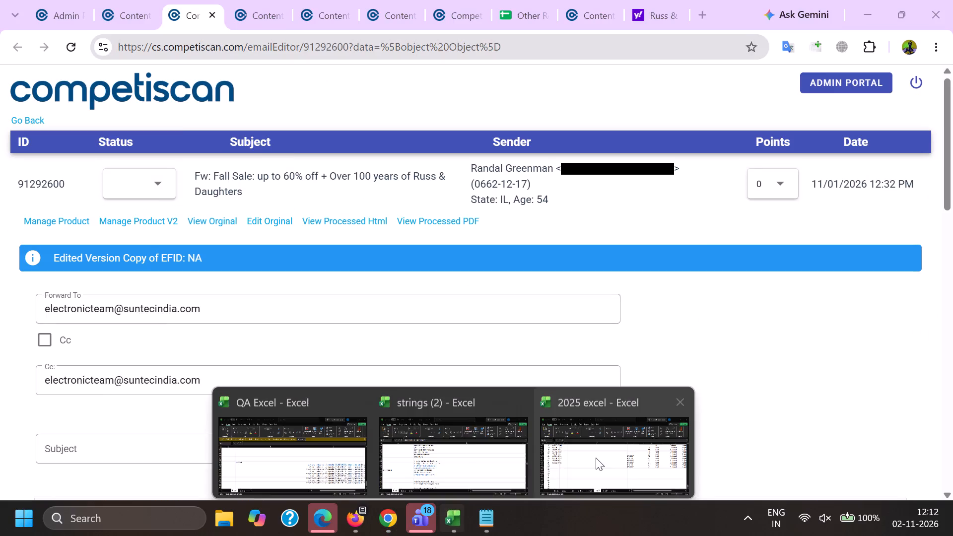
pyautogui.hotkey('ctrl', 'v')
pyautogui.click(158, 310)
pyautogui.write('cc')
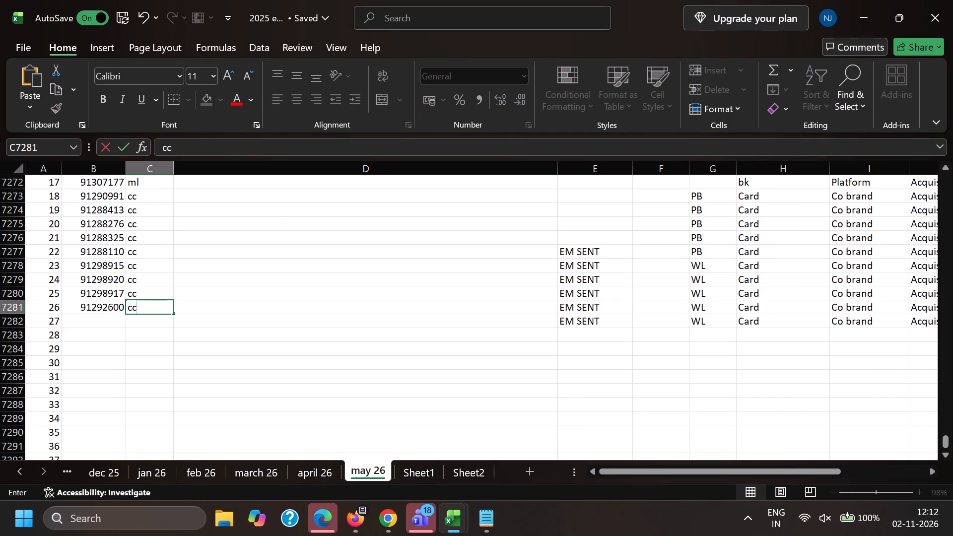
pyautogui.press('Right')
pyautogui.press('Right')
pyautogui.press('Right')
pyautogui.press('Right')
pyautogui.press('Down')
pyautogui.press('Left')
pyautogui.press('Left')
pyautogui.press('Left')
pyautogui.press('Left')
pyautogui.press('Left')
pyautogui.press('Left')
pyautogui.press('Left')
pyautogui.press('Left')
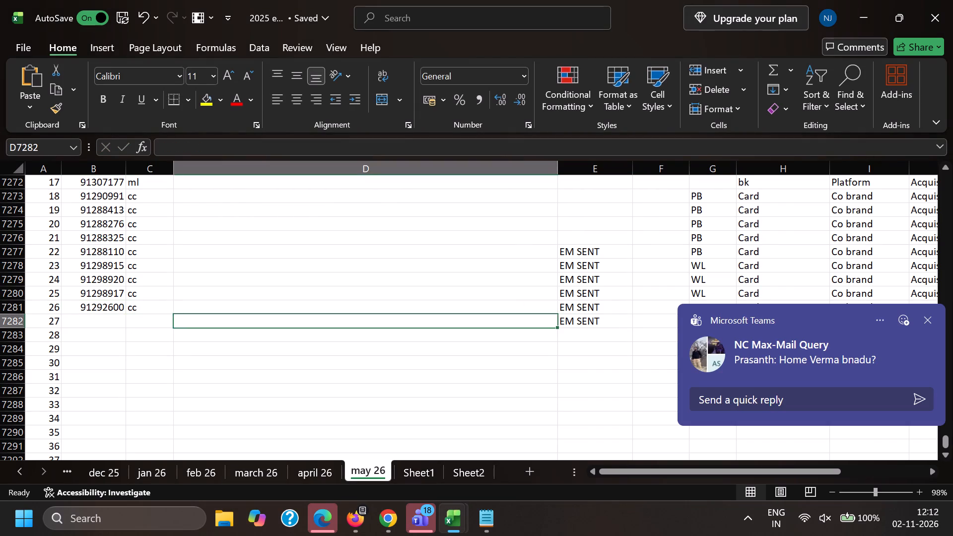
# Back in the Chrome email editor, delete the forwarded-message line, the sender's address and the To line from the header.
pyautogui.hotkey('alt', 'Tab')
pyautogui.scroll(-1, 159, 194)
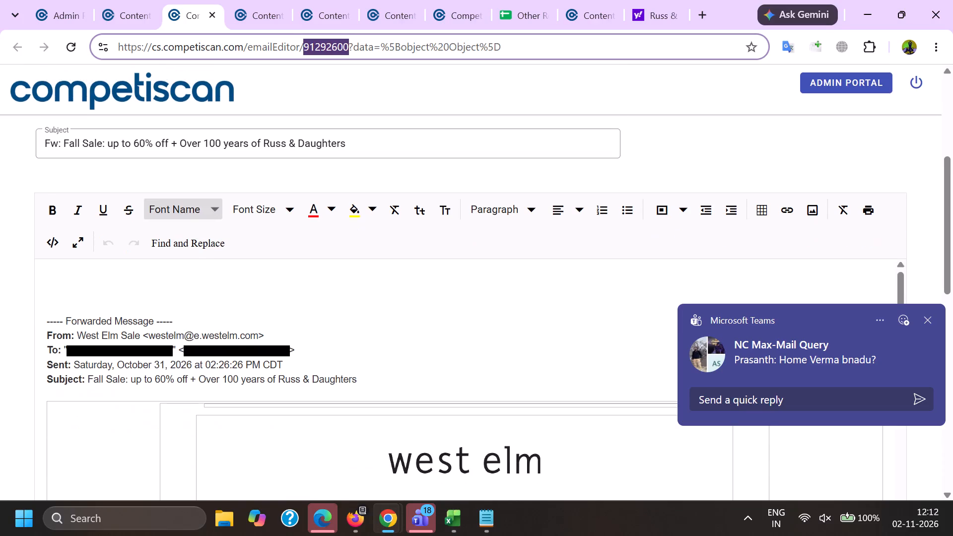
pyautogui.moveTo(203, 324); pyautogui.dragTo(4, 275)
pyautogui.press('BackSpace')
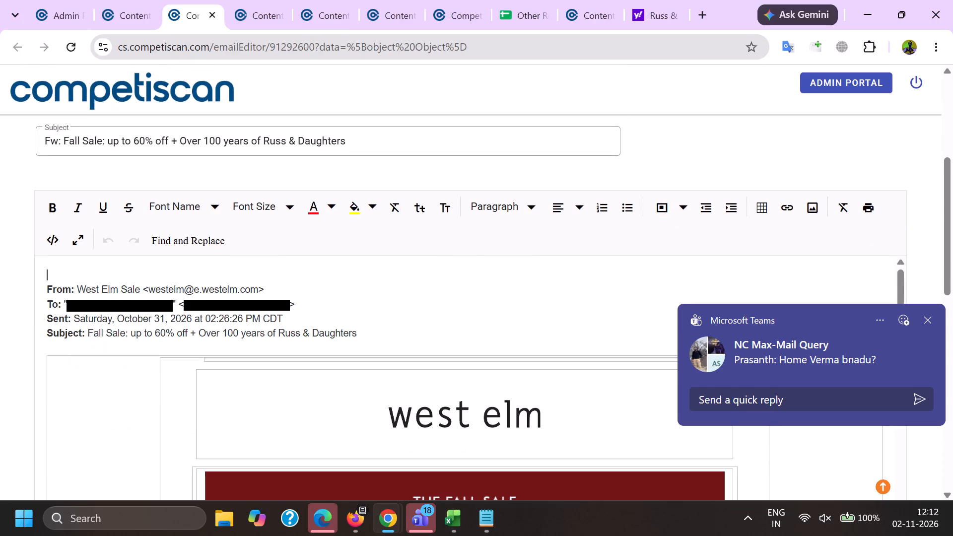
pyautogui.moveTo(147, 289); pyautogui.dragTo(334, 299)
pyautogui.press('BackSpace')
pyautogui.press('BackSpace')
# Remove the links from the App Store banner, "view this email with images" and the email-preferences "click here" text.
pyautogui.scroll(-2, 396, 231)
pyautogui.scroll(1, 447, 343)
pyautogui.scroll(-2, 447, 342)
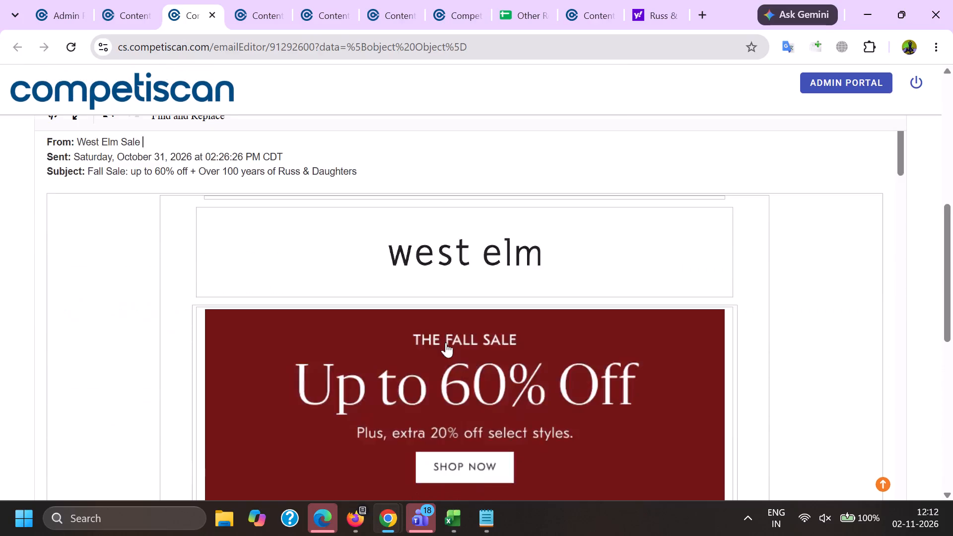
pyautogui.scroll(-14, 446, 342)
pyautogui.scroll(7, 437, 312)
pyautogui.scroll(-20, 370, 309)
pyautogui.scroll(-15, 370, 309)
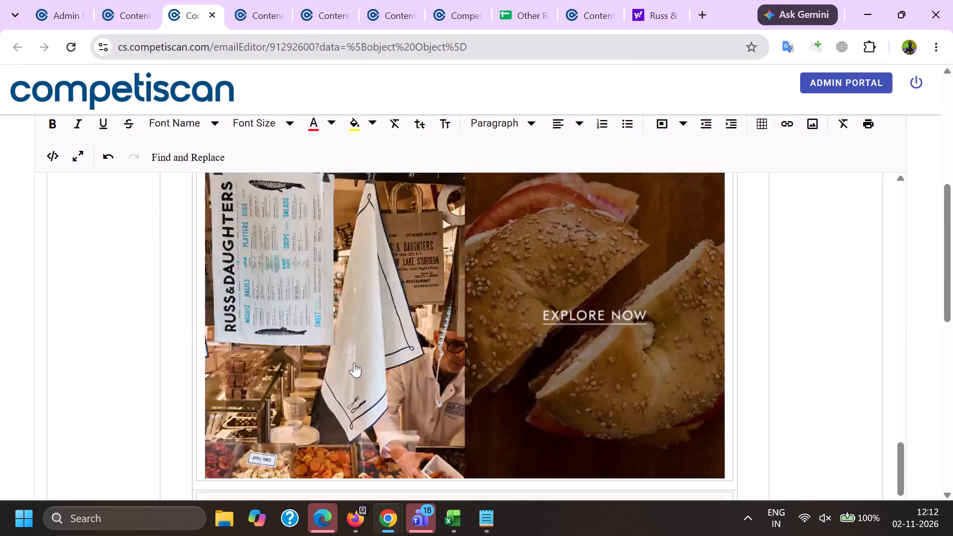
pyautogui.scroll(-9, 354, 362)
pyautogui.scroll(4, 376, 354)
pyautogui.click(281, 286)
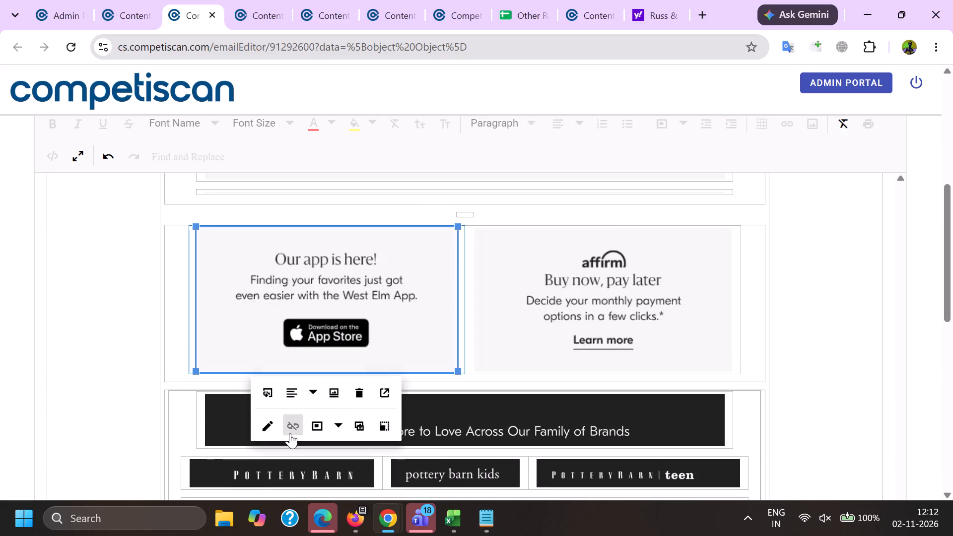
pyautogui.click(290, 433)
pyautogui.scroll(-9, 331, 307)
pyautogui.click(468, 245)
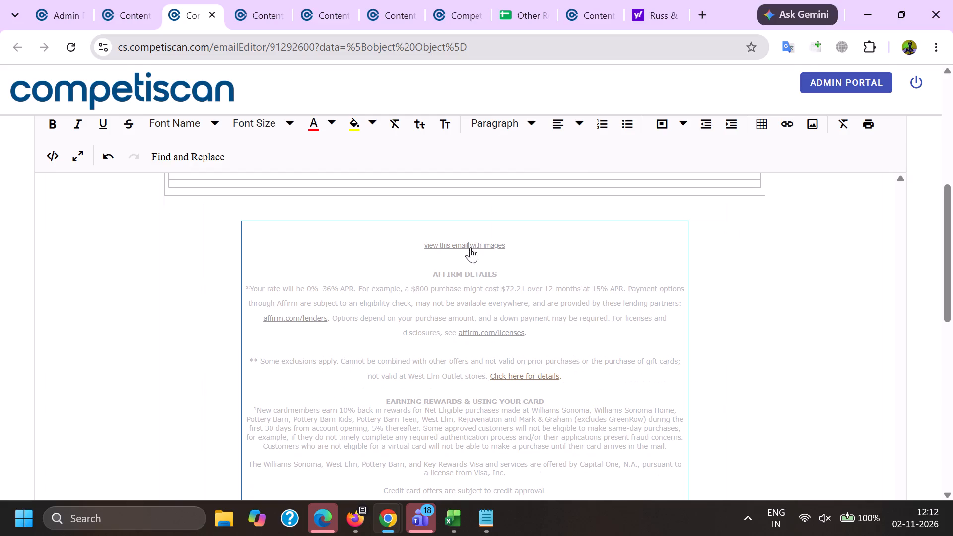
pyautogui.click(551, 272)
pyautogui.scroll(-4, 525, 253)
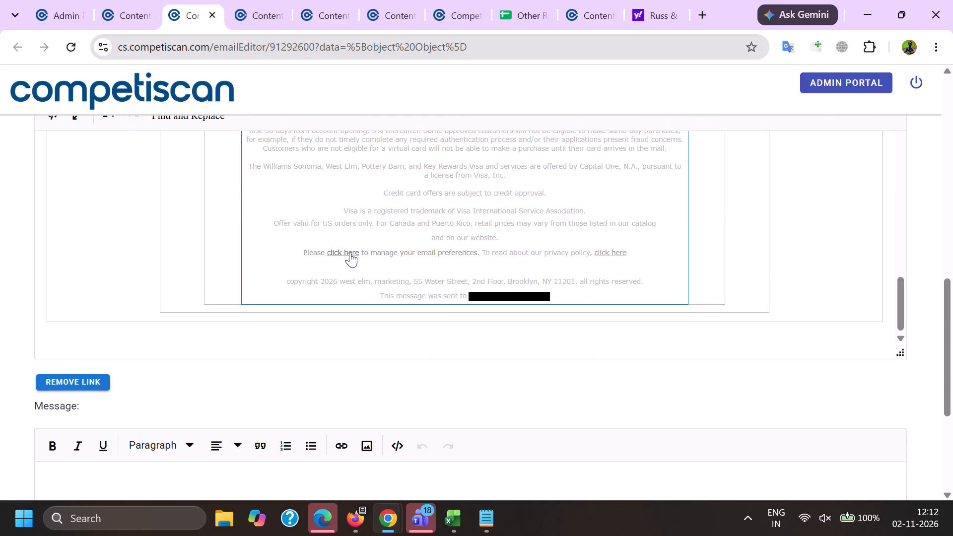
pyautogui.click(350, 250)
pyautogui.click(434, 276)
# Delete the recipient's address after "This message was sent to" in the email footer.
pyautogui.moveTo(467, 298); pyautogui.dragTo(468, 298)
pyautogui.moveTo(468, 298); pyautogui.dragTo(550, 300)
pyautogui.press('BackSpace')
# Save the edited version of the email.
pyautogui.scroll(-11, 402, 253)
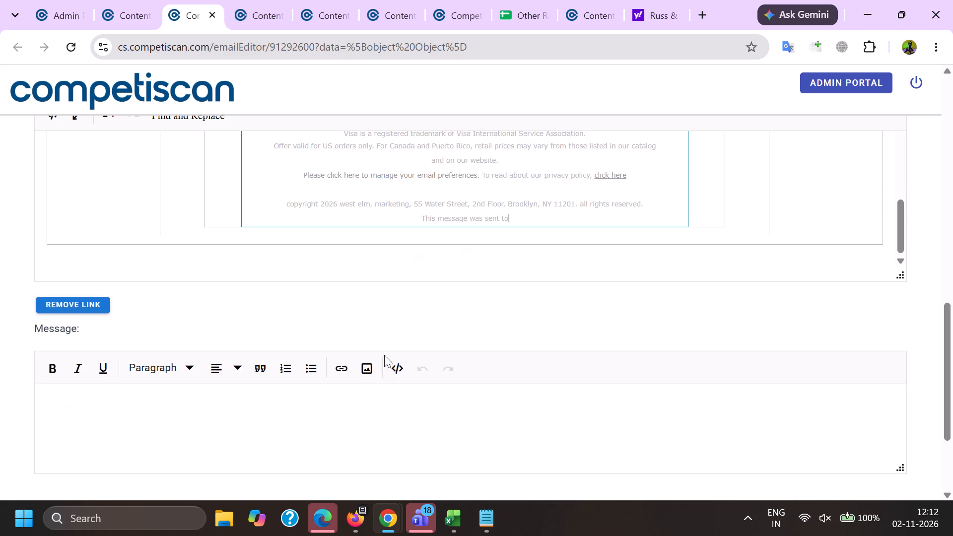
pyautogui.click(377, 378)
pyautogui.click(512, 305)
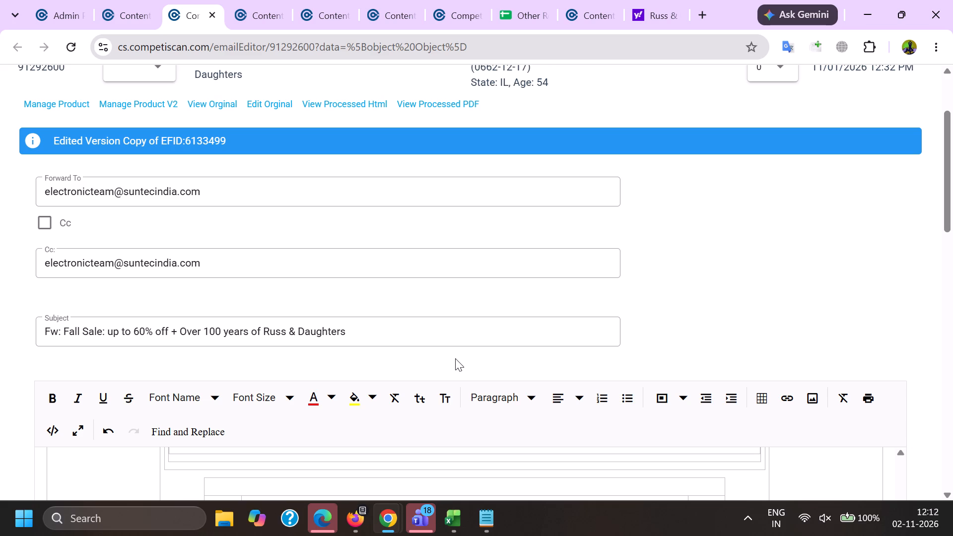
# Open the product record for email 91292600 and copy the name West Elm from the email's From line.
pyautogui.click(63, 102)
pyautogui.hotkey('alt', 'Tab')
pyautogui.scroll(-6, 237, 89)
pyautogui.click(132, 276)
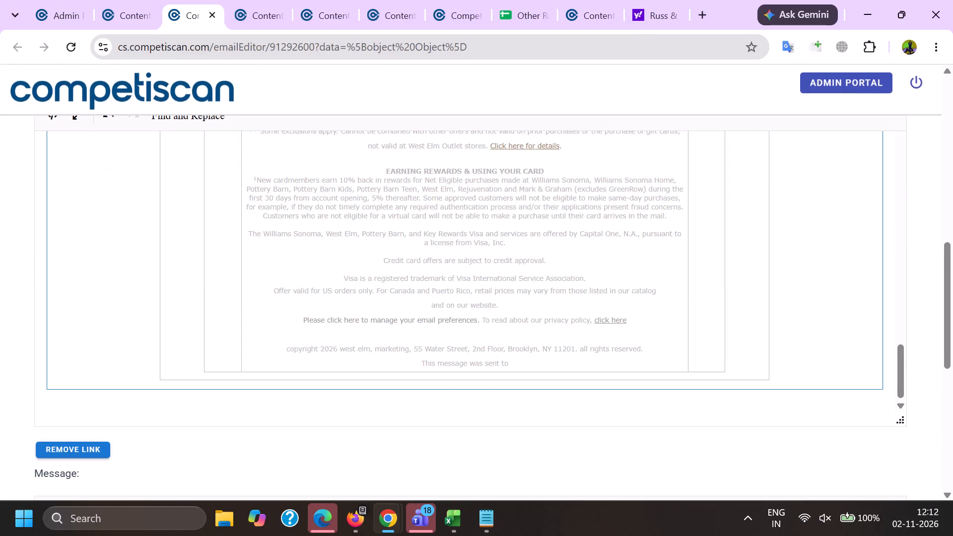
pyautogui.press('pageup')
pyautogui.press('pageup')
pyautogui.press('pageup')
pyautogui.press('pageup')
pyautogui.press('pageup')
pyautogui.press('pageup')
pyautogui.press('pageup')
pyautogui.press('pageup')
pyautogui.press('pageup')
pyautogui.press('pageup')
pyautogui.press('pageup')
pyautogui.press('pageup')
pyautogui.press('pageup')
pyautogui.press('pageup')
pyautogui.press('pageup')
pyautogui.press('pageup')
pyautogui.press('pageup')
pyautogui.press('pageup')
pyautogui.press('pageup')
pyautogui.press('pageup')
pyautogui.scroll(-5, 142, 185)
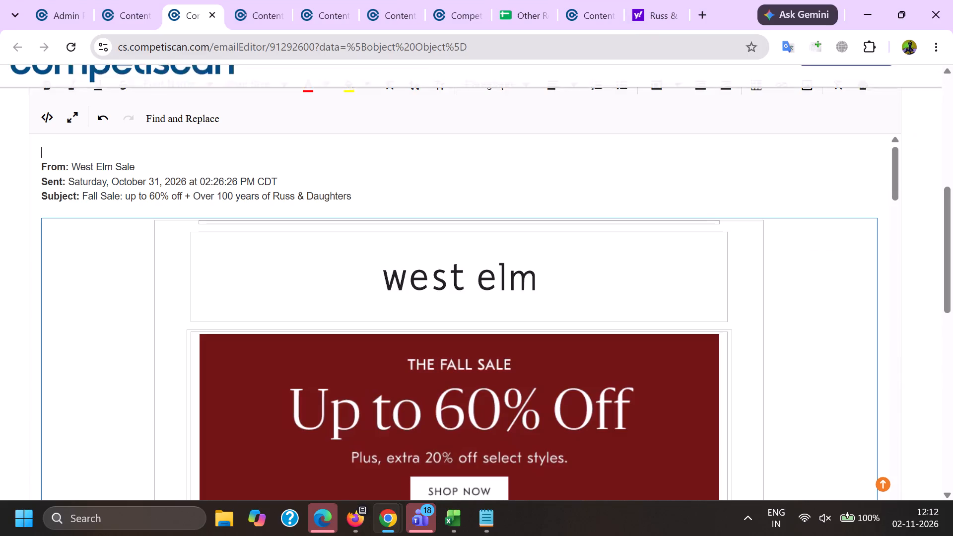
pyautogui.doubleClick(82, 160)
pyautogui.keyDown('shift'); pyautogui.click(108, 160); pyautogui.keyUp('shift')
pyautogui.hotkey('ctrl', 'c')
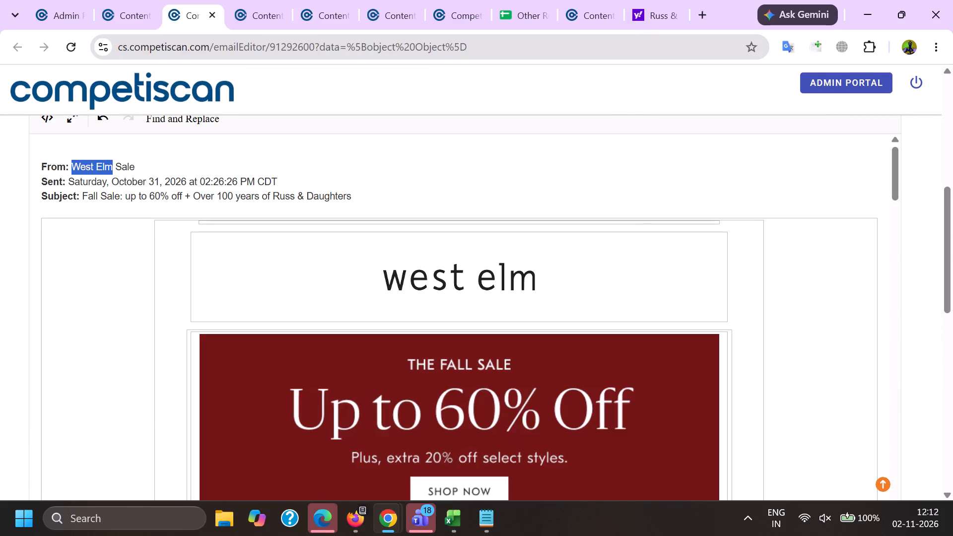
pyautogui.hotkey('alt', 'Tab')
# Use west elm's company image as the product image.
pyautogui.scroll(-5, 279, 144)
pyautogui.click(266, 267)
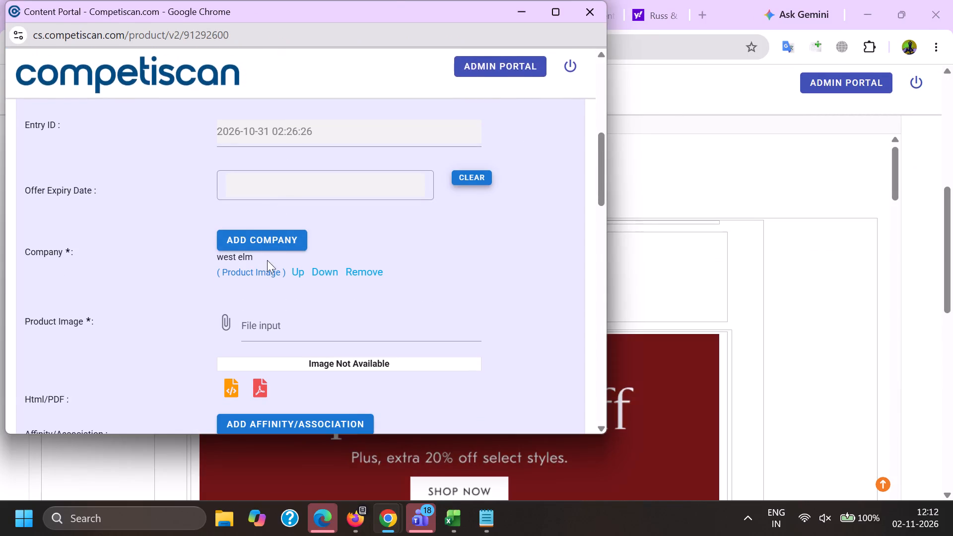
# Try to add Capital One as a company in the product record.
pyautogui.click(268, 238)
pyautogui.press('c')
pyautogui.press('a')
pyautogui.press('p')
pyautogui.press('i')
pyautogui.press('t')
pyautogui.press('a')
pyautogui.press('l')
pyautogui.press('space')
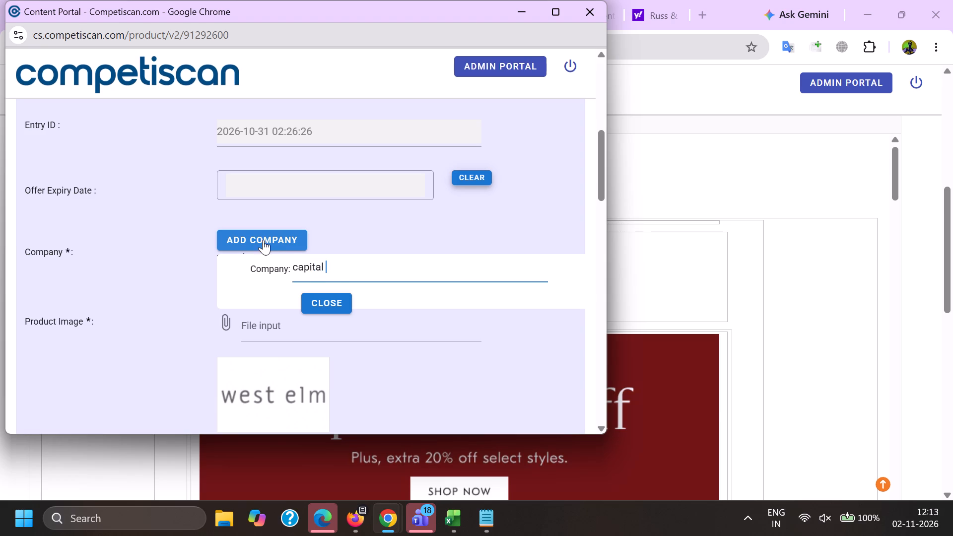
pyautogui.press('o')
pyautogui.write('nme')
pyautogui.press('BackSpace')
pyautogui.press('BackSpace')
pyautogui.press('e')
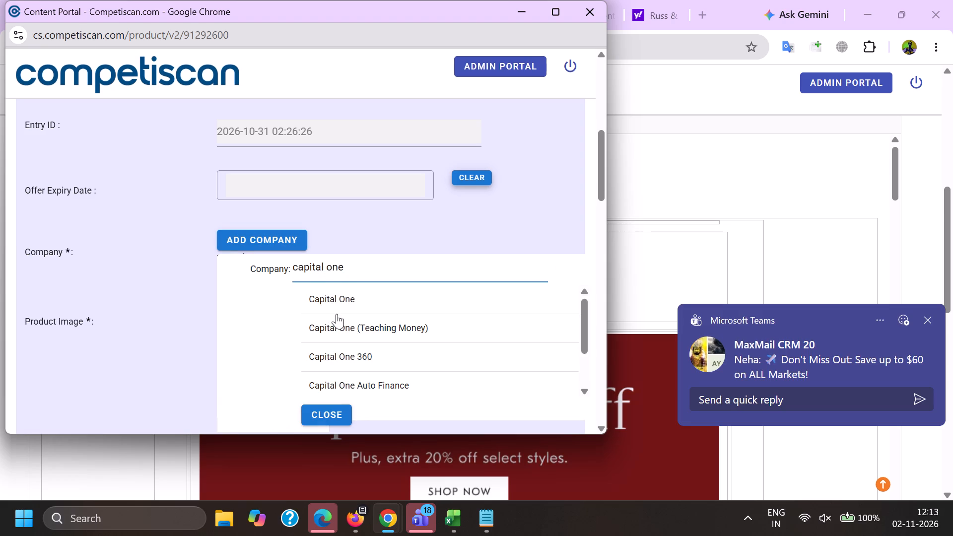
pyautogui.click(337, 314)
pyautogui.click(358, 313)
# Add Capital One as the second company and west elm (Retail) as the affinity/association.
pyautogui.click(251, 238)
pyautogui.press('c')
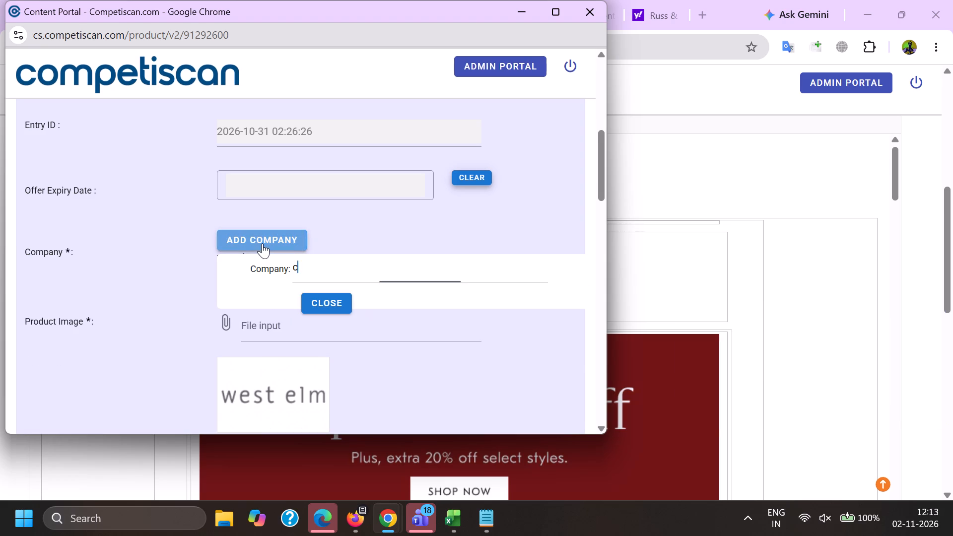
pyautogui.press('a')
pyautogui.press('p')
pyautogui.press('i')
pyautogui.press('t')
pyautogui.press('a')
pyautogui.press('l')
pyautogui.press('space')
pyautogui.press('o')
pyautogui.press('n')
pyautogui.press('e')
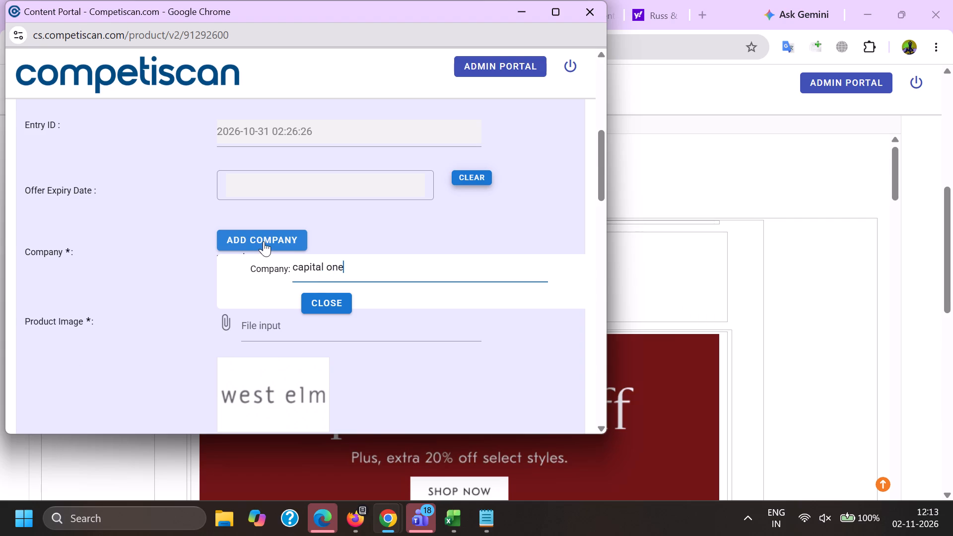
pyautogui.scroll(-4, 263, 229)
pyautogui.click(277, 186)
pyautogui.click(378, 207)
pyautogui.hotkey('ctrl', 'v')
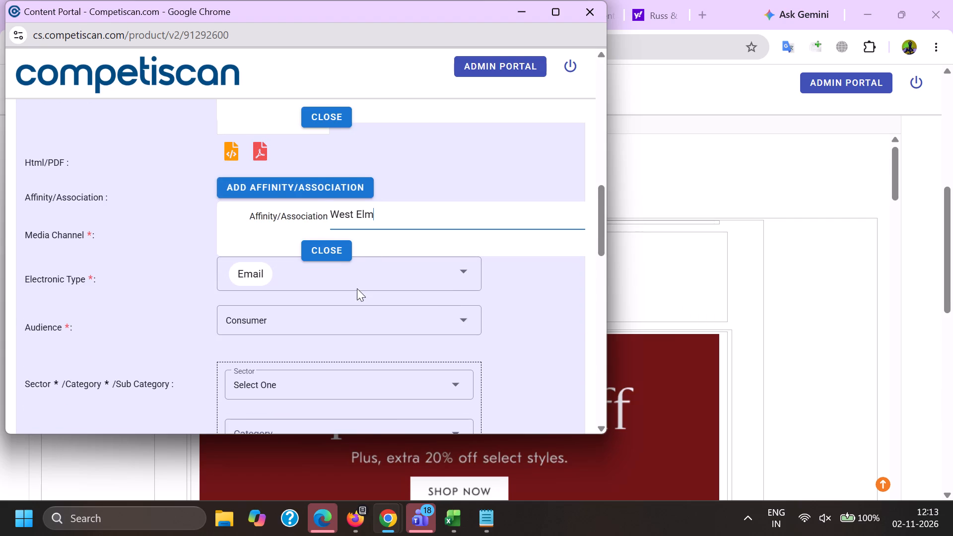
pyautogui.scroll(4, 350, 295)
pyautogui.click(333, 304)
pyautogui.scroll(-2, 278, 190)
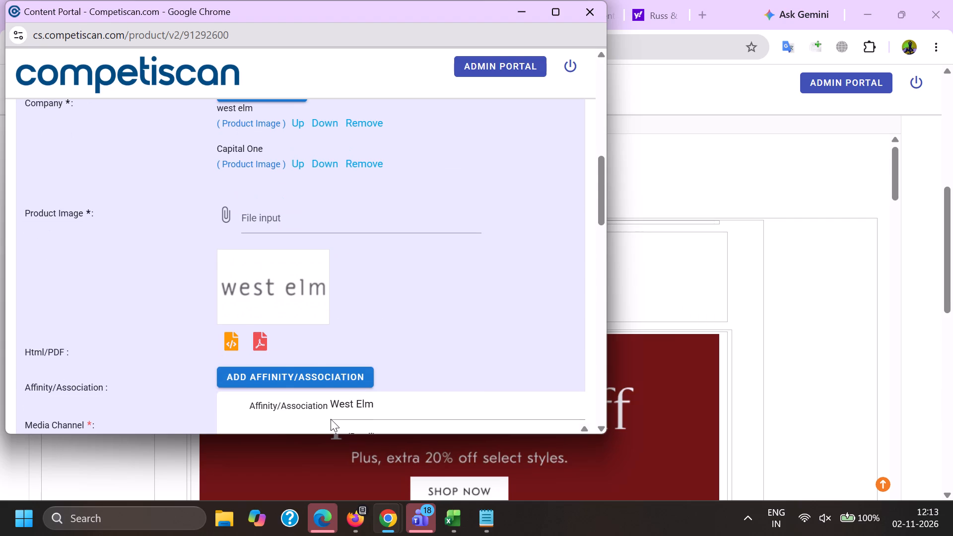
pyautogui.scroll(-2, 343, 292)
pyautogui.click(322, 289)
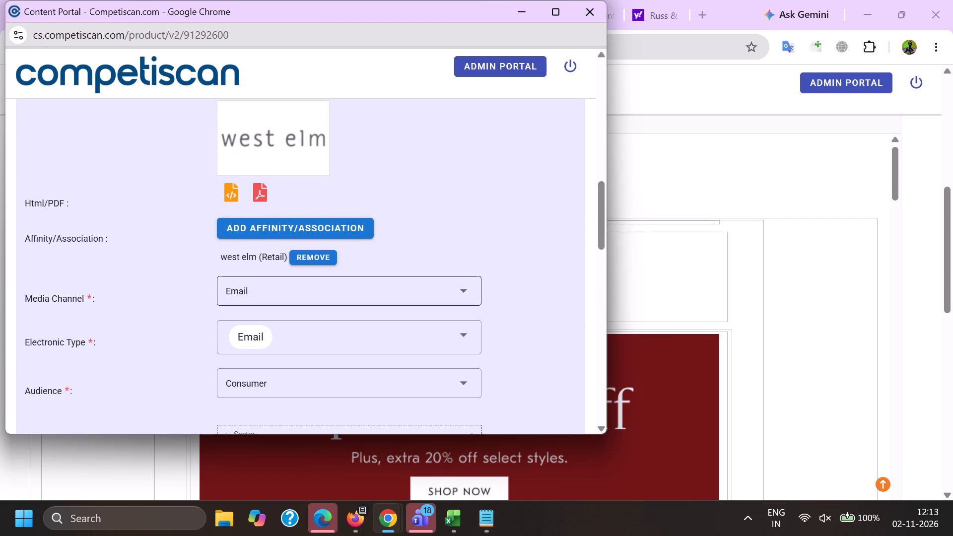
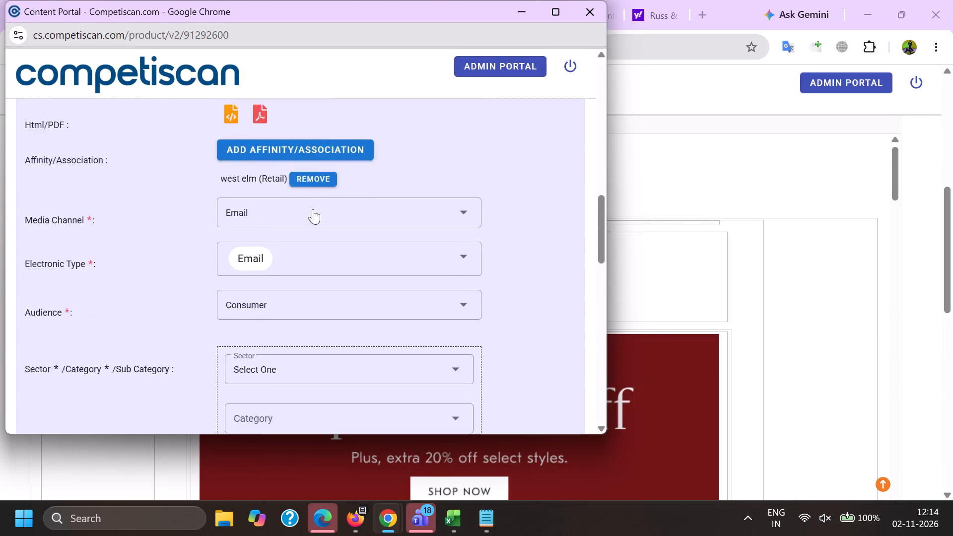
# Set the sector to Retail and the category to Home in the product record's classification.
pyautogui.click(282, 214)
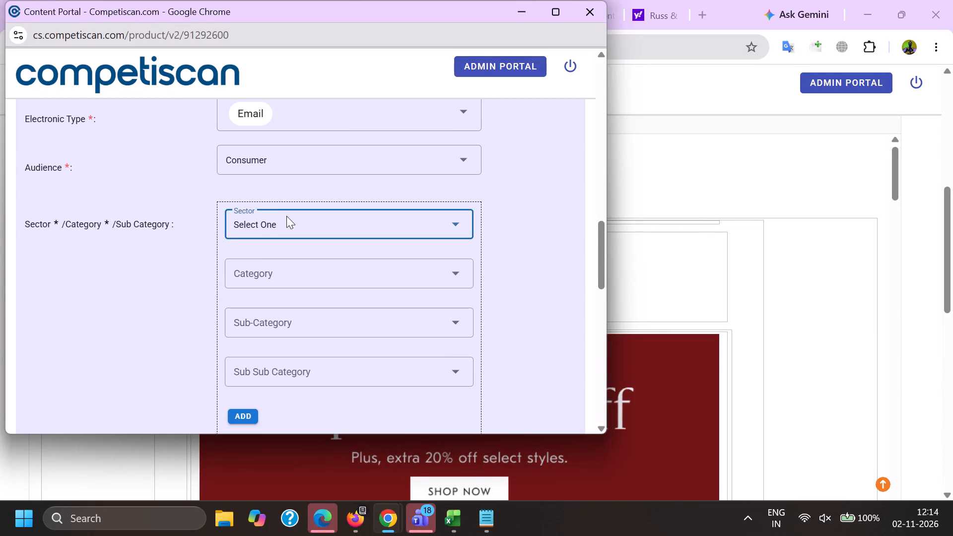
pyautogui.scroll(-4, 280, 267)
pyautogui.scroll(3, 282, 317)
pyautogui.scroll(-4, 275, 316)
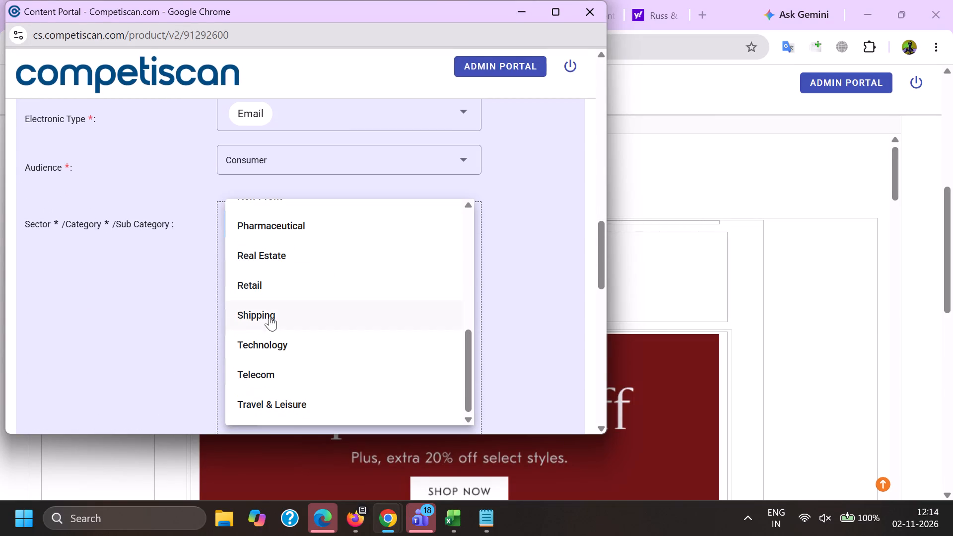
pyautogui.click(258, 280)
pyautogui.moveTo(124, 287); pyautogui.dragTo(170, 286)
pyautogui.click(311, 269)
pyautogui.scroll(-7, 293, 138)
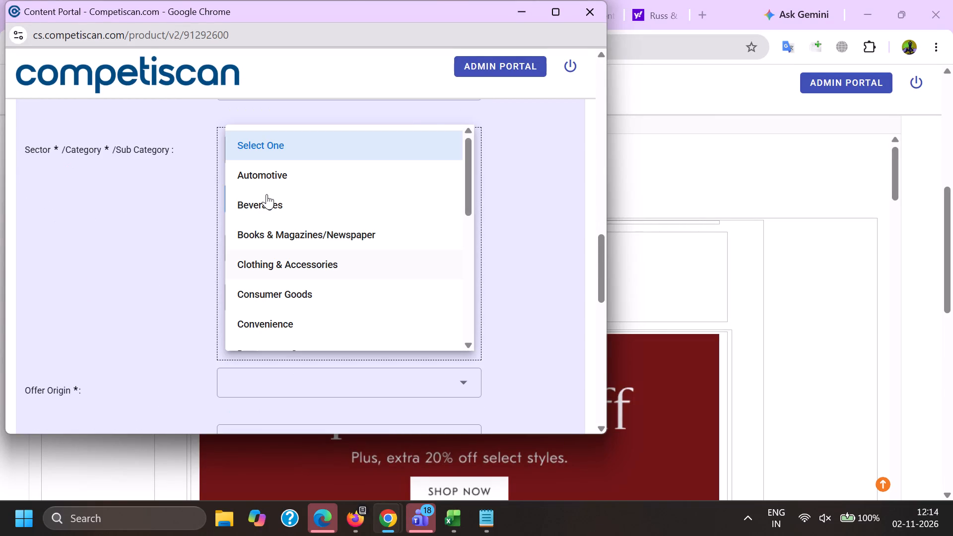
pyautogui.click(266, 154)
pyautogui.moveTo(69, 226); pyautogui.dragTo(99, 232)
pyautogui.click(268, 239)
# Check the email's featured products, change the category to Food, and add the Retail / Food classification.
pyautogui.hotkey('alt', 'Tab')
pyautogui.scroll(-9, 270, 255)
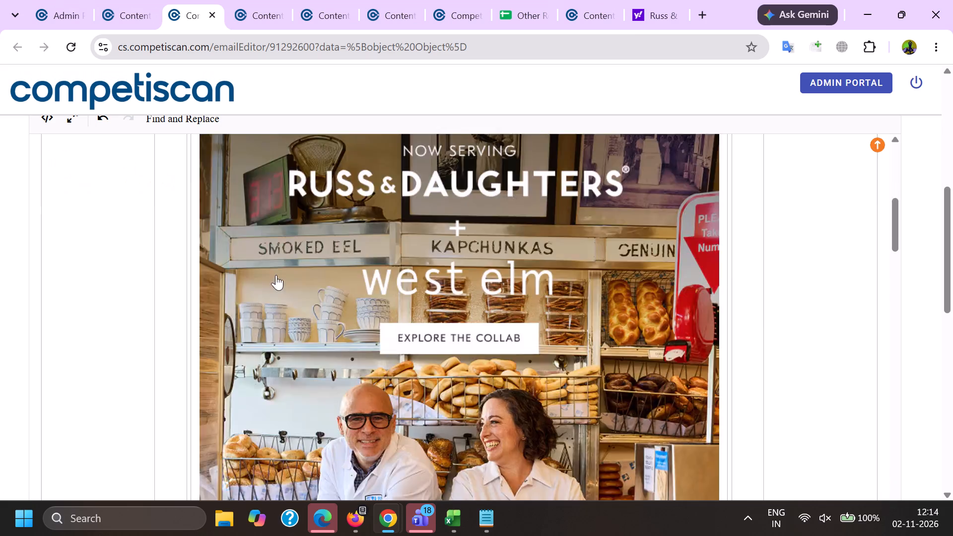
pyautogui.scroll(-10, 276, 275)
pyautogui.hotkey('alt', 'Tab')
pyautogui.scroll(-2, 275, 305)
pyautogui.moveTo(121, 322); pyautogui.dragTo(137, 314)
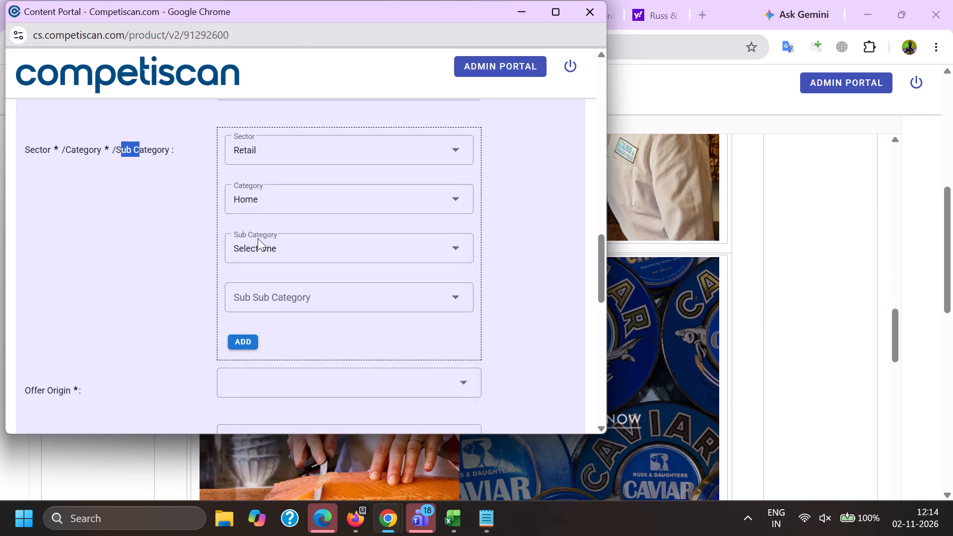
pyautogui.click(246, 200)
pyautogui.scroll(-2, 251, 278)
pyautogui.scroll(2, 274, 319)
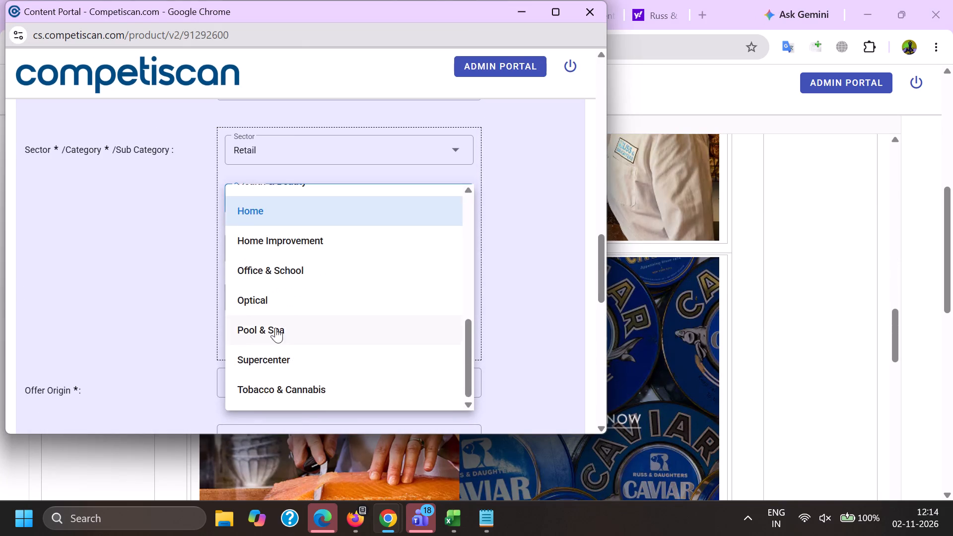
pyautogui.scroll(6, 274, 327)
pyautogui.scroll(-2, 269, 345)
pyautogui.click(266, 325)
pyautogui.moveTo(161, 310); pyautogui.dragTo(174, 311)
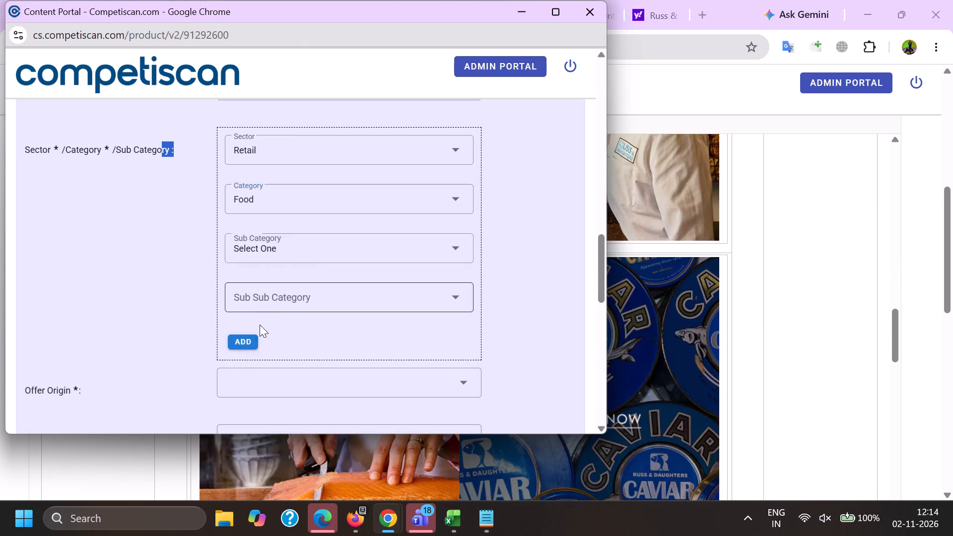
pyautogui.click(240, 338)
# Add the classification Credit Cards / Payment Cards / Credit Cards to the product record.
pyautogui.click(257, 179)
pyautogui.scroll(6, 256, 244)
pyautogui.click(264, 298)
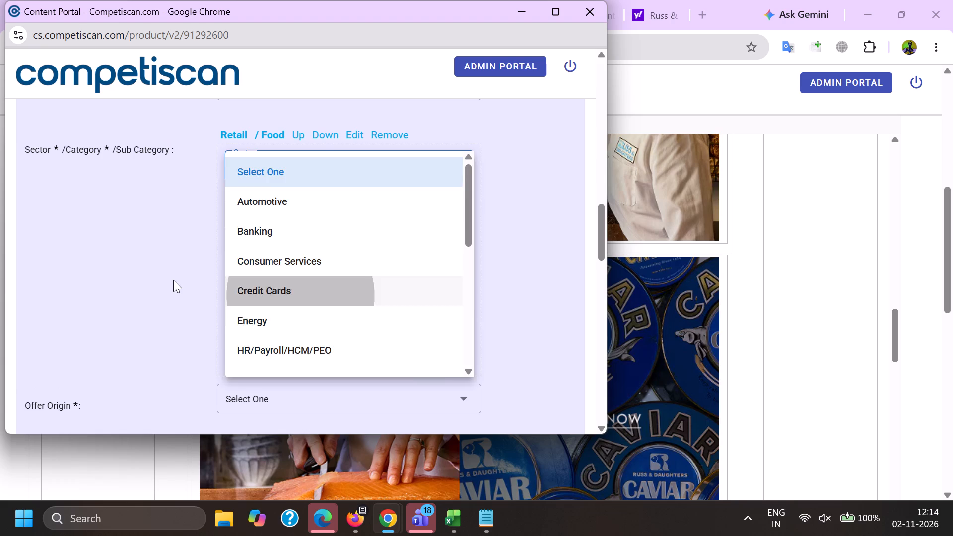
pyautogui.moveTo(173, 279); pyautogui.dragTo(198, 278)
pyautogui.click(272, 220)
pyautogui.doubleClick(270, 269)
pyautogui.scroll(-2, 269, 223)
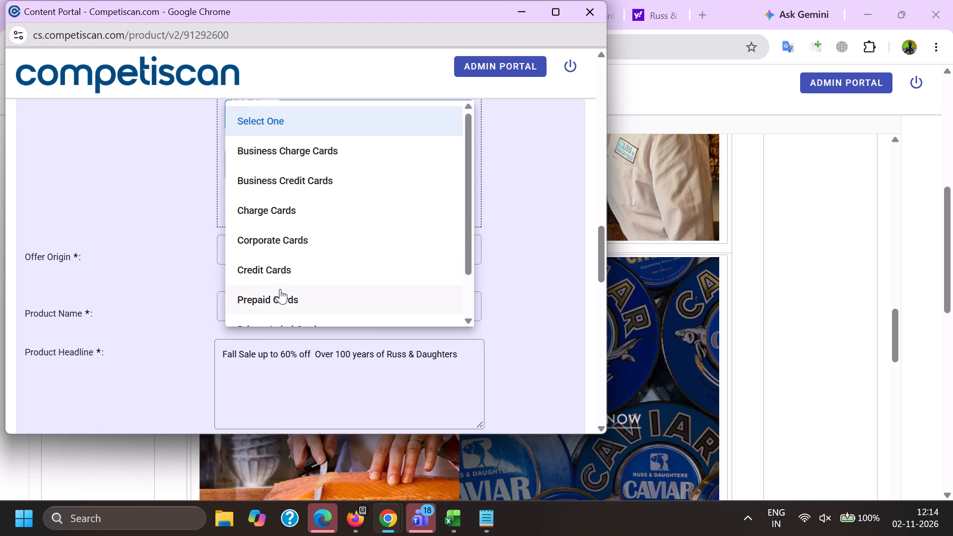
pyautogui.click(279, 268)
pyautogui.moveTo(164, 253); pyautogui.dragTo(185, 253)
pyautogui.click(243, 210)
# Move the Retail / Food classification below the Credit Cards classification.
pyautogui.scroll(4, 265, 309)
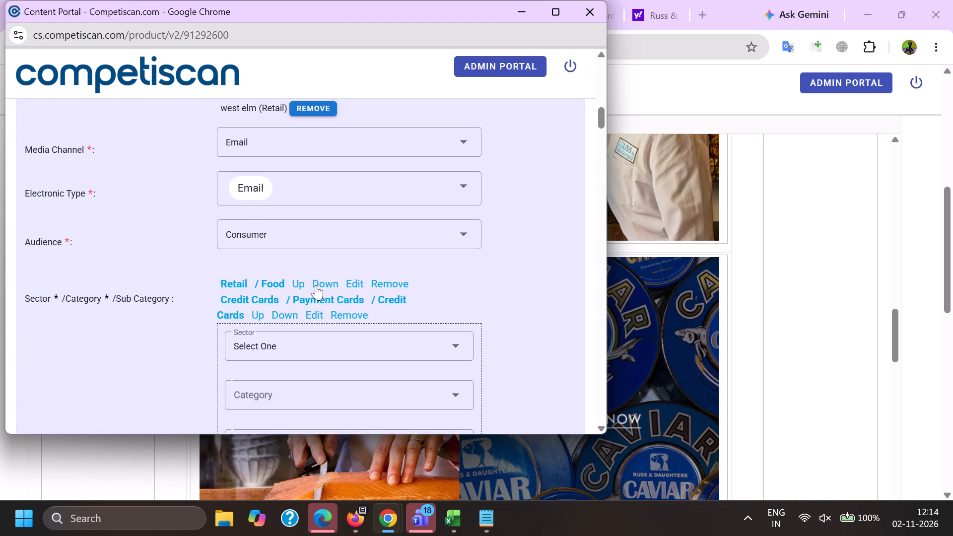
pyautogui.click(318, 282)
# Set the offer origin to Provider/Bank and the product name to West Elm Key Rewards Visa Card.
pyautogui.scroll(-5, 310, 269)
pyautogui.click(256, 204)
pyautogui.doubleClick(263, 266)
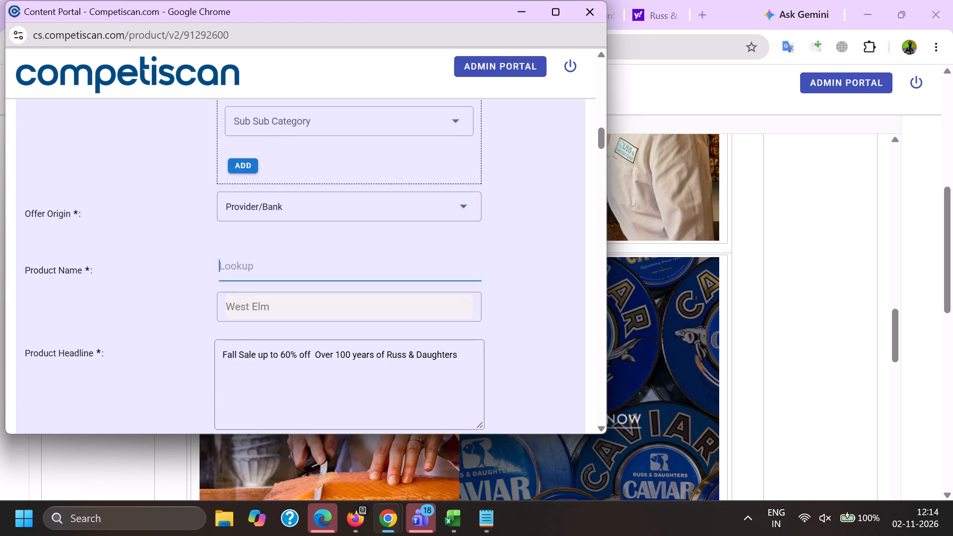
pyautogui.hotkey('ctrl', 'v')
pyautogui.click(262, 333)
# Add the classification Mortgage & Loan / Unsecured / Point of Sale Financing/BNPL.
pyautogui.scroll(6, 262, 333)
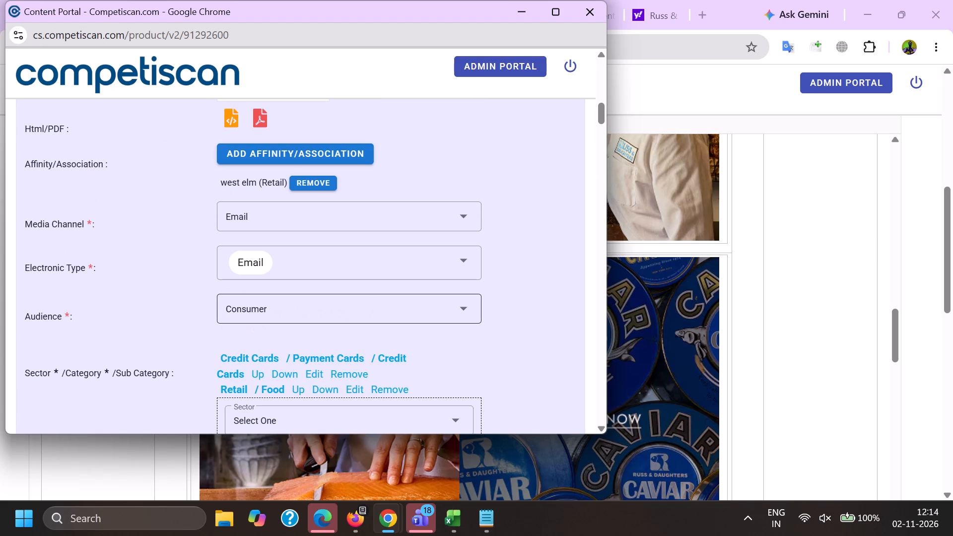
pyautogui.scroll(-2, 288, 240)
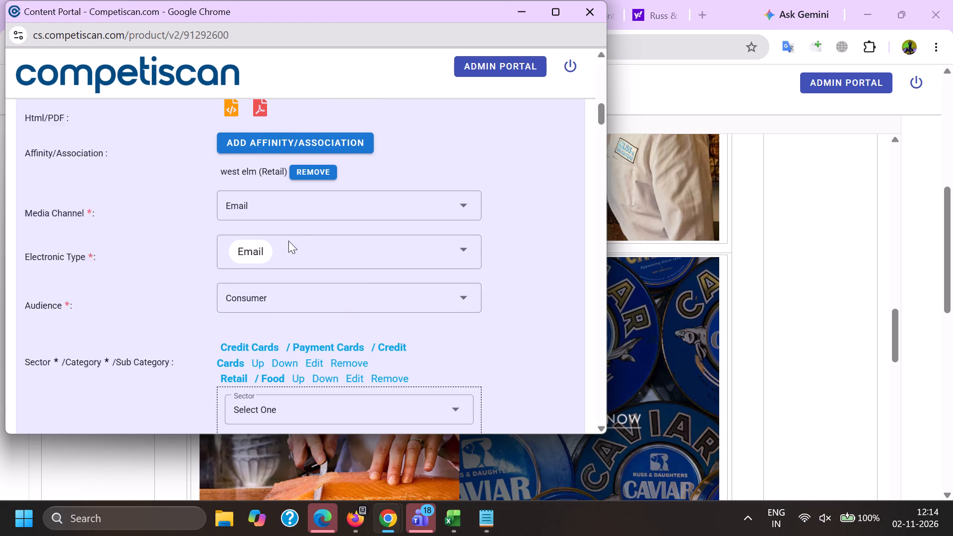
pyautogui.scroll(-1, 288, 241)
pyautogui.scroll(1, 277, 292)
pyautogui.click(258, 281)
pyautogui.scroll(-2, 261, 315)
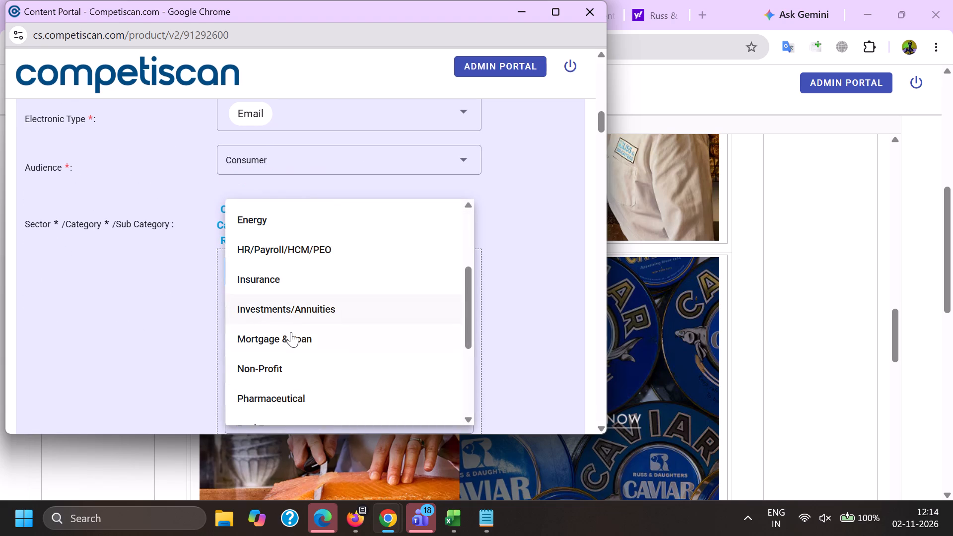
pyautogui.click(291, 333)
pyautogui.moveTo(199, 320); pyautogui.dragTo(205, 320)
pyautogui.click(259, 320)
pyautogui.scroll(-1, 267, 231)
pyautogui.click(273, 299)
pyautogui.click(255, 299)
pyautogui.scroll(-2, 296, 182)
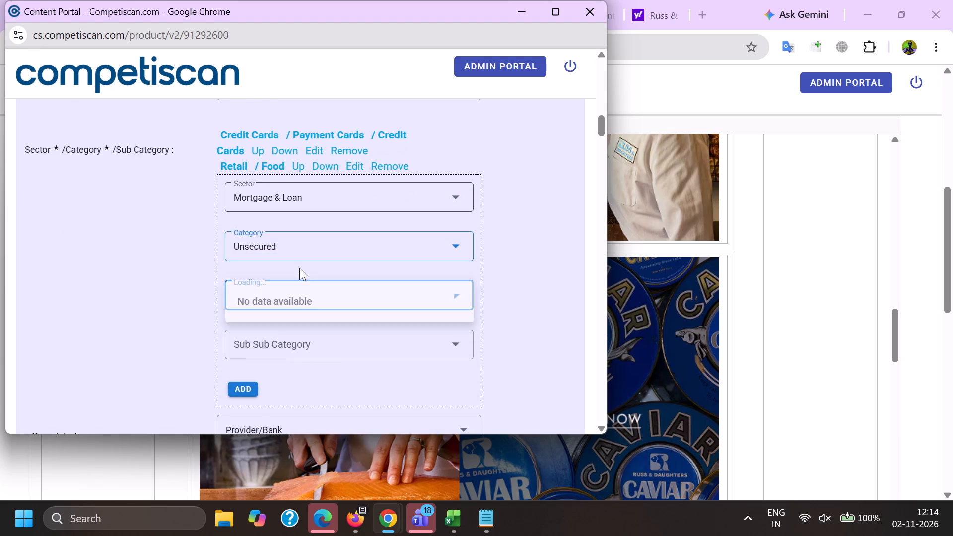
pyautogui.scroll(-6, 282, 260)
pyautogui.click(296, 325)
pyautogui.moveTo(191, 318); pyautogui.dragTo(195, 317)
pyautogui.click(241, 244)
# Add Affirm as another company in the product record.
pyautogui.scroll(6, 245, 299)
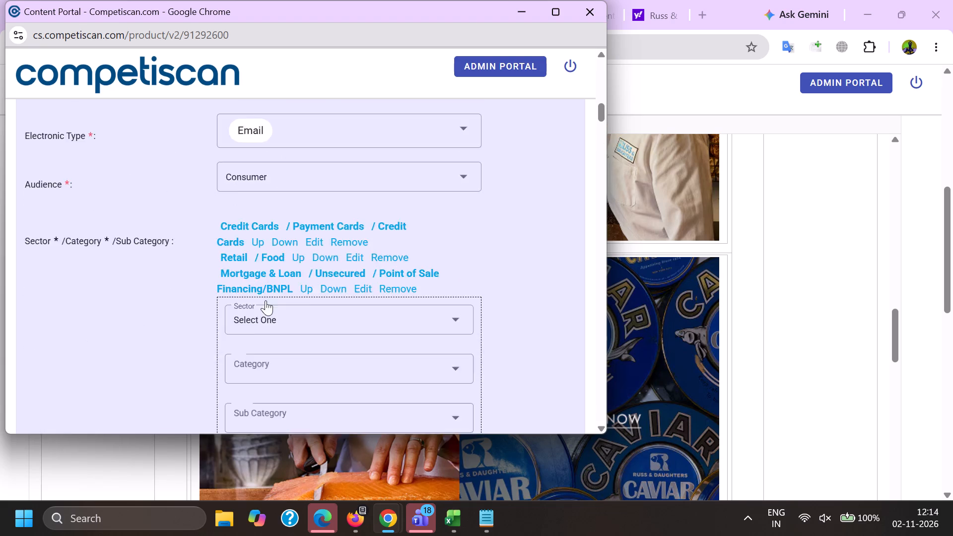
pyautogui.scroll(8, 266, 300)
pyautogui.scroll(-5, 301, 241)
pyautogui.scroll(3, 265, 311)
pyautogui.click(272, 388)
pyautogui.press('a')
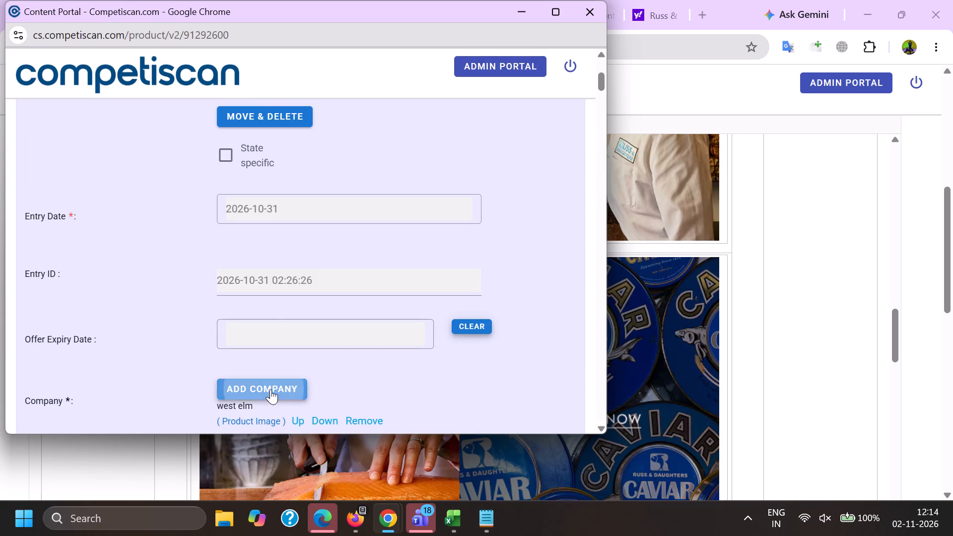
pyautogui.write('ff')
pyautogui.write('irm')
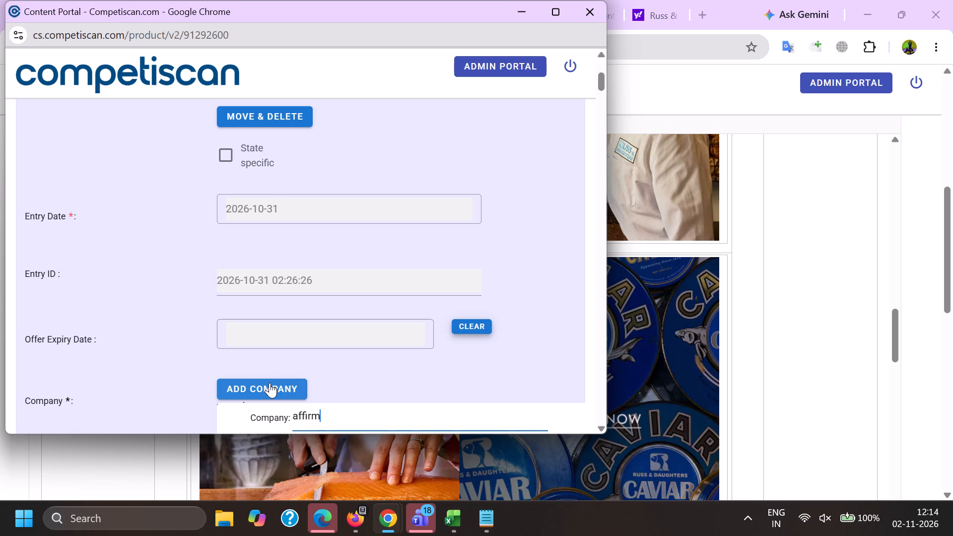
pyautogui.scroll(-3, 241, 197)
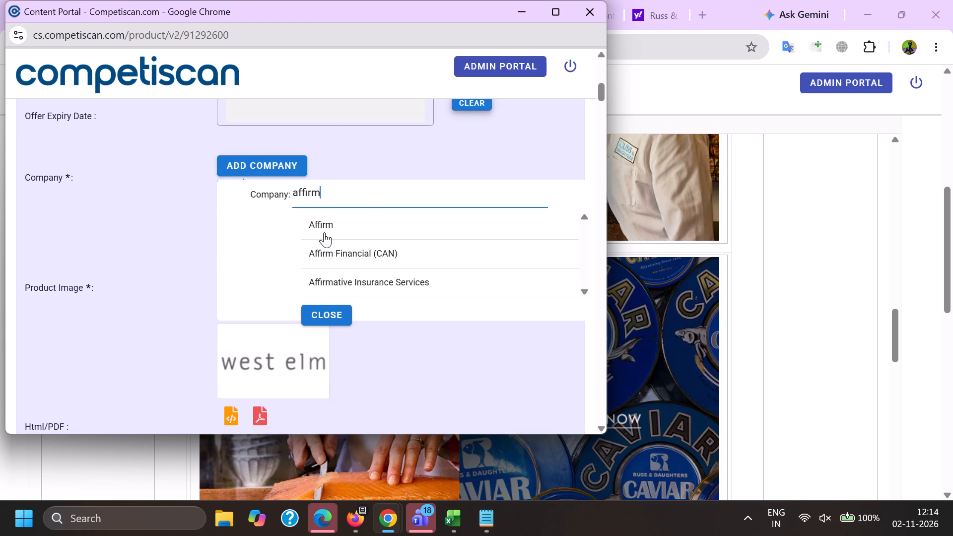
pyautogui.click(324, 232)
# Move the Credit Cards / Payment Cards / Credit Cards classification down one place.
pyautogui.scroll(-8, 285, 158)
pyautogui.scroll(-3, 264, 257)
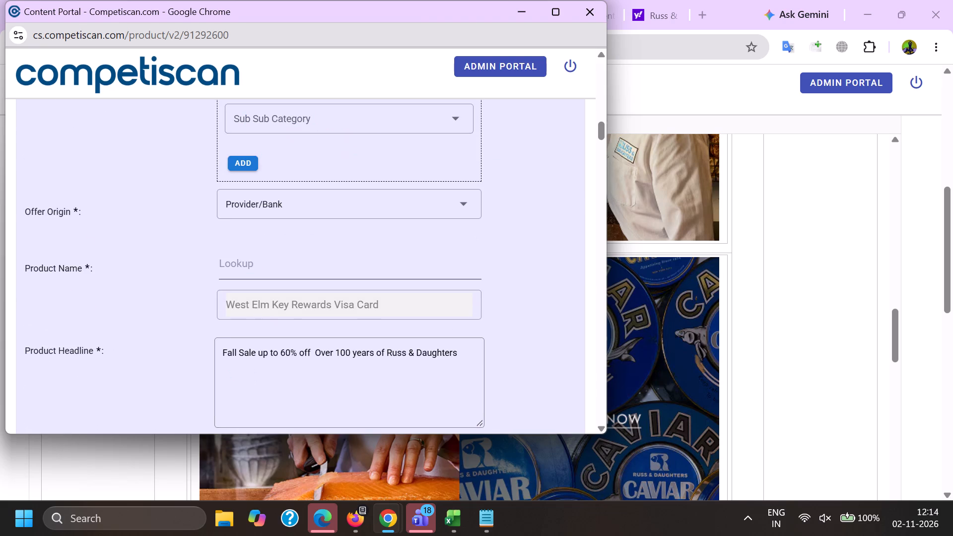
pyautogui.scroll(7, 288, 285)
pyautogui.scroll(-3, 299, 302)
pyautogui.scroll(1, 277, 300)
pyautogui.click(290, 263)
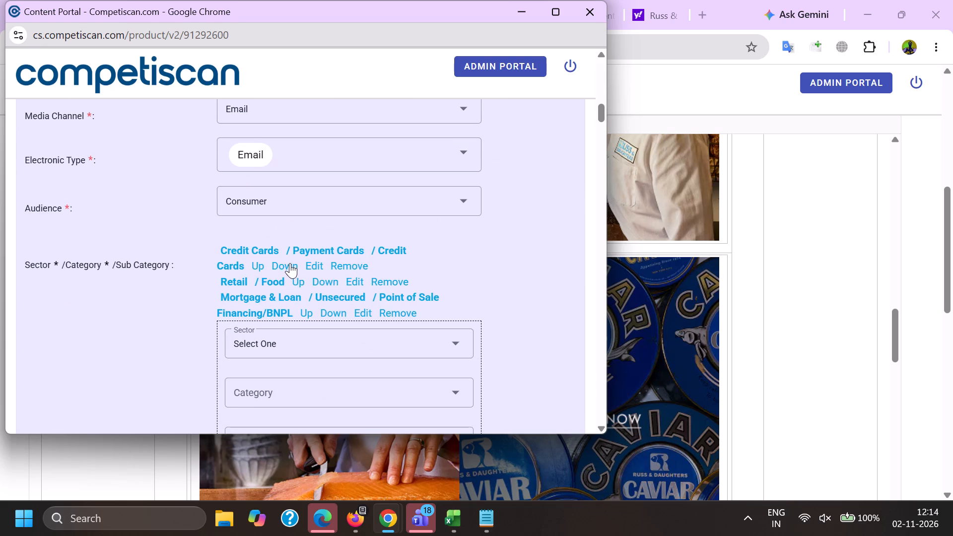
# Replace the product headline with the email's subject, "Fall Sale: up to 60% off + Over 100 years of Russ & Daughters", ending in a period.
pyautogui.scroll(-5, 291, 207)
pyautogui.moveTo(462, 314); pyautogui.dragTo(0, 333)
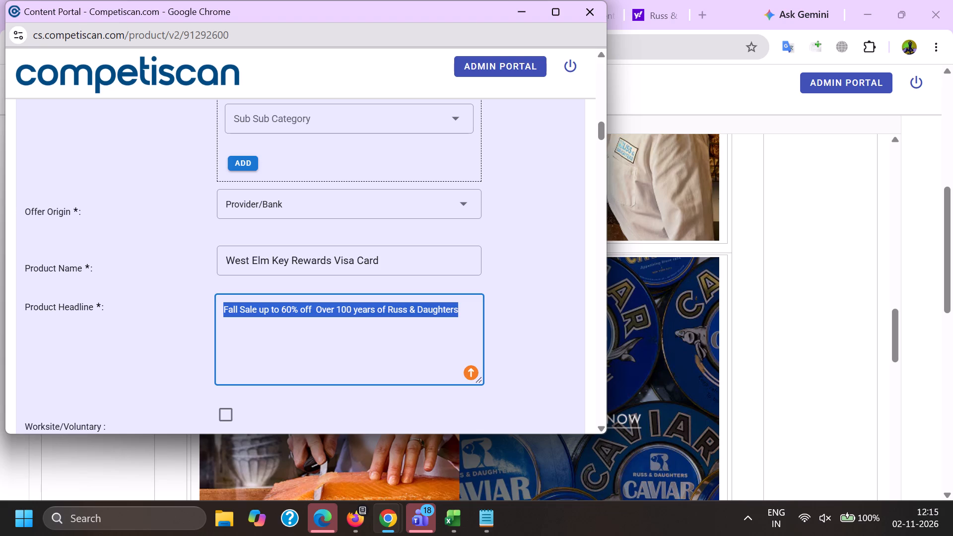
pyautogui.press('BackSpace')
pyautogui.hotkey('alt', 'Tab')
pyautogui.scroll(20, 255, 347)
pyautogui.scroll(2, 255, 347)
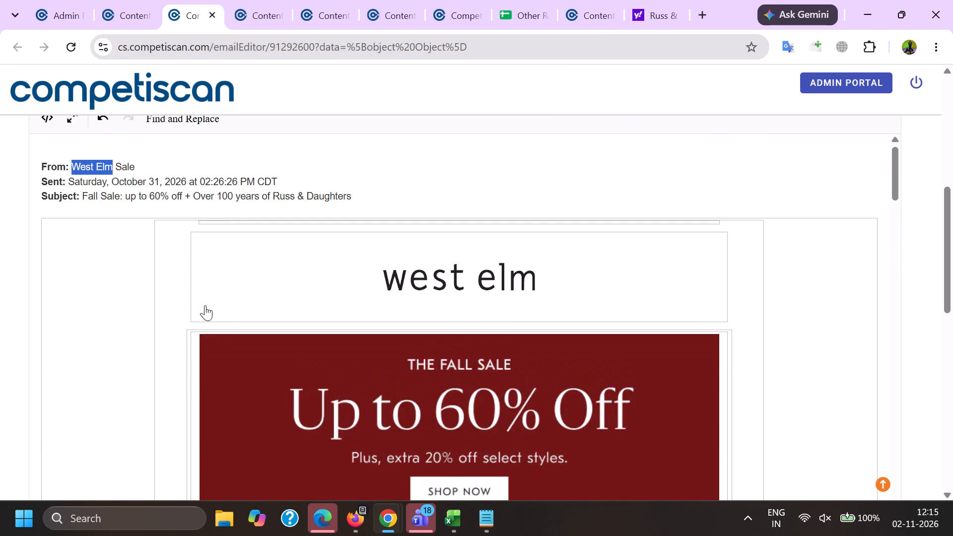
pyautogui.doubleClick(91, 195)
pyautogui.keyDown('shift'); pyautogui.click(374, 203); pyautogui.keyUp('shift')
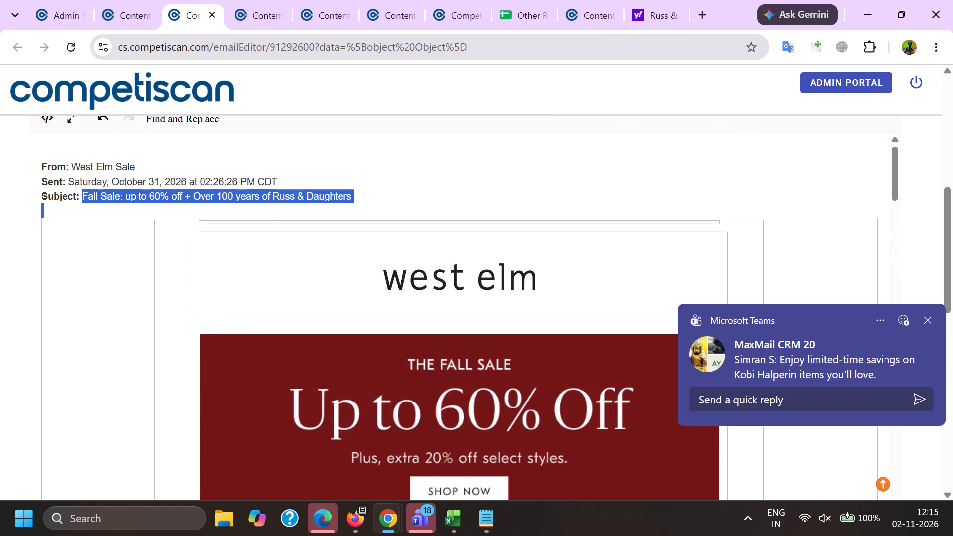
pyautogui.hotkey('ctrl', 'c')
pyautogui.hotkey('alt', 'Tab')
pyautogui.click(351, 327)
pyautogui.hotkey('ctrl', 'v')
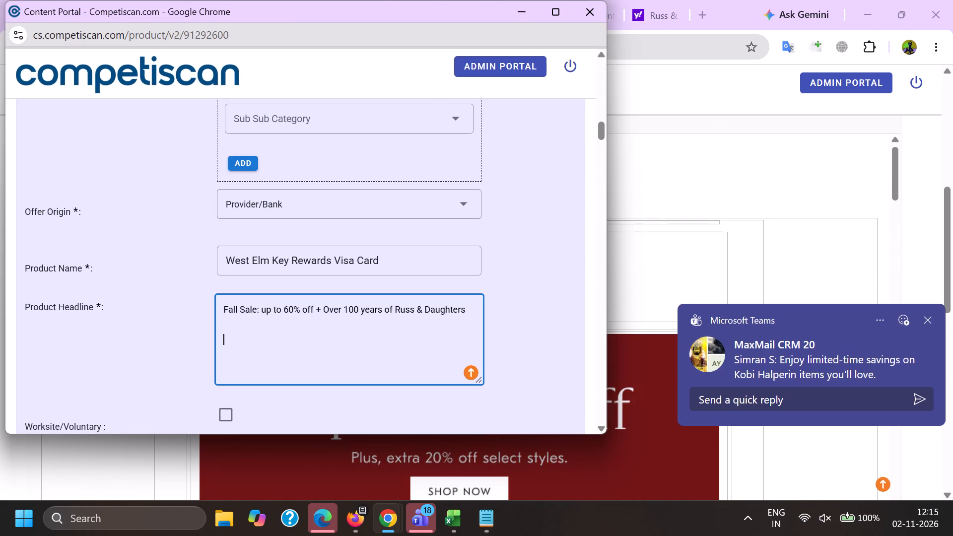
pyautogui.press('BackSpace')
pyautogui.press('BackSpace')
pyautogui.press('.')
pyautogui.press('space')
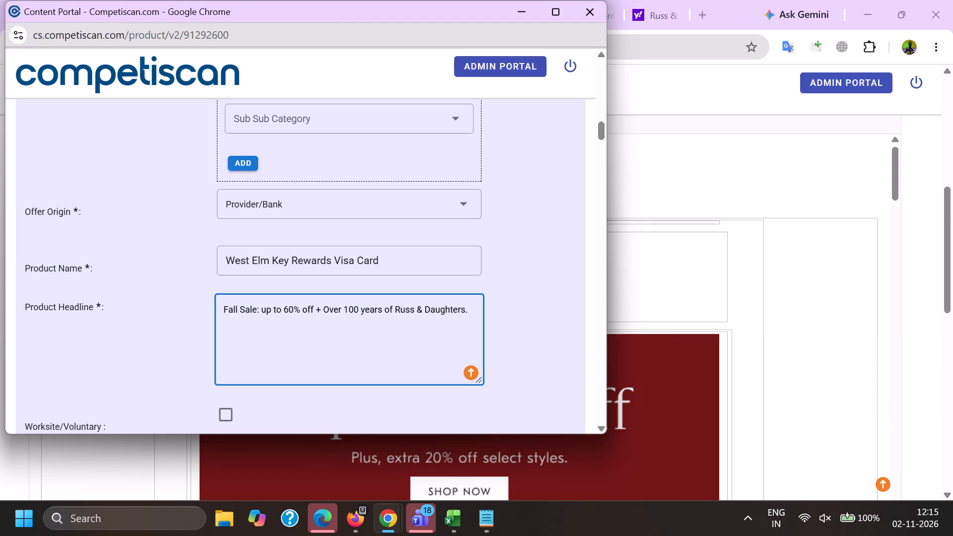
# Capitalise "Up" and replace the + sign with "Plus" in the product headline.
pyautogui.press('Up')
pyautogui.press('Right')
pyautogui.press('Right')
pyautogui.press('Right')
pyautogui.press('Right')
pyautogui.press('Right')
pyautogui.press('Right')
pyautogui.press('Right')
pyautogui.press('Right')
pyautogui.press('Right')
pyautogui.press('Right')
pyautogui.press('Right')
pyautogui.press('Right')
pyautogui.press('Right')
pyautogui.press('Right')
pyautogui.press('Right')
pyautogui.press('Right')
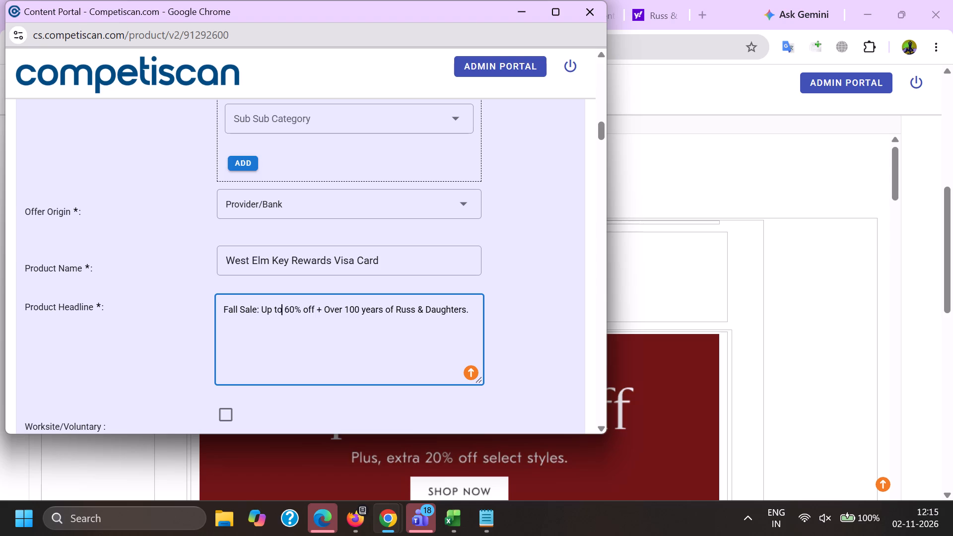
pyautogui.press('Right')
pyautogui.press('Right')
pyautogui.press('Right')
pyautogui.press('Right')
pyautogui.press('Right')
pyautogui.press('Right')
pyautogui.press('Right')
pyautogui.press('Right')
pyautogui.press('Right')
pyautogui.press('Right')
pyautogui.press('u')
pyautogui.press('s')
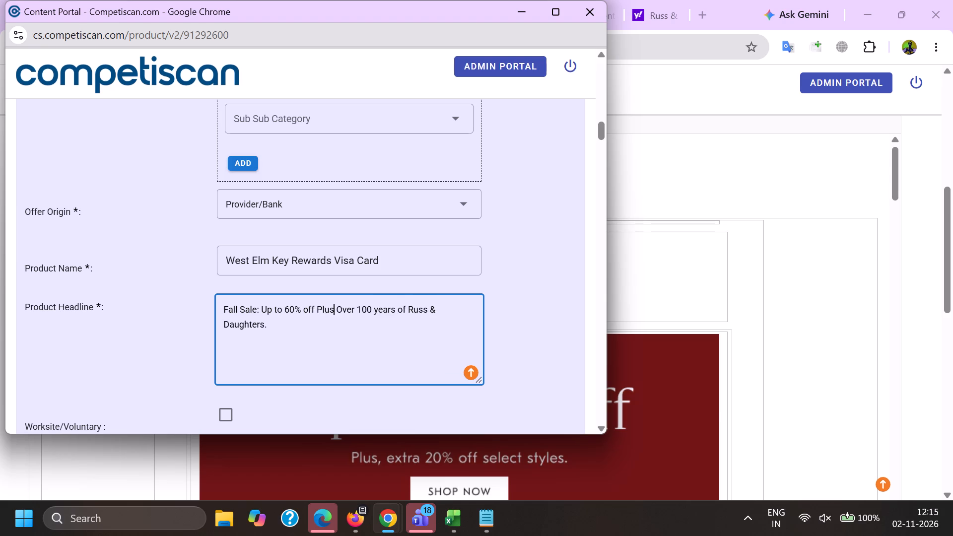
# Copy "Earn 10% Back in Rewards" from the product headline of the other West Elm record, 20975733.
pyautogui.click(410, 329)
pyautogui.hotkey('alt', 'Tab')
pyautogui.click(607, 0)
pyautogui.scroll(11, 544, 348)
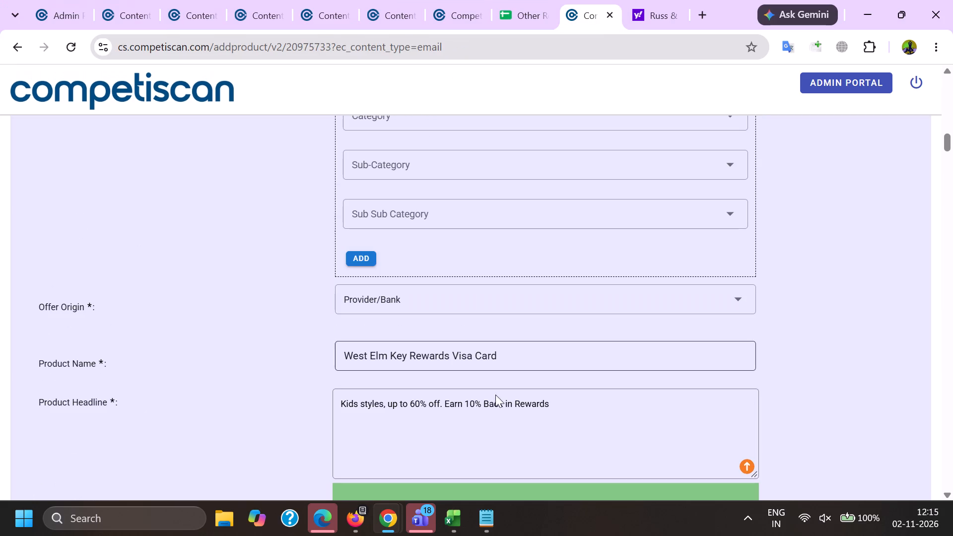
pyautogui.doubleClick(458, 400)
pyautogui.keyDown('shift'); pyautogui.click(595, 397); pyautogui.keyUp('shift')
pyautogui.hotkey('ctrl', 'c')
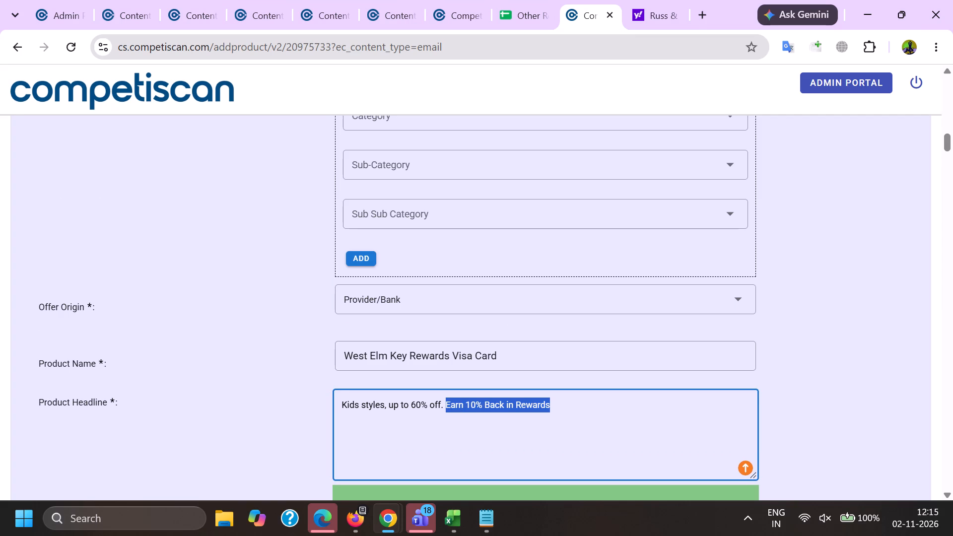
# Append the copied "Earn 10% Back in Rewards" to the product headline of email 91292600's record.
pyautogui.hotkey('alt', 'Tab')
pyautogui.hotkey('ctrl', 'v')
# Set the response mechanism to URL/Website and the mailing type to Acquisition.
pyautogui.scroll(-6, 325, 256)
pyautogui.click(261, 195)
pyautogui.scroll(-3, 287, 289)
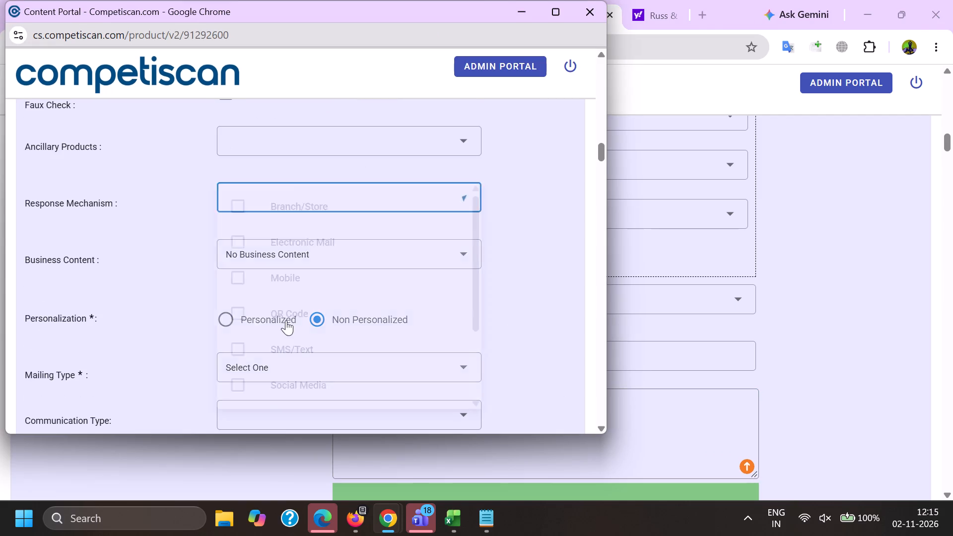
pyautogui.scroll(-3, 286, 320)
pyautogui.moveTo(320, 379); pyautogui.dragTo(320, 383)
pyautogui.moveTo(124, 406); pyautogui.dragTo(135, 410)
pyautogui.click(244, 375)
pyautogui.click(263, 249)
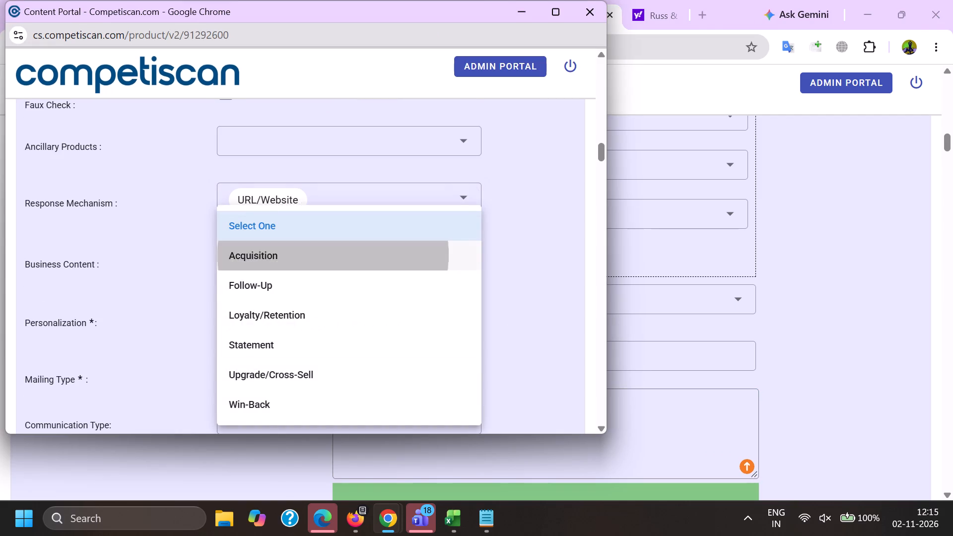
pyautogui.moveTo(45, 318); pyautogui.dragTo(52, 318)
# Select Bonuses/Contests/Incentives, Co-Brand and Mobile Application as the communication types.
pyautogui.scroll(-3, 177, 201)
pyautogui.click(265, 203)
pyautogui.click(259, 329)
pyautogui.scroll(-5, 259, 323)
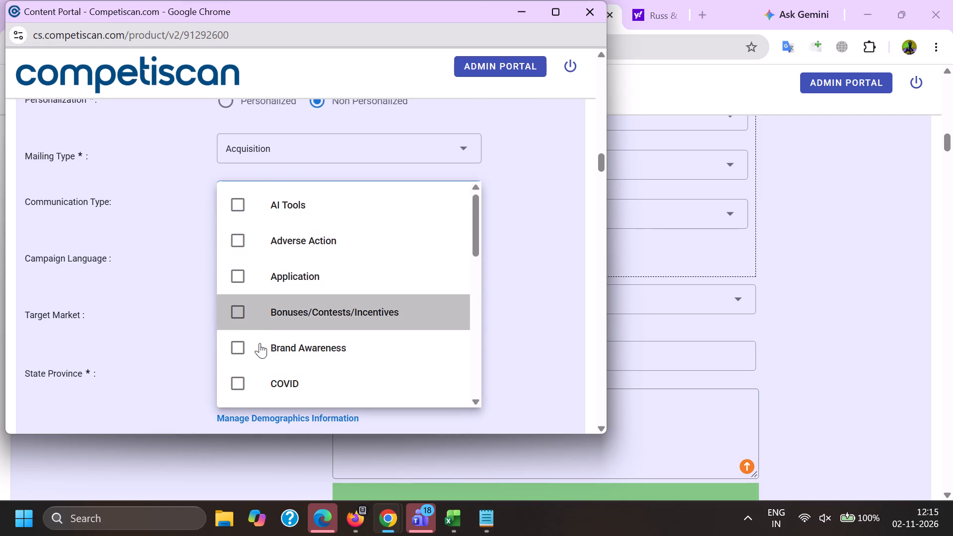
pyautogui.click(284, 375)
pyautogui.scroll(-11, 285, 329)
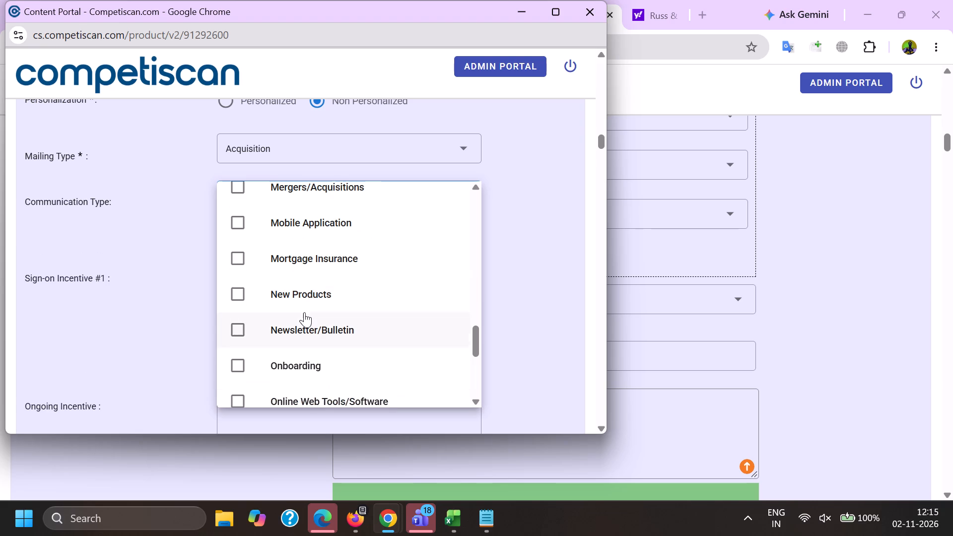
pyautogui.click(307, 222)
pyautogui.click(117, 257)
# Copy record 20975733's Sign-on Incentive #1, "10% back in reward during the first 30 days from account opening", into the same field of record 91292600.
pyautogui.hotkey('alt', 'Tab')
pyautogui.scroll(-6, 535, 251)
pyautogui.scroll(-4, 590, 358)
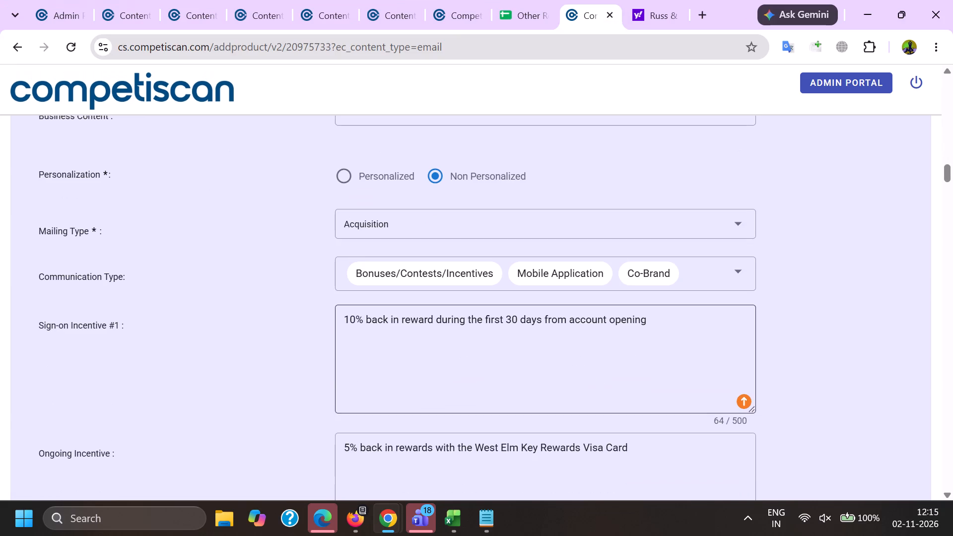
pyautogui.moveTo(667, 348); pyautogui.dragTo(178, 322)
pyautogui.hotkey('ctrl', 'c')
pyautogui.hotkey('alt', 'Tab')
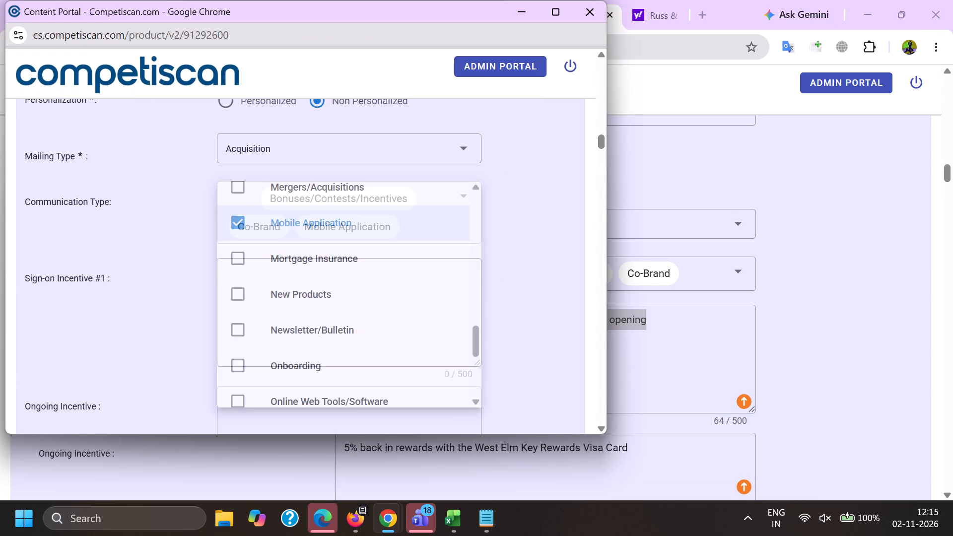
pyautogui.click(347, 314)
pyautogui.hotkey('ctrl', 'v')
# Copy record 20975733's Ongoing Incentive, "5% back in rewards with the West Elm Key Rewards Visa Card", into record 91292600's Ongoing Incentive.
pyautogui.scroll(-3, 287, 197)
pyautogui.click(275, 231)
pyautogui.hotkey('alt', 'Tab')
pyautogui.scroll(-4, 567, 244)
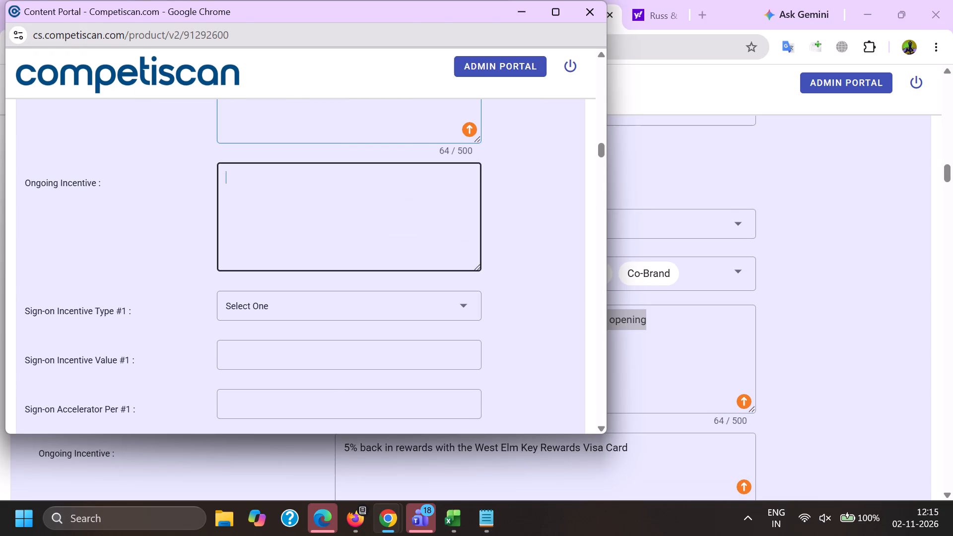
pyautogui.moveTo(682, 203); pyautogui.dragTo(52, 197)
pyautogui.hotkey('ctrl', 'c')
pyautogui.hotkey('alt', 'Tab')
pyautogui.hotkey('ctrl', 'v')
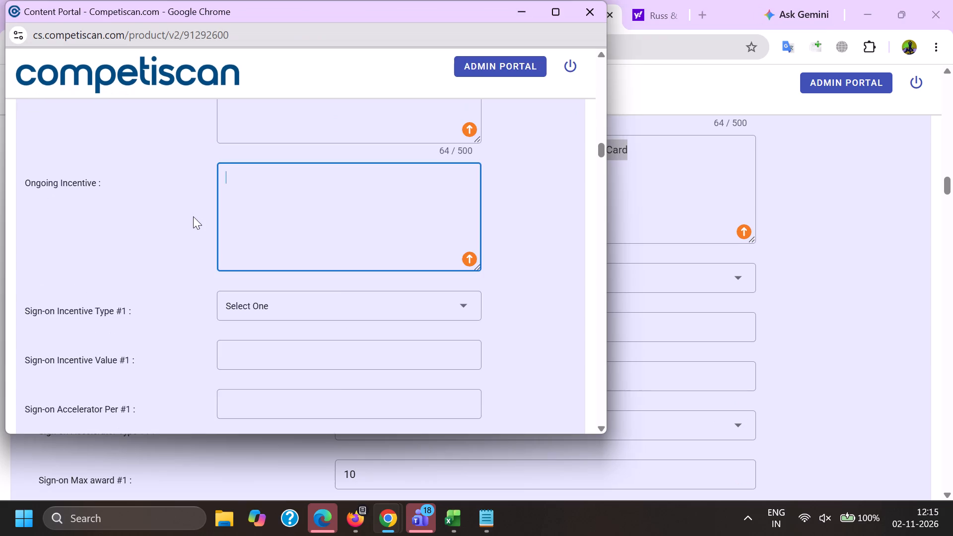
# Set Sign-on Incentive Type #1 to Coupon/Discount and Sign-on Incentive Value #1 to 10.00.
pyautogui.scroll(-2, 221, 206)
pyautogui.click(240, 155)
pyautogui.scroll(-7, 240, 153)
pyautogui.click(269, 257)
pyautogui.moveTo(142, 248); pyautogui.dragTo(153, 247)
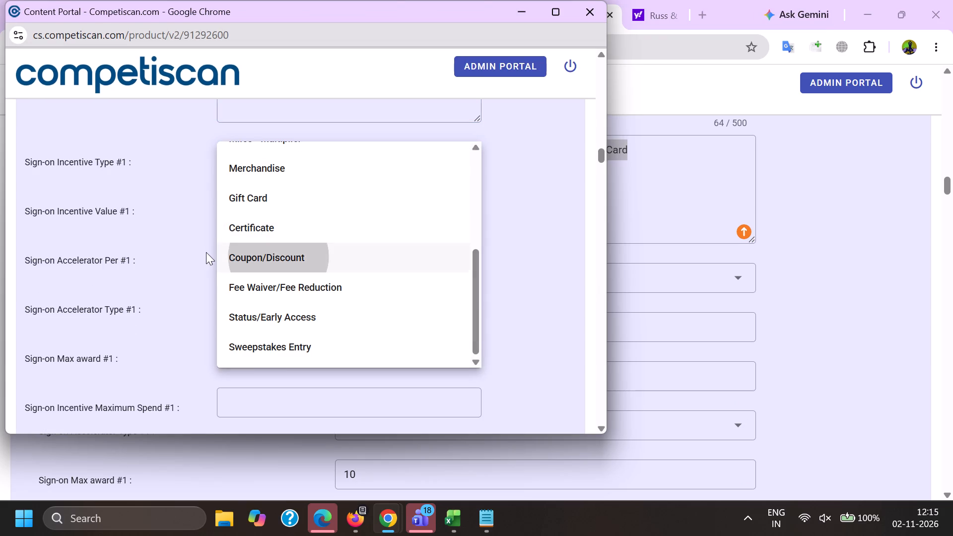
pyautogui.click(253, 206)
pyautogui.press('1')
pyautogui.press('0')
pyautogui.press('.')
pyautogui.press('0')
pyautogui.press('0')
# Set Sign-on Max award #1 to 10.00 and enter 1 in the third field after it.
pyautogui.press('Tab')
pyautogui.press('Tab')
pyautogui.press('Tab')
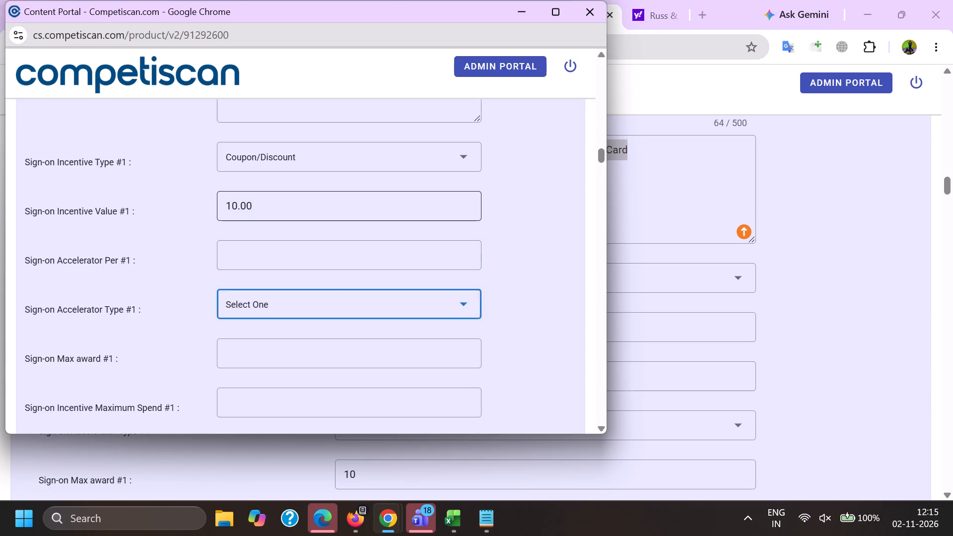
pyautogui.press('1')
pyautogui.press('0')
pyautogui.press('.')
pyautogui.press('0')
pyautogui.press('0')
pyautogui.press('Tab')
pyautogui.press('Tab')
pyautogui.press('`')
pyautogui.press('Tab')
pyautogui.press('1')
# Mark Sign-on Fixed date #1 as Yes.
pyautogui.scroll(-3, 247, 205)
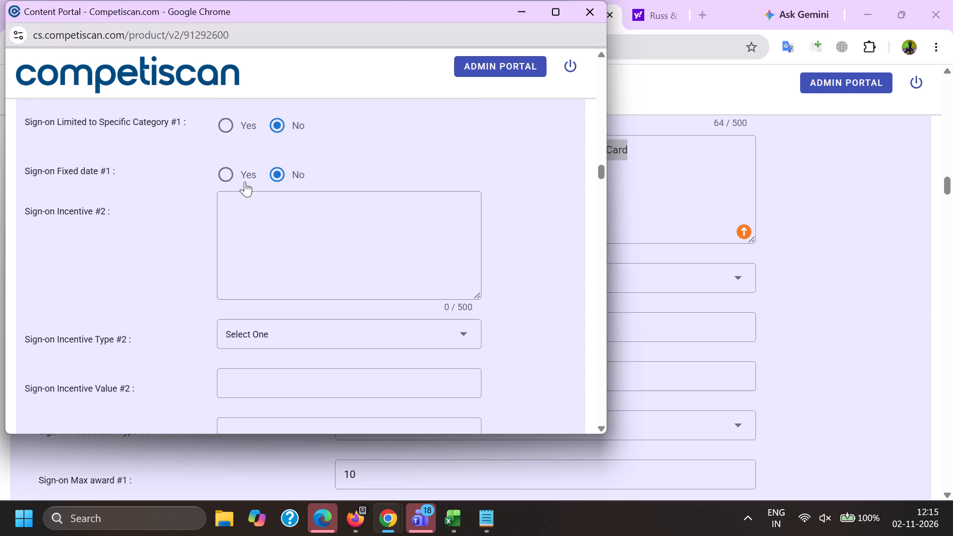
pyautogui.click(242, 177)
# Set the Application Type to Invitation to Apply.
pyautogui.scroll(-18, 243, 172)
pyautogui.scroll(-3, 270, 204)
pyautogui.scroll(-4, 256, 299)
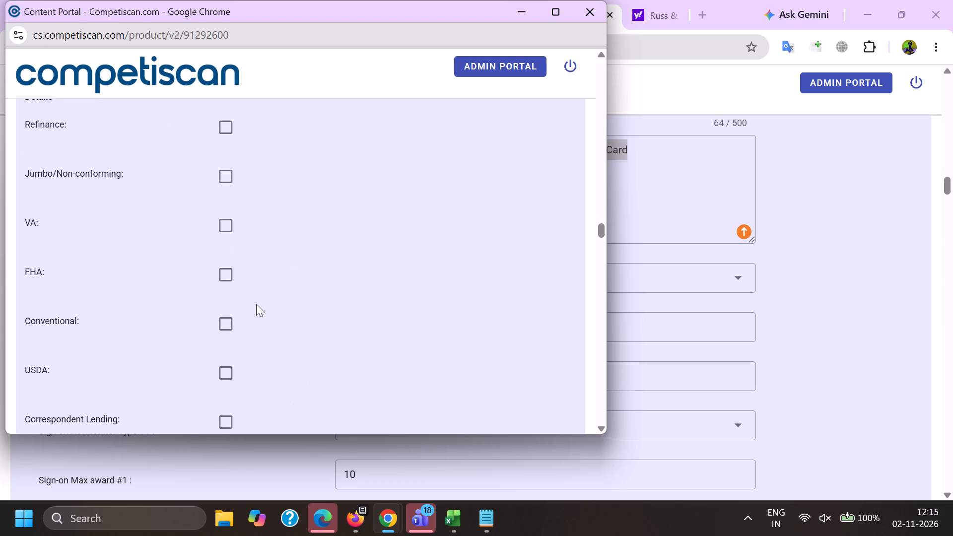
pyautogui.click(268, 147)
pyautogui.click(276, 169)
pyautogui.click(281, 232)
pyautogui.click(196, 235)
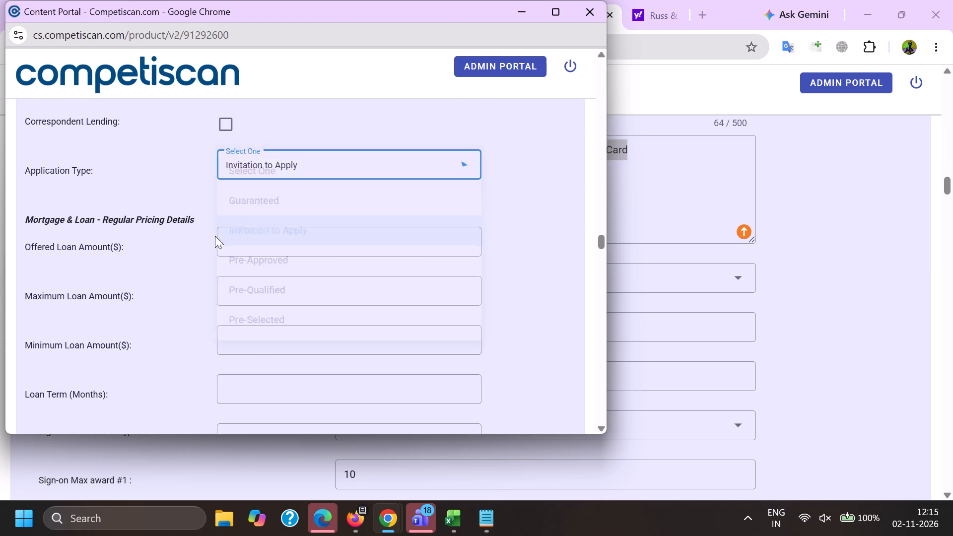
# Set the regular pricing Upper APR to 36 and Lower APR to 0.
pyautogui.scroll(-3, 226, 203)
pyautogui.click(256, 252)
pyautogui.press('3')
pyautogui.press('6')
pyautogui.press('Tab')
pyautogui.press('0')
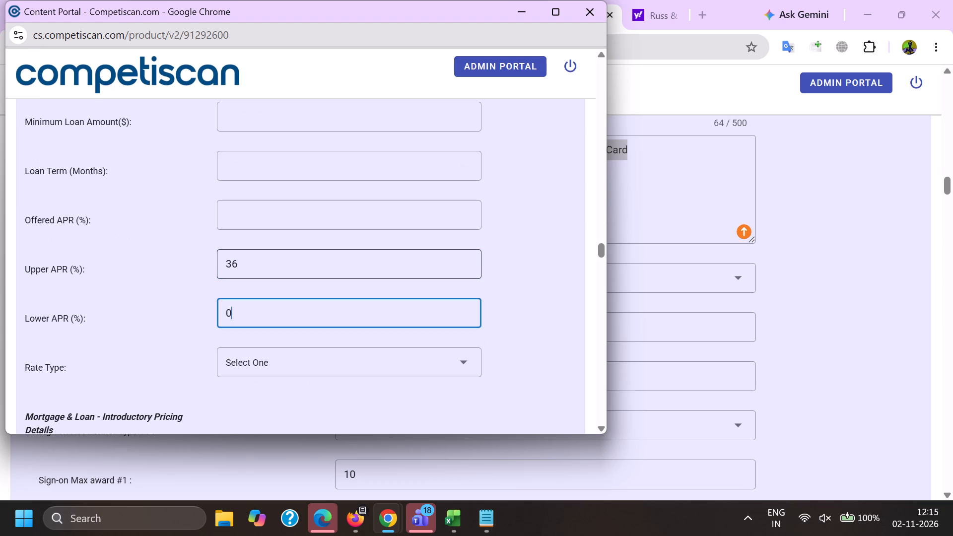
# Set the Card Network to Visa in the card details.
pyautogui.scroll(-5, 254, 256)
pyautogui.click(246, 232)
pyautogui.click(267, 283)
pyautogui.moveTo(113, 305); pyautogui.dragTo(121, 305)
pyautogui.click(240, 289)
pyautogui.click(251, 263)
pyautogui.scroll(-2, 263, 207)
pyautogui.click(276, 265)
pyautogui.moveTo(116, 267); pyautogui.dragTo(129, 261)
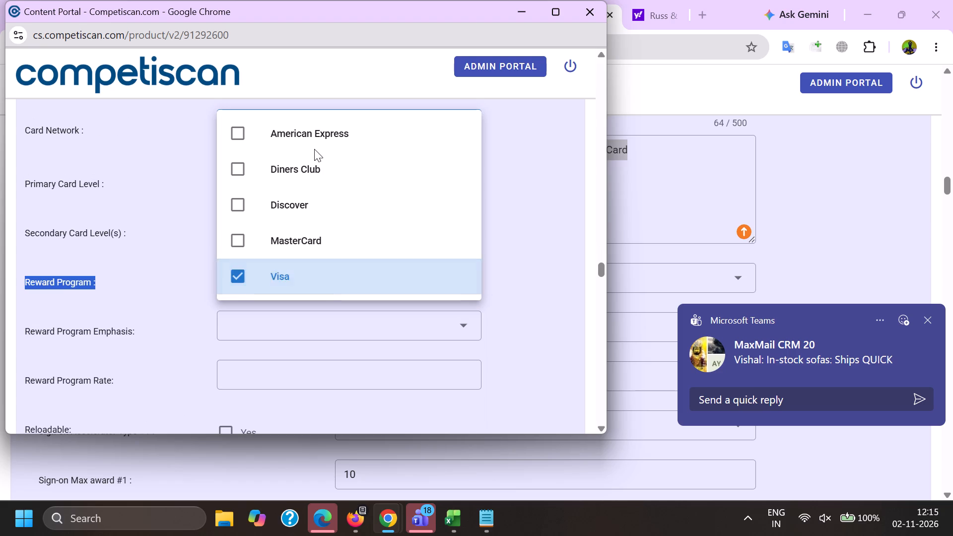
# Set the Primary Card Level to Visa Signature and mark Reward Program as Yes.
pyautogui.click(257, 171)
pyautogui.scroll(-6, 269, 266)
pyautogui.click(281, 324)
pyautogui.moveTo(121, 318); pyautogui.dragTo(128, 317)
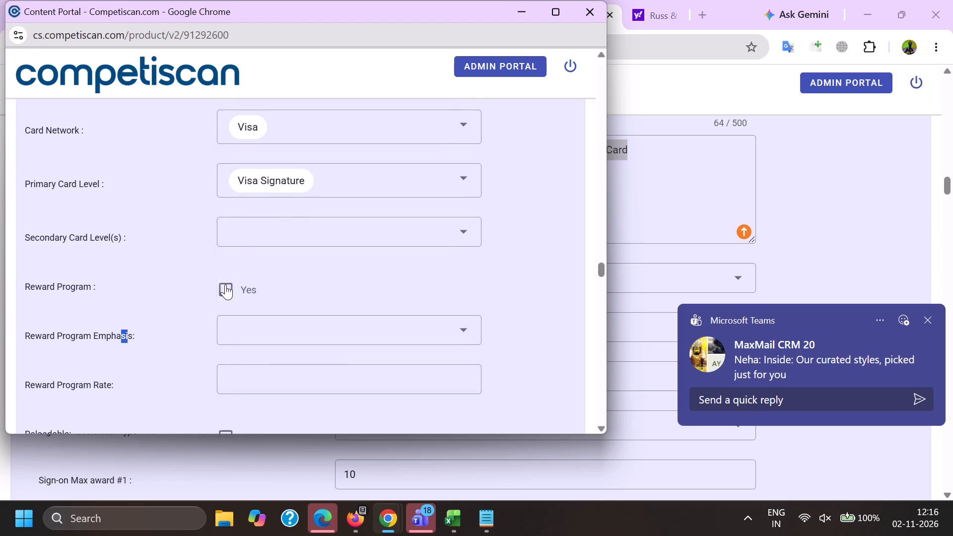
pyautogui.click(225, 284)
pyautogui.click(160, 340)
pyautogui.click(166, 339)
# Mark Credit Card Mentioned at the end of the form and submit the product record.
pyautogui.press('End')
pyautogui.click(227, 200)
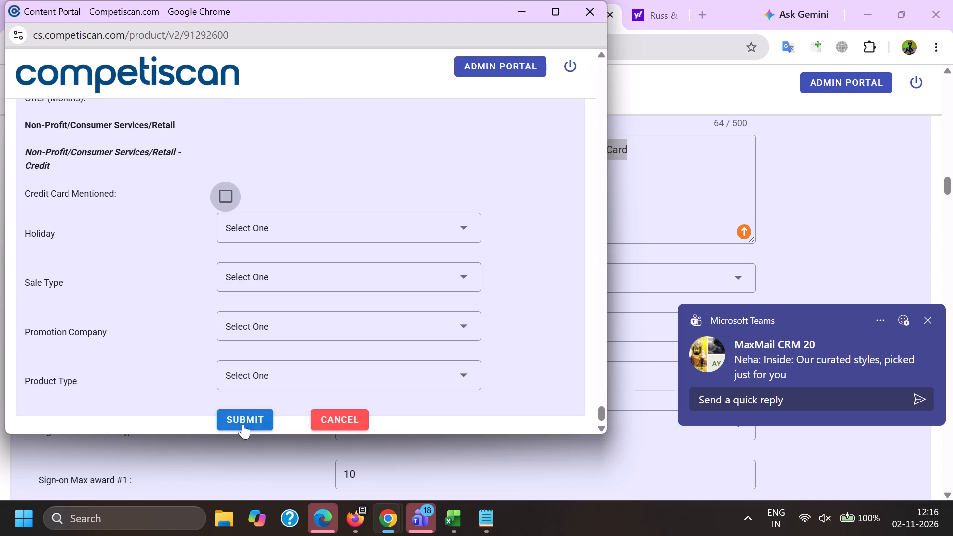
pyautogui.click(243, 421)
# Switch to the Firefox email list and copy email 91297427's subject, "Your cart is missing something + Up to 60% off the Fall Sale", without "Fwd:".
pyautogui.click(357, 515)
pyautogui.click(134, 451)
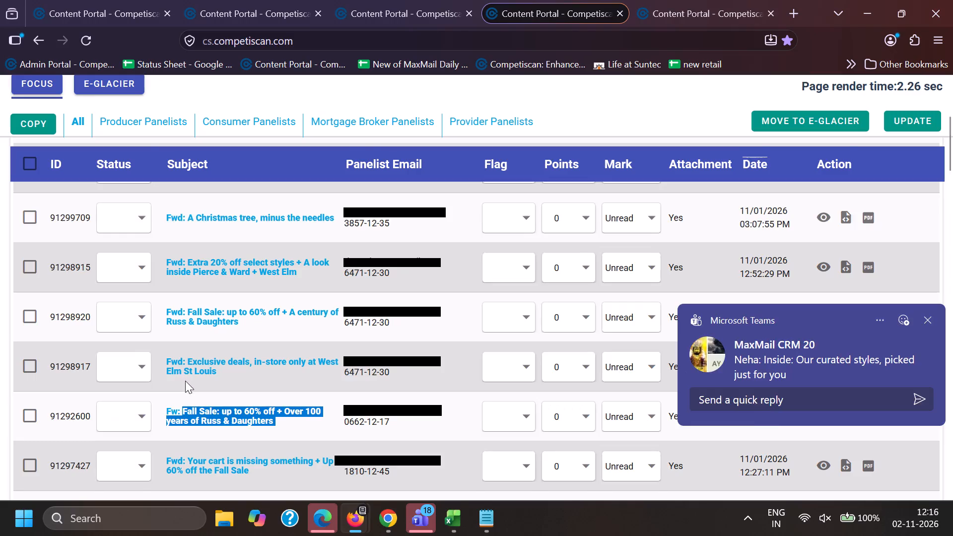
pyautogui.scroll(-1, 186, 401)
pyautogui.moveTo(188, 378); pyautogui.dragTo(287, 403)
pyautogui.hotkey('ctrl', 'c')
pyautogui.hotkey('ctrl', 'c')
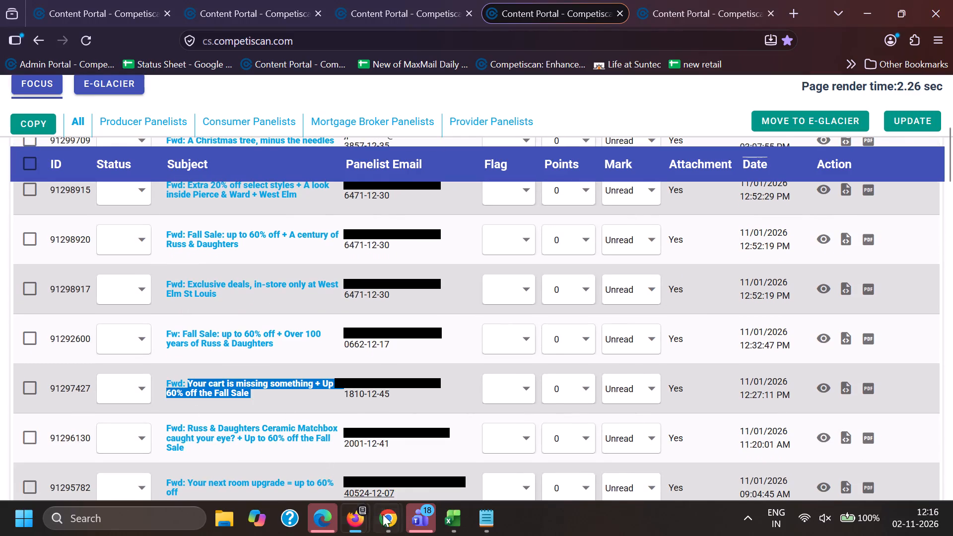
# Switch back to Chrome and search the email list by subject for the quoted phrase "Your cart is missing something + Up to 60% off the Fall Sale".
pyautogui.click(386, 516)
pyautogui.click(308, 464)
pyautogui.click(172, 0)
pyautogui.click(137, 0)
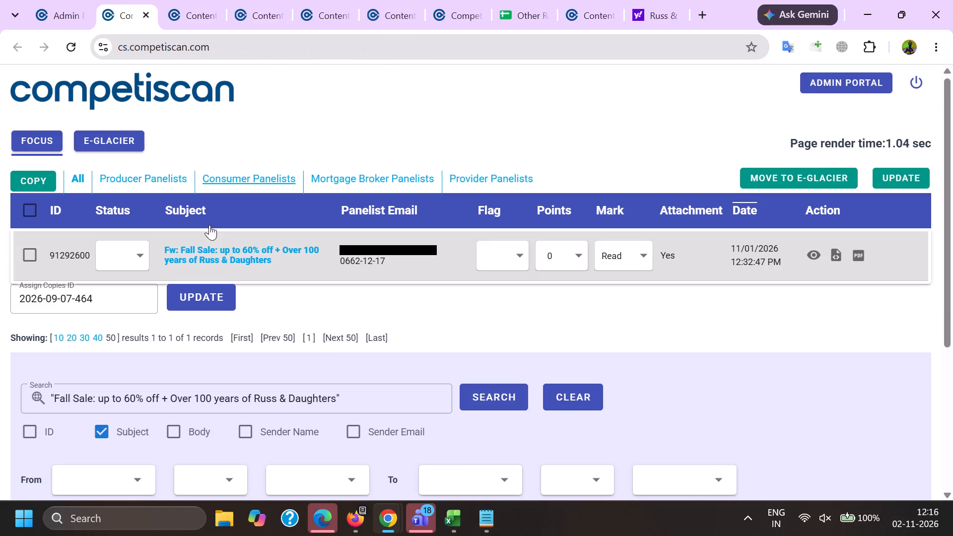
pyautogui.moveTo(366, 391); pyautogui.dragTo(5, 386)
pyautogui.press('BackSpace')
pyautogui.hotkey('shift', '"')
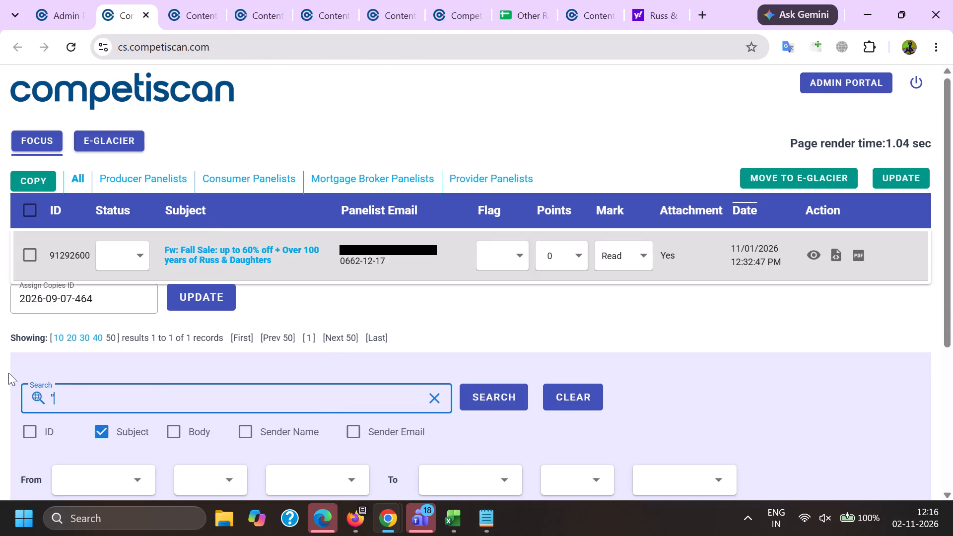
pyautogui.hotkey('ctrl', 'v')
pyautogui.hotkey('shift', '"')
pyautogui.press('Return')
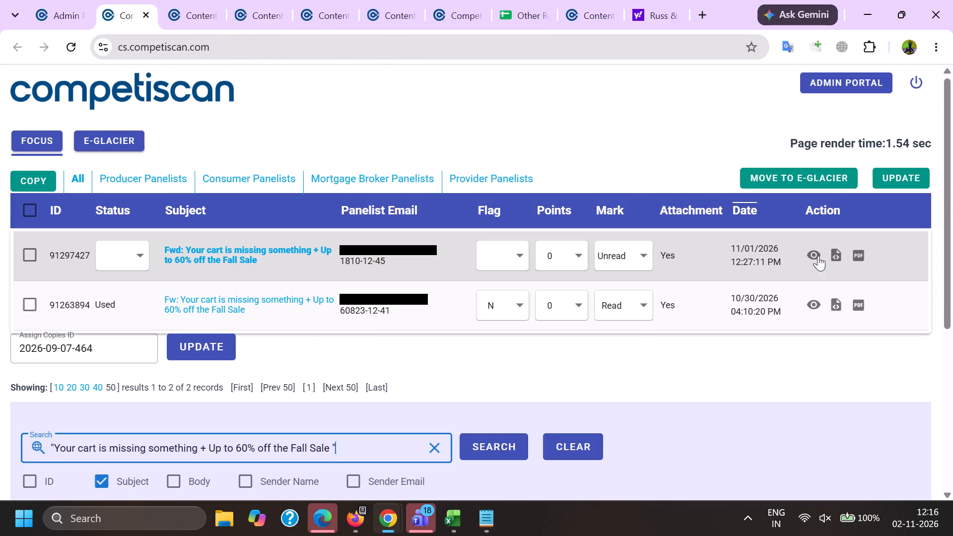
# View the contents of emails 91297427 and 91263894 to compare the two West Elm messages.
pyautogui.click(817, 253)
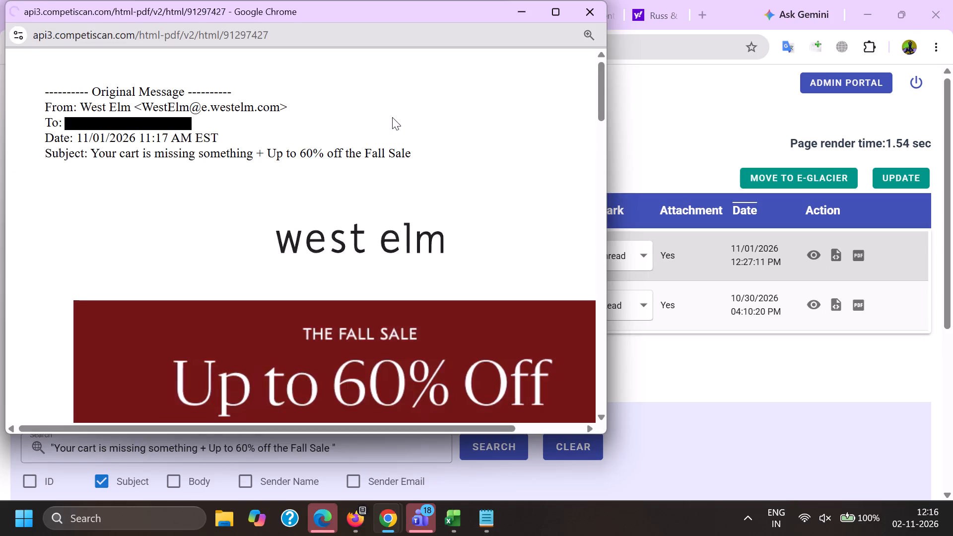
pyautogui.scroll(-20, 391, 121)
pyautogui.scroll(-1, 391, 121)
pyautogui.hotkey('alt', 'Tab')
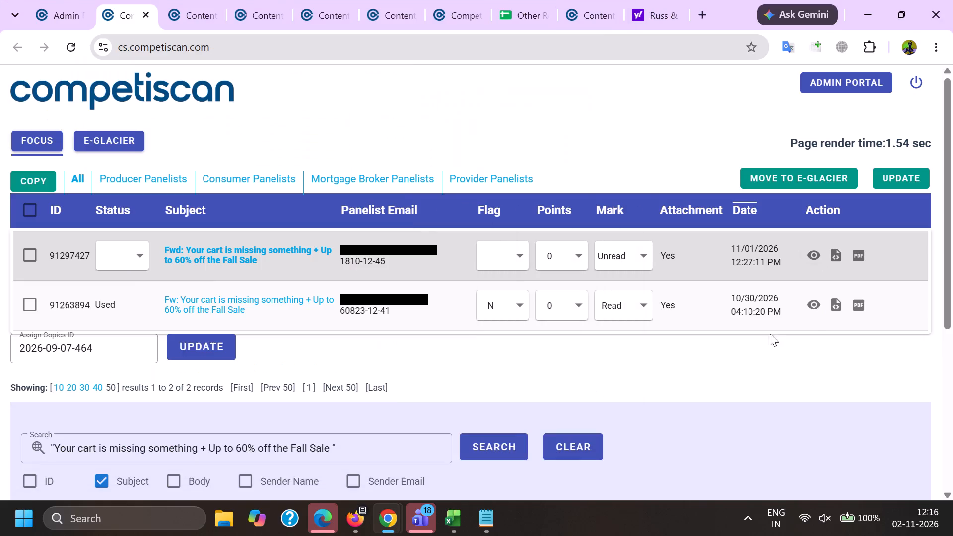
pyautogui.click(813, 311)
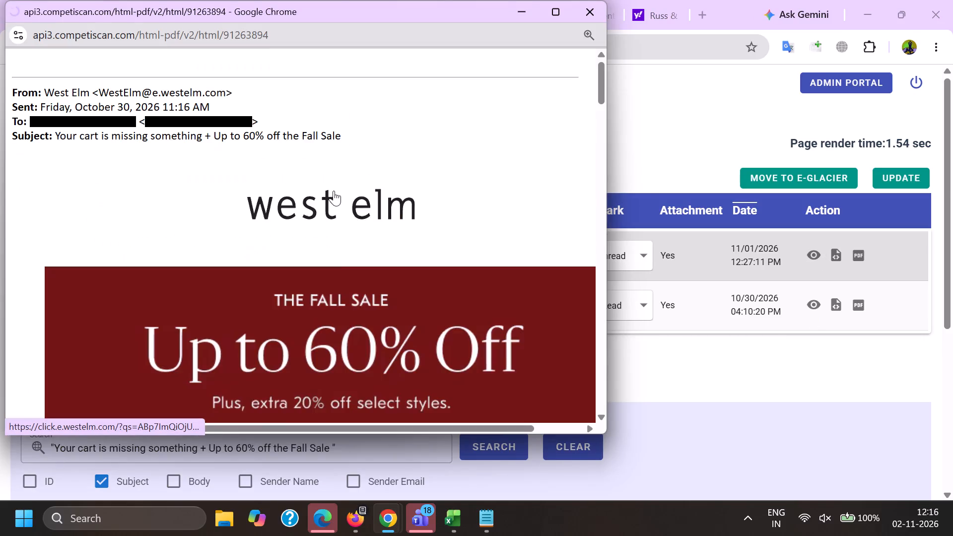
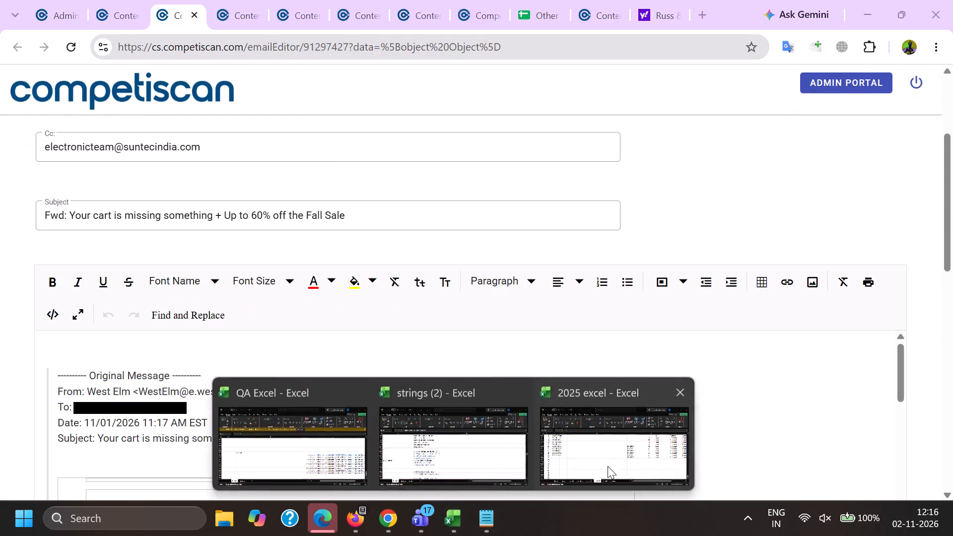
pyautogui.click(112, 323)
pyautogui.hotkey('ctrl', 'v')
pyautogui.click(145, 323)
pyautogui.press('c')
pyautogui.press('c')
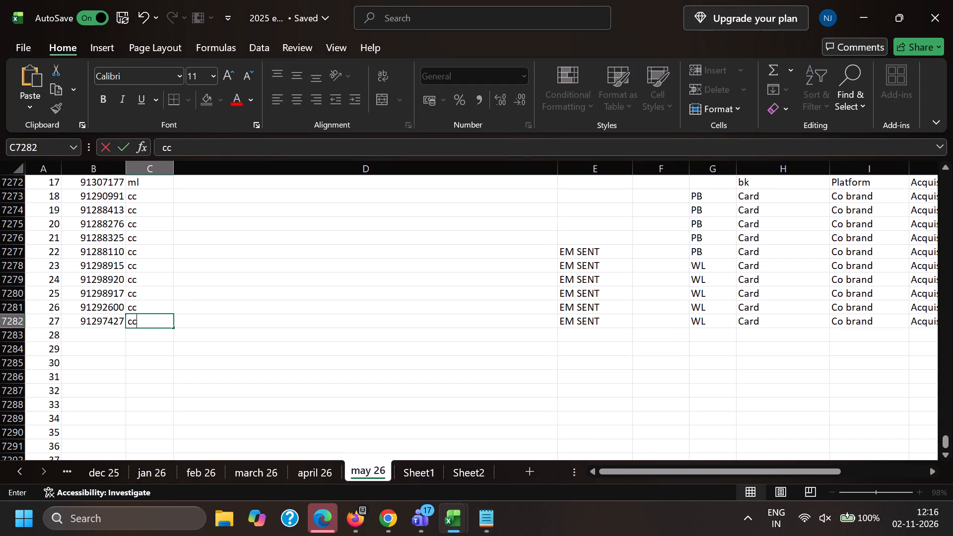
pyautogui.click(188, 323)
pyautogui.press('Right')
# Switch back to Chrome and remove the Original Message line, the recipient line, the quote indent and the sender's address from email 91297427's header.
pyautogui.hotkey('alt', 'Tab')
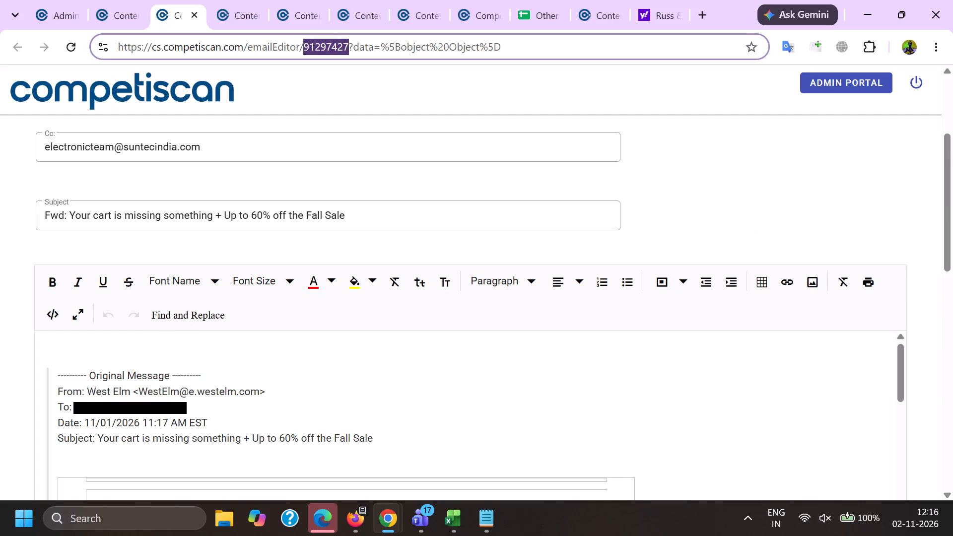
pyautogui.moveTo(240, 372); pyautogui.dragTo(50, 372)
pyautogui.press('BackSpace')
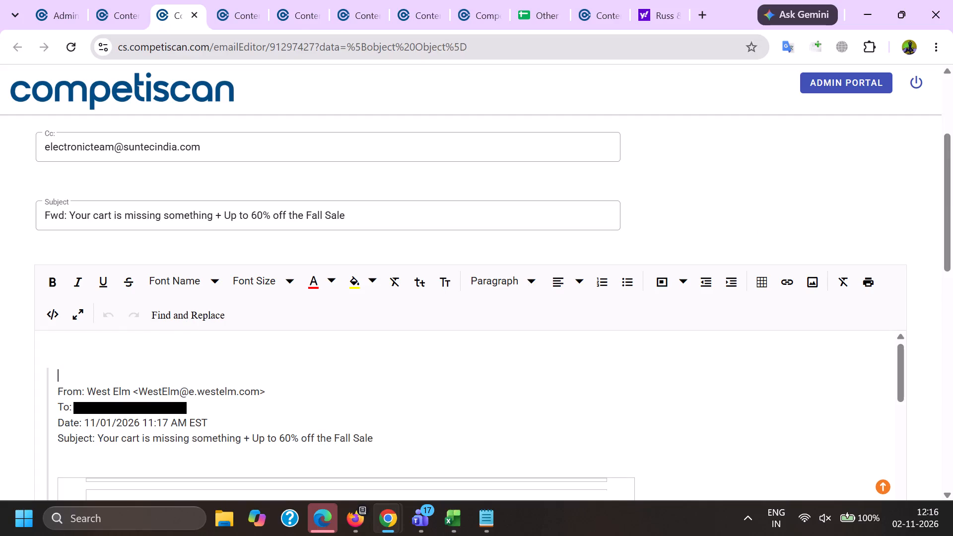
pyautogui.click(53, 392)
pyautogui.press('BackSpace')
pyautogui.press('BackSpace')
pyautogui.press('BackSpace')
pyautogui.moveTo(41, 387); pyautogui.dragTo(219, 391)
pyautogui.press('BackSpace')
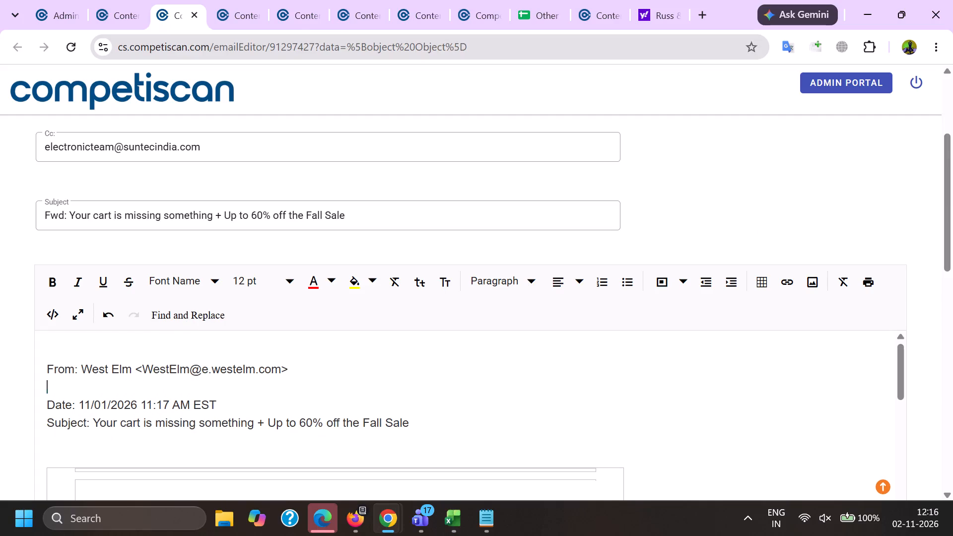
pyautogui.press('BackSpace')
pyautogui.moveTo(135, 369); pyautogui.dragTo(351, 360)
pyautogui.press('BackSpace')
# Go through the email body and remove the link from the "view this email with images" line.
pyautogui.scroll(-17, 333, 207)
pyautogui.scroll(1, 341, 351)
pyautogui.scroll(-8, 341, 351)
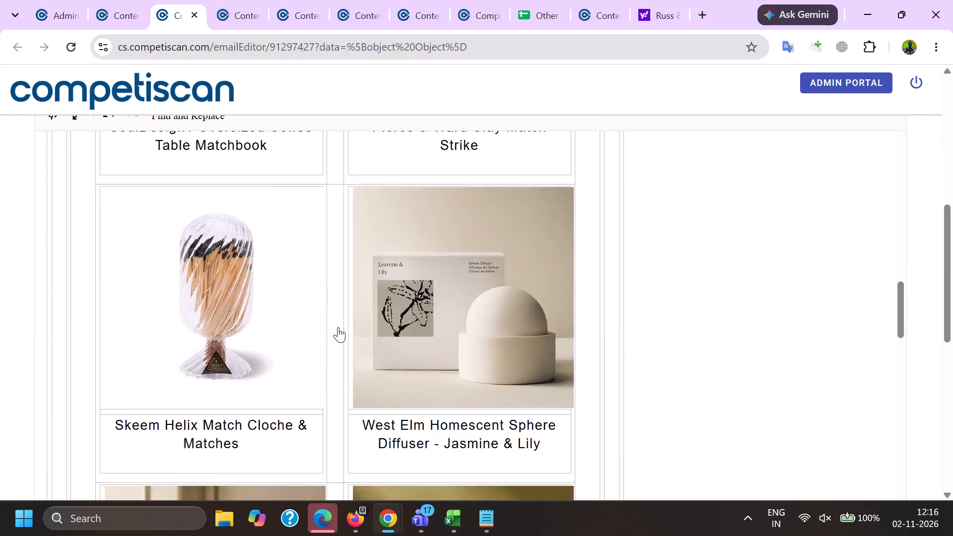
pyautogui.scroll(-19, 338, 327)
pyautogui.scroll(6, 294, 386)
pyautogui.scroll(2, 178, 379)
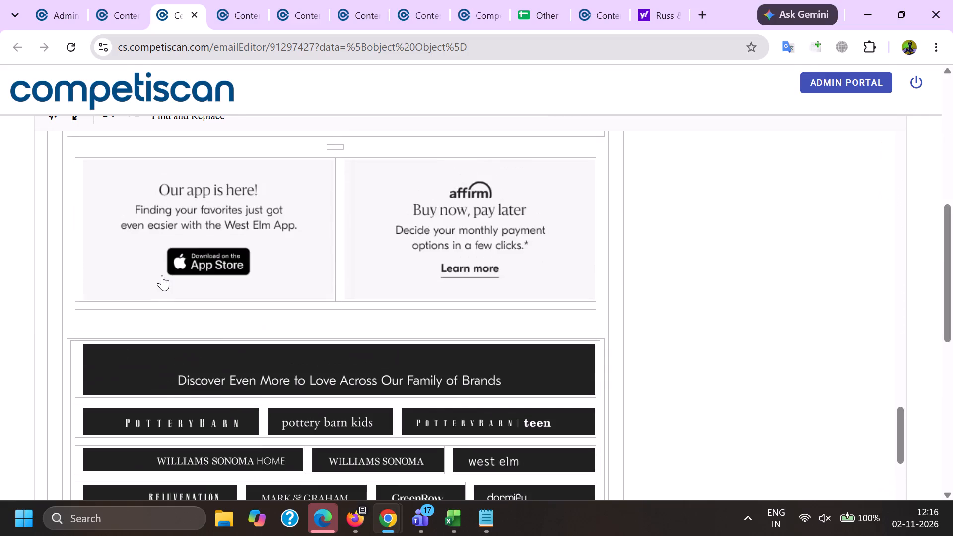
pyautogui.click(162, 275)
pyautogui.click(175, 351)
pyautogui.scroll(-5, 202, 289)
pyautogui.scroll(-1, 290, 327)
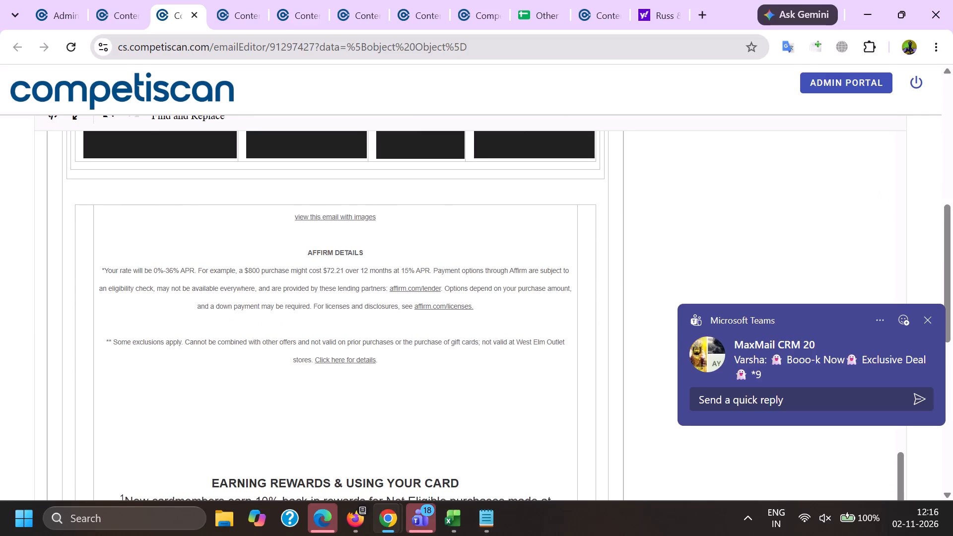
pyautogui.scroll(1, 305, 283)
pyautogui.click(319, 222)
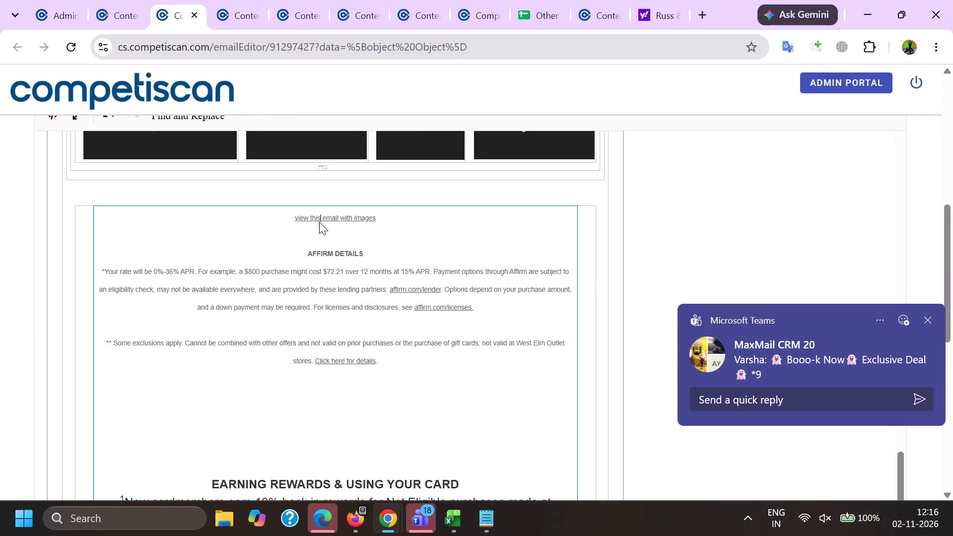
pyautogui.click(318, 217)
pyautogui.click(401, 245)
# Delete the recipient's address after "this message was sent to" and remove the link from the email preferences line.
pyautogui.scroll(-7, 387, 220)
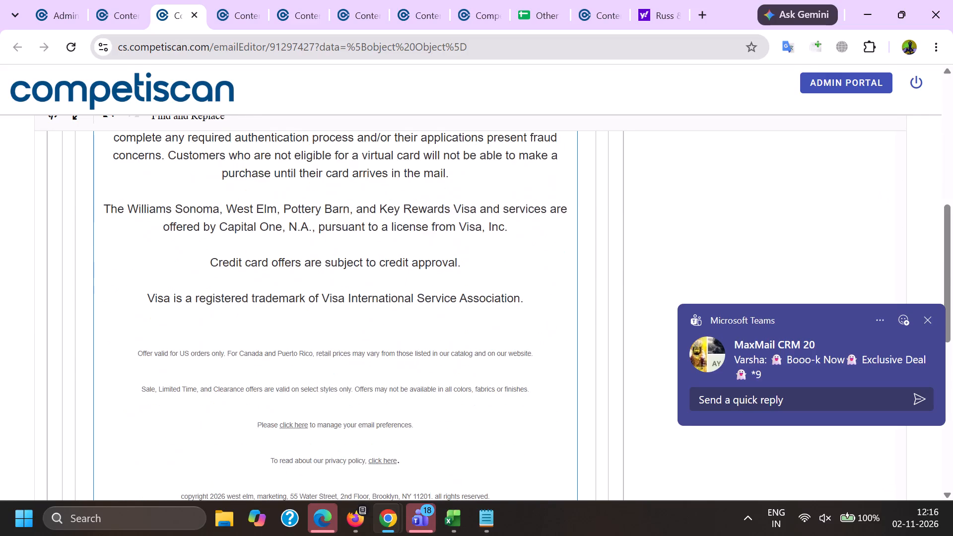
pyautogui.scroll(-3, 334, 365)
pyautogui.moveTo(337, 308); pyautogui.dragTo(435, 314)
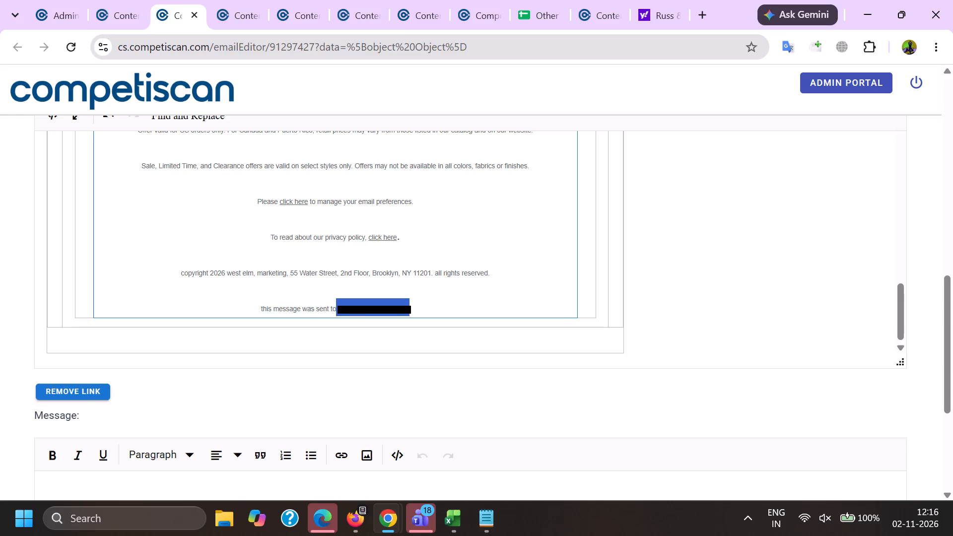
pyautogui.press('BackSpace')
pyautogui.scroll(1, 329, 420)
pyautogui.click(291, 279)
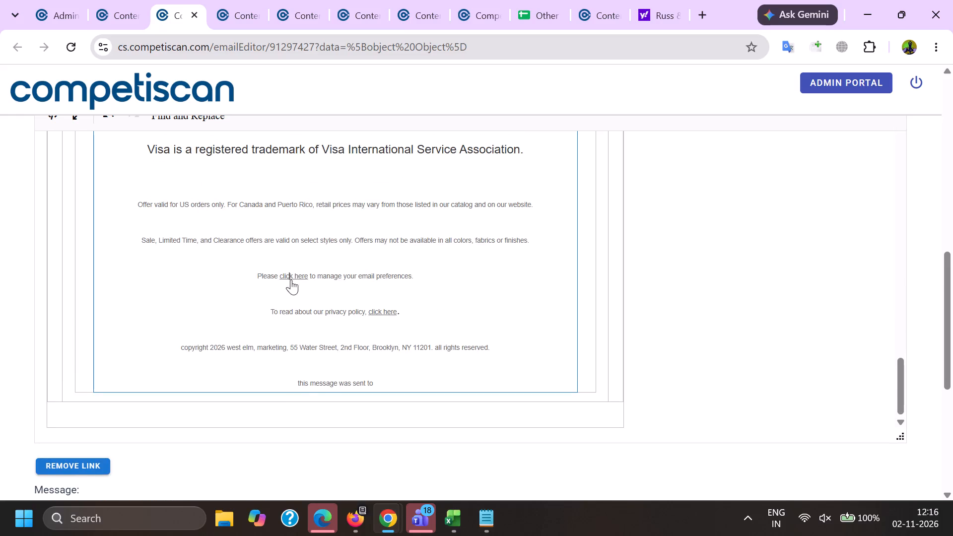
pyautogui.click(377, 314)
pyautogui.scroll(-12, 373, 290)
pyautogui.click(334, 377)
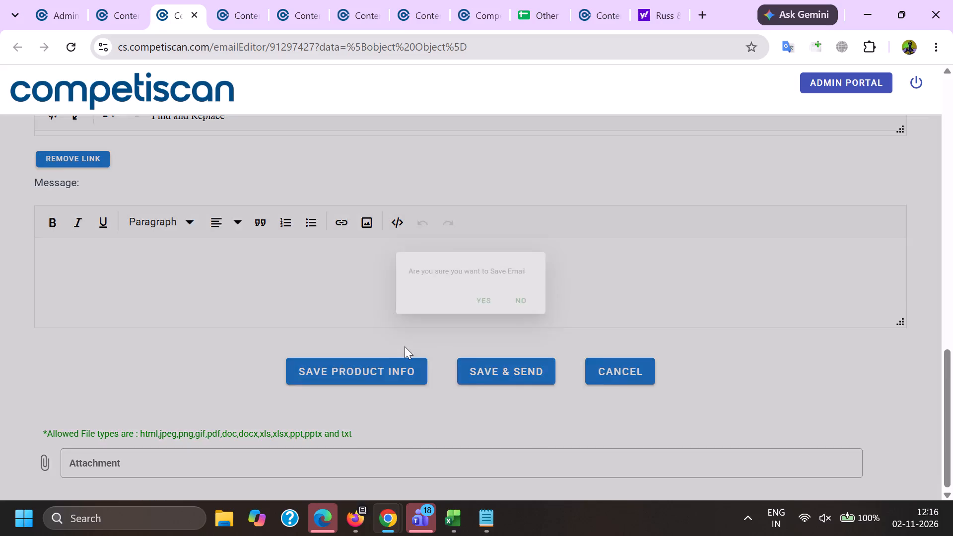
pyautogui.click(458, 303)
pyautogui.click(478, 308)
# Return to the 91297427 email editor and open its Manage Product V2 record.
pyautogui.click(248, 0)
pyautogui.click(172, 0)
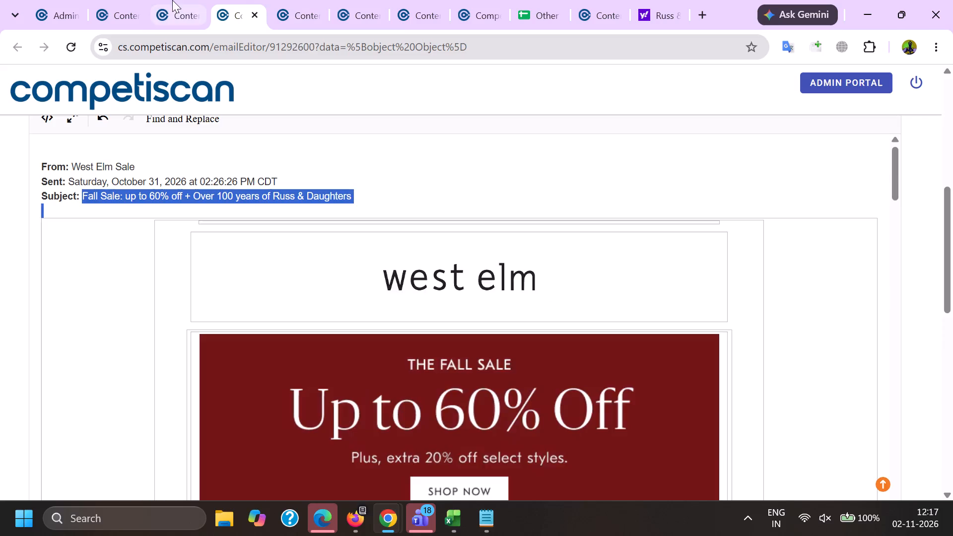
pyautogui.click(0, 172)
pyautogui.click(40, 110)
# Switch back to the email editor and copy the sender name West Elm from the email's From line.
pyautogui.hotkey('alt', 'Tab')
pyautogui.scroll(-6, 156, 219)
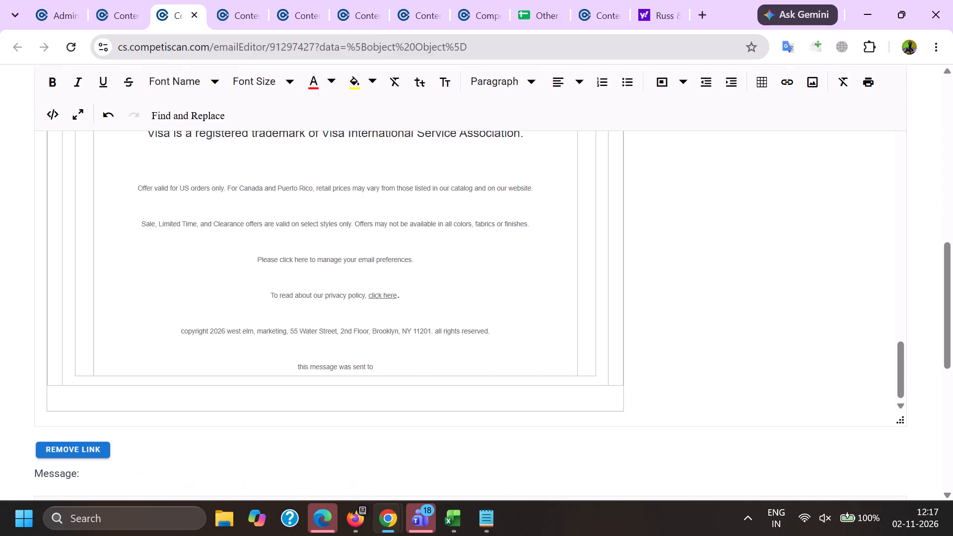
pyautogui.click(90, 280)
pyautogui.press('pageup')
pyautogui.press('pageup')
pyautogui.press('pageup')
pyautogui.press('pageup')
pyautogui.press('pageup')
pyautogui.press('pageup')
pyautogui.press('pageup')
pyautogui.press('pageup')
pyautogui.press('pageup')
pyautogui.press('pageup')
pyautogui.press('pageup')
pyautogui.press('pageup')
pyautogui.press('pageup')
pyautogui.press('pageup')
pyautogui.press('pageup')
pyautogui.press('pageup')
pyautogui.press('pageup')
pyautogui.press('pageup')
pyautogui.press('pageup')
pyautogui.press('pageup')
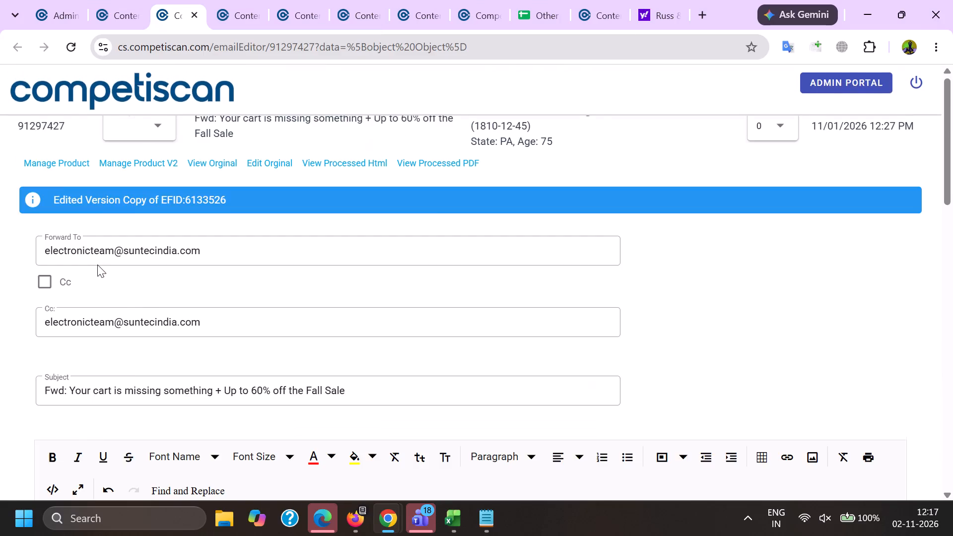
pyautogui.scroll(-4, 142, 214)
pyautogui.doubleClick(97, 242)
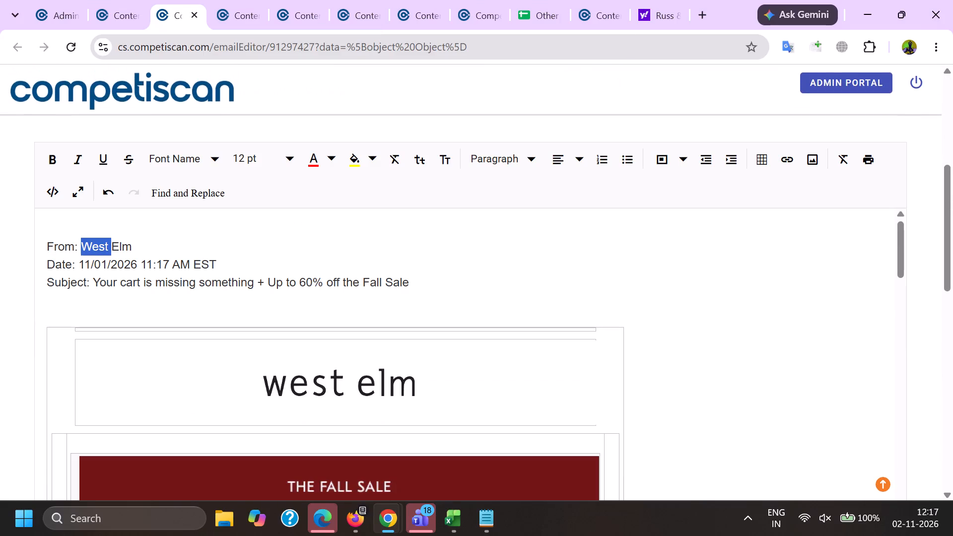
pyautogui.keyDown('shift'); pyautogui.click(111, 243); pyautogui.keyUp('shift')
pyautogui.hotkey('ctrl', 'c')
# Switch to the 91297427 product record and add Capital One as a company.
pyautogui.hotkey('alt', 'Tab')
pyautogui.scroll(-6, 212, 163)
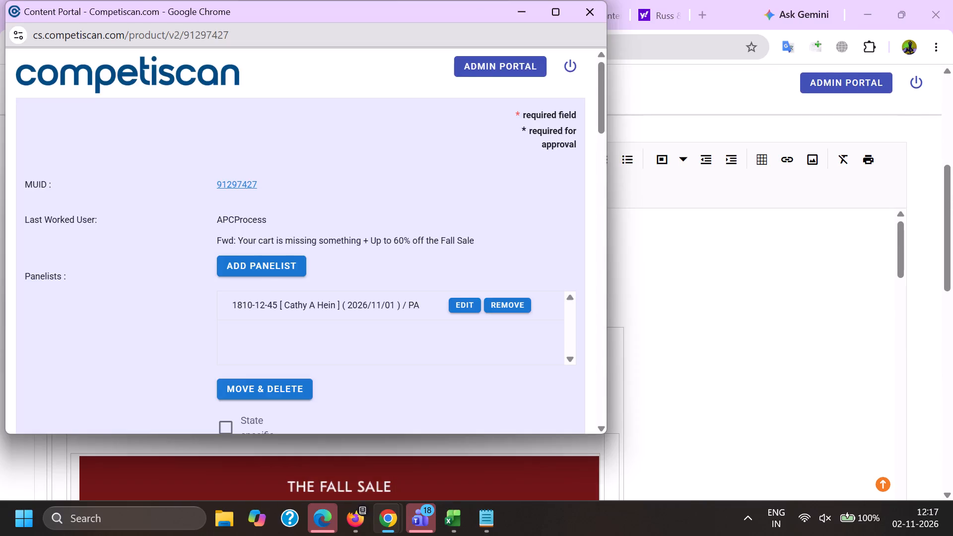
pyautogui.scroll(-5, 256, 268)
pyautogui.click(269, 274)
pyautogui.click(281, 240)
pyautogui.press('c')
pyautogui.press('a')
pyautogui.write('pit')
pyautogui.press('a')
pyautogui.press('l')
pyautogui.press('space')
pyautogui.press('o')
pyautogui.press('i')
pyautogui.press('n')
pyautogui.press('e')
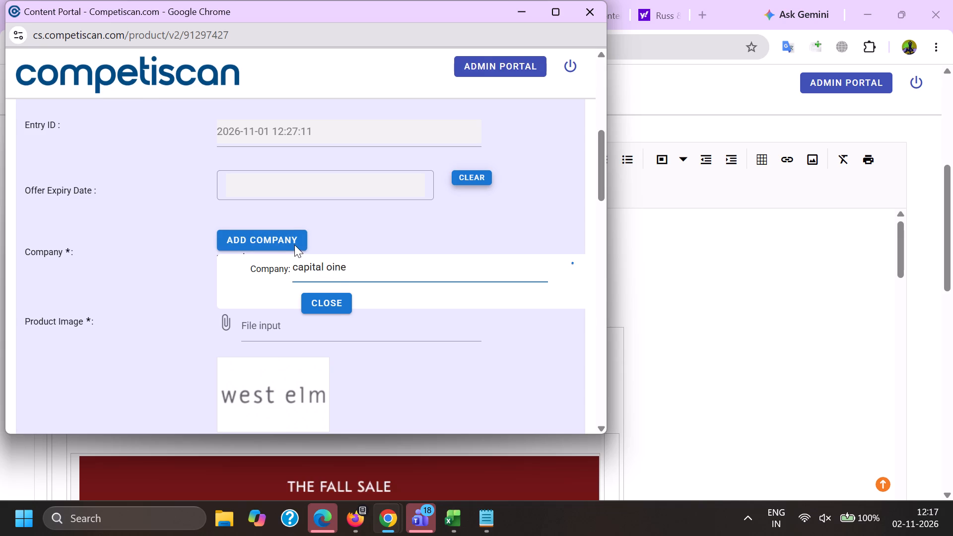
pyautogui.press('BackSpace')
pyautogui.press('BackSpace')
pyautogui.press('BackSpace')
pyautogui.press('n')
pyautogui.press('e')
pyautogui.click(344, 301)
# Set the product record's sector to Retail and its category to Home.
pyautogui.scroll(-5, 315, 239)
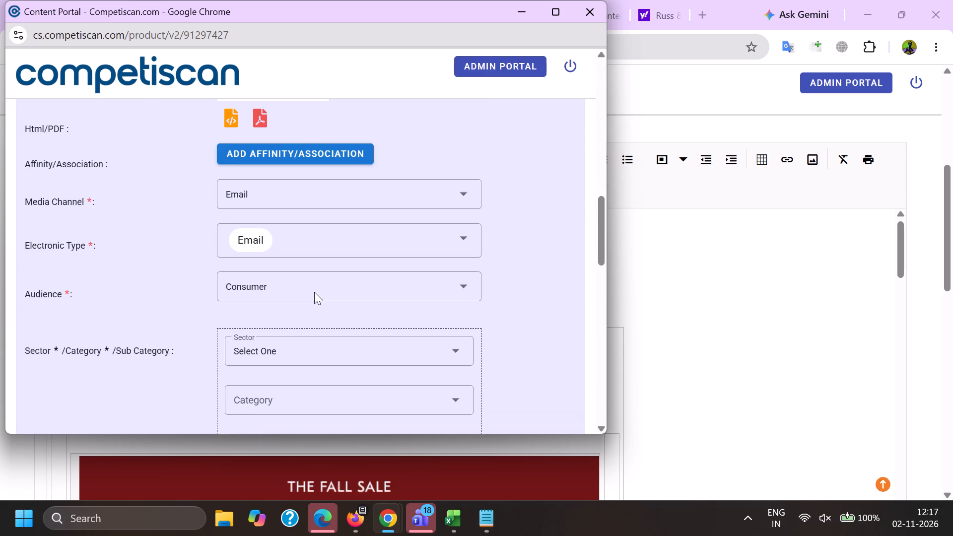
pyautogui.click(295, 360)
pyautogui.scroll(-7, 274, 305)
pyautogui.click(278, 289)
pyautogui.click(138, 293)
pyautogui.scroll(-3, 256, 183)
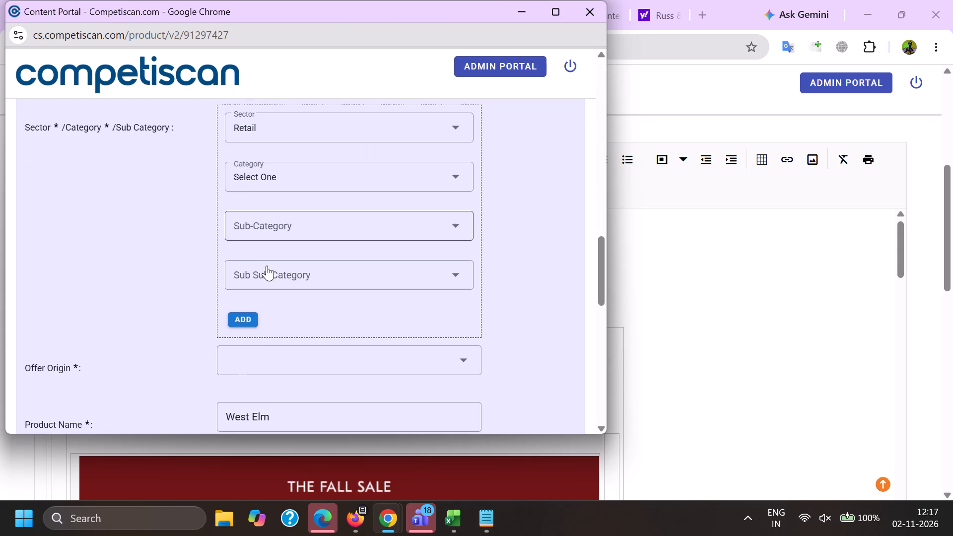
pyautogui.click(246, 179)
pyautogui.scroll(-7, 246, 177)
pyautogui.moveTo(268, 188); pyautogui.dragTo(263, 192)
pyautogui.moveTo(158, 212); pyautogui.dragTo(184, 217)
# Open the Sub Category choices and check the products shown in the West Elm email to decide which one fits.
pyautogui.click(265, 236)
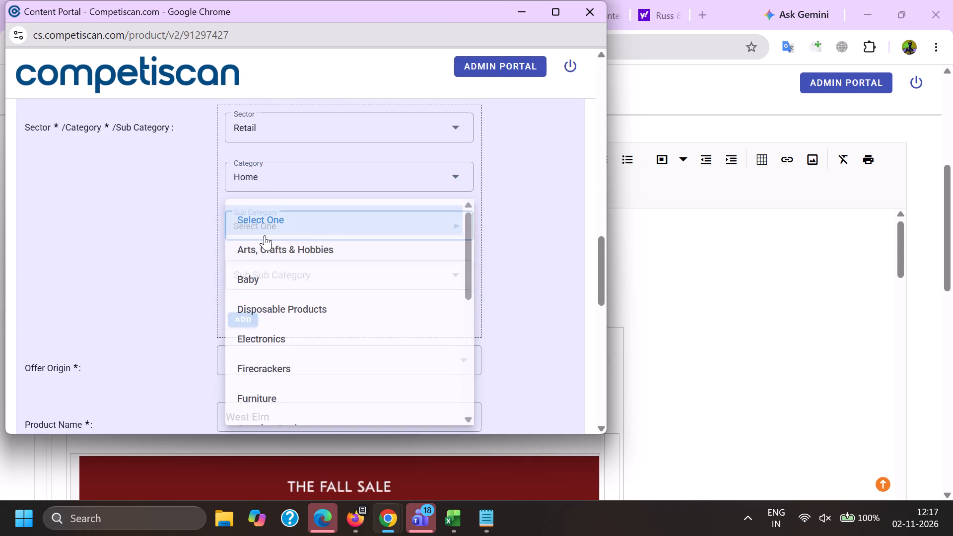
pyautogui.hotkey('alt', 'Tab')
pyautogui.scroll(-18, 400, 293)
pyautogui.hotkey('alt', 'Tab')
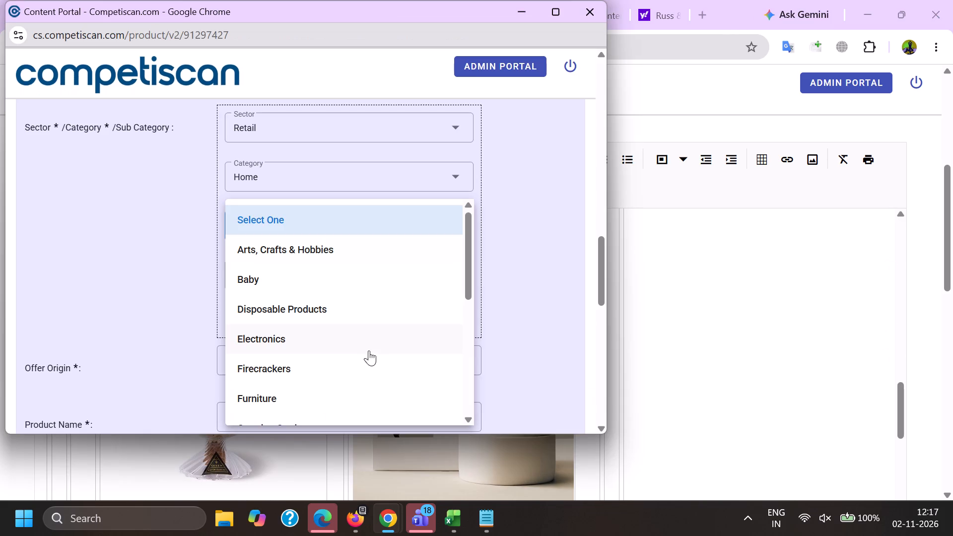
# Choose the Home Decor sub category for Retail / Home and add the entry to the product's sector list.
pyautogui.scroll(-3, 267, 381)
pyautogui.click(264, 230)
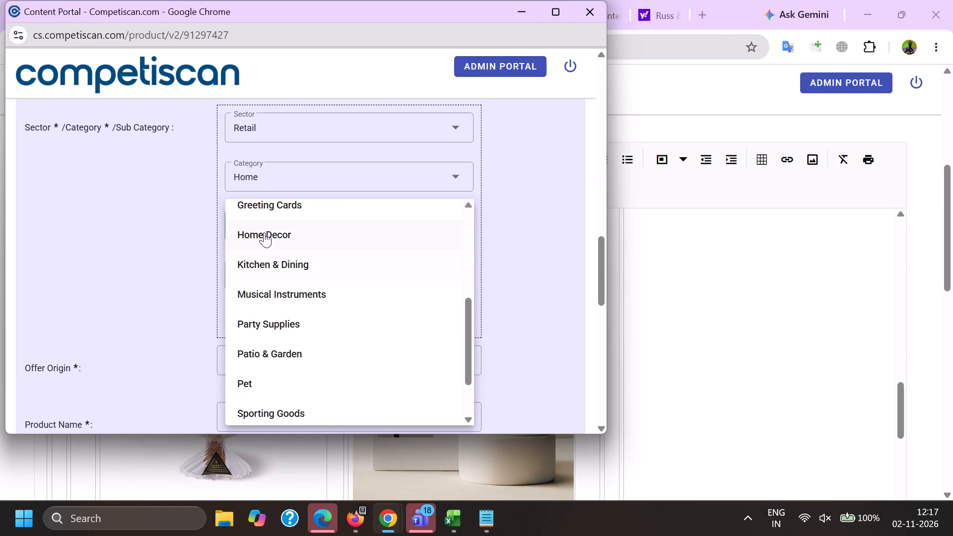
pyautogui.moveTo(157, 249); pyautogui.dragTo(186, 263)
pyautogui.click(242, 320)
# Add a second sector entry with sector Credit Cards, category Payment Cards and sub category Credit Cards.
pyautogui.click(260, 149)
pyautogui.scroll(7, 272, 250)
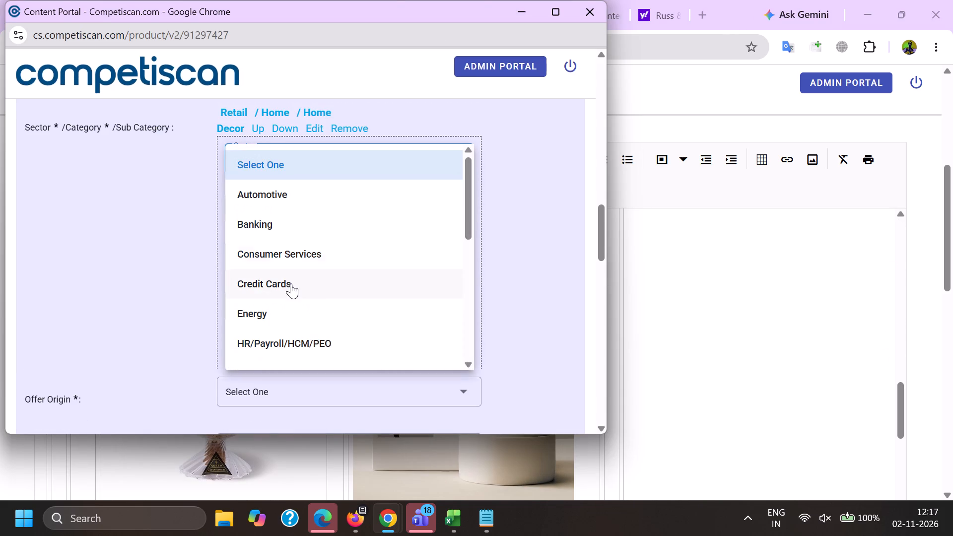
pyautogui.click(291, 283)
pyautogui.moveTo(144, 260); pyautogui.dragTo(176, 262)
pyautogui.click(261, 210)
pyautogui.click(276, 274)
pyautogui.click(259, 254)
pyautogui.scroll(-2, 277, 182)
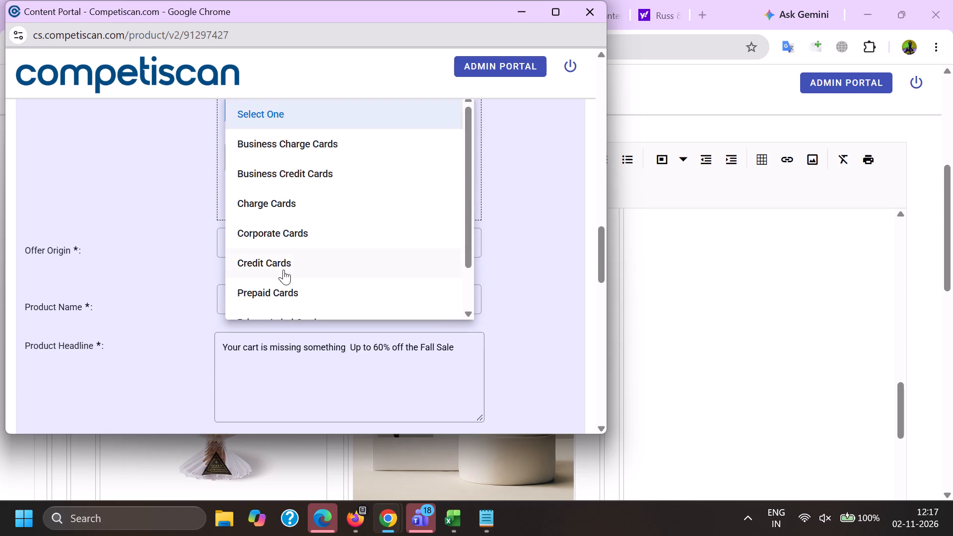
pyautogui.click(279, 266)
pyautogui.moveTo(152, 252); pyautogui.dragTo(164, 254)
pyautogui.click(239, 206)
# Move the Retail entry below Credit Cards, set Offer Origin to Provider/Bank and choose product name West Elm Key Rewards Visa Card.
pyautogui.scroll(4, 251, 282)
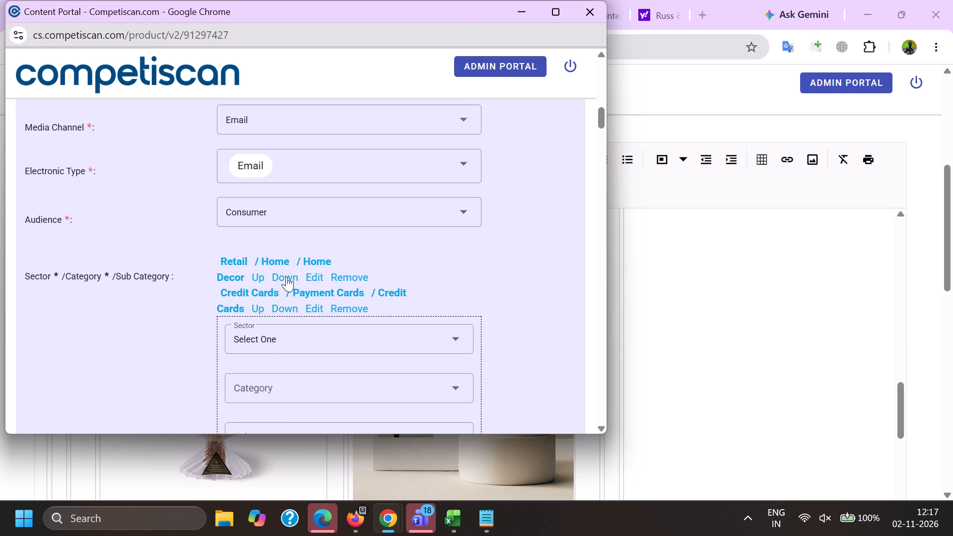
pyautogui.click(286, 276)
pyautogui.scroll(-6, 283, 246)
pyautogui.click(255, 128)
pyautogui.doubleClick(272, 189)
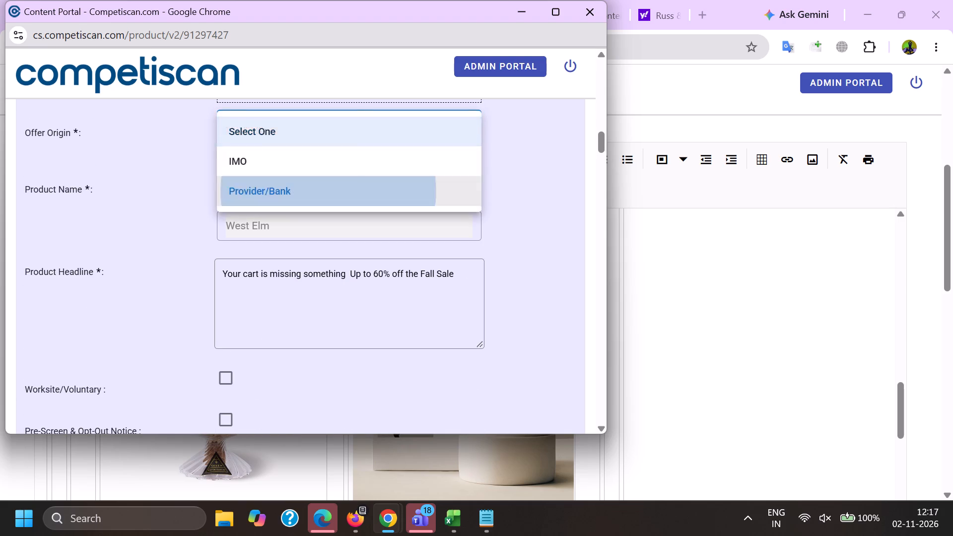
pyautogui.hotkey('ctrl', 'v')
pyautogui.click(290, 258)
# Move the Credit Cards entry back below the Retail / Home / Home Decor entry.
pyautogui.scroll(5, 282, 265)
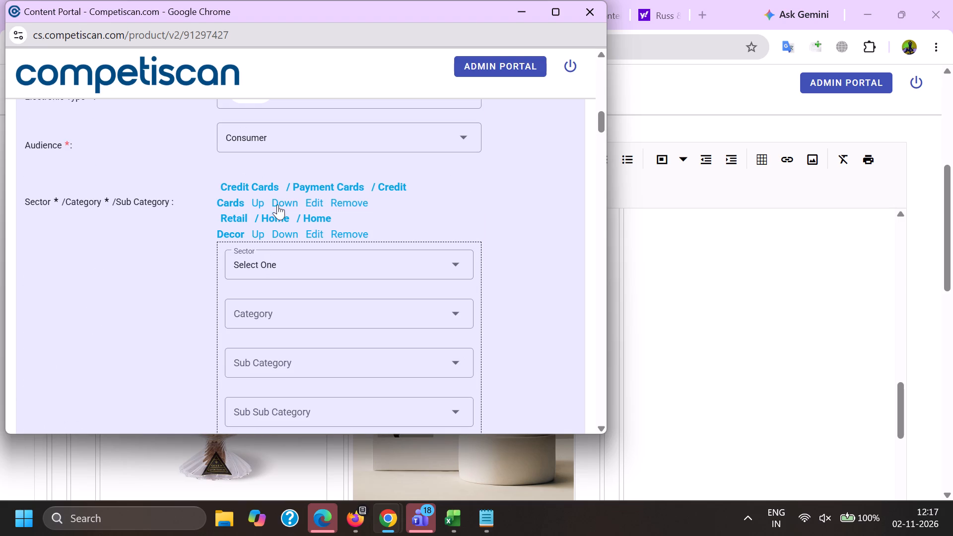
pyautogui.click(286, 199)
# Replace the Product Headline with email 91297427's subject, "Your cart is missing something + Up to 60% off the Fall Sale".
pyautogui.scroll(-5, 286, 198)
pyautogui.moveTo(471, 230); pyautogui.dragTo(0, 256)
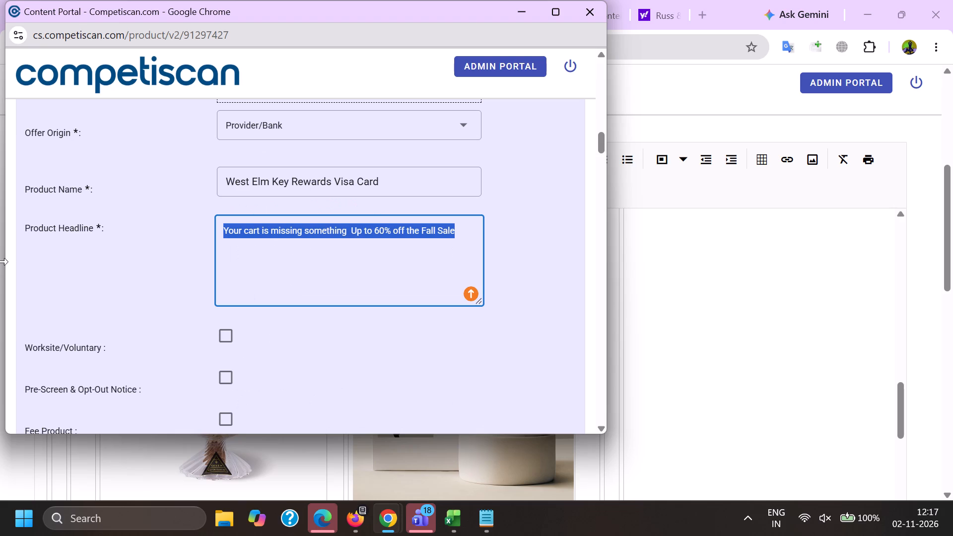
pyautogui.press('BackSpace')
pyautogui.hotkey('alt', 'Tab')
pyautogui.scroll(20, 128, 328)
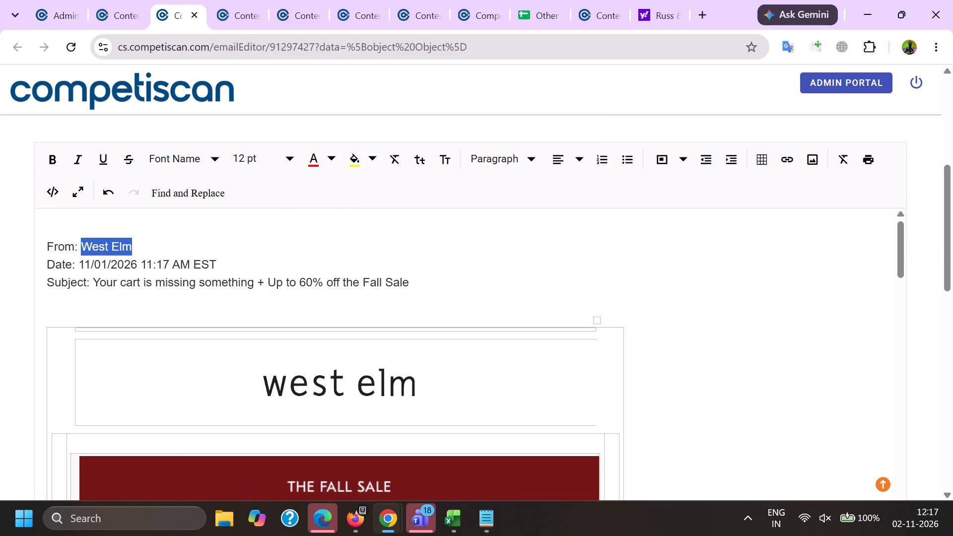
pyautogui.moveTo(92, 282); pyautogui.dragTo(432, 279)
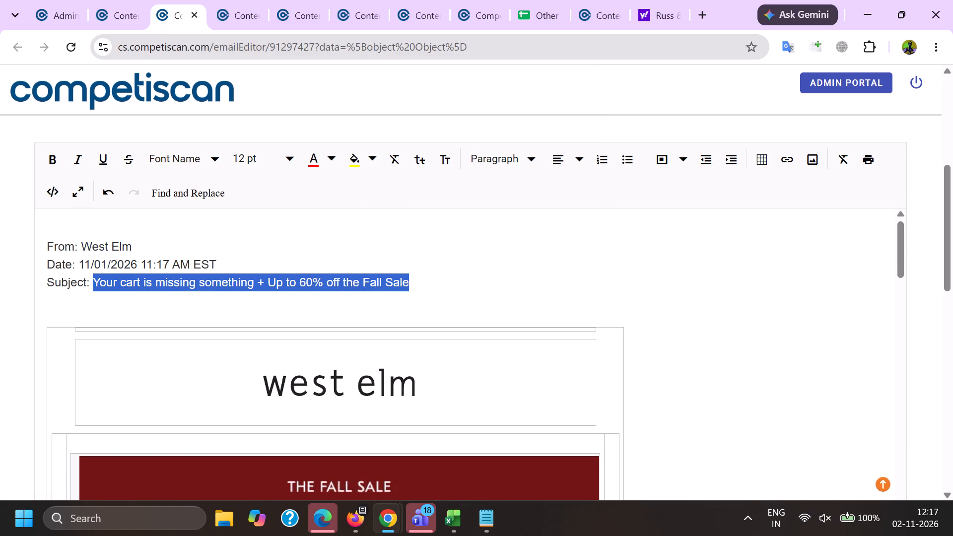
pyautogui.hotkey('ctrl', 'c')
pyautogui.hotkey('alt', 'Tab')
pyautogui.hotkey('ctrl', 'v')
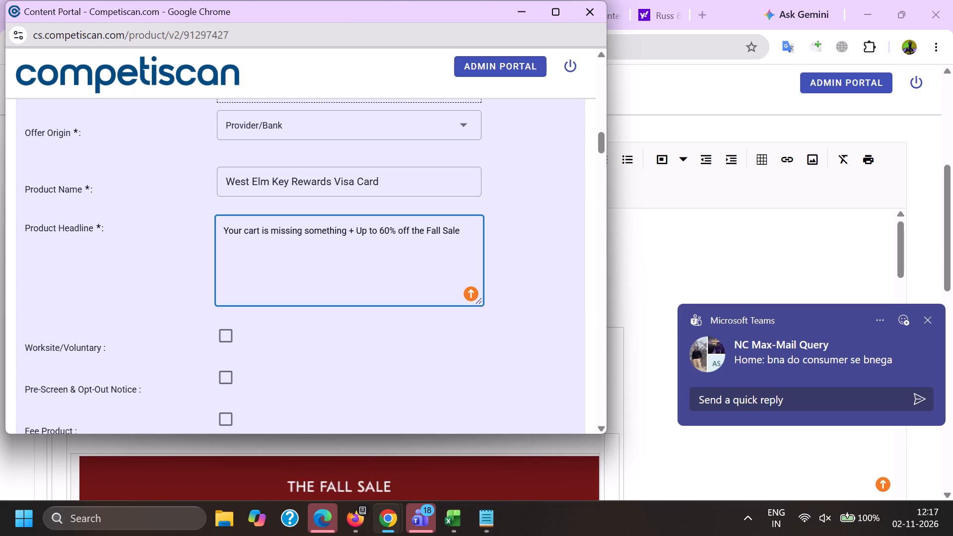
# Replace the plus sign in the Product Headline with the word "Plus" and end the sentence with a period.
pyautogui.click(355, 223)
pyautogui.press('Left')
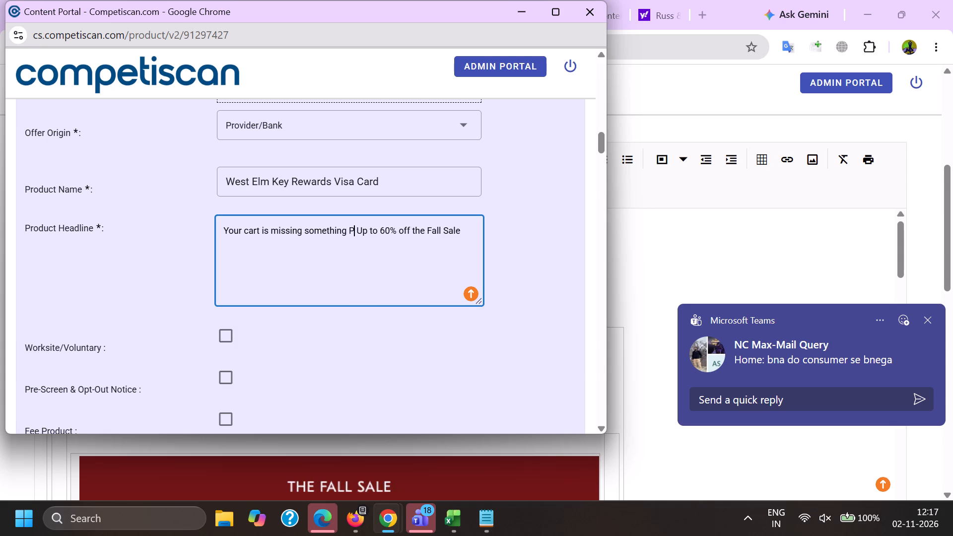
pyautogui.press('u')
pyautogui.press('s')
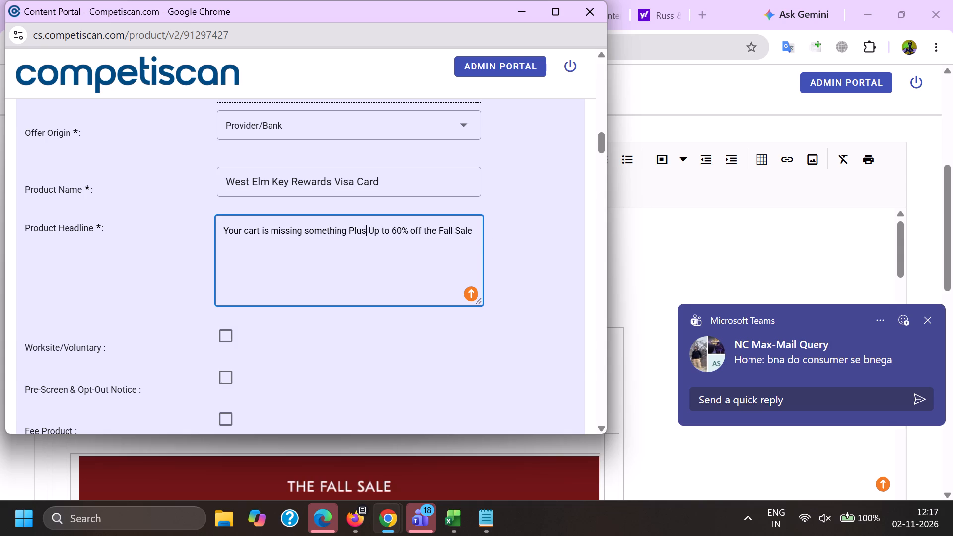
pyautogui.click(476, 242)
pyautogui.press('.')
pyautogui.press('space')
# Append "Earn 10% Back in Rewards" to the Product Headline, copied from the headline of product record 20975733.
pyautogui.hotkey('alt', 'Tab')
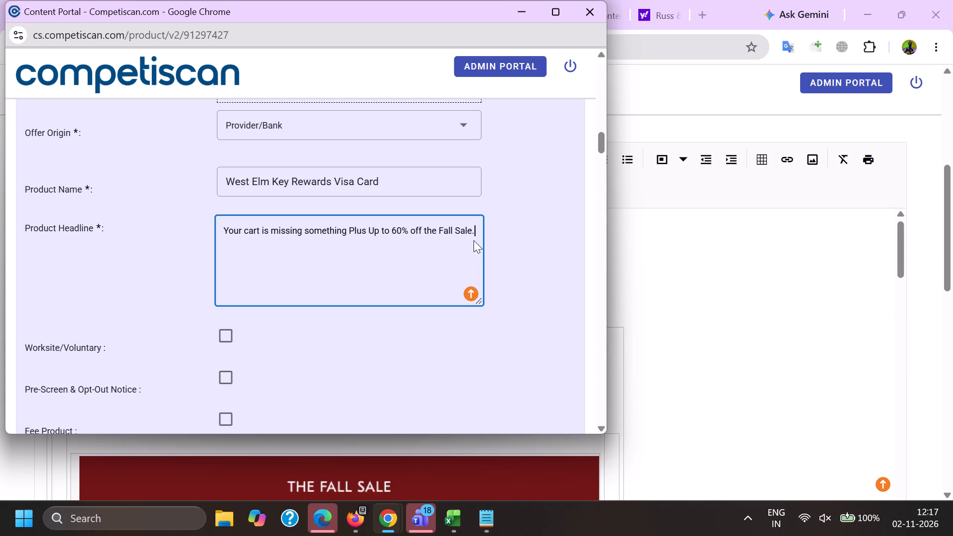
pyautogui.click(612, 0)
pyautogui.scroll(9, 546, 322)
pyautogui.scroll(4, 512, 348)
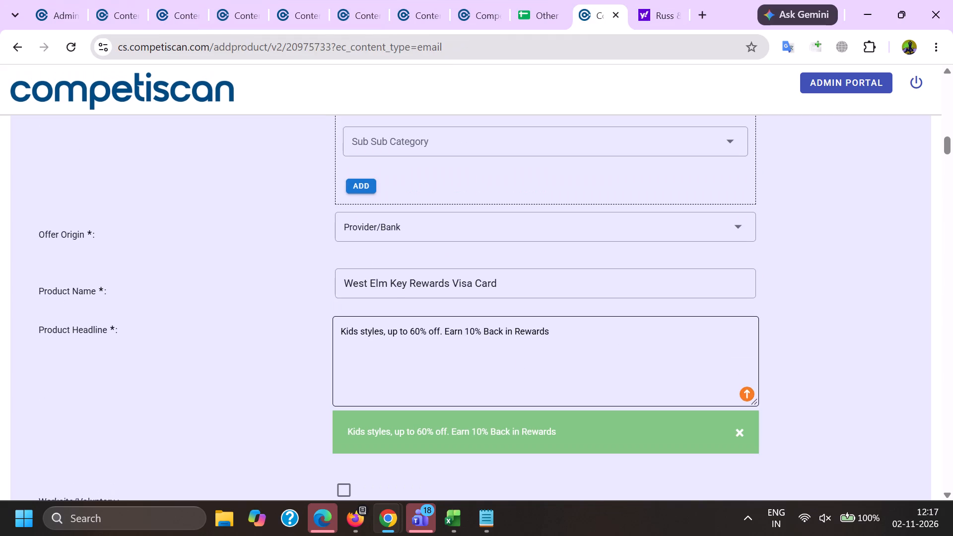
pyautogui.doubleClick(460, 333)
pyautogui.keyDown('shift'); pyautogui.click(586, 327); pyautogui.keyUp('shift')
pyautogui.hotkey('ctrl', 'c')
pyautogui.hotkey('alt', 'Tab')
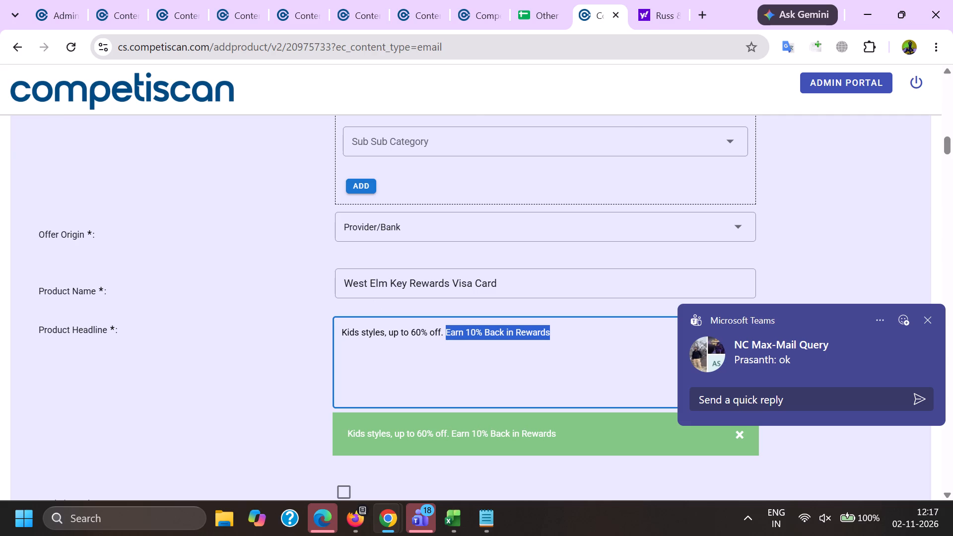
pyautogui.hotkey('ctrl', 'v')
# Set Response Mechanism to URL/Website and Mailing Type to Acquisition.
pyautogui.scroll(-4, 277, 279)
pyautogui.click(267, 258)
pyautogui.scroll(-8, 268, 154)
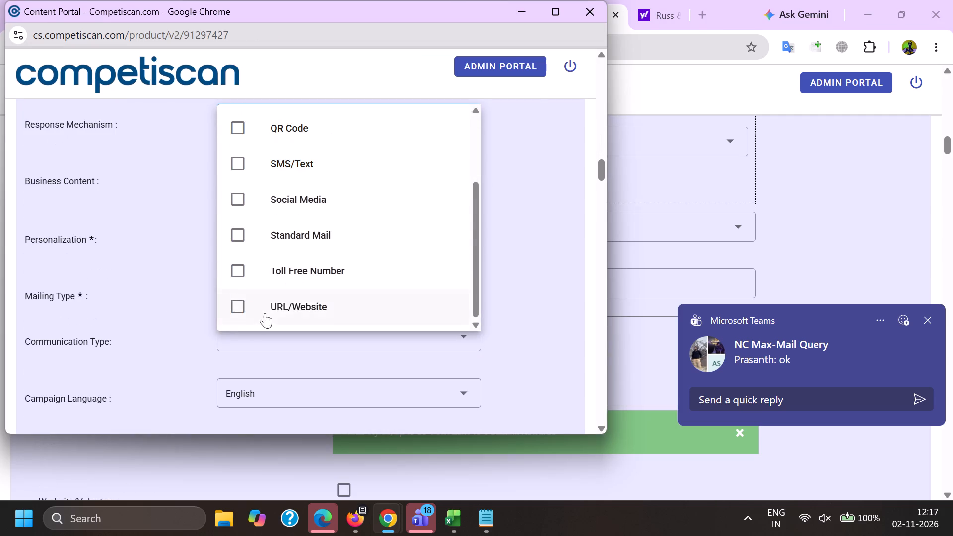
pyautogui.click(265, 313)
pyautogui.moveTo(164, 298); pyautogui.dragTo(178, 299)
pyautogui.click(279, 294)
pyautogui.click(272, 261)
pyautogui.moveTo(141, 297); pyautogui.dragTo(156, 304)
# Set Communication Type to Bonuses/Contests/Incentives, Co-Brand and Mobile Application, leaving Brand Awareness unselected.
pyautogui.click(254, 340)
pyautogui.scroll(-3, 254, 233)
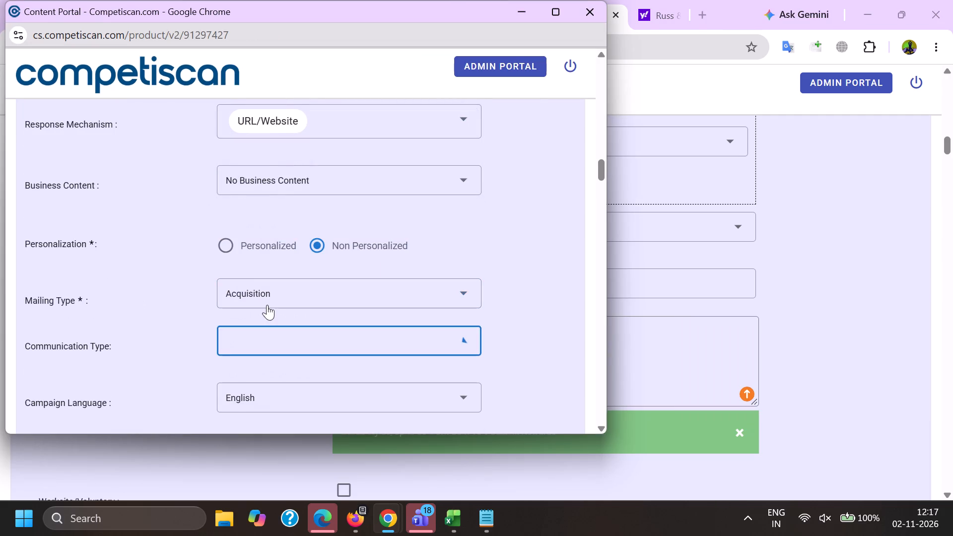
pyautogui.click(283, 252)
pyautogui.scroll(-5, 283, 245)
pyautogui.scroll(5, 274, 281)
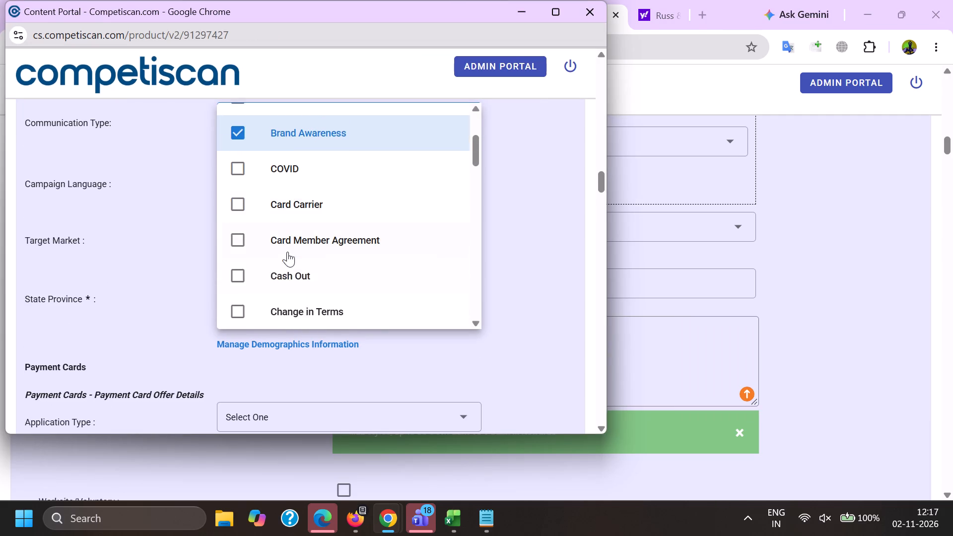
pyautogui.click(277, 226)
pyautogui.click(278, 277)
pyautogui.scroll(1, 283, 267)
pyautogui.scroll(-5, 283, 268)
pyautogui.scroll(4, 278, 333)
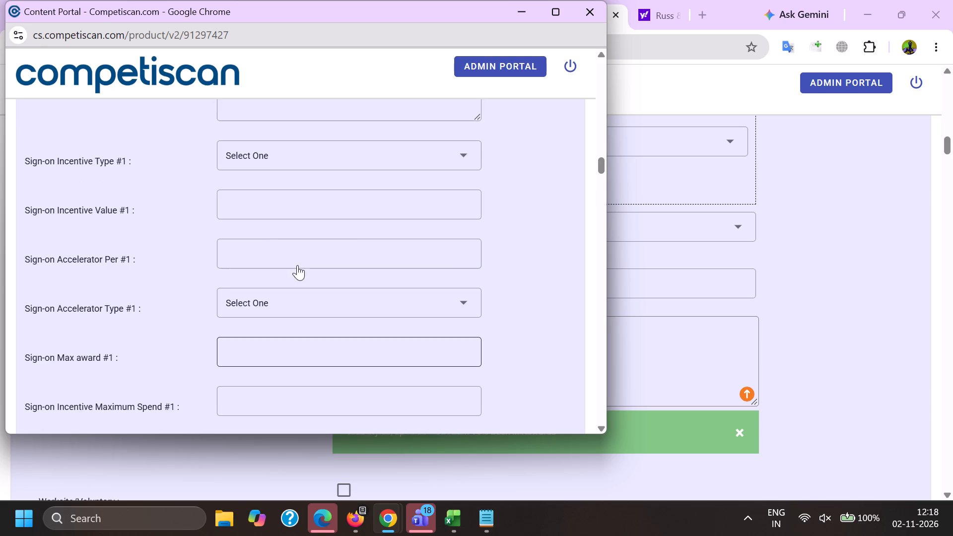
pyautogui.scroll(-3, 299, 228)
pyautogui.click(297, 293)
pyautogui.scroll(-8, 300, 272)
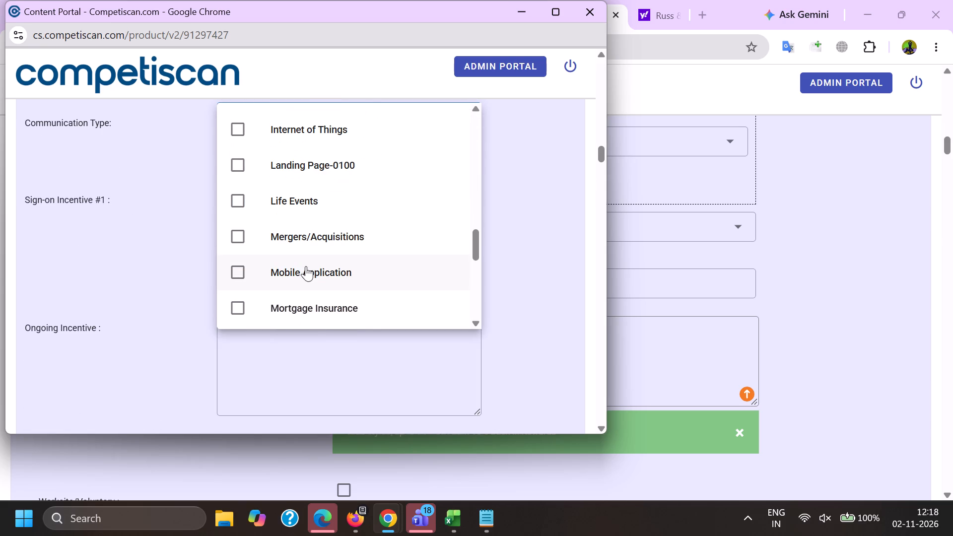
pyautogui.click(306, 267)
pyautogui.click(128, 266)
# Fill Sign-on Incentive #1 with record 20975733's text, "10% back in reward during the first 30 days from account opening".
pyautogui.hotkey('alt', 'Tab')
pyautogui.scroll(-11, 733, 246)
pyautogui.moveTo(694, 211); pyautogui.dragTo(10, 202)
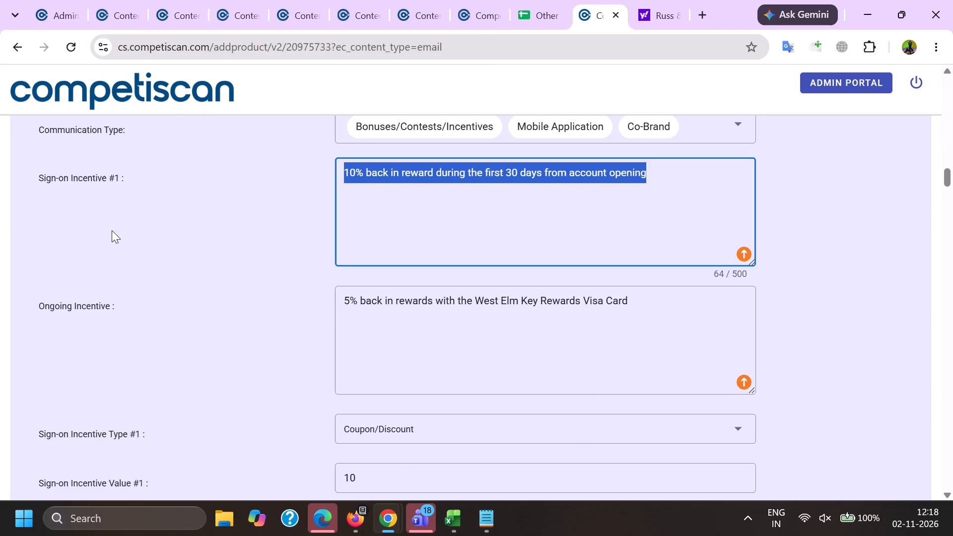
pyautogui.hotkey('ctrl', 'c')
pyautogui.hotkey('alt', 'Tab')
pyautogui.moveTo(278, 219); pyautogui.dragTo(279, 226)
pyautogui.hotkey('ctrl', 'v')
# Fill Ongoing Incentive with record 20975733's text, "5% back in rewards with the West Elm Key Rewards Visa Card".
pyautogui.keyDown('ctrl'); pyautogui.click(297, 336); pyautogui.keyUp('ctrl')
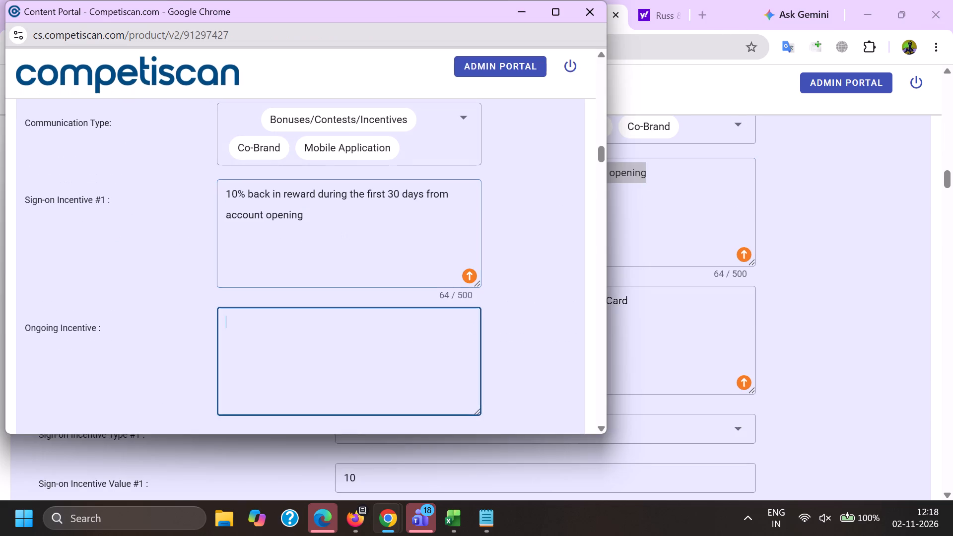
pyautogui.hotkey('alt', 'Tab')
pyautogui.moveTo(642, 336); pyautogui.dragTo(165, 312)
pyautogui.hotkey('ctrl', 'c')
pyautogui.hotkey('alt', 'Tab')
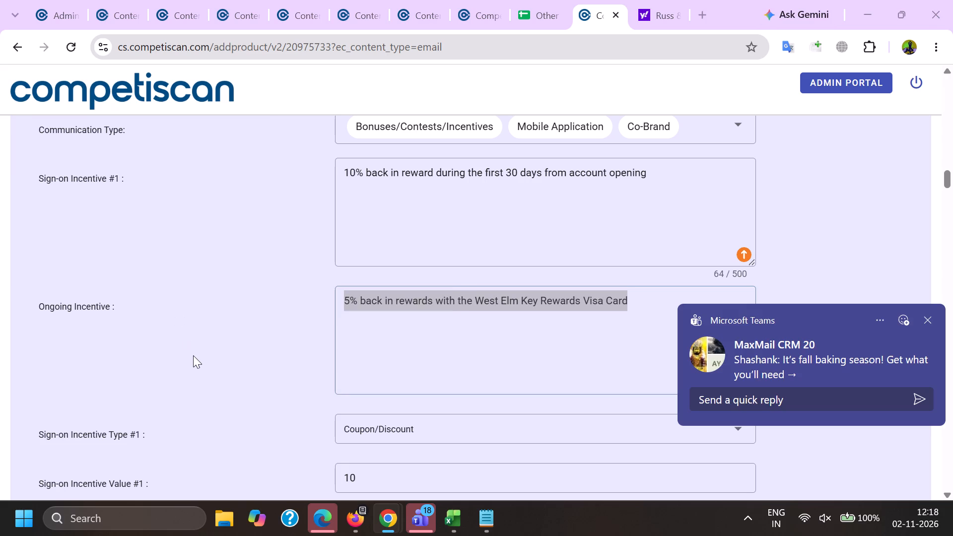
pyautogui.hotkey('ctrl', 'v')
# Set Sign-on Incentive Type #1 to Coupon/Discount and Sign-on Incentive Value #1 to 10.00.
pyautogui.scroll(-4, 257, 211)
pyautogui.click(243, 151)
pyautogui.scroll(-7, 243, 151)
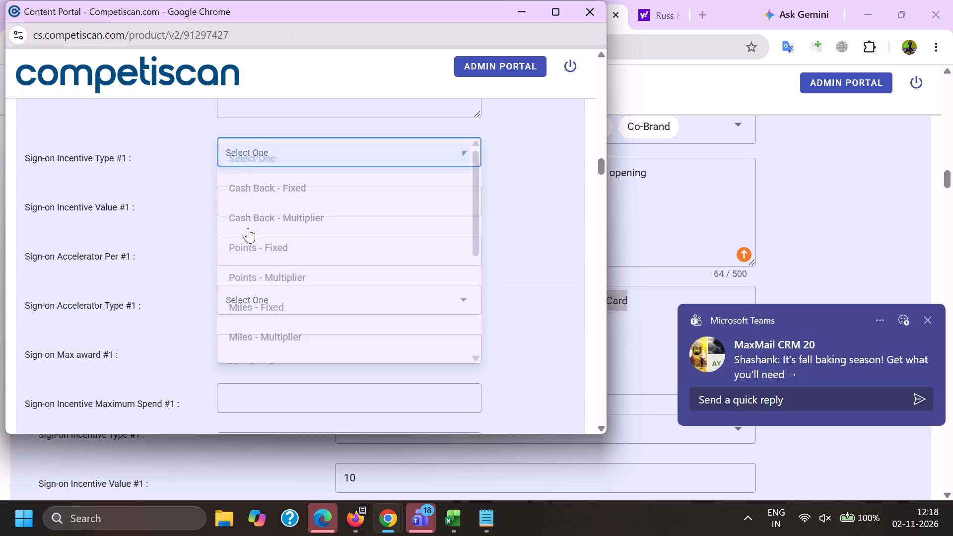
pyautogui.click(265, 254)
pyautogui.moveTo(159, 238); pyautogui.dragTo(166, 239)
pyautogui.click(249, 208)
pyautogui.press('1')
pyautogui.press('0')
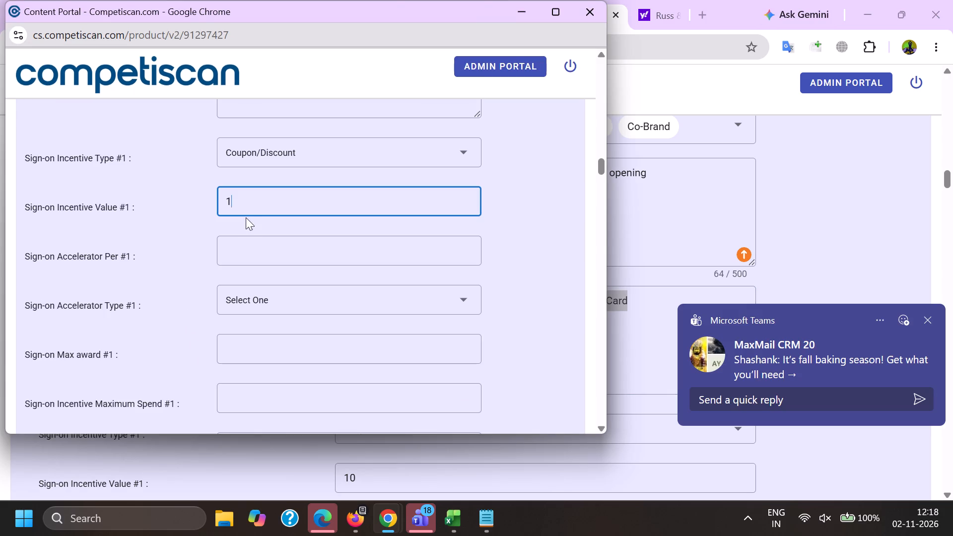
pyautogui.press('.')
pyautogui.press('0')
pyautogui.press('0')
# Set Sign-on Max award #1 to 10.00, the incentive window #1 to 1 month and Sign-on Fixed date #1 to Yes.
pyautogui.press('Tab')
pyautogui.press('Tab')
pyautogui.press('Tab')
pyautogui.press('1')
pyautogui.press('0')
pyautogui.press('.')
pyautogui.press('0')
pyautogui.press('0')
pyautogui.press('Tab')
pyautogui.press('Tab')
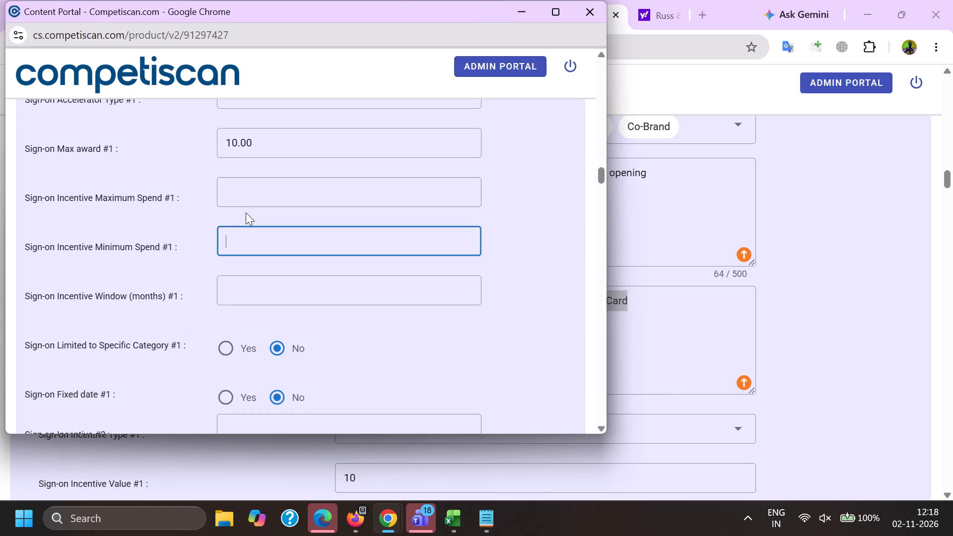
pyautogui.press('Tab')
pyautogui.press('1')
pyautogui.scroll(-2, 245, 201)
pyautogui.click(225, 250)
# Mark Reward Program as Yes and set the payment card Application Type to Invitation to Apply.
pyautogui.scroll(-6, 226, 240)
pyautogui.scroll(1, 226, 243)
pyautogui.scroll(-18, 227, 244)
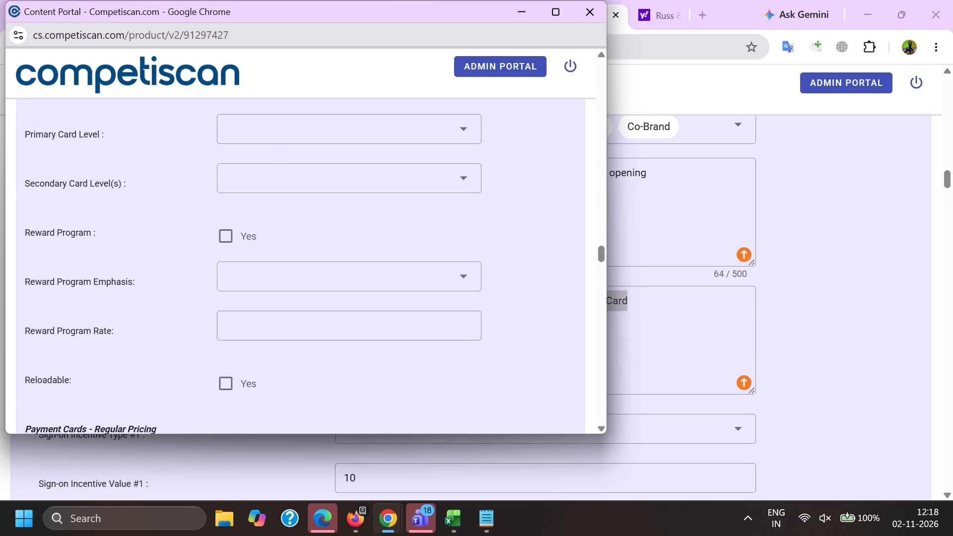
pyautogui.click(236, 229)
pyautogui.scroll(3, 247, 288)
pyautogui.click(243, 244)
pyautogui.click(277, 321)
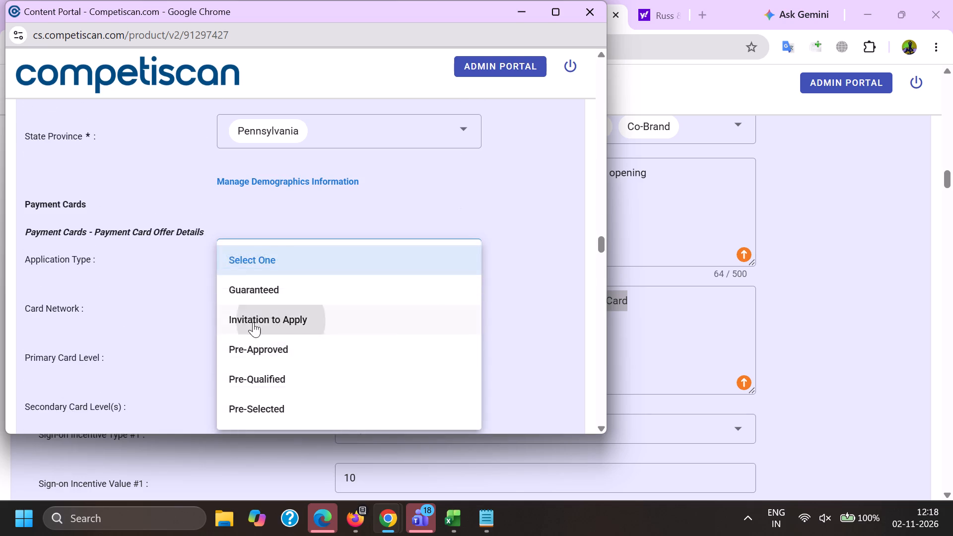
pyautogui.moveTo(144, 317); pyautogui.dragTo(160, 316)
# Set Card Network to Visa and choose the Primary Card Level.
pyautogui.click(252, 302)
pyautogui.scroll(-2, 256, 202)
pyautogui.click(275, 293)
pyautogui.moveTo(105, 298); pyautogui.dragTo(125, 294)
pyautogui.click(267, 207)
pyautogui.scroll(-7, 263, 336)
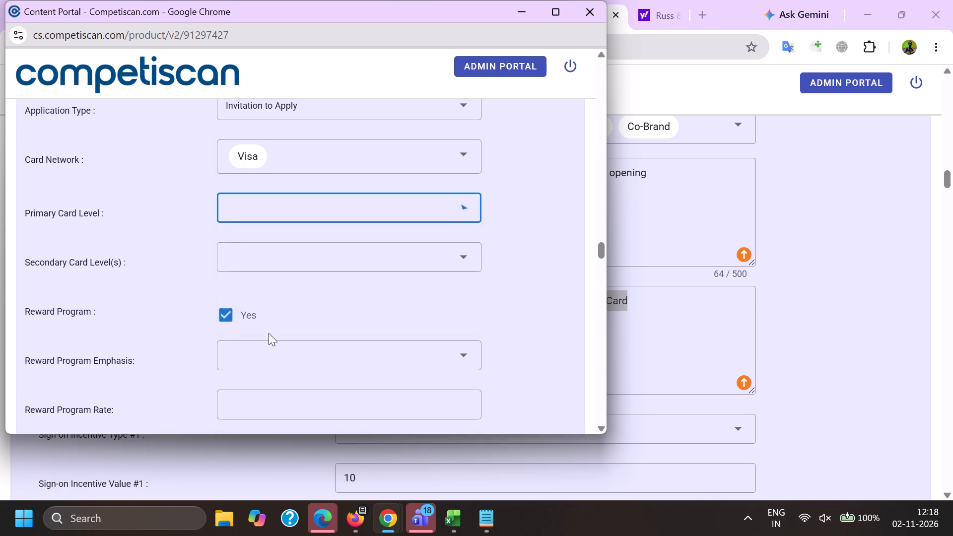
pyautogui.click(298, 353)
pyautogui.click(153, 336)
# Copy the company name "west elm" and search for it as the product's affinity/association.
pyautogui.scroll(20, 193, 329)
pyautogui.scroll(1, 193, 329)
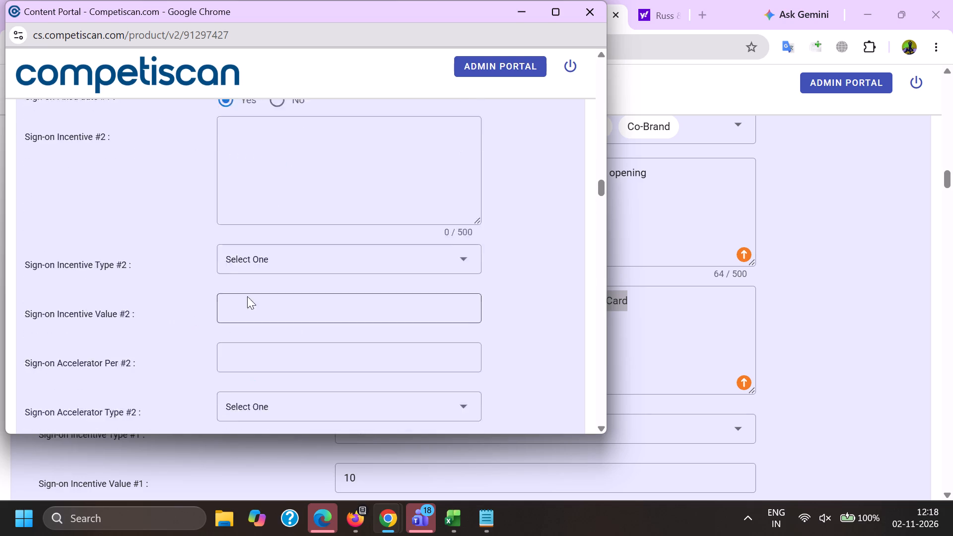
pyautogui.scroll(20, 247, 296)
pyautogui.scroll(12, 247, 296)
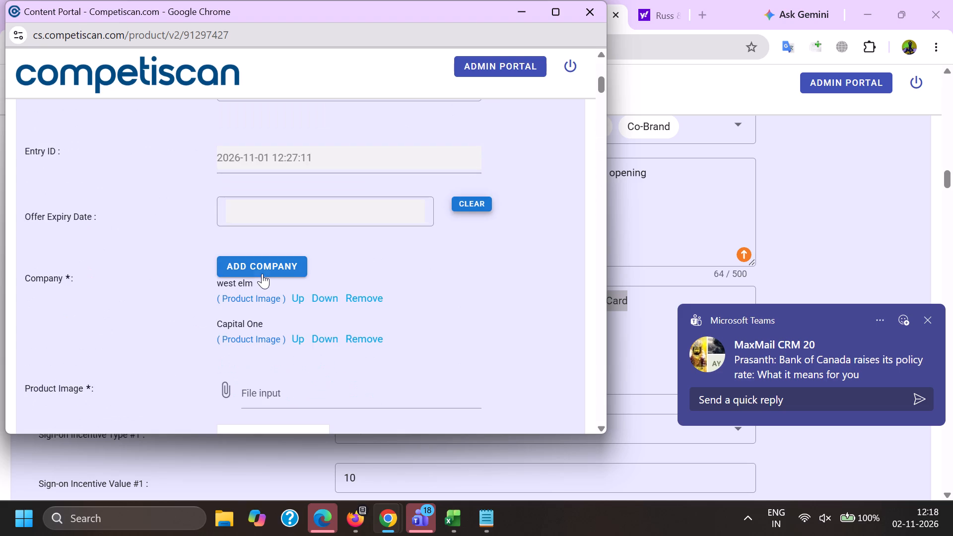
pyautogui.scroll(-3, 262, 273)
pyautogui.scroll(2, 256, 322)
pyautogui.tripleClick(226, 209)
pyautogui.hotkey('ctrl', 'c')
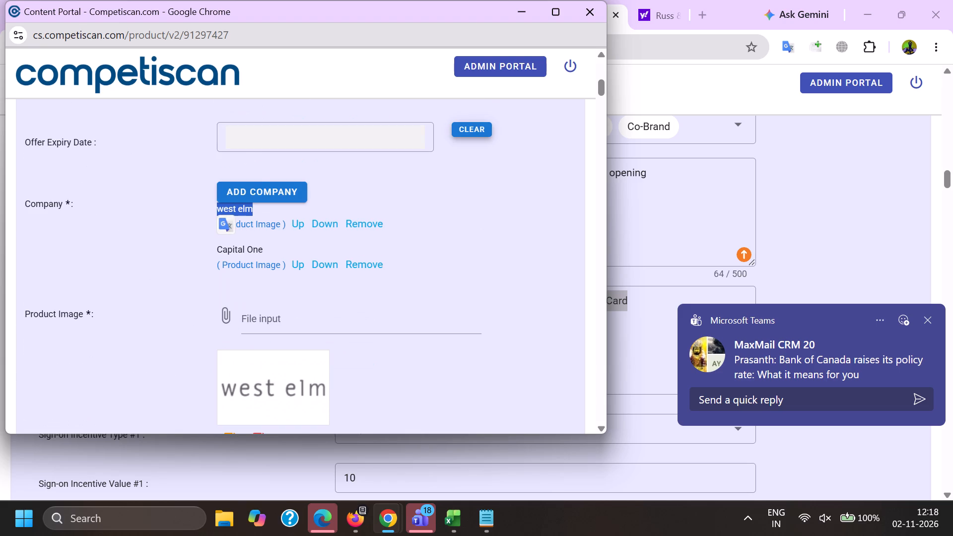
pyautogui.scroll(-3, 259, 172)
pyautogui.click(272, 260)
pyautogui.click(372, 286)
pyautogui.hotkey('ctrl', 'v')
# Add Affirm as another company on the product record and assign west elm (Retail) as the affinity/association.
pyautogui.scroll(3, 295, 350)
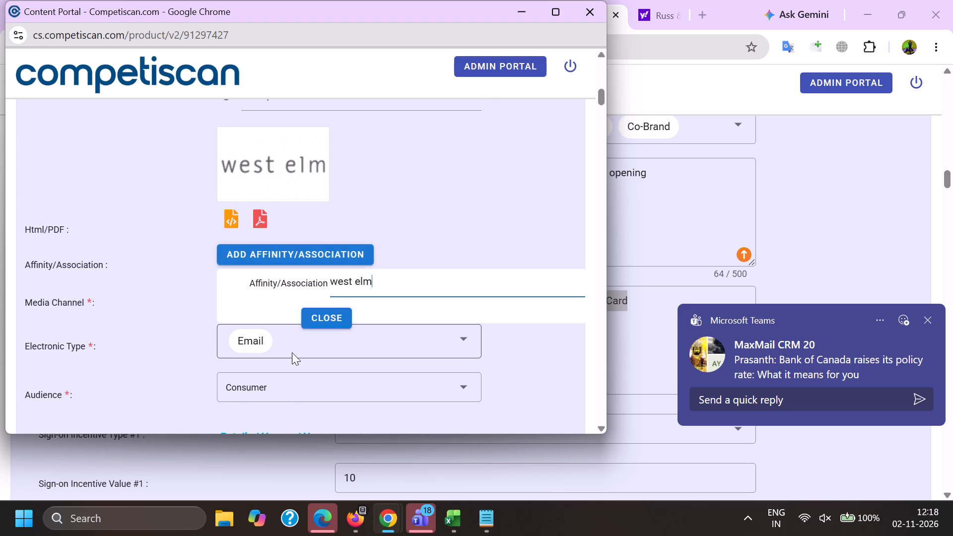
pyautogui.click(260, 229)
pyautogui.click(263, 200)
pyautogui.press('a')
pyautogui.press('f')
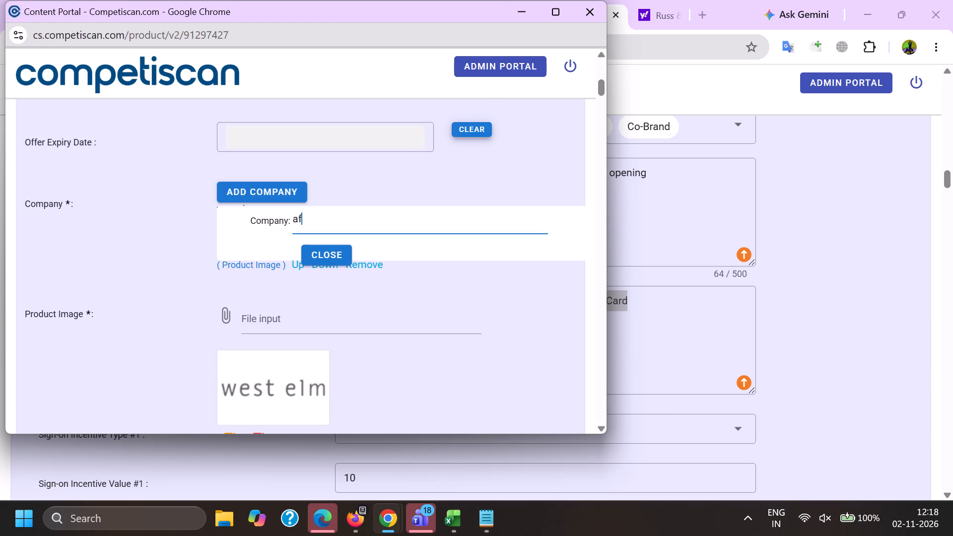
pyautogui.press('f')
pyautogui.write('ir')
pyautogui.press('m')
pyautogui.scroll(-4, 260, 209)
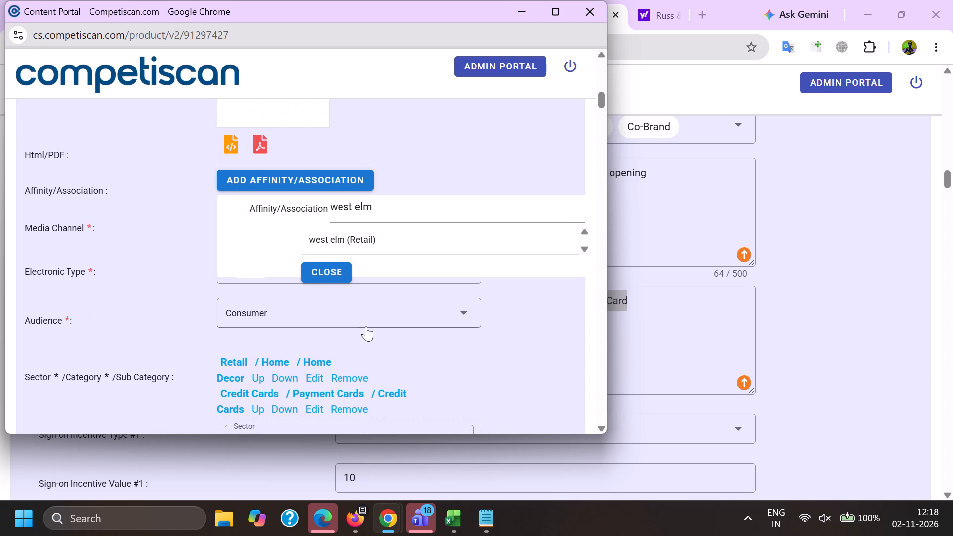
pyautogui.click(344, 244)
pyautogui.scroll(6, 304, 298)
pyautogui.click(312, 401)
# Add a Mortgage & Loan sector entry with the Unsecured category and its matching sub category to the record.
pyautogui.scroll(-2, 304, 224)
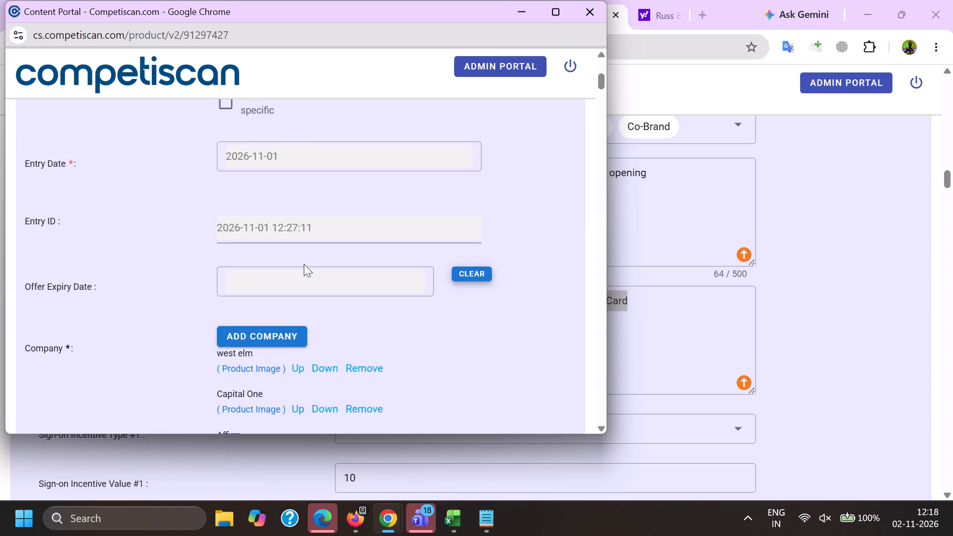
pyautogui.scroll(-8, 304, 264)
pyautogui.click(268, 200)
pyautogui.scroll(-3, 262, 222)
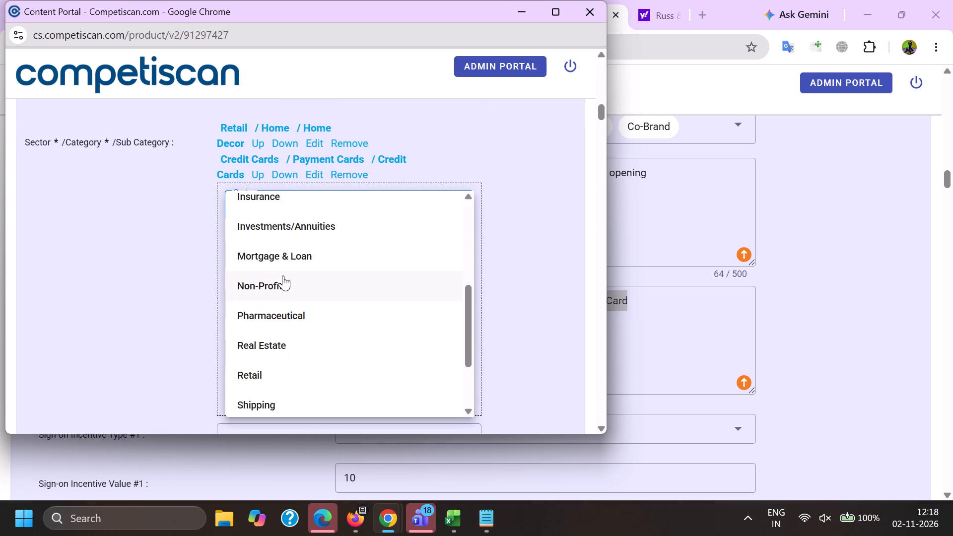
pyautogui.click(286, 256)
pyautogui.moveTo(166, 264); pyautogui.dragTo(192, 264)
pyautogui.click(277, 262)
pyautogui.scroll(-1, 288, 153)
pyautogui.click(292, 244)
pyautogui.click(274, 235)
pyautogui.scroll(-1, 287, 172)
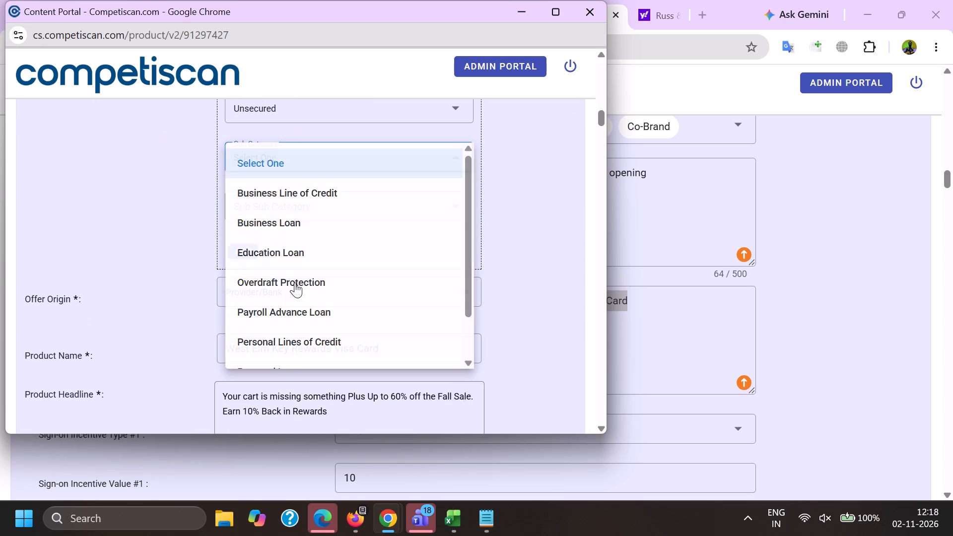
pyautogui.scroll(-7, 287, 277)
pyautogui.click(296, 337)
pyautogui.moveTo(146, 330); pyautogui.dragTo(157, 324)
pyautogui.click(241, 251)
pyautogui.scroll(-6, 246, 230)
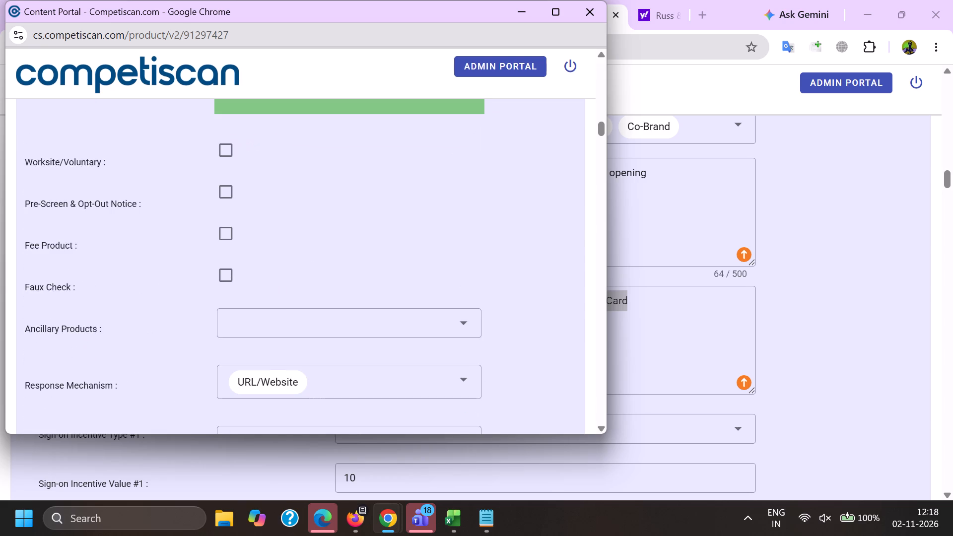
# Fill in the Mortgage & Loan details, setting Upper APR to 36 and Lower APR to 0.
pyautogui.scroll(-20, 292, 315)
pyautogui.scroll(-20, 292, 315)
pyautogui.scroll(-6, 292, 315)
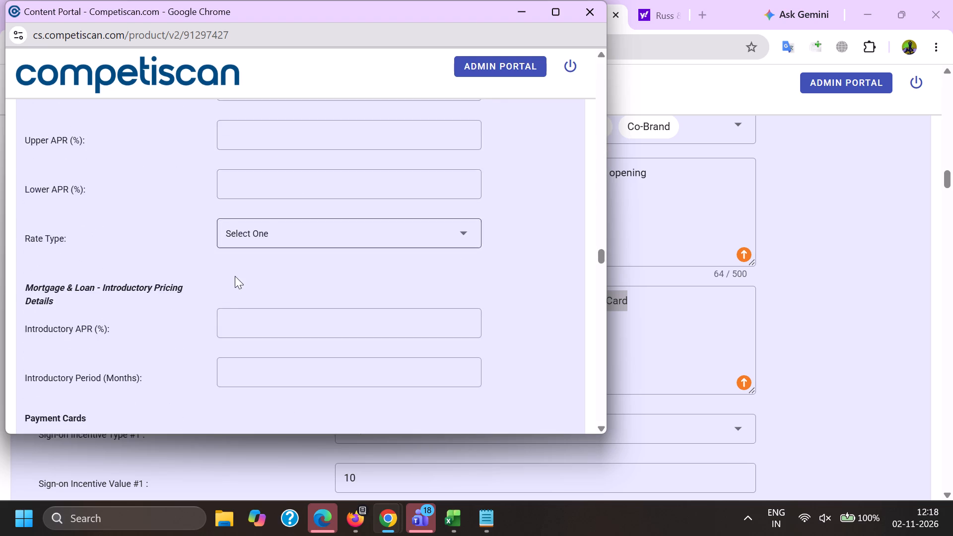
pyautogui.scroll(6, 235, 276)
pyautogui.click(248, 260)
pyautogui.click(281, 315)
pyautogui.click(200, 313)
pyautogui.scroll(-5, 232, 226)
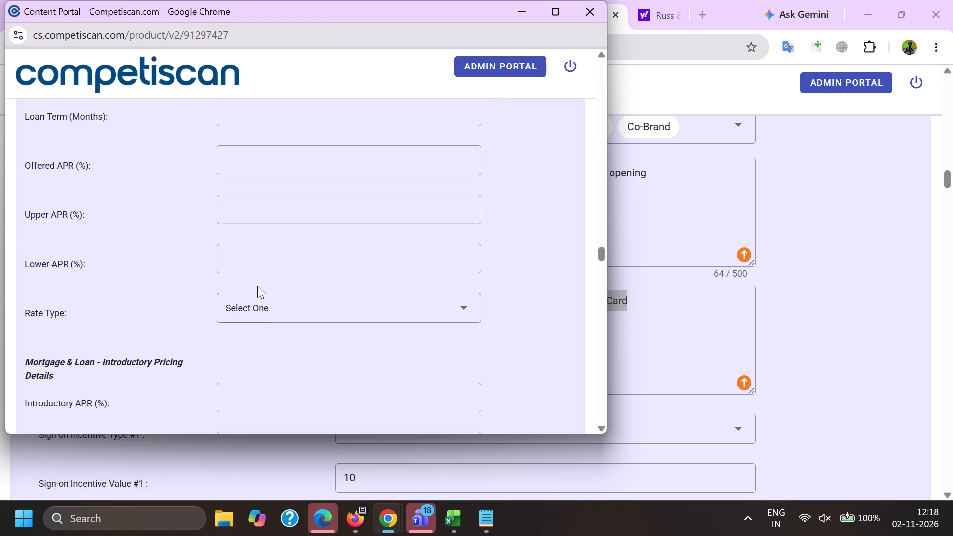
pyautogui.click(248, 209)
pyautogui.press('3')
pyautogui.press('6')
pyautogui.press('Tab')
pyautogui.press('0')
pyautogui.scroll(-5, 243, 214)
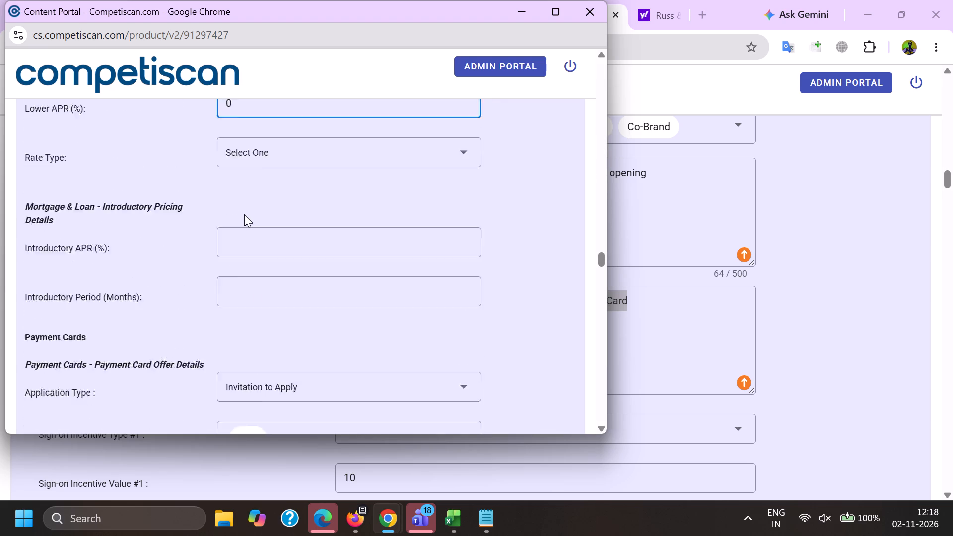
# Mark Credit Card Mentioned in the Non-Profit/Consumer Services/Retail section and submit the product record.
pyautogui.click(160, 313)
pyautogui.press('End')
pyautogui.scroll(-5, 171, 302)
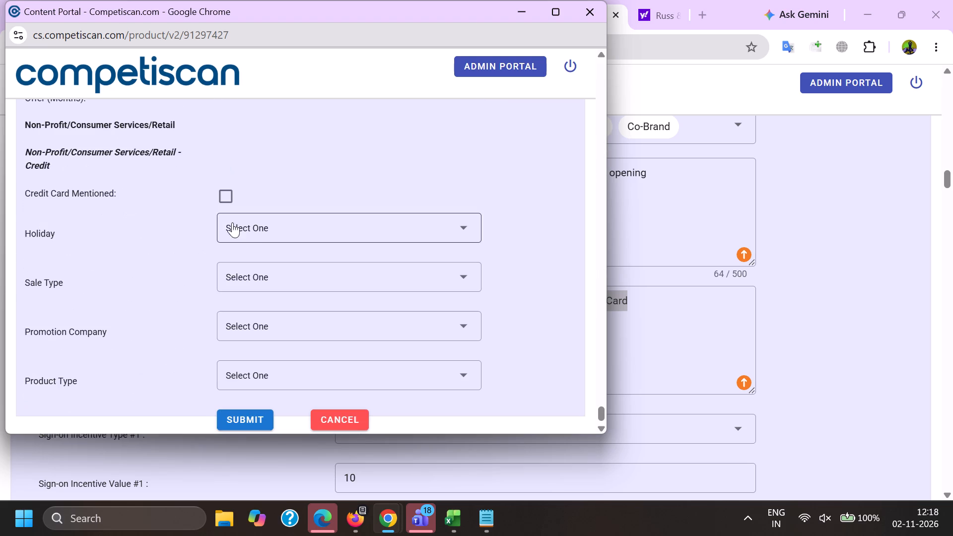
pyautogui.click(225, 211)
pyautogui.click(226, 199)
pyautogui.click(253, 423)
# Switch to Firefox and reload the Focus email lists in the first two content portal tabs.
pyautogui.click(356, 517)
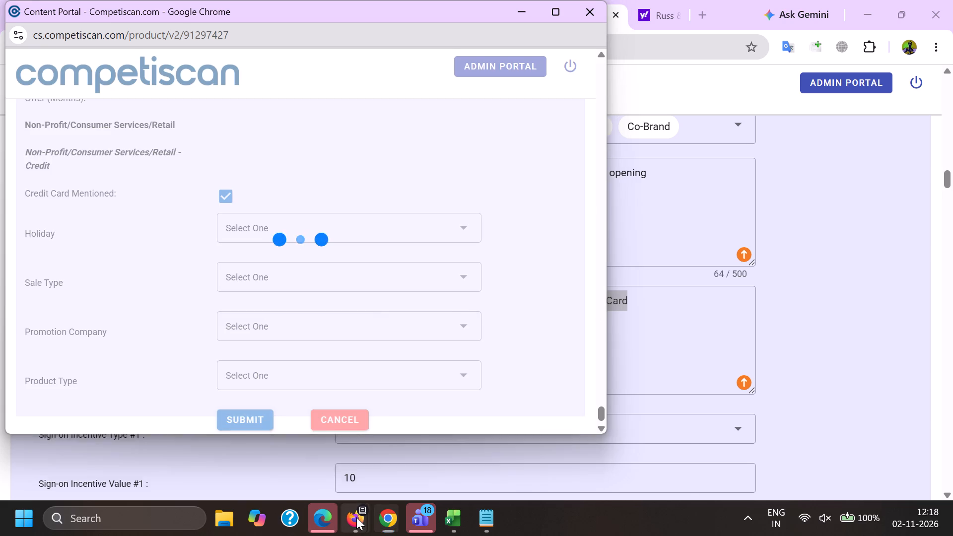
pyautogui.click(94, 442)
pyautogui.click(128, 0)
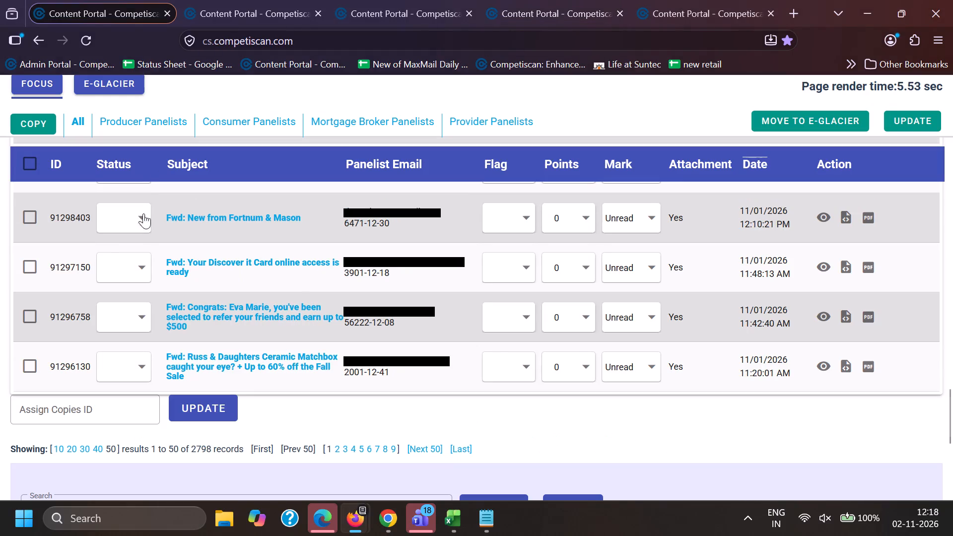
pyautogui.click(40, 89)
pyautogui.click(233, 0)
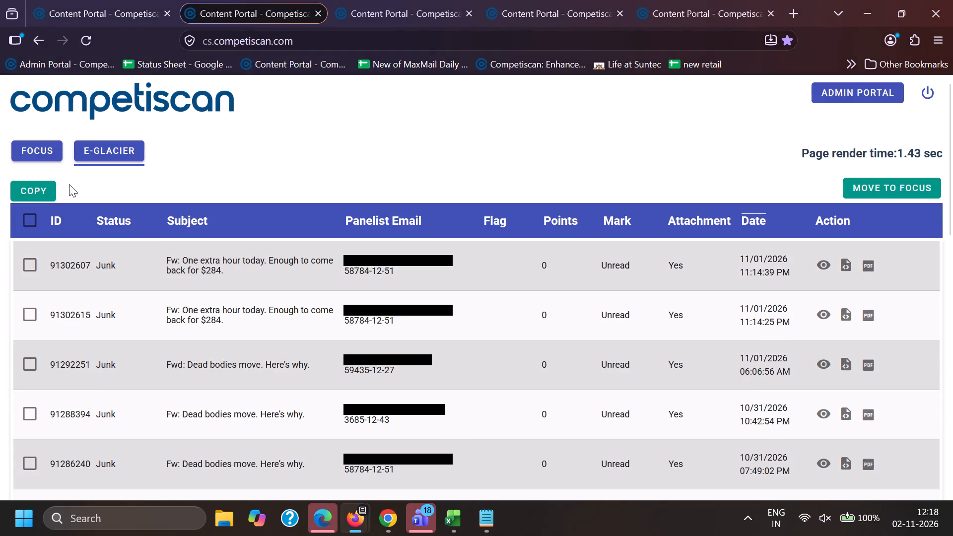
pyautogui.click(37, 160)
pyautogui.click(89, 0)
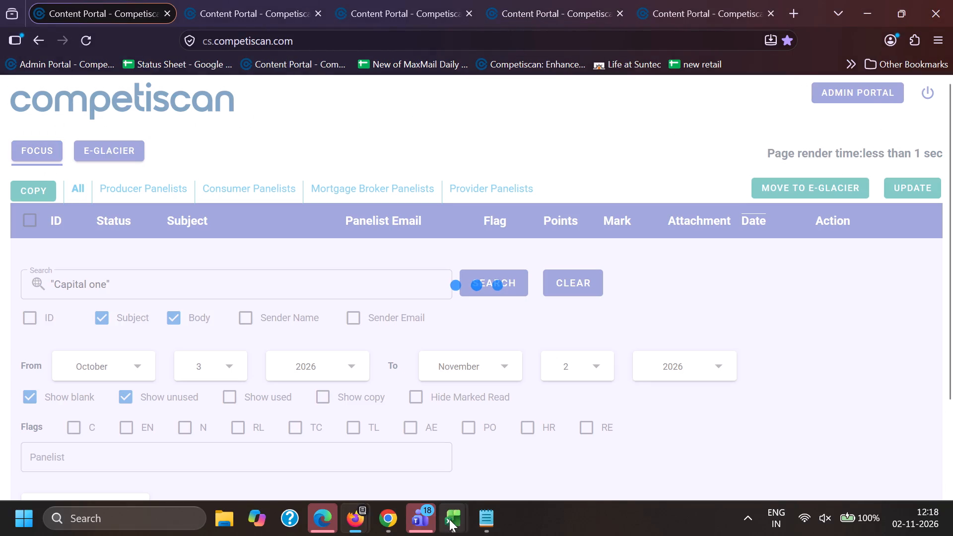
# Copy the Experian support sender address from Excel cell B236 and search for it in quotes in the second portal tab.
pyautogui.click(451, 519)
pyautogui.click(451, 464)
pyautogui.hotkey('ctrl', 'c')
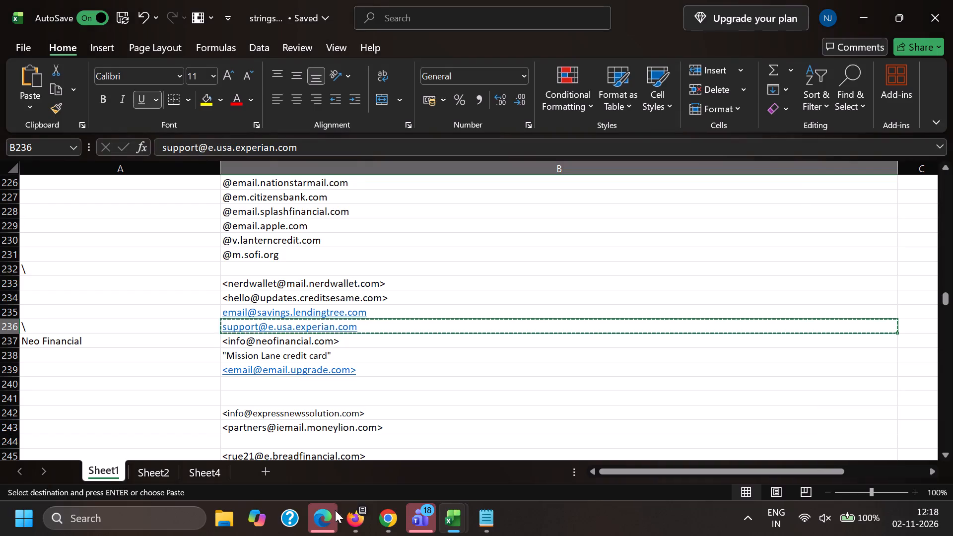
pyautogui.hotkey('alt', 'Tab')
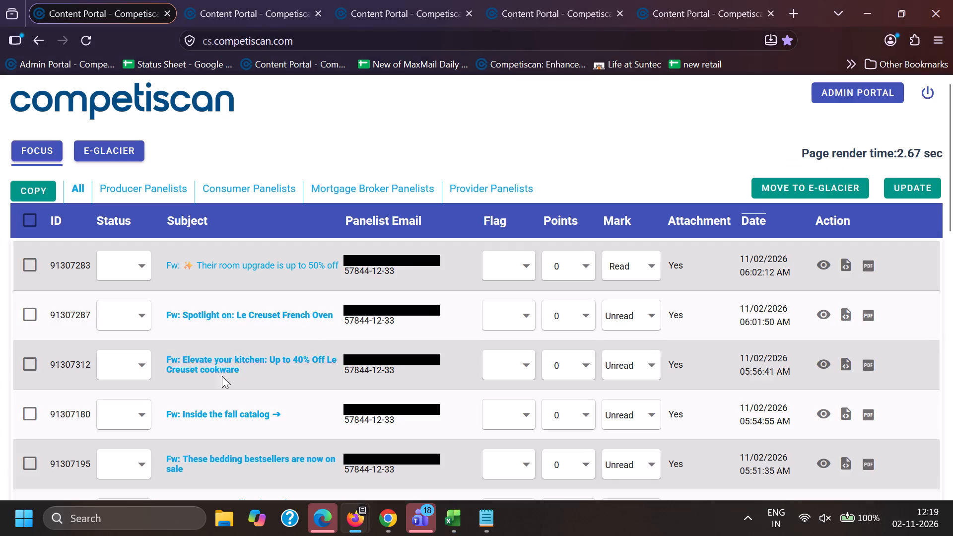
pyautogui.click(339, 0)
pyautogui.click(224, 0)
pyautogui.scroll(-7, 221, 320)
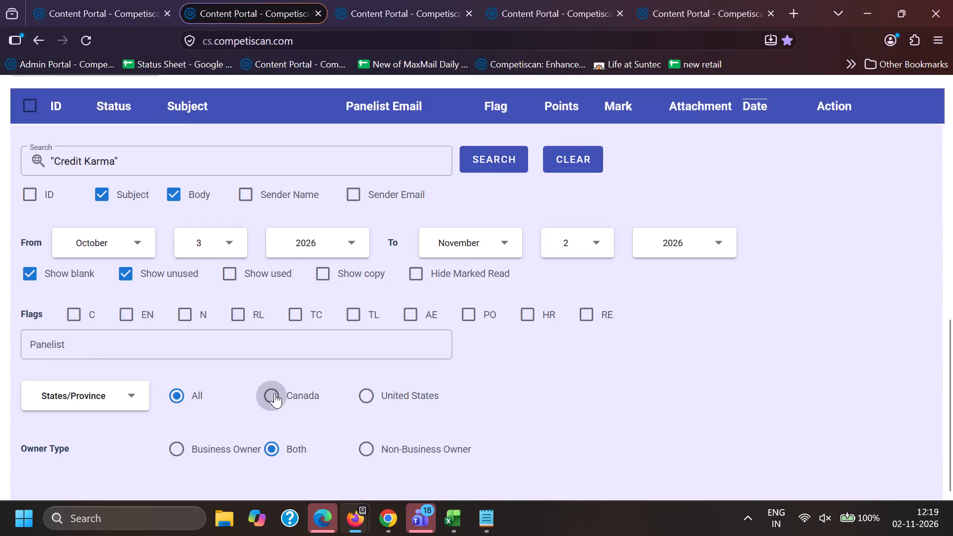
pyautogui.scroll(2, 221, 368)
pyautogui.moveTo(272, 306); pyautogui.dragTo(0, 317)
pyautogui.press('BackSpace')
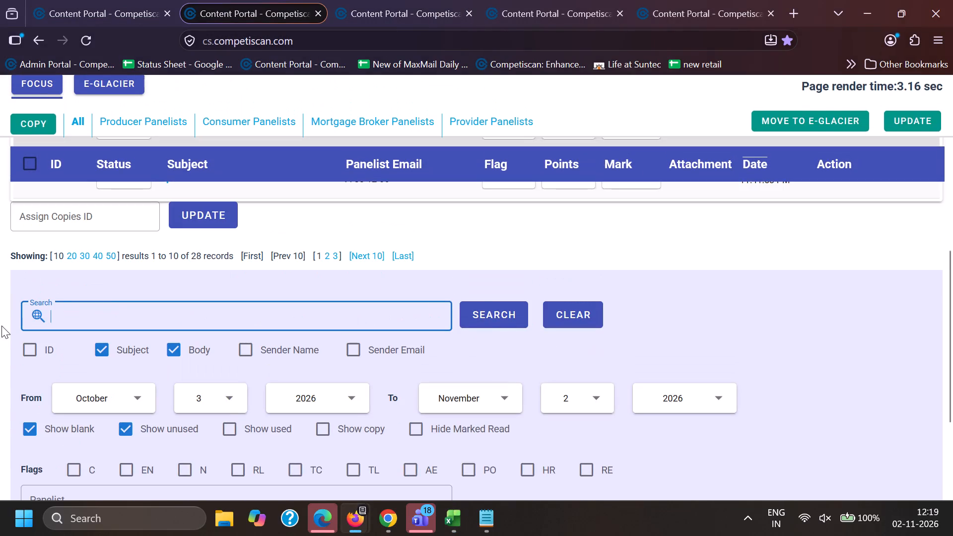
pyautogui.hotkey('shift', '"')
pyautogui.hotkey('ctrl', 'v')
pyautogui.hotkey('shift', '"')
pyautogui.press('Return')
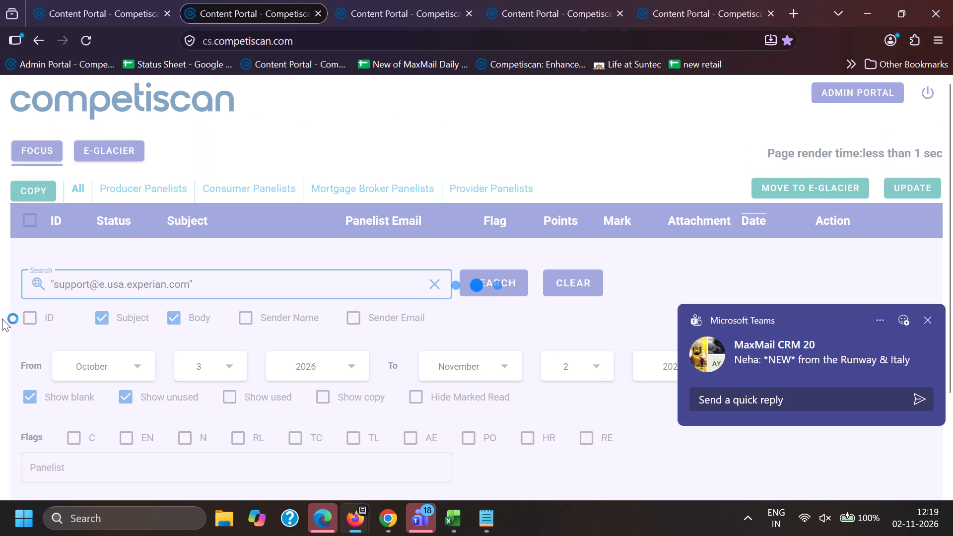
# Show 50 results per page in the first portal tab's "Capital one" email list.
pyautogui.click(86, 0)
pyautogui.scroll(-1, 203, 137)
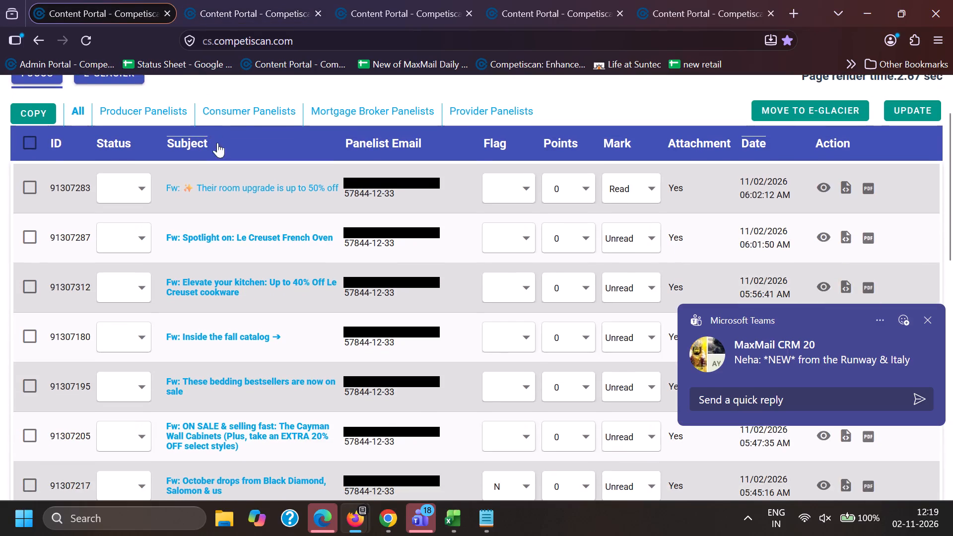
pyautogui.scroll(-1, 217, 160)
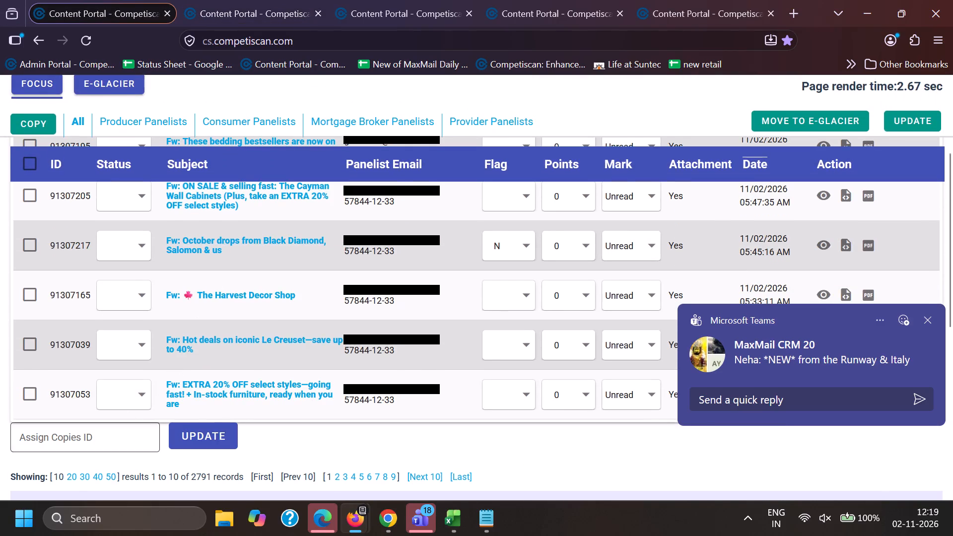
pyautogui.click(112, 475)
# Open the E-Glacier email list in the third portal tab.
pyautogui.click(191, 0)
pyautogui.click(386, 0)
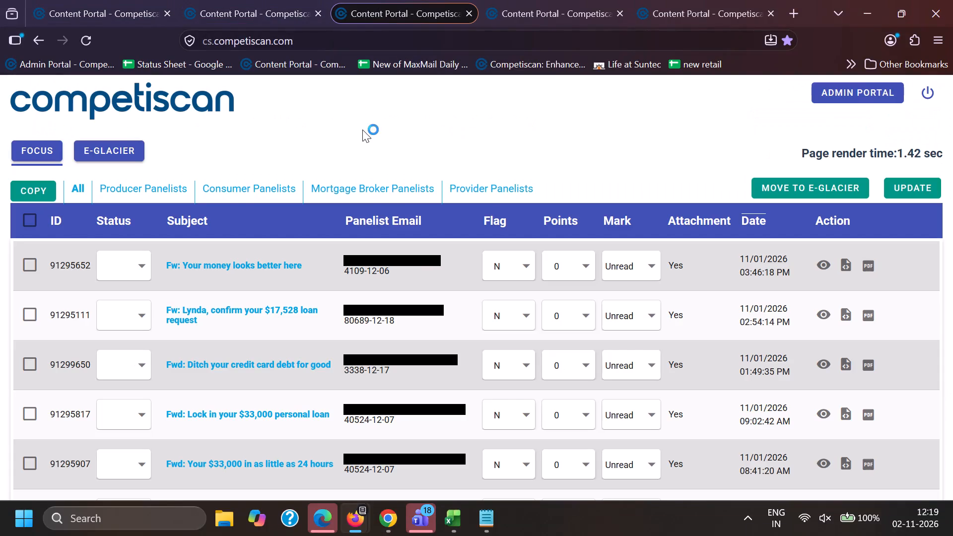
pyautogui.click(117, 157)
# Copy the subject text ", get your personalized payoff plan" from email 91306791 in the Experian results.
pyautogui.click(305, 0)
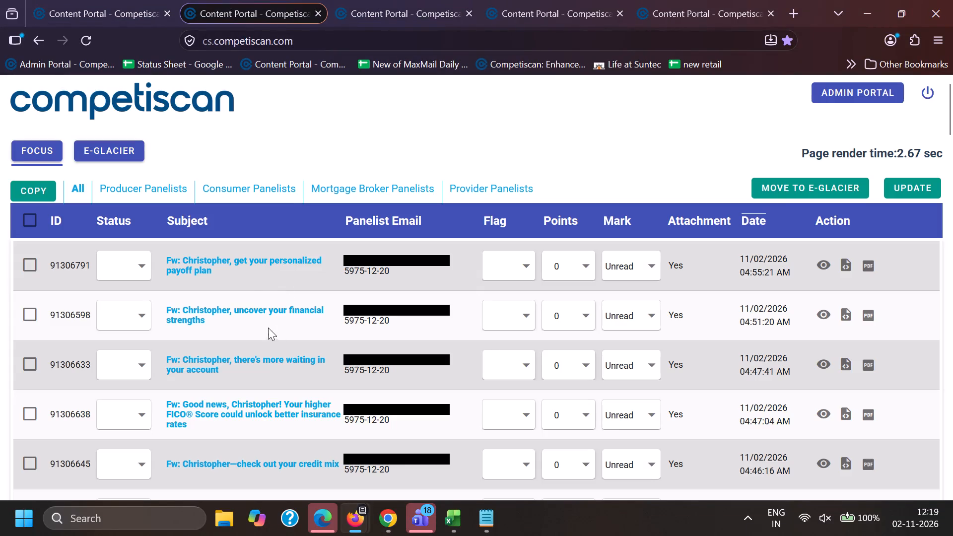
pyautogui.moveTo(228, 262); pyautogui.dragTo(248, 271)
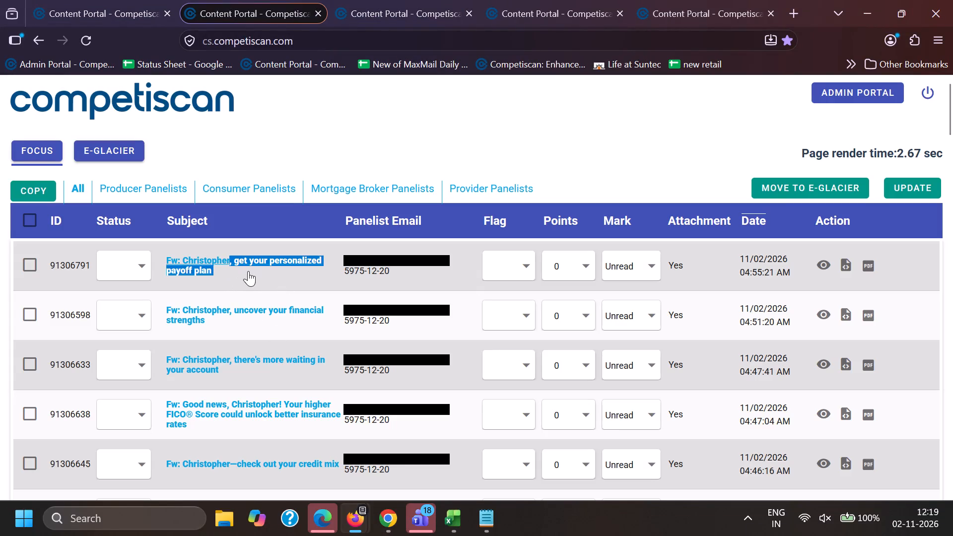
pyautogui.moveTo(248, 271); pyautogui.dragTo(252, 271)
pyautogui.hotkey('ctrl', 'c')
pyautogui.hotkey('ctrl', 'c')
pyautogui.hotkey('ctrl', 'c')
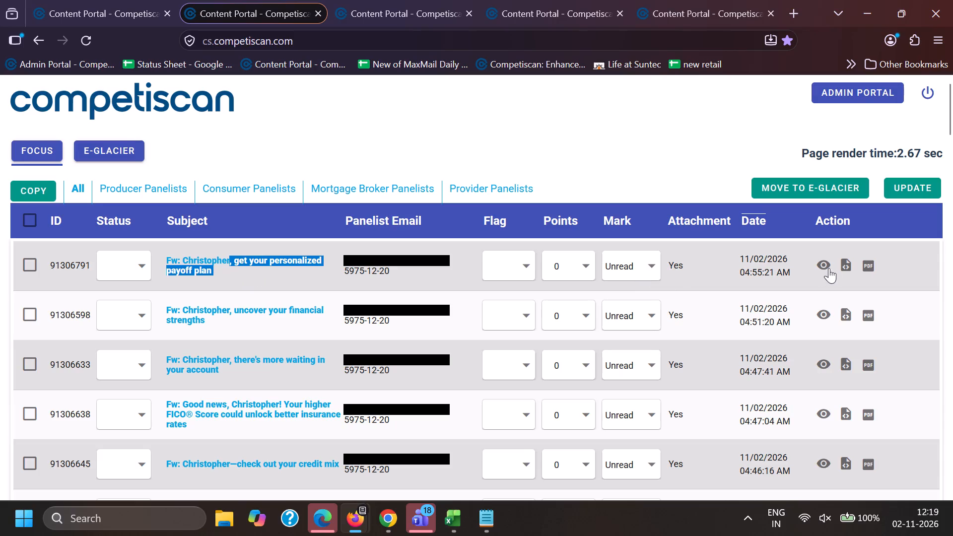
# Preview the newest Experian emails, including 91306791, 91306598, 91306633 and 91306645, for product offers.
pyautogui.click(813, 258)
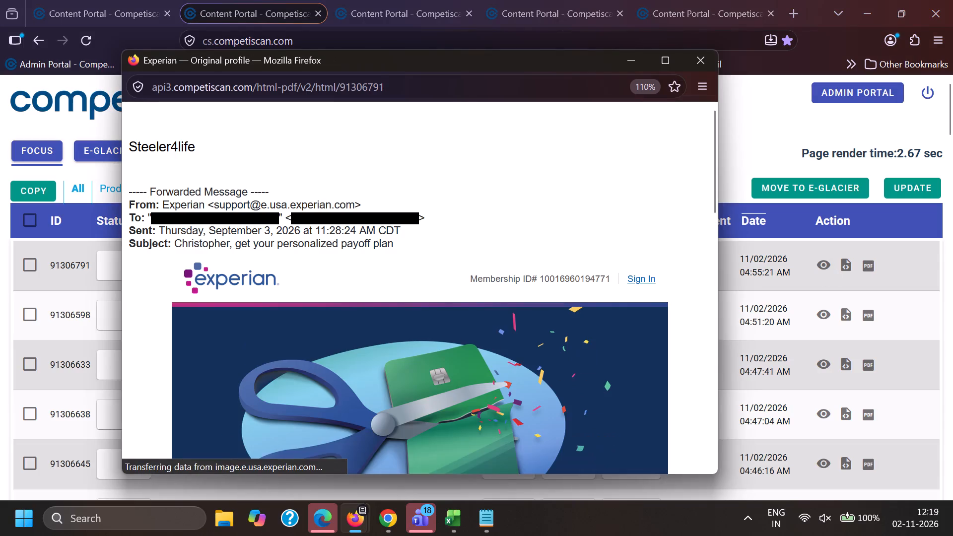
pyautogui.scroll(-5, 359, 248)
pyautogui.hotkey('alt', 'Tab')
pyautogui.click(820, 315)
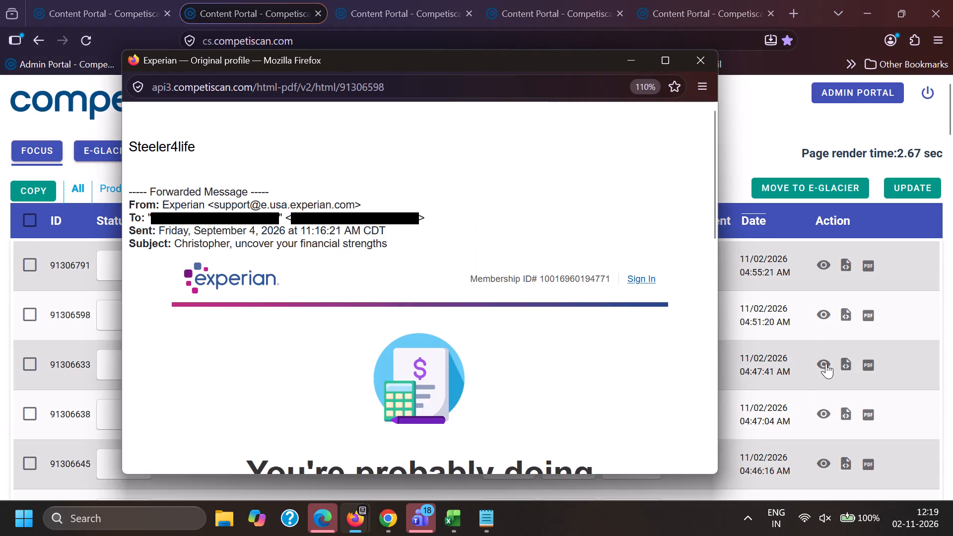
pyautogui.click(826, 363)
pyautogui.click(823, 460)
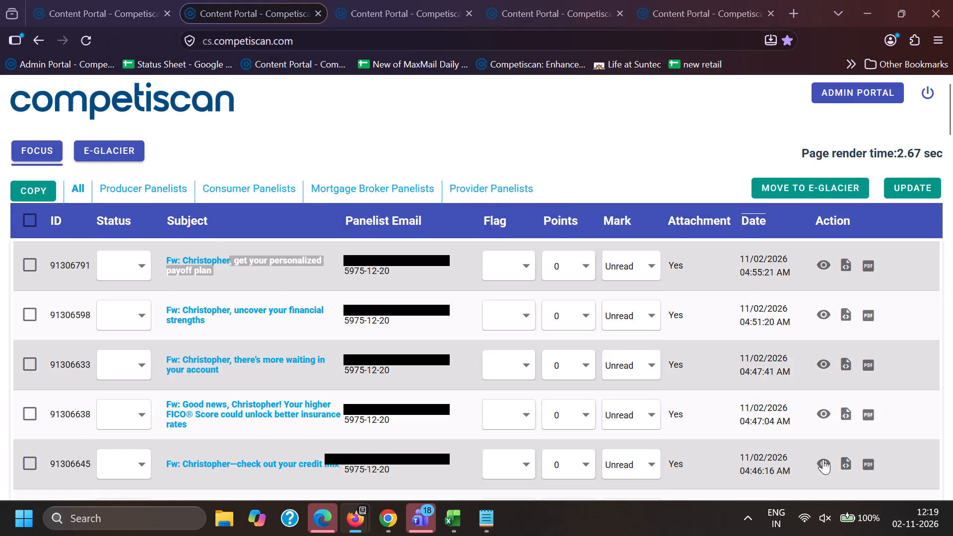
pyautogui.hotkey('alt', 'Tab')
# Preview the further Experian emails 91306336, 91306154, 91306199, 91306015, 91306053 and 91302772 for product offers.
pyautogui.scroll(-2, 588, 363)
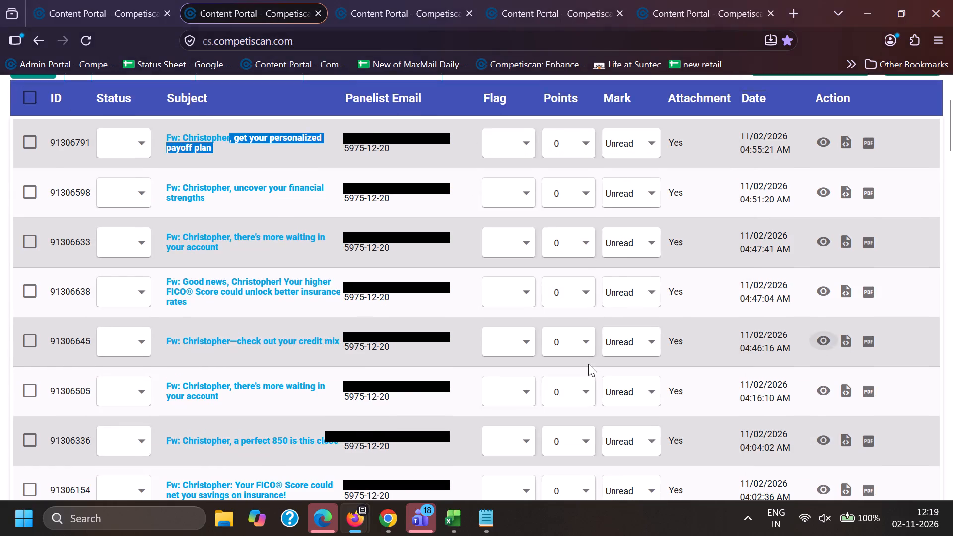
pyautogui.click(818, 246)
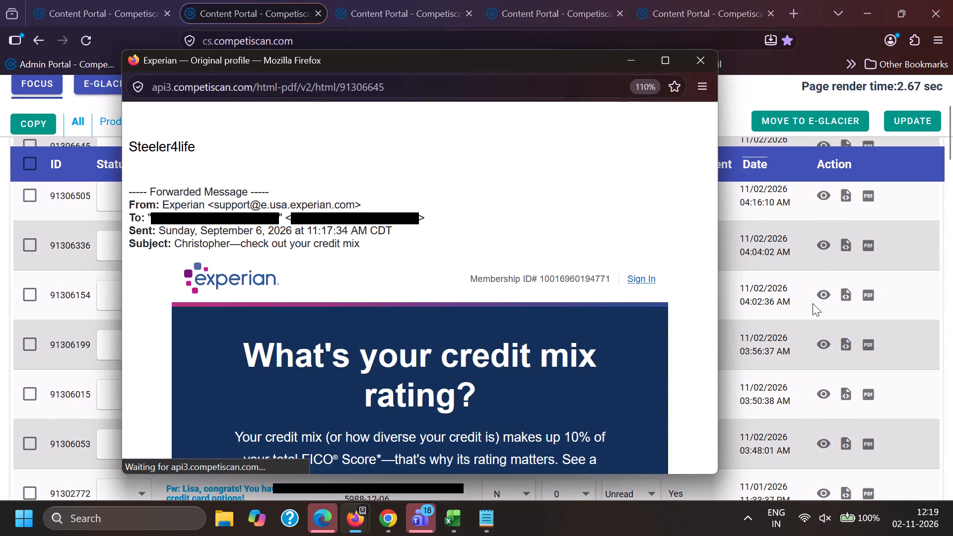
pyautogui.click(822, 297)
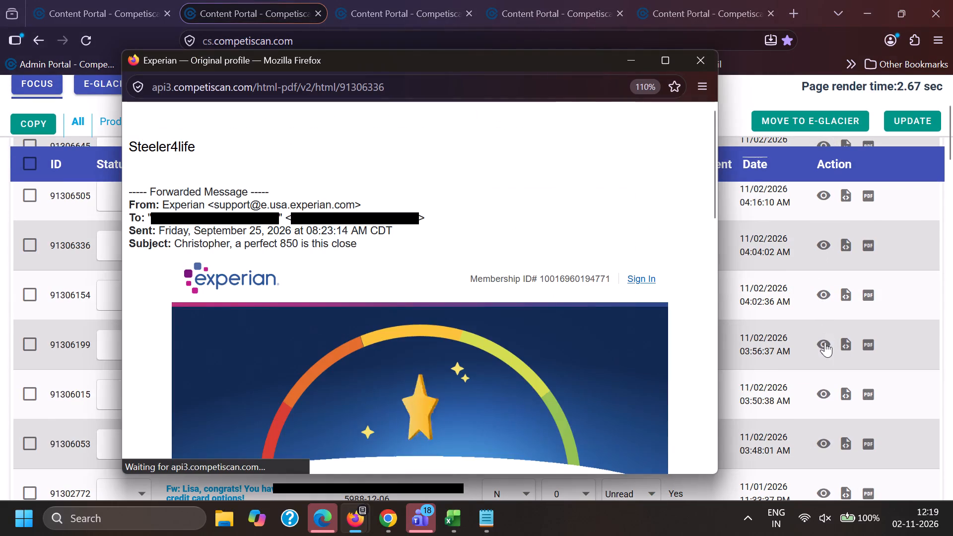
pyautogui.click(826, 342)
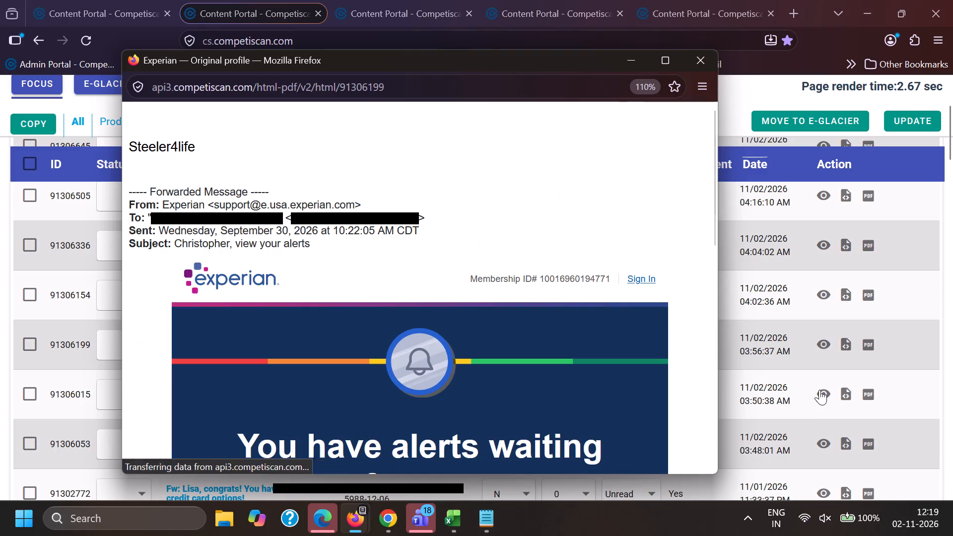
pyautogui.click(819, 389)
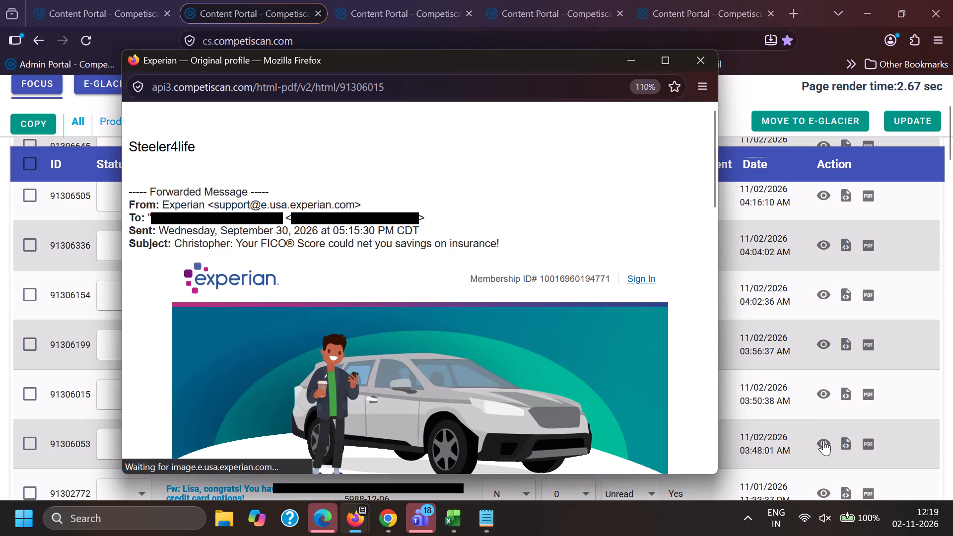
pyautogui.click(823, 439)
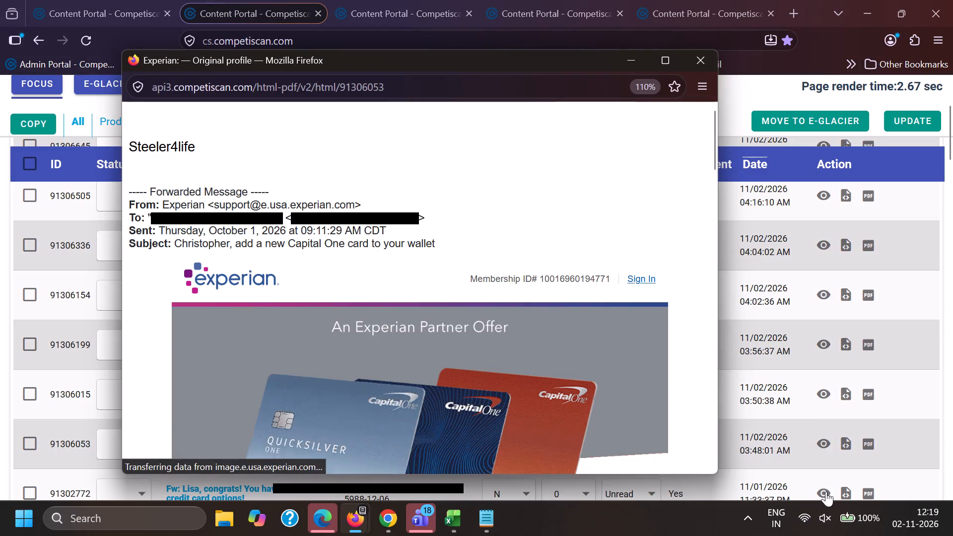
pyautogui.click(826, 491)
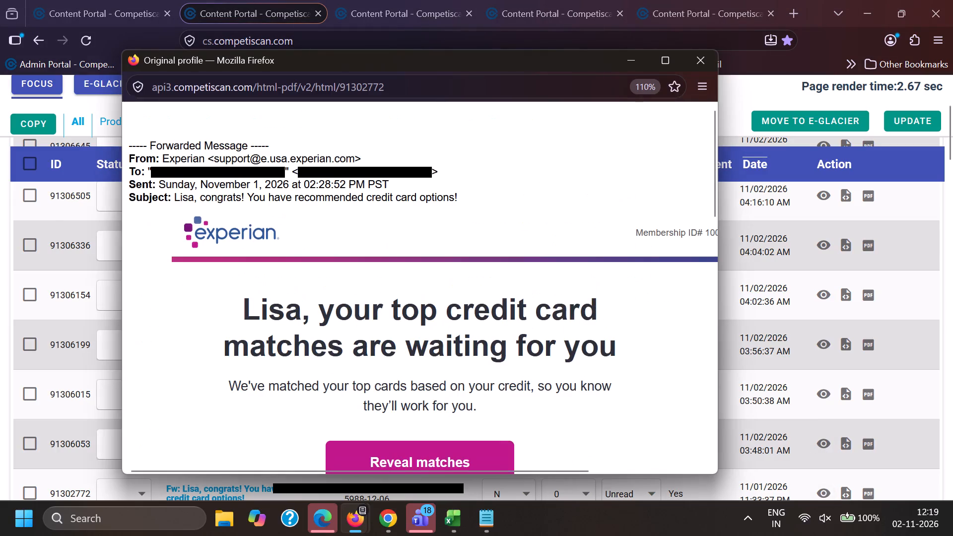
pyautogui.scroll(-7, 522, 310)
pyautogui.hotkey('alt', 'Tab')
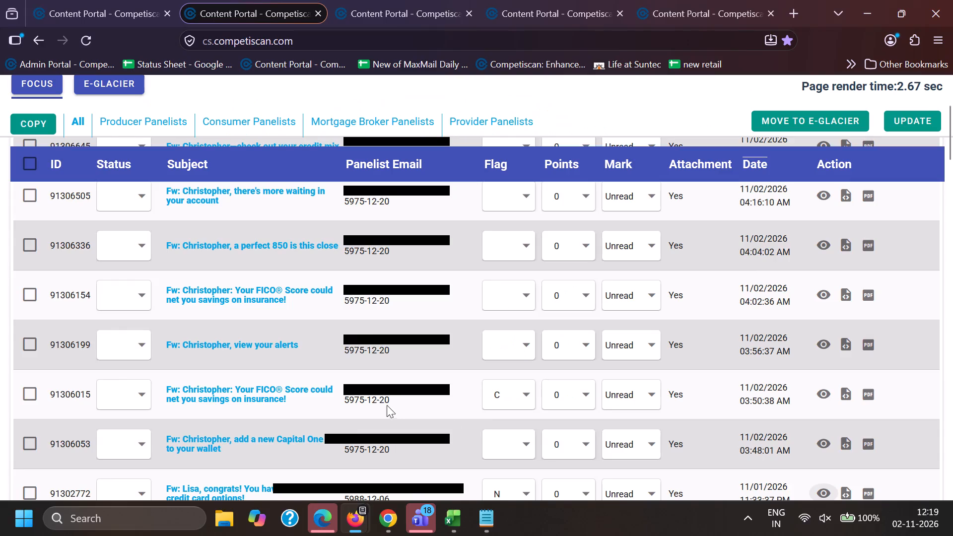
# Copy the subject text "congrats! You have recommended credit card options!" from email 91302772.
pyautogui.scroll(-1, 416, 388)
pyautogui.moveTo(201, 404); pyautogui.dragTo(223, 420)
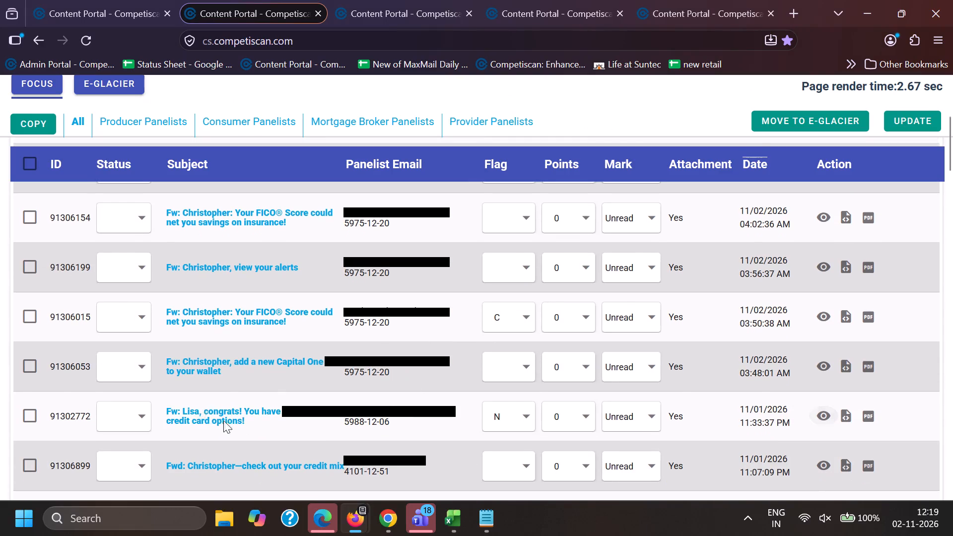
pyautogui.moveTo(223, 420); pyautogui.dragTo(285, 432)
pyautogui.hotkey('ctrl', 'c')
# Switch to Chrome and search for the copied subject in quotes in the first Content Portal tab, replacing the previous search.
pyautogui.click(394, 527)
pyautogui.click(273, 460)
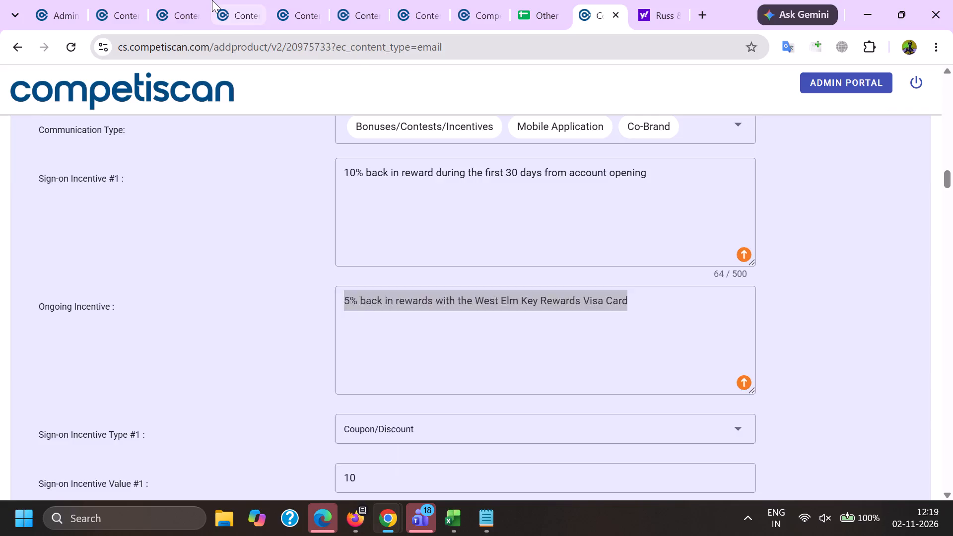
pyautogui.click(212, 0)
pyautogui.click(176, 0)
pyautogui.click(111, 0)
pyautogui.scroll(-4, 222, 271)
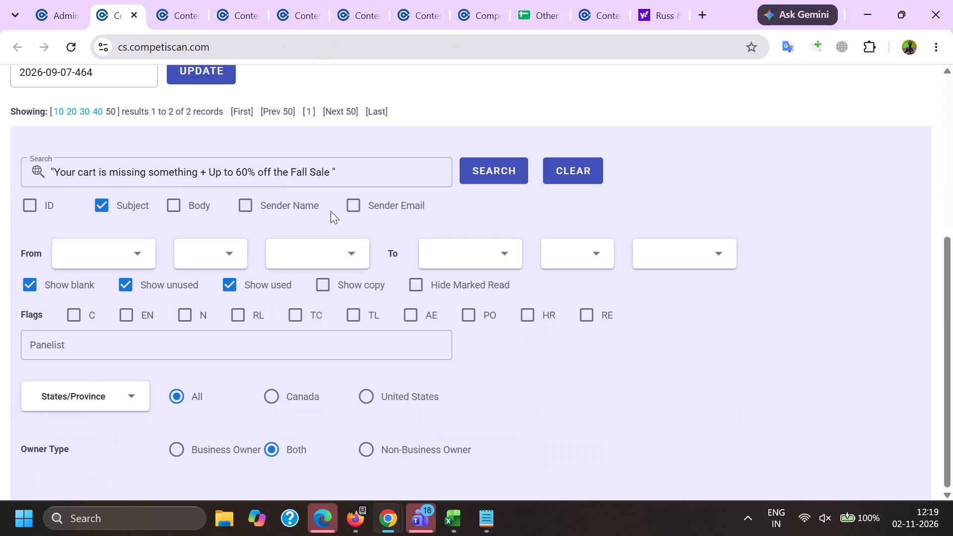
pyautogui.moveTo(354, 178); pyautogui.dragTo(3, 205)
pyautogui.press('BackSpace')
pyautogui.hotkey('shift', '"')
pyautogui.hotkey('ctrl', 'v')
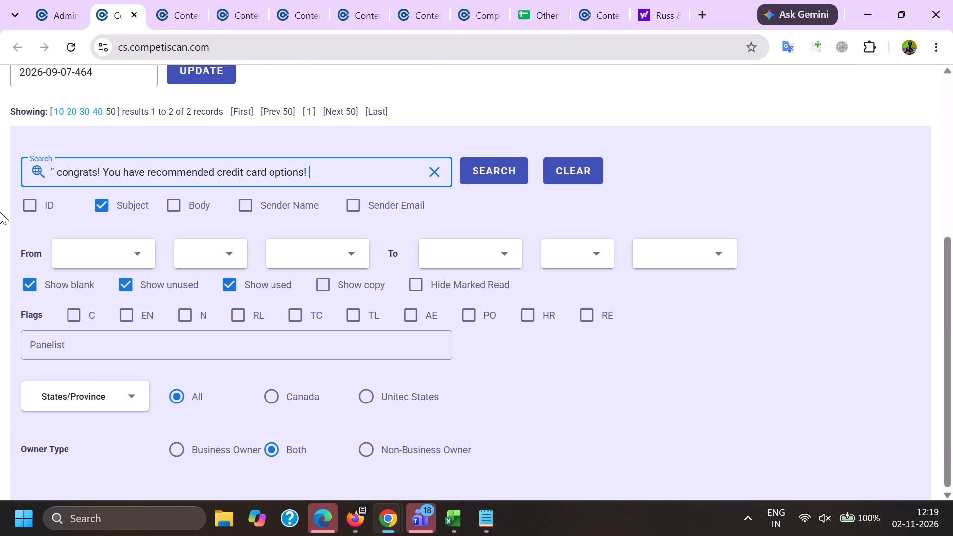
pyautogui.hotkey('shift', '"')
pyautogui.press('Return')
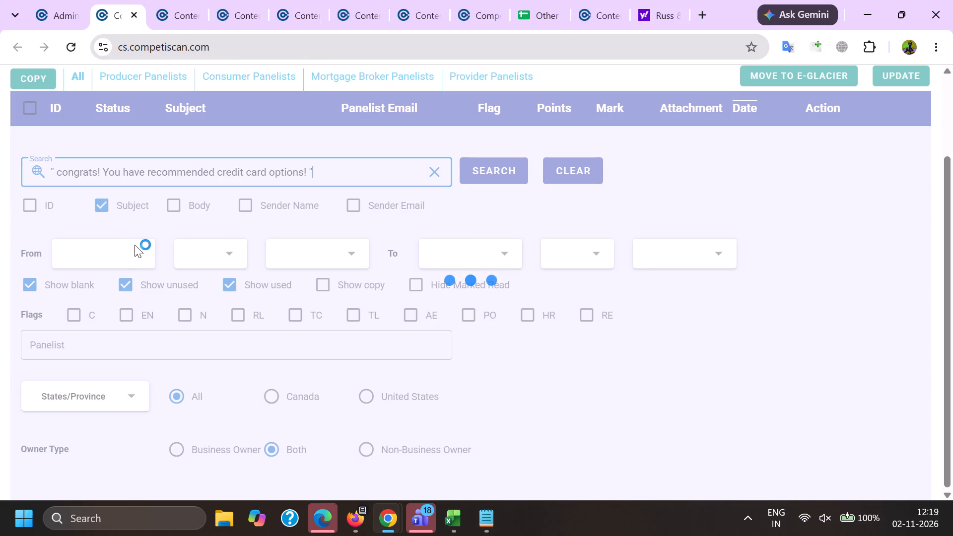
pyautogui.scroll(-1, 143, 248)
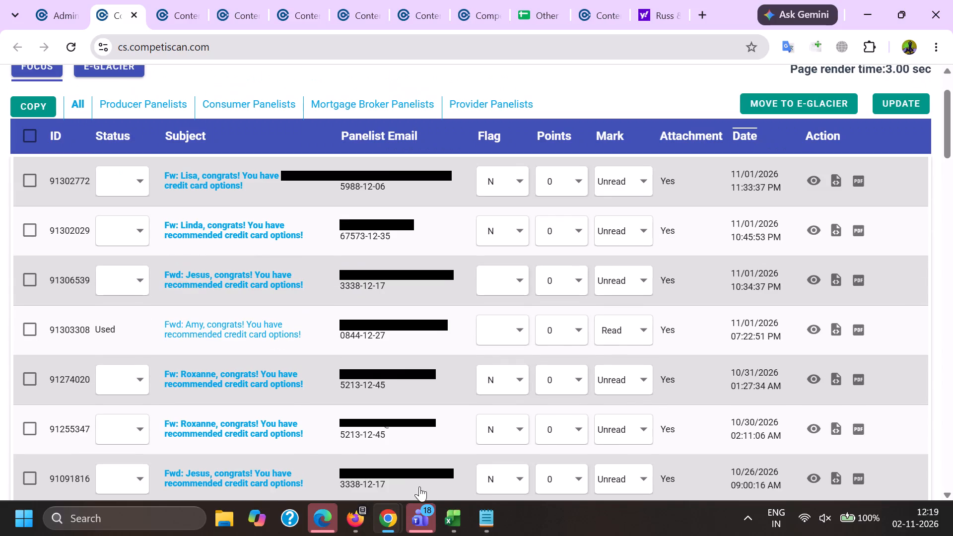
# Switch to Excel and copy the Chase sender address from cell B213.
pyautogui.click(449, 521)
pyautogui.click(446, 462)
pyautogui.scroll(10, 372, 377)
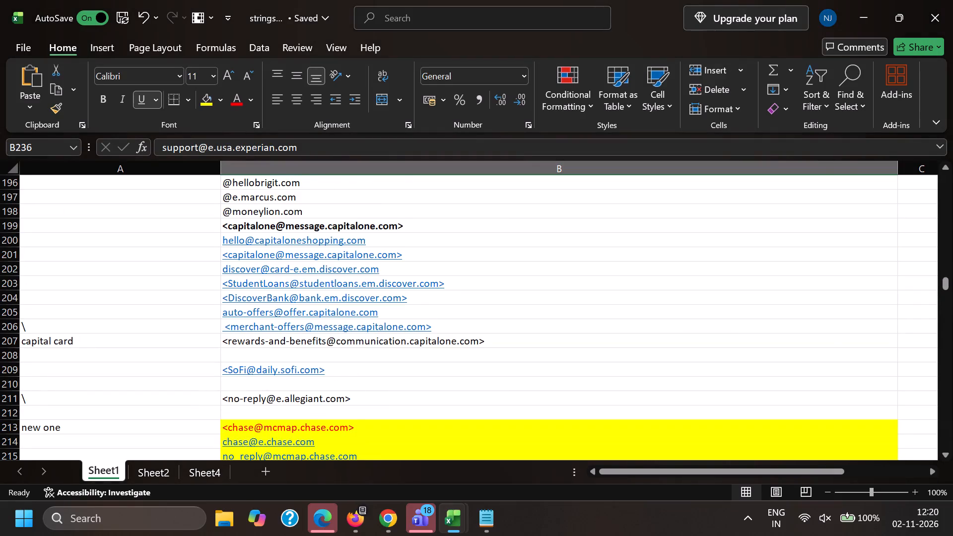
pyautogui.scroll(-3, 452, 326)
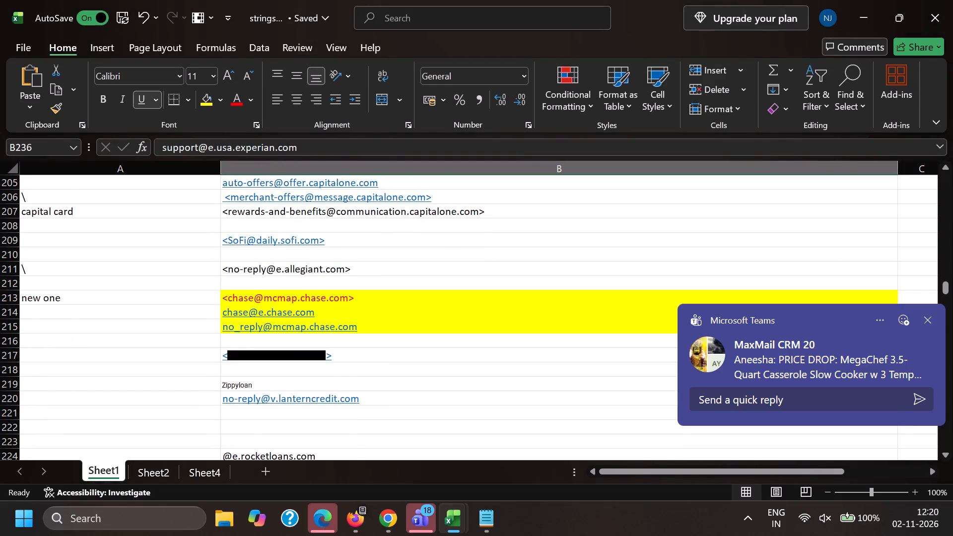
pyautogui.click(367, 305)
pyautogui.click(365, 295)
pyautogui.hotkey('ctrl', 'c')
# Search for the copied Chase sender address in quotes in Firefox's second portal tab, replacing the Experian search.
pyautogui.hotkey('alt', 'Tab')
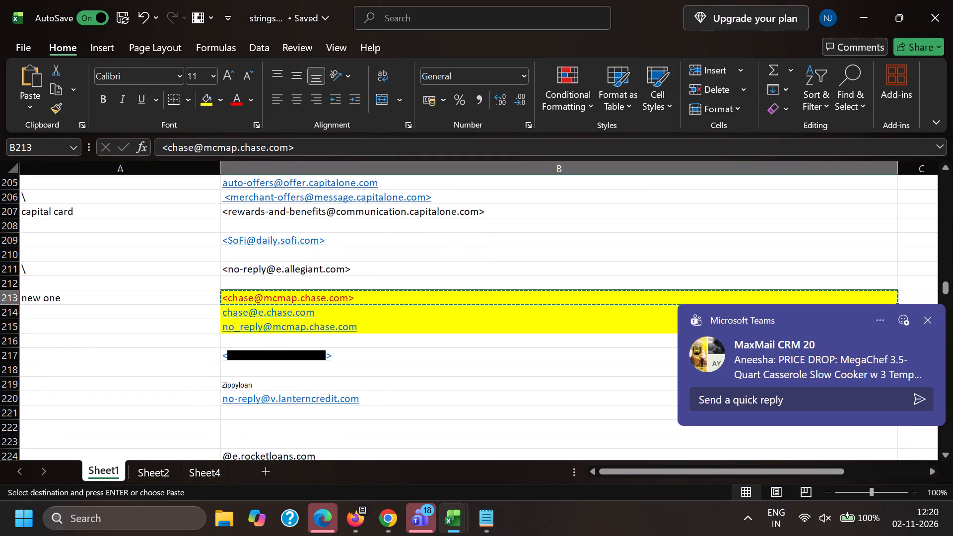
pyautogui.scroll(-20, 244, 345)
pyautogui.scroll(-3, 244, 345)
pyautogui.click(363, 525)
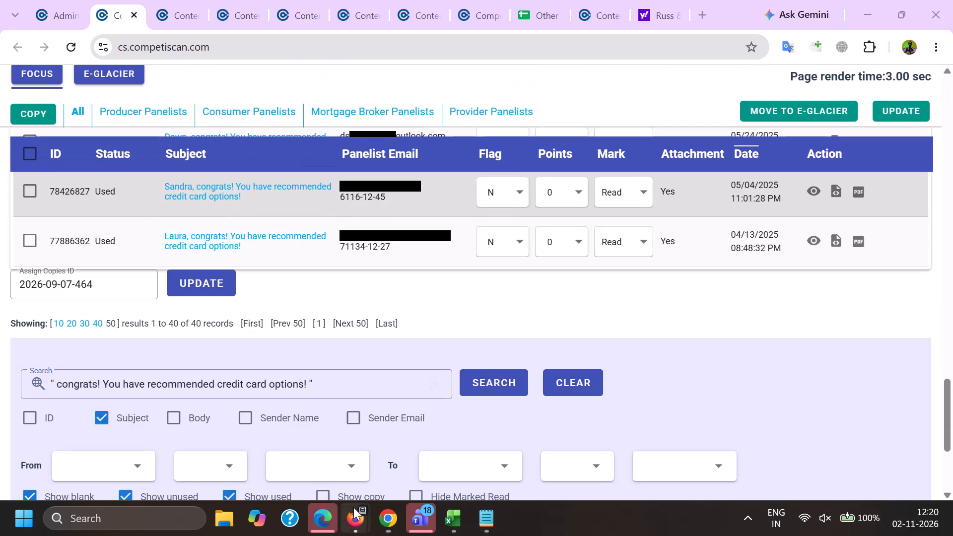
pyautogui.click(360, 520)
pyautogui.click(125, 454)
pyautogui.scroll(-14, 204, 329)
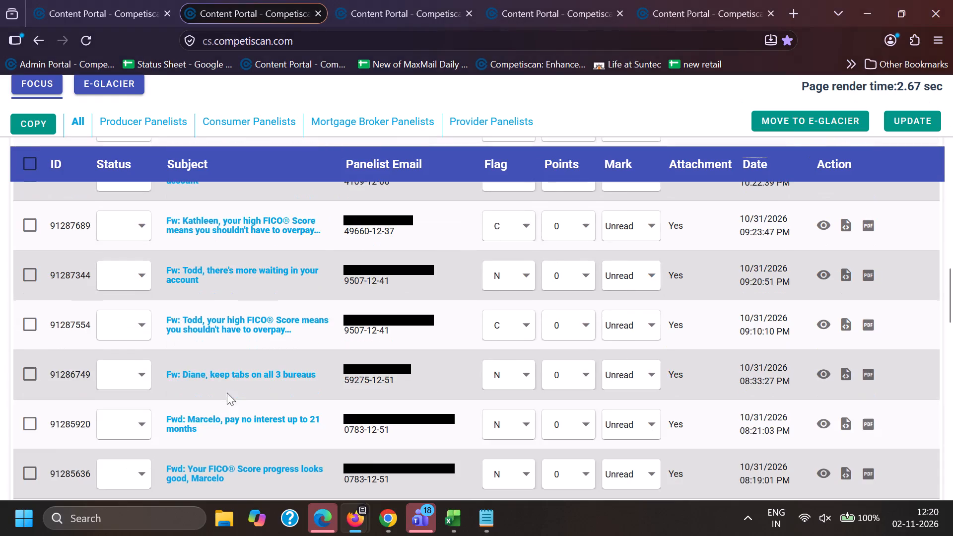
pyautogui.scroll(-7, 227, 410)
pyautogui.scroll(-8, 269, 423)
pyautogui.scroll(3, 240, 384)
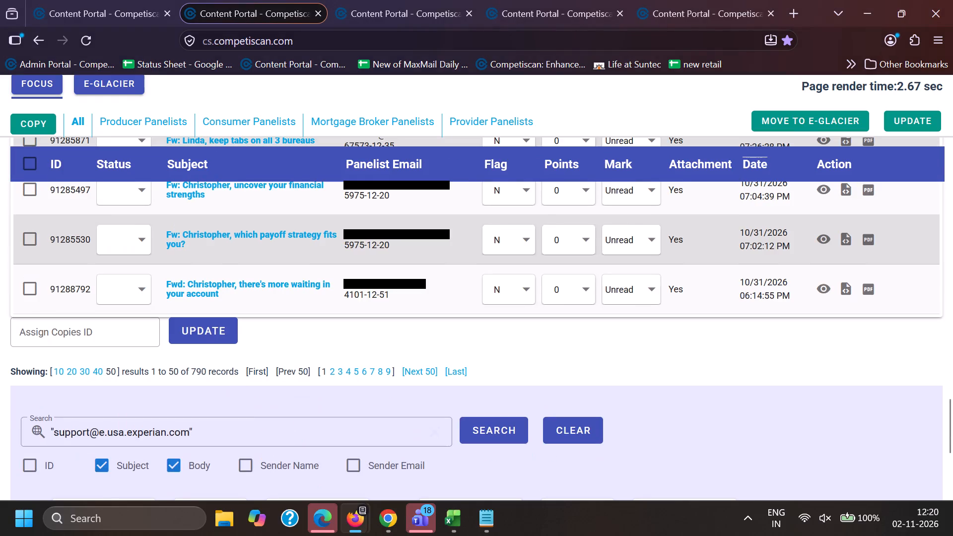
pyautogui.moveTo(296, 429); pyautogui.dragTo(1, 438)
pyautogui.press('BackSpace')
pyautogui.hotkey('shift', '"')
pyautogui.hotkey('ctrl', 'v')
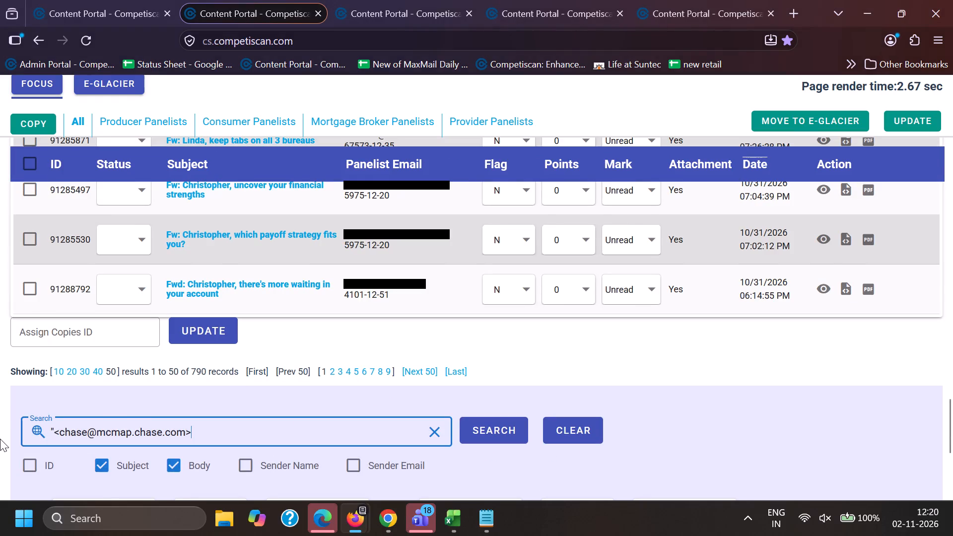
pyautogui.hotkey('shift', '"')
pyautogui.press('Return')
# Return to the Excel strings sheet and find the "sallie" entry.
pyautogui.hotkey('alt', 'Tab')
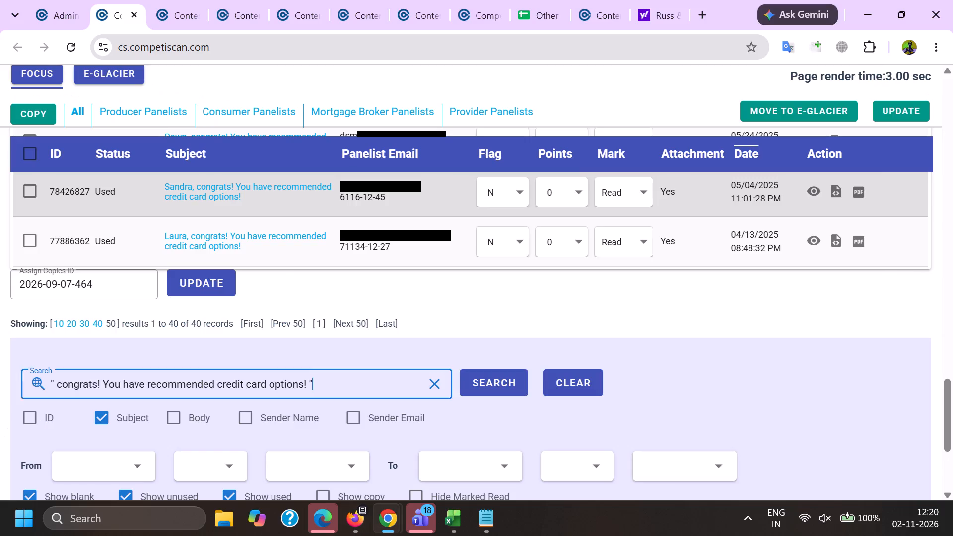
pyautogui.hotkey('alt', 'Tab')
pyautogui.hotkey('alt', 'Tab')
pyautogui.hotkey('ctrl', 'f')
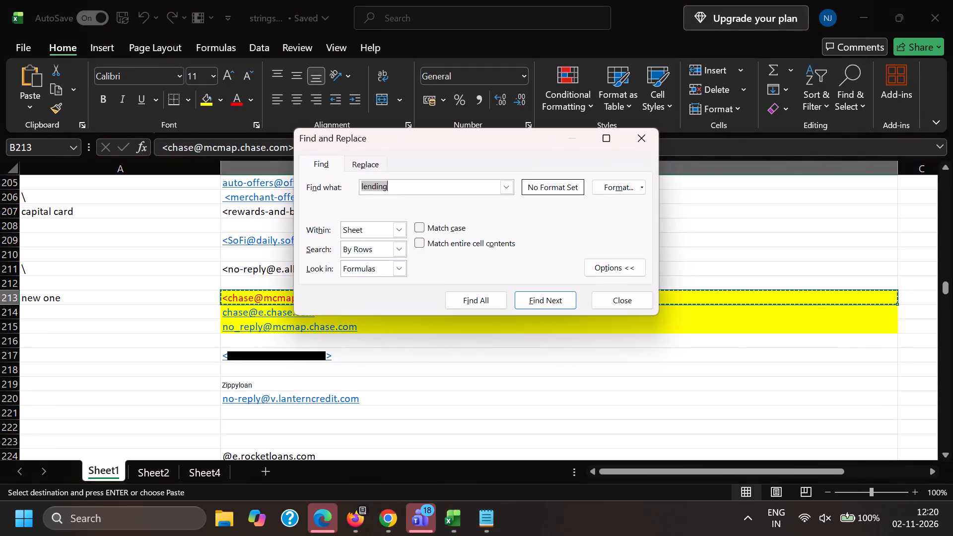
pyautogui.press('s')
pyautogui.press('a')
pyautogui.press('l')
pyautogui.press('l')
pyautogui.write('oi')
pyautogui.press('e')
pyautogui.press('Return')
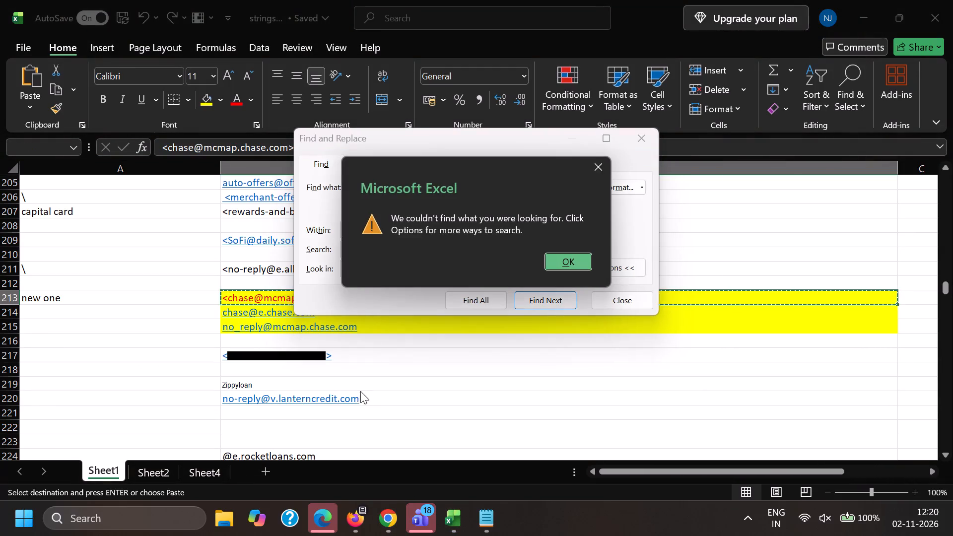
pyautogui.click(570, 263)
pyautogui.click(377, 188)
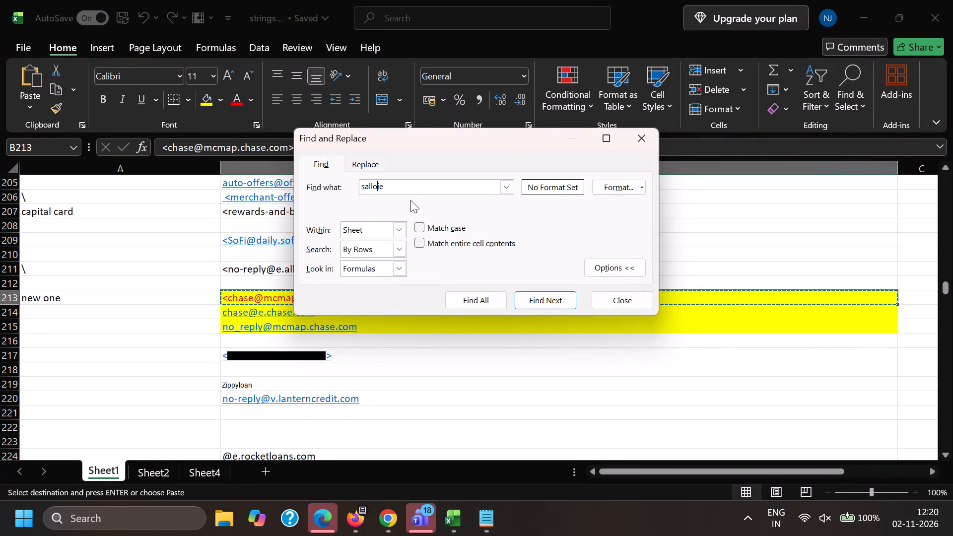
pyautogui.press('BackSpace')
pyautogui.press('Return')
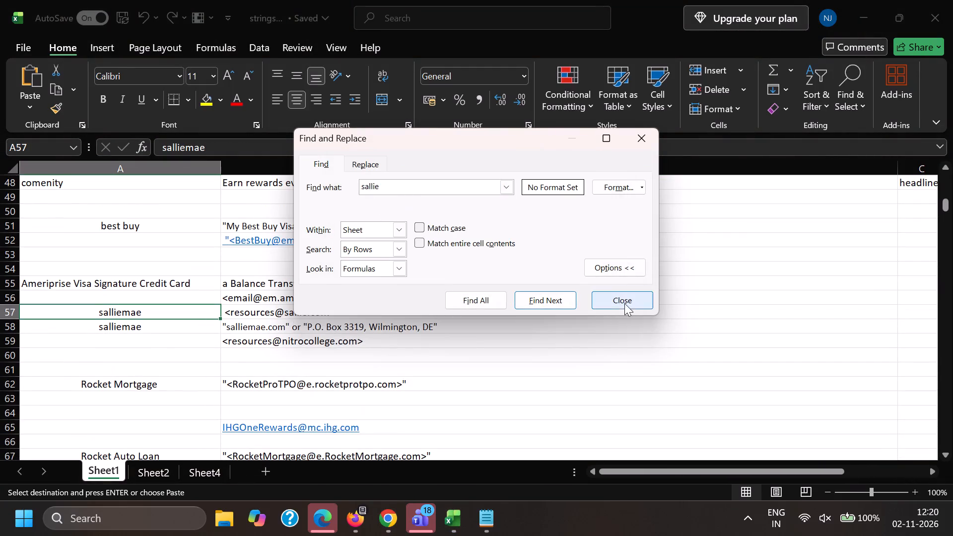
pyautogui.click(624, 303)
# Copy the salliemae search string from cell B58 and search for it in quotes in the E-Glacier list of Firefox's third portal tab.
pyautogui.click(268, 331)
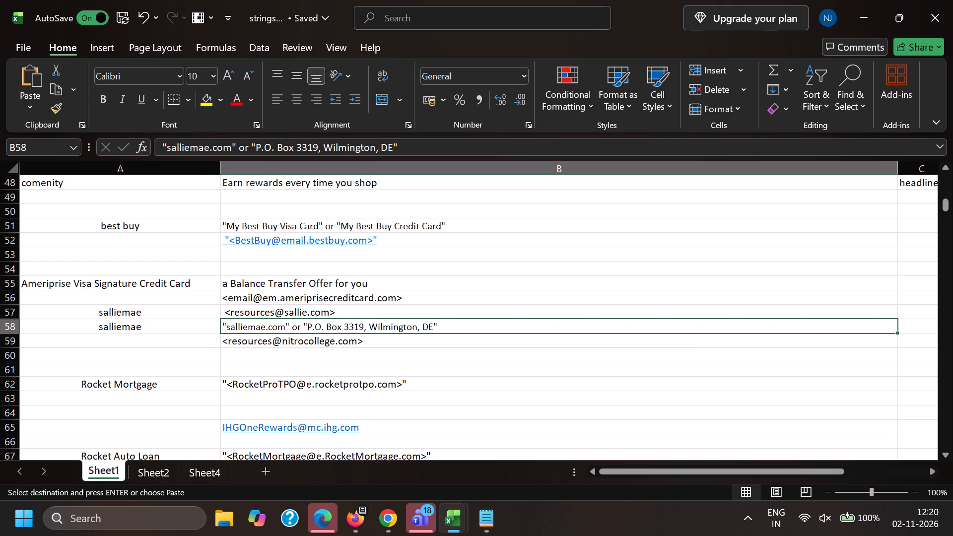
pyautogui.hotkey('ctrl', 'c')
pyautogui.hotkey('alt', 'Tab')
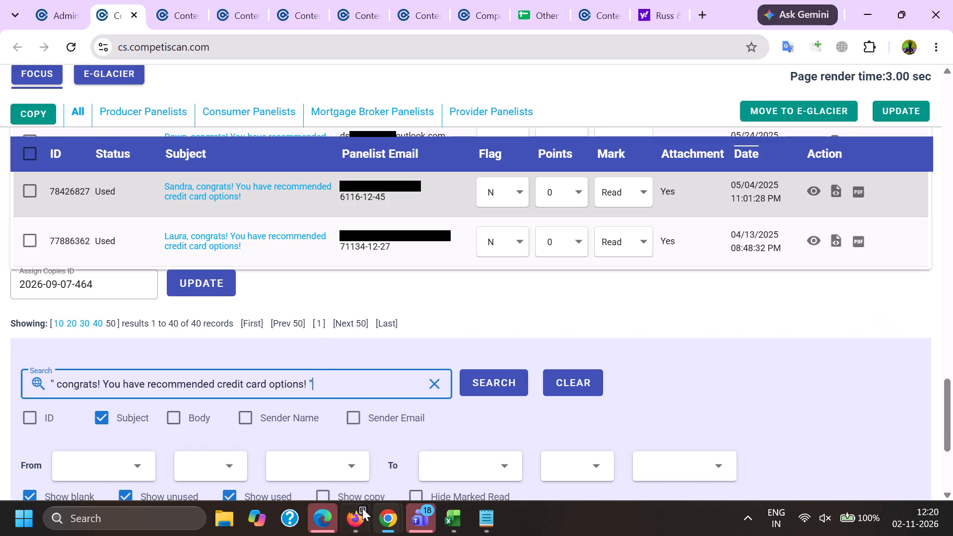
pyautogui.click(362, 523)
pyautogui.click(170, 466)
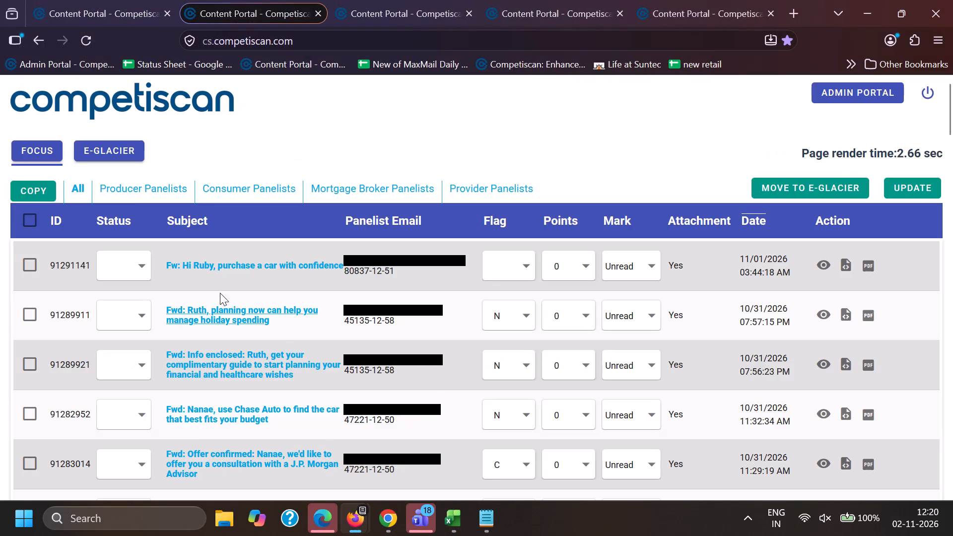
pyautogui.click(389, 0)
pyautogui.moveTo(259, 301); pyautogui.dragTo(0, 298)
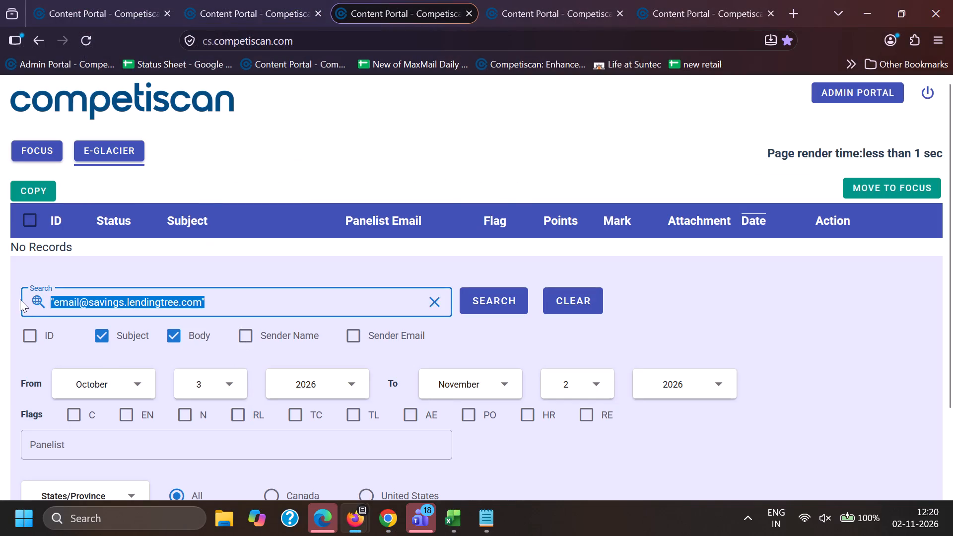
pyautogui.press('BackSpace')
pyautogui.hotkey('shift', '"')
pyautogui.hotkey('ctrl', 'v')
pyautogui.hotkey('shift', '"')
pyautogui.press('Return')
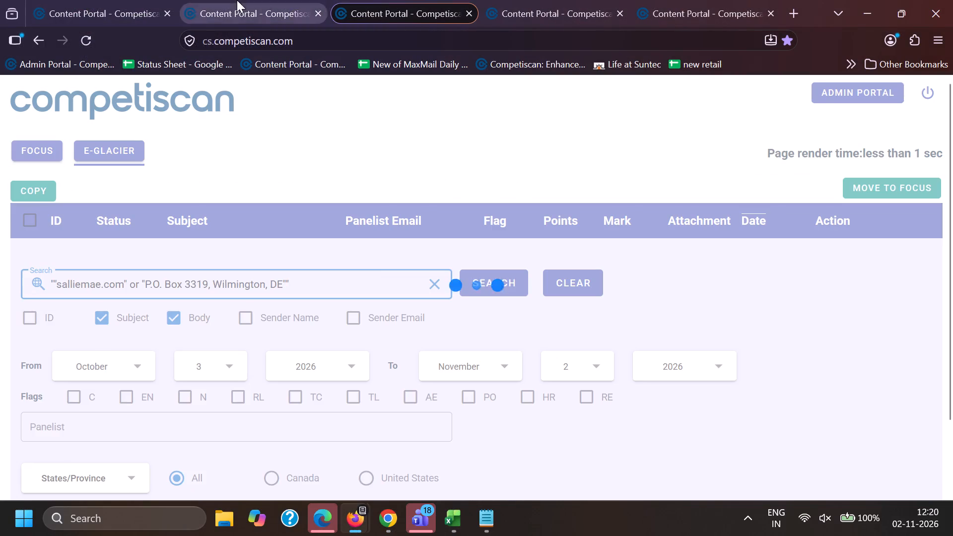
# Scan the Chase search results in the second portal tab and show the third tab's Sallie Mae search in the Focus list.
pyautogui.click(237, 0)
pyautogui.scroll(-2, 252, 368)
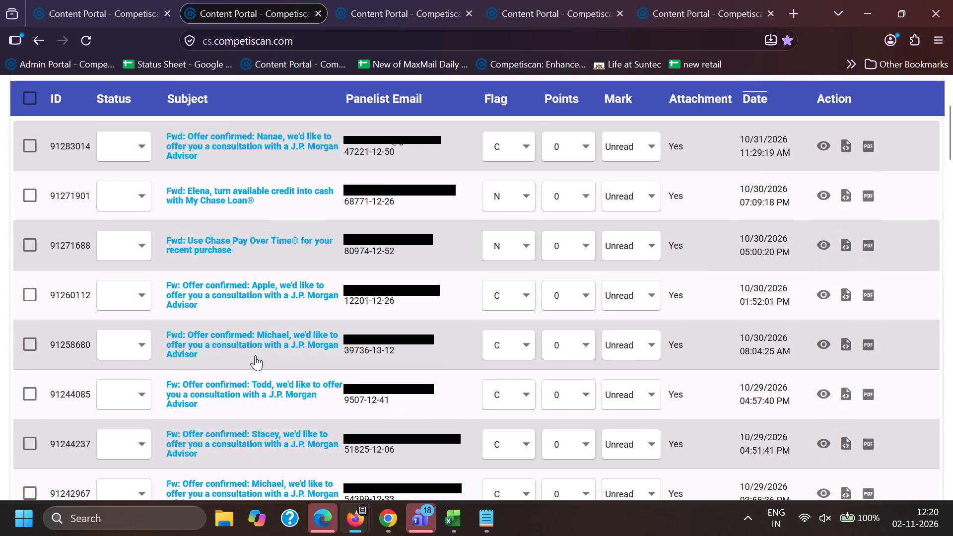
pyautogui.scroll(-4, 255, 353)
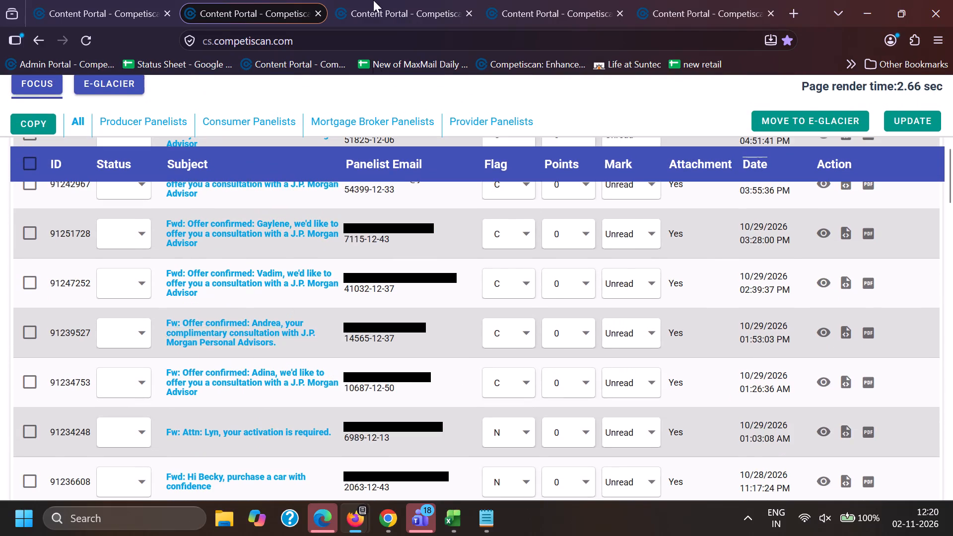
pyautogui.click(376, 0)
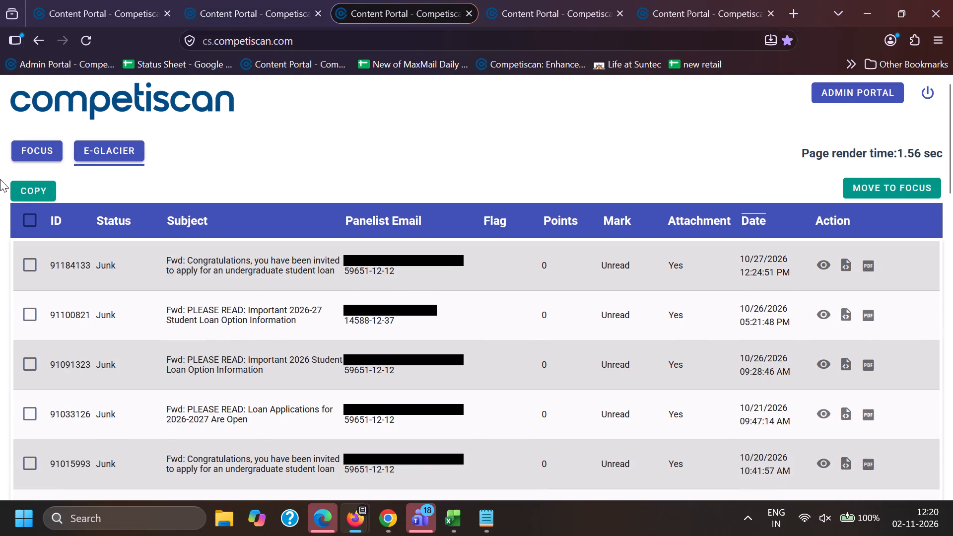
pyautogui.click(37, 153)
pyautogui.click(227, 0)
pyautogui.click(382, 0)
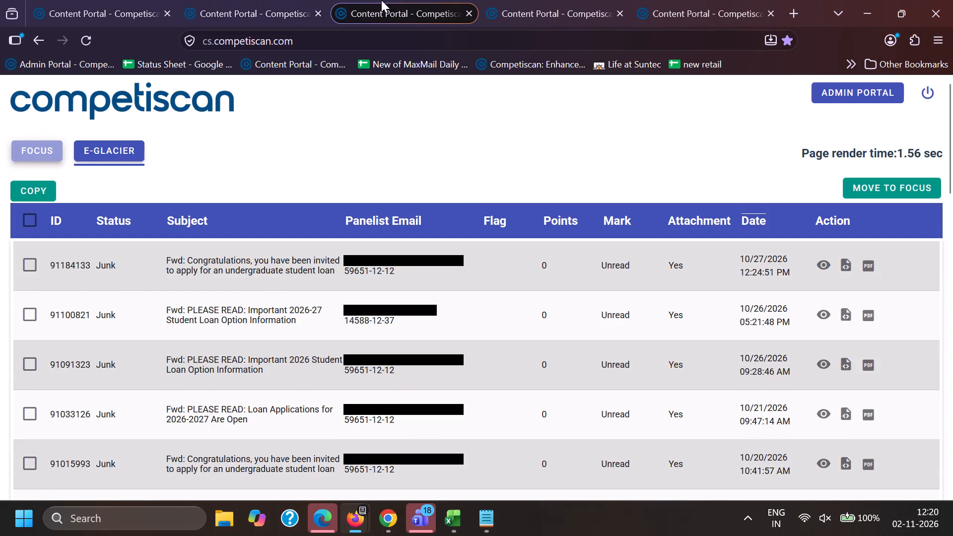
# Open the Capital One $25 travel reward email 91306054 from the first portal tab's Focus list and read through its offer.
pyautogui.click(78, 0)
pyautogui.scroll(-2, 175, 276)
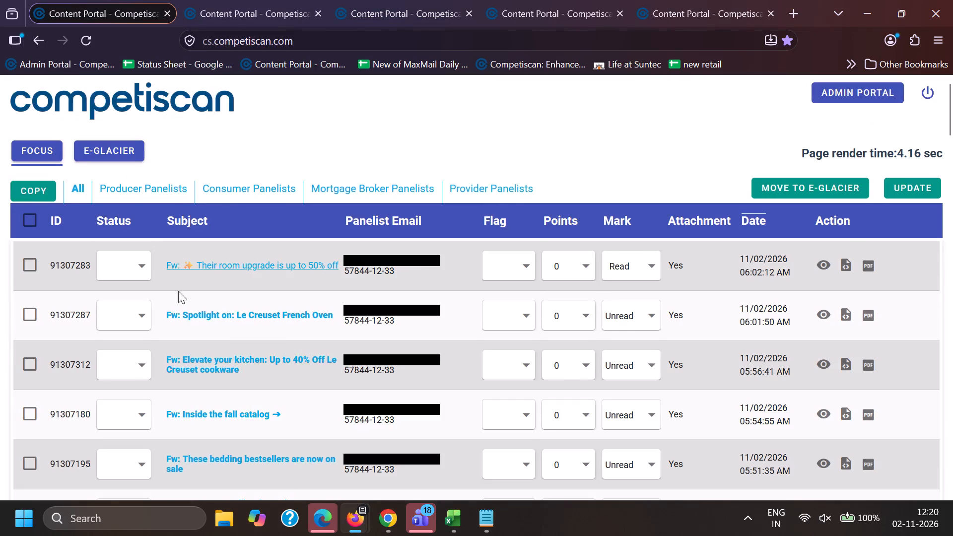
pyautogui.scroll(-8, 178, 291)
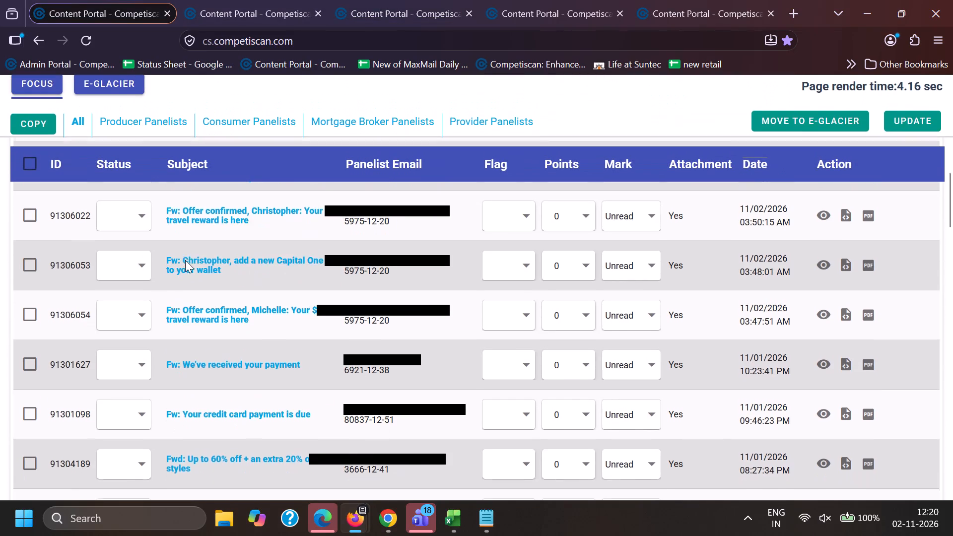
pyautogui.scroll(1, 228, 341)
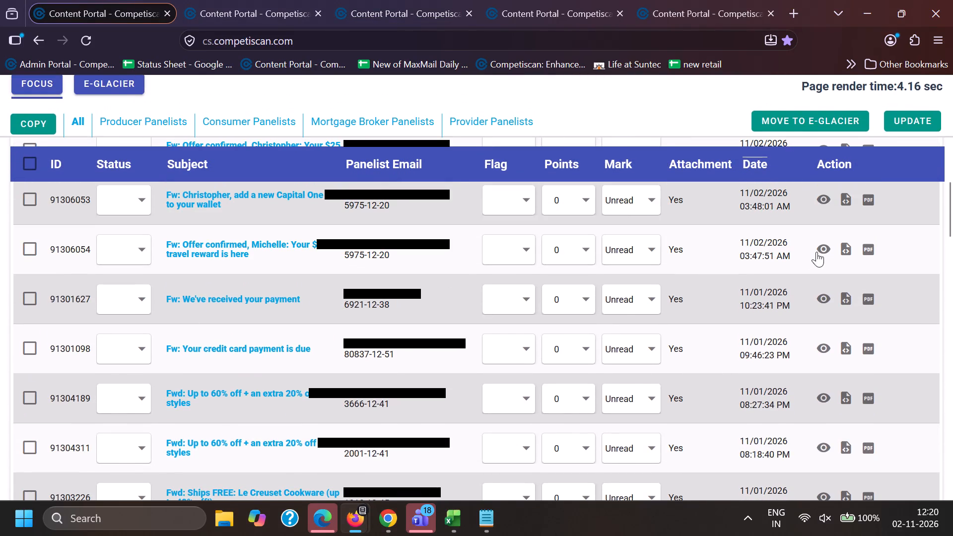
pyautogui.click(818, 248)
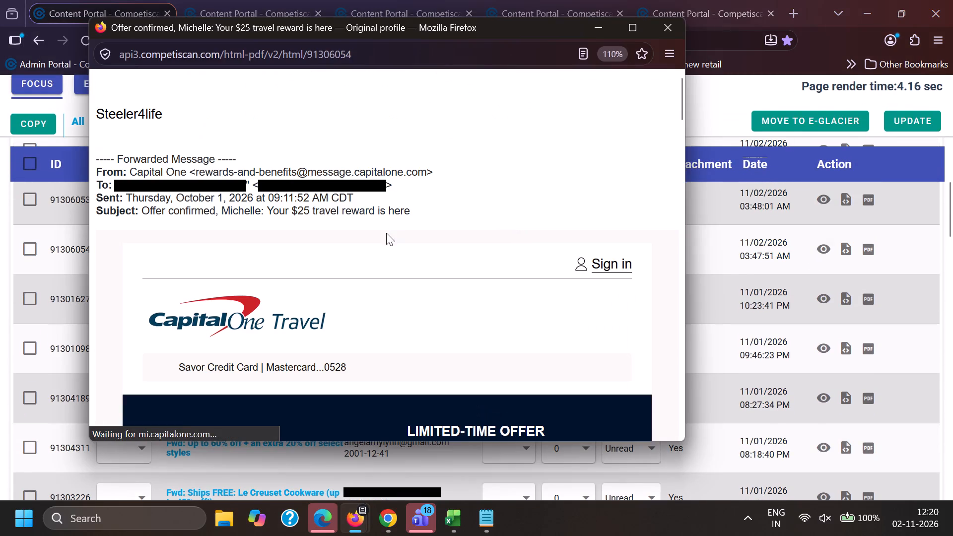
pyautogui.scroll(-4, 385, 236)
pyautogui.scroll(-17, 380, 251)
pyautogui.scroll(7, 383, 274)
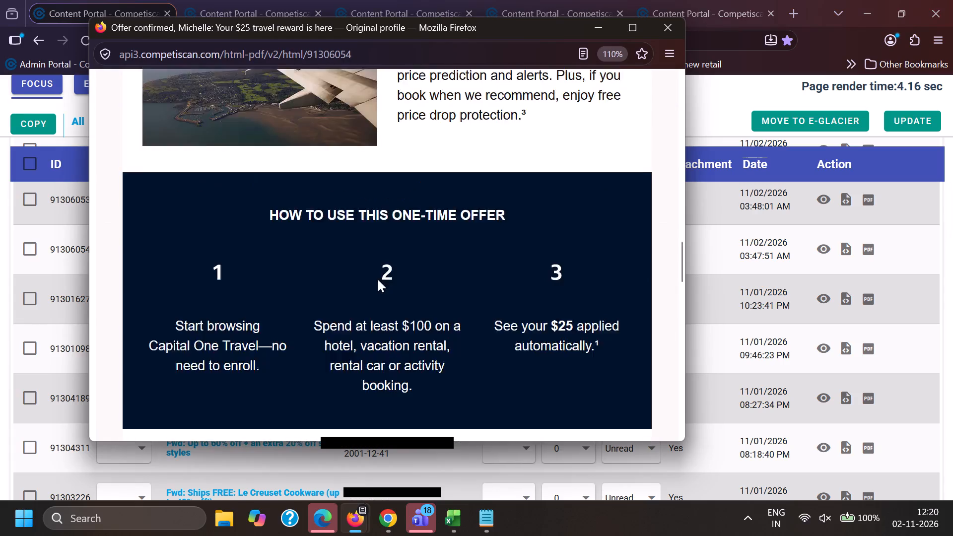
pyautogui.scroll(8, 378, 279)
pyautogui.scroll(-14, 359, 291)
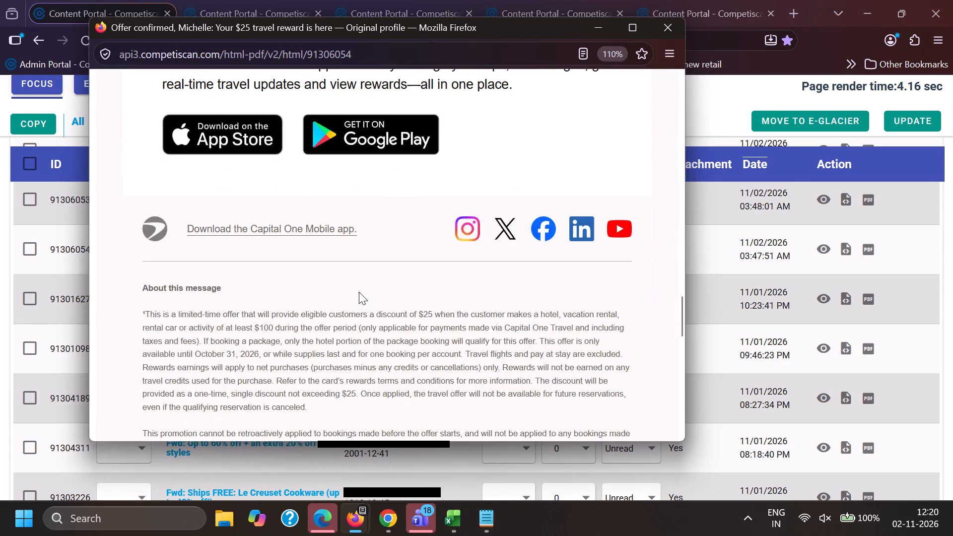
pyautogui.scroll(16, 359, 291)
pyautogui.scroll(-2, 358, 291)
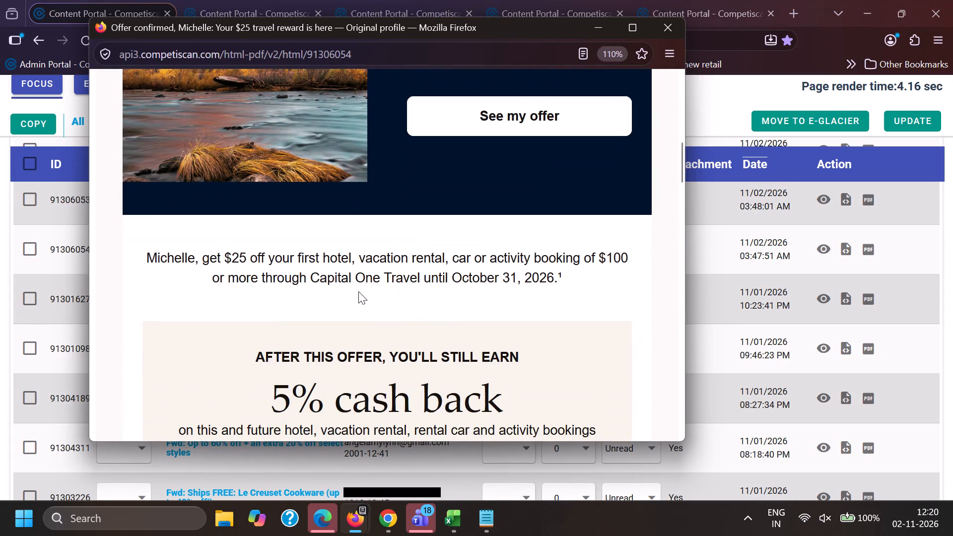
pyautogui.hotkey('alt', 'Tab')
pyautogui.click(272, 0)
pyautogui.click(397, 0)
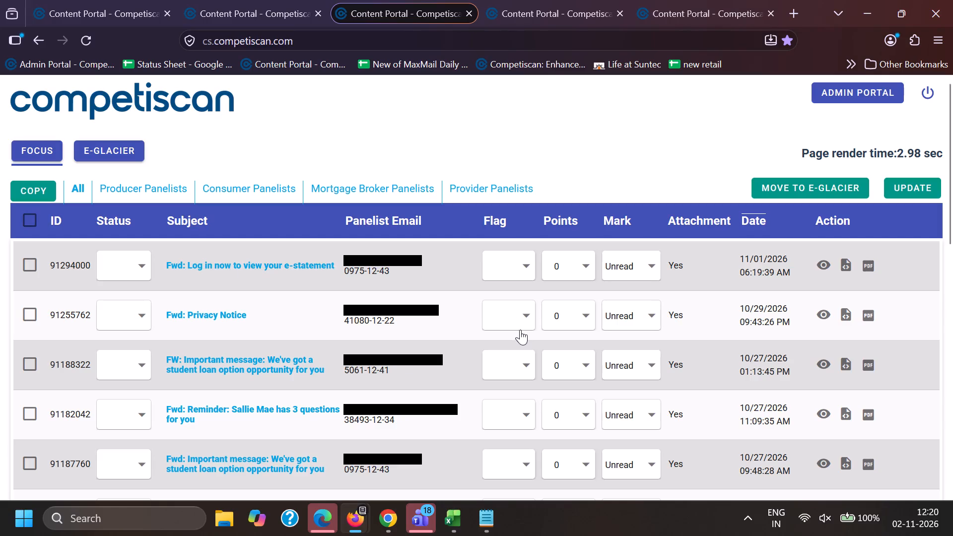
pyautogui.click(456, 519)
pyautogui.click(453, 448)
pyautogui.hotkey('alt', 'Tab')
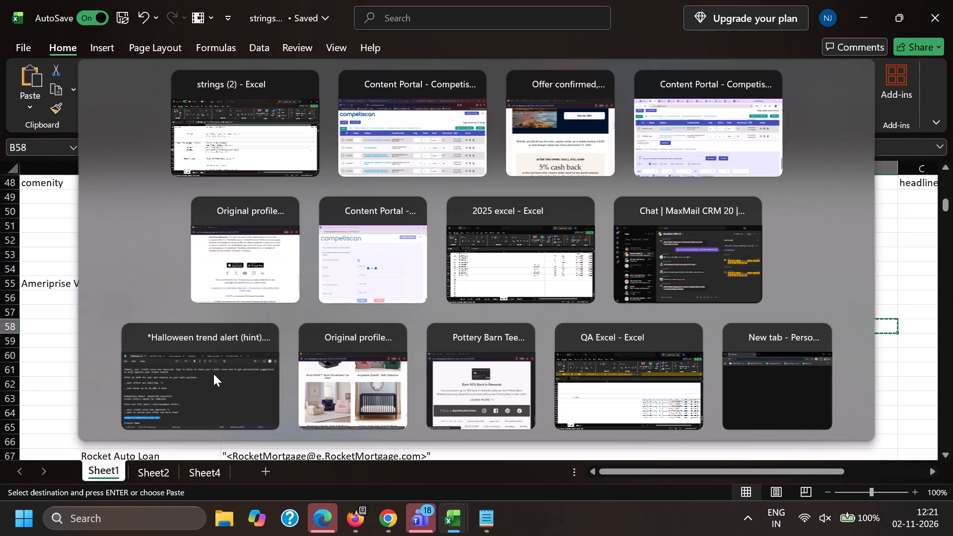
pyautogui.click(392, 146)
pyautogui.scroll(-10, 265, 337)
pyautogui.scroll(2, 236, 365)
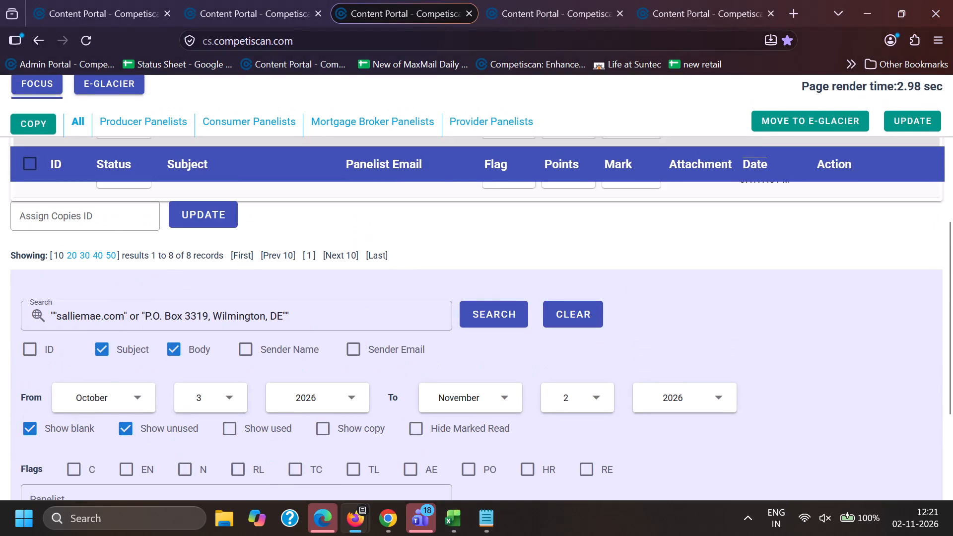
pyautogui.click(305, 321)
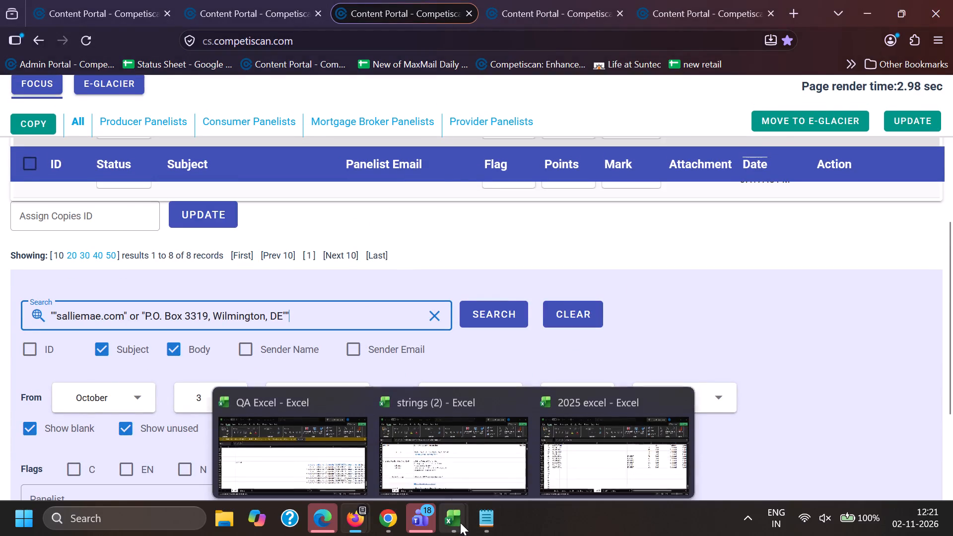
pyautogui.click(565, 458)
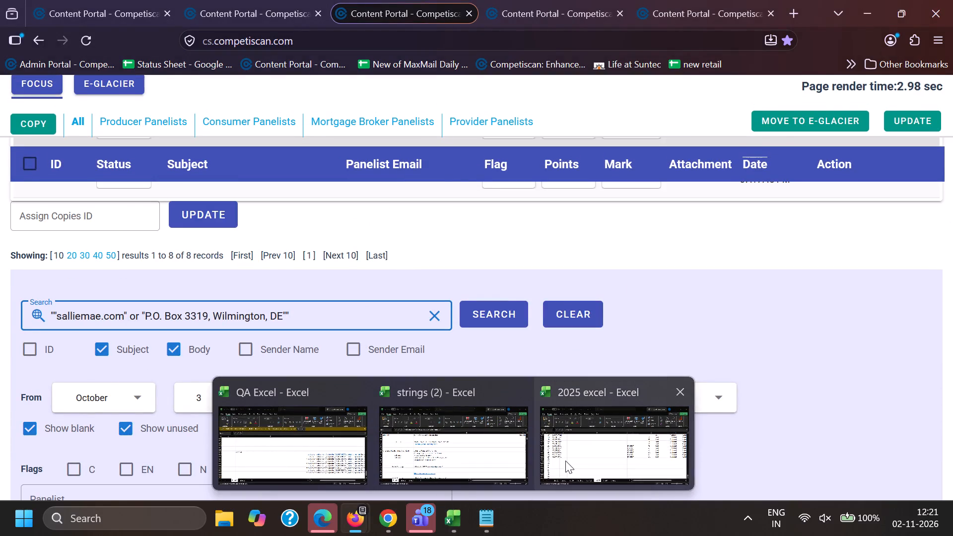
# Copy the selected Competiscan address from Notepad and use it as Forward To and enabled Cc on Chrome's West Elm email 91297427.
pyautogui.click(486, 522)
pyautogui.hotkey('ctrl', 'c')
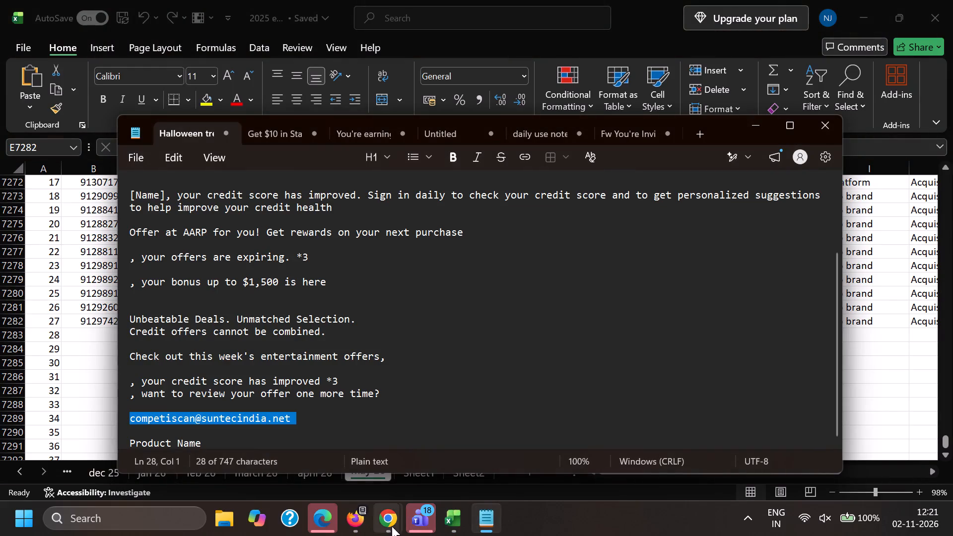
pyautogui.click(390, 526)
pyautogui.click(316, 447)
pyautogui.click(184, 0)
pyautogui.scroll(4, 140, 296)
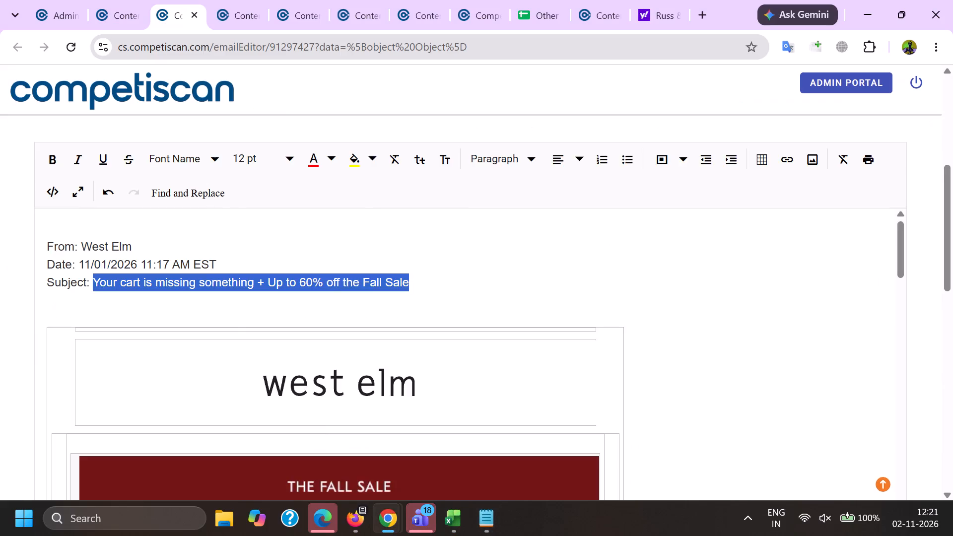
pyautogui.scroll(6, 142, 300)
pyautogui.moveTo(228, 311); pyautogui.dragTo(6, 283)
pyautogui.hotkey('ctrl', 'v')
pyautogui.click(58, 344)
pyautogui.moveTo(284, 389); pyautogui.dragTo(0, 329)
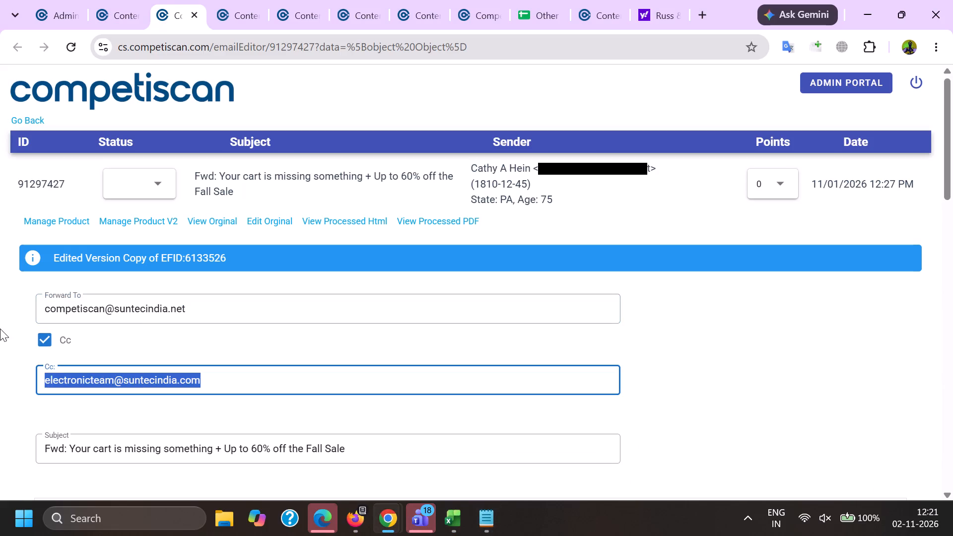
pyautogui.moveTo(0, 329); pyautogui.dragTo(8, 333)
pyautogui.hotkey('ctrl', 'v')
# Append "++H" to the subject of West Elm email 91297427, then save and send it.
pyautogui.click(410, 443)
pyautogui.press('space')
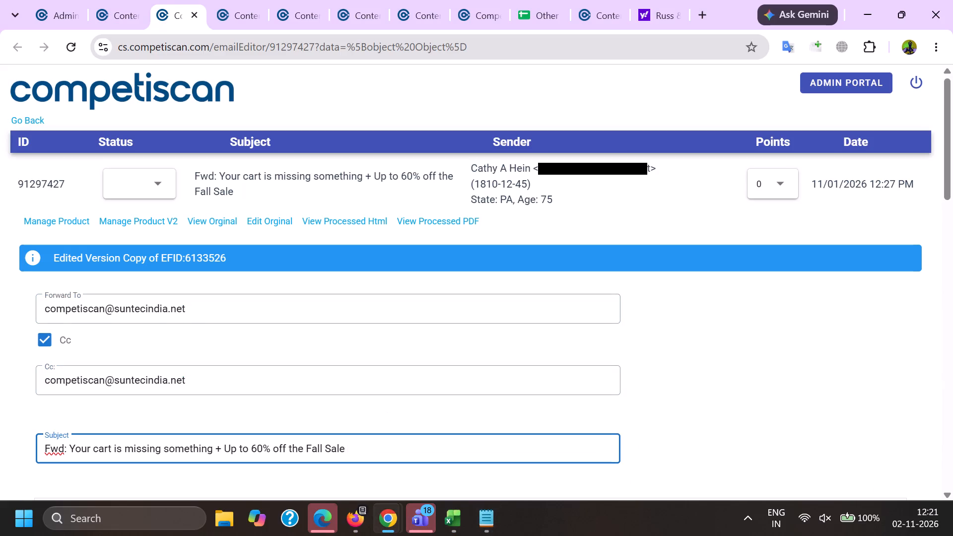
pyautogui.write('++')
pyautogui.press('h')
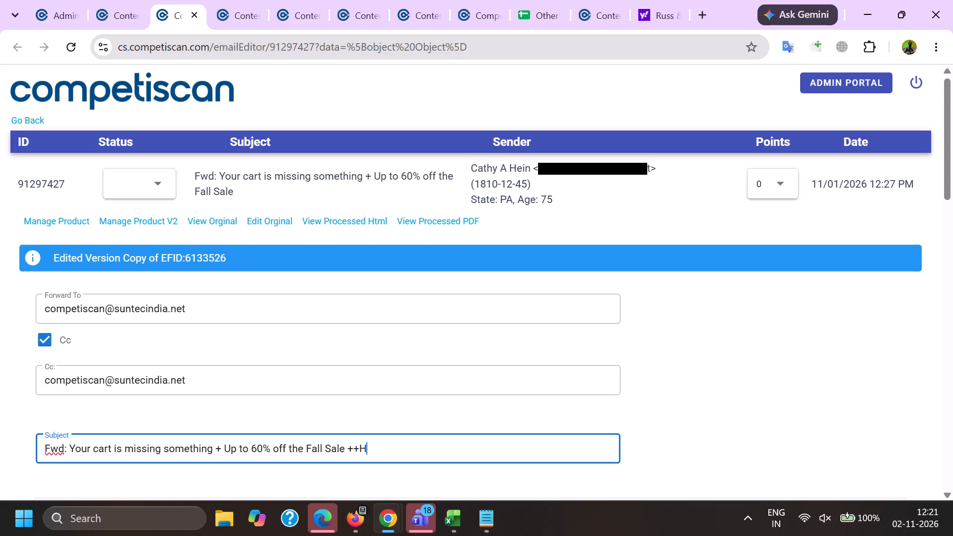
pyautogui.scroll(-18, 329, 424)
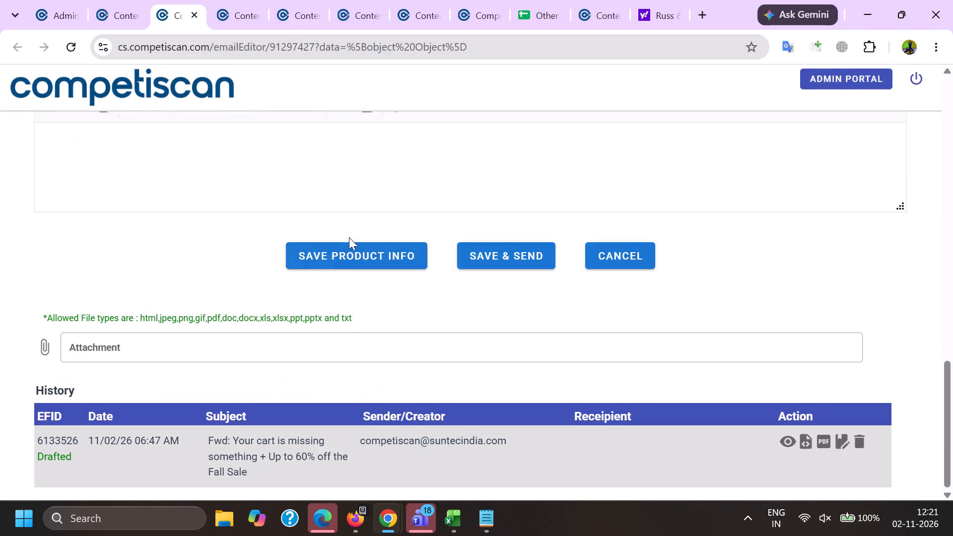
pyautogui.click(458, 254)
pyautogui.click(499, 300)
# On email 91292600 about the Fall Sale and Russ & Daughters, enable Cc and enter the copied Competiscan address as Forward To and Cc.
pyautogui.click(240, 0)
pyautogui.scroll(8, 185, 230)
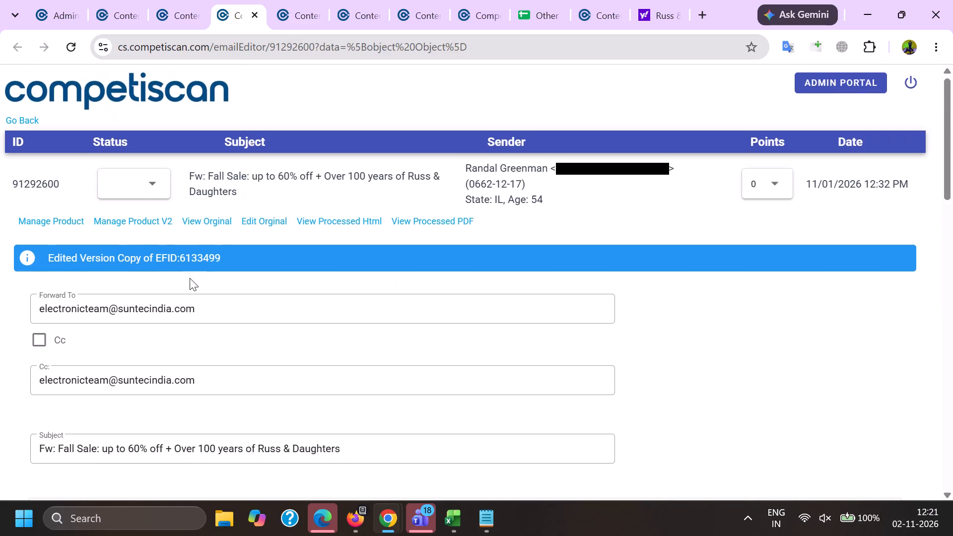
pyautogui.scroll(3, 190, 278)
pyautogui.moveTo(242, 308); pyautogui.dragTo(1, 314)
pyautogui.hotkey('ctrl', 'v')
pyautogui.click(47, 345)
pyautogui.moveTo(238, 369); pyautogui.dragTo(0, 358)
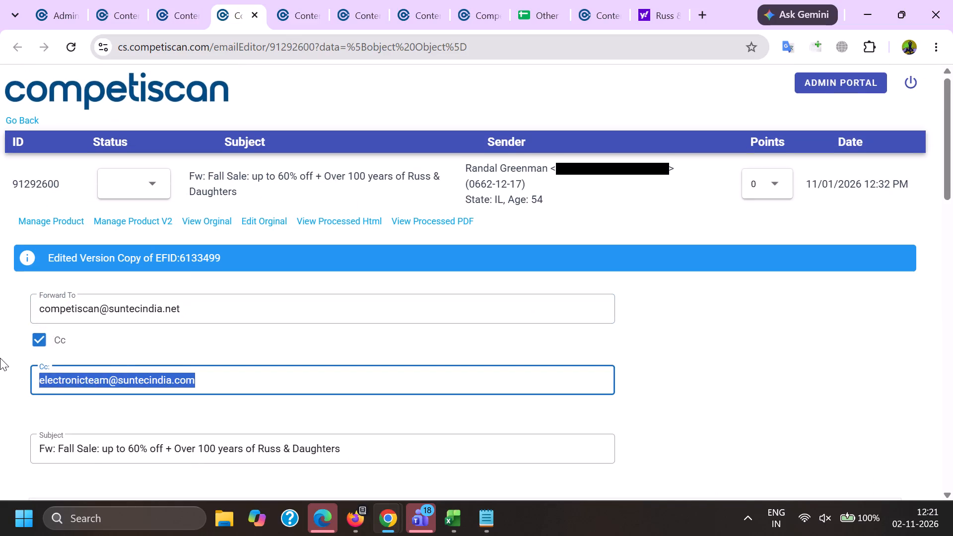
pyautogui.moveTo(0, 358); pyautogui.dragTo(0, 359)
pyautogui.hotkey('ctrl', 'v')
# Append "++HP" to the subject of email 91292600, then save and send it.
pyautogui.click(353, 454)
pyautogui.press('space')
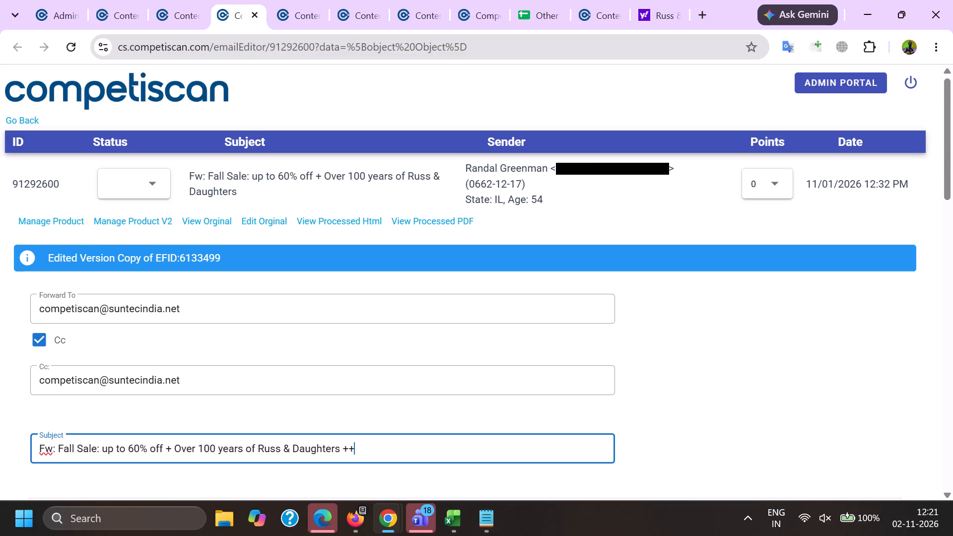
pyautogui.press('j')
pyautogui.press('BackSpace')
pyautogui.press('h')
pyautogui.scroll(-12, 310, 416)
pyautogui.scroll(-15, 0, 243)
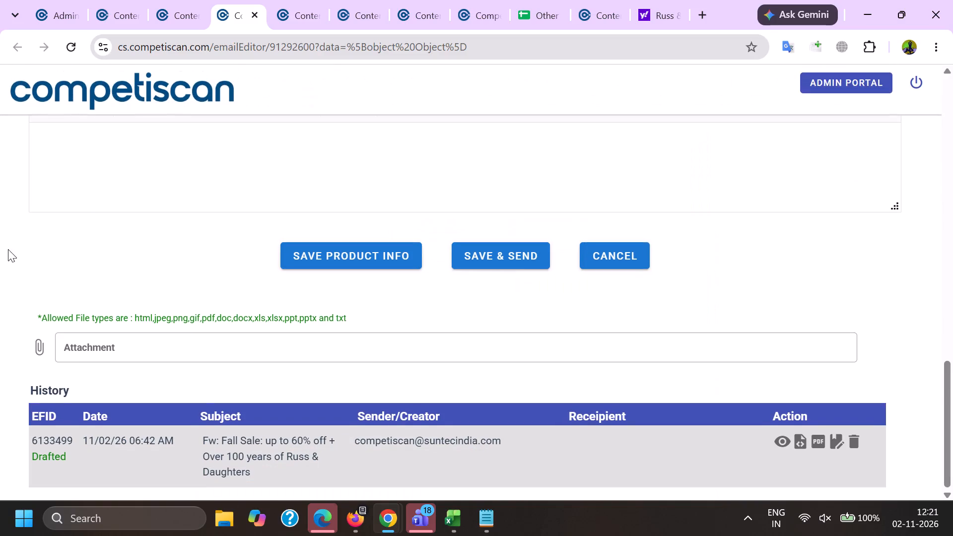
pyautogui.scroll(-4, 8, 249)
pyautogui.click(487, 254)
pyautogui.click(489, 305)
# On West Elm St Louis in-store deals email 91298917, enable Cc and enter the copied Competiscan address as Forward To and Cc.
pyautogui.click(288, 0)
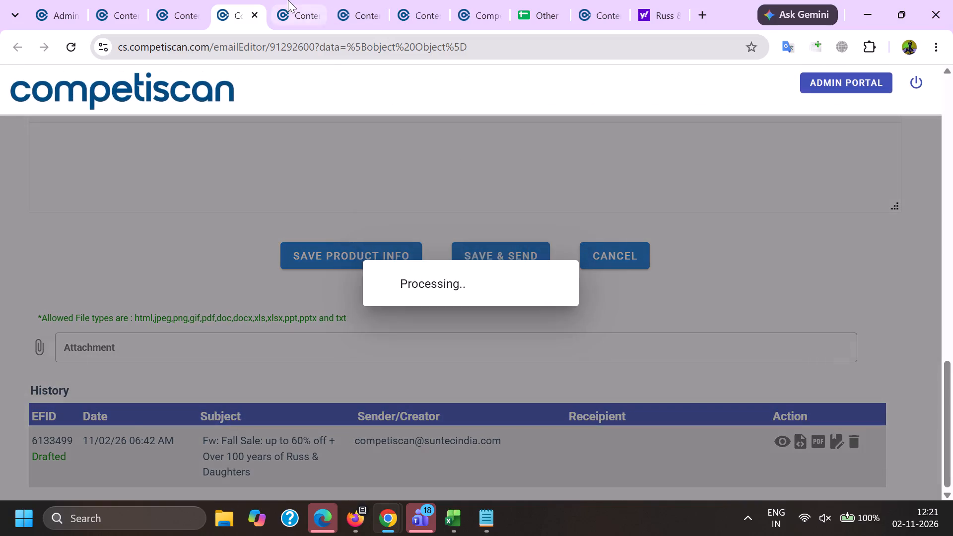
pyautogui.scroll(11, 170, 212)
pyautogui.moveTo(258, 307); pyautogui.dragTo(91, 300)
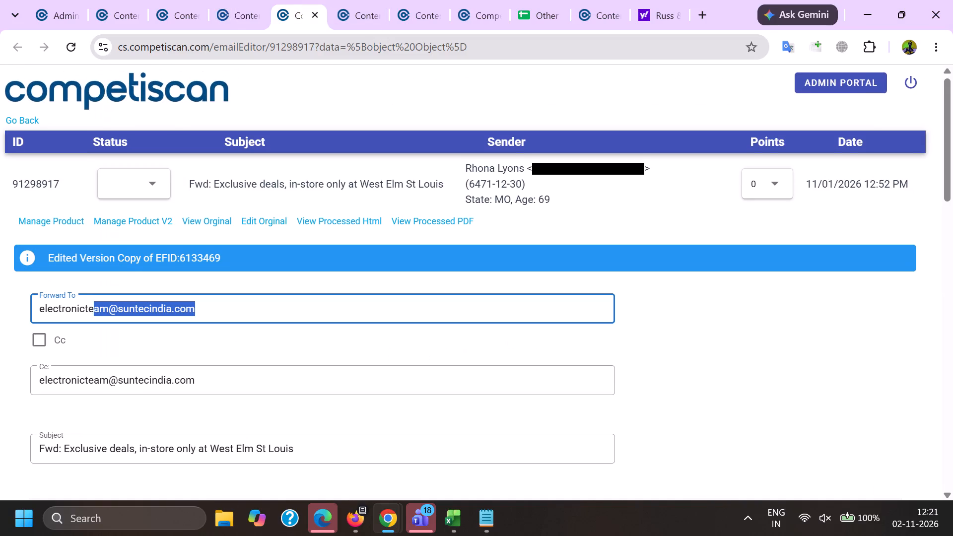
pyautogui.moveTo(91, 300); pyautogui.dragTo(92, 298)
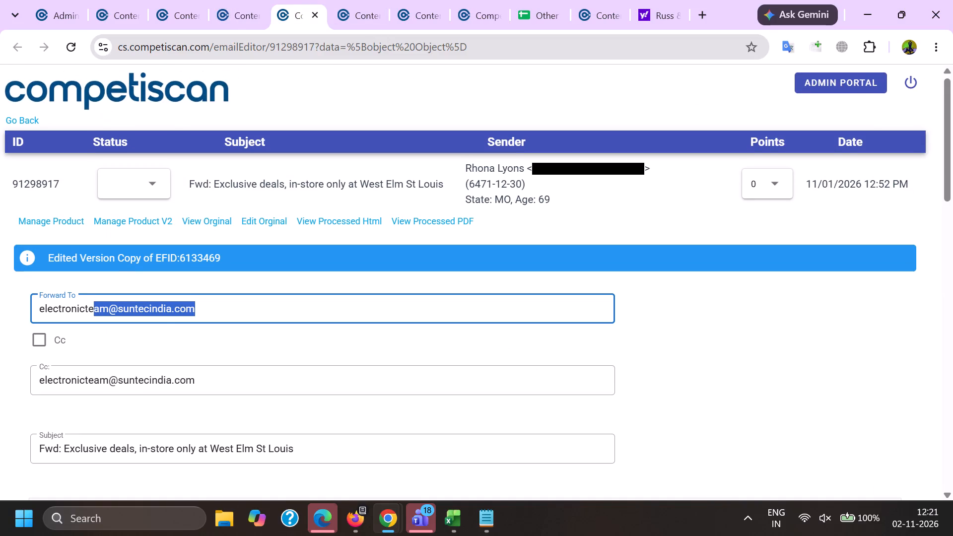
pyautogui.moveTo(92, 298); pyautogui.dragTo(0, 296)
pyautogui.press('BackSpace')
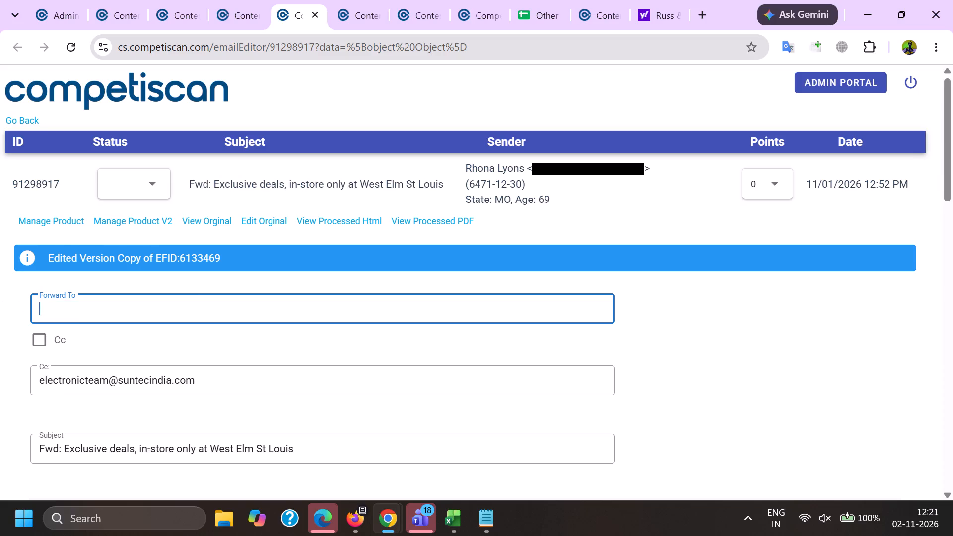
pyautogui.hotkey('ctrl', 'v')
pyautogui.click(43, 342)
pyautogui.tripleClick(51, 372)
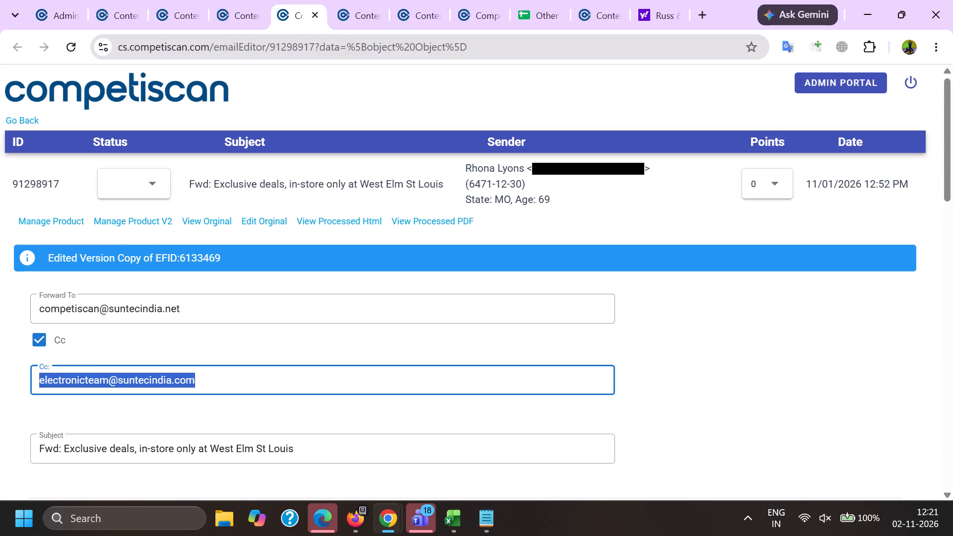
pyautogui.hotkey('ctrl', 'v')
# Append "++H" to the subject of email 91298917, then save and send it.
pyautogui.click(335, 448)
pyautogui.press('space')
pyautogui.write('++')
pyautogui.press('h')
pyautogui.scroll(-5, 343, 452)
pyautogui.scroll(-20, 159, 289)
pyautogui.click(167, 187)
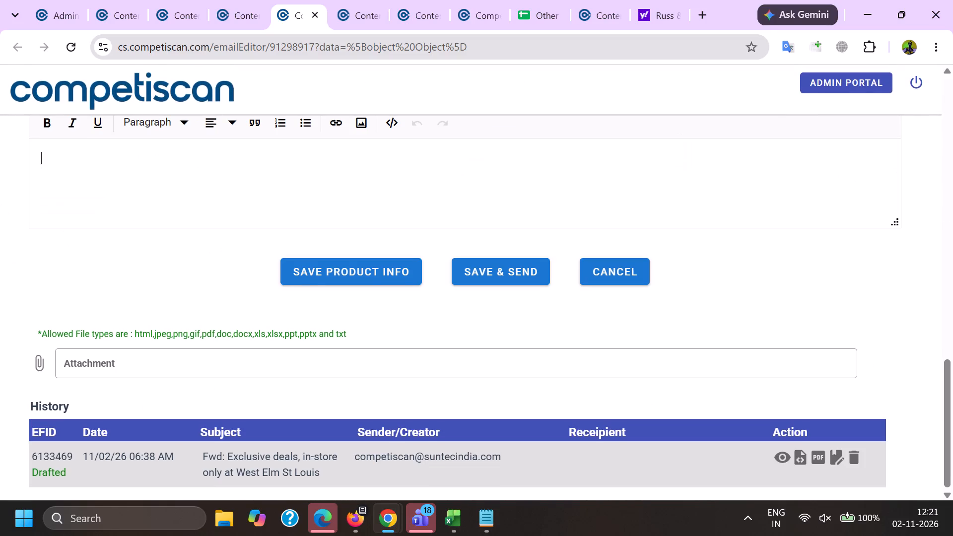
pyautogui.click(474, 283)
pyautogui.click(489, 308)
# On email 91298920 about the Fall Sale and Russ & Daughters, enable Cc and enter the copied Competiscan address as Forward To and Cc.
pyautogui.click(370, 0)
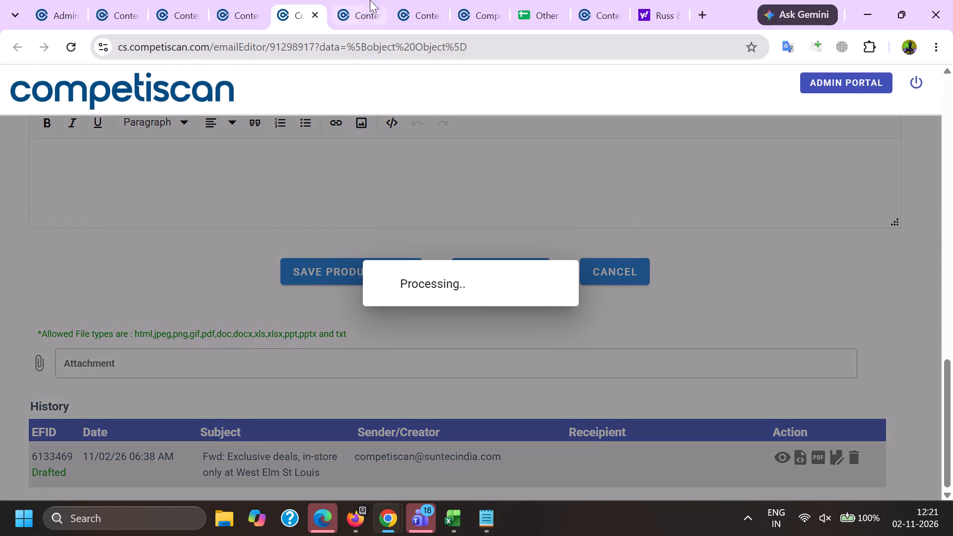
pyautogui.scroll(8, 165, 310)
pyautogui.moveTo(249, 307); pyautogui.dragTo(1, 300)
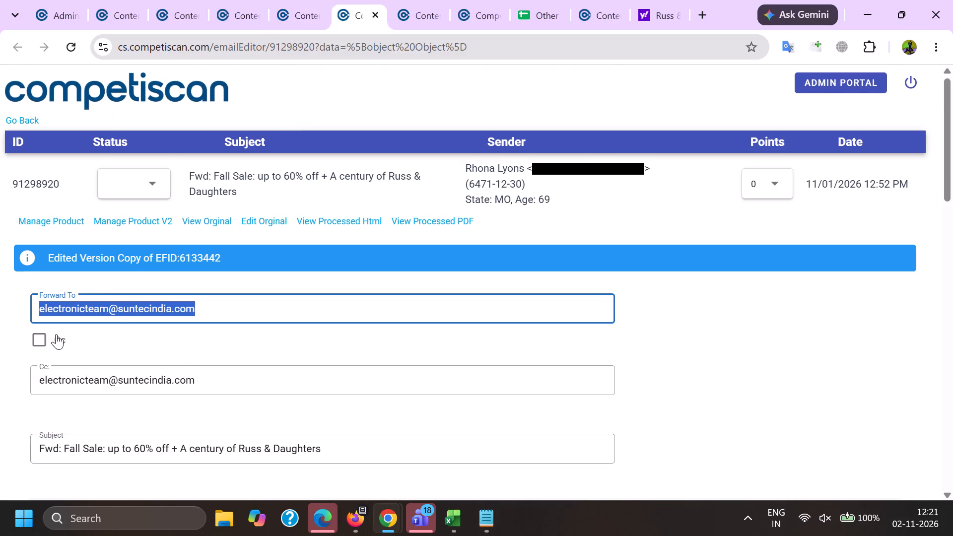
pyautogui.hotkey('ctrl', 'v')
pyautogui.click(46, 344)
pyautogui.moveTo(238, 377); pyautogui.dragTo(2, 349)
pyautogui.hotkey('ctrl', 'v')
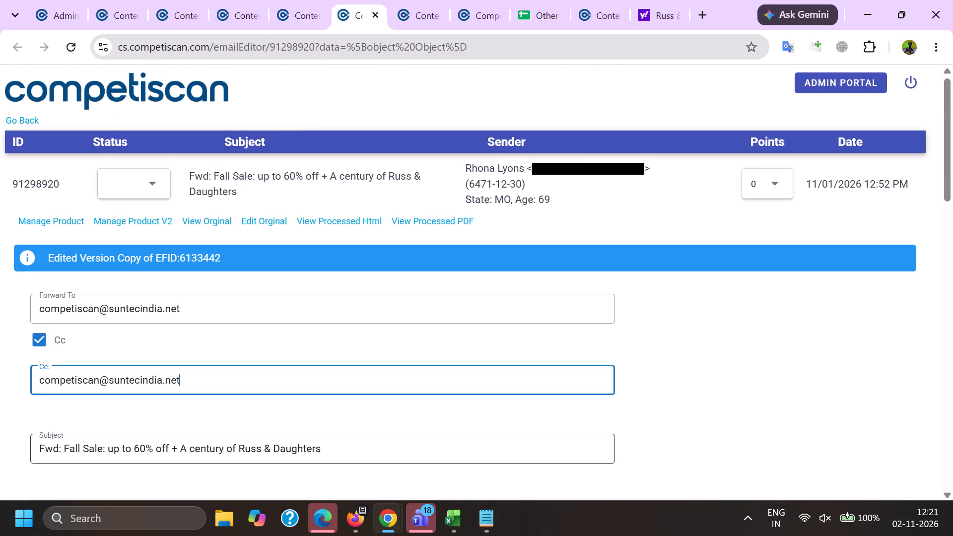
# Append "++HP" to the subject of email 91298920, then save and send it.
pyautogui.click(361, 457)
pyautogui.press('space')
pyautogui.write('++')
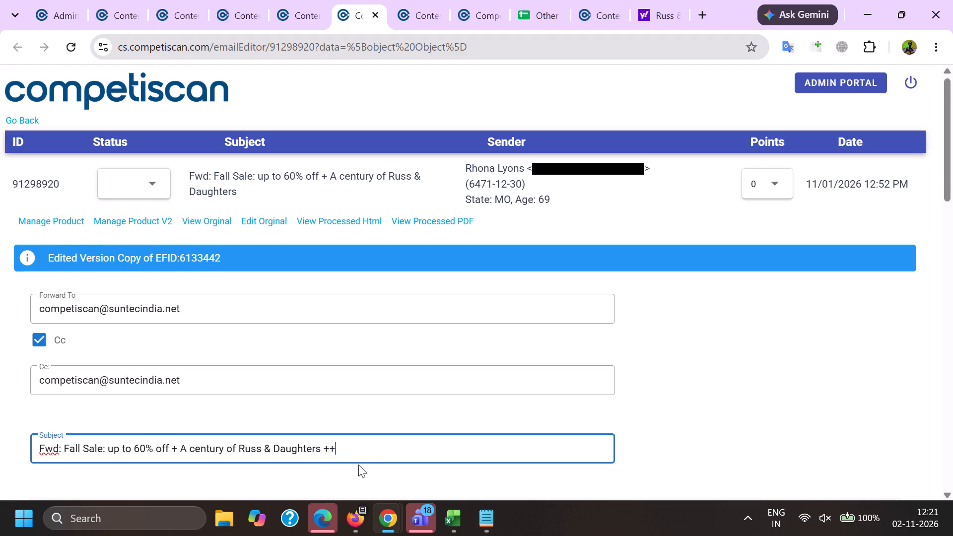
pyautogui.write('YH')
pyautogui.press('BackSpace')
pyautogui.press('BackSpace')
pyautogui.press('BackSpace')
pyautogui.press('p')
pyautogui.scroll(-20, 0, 297)
pyautogui.scroll(-1, 0, 297)
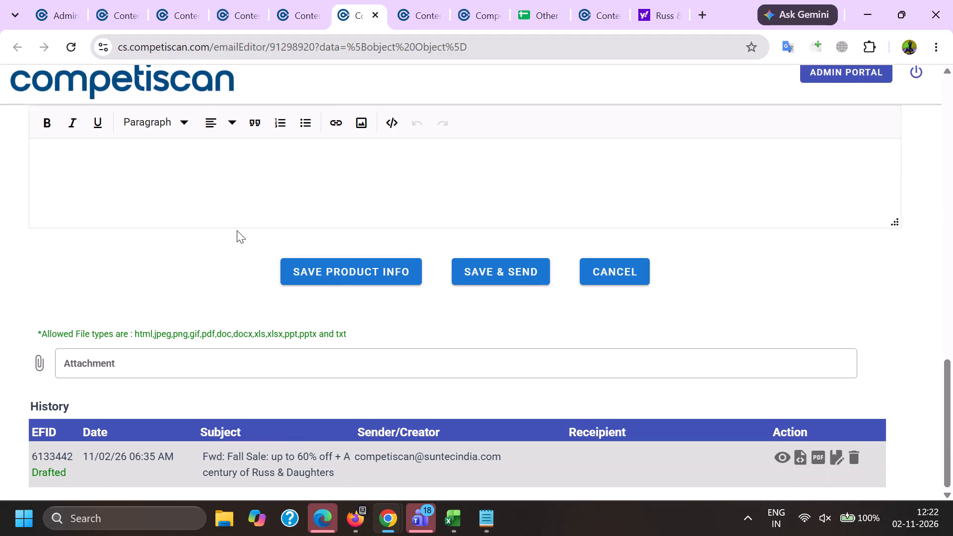
pyautogui.click(466, 276)
pyautogui.click(484, 312)
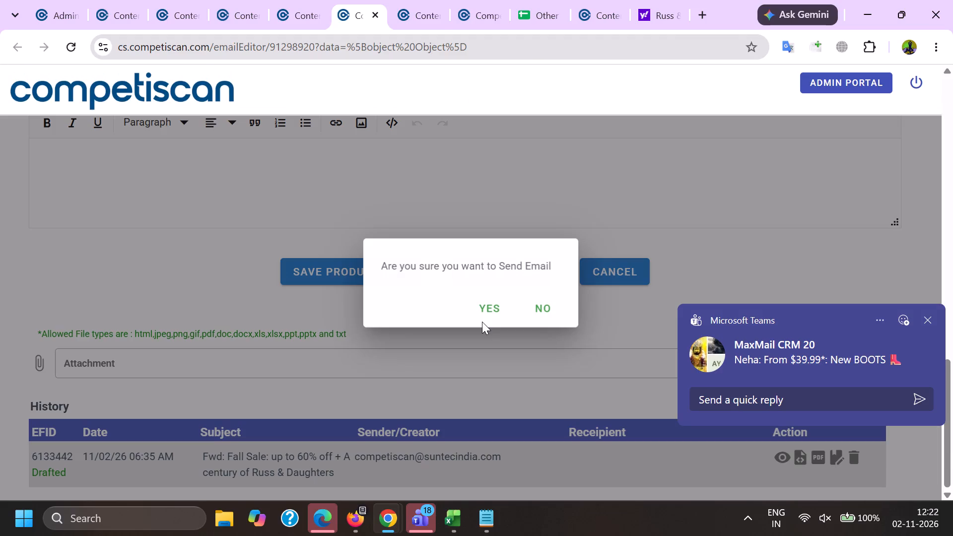
# On email 91298915 about extra 20% off and Pierce & Ward, enable Cc and enter the copied Competiscan address as Forward To and Cc.
pyautogui.click(396, 0)
pyautogui.scroll(20, 246, 278)
pyautogui.scroll(13, 246, 278)
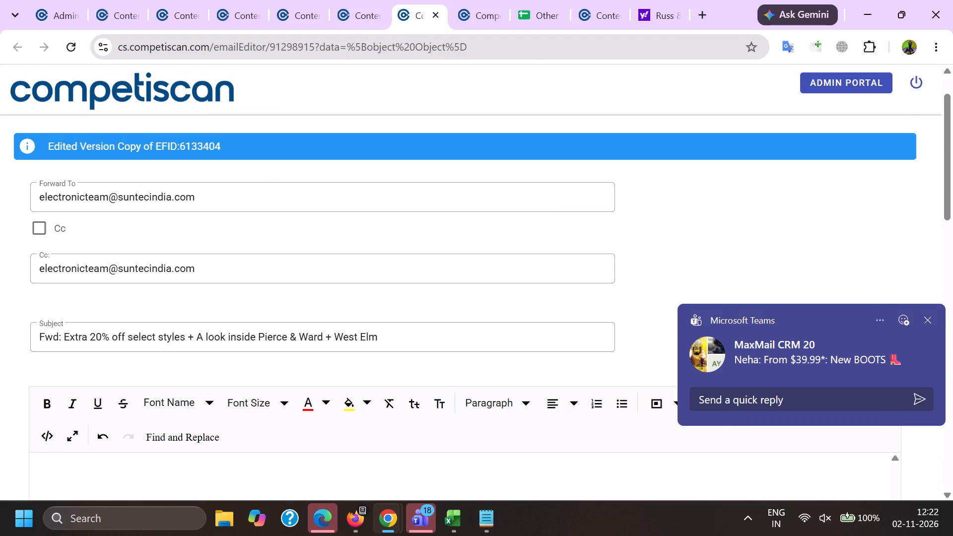
pyautogui.moveTo(246, 307); pyautogui.dragTo(0, 281)
pyautogui.hotkey('ctrl', 'v')
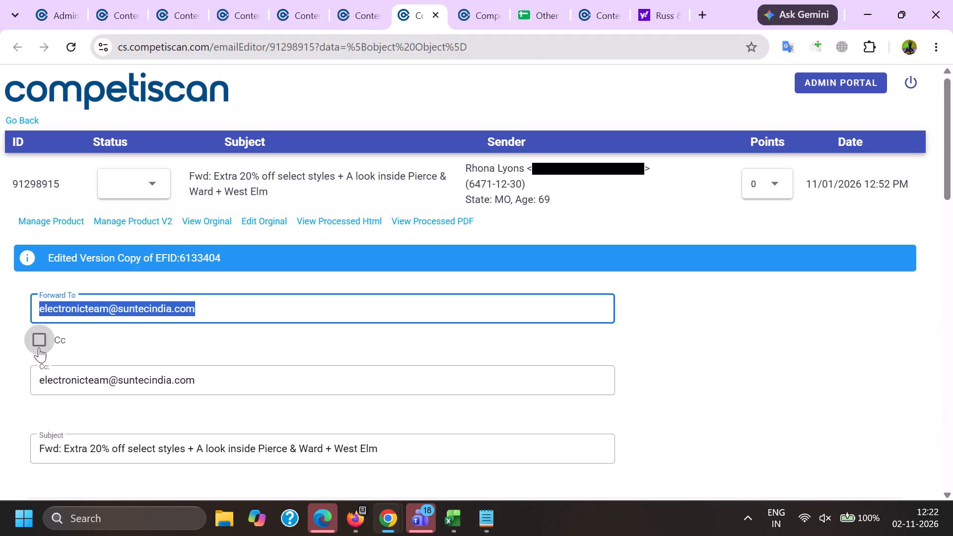
pyautogui.click(39, 347)
pyautogui.moveTo(221, 380); pyautogui.dragTo(6, 322)
pyautogui.hotkey('ctrl', 'v')
# Append "++HP" to the subject of email 91298915, keeping the message body free of stray text, then save and send it.
pyautogui.click(426, 452)
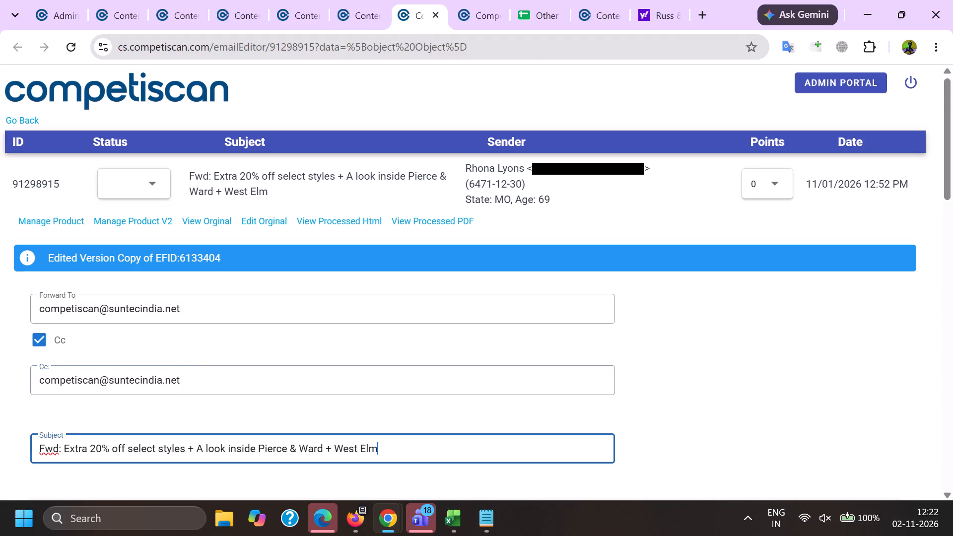
pyautogui.press('space')
pyautogui.hotkey('shift', '+')
pyautogui.hotkey('shift', '+')
pyautogui.press('h')
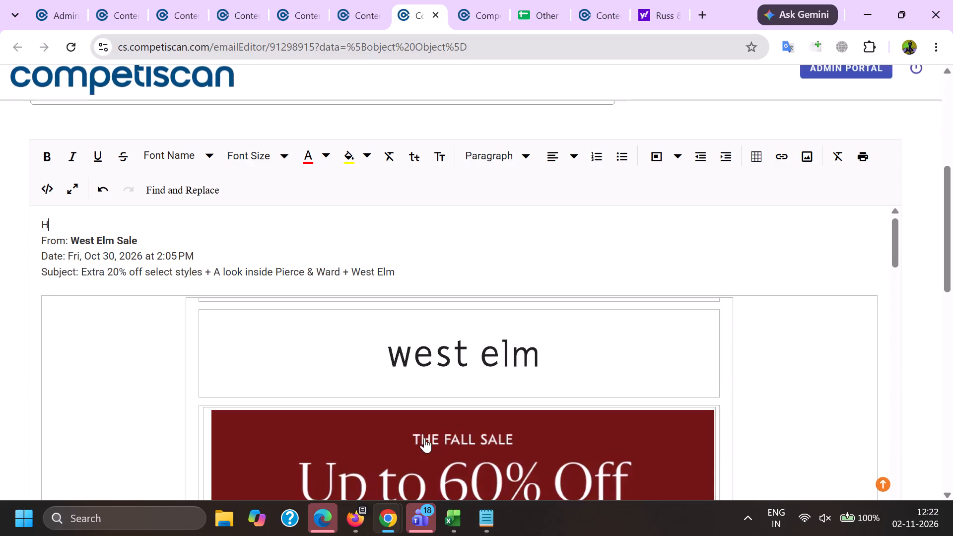
pyautogui.hotkey('ctrl', 'z')
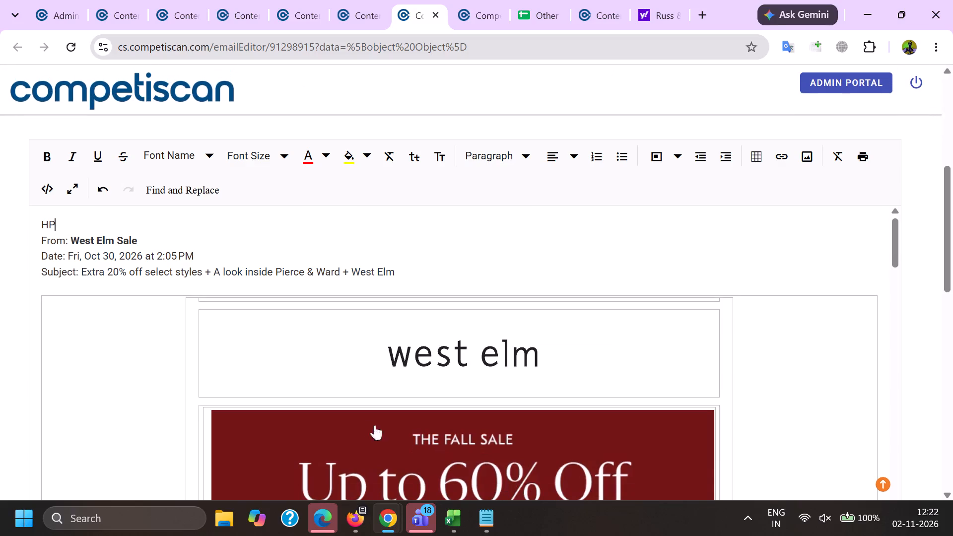
pyautogui.hotkey('ctrl', 'z')
pyautogui.scroll(-10, 165, 297)
pyautogui.scroll(1, 22, 258)
pyautogui.scroll(-7, 23, 258)
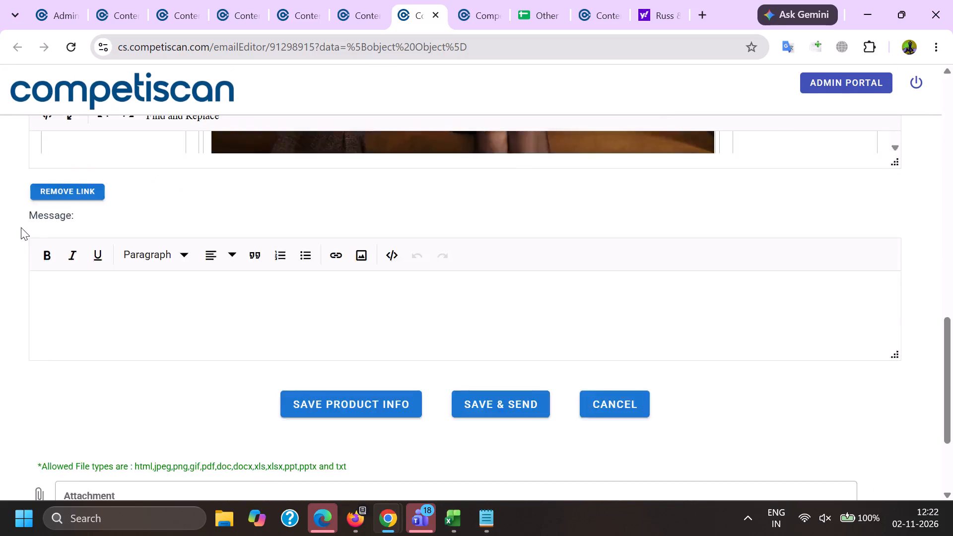
pyautogui.scroll(-2, 21, 227)
pyautogui.scroll(20, 0, 173)
pyautogui.click(449, 450)
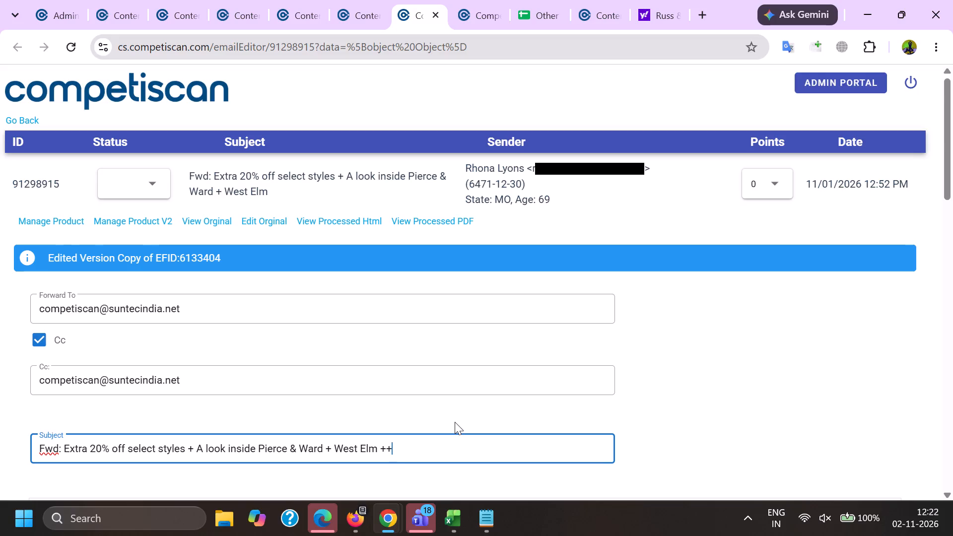
pyautogui.press('h')
pyautogui.scroll(-20, 449, 413)
pyautogui.scroll(-1, 449, 413)
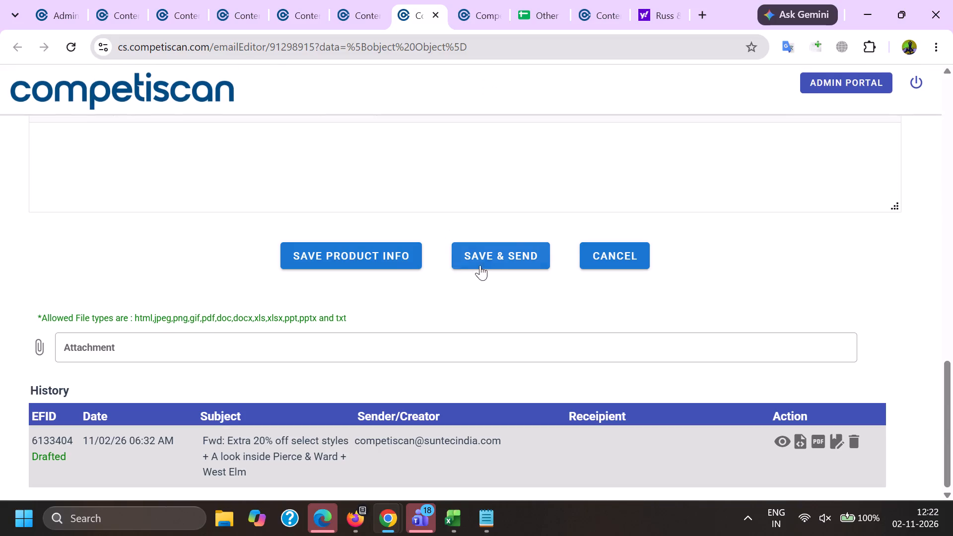
pyautogui.click(477, 265)
pyautogui.click(490, 314)
# Copy "e.potterybarnkids.com" from the Other Retail Records sheet and enter it in quotes as the search term in Firefox's third Content Portal page.
pyautogui.click(520, 0)
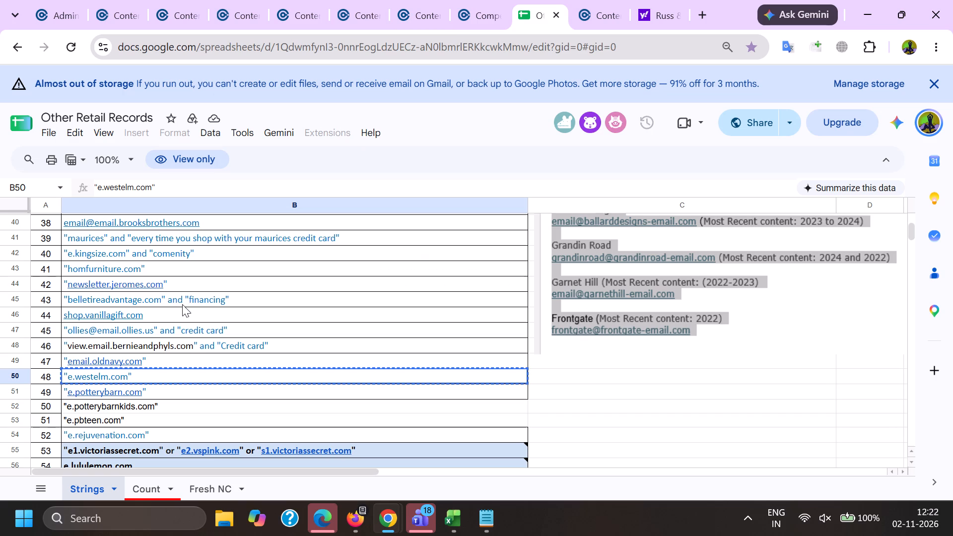
pyautogui.click(142, 404)
pyautogui.hotkey('ctrl', 'c')
pyautogui.click(351, 526)
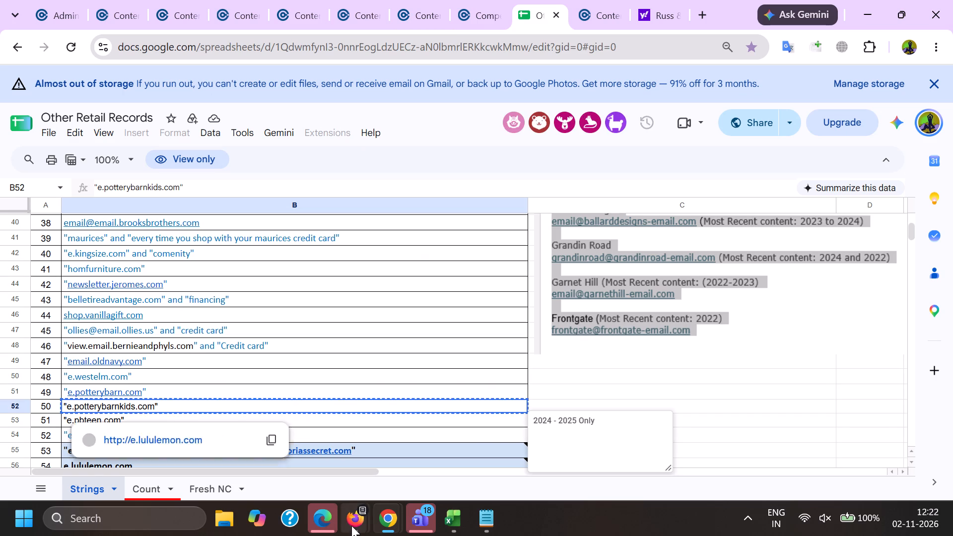
pyautogui.click(144, 446)
pyautogui.moveTo(343, 317); pyautogui.dragTo(0, 278)
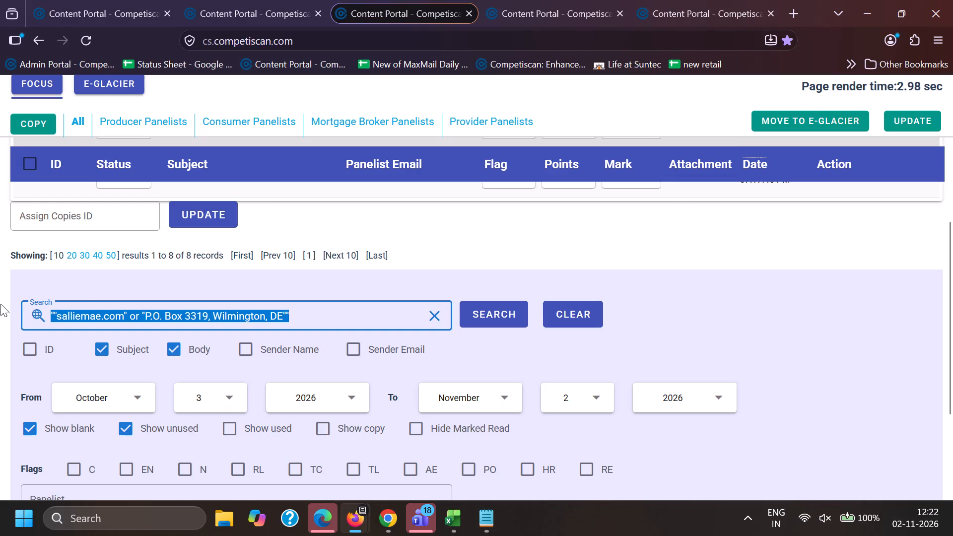
pyautogui.press('BackSpace')
pyautogui.hotkey('shift', '"')
pyautogui.hotkey('ctrl', 'v')
pyautogui.hotkey('shift', '"')
# Set the search period from January 2025 to December 2025, include used emails, and run the e.potterybarnkids.com search.
pyautogui.scroll(-3, 2, 288)
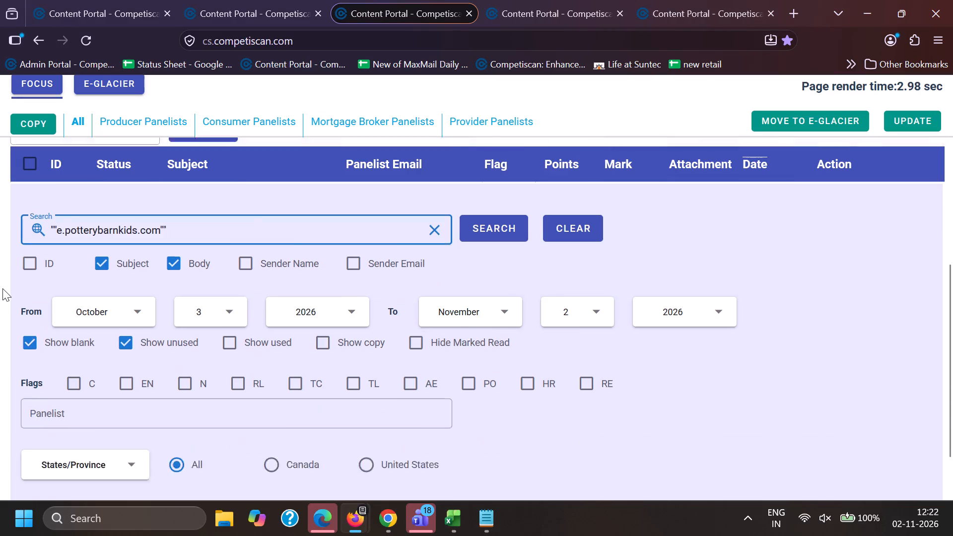
pyautogui.click(71, 246)
pyautogui.click(102, 276)
pyautogui.click(328, 243)
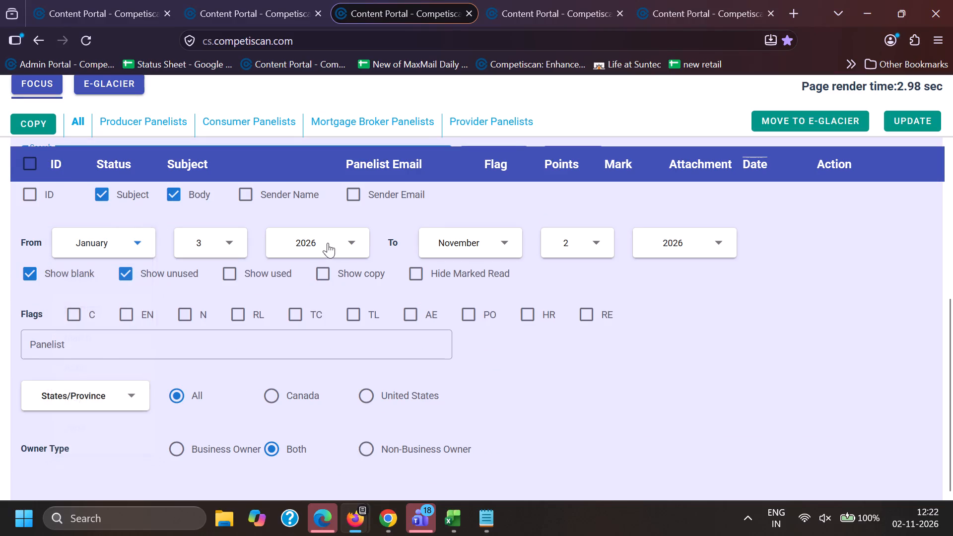
pyautogui.scroll(-7, 325, 246)
pyautogui.click(301, 371)
pyautogui.click(481, 243)
pyautogui.scroll(-7, 482, 241)
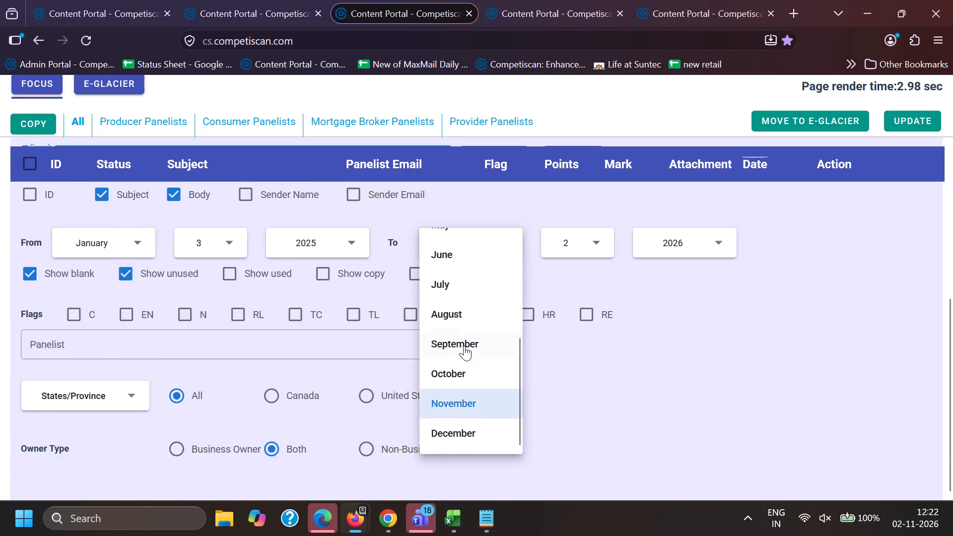
pyautogui.click(458, 427)
pyautogui.click(240, 268)
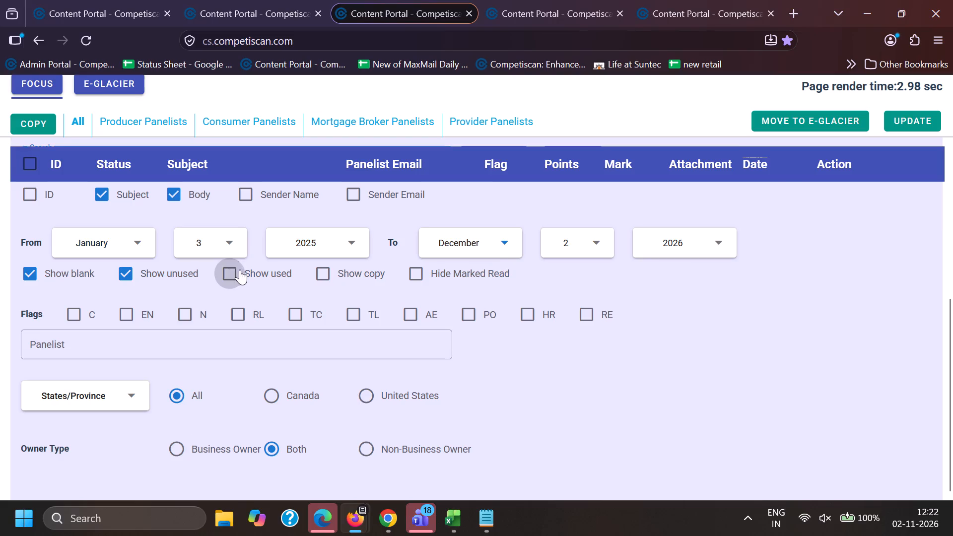
pyautogui.scroll(2, 331, 348)
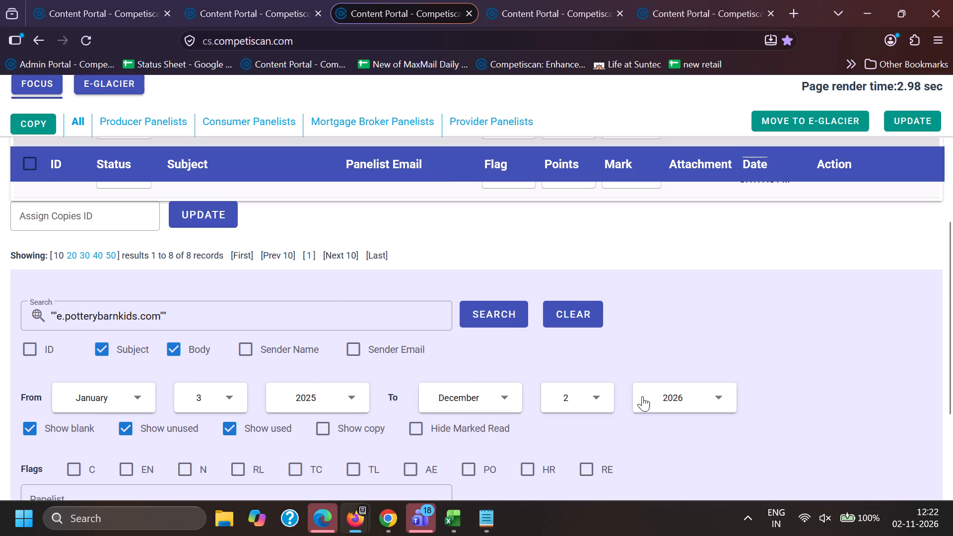
pyautogui.click(642, 395)
pyautogui.scroll(-6, 645, 394)
pyautogui.click(664, 414)
pyautogui.click(478, 306)
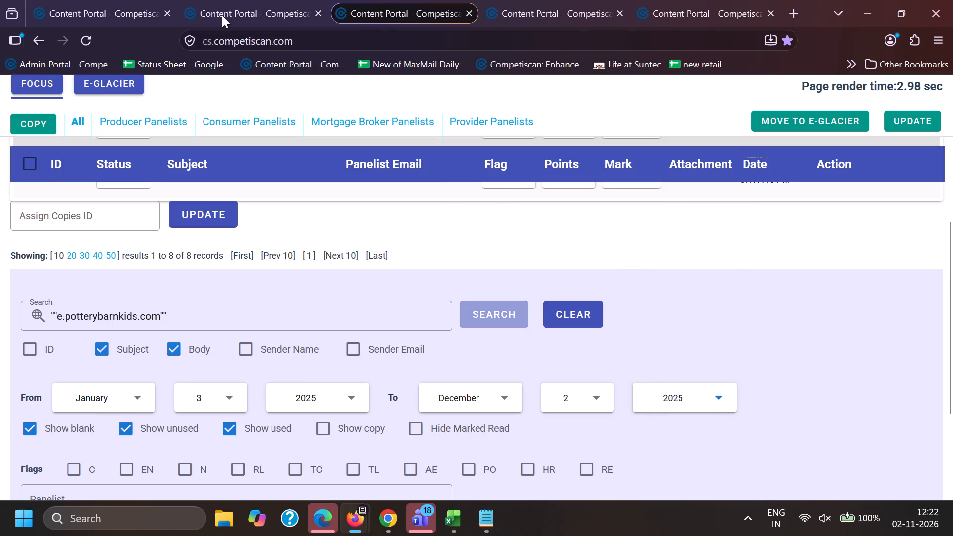
# Examine the first page of unread panelist emails in the "Capital one" search results, then open page 2.
pyautogui.click(131, 0)
pyautogui.scroll(-3, 237, 392)
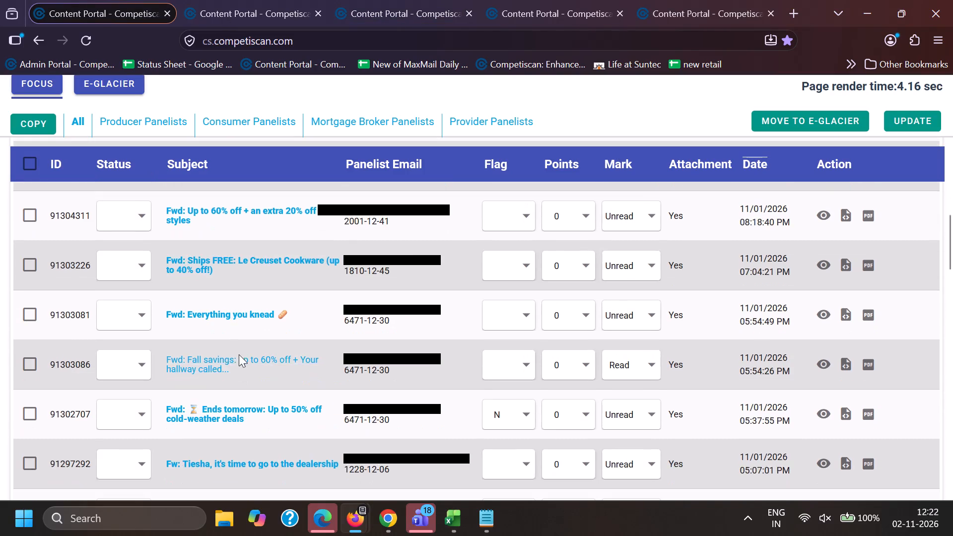
pyautogui.scroll(-4, 239, 353)
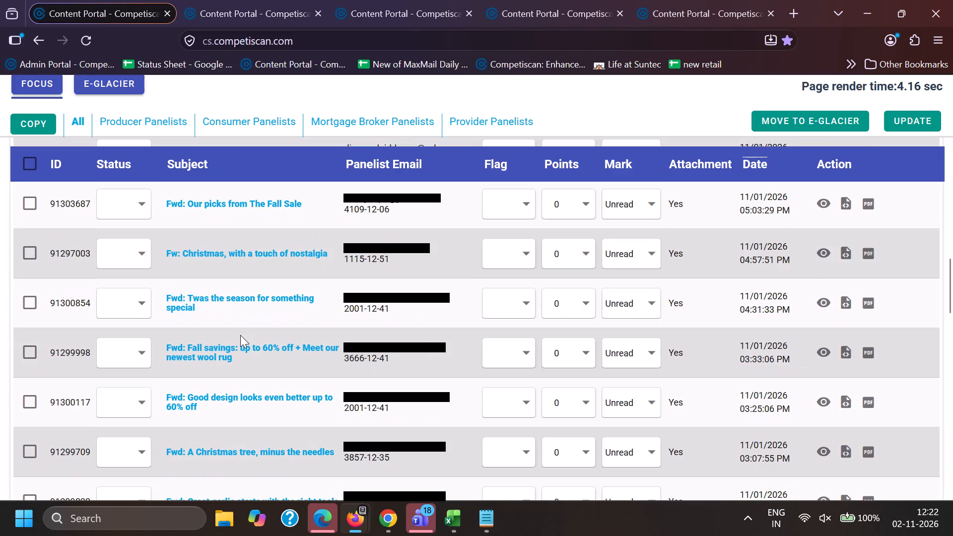
pyautogui.scroll(-5, 240, 335)
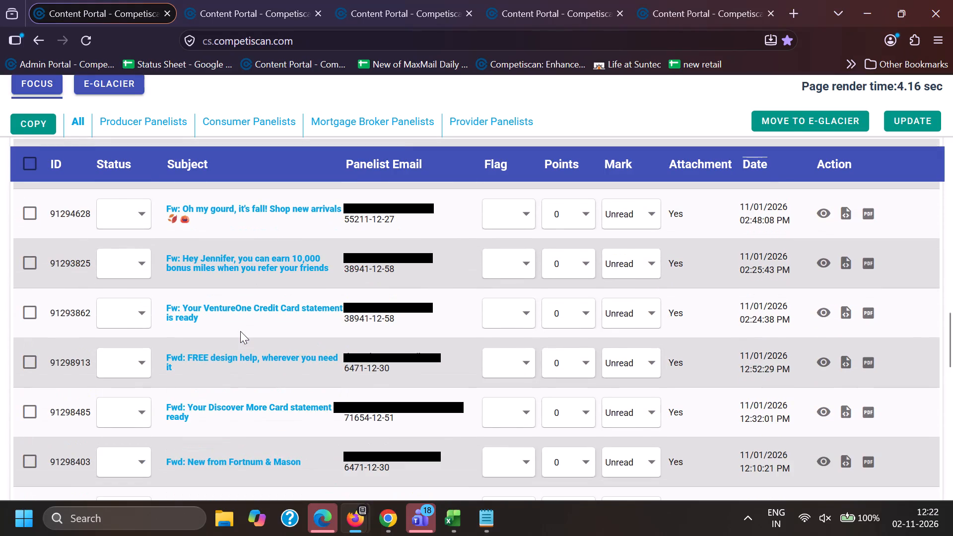
pyautogui.scroll(-2, 240, 331)
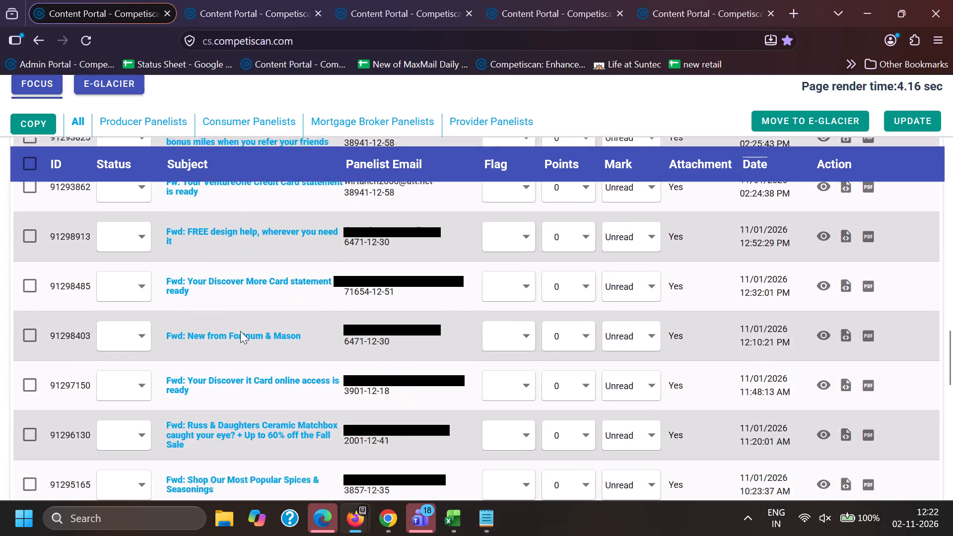
pyautogui.scroll(-4, 240, 331)
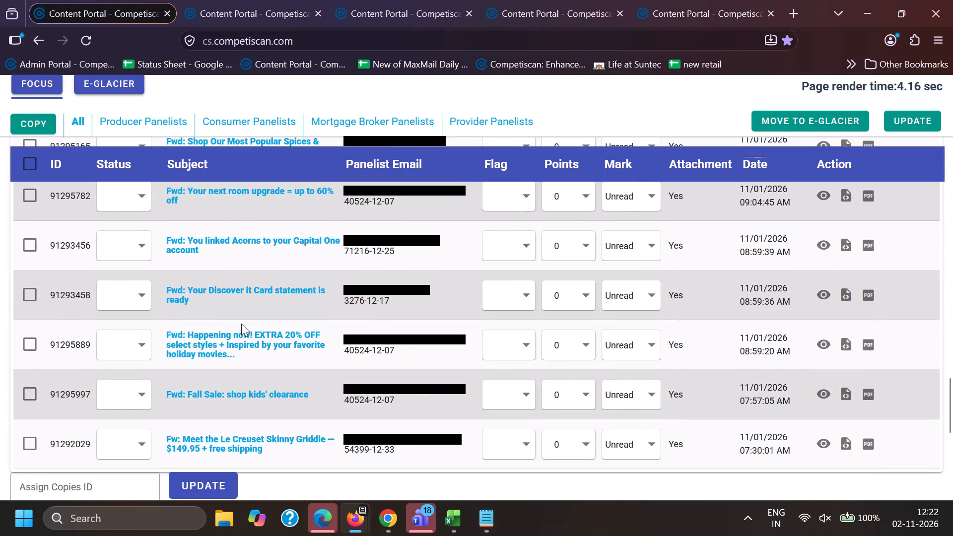
pyautogui.scroll(-1, 241, 323)
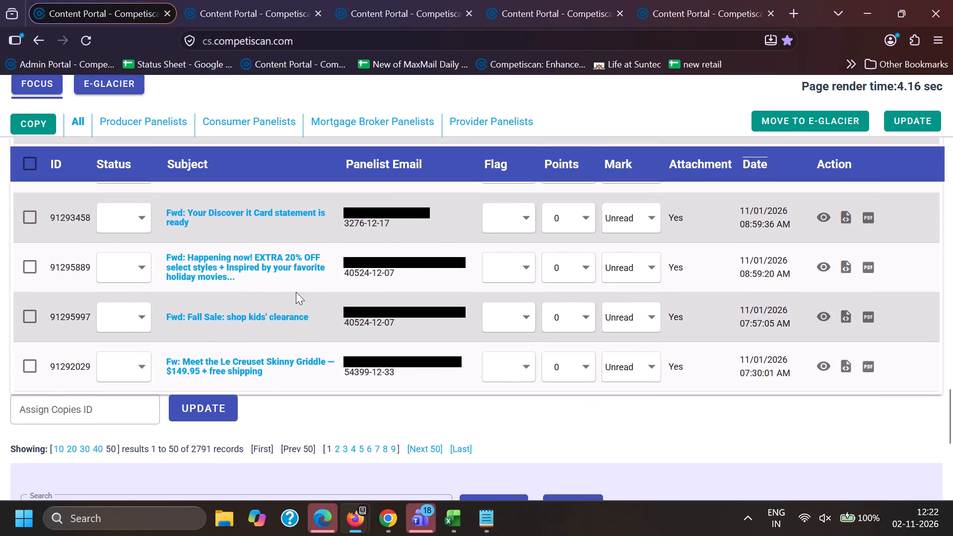
pyautogui.click(336, 449)
# Examine the 2025 search results for e.potterybarnkids.com, including email subjects and used statuses.
pyautogui.click(248, 0)
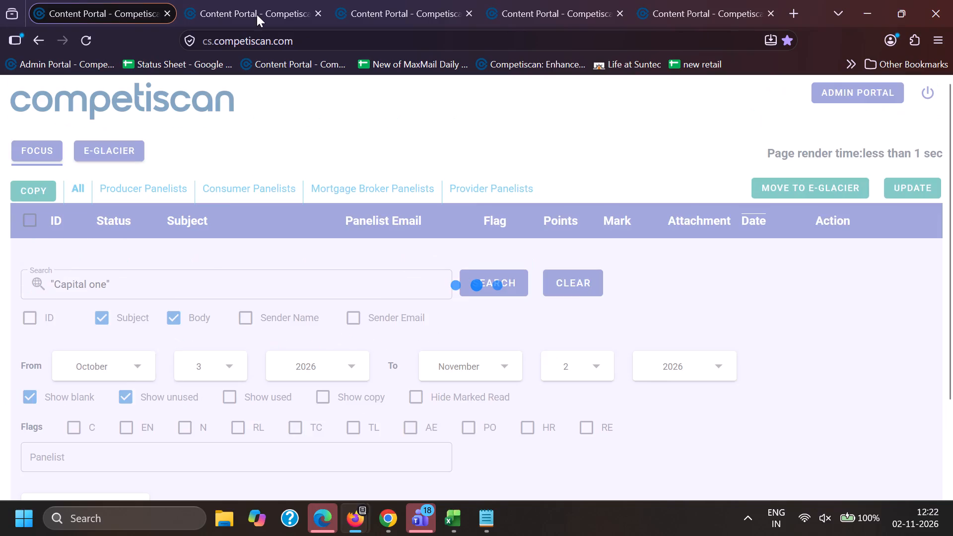
pyautogui.click(397, 0)
pyautogui.scroll(-11, 218, 454)
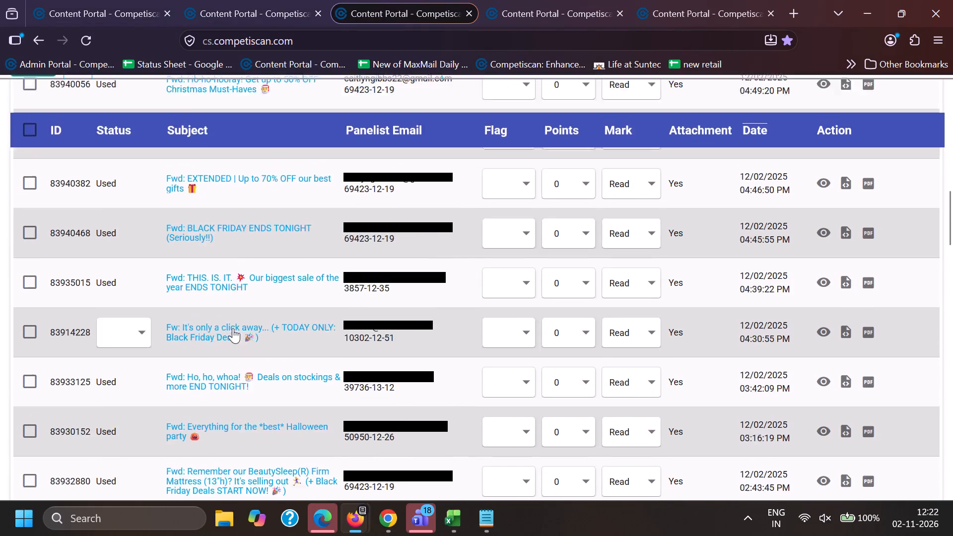
pyautogui.scroll(-5, 233, 328)
pyautogui.scroll(-12, 179, 323)
pyautogui.scroll(1, 188, 311)
pyautogui.scroll(-11, 188, 311)
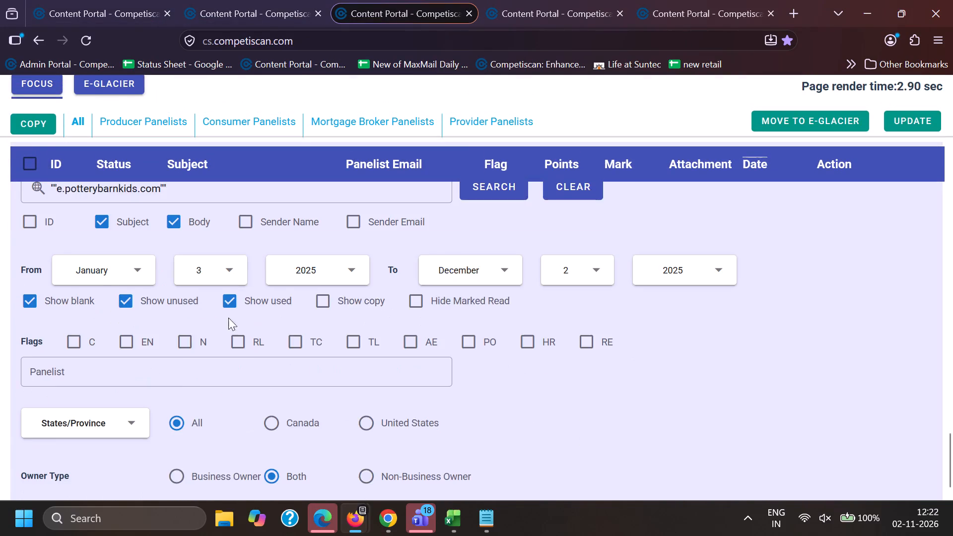
# Exclude used emails, include copies, and rerun the 2025 e.potterybarnkids.com search in Firefox's third Content Portal page.
pyautogui.click(241, 273)
pyautogui.click(331, 273)
pyautogui.scroll(2, 375, 348)
pyautogui.click(492, 320)
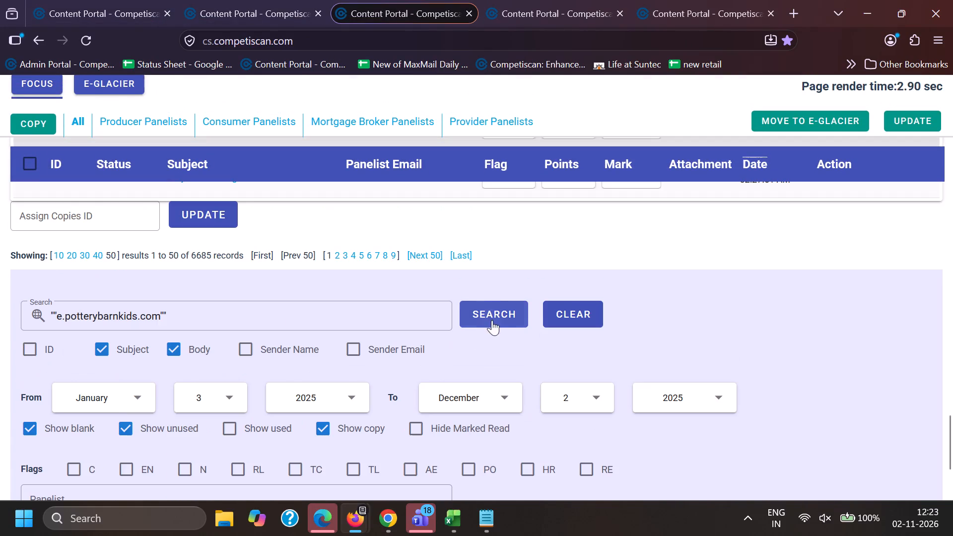
pyautogui.click(298, 0)
pyautogui.click(476, 0)
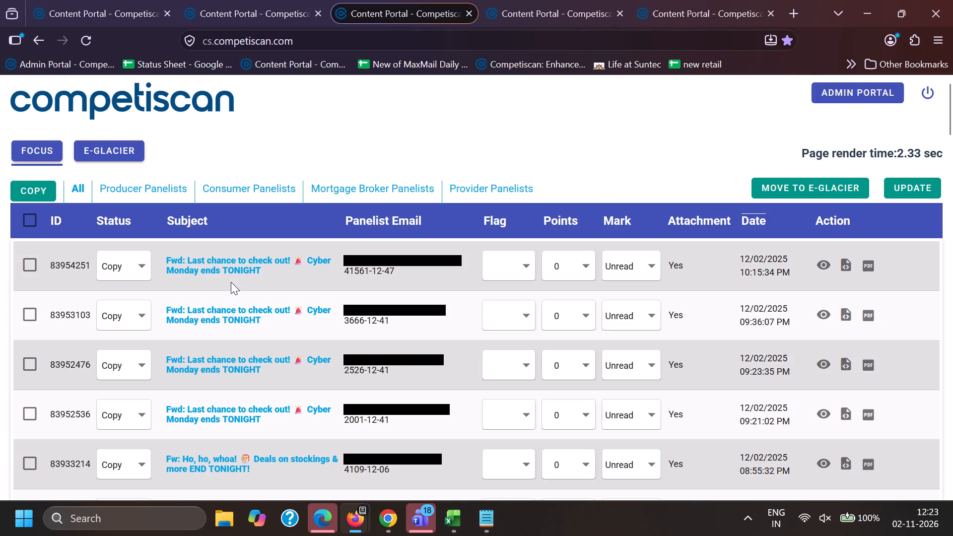
# Copy the subject "Last chance to check out! 🚨 Cyber Monday ends TONIGHT" and search for it in quotes in Chrome's first Content Portal page.
pyautogui.moveTo(185, 254); pyautogui.dragTo(259, 269)
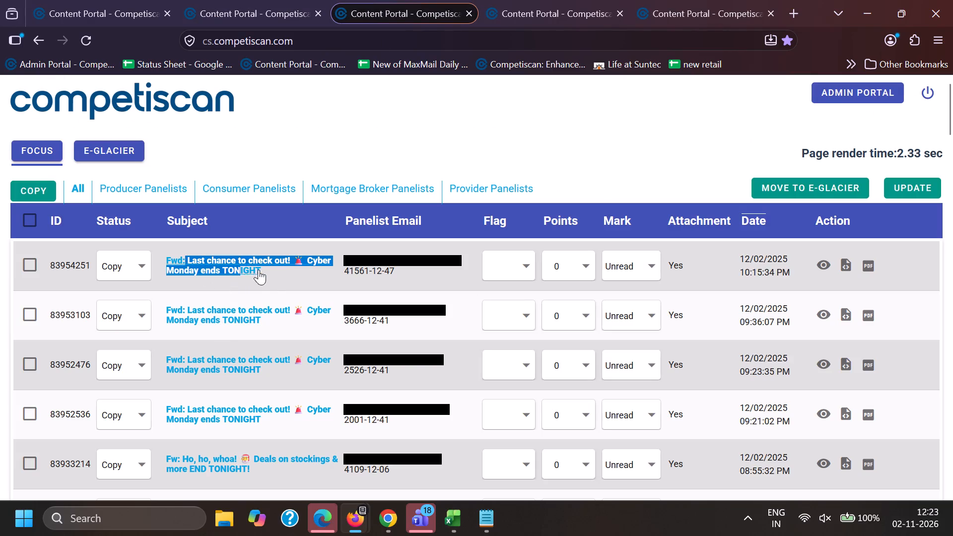
pyautogui.moveTo(259, 269); pyautogui.dragTo(273, 272)
pyautogui.hotkey('ctrl', 'c')
pyautogui.hotkey('ctrl', 'c')
pyautogui.hotkey('ctrl', 'c')
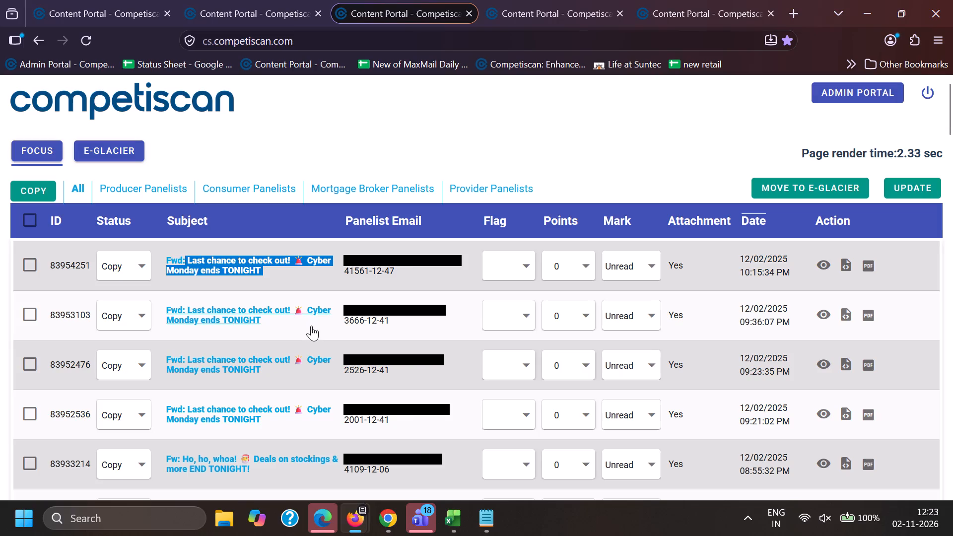
pyautogui.click(397, 532)
pyautogui.click(315, 449)
pyautogui.click(191, 0)
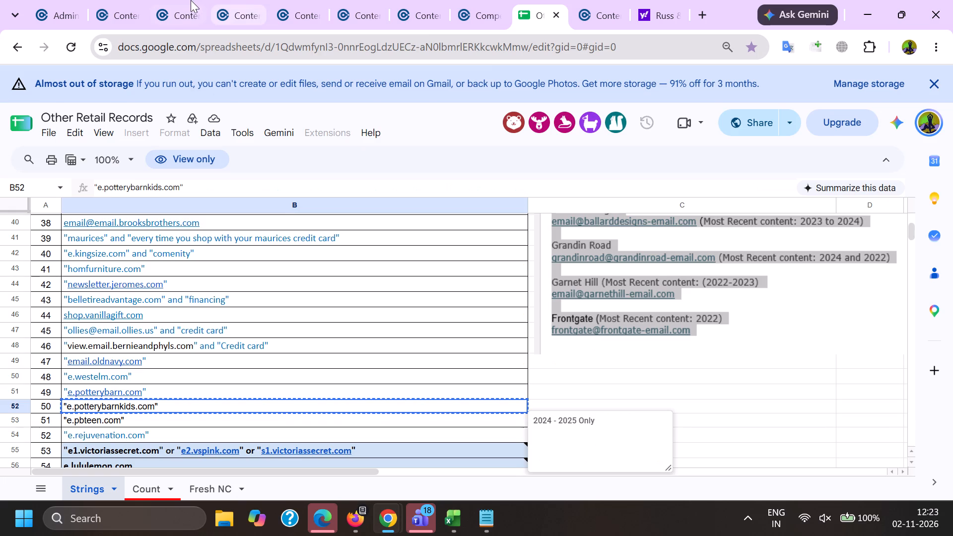
pyautogui.click(119, 0)
pyautogui.scroll(-5, 302, 341)
pyautogui.scroll(2, 317, 360)
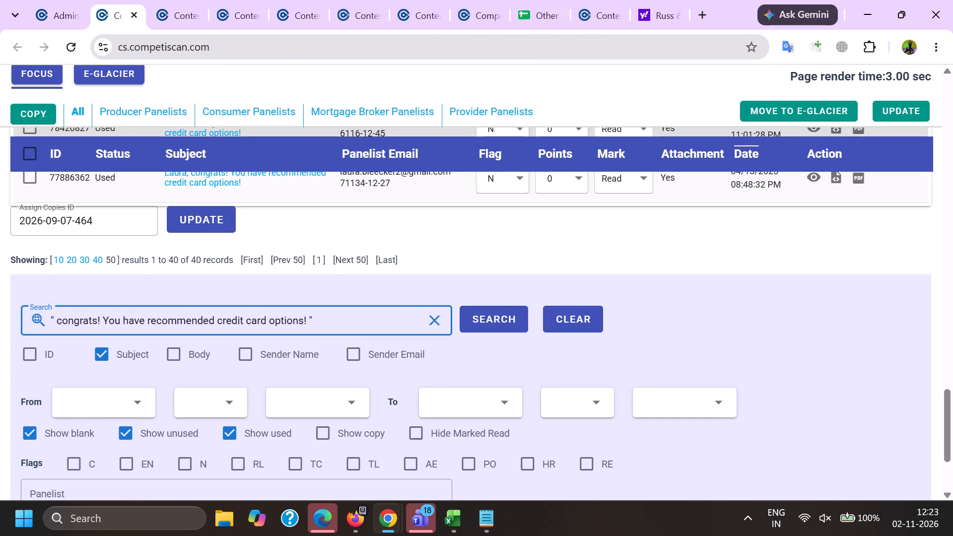
pyautogui.moveTo(363, 313); pyautogui.dragTo(0, 305)
pyautogui.press('BackSpace')
pyautogui.hotkey('shift', '"')
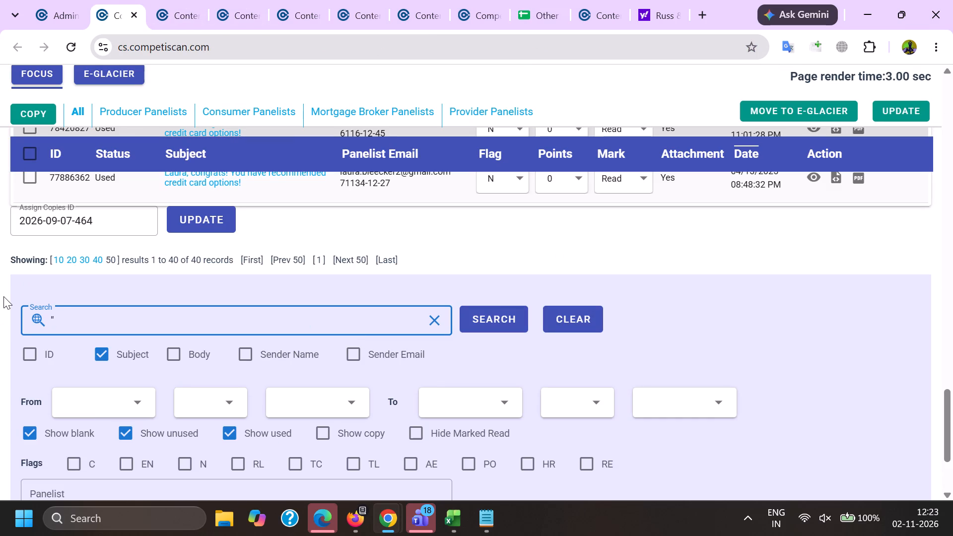
pyautogui.hotkey('ctrl', 'v')
pyautogui.hotkey('shift', '"')
pyautogui.press('Return')
# Copy the subject "Ho, ho, whoa! 🎅 Deals on stockings & more END TONIGHT!" from Firefox and search for it in quotes in Chrome's Content Portal.
pyautogui.hotkey('alt', 'Tab')
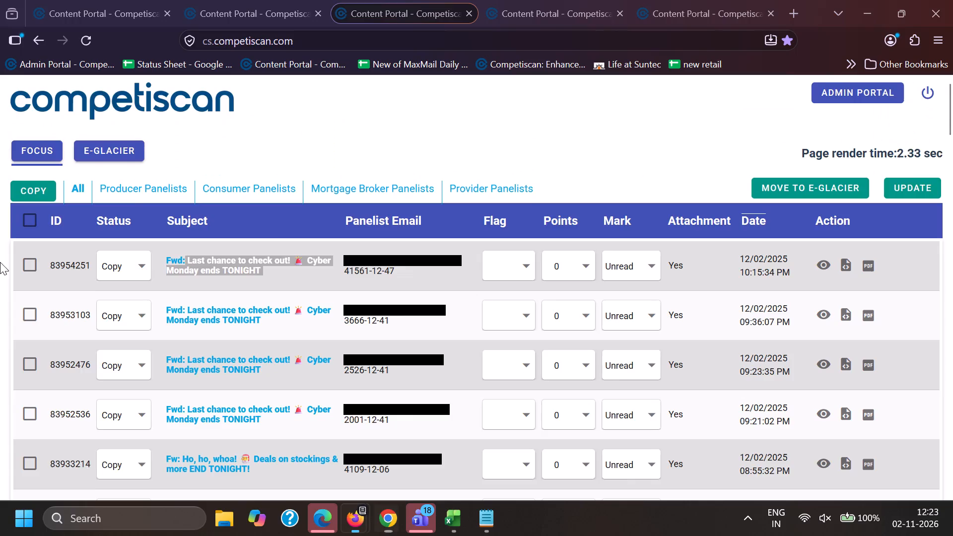
pyautogui.scroll(-10, 136, 314)
pyautogui.moveTo(187, 313); pyautogui.dragTo(242, 327)
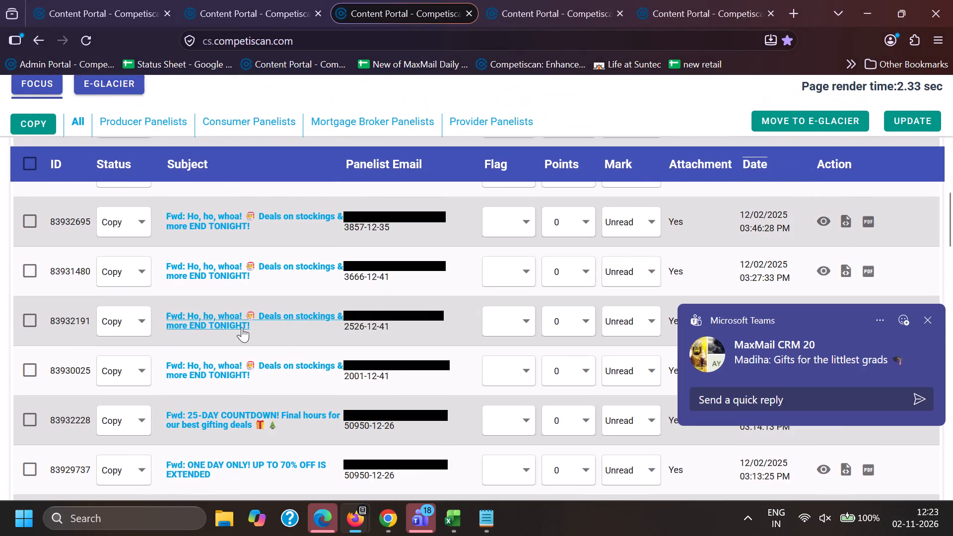
pyautogui.moveTo(242, 327); pyautogui.dragTo(283, 332)
pyautogui.hotkey('ctrl', 'c')
pyautogui.hotkey('ctrl', 'c')
pyautogui.hotkey('alt', 'Tab')
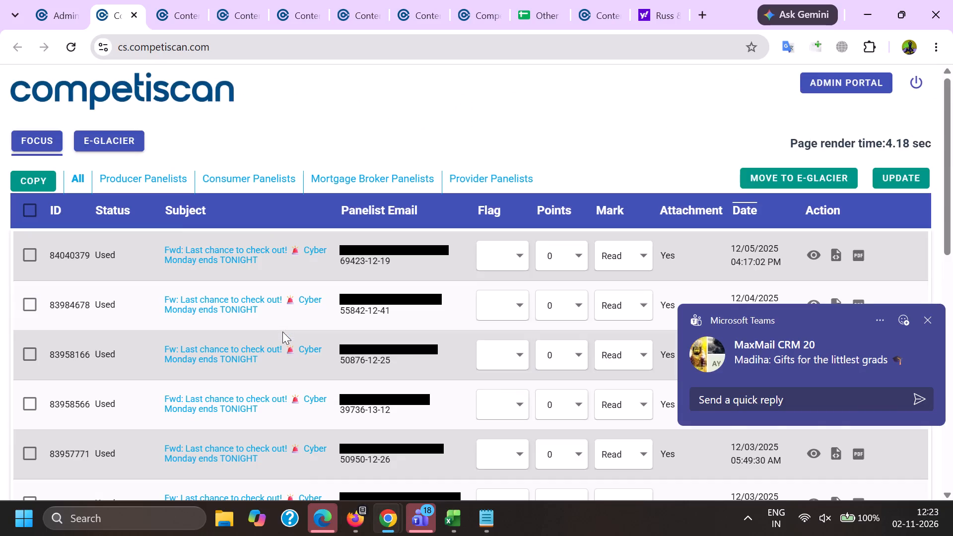
pyautogui.scroll(-3, 278, 320)
pyautogui.scroll(4, 290, 319)
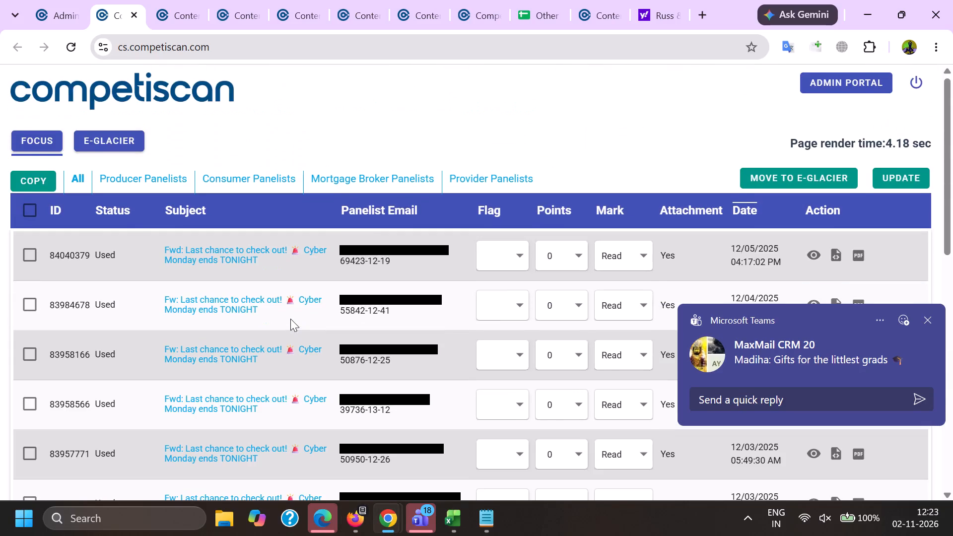
pyautogui.scroll(-5, 290, 319)
pyautogui.scroll(2, 305, 384)
pyautogui.moveTo(384, 354); pyautogui.dragTo(0, 342)
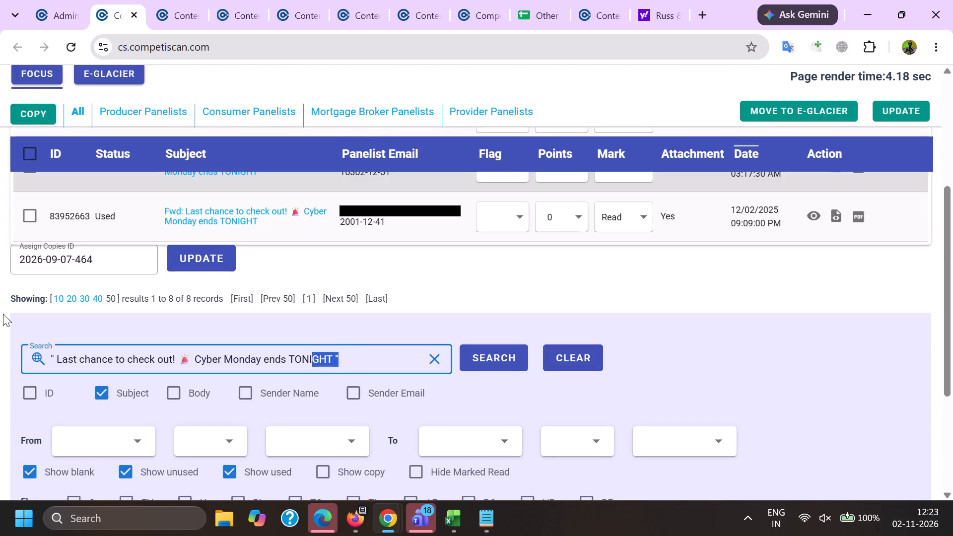
pyautogui.press('BackSpace')
pyautogui.hotkey('shift', '"')
pyautogui.hotkey('ctrl', 'v')
pyautogui.hotkey('shift', '"')
pyautogui.press('Return')
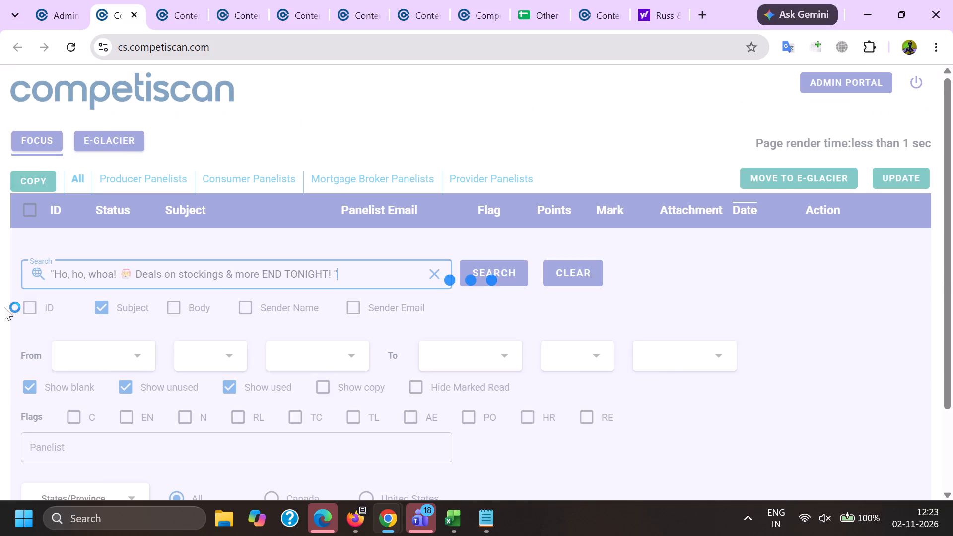
# Copy the subject "ONE DAY ONLY! UP TO 70% OFF IS EXTENDED" from the Pottery Barn Kids results in Firefox.
pyautogui.hotkey('alt', 'Tab')
pyautogui.scroll(-7, 173, 322)
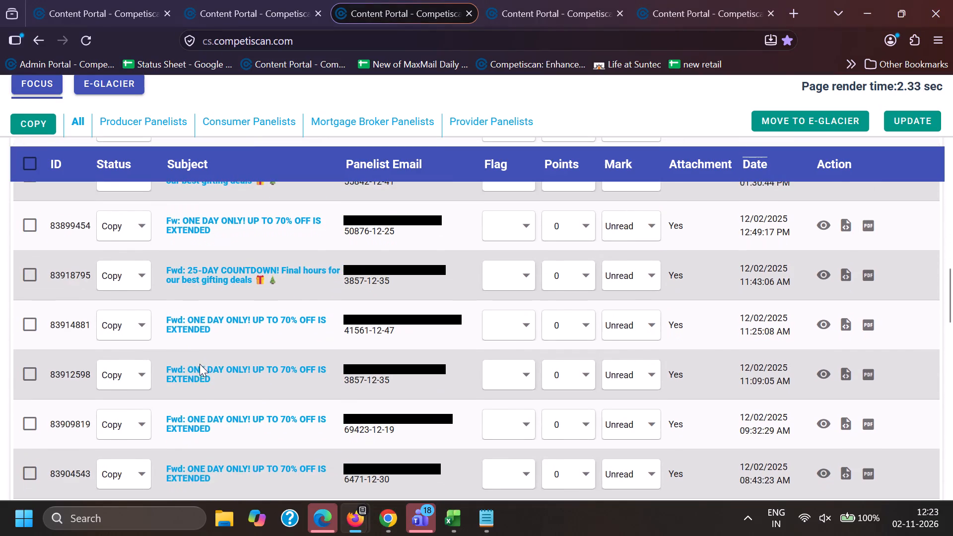
pyautogui.moveTo(187, 362); pyautogui.dragTo(258, 388)
pyautogui.hotkey('ctrl', 'c')
# Include copies in Chrome's "Ho, ho, whoa!" subject search, rerun it, and examine the statuses of the listed emails.
pyautogui.hotkey('alt', 'Tab')
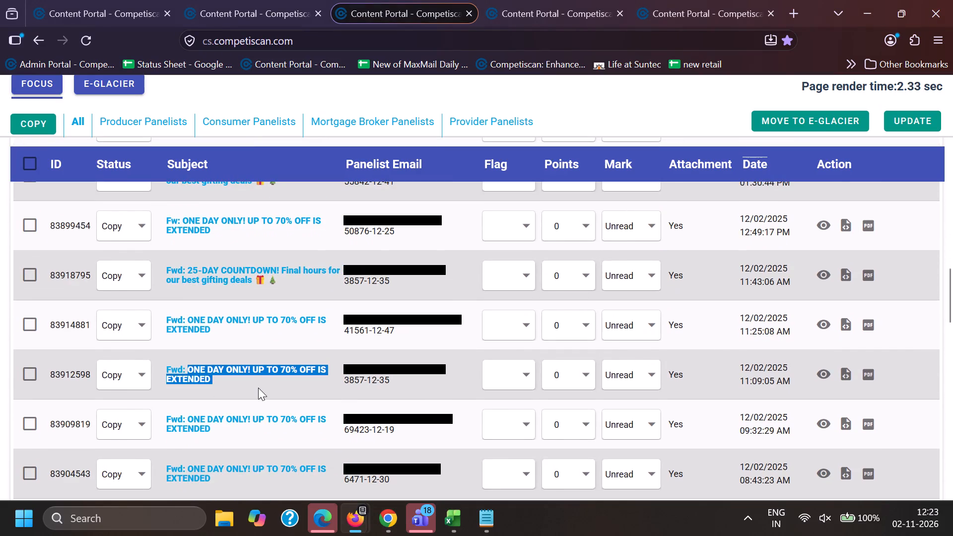
pyautogui.scroll(-3, 441, 346)
pyautogui.scroll(-1, 315, 451)
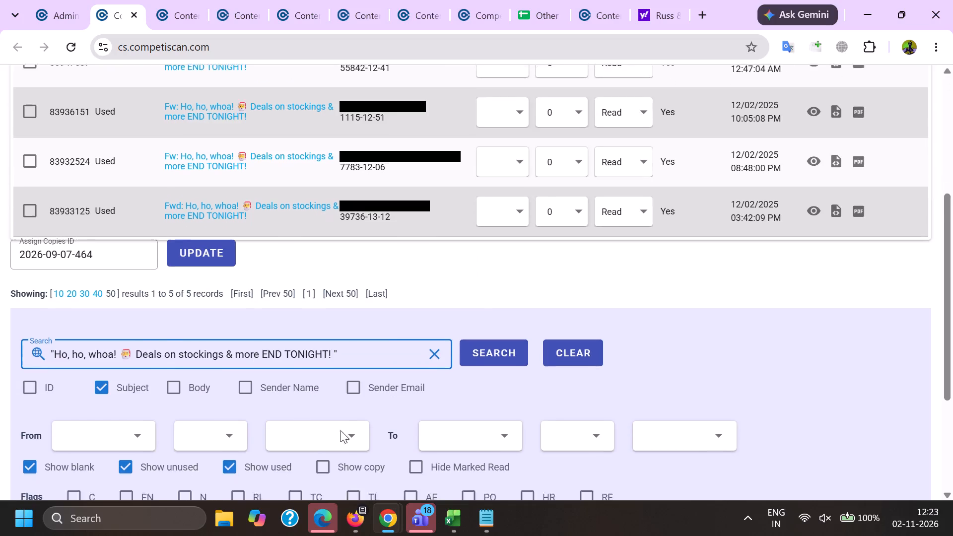
pyautogui.click(321, 408)
pyautogui.click(488, 295)
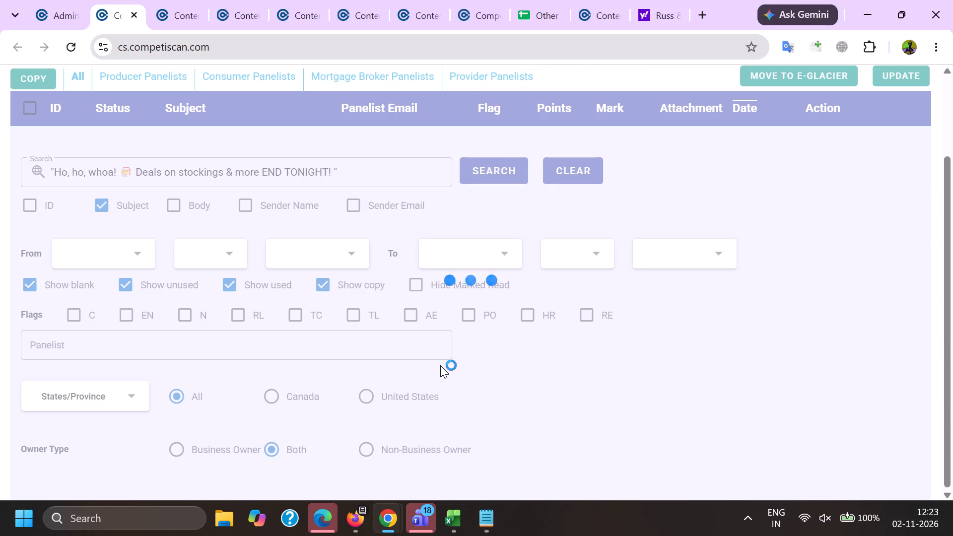
pyautogui.scroll(-7, 440, 365)
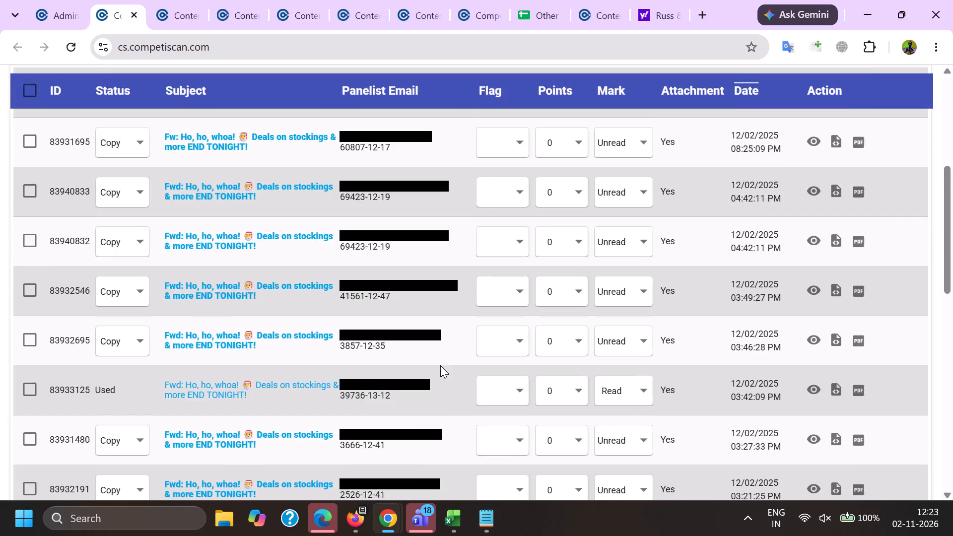
pyautogui.scroll(-7, 440, 365)
pyautogui.scroll(17, 459, 364)
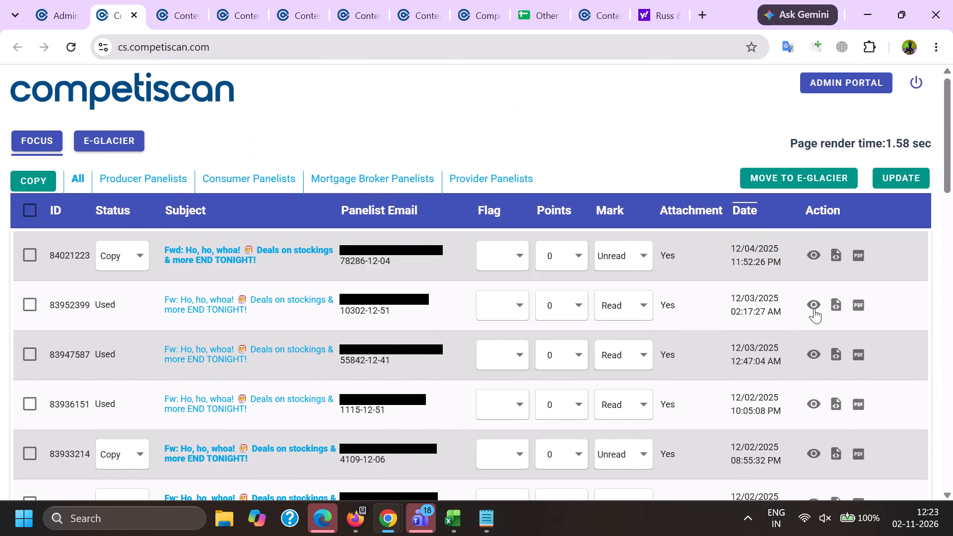
# Preview the used "Ho, ho, whoa!" emails 83952399 and 83947587 to examine their content.
pyautogui.click(810, 304)
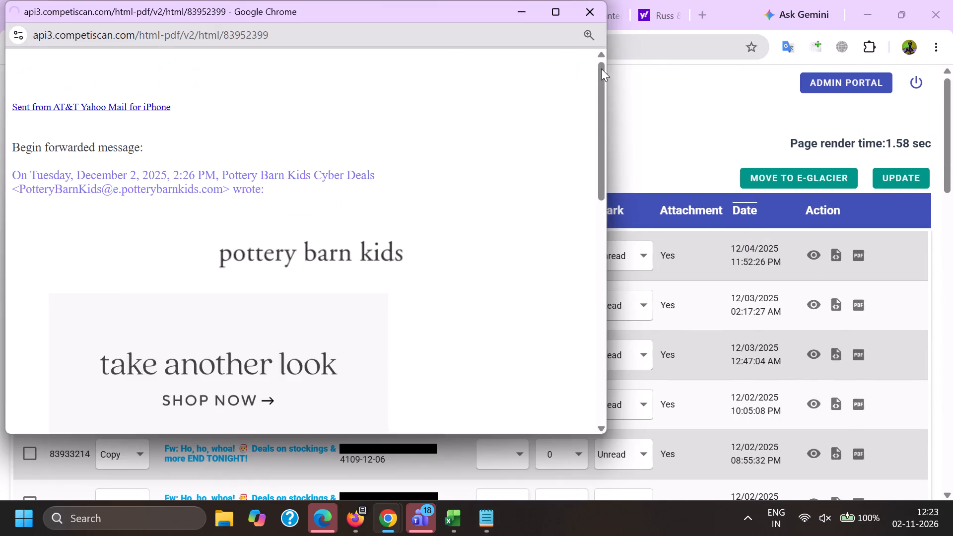
pyautogui.moveTo(601, 68); pyautogui.dragTo(600, 106)
pyautogui.hotkey('alt', 'Tab')
pyautogui.click(814, 349)
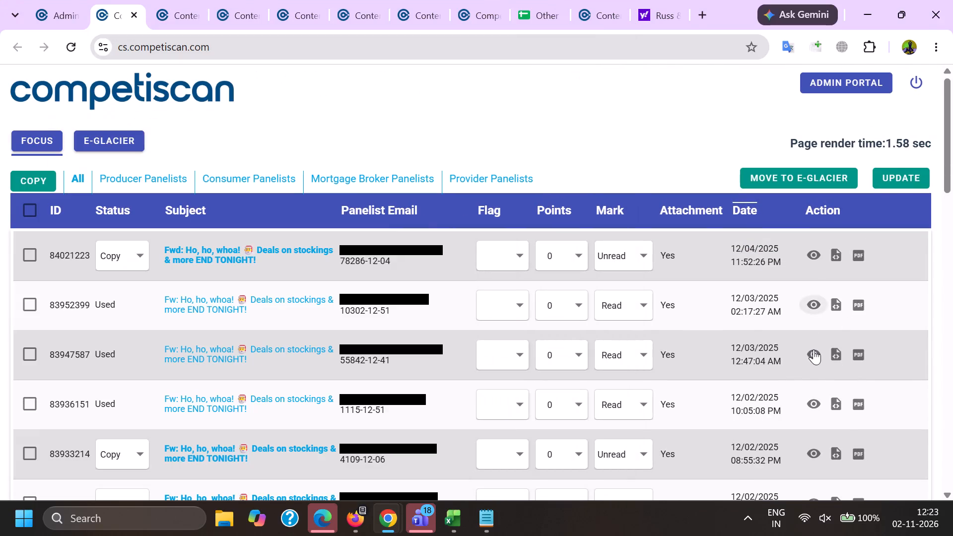
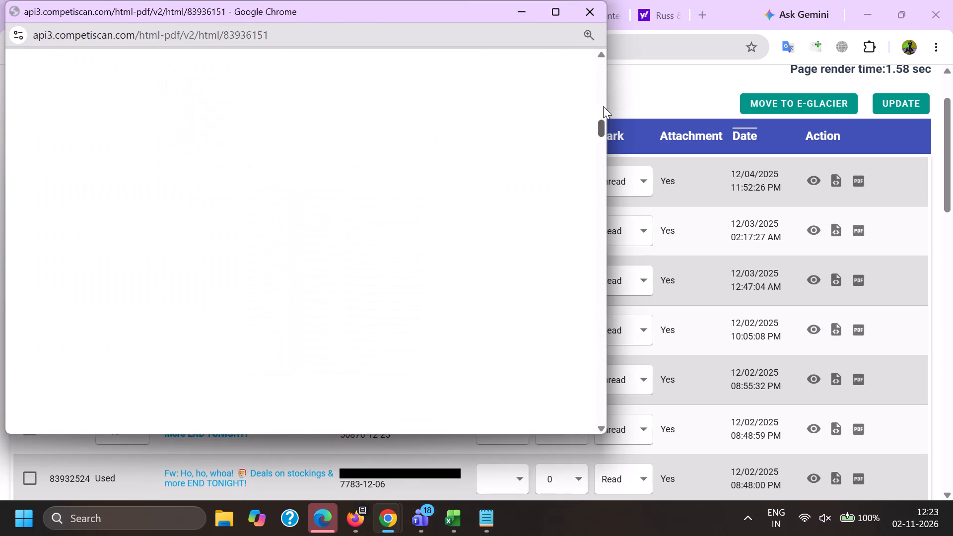
# Preview the used Pottery Barn Kids email copies 83932524 and 83933125 from the results list to compare their content.
pyautogui.hotkey('alt', 'Tab')
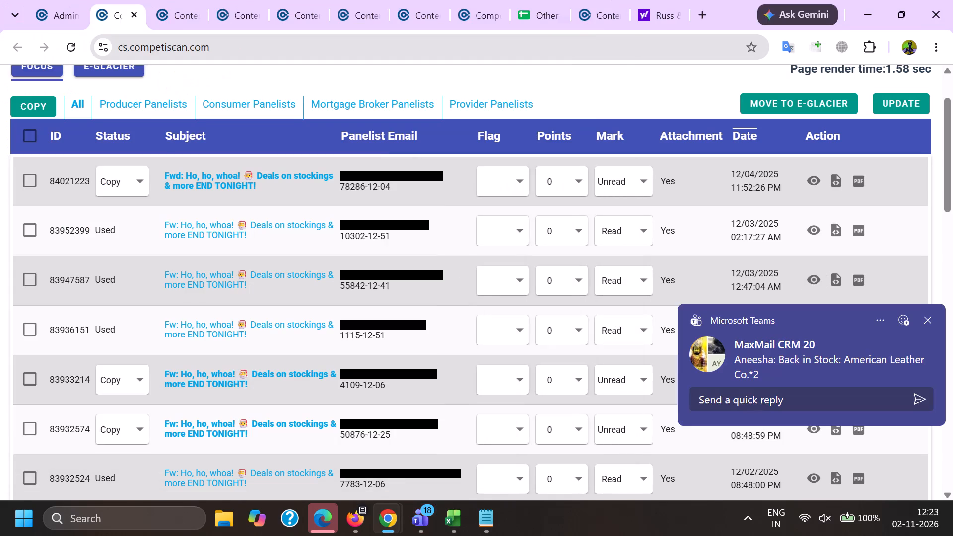
pyautogui.click(931, 317)
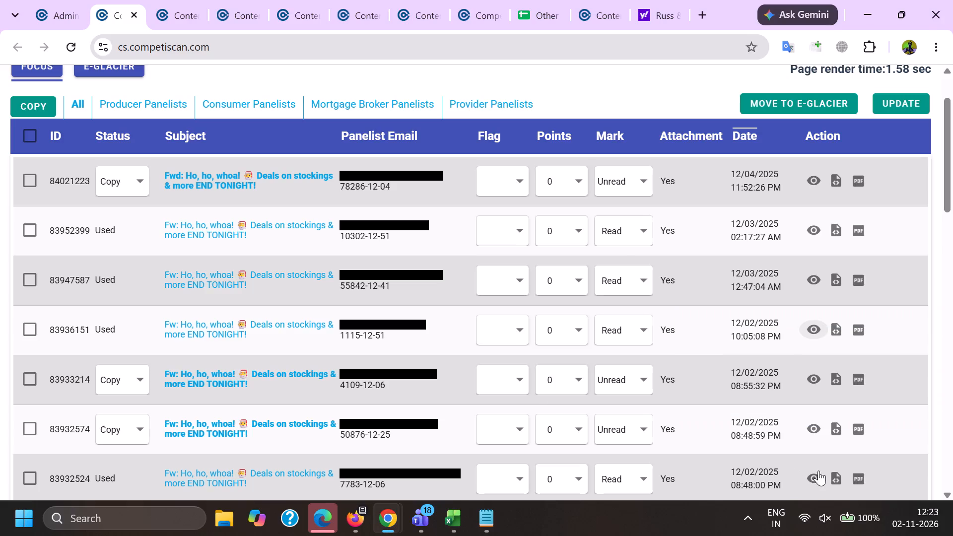
pyautogui.click(815, 476)
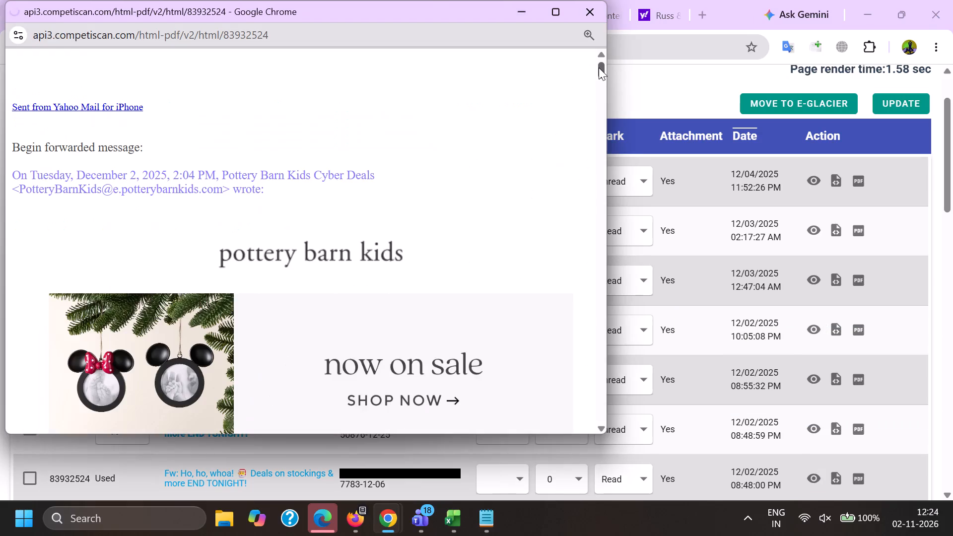
pyautogui.hotkey('alt', 'Tab')
pyautogui.scroll(-3, 496, 283)
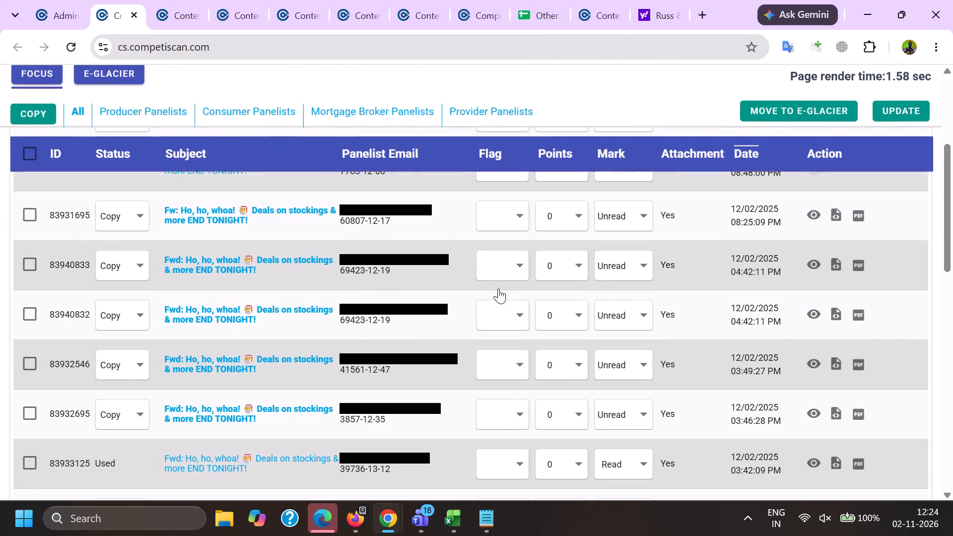
pyautogui.click(811, 387)
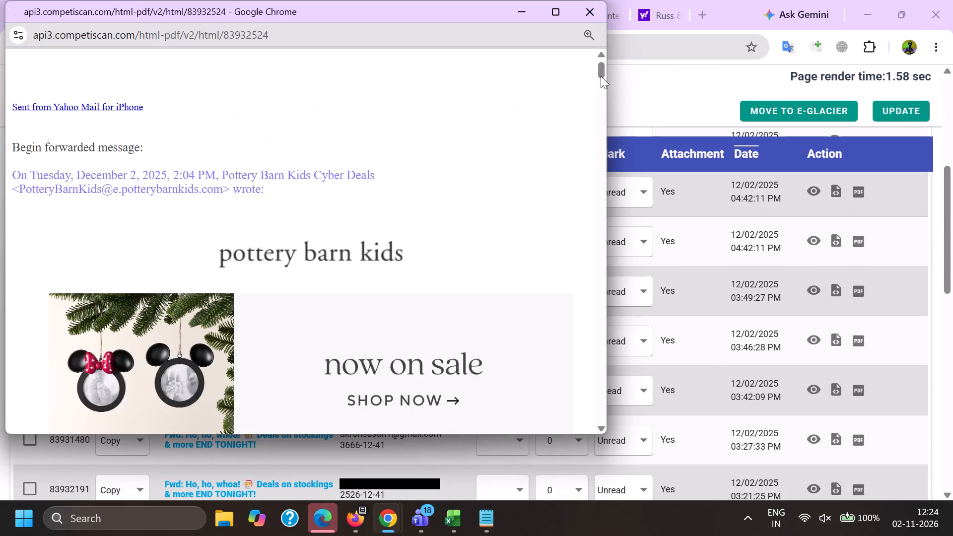
pyautogui.hotkey('alt', 'Tab')
# Preview email copy 83930063 through its product recommendations, and open that record from its subject in a new tab.
pyautogui.scroll(-3, 692, 369)
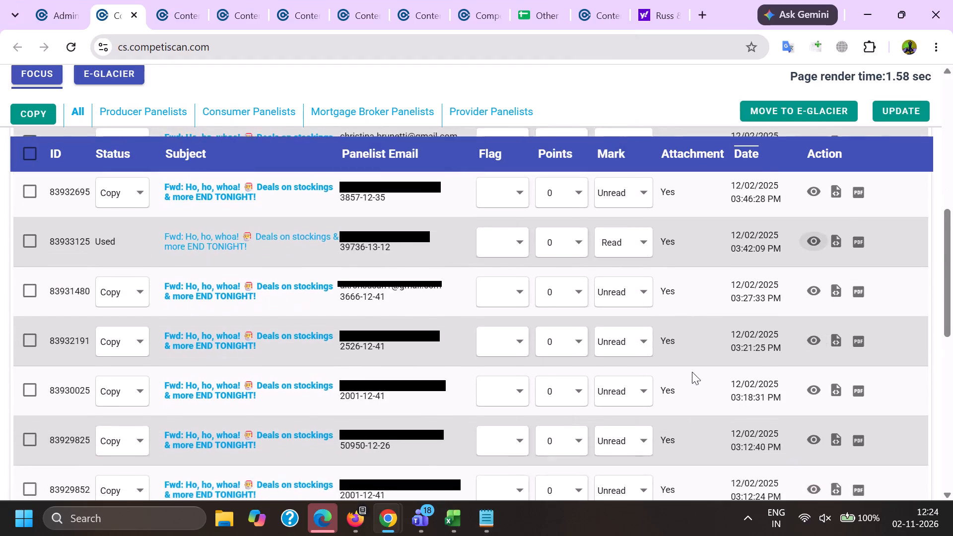
pyautogui.scroll(-2, 692, 372)
pyautogui.click(819, 316)
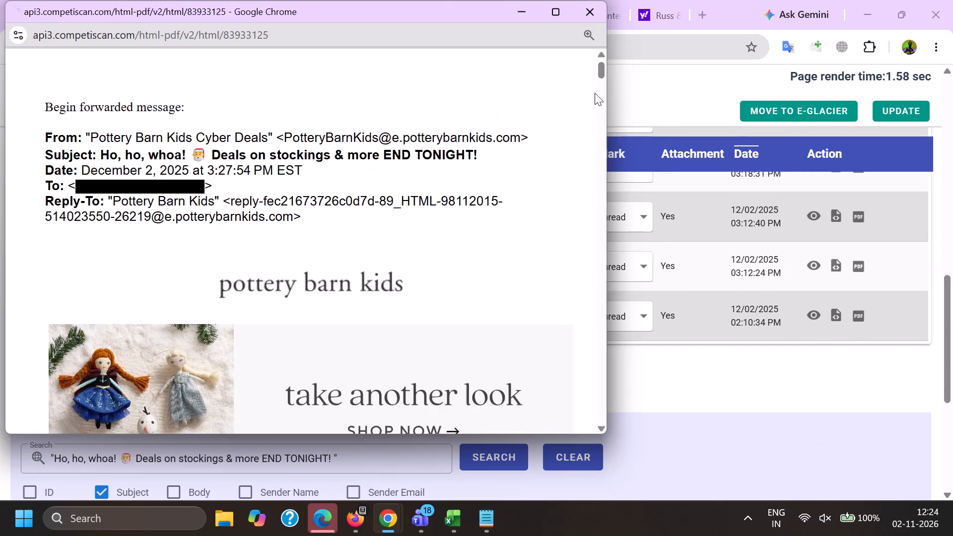
pyautogui.moveTo(599, 71); pyautogui.dragTo(587, 366)
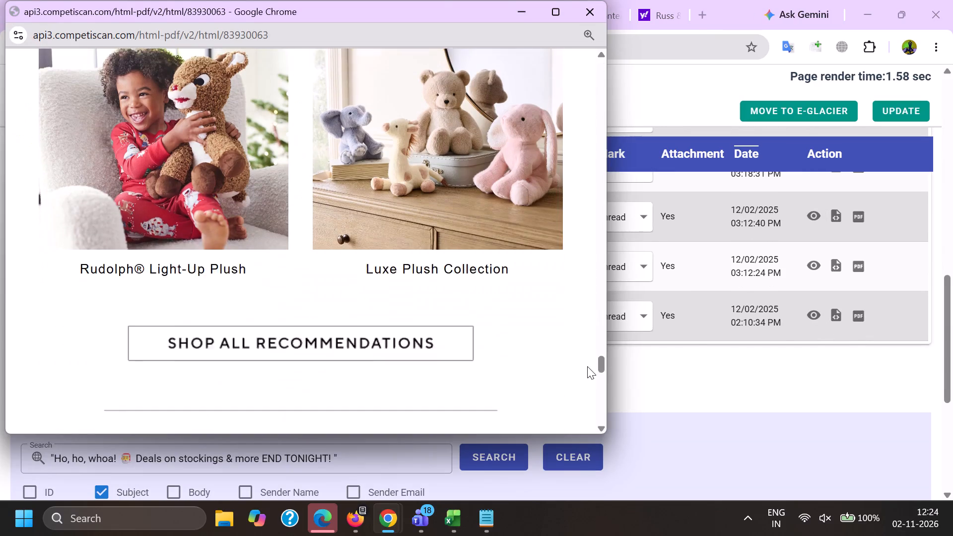
pyautogui.moveTo(587, 366); pyautogui.dragTo(587, 367)
pyautogui.hotkey('alt', 'Tab')
pyautogui.keyDown('ctrl'); pyautogui.click(215, 311); pyautogui.keyUp('ctrl')
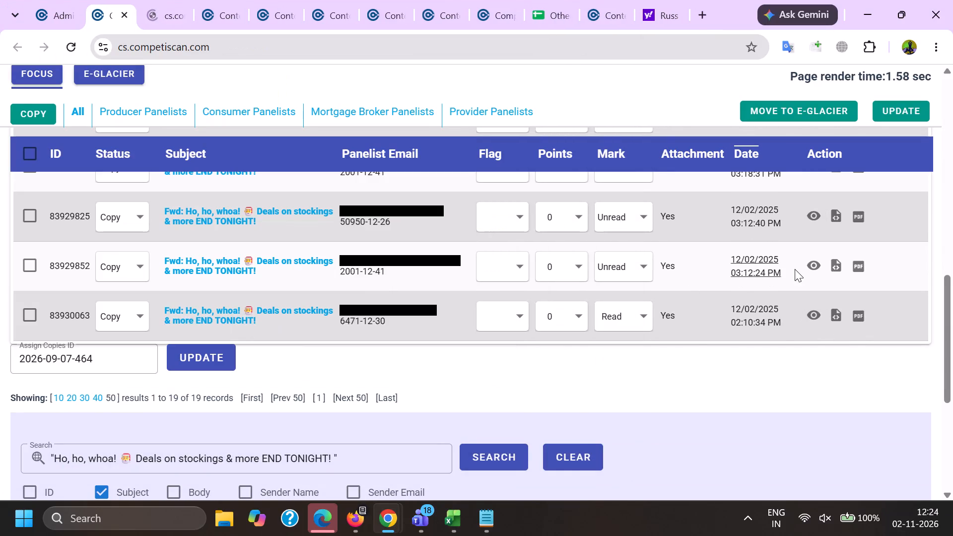
# Preview email copy 83929852 to examine its content.
pyautogui.click(804, 269)
pyautogui.click(809, 268)
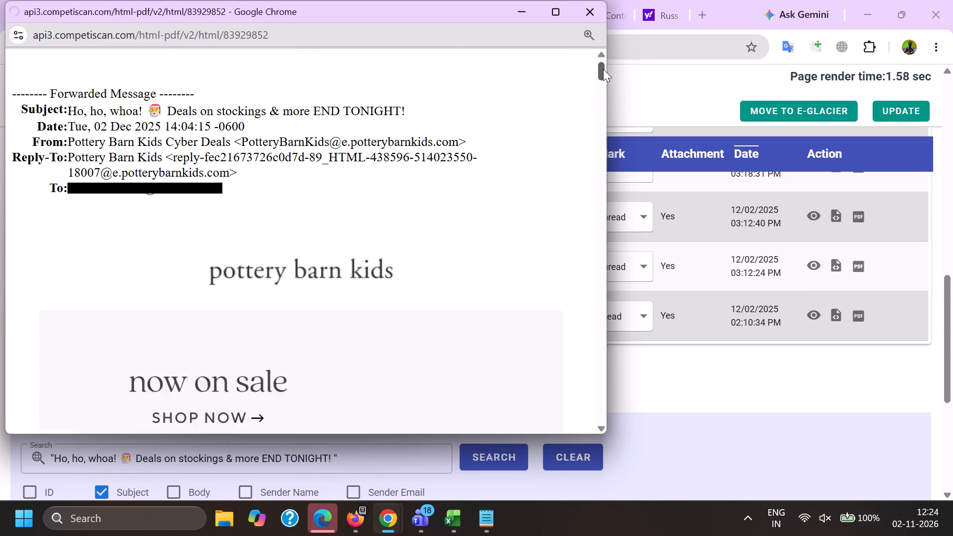